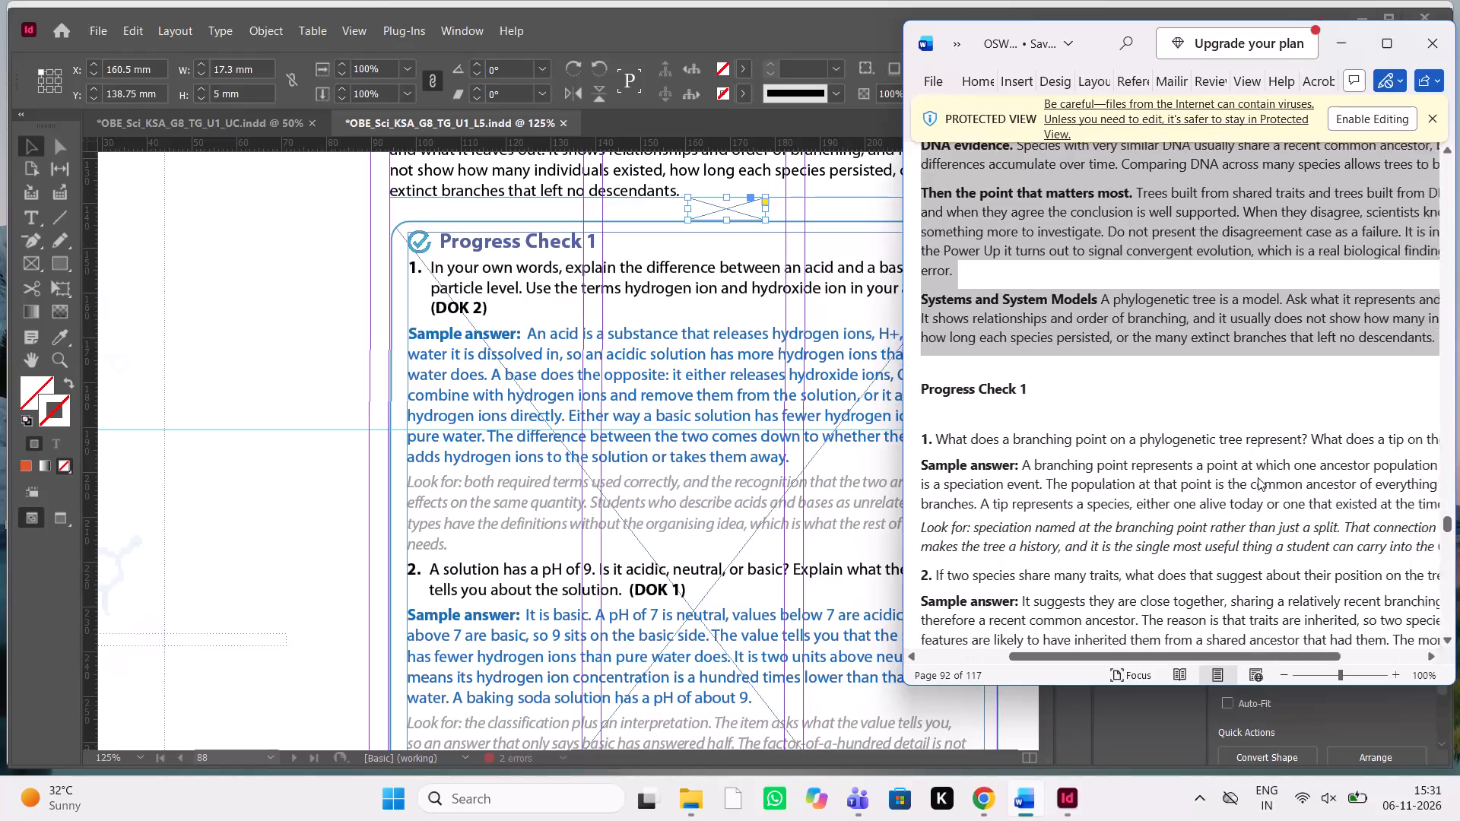
# Replace Progress Check 1's question 1, including its DOK tag, with the manuscript's branching point and tip question on the phylogenetic tree.
pyautogui.moveTo(1389, 432); pyautogui.dragTo(996, 446)
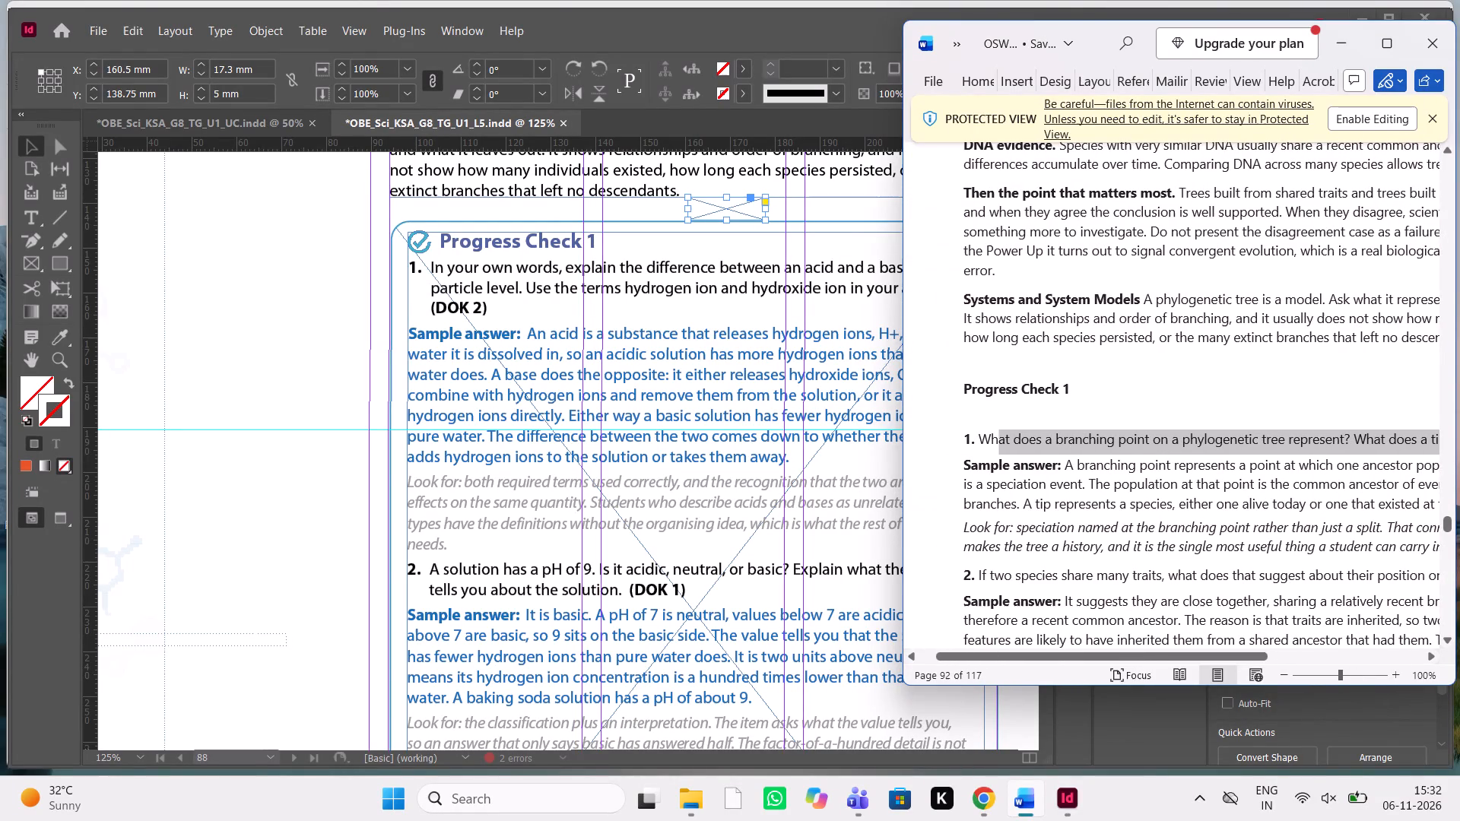
pyautogui.moveTo(996, 446); pyautogui.dragTo(979, 446)
pyautogui.hotkey('ctrl', 'c')
pyautogui.hotkey('ctrl', 'c')
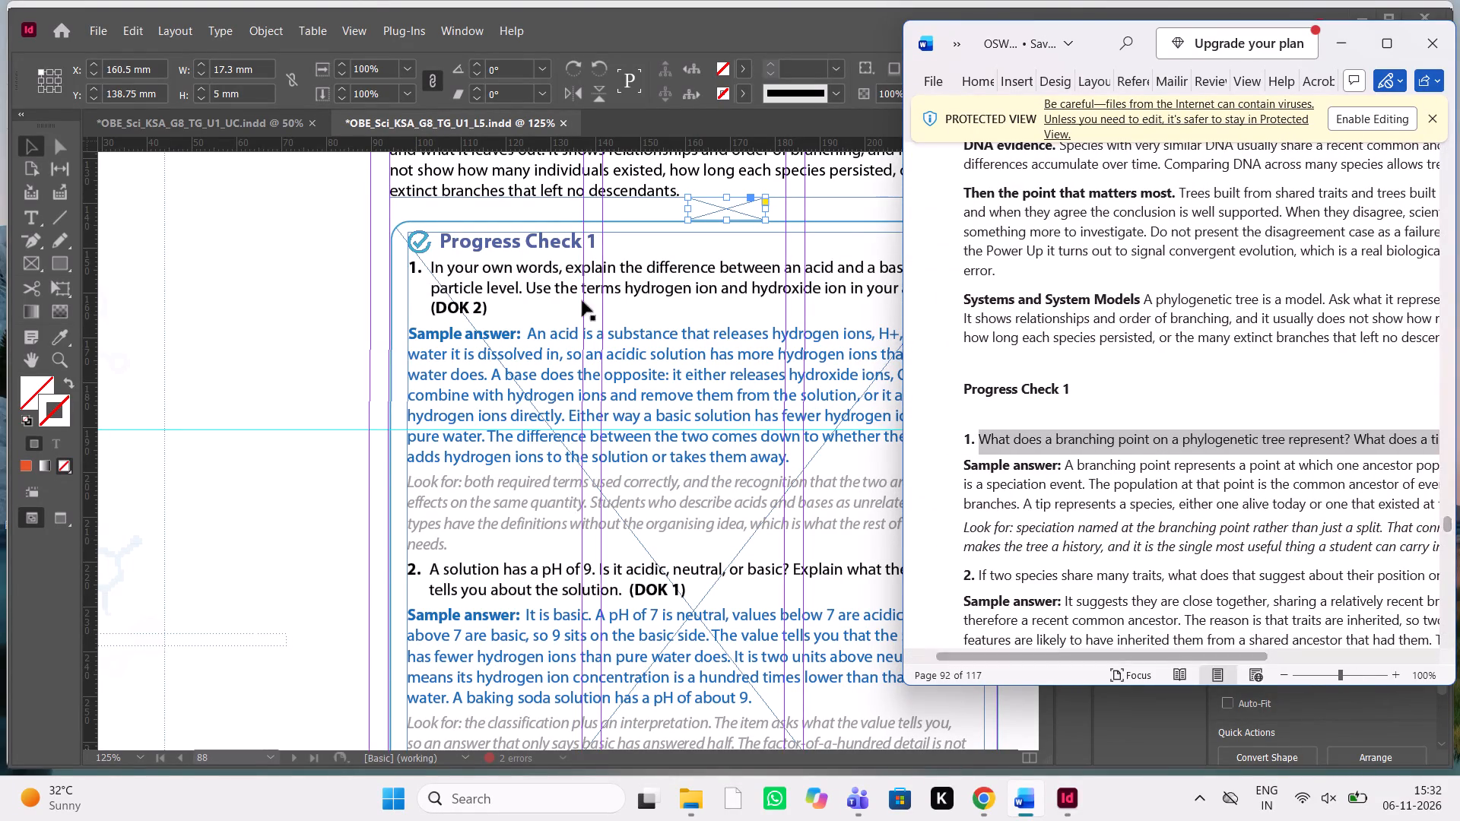
pyautogui.doubleClick(513, 309)
pyautogui.tripleClick(521, 305)
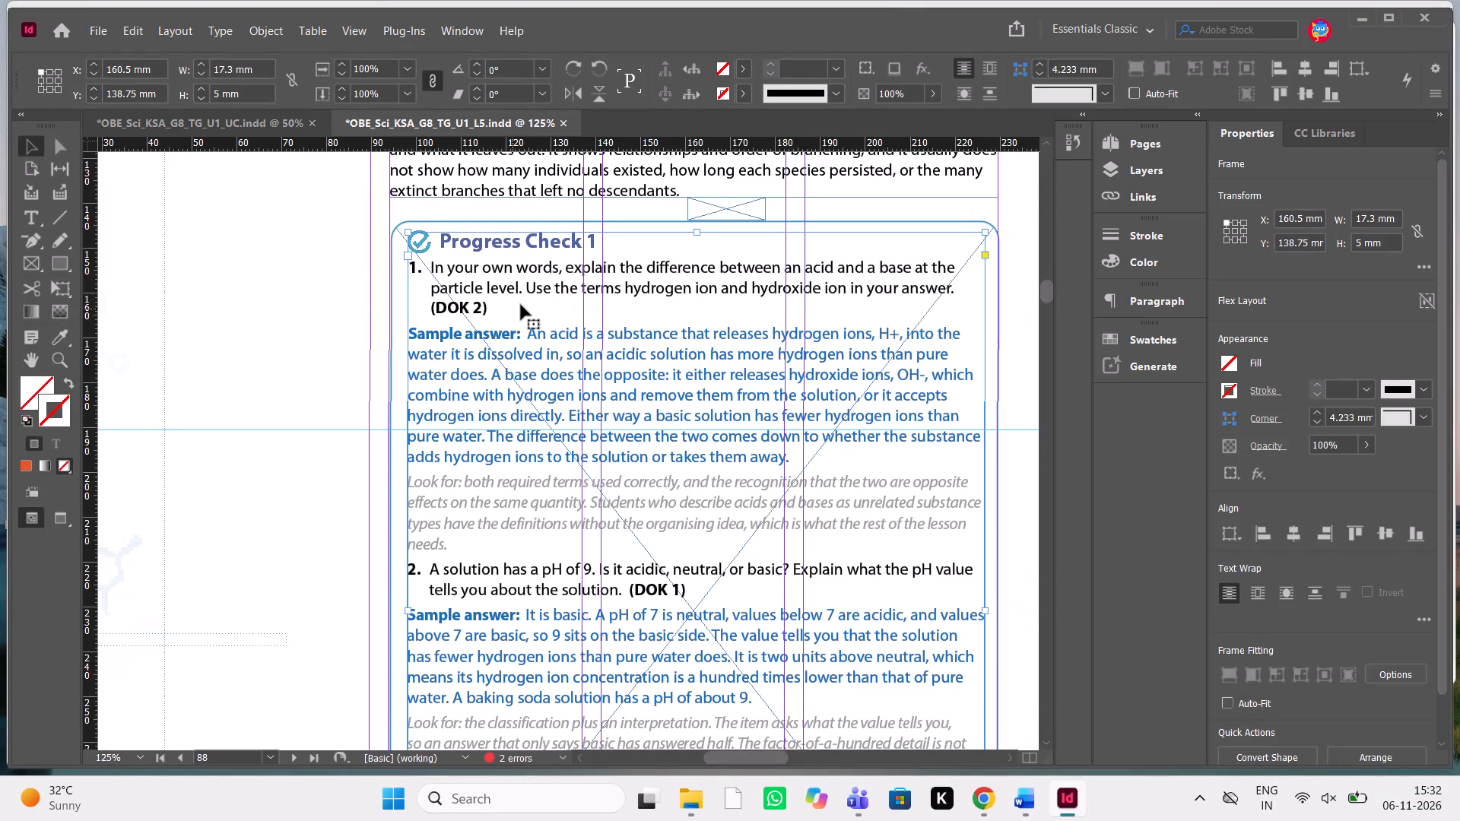
pyautogui.click(315, 279)
pyautogui.moveTo(499, 307); pyautogui.dragTo(432, 268)
pyautogui.hotkey('ctrl', 'v')
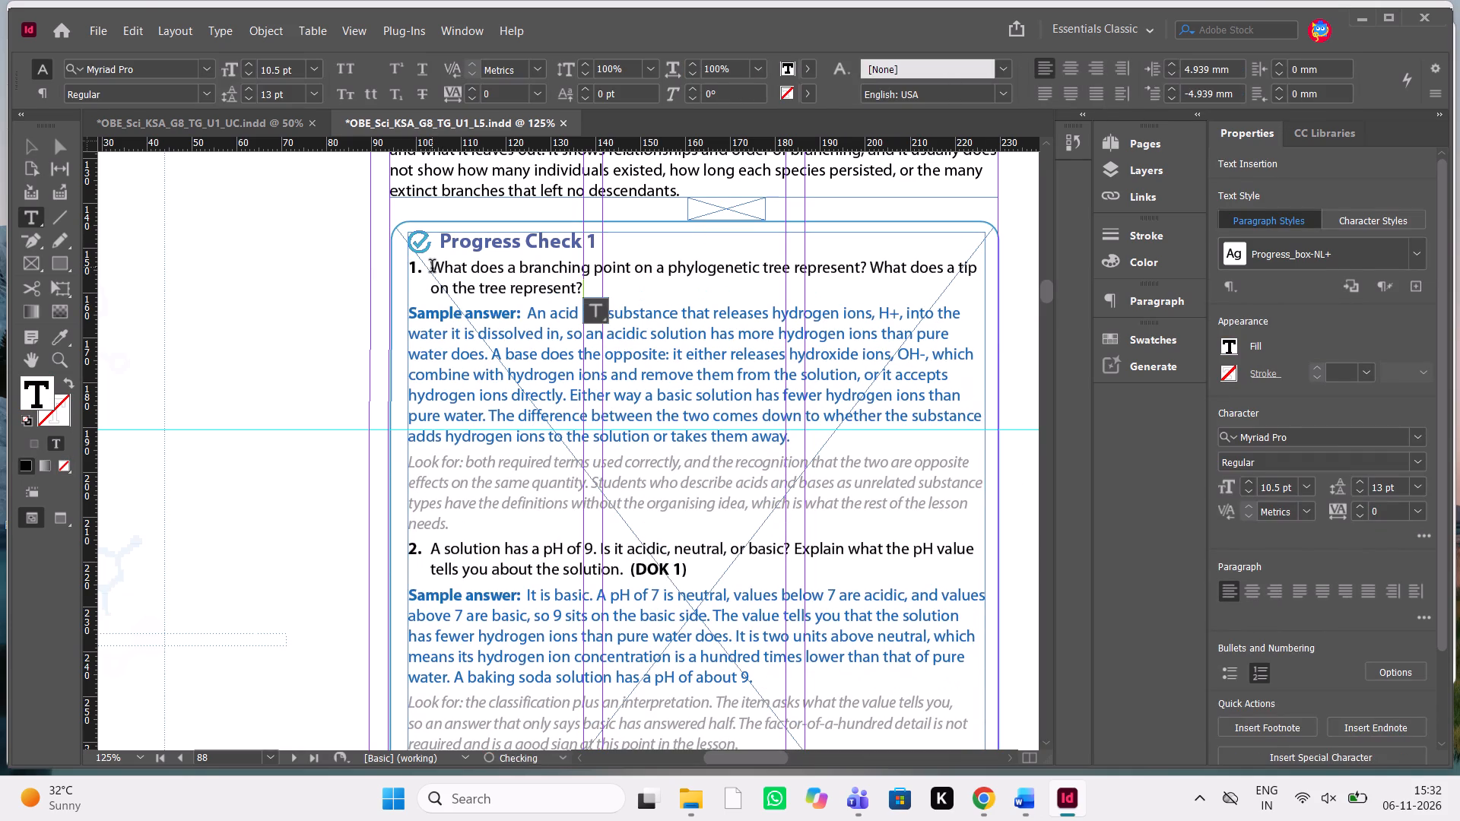
# Replace question 1's sample answer with the manuscript's branching point answer, keeping the Look for note as a separate paragraph.
pyautogui.hotkey('alt', 'Tab')
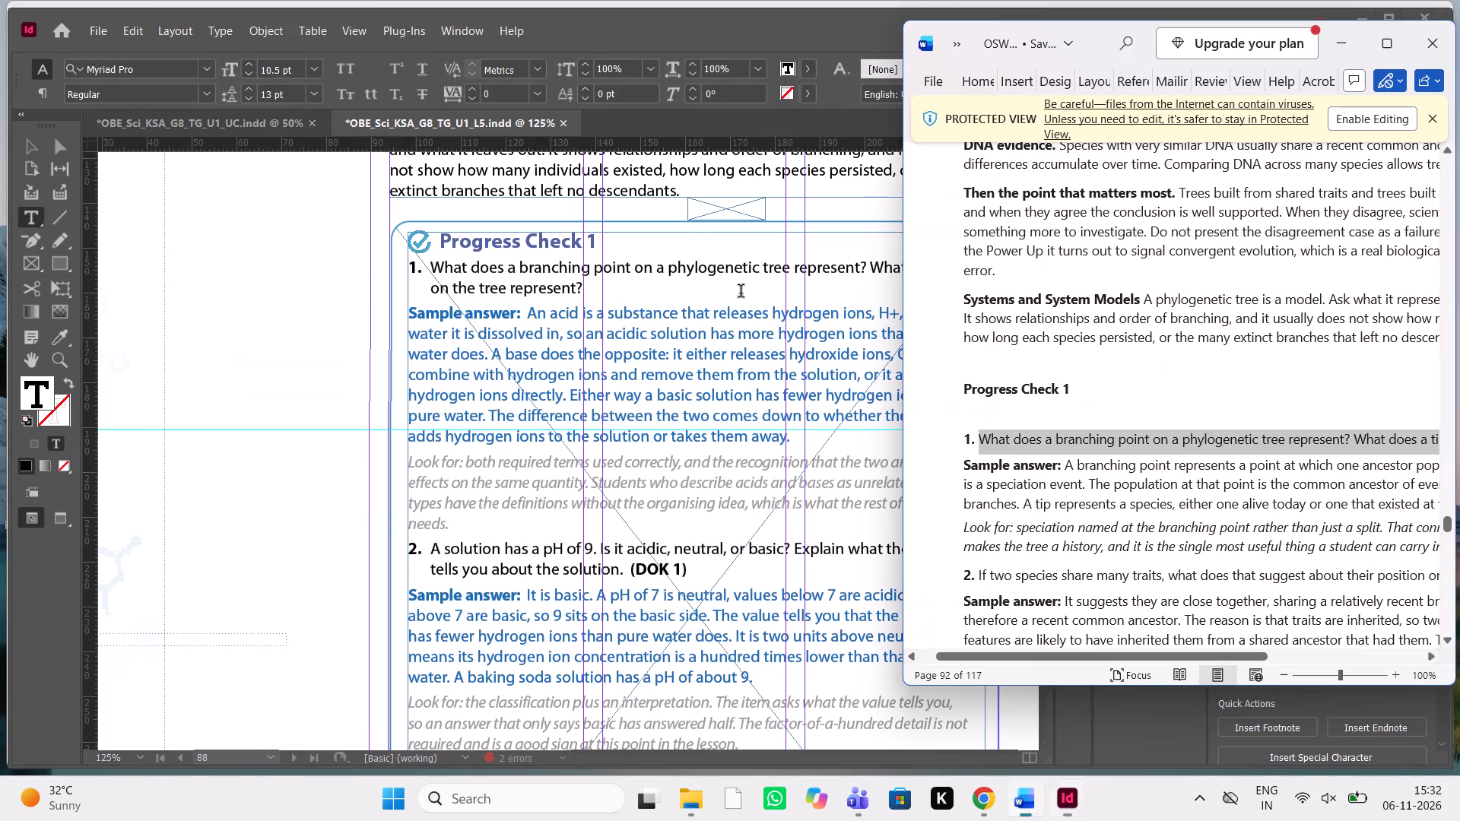
pyautogui.hscroll(-1, 1071, 475)
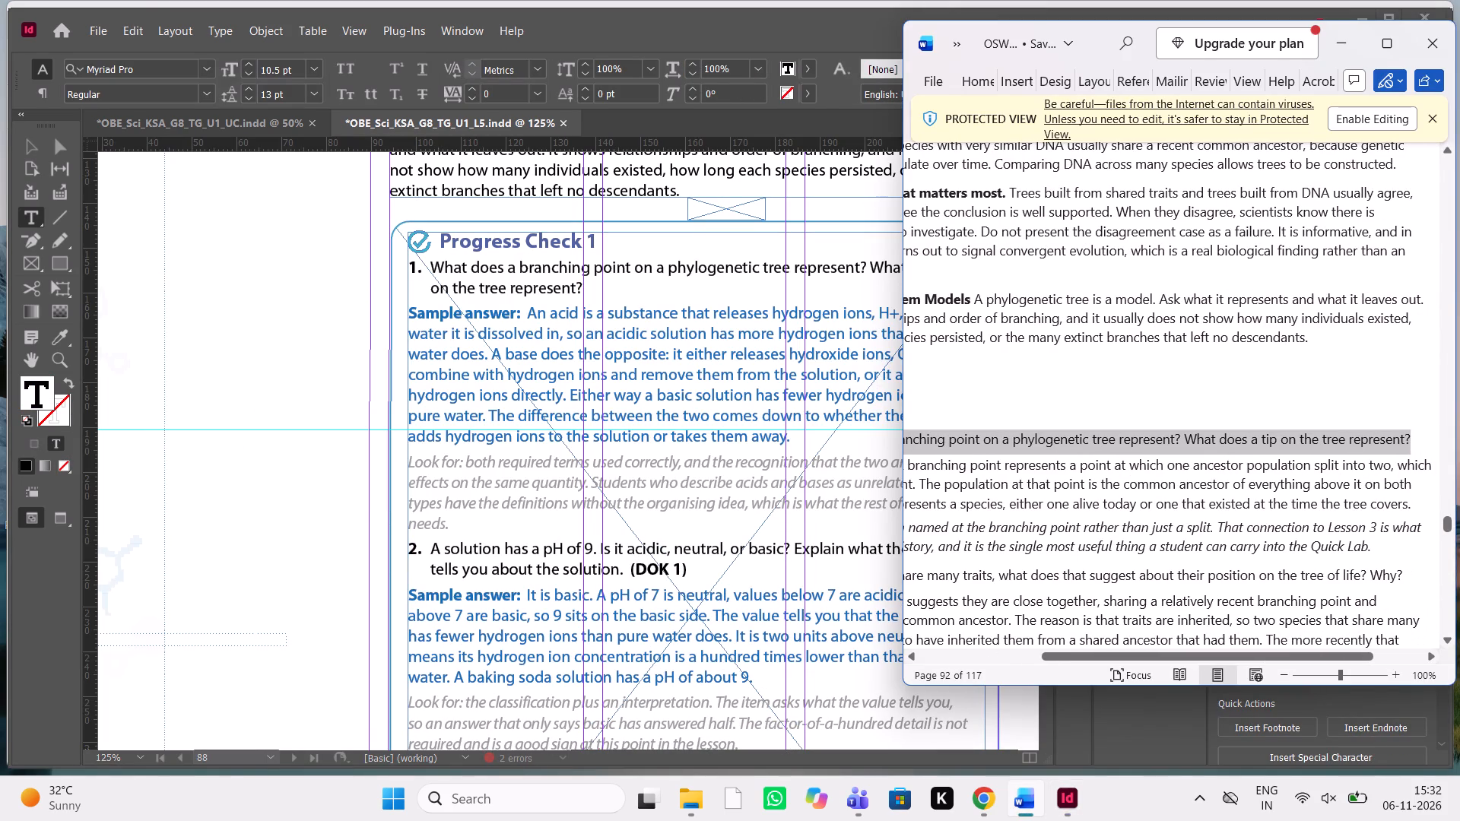
pyautogui.moveTo(1419, 504); pyautogui.dragTo(887, 473)
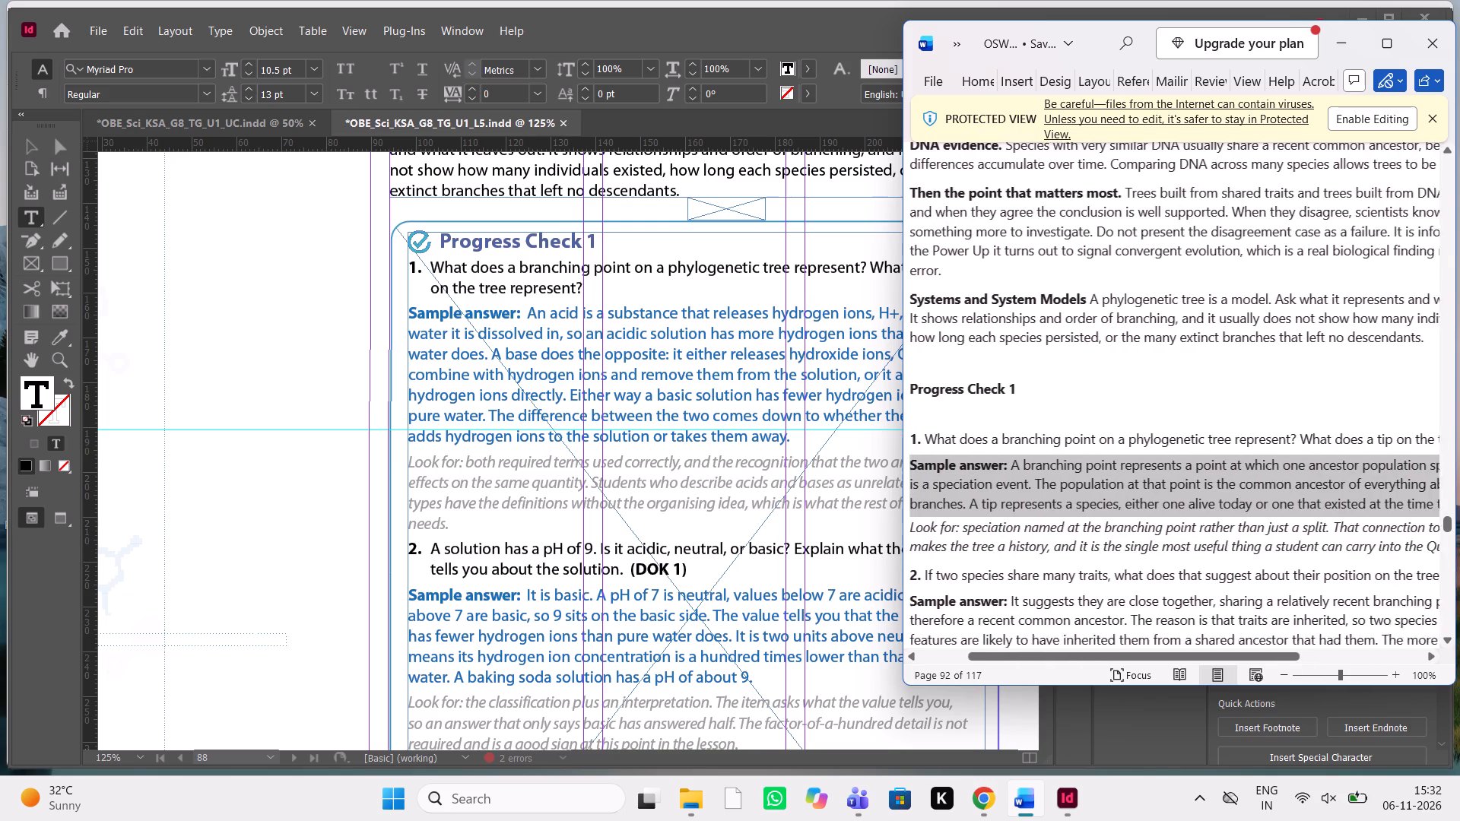
pyautogui.moveTo(887, 473); pyautogui.dragTo(1022, 464)
pyautogui.hotkey('ctrl', 'c')
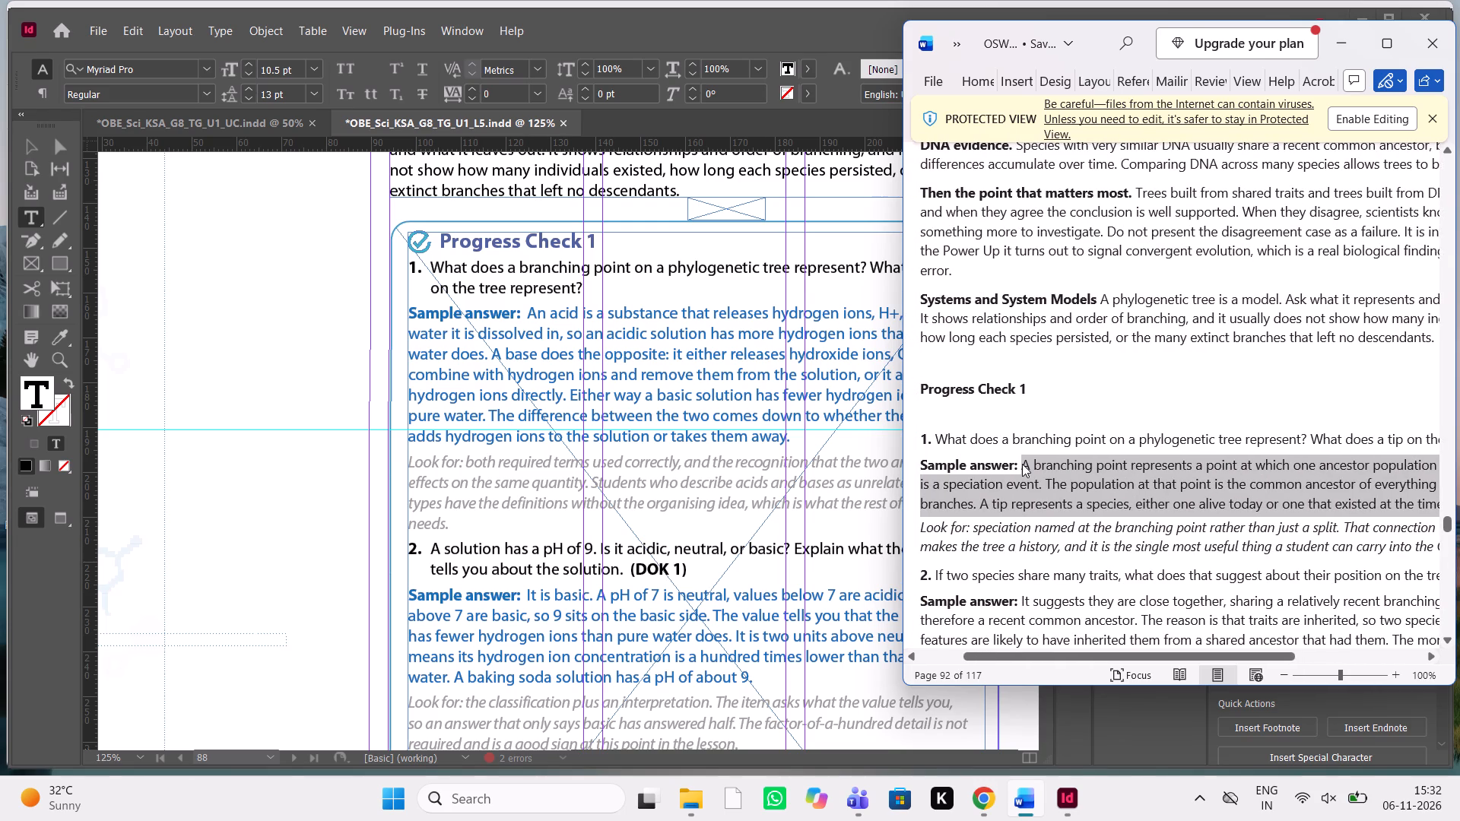
pyautogui.hotkey('ctrl', 'c')
pyautogui.moveTo(528, 315); pyautogui.dragTo(646, 351)
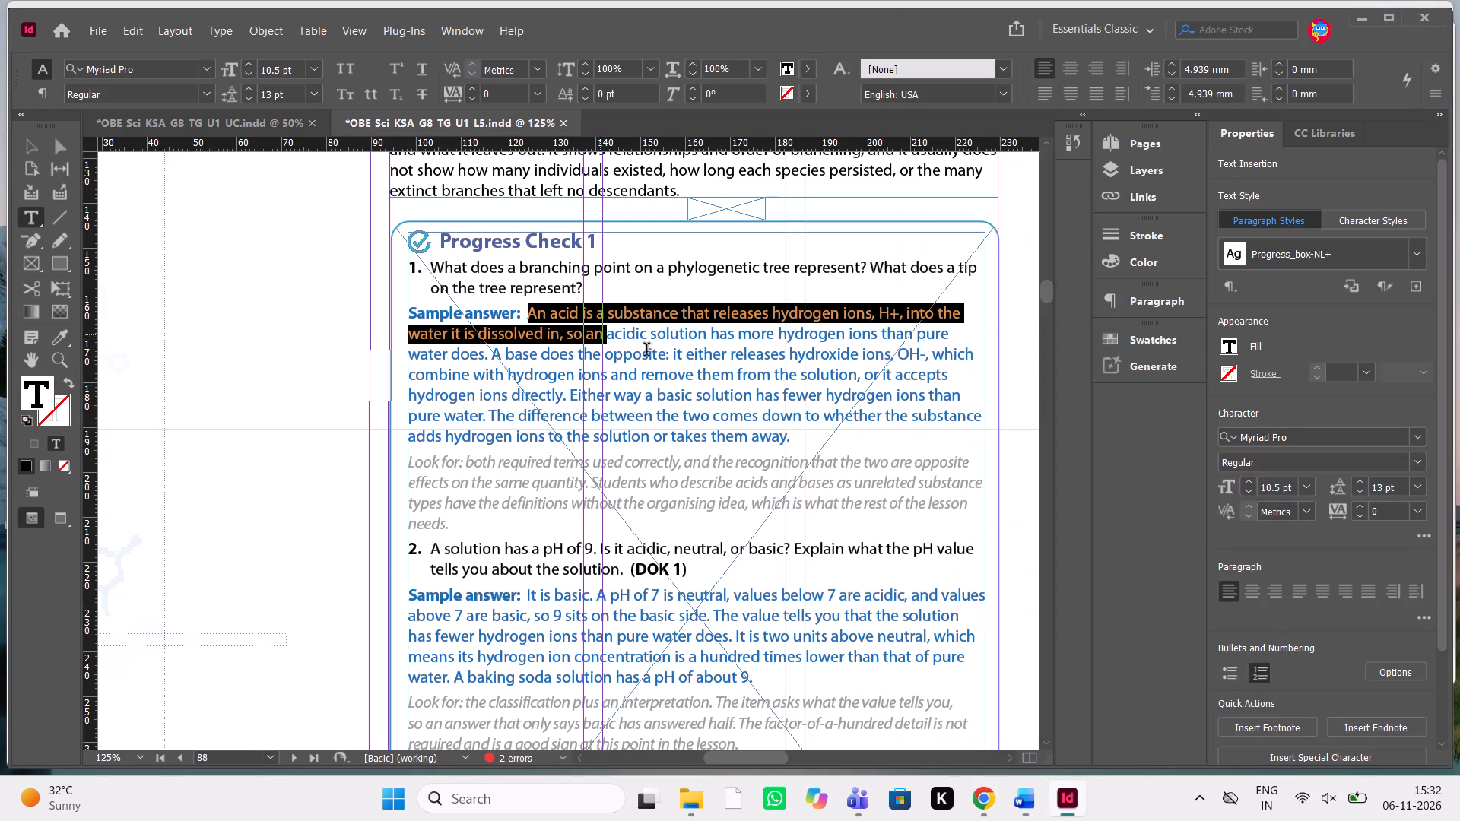
pyautogui.moveTo(646, 351); pyautogui.dragTo(798, 433)
pyautogui.hotkey('ctrl', 'v')
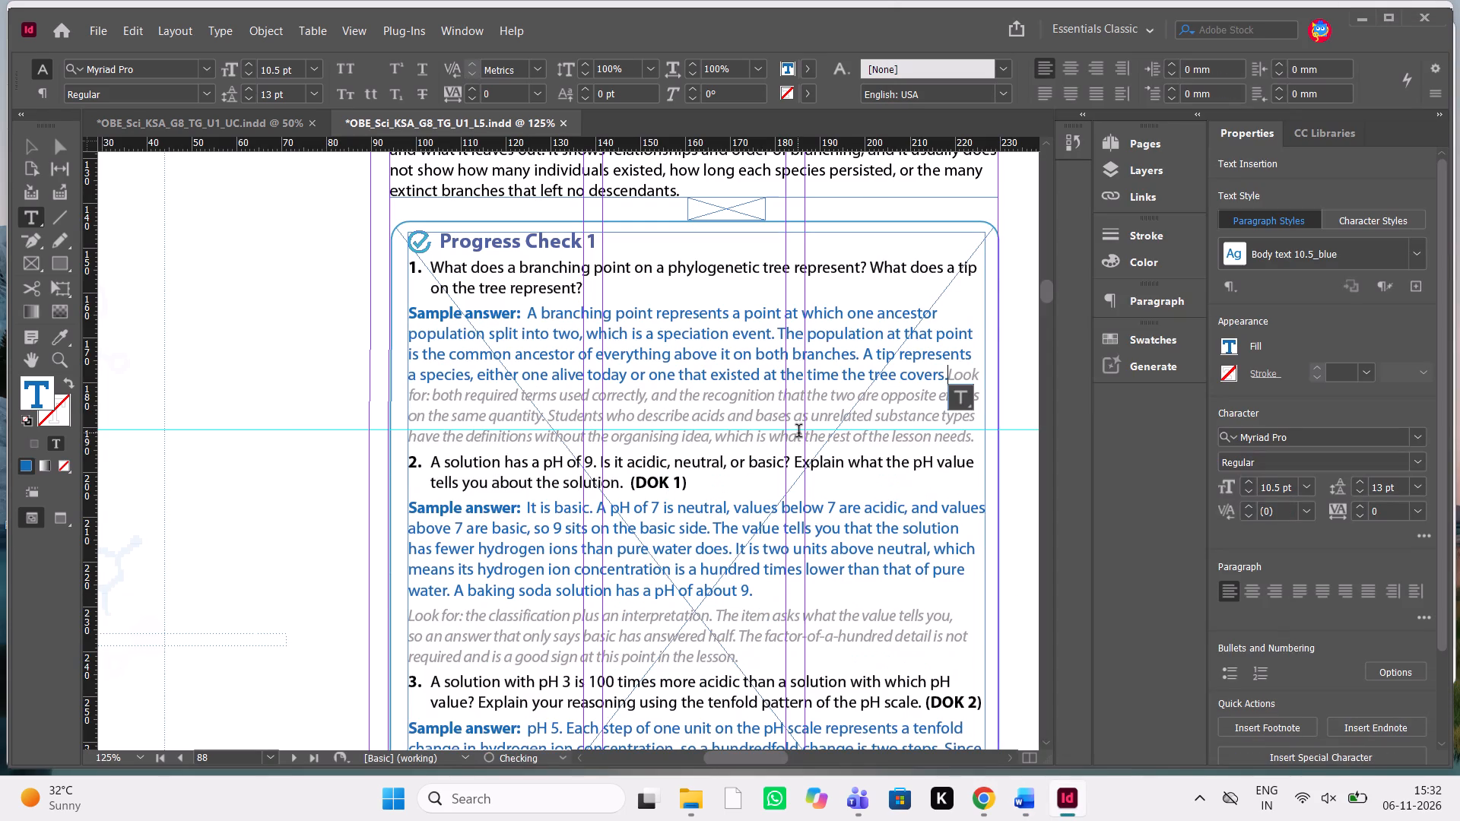
pyautogui.press('Return')
# Replace question 1's Look for note with the manuscript's note about speciation named at the branching point.
pyautogui.hotkey('alt', 'Tab')
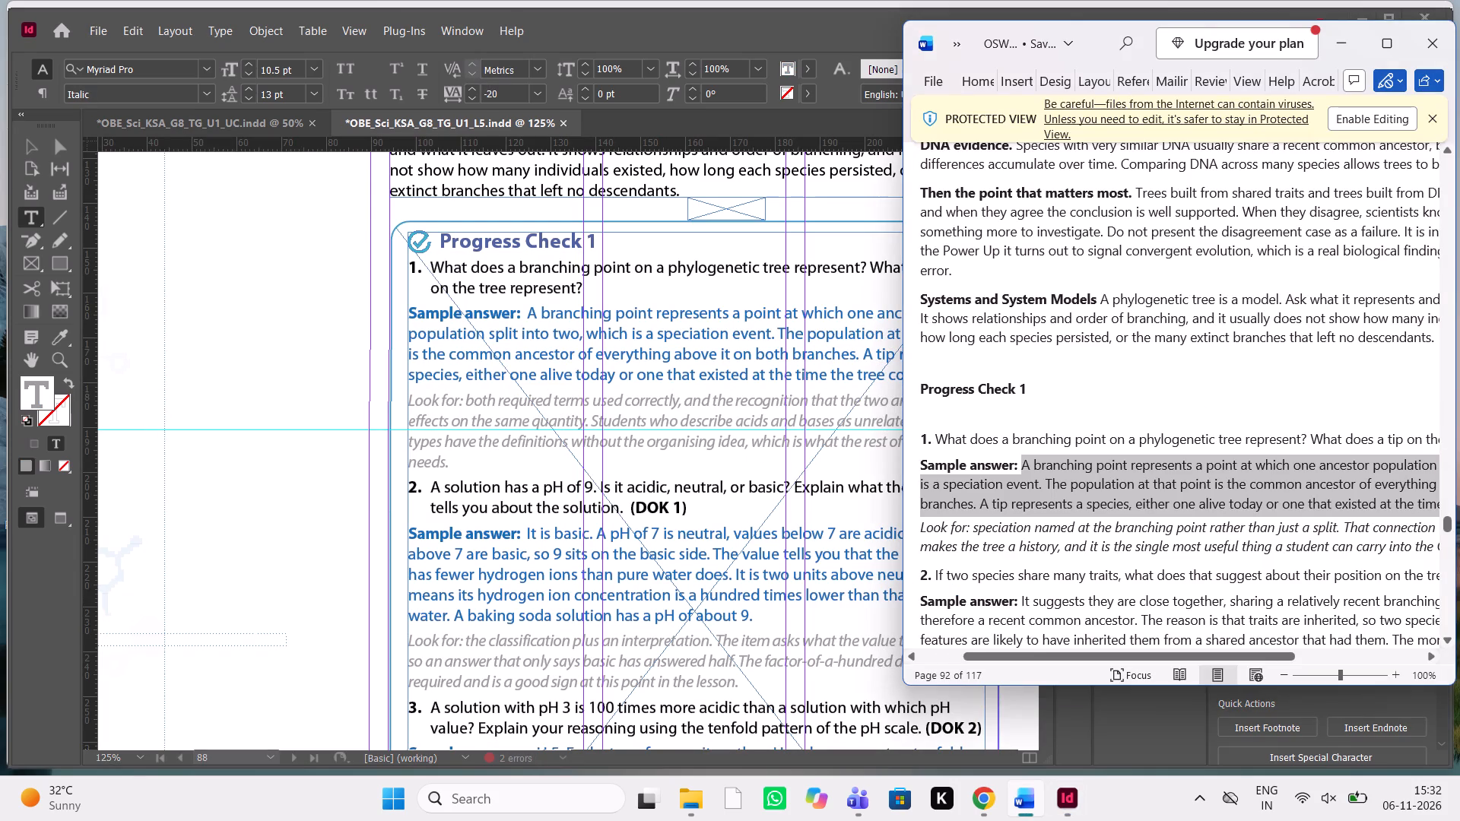
pyautogui.hscroll(-1, 1220, 529)
pyautogui.moveTo(1310, 544); pyautogui.dragTo(917, 528)
pyautogui.hotkey('ctrl', 'c')
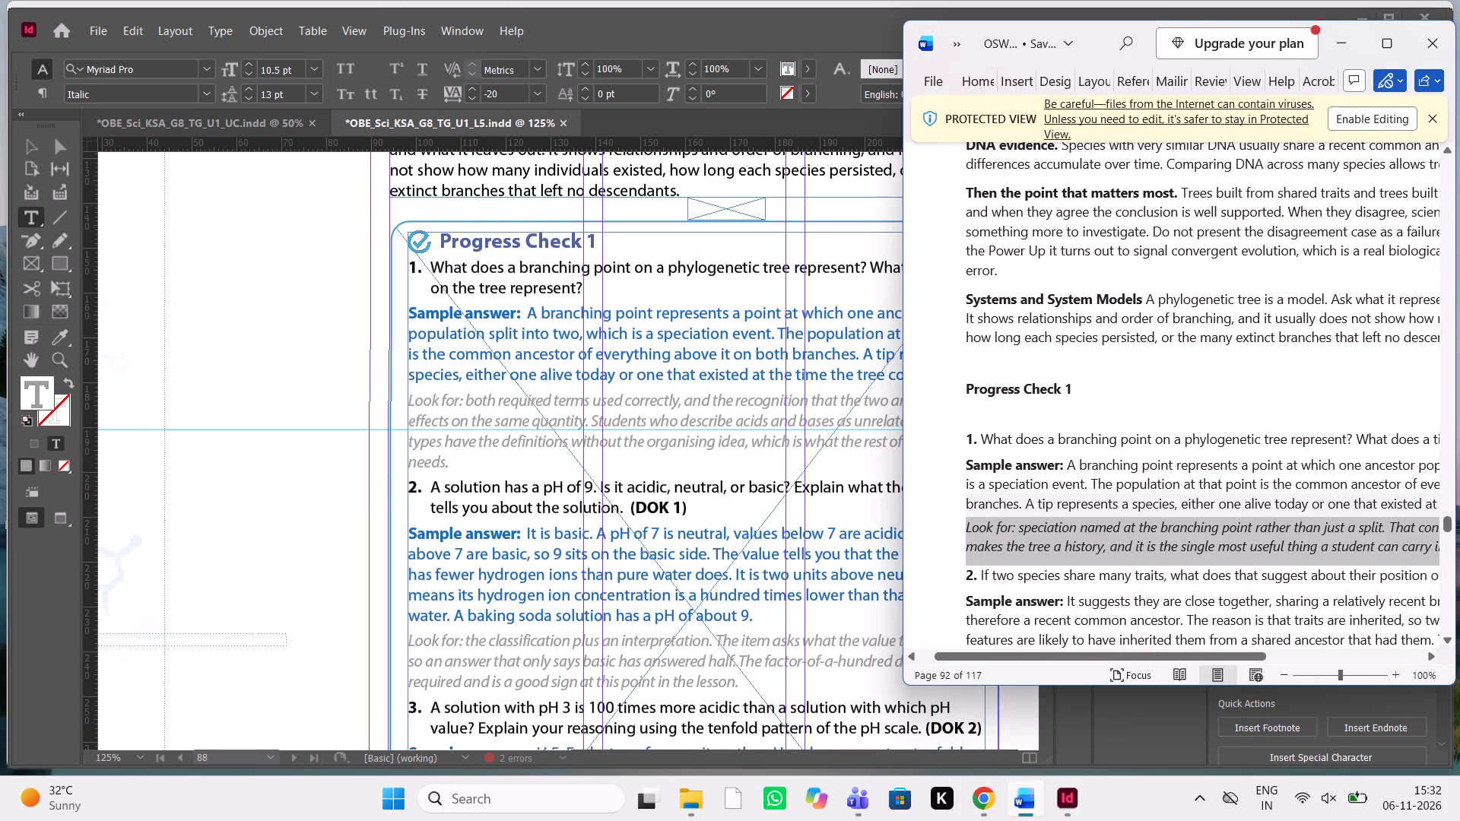
pyautogui.hotkey('ctrl', 'c')
pyautogui.moveTo(468, 461); pyautogui.dragTo(414, 414)
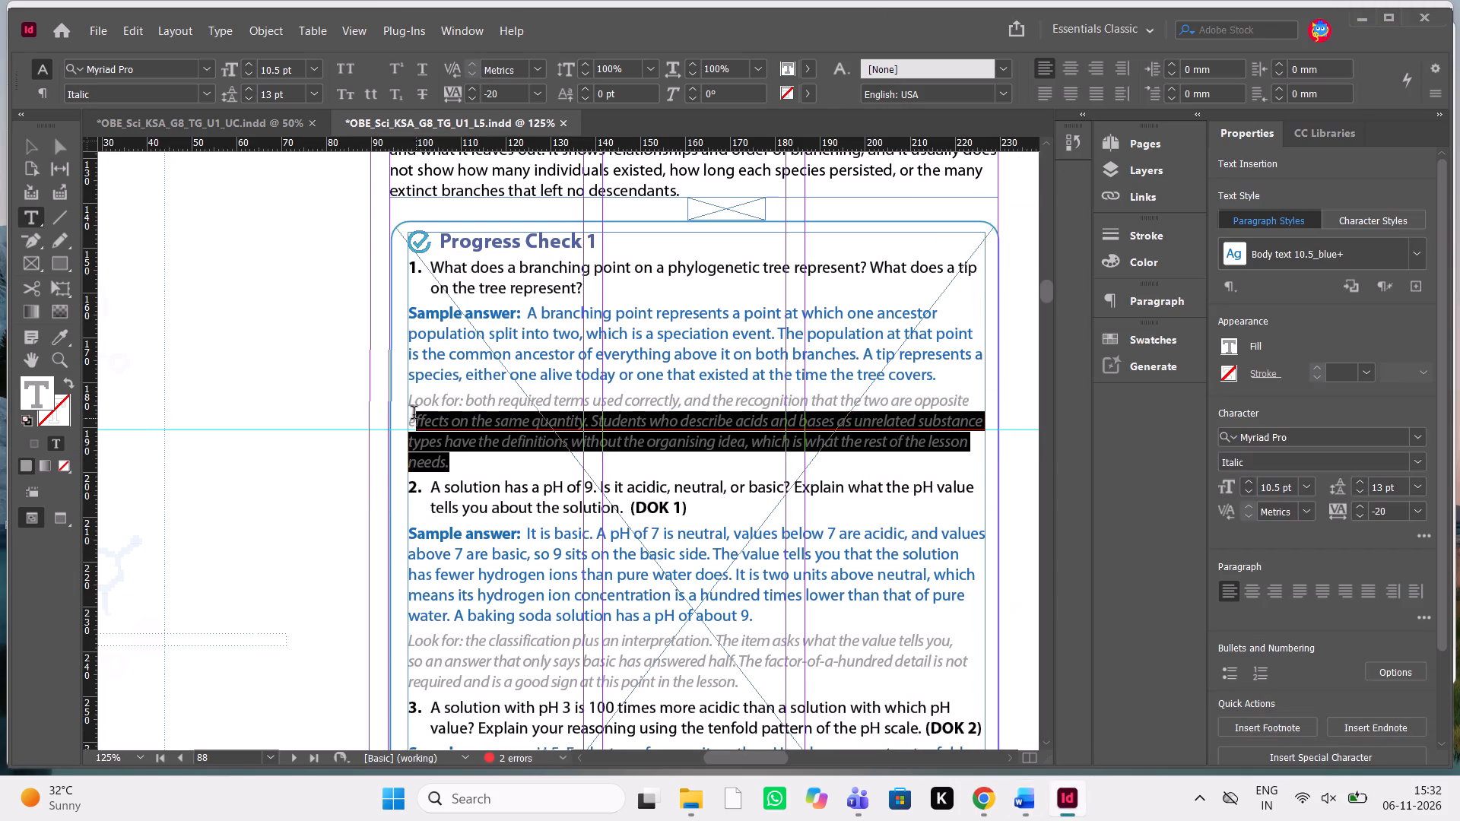
pyautogui.moveTo(414, 414); pyautogui.dragTo(408, 406)
pyautogui.hotkey('ctrl', 'v')
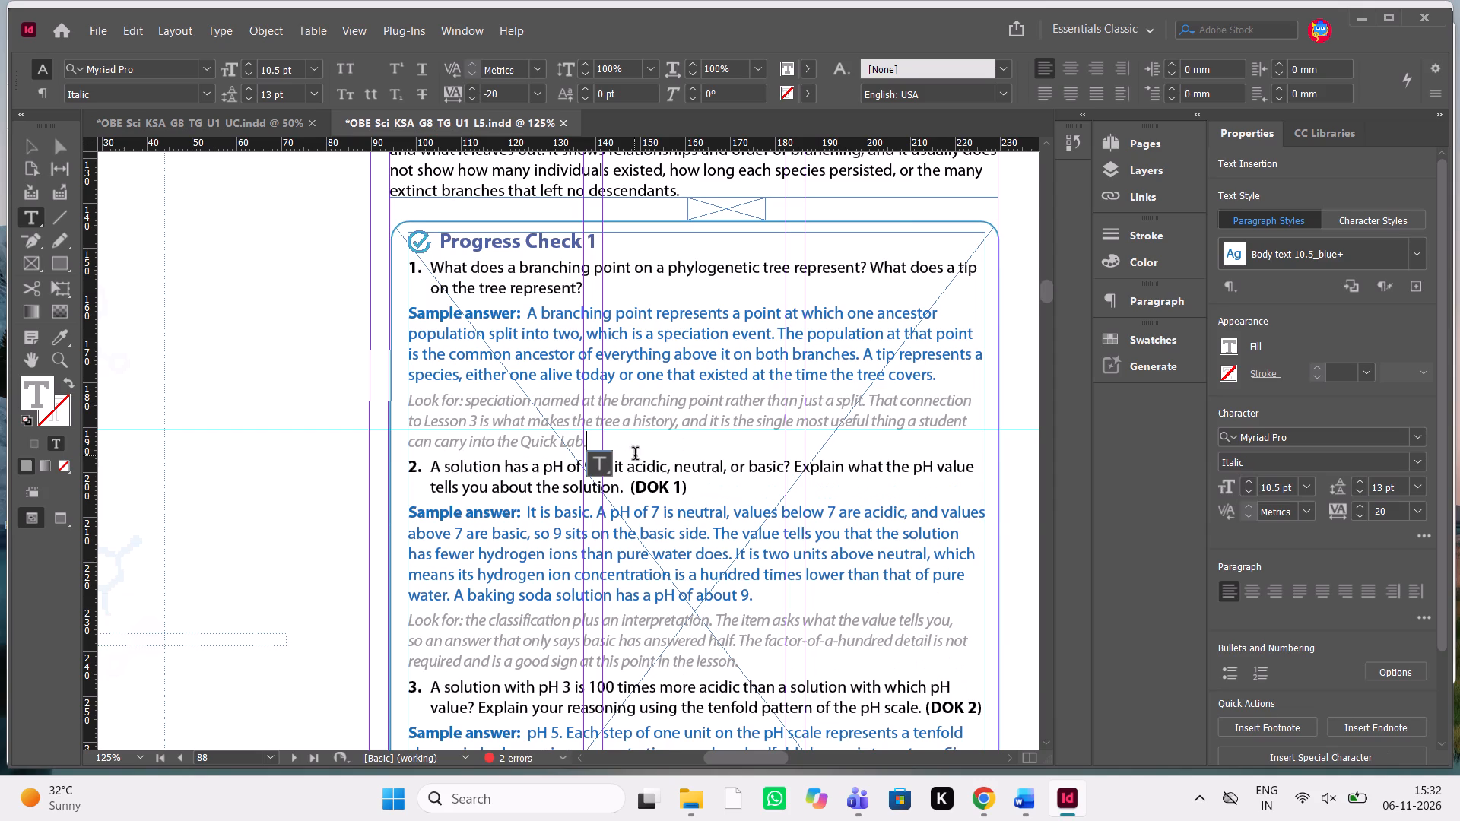
# Replace question 2, including its DOK tag, with the manuscript's question about two species sharing many traits.
pyautogui.hotkey('alt', 'Tab')
pyautogui.scroll(-1, 1080, 518)
pyautogui.hscroll(-1, 1080, 518)
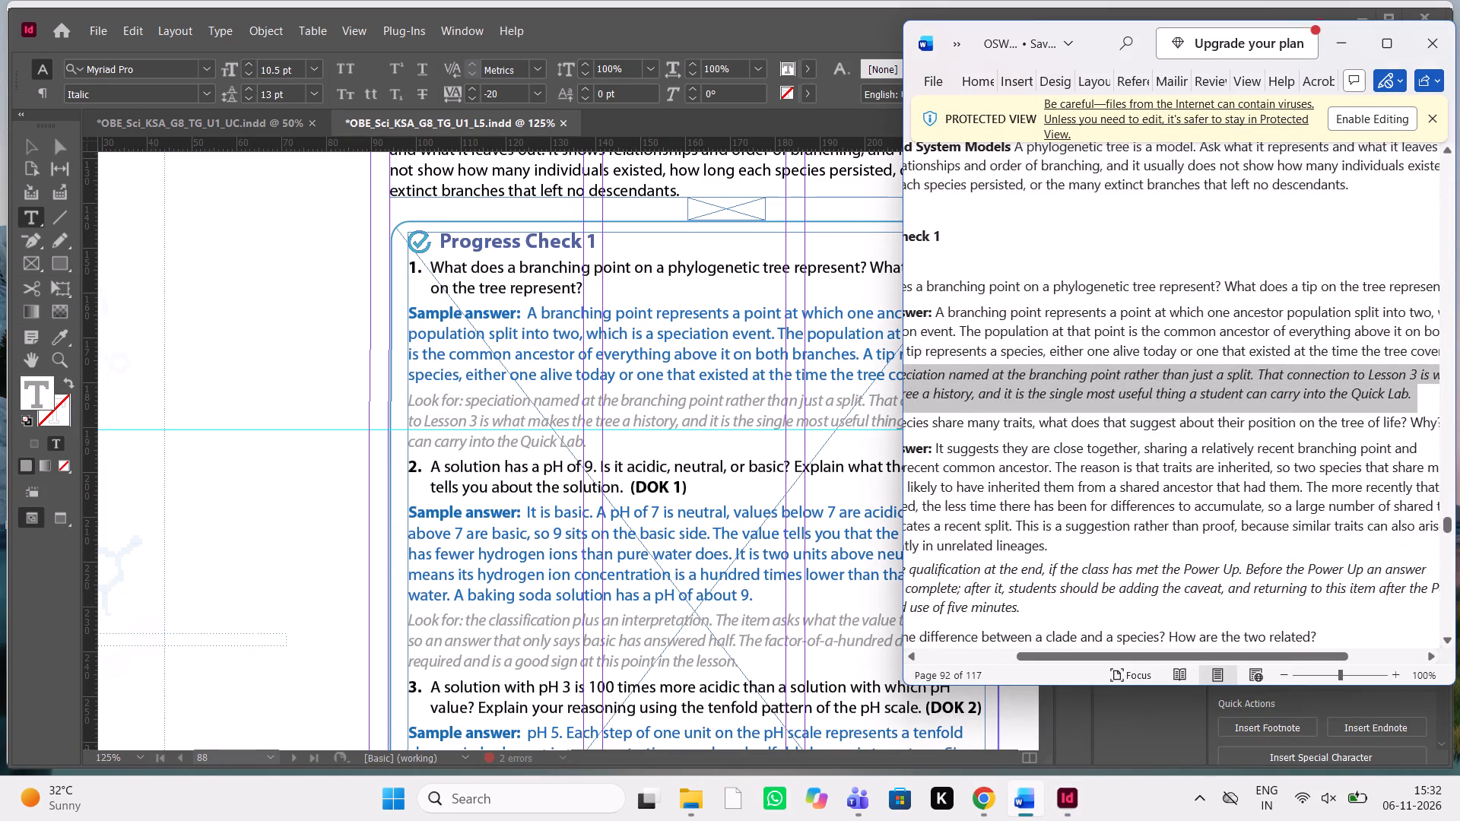
pyautogui.hscroll(-1, 1349, 449)
pyautogui.moveTo(1326, 419); pyautogui.dragTo(1087, 416)
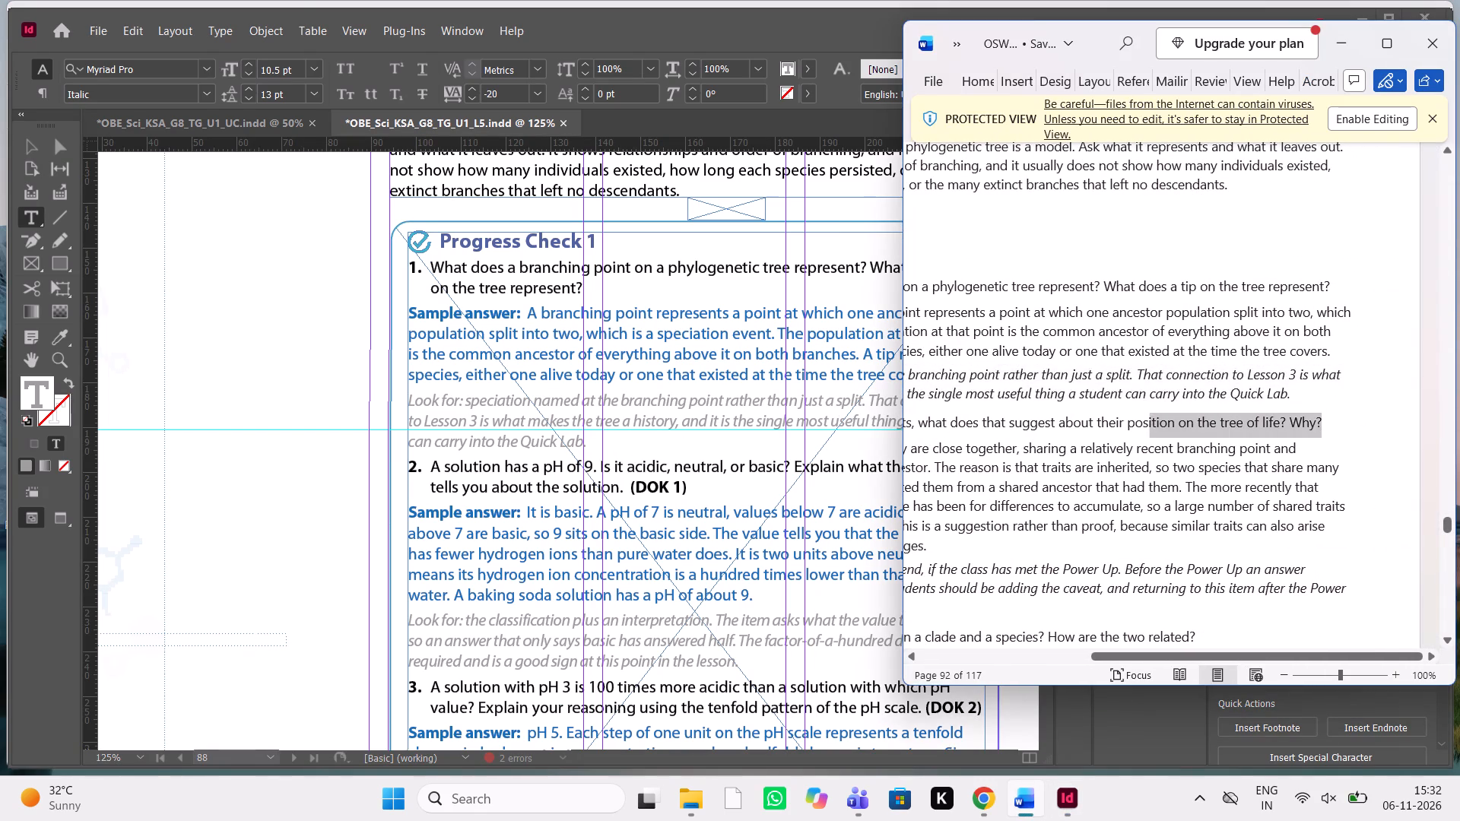
pyautogui.moveTo(1087, 416); pyautogui.dragTo(979, 422)
pyautogui.hotkey('ctrl', 'c')
pyautogui.hotkey('ctrl', 'c')
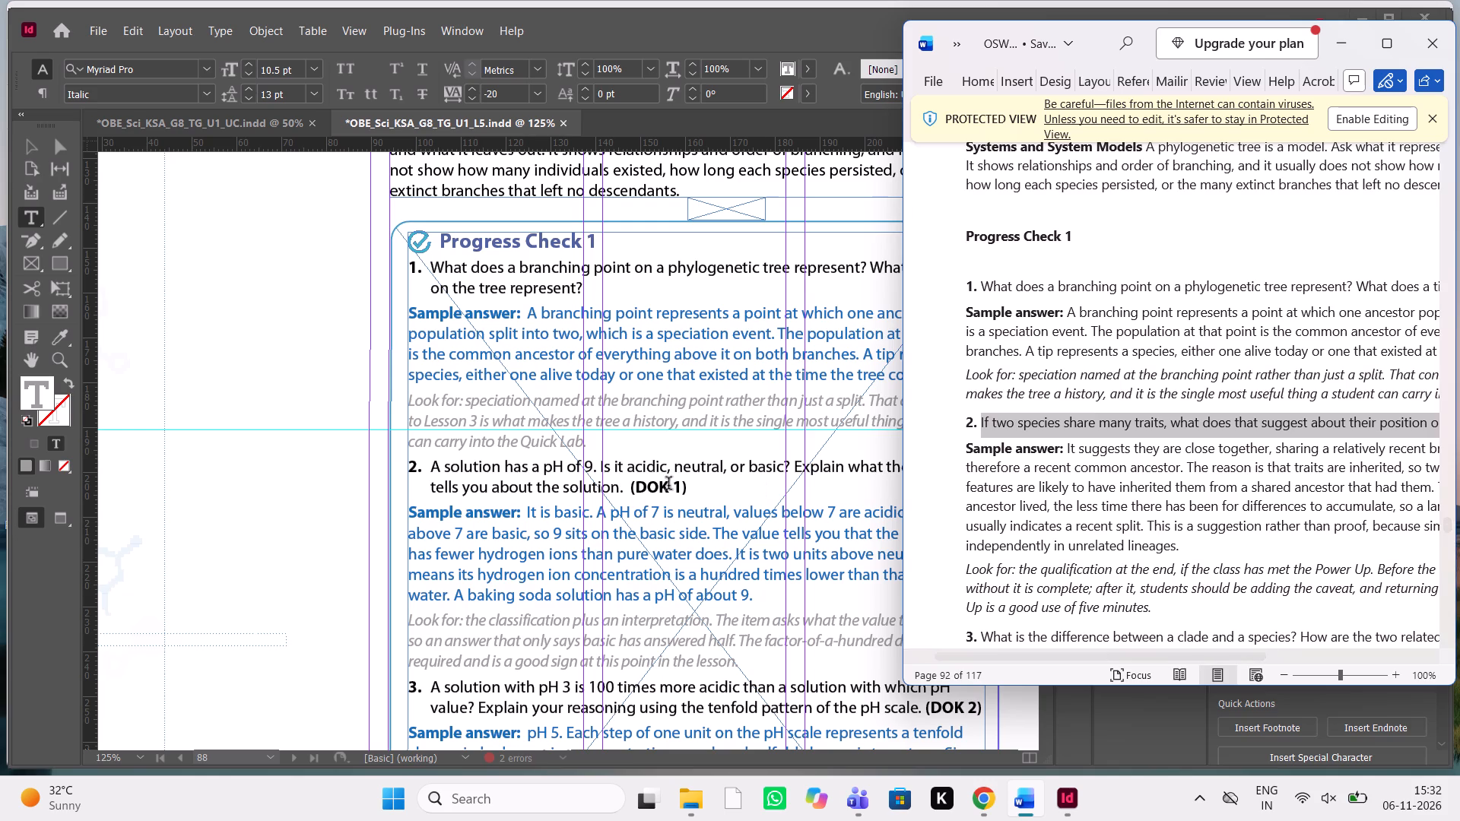
pyautogui.moveTo(706, 480); pyautogui.dragTo(465, 465)
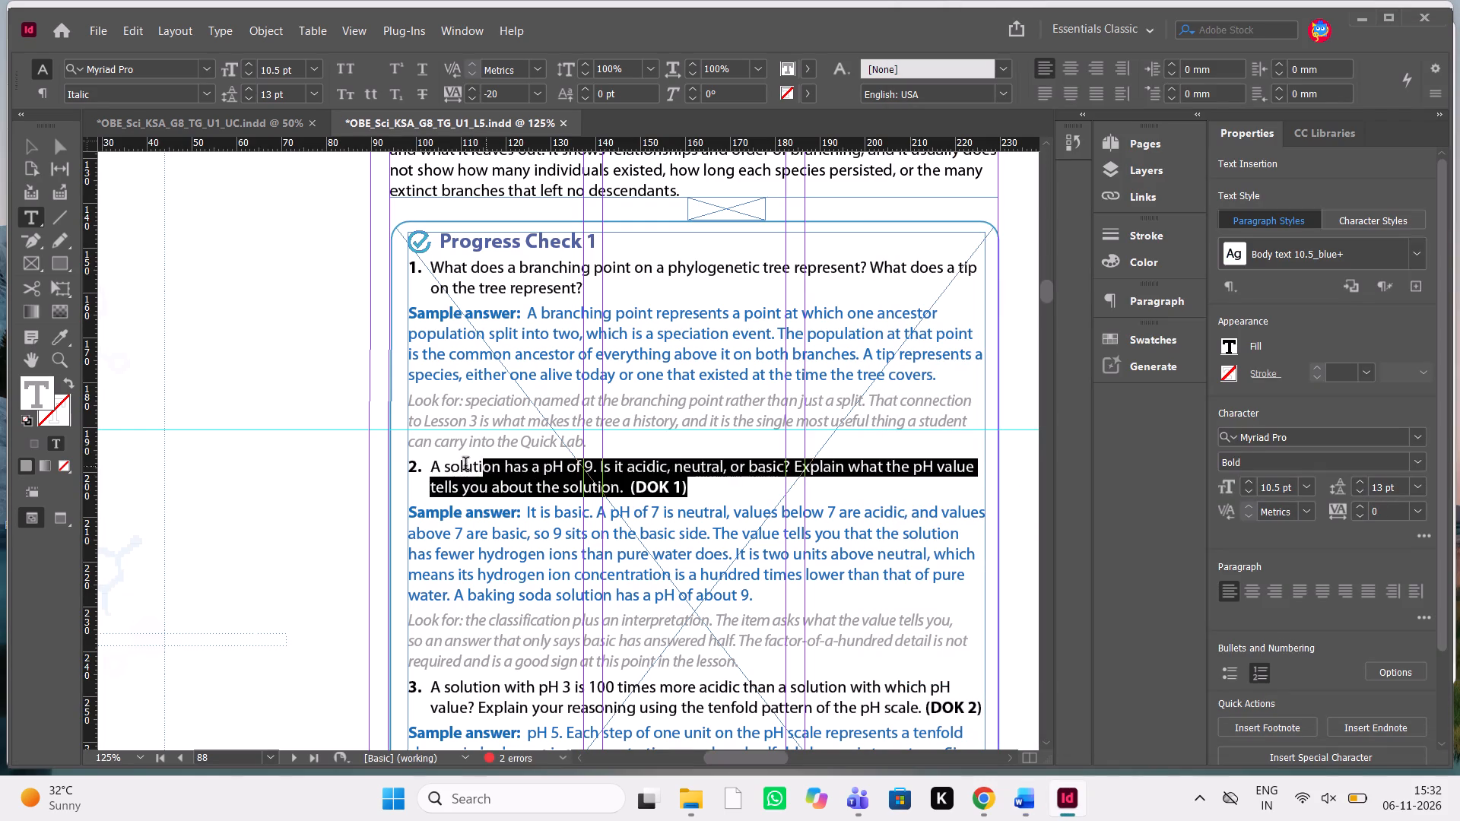
pyautogui.moveTo(465, 465); pyautogui.dragTo(427, 460)
pyautogui.hotkey('ctrl', 'v')
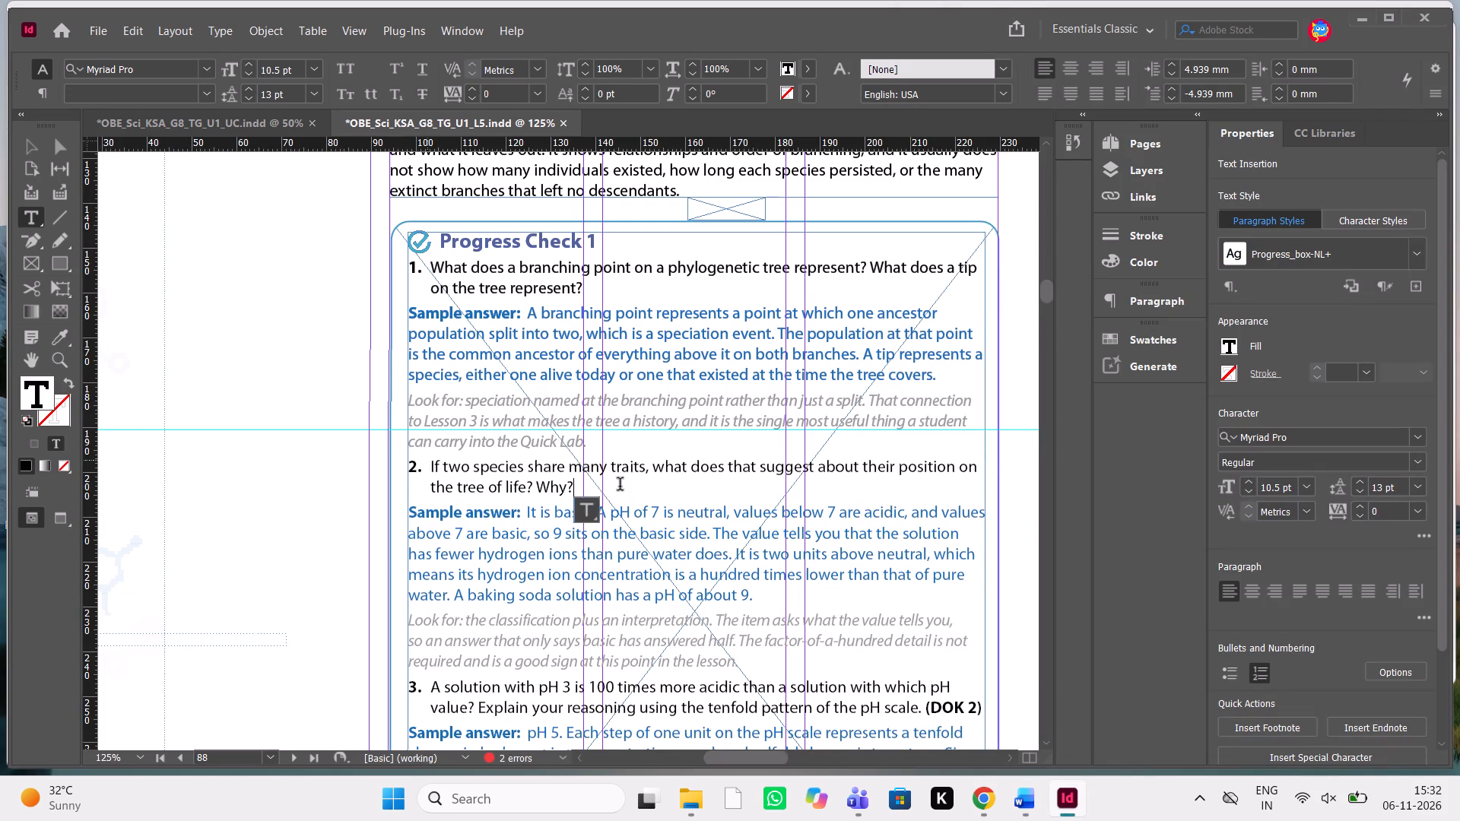
# Replace question 2's sample answer with the manuscript's text beginning "It suggests they are close together".
pyautogui.hotkey('alt', 'Tab')
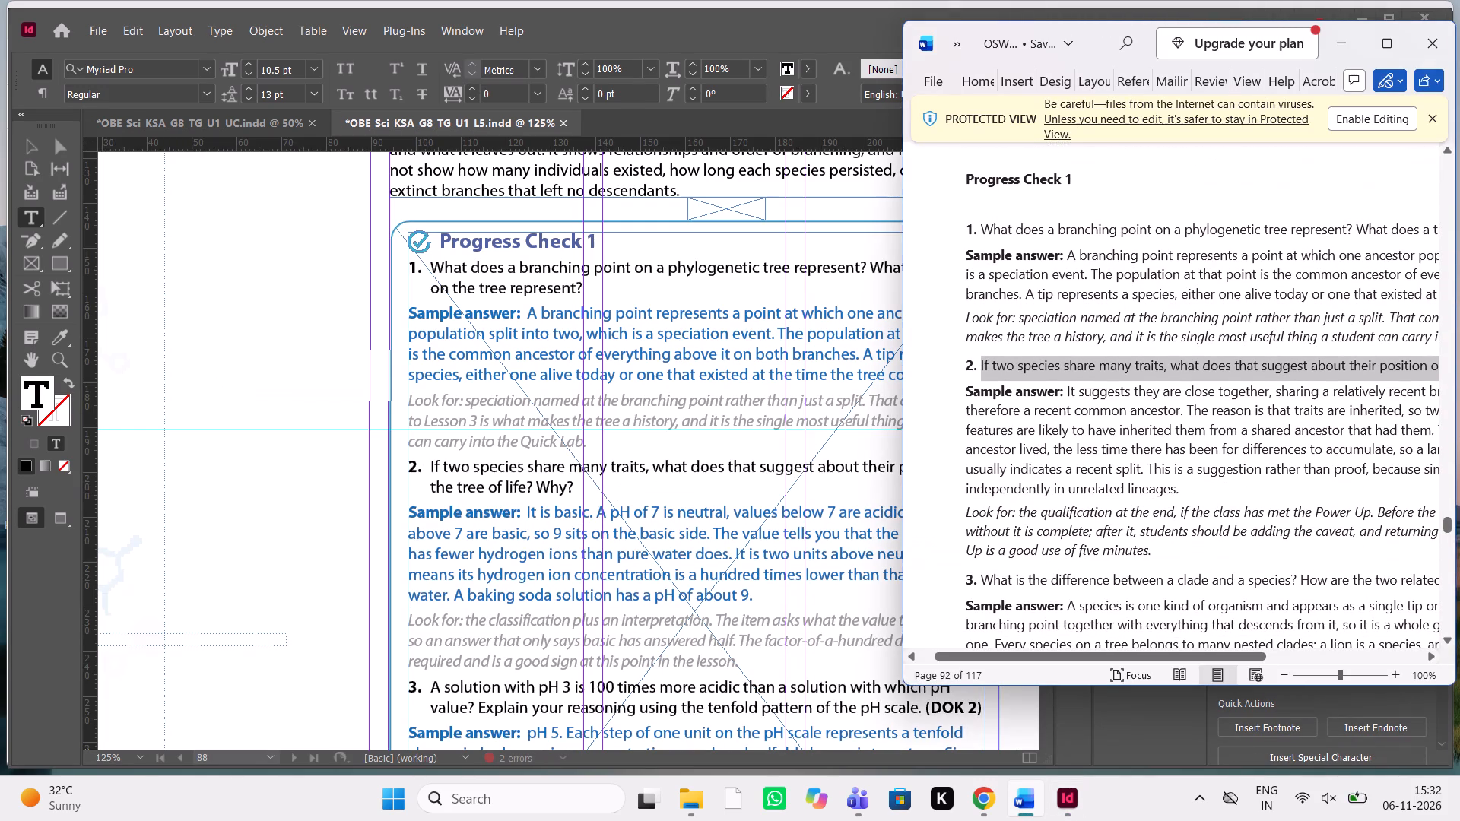
pyautogui.moveTo(1192, 488); pyautogui.dragTo(1078, 393)
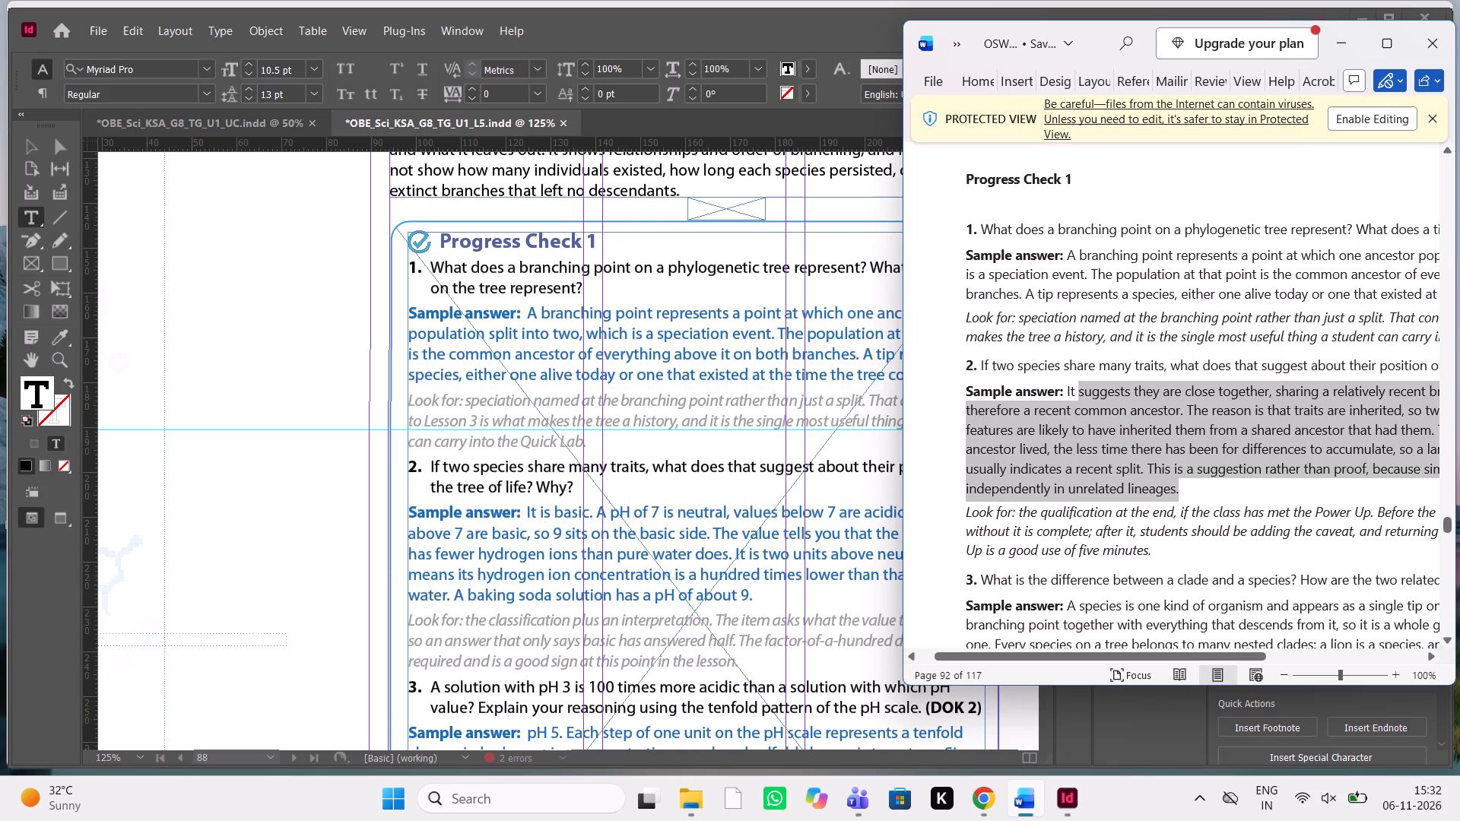
pyautogui.moveTo(1078, 393); pyautogui.dragTo(1069, 391)
pyautogui.hotkey('ctrl', 'c')
pyautogui.hotkey('ctrl', 'c')
pyautogui.hotkey('ctrl', 'c')
pyautogui.moveTo(761, 600); pyautogui.dragTo(528, 520)
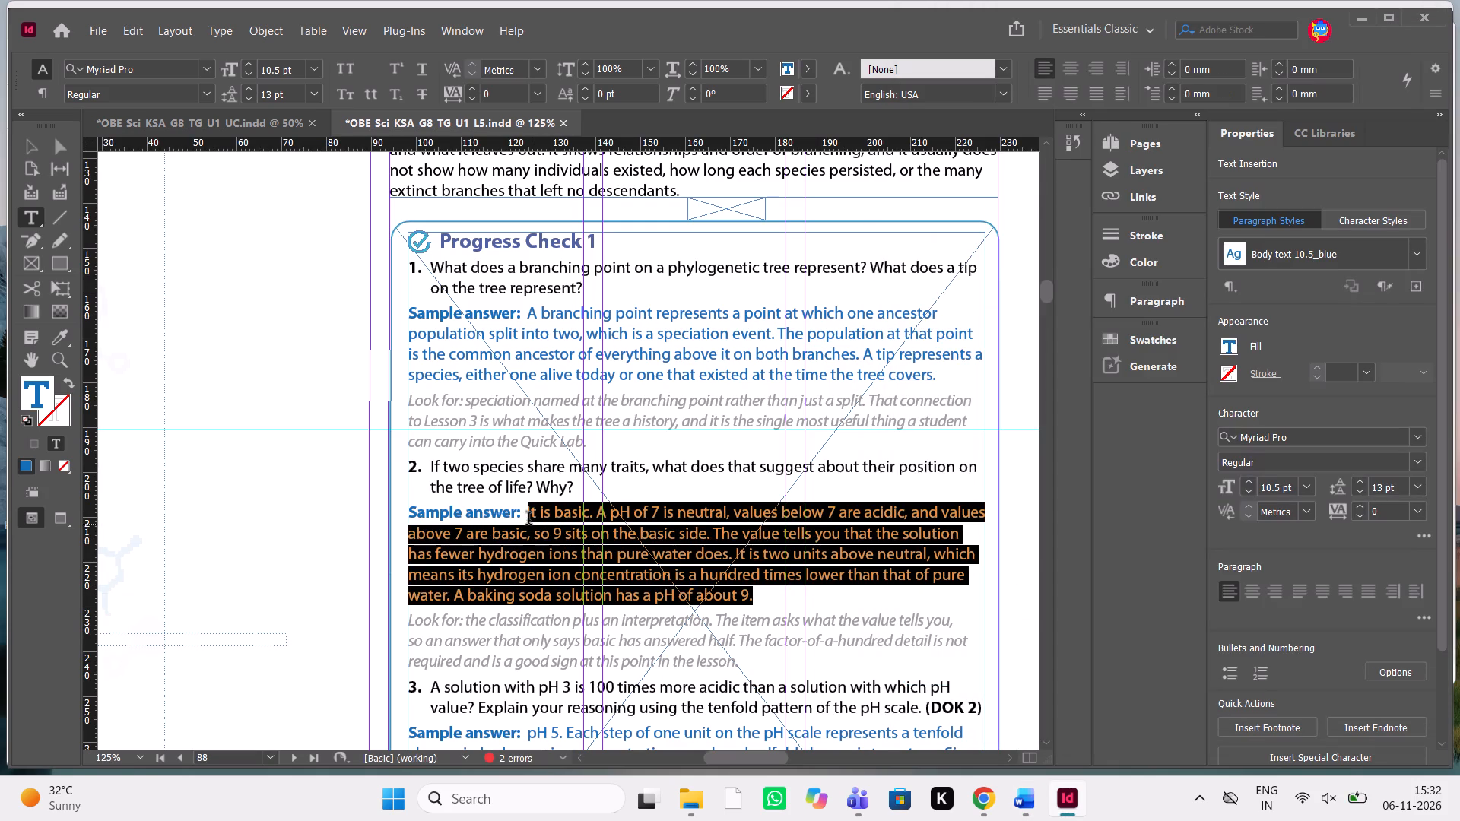
pyautogui.moveTo(528, 520); pyautogui.dragTo(526, 518)
pyautogui.hotkey('ctrl', 'v')
# Replace question 2's Look for note with the manuscript's note about the qualification at the end.
pyautogui.hotkey('alt', 'Tab')
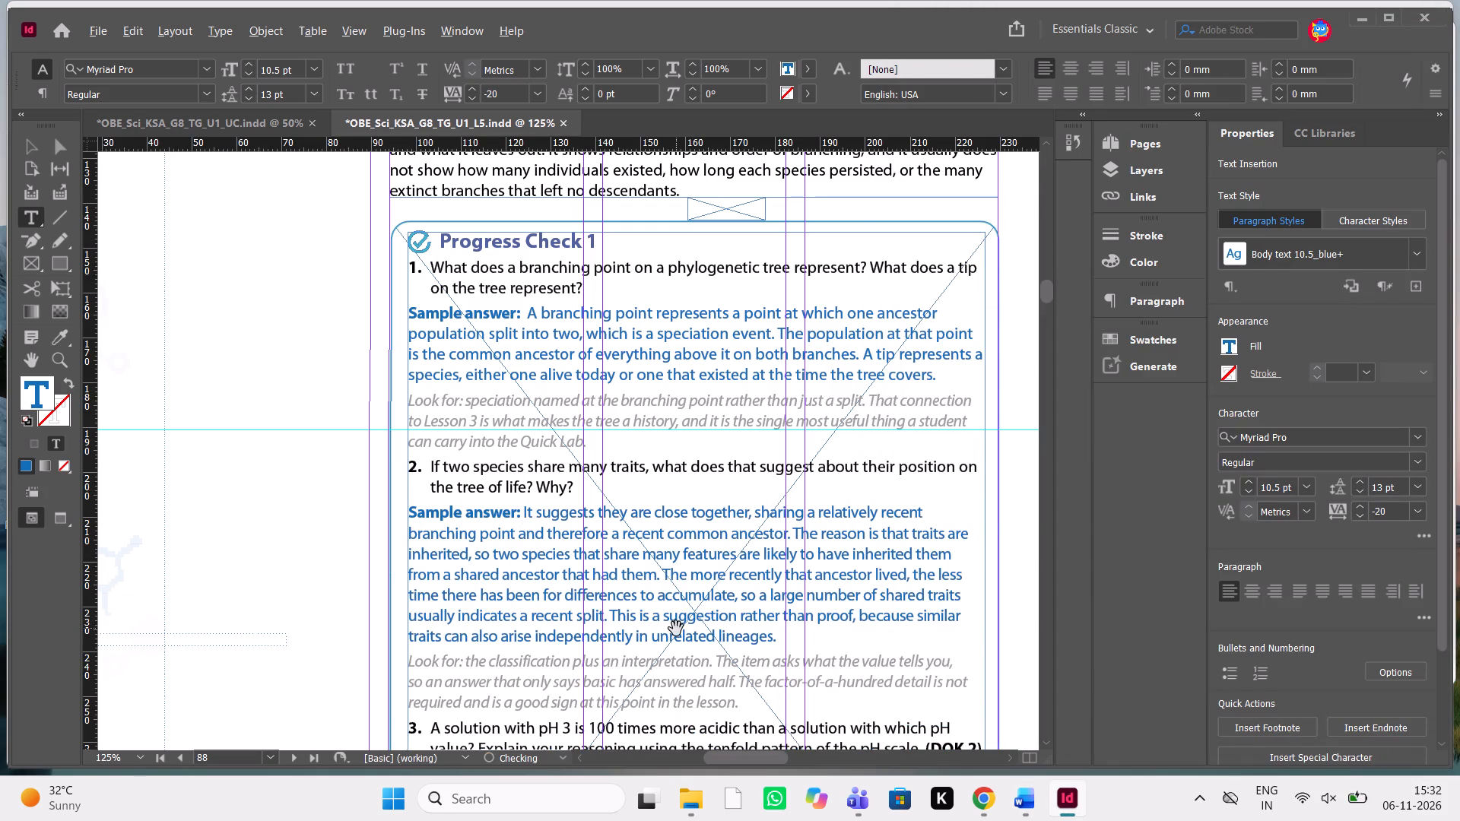
pyautogui.moveTo(1154, 551); pyautogui.dragTo(1008, 510)
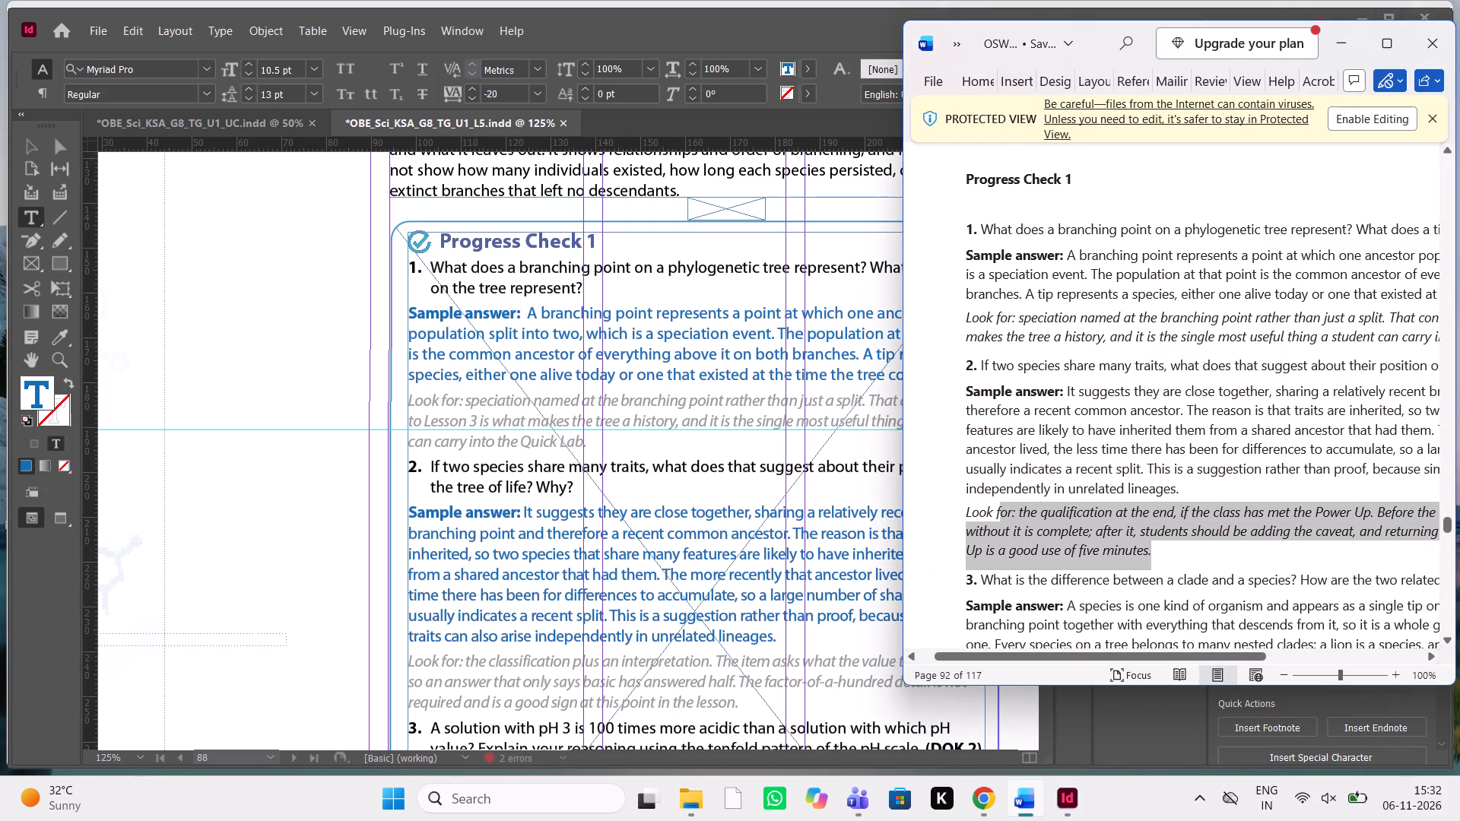
pyautogui.moveTo(1008, 510); pyautogui.dragTo(969, 506)
pyautogui.hotkey('ctrl', 'c')
pyautogui.hotkey('ctrl', 'c')
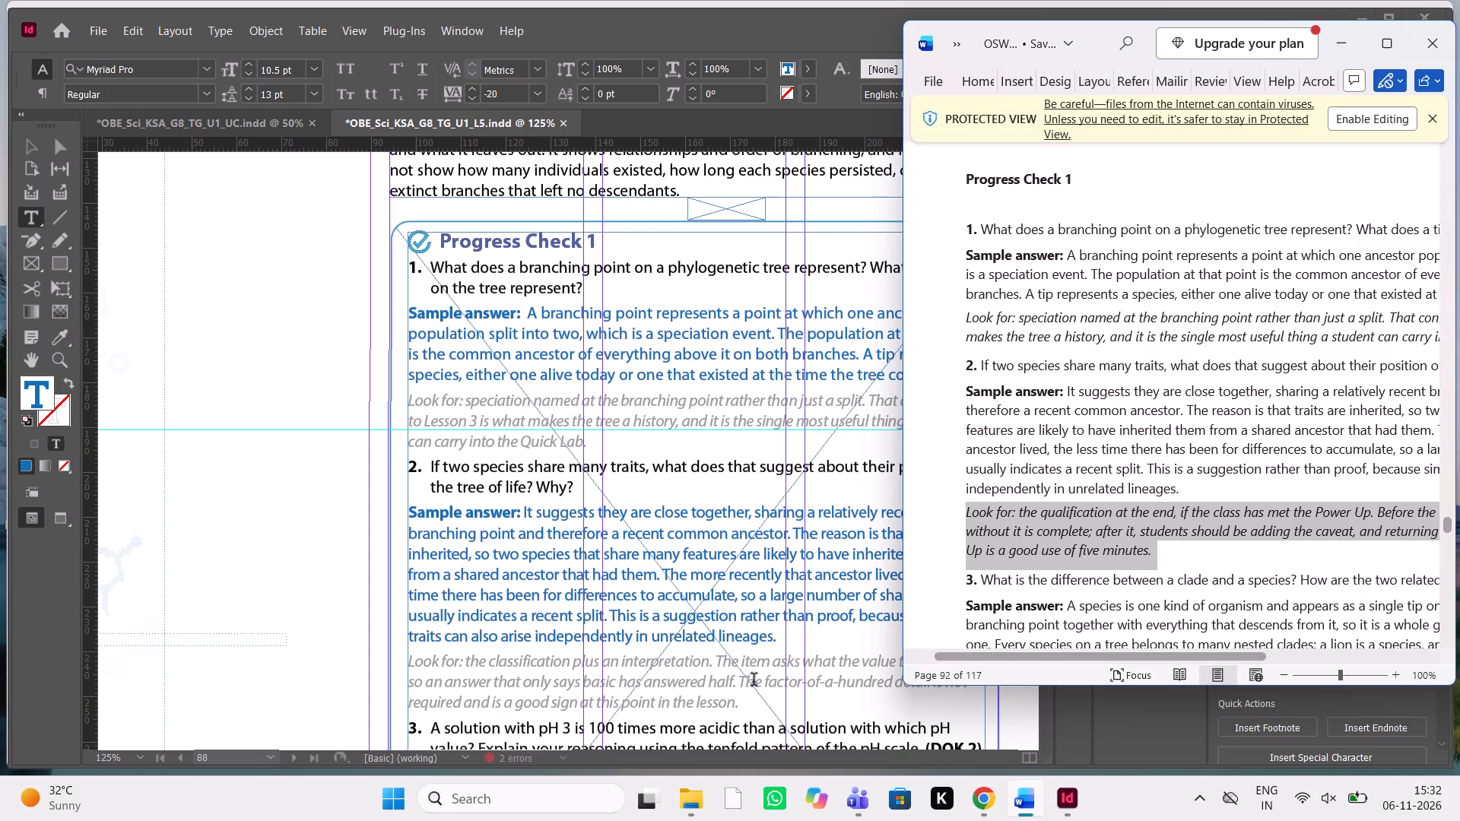
pyautogui.moveTo(738, 702); pyautogui.dragTo(410, 659)
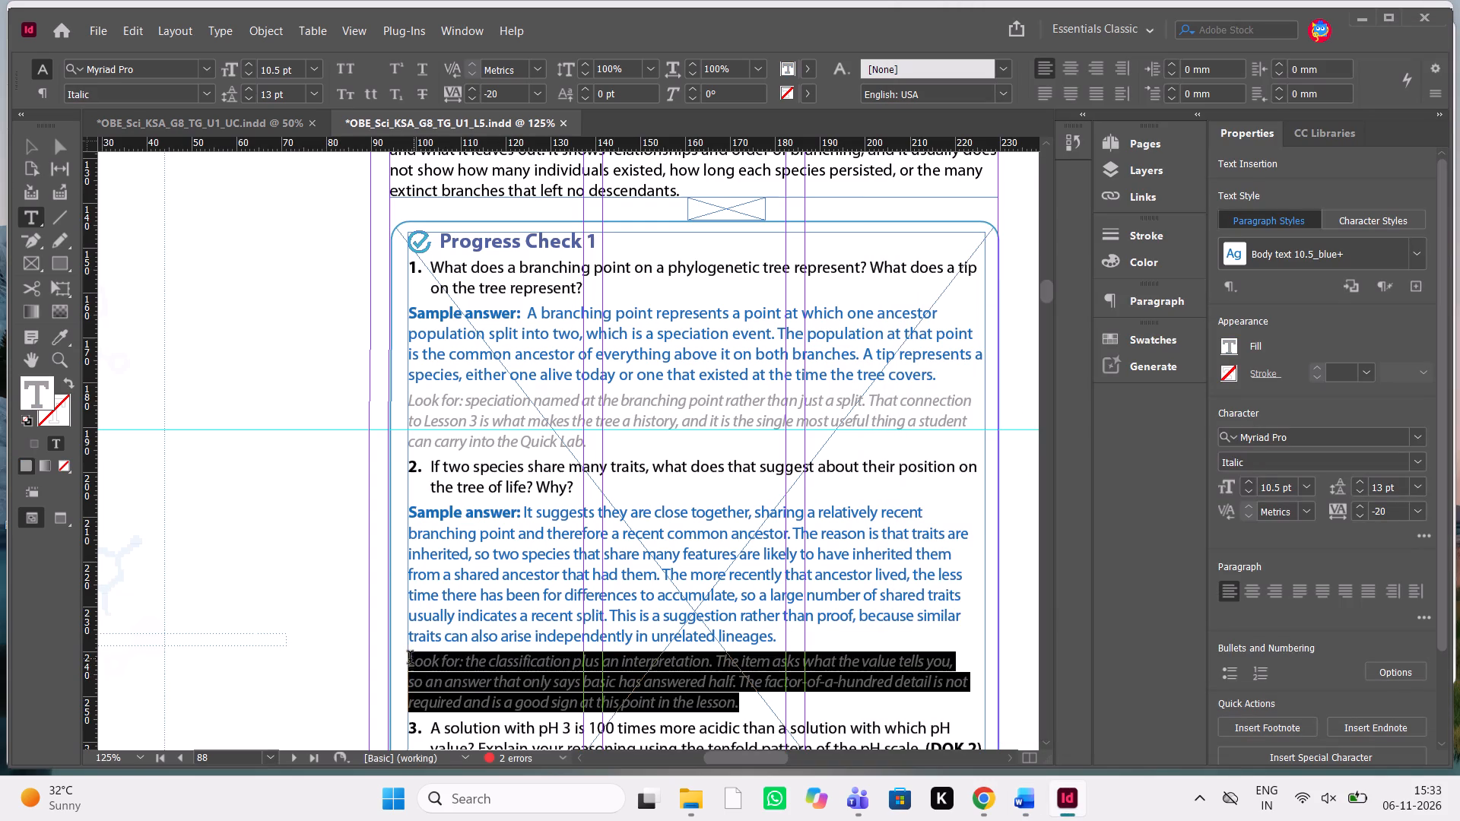
pyautogui.moveTo(410, 659); pyautogui.dragTo(405, 659)
pyautogui.hotkey('ctrl', 'v')
# Replace question 3, including its DOK tag, with the manuscript's question on the difference between a clade and a species.
pyautogui.scroll(-2, 567, 655)
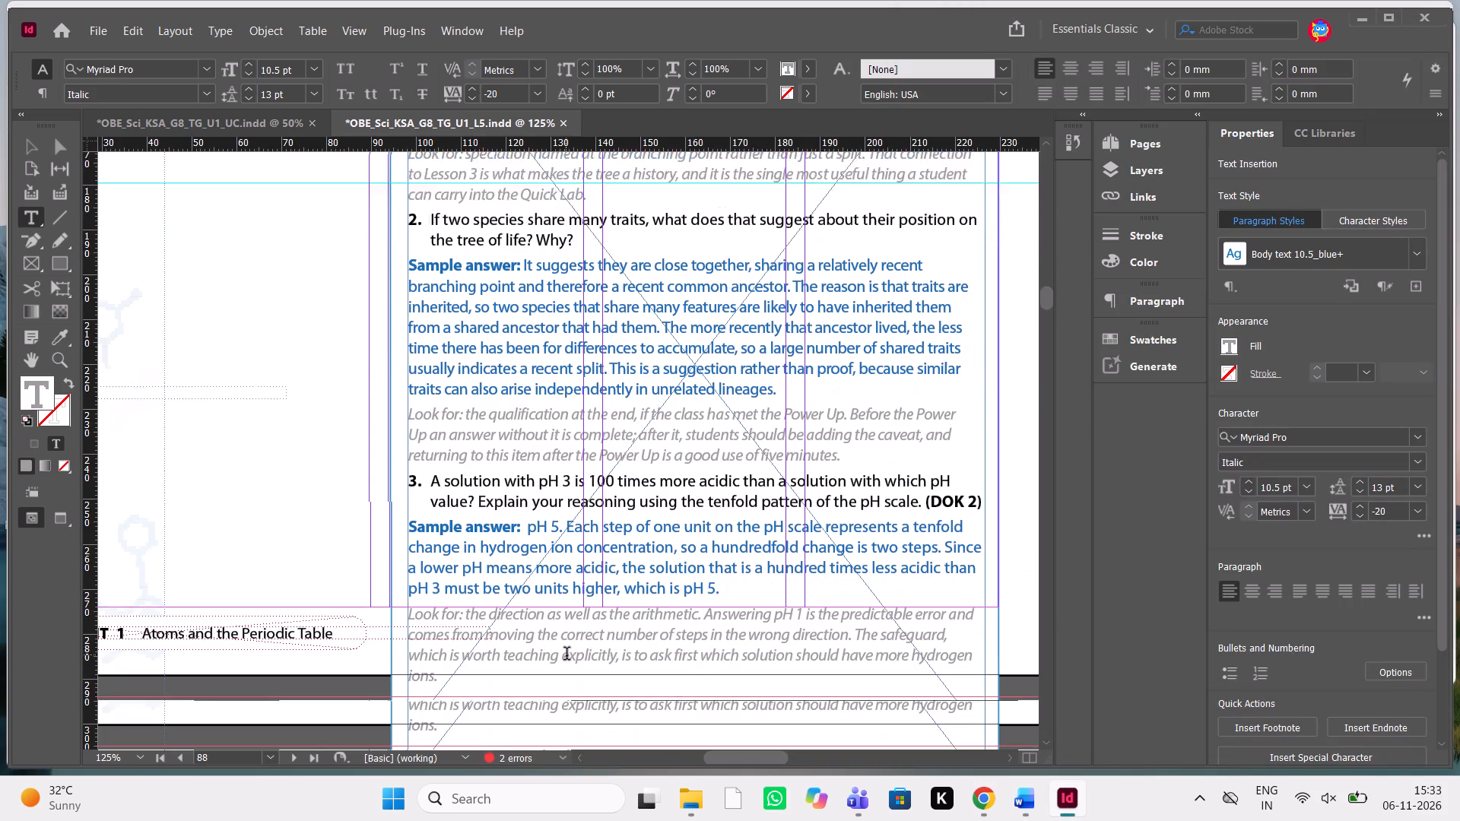
pyautogui.scroll(-1, 567, 655)
pyautogui.hotkey('alt', 'Tab')
pyautogui.scroll(-1, 1090, 528)
pyautogui.hscroll(-1, 1090, 528)
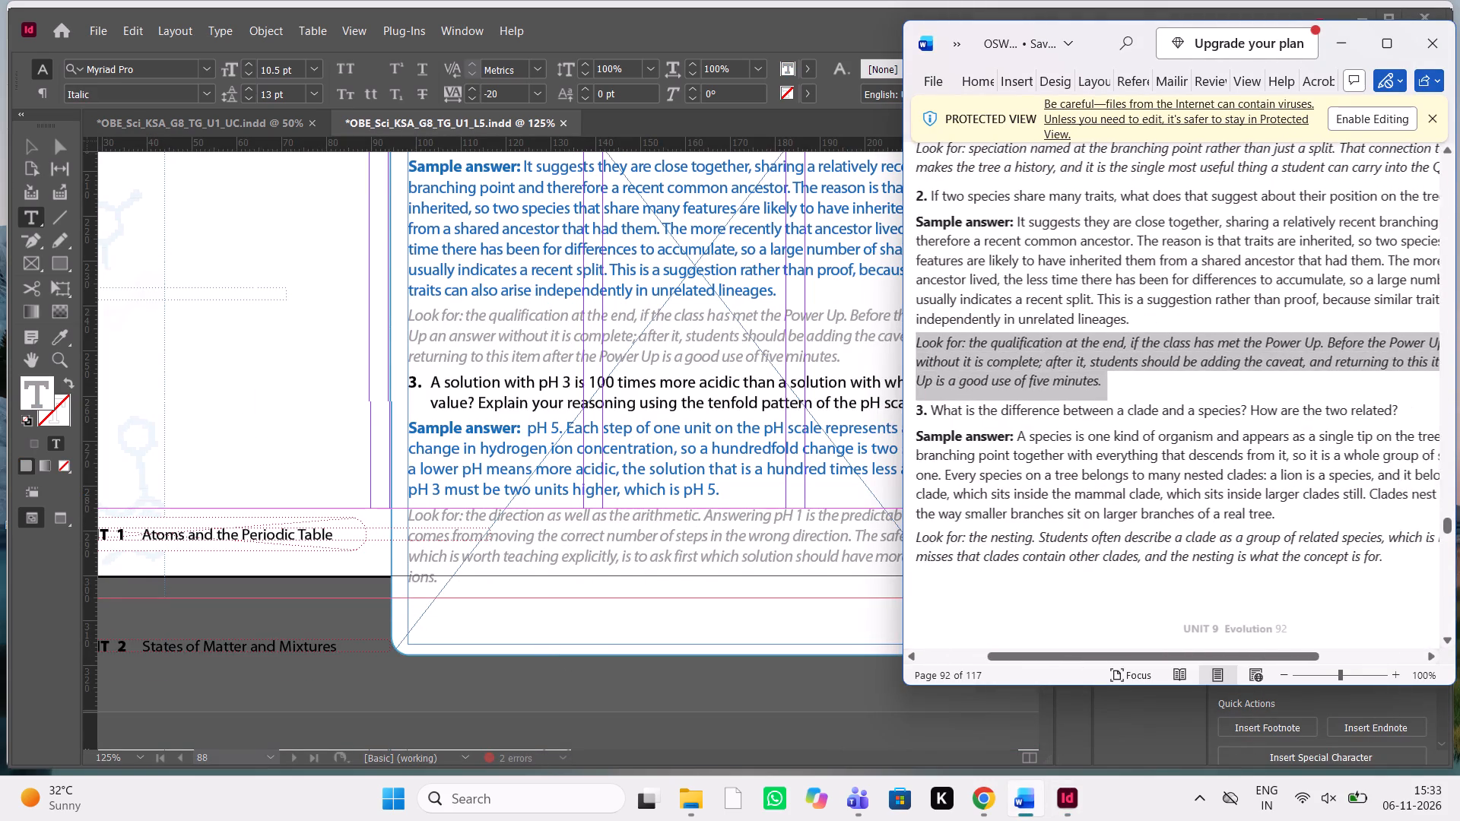
pyautogui.moveTo(1375, 413); pyautogui.dragTo(994, 391)
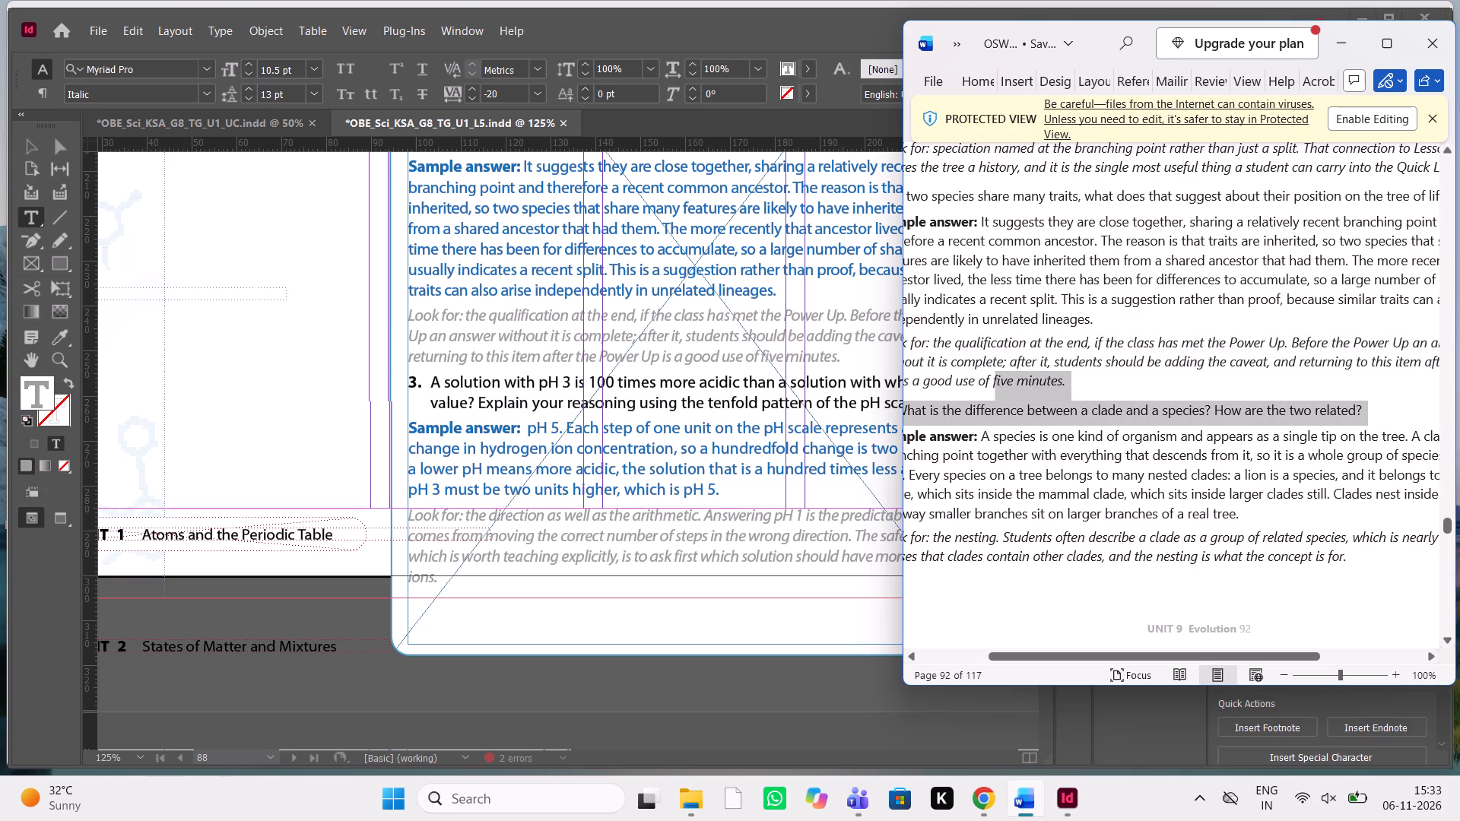
pyautogui.moveTo(994, 391); pyautogui.dragTo(960, 411)
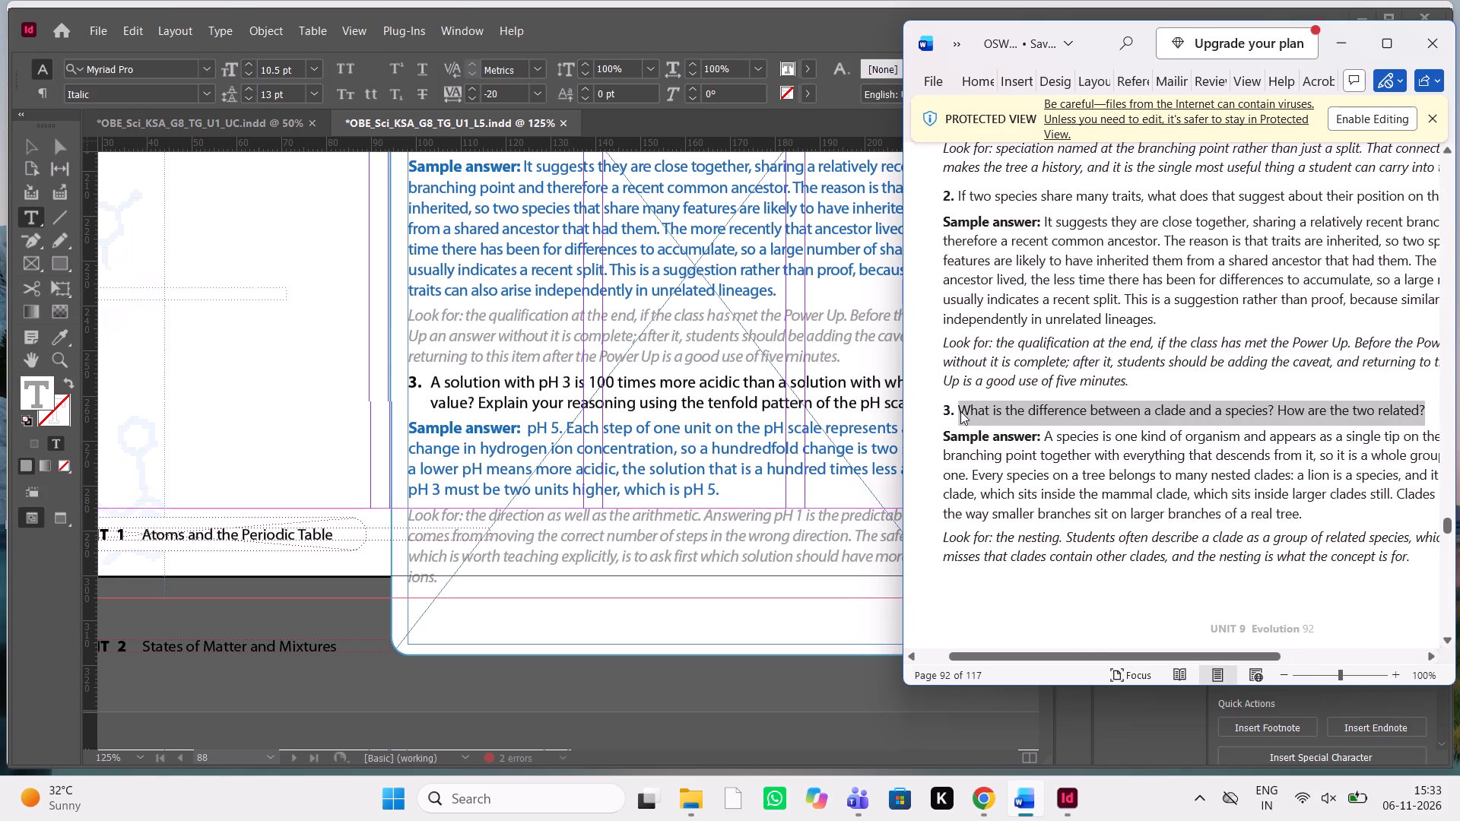
pyautogui.hotkey('ctrl', 'c')
pyautogui.hotkey('ctrl', 'c')
pyautogui.click(850, 384)
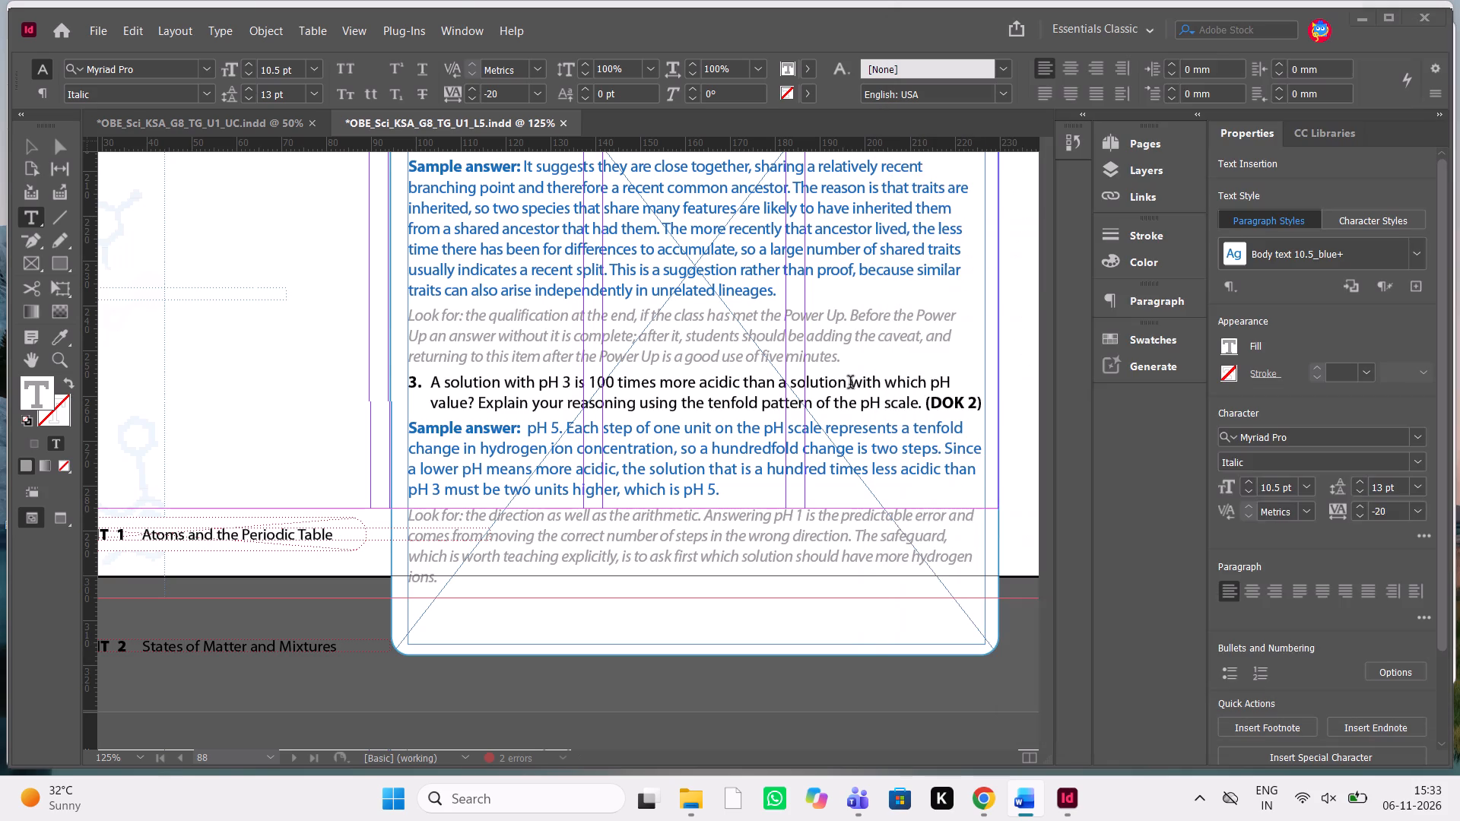
pyautogui.moveTo(981, 398); pyautogui.dragTo(513, 380)
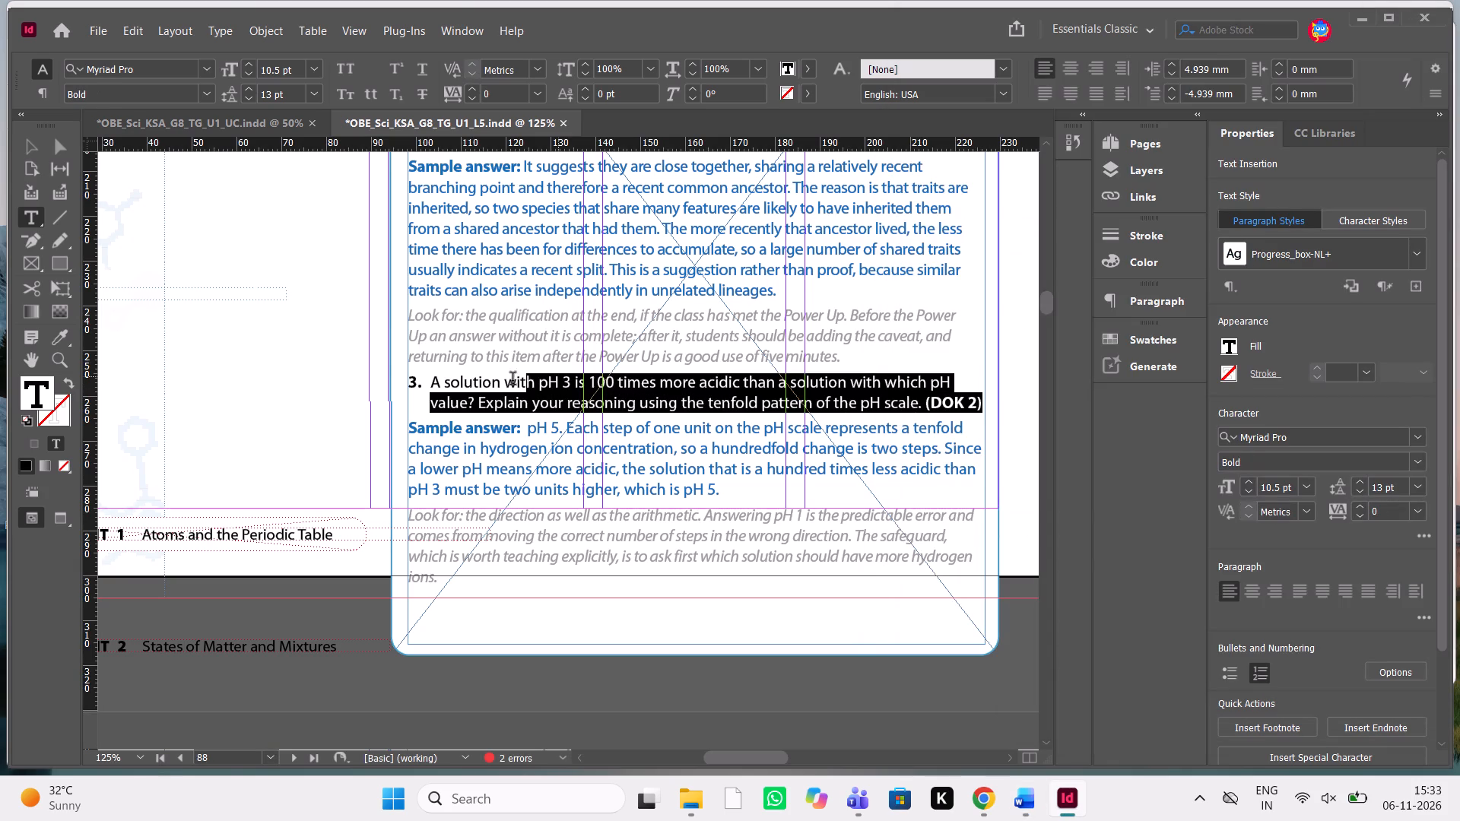
pyautogui.moveTo(513, 380); pyautogui.dragTo(430, 383)
pyautogui.hotkey('ctrl', 'v')
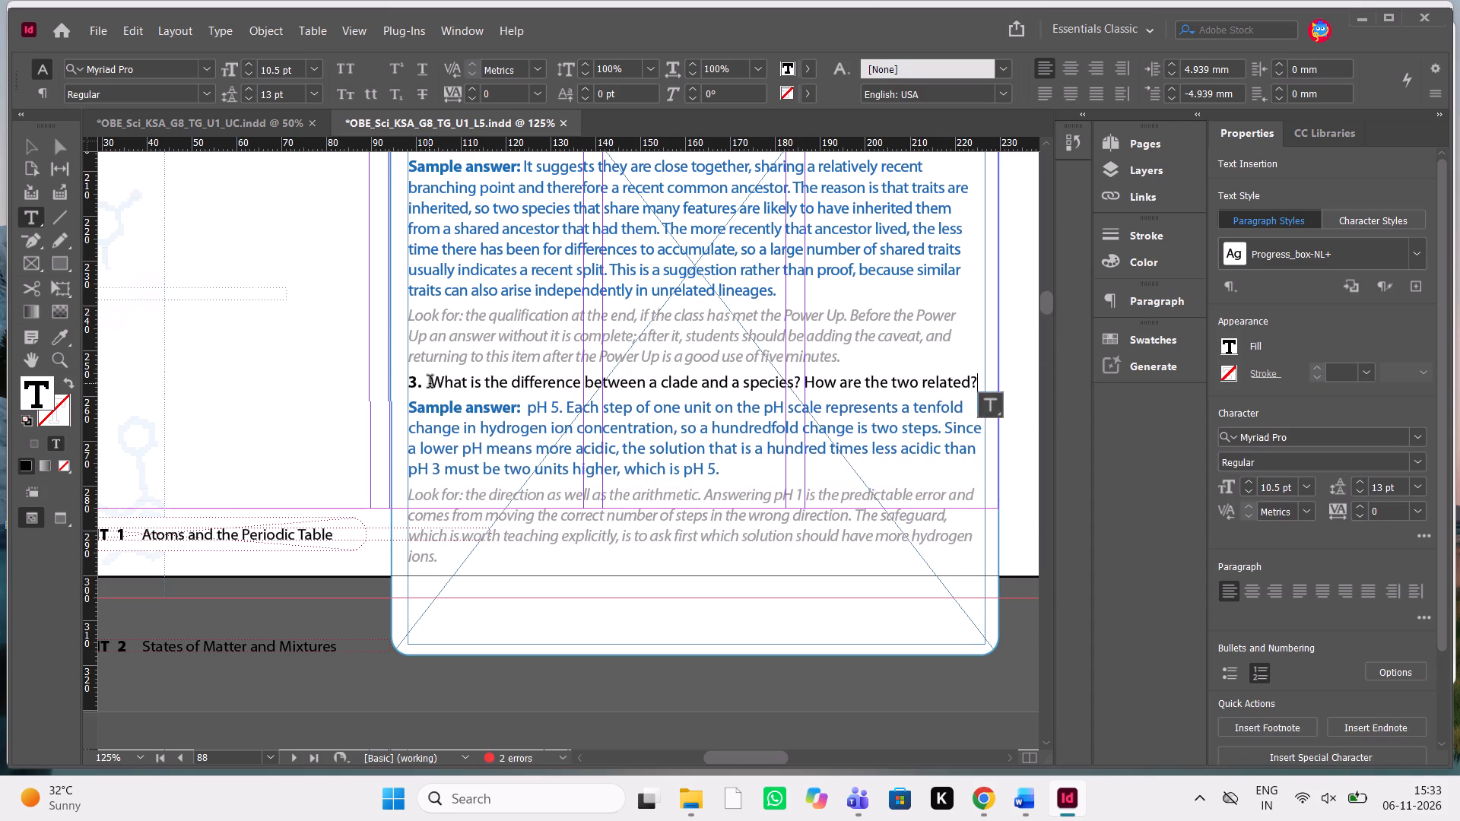
# Replace question 3's sample answer with the manuscript's text beginning "A species is one kind of organism".
pyautogui.hotkey('alt', 'Tab')
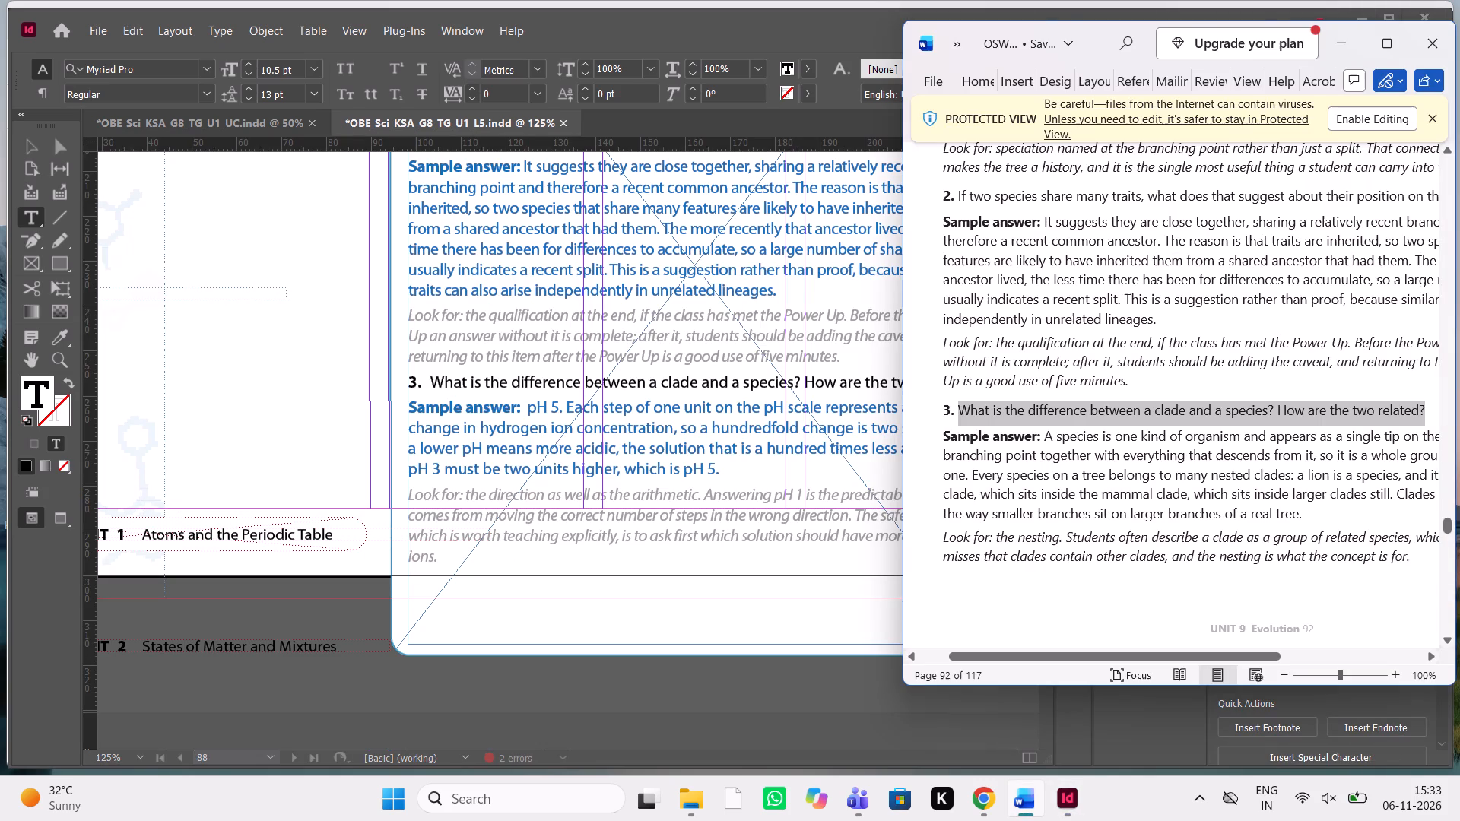
pyautogui.moveTo(1312, 512); pyautogui.dragTo(1044, 435)
pyautogui.hotkey('ctrl', 'c')
pyautogui.hotkey('ctrl', 'c')
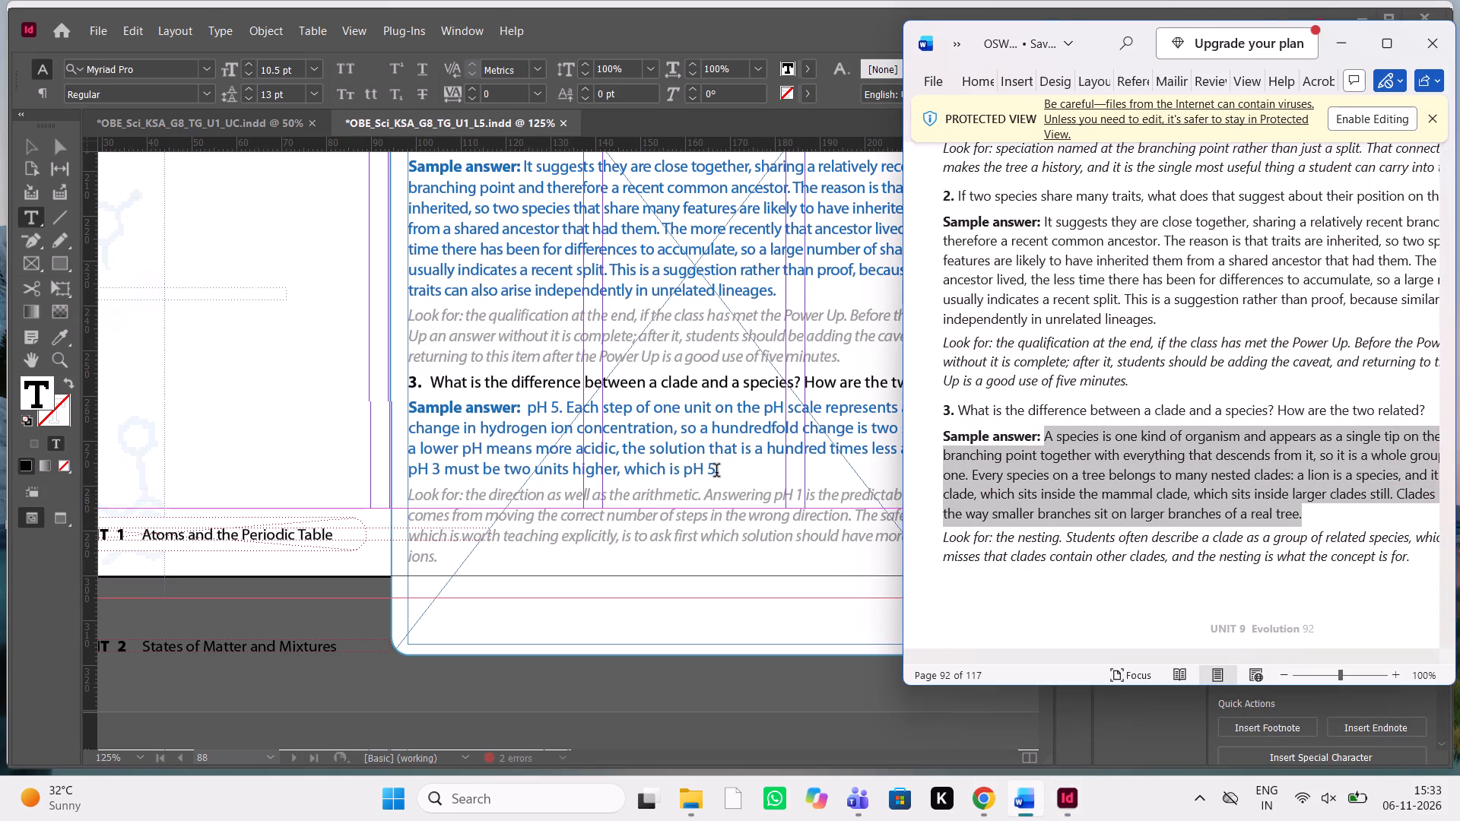
pyautogui.moveTo(718, 472); pyautogui.dragTo(527, 408)
pyautogui.hotkey('ctrl', 'v')
# Replace question 3's Look for note with the manuscript's note beginning "the nesting. Students often describe a clade".
pyautogui.hotkey('alt', 'Tab')
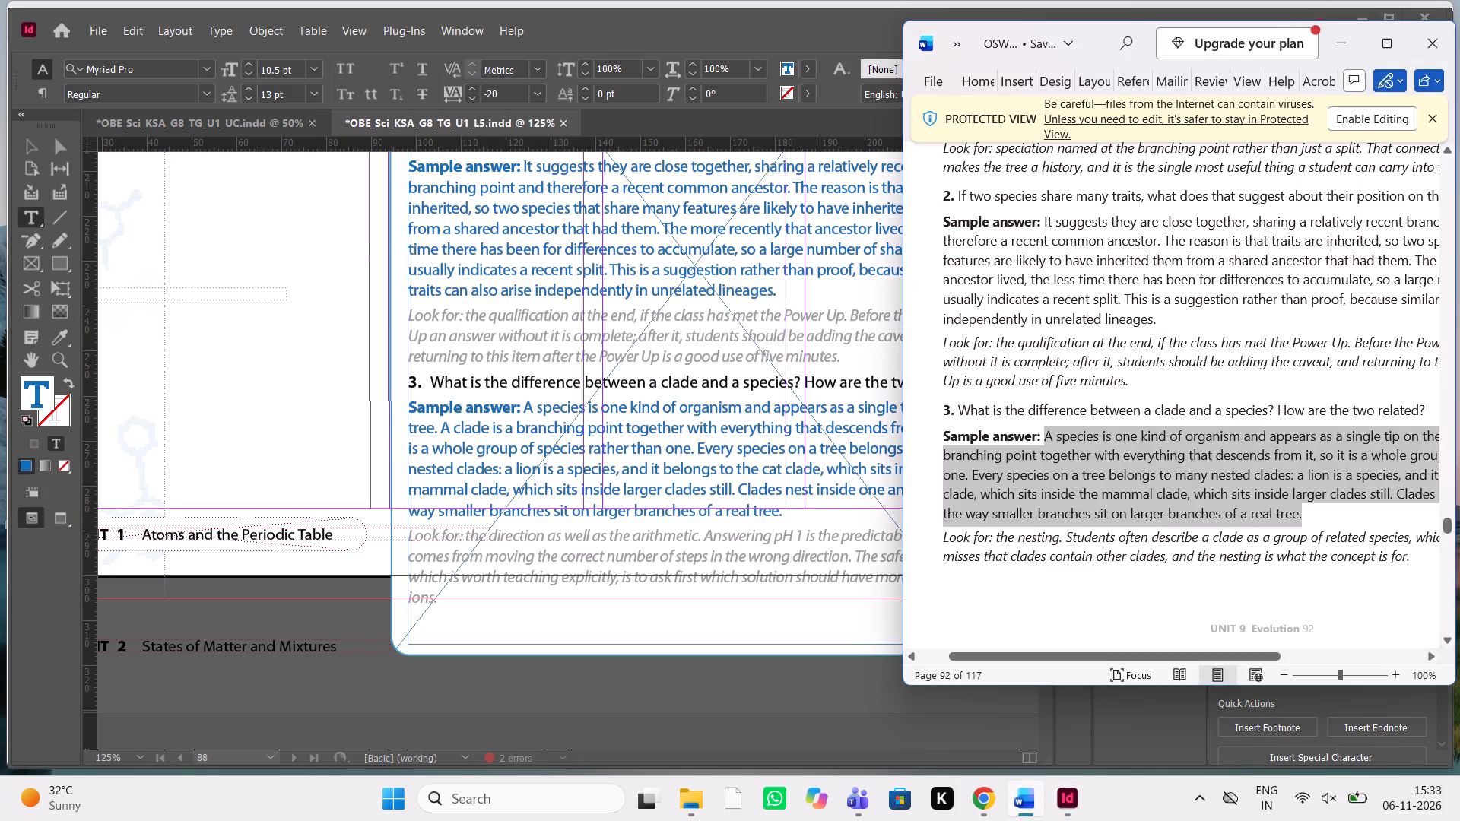
pyautogui.moveTo(1423, 562); pyautogui.dragTo(941, 540)
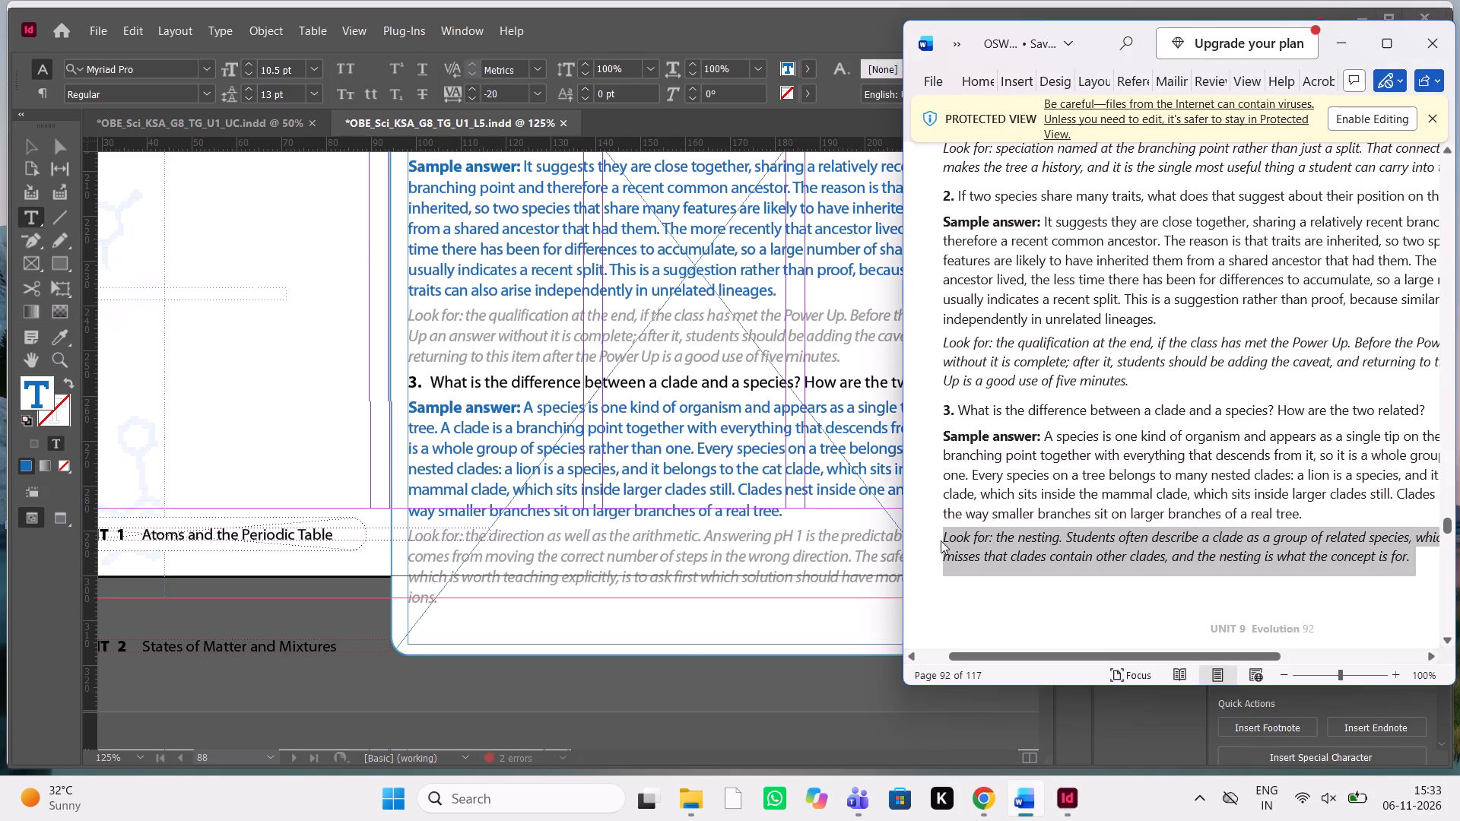
pyautogui.hotkey('ctrl', 'c')
pyautogui.hotkey('ctrl', 'c')
pyautogui.moveTo(455, 596); pyautogui.dragTo(449, 596)
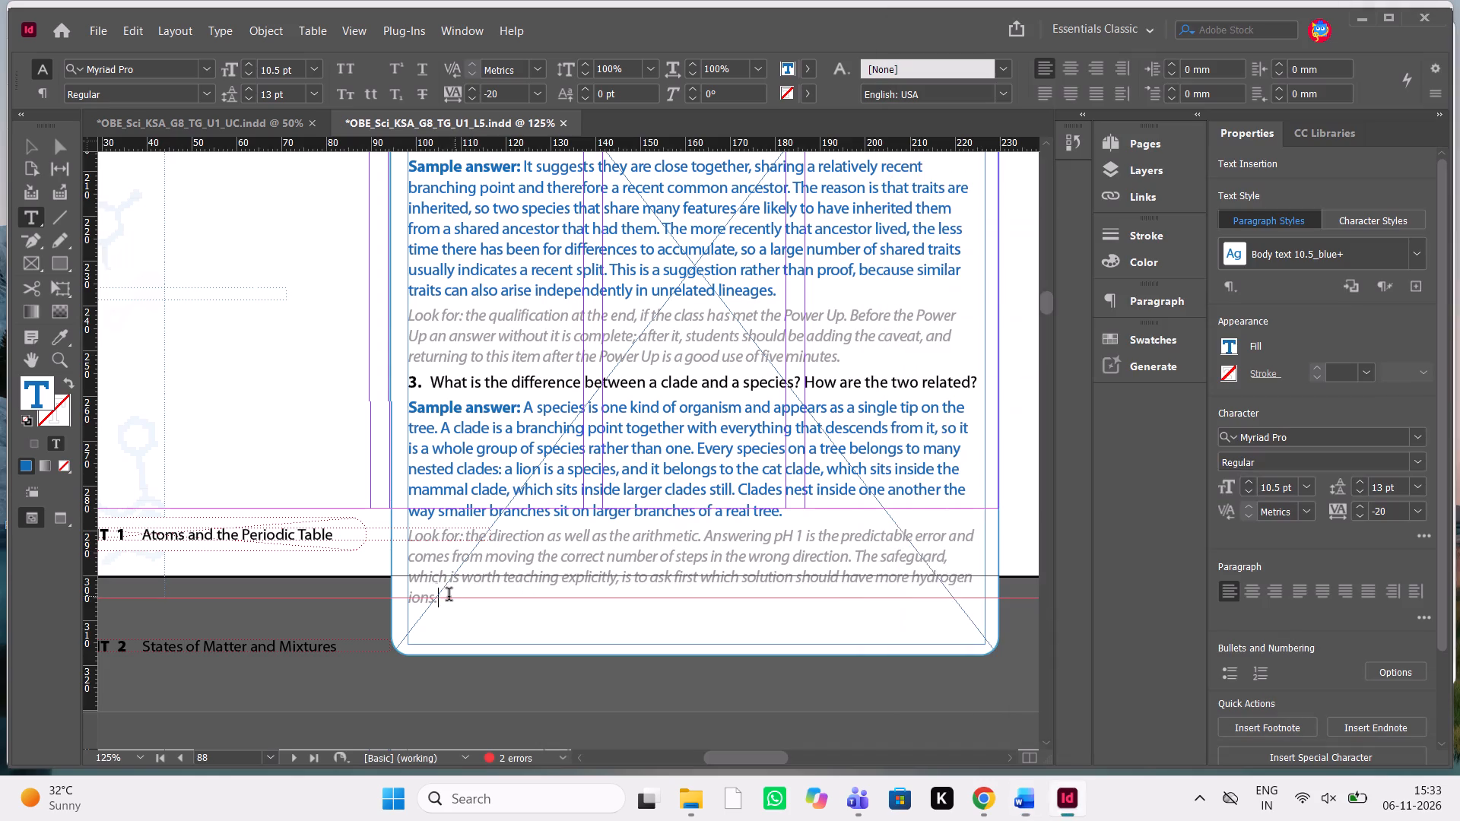
pyautogui.moveTo(449, 596); pyautogui.dragTo(405, 537)
pyautogui.hotkey('ctrl', 'v')
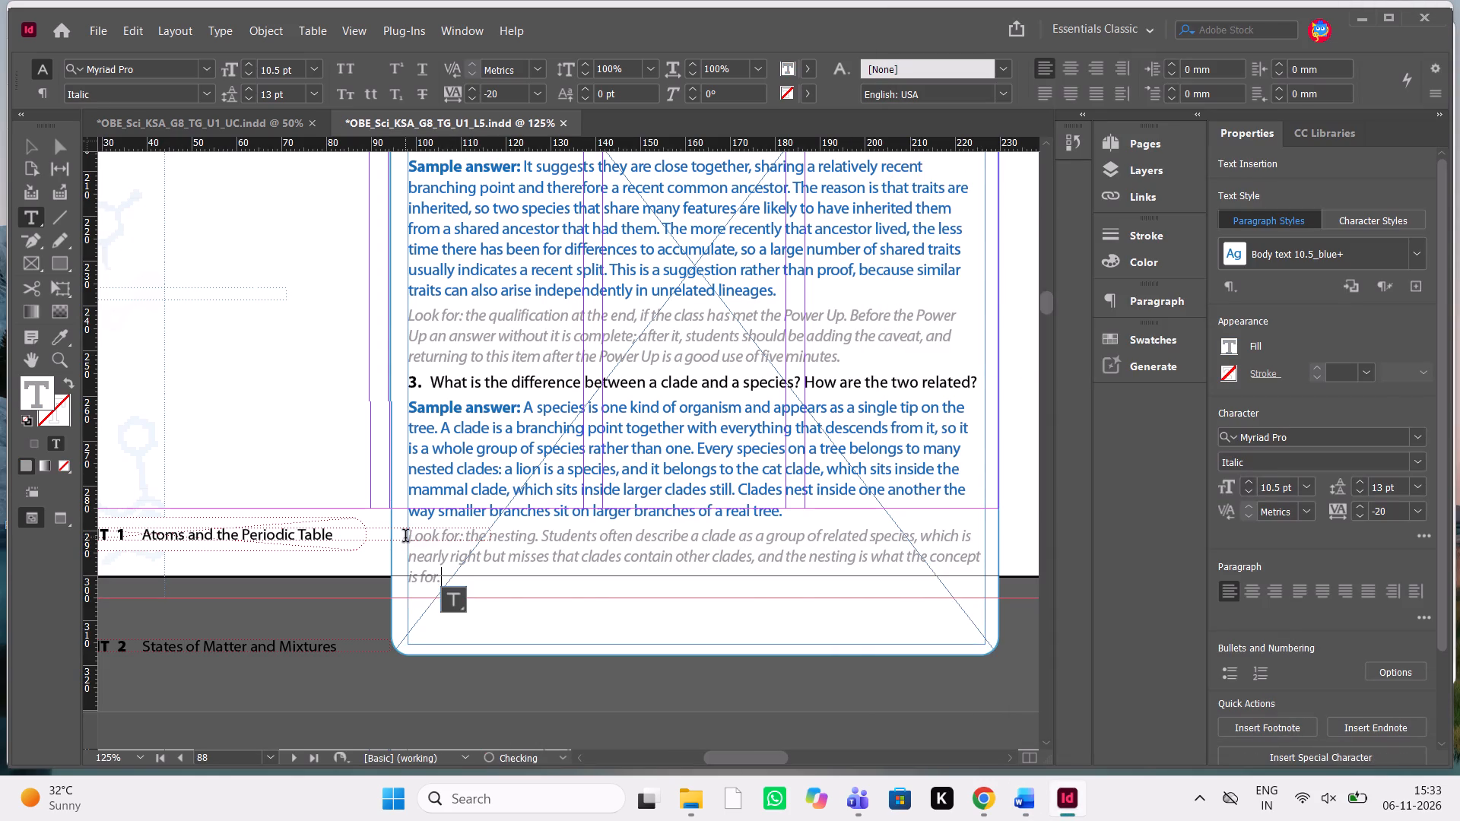
pyautogui.click(591, 608)
pyautogui.press('Escape')
# Ungroup the Progress Check 1 box so its text frame and border frame are separate objects.
pyautogui.scroll(1, 591, 608)
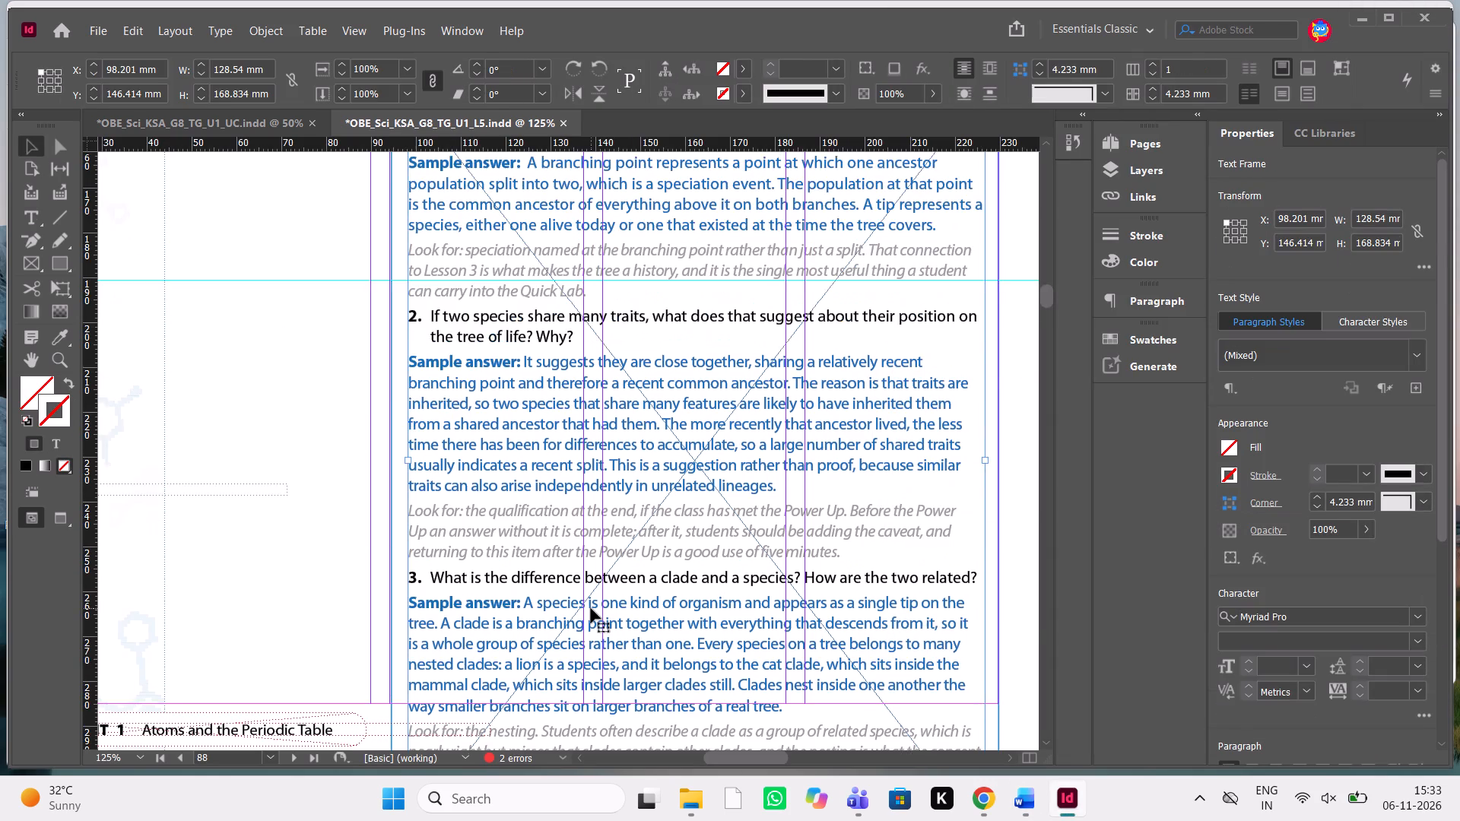
pyautogui.scroll(1, 591, 608)
pyautogui.scroll(-3, 591, 608)
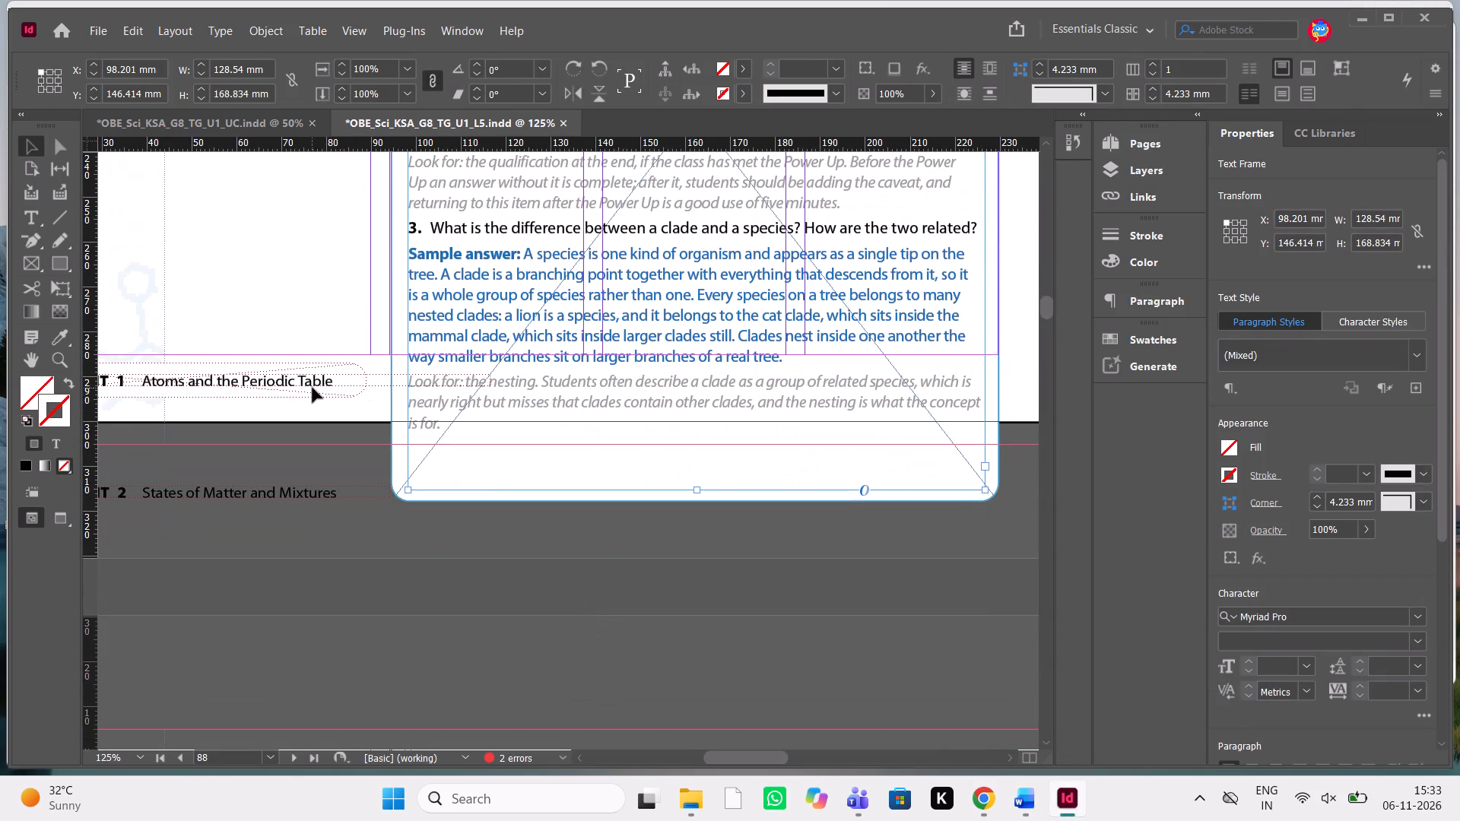
pyautogui.click(313, 388)
pyautogui.click(595, 370)
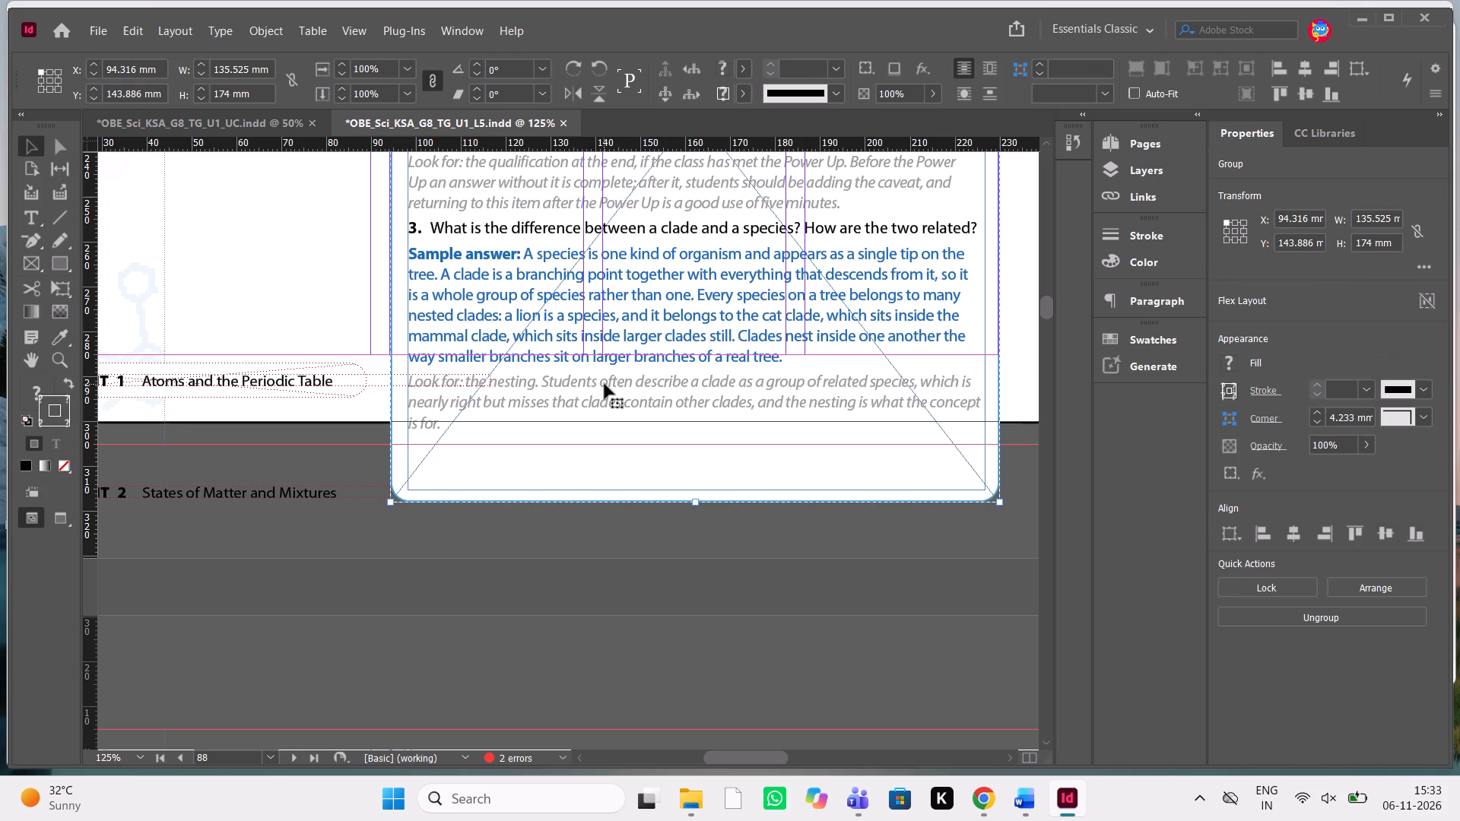
pyautogui.hotkey('ctrl', 'shift', 'g')
pyautogui.click(449, 670)
# Shorten the Progress Check 1 text frame to about 133 mm high so it ends above page 88's bottom margin.
pyautogui.scroll(1, 449, 670)
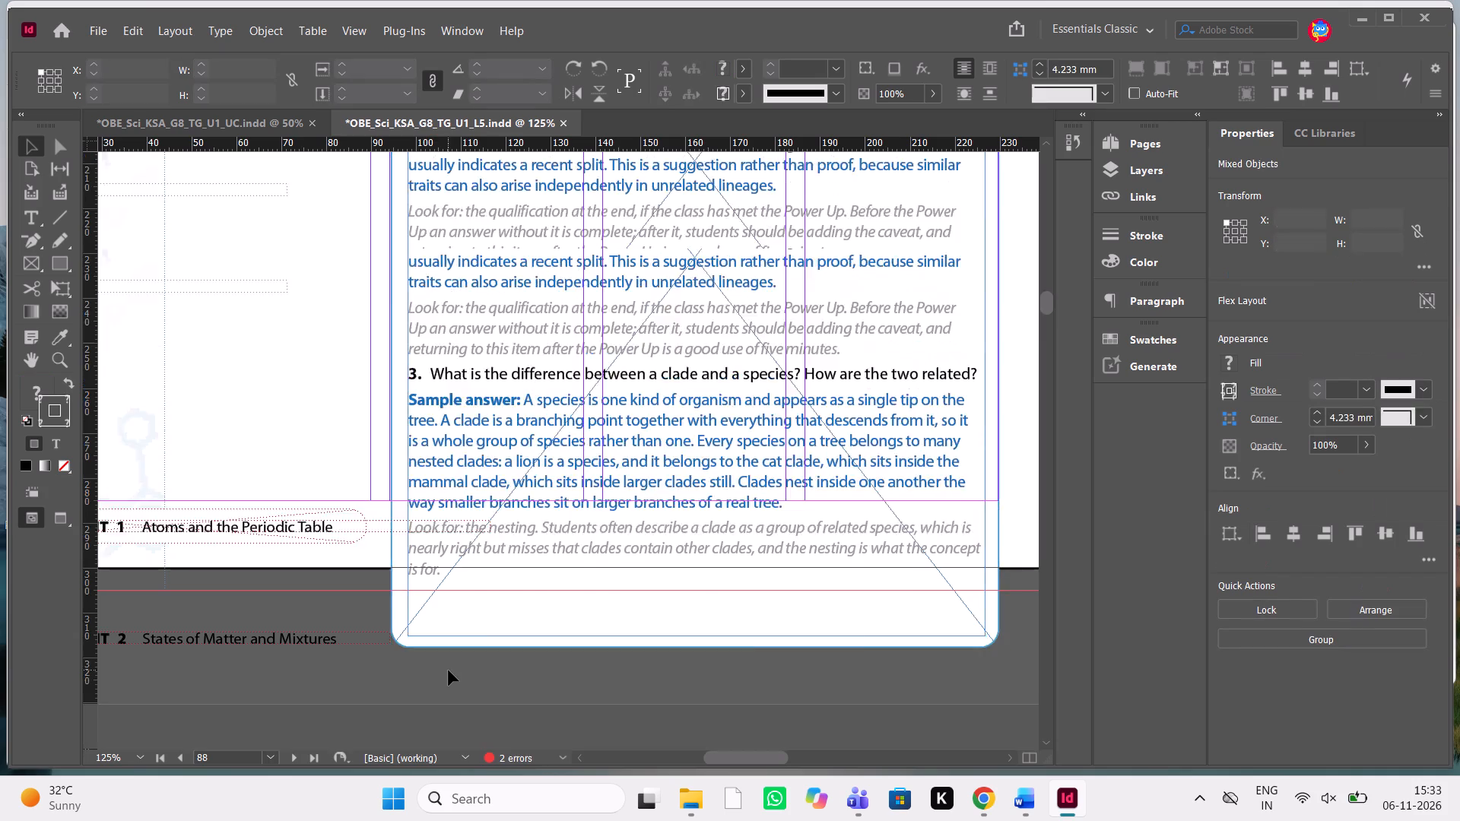
pyautogui.scroll(1, 449, 670)
pyautogui.click(594, 672)
pyautogui.scroll(-2, 594, 672)
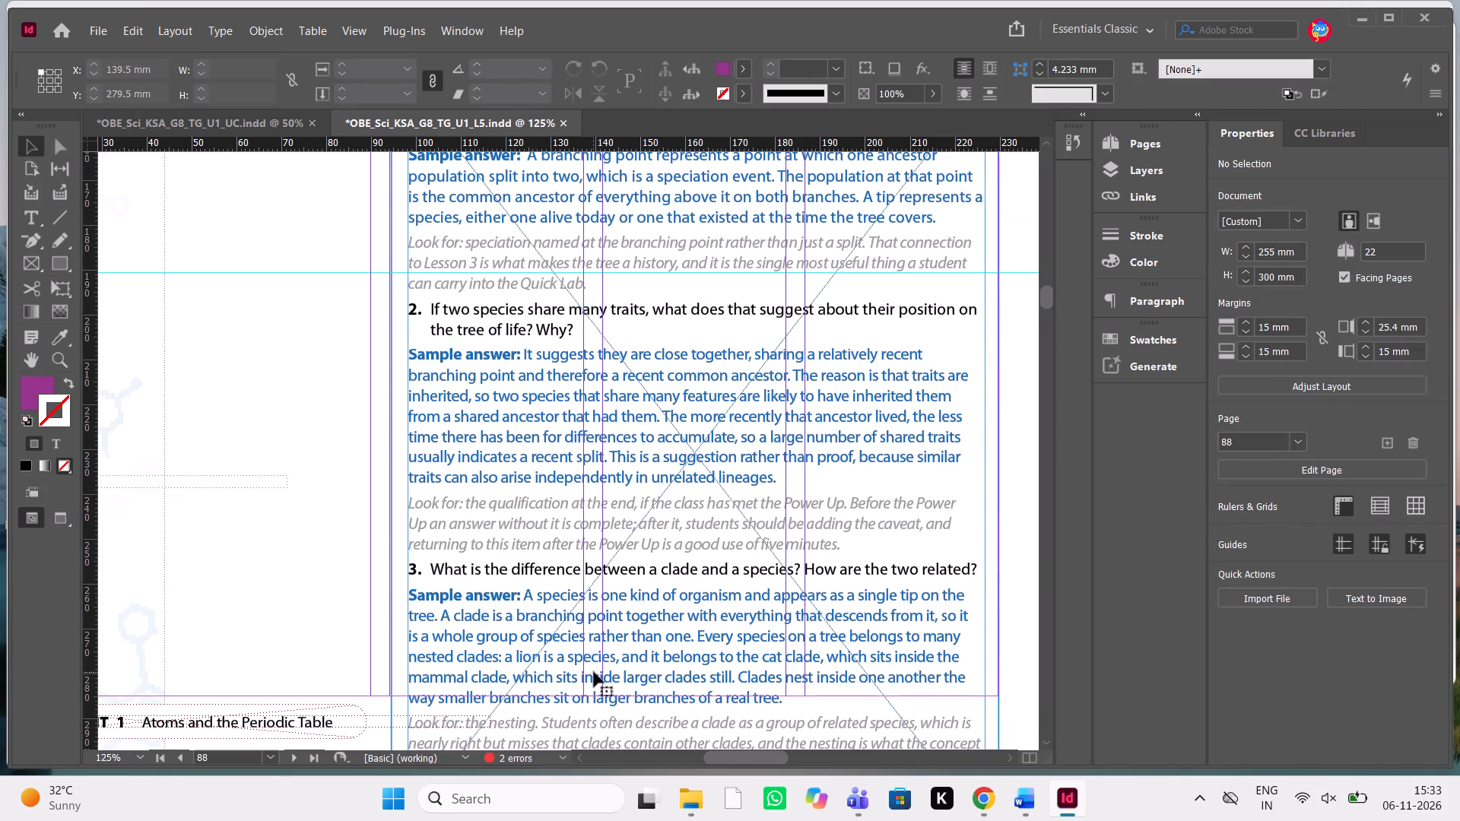
pyautogui.scroll(-1, 594, 672)
pyautogui.scroll(-1, 733, 559)
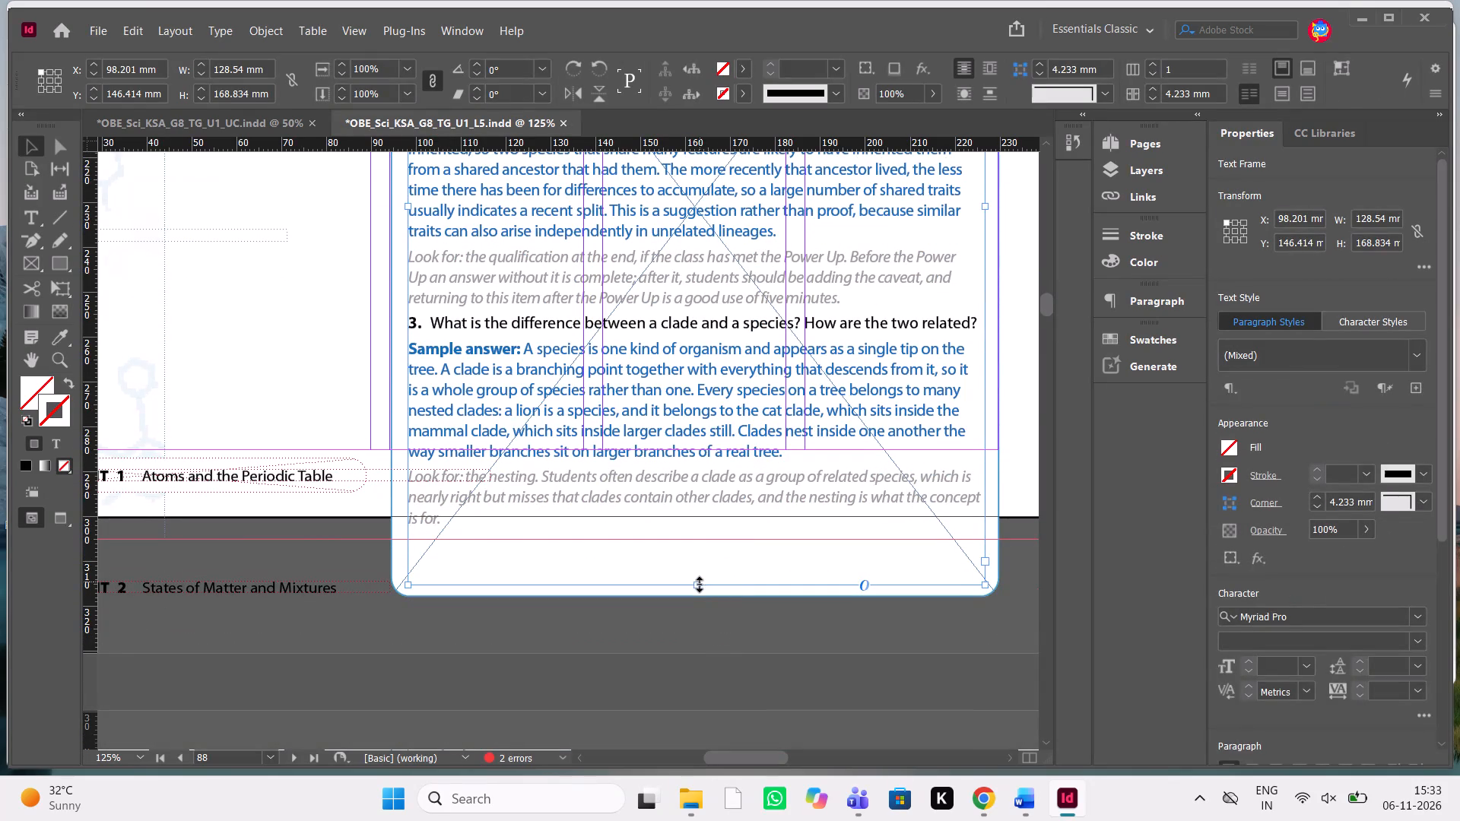
pyautogui.moveTo(700, 586); pyautogui.dragTo(737, 421)
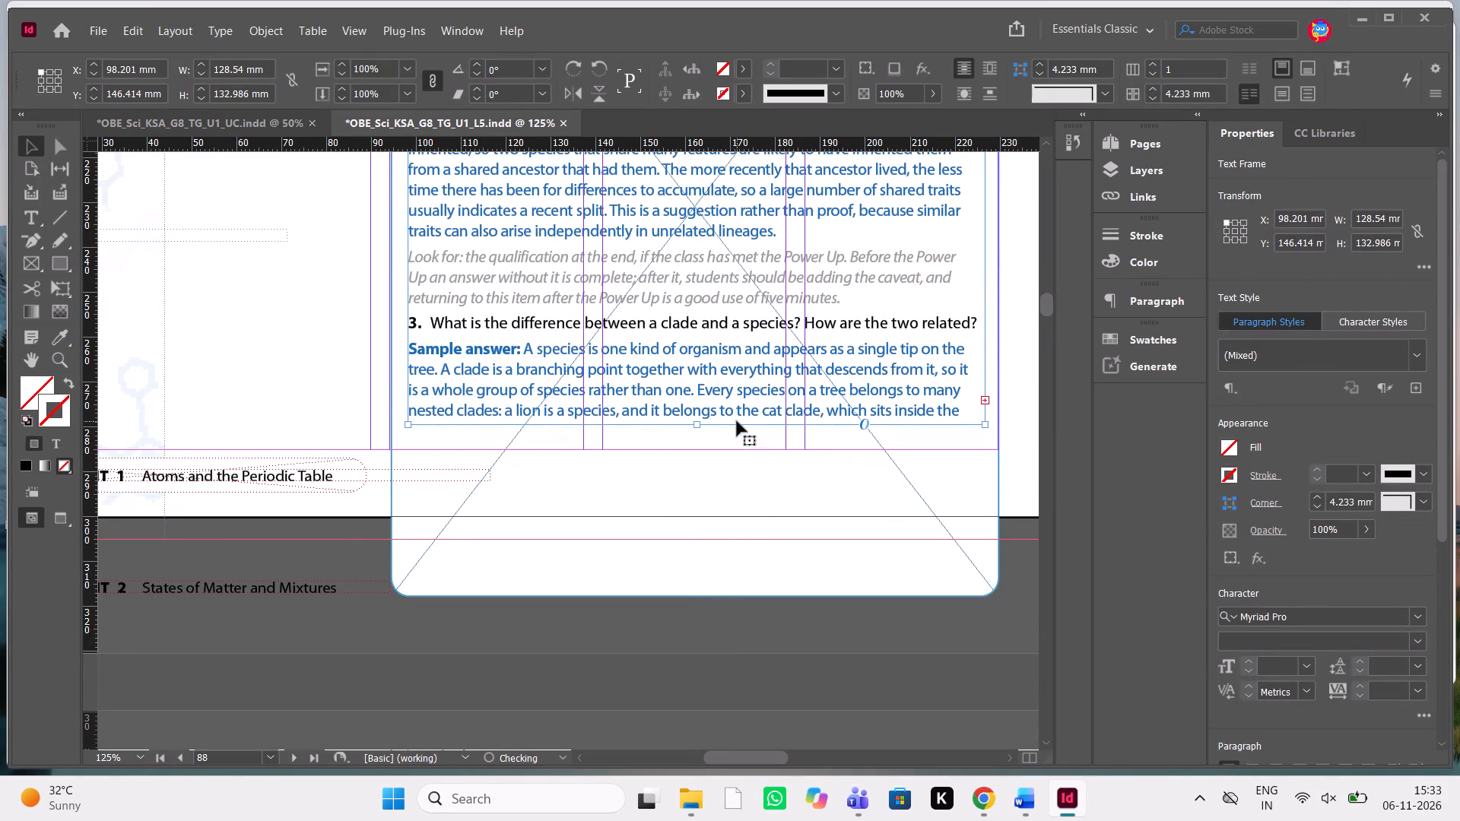
# Shorten the rounded Progress Check 1 border frame to about 137 mm high, just below its text frame.
pyautogui.click(716, 528)
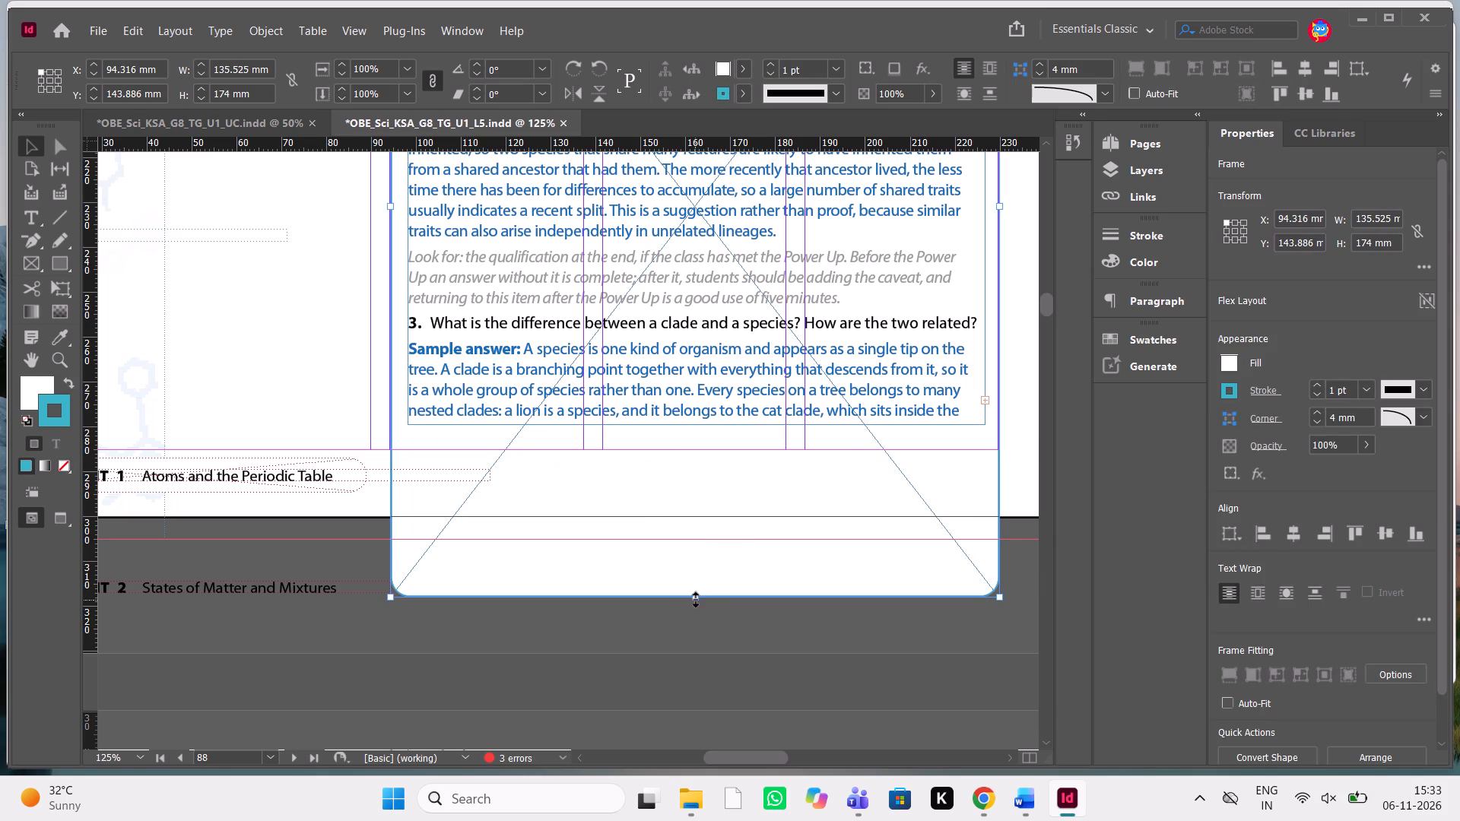
pyautogui.moveTo(696, 600); pyautogui.dragTo(722, 438)
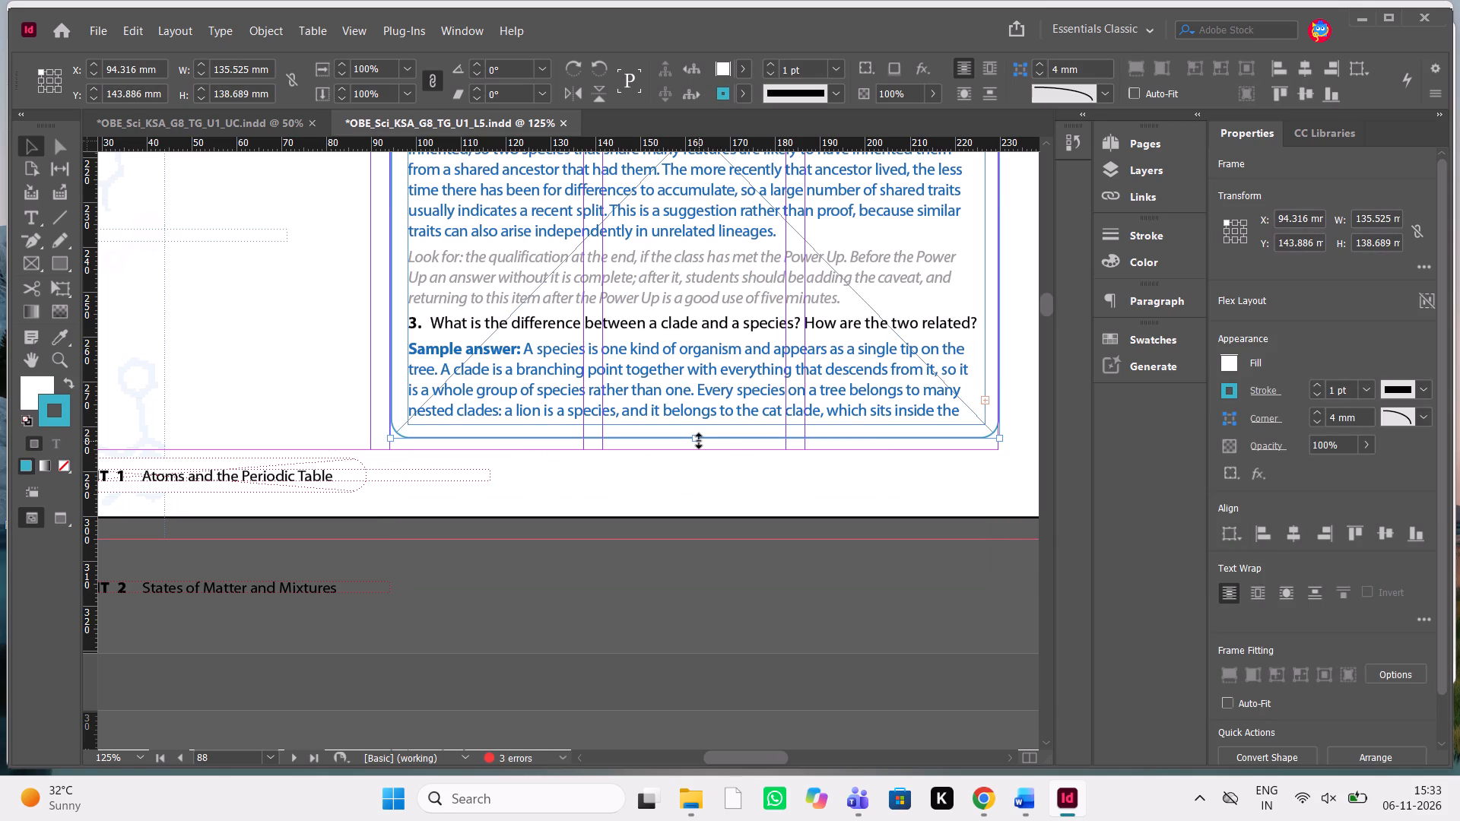
pyautogui.moveTo(699, 441); pyautogui.dragTo(698, 431)
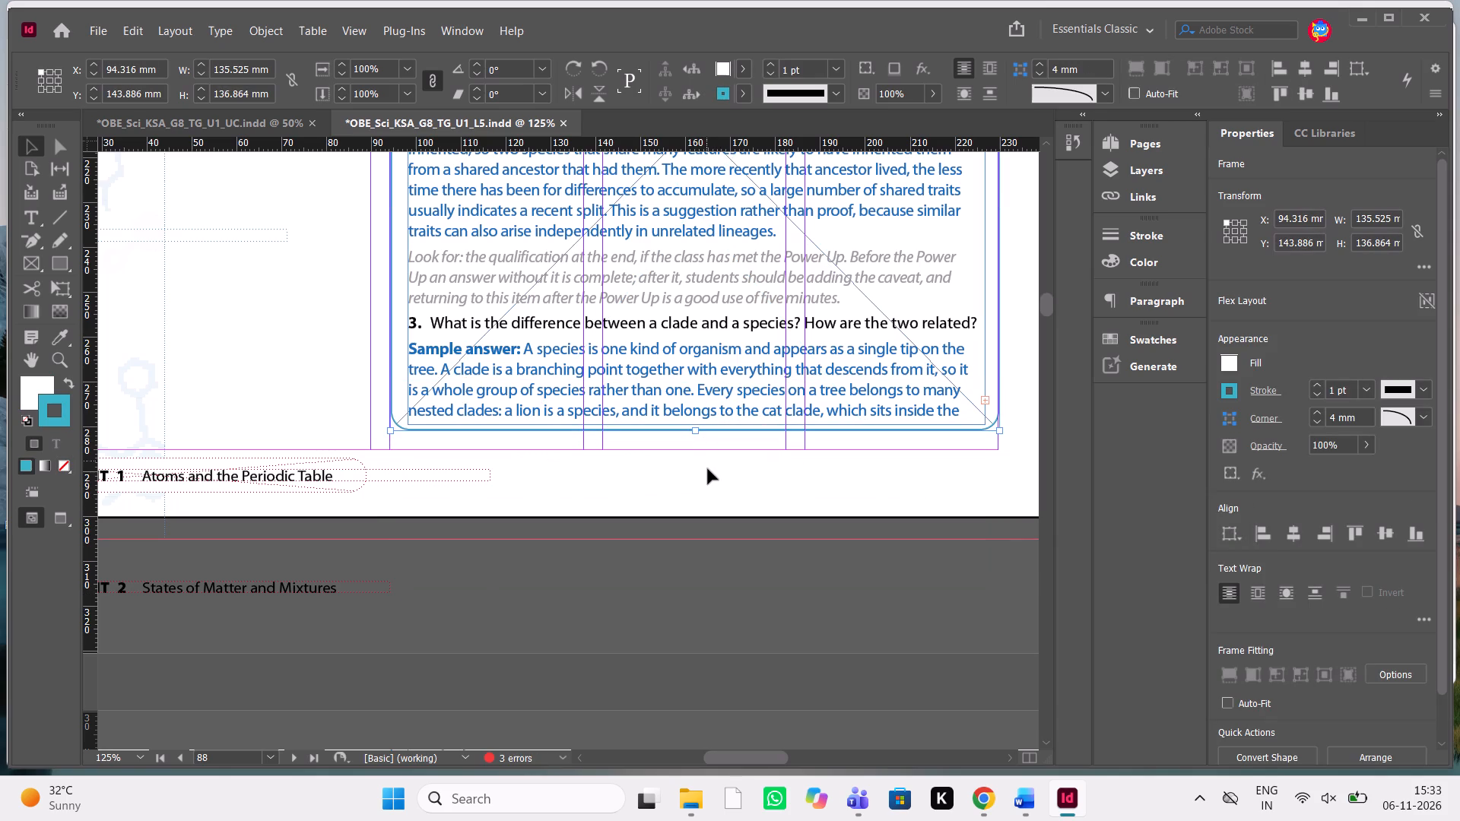
pyautogui.click(708, 469)
# Examine the Progress Check 2 boxes on the following pages and the fit of Progress Check 1 on page 88.
pyautogui.press('w')
pyautogui.scroll(1, 708, 469)
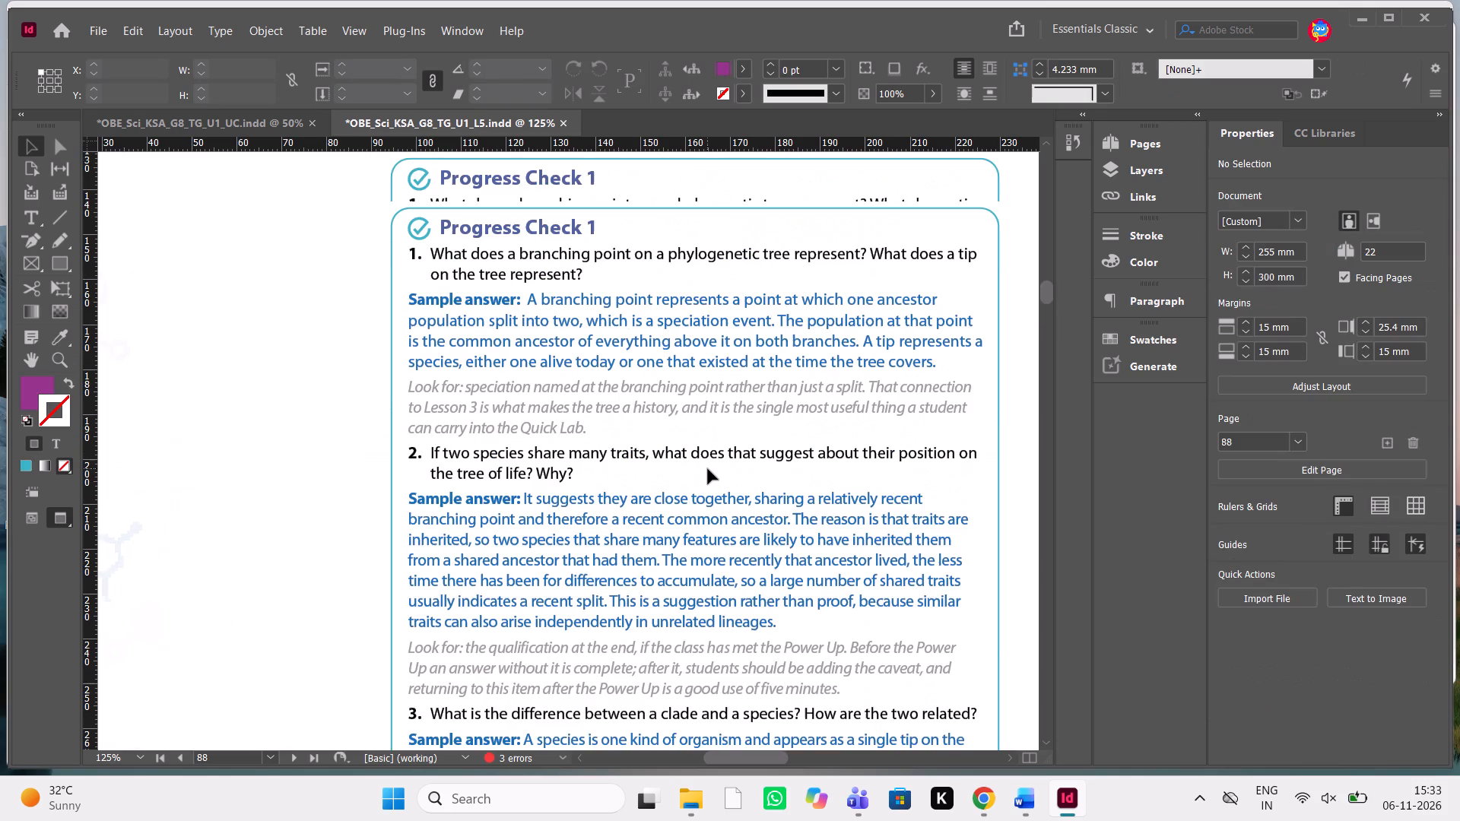
pyautogui.scroll(1, 708, 469)
pyautogui.scroll(-4, 708, 469)
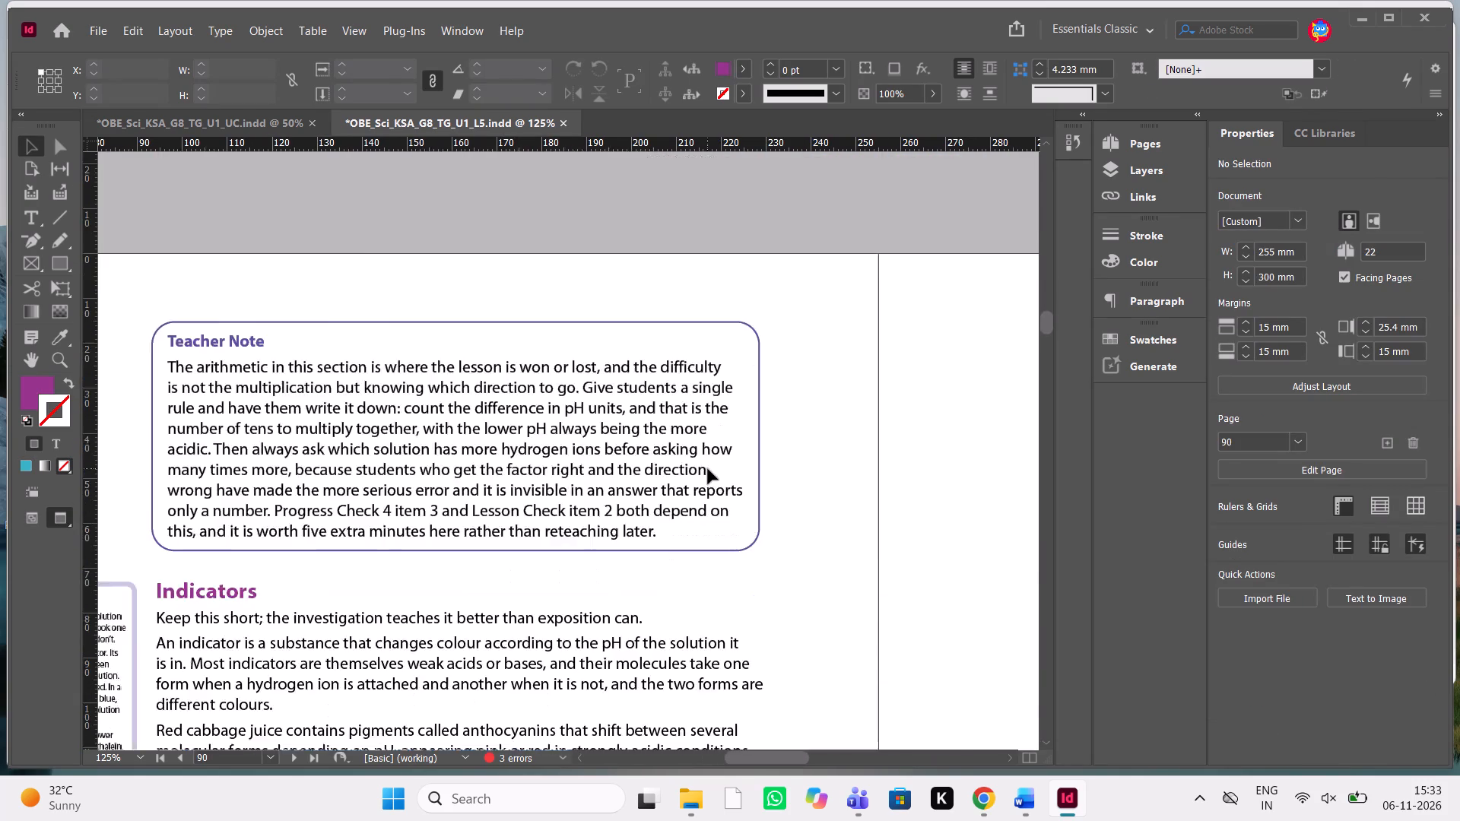
pyautogui.scroll(-2, 708, 469)
pyautogui.hscroll(-1, 708, 469)
pyautogui.scroll(-1, 708, 469)
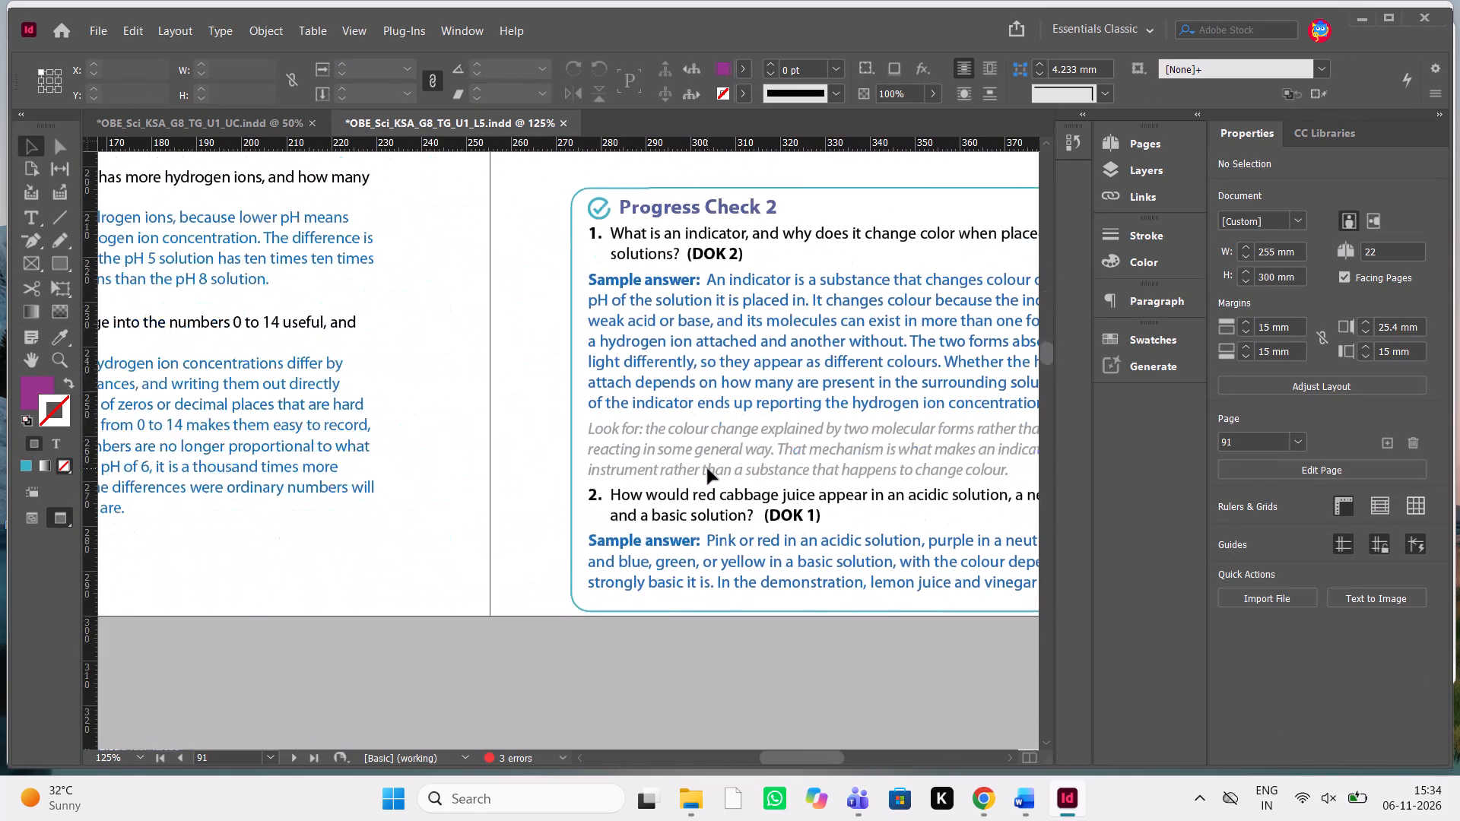
pyautogui.scroll(-3, 708, 469)
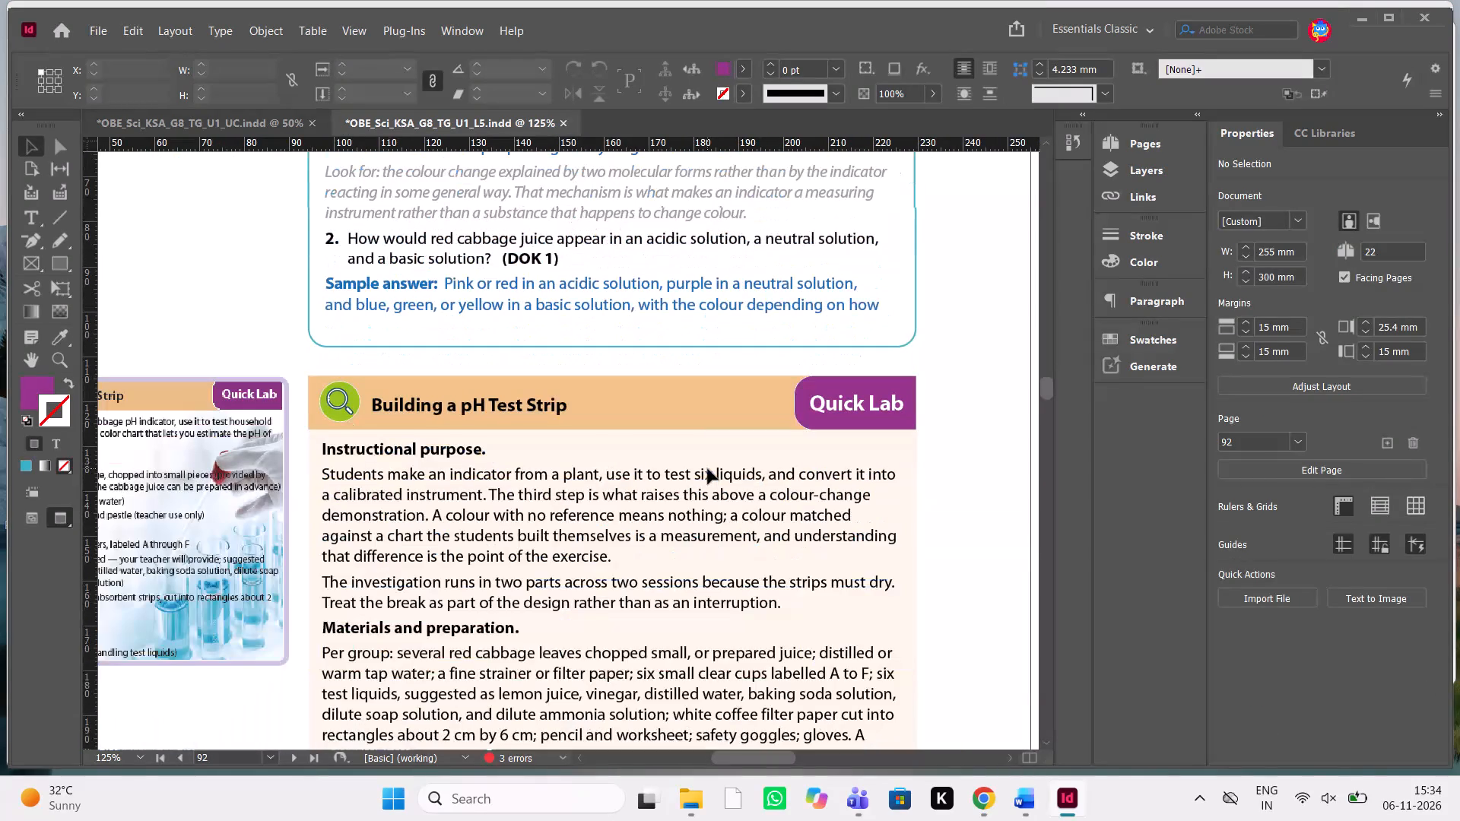
pyautogui.click(630, 331)
pyautogui.doubleClick(566, 284)
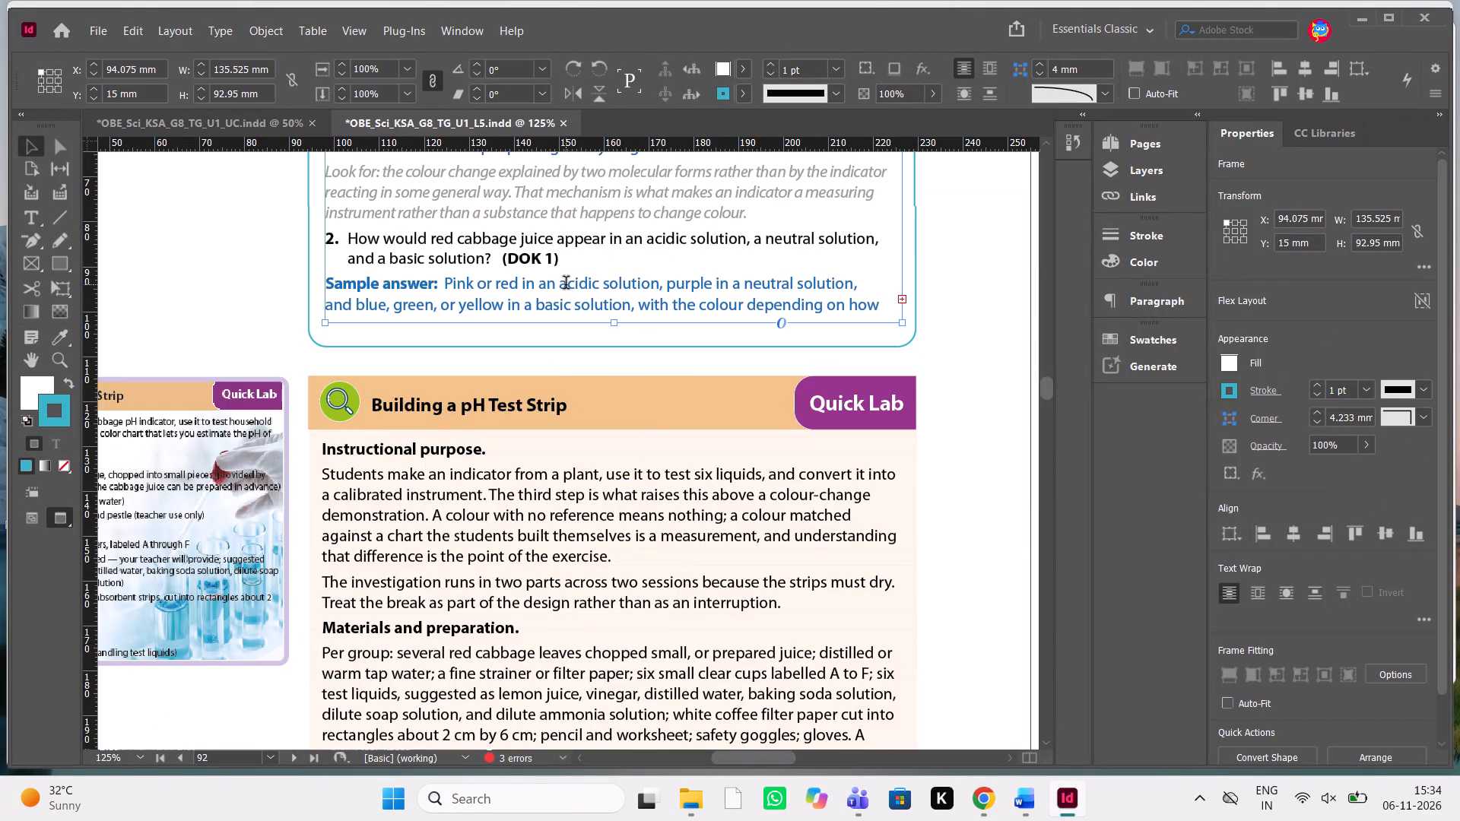
pyautogui.scroll(1, 566, 284)
pyautogui.scroll(4, 667, 252)
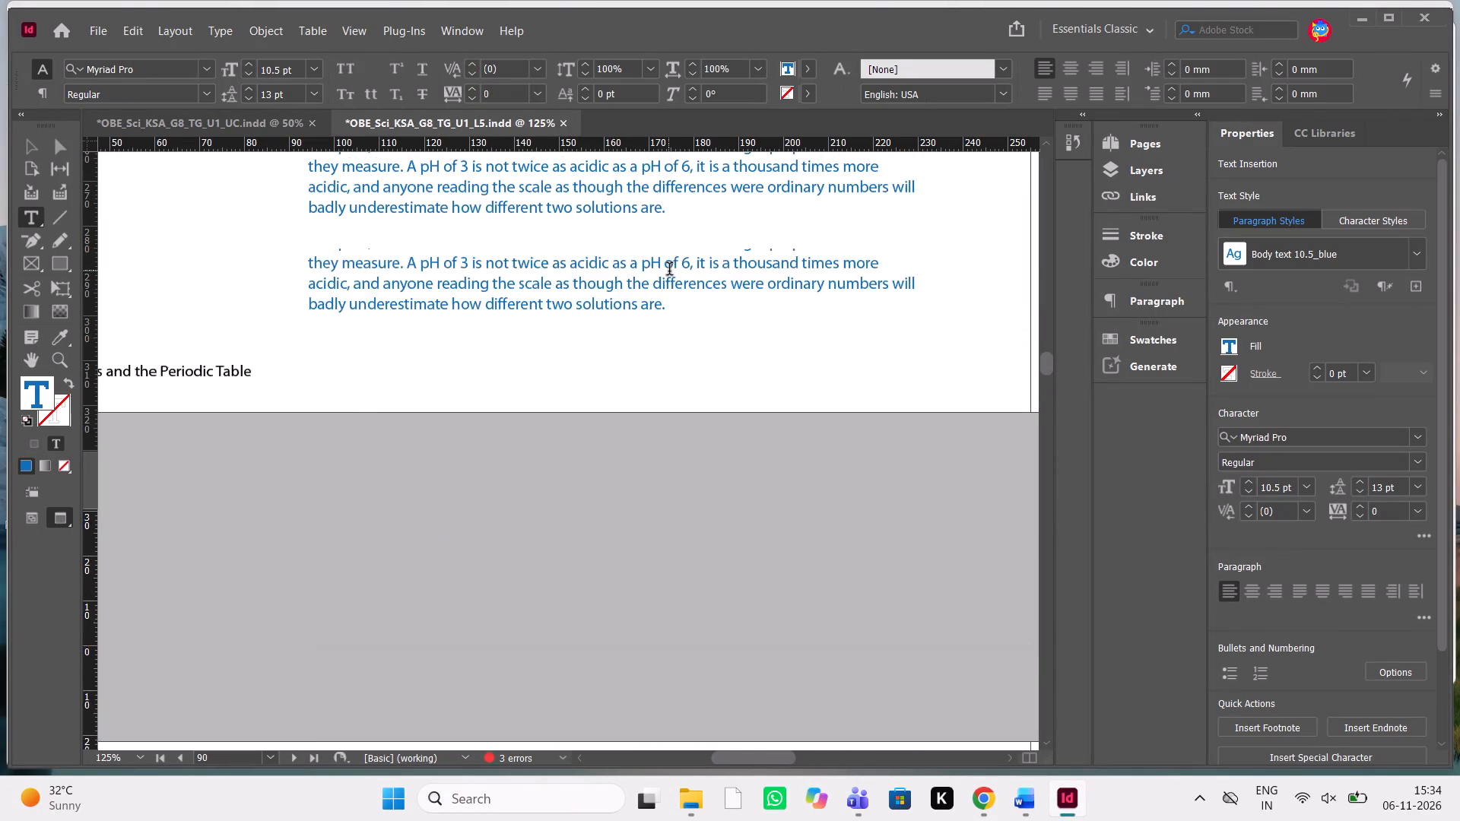
pyautogui.scroll(6, 669, 271)
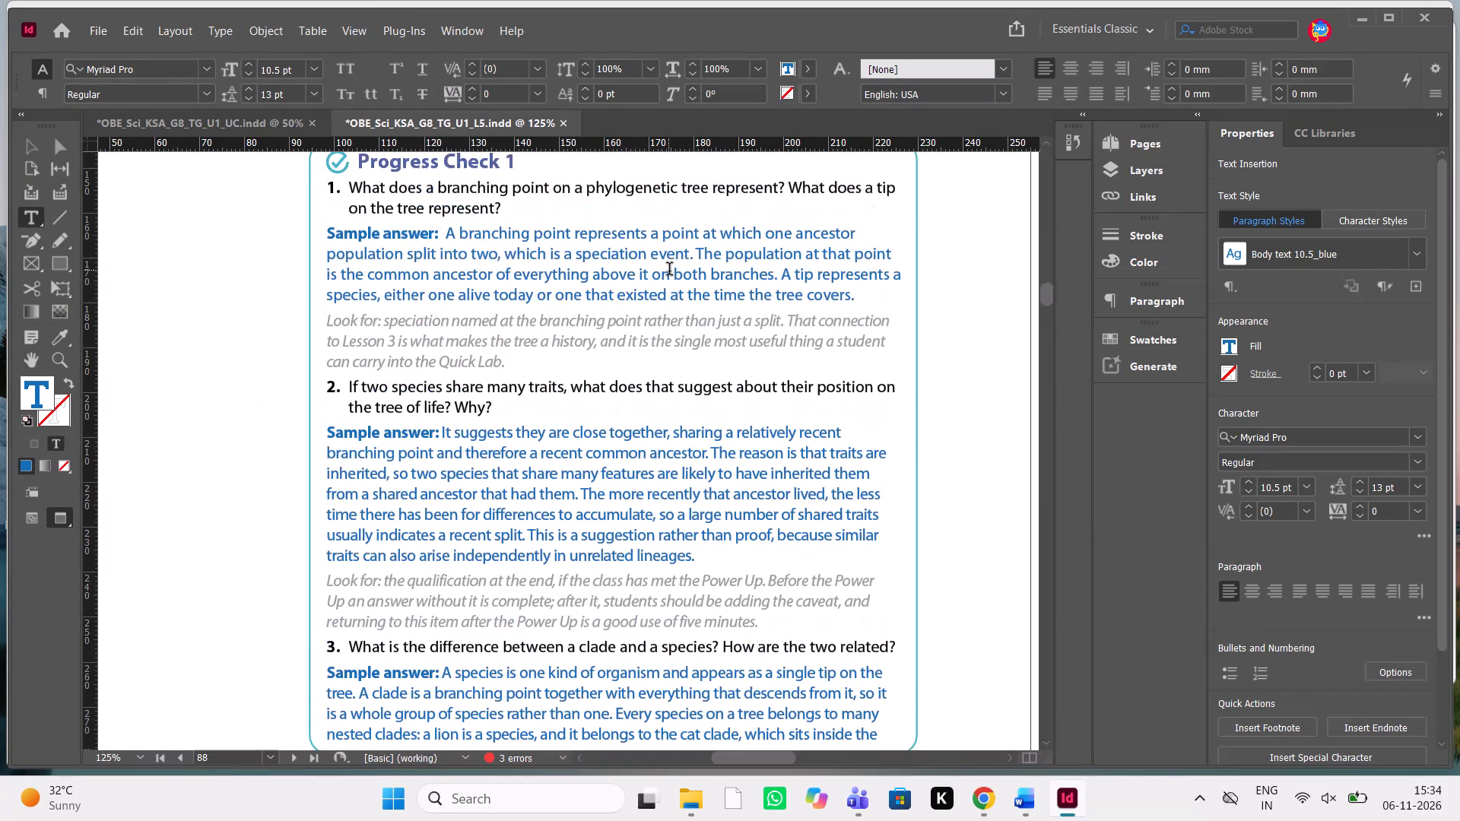
pyautogui.scroll(-1, 669, 271)
pyautogui.press('w')
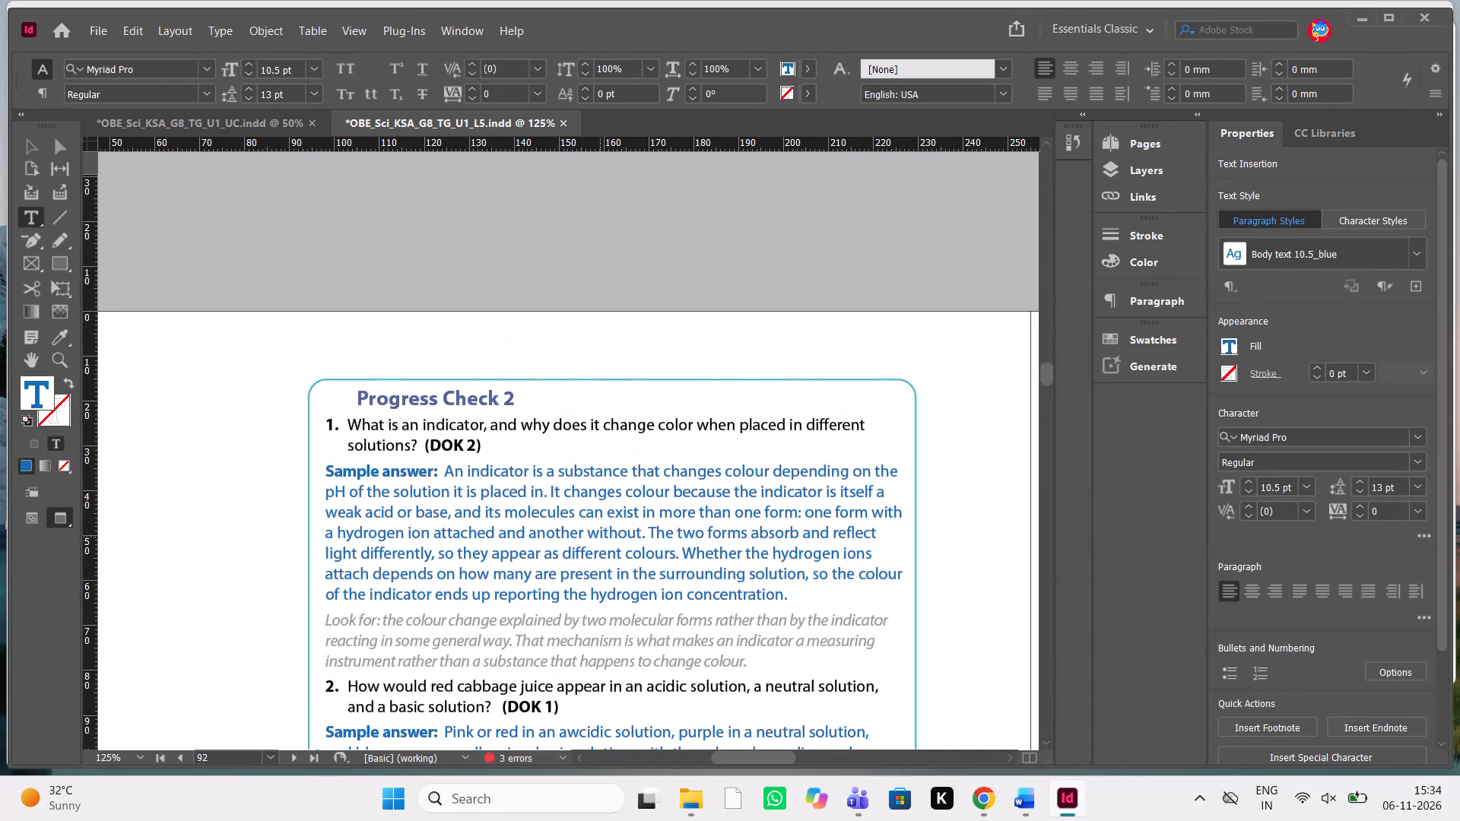
pyautogui.scroll(4, 655, 291)
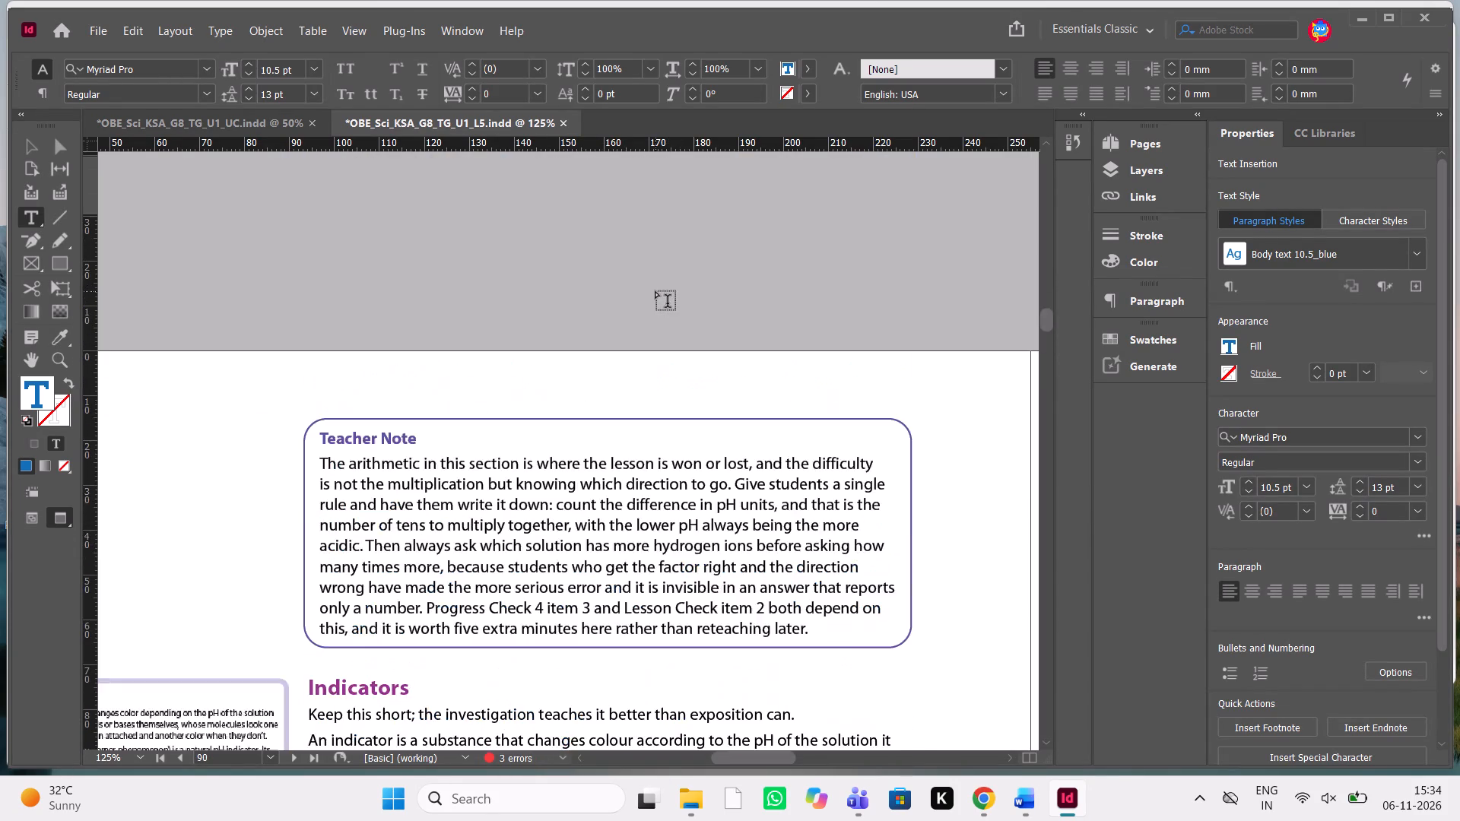
pyautogui.scroll(3, 655, 291)
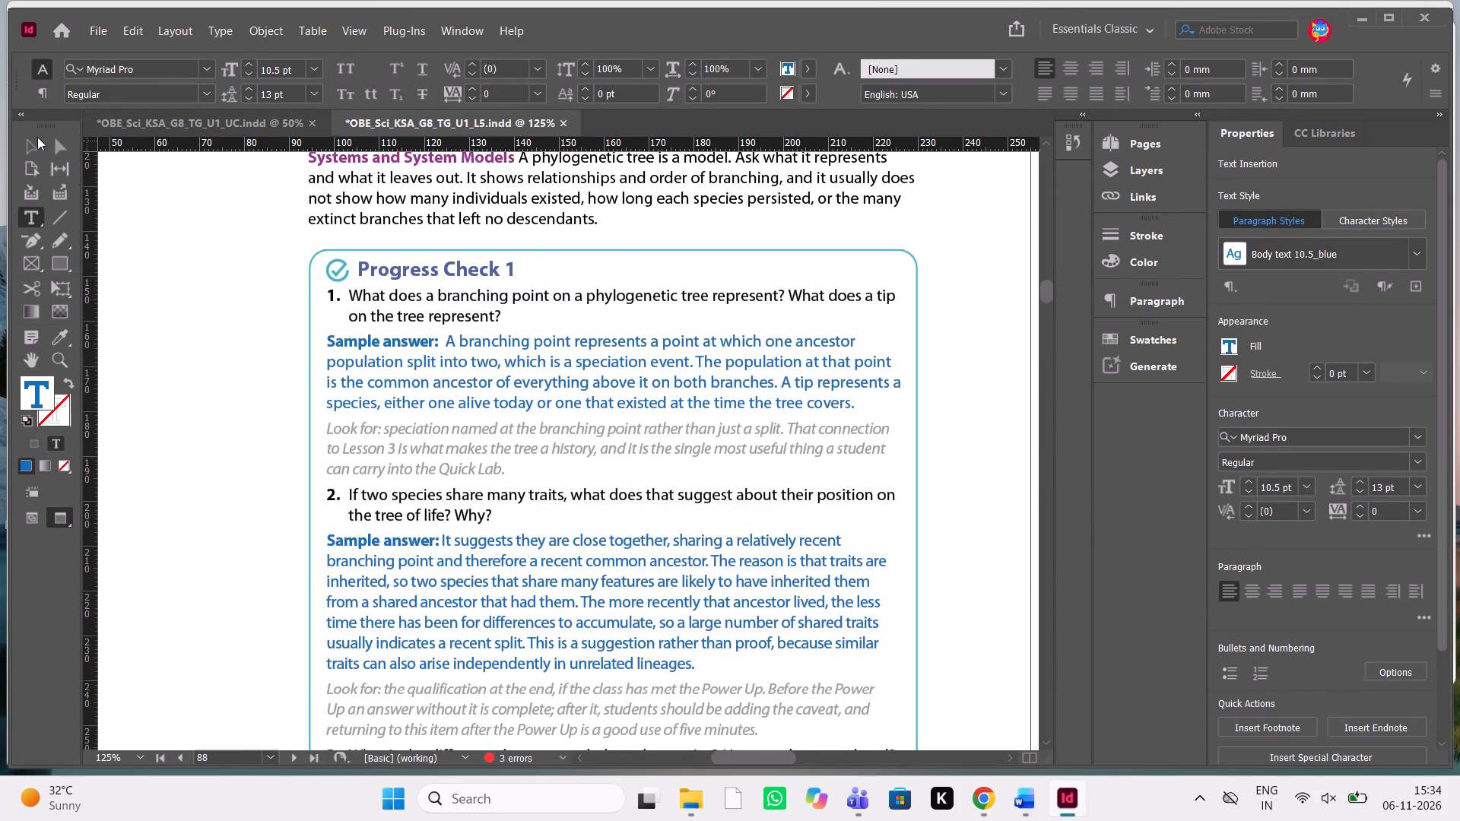
pyautogui.click(37, 137)
pyautogui.click(166, 341)
pyautogui.press('w')
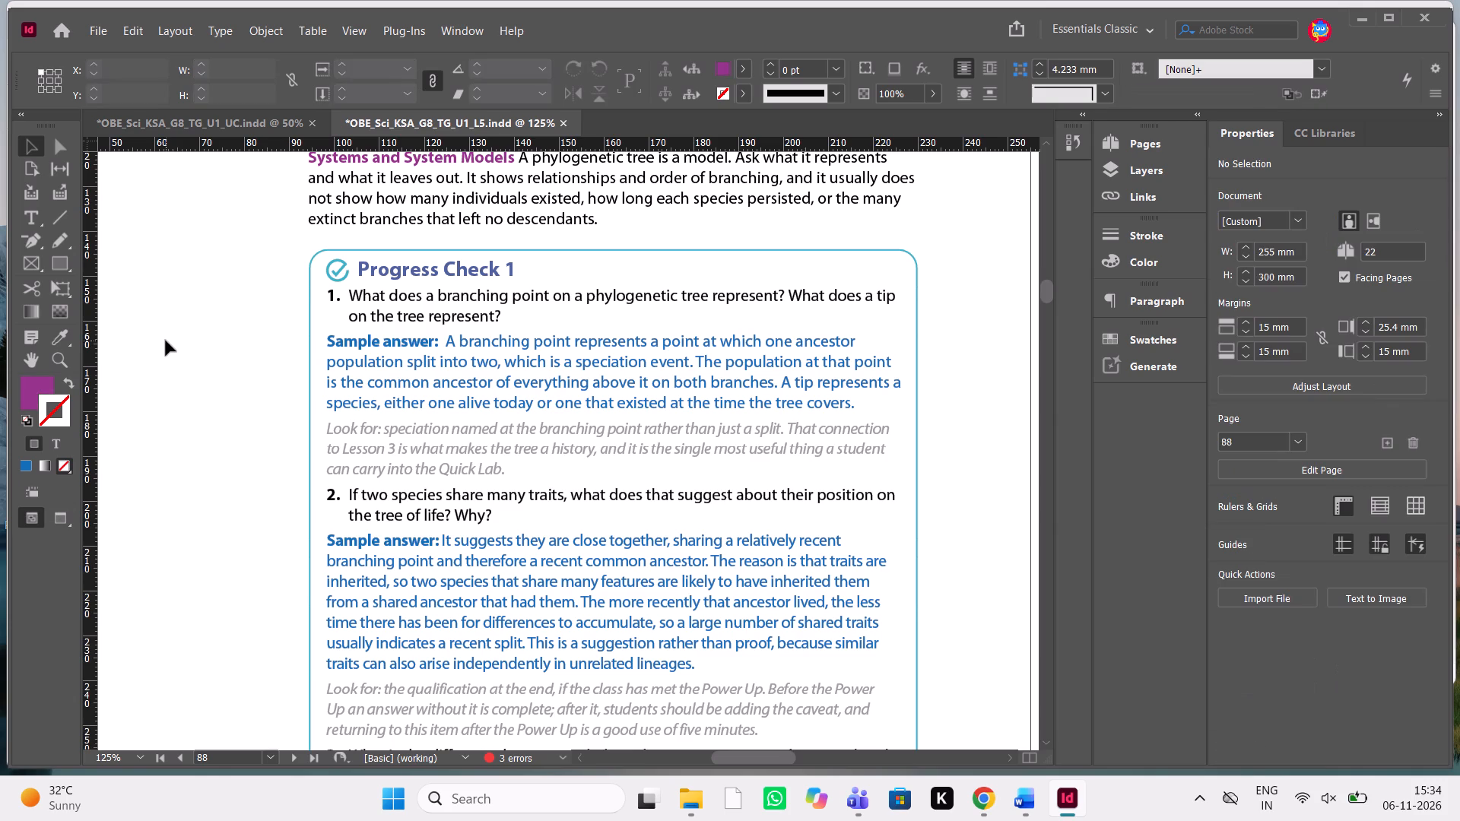
pyautogui.scroll(-1, 500, 512)
pyautogui.scroll(1, 500, 512)
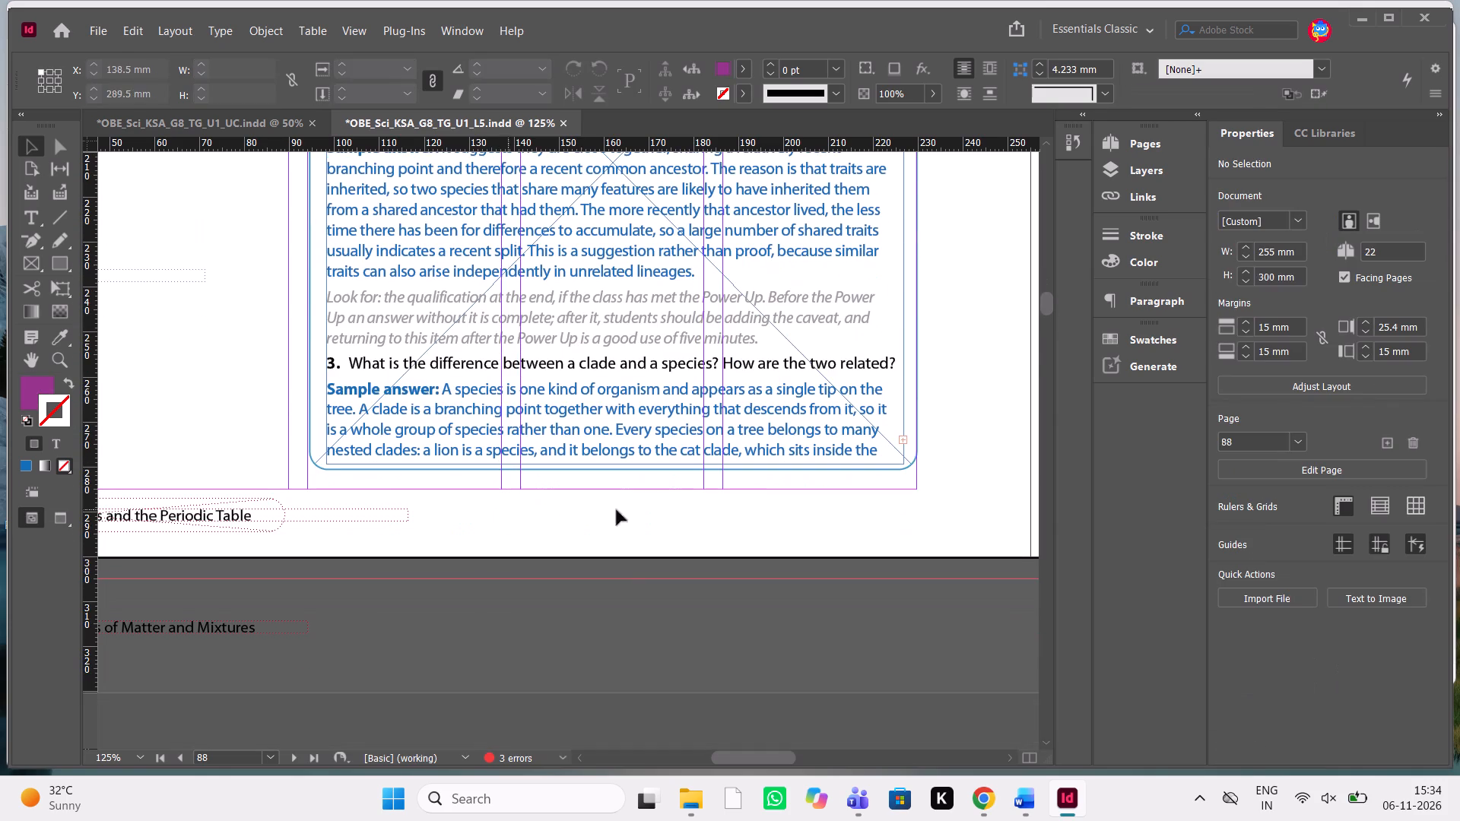
pyautogui.click(633, 601)
pyautogui.write('ww')
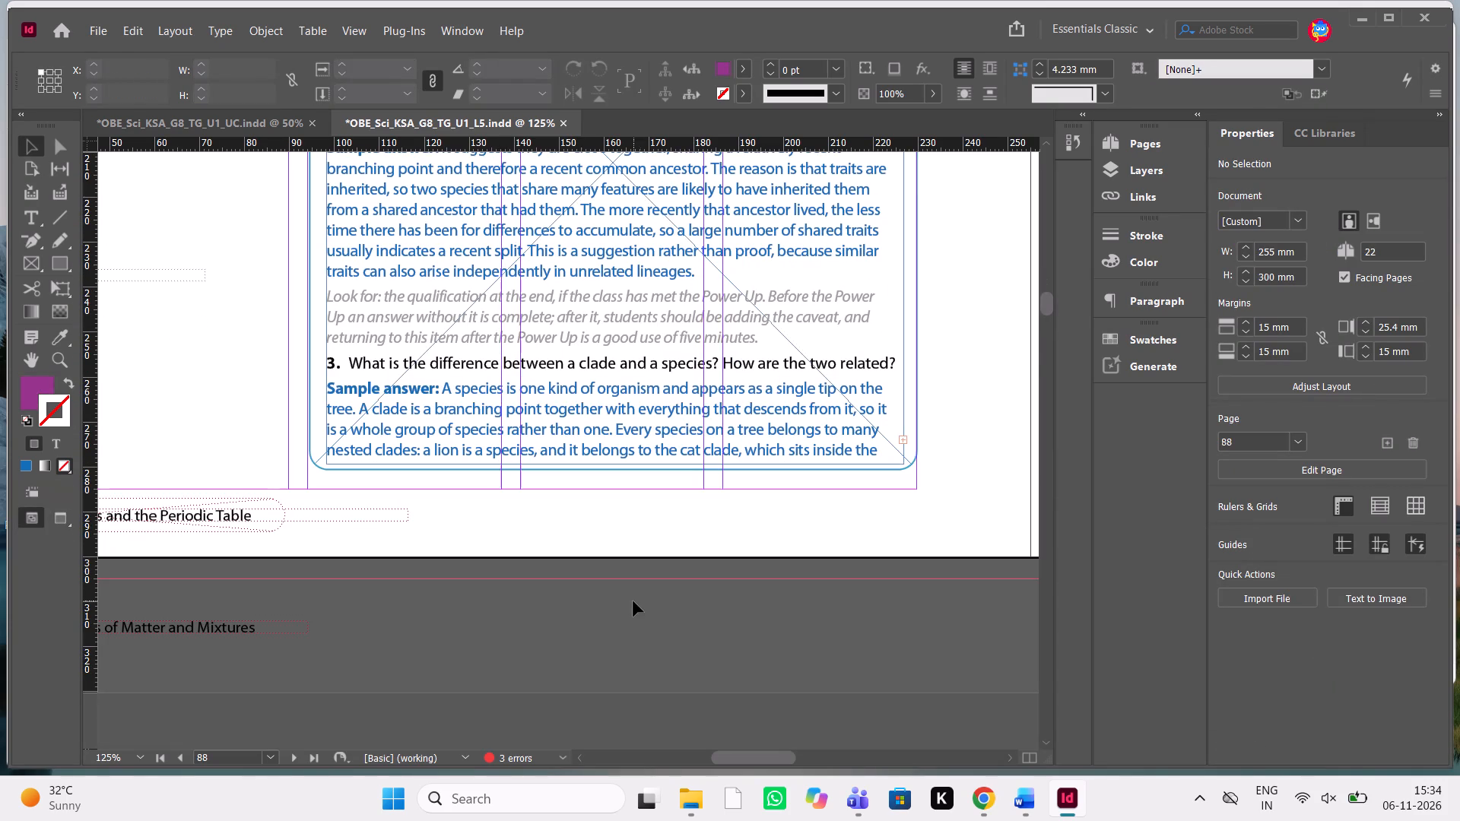
# Set the tracking of question 2's entire sample answer in Progress Check 1 to -5.
pyautogui.scroll(1, 633, 601)
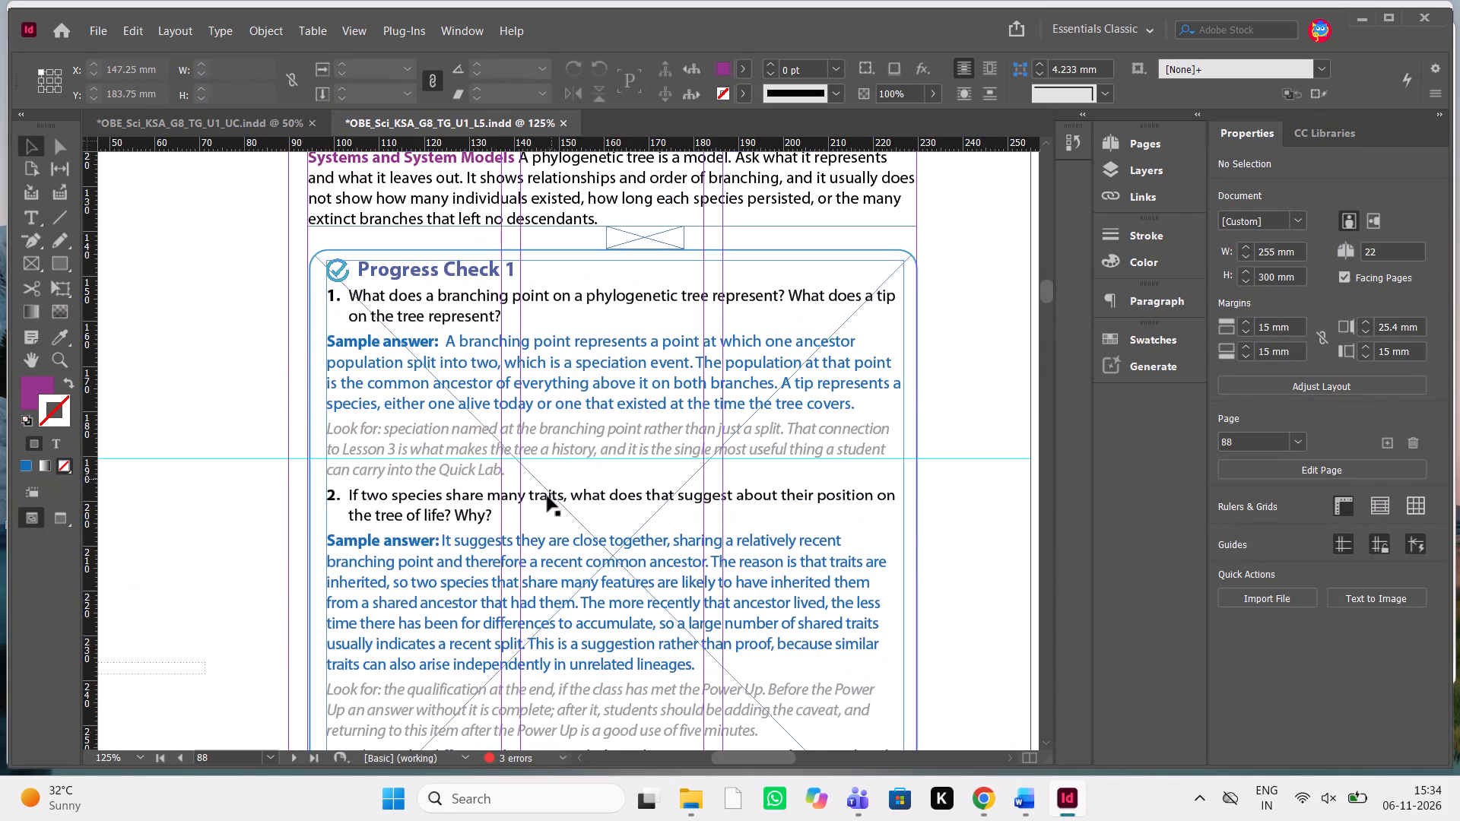
pyautogui.doubleClick(547, 496)
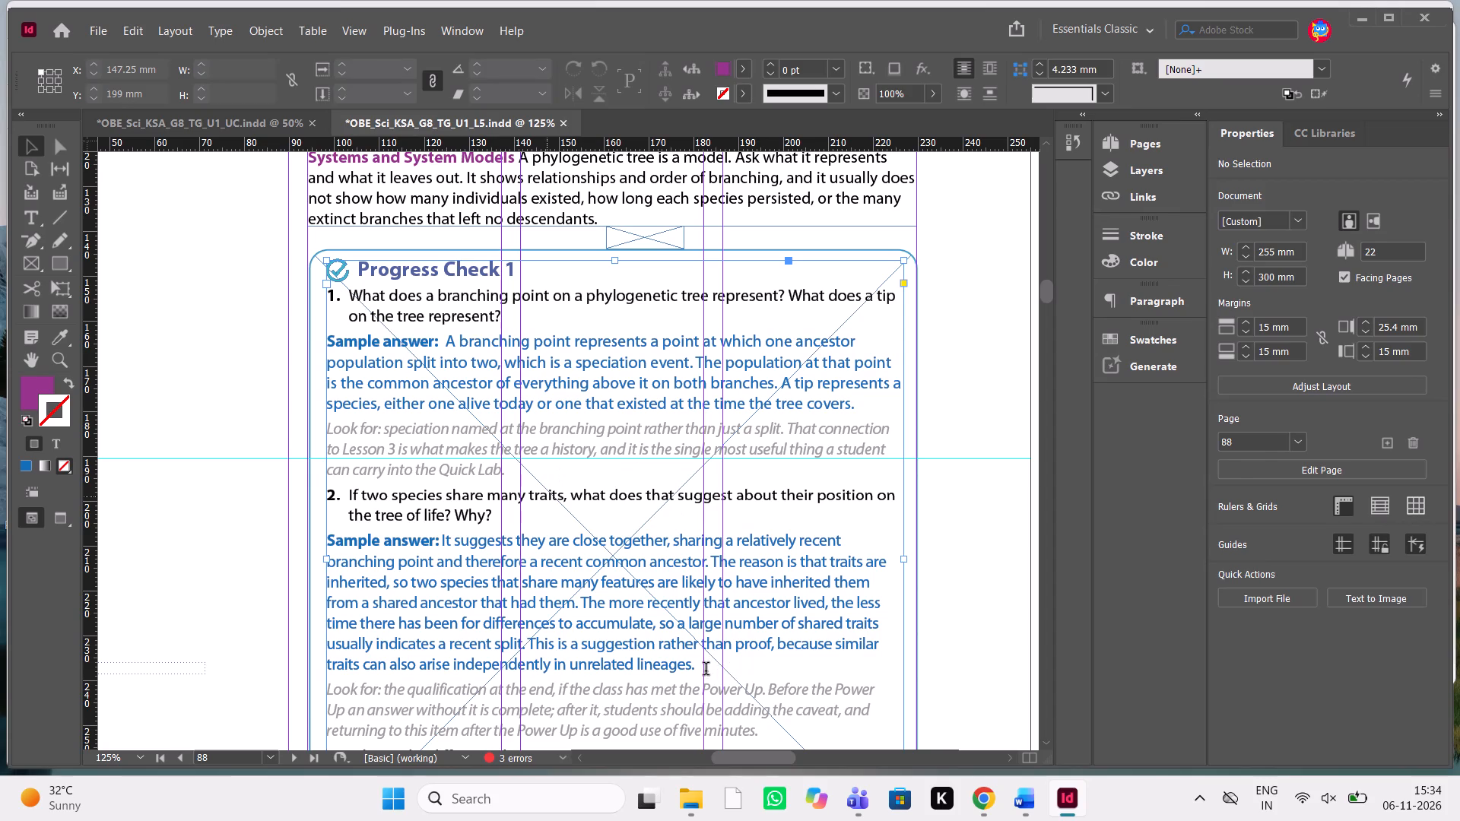
pyautogui.moveTo(706, 664); pyautogui.dragTo(310, 534)
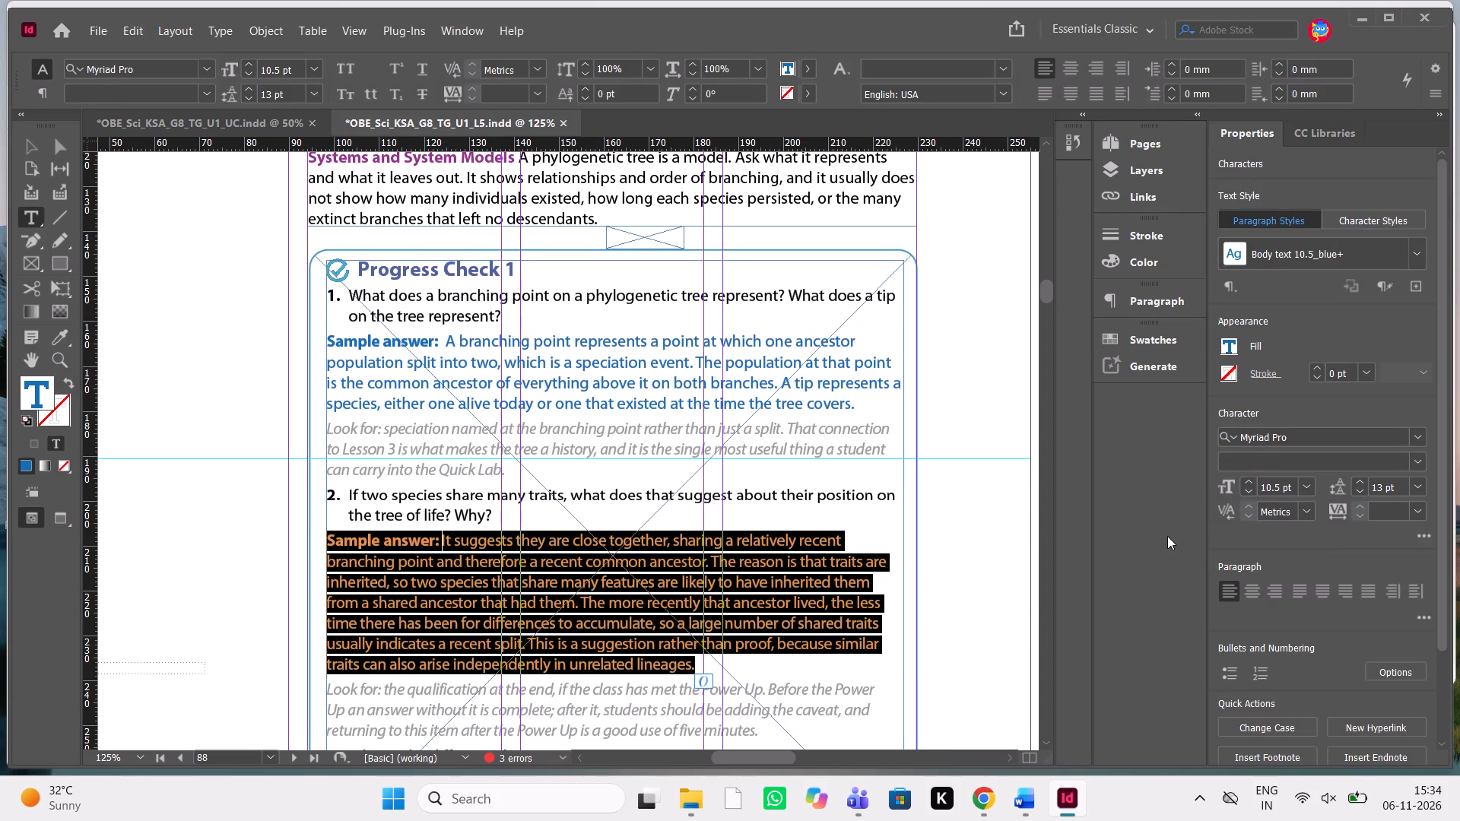
pyautogui.click(1420, 508)
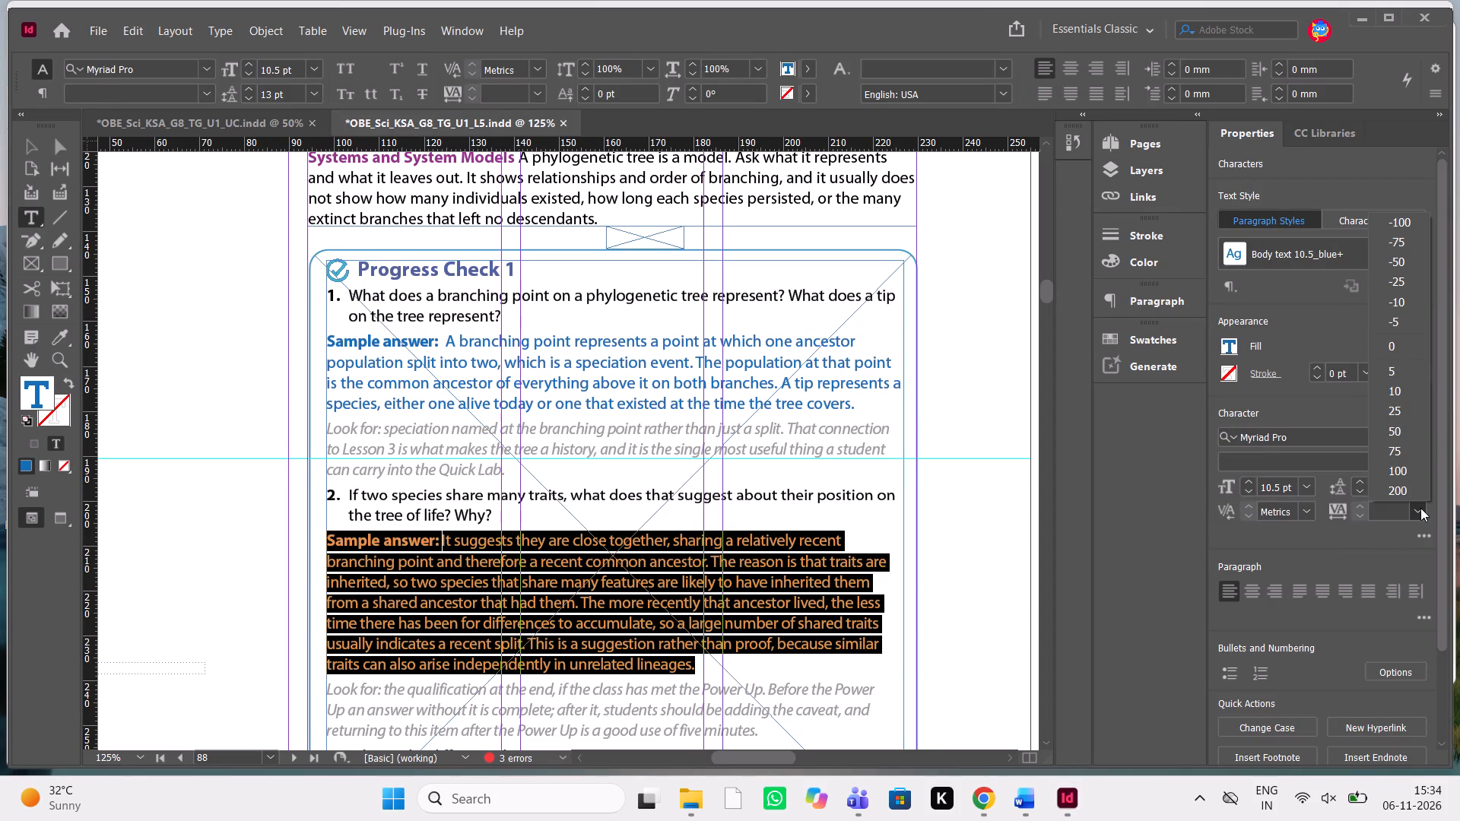
pyautogui.click(1407, 328)
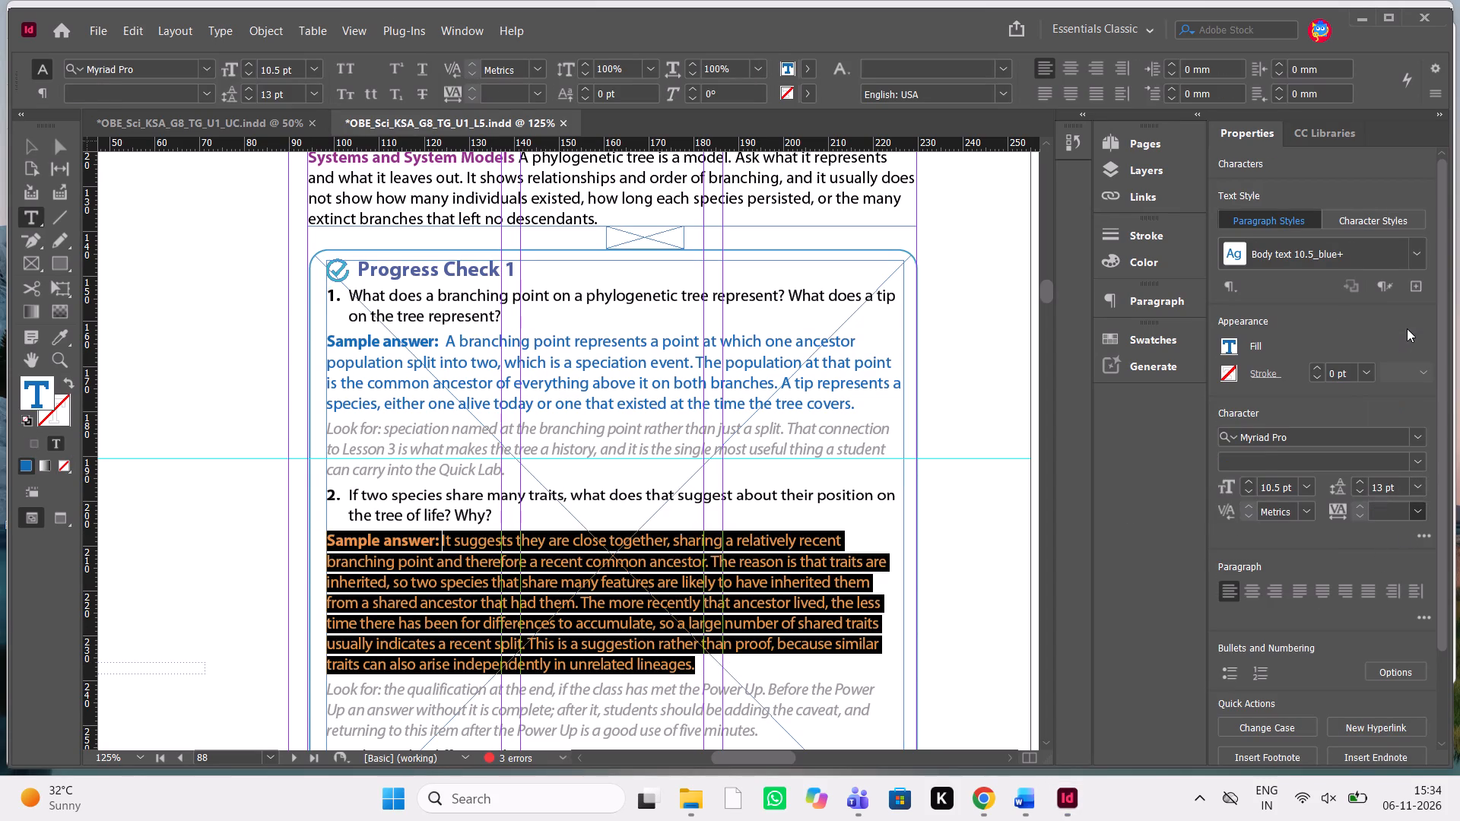
# Check the tracking of question 1's sample answer in the Progress Check 1 box.
pyautogui.tripleClick(1382, 507)
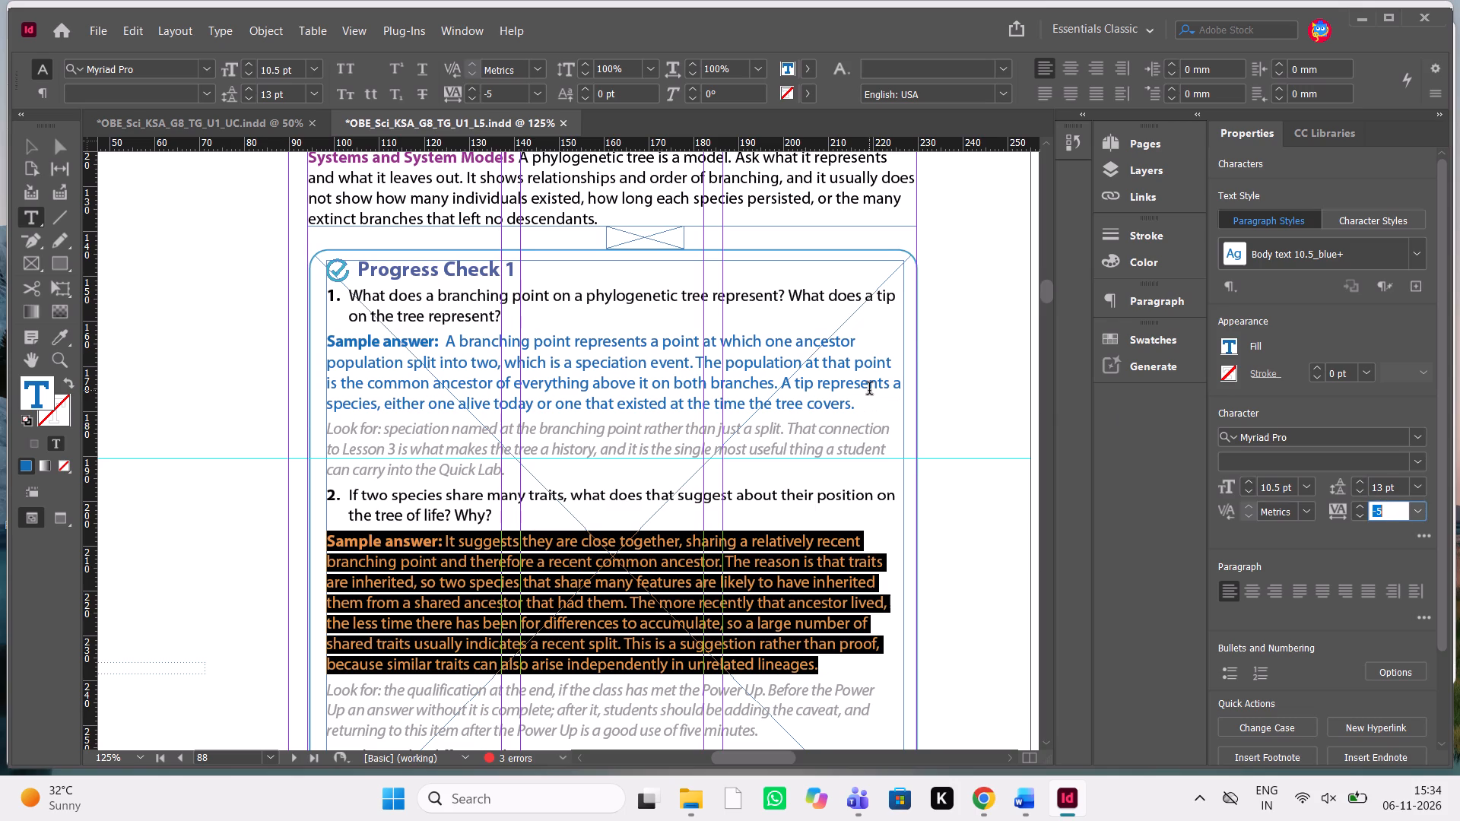
pyautogui.moveTo(869, 393); pyautogui.dragTo(657, 349)
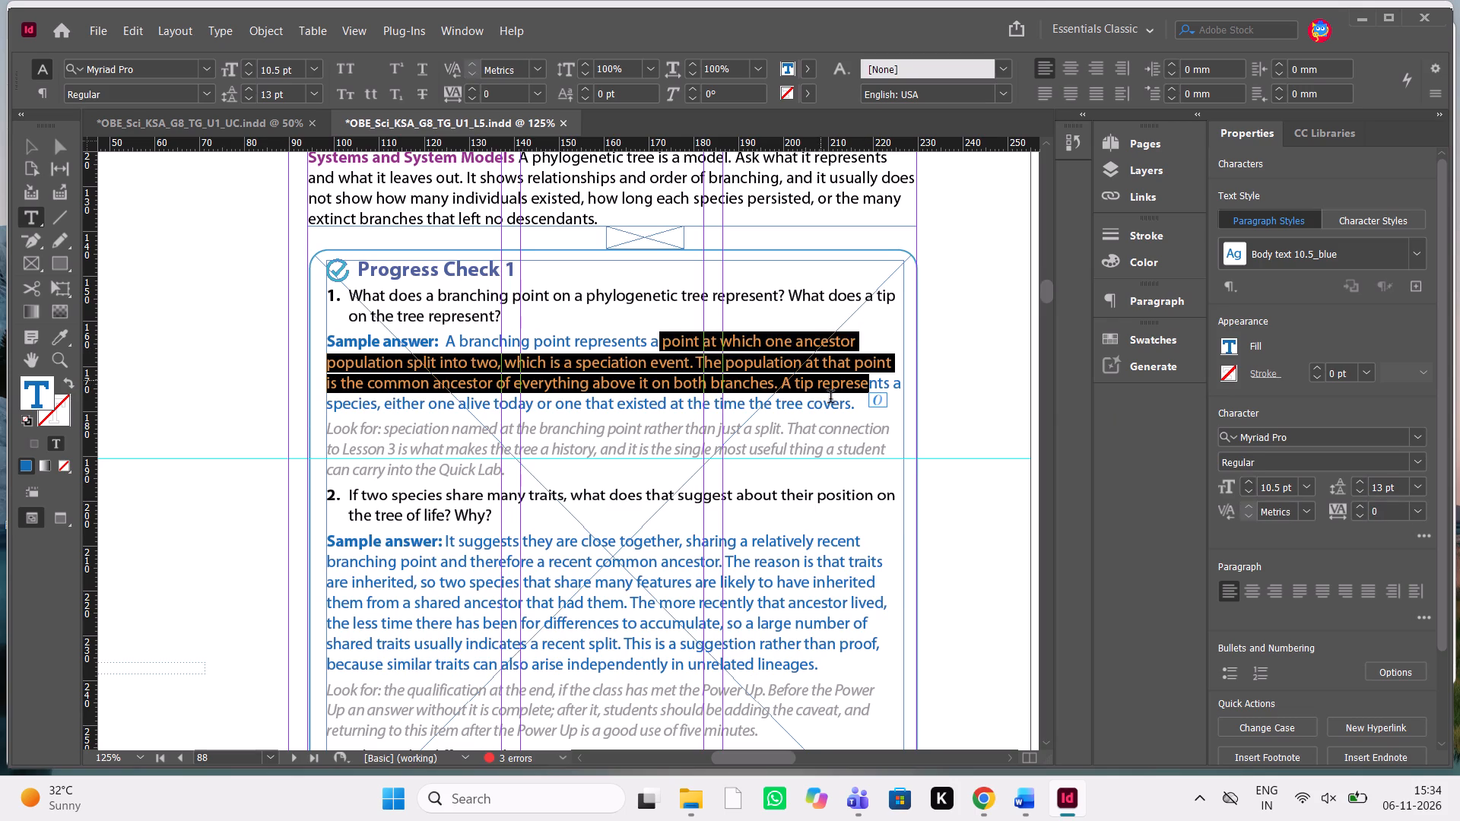
pyautogui.moveTo(855, 405); pyautogui.dragTo(320, 331)
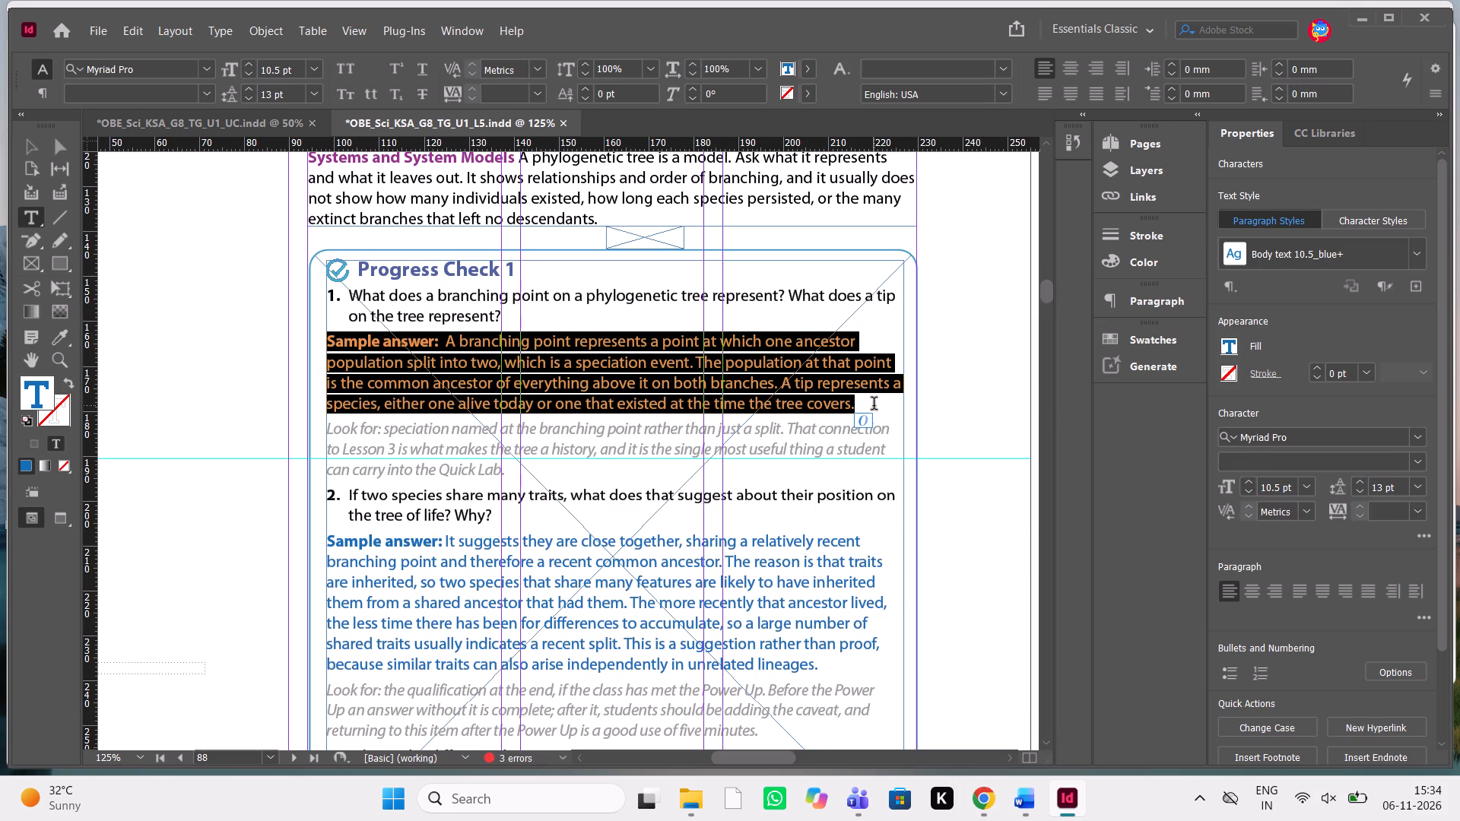
pyautogui.moveTo(874, 405); pyautogui.dragTo(446, 342)
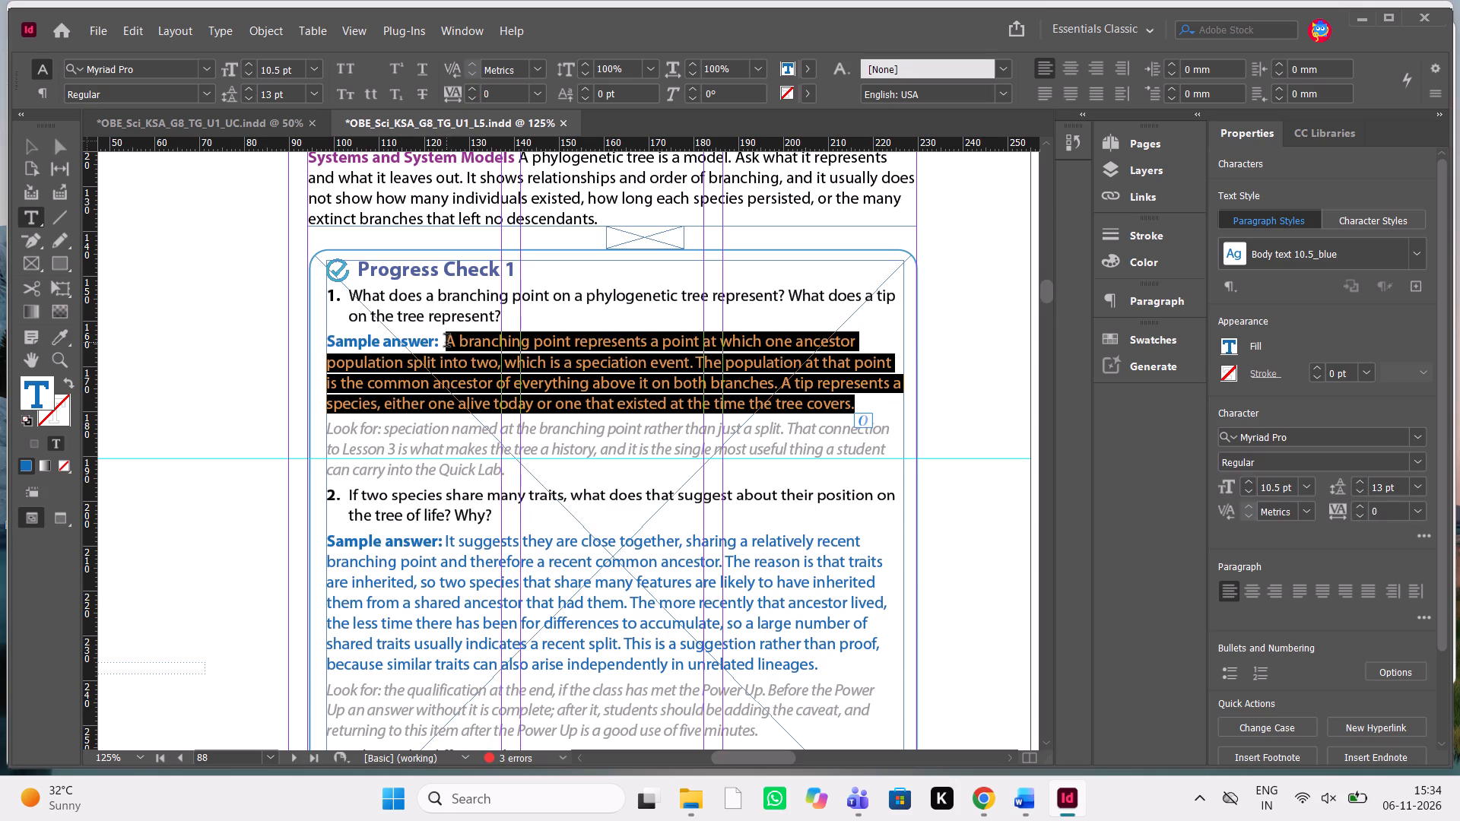
pyautogui.scroll(-1, 571, 507)
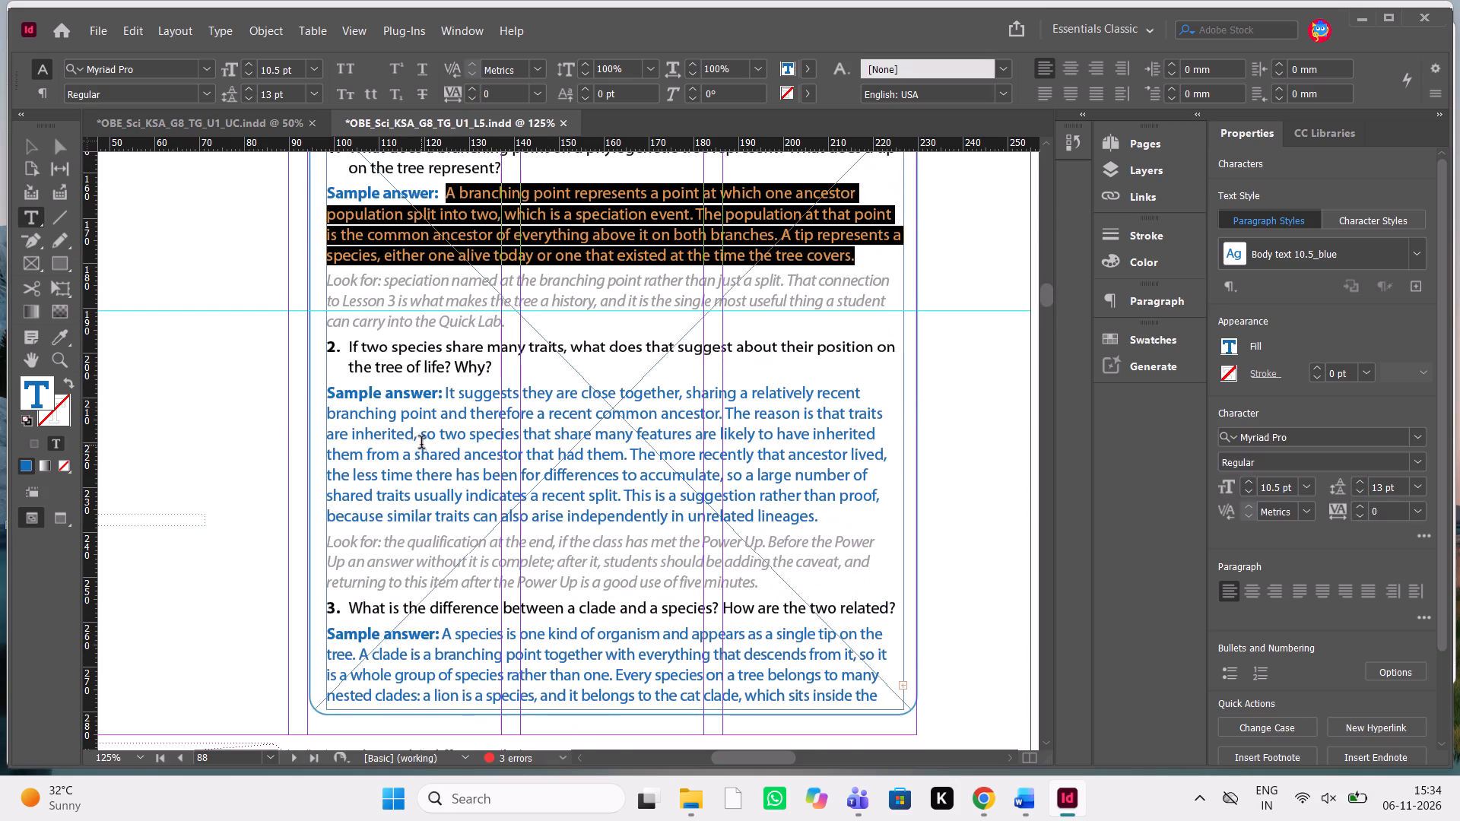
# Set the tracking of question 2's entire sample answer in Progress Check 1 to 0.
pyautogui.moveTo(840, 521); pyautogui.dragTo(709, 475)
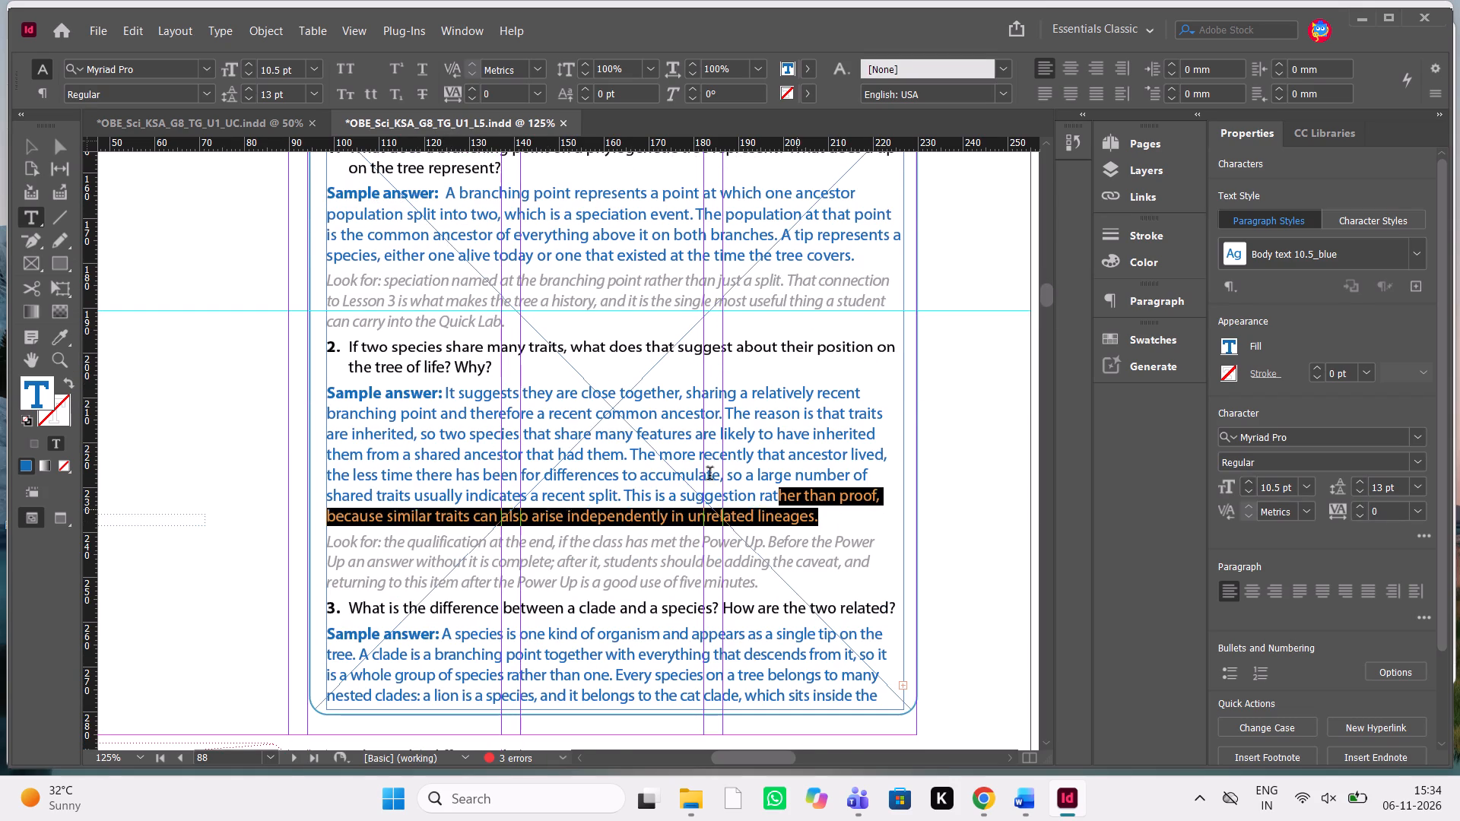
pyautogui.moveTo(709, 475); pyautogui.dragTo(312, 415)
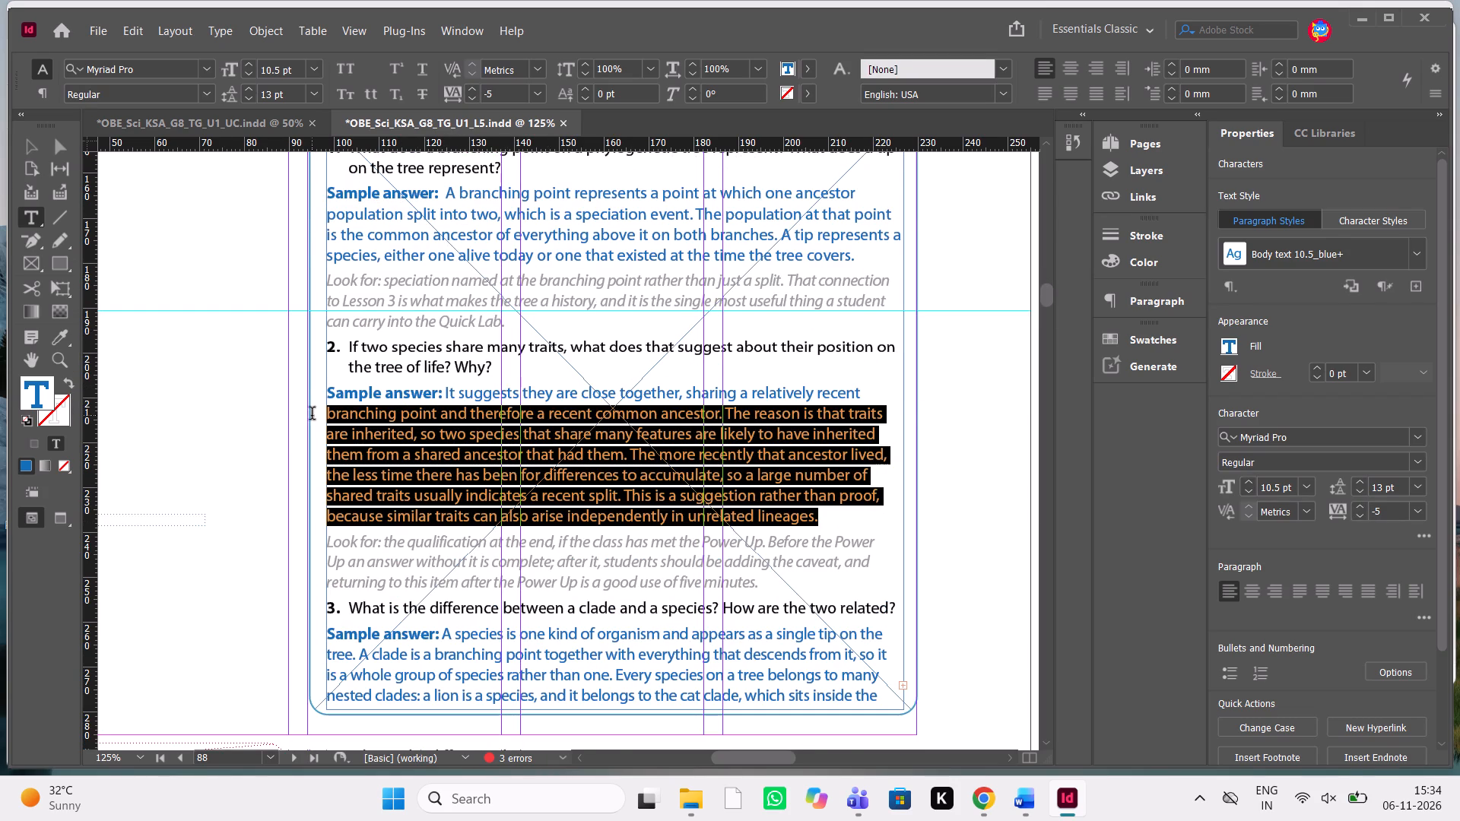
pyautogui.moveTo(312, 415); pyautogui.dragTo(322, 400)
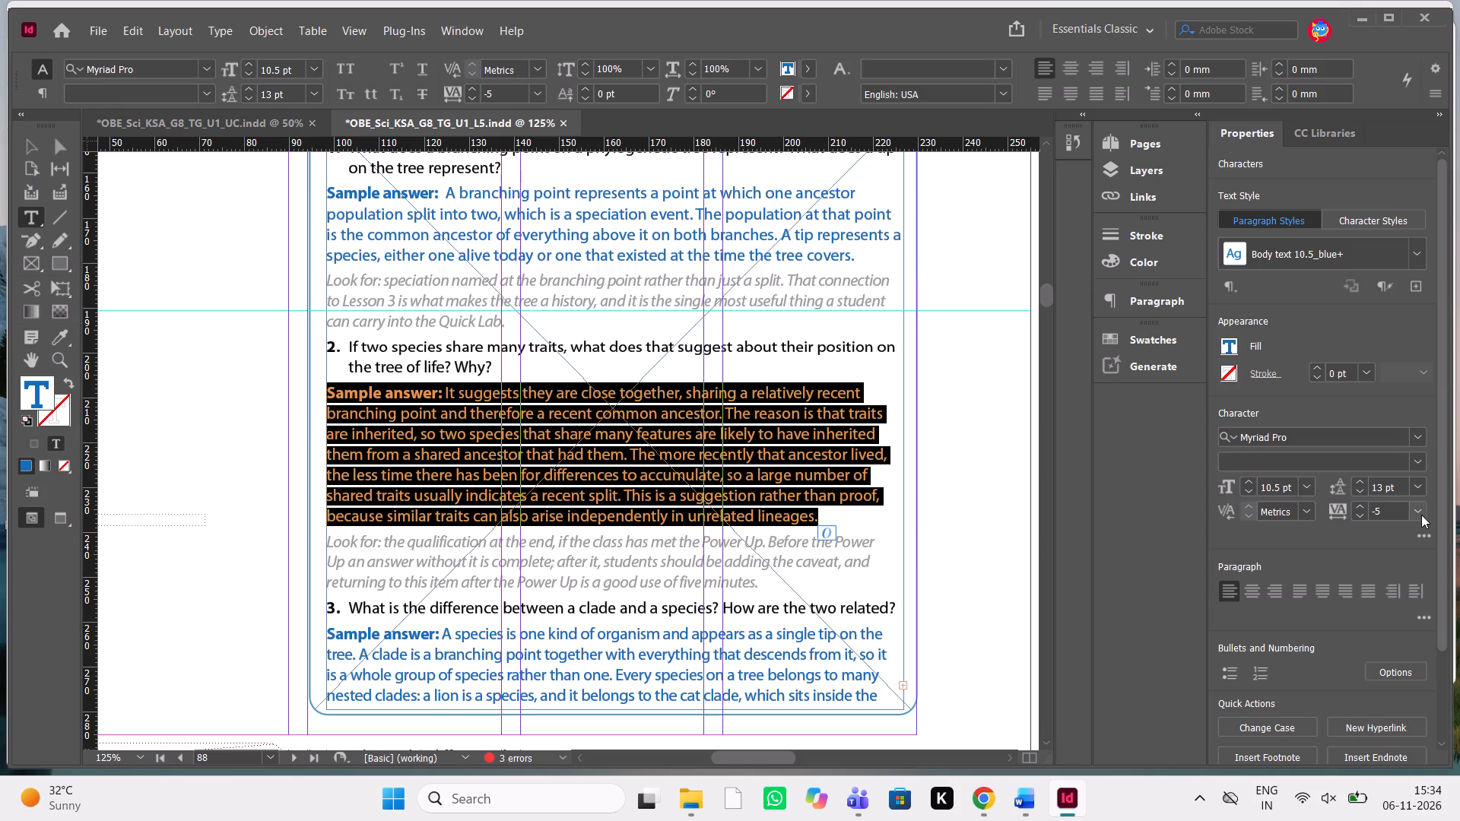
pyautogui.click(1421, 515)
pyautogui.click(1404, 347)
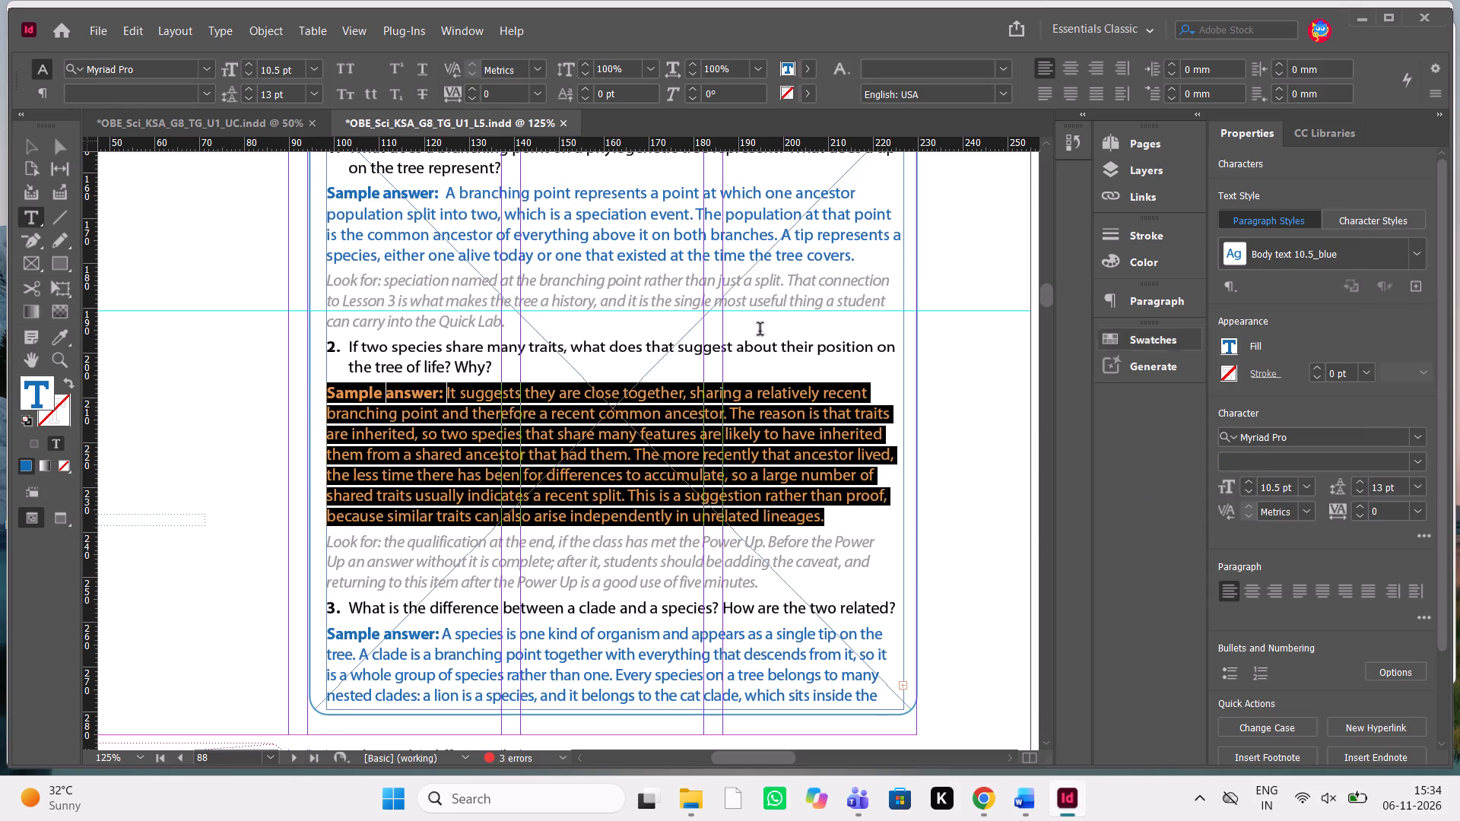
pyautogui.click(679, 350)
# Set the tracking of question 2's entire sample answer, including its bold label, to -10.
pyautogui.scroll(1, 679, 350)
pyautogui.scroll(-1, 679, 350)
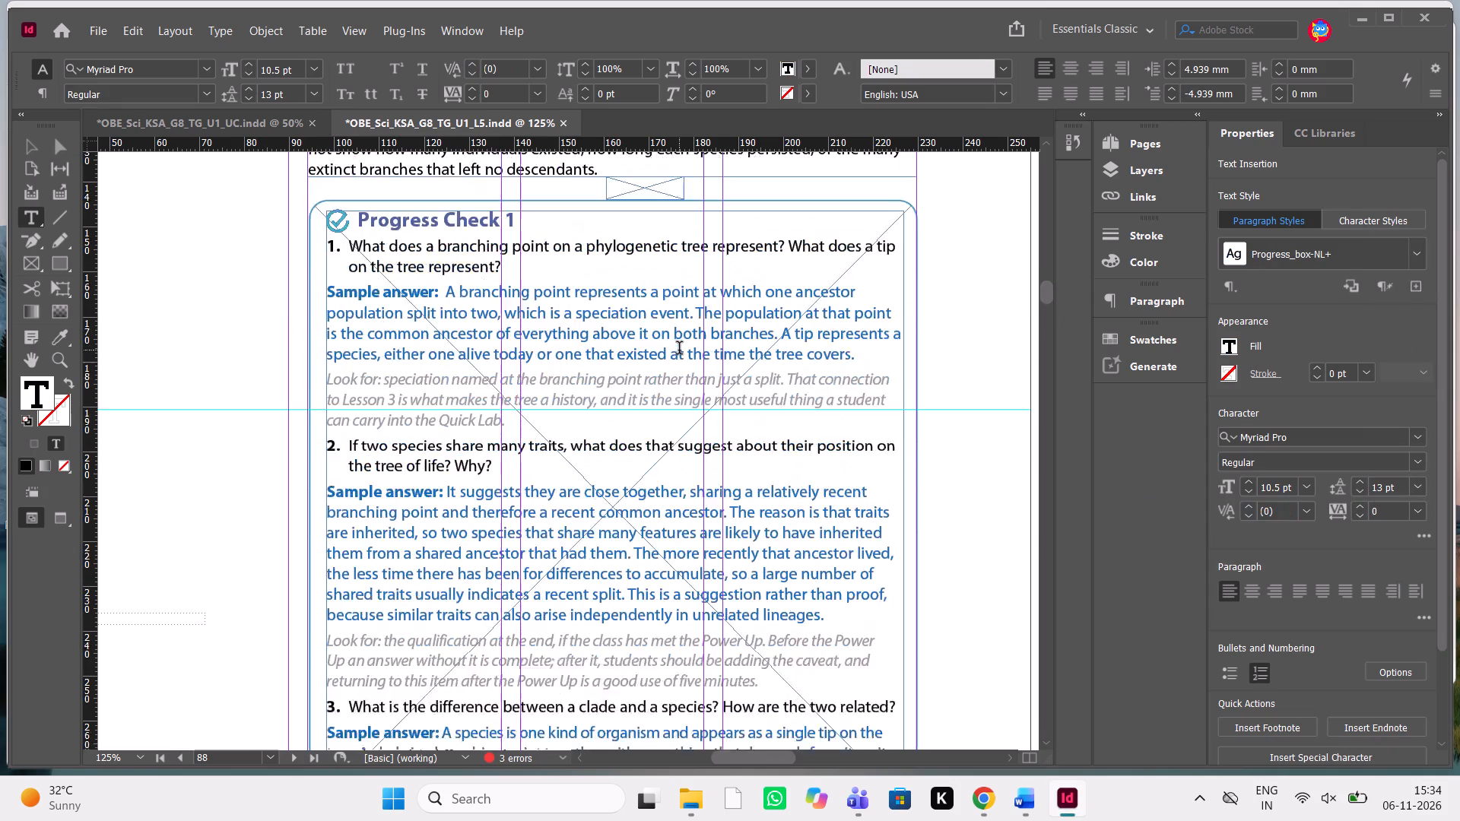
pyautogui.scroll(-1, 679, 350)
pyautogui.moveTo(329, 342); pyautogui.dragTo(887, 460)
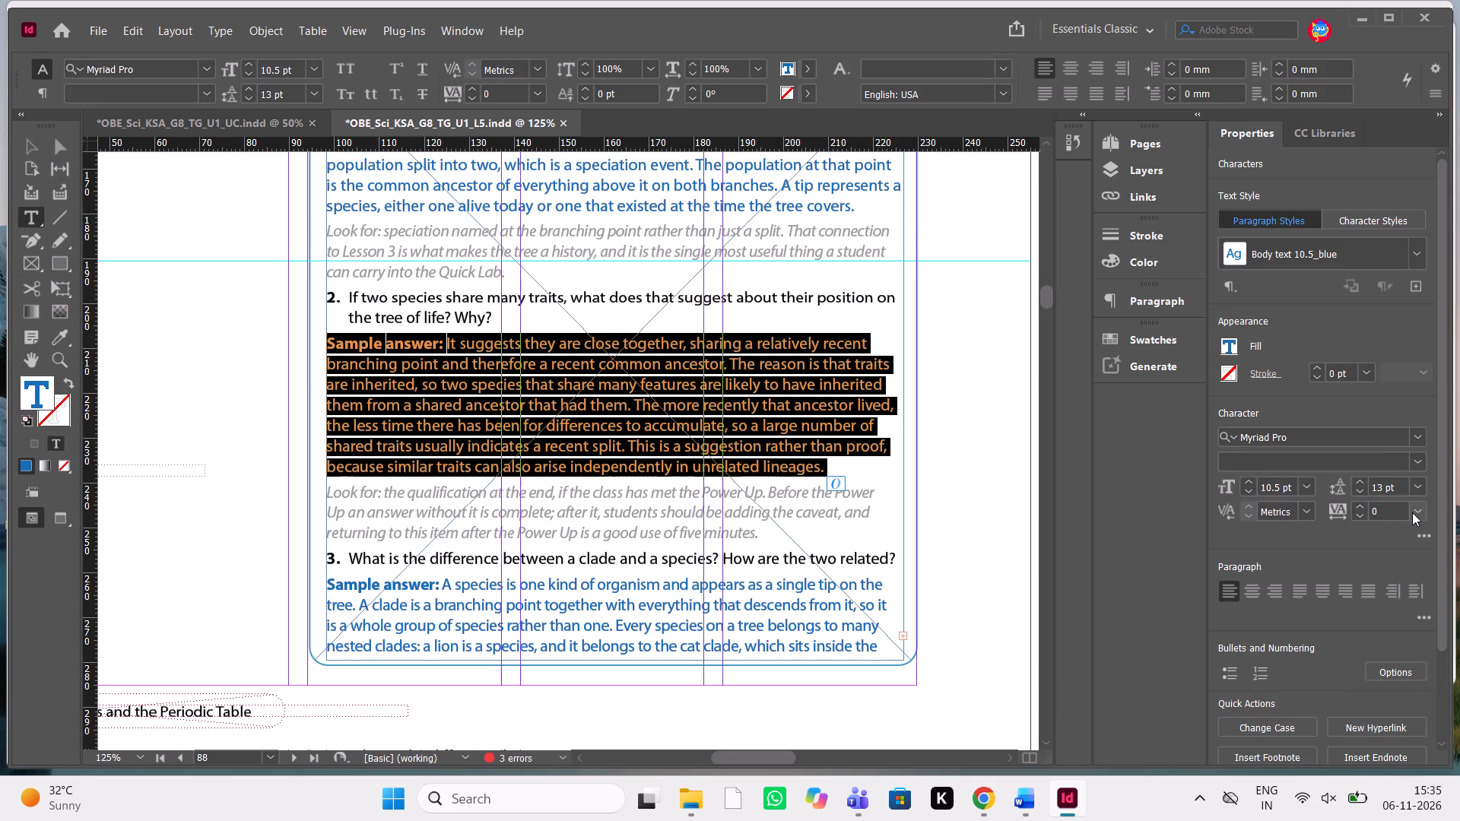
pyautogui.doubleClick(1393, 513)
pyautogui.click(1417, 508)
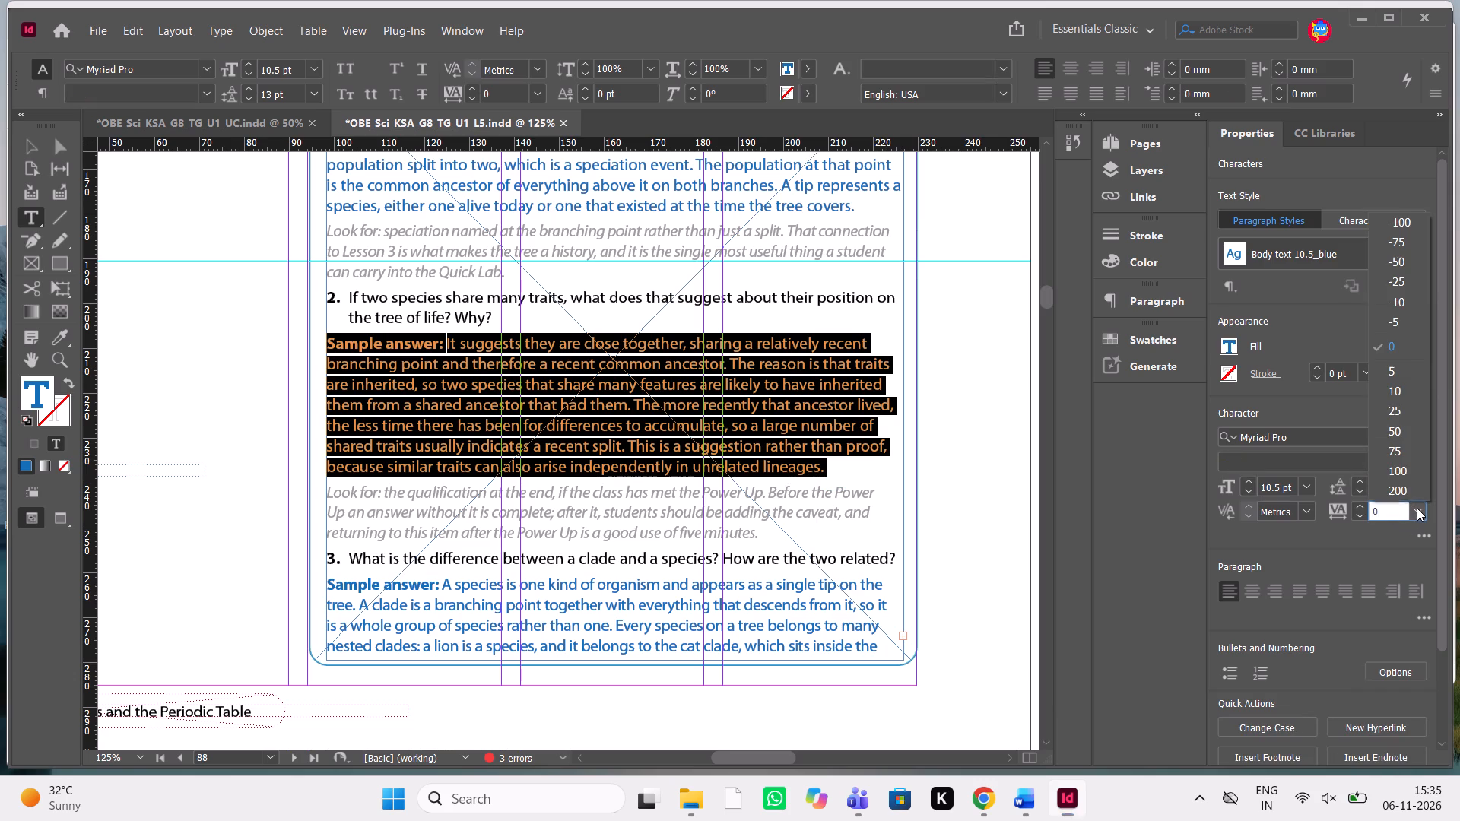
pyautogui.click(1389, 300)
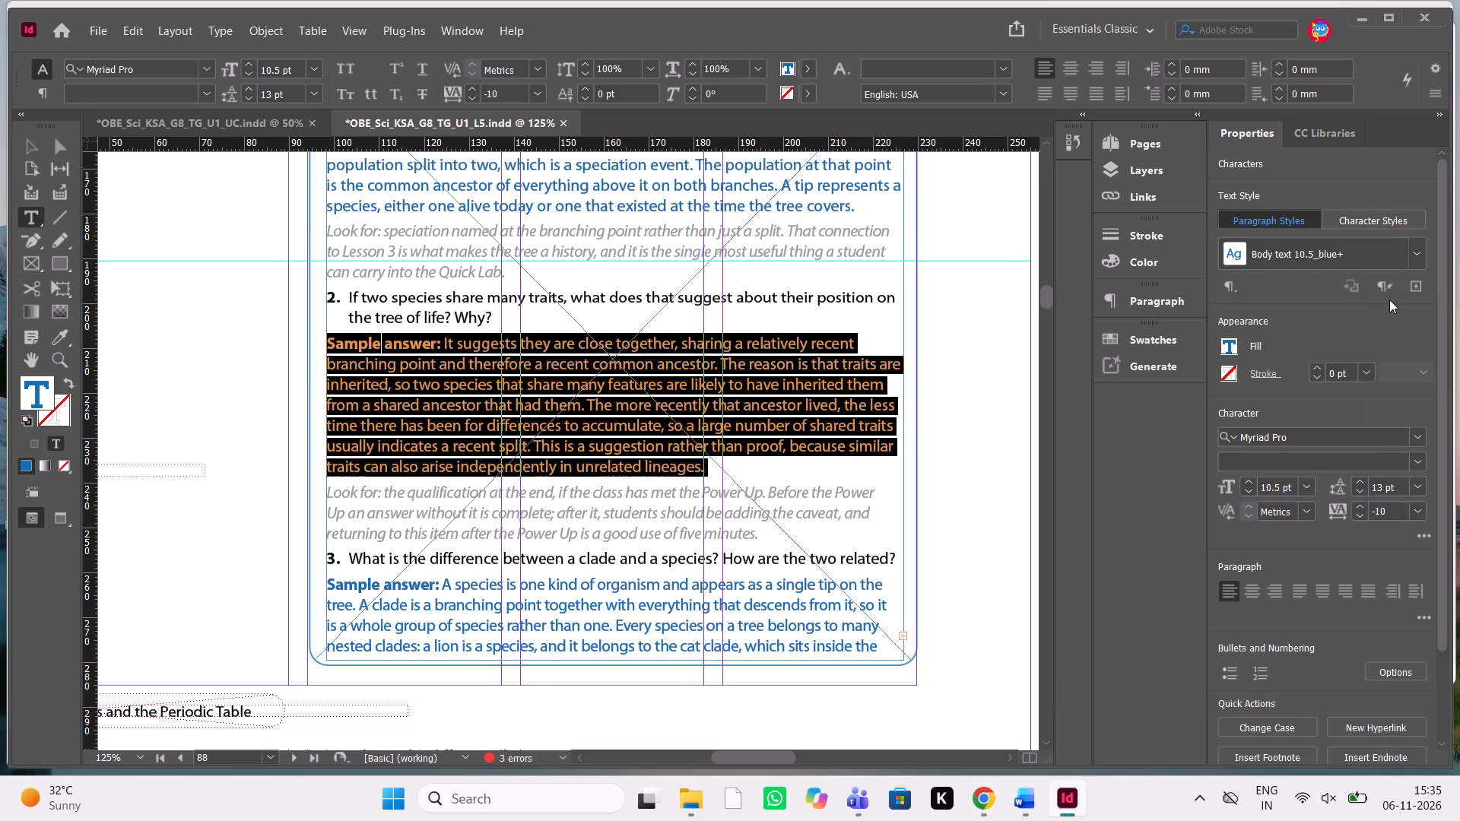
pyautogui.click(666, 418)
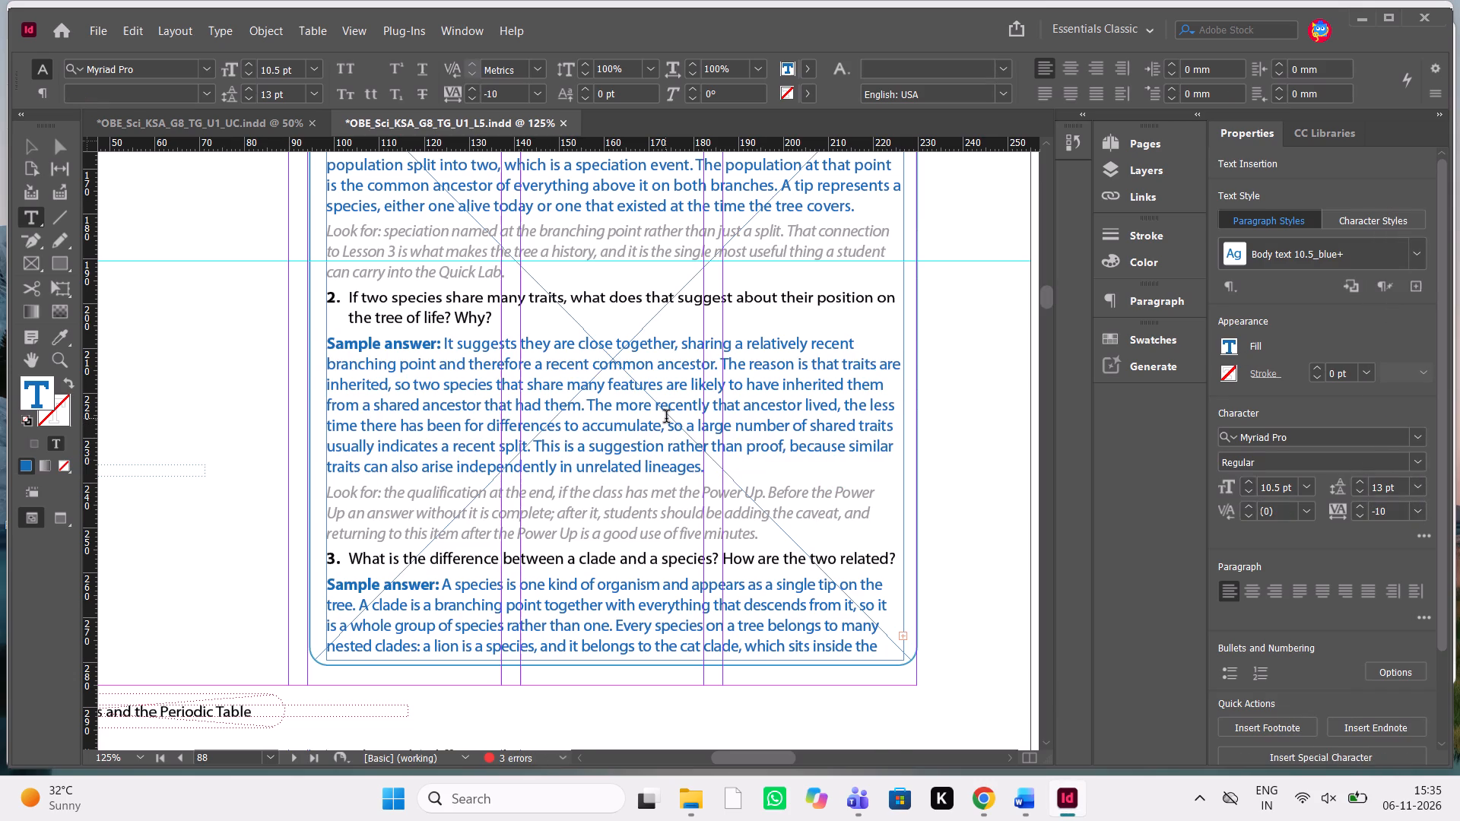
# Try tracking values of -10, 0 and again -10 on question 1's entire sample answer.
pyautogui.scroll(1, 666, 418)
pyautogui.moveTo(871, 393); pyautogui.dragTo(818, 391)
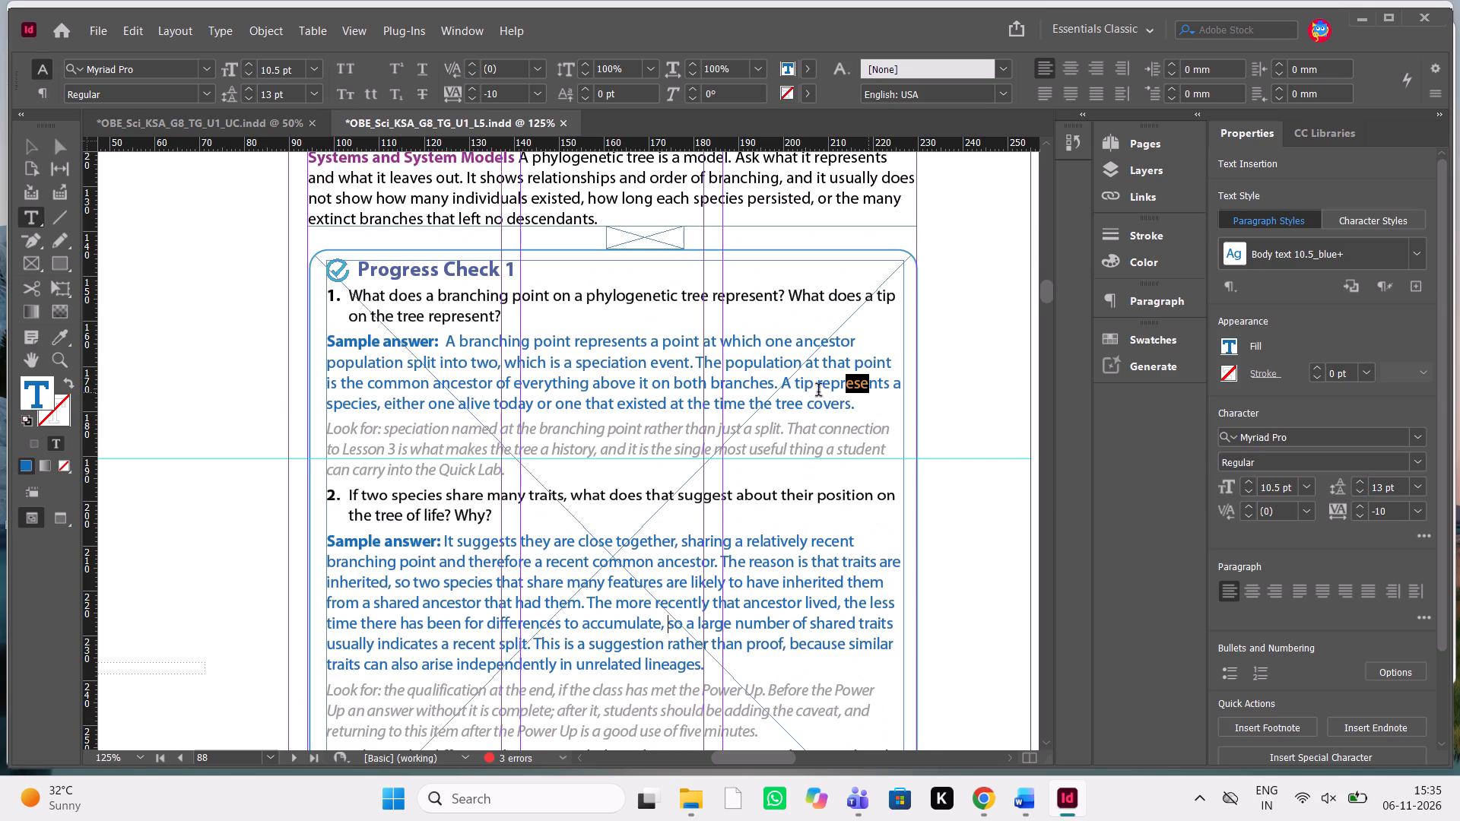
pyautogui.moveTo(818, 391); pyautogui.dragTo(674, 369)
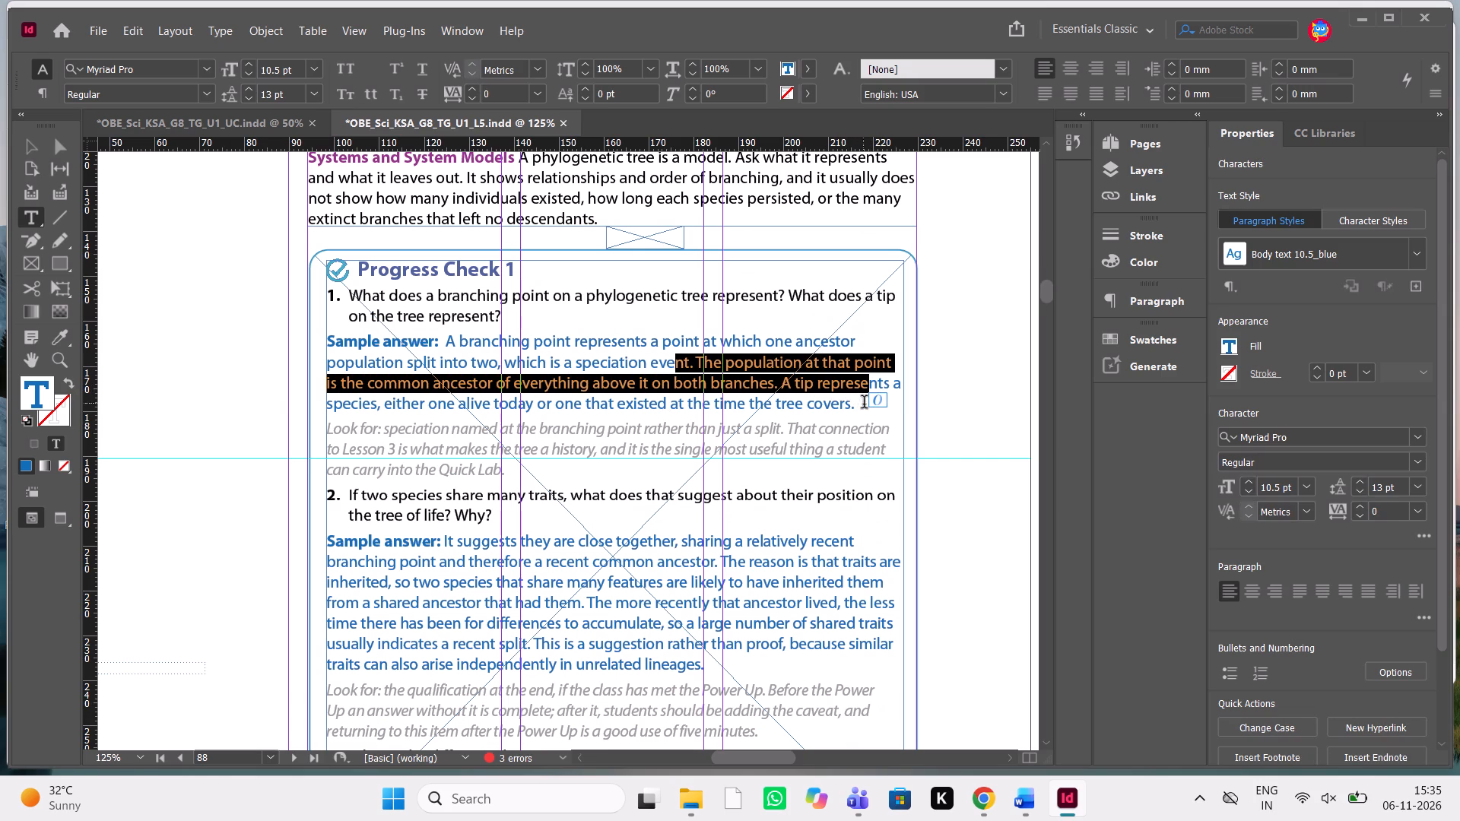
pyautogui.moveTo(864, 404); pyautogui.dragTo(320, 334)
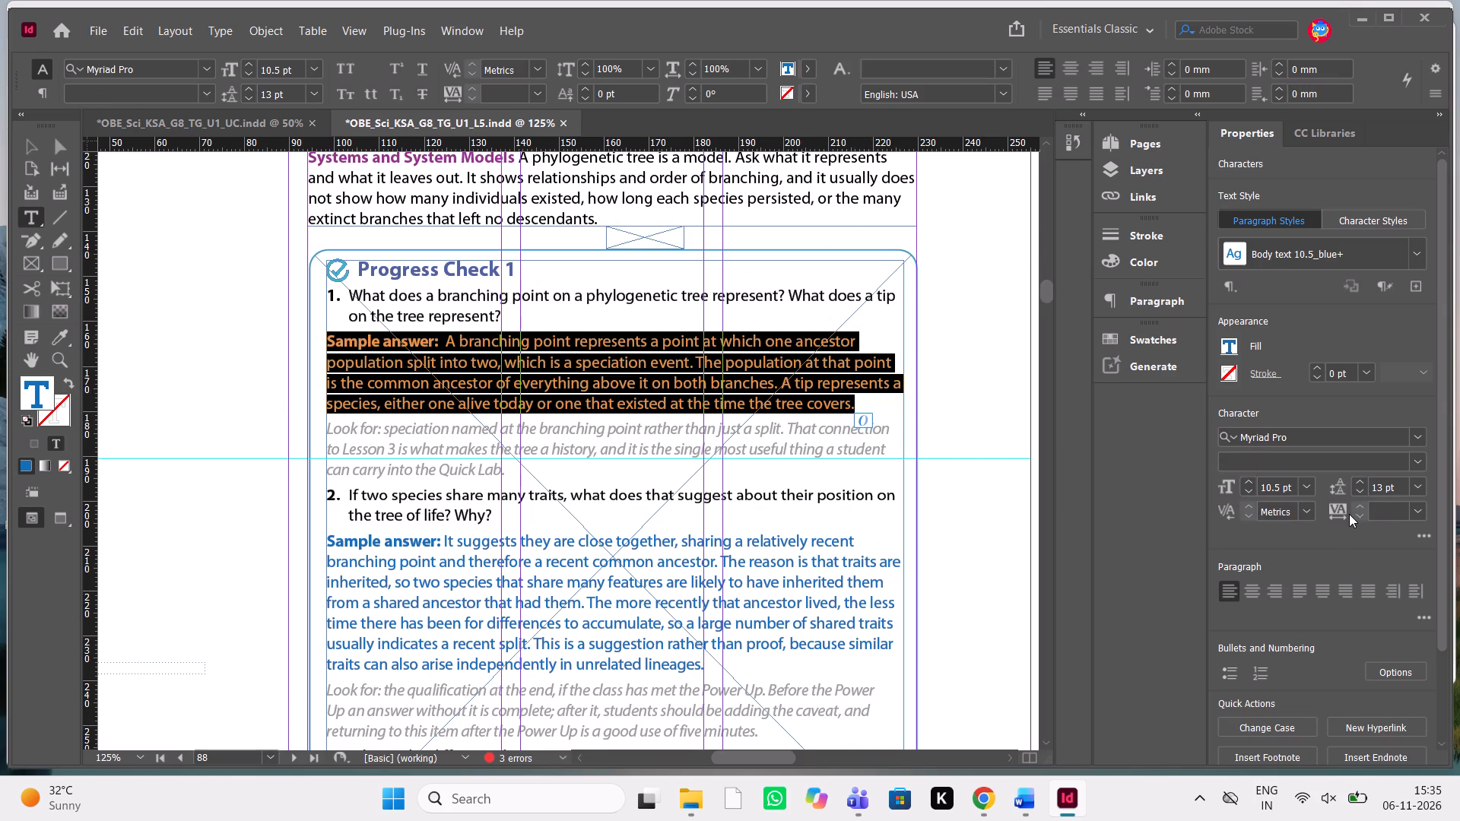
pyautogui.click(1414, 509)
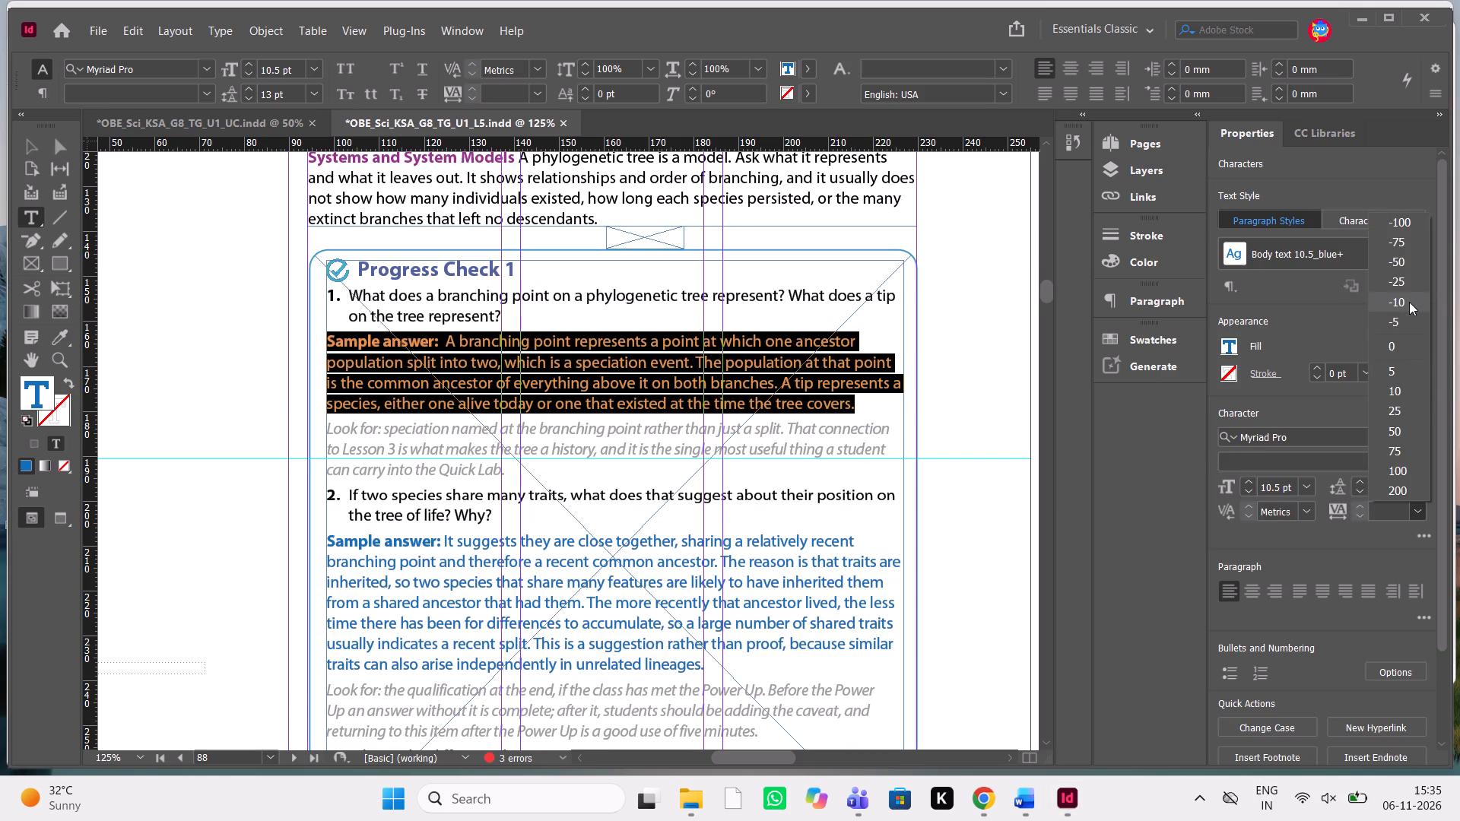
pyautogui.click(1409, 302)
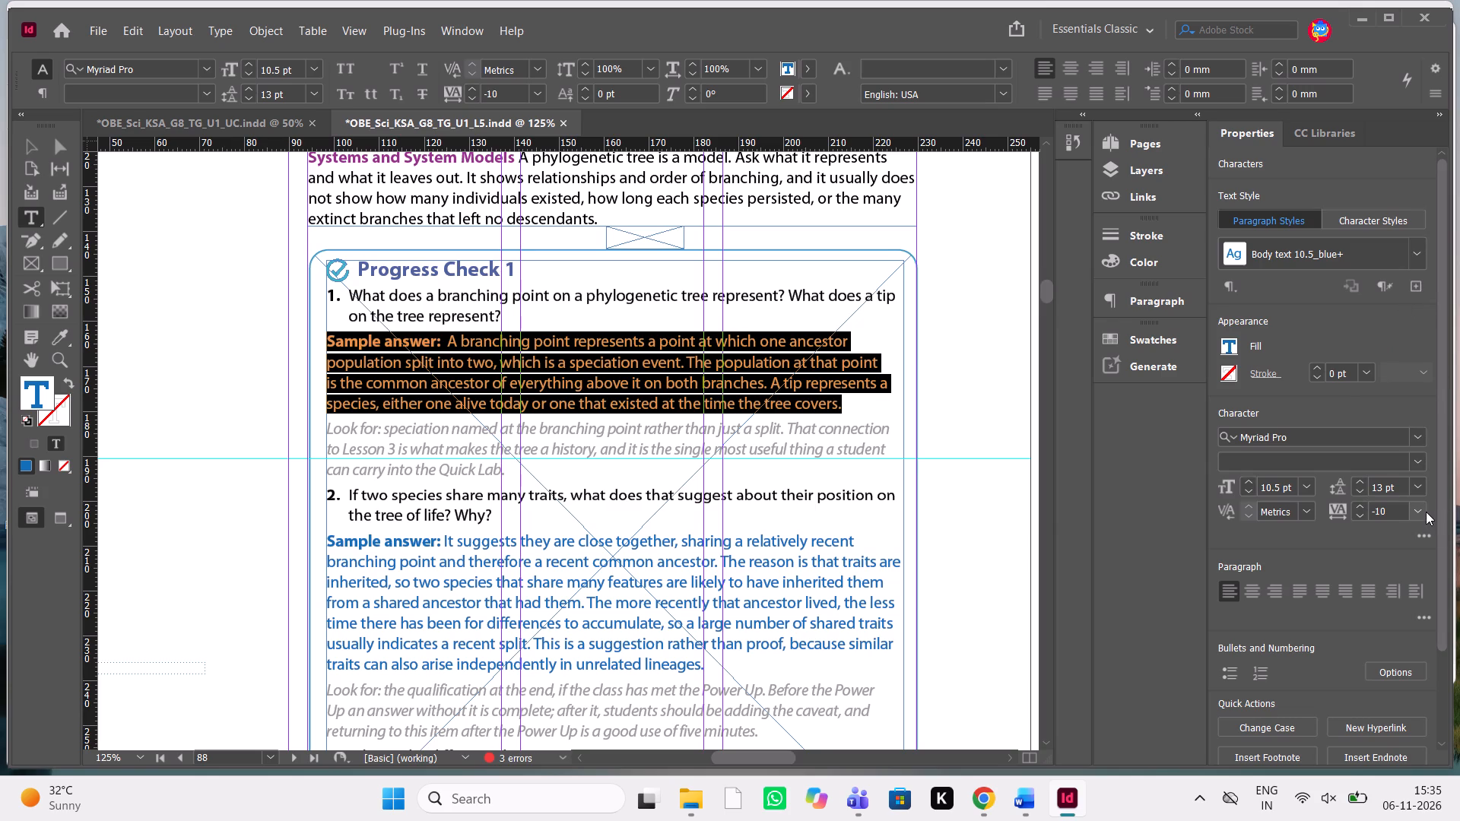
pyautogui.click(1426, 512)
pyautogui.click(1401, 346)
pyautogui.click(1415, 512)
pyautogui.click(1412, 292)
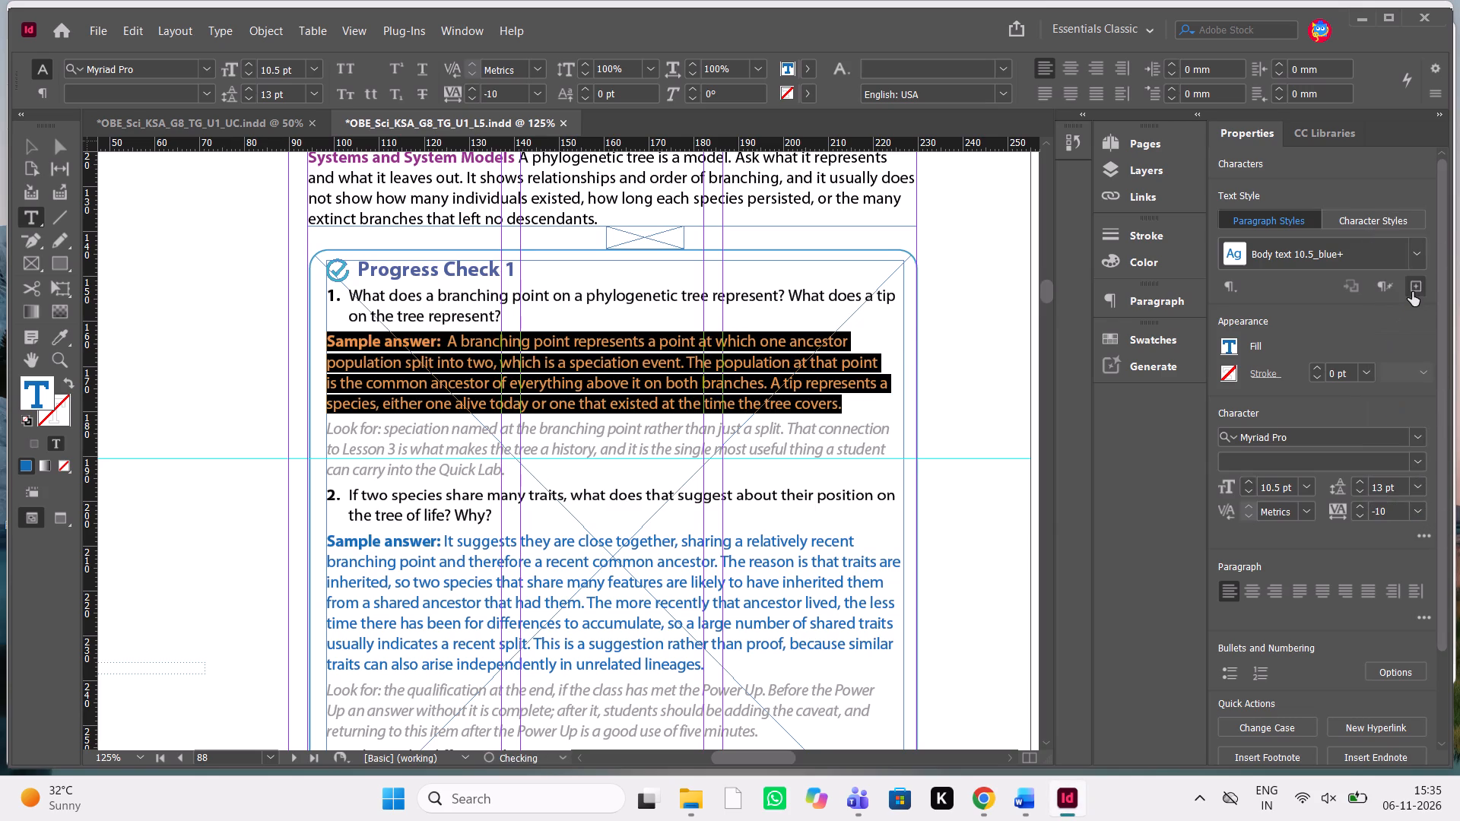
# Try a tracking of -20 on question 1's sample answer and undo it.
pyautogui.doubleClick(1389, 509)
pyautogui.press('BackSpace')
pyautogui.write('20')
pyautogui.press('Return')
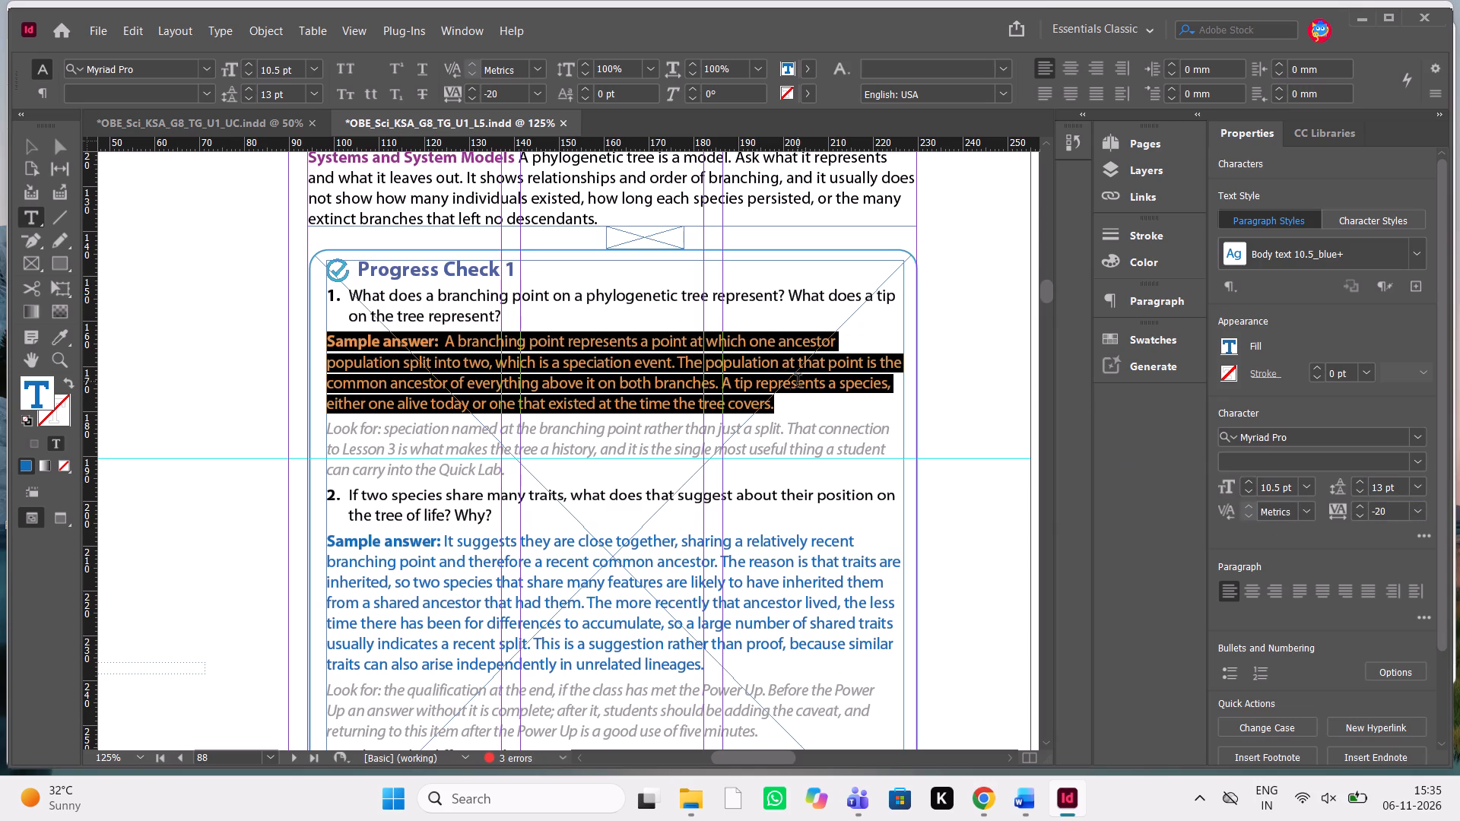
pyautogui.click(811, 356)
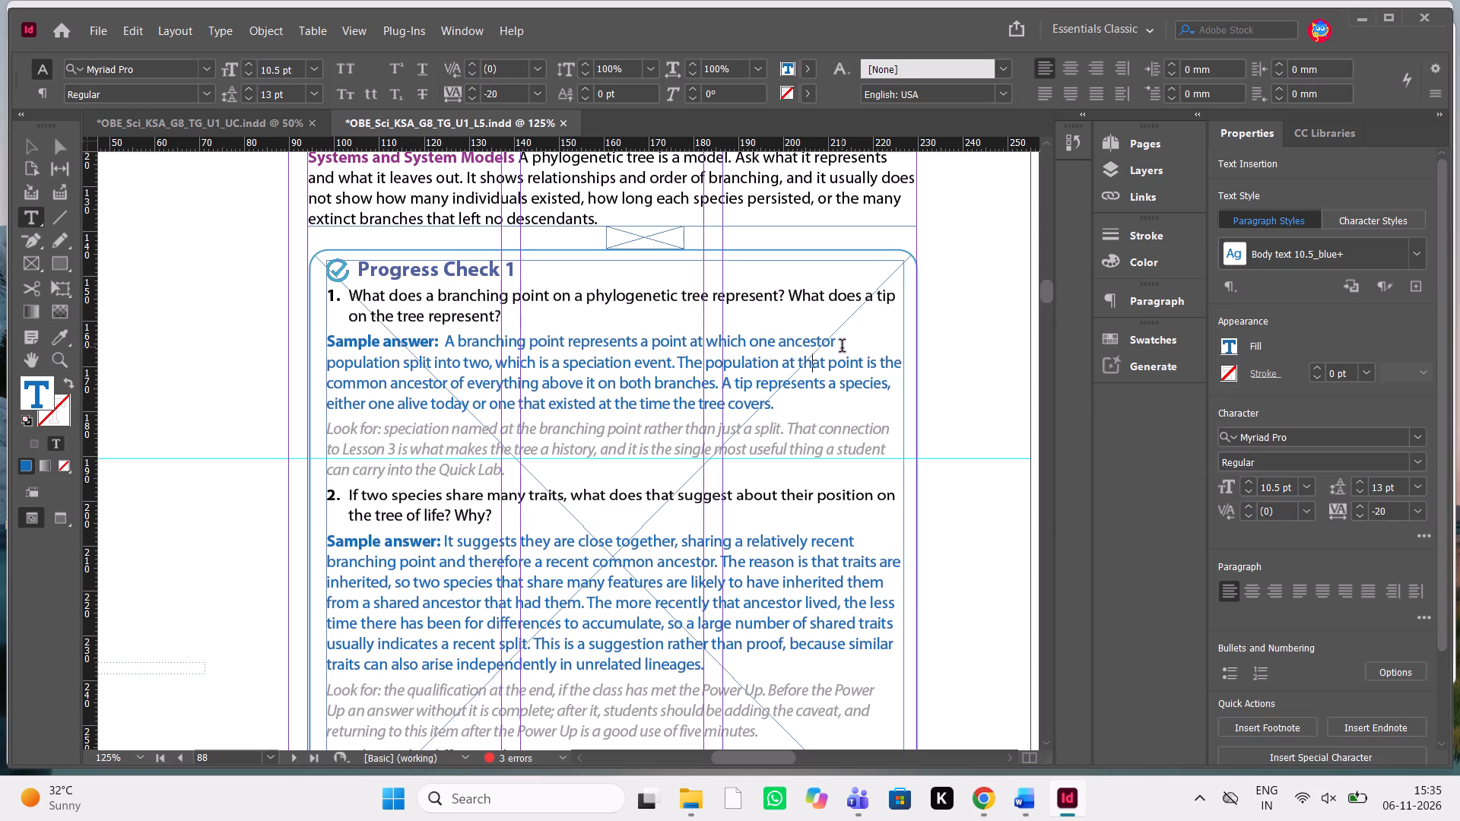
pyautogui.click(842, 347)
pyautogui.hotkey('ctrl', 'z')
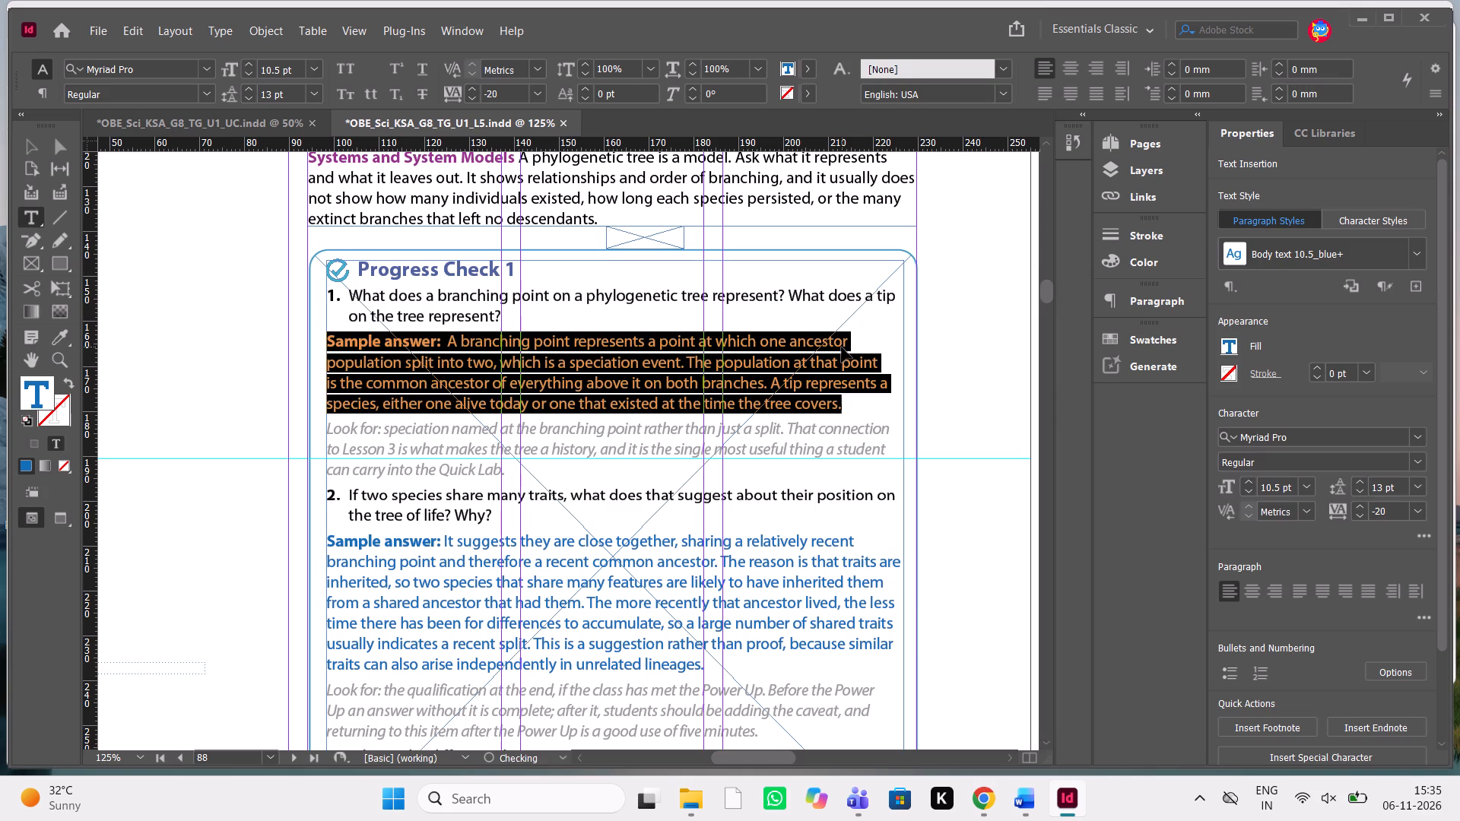
# Set the tracking of question 1's entire sample answer in Progress Check 1 to 0.
pyautogui.click(1423, 516)
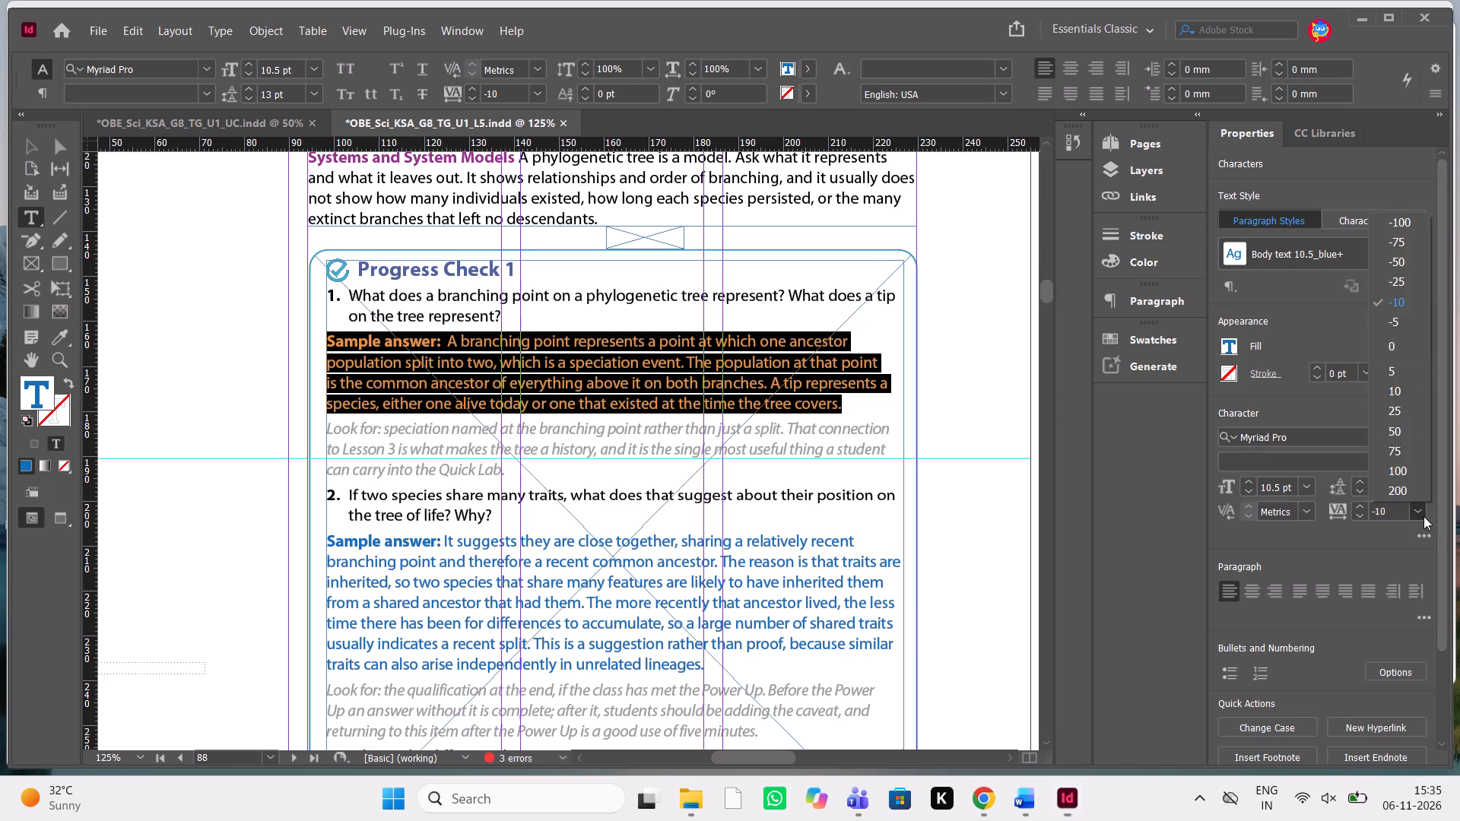
pyautogui.click(1404, 348)
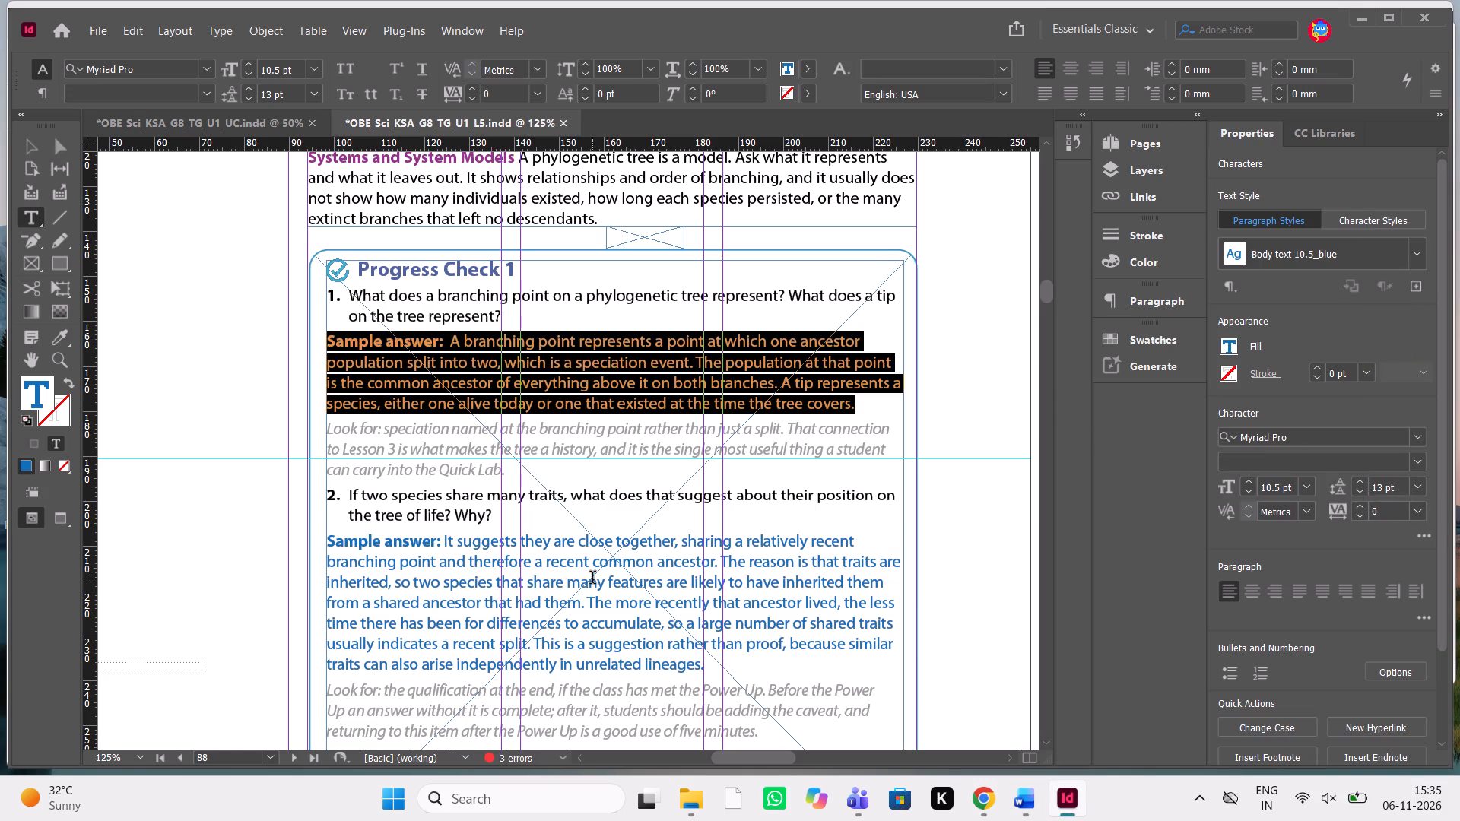
# Try a tracking of 10 on question 2's entire sample answer, and set it to 5 instead.
pyautogui.scroll(-1, 592, 579)
pyautogui.moveTo(716, 518); pyautogui.dragTo(459, 407)
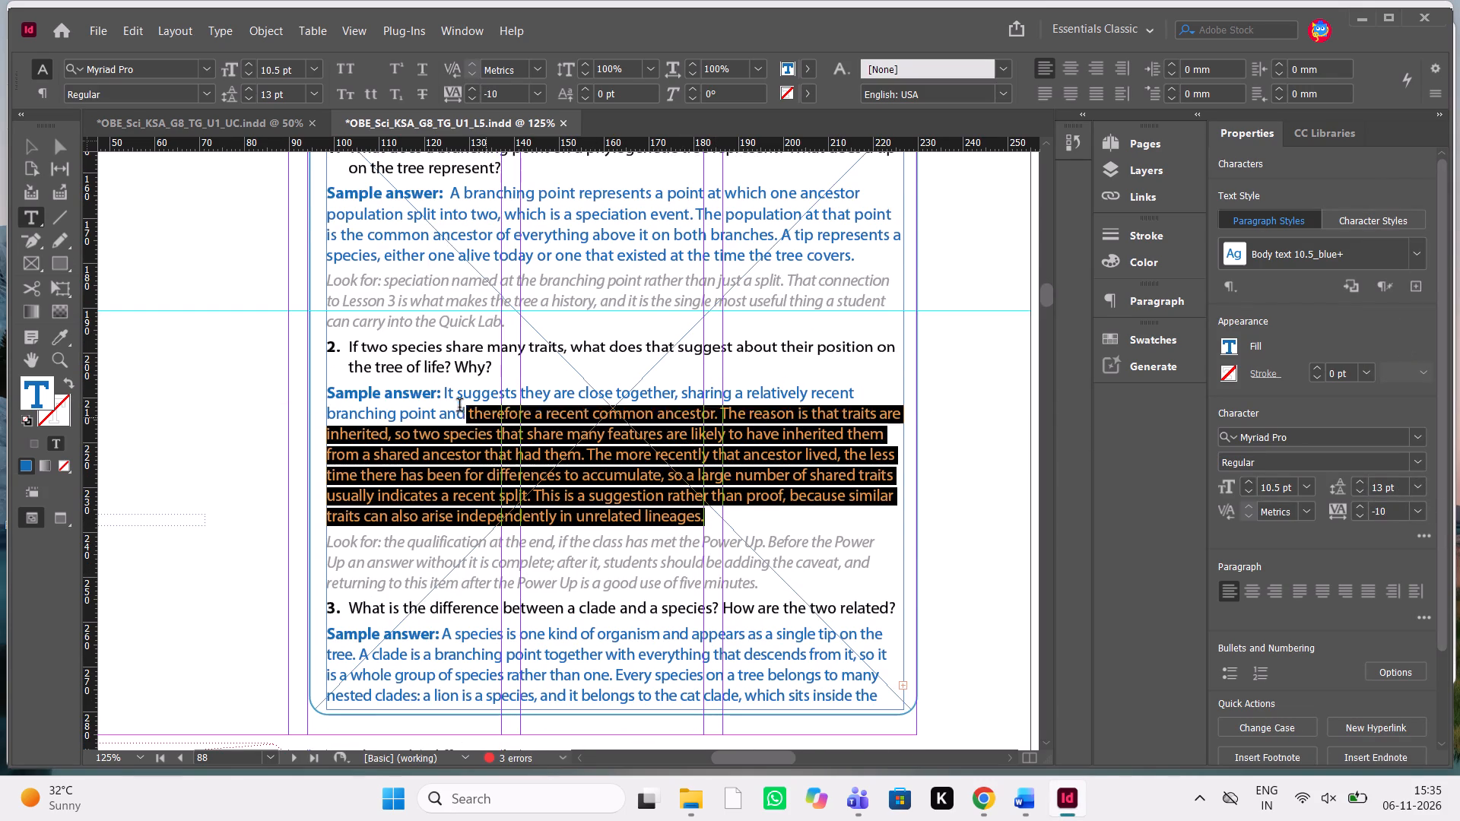
pyautogui.moveTo(459, 407); pyautogui.dragTo(313, 385)
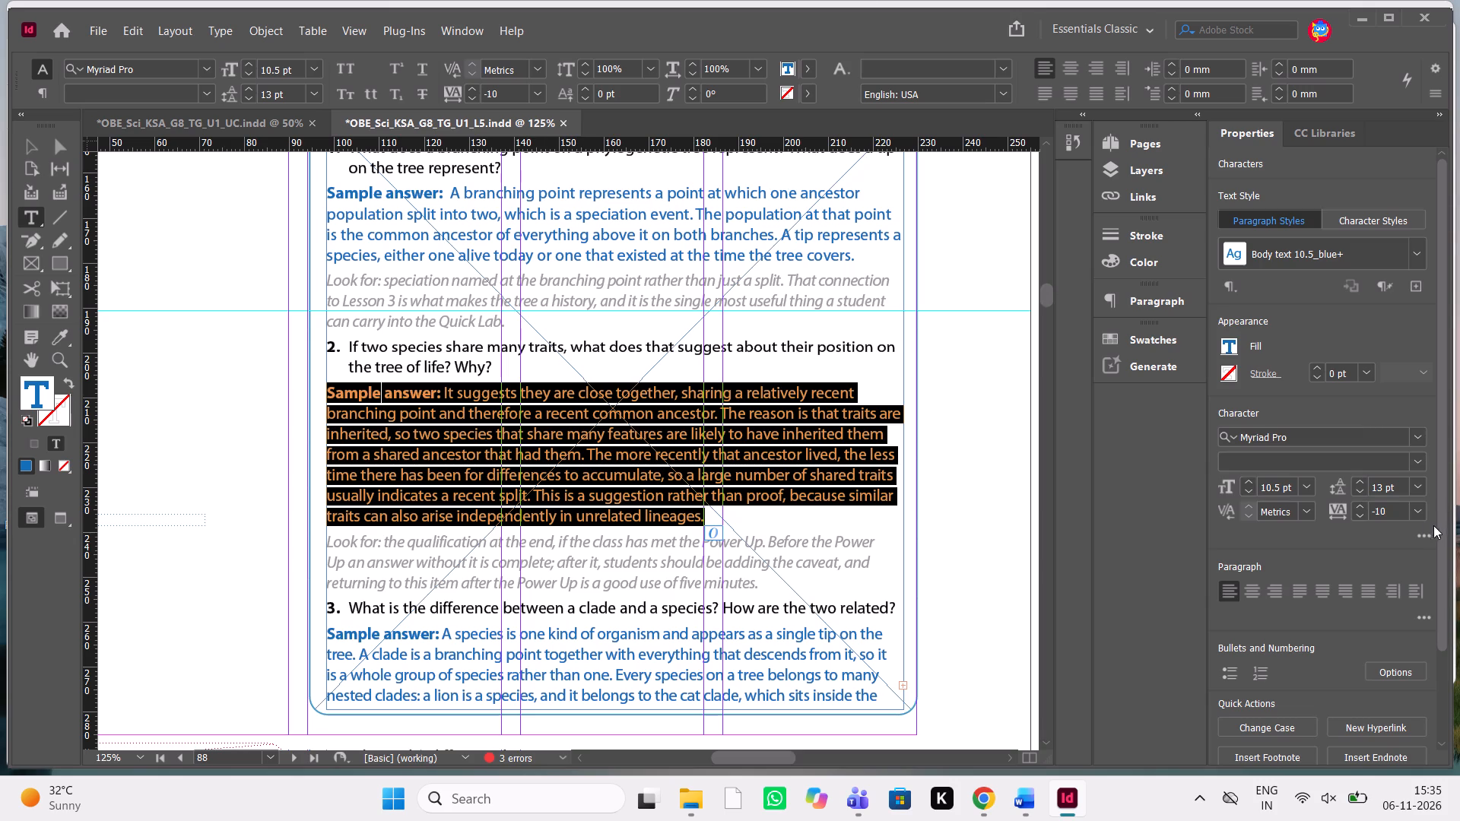
pyautogui.click(1423, 513)
pyautogui.click(1408, 391)
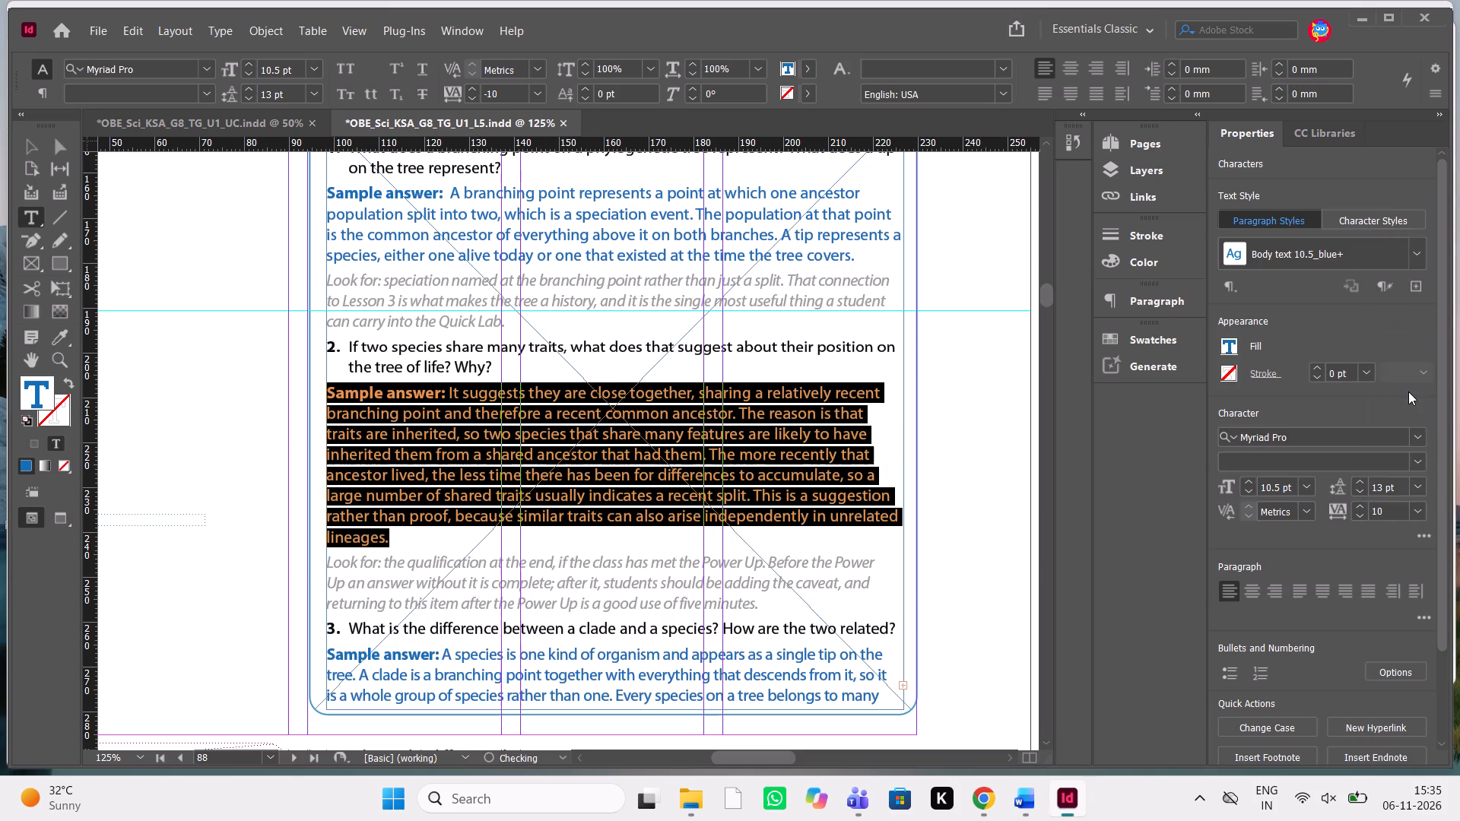
pyautogui.click(1424, 506)
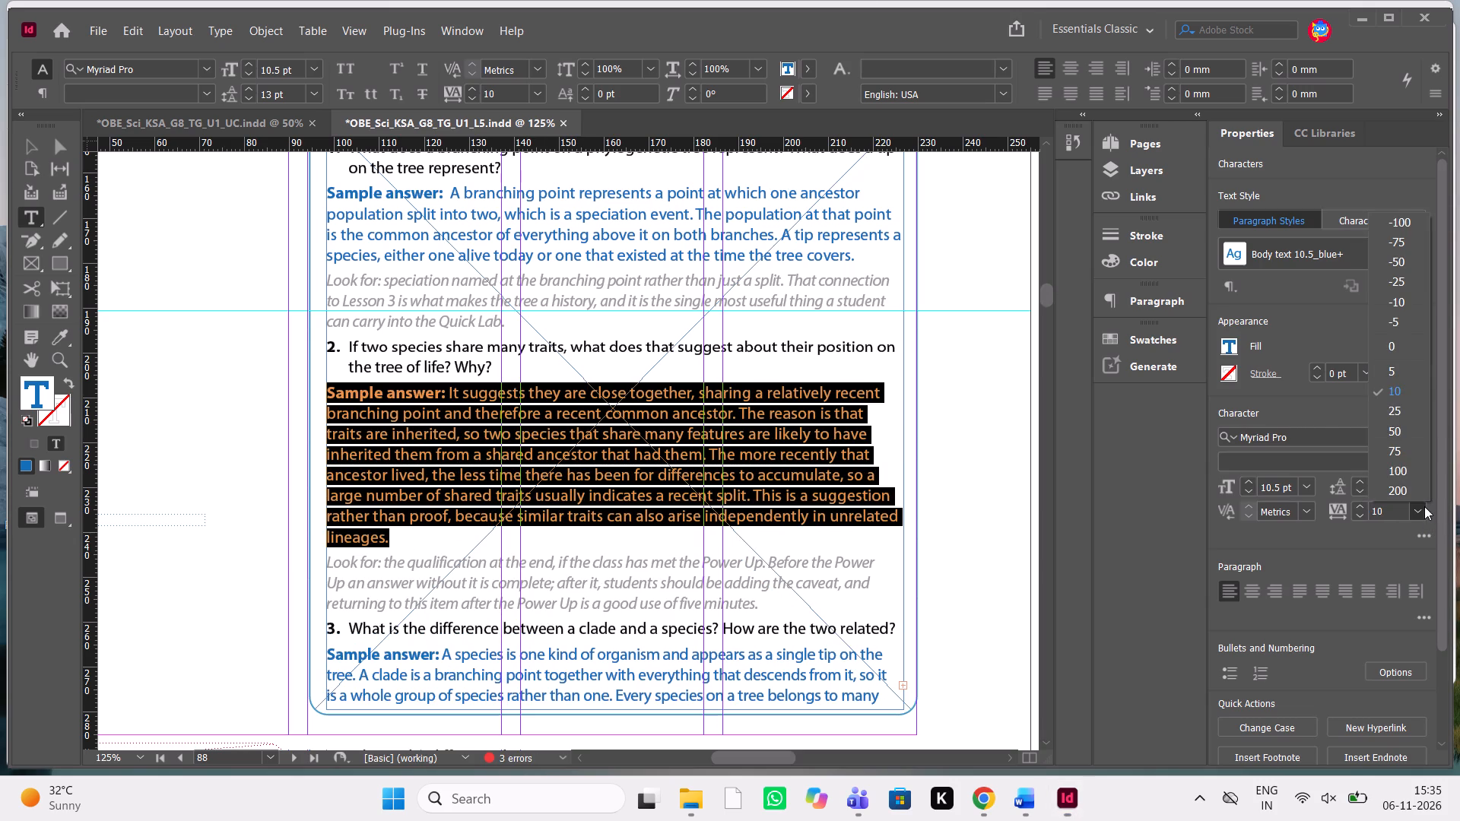
pyautogui.click(1407, 370)
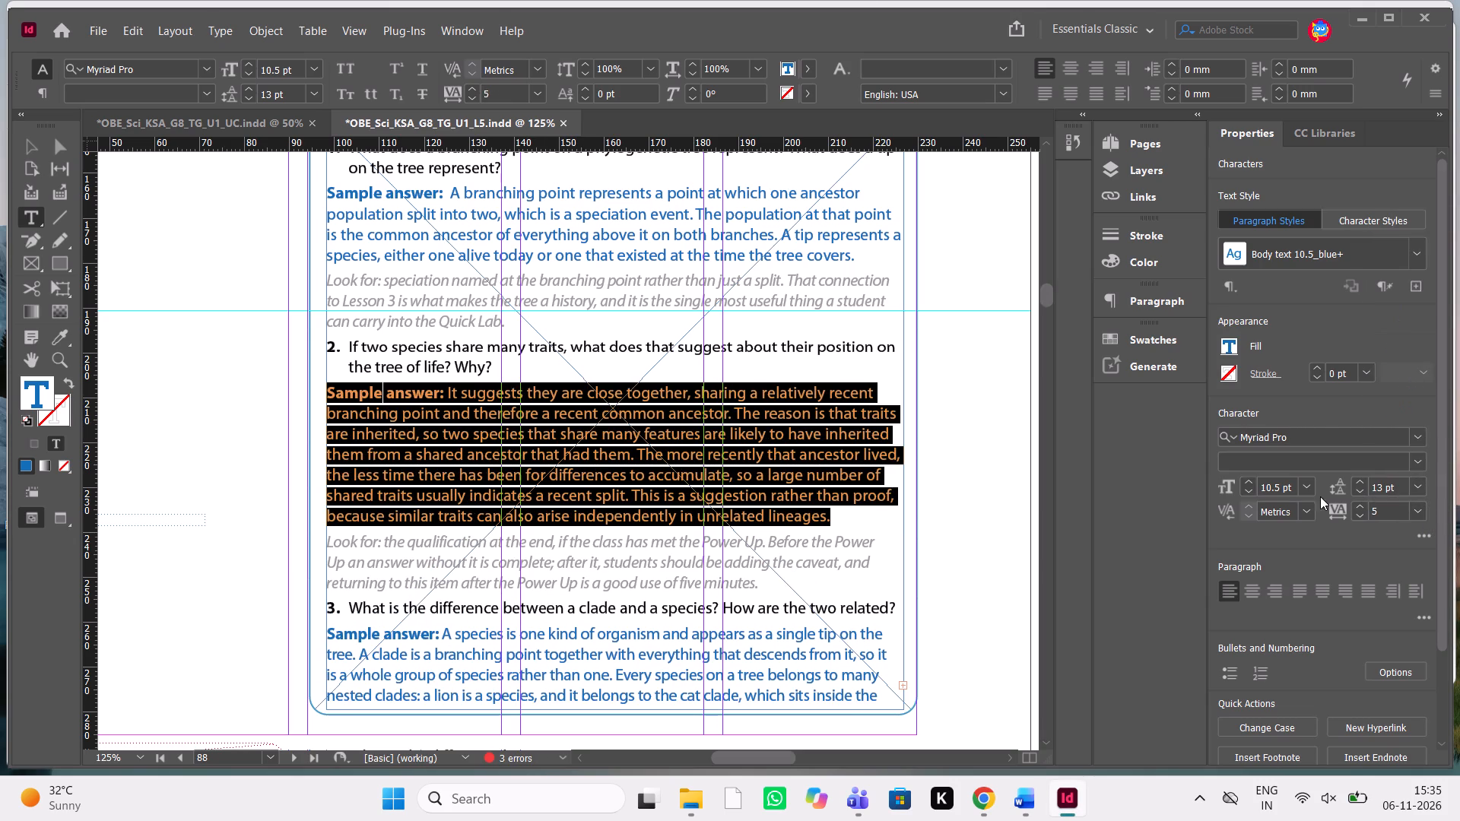
pyautogui.click(810, 458)
# Set the tracking of the entire grey "Look for" note under question 2 in Progress Check 1 to 0.
pyautogui.scroll(1, 810, 458)
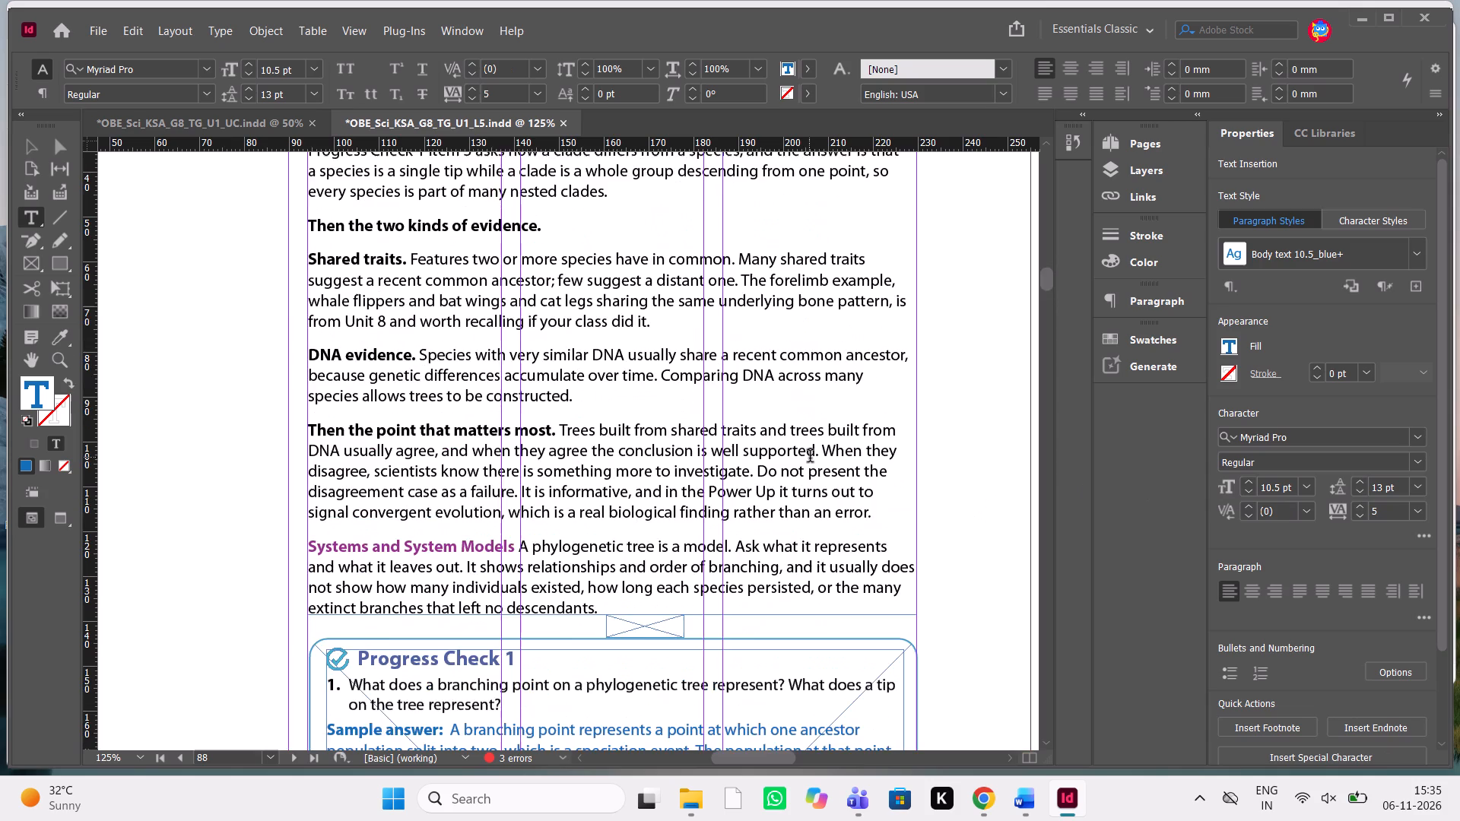
pyautogui.scroll(-2, 810, 458)
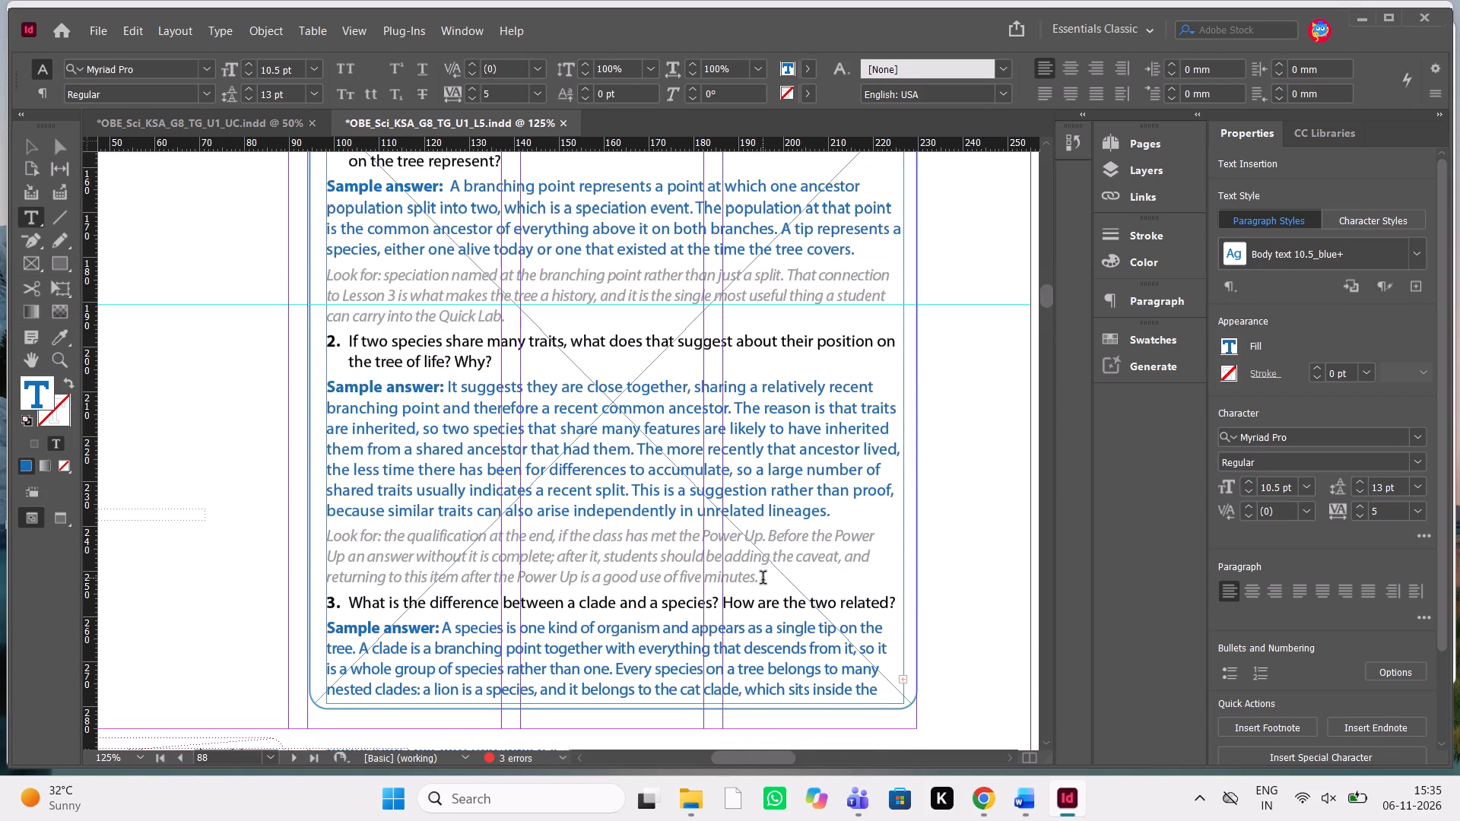
pyautogui.moveTo(763, 579); pyautogui.dragTo(319, 531)
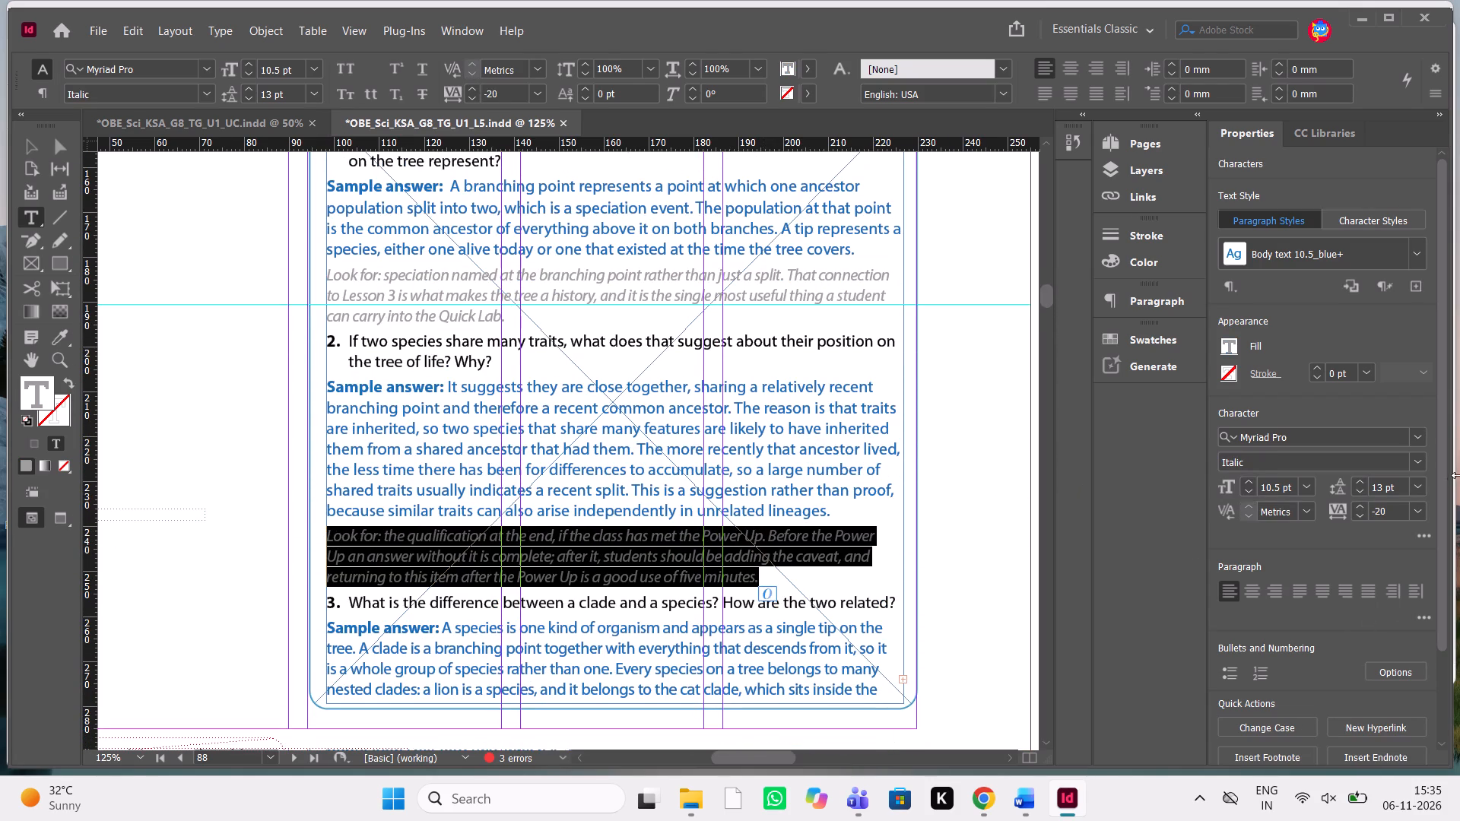
pyautogui.click(1415, 506)
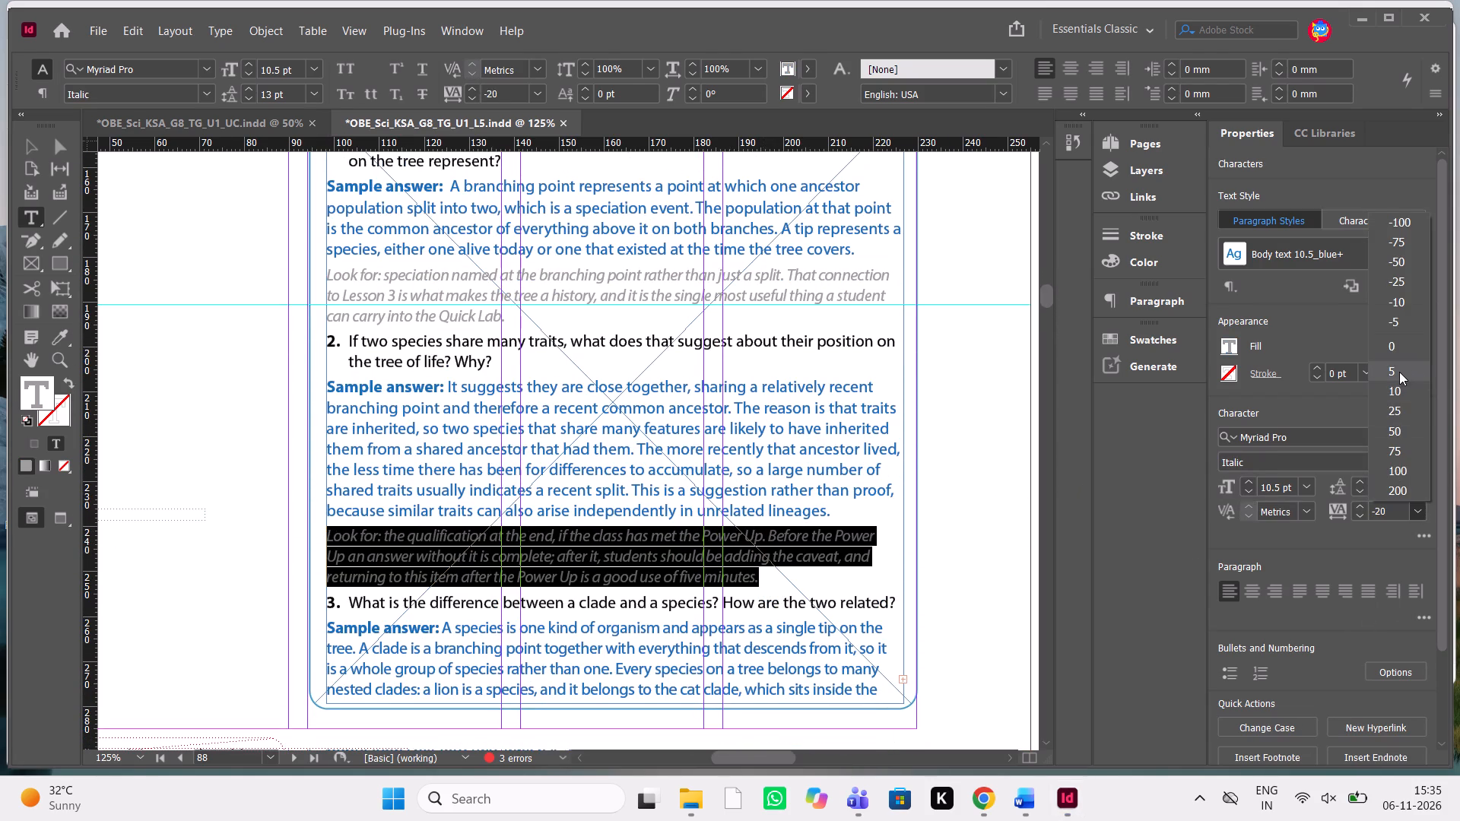
pyautogui.click(1401, 348)
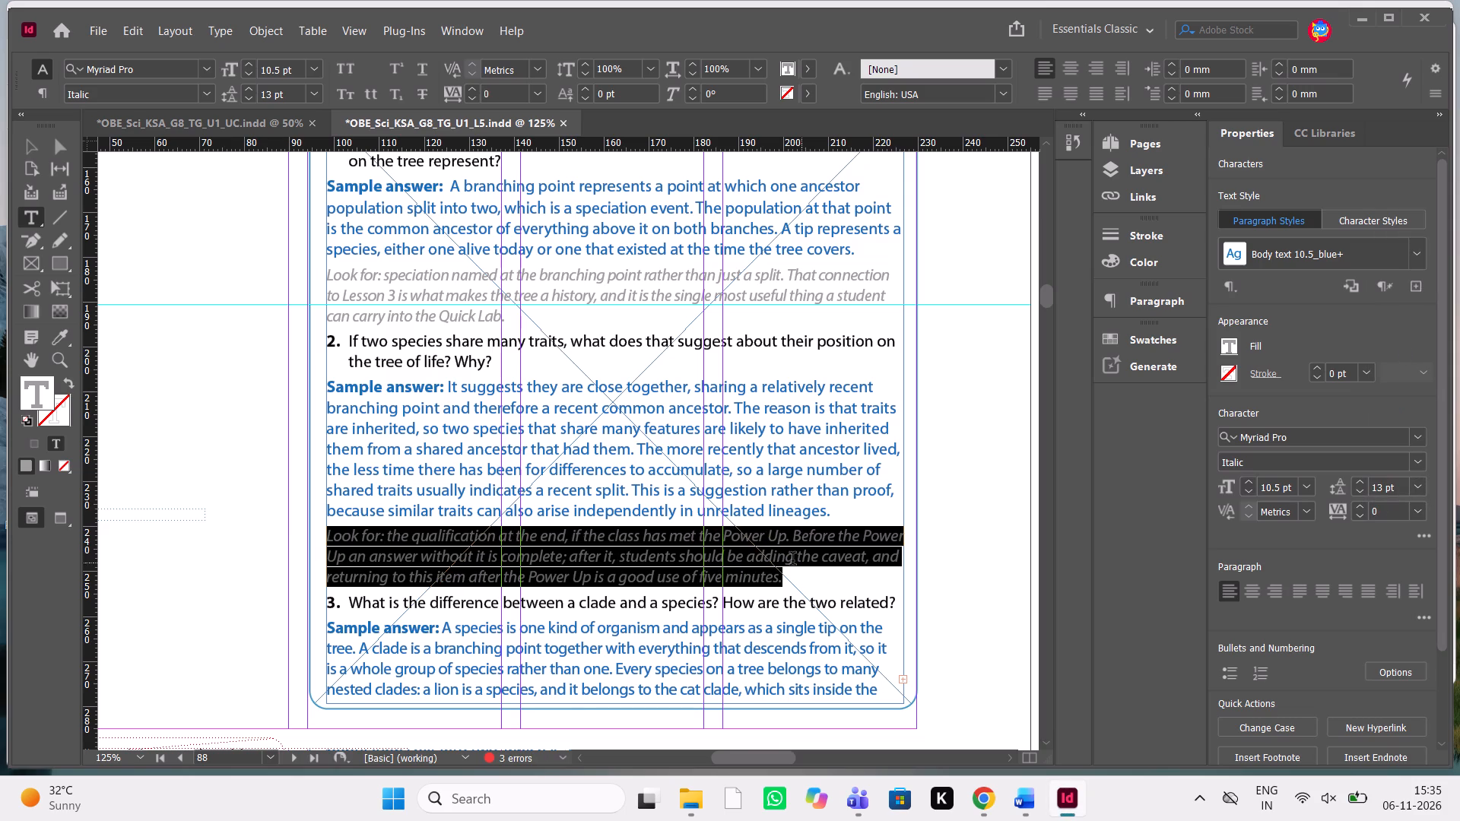
pyautogui.click(773, 558)
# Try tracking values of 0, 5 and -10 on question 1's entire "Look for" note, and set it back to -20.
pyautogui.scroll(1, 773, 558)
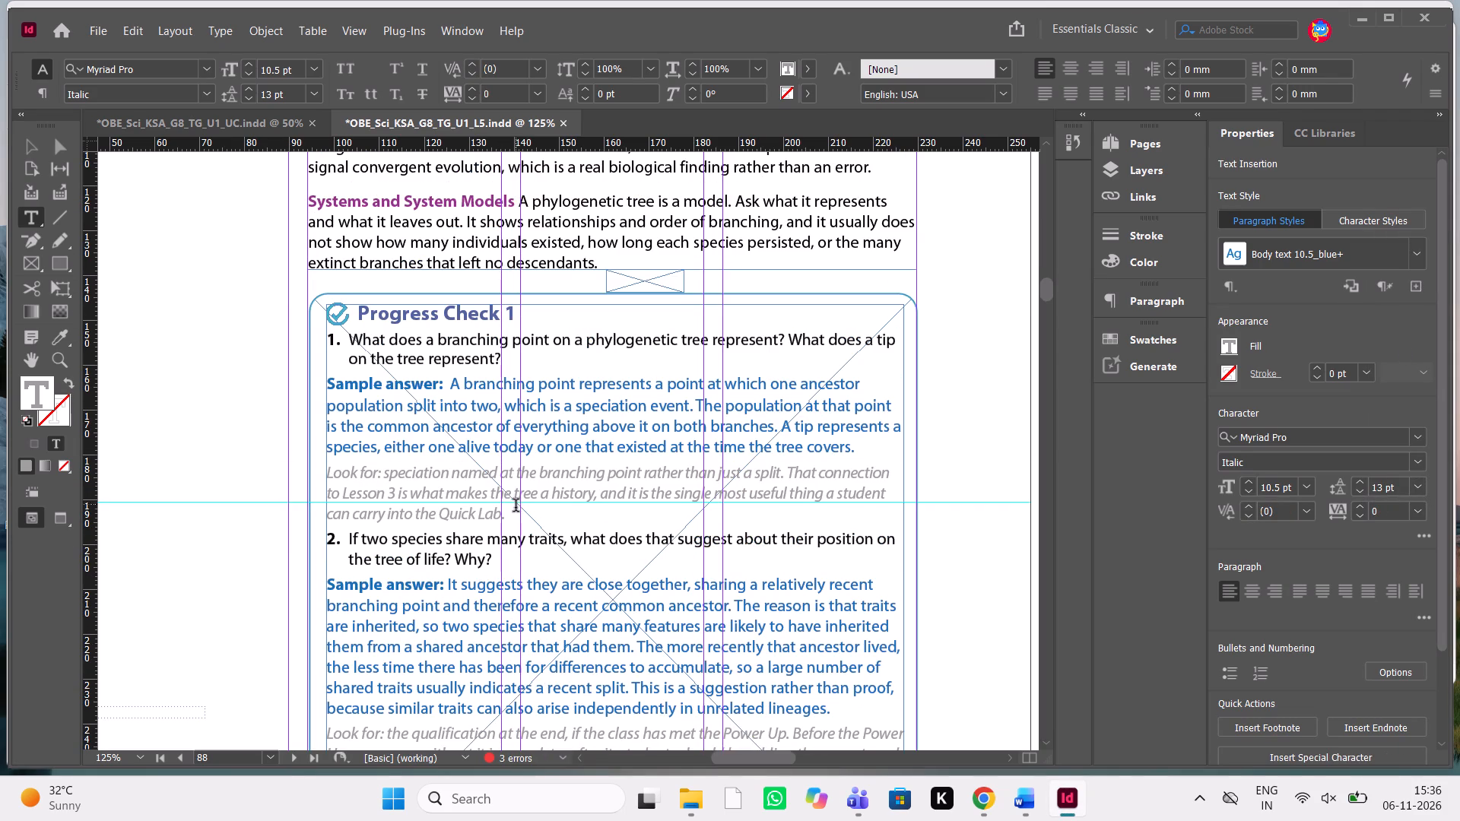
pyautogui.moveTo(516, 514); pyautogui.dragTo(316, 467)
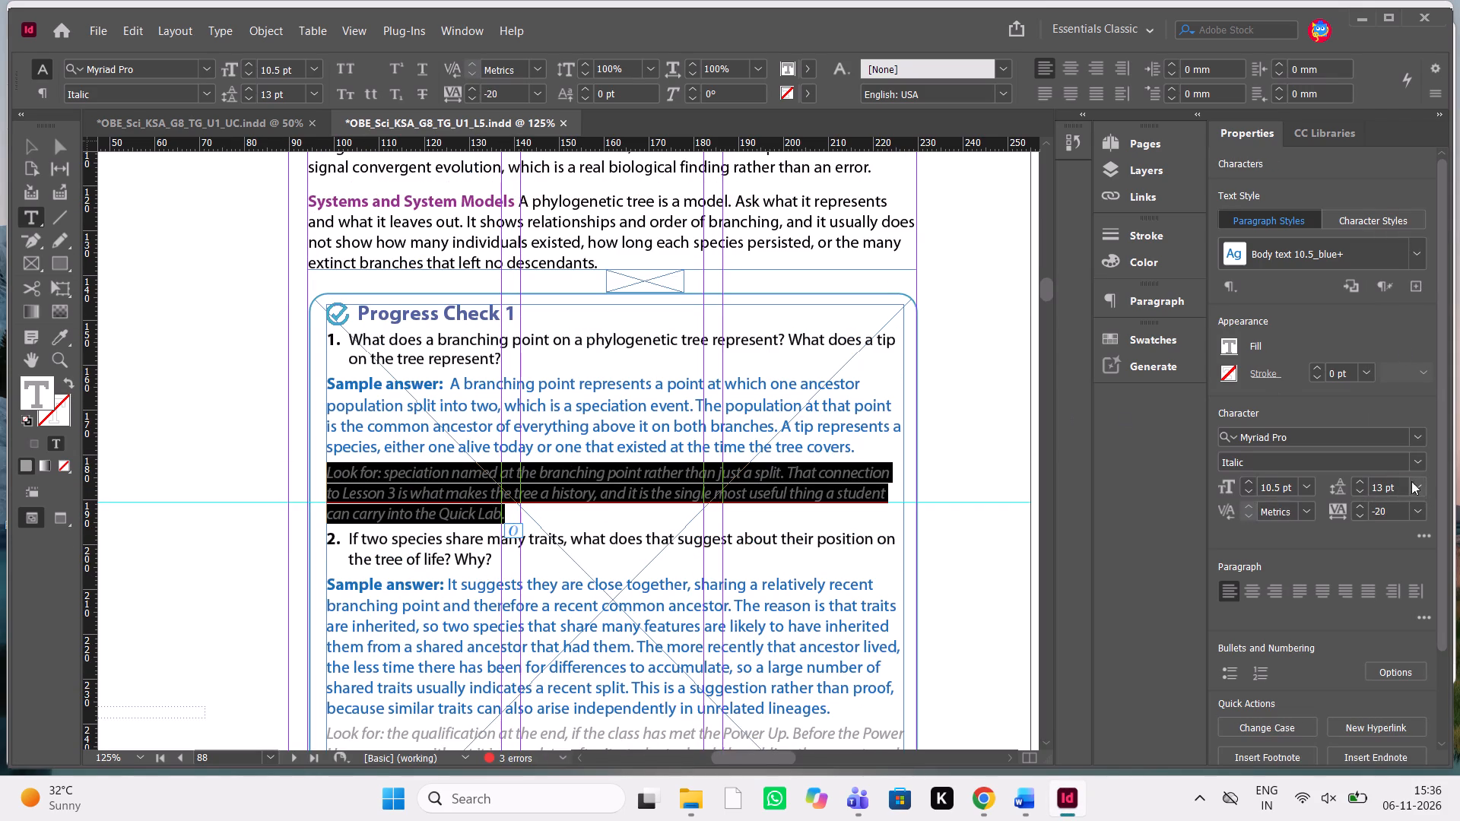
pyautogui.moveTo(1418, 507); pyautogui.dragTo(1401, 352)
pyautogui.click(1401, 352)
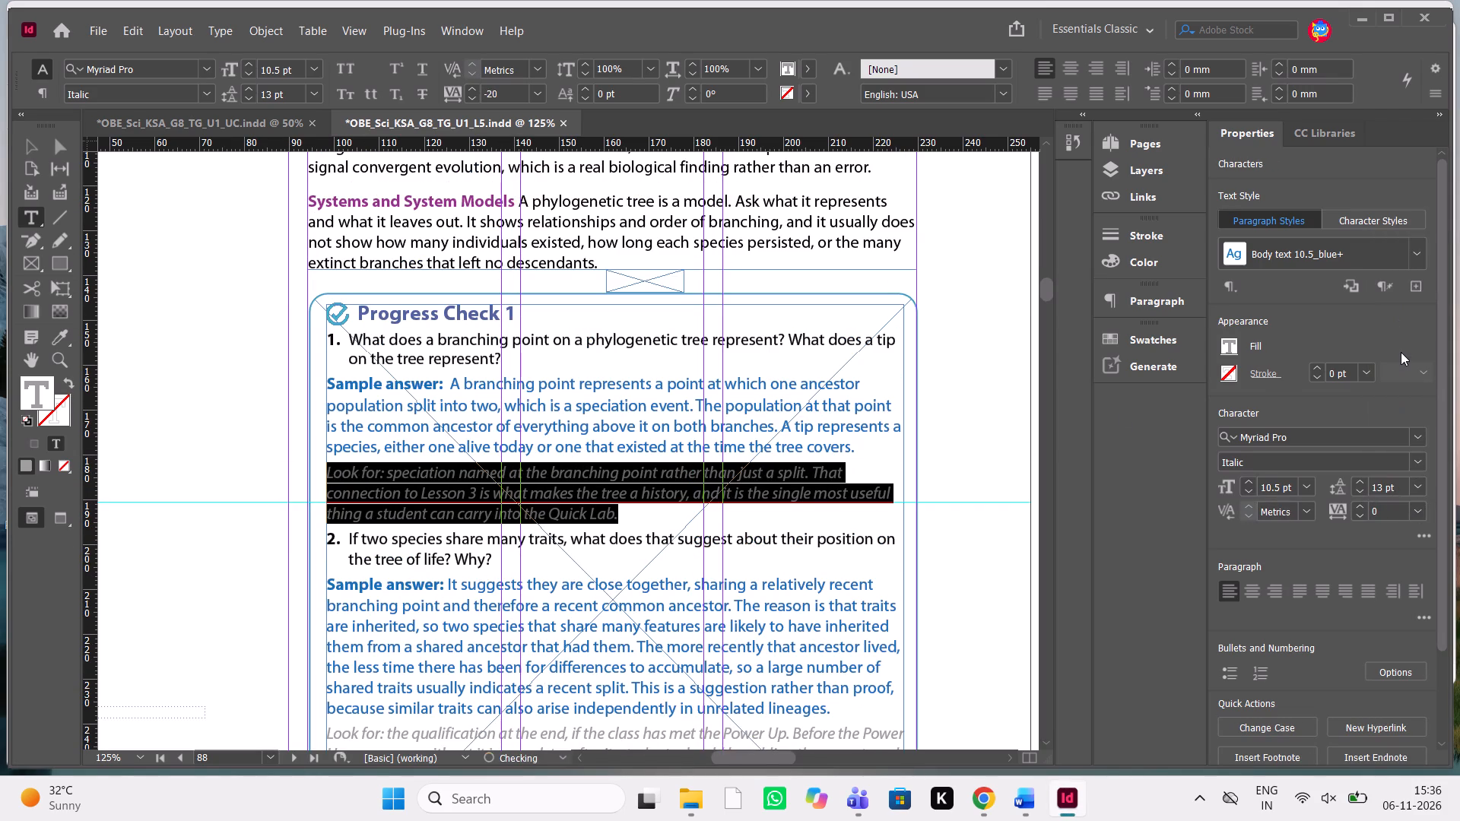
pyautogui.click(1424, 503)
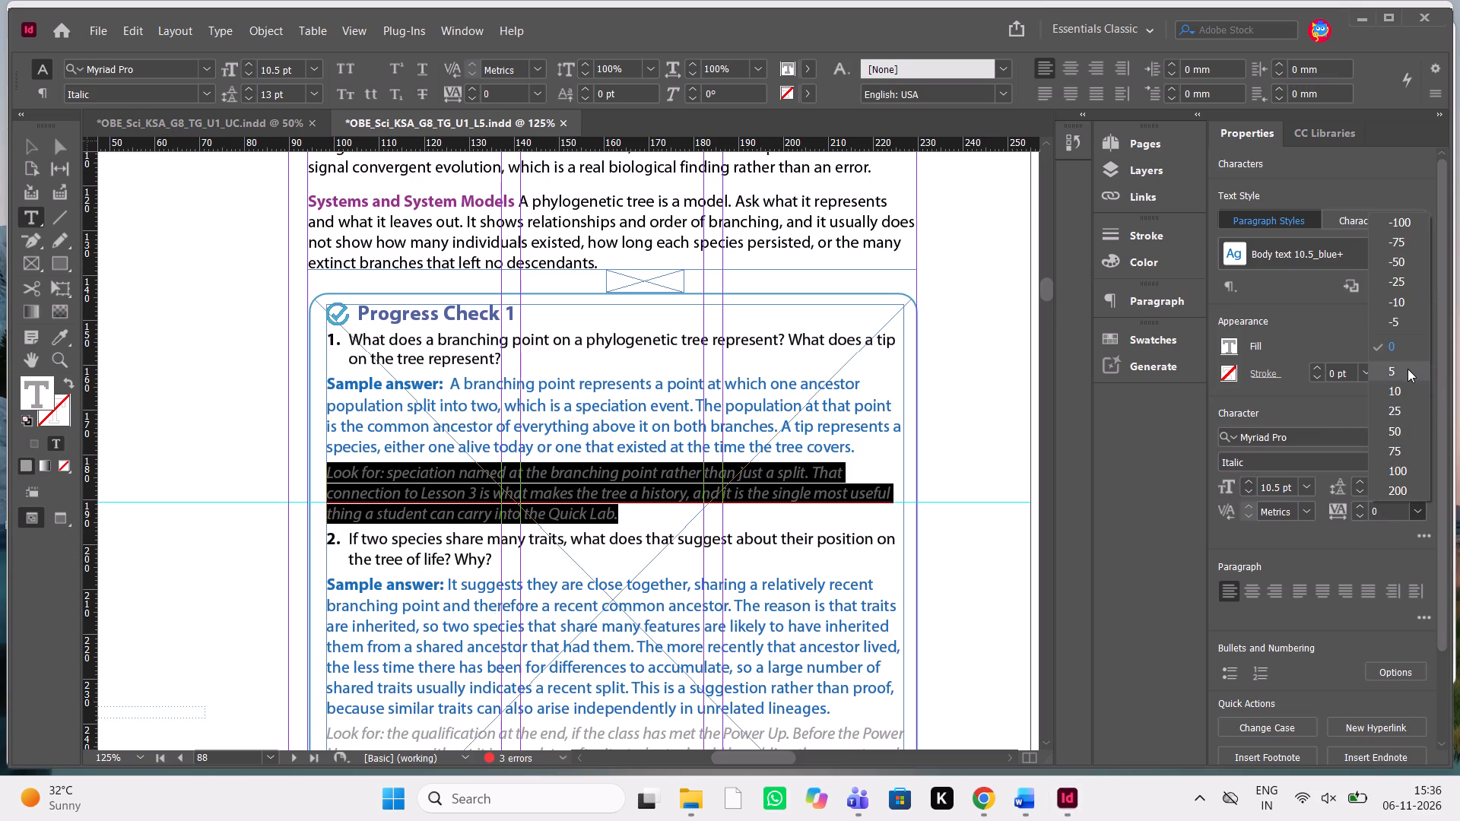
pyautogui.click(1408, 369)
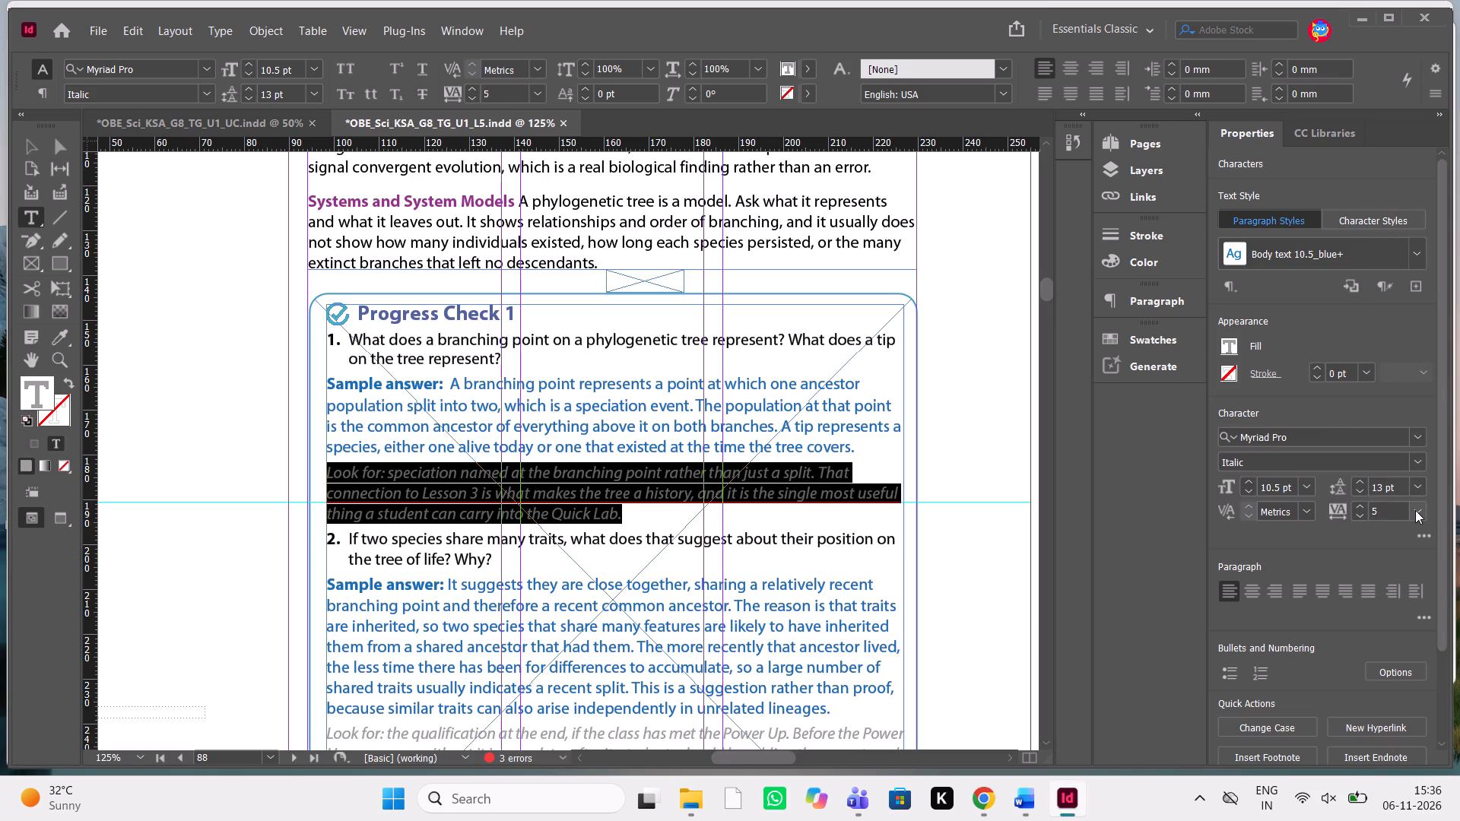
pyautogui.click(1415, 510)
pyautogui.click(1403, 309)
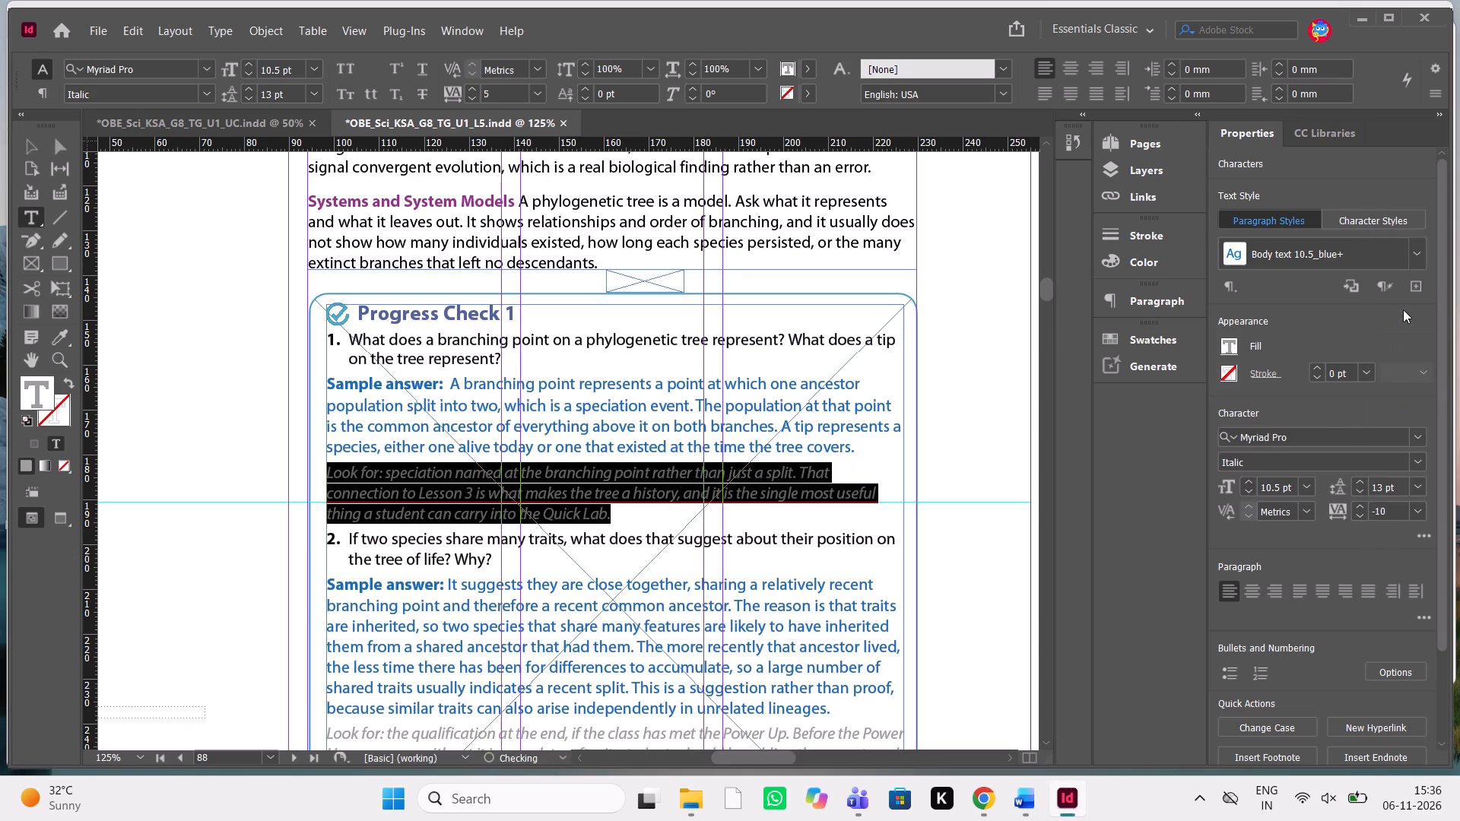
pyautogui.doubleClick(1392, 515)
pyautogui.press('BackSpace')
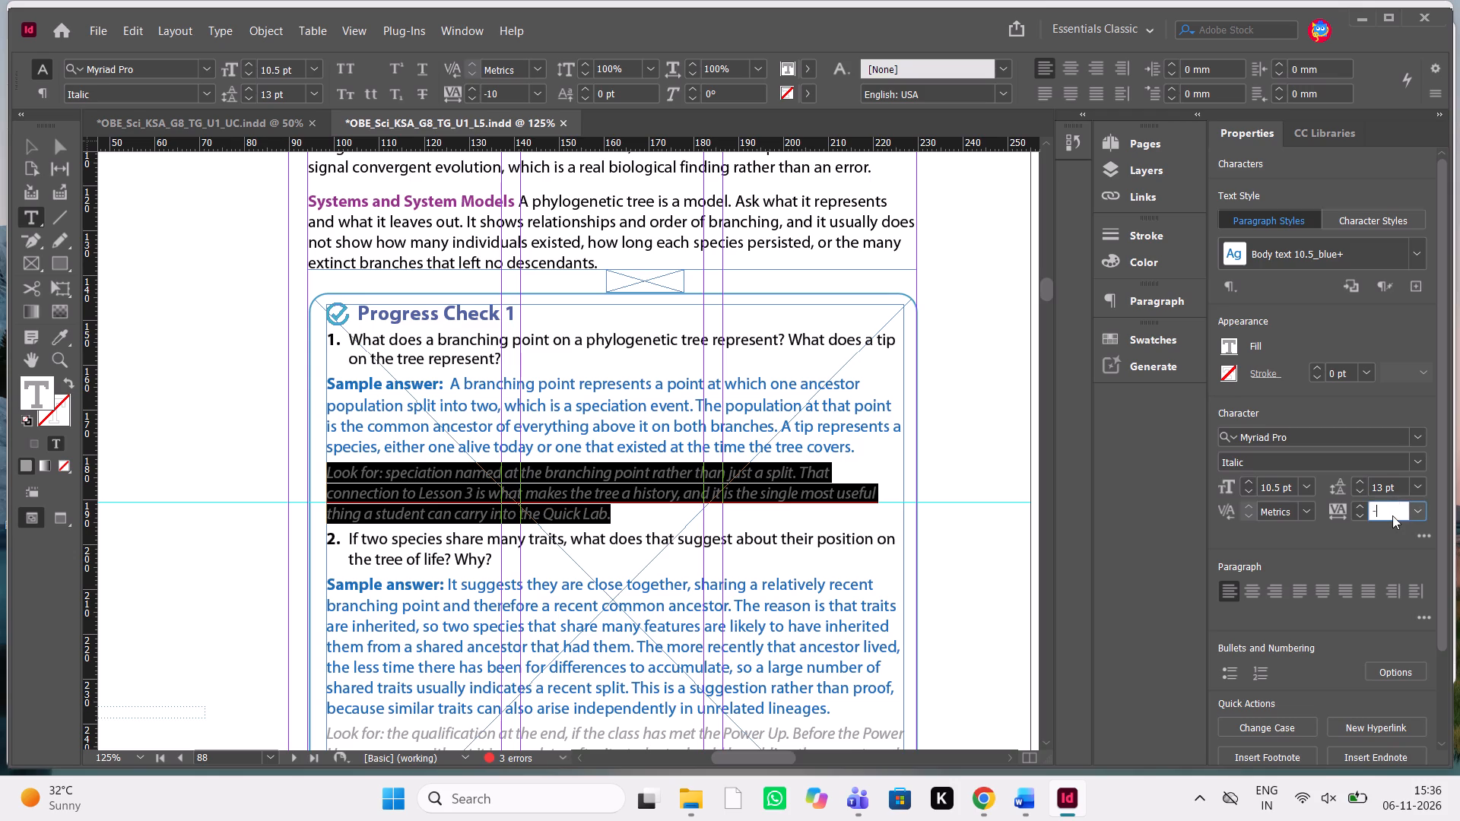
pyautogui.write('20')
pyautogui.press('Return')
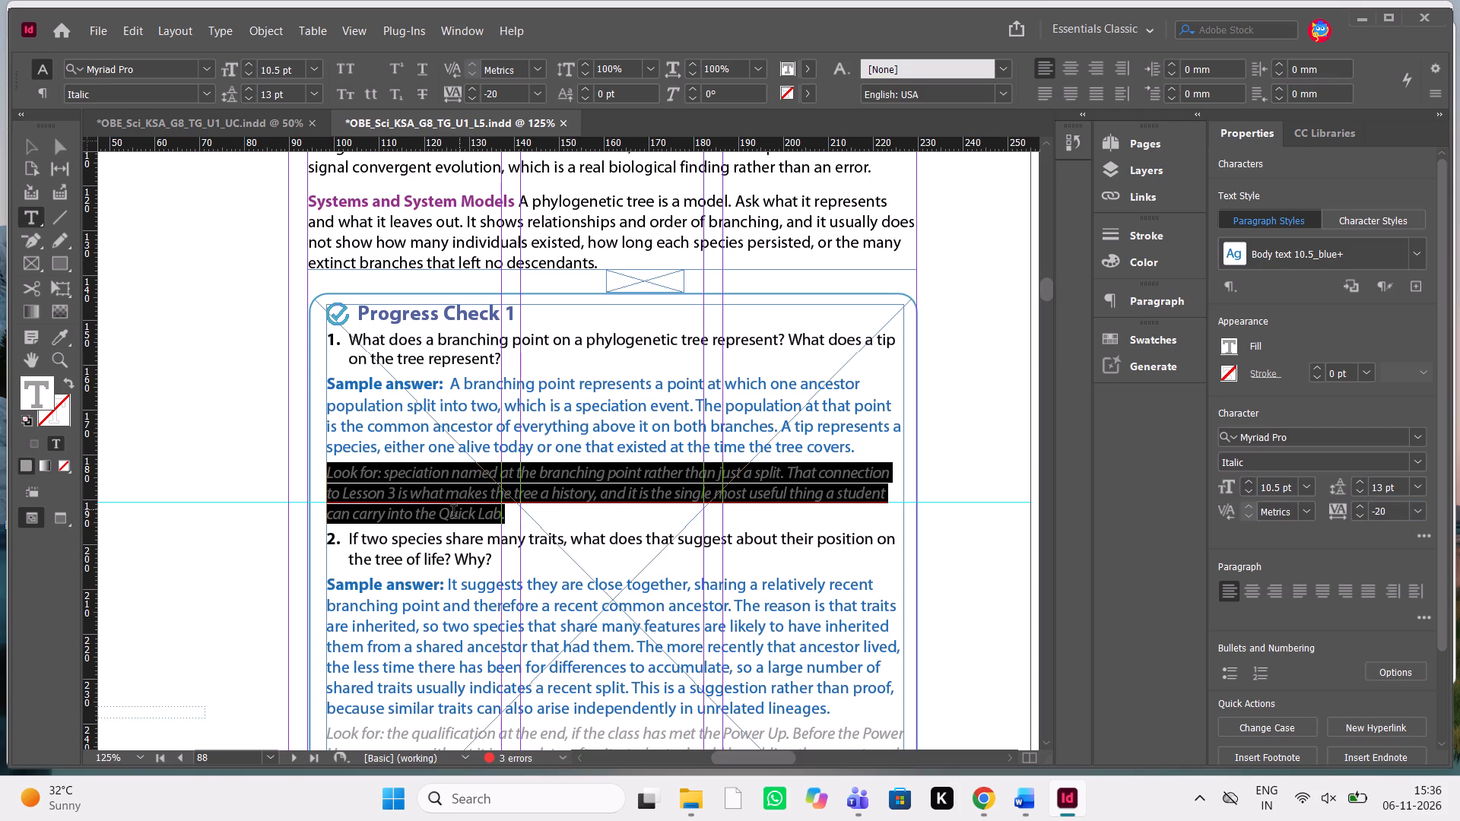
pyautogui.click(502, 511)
# Delete the leftover "What Are Acids and Bases" text frame at the top of page 89.
pyautogui.scroll(-1, 502, 511)
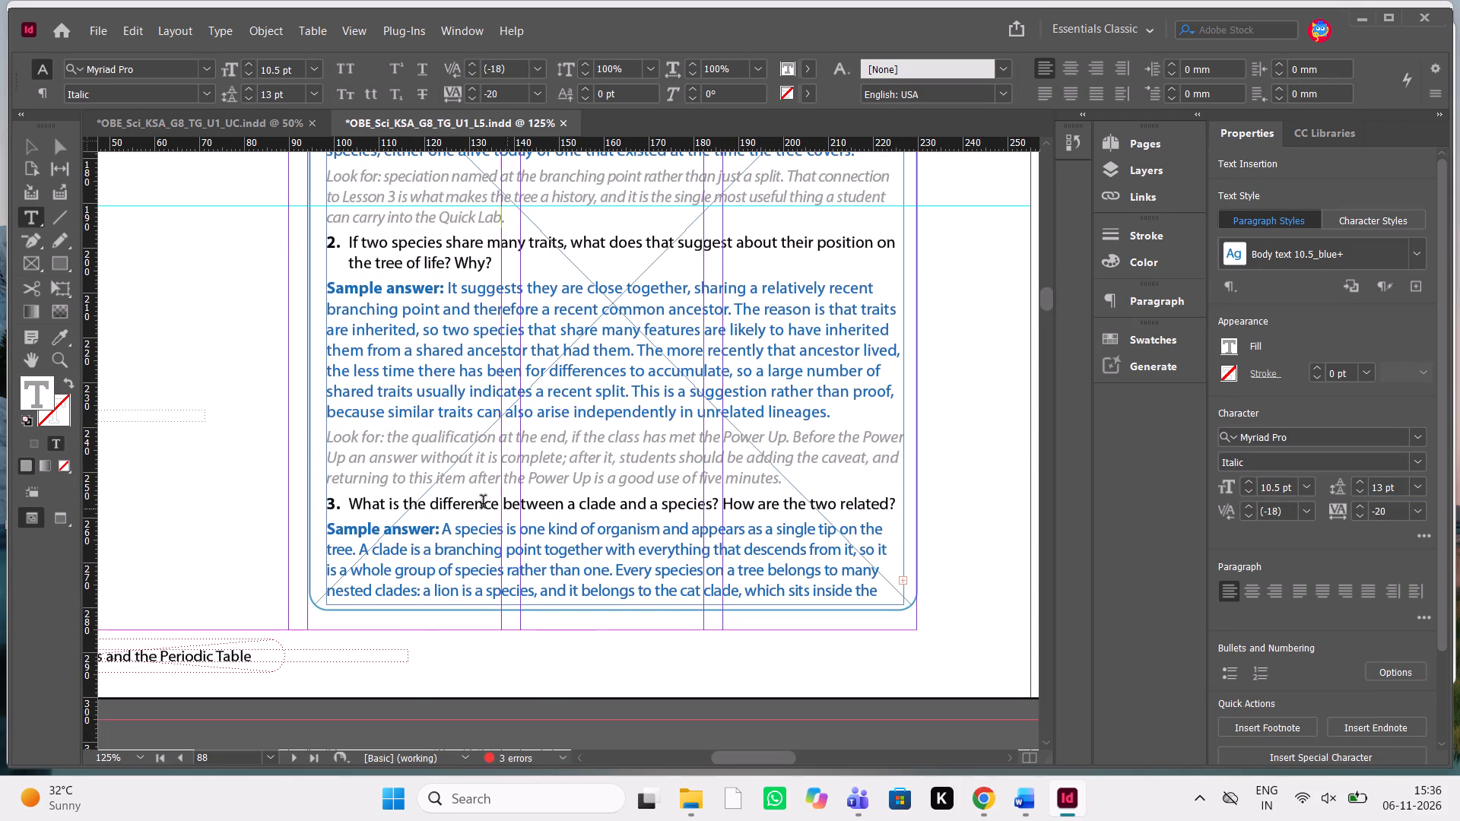
pyautogui.scroll(3, 624, 580)
pyautogui.hscroll(1, 624, 580)
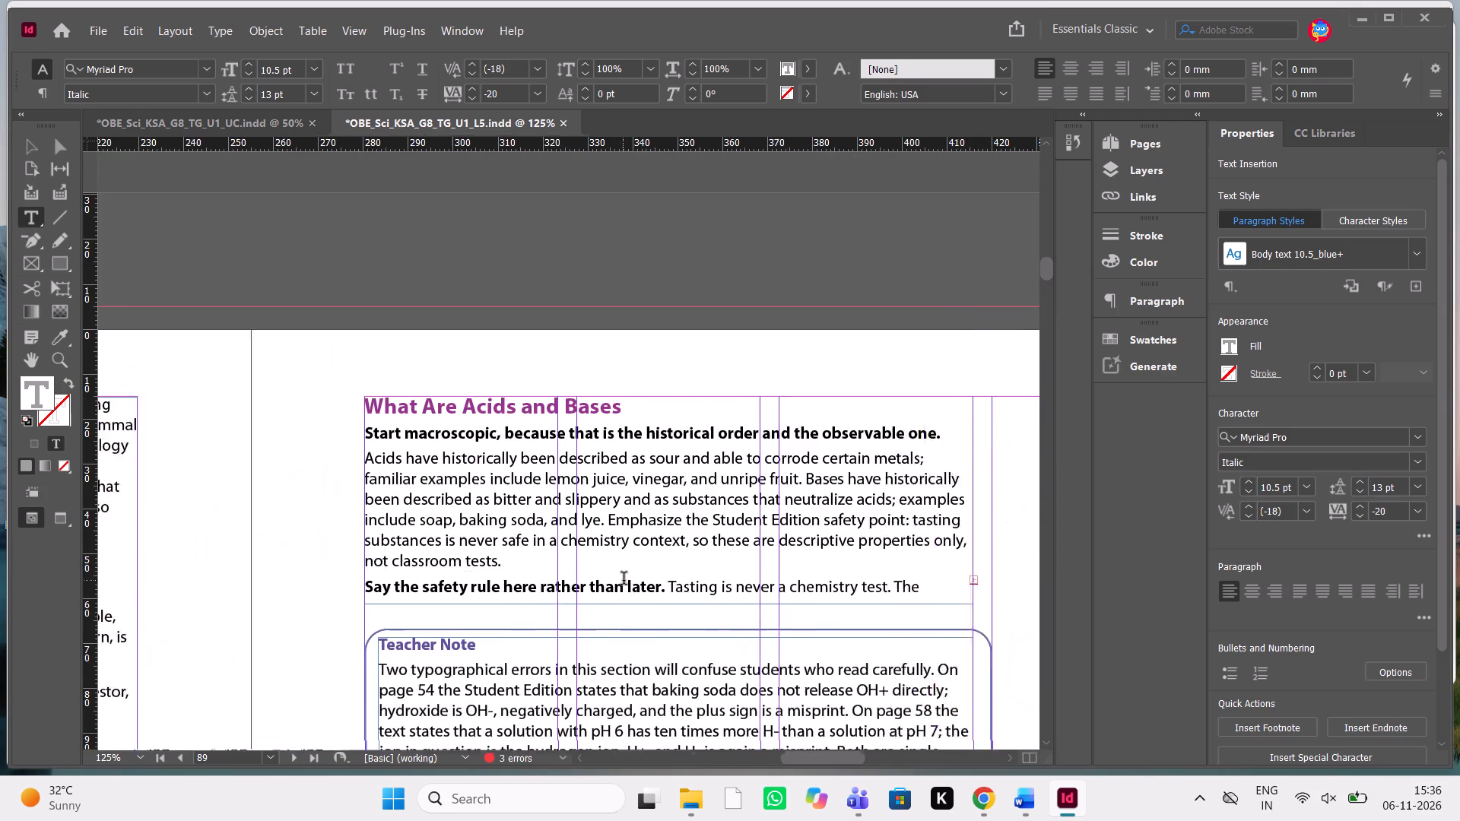
pyautogui.hscroll(1, 624, 580)
pyautogui.hscroll(-1, 624, 580)
pyautogui.scroll(-1, 624, 580)
pyautogui.scroll(1, 624, 580)
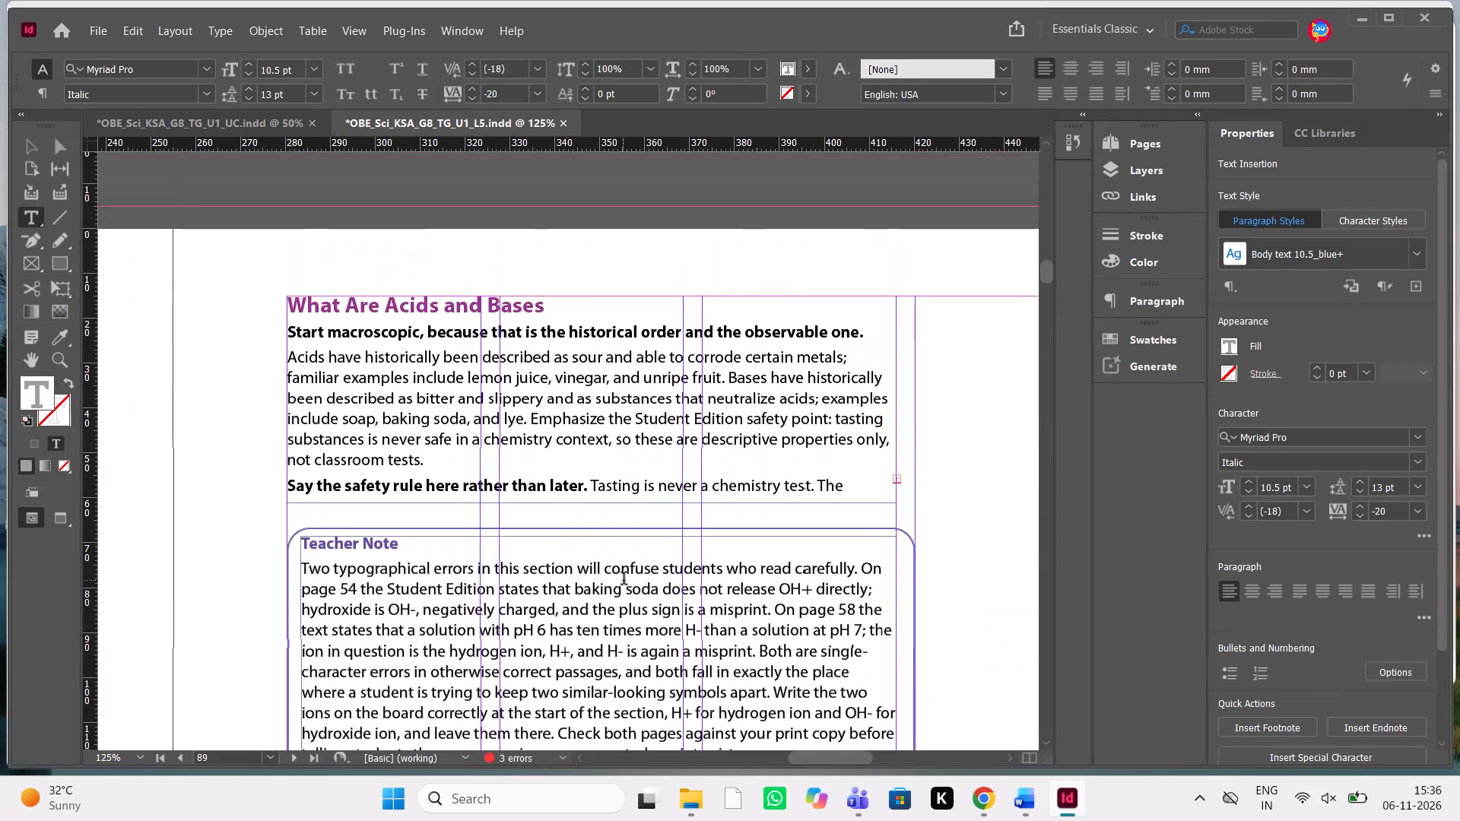
pyautogui.click(32, 151)
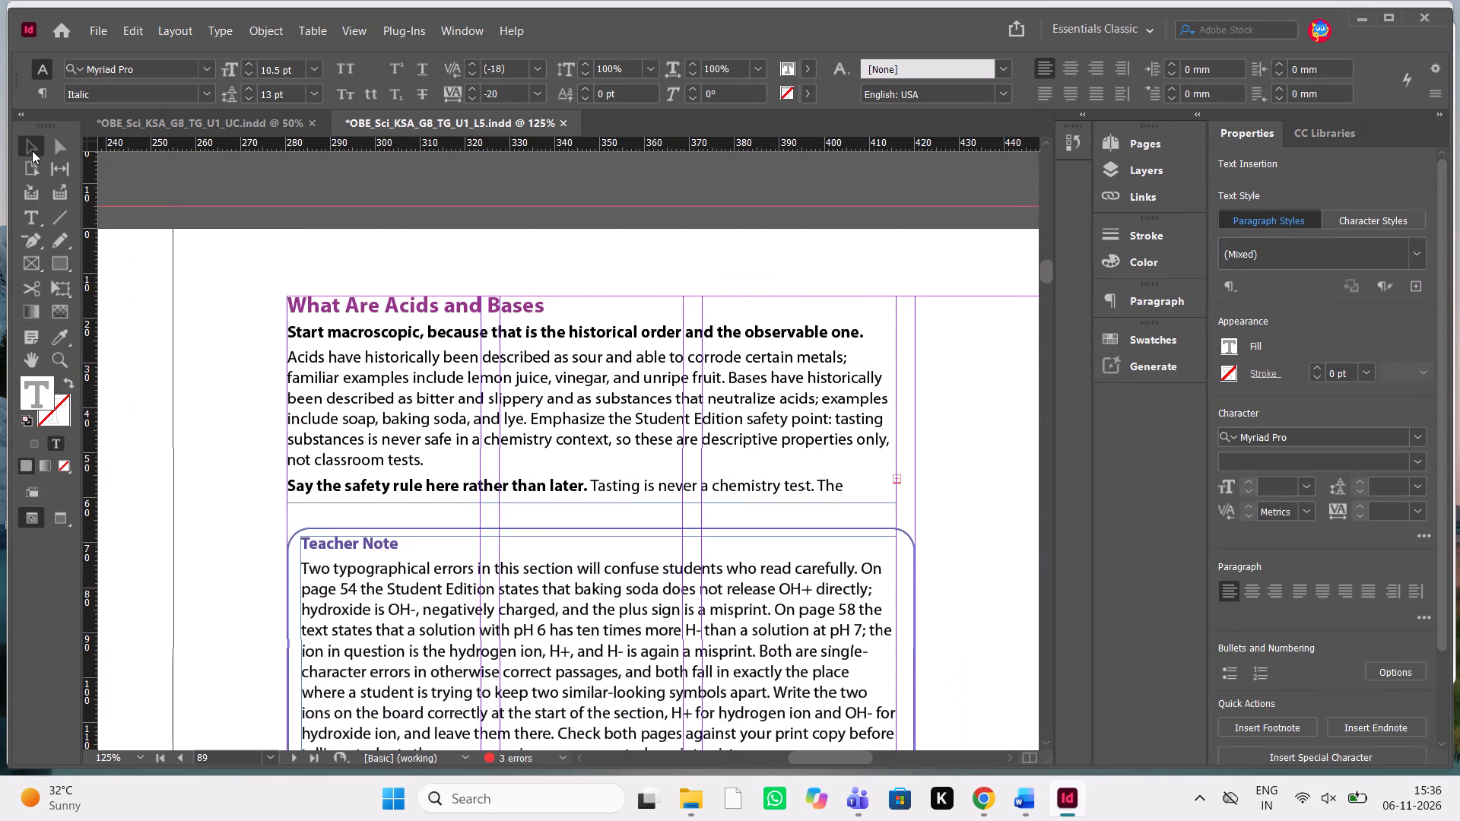
pyautogui.moveTo(274, 246); pyautogui.dragTo(520, 423)
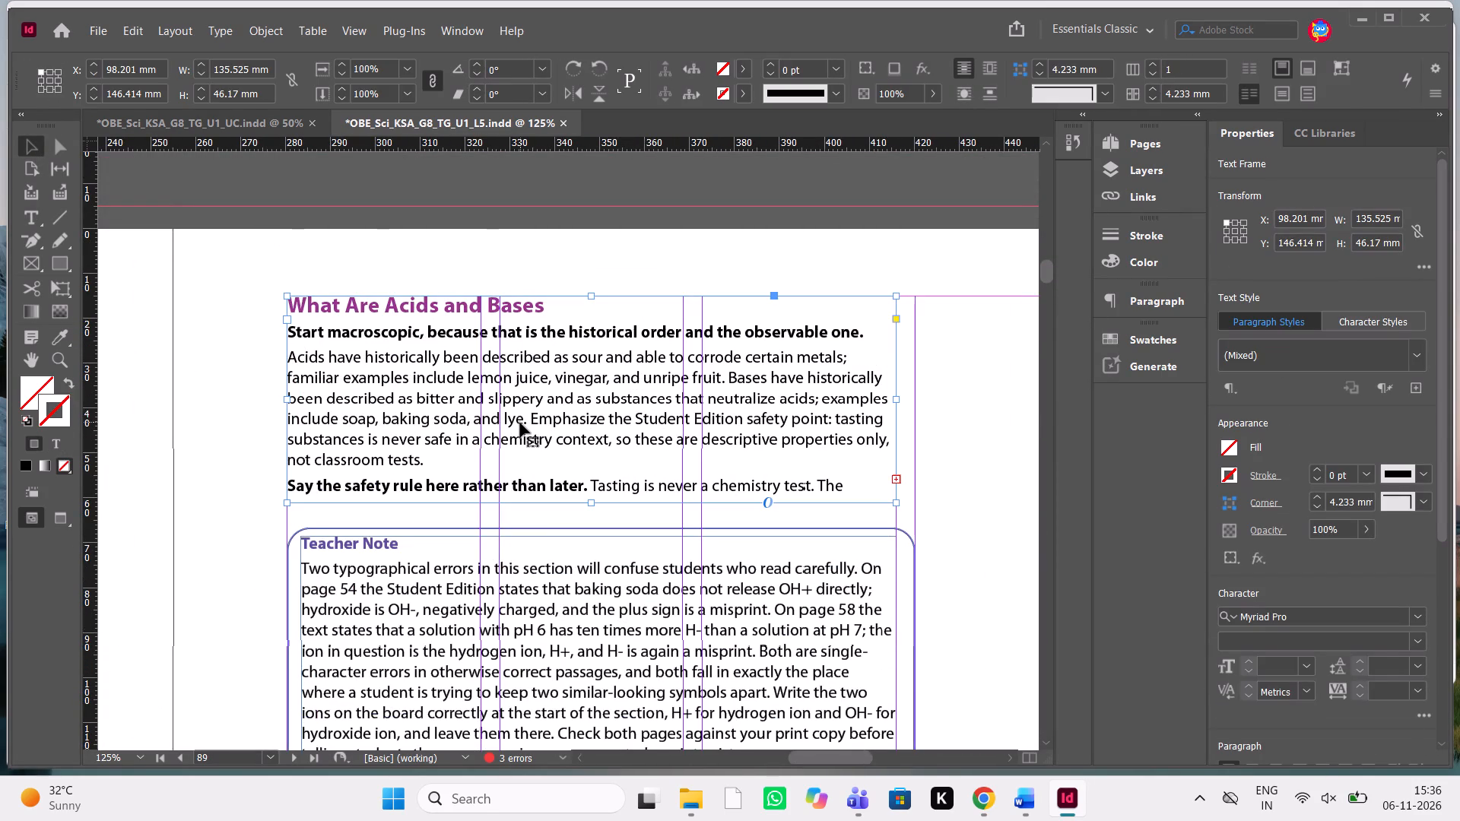
pyautogui.press('Delete')
# Select the outer frame of the Progress Check 2 box on page 92 and look through the existing layout up to page 102.
pyautogui.scroll(-4, 520, 423)
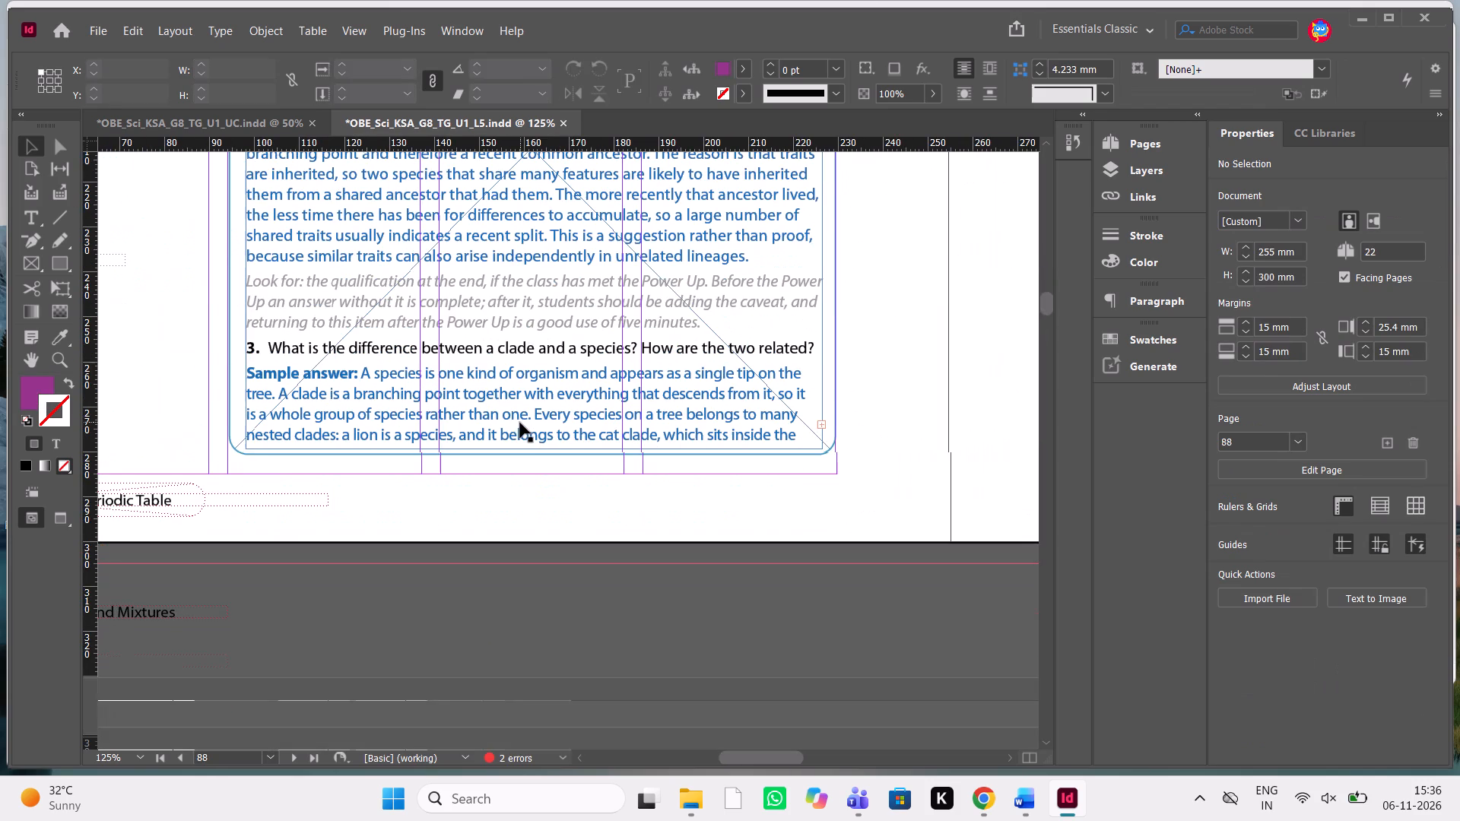
pyautogui.click(236, 442)
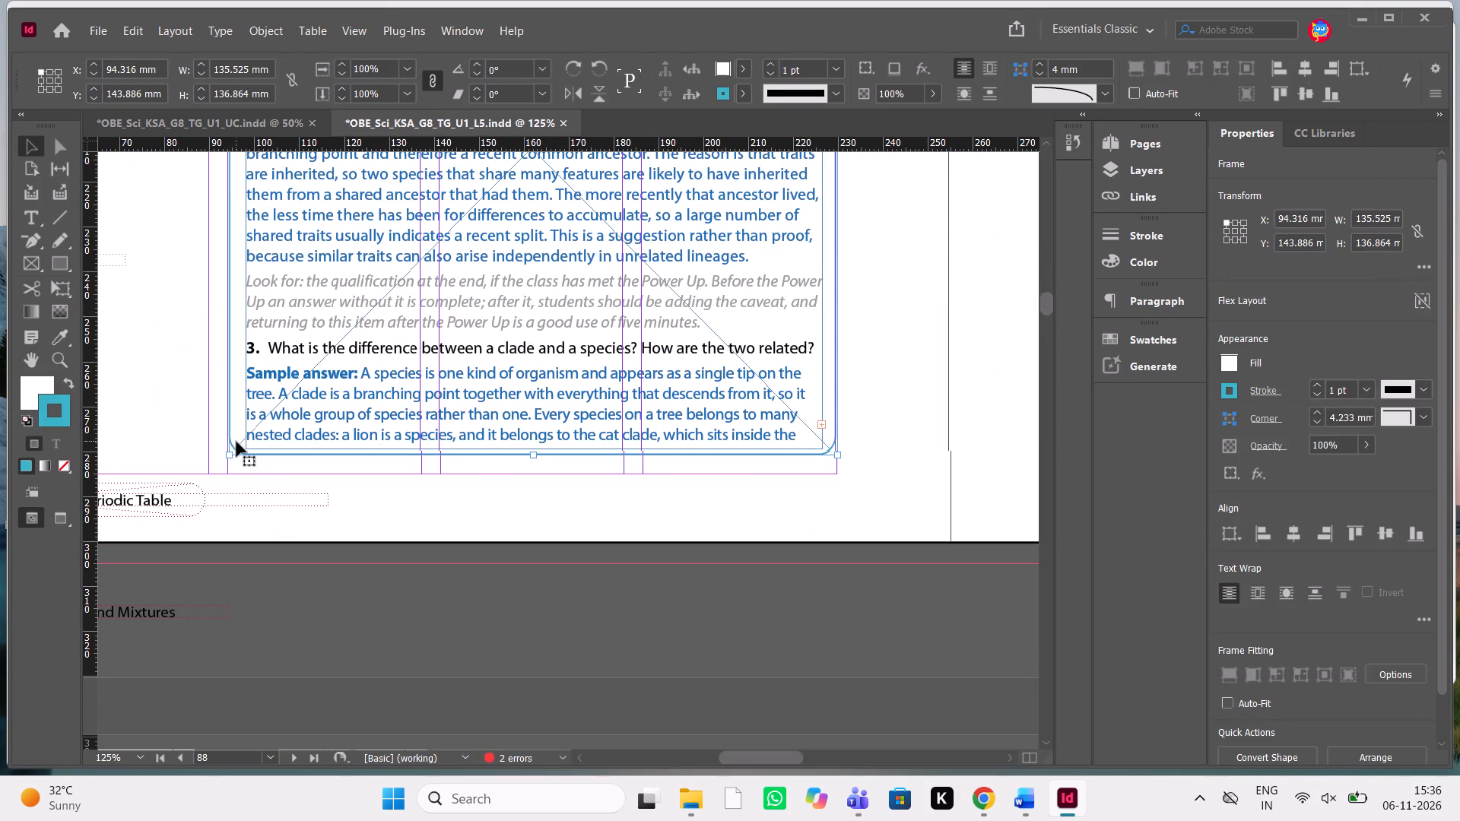
pyautogui.scroll(-4, 236, 442)
pyautogui.scroll(2, 236, 442)
pyautogui.scroll(-7, 236, 442)
pyautogui.scroll(2, 236, 442)
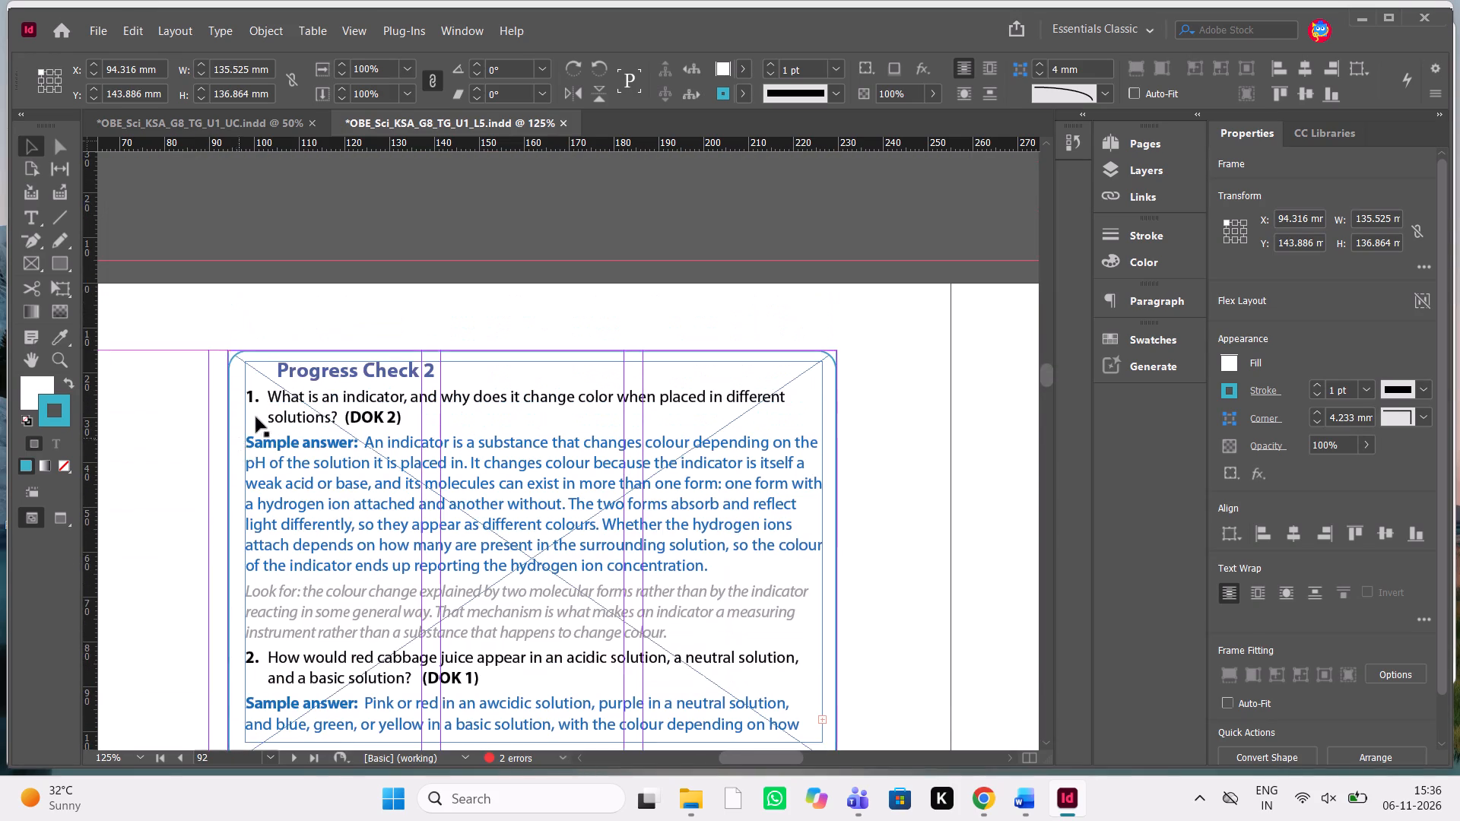
pyautogui.click(233, 418)
pyautogui.hscroll(-2, 233, 418)
pyautogui.scroll(-3, 233, 418)
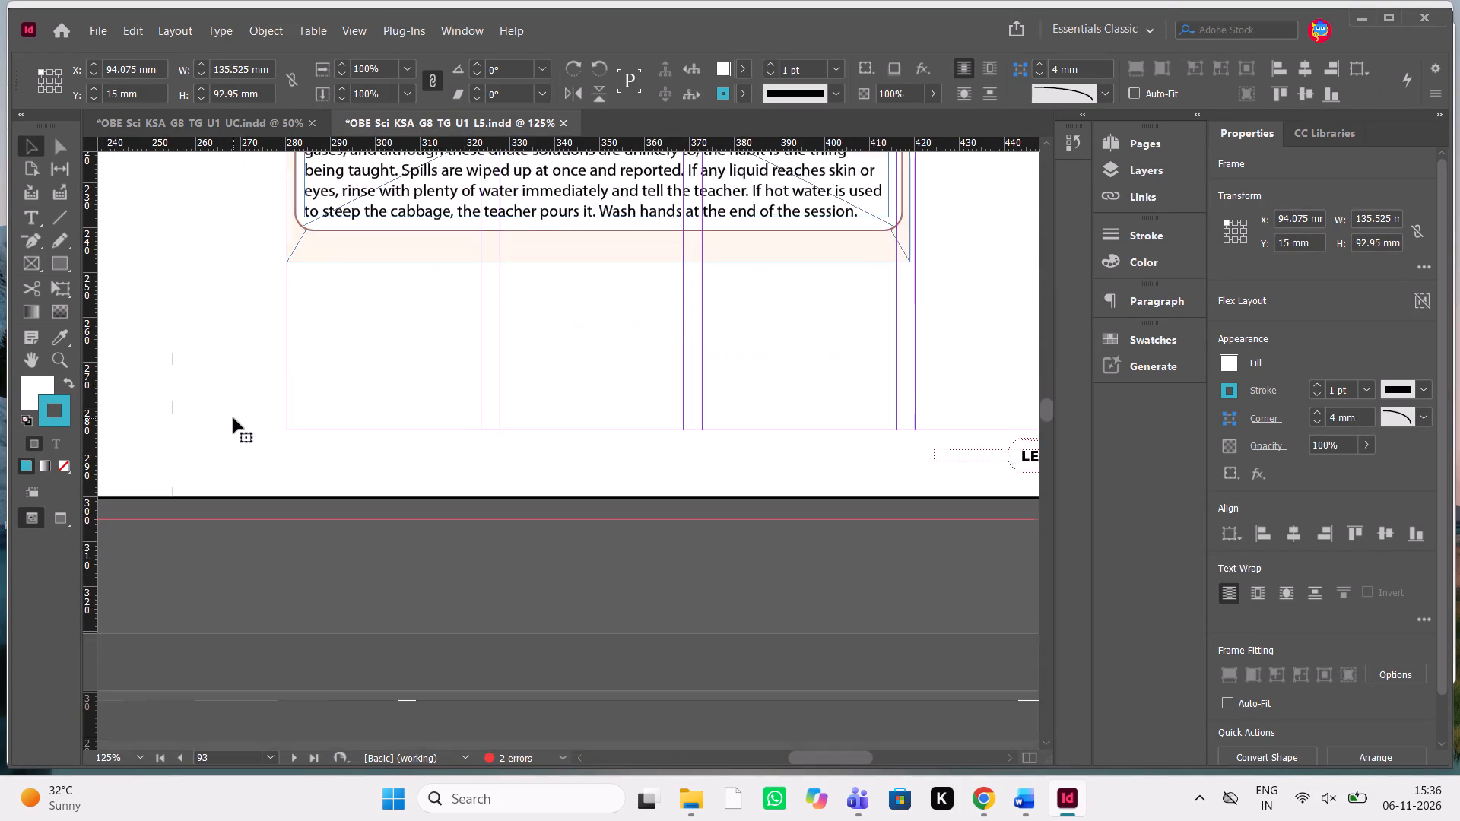
pyautogui.scroll(-16, 233, 418)
pyautogui.scroll(7, 233, 418)
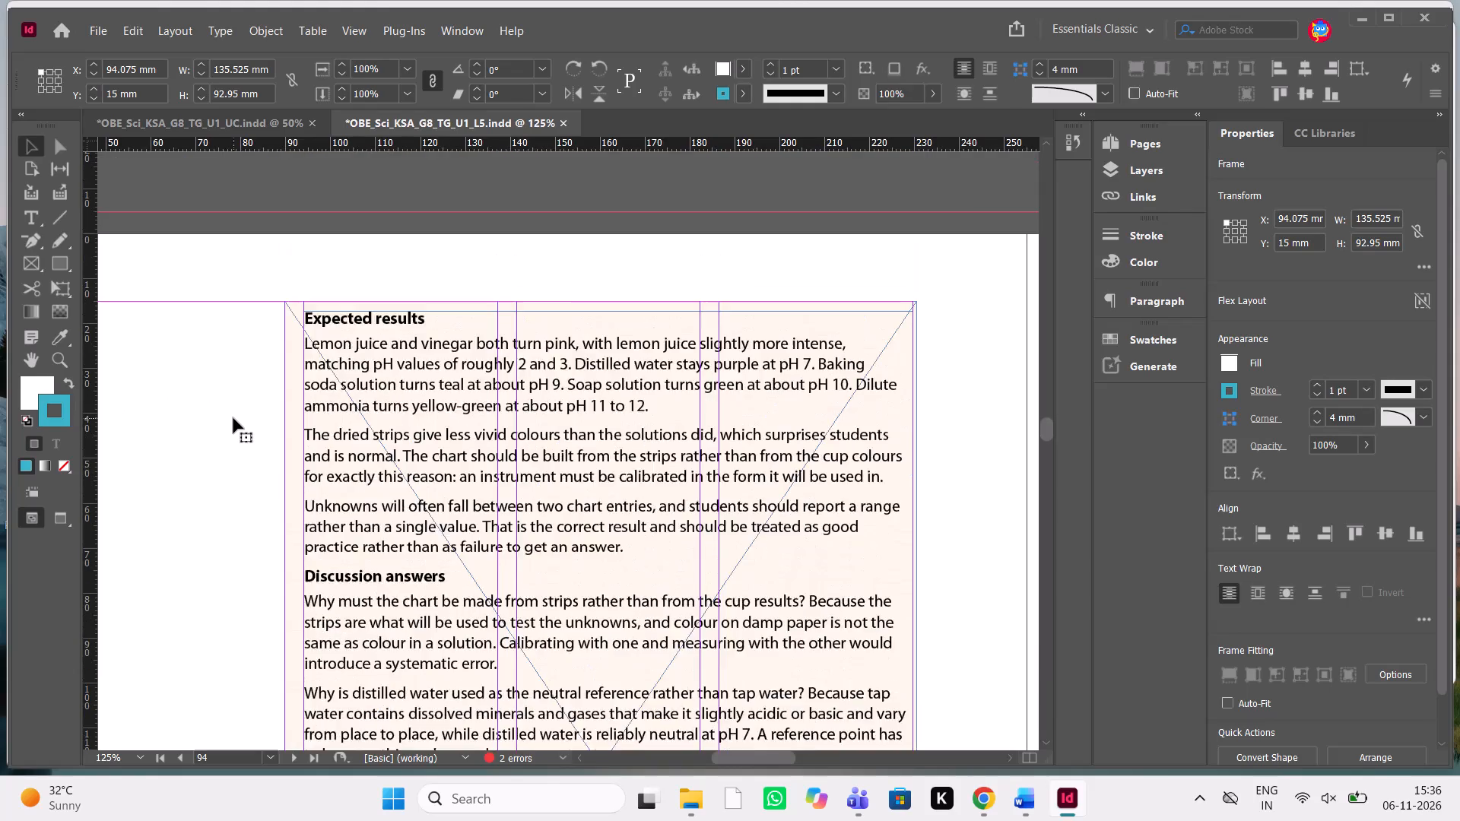
pyautogui.scroll(11, 233, 418)
pyautogui.scroll(-20, 233, 418)
pyautogui.scroll(-20, 233, 418)
pyautogui.scroll(-19, 233, 418)
pyautogui.scroll(15, 233, 418)
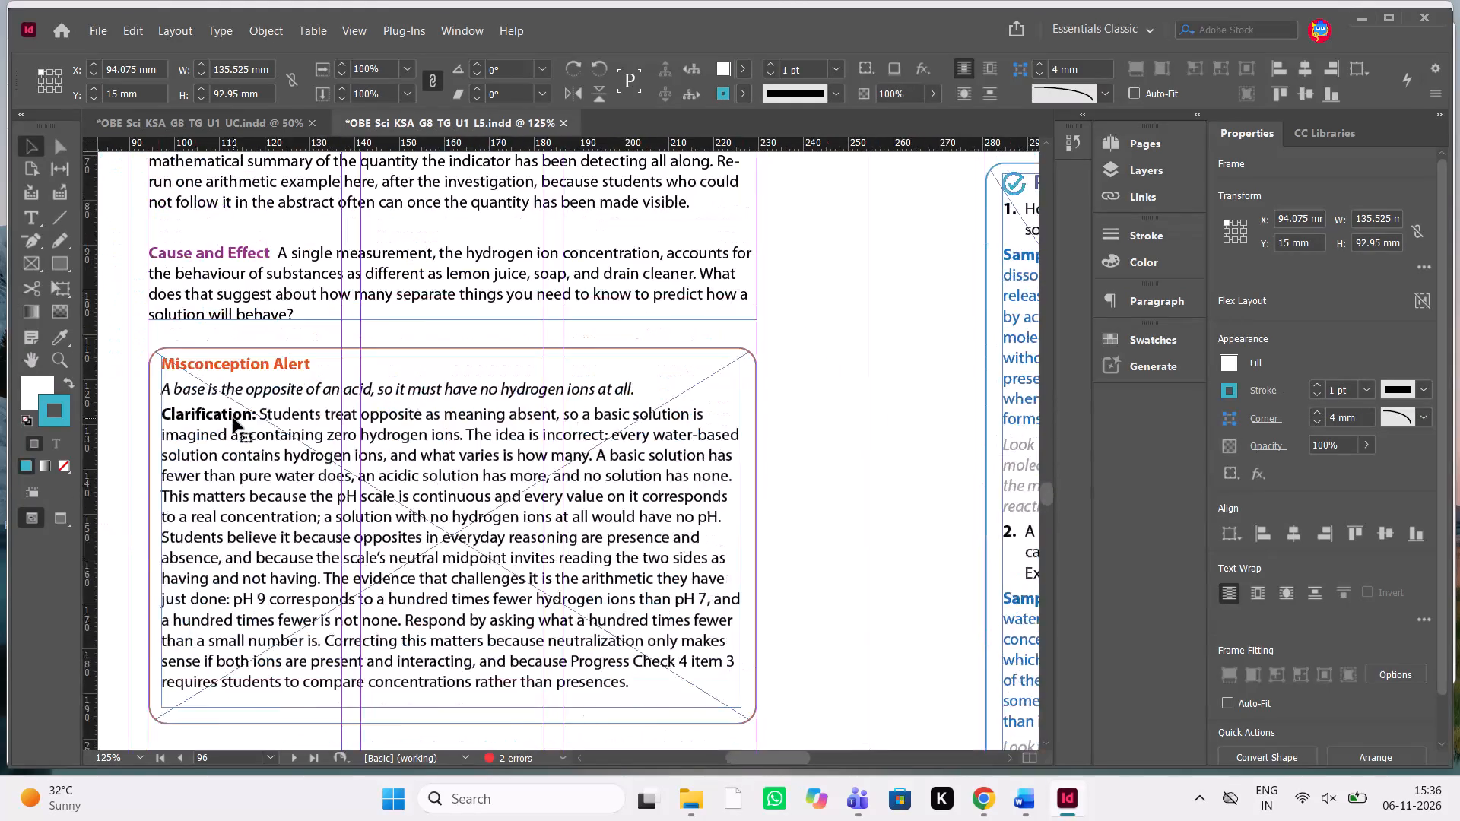
pyautogui.scroll(12, 233, 418)
pyautogui.hscroll(-5, 233, 418)
pyautogui.scroll(-20, 233, 418)
pyautogui.scroll(-20, 233, 418)
pyautogui.scroll(-20, 233, 418)
pyautogui.scroll(1, 233, 418)
pyautogui.scroll(-3, 233, 418)
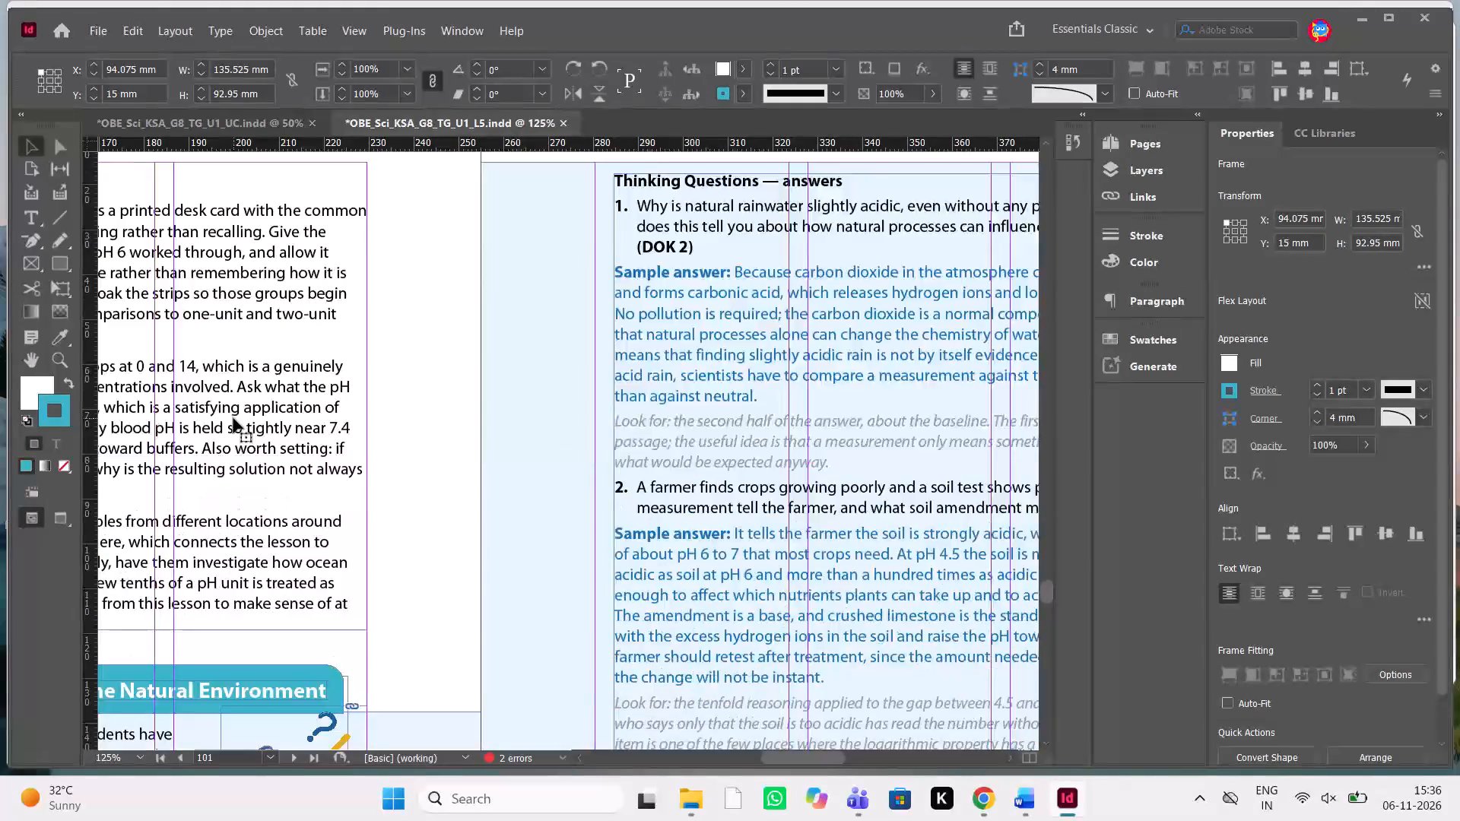
pyautogui.scroll(-7, 233, 418)
pyautogui.scroll(17, 233, 418)
pyautogui.scroll(-20, 233, 418)
pyautogui.scroll(-20, 233, 418)
pyautogui.scroll(-20, 233, 418)
pyautogui.scroll(15, 233, 418)
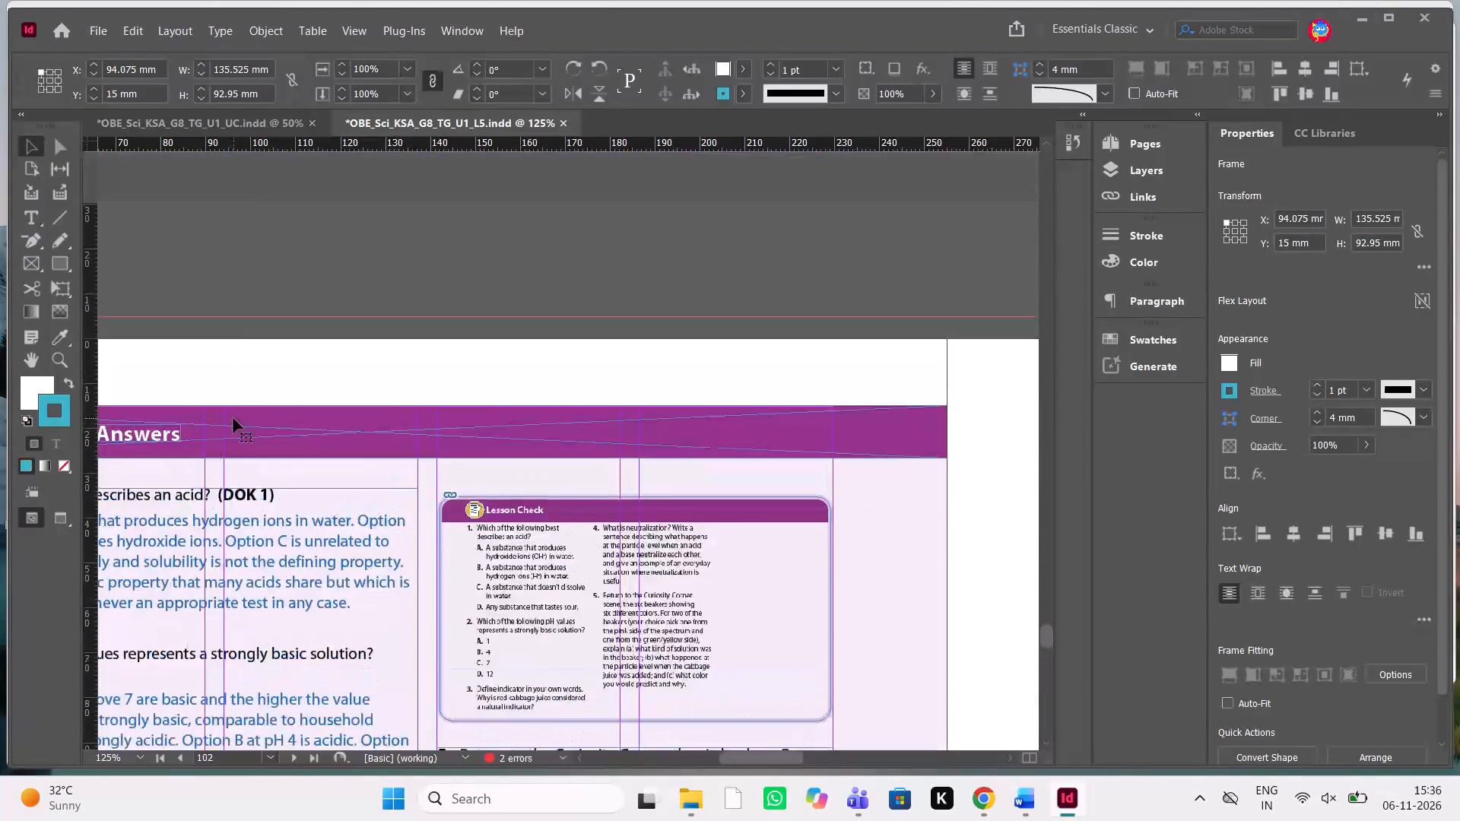
pyautogui.scroll(20, 233, 418)
pyautogui.scroll(20, 233, 418)
pyautogui.scroll(20, 233, 418)
pyautogui.scroll(-10, 233, 418)
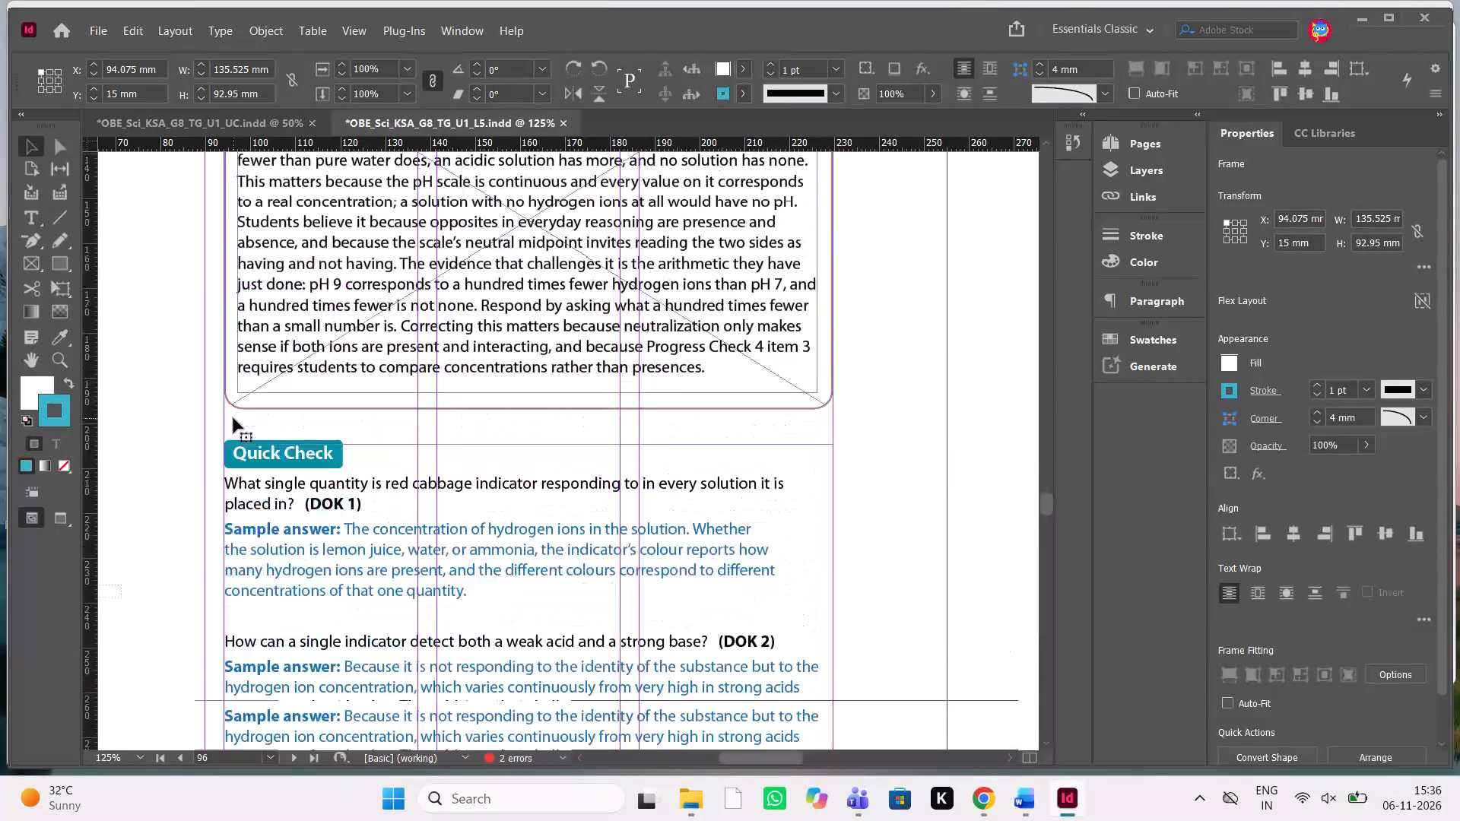
pyautogui.scroll(20, 233, 418)
pyautogui.scroll(20, 233, 418)
pyautogui.scroll(18, 233, 418)
pyautogui.scroll(-1, 233, 418)
pyautogui.scroll(17, 233, 418)
pyautogui.scroll(-1, 233, 418)
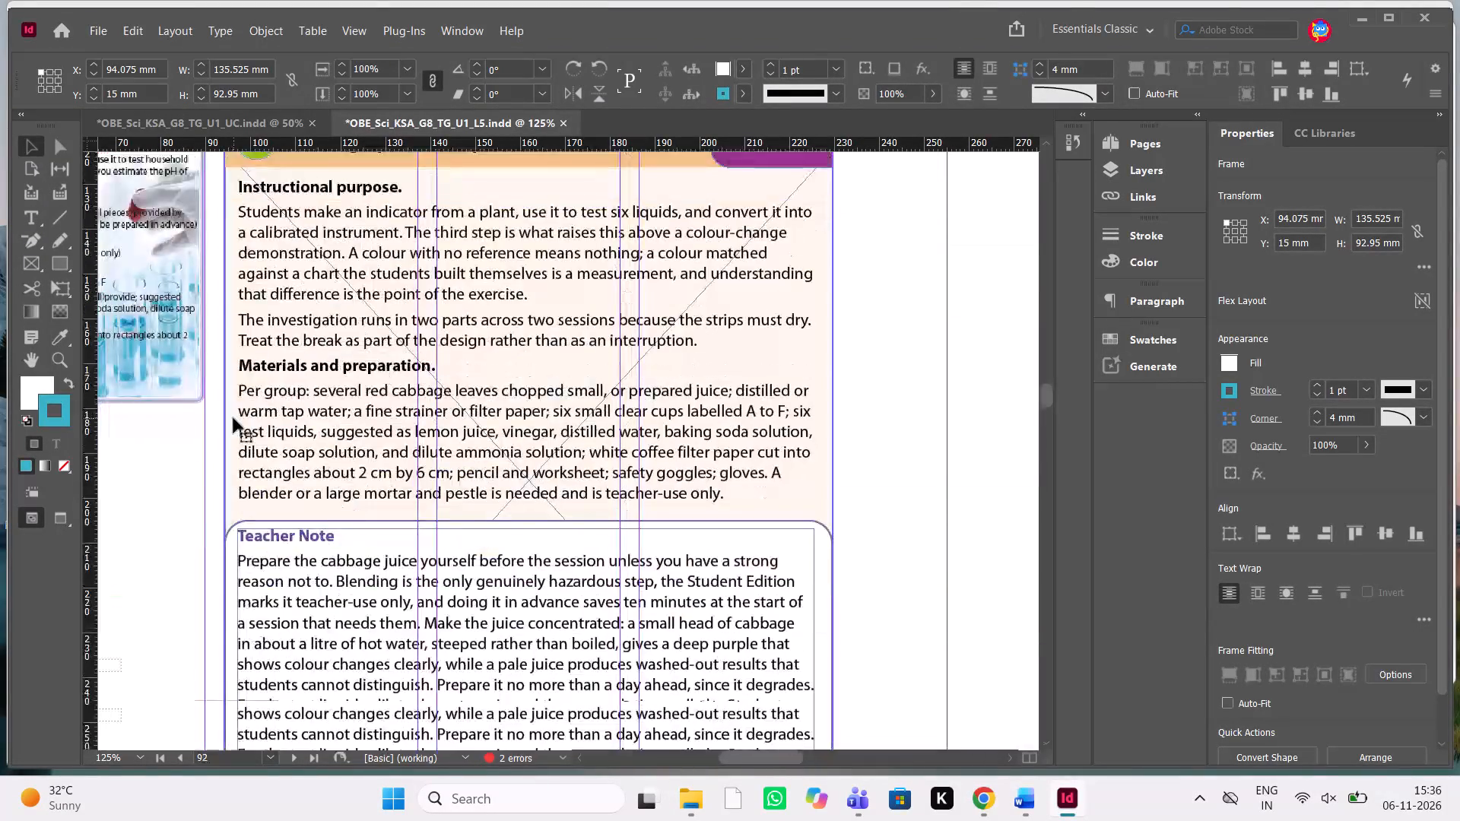
pyautogui.scroll(16, 233, 418)
pyautogui.scroll(-1, 233, 418)
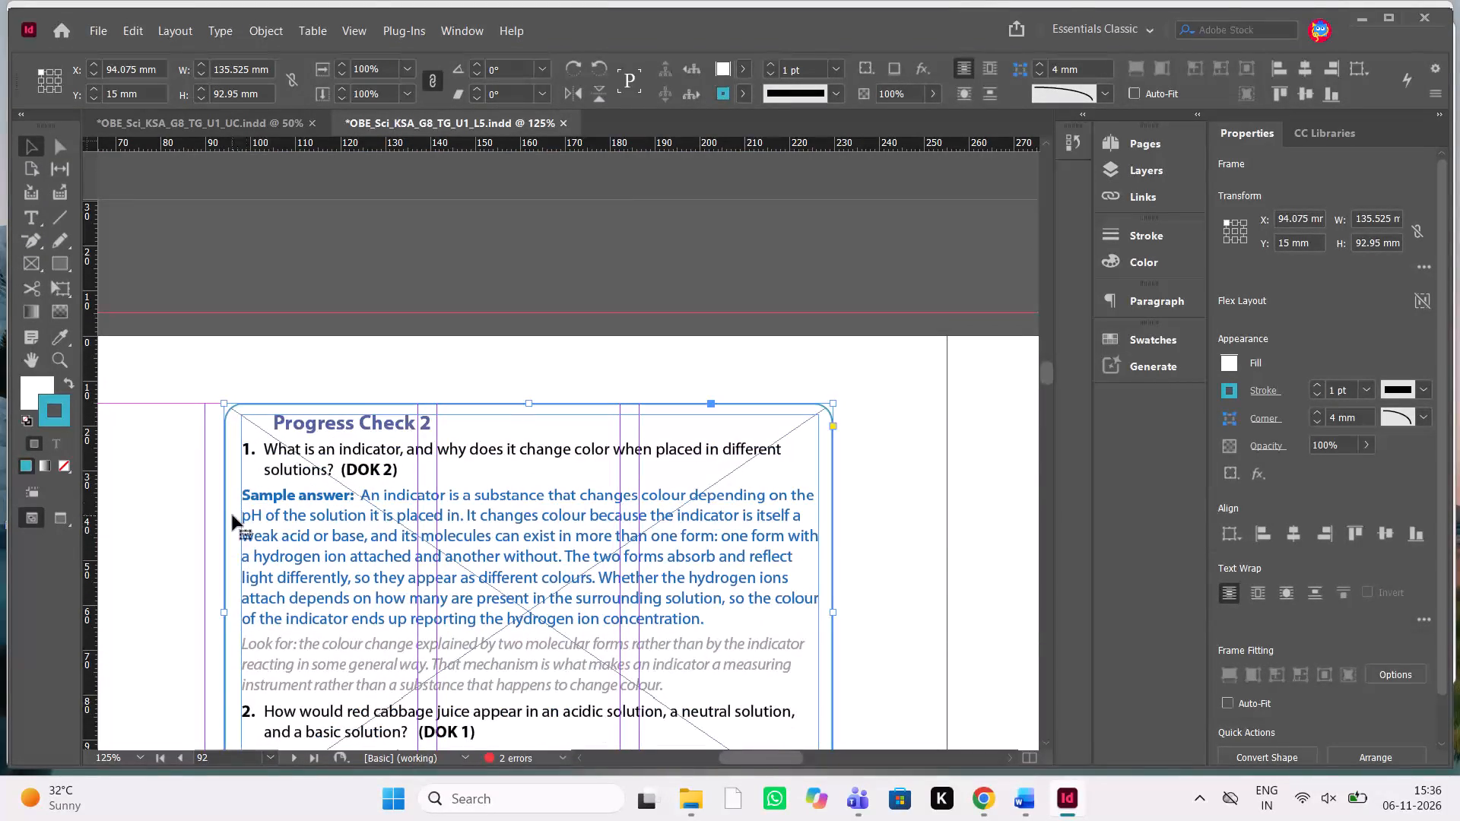
# Copy the outer frame of the Progress Check 2 box and paste it at the top of page 89.
pyautogui.hotkey('ctrl', 'c')
pyautogui.hotkey('ctrl', 'c')
pyautogui.keyDown('ctrl'); pyautogui.scroll(4, 233, 515); pyautogui.keyUp('ctrl')
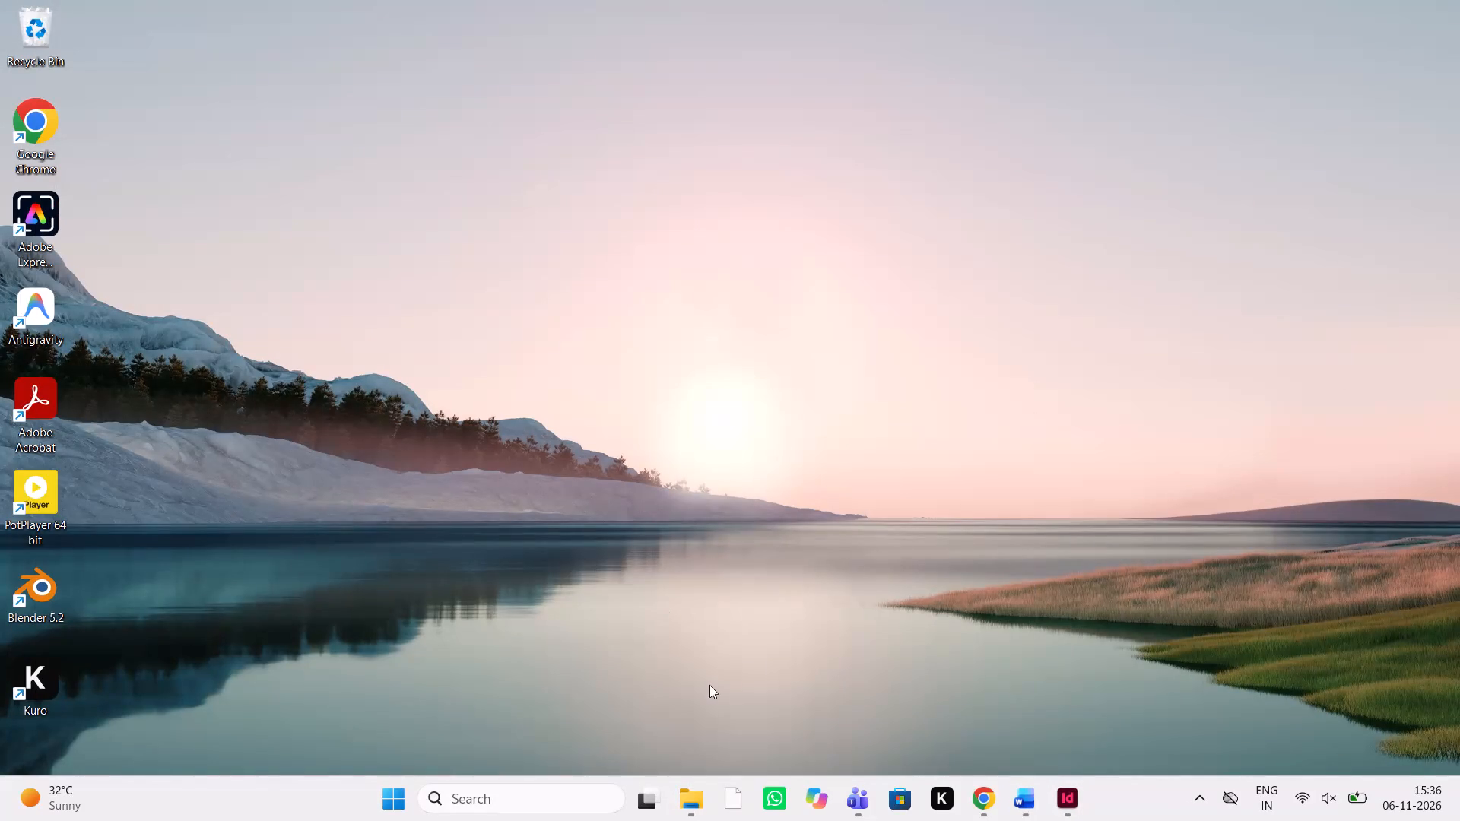
pyautogui.click(1065, 797)
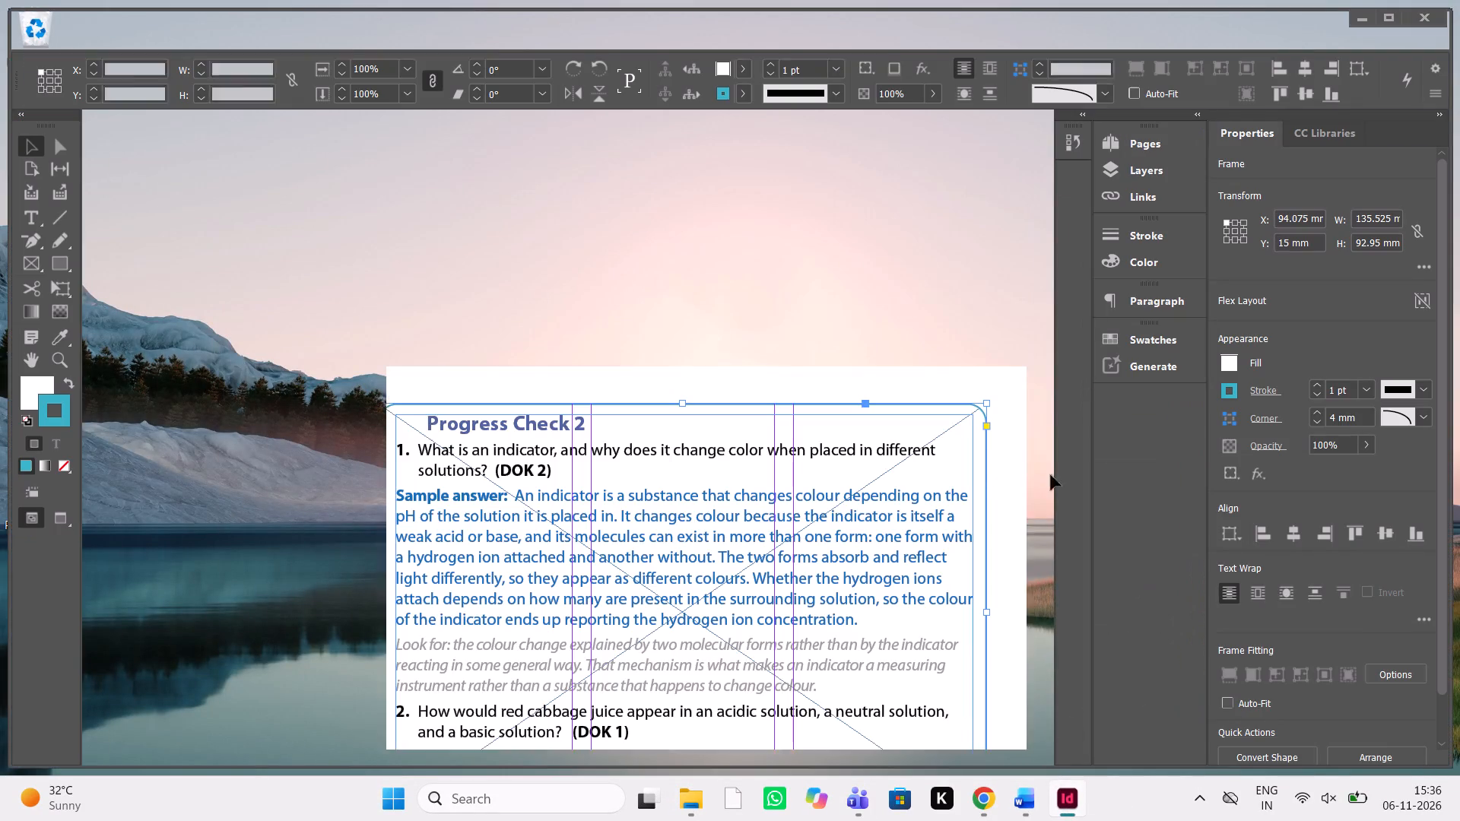
pyautogui.scroll(4, 788, 456)
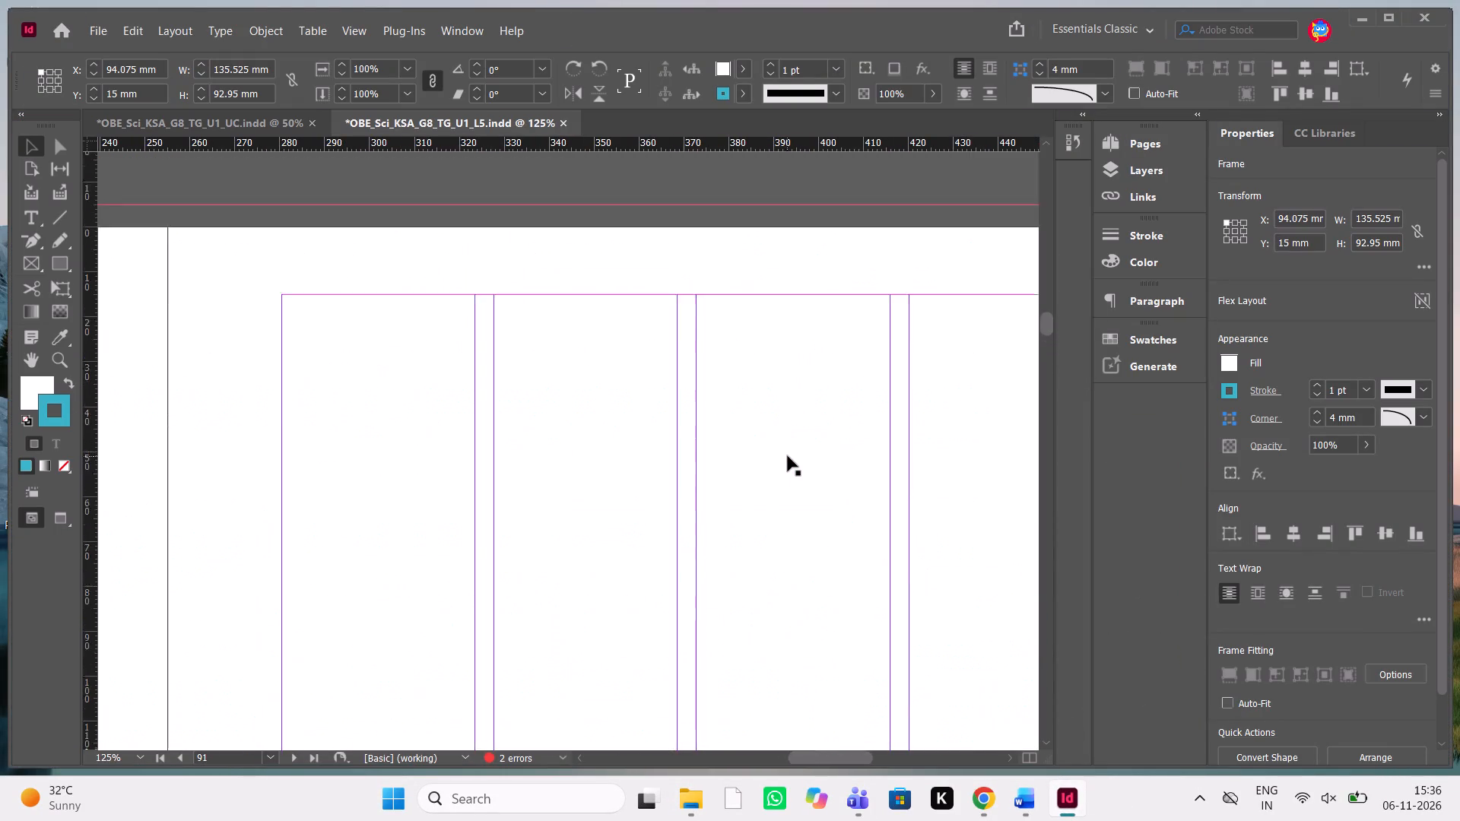
pyautogui.scroll(1, 788, 456)
pyautogui.scroll(-4, 788, 456)
pyautogui.scroll(3, 788, 456)
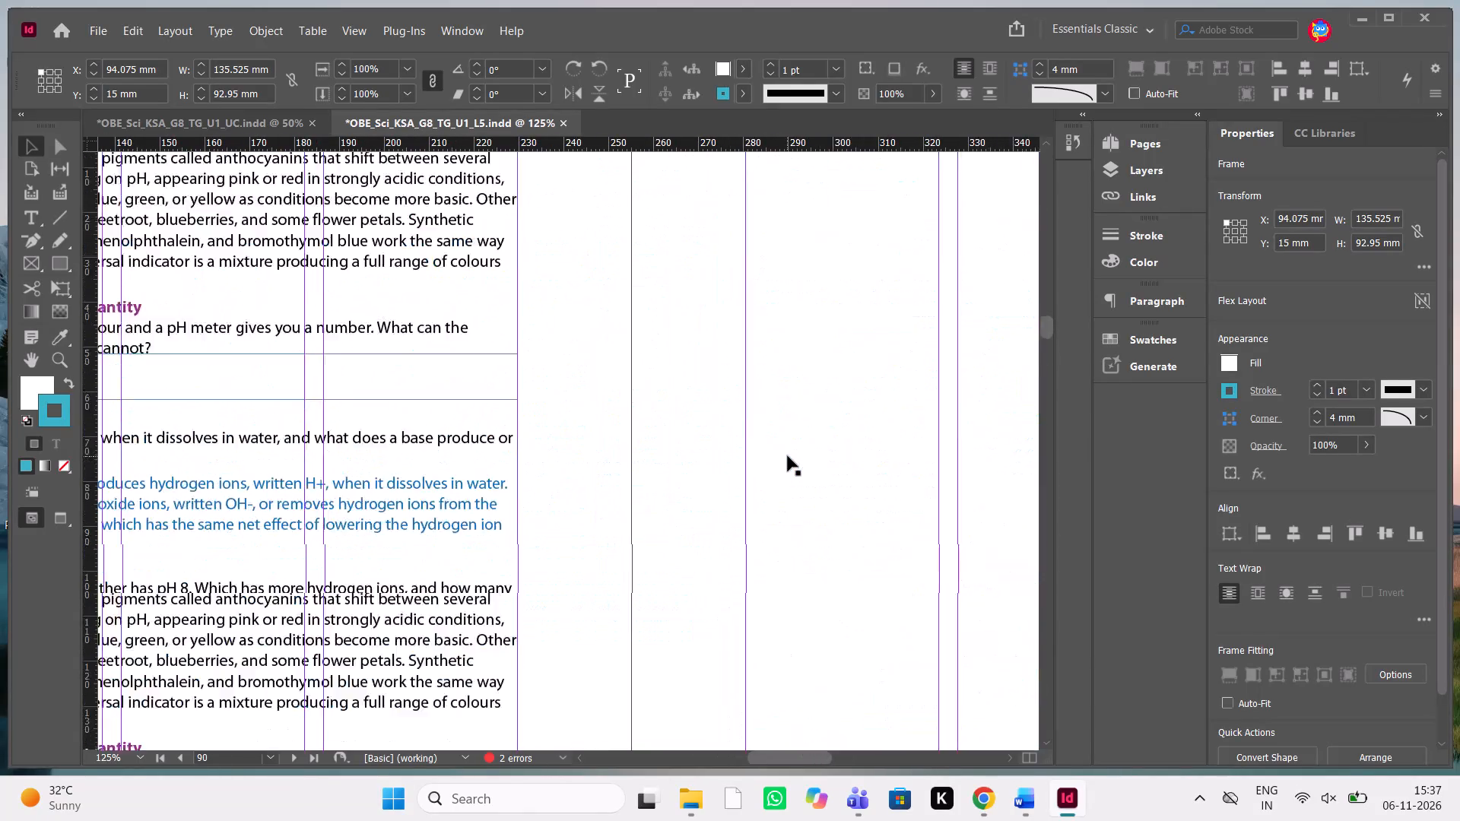
pyautogui.scroll(7, 788, 456)
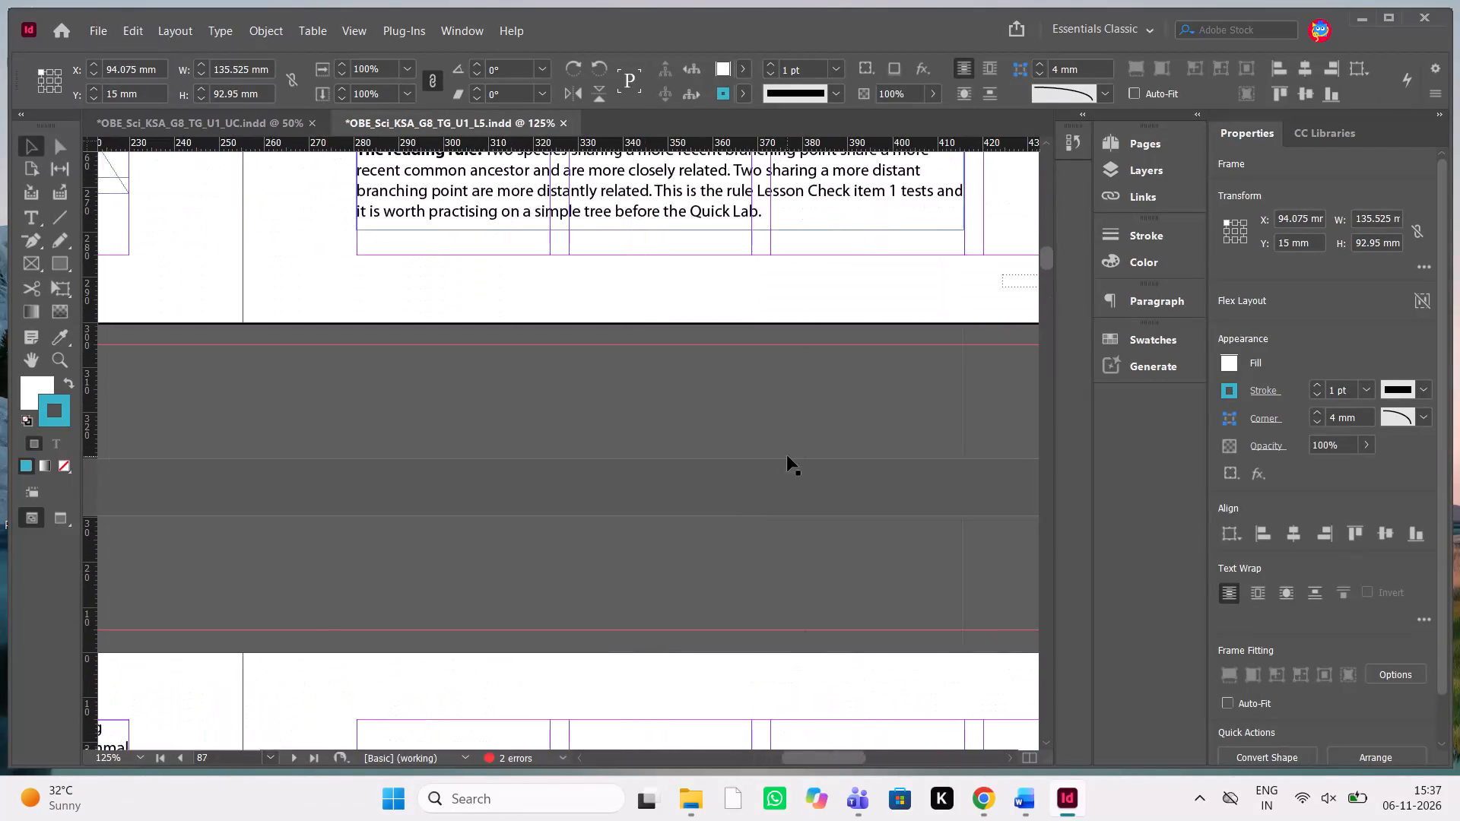
pyautogui.scroll(-4, 788, 456)
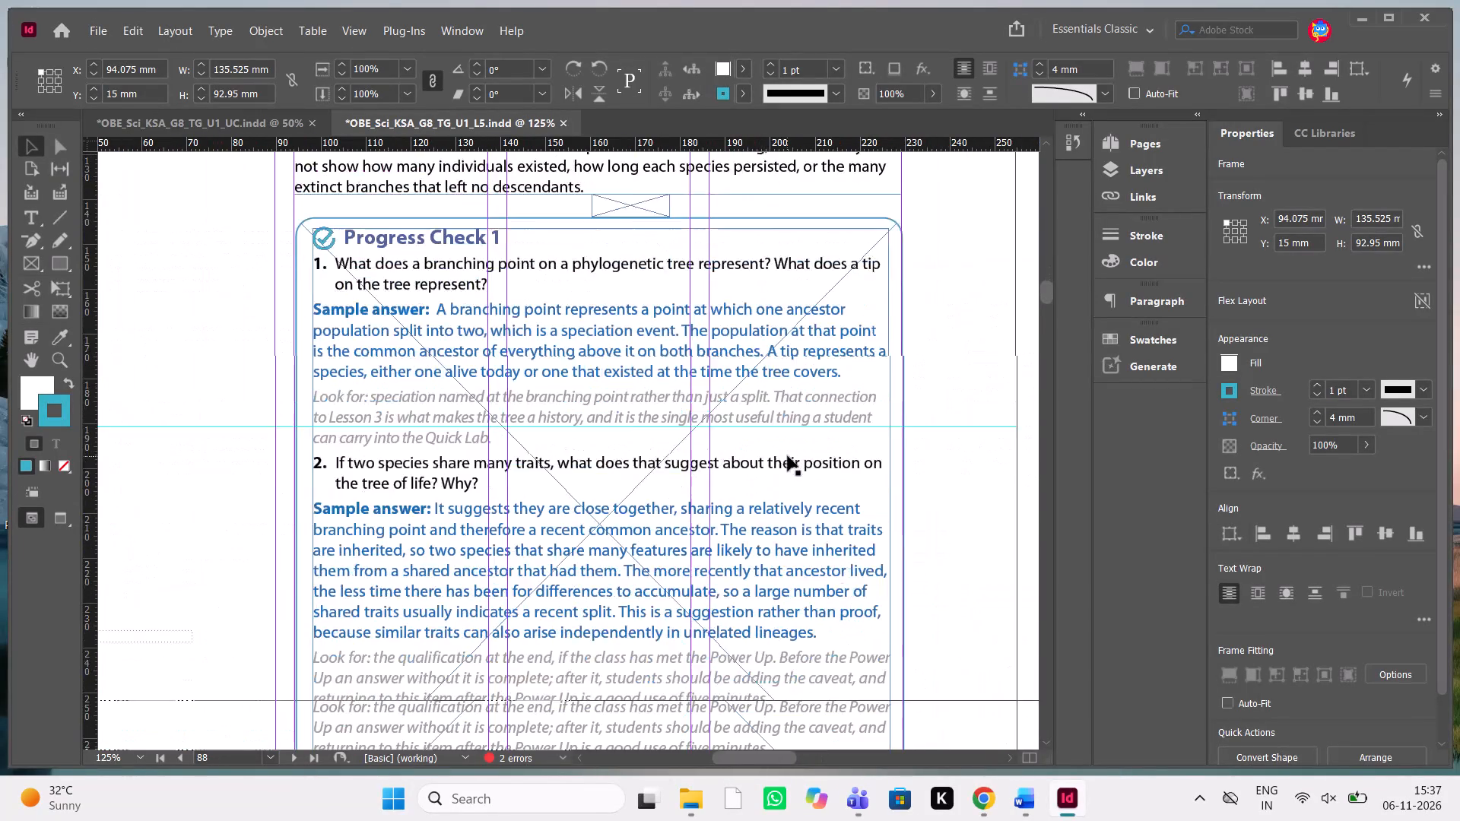
pyautogui.scroll(4, 788, 456)
pyautogui.scroll(-1, 788, 456)
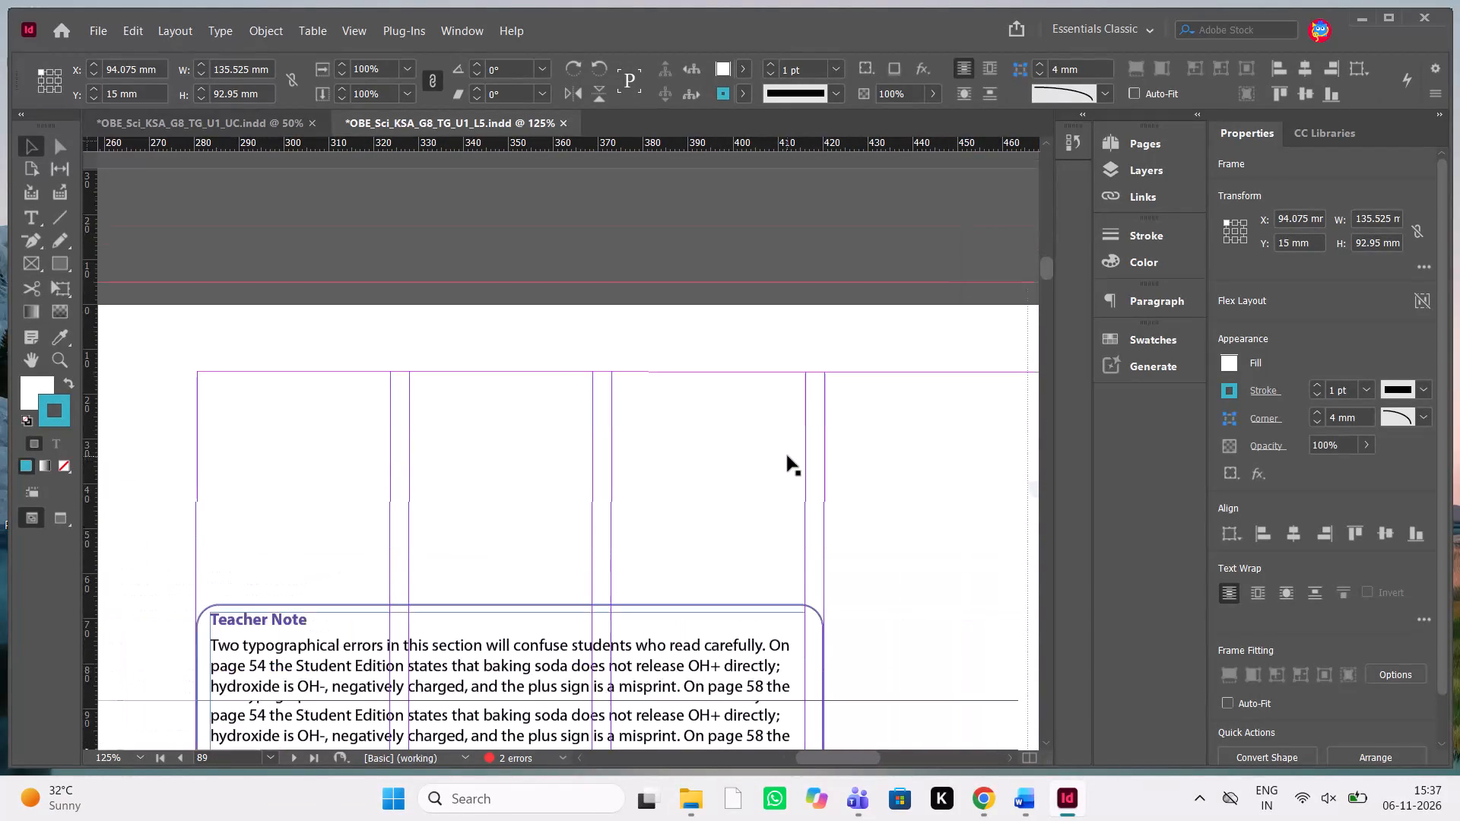
pyautogui.hotkey('ctrl', 'v')
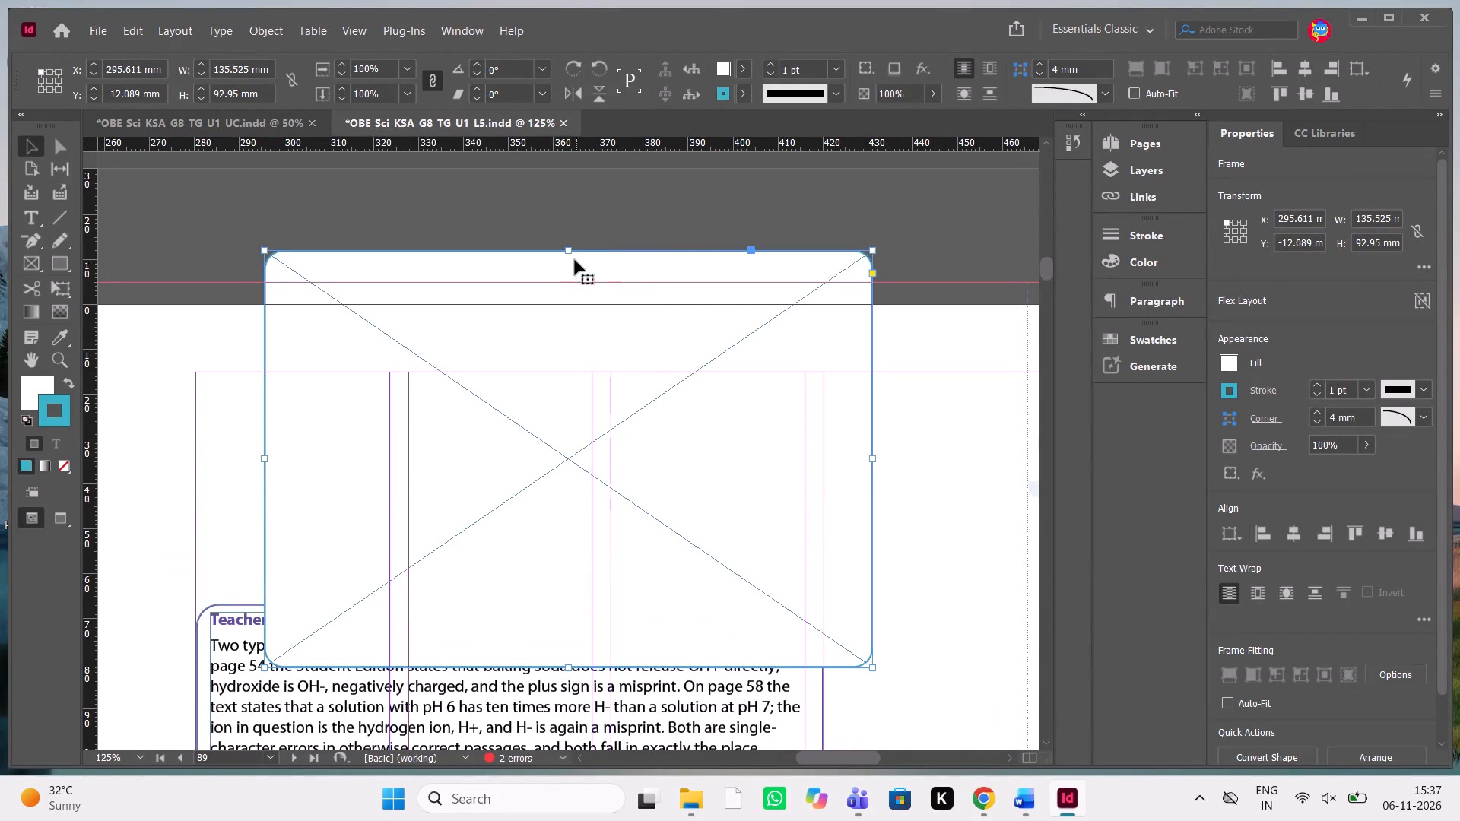
# Shorten the pasted frame to about 66 mm high and place it at page 89's top inner margin corner, X 280.4 mm, Y 14.875 mm.
pyautogui.moveTo(569, 249); pyautogui.dragTo(573, 373)
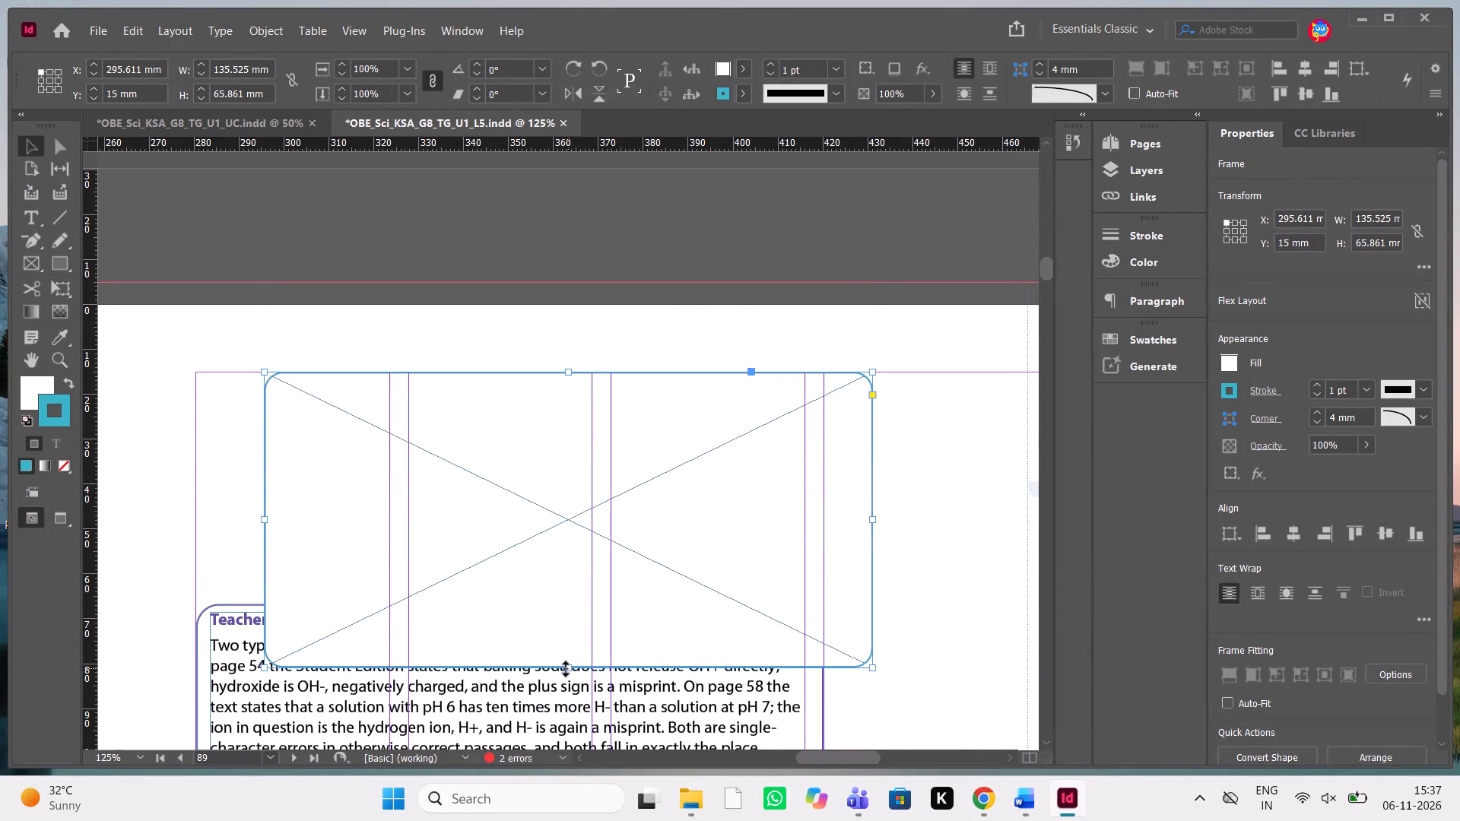
pyautogui.moveTo(626, 605); pyautogui.dragTo(557, 605)
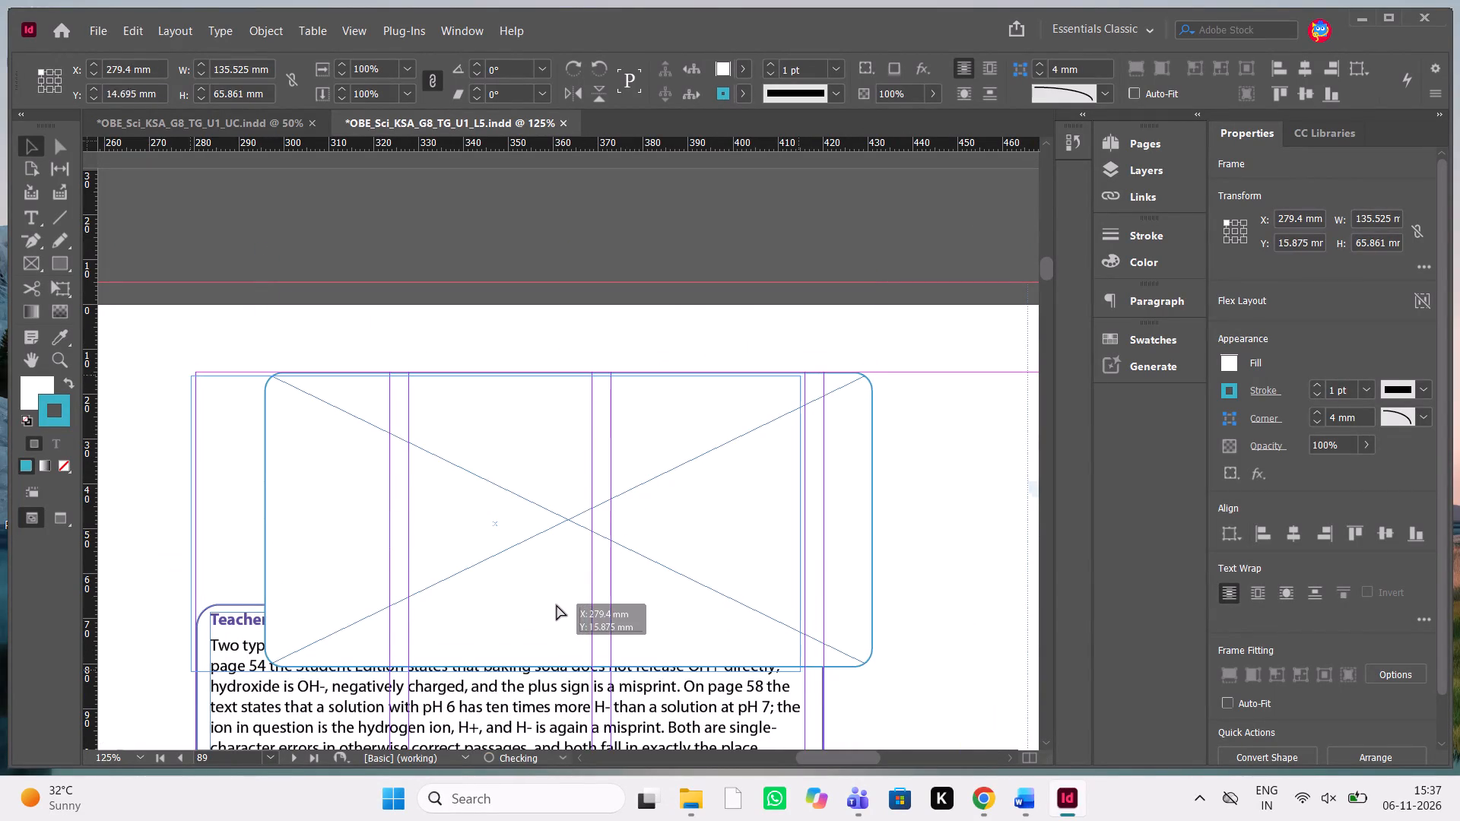
pyautogui.moveTo(557, 605); pyautogui.dragTo(557, 609)
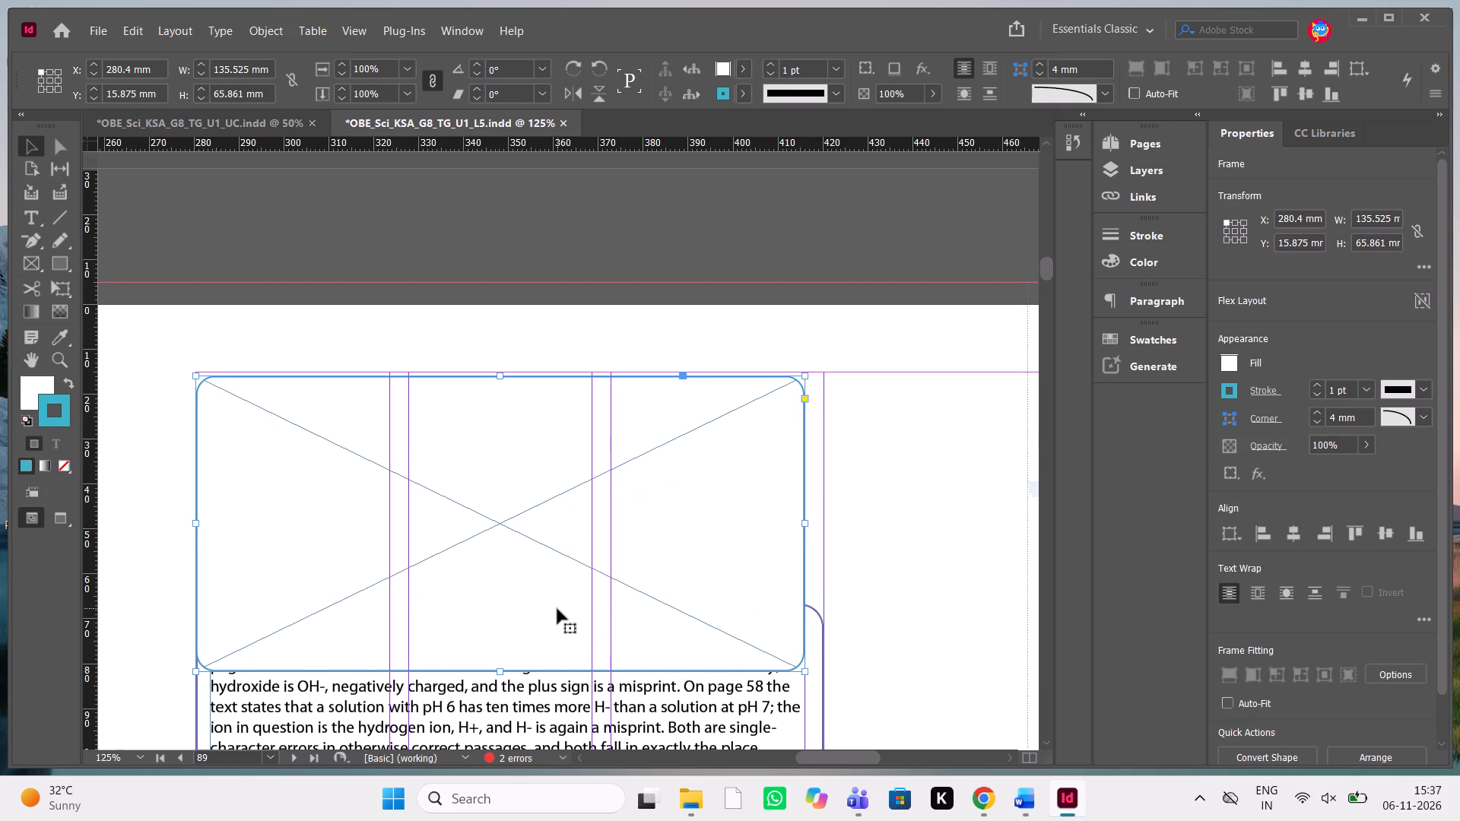
pyautogui.press('Up')
pyautogui.press('Up')
pyautogui.press('Up')
pyautogui.press('Up')
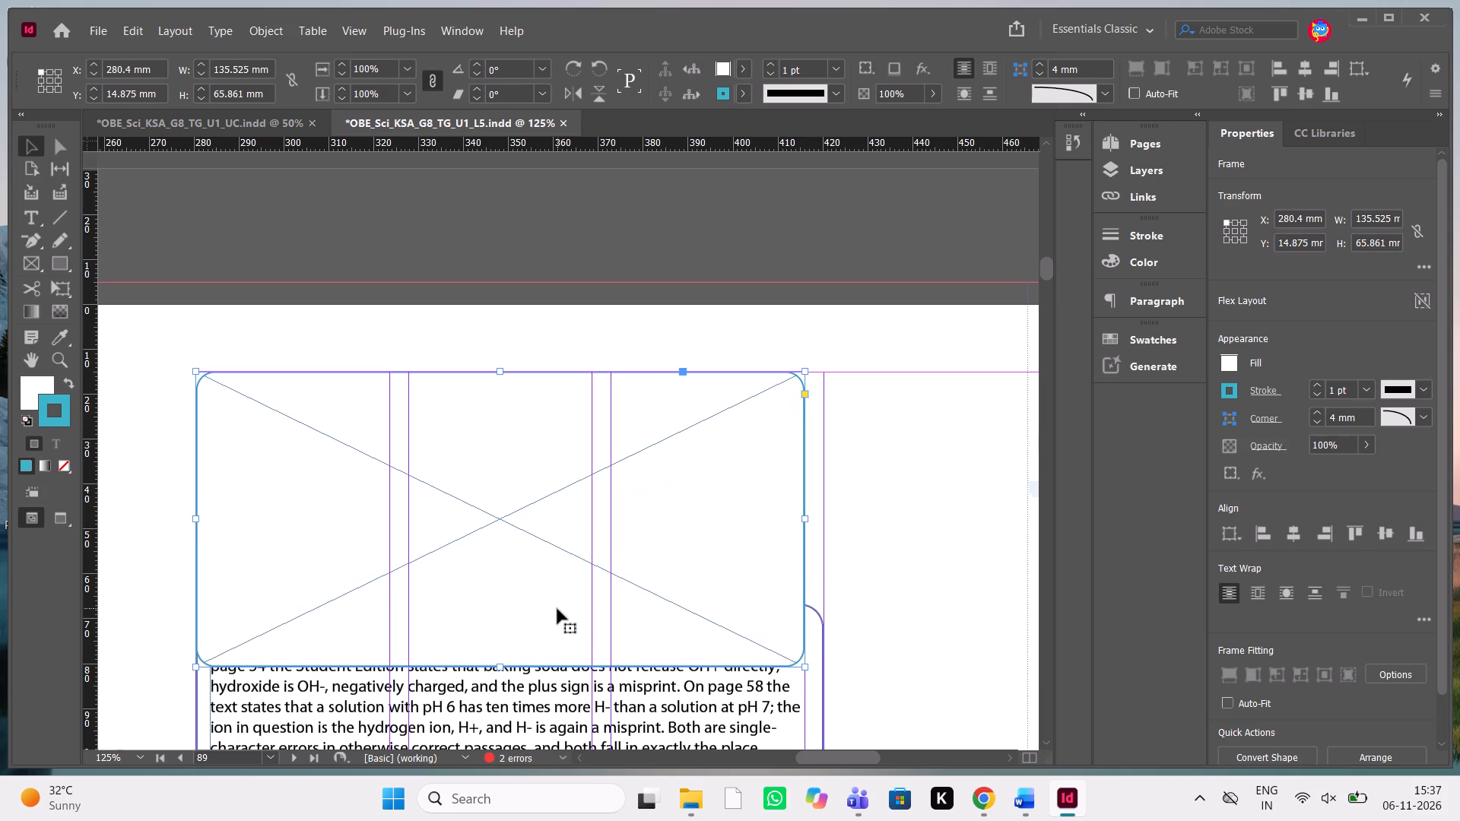
# Flow the overset Progress Check 1 text from page 88 into a new threaded frame about 129 × 58 mm inside the page 89 box.
pyautogui.scroll(-3, 557, 609)
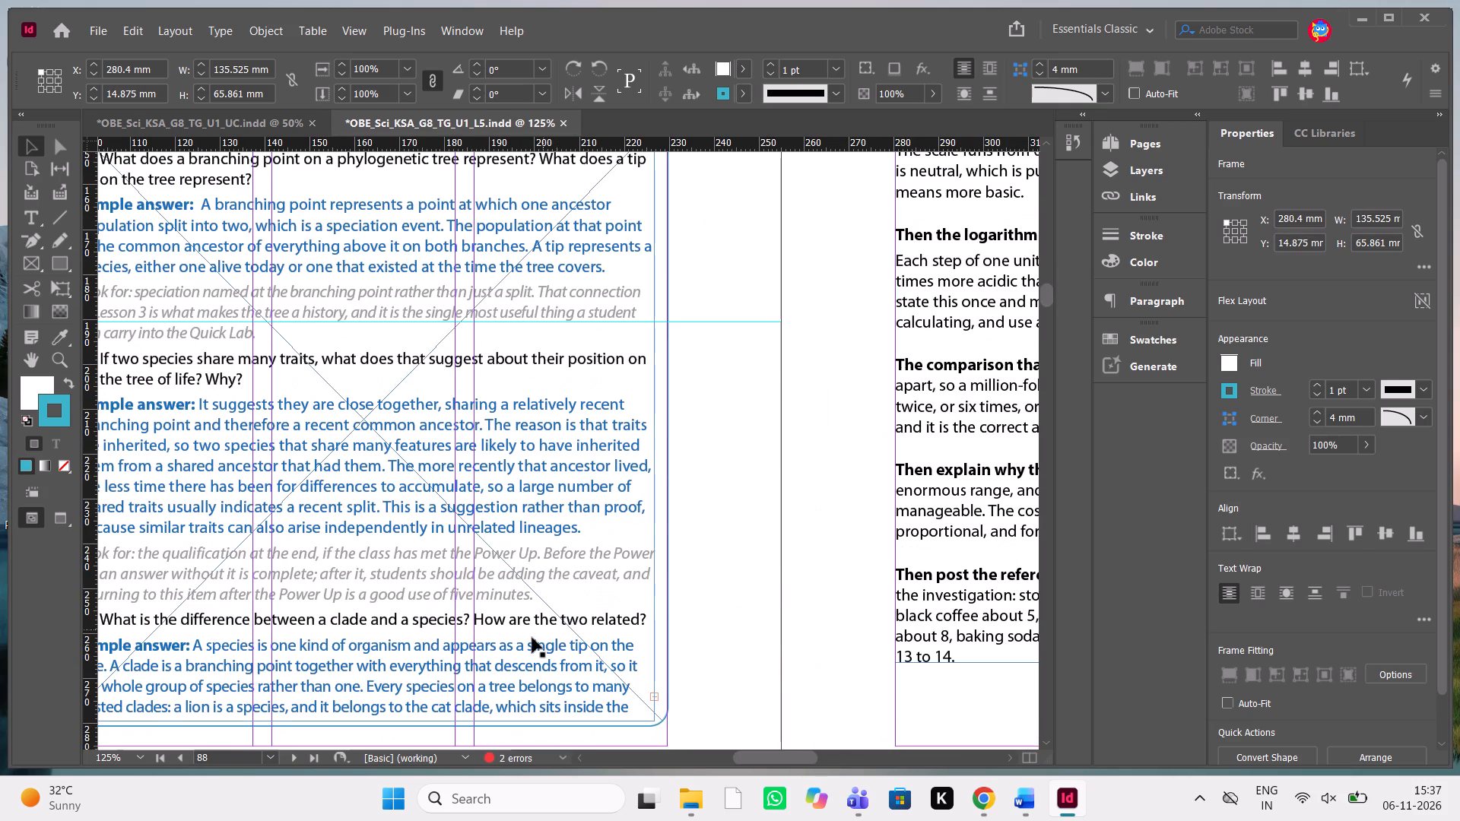
pyautogui.click(532, 638)
pyautogui.click(627, 689)
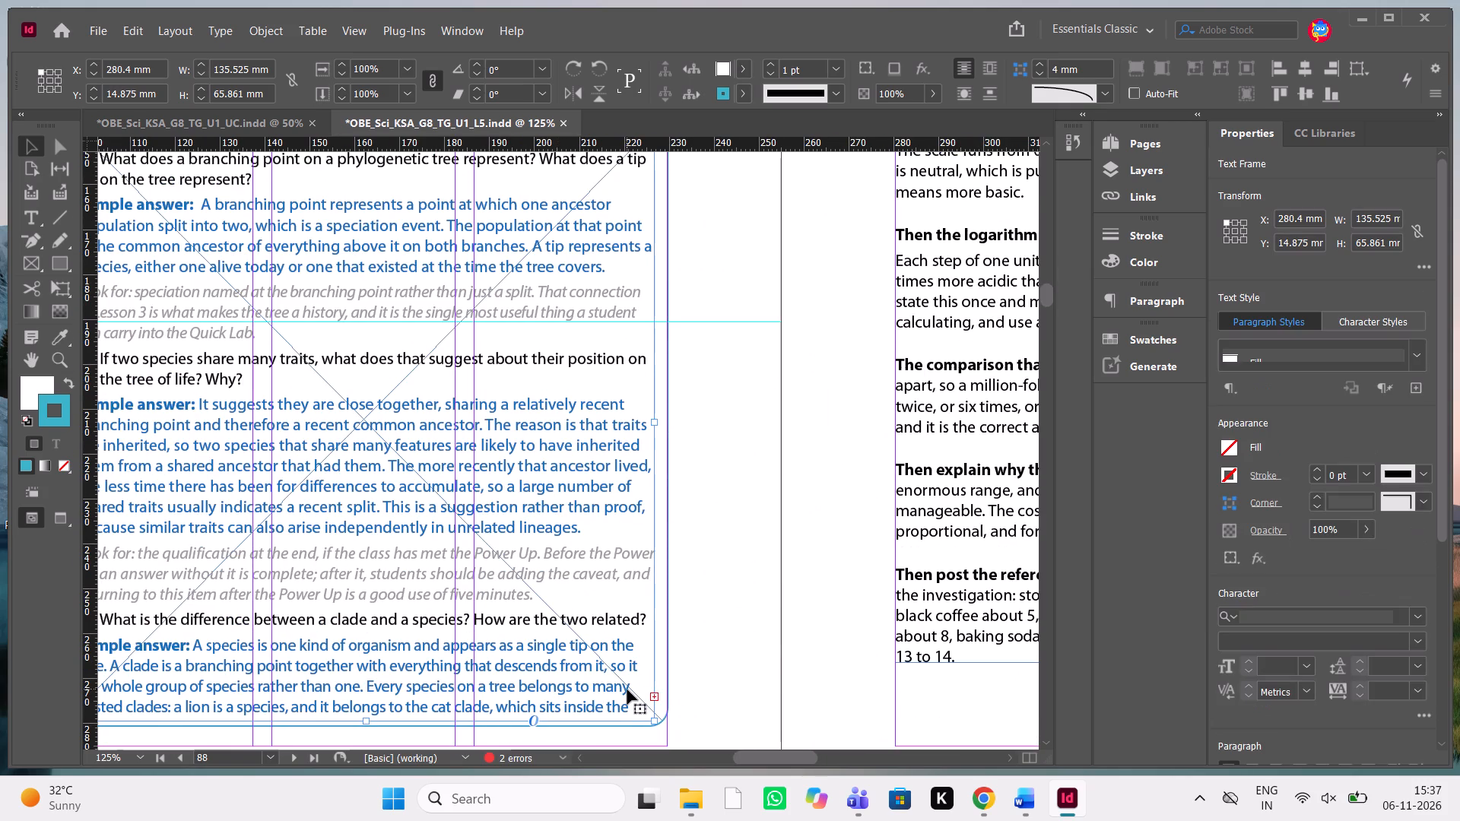
pyautogui.click(656, 697)
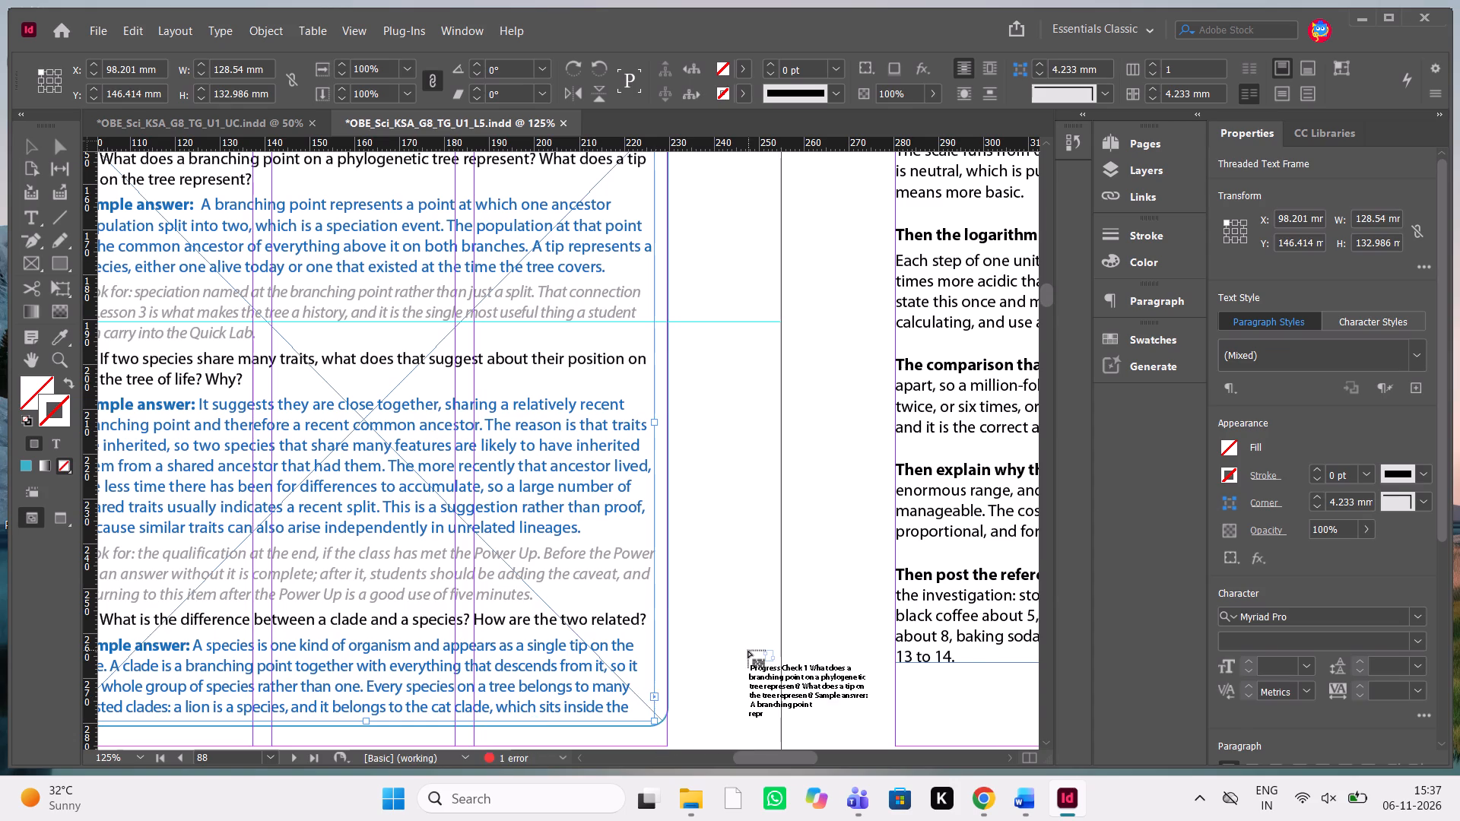
pyautogui.scroll(1, 748, 651)
pyautogui.hscroll(1, 748, 651)
pyautogui.scroll(1, 748, 651)
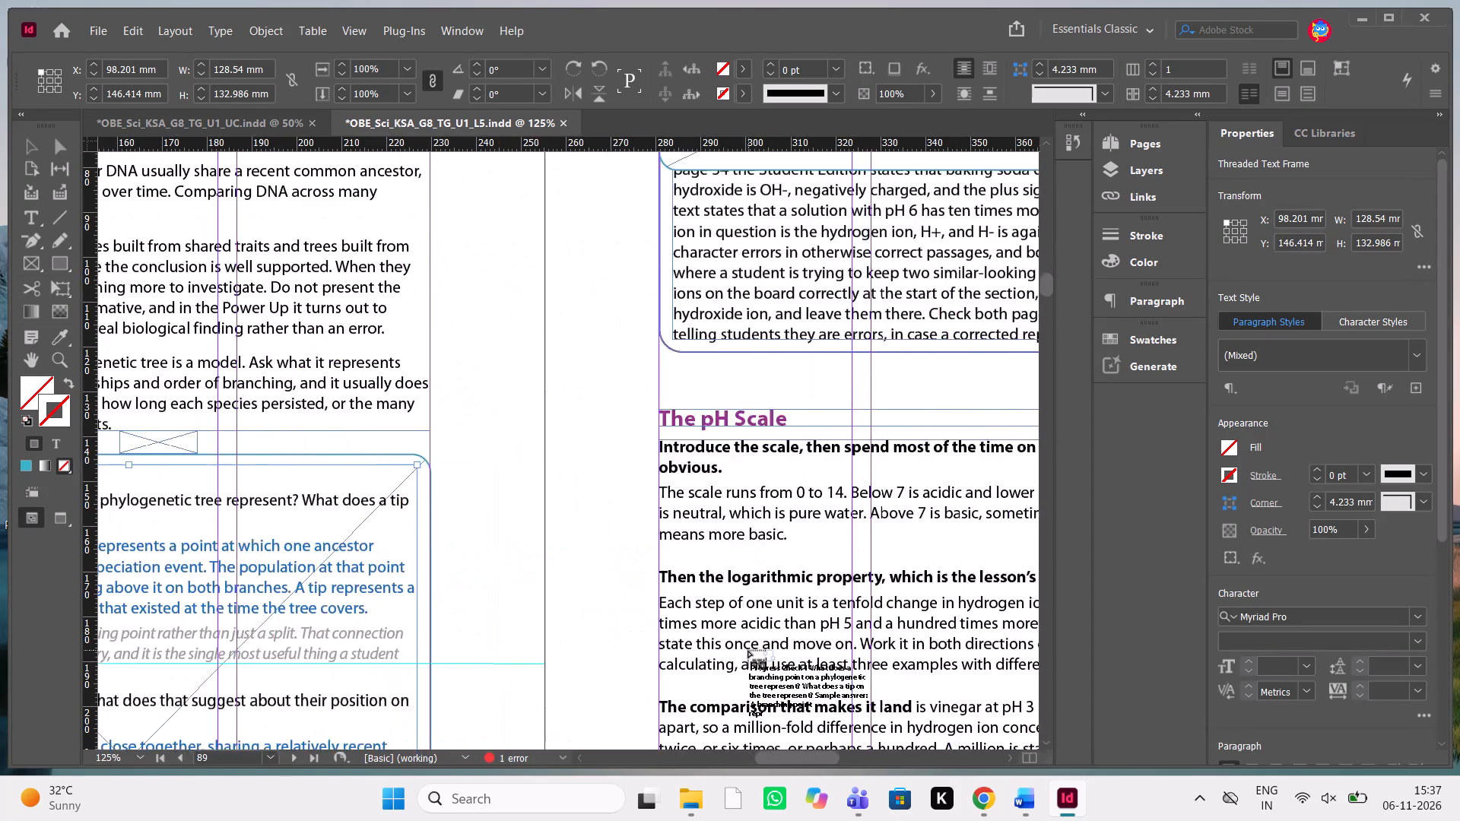
pyautogui.scroll(1, 748, 651)
pyautogui.scroll(-2, 748, 651)
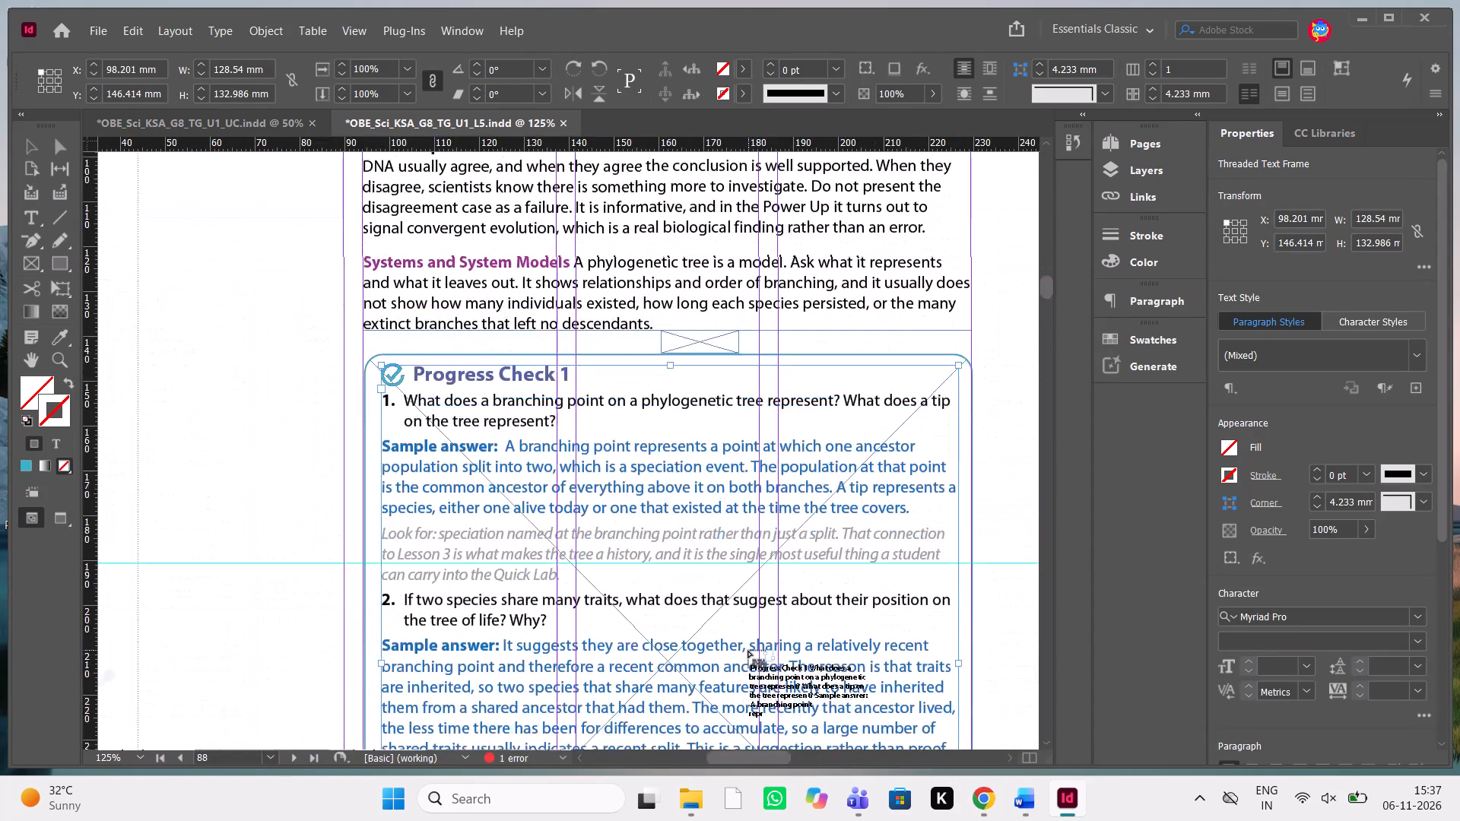
pyautogui.hscroll(-1, 748, 651)
pyautogui.scroll(2, 748, 651)
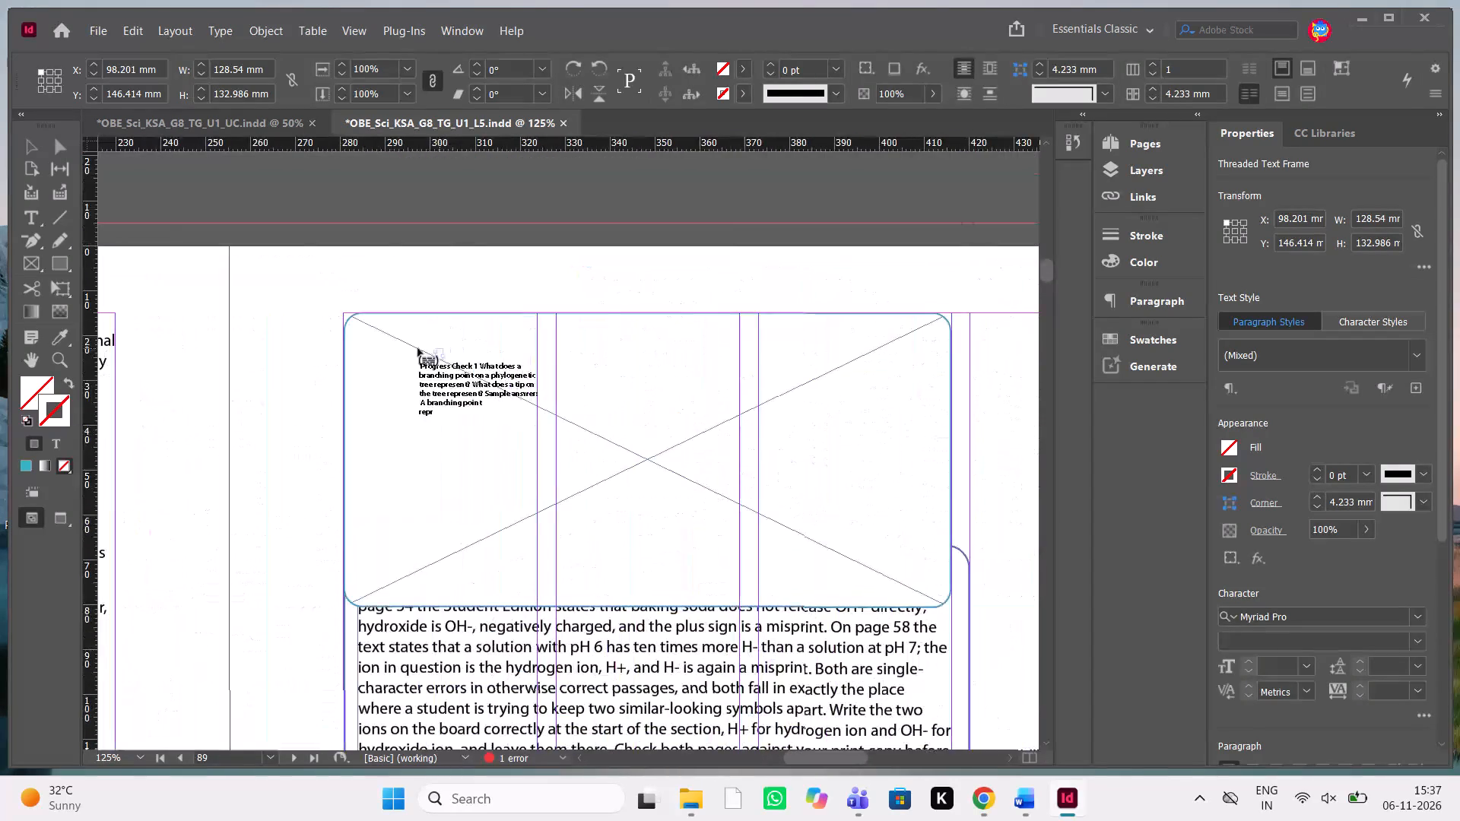
pyautogui.moveTo(360, 329); pyautogui.dragTo(916, 572)
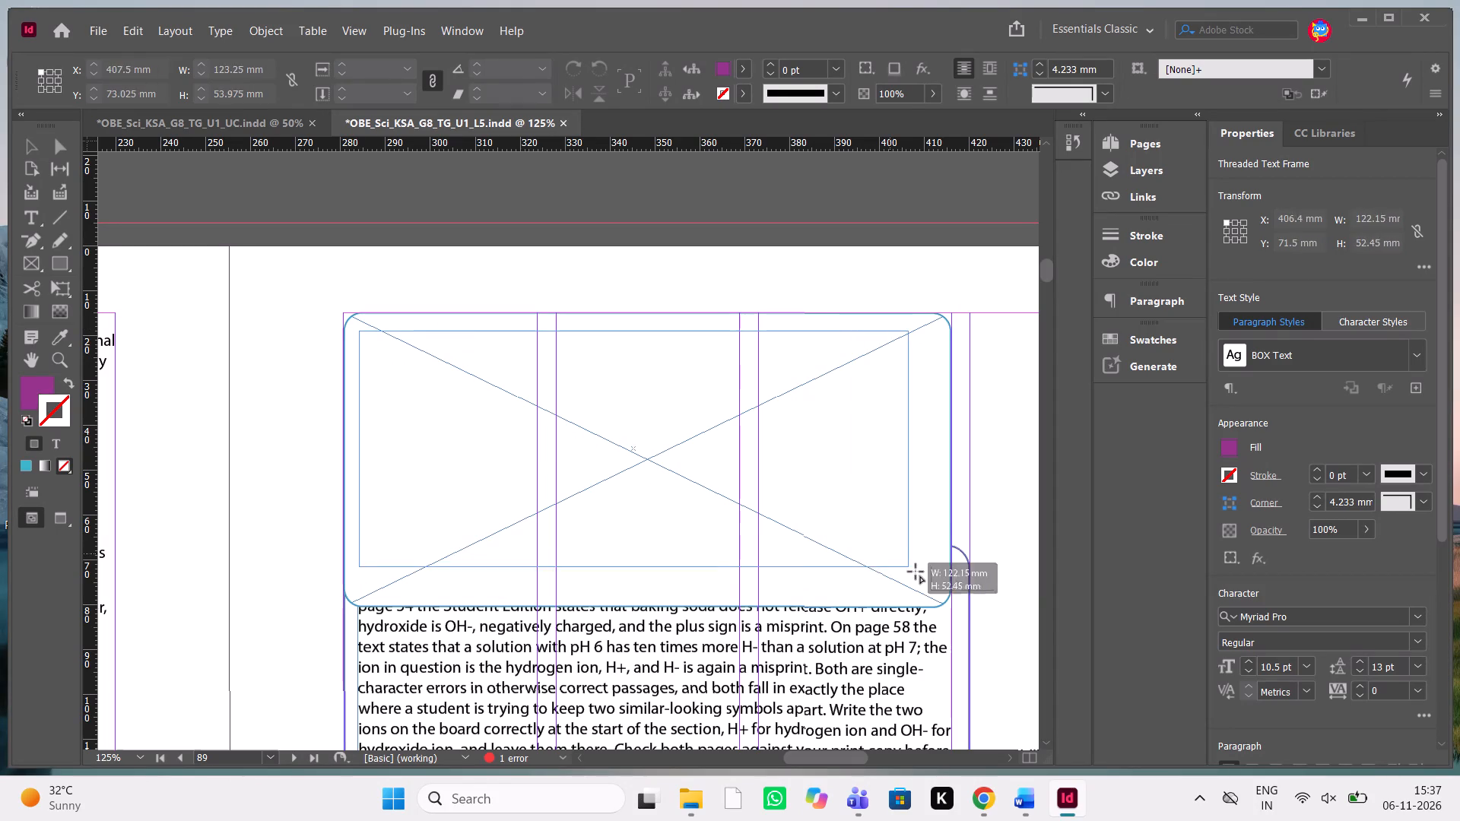
pyautogui.moveTo(916, 572); pyautogui.dragTo(941, 592)
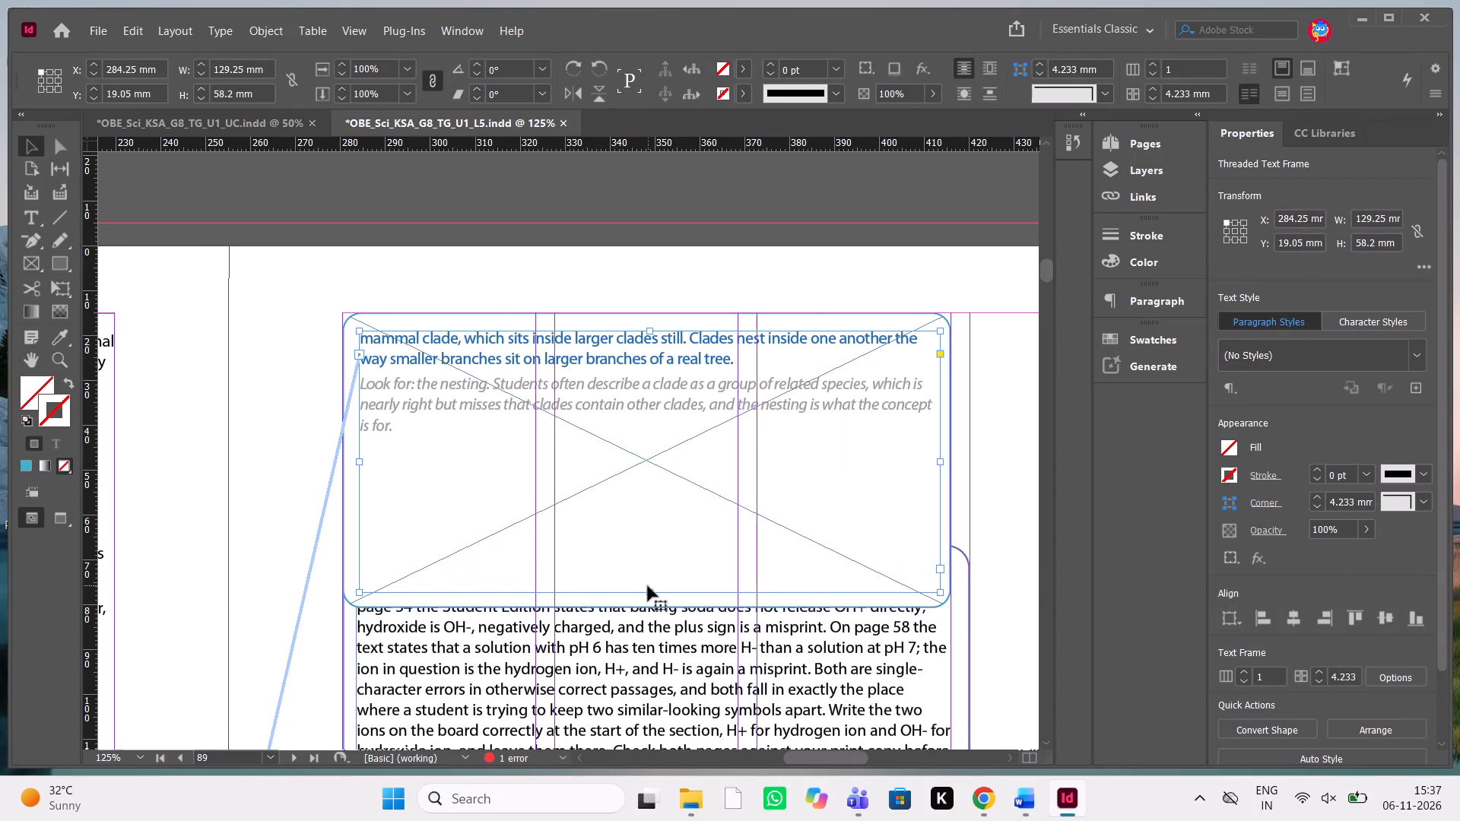
# Try tracking values of -5 and -25 on the entire "Look for: the nesting" note on page 89, and set it to 0.
pyautogui.doubleClick(411, 371)
pyautogui.moveTo(410, 425); pyautogui.dragTo(352, 368)
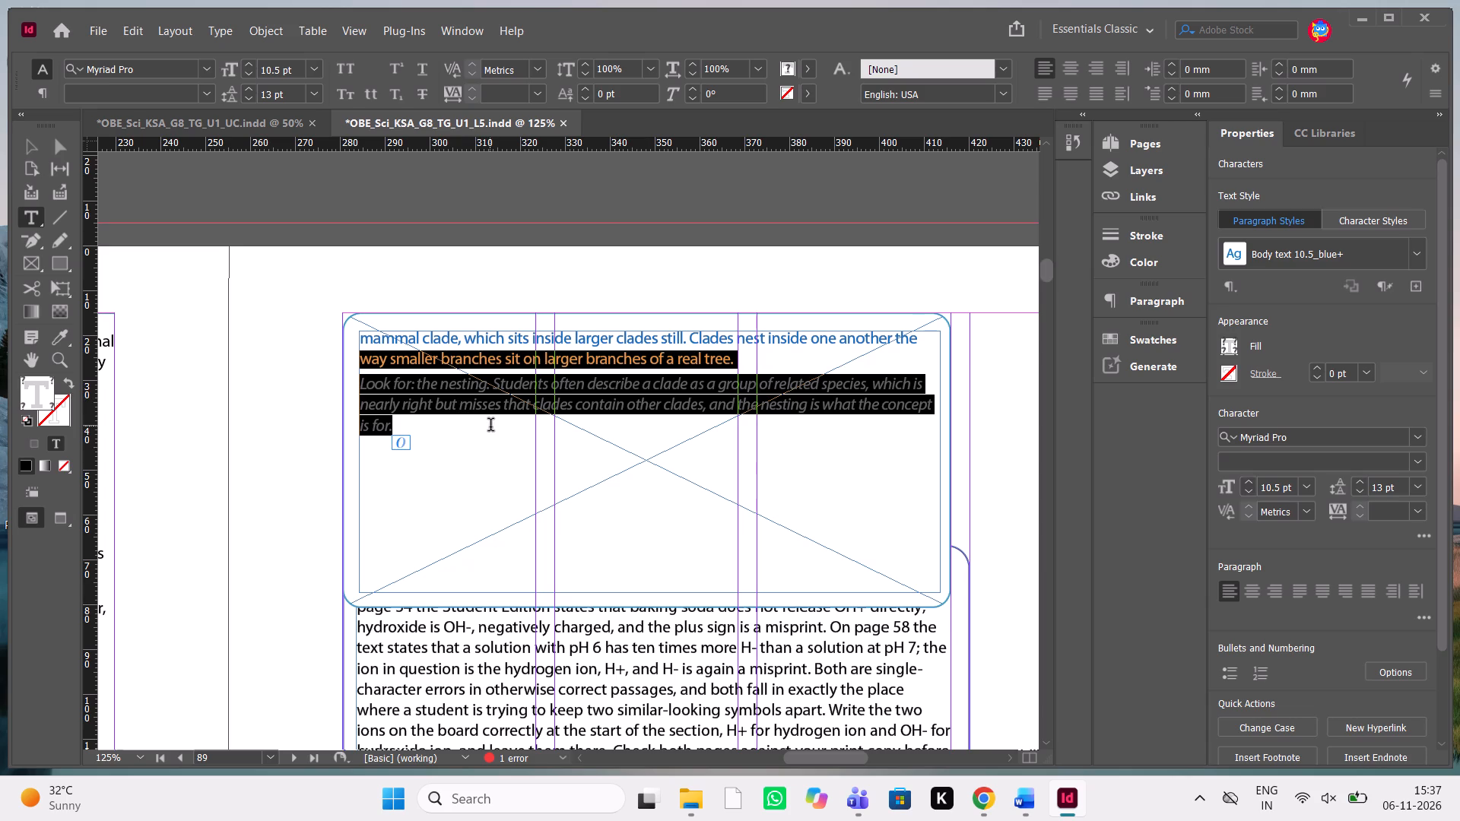
pyautogui.moveTo(490, 426); pyautogui.dragTo(357, 384)
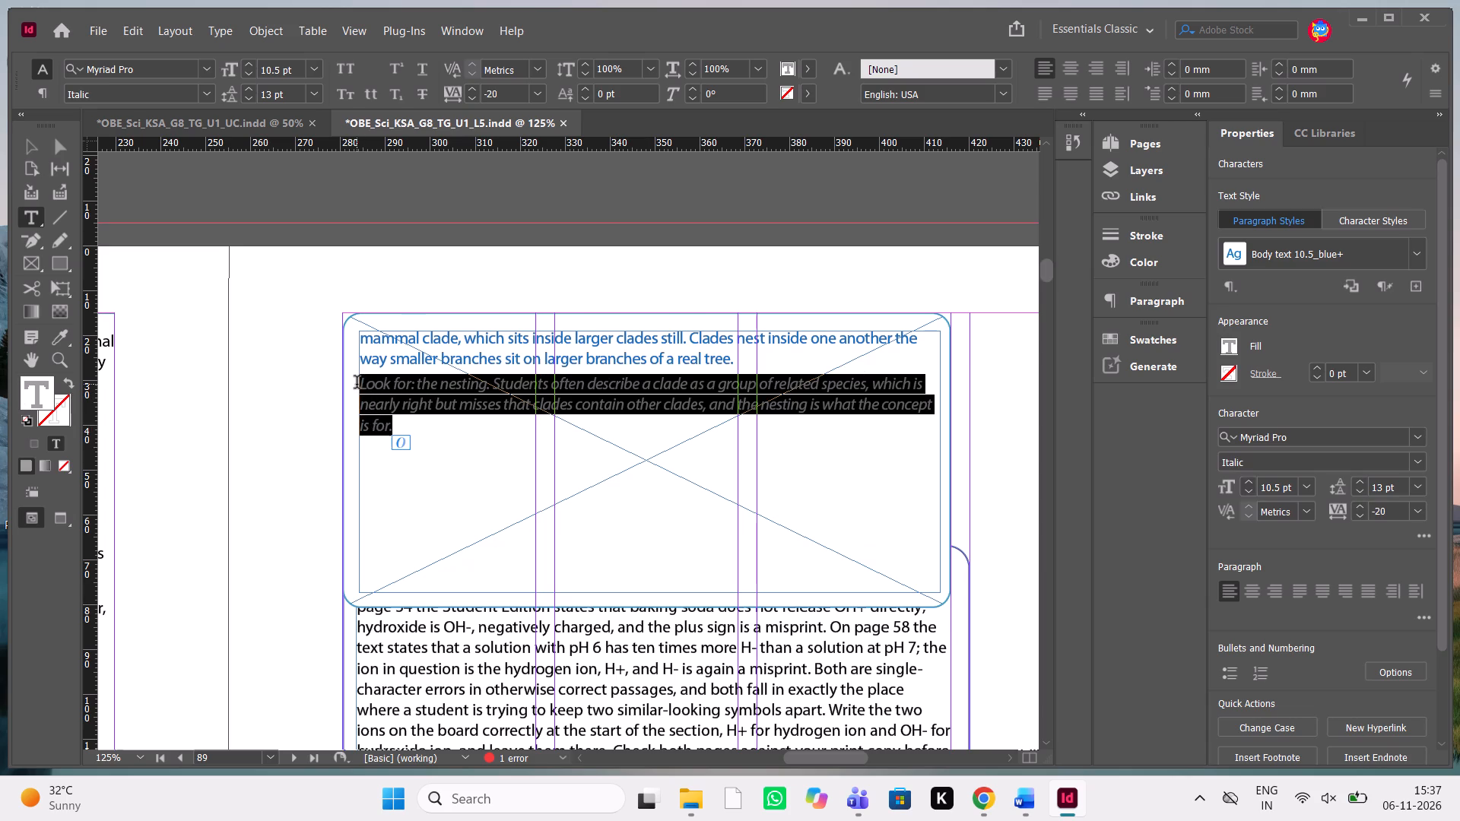
pyautogui.click(1417, 512)
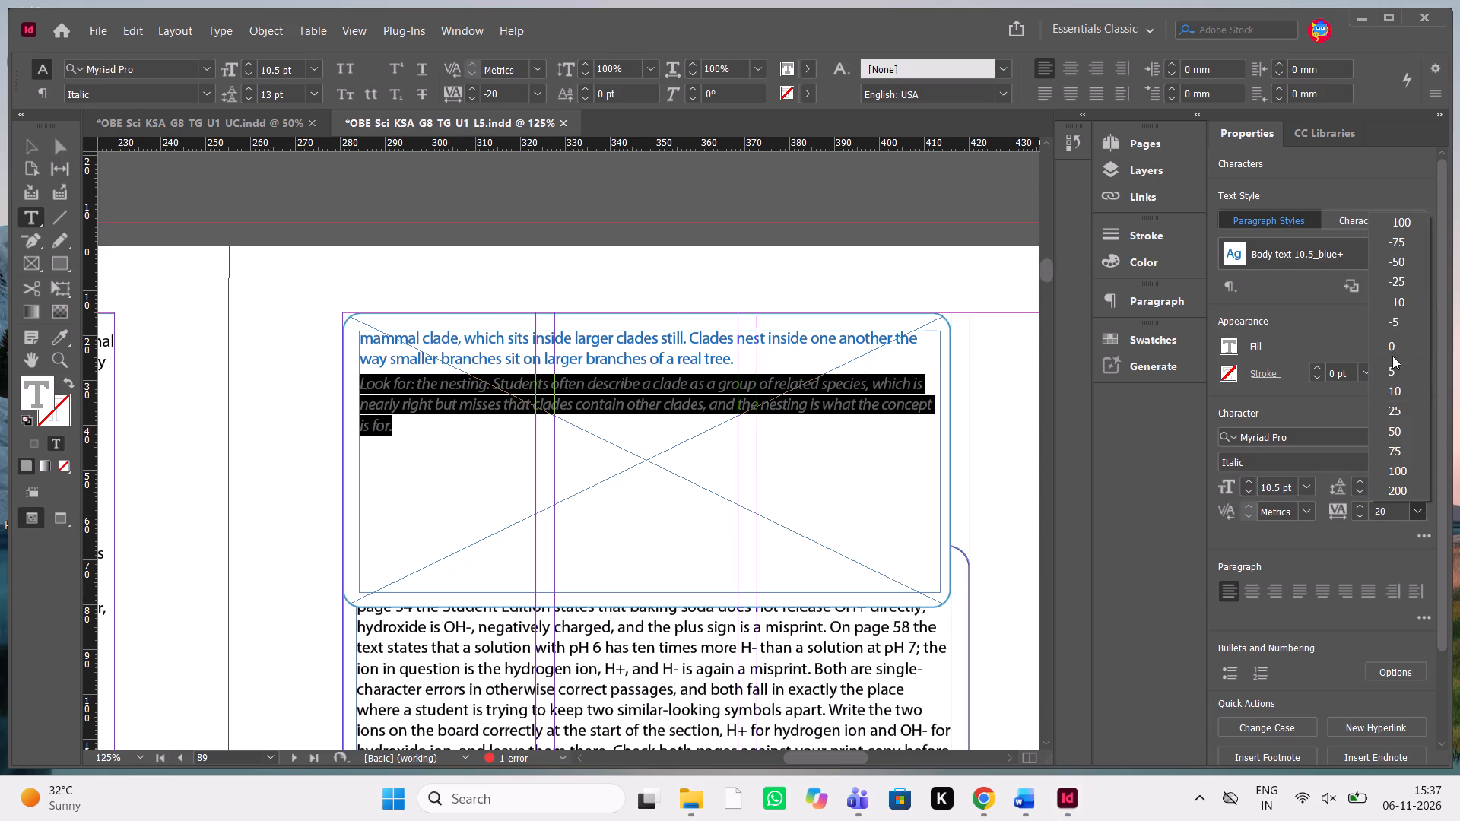
pyautogui.click(1399, 328)
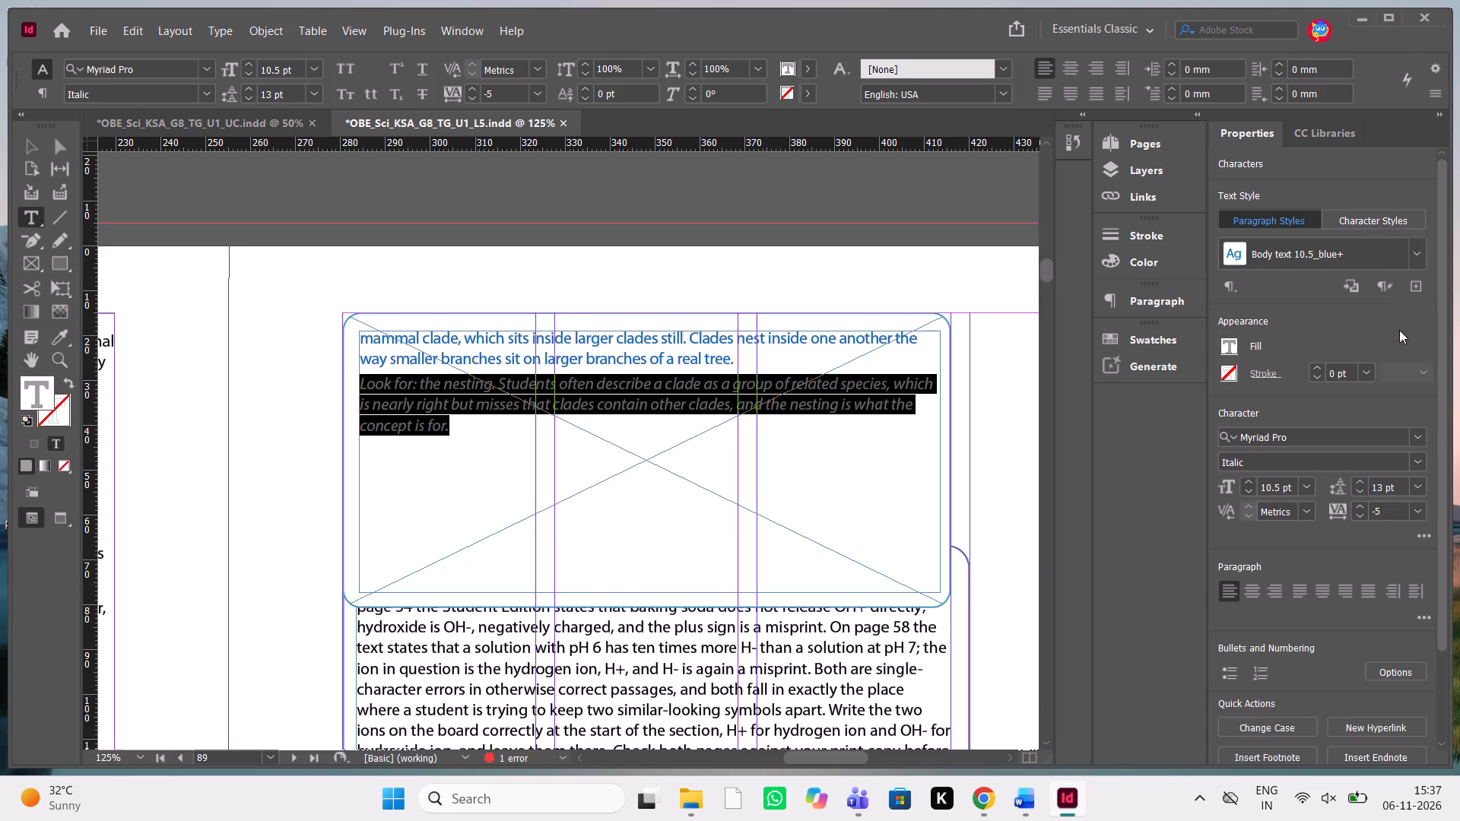
pyautogui.click(1420, 506)
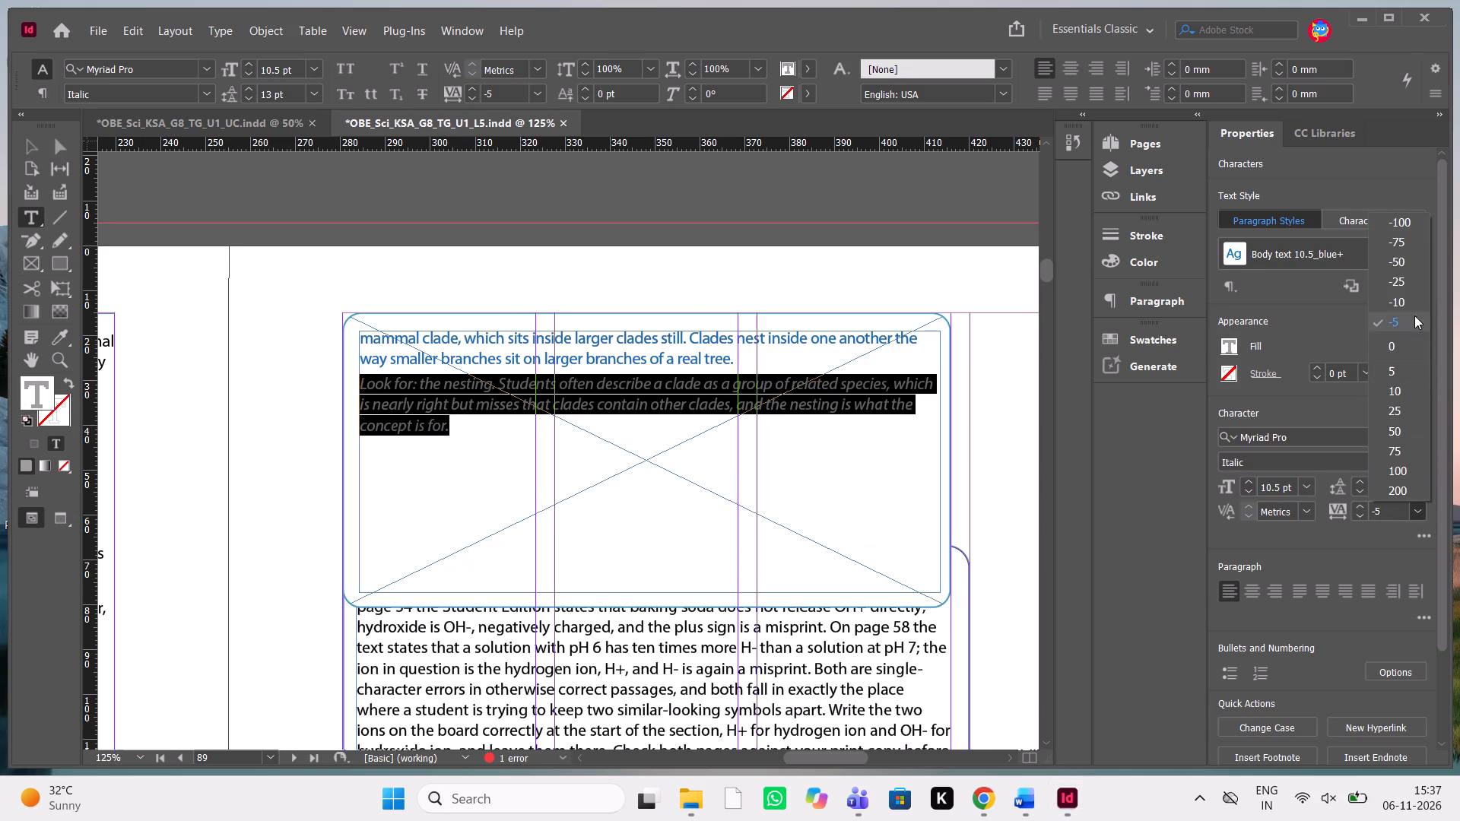
pyautogui.click(1401, 281)
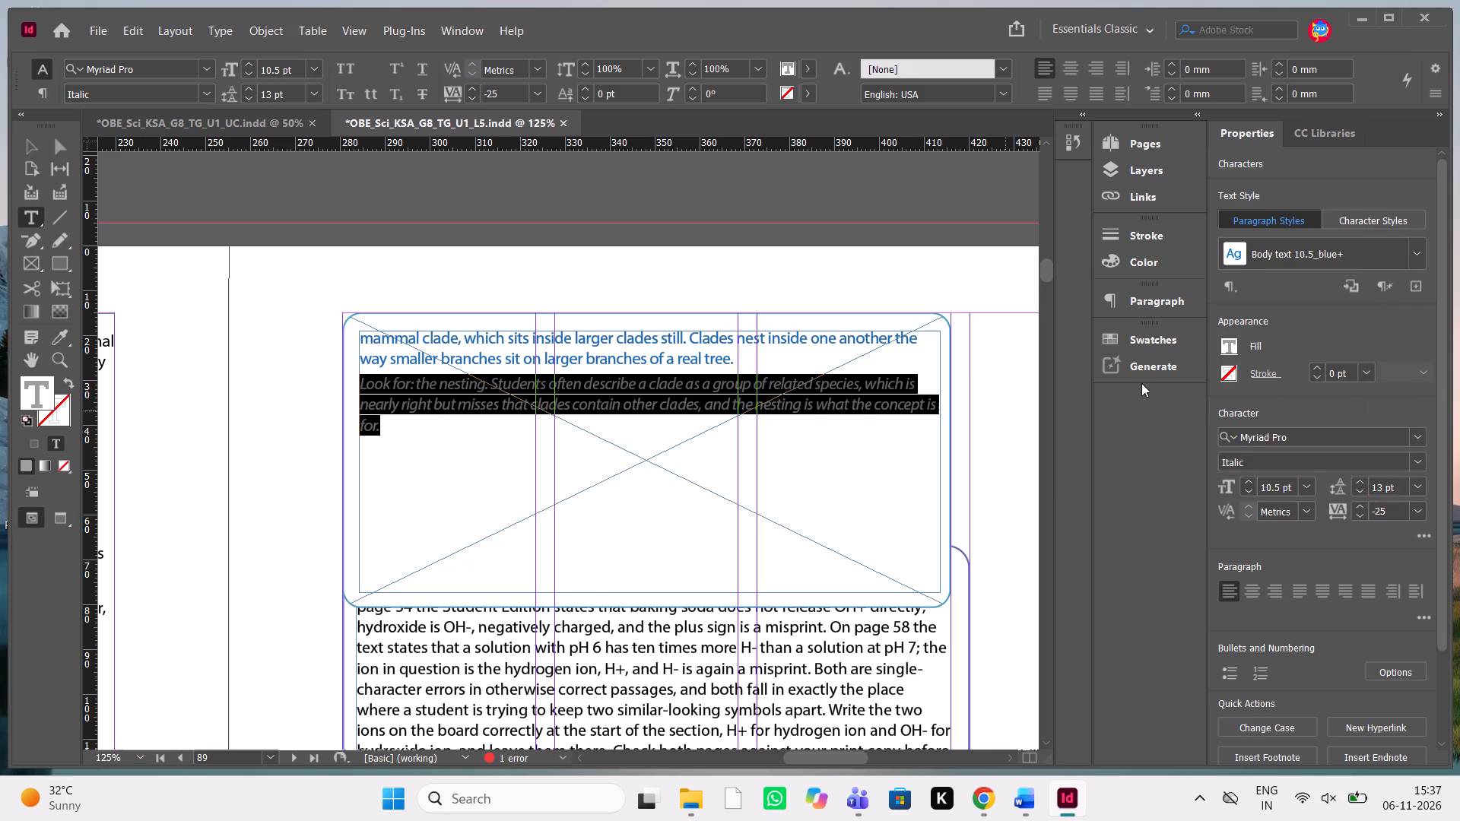
pyautogui.click(1415, 511)
pyautogui.click(1401, 341)
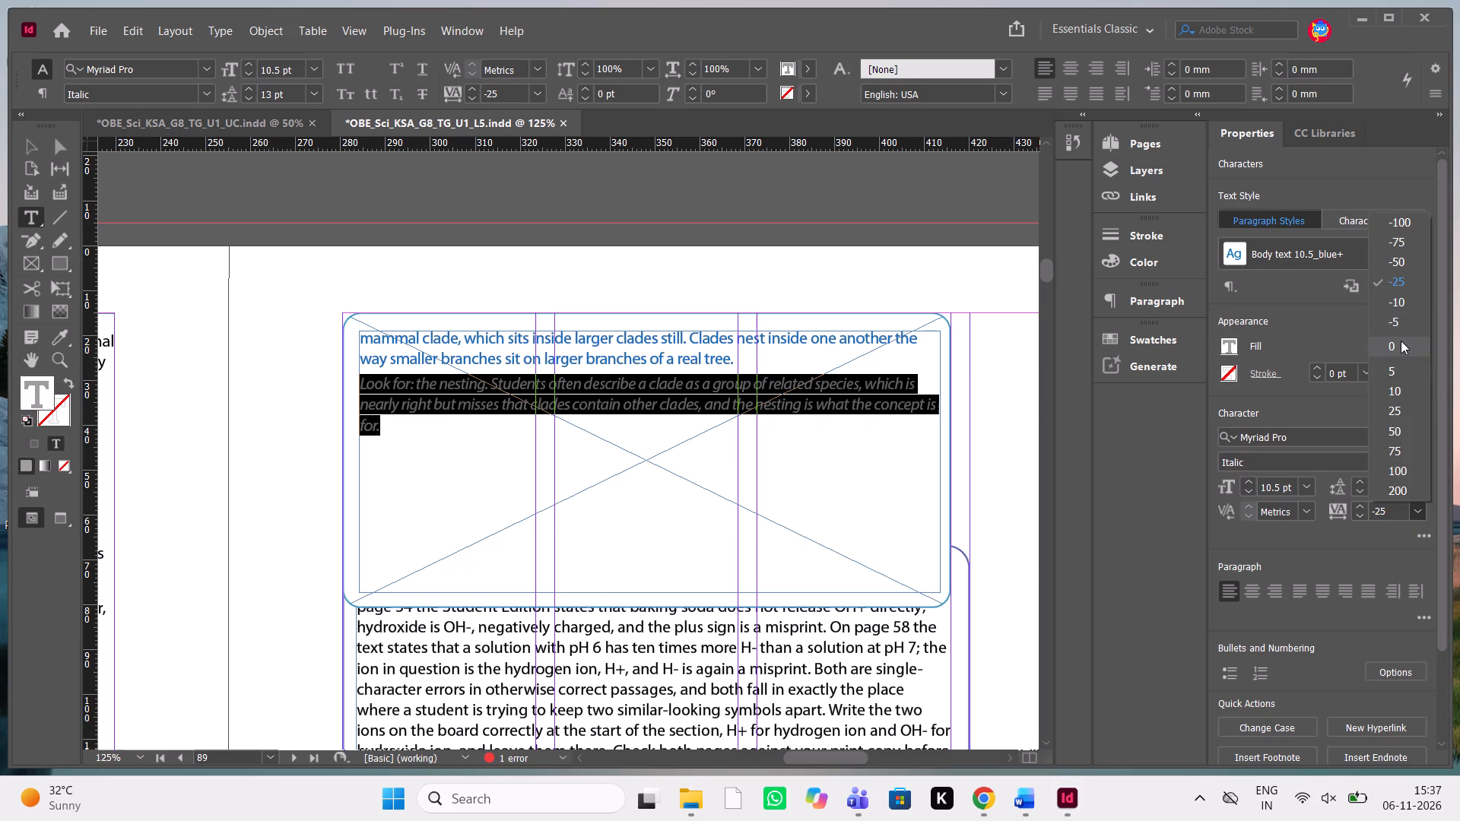
pyautogui.click(663, 384)
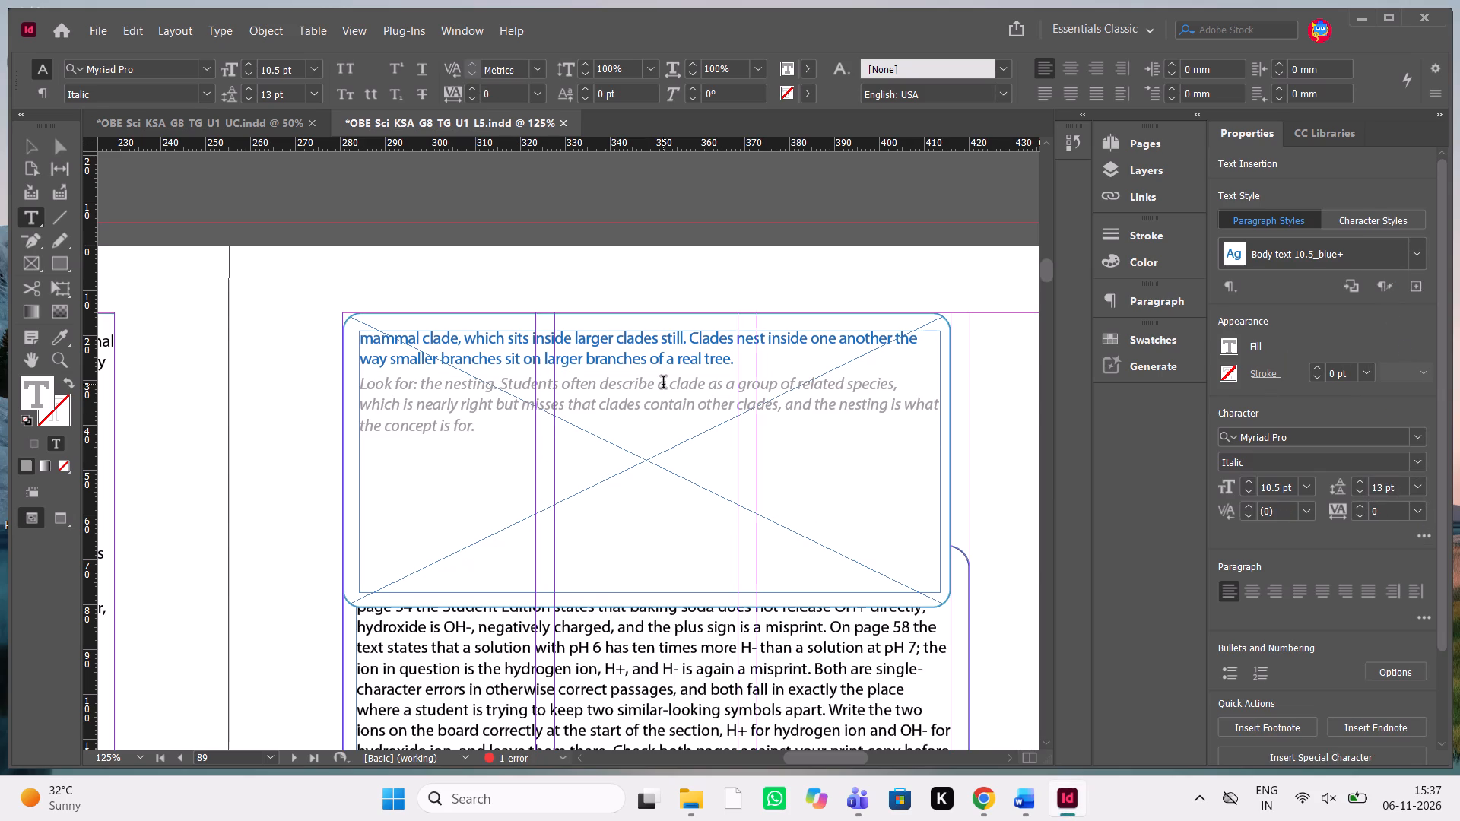
pyautogui.press('Escape')
# Shorten the continued answer's text frame to about 22 mm high and its blue outer box to about 29 mm high.
pyautogui.click(618, 547)
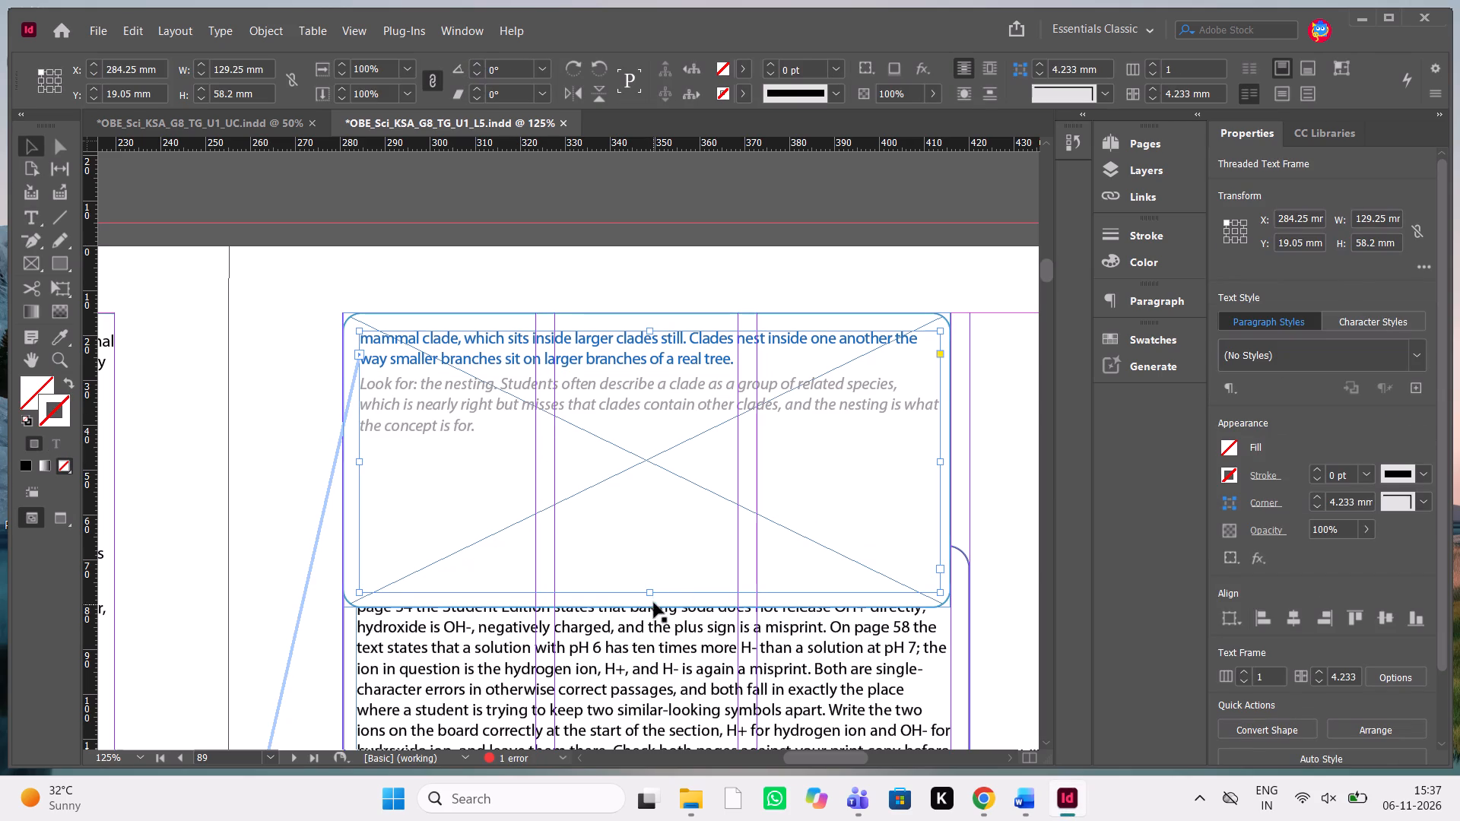
pyautogui.moveTo(652, 591); pyautogui.dragTo(611, 420)
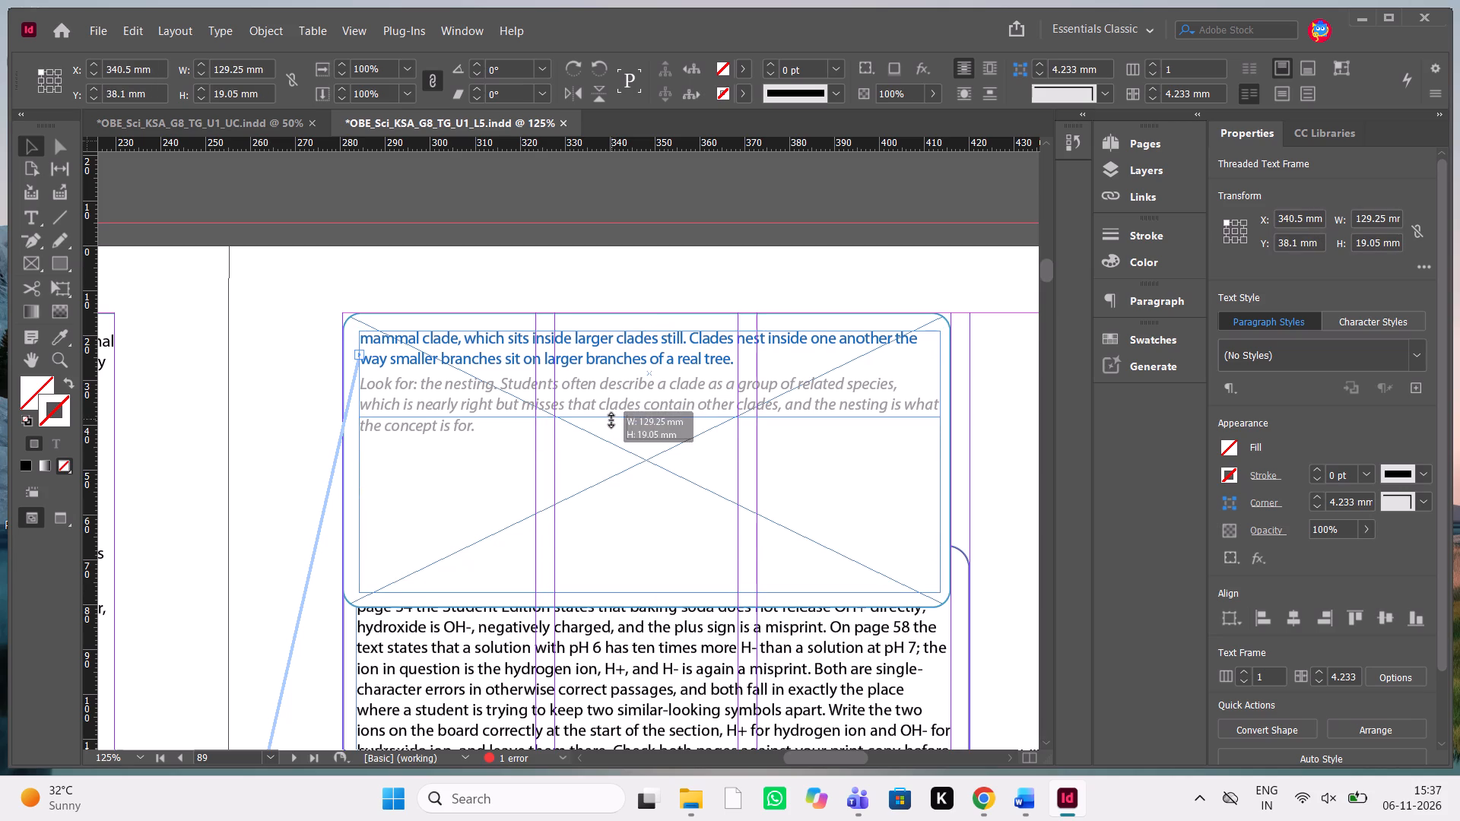
pyautogui.moveTo(611, 420); pyautogui.dragTo(611, 430)
pyautogui.click(671, 579)
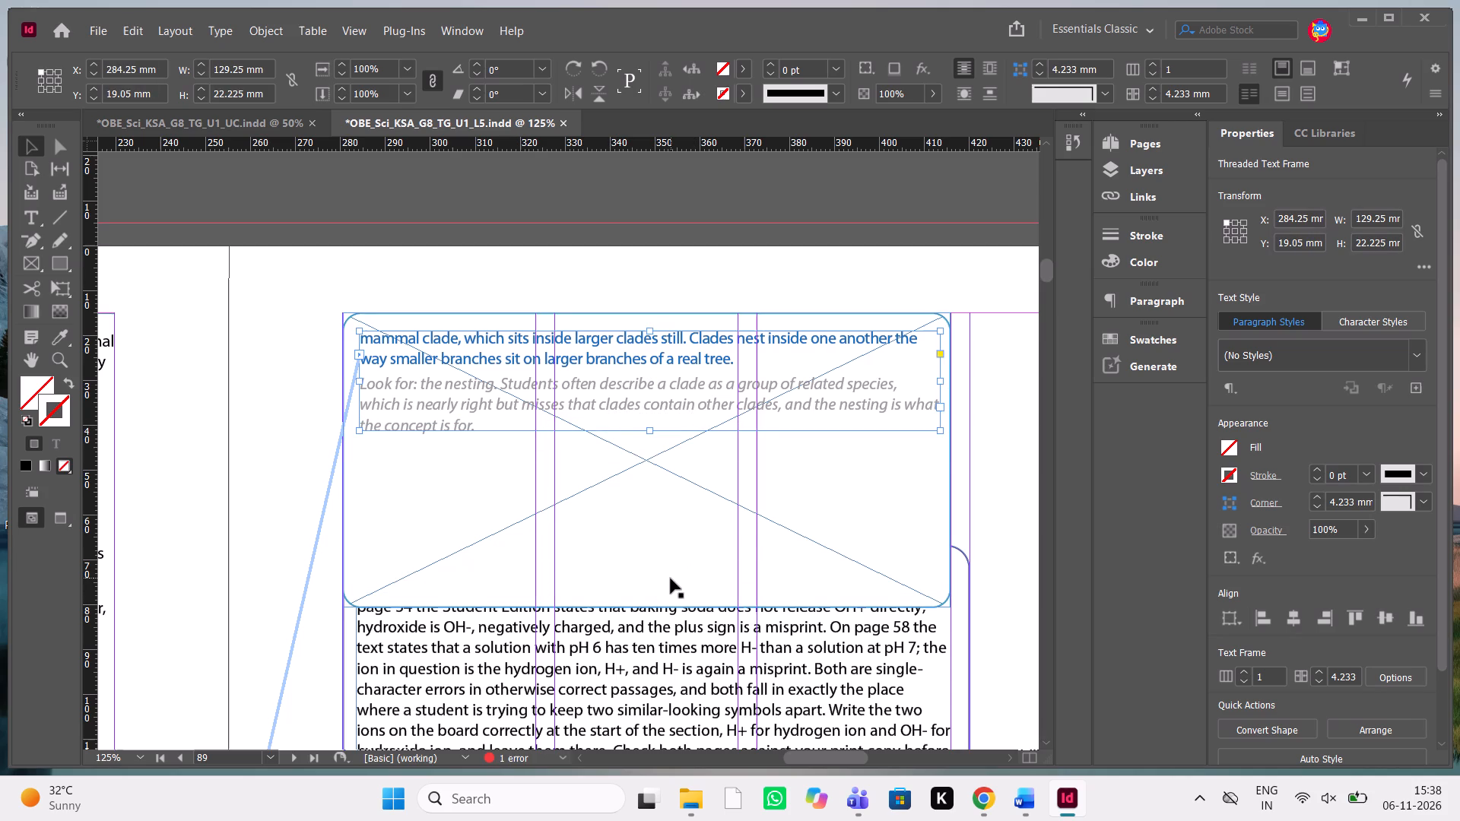
pyautogui.moveTo(651, 607); pyautogui.dragTo(662, 404)
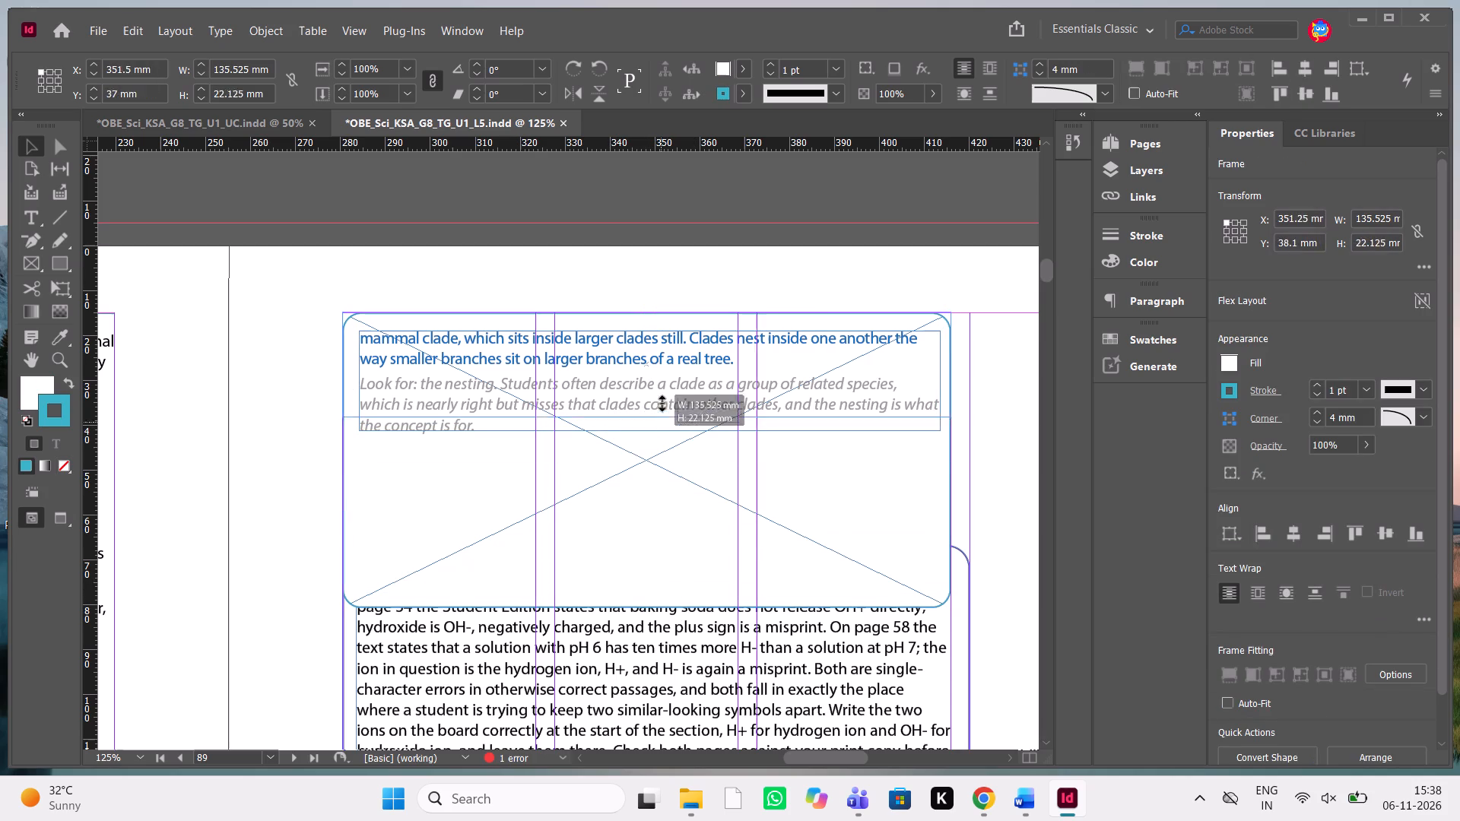
pyautogui.moveTo(662, 404); pyautogui.dragTo(689, 441)
# Nudge the continued answer's text frame up 1.5 mm inside its box, to Y 17.55 mm.
pyautogui.click(644, 378)
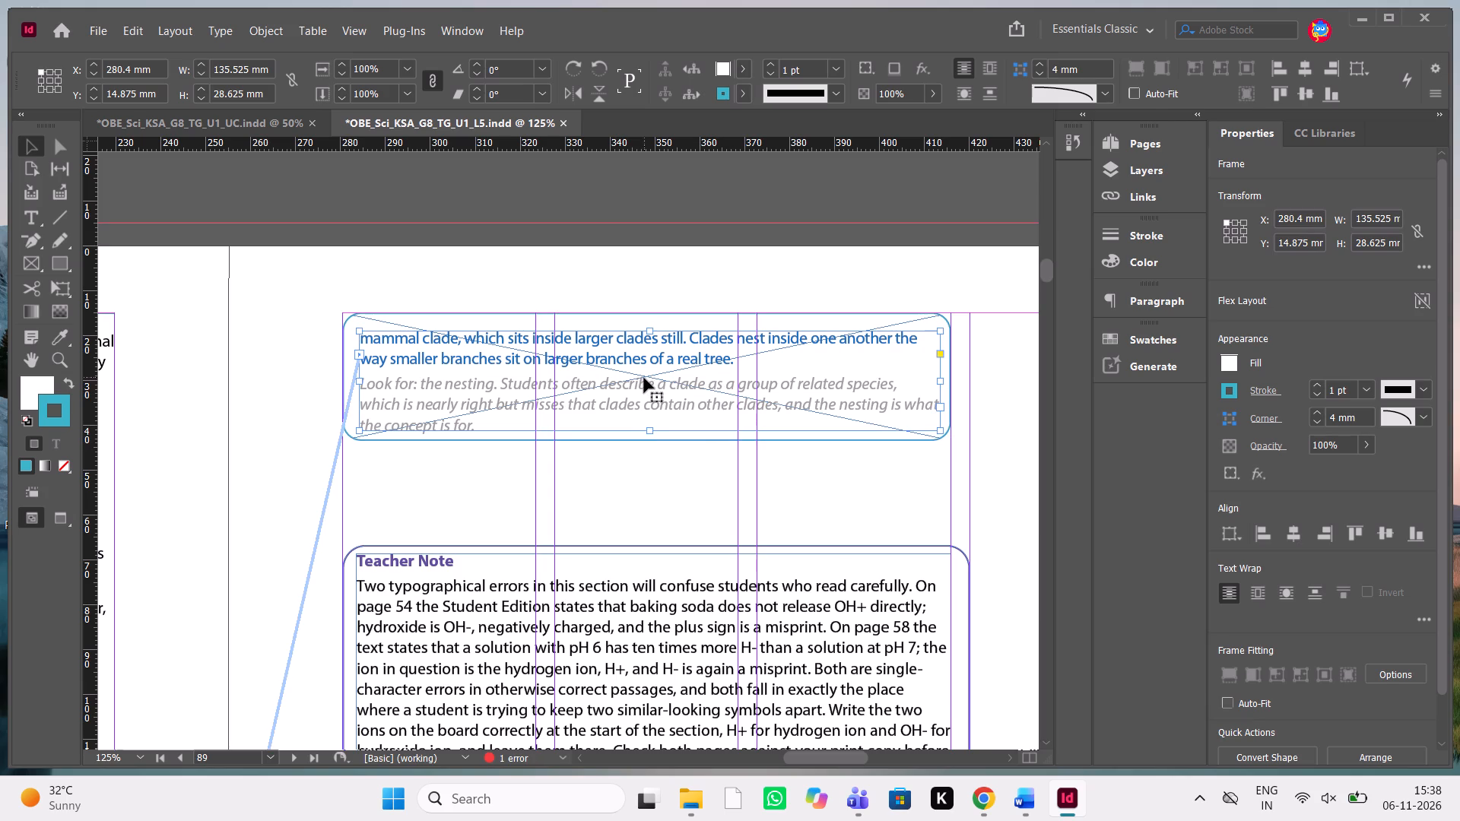
pyautogui.press('Up')
pyautogui.press('Up')
pyautogui.press('Up')
pyautogui.press('Up')
pyautogui.press('Up')
pyautogui.press('Up')
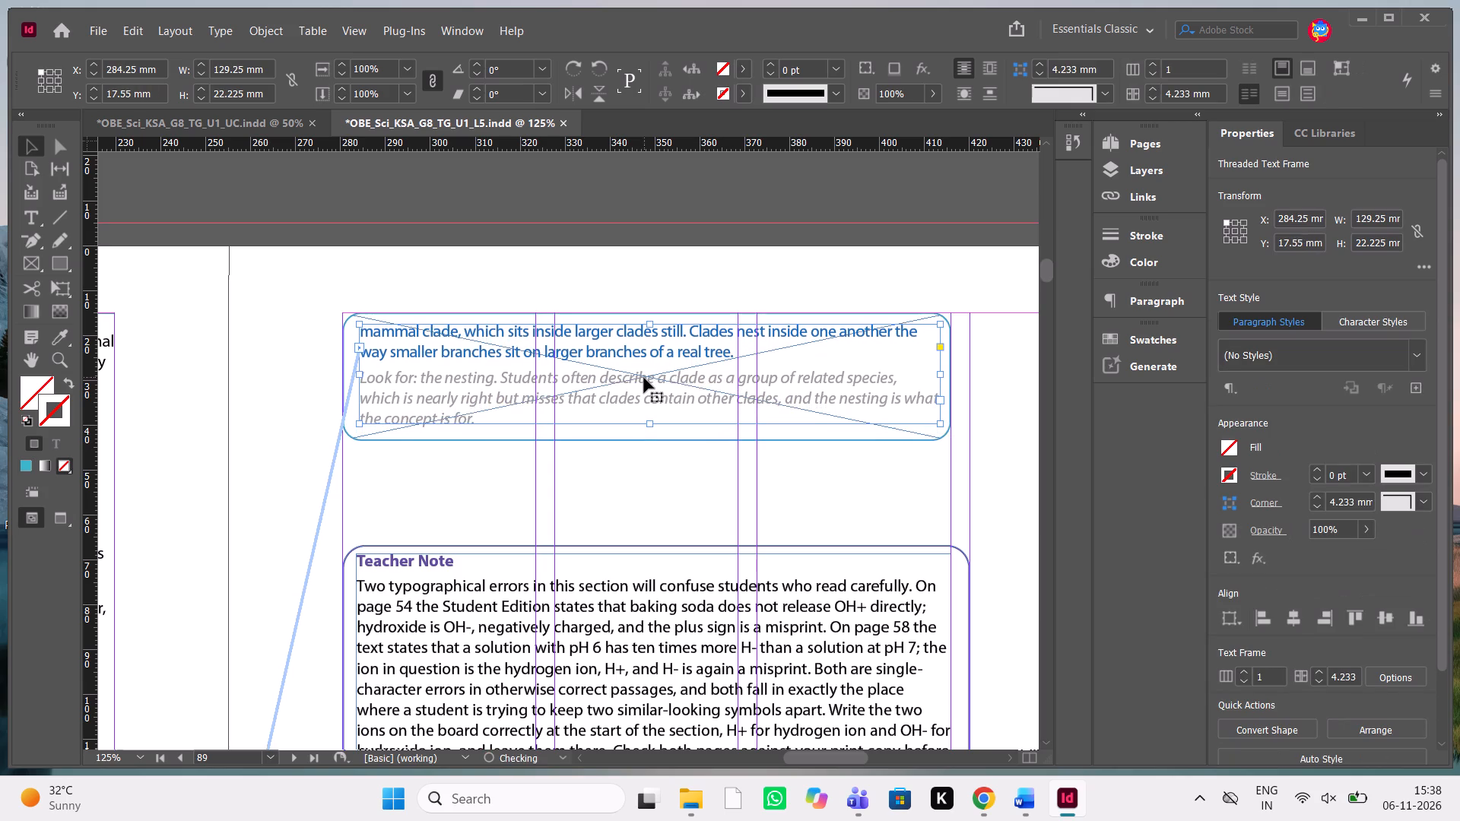
# Nudge the continued answer's text frame on page 89 up to Y 17.3 mm.
pyautogui.press('Up')
pyautogui.press('Up')
pyautogui.press('Down')
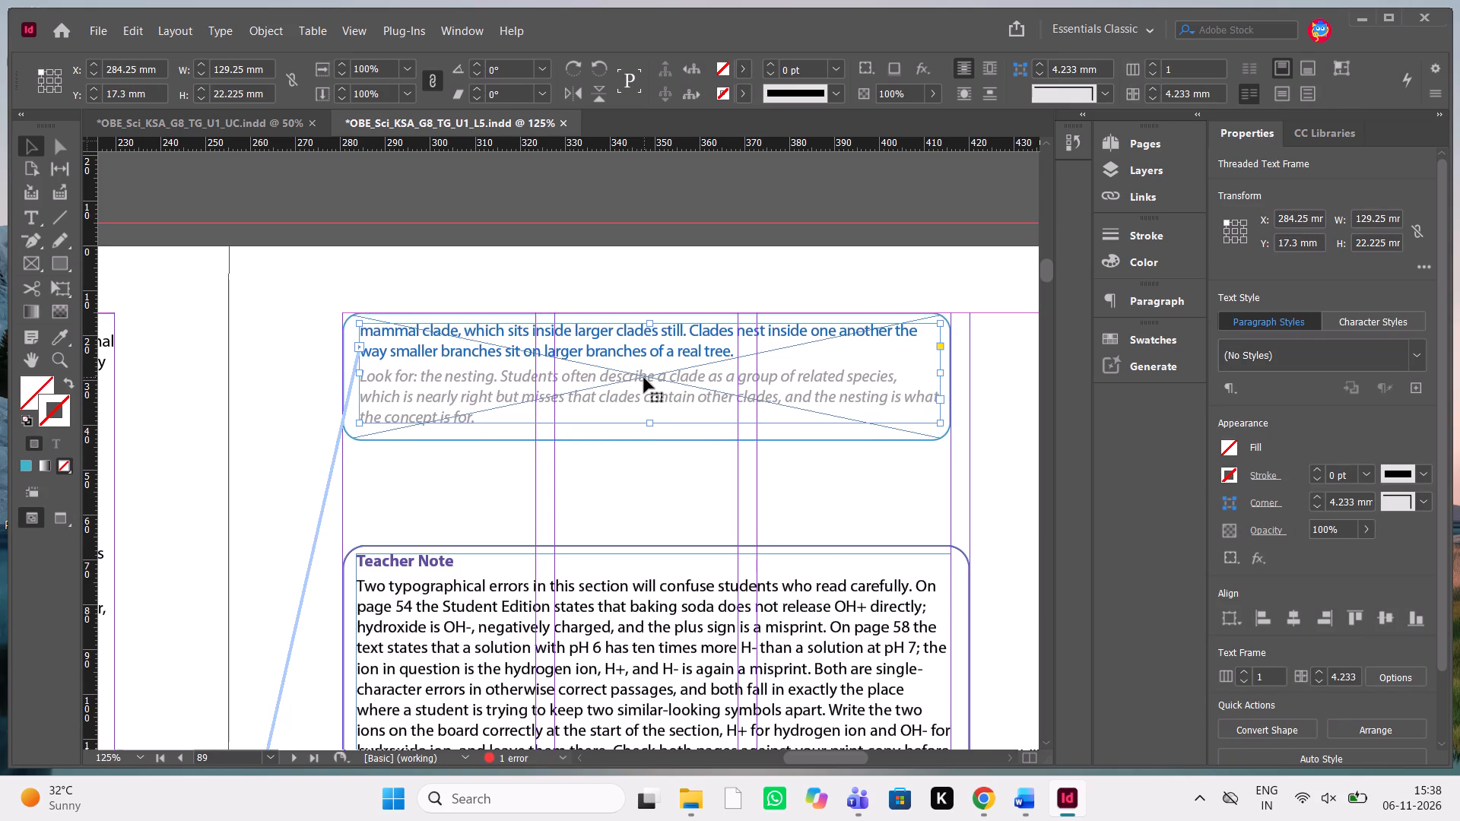
# Shorten the blue outer box around the continued answer to about 26 mm high and preview the page.
pyautogui.click(635, 493)
pyautogui.click(722, 434)
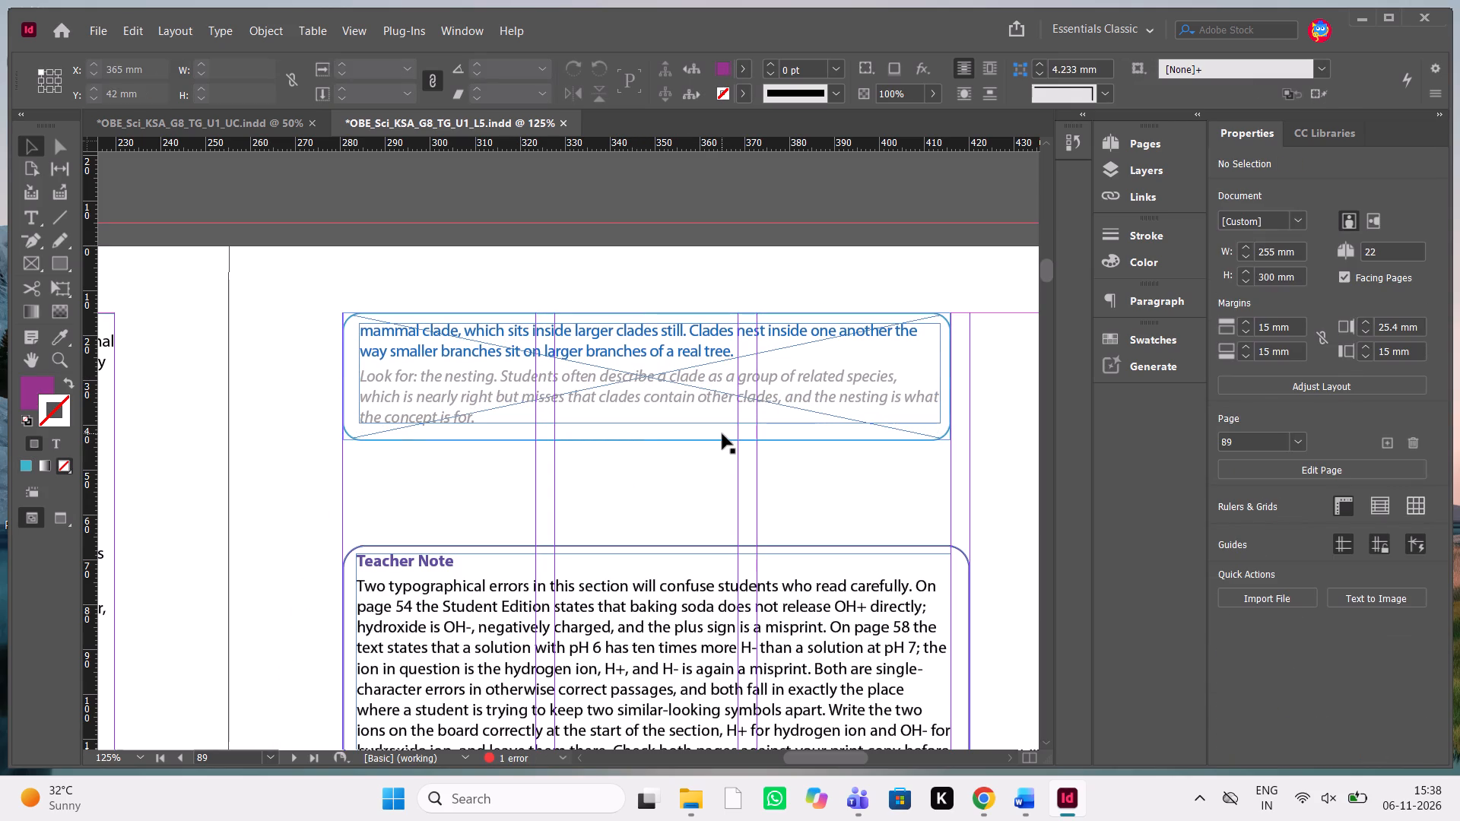
pyautogui.click(647, 439)
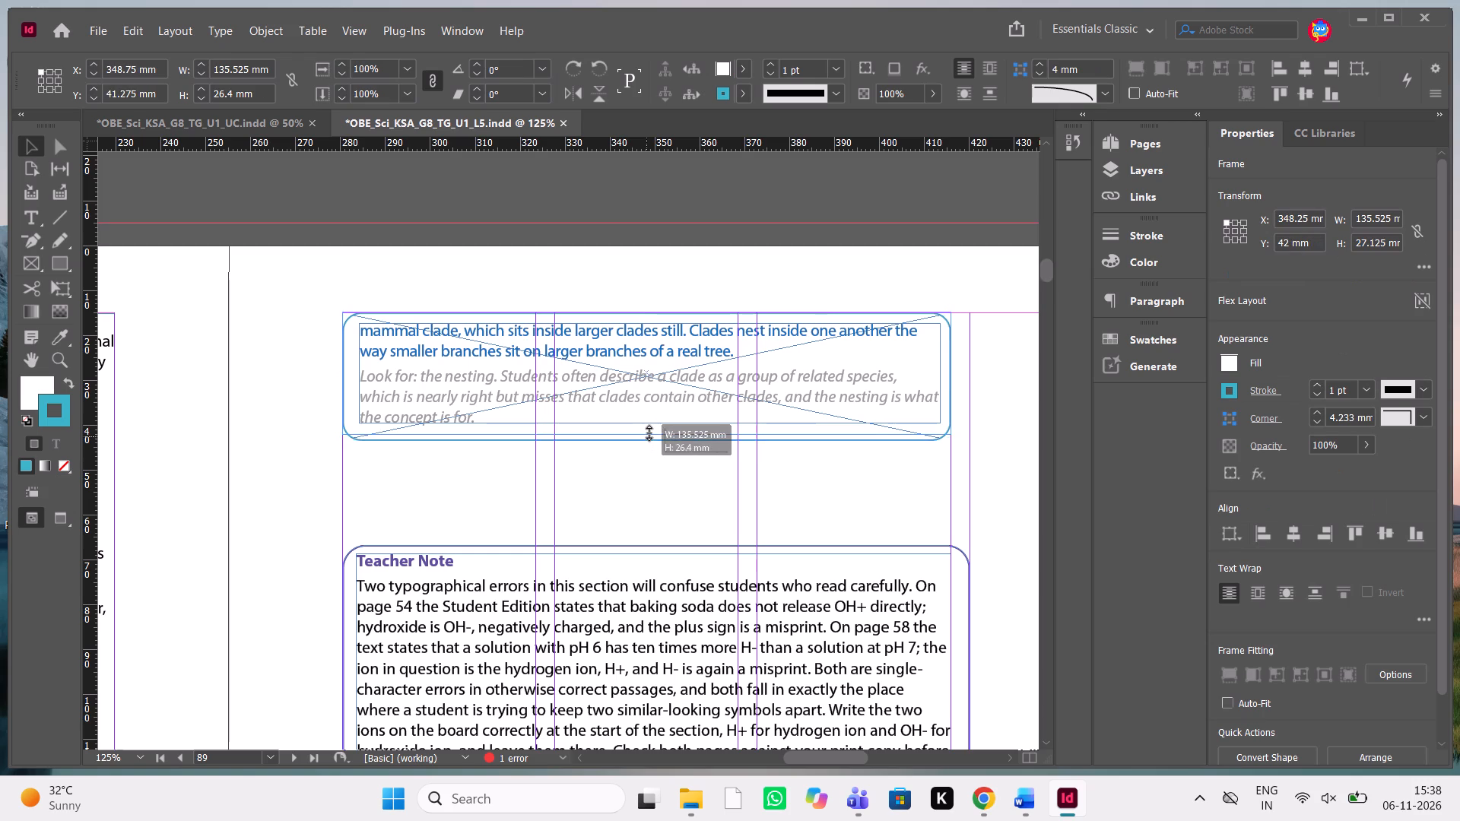
pyautogui.click(605, 476)
pyautogui.press('w')
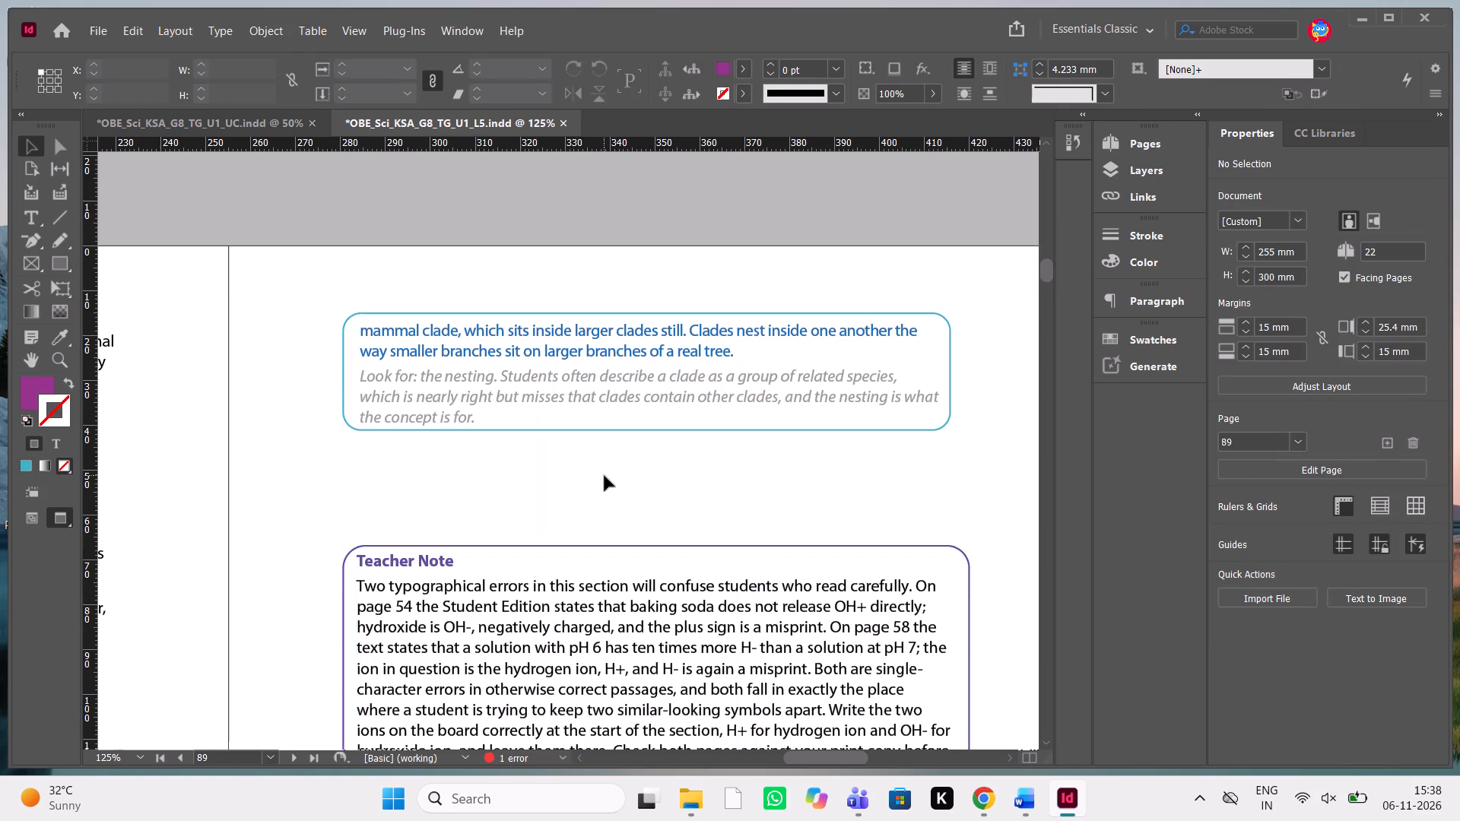
# Nudge the continued answer's text frame up another 0.5 mm inside its box.
pyautogui.click(541, 392)
pyautogui.press('Up')
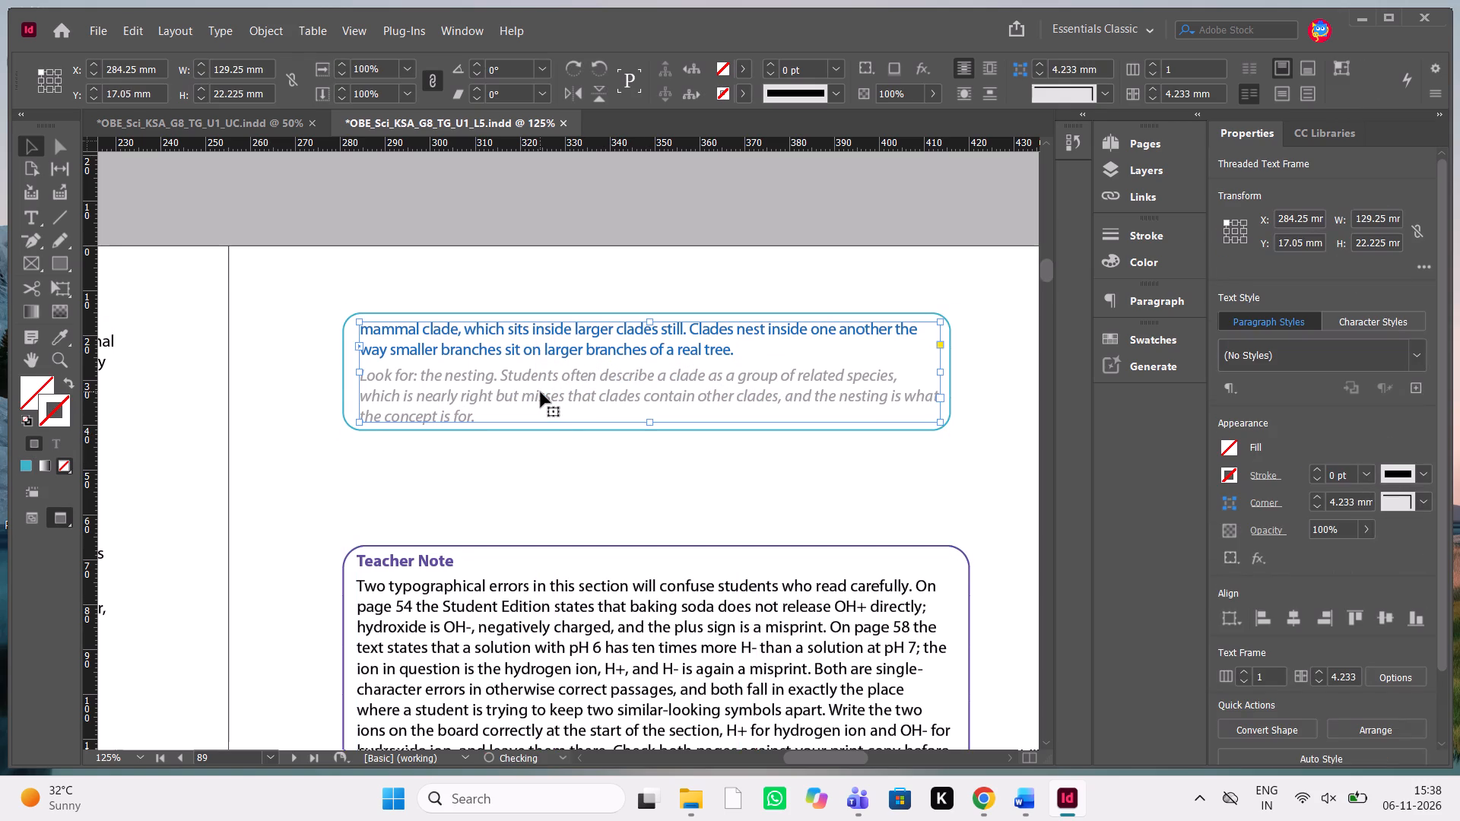
pyautogui.press('Up')
pyautogui.click(436, 494)
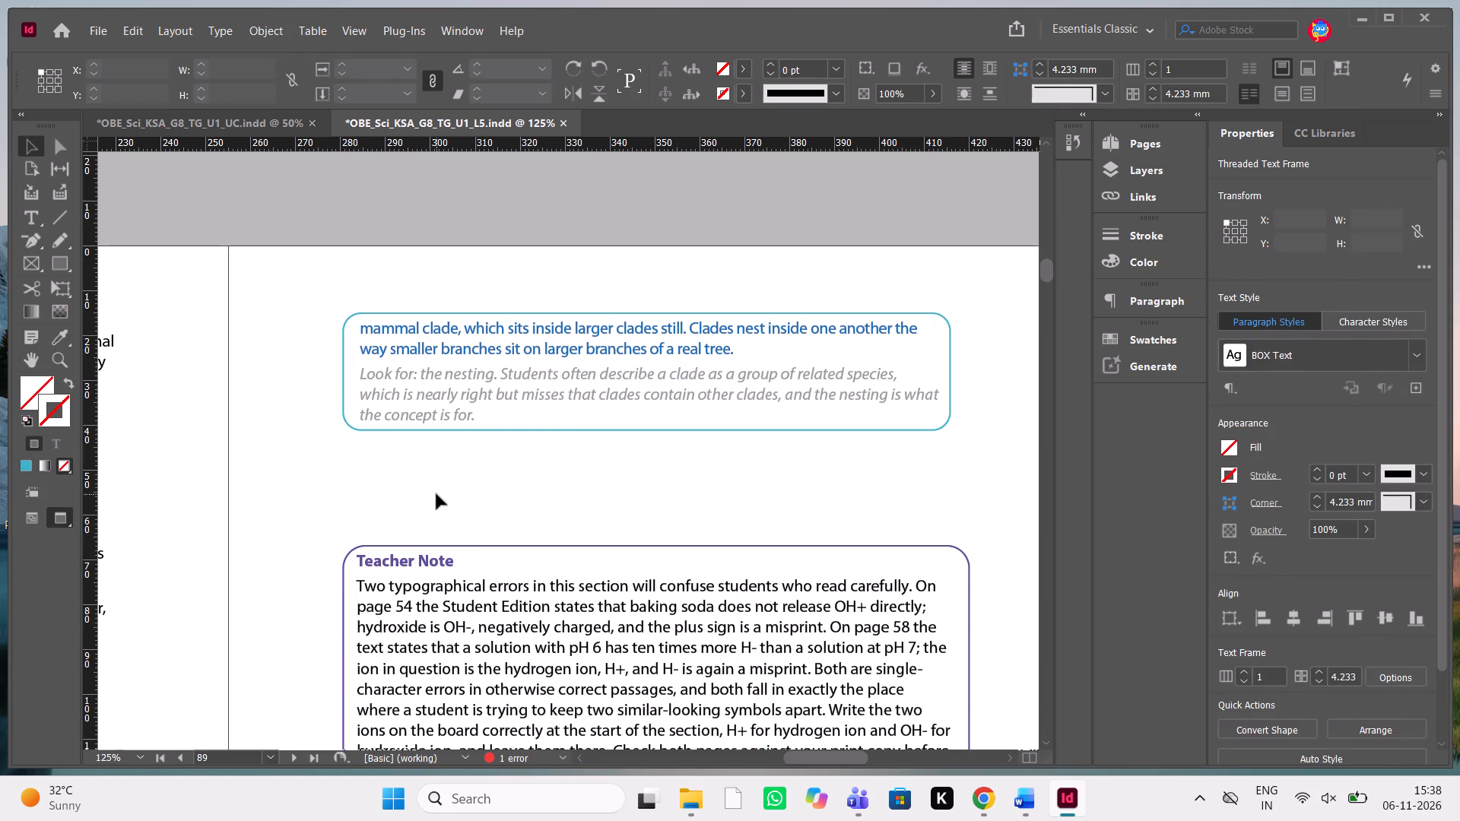
pyautogui.press('w')
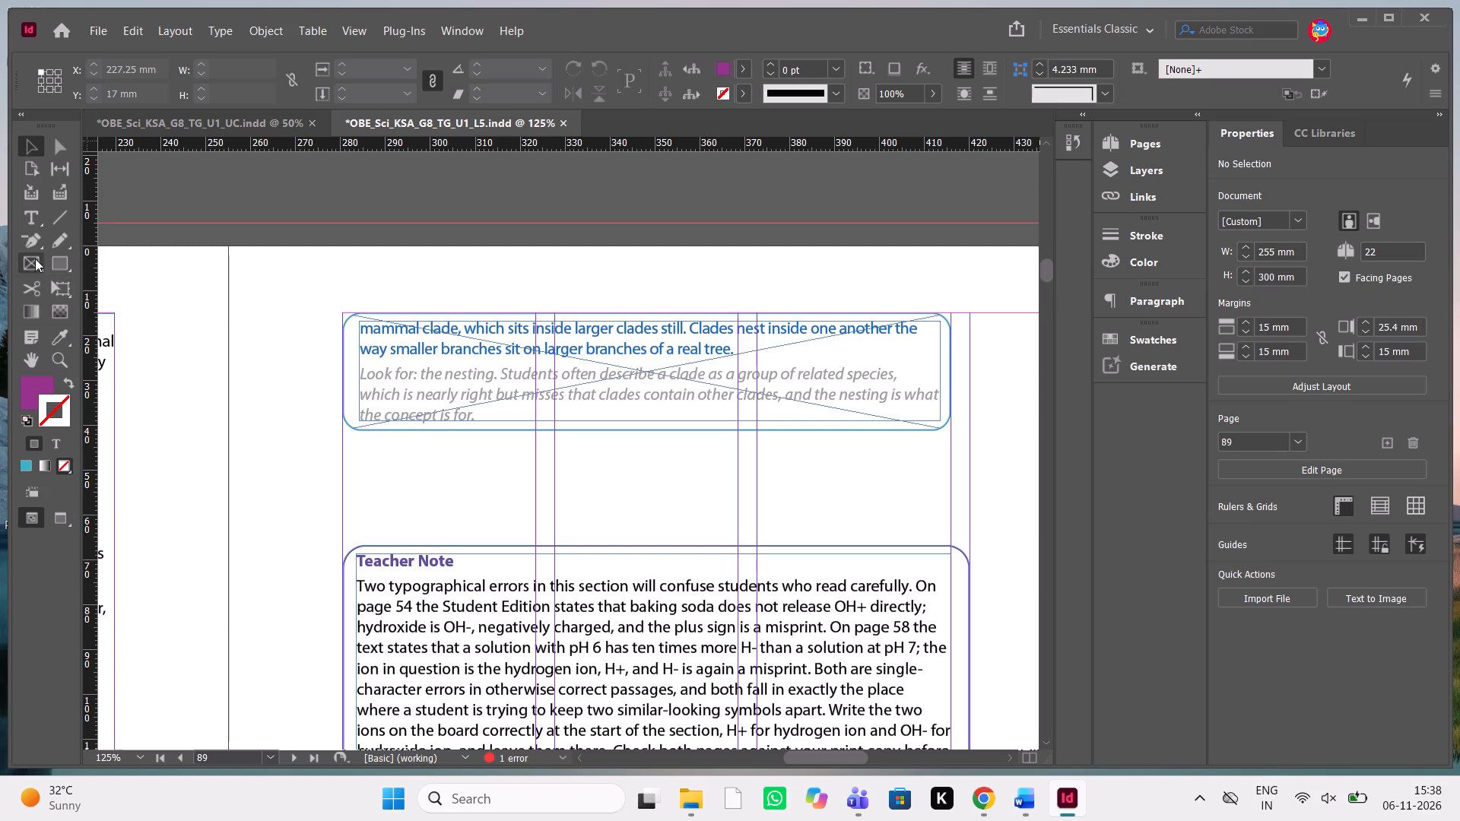
# Draw a spacer frame about 16 mm wide directly below the blue box on page 89 and set its height to 5 mm.
pyautogui.click(34, 258)
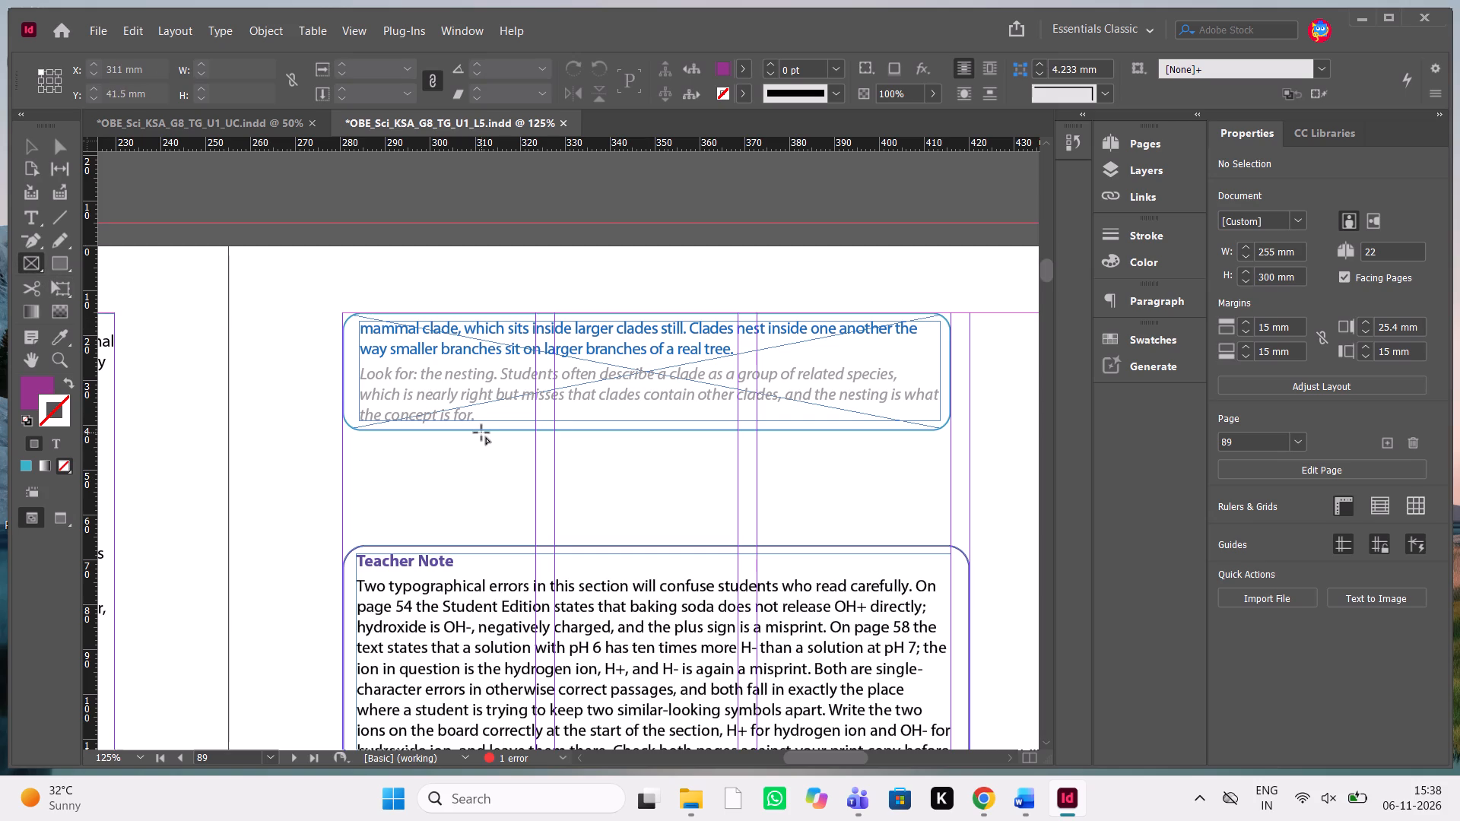
pyautogui.moveTo(481, 433); pyautogui.dragTo(549, 478)
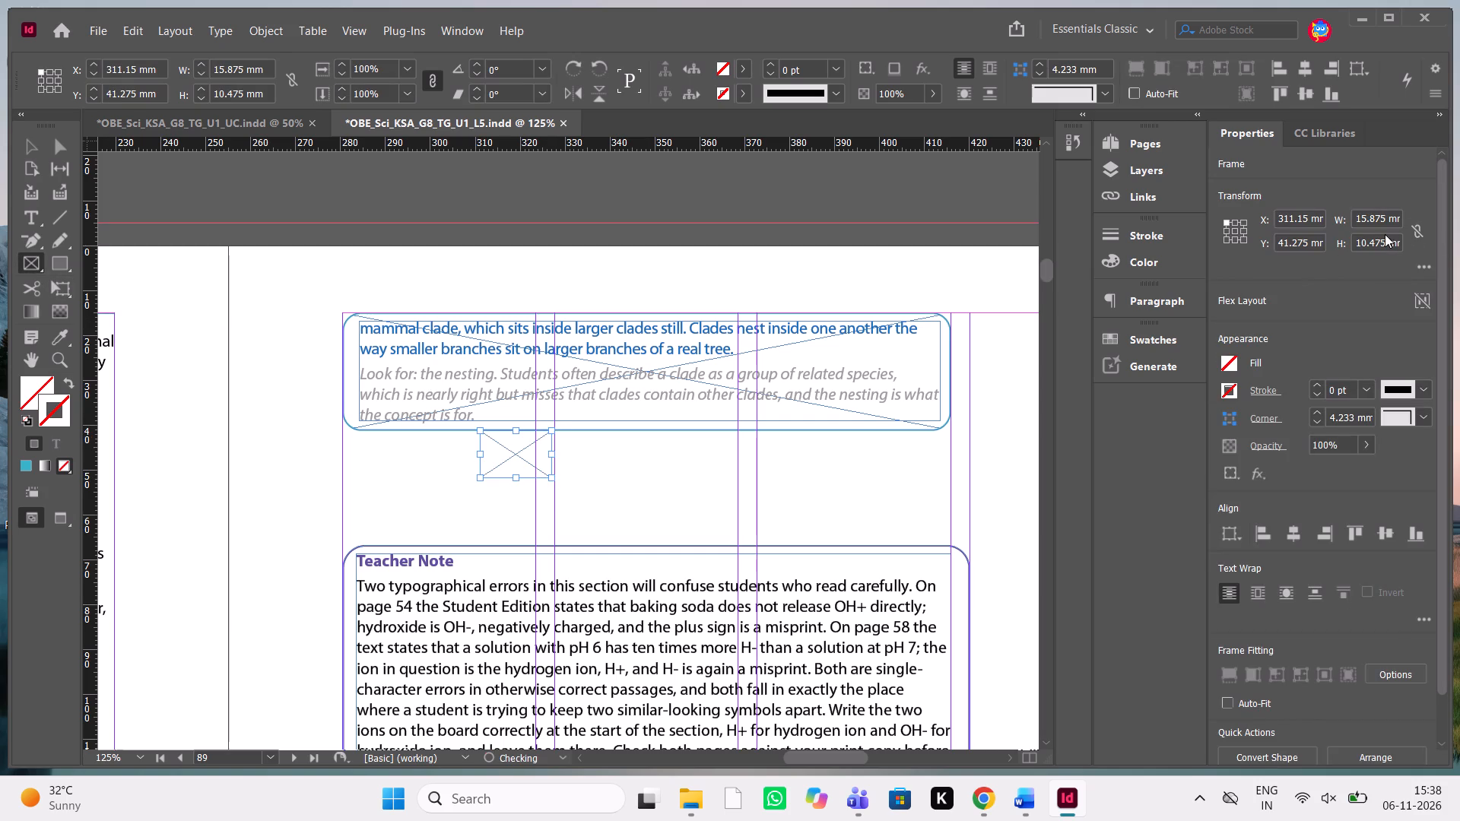
pyautogui.moveTo(1386, 242); pyautogui.dragTo(1211, 261)
pyautogui.press('BackSpace')
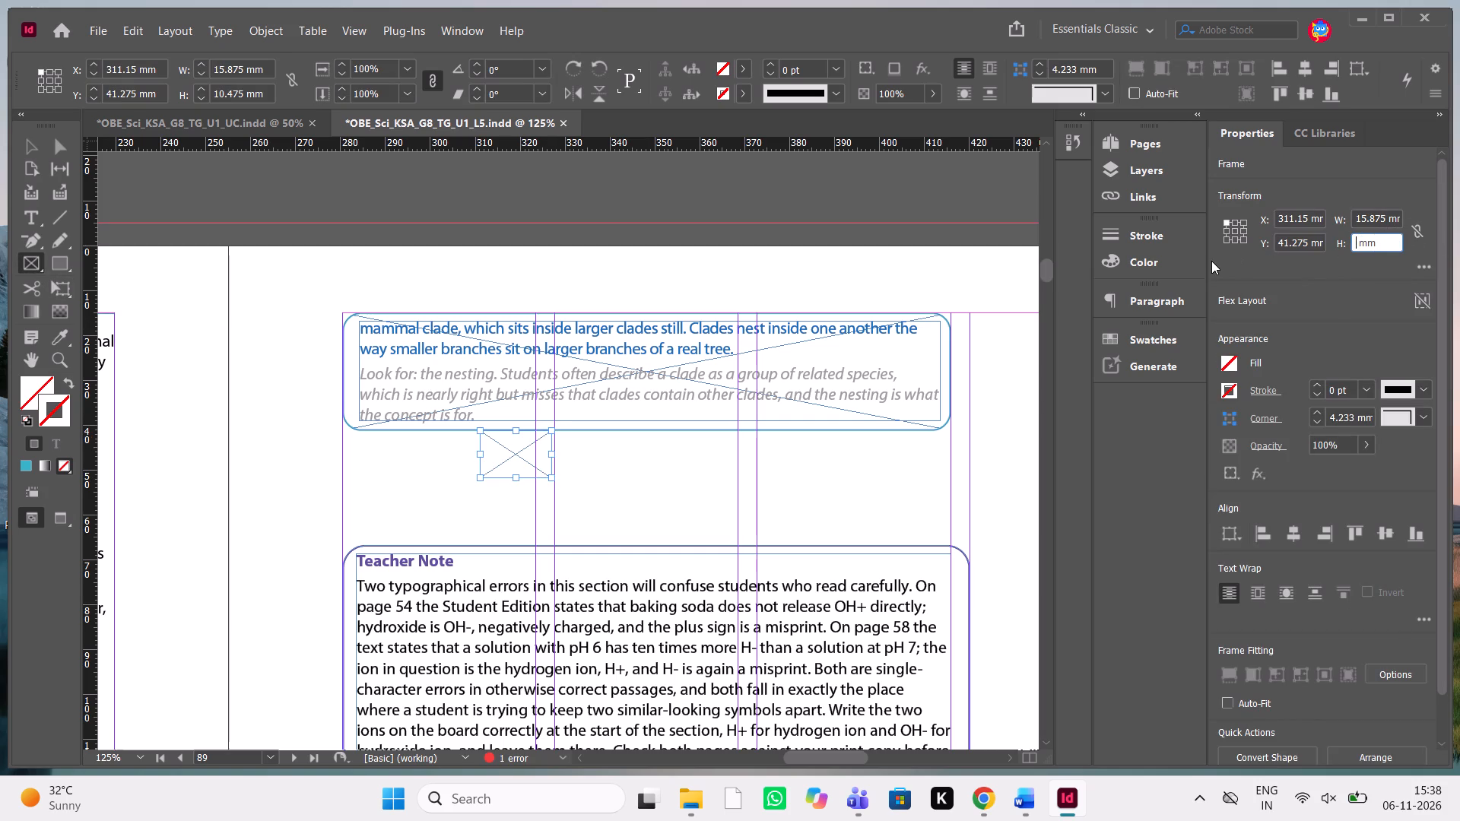
pyautogui.press('5')
pyautogui.press('Return')
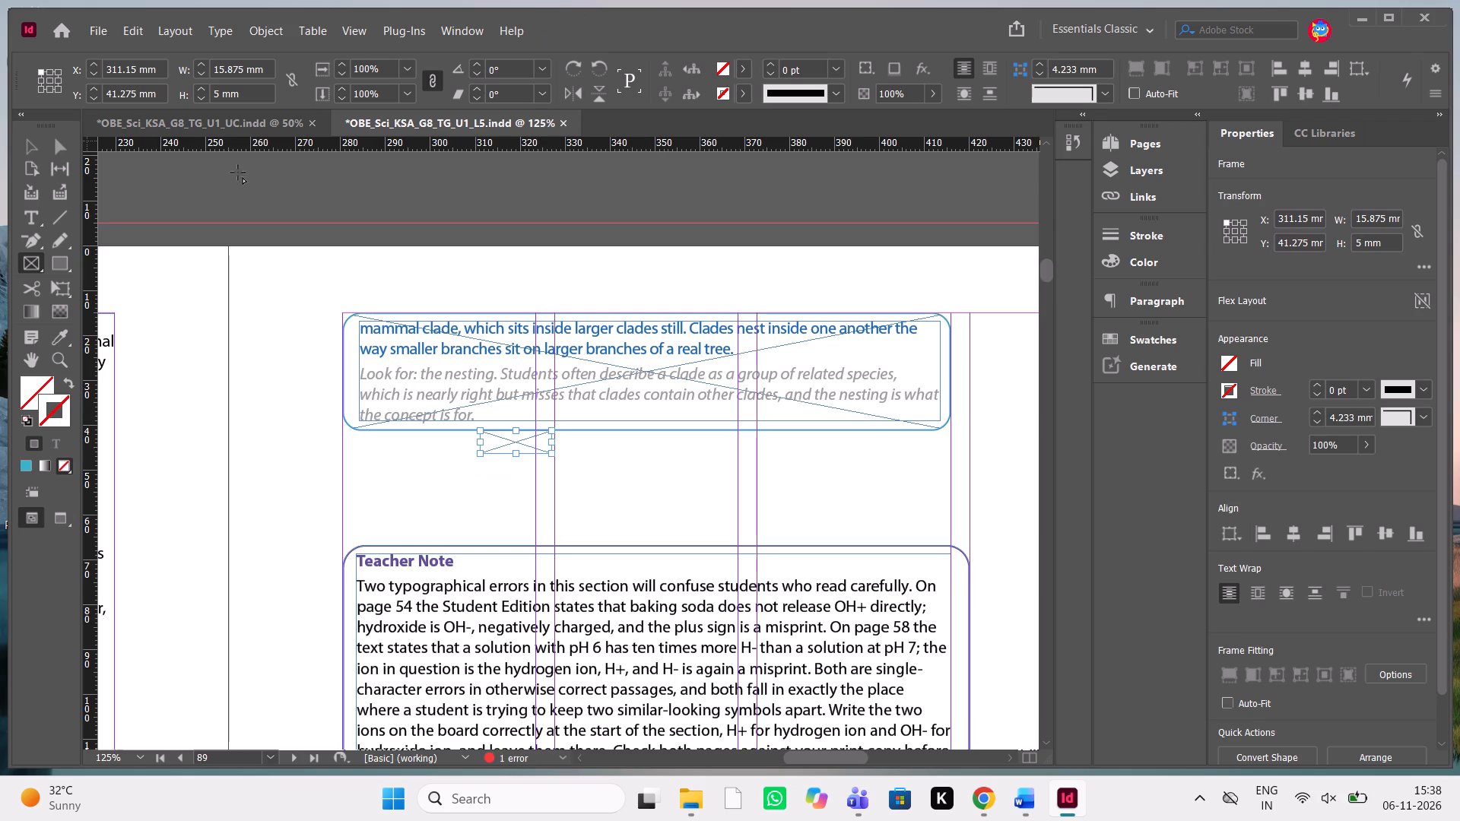
pyautogui.click(33, 146)
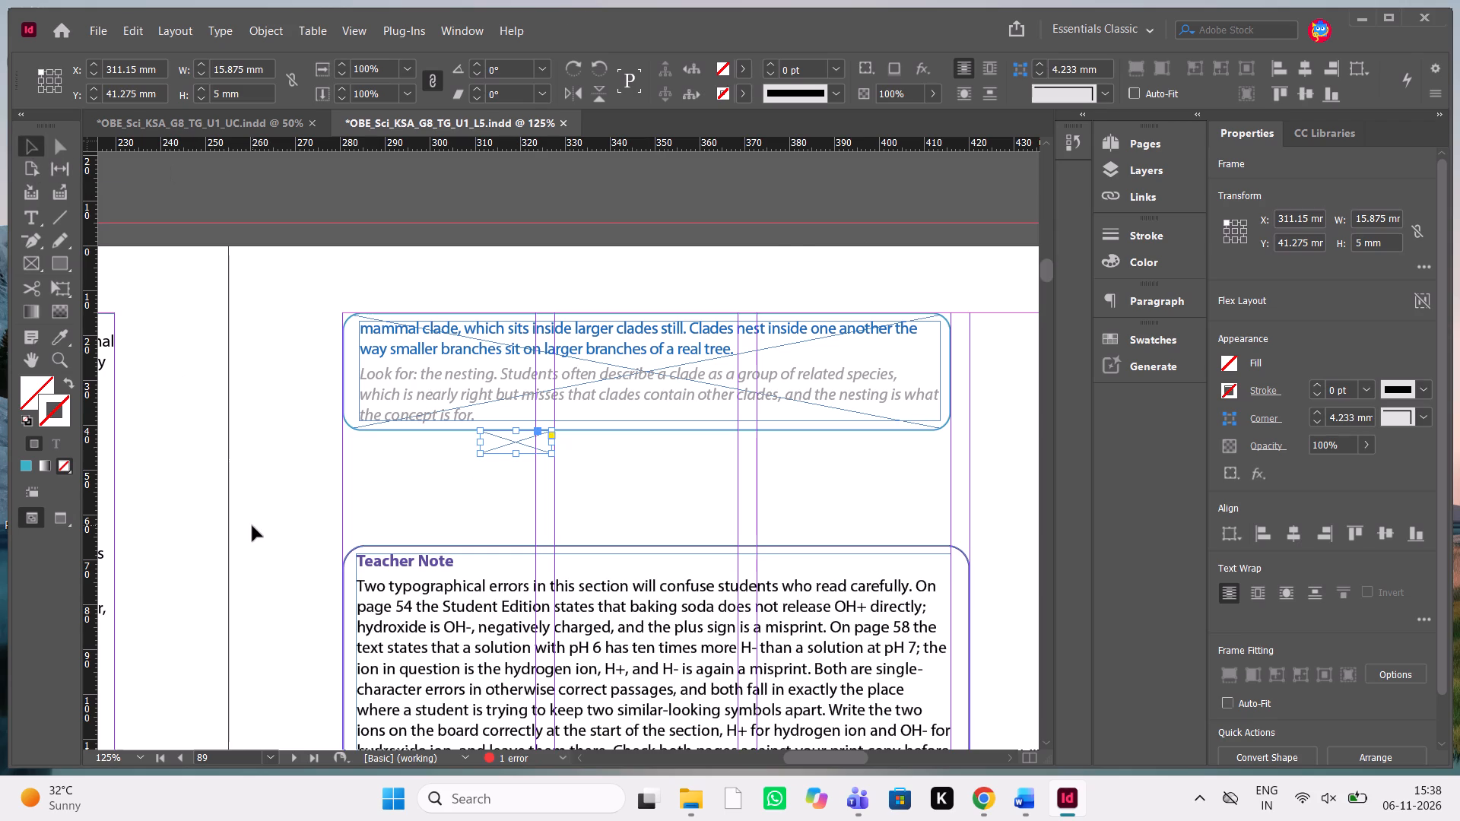
# Switch to the Word manuscript, check what follows Progress Check 1, and return to the layout.
pyautogui.moveTo(255, 526); pyautogui.dragTo(406, 620)
pyautogui.hotkey('alt', 'Tab')
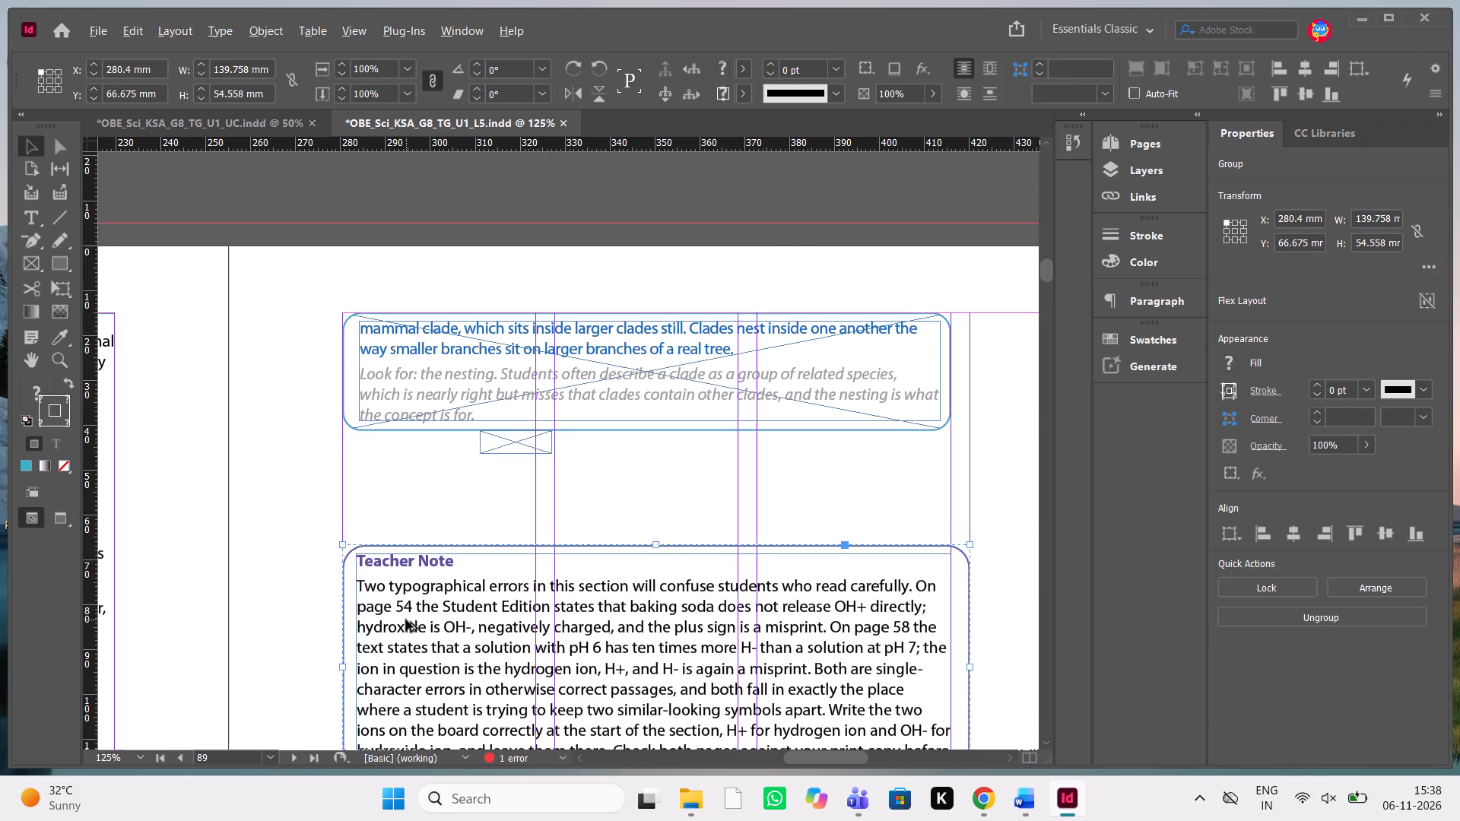
pyautogui.scroll(-3, 1065, 465)
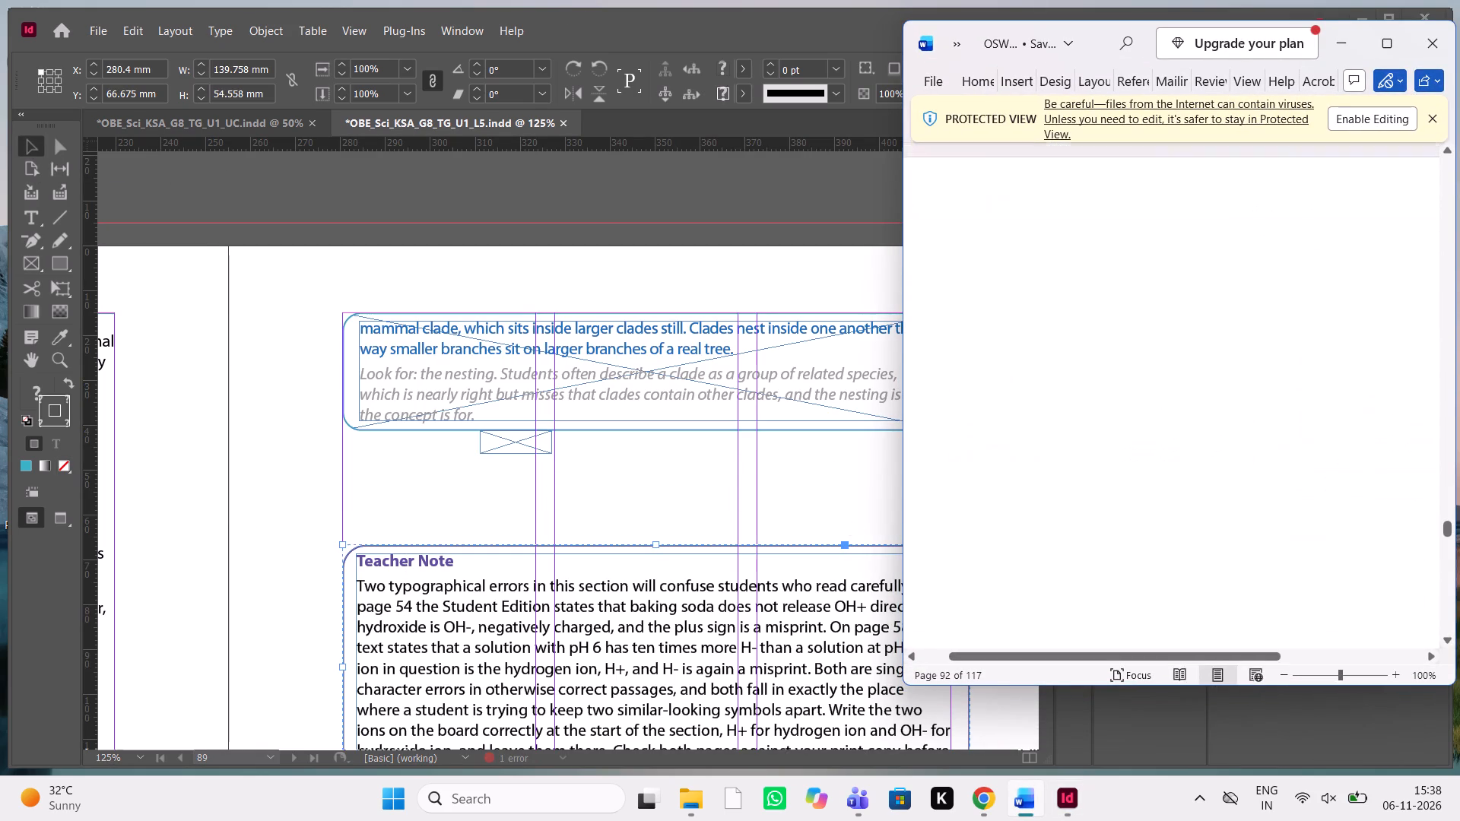
pyautogui.scroll(-2, 1065, 465)
pyautogui.scroll(1, 1065, 465)
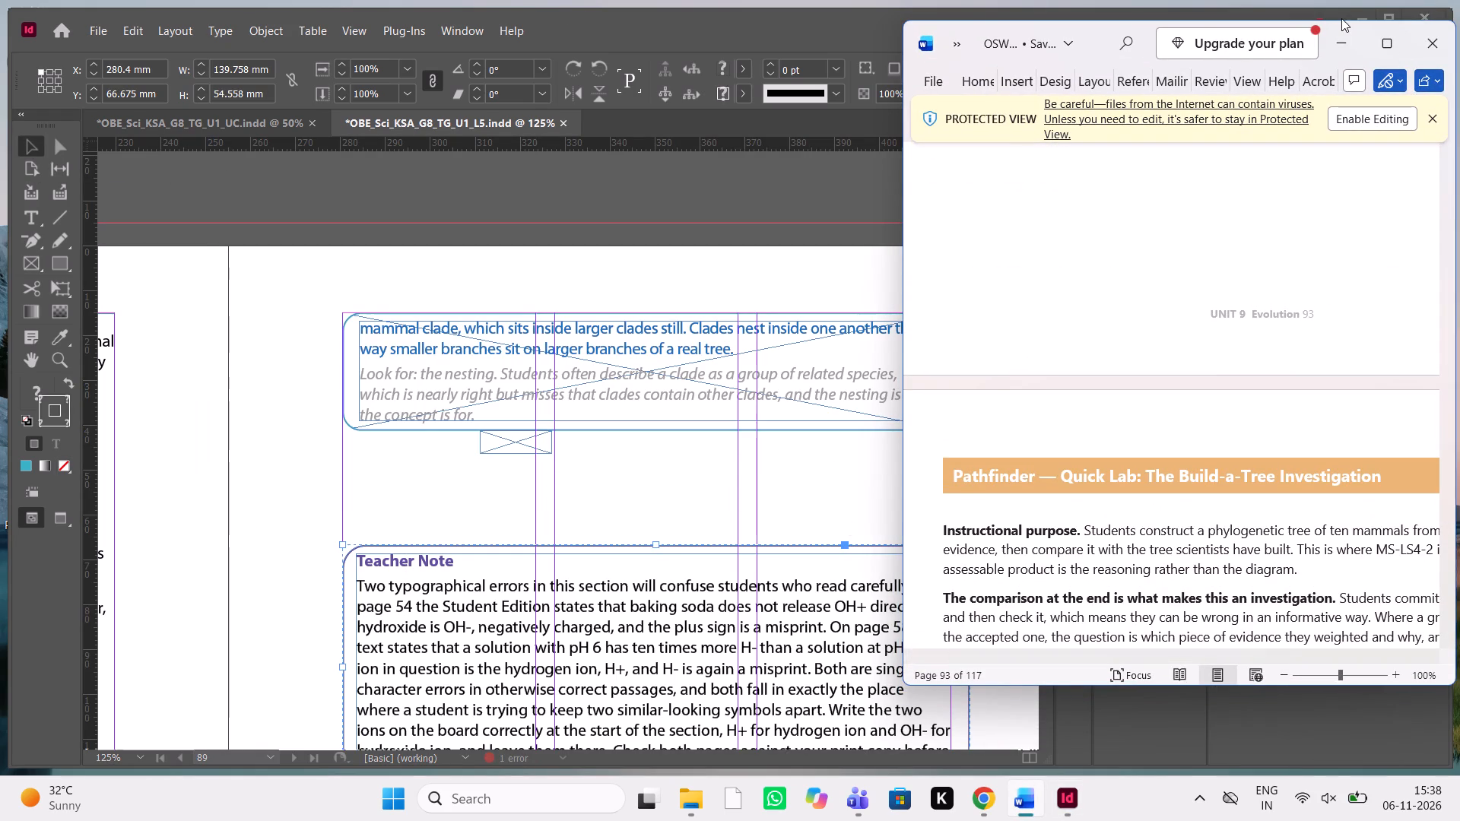
pyautogui.click(1339, 44)
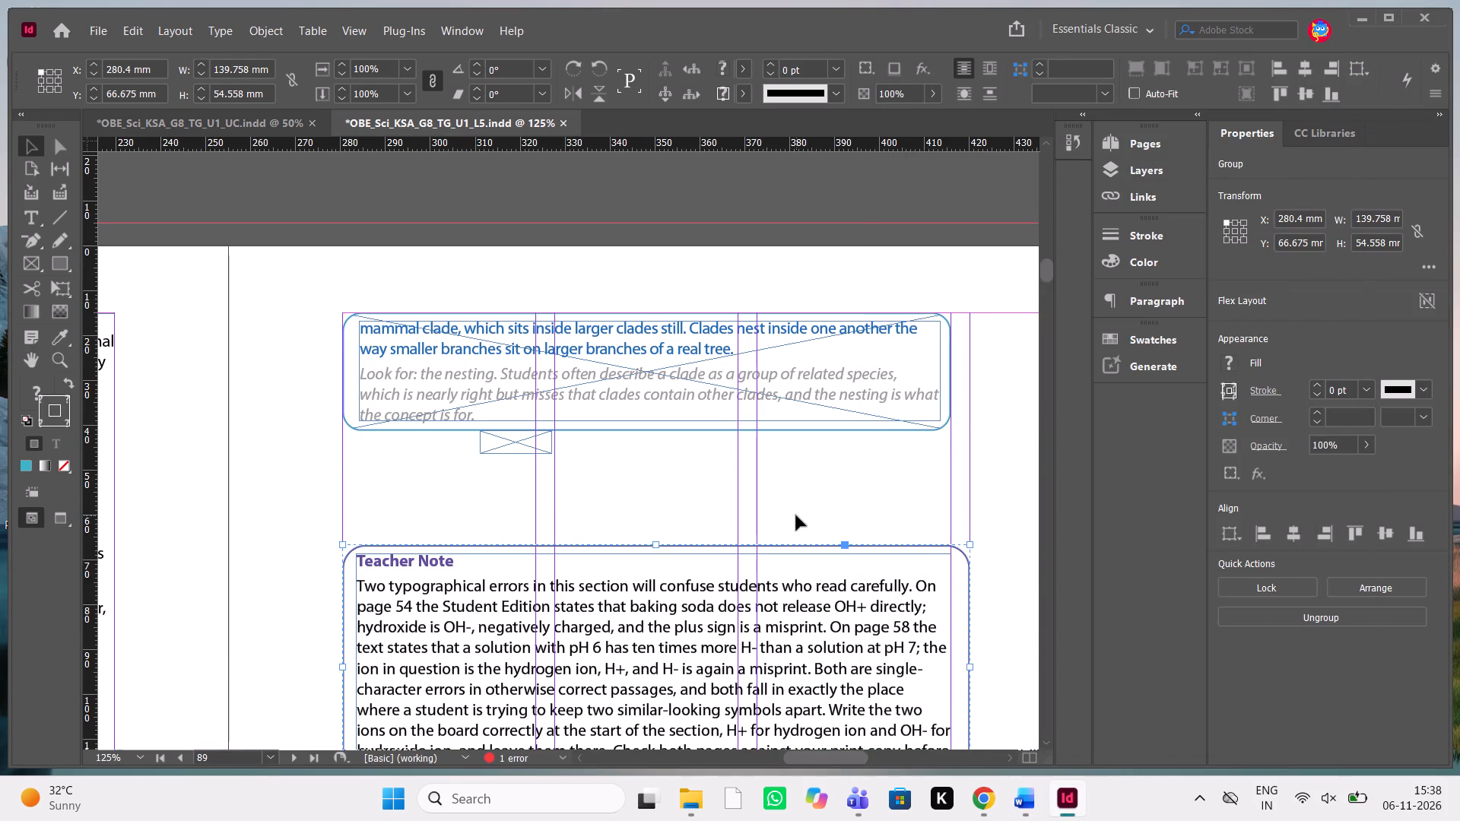
# Look through the layout pages around the page 88–89 spread for remaining old content and reusable elements.
pyautogui.scroll(-1, 796, 515)
pyautogui.scroll(1, 509, 501)
pyautogui.click(234, 365)
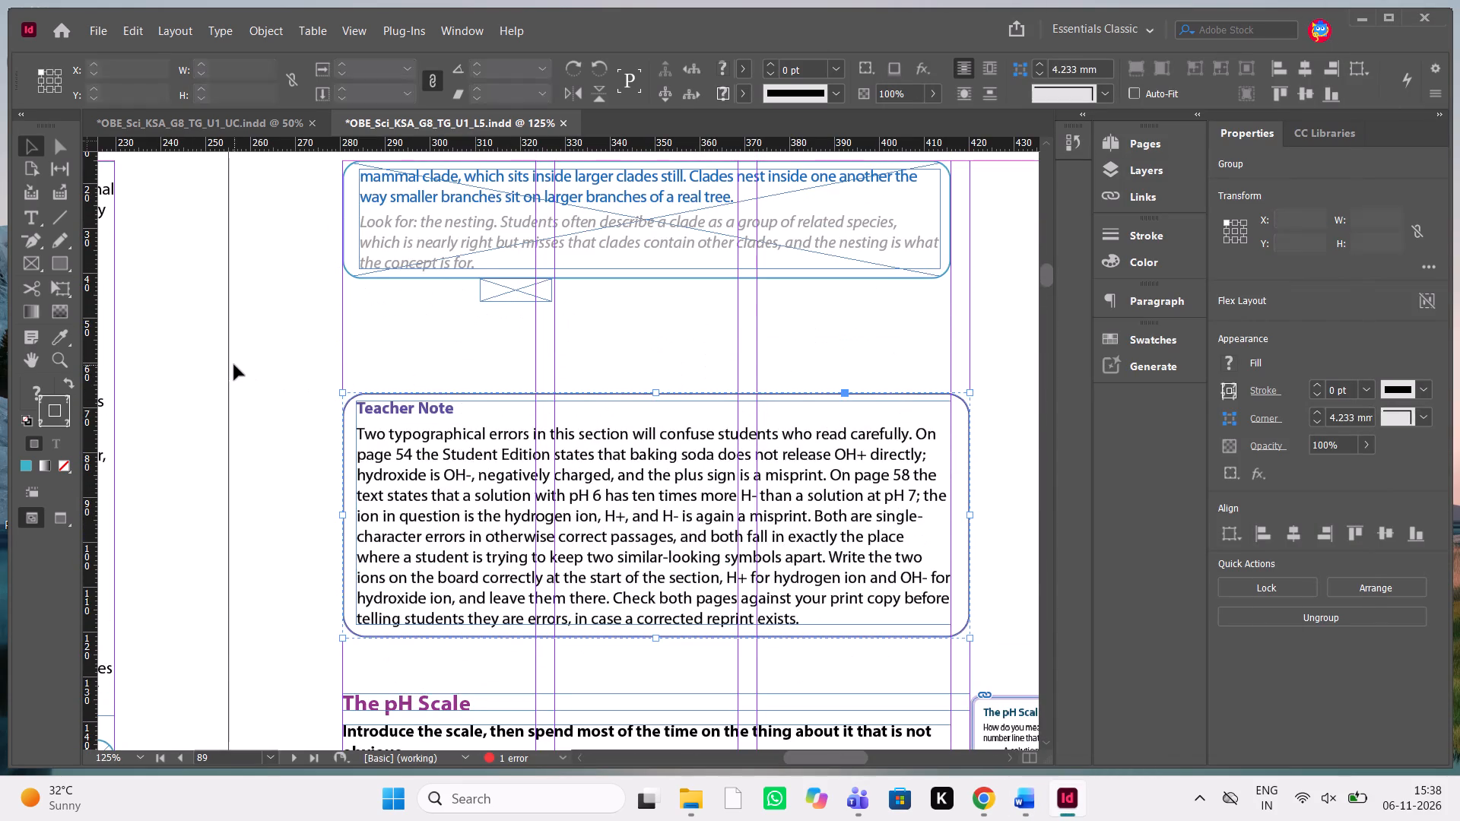
pyautogui.scroll(-6, 722, 521)
pyautogui.scroll(1, 722, 521)
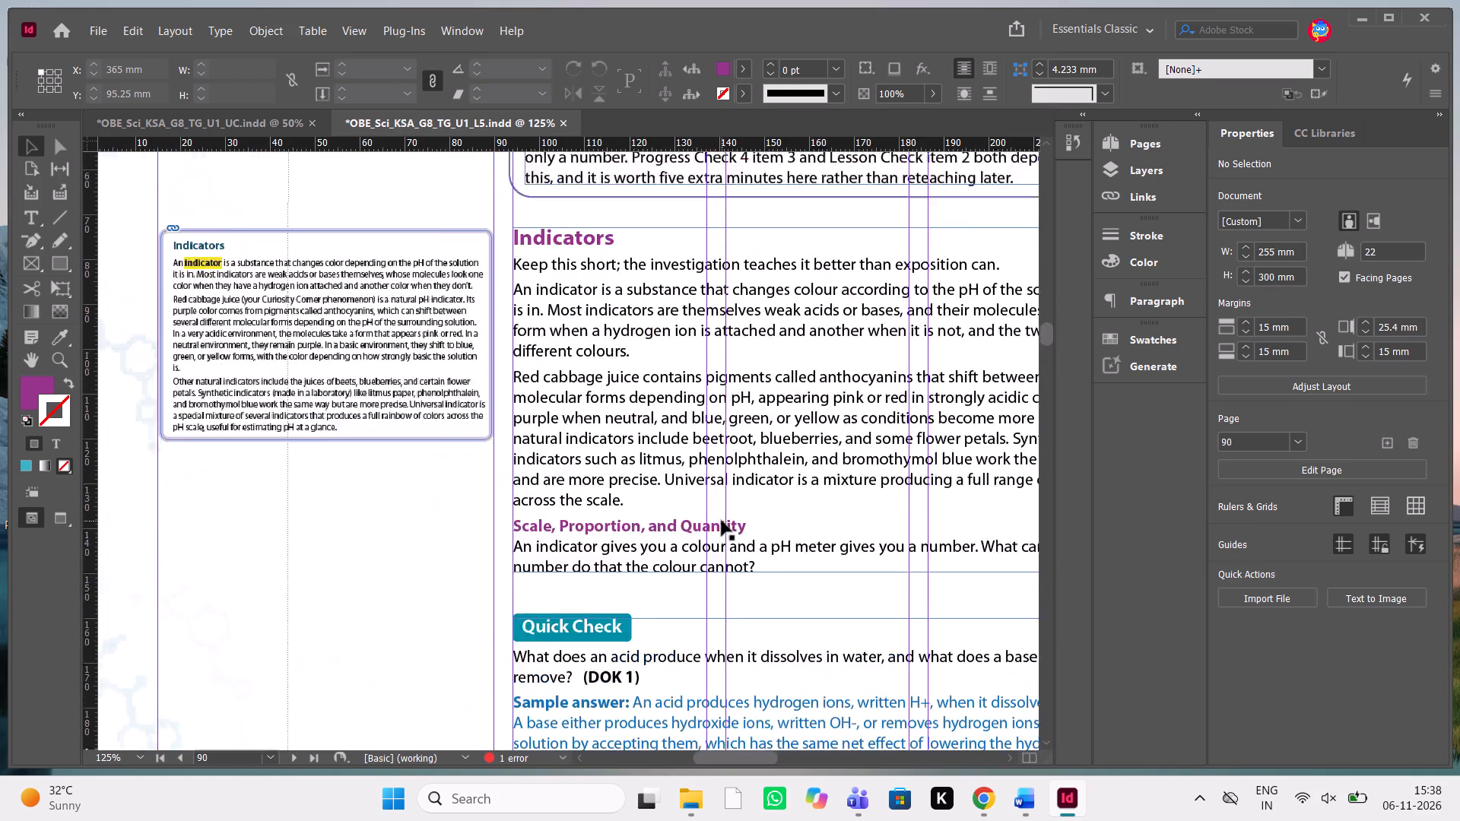
pyautogui.scroll(1, 722, 521)
pyautogui.scroll(-7, 722, 521)
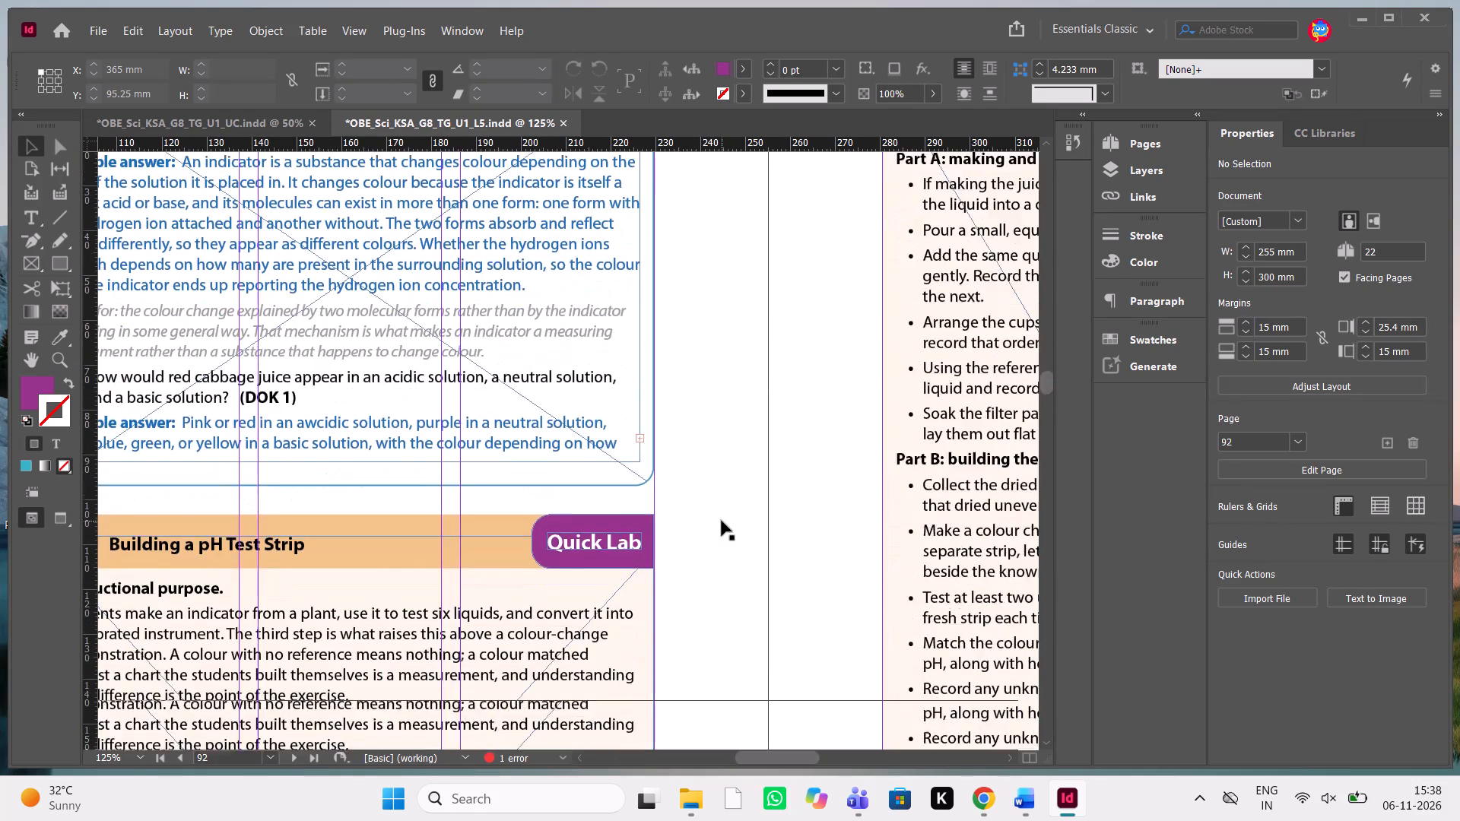
pyautogui.scroll(-1, 722, 521)
pyautogui.scroll(9, 722, 521)
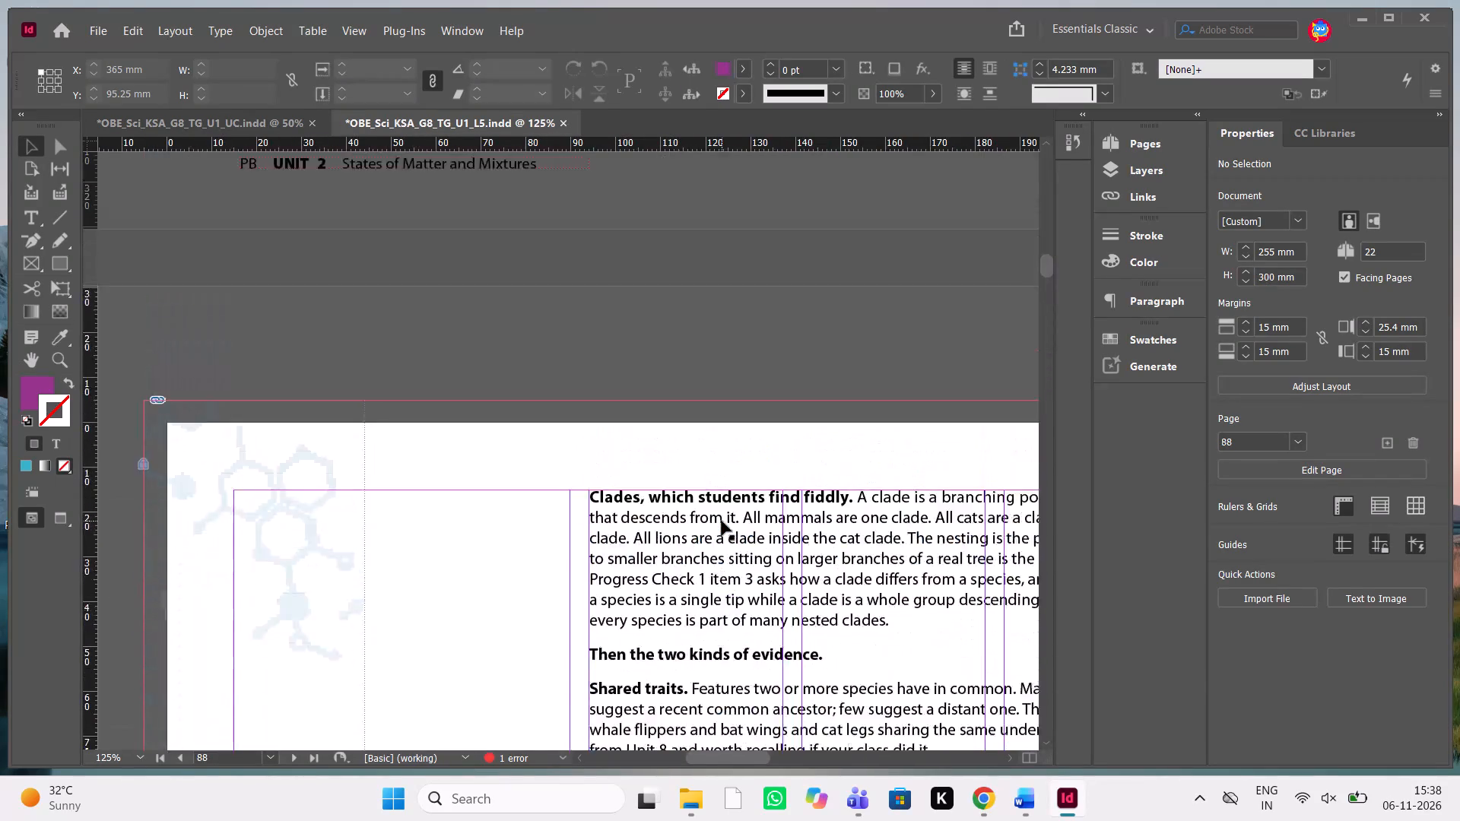
pyautogui.scroll(7, 722, 521)
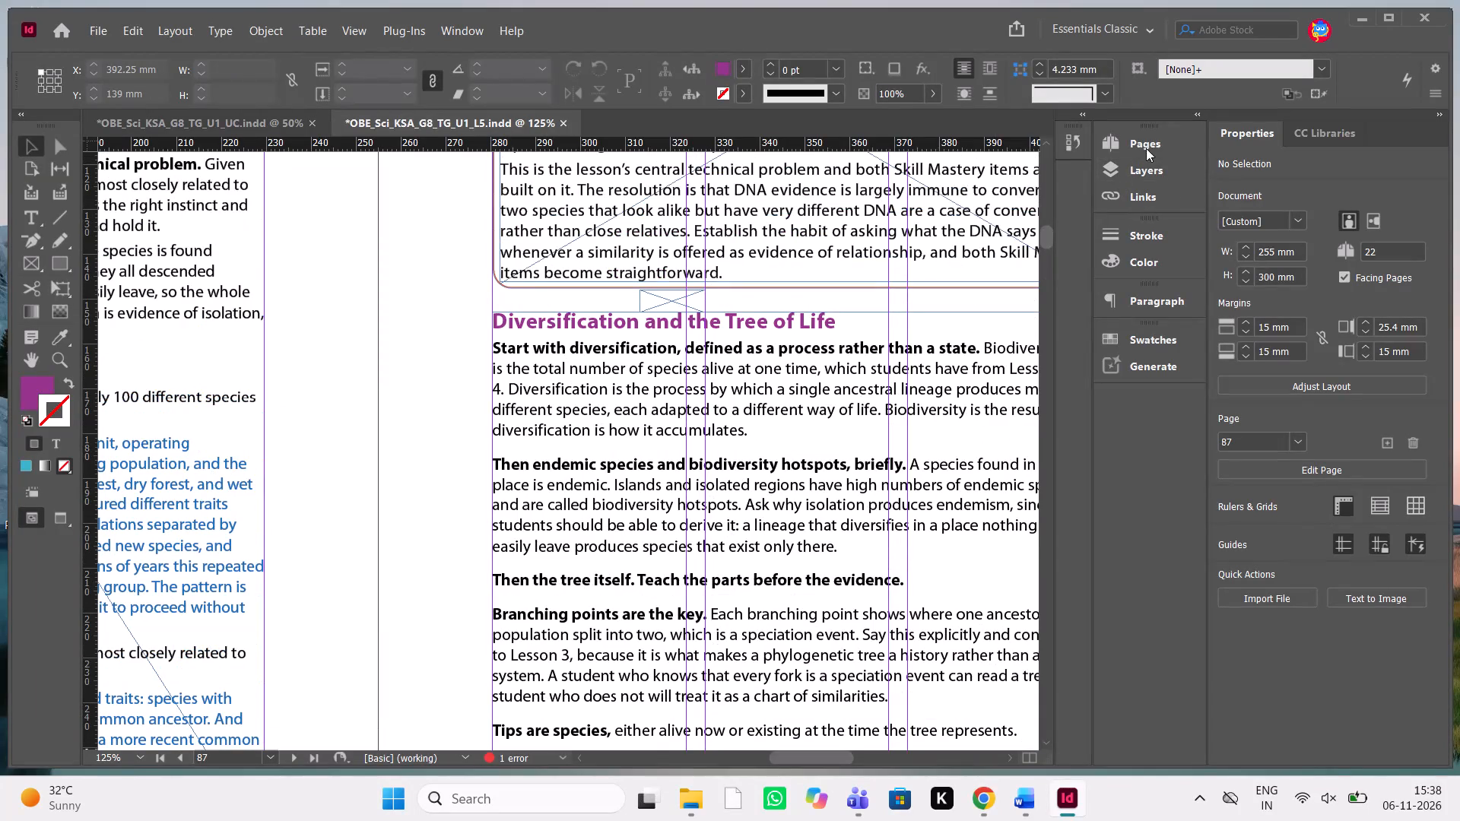
# Delete the old Teacher Note box, The pH Scale text and its sidebar image from page 89.
pyautogui.click(1150, 147)
pyautogui.scroll(4, 664, 467)
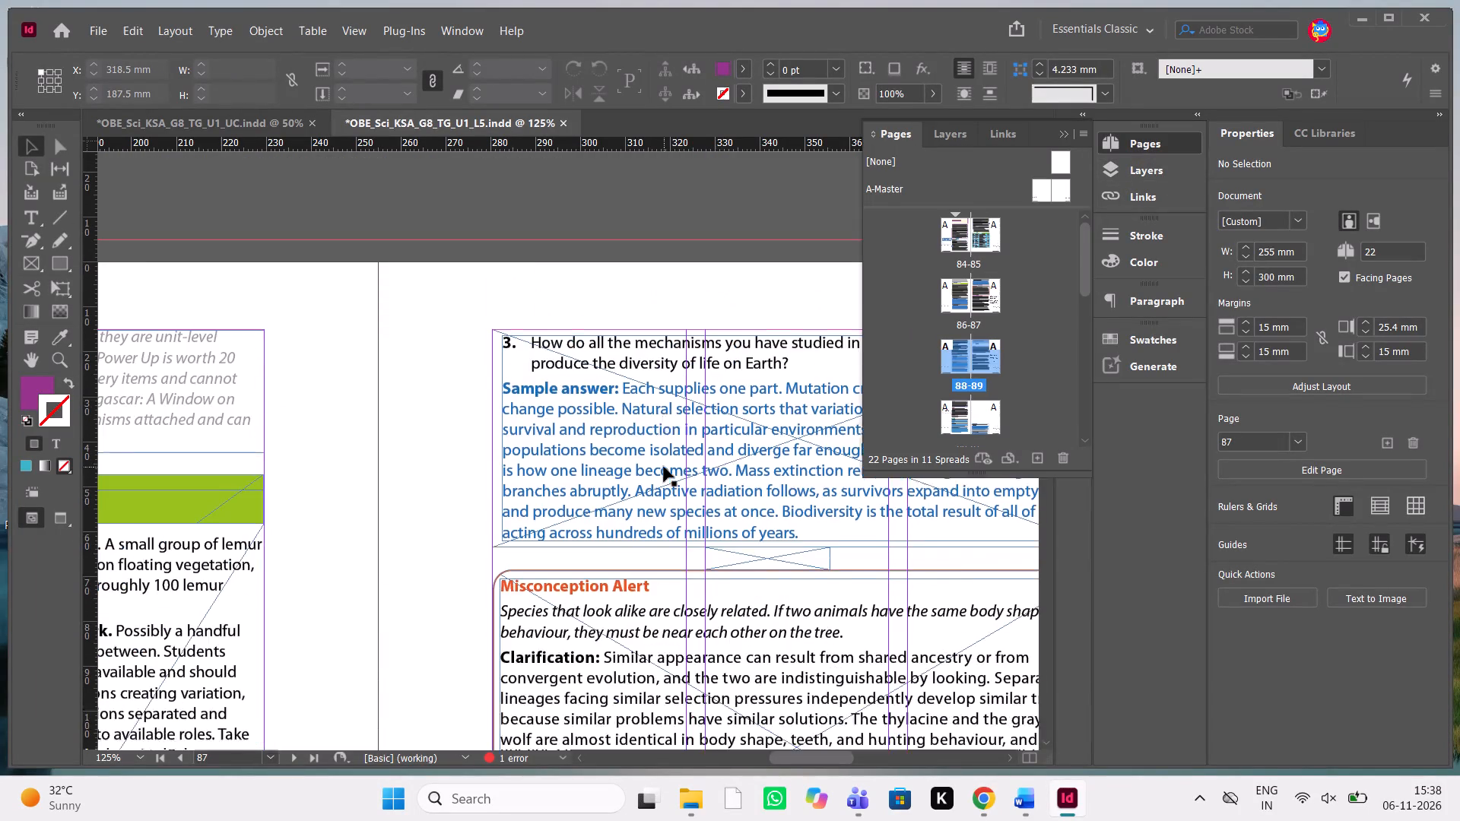
pyautogui.scroll(1, 664, 467)
pyautogui.scroll(-4, 664, 467)
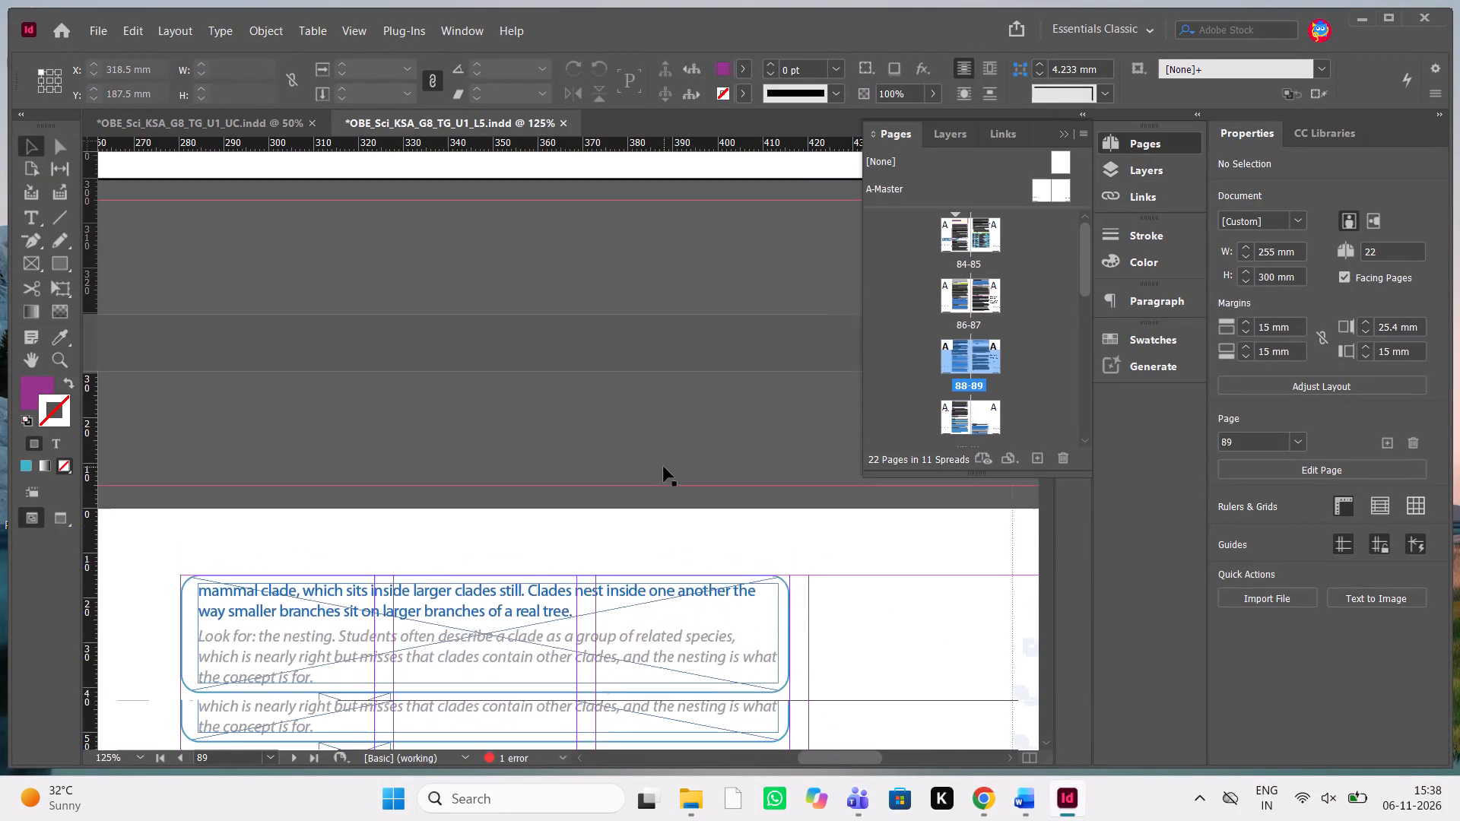
pyautogui.scroll(-4, 664, 467)
pyautogui.moveTo(154, 300); pyautogui.dragTo(341, 445)
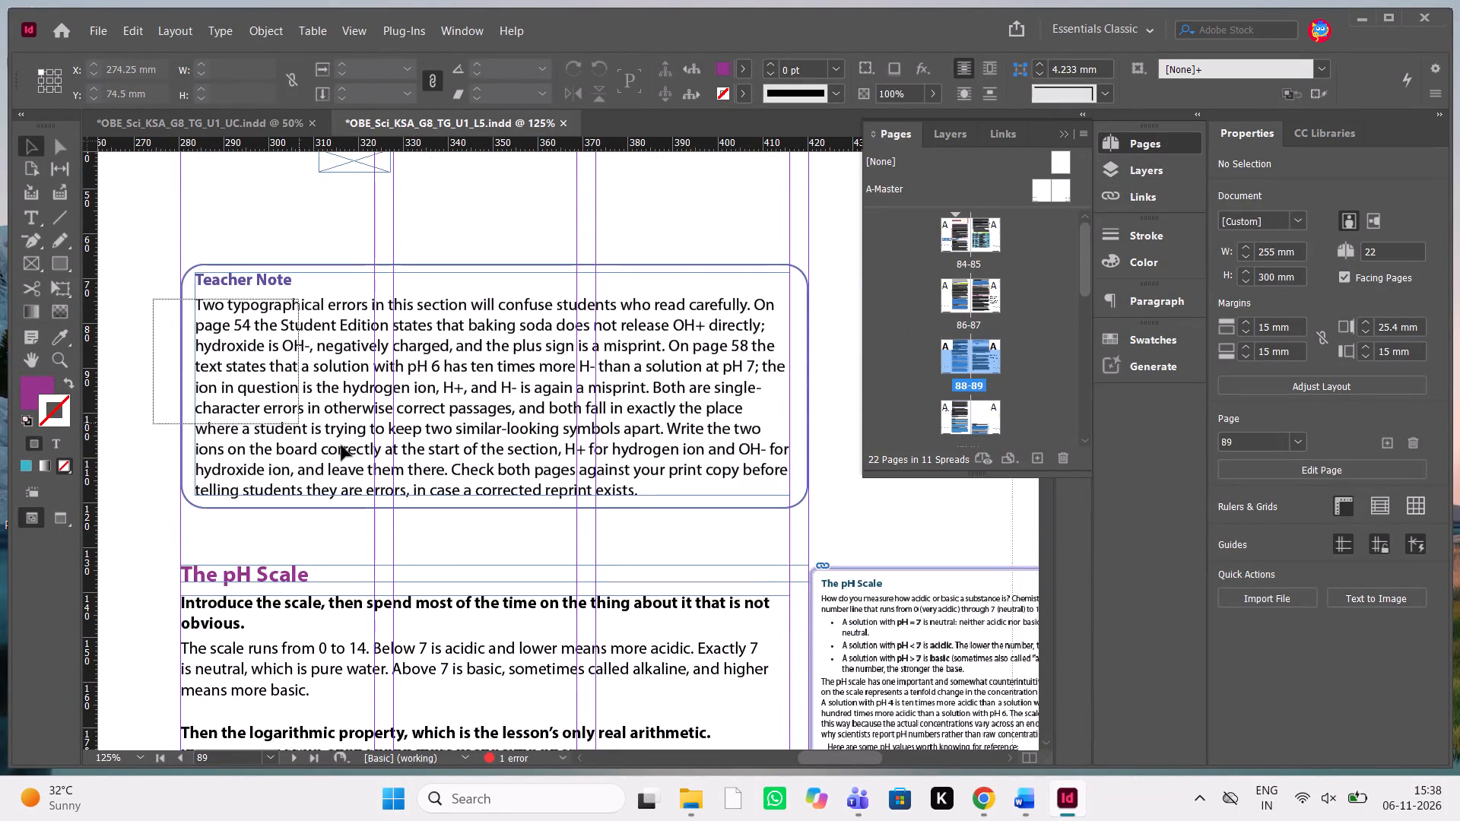
pyautogui.moveTo(341, 445); pyautogui.dragTo(836, 700)
pyautogui.press('Delete')
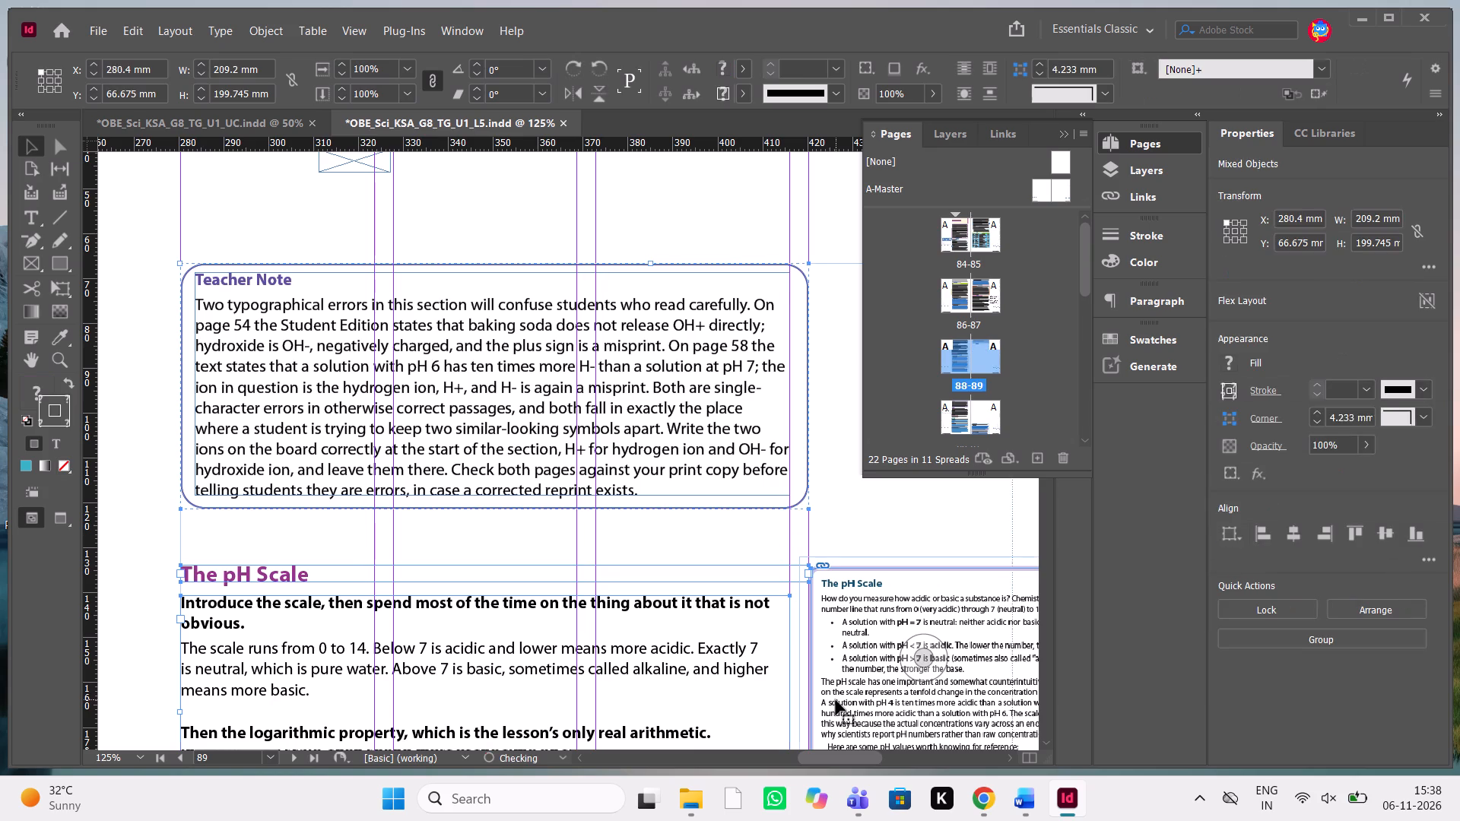
# Delete pages 90 and 91, the spread directly after 88–89, along with their objects.
pyautogui.click(1034, 307)
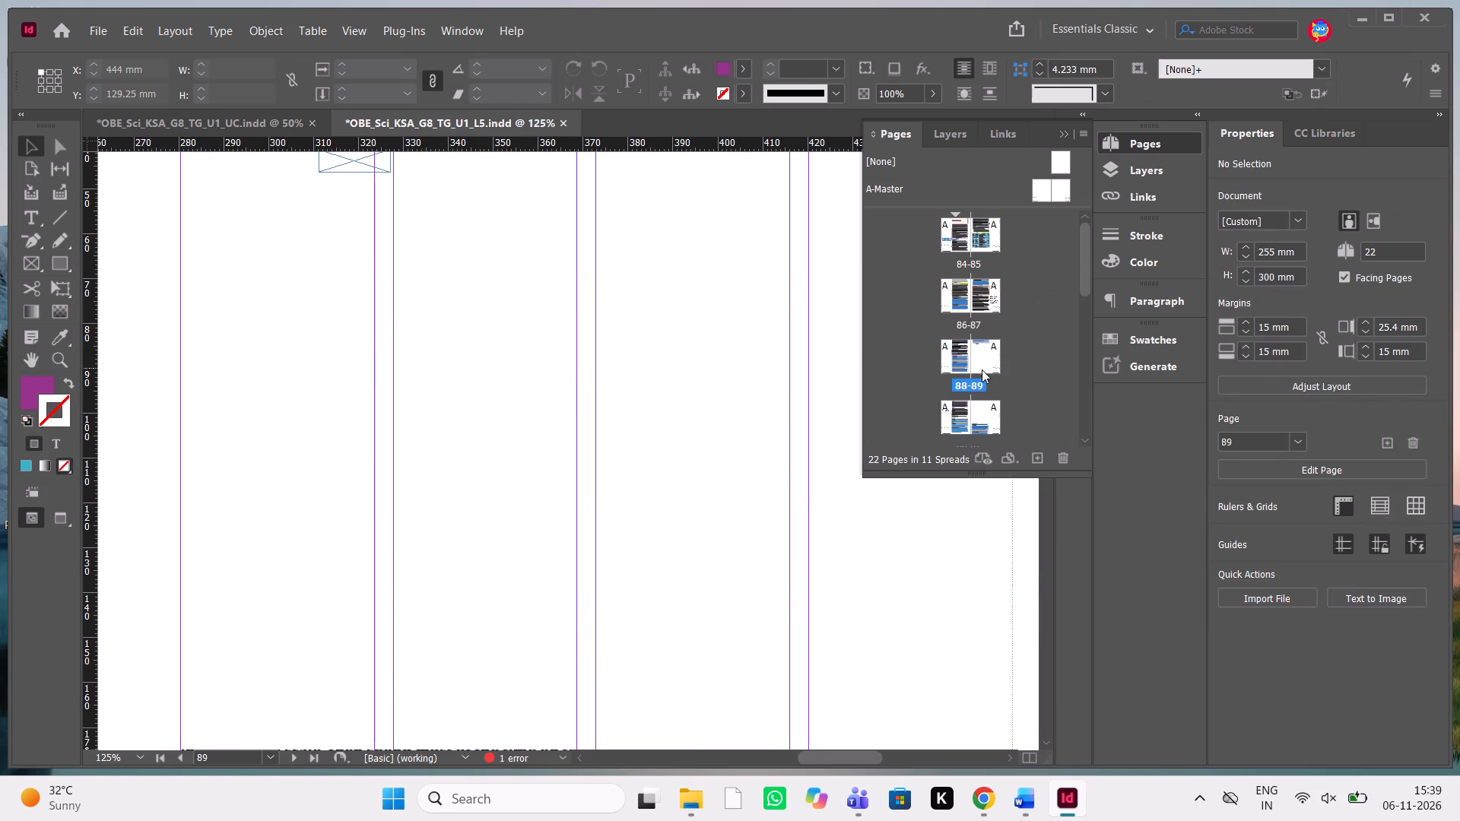
pyautogui.click(957, 423)
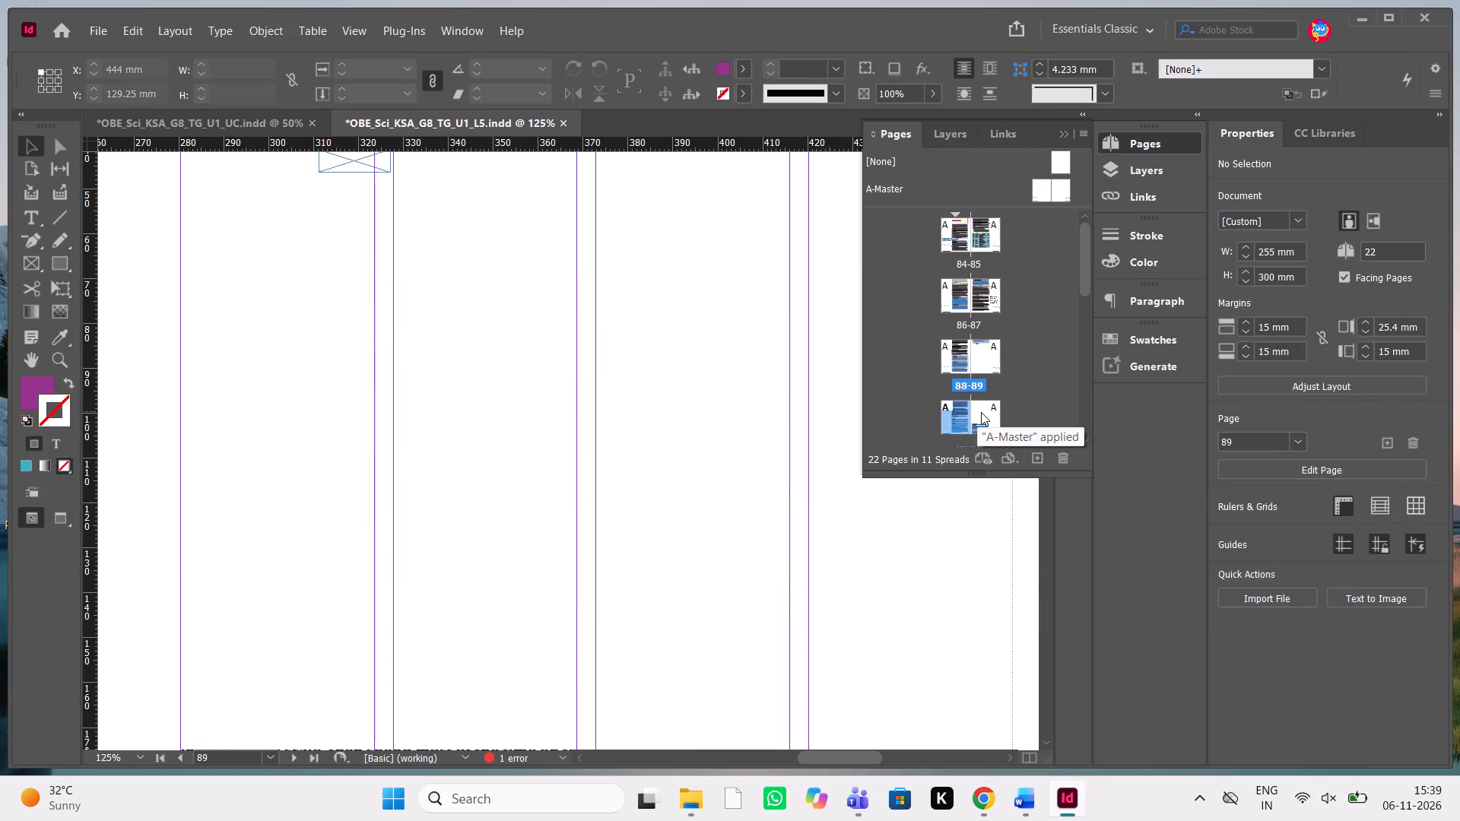
pyautogui.keyDown('shift'); pyautogui.click(981, 412); pyautogui.keyUp('shift')
pyautogui.click(1060, 459)
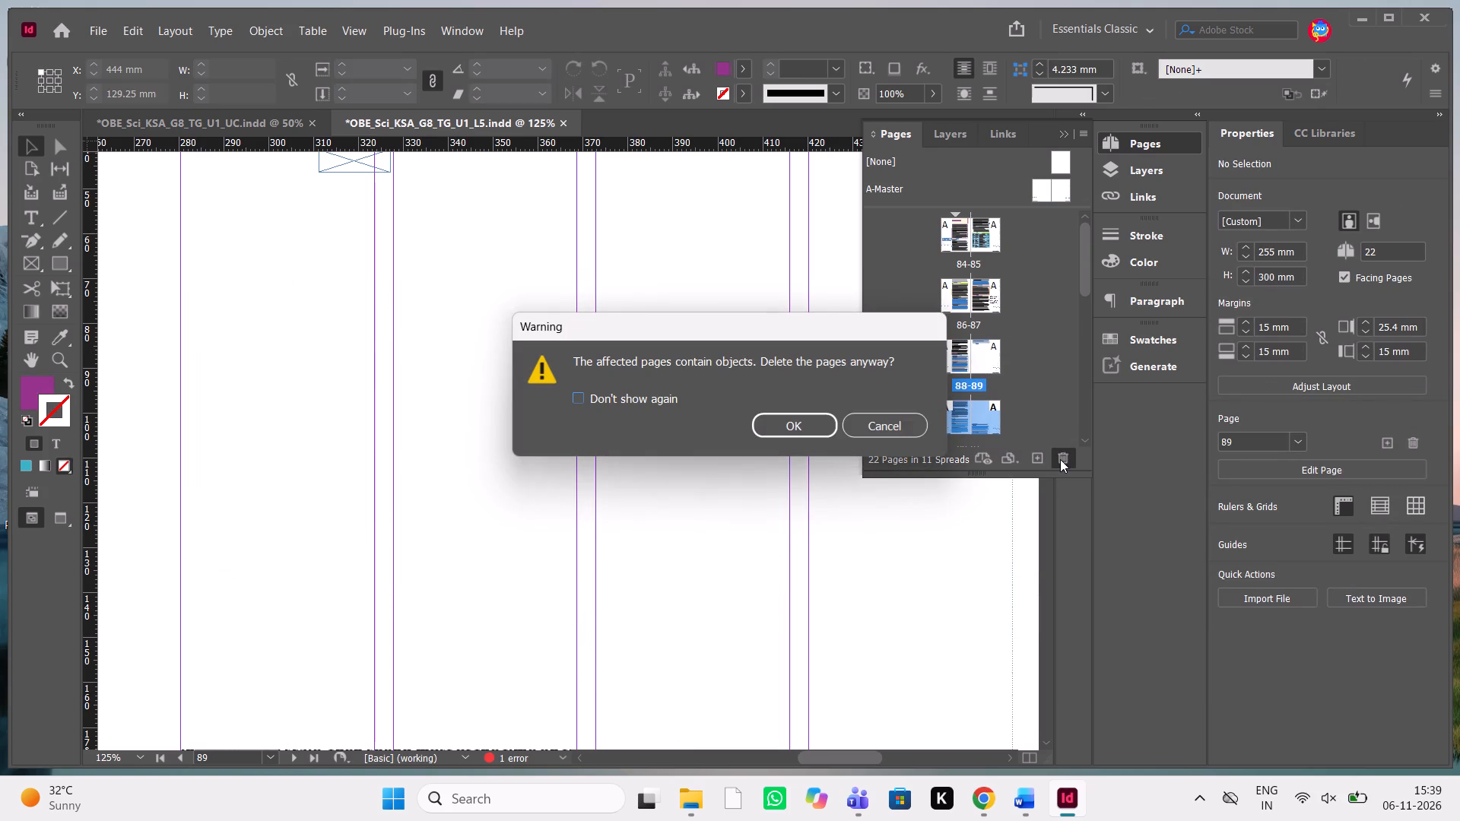
pyautogui.click(802, 424)
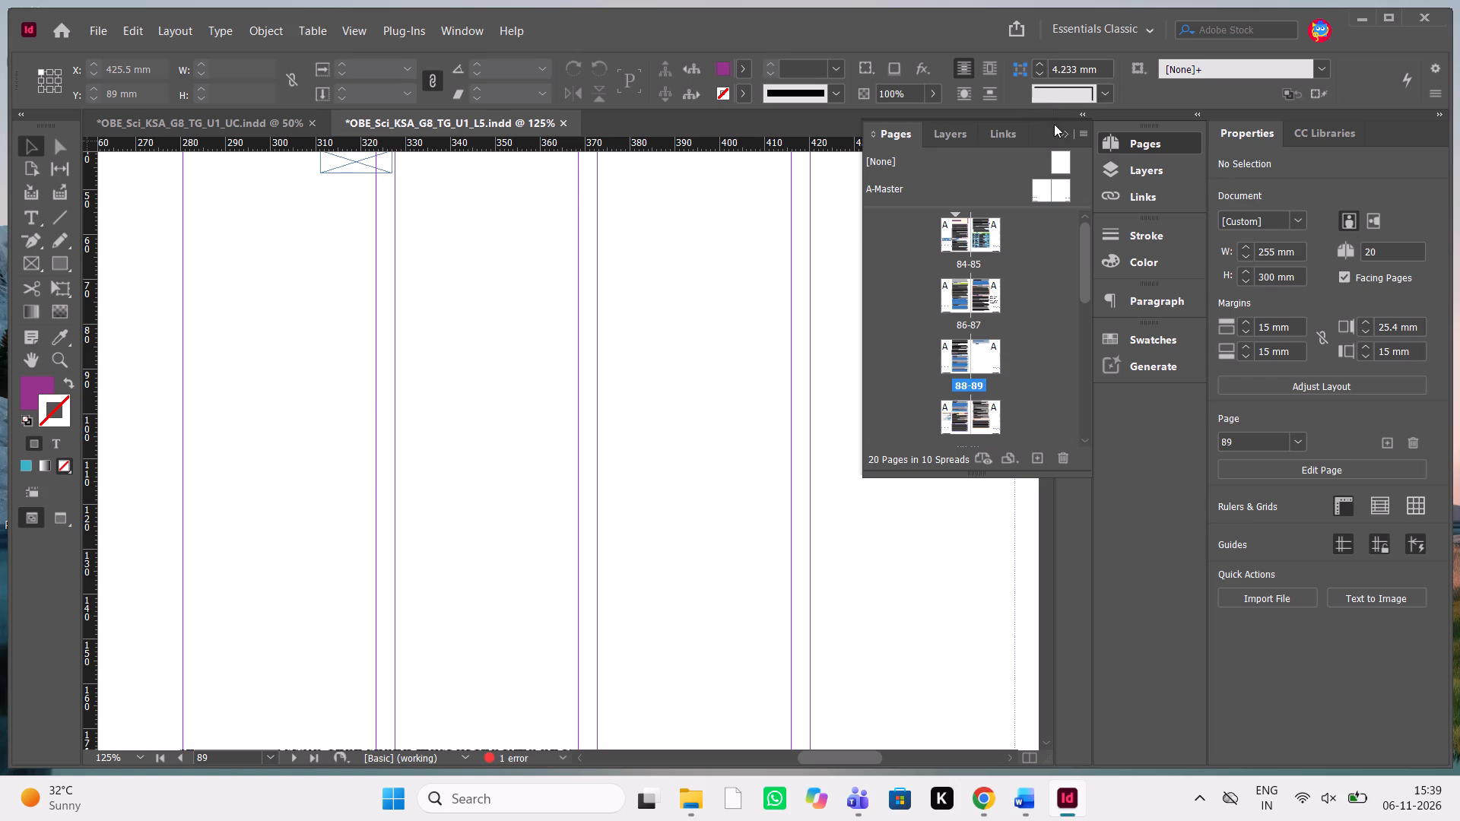
pyautogui.click(1065, 138)
# Select the Building a pH Test Strip Quick Lab objects on page 90, including the sidebar image and Teacher Note box.
pyautogui.scroll(-3, 687, 375)
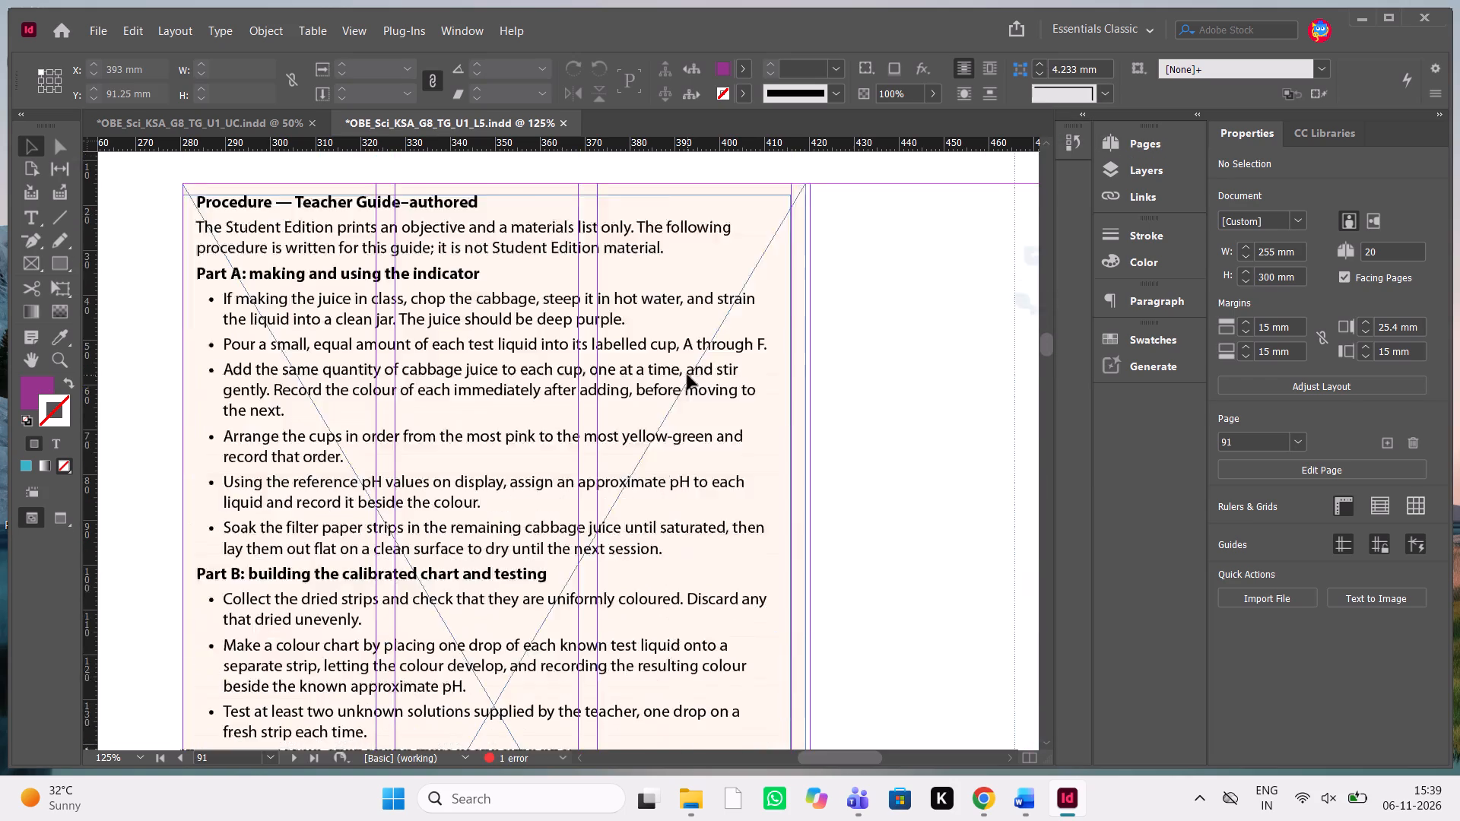
pyautogui.scroll(-2, 687, 375)
pyautogui.scroll(2, 687, 375)
pyautogui.scroll(-3, 687, 375)
pyautogui.scroll(1, 687, 375)
pyautogui.moveTo(365, 708); pyautogui.dragTo(560, 516)
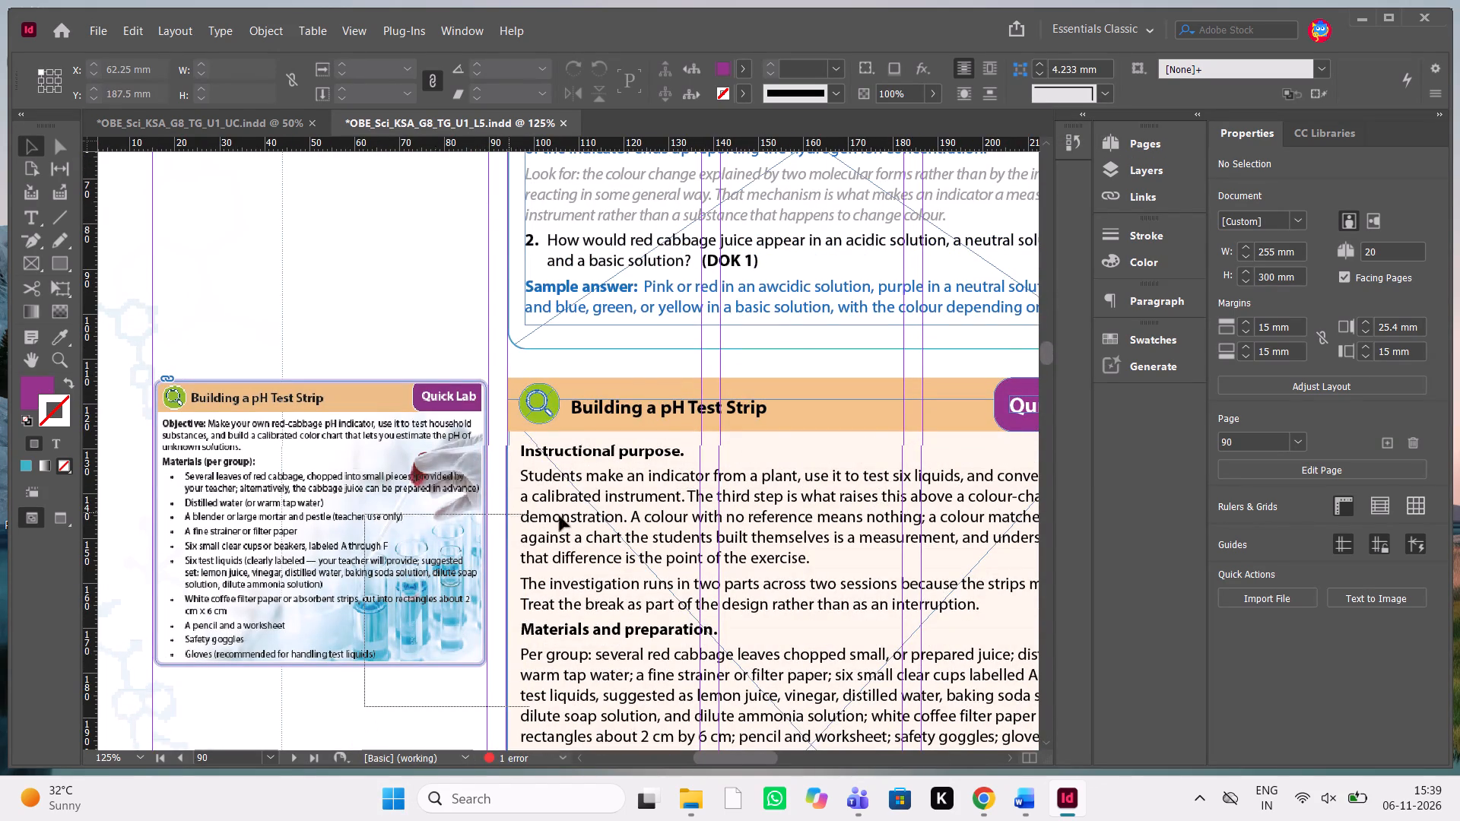
pyautogui.moveTo(560, 516); pyautogui.dragTo(796, 398)
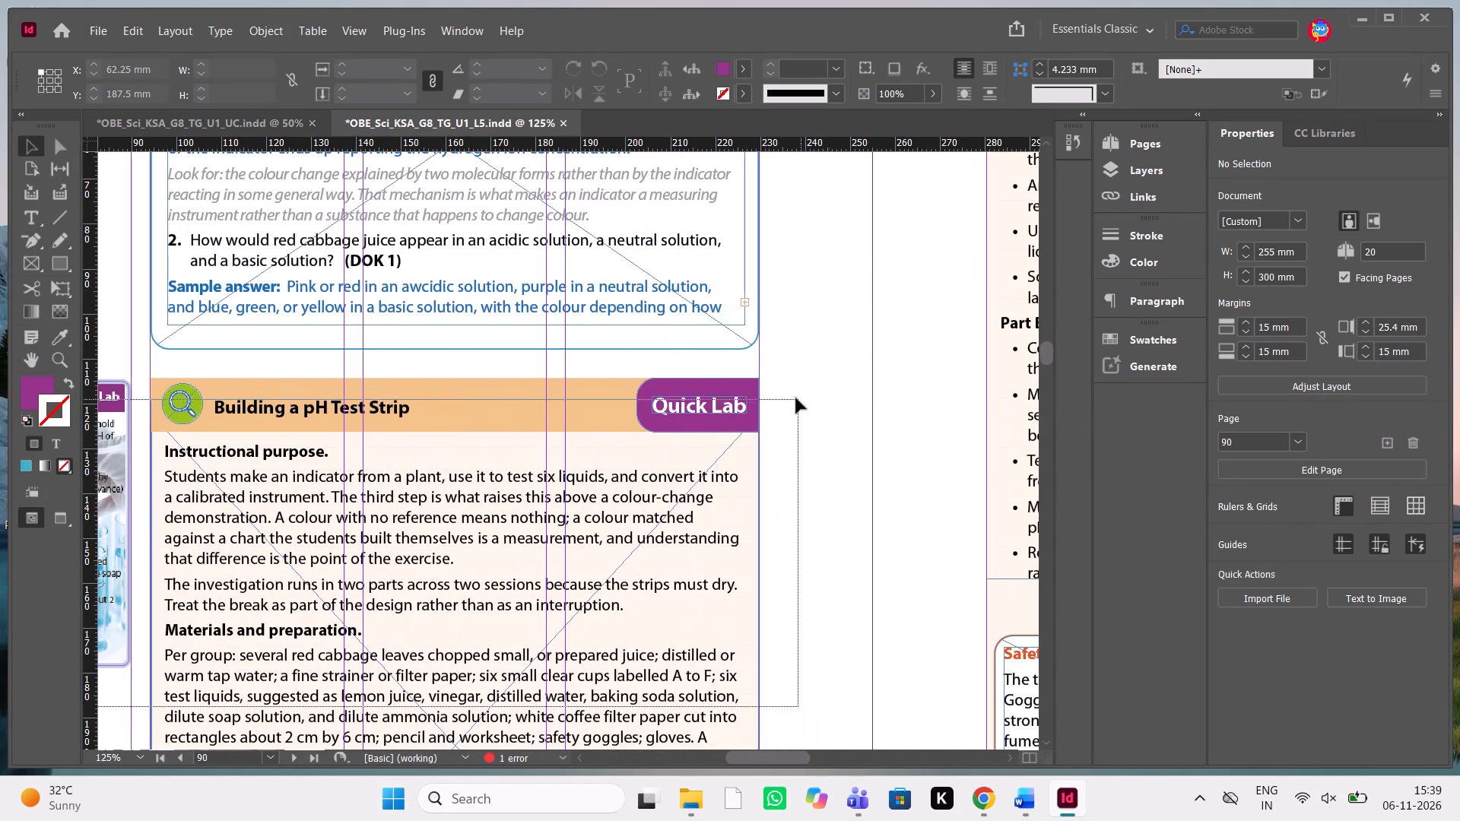
pyautogui.moveTo(796, 398); pyautogui.dragTo(792, 376)
pyautogui.scroll(-2, 792, 376)
pyautogui.hscroll(1, 792, 376)
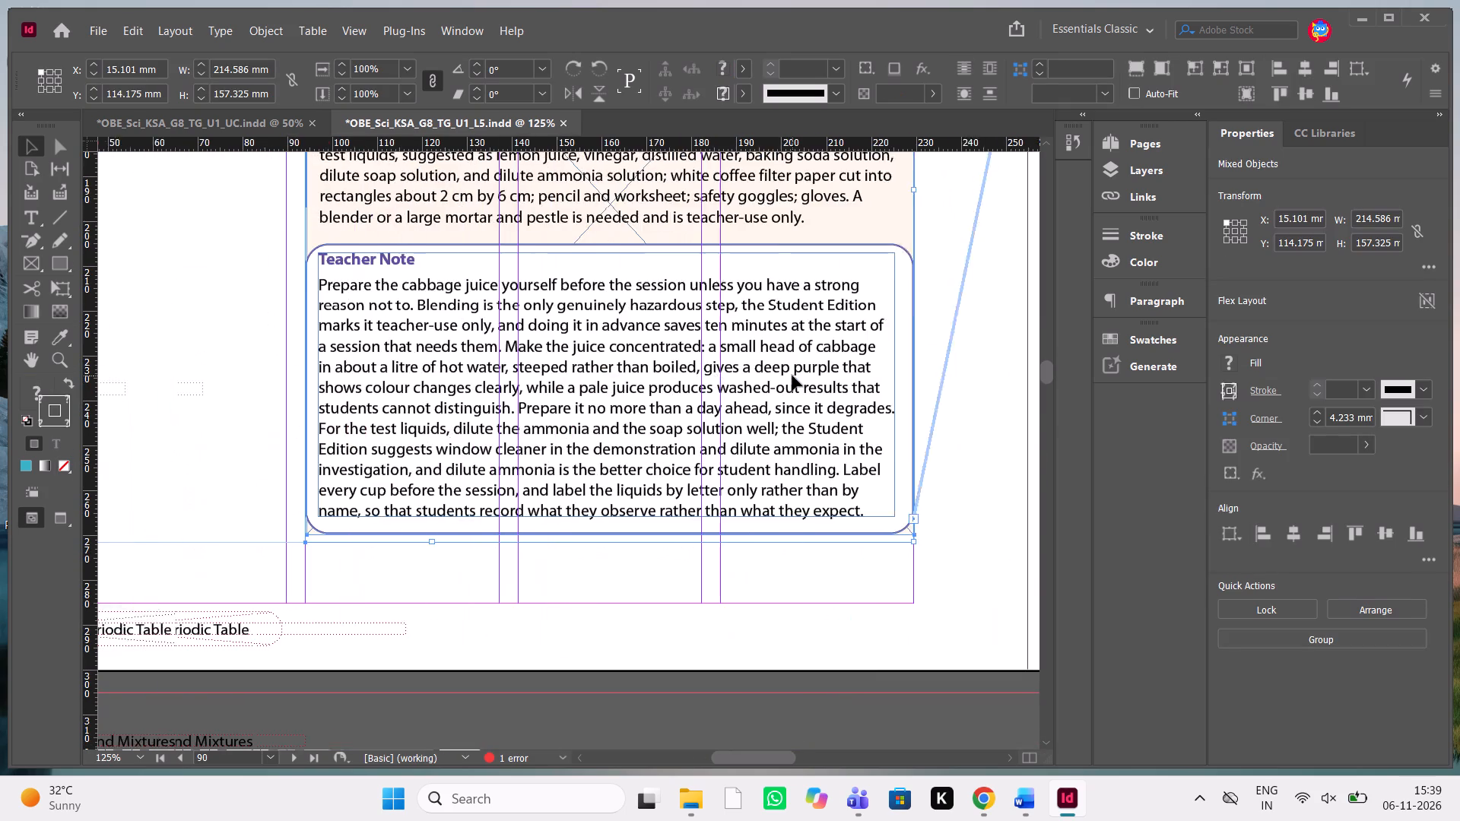
pyautogui.hscroll(1, 792, 376)
pyautogui.scroll(1, 792, 376)
pyautogui.click(259, 454)
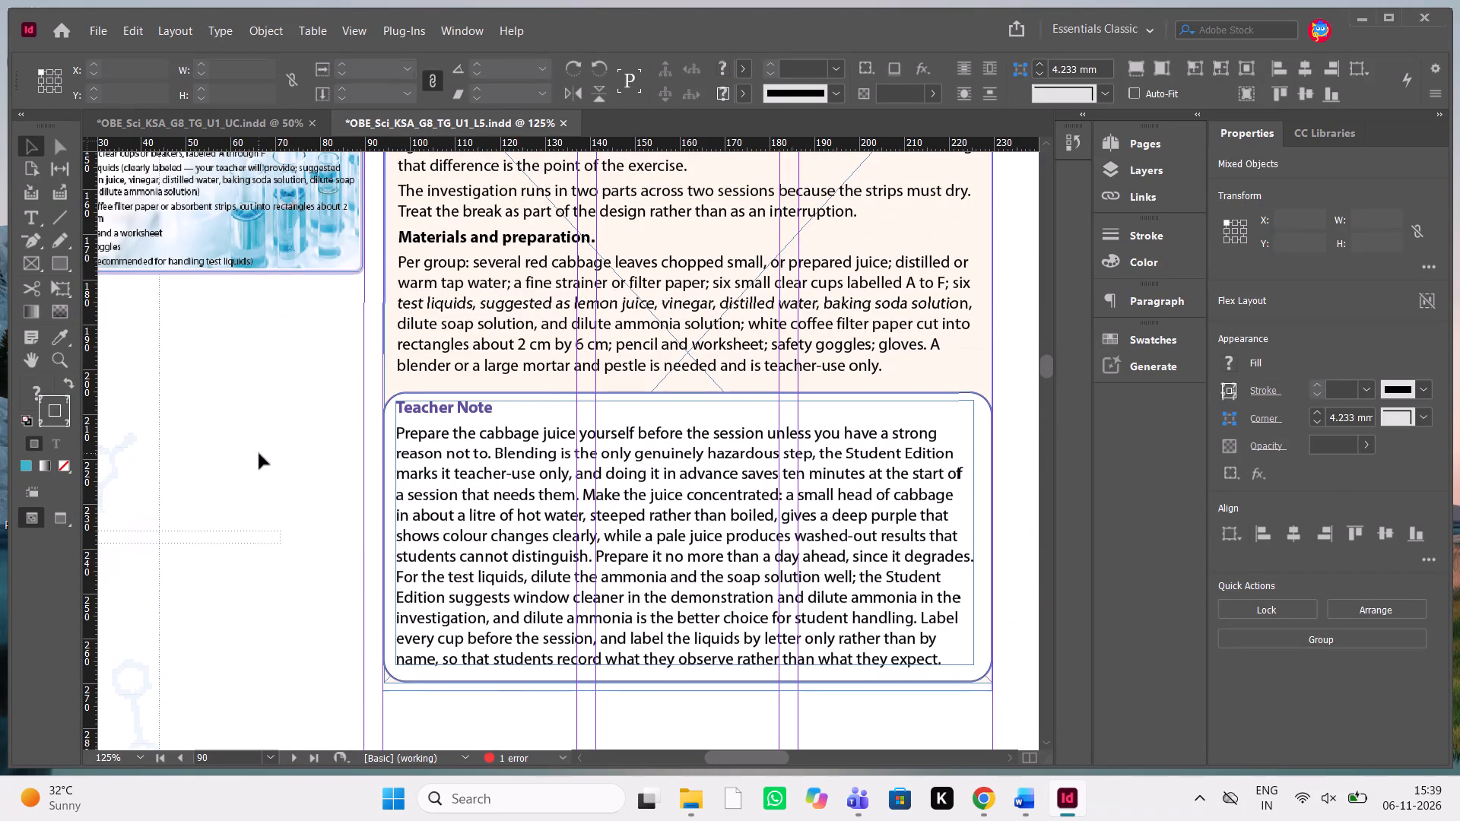
pyautogui.moveTo(1008, 722); pyautogui.dragTo(269, 392)
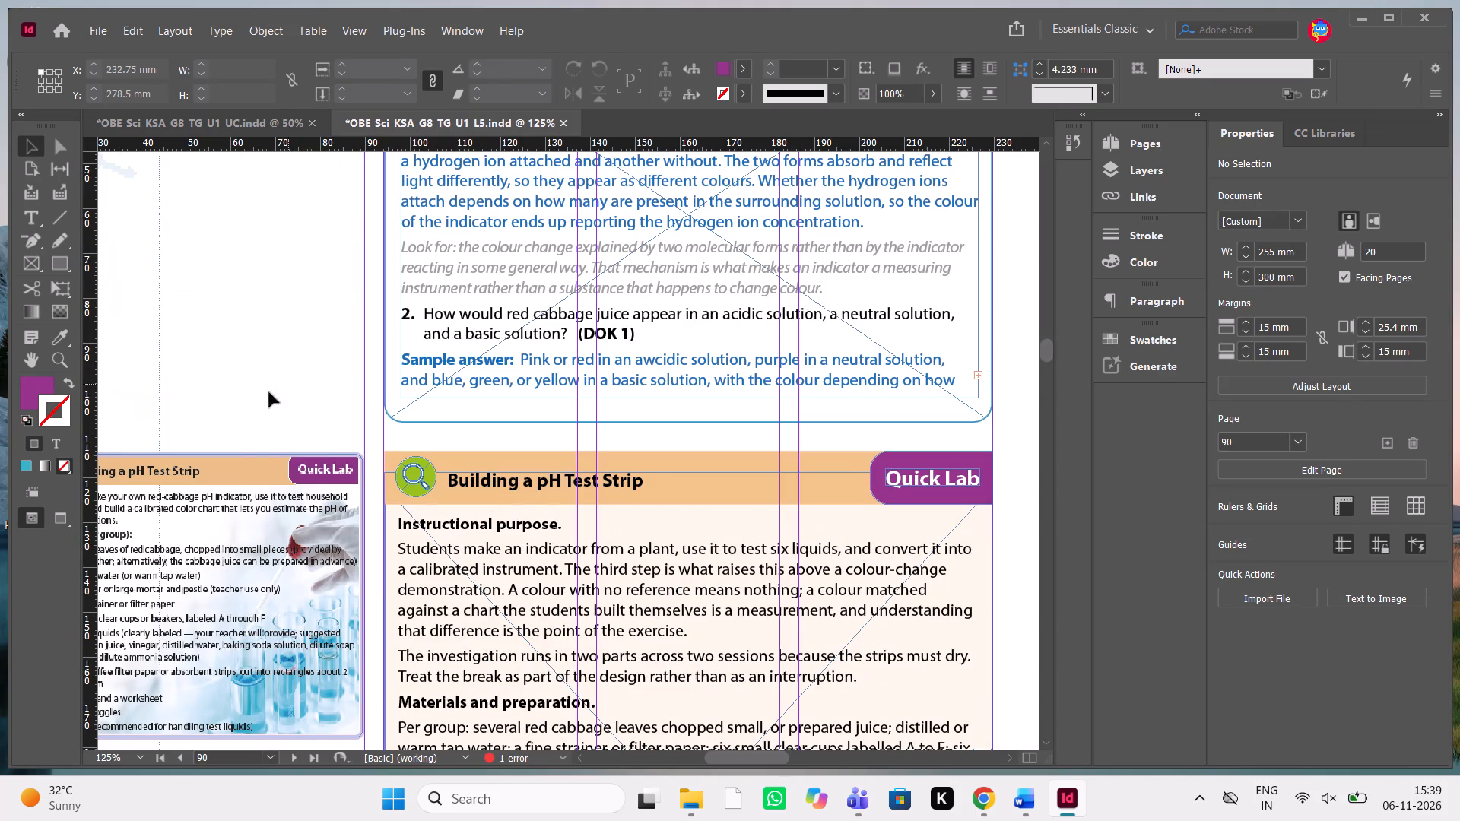
pyautogui.moveTo(269, 392); pyautogui.dragTo(186, 458)
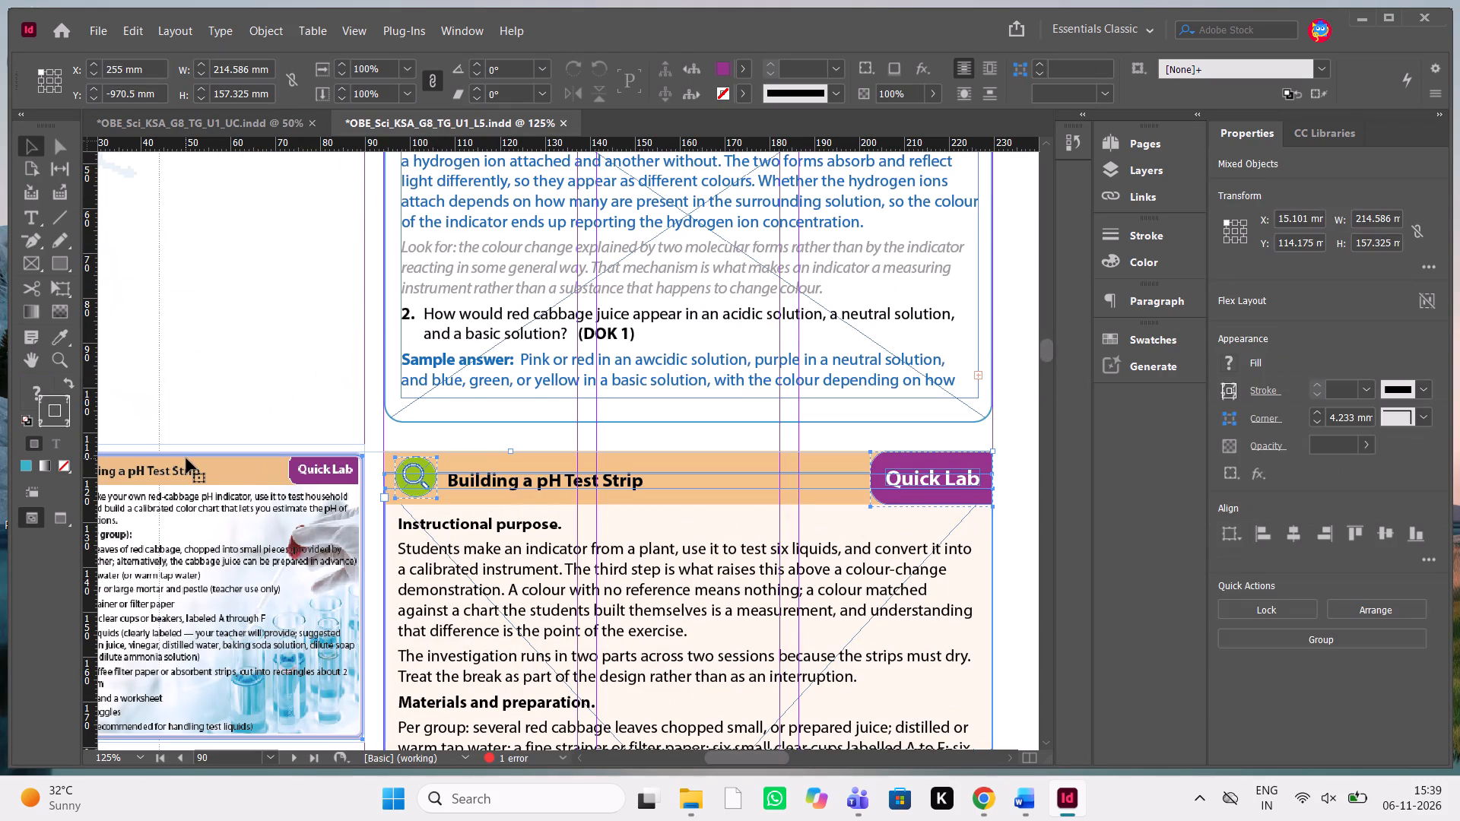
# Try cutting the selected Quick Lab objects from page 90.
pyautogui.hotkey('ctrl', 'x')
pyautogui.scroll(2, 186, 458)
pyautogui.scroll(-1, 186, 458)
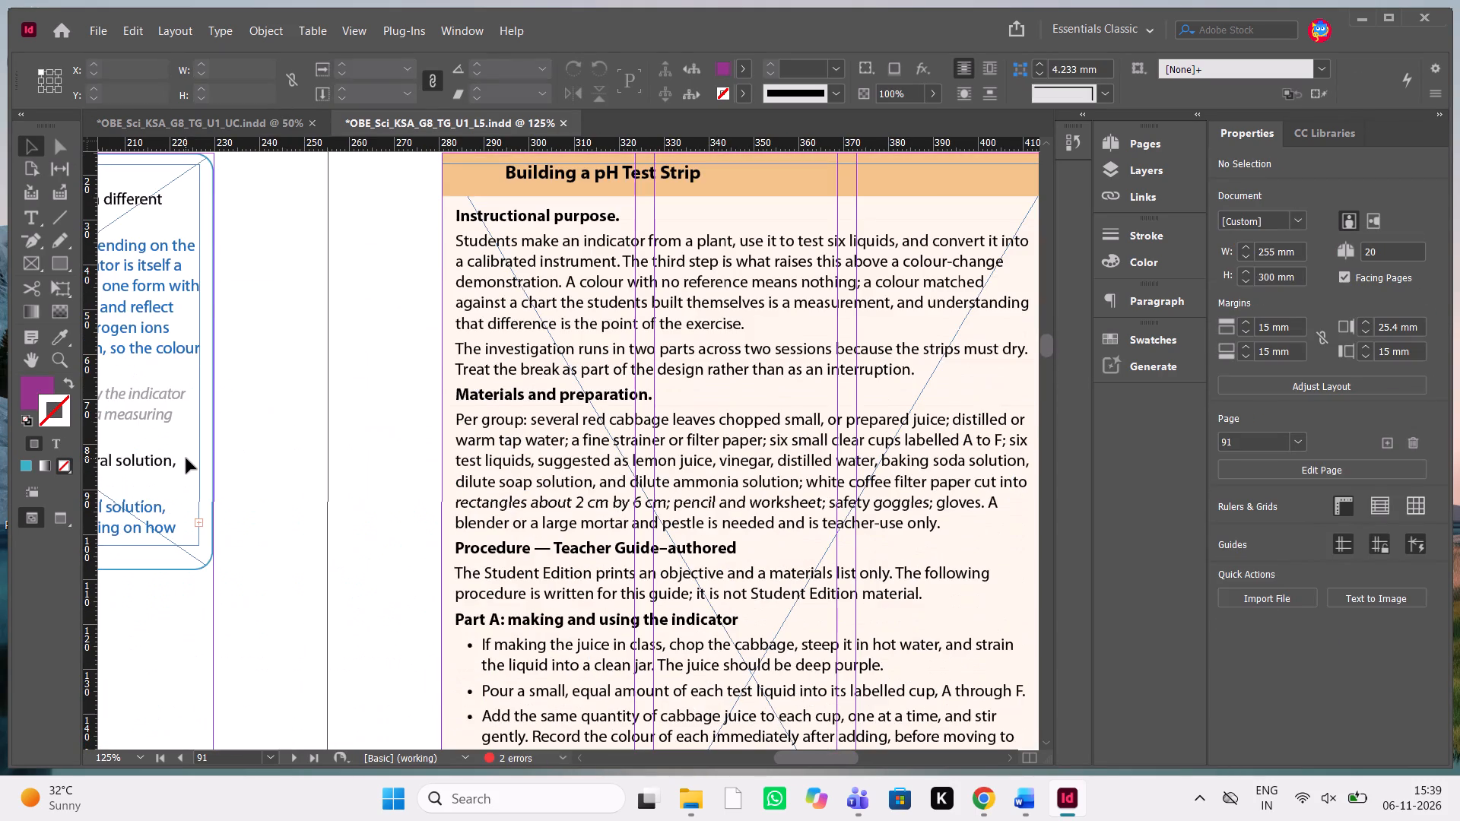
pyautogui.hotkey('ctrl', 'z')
# Group the selected Quick Lab objects on page 90.
pyautogui.hscroll(1, 186, 458)
pyautogui.scroll(1, 186, 458)
pyautogui.scroll(-1, 186, 458)
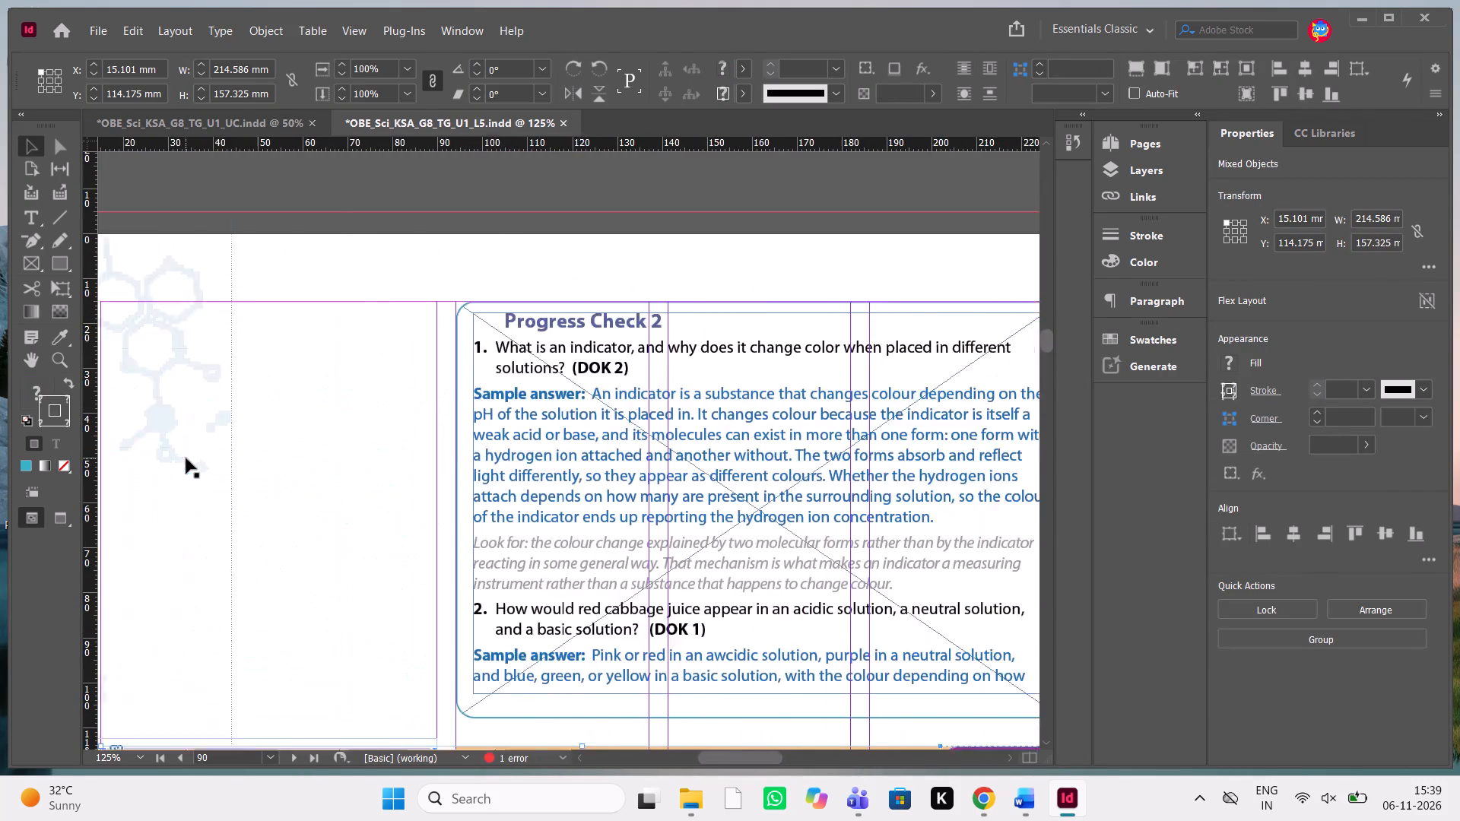
pyautogui.scroll(-1, 186, 458)
pyautogui.hscroll(-1, 186, 458)
pyautogui.scroll(-1, 186, 458)
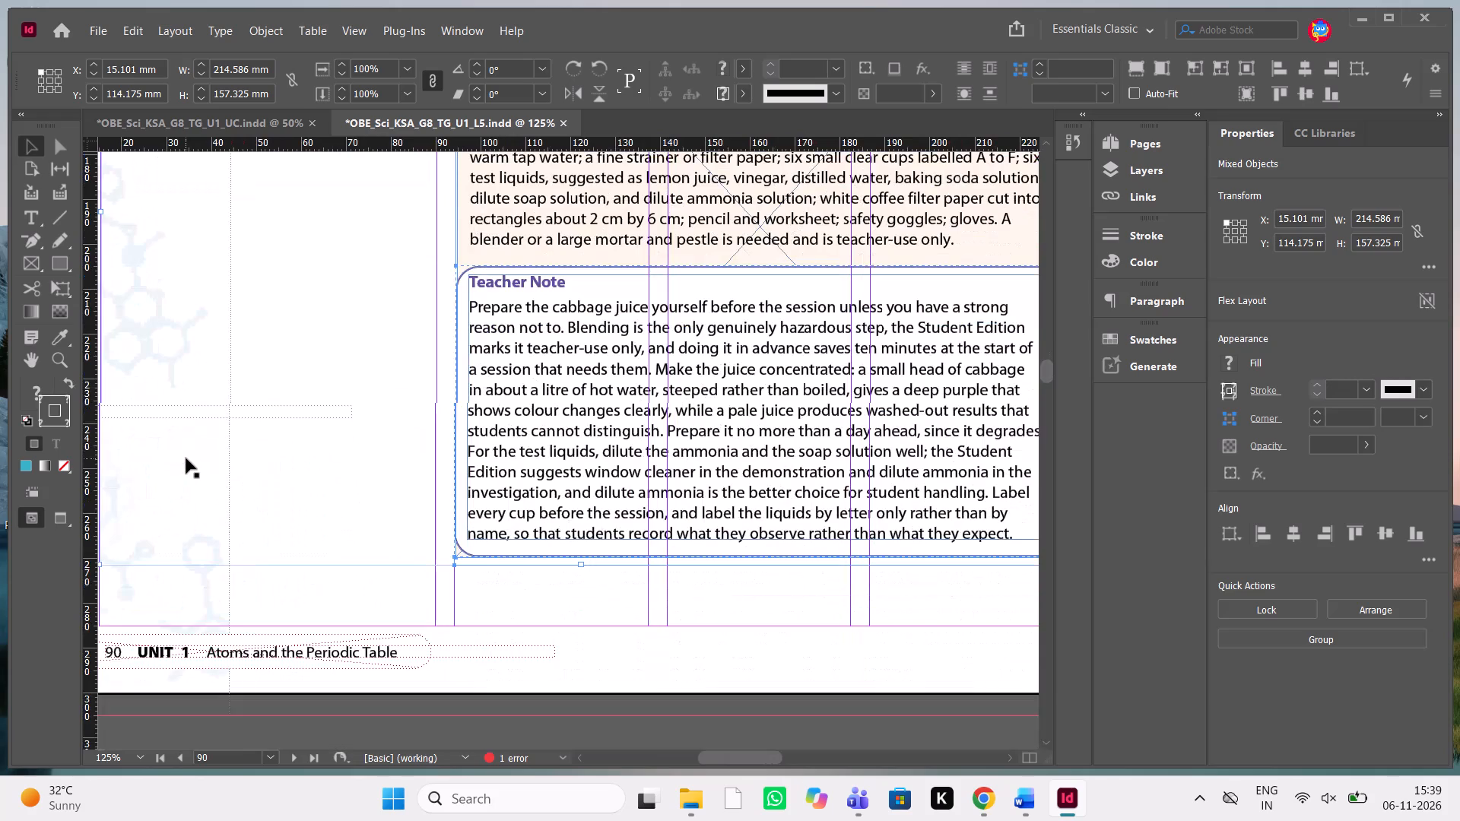
pyautogui.hotkey('ctrl', '-')
pyautogui.hotkey('ctrl', '-')
pyautogui.hotkey('ctrl', '-')
pyautogui.scroll(1, 186, 458)
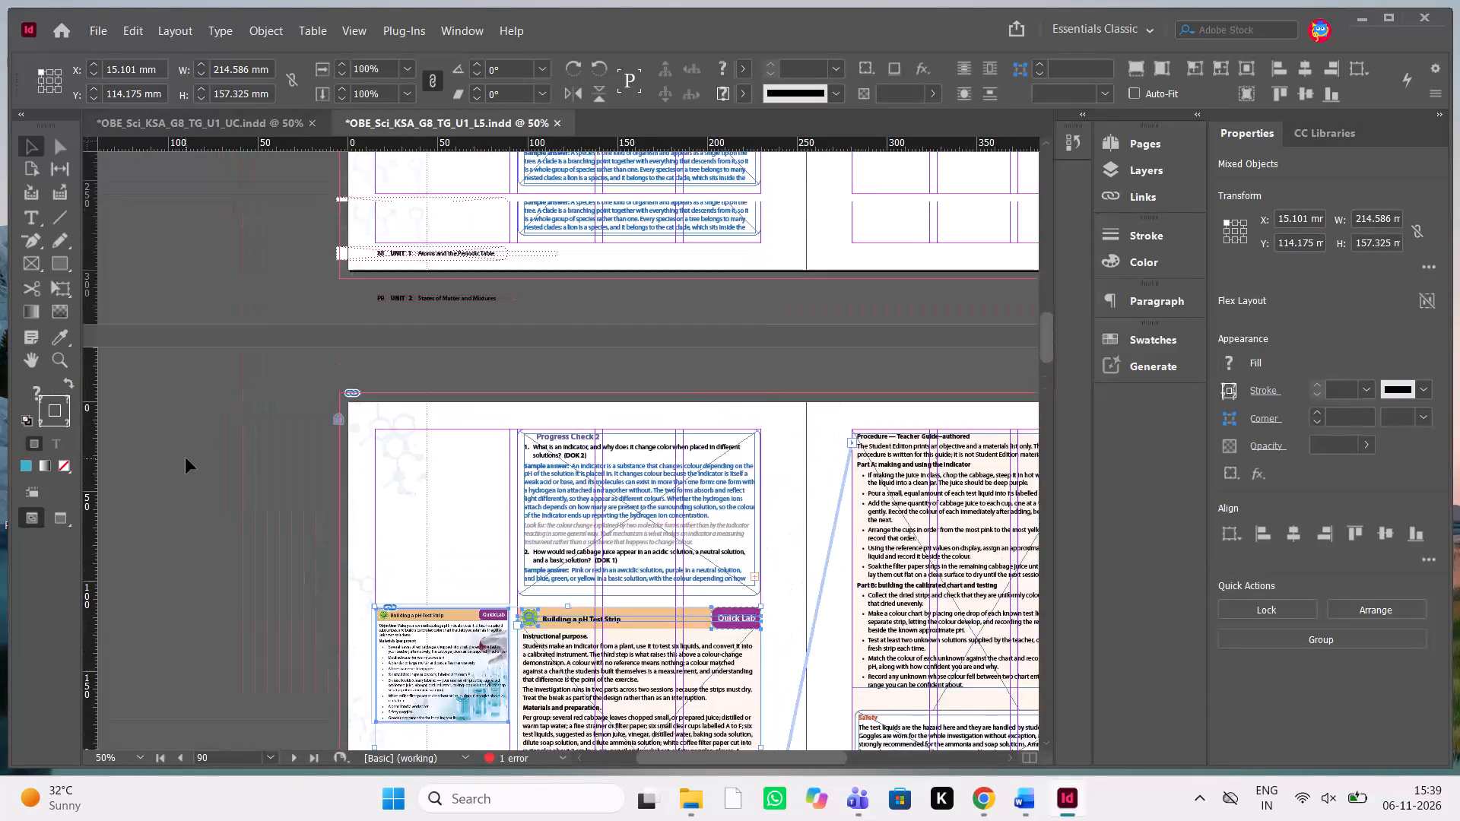
pyautogui.scroll(2, 186, 458)
pyautogui.scroll(-1, 186, 458)
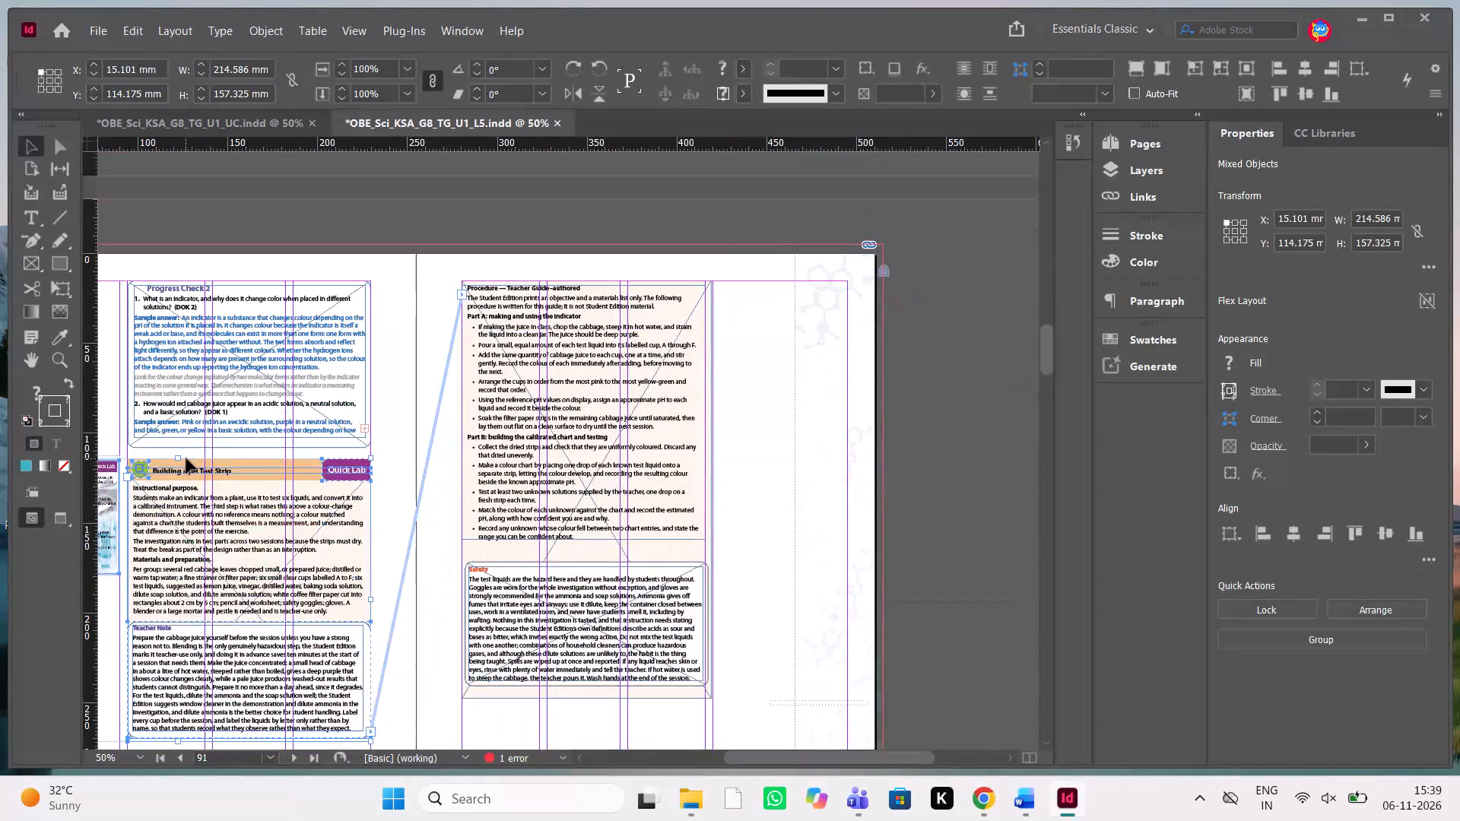
pyautogui.scroll(-1, 186, 458)
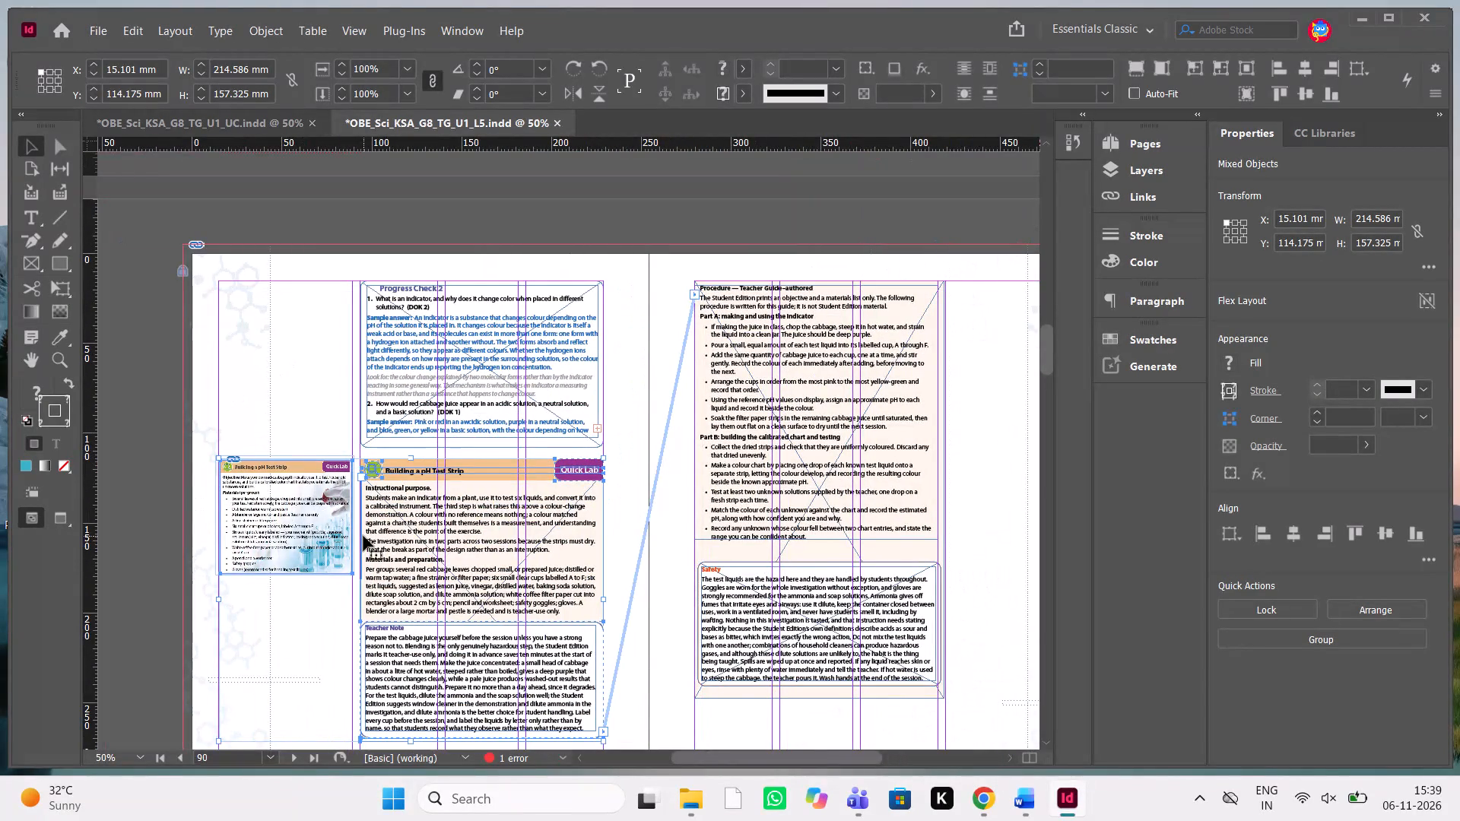
pyautogui.hotkey('ctrl', 'g')
# Move the Quick Lab group from page 90 onto the cleared page 89.
pyautogui.moveTo(423, 529); pyautogui.dragTo(614, 385)
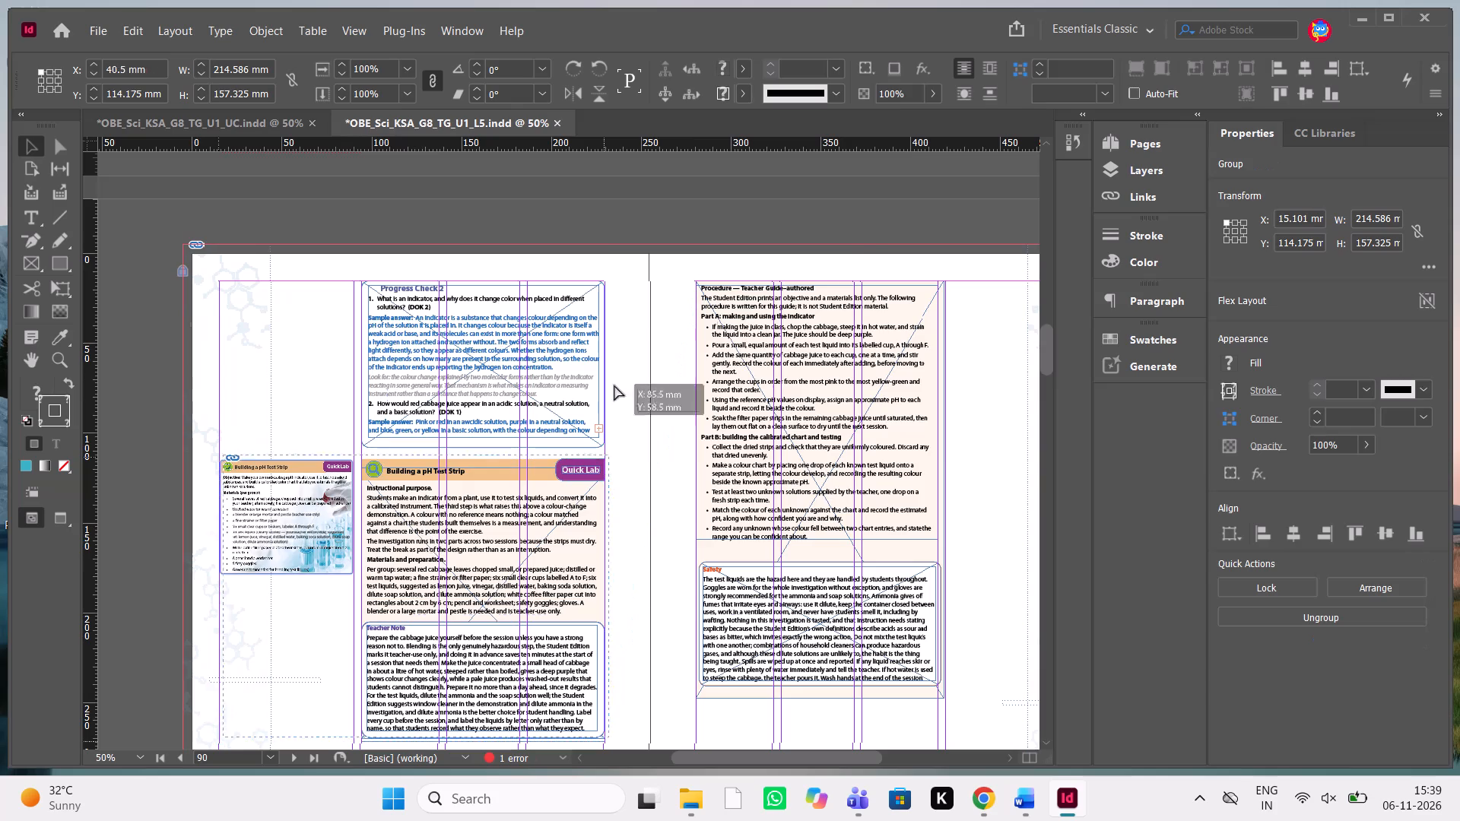
pyautogui.moveTo(614, 385); pyautogui.dragTo(861, 245)
pyautogui.scroll(1, 861, 245)
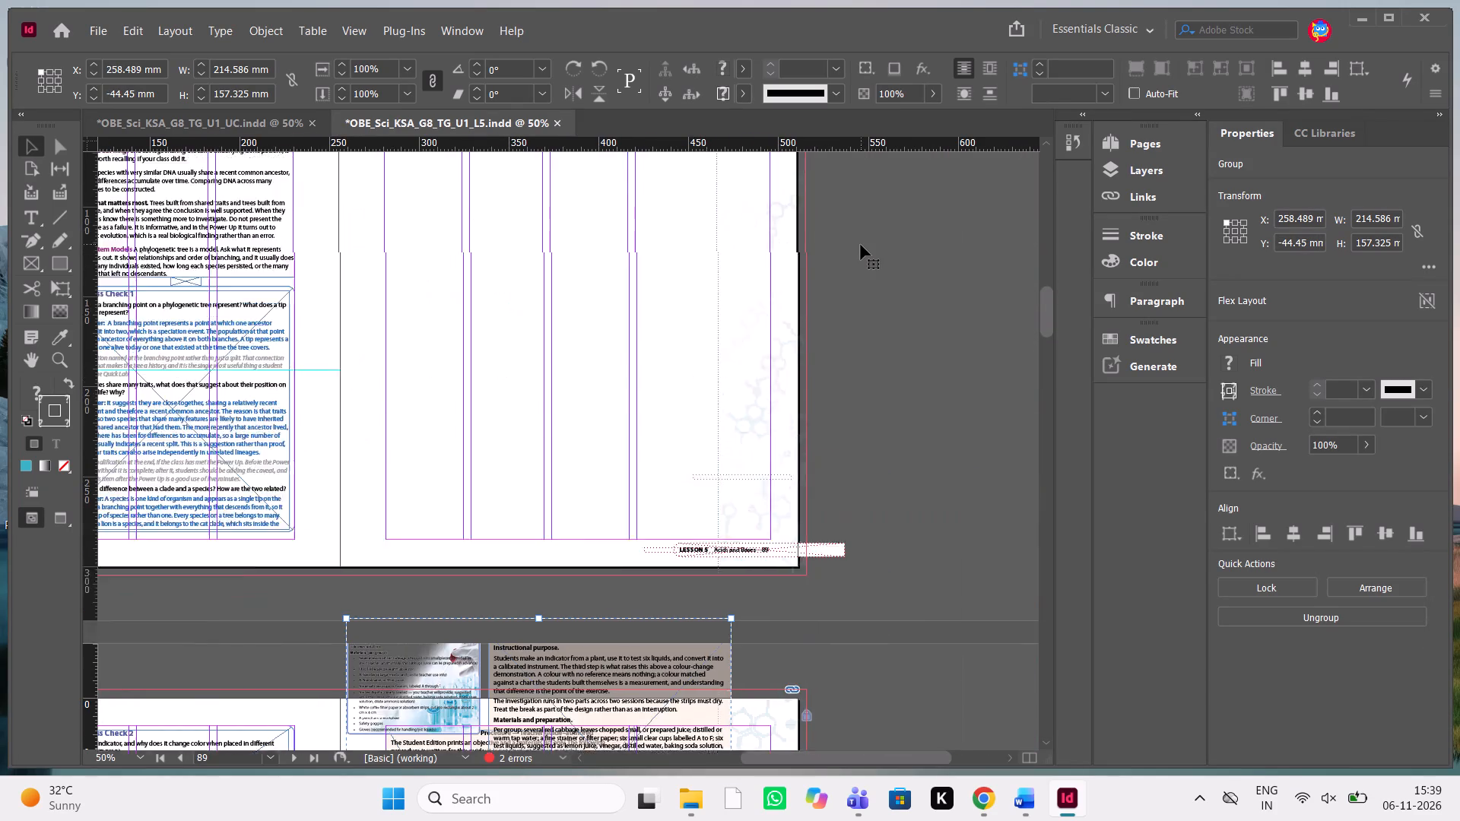
pyautogui.scroll(1, 861, 245)
pyautogui.scroll(-1, 776, 660)
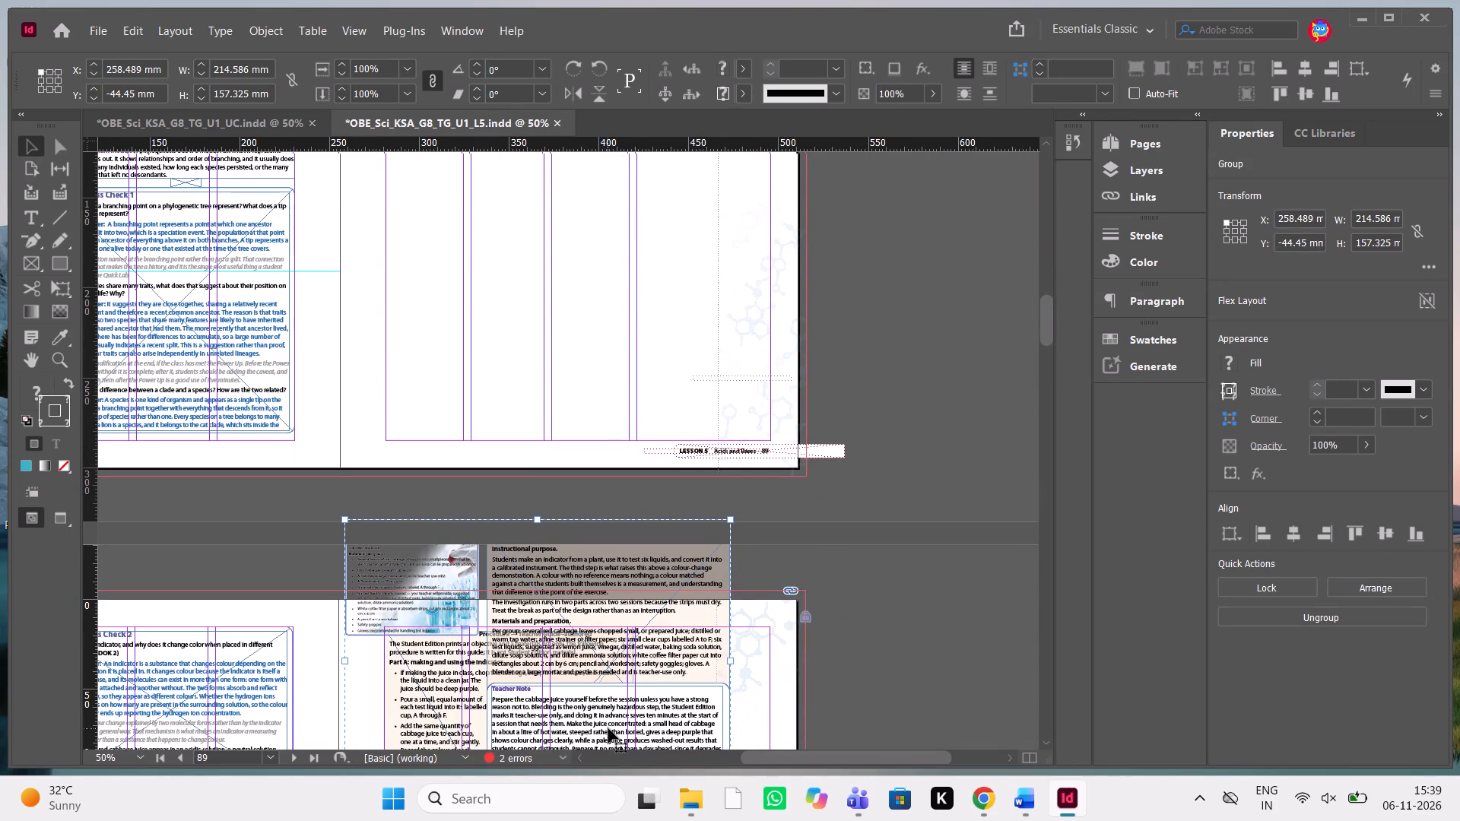
pyautogui.moveTo(608, 728); pyautogui.dragTo(593, 361)
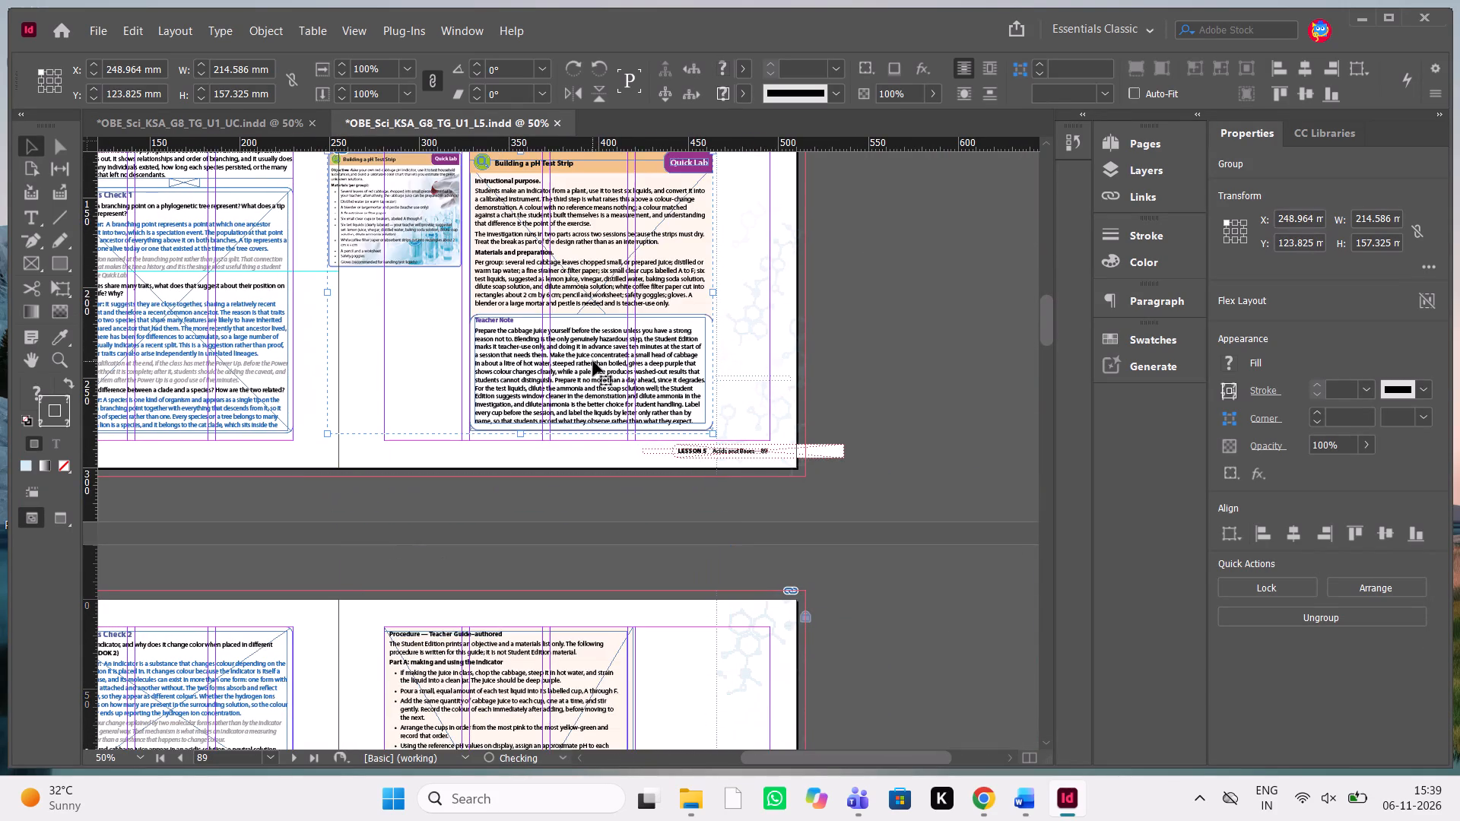
# Nudge the Quick Lab group left to X about 201.5 mm, aligning its main box with page 89's text column.
pyautogui.scroll(1, 593, 361)
pyautogui.hotkey('ctrl', '=')
pyautogui.hotkey('ctrl', '=')
pyautogui.hotkey('ctrl', '=')
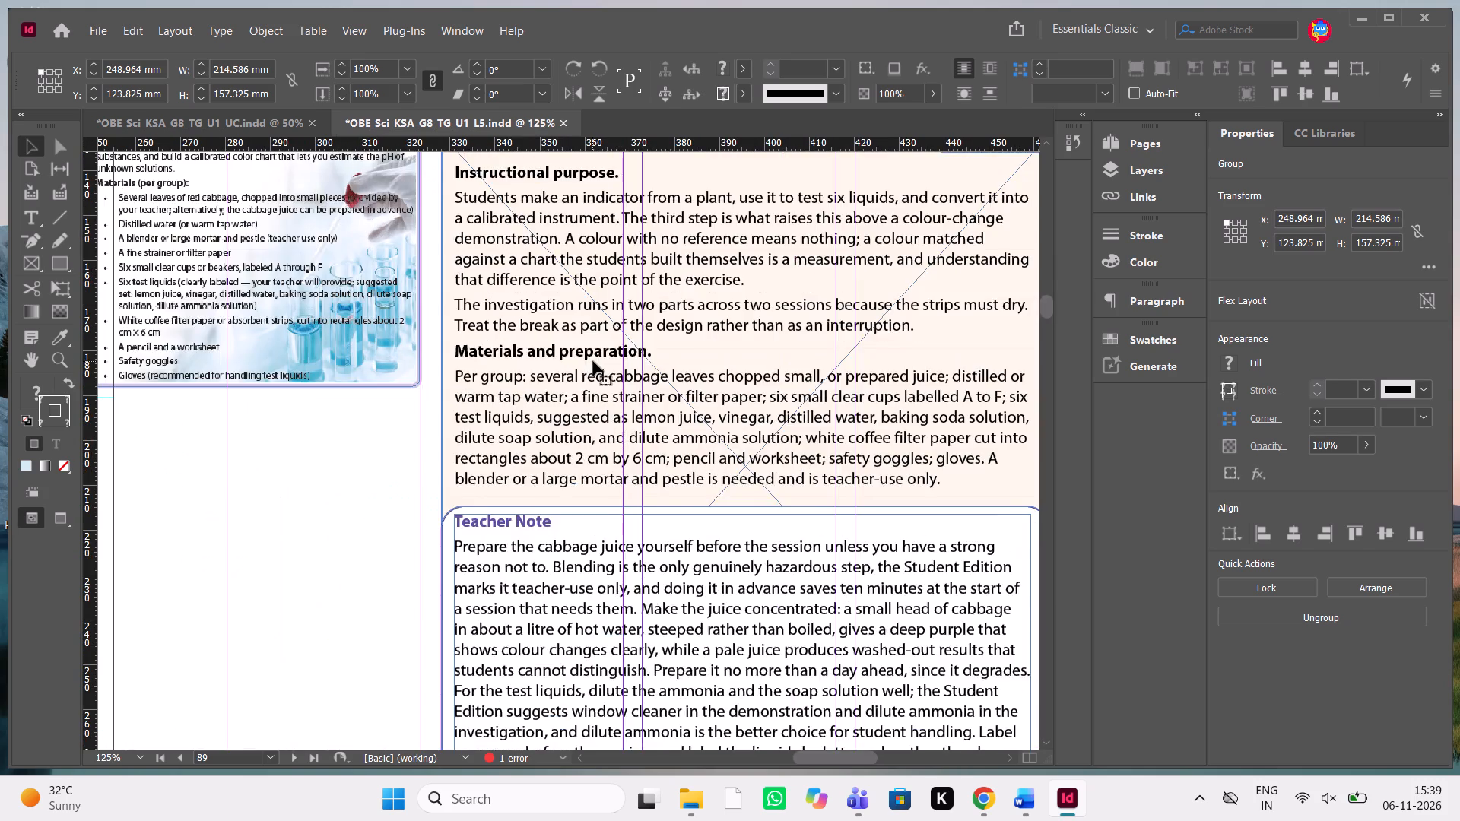
pyautogui.scroll(2, 593, 361)
pyautogui.hscroll(1, 593, 361)
pyautogui.hscroll(-1, 593, 361)
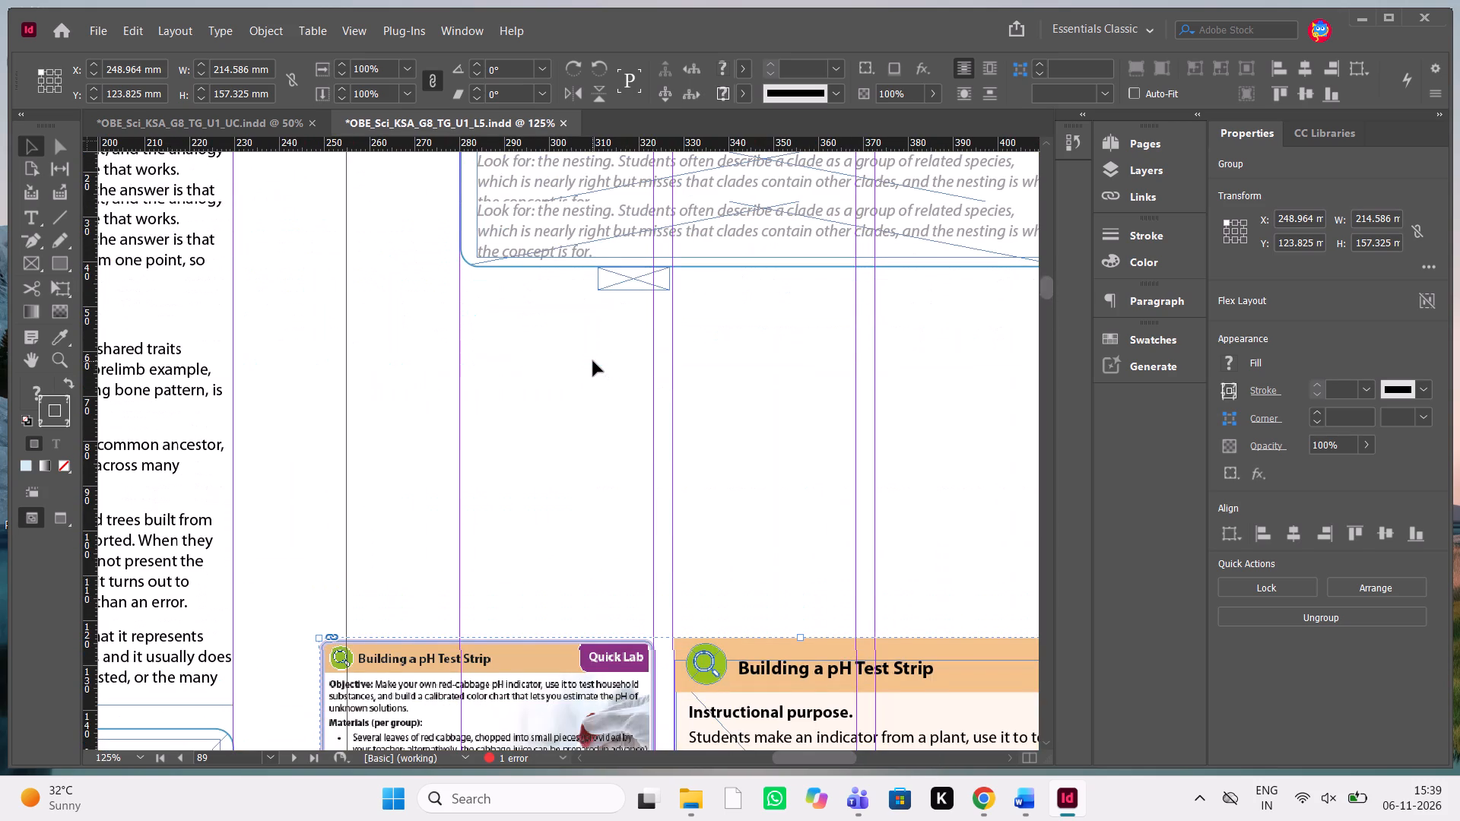
pyautogui.hotkey('shift', 'Left')
pyautogui.hotkey('shift', 'Left')
pyautogui.hotkey('shift', 'Left')
pyautogui.hotkey('shift', 'Left')
pyautogui.hotkey('shift', 'Left')
pyautogui.hotkey('shift', 'Left')
pyautogui.hotkey('shift', 'Left')
pyautogui.hotkey('shift', 'Left')
pyautogui.hotkey('shift', 'Left')
pyautogui.hotkey('shift', 'Left')
pyautogui.hotkey('shift', 'Left')
pyautogui.hotkey('shift', 'Left')
pyautogui.hotkey('shift', 'Left')
pyautogui.hotkey('shift', 'Left')
pyautogui.hotkey('shift', 'Left')
pyautogui.hotkey('shift', 'Left')
pyautogui.hotkey('shift', 'Left')
pyautogui.hotkey('shift', 'Left')
pyautogui.hotkey('shift', 'Left')
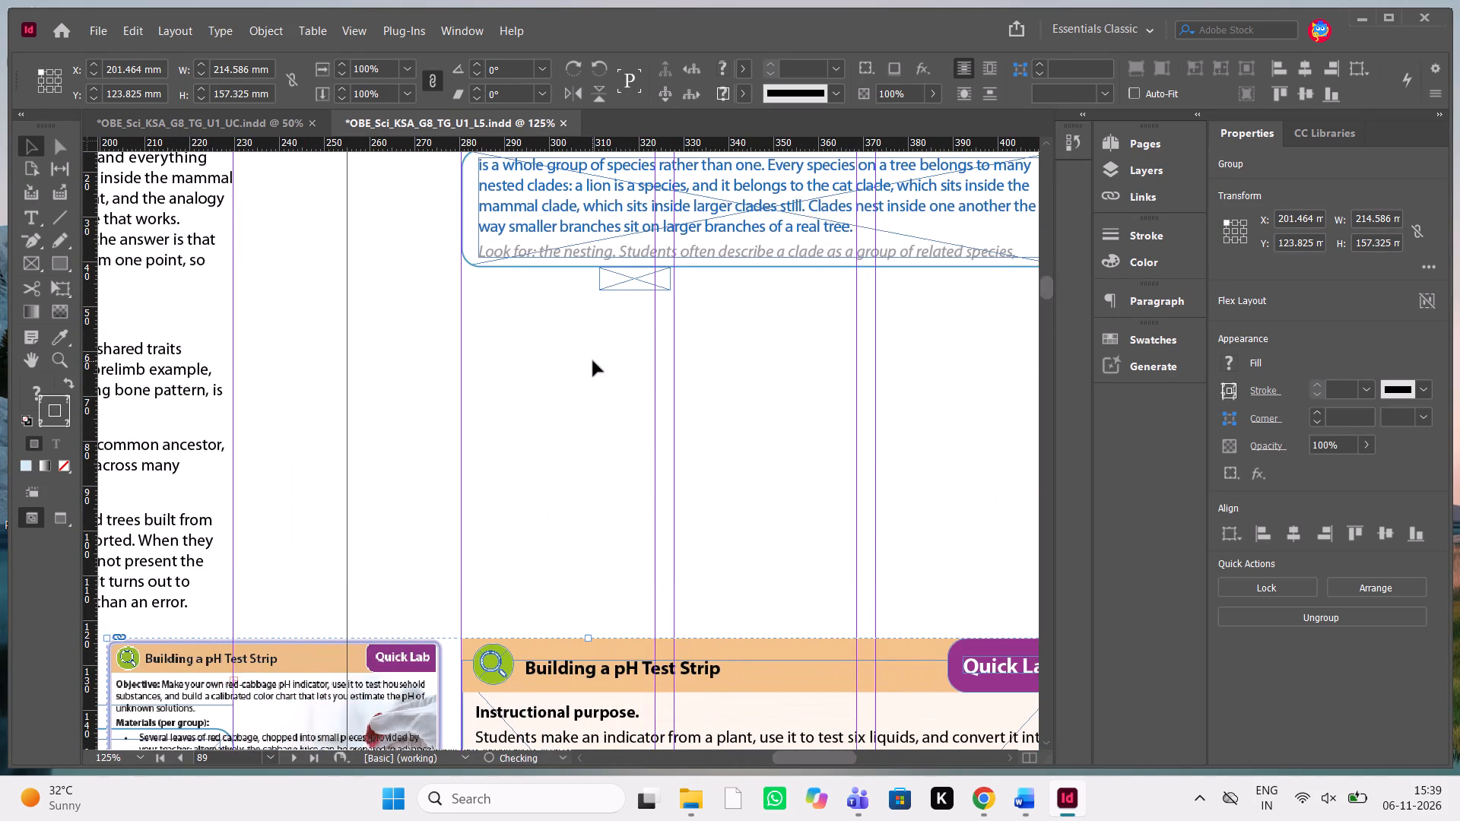
# Nudge the Quick Lab group up to Y about 46 mm, just below the spacer under the Progress Check 1 box.
pyautogui.hotkey('shift', 'Up')
pyautogui.hotkey('shift', 'Up')
pyautogui.hotkey('shift', 'Up')
pyautogui.hotkey('shift', 'Up')
pyautogui.hotkey('shift', 'Up')
pyautogui.hotkey('shift', 'Up')
pyautogui.hotkey('shift', 'Up')
pyautogui.hotkey('shift', 'Up')
pyautogui.hotkey('shift', 'Up')
pyautogui.hotkey('shift', 'Up')
pyautogui.hotkey('shift', 'Up')
pyautogui.hotkey('shift', 'Up')
pyautogui.hotkey('shift', 'Up')
pyautogui.hotkey('shift', 'Up')
pyautogui.hotkey('shift', 'Up')
pyautogui.hotkey('shift', 'Up')
pyautogui.hotkey('shift', 'Up')
pyautogui.hotkey('shift', 'Up')
pyautogui.hotkey('shift', 'Up')
pyautogui.hotkey('shift', 'Up')
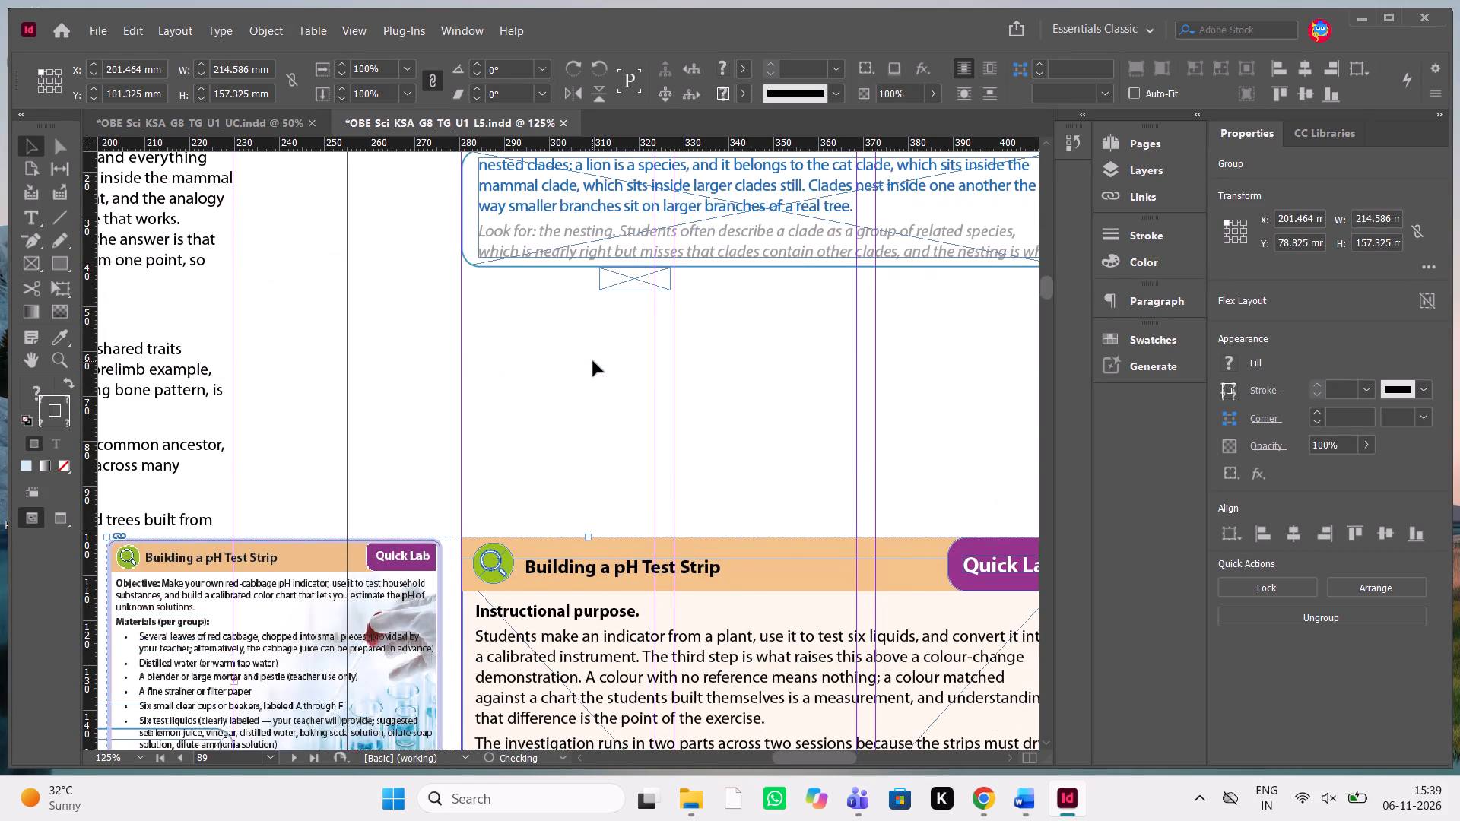
pyautogui.hotkey('shift', 'Up')
pyautogui.hotkey('shift', 'Up')
pyautogui.hotkey('shift', 'Up')
pyautogui.hotkey('shift', 'Up')
pyautogui.hotkey('shift', 'Up')
pyautogui.hotkey('shift', 'Up')
pyautogui.hotkey('shift', 'Up')
pyautogui.hotkey('shift', 'Up')
pyautogui.hotkey('shift', 'Up')
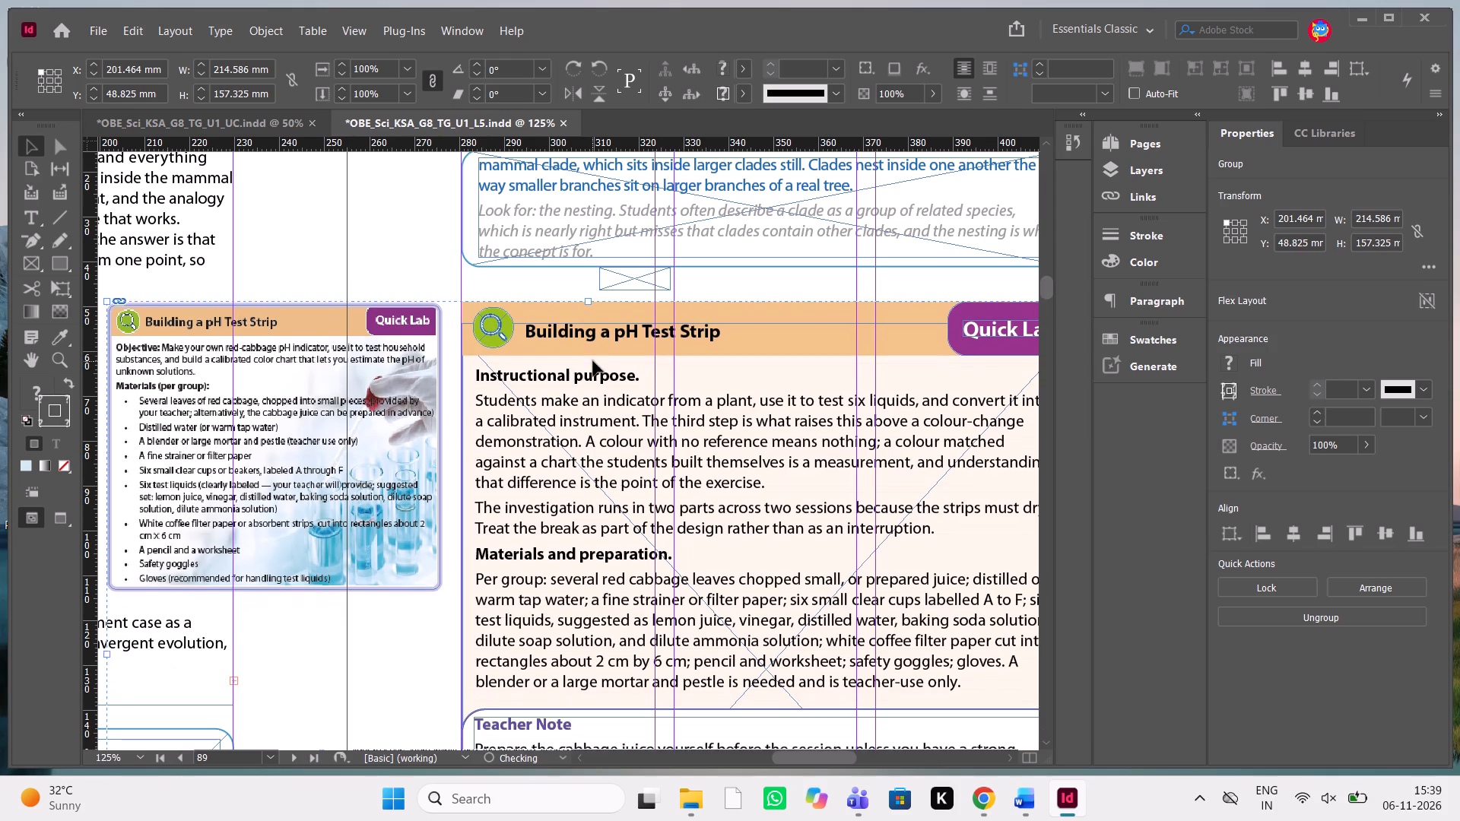
pyautogui.hotkey('shift', 'Up')
pyautogui.press('Down')
pyautogui.press('Down')
pyautogui.press('Up')
pyautogui.press('Up')
pyautogui.press('Up')
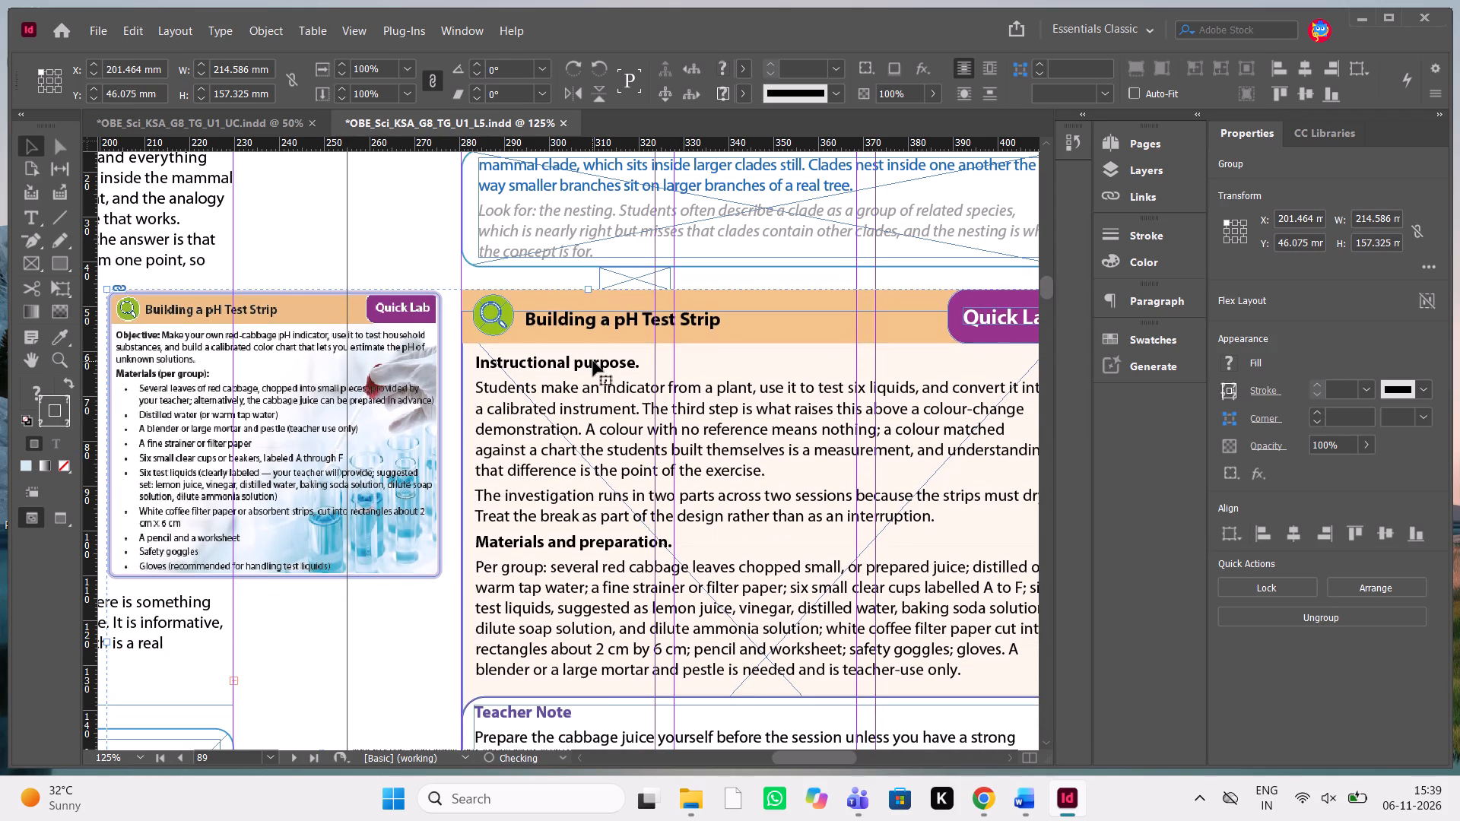
# Ungroup the Quick Lab objects on page 89.
pyautogui.scroll(-2, 593, 361)
pyautogui.scroll(1, 593, 361)
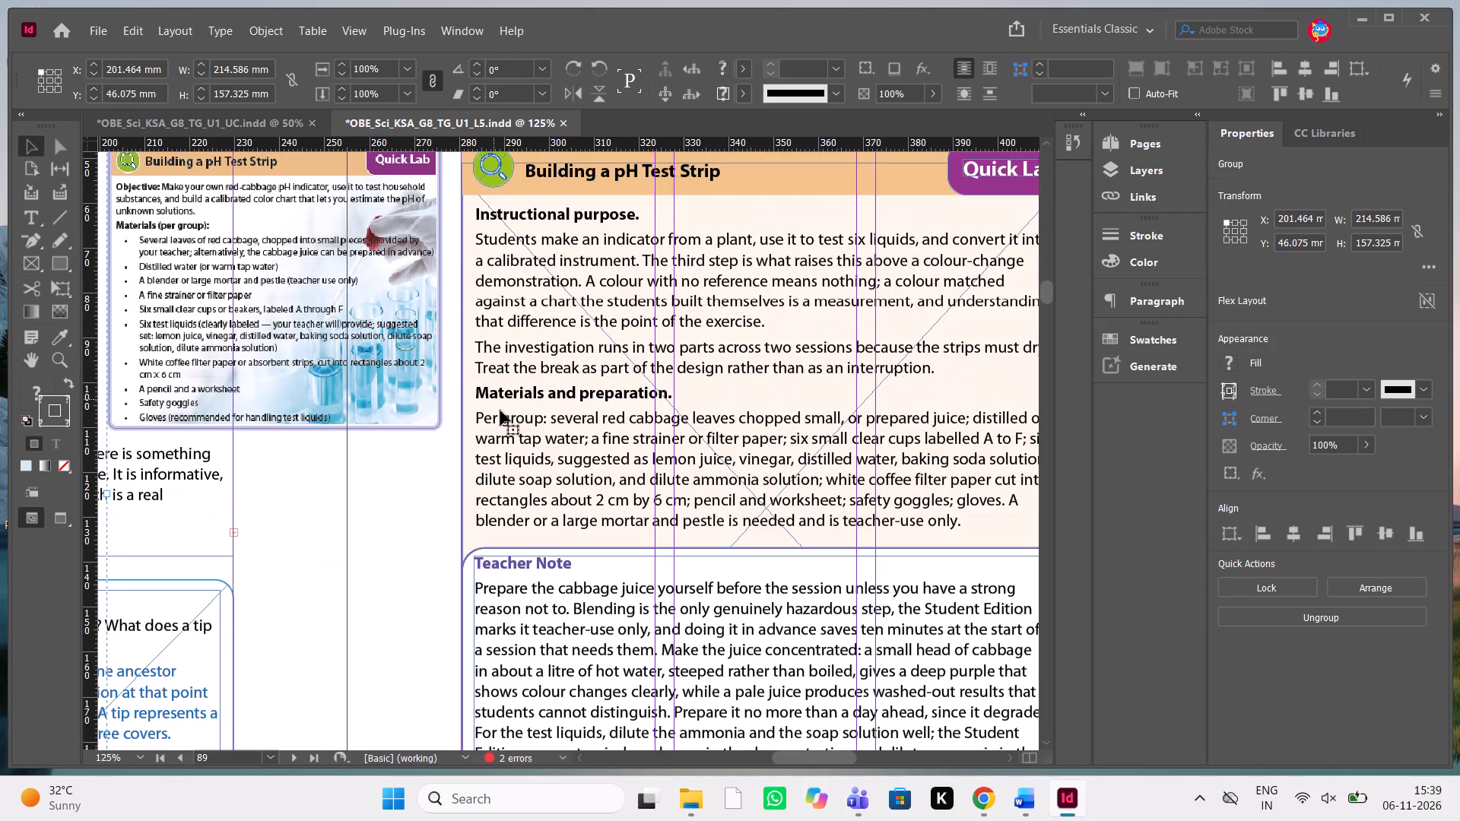
pyautogui.hotkey('ctrl', 'shift', 'g')
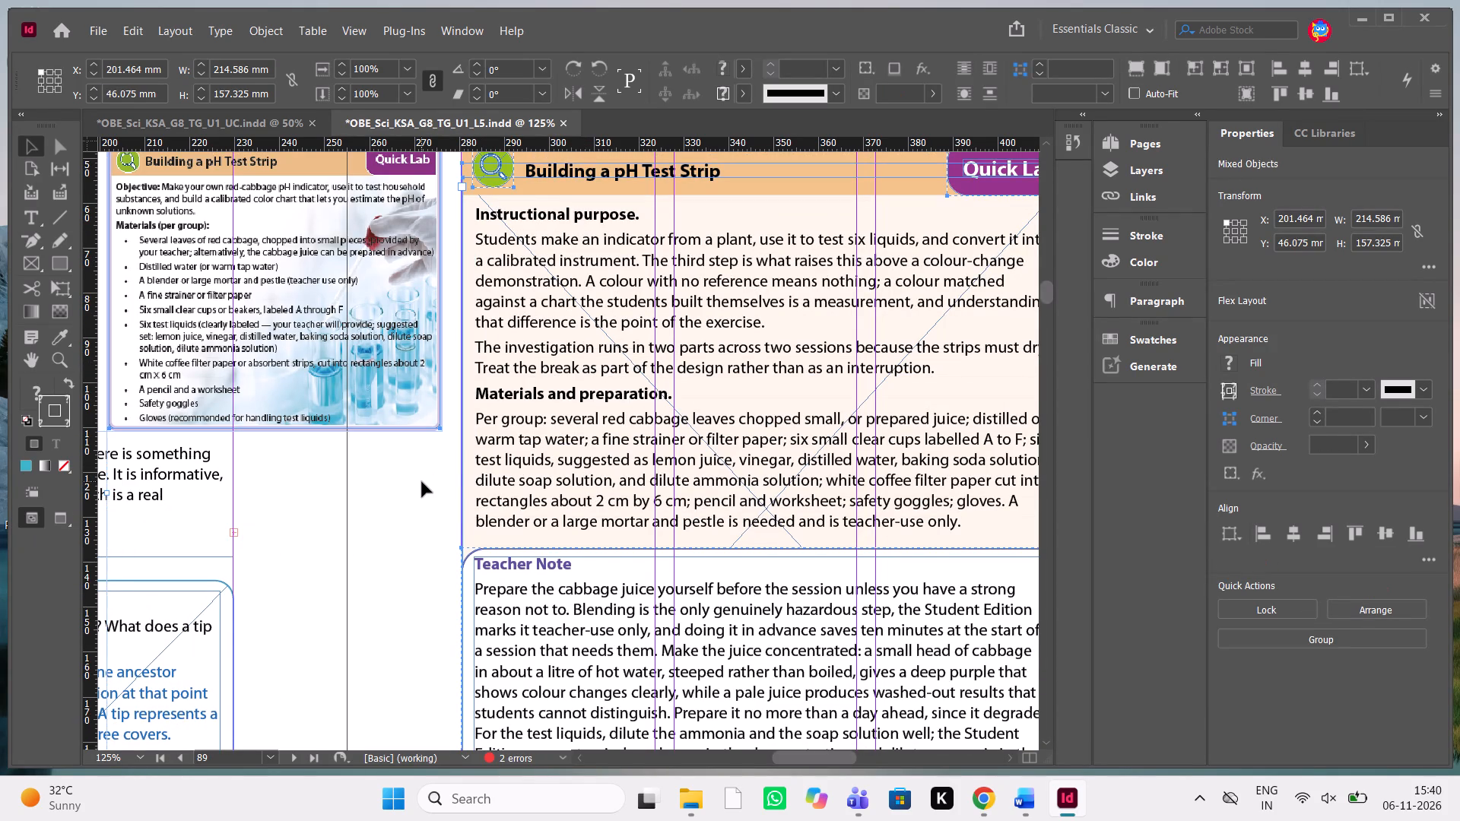
pyautogui.click(422, 482)
# Delete the linked image from the Quick Lab's sidebar frame, and cut the emptied frame.
pyautogui.scroll(1, 422, 482)
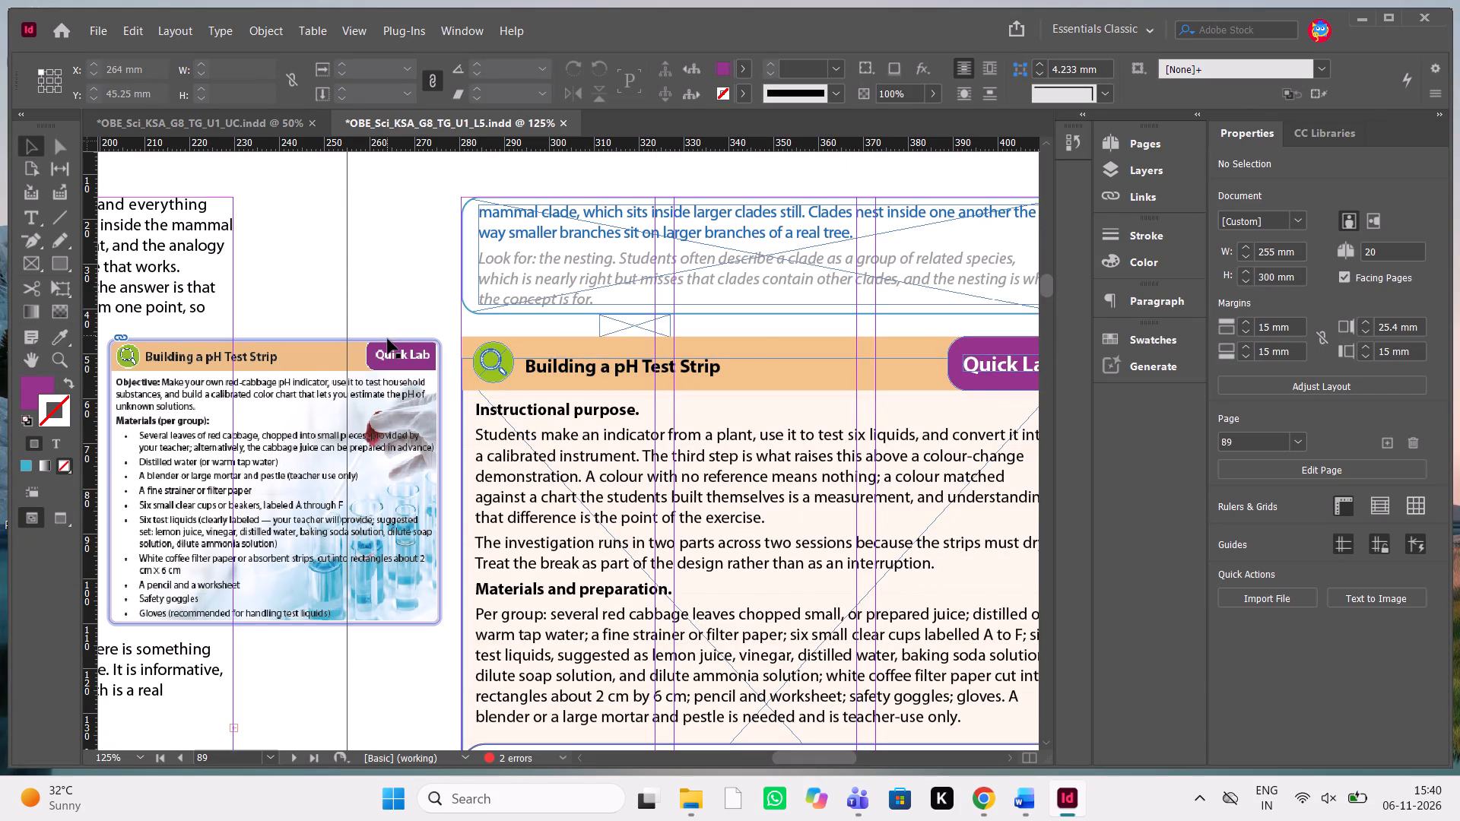
pyautogui.click(388, 339)
pyautogui.click(269, 475)
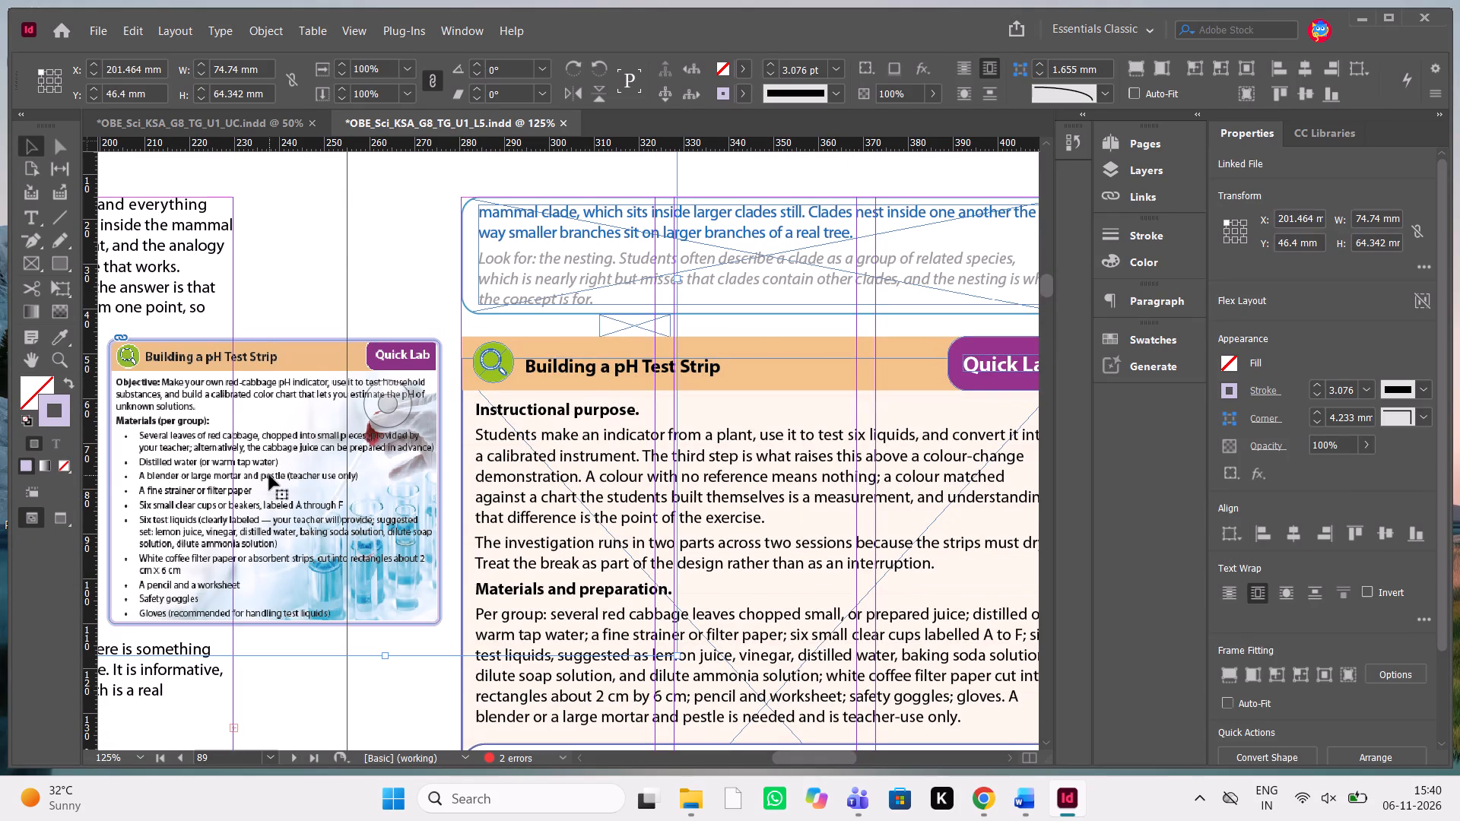
pyautogui.press('Delete')
pyautogui.click(269, 475)
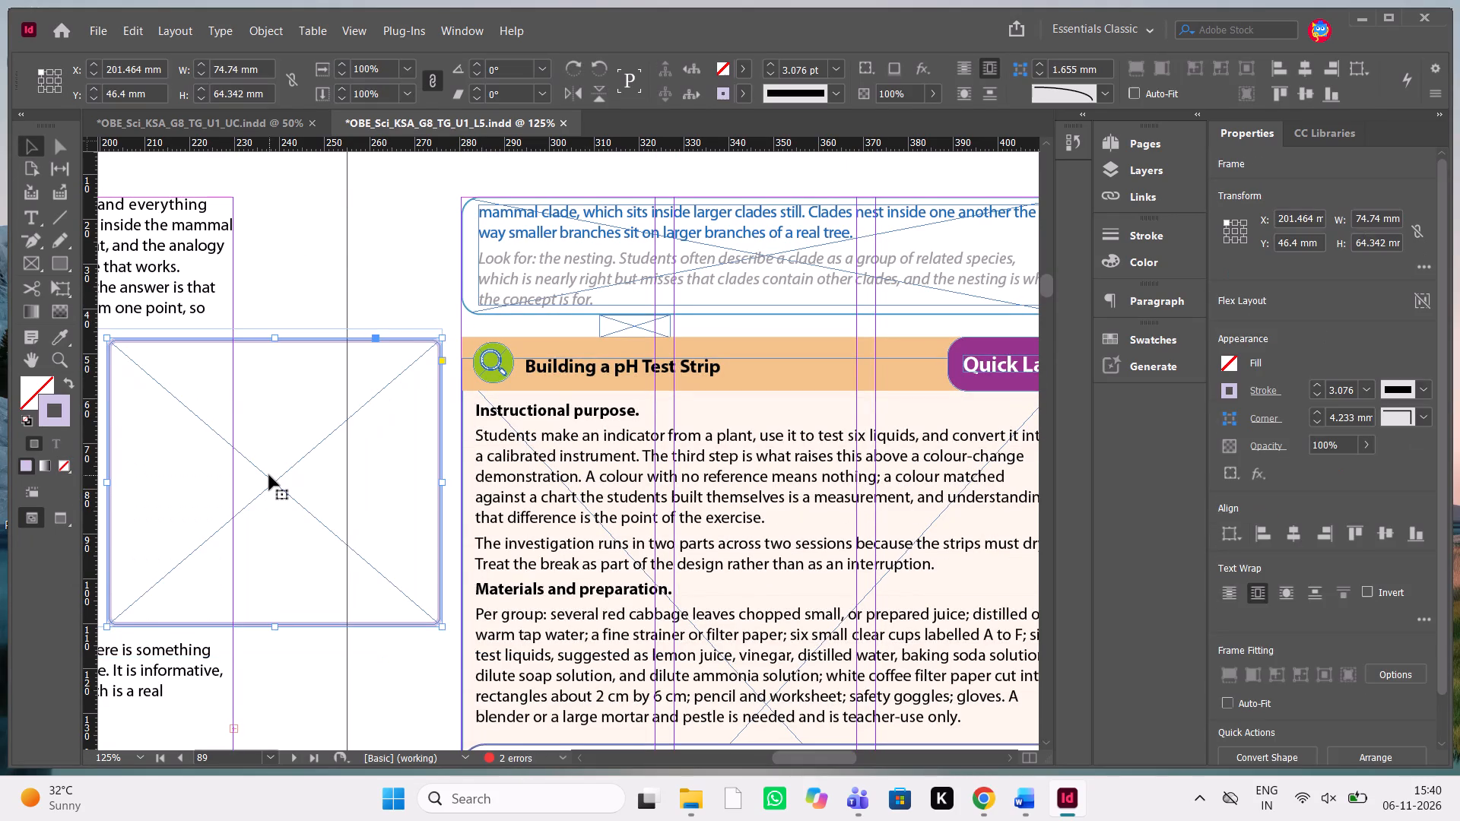
pyautogui.hotkey('ctrl', 'x')
# Paste the emptied sidebar frame into page 89's outer column, beside the Quick Lab box.
pyautogui.hscroll(3, 269, 475)
pyautogui.scroll(3, 269, 475)
pyautogui.scroll(-1, 269, 475)
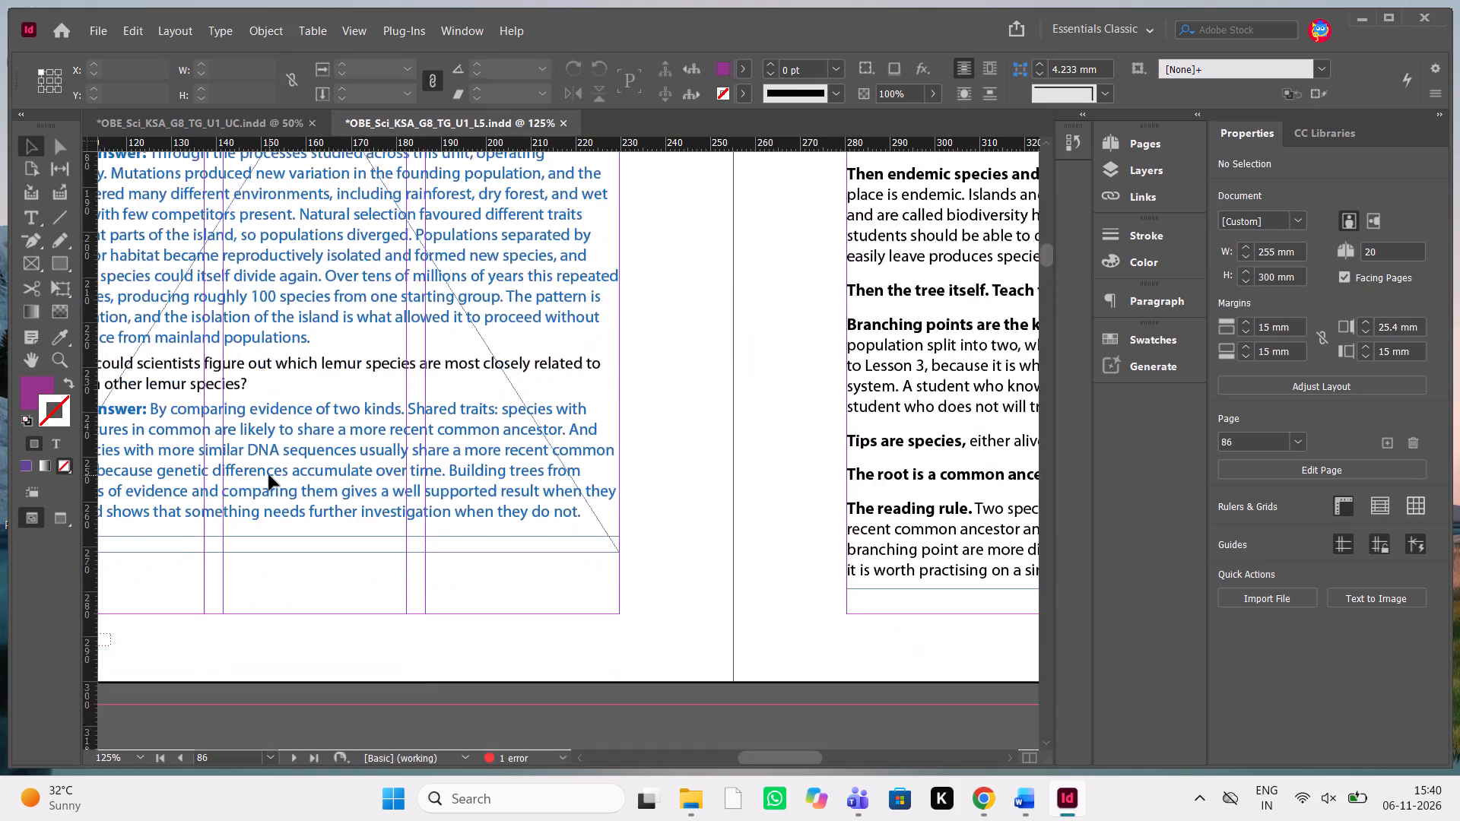
pyautogui.scroll(-9, 269, 475)
pyautogui.scroll(1, 269, 475)
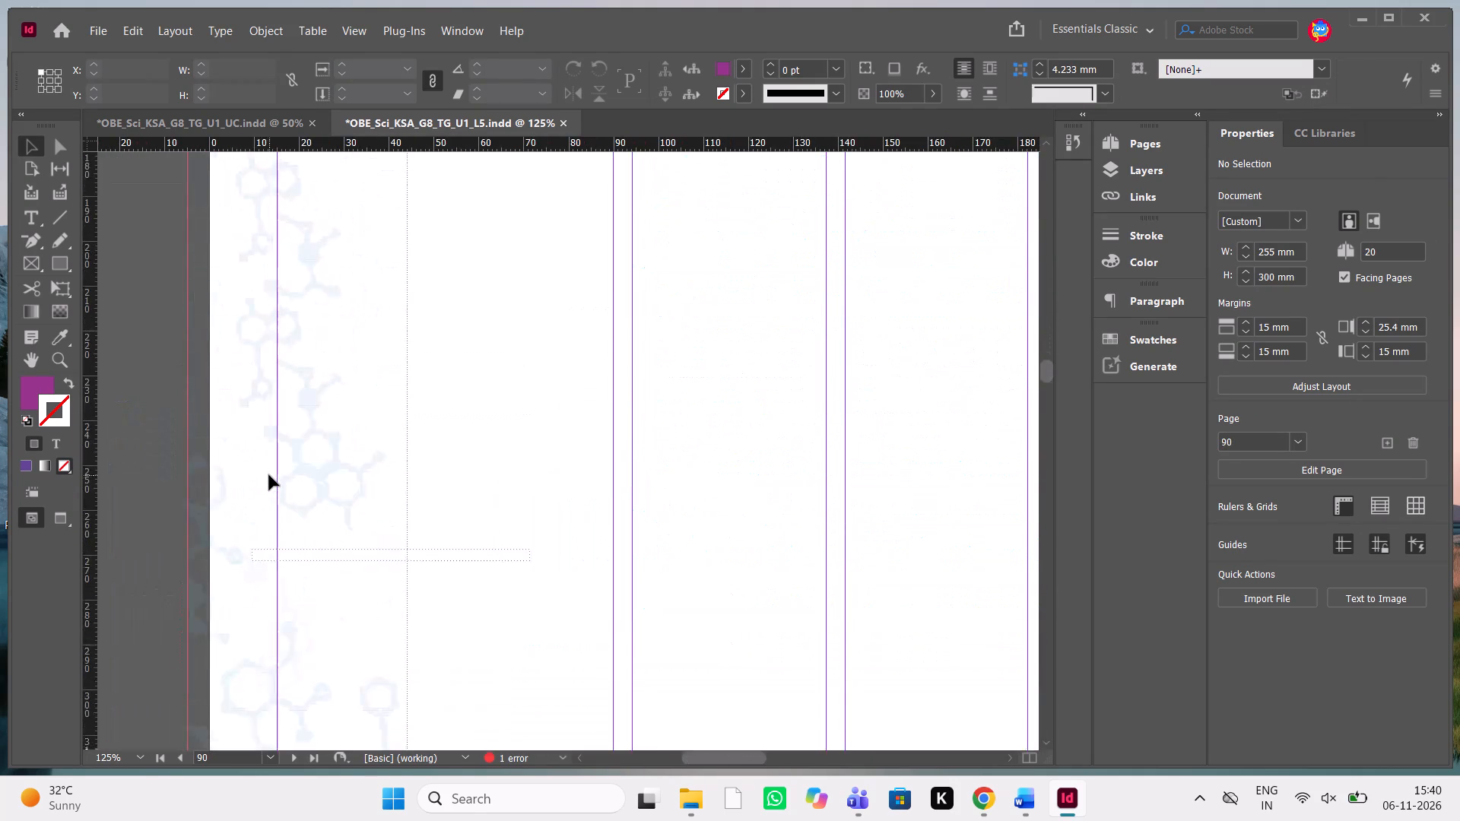
pyautogui.scroll(3, 269, 475)
pyautogui.scroll(-2, 269, 475)
pyautogui.scroll(6, 269, 475)
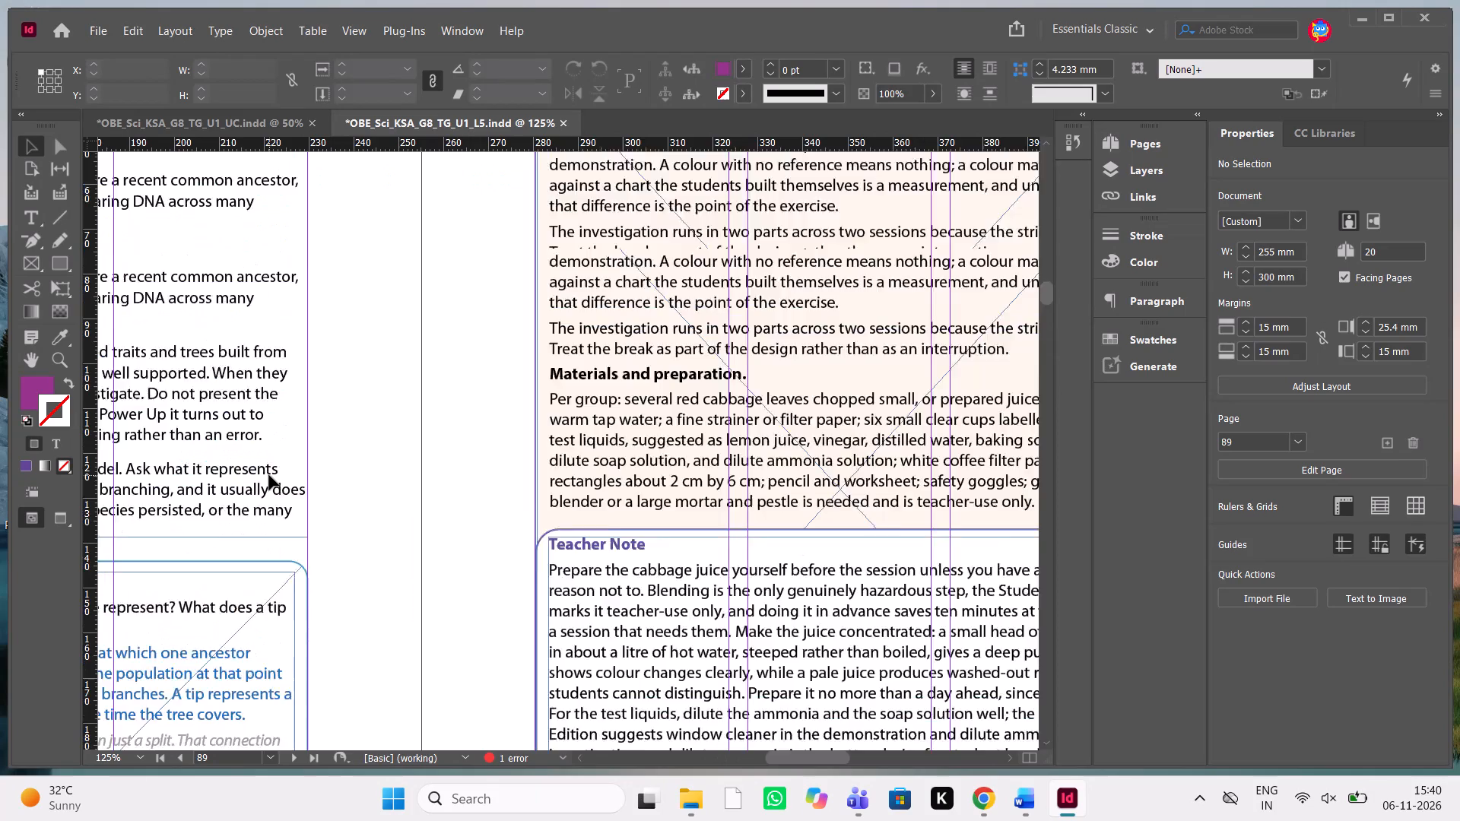
pyautogui.scroll(9, 269, 475)
pyautogui.scroll(-1, 269, 475)
pyautogui.hscroll(-1, 269, 475)
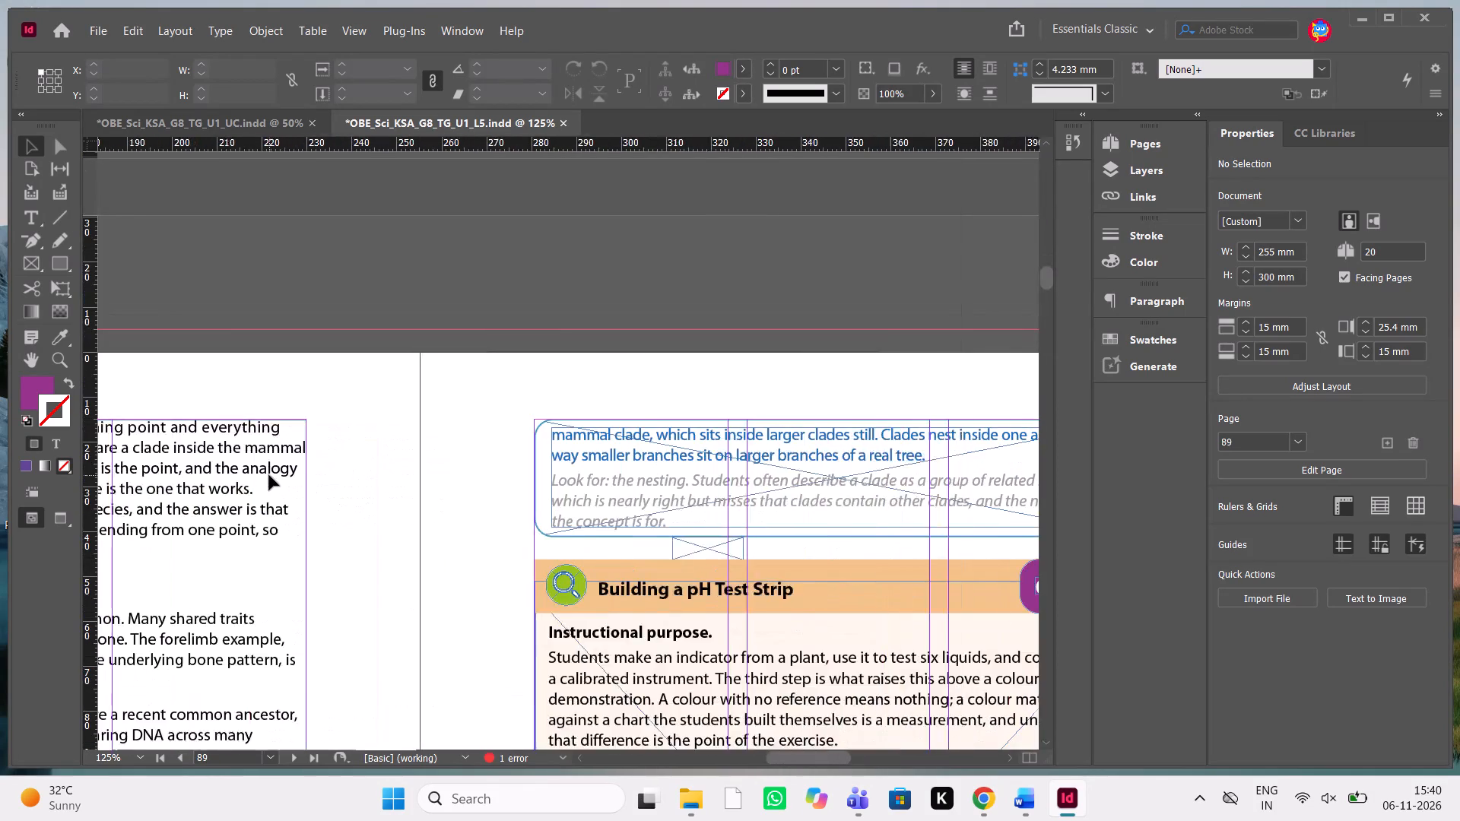
pyautogui.hscroll(-1, 269, 475)
pyautogui.scroll(-3, 269, 475)
pyautogui.scroll(6, 269, 475)
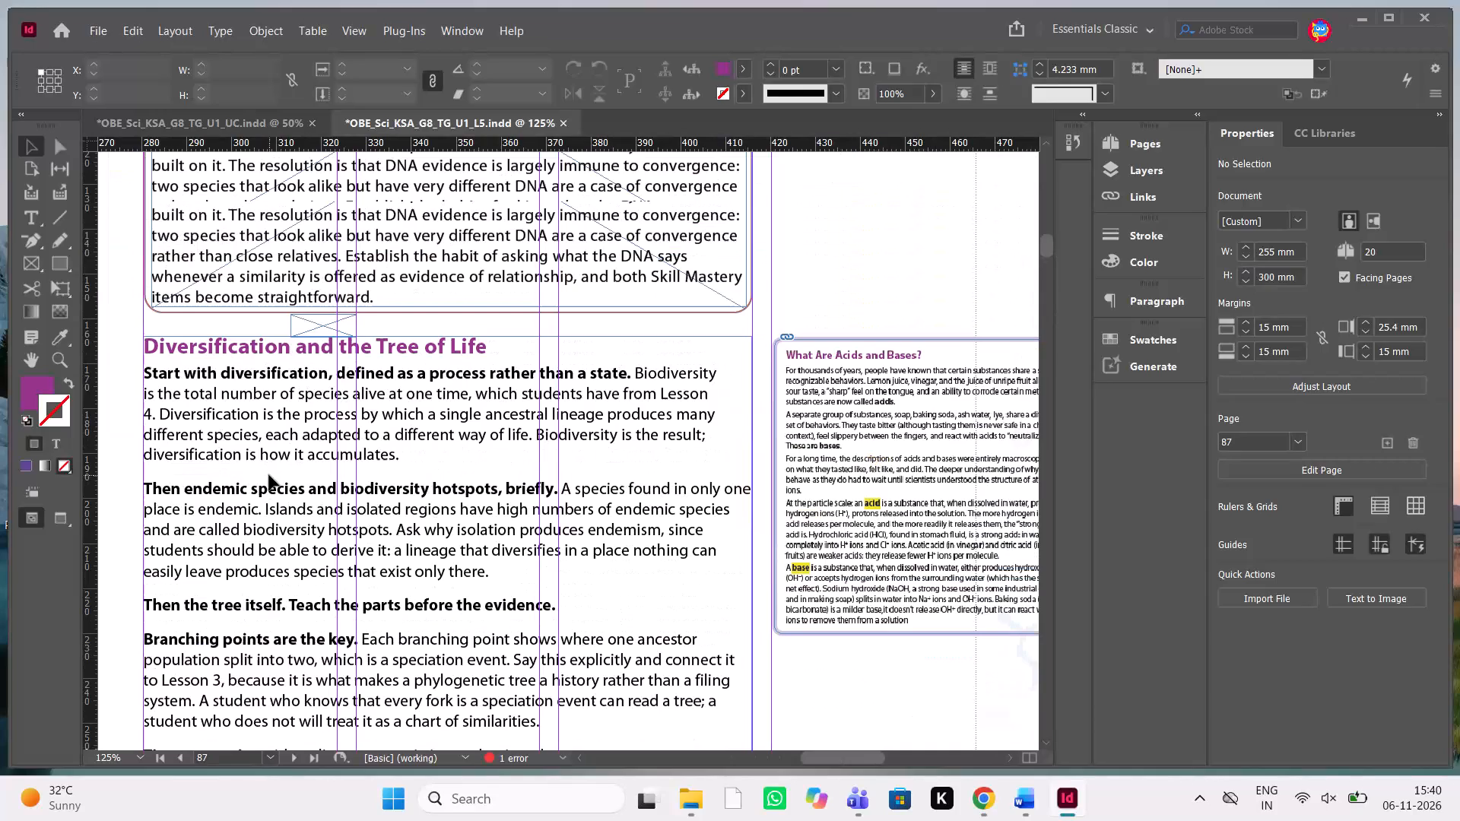
pyautogui.hscroll(-1, 269, 475)
pyautogui.scroll(-2, 269, 475)
pyautogui.hscroll(-1, 269, 475)
pyautogui.scroll(-1, 269, 475)
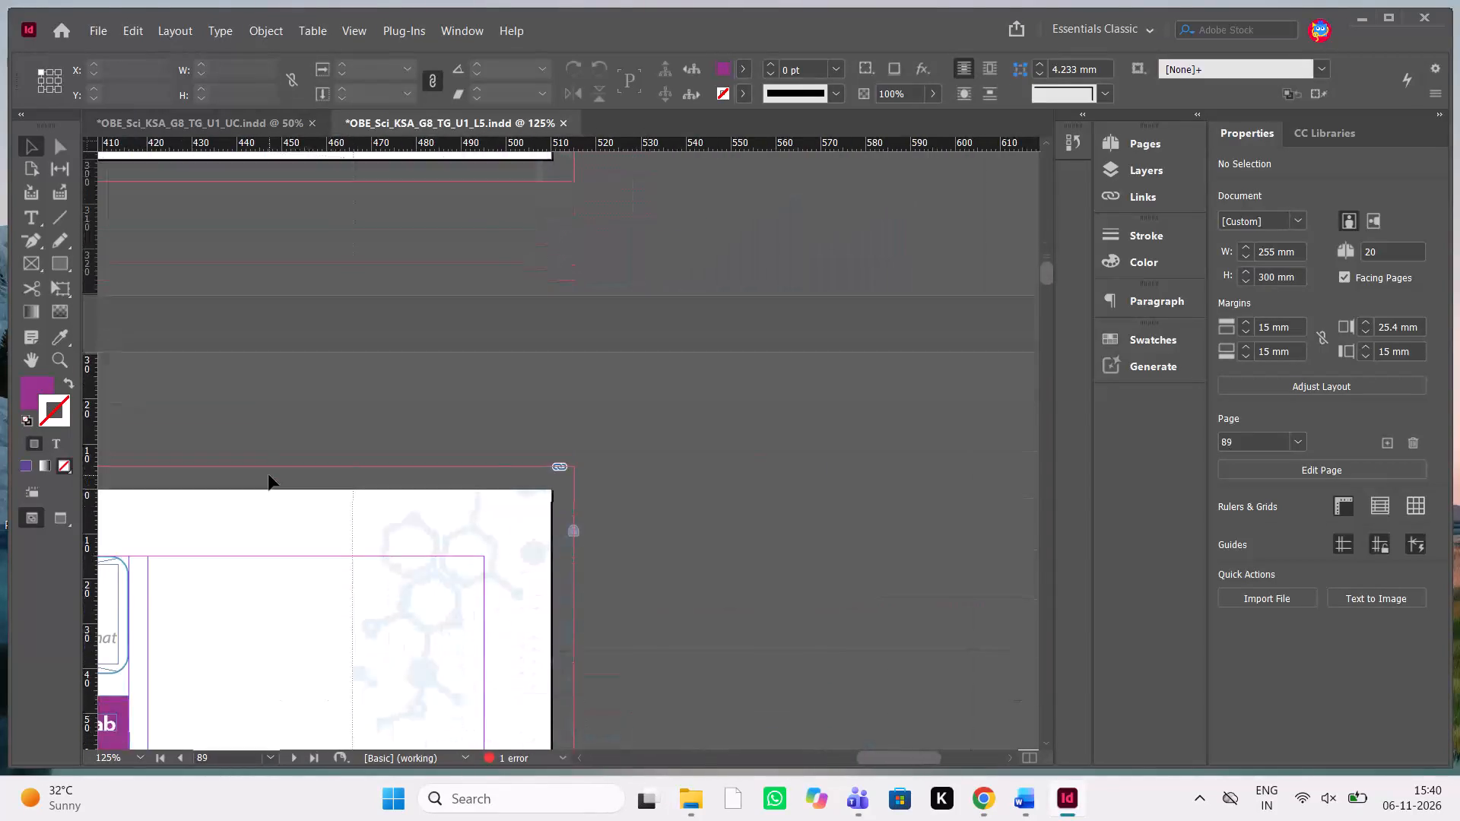
pyautogui.scroll(-2, 269, 475)
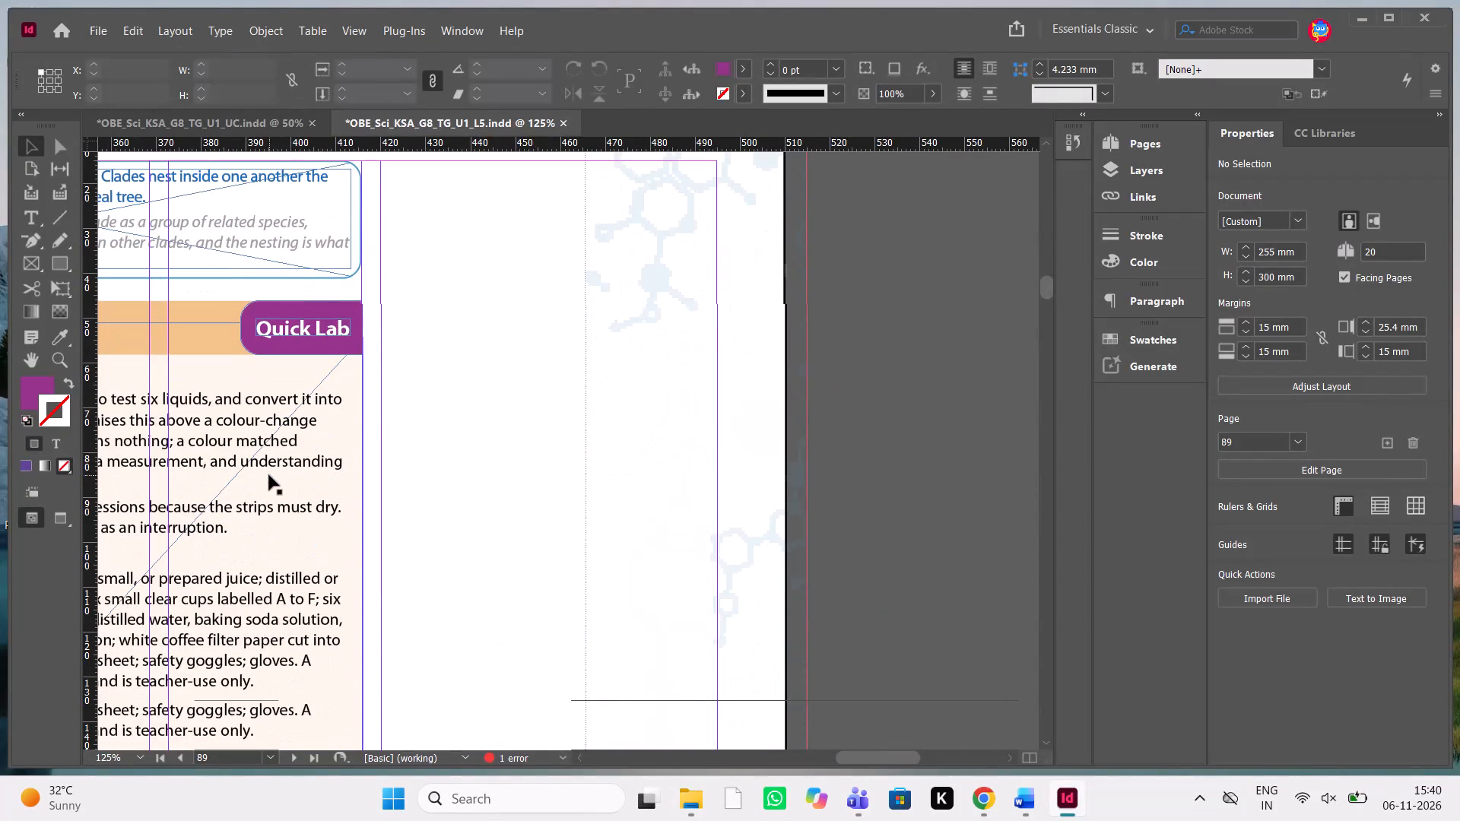
pyautogui.hotkey('ctrl', 'v')
# Nudge the pasted sidebar frame left to X about 401.9 mm.
pyautogui.hotkey('shift', 'Left')
pyautogui.hotkey('shift', 'Left')
pyautogui.hotkey('shift', 'Left')
pyautogui.hotkey('shift', 'Left')
pyautogui.hotkey('shift', 'Left')
pyautogui.hotkey('shift', 'Left')
pyautogui.hotkey('shift', 'Left')
pyautogui.hotkey('shift', 'Left')
pyautogui.hotkey('shift', 'Left')
pyautogui.hotkey('shift', 'Left')
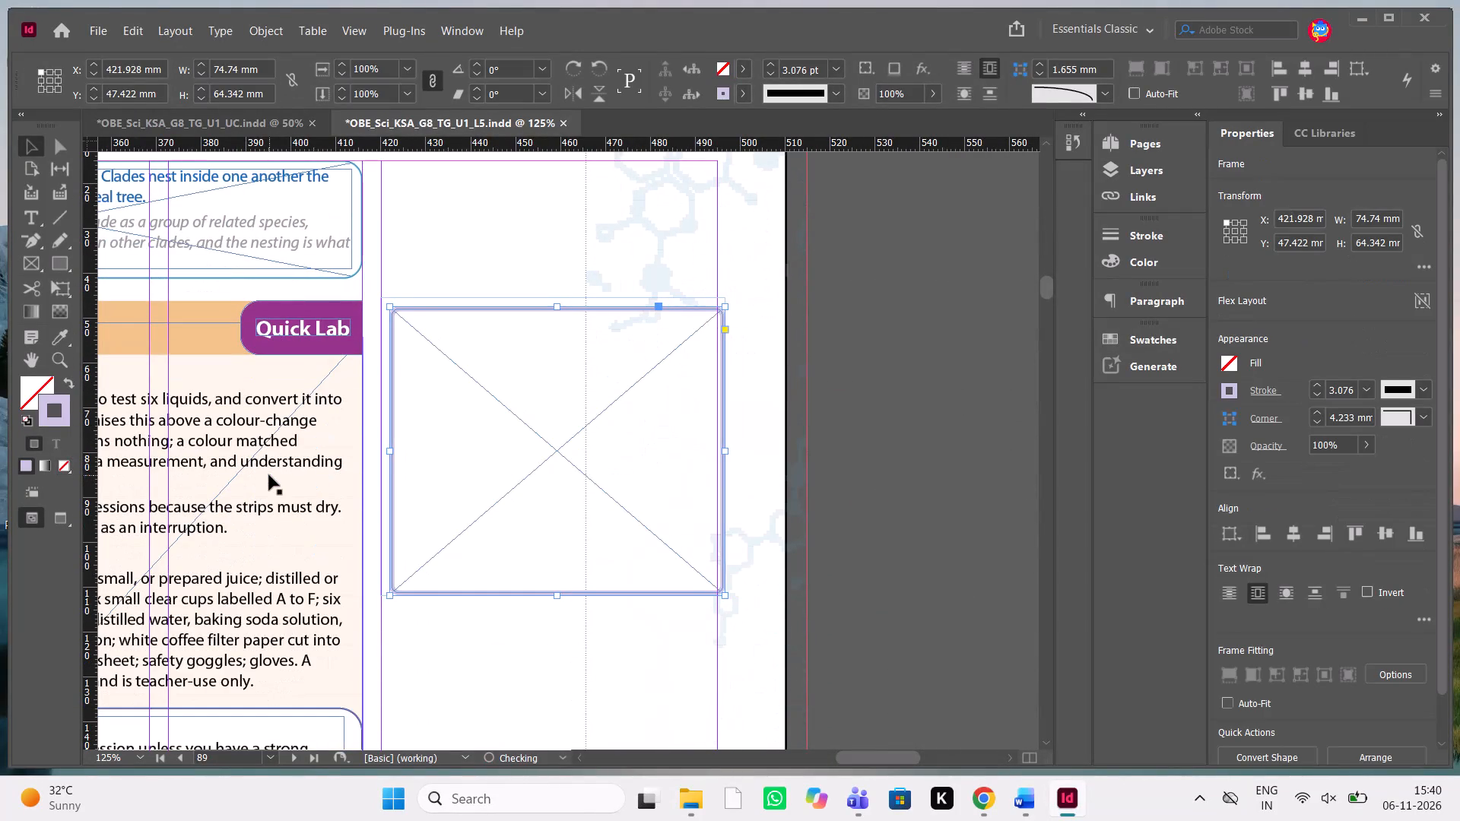
pyautogui.hotkey('shift', 'Left')
# Nudge the sidebar frame vertically to Y about 46.2 mm, level with the top of the Quick Lab banner.
pyautogui.hotkey('shift', 'Up')
pyautogui.press('Down')
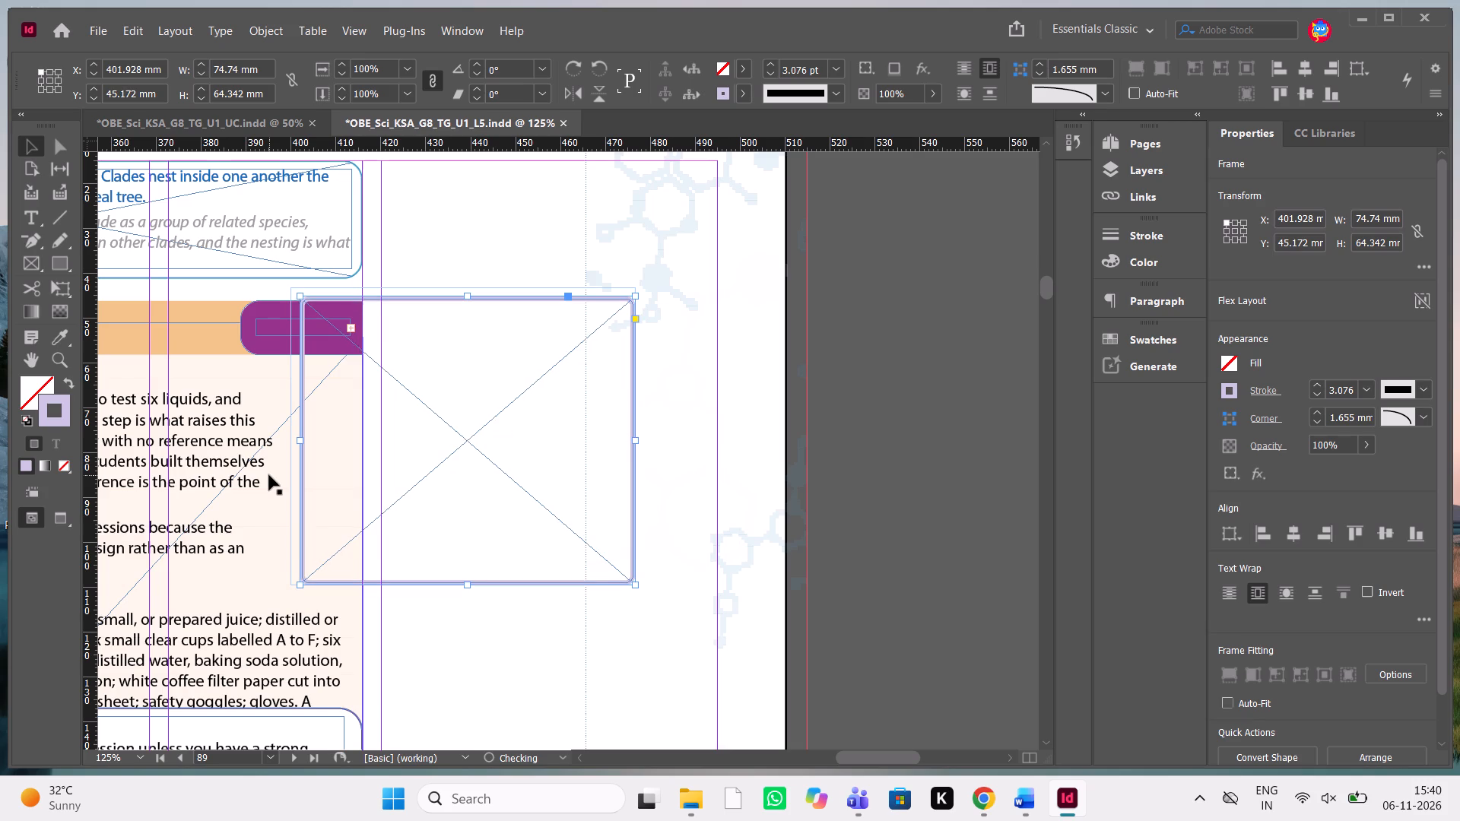
pyautogui.press('Down')
pyautogui.press('Down')
pyautogui.press('Down')
pyautogui.press('Down')
pyautogui.press('Down')
pyautogui.press('Down')
pyautogui.press('Down')
pyautogui.press('Up')
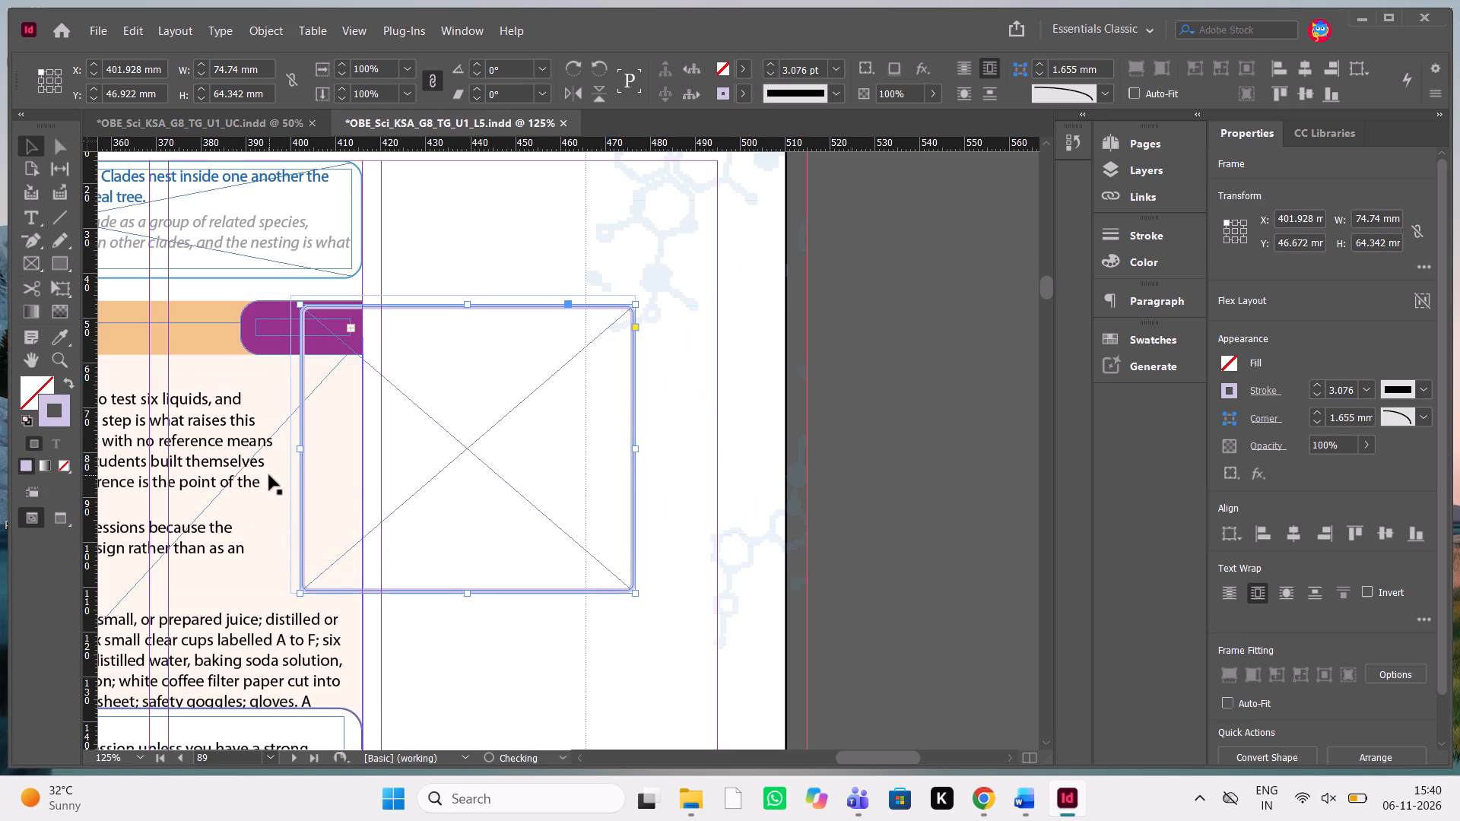
pyautogui.press('Up')
pyautogui.press('Up')
# Nudge the sidebar frame right to X about 419.9 mm, inside page 89's outer column and clear of the Quick Lab box.
pyautogui.hotkey('shift', 'Right')
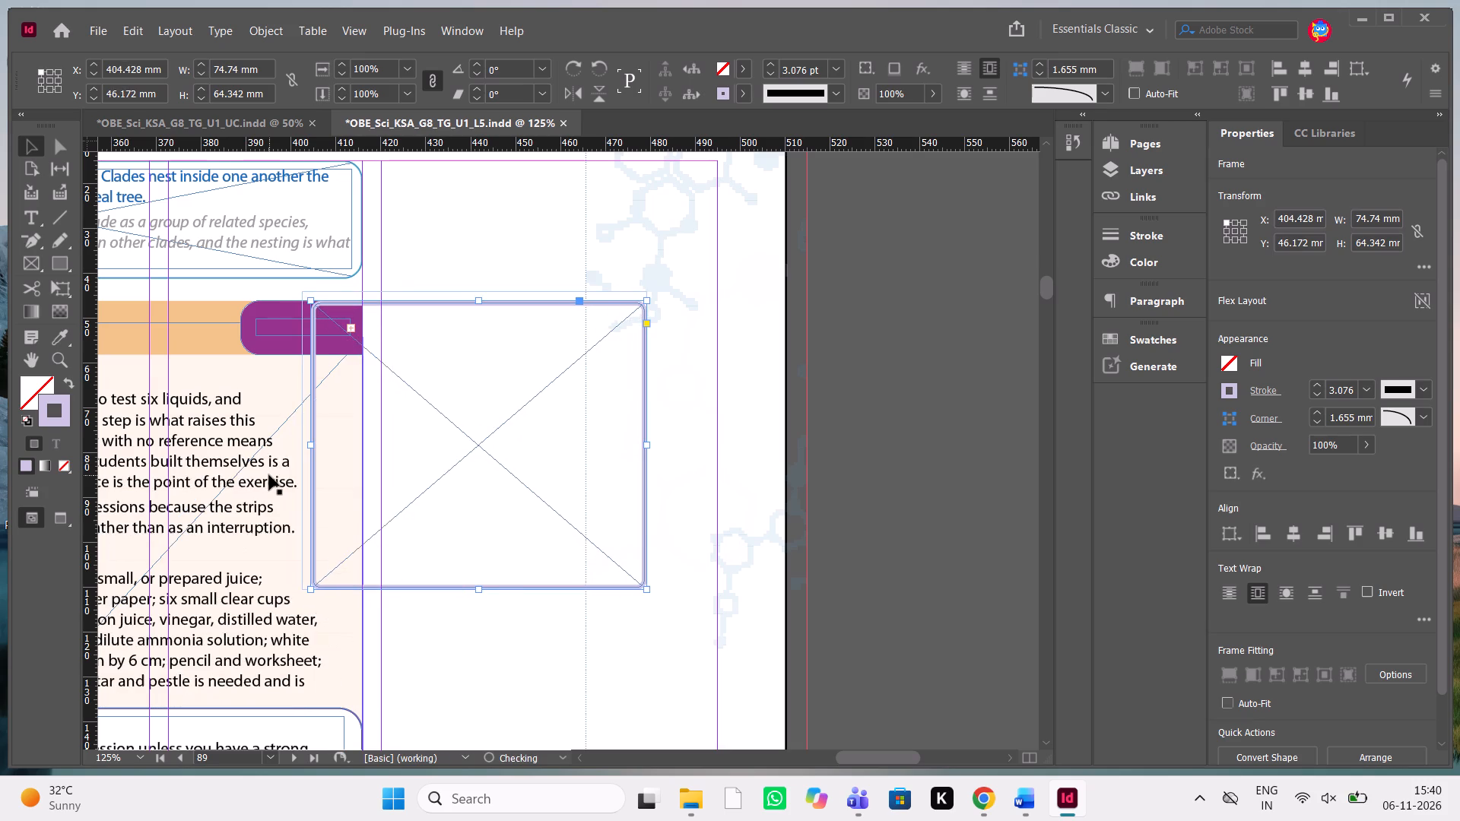
pyautogui.hotkey('shift', 'Right')
pyautogui.hotkey('shift', 'Right')
pyautogui.hotkey('shift', 'Right')
pyautogui.hotkey('shift', 'Right')
pyautogui.hotkey('shift', 'Right')
pyautogui.hotkey('shift', 'Right')
pyautogui.press('Right')
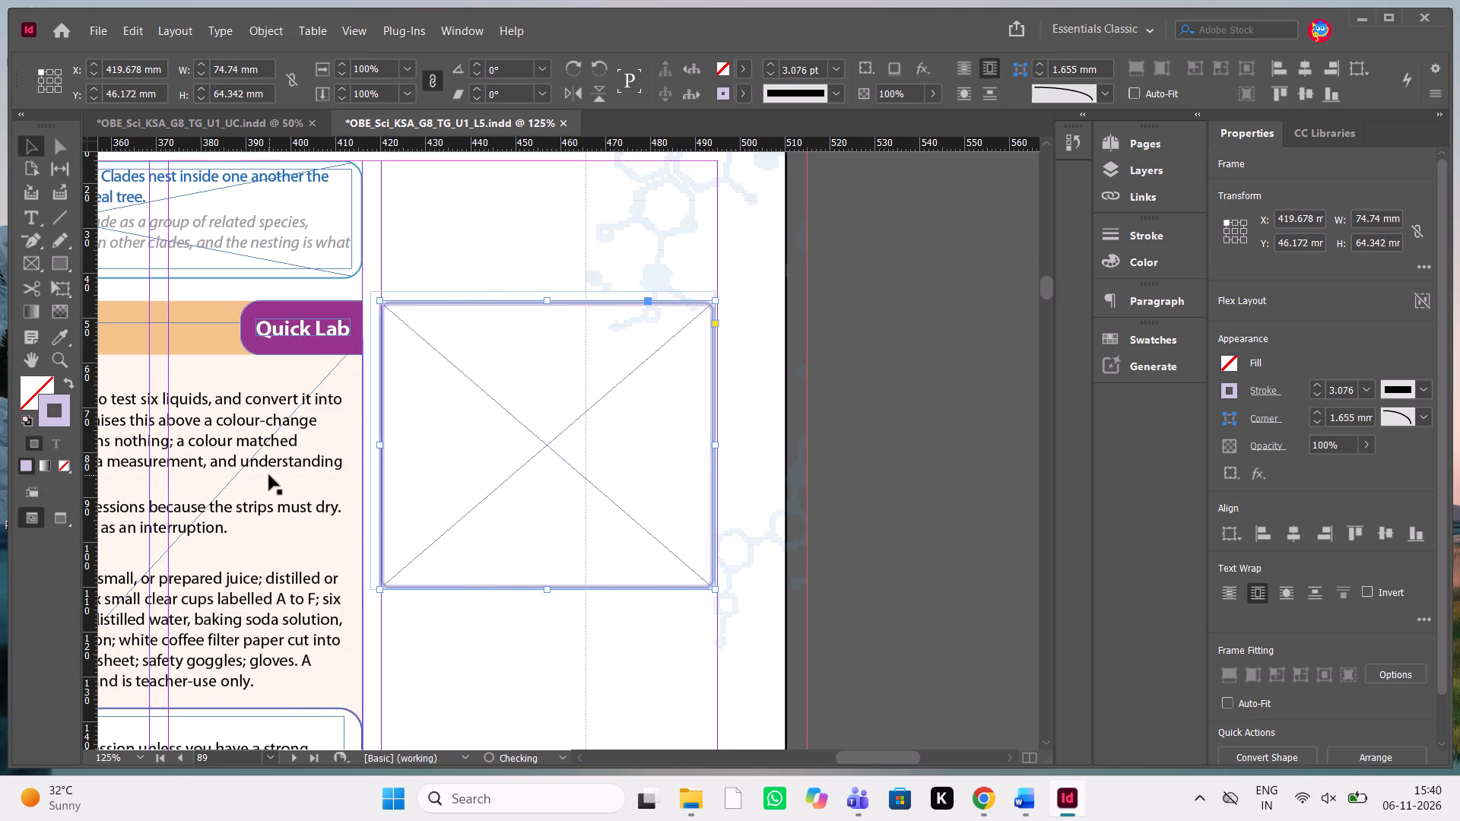
pyautogui.press('Right')
# Replace the Quick Lab banner title on page 89 with "The Build-a-Tree Investigation" copied from the Word manuscript.
pyautogui.scroll(-1, 269, 475)
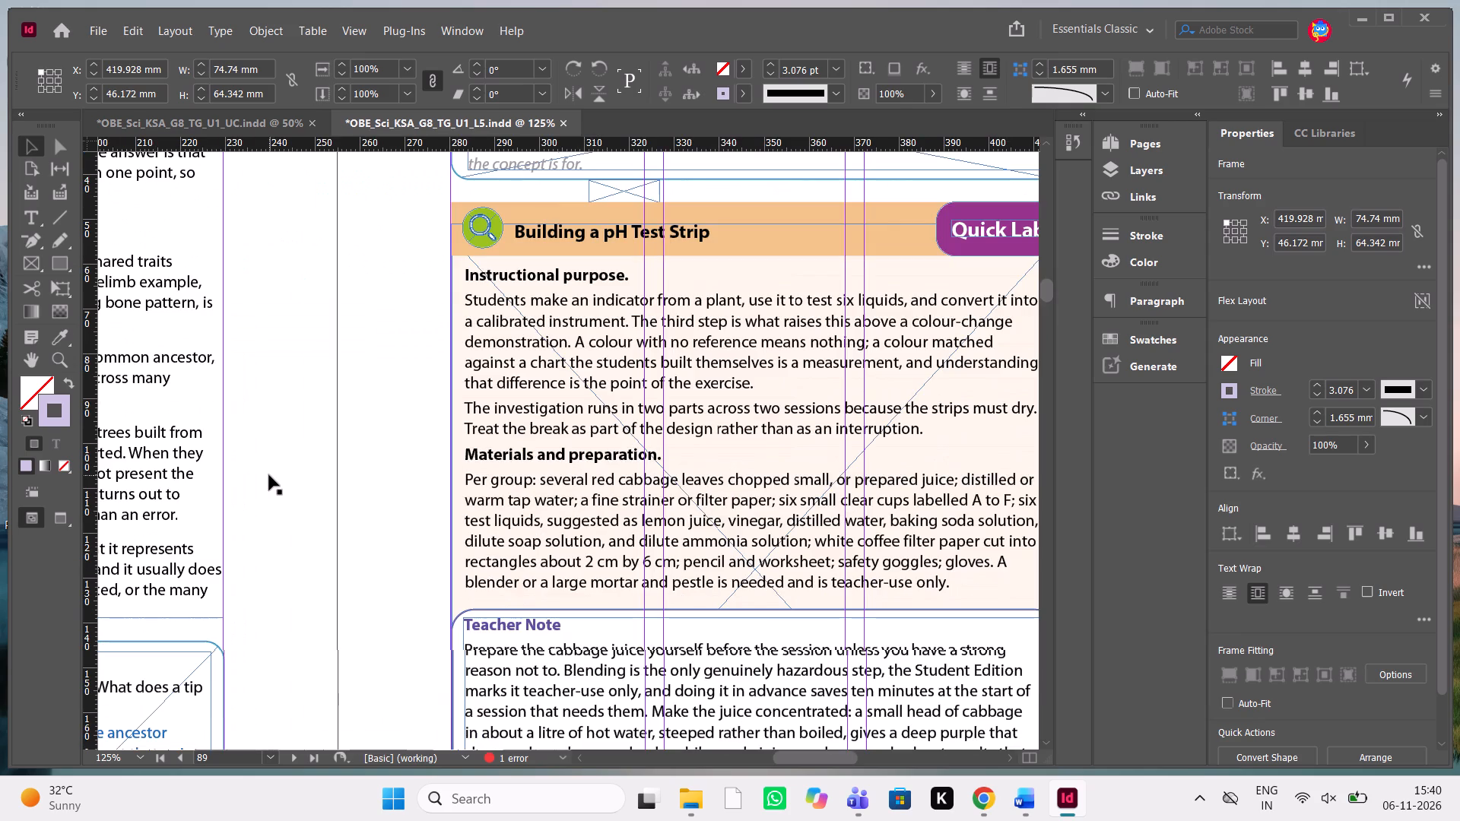
pyautogui.hotkey('alt', 'Tab')
pyautogui.hscroll(-1, 1228, 506)
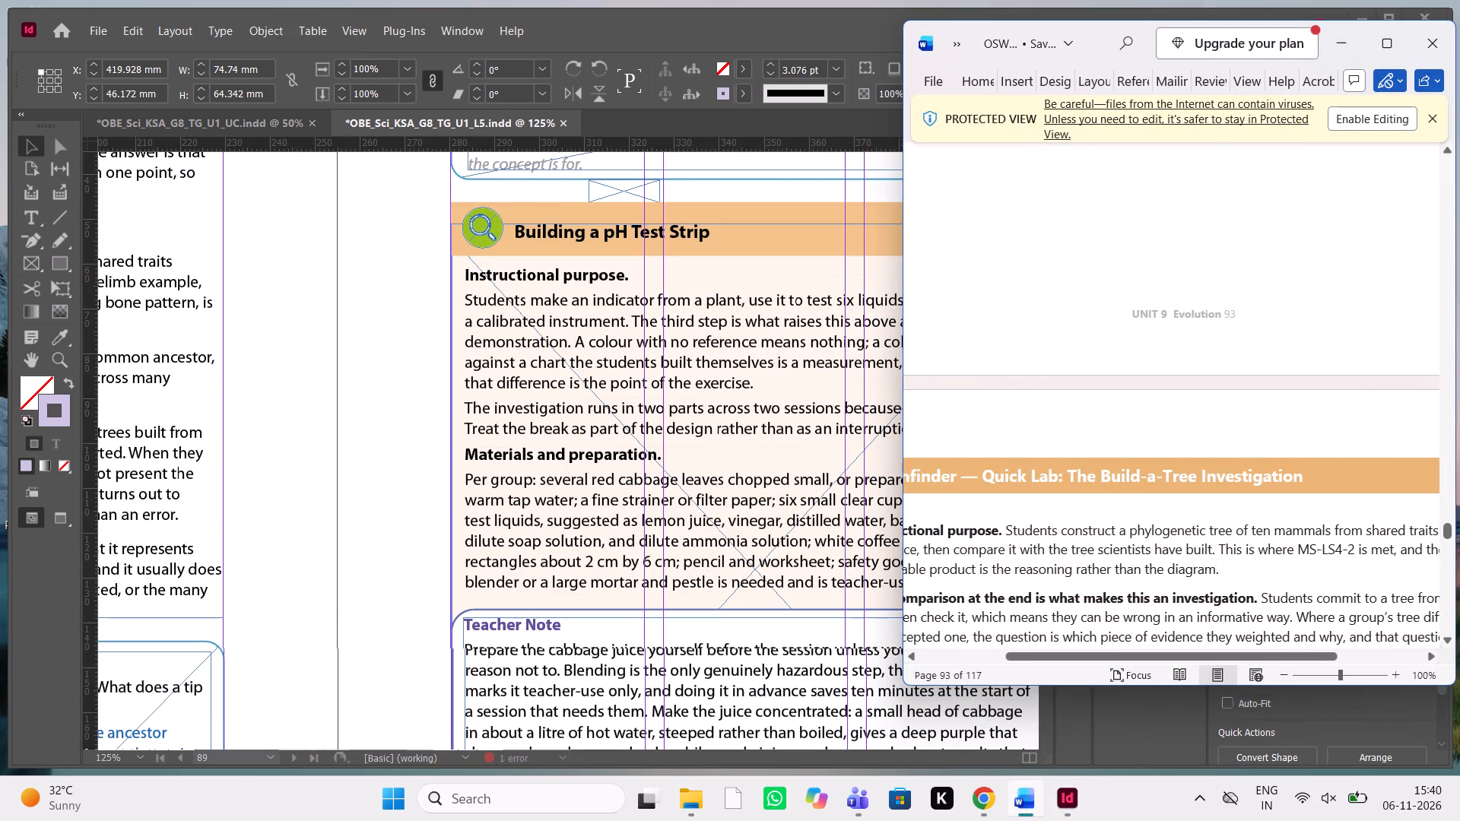
pyautogui.moveTo(1298, 477); pyautogui.dragTo(1068, 487)
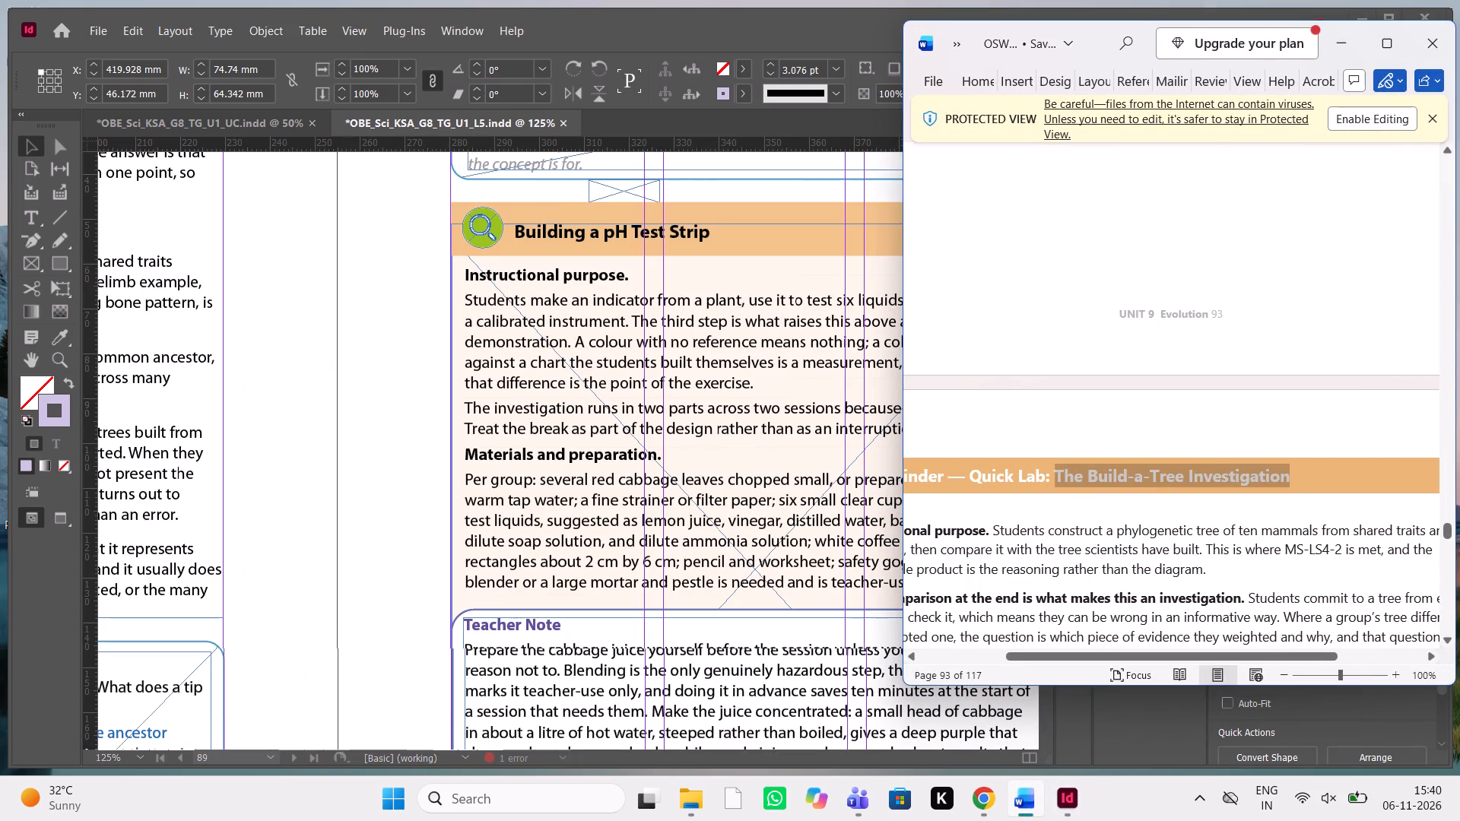
pyautogui.moveTo(1068, 487); pyautogui.dragTo(1067, 487)
pyautogui.hotkey('ctrl', 'c')
pyautogui.hotkey('ctrl', 'c')
pyautogui.doubleClick(684, 233)
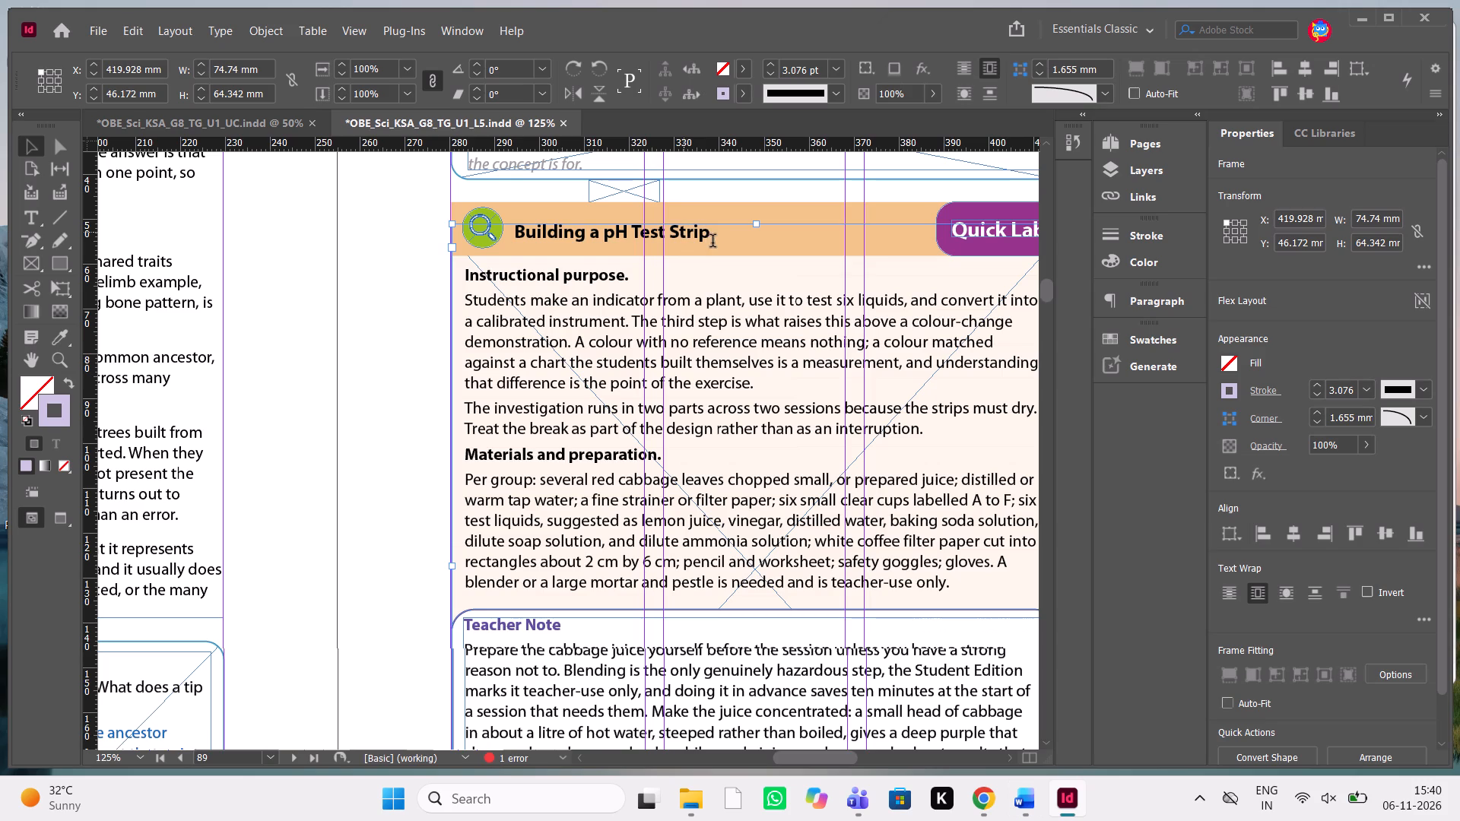
pyautogui.moveTo(719, 238); pyautogui.dragTo(513, 227)
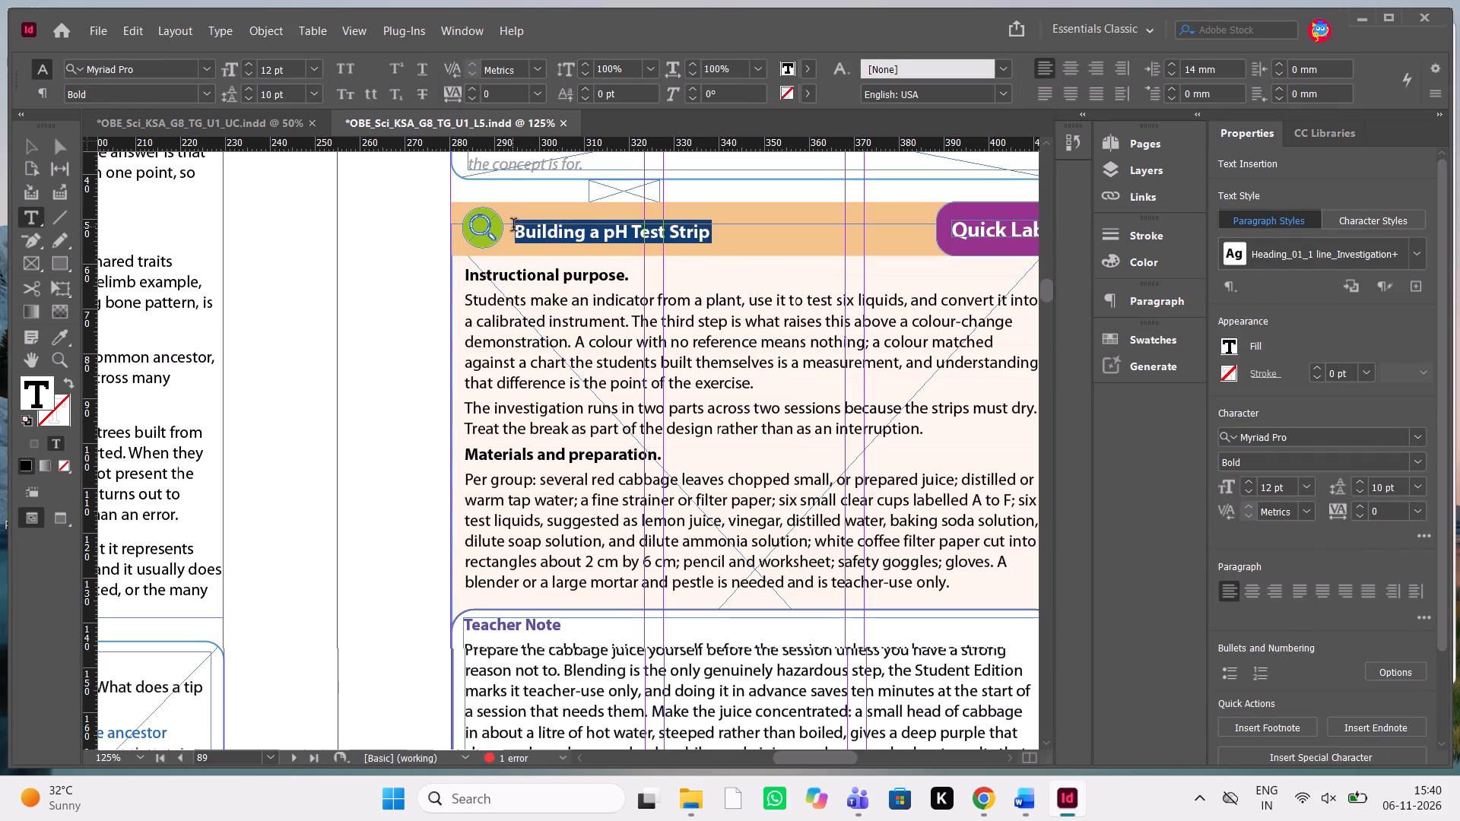
pyautogui.hotkey('ctrl', 'v')
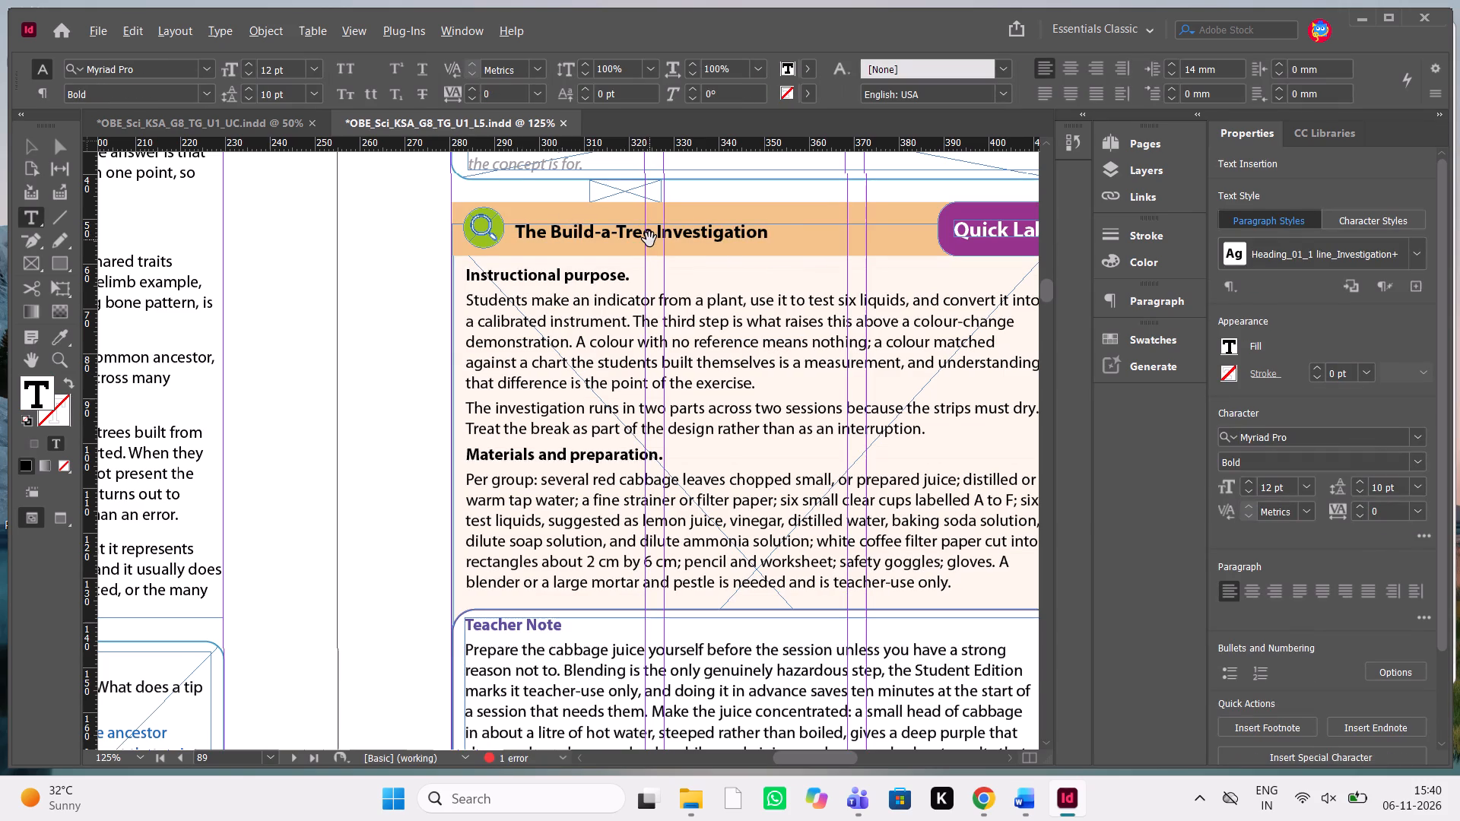
# Replace the Quick Lab text below "Instructional purpose." with the manuscript's three paragraphs, from "Students construct a phylogenetic tree" to "so it can be discussed.".
pyautogui.hotkey('alt', 'Tab')
pyautogui.scroll(-1, 1146, 407)
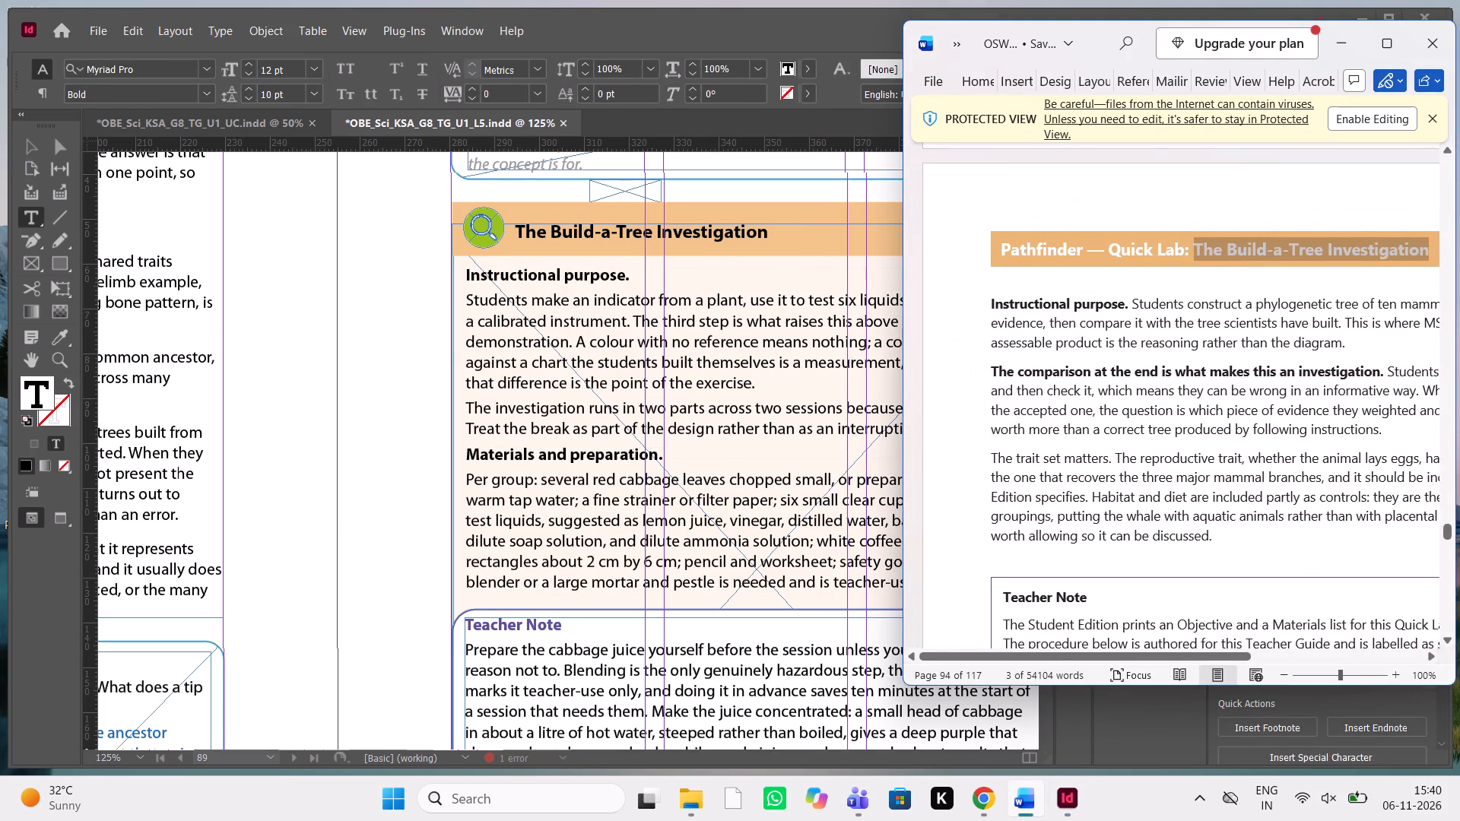
pyautogui.moveTo(1226, 536); pyautogui.dragTo(1083, 306)
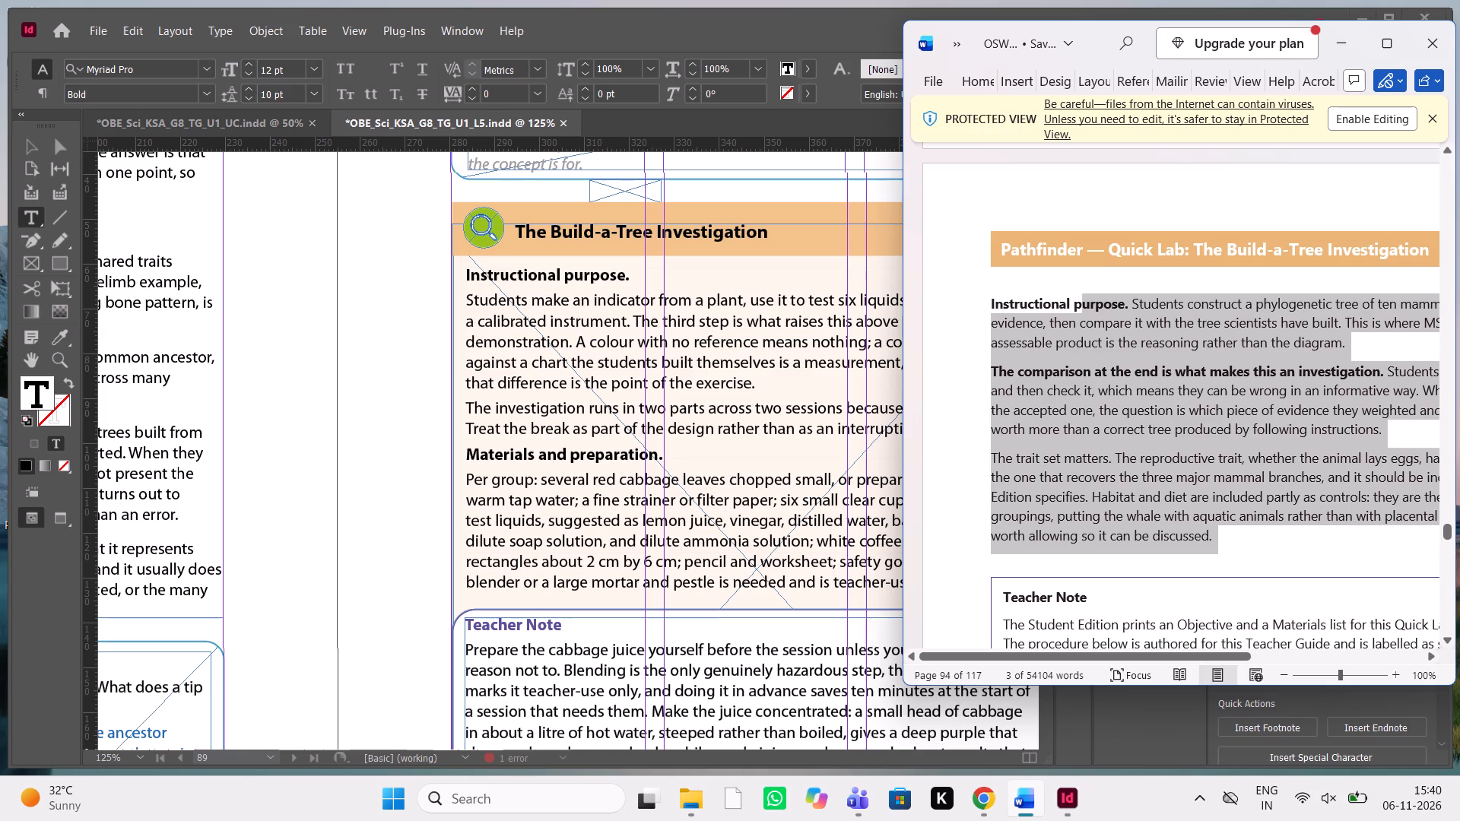
pyautogui.moveTo(1083, 306); pyautogui.dragTo(1131, 306)
pyautogui.hotkey('ctrl', 'c')
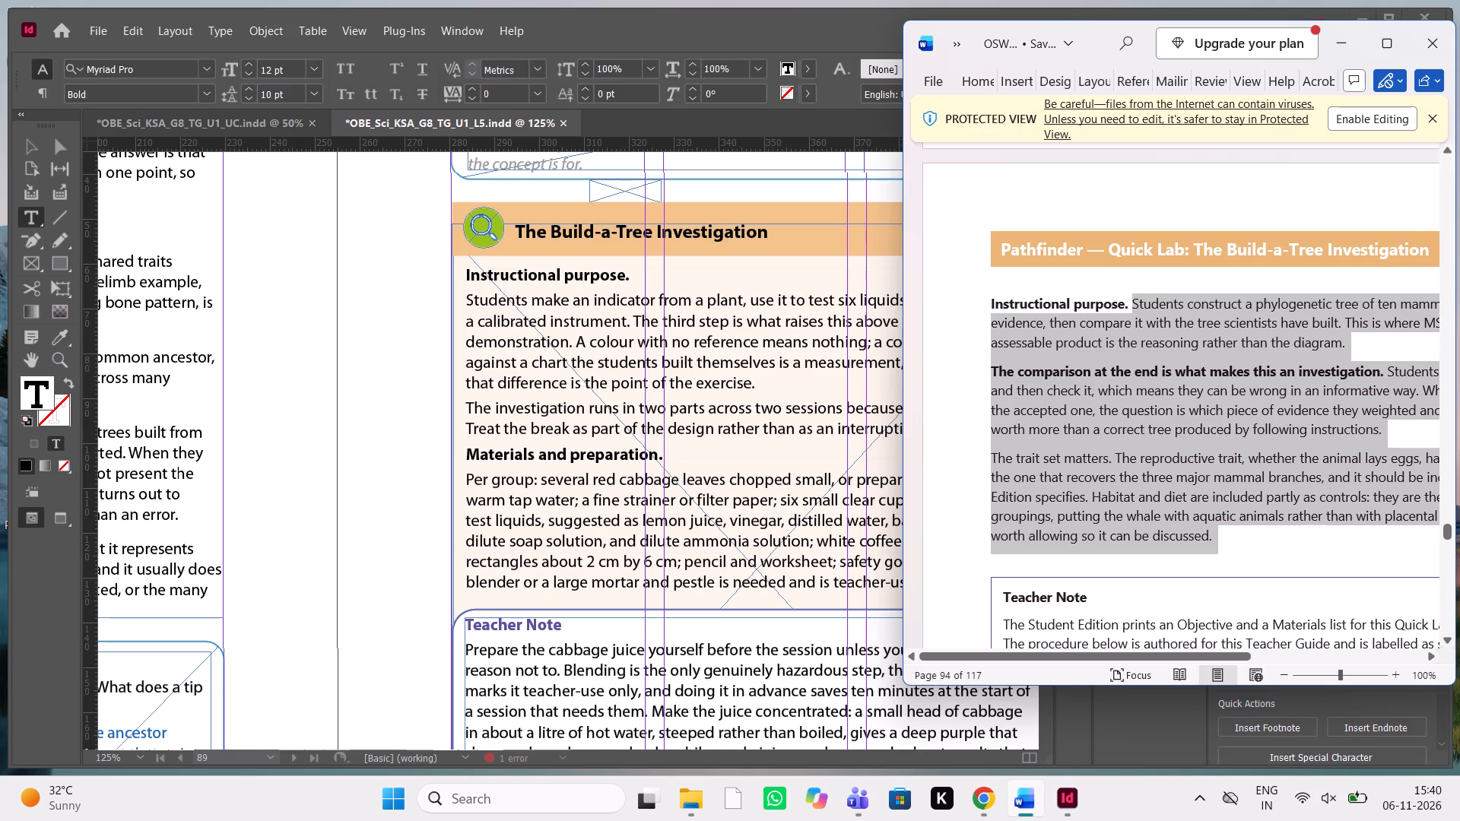
pyautogui.hotkey('ctrl', 'c')
pyautogui.click(725, 578)
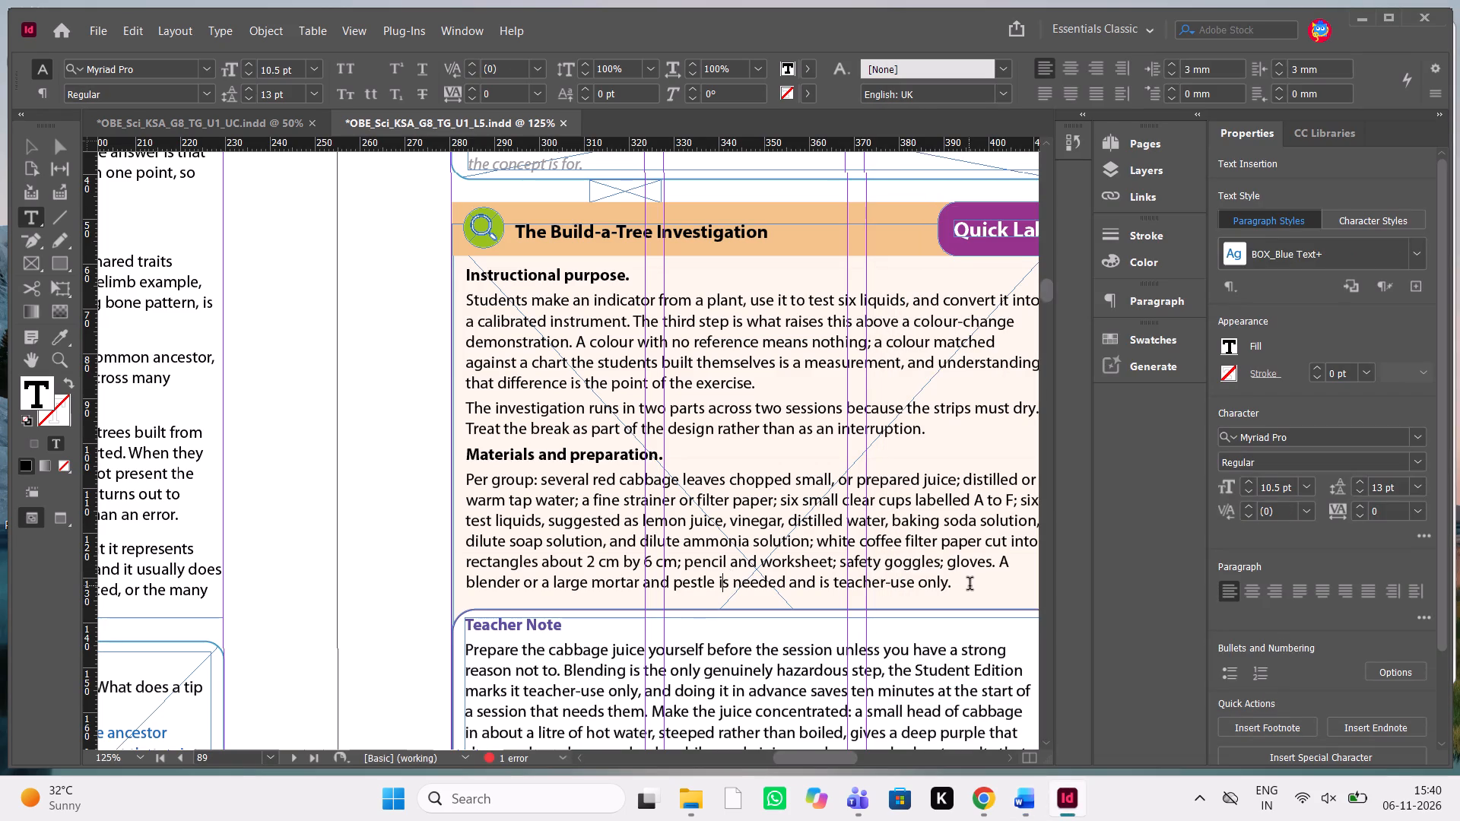
pyautogui.moveTo(970, 585); pyautogui.dragTo(474, 303)
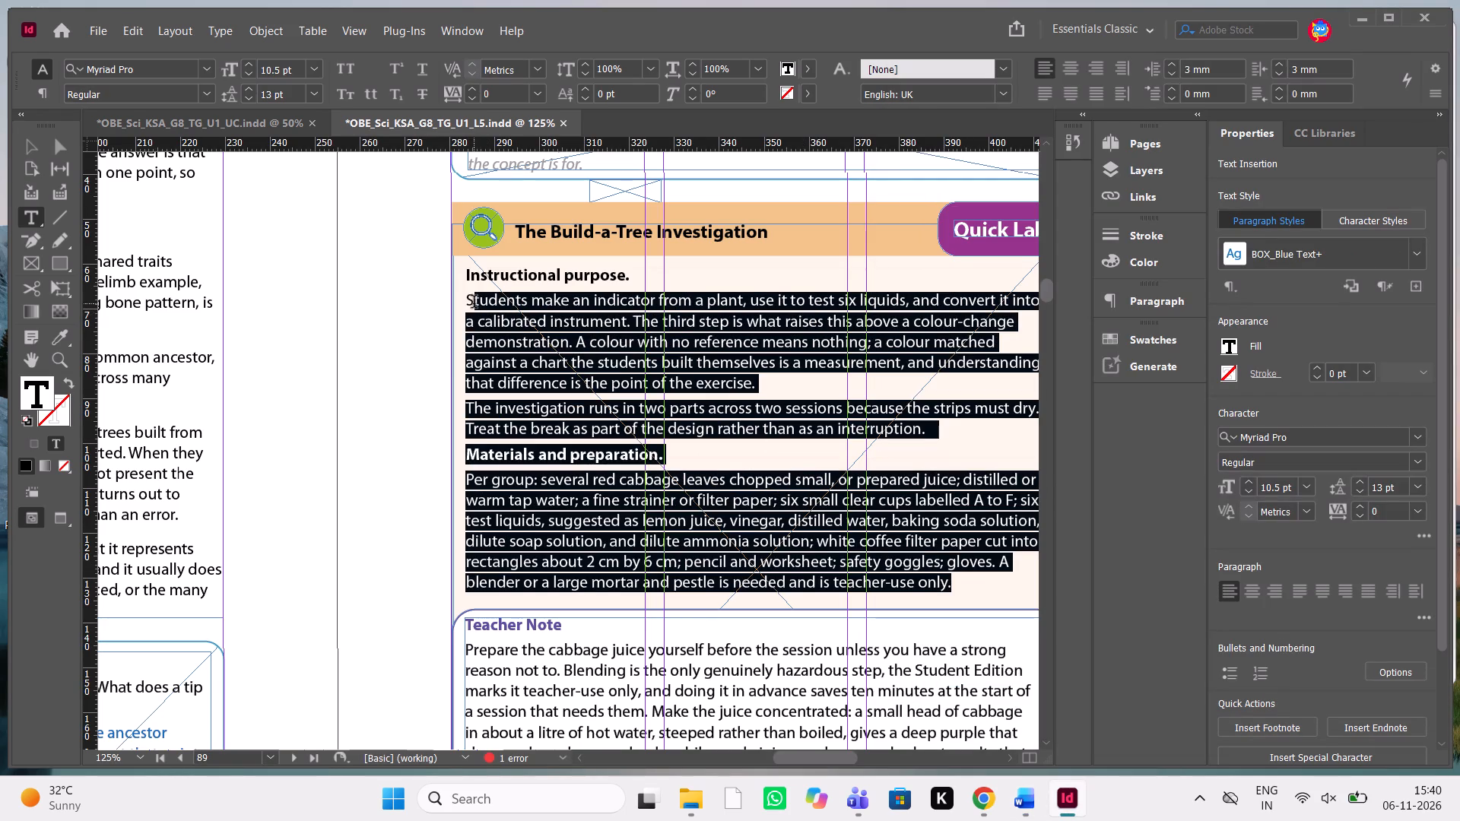
pyautogui.moveTo(474, 303); pyautogui.dragTo(468, 303)
pyautogui.hotkey('ctrl', 'v')
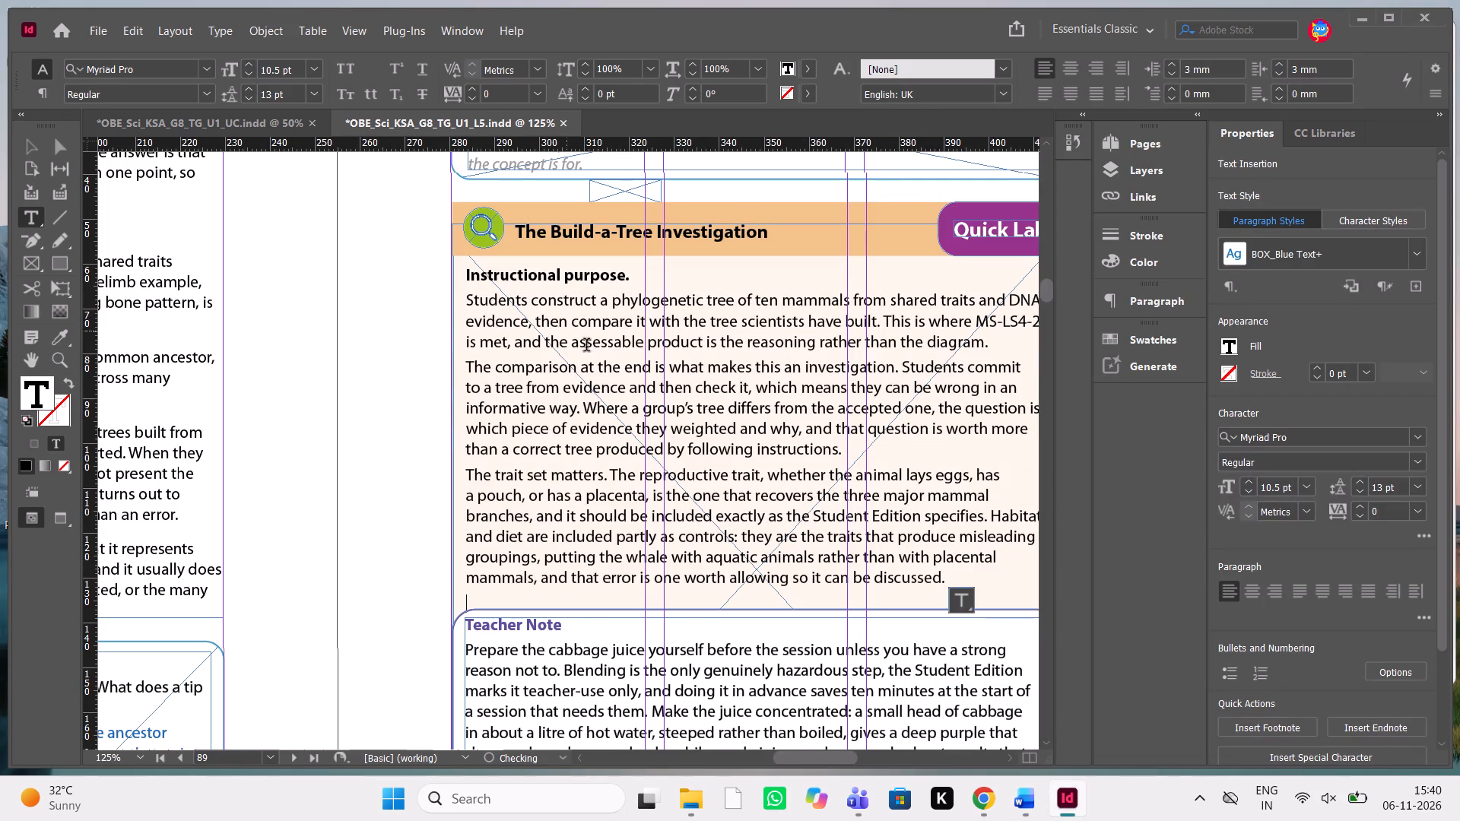
# Make the Quick Lab sentence "The comparison at the end is what makes this an investigation." bold, as in the manuscript.
pyautogui.hotkey('alt', 'Tab')
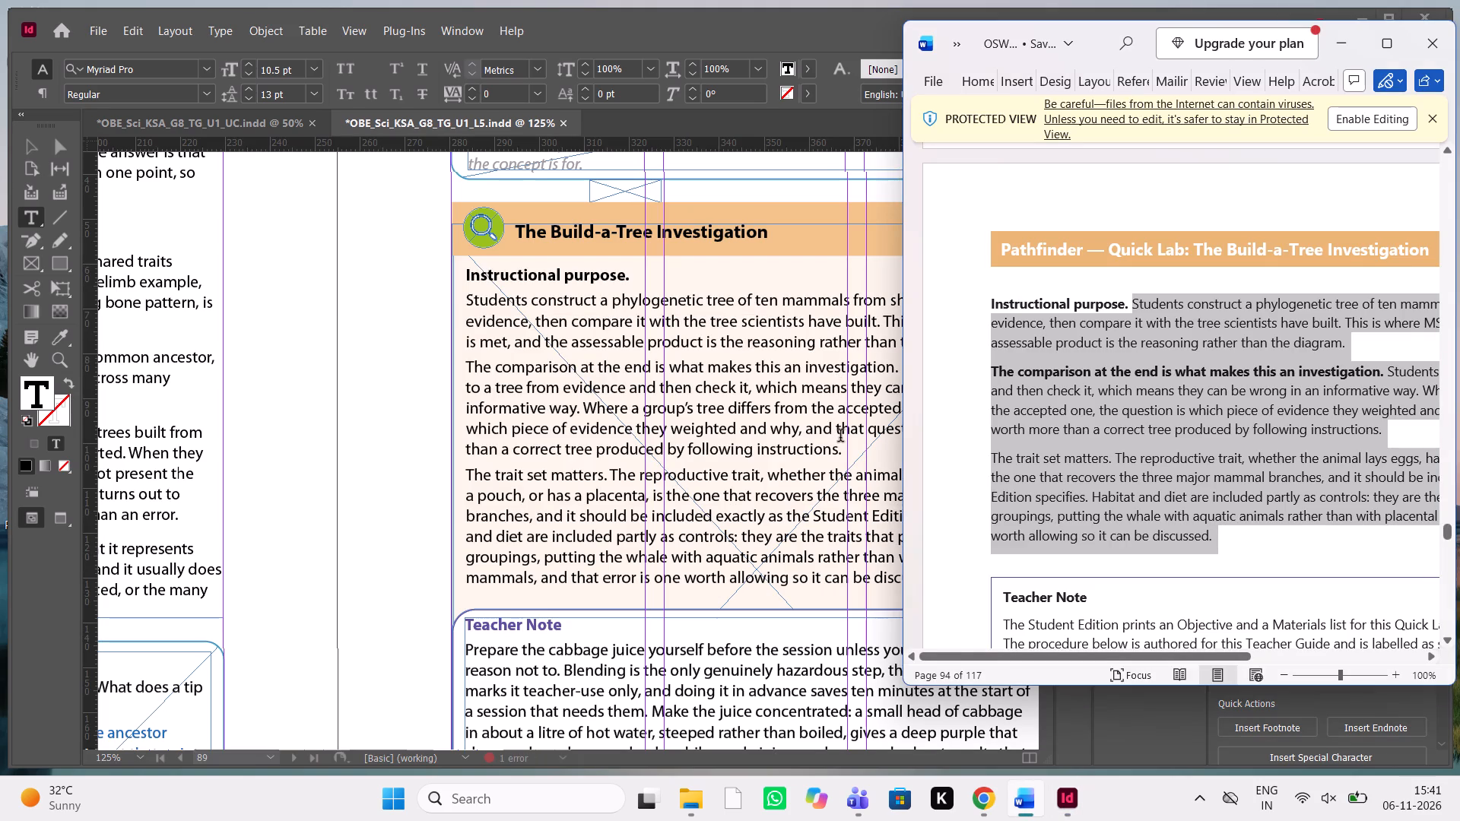
pyautogui.click(842, 437)
pyautogui.moveTo(900, 367); pyautogui.dragTo(498, 357)
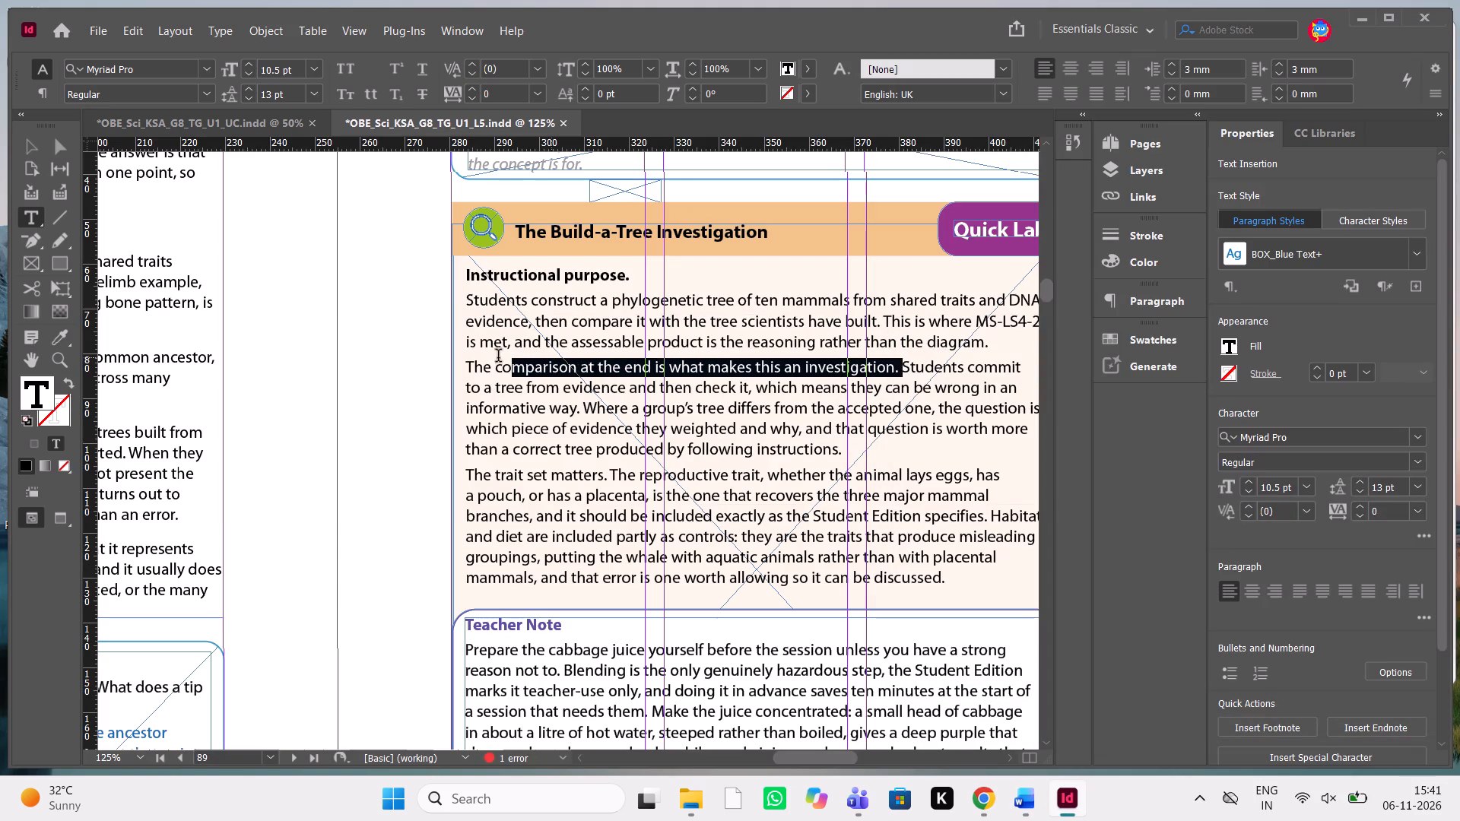
pyautogui.moveTo(498, 357); pyautogui.dragTo(457, 354)
pyautogui.click(457, 354)
pyautogui.moveTo(462, 370); pyautogui.dragTo(903, 372)
pyautogui.hotkey('ctrl', 'shift', 'b')
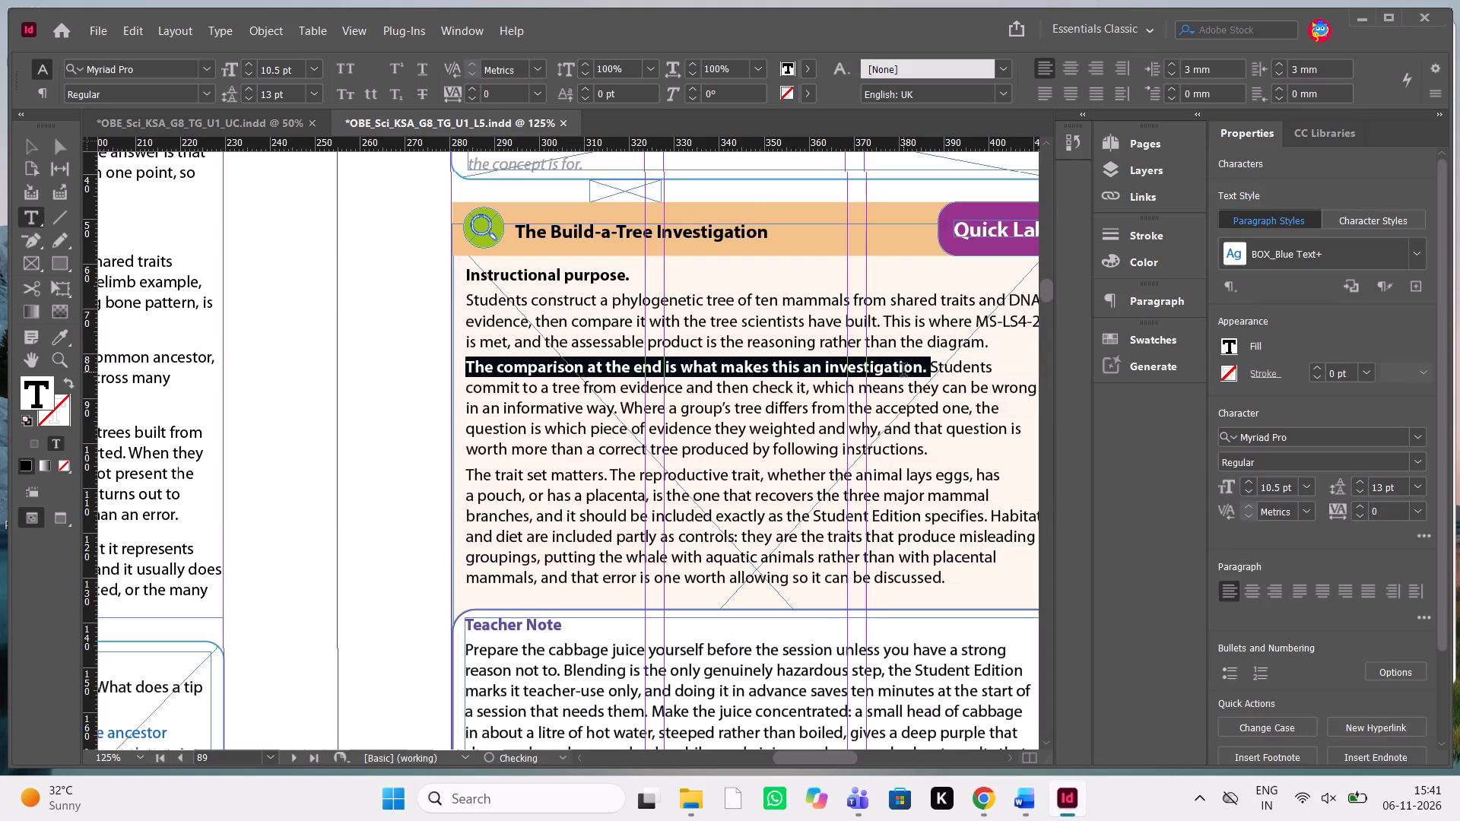
# Set the tracking of the three Quick Lab paragraphs below "Instructional purpose." to -5.
pyautogui.click(845, 541)
pyautogui.hscroll(-1, 845, 541)
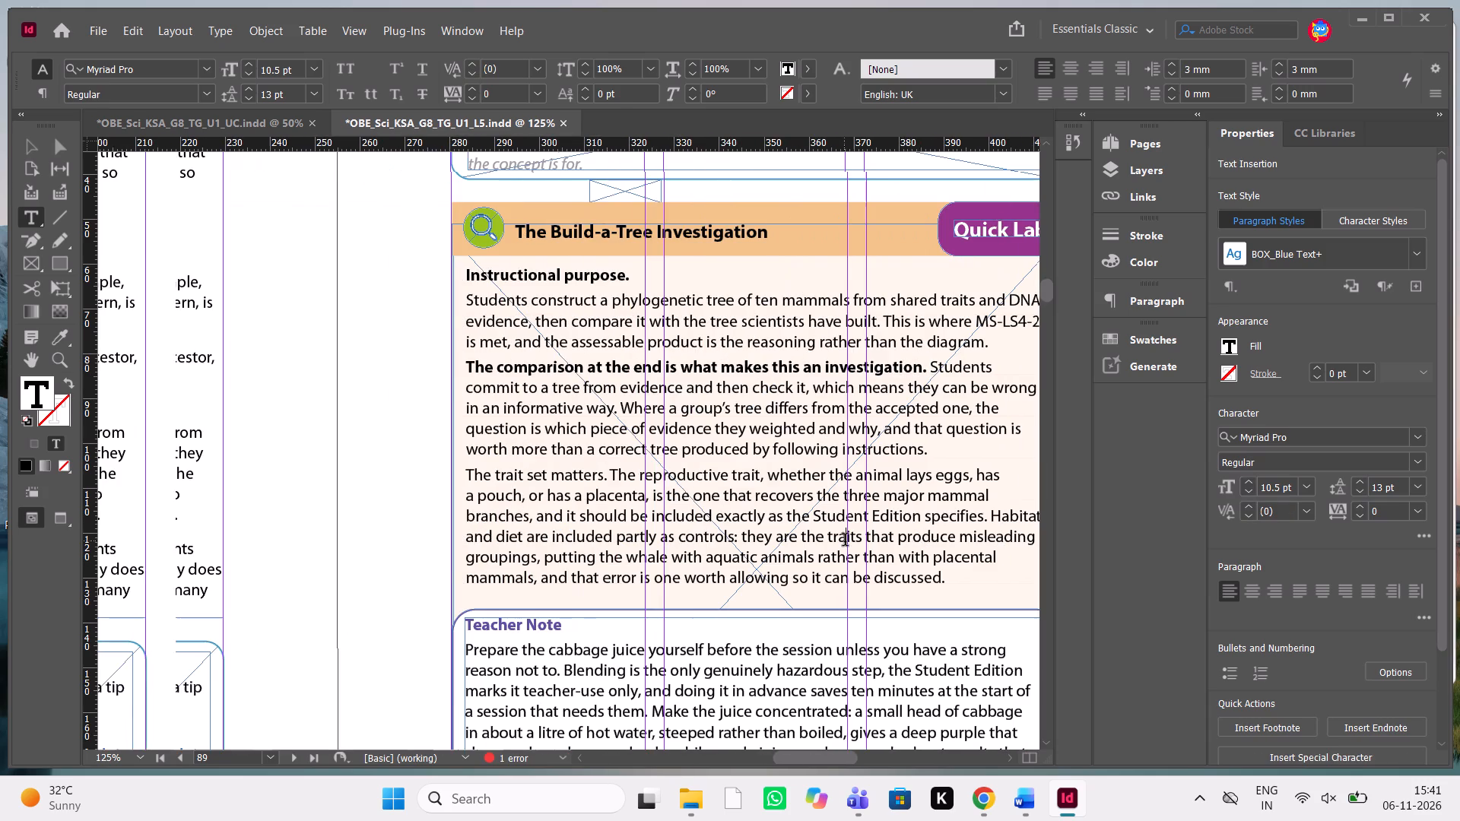
pyautogui.moveTo(813, 578); pyautogui.dragTo(373, 400)
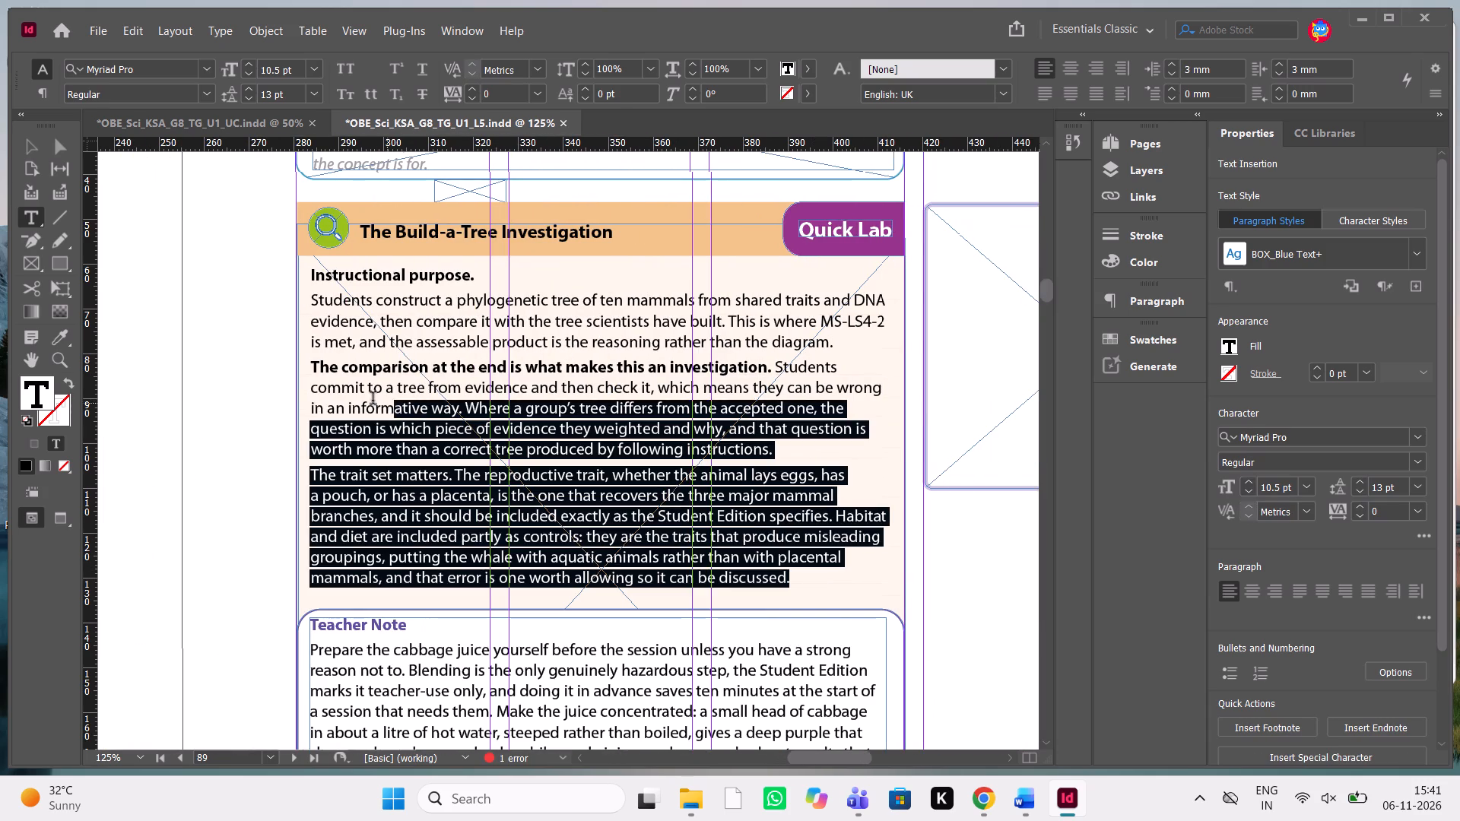
pyautogui.moveTo(373, 400); pyautogui.dragTo(298, 295)
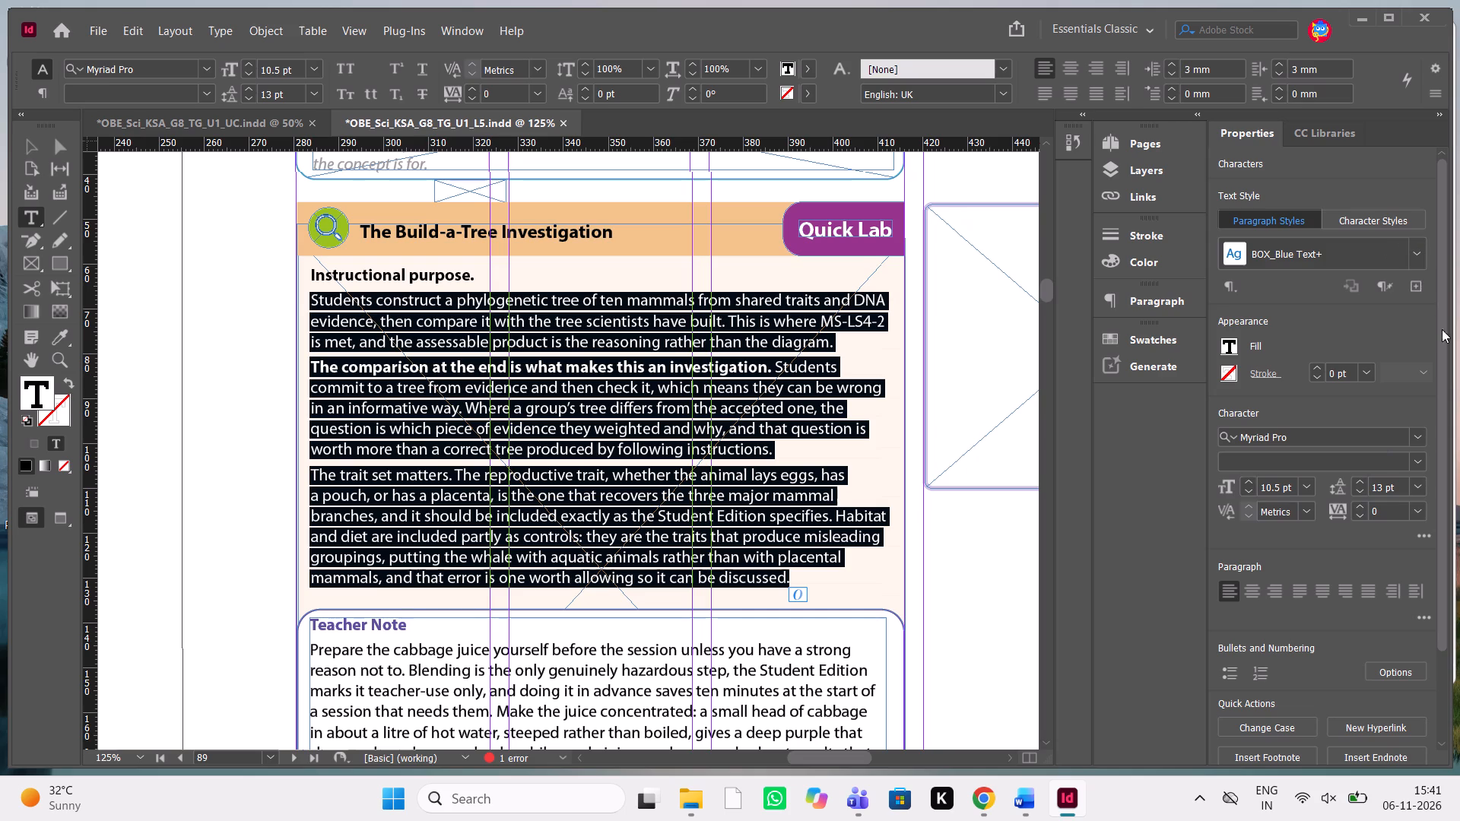
pyautogui.click(1419, 512)
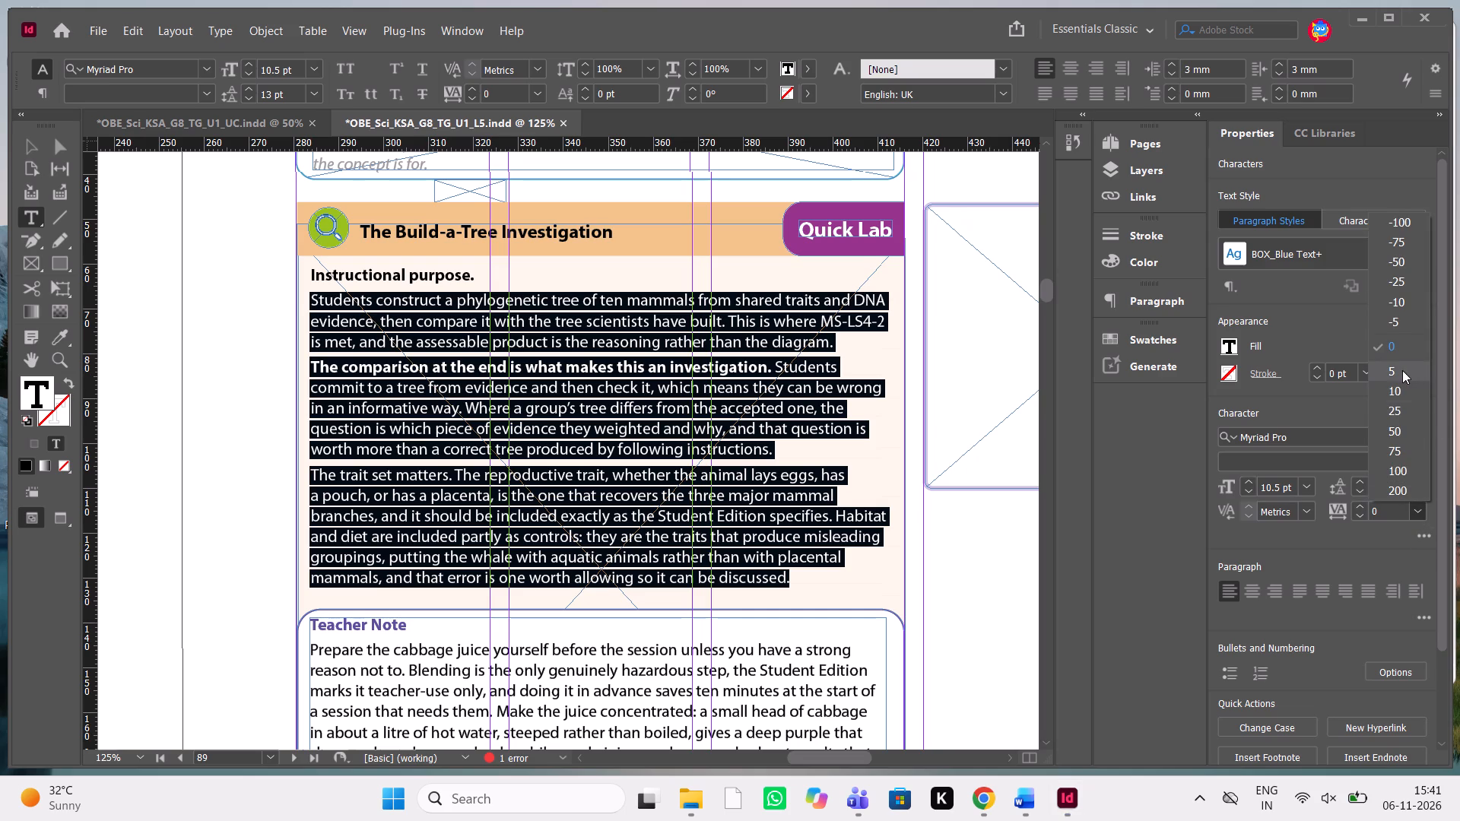
pyautogui.click(1417, 315)
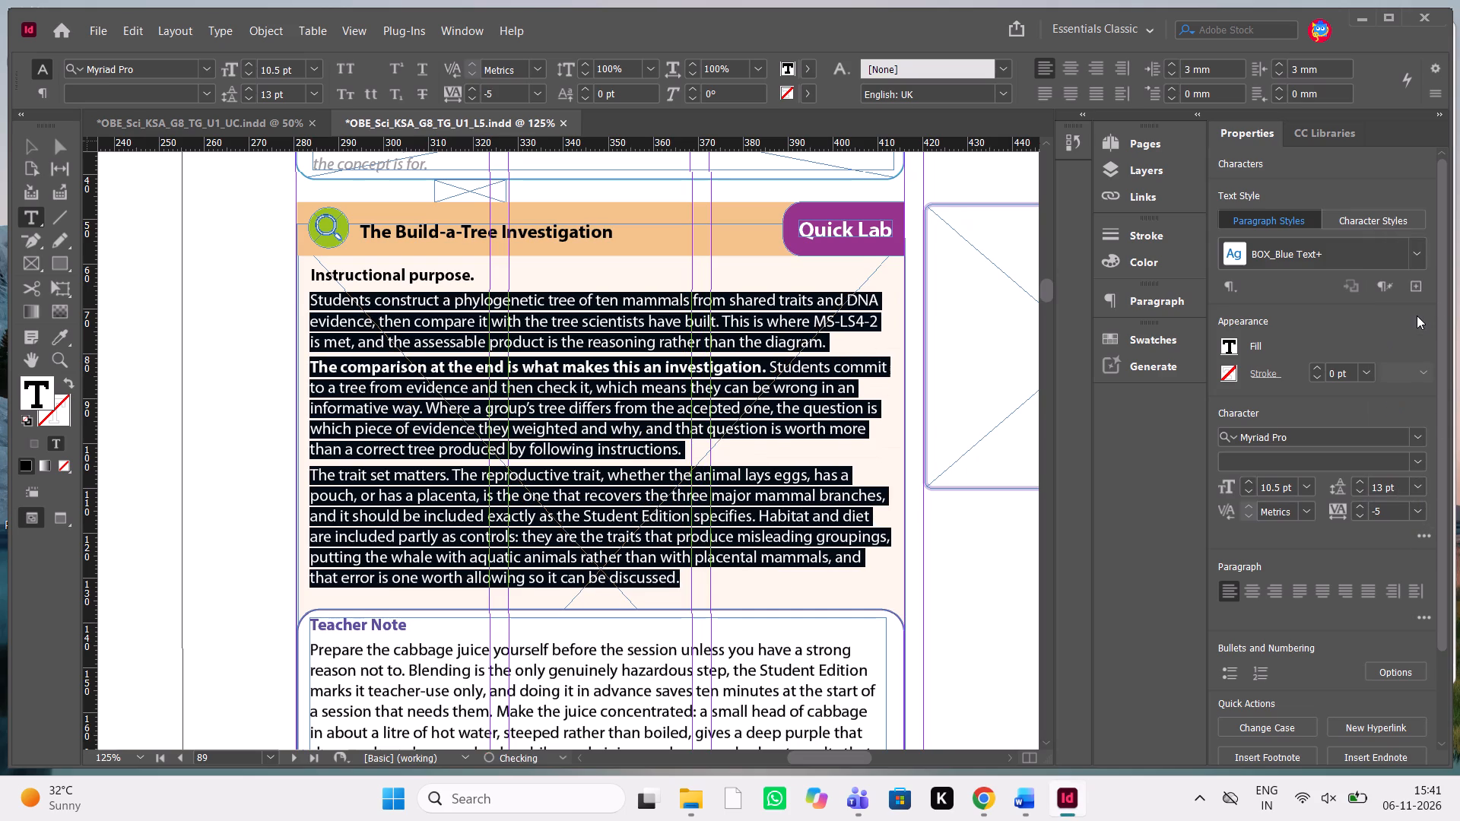
pyautogui.click(727, 448)
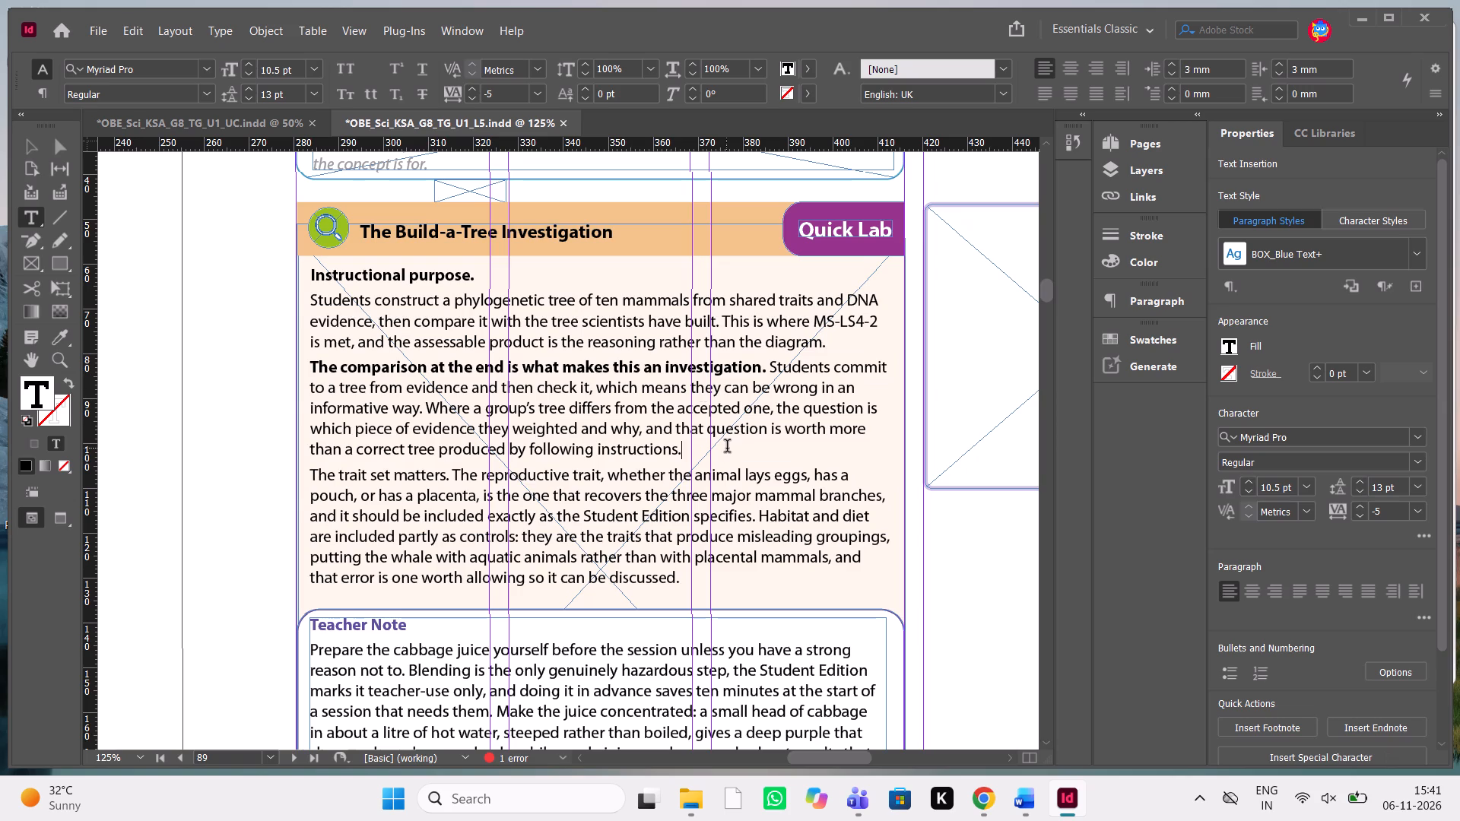
# Copy the Teacher Note's two body paragraphs from the Word manuscript, from "The Student Edition prints an Objective" to "Specifications follow.".
pyautogui.click(1008, 792)
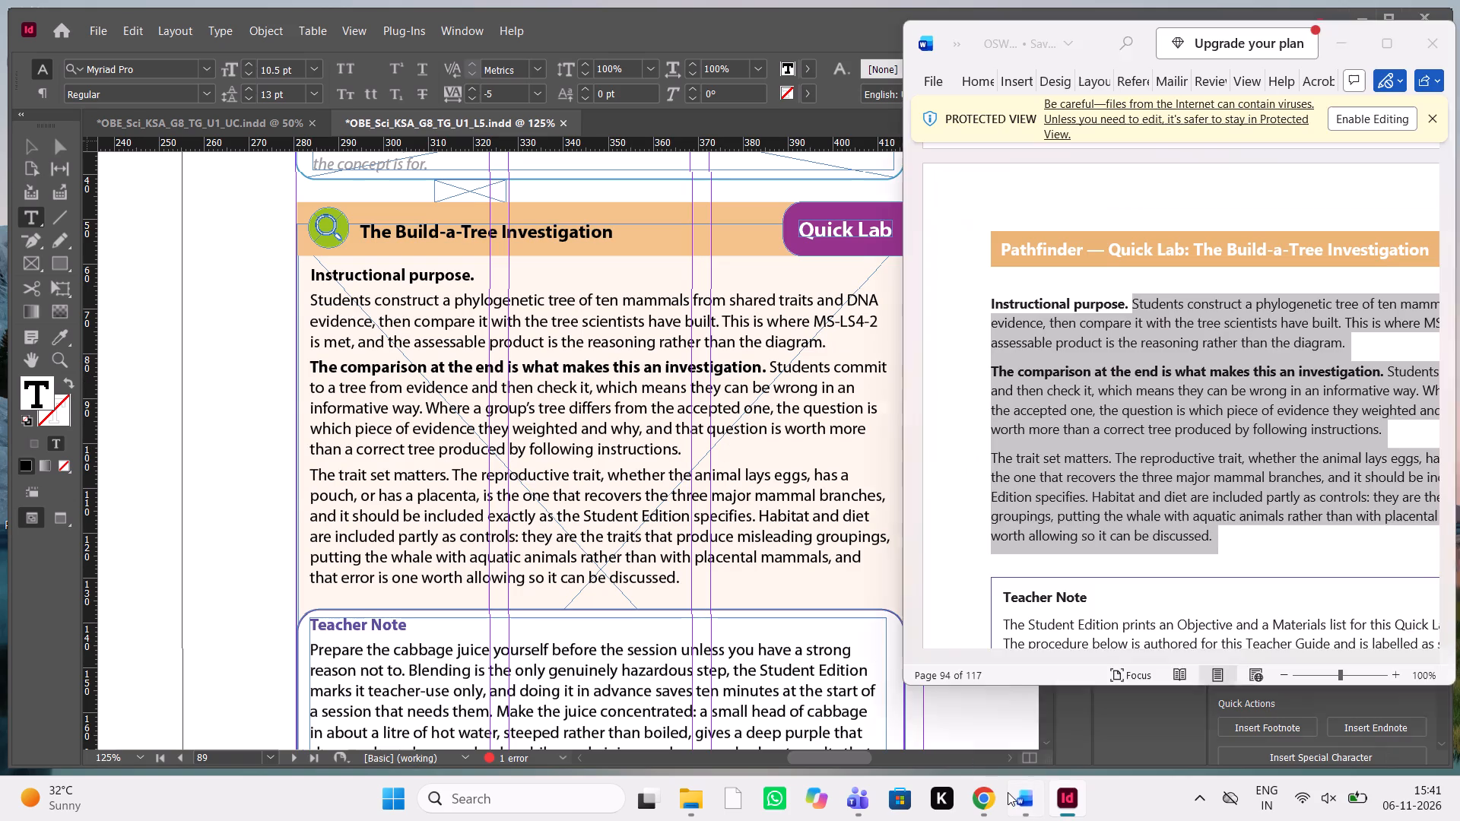
pyautogui.hscroll(-1, 1164, 359)
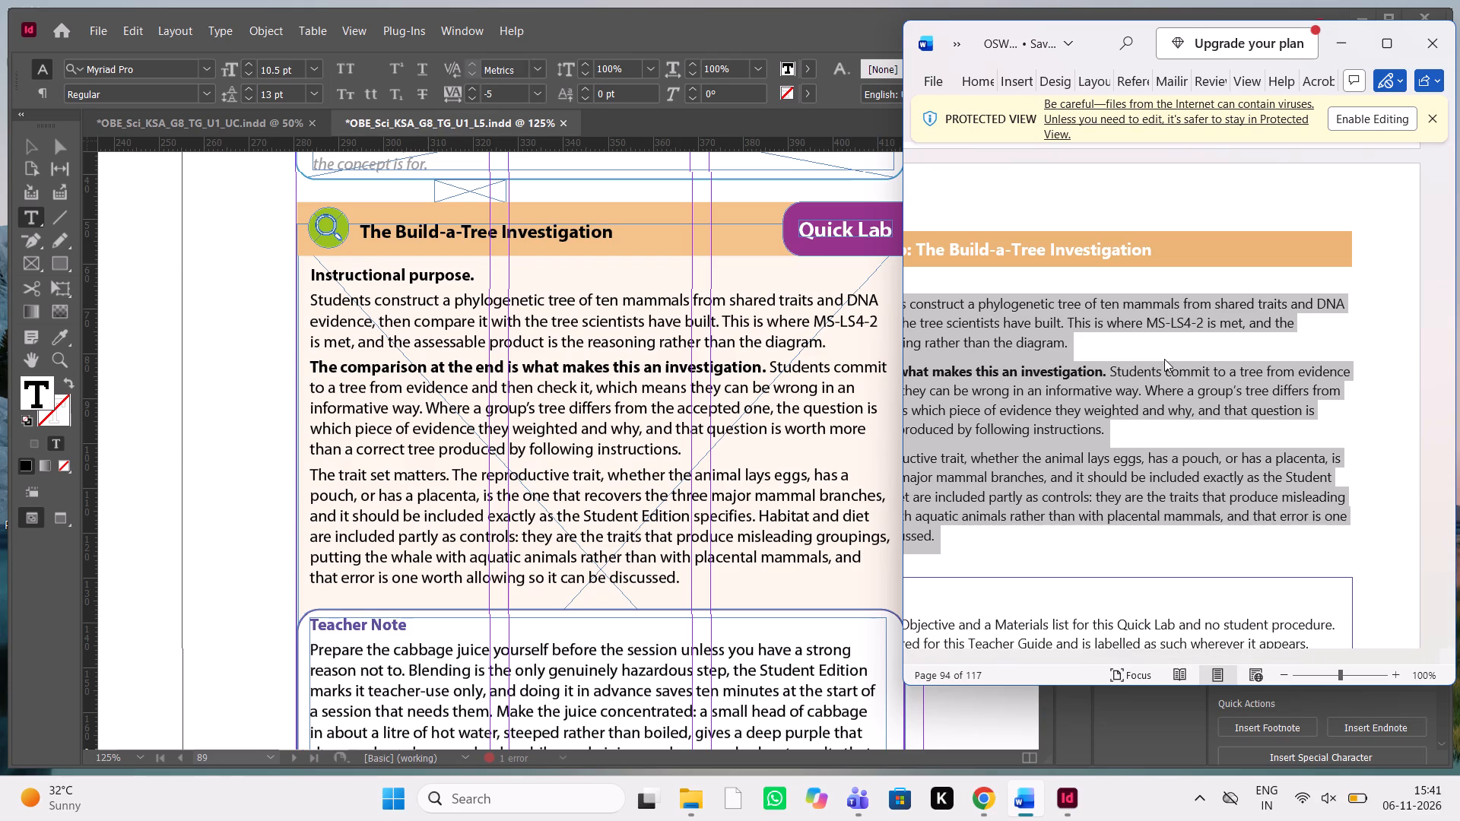
pyautogui.click(1344, 39)
pyautogui.click(735, 265)
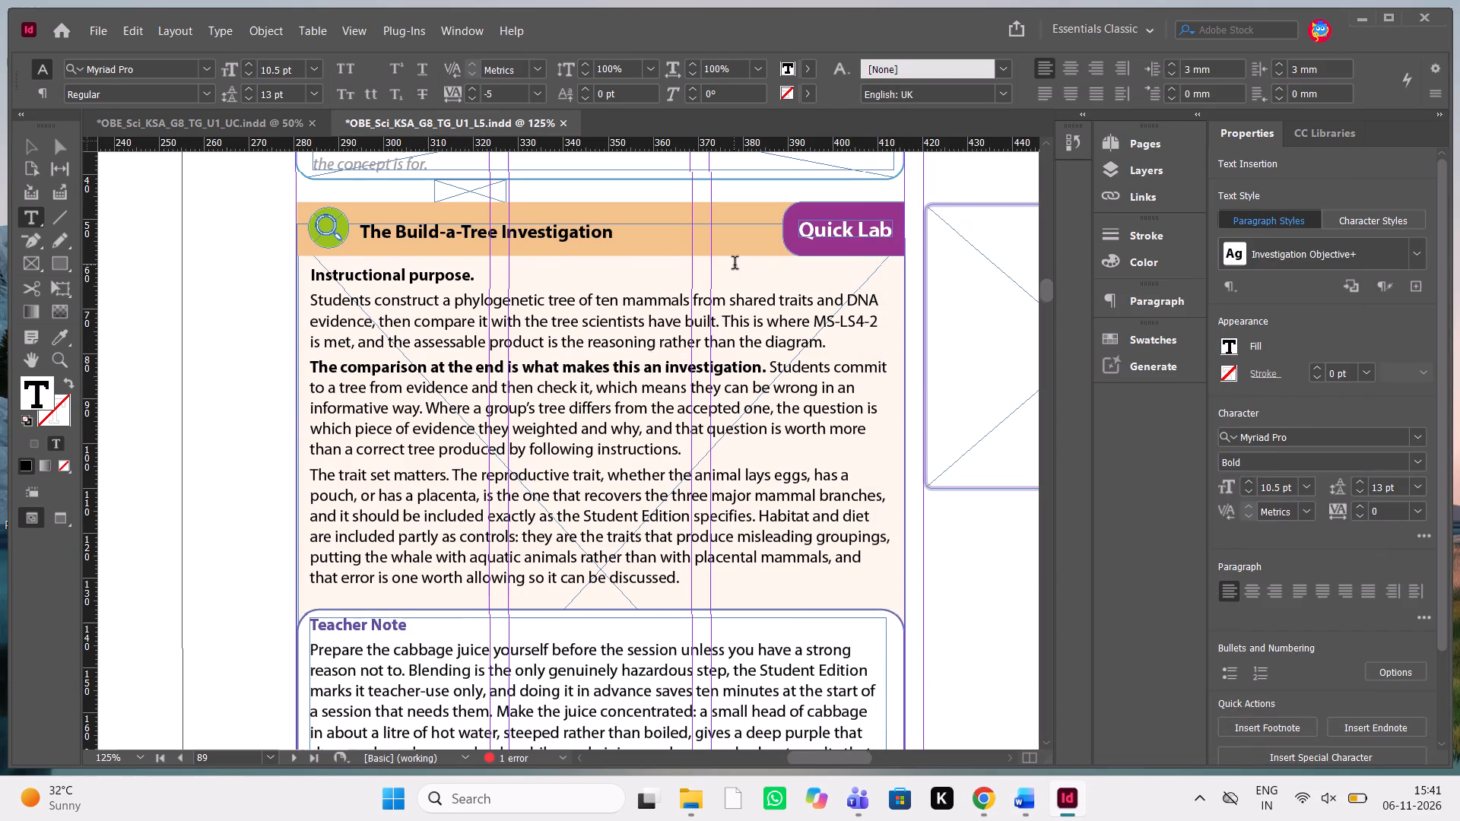
pyautogui.scroll(-2, 735, 265)
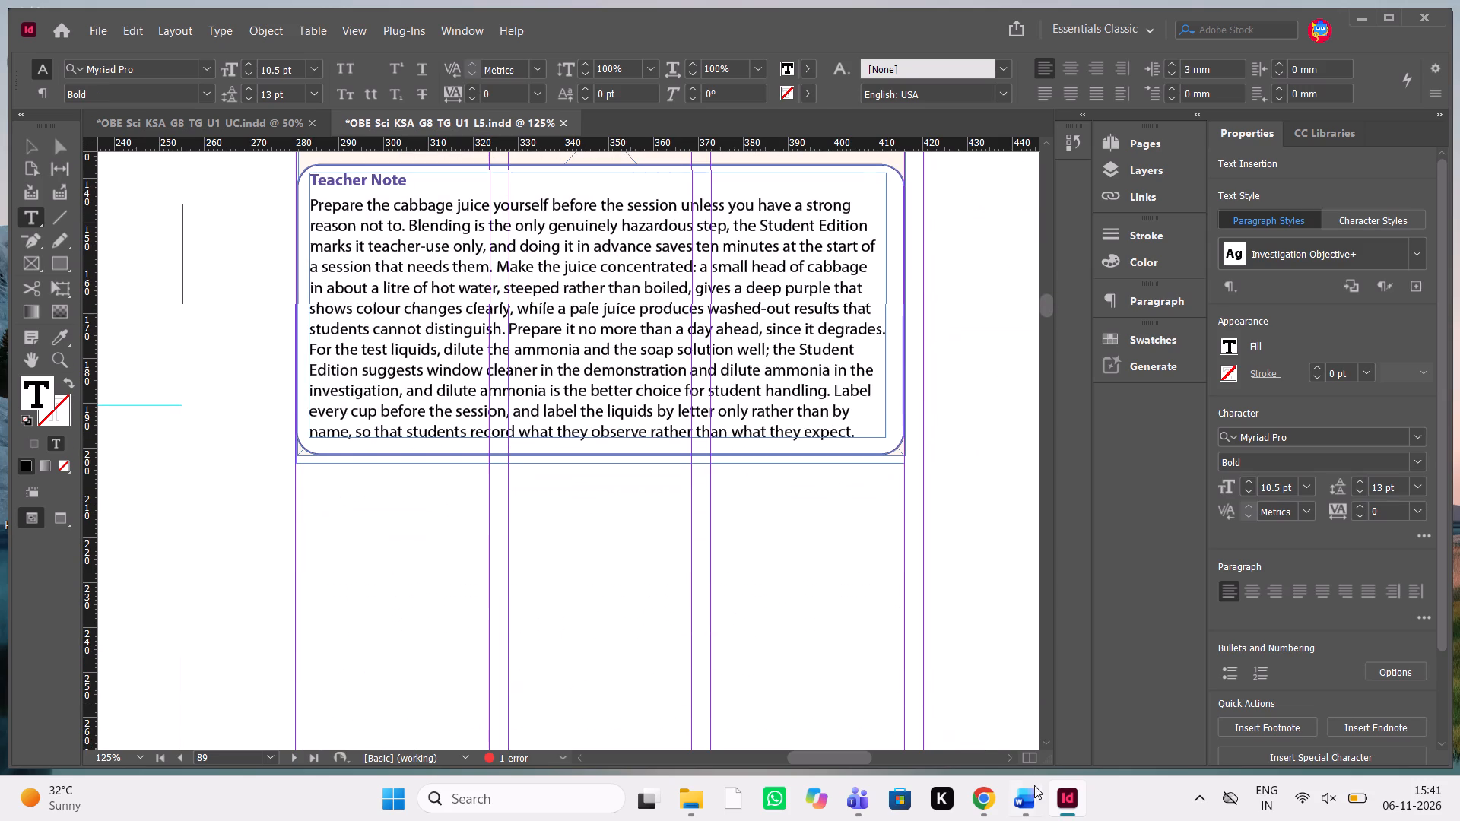
pyautogui.click(1033, 792)
pyautogui.scroll(-1, 1061, 499)
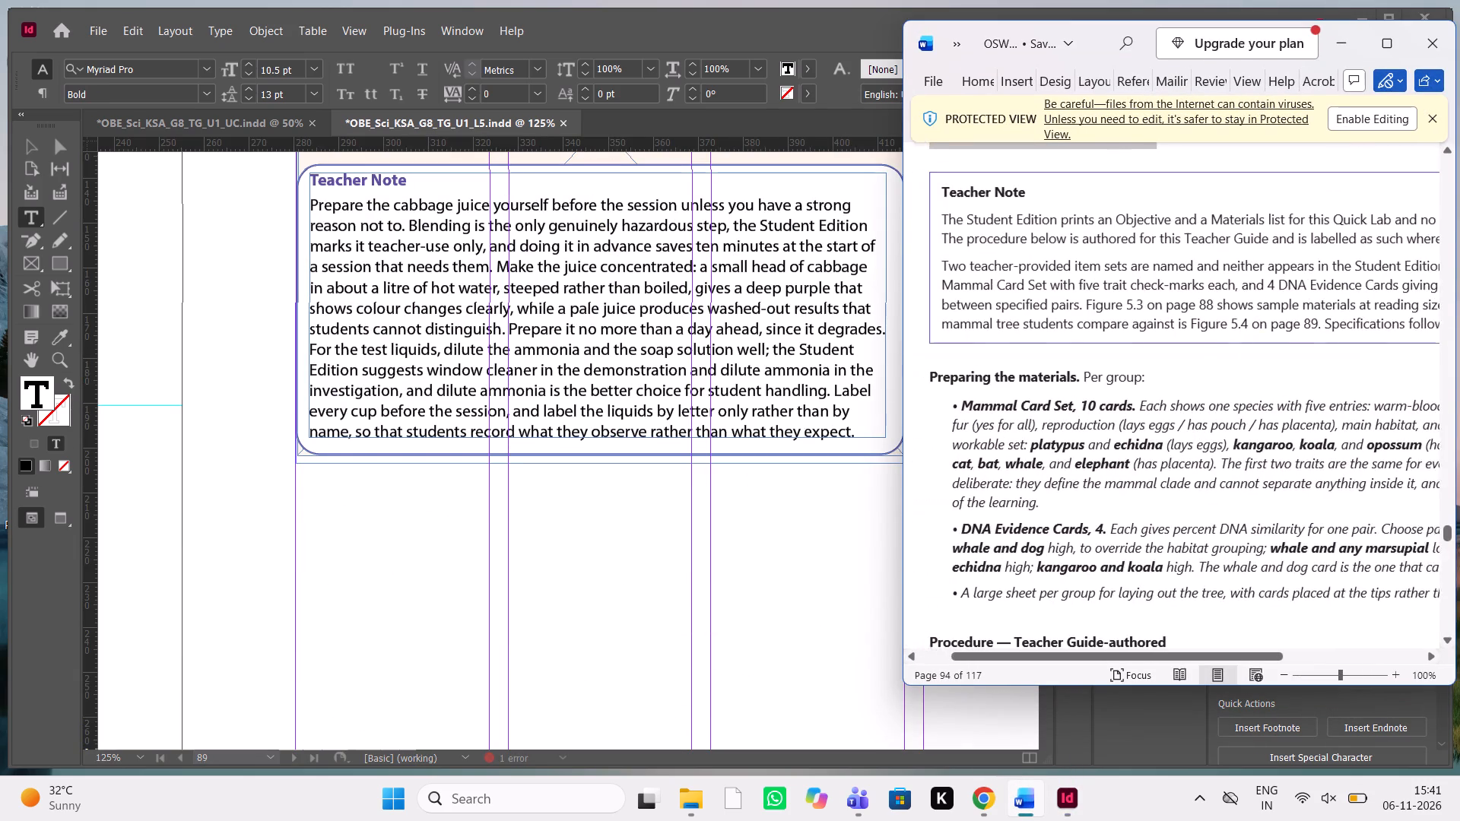
pyautogui.hscroll(-1, 1242, 237)
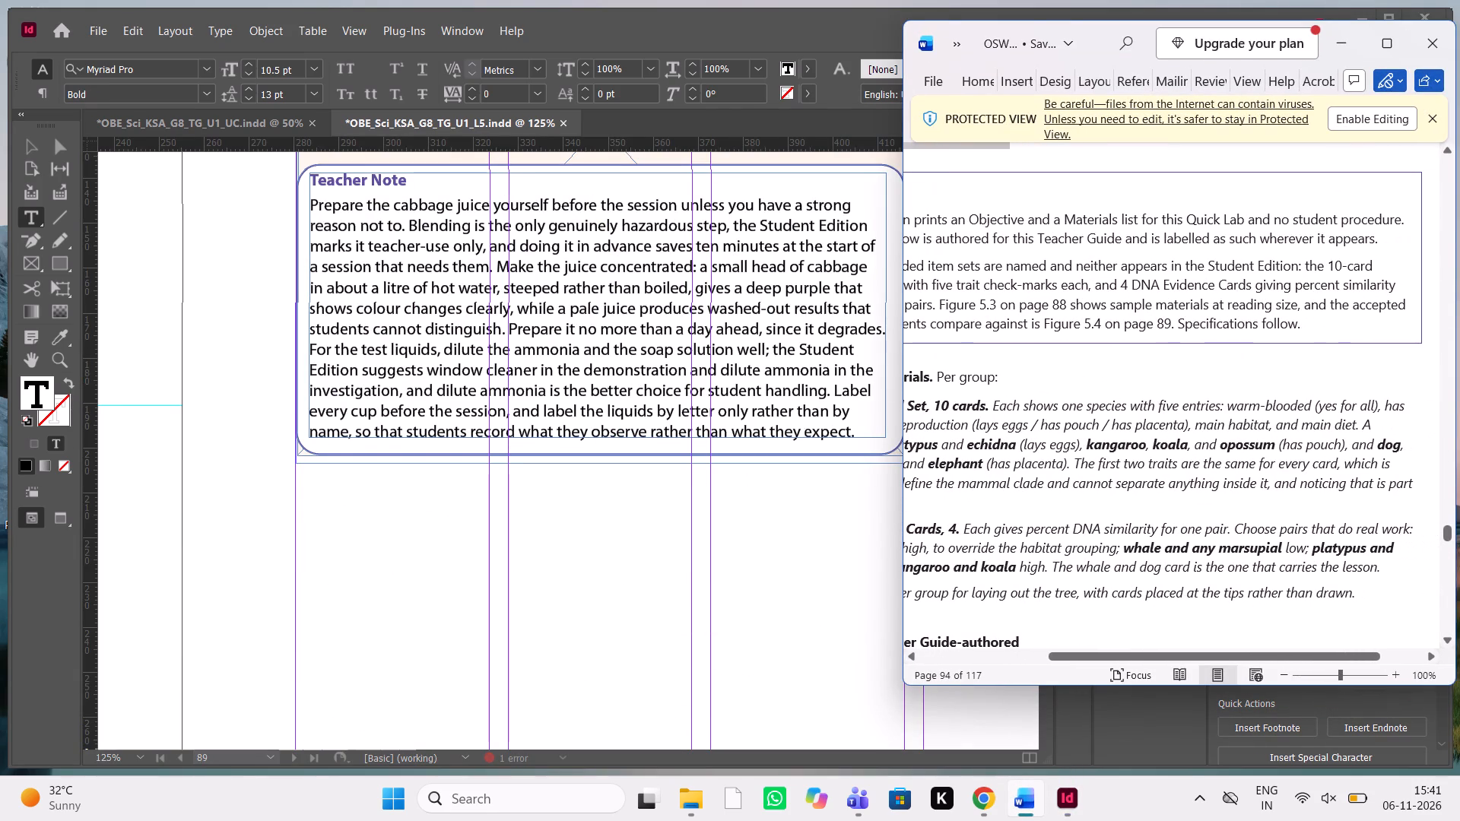
pyautogui.moveTo(1311, 328); pyautogui.dragTo(925, 204)
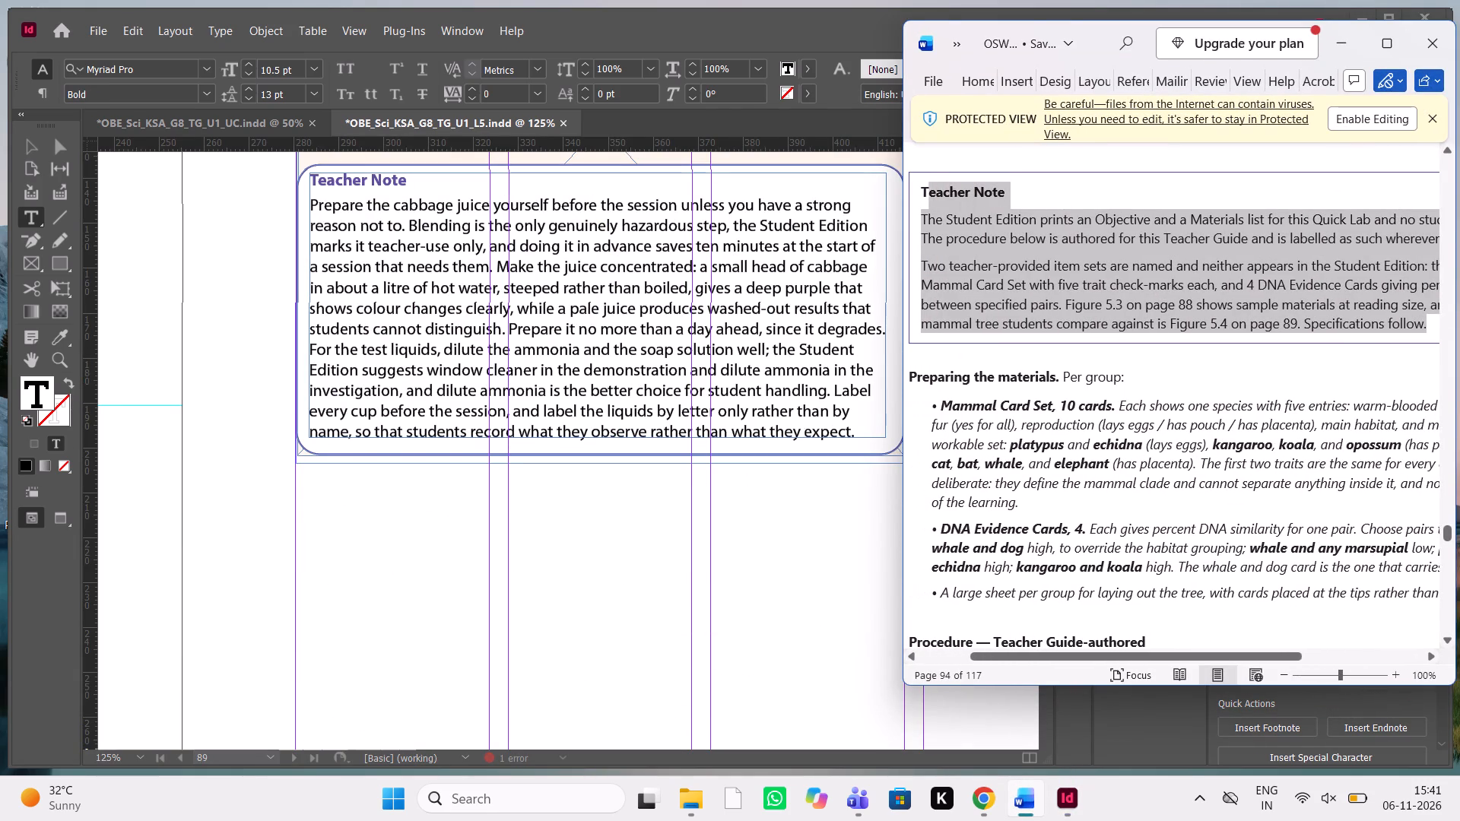
pyautogui.moveTo(925, 204); pyautogui.dragTo(919, 219)
pyautogui.hotkey('ctrl', 'c')
pyautogui.hotkey('ctrl', 'c')
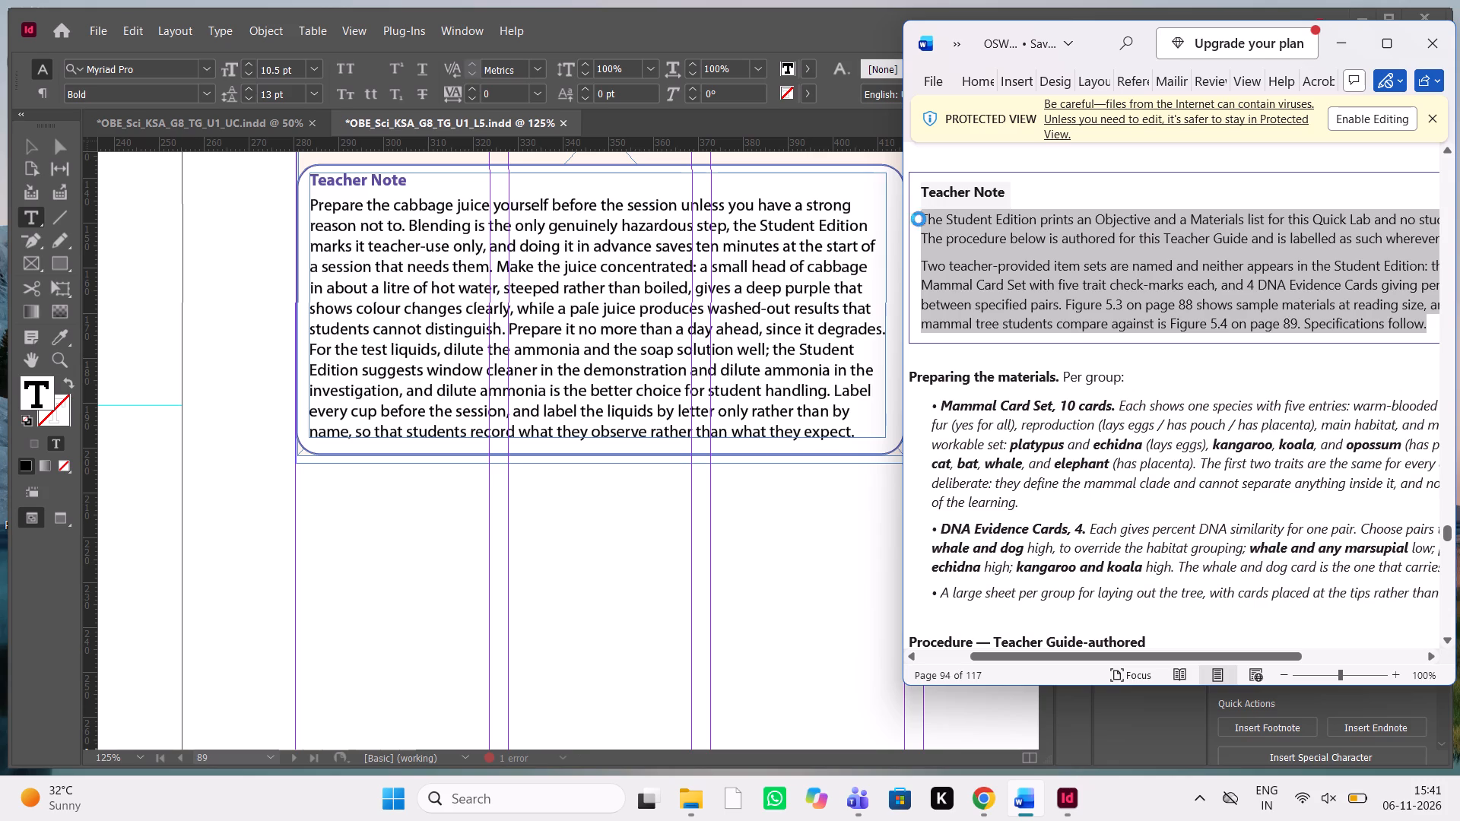
# In InDesign, try to select the cabbage-juice paragraph inside page 89's Teacher Note box for replacement with the copied manuscript text.
pyautogui.doubleClick(739, 365)
pyautogui.moveTo(868, 431); pyautogui.dragTo(547, 342)
pyautogui.moveTo(868, 428); pyautogui.dragTo(455, 243)
pyautogui.doubleClick(374, 229)
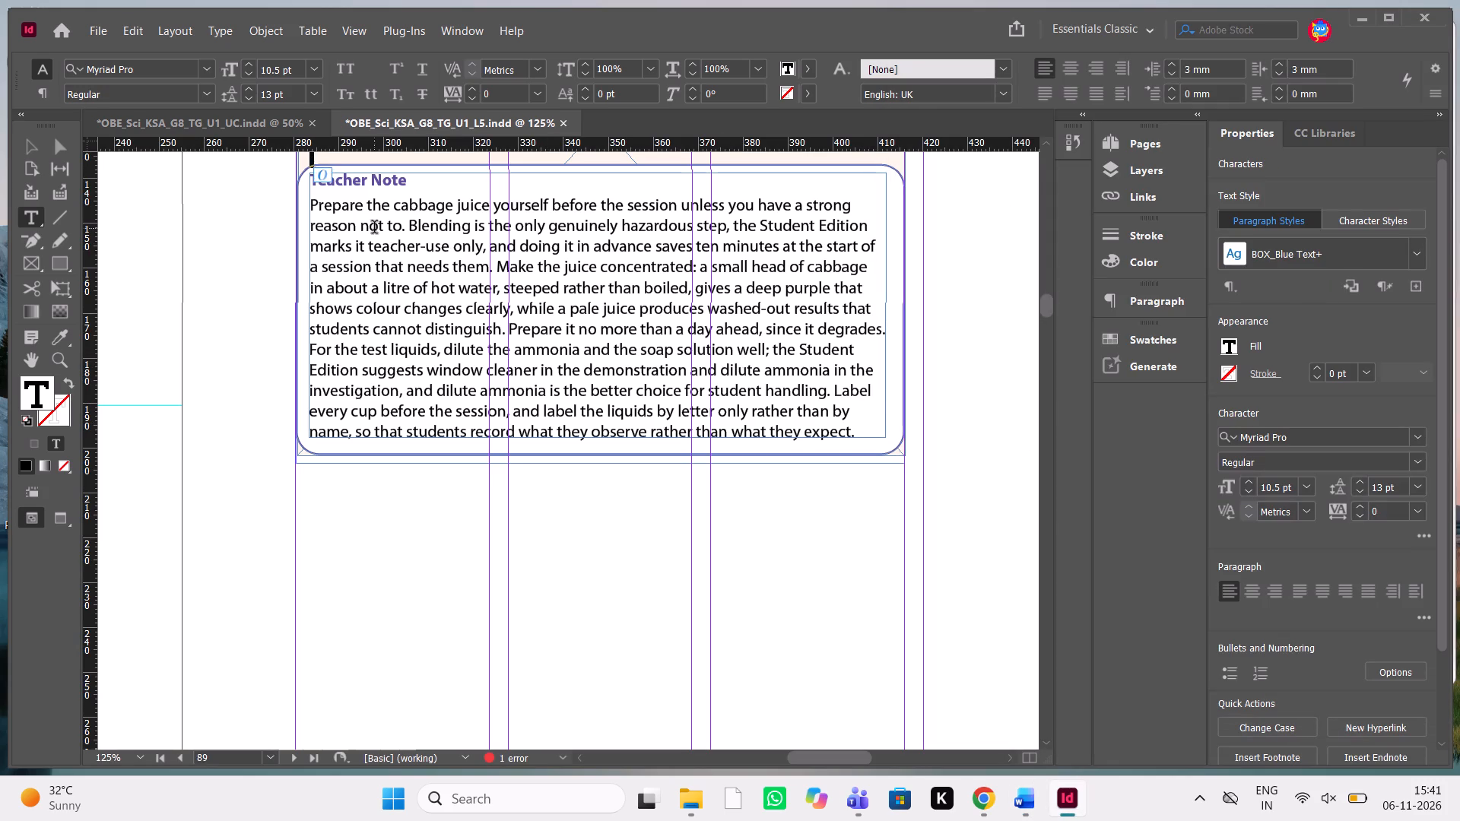
pyautogui.press('Escape')
pyautogui.click(586, 304)
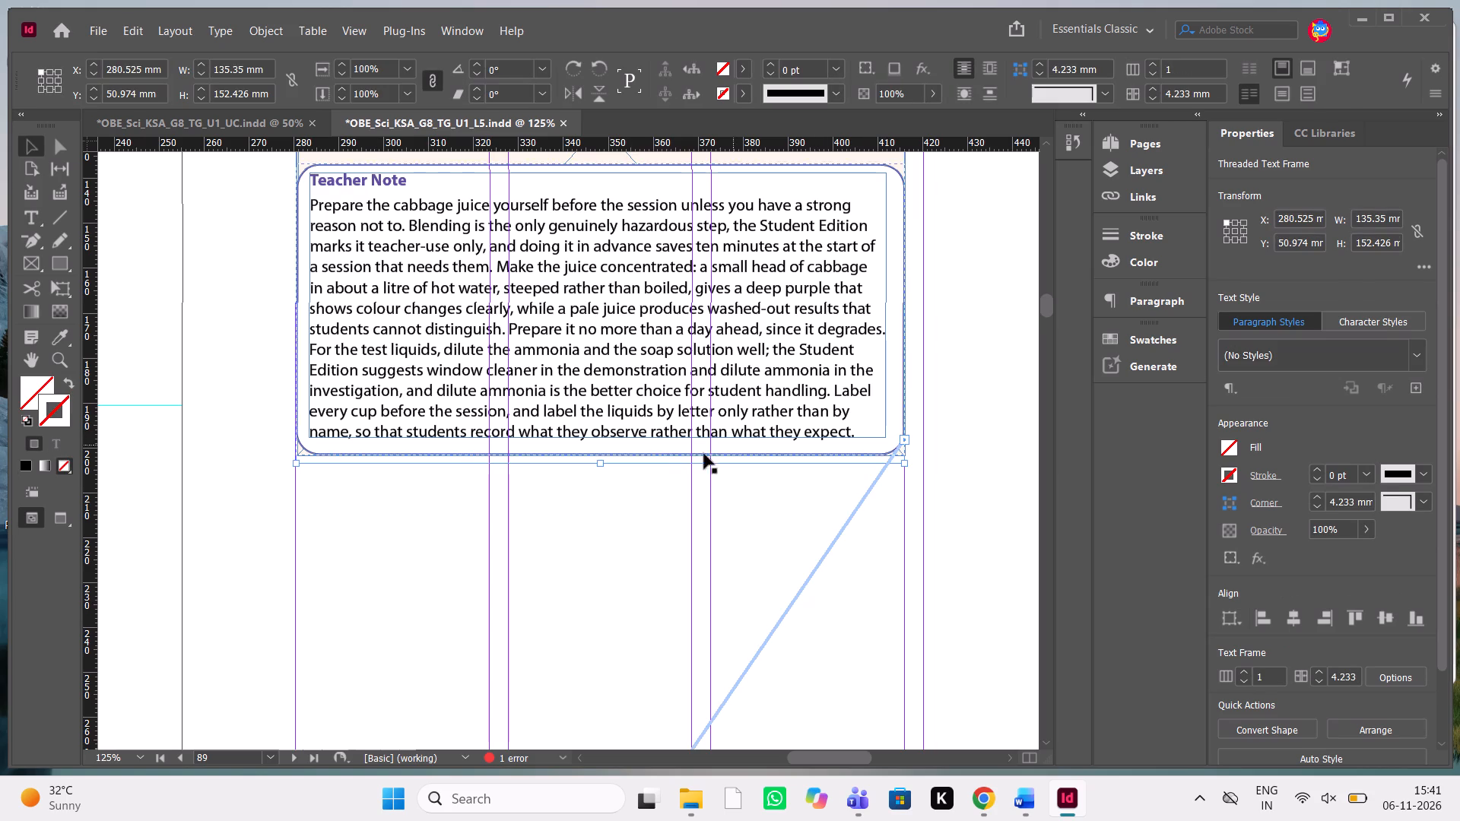
pyautogui.click(643, 496)
pyautogui.click(624, 461)
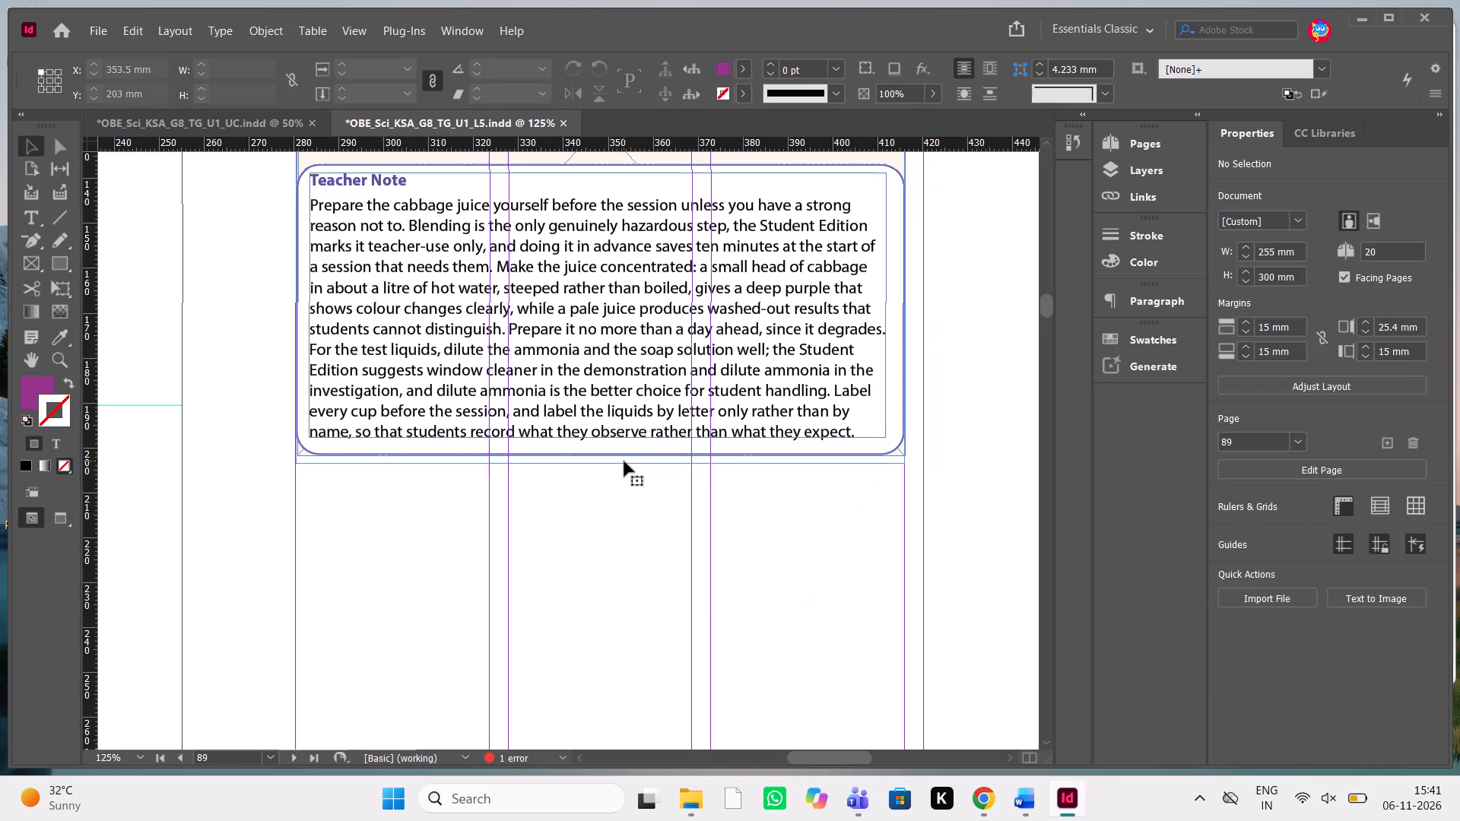
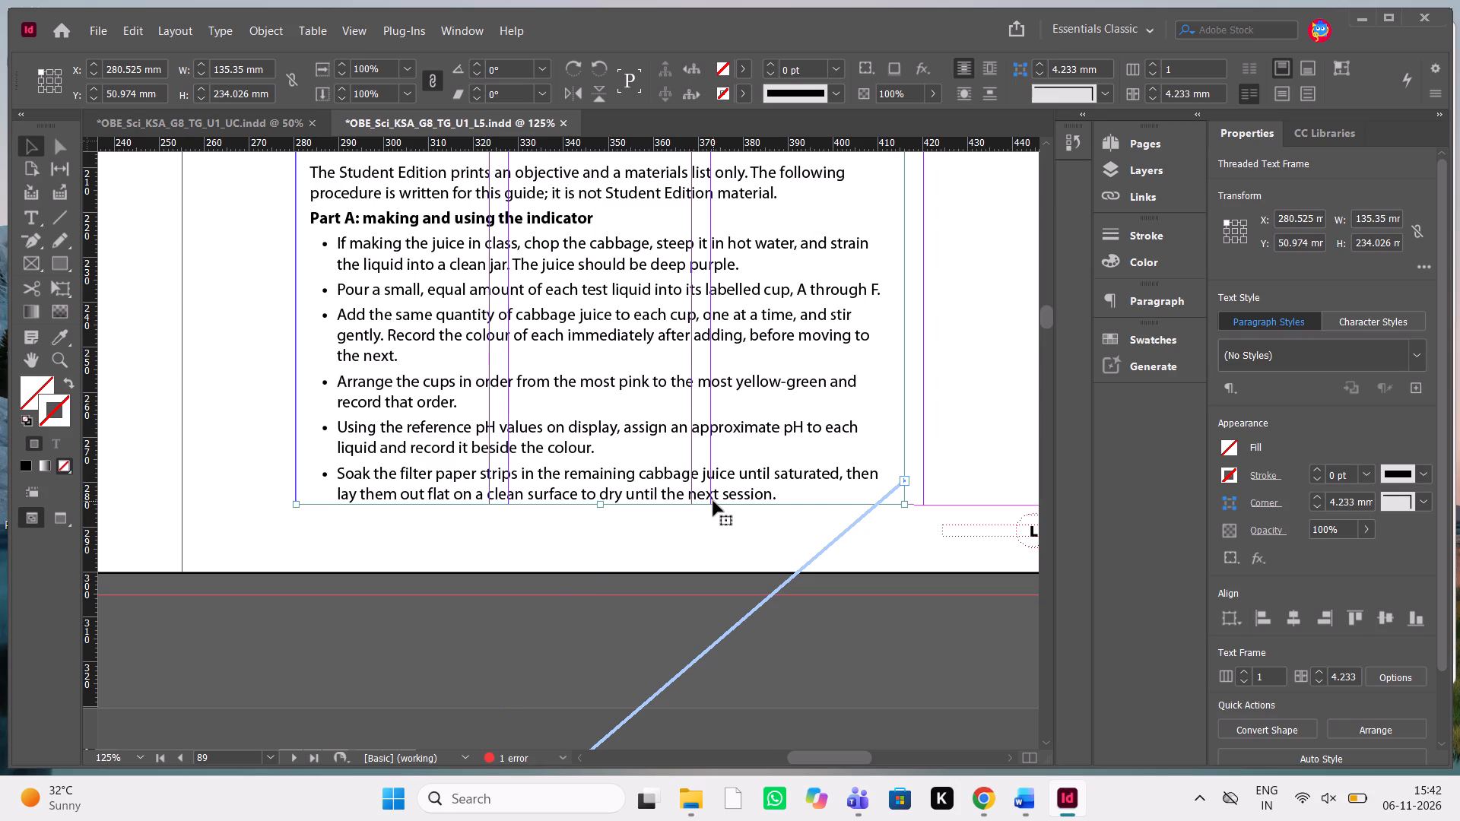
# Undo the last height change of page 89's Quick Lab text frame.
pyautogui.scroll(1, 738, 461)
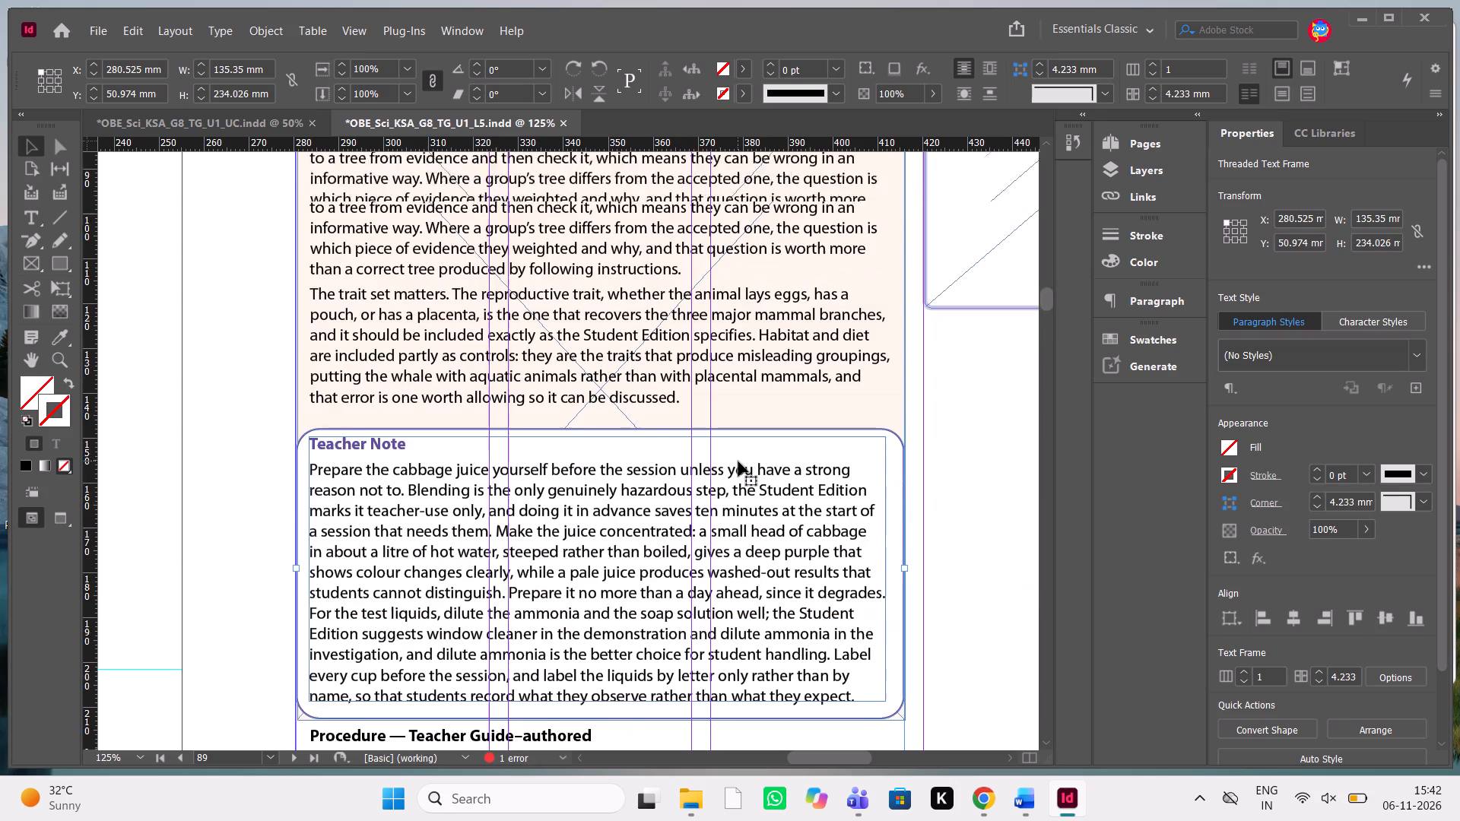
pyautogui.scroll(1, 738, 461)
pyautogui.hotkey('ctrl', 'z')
# Ungroup page 89's Teacher Note box, separating its text frame from the rounded outline.
pyautogui.scroll(-1, 738, 461)
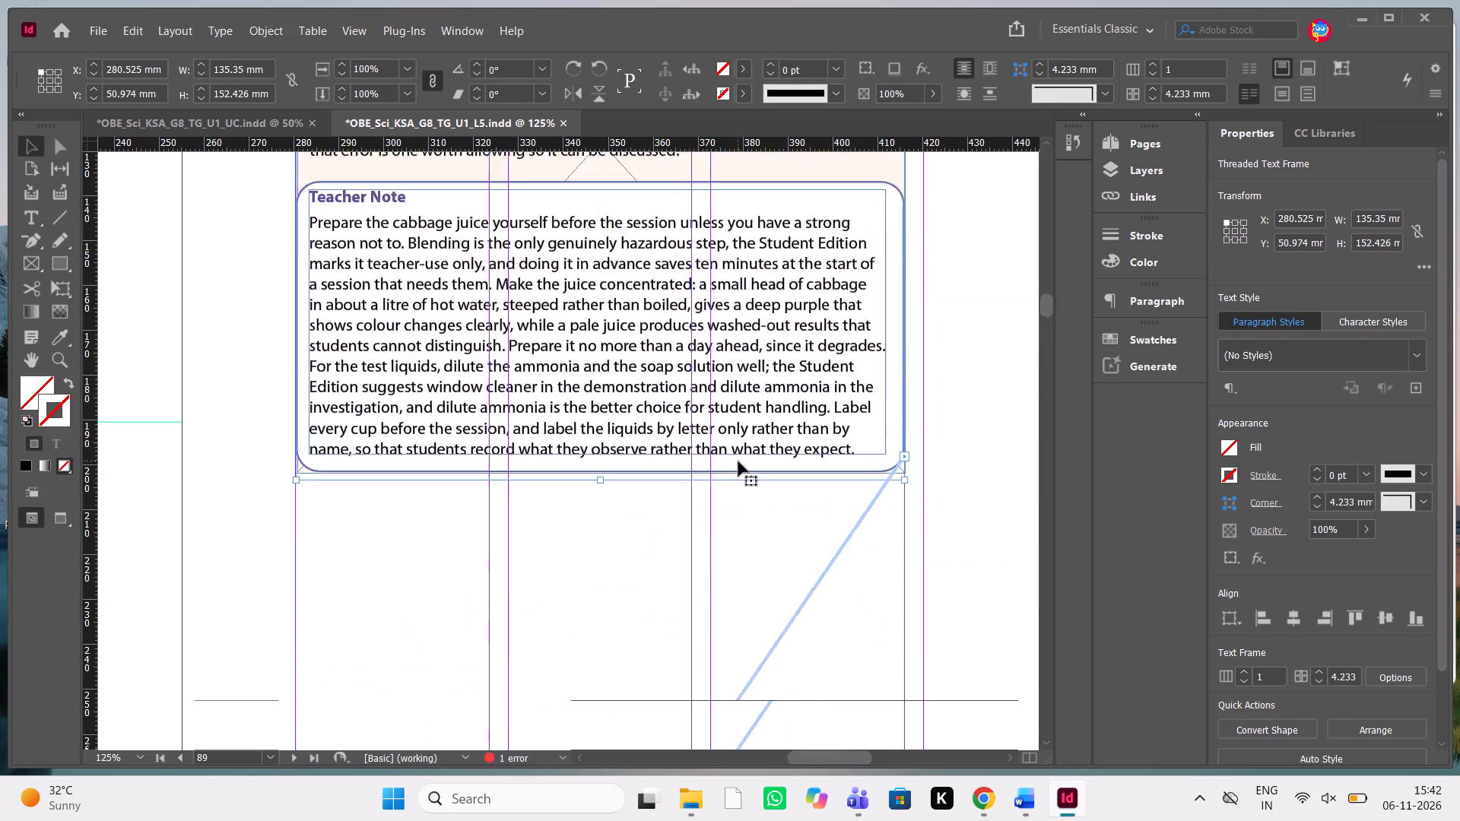
pyautogui.scroll(-1, 738, 461)
pyautogui.click(303, 369)
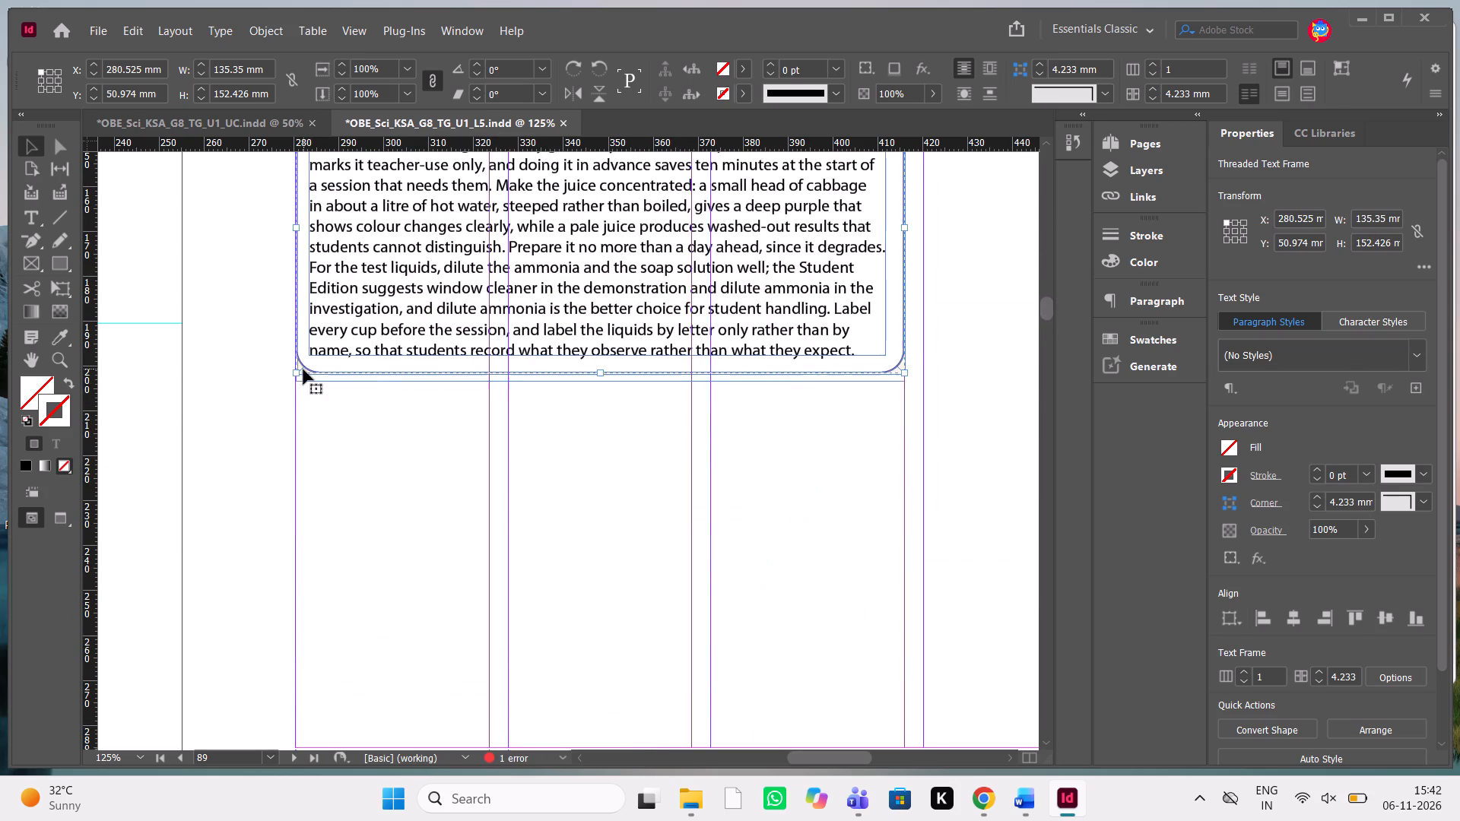
pyautogui.scroll(1, 303, 369)
pyautogui.scroll(-2, 303, 369)
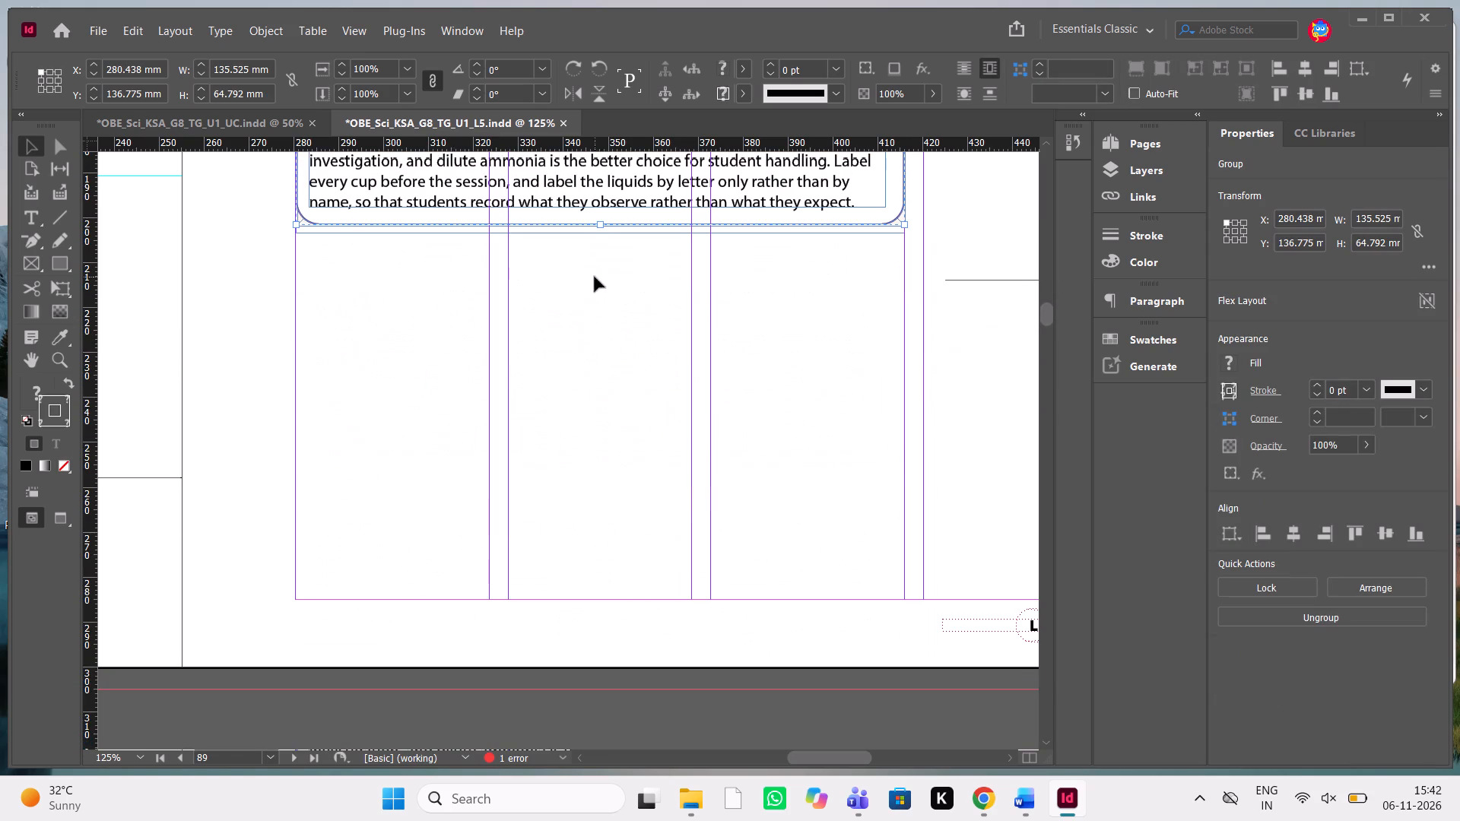
pyautogui.scroll(5, 600, 224)
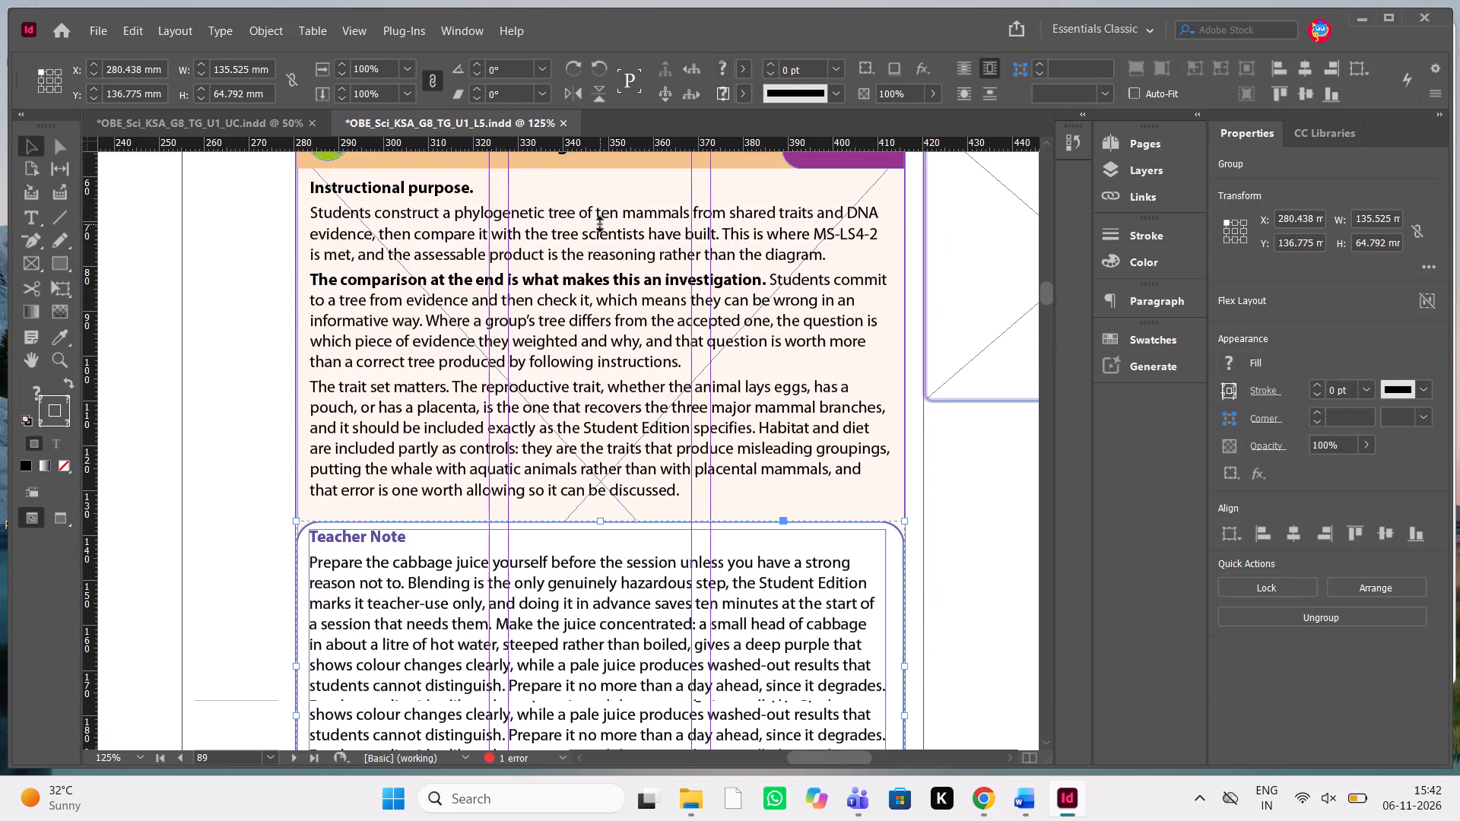
pyautogui.scroll(1, 600, 224)
pyautogui.scroll(-1, 600, 224)
pyautogui.hotkey('ctrl', 'shift', 'g')
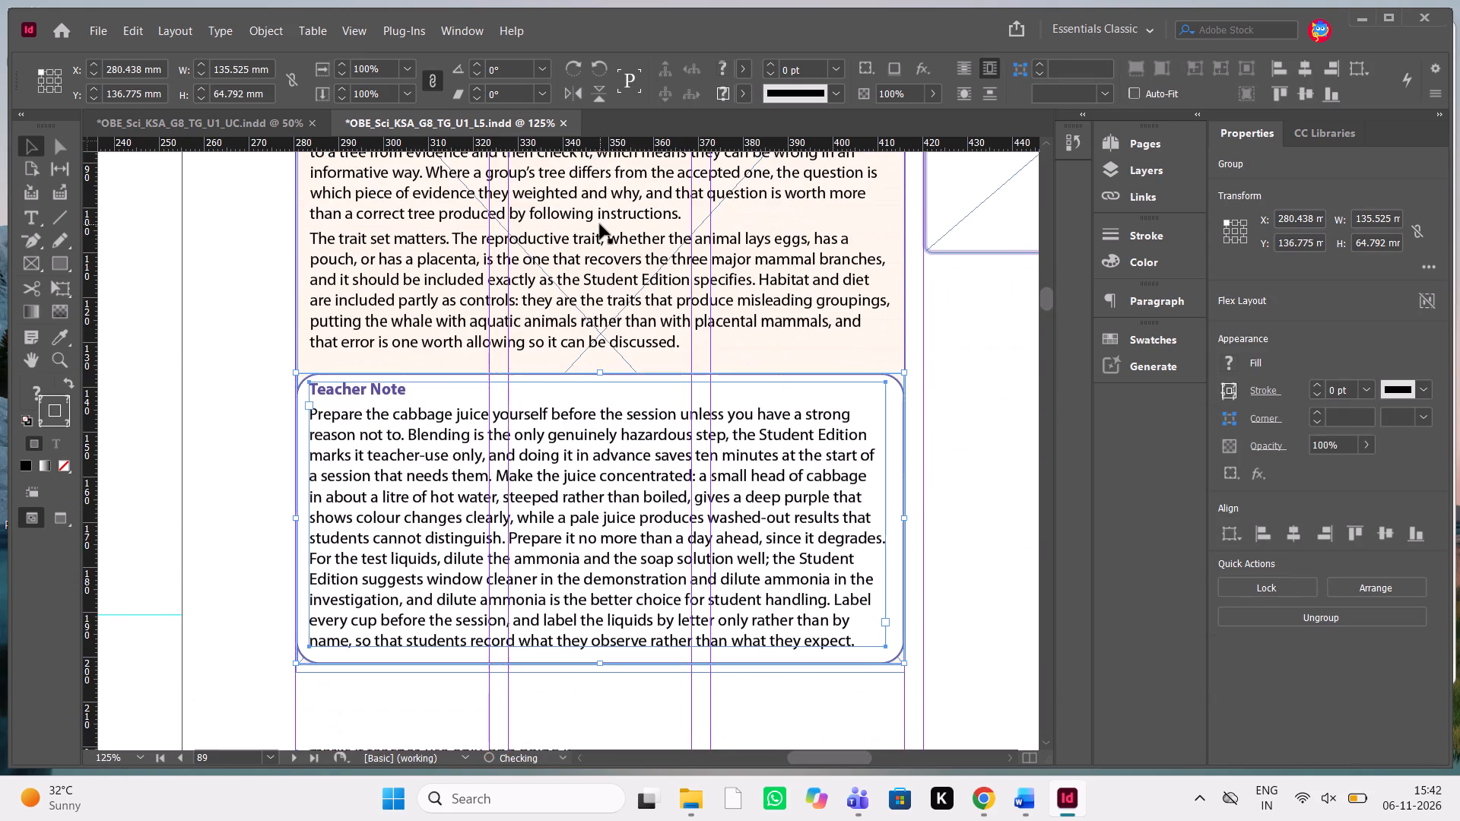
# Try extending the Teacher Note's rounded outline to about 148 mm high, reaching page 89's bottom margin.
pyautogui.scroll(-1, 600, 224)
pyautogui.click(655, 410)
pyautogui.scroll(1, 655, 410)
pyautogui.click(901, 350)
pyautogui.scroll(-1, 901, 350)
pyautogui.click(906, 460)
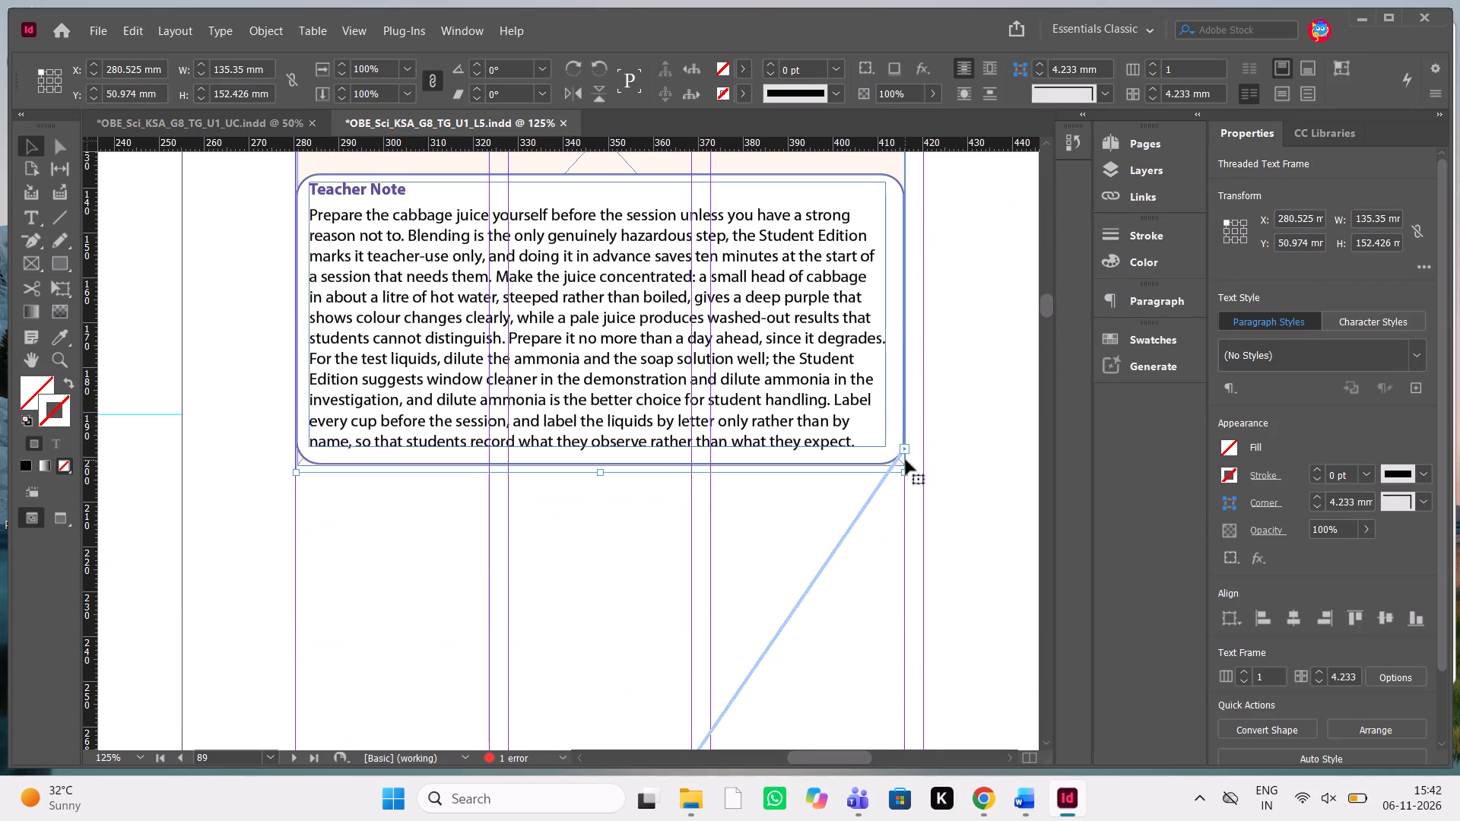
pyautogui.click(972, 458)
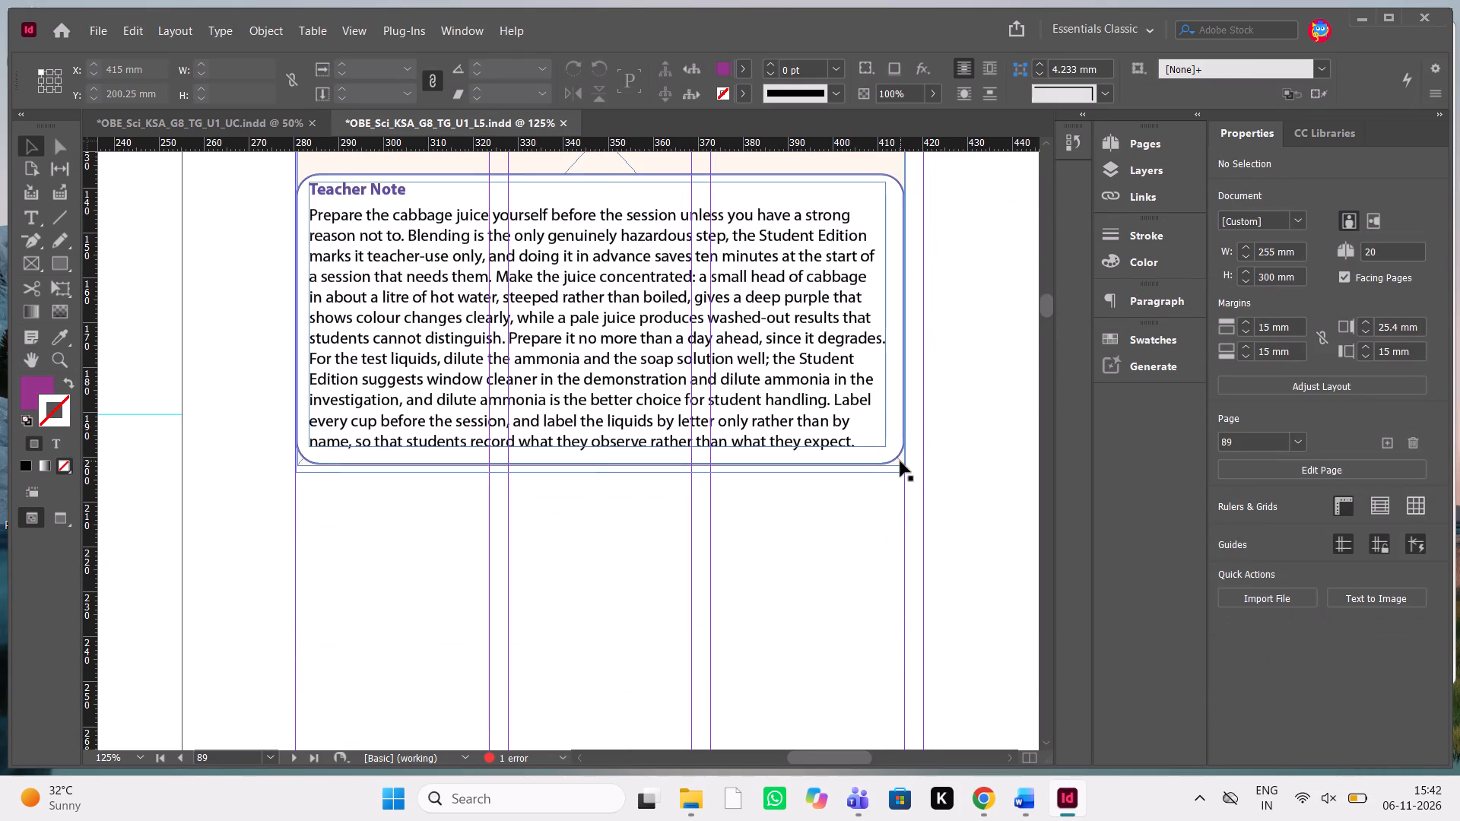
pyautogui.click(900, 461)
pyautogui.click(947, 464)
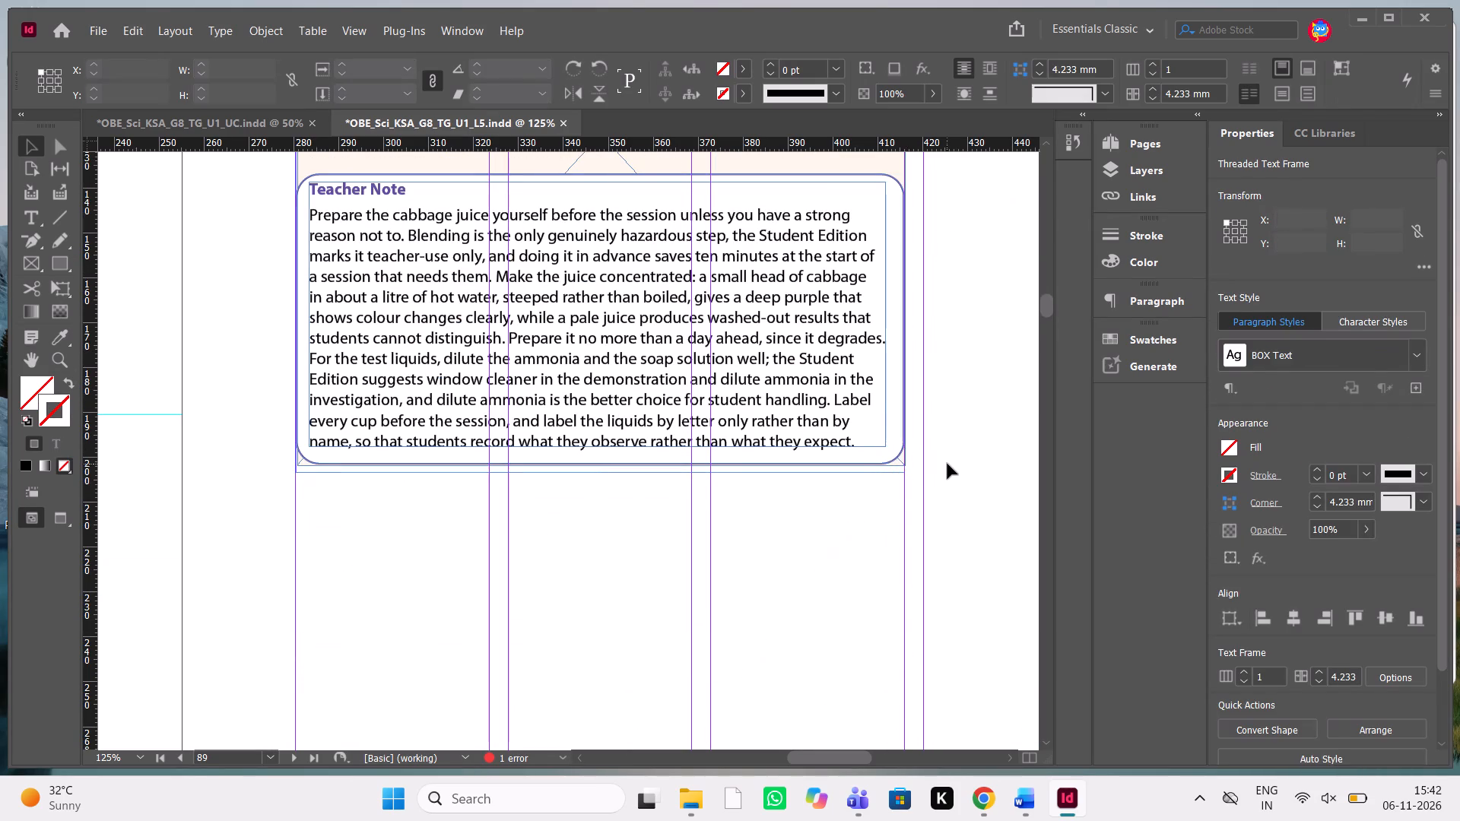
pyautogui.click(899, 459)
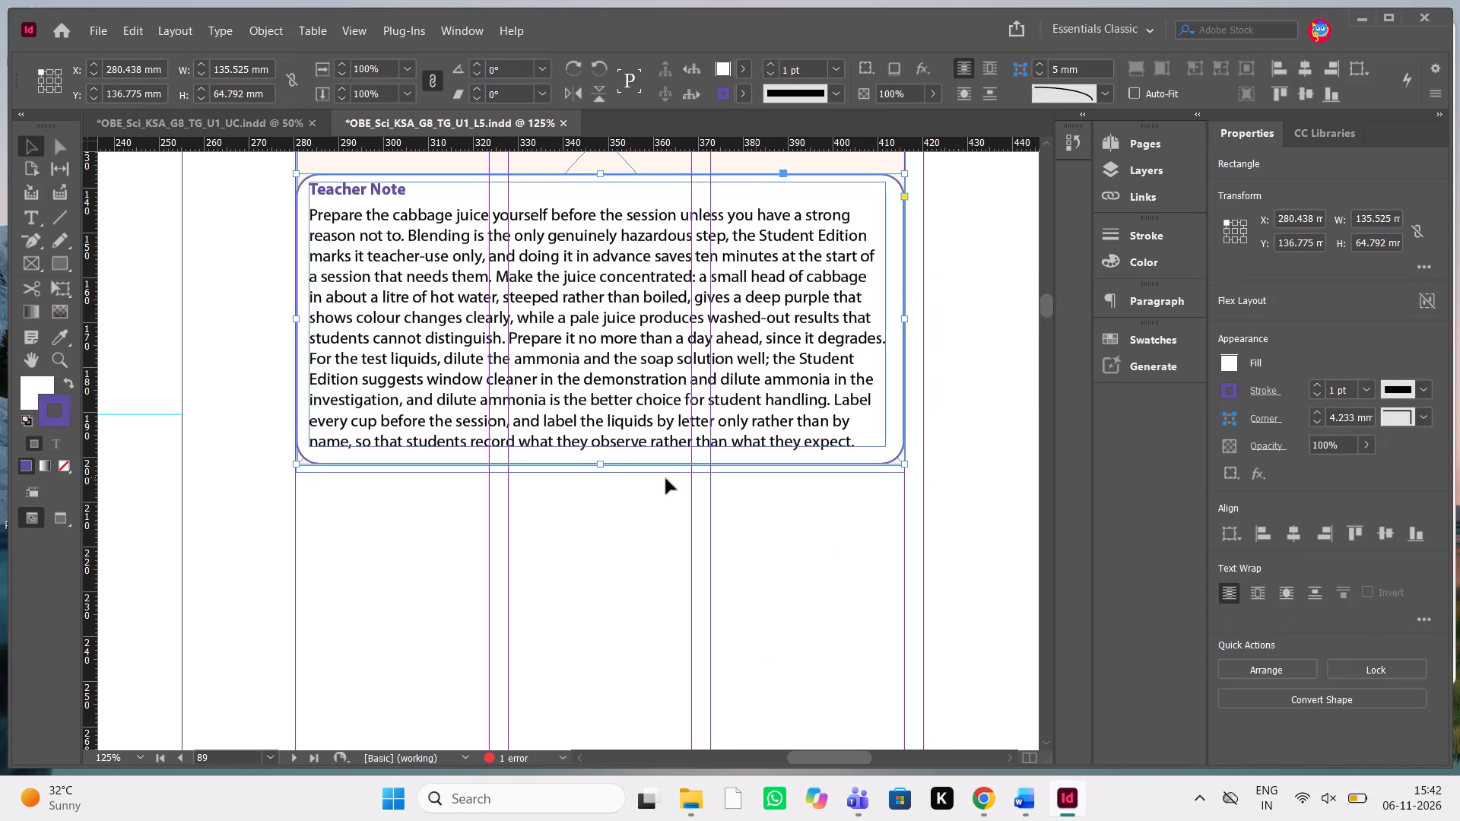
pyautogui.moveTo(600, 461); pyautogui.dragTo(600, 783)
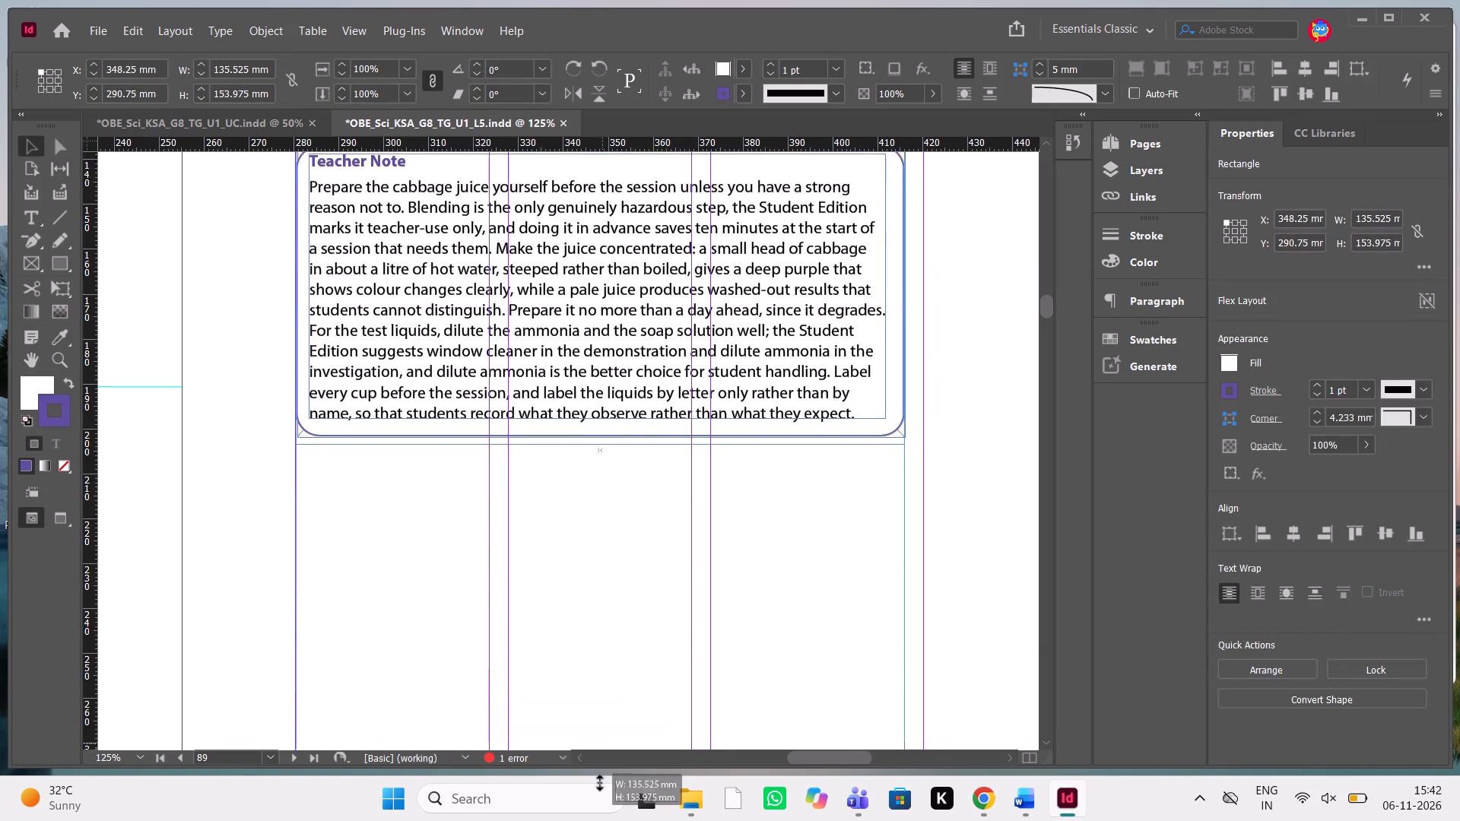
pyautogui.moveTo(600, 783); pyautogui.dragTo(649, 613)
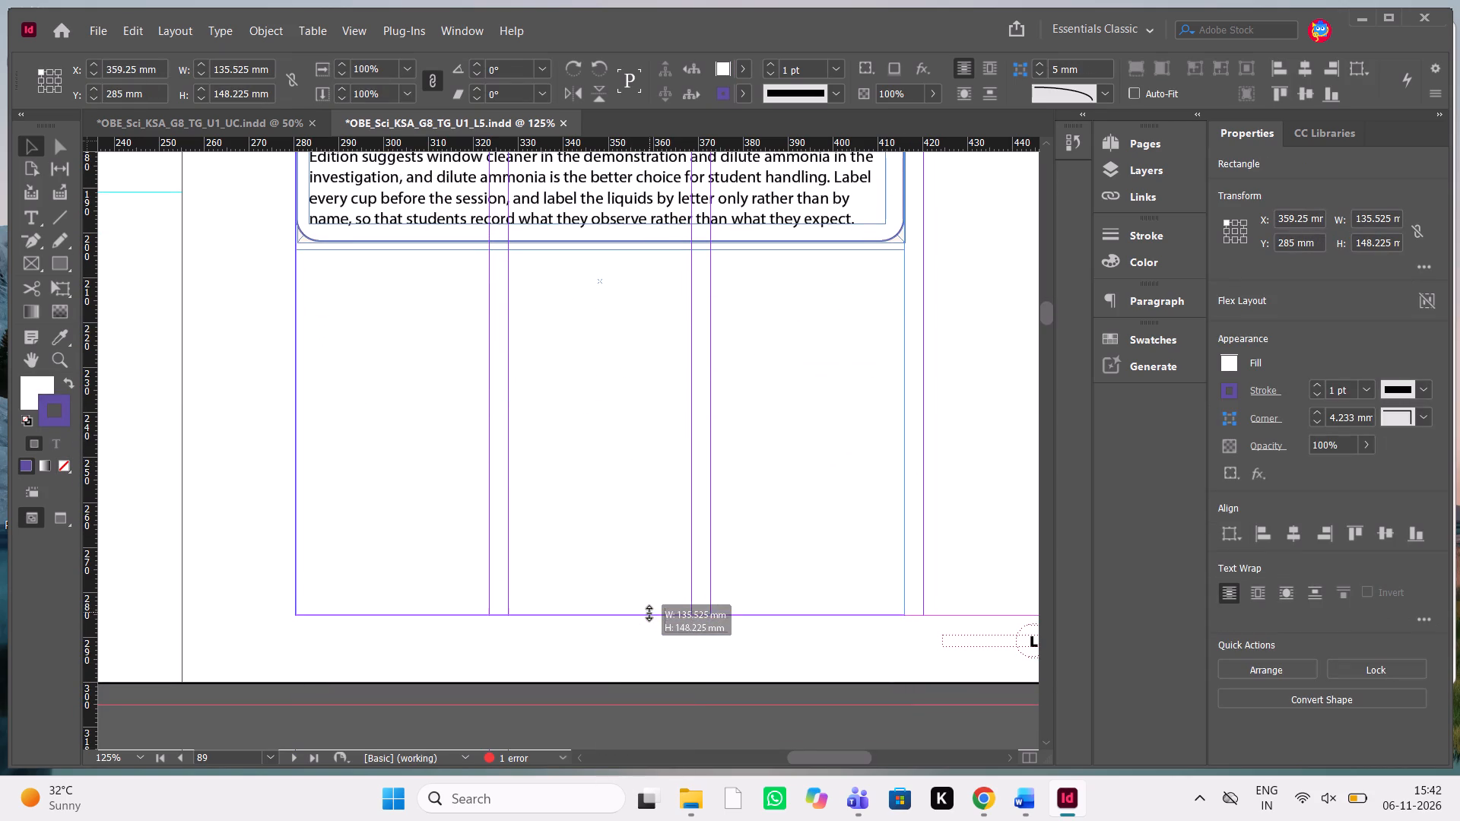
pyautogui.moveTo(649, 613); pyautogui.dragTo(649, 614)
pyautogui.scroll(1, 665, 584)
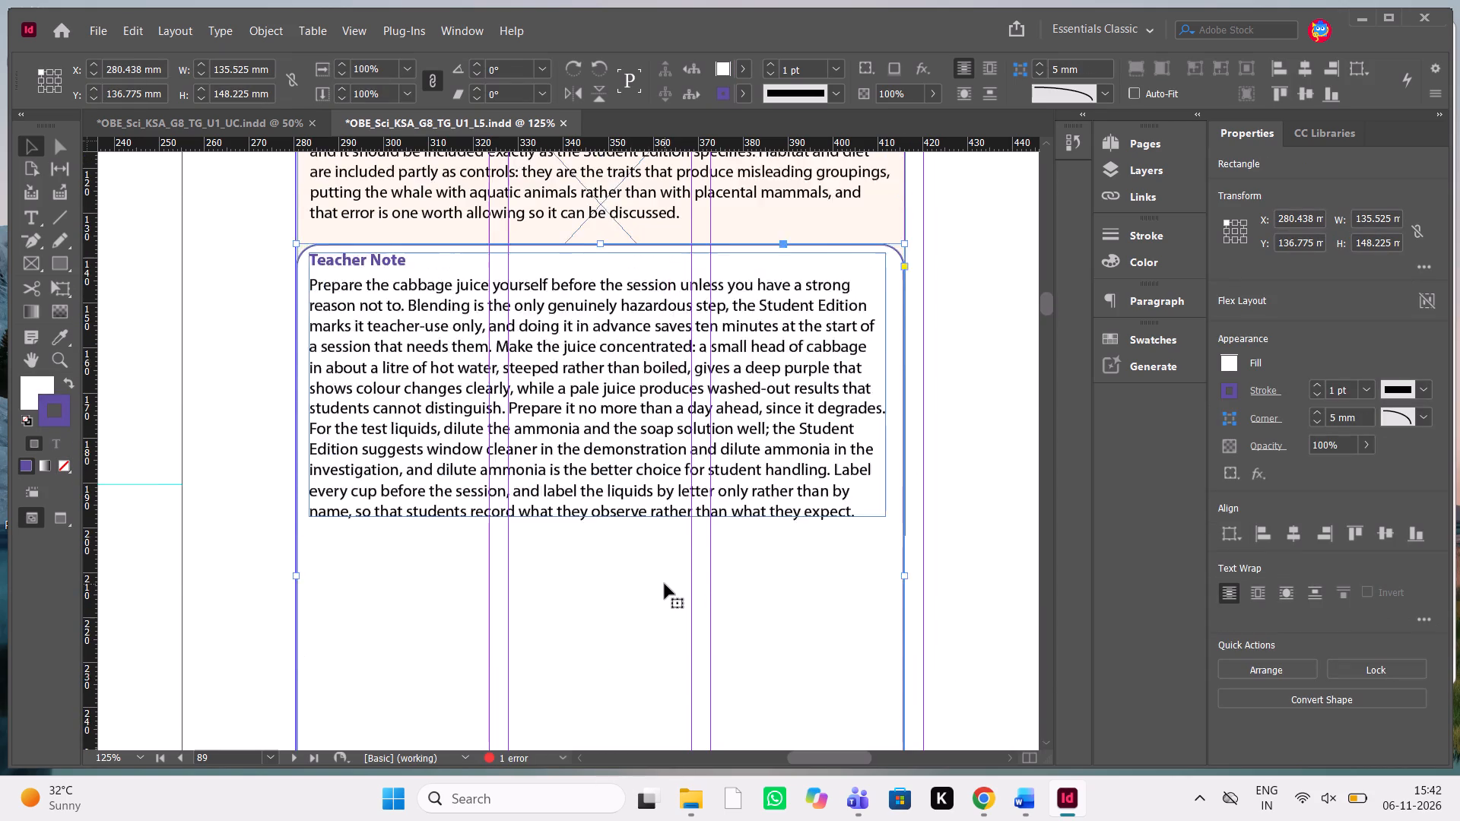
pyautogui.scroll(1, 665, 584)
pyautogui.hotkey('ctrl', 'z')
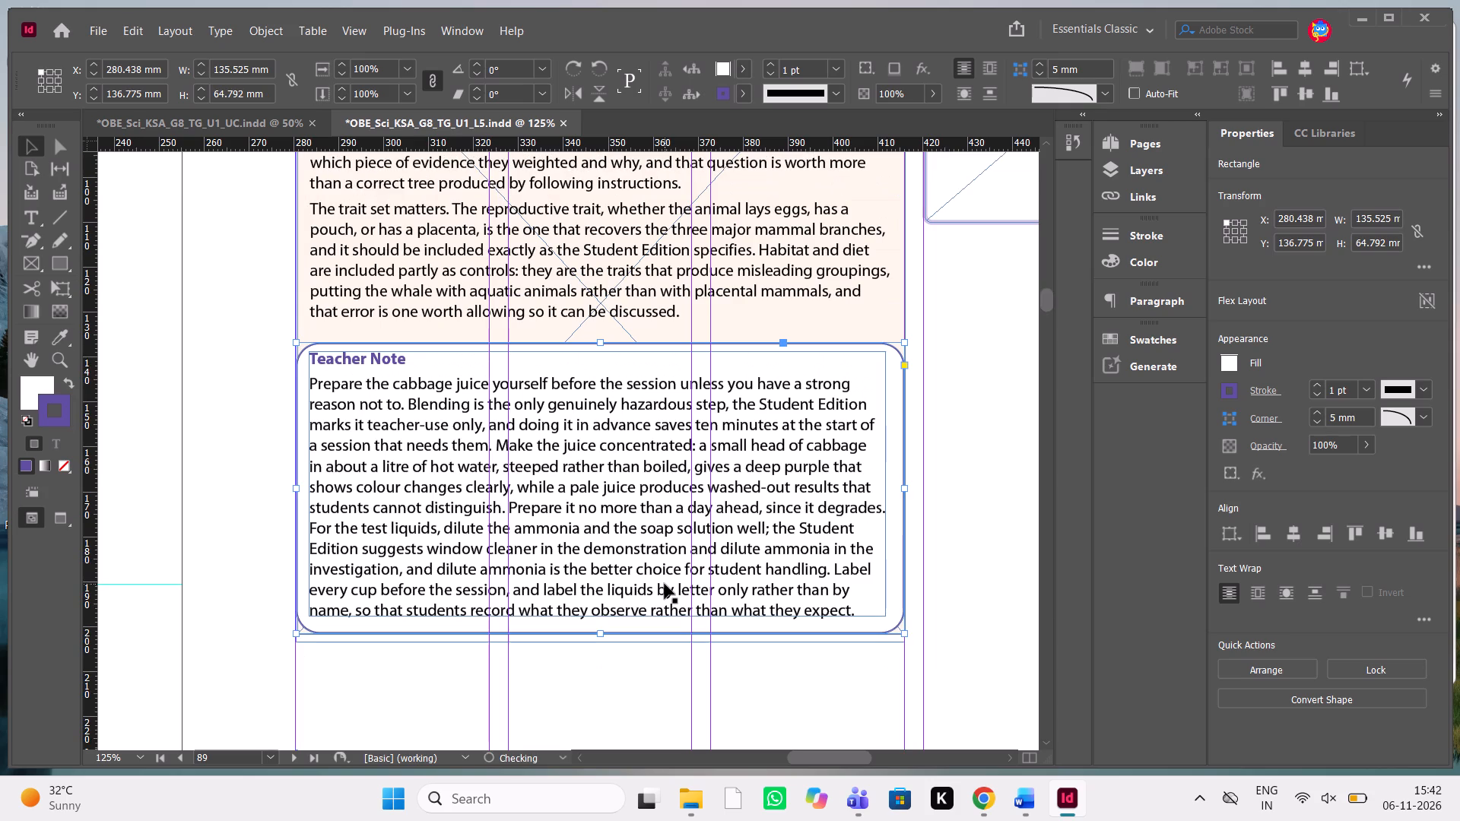
# Move the Teacher Note's text frame and rounded outline up together by about 7.5 mm.
pyautogui.click(338, 320)
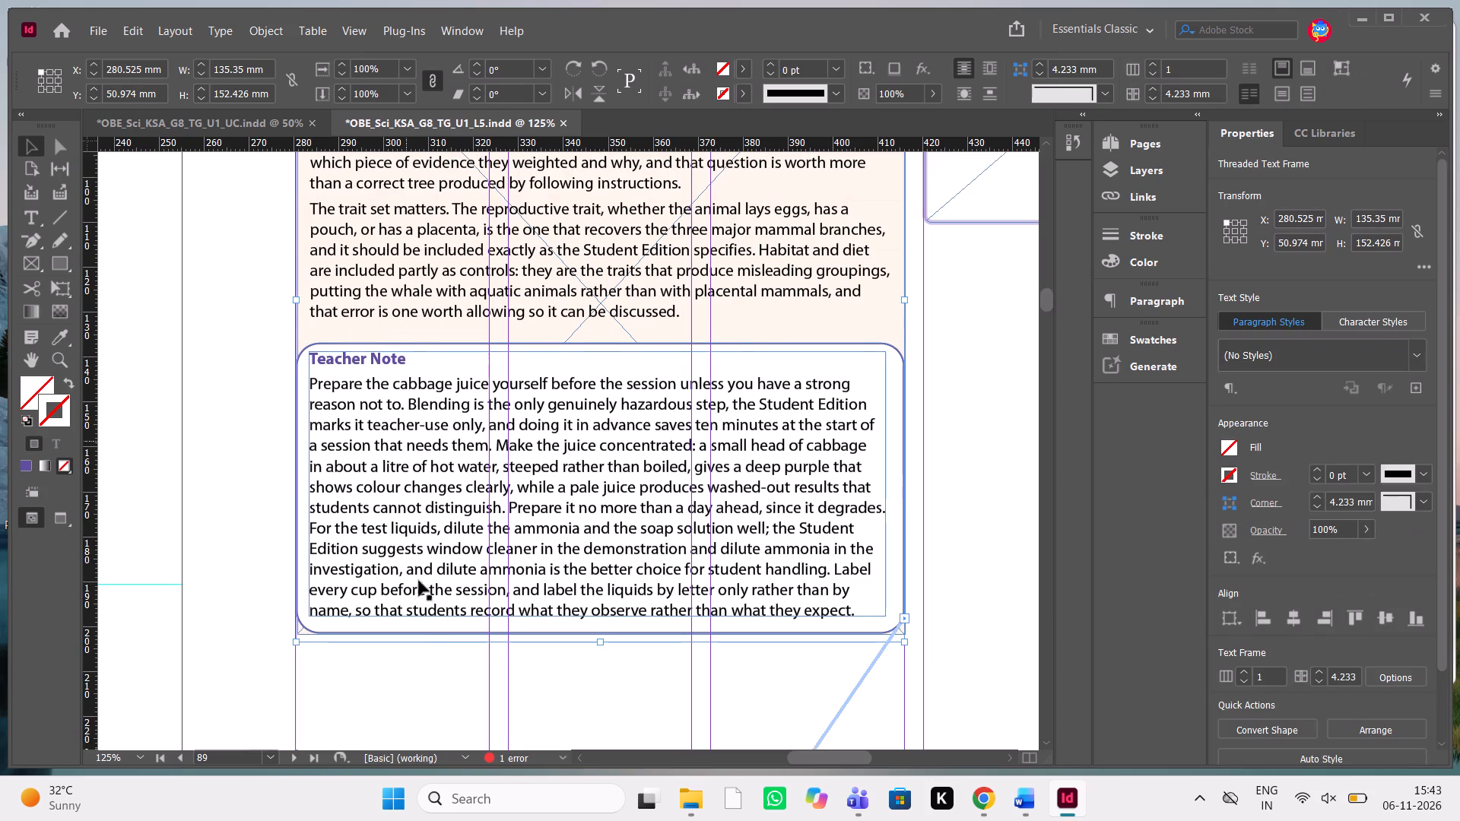
pyautogui.scroll(-1, 414, 613)
pyautogui.click(546, 388)
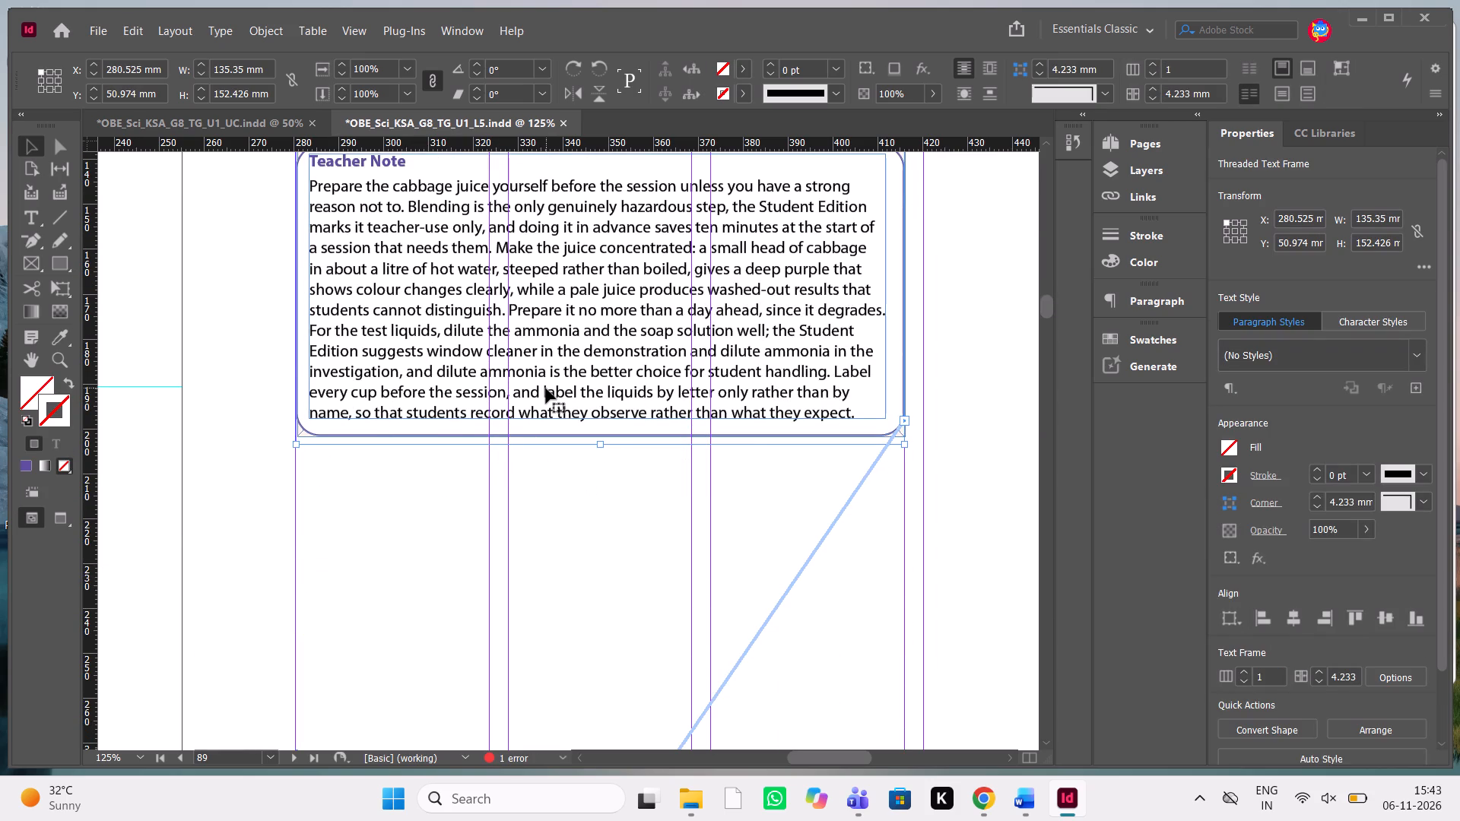
pyautogui.keyDown('shift'); pyautogui.click(557, 431); pyautogui.keyUp('shift')
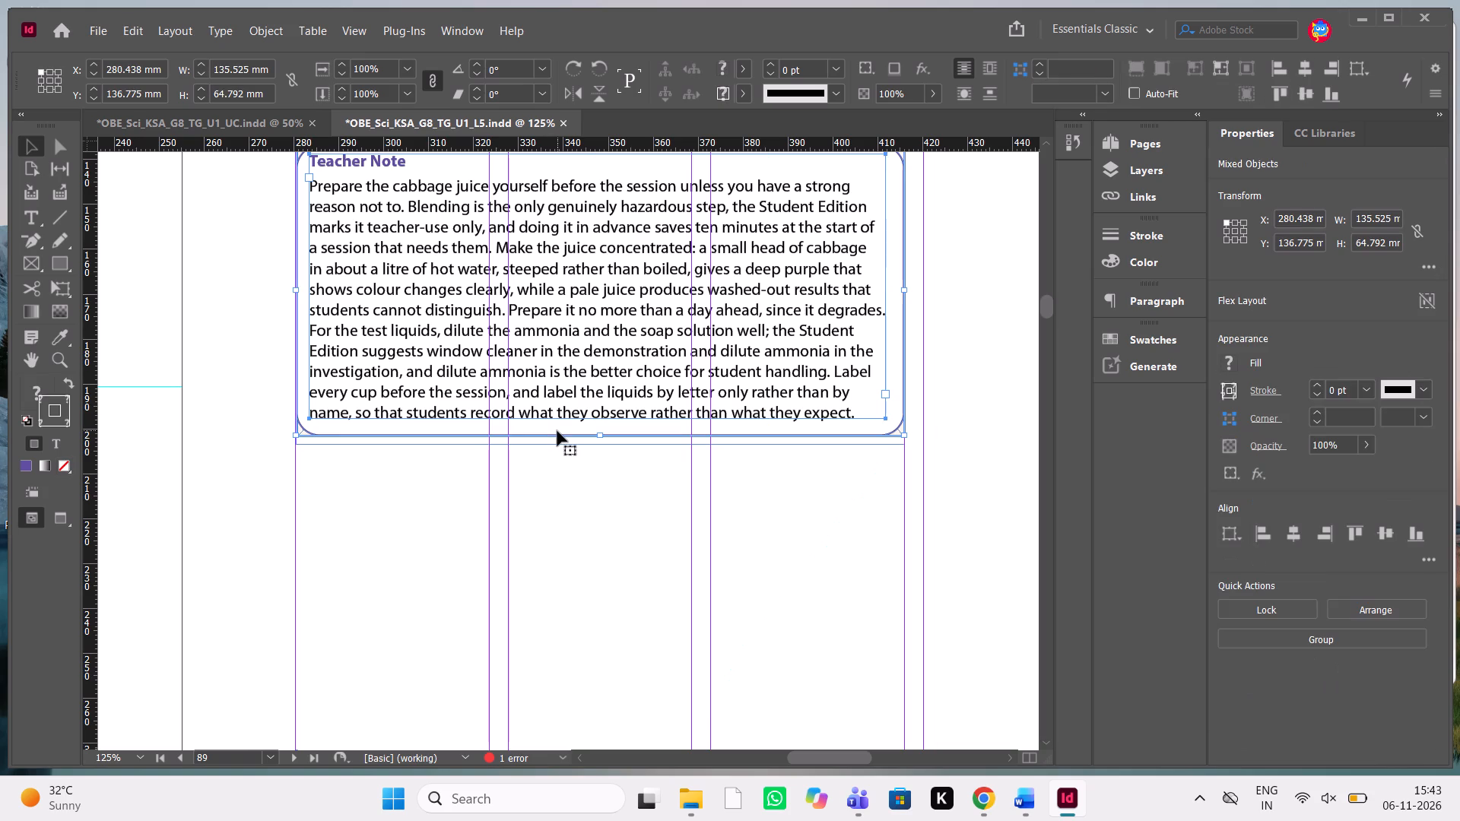
pyautogui.hotkey('shift', 'Up')
pyautogui.hotkey('shift', 'Down')
pyautogui.hotkey('shift', 'Up')
pyautogui.hotkey('shift', 'Up')
pyautogui.hotkey('shift', 'Up')
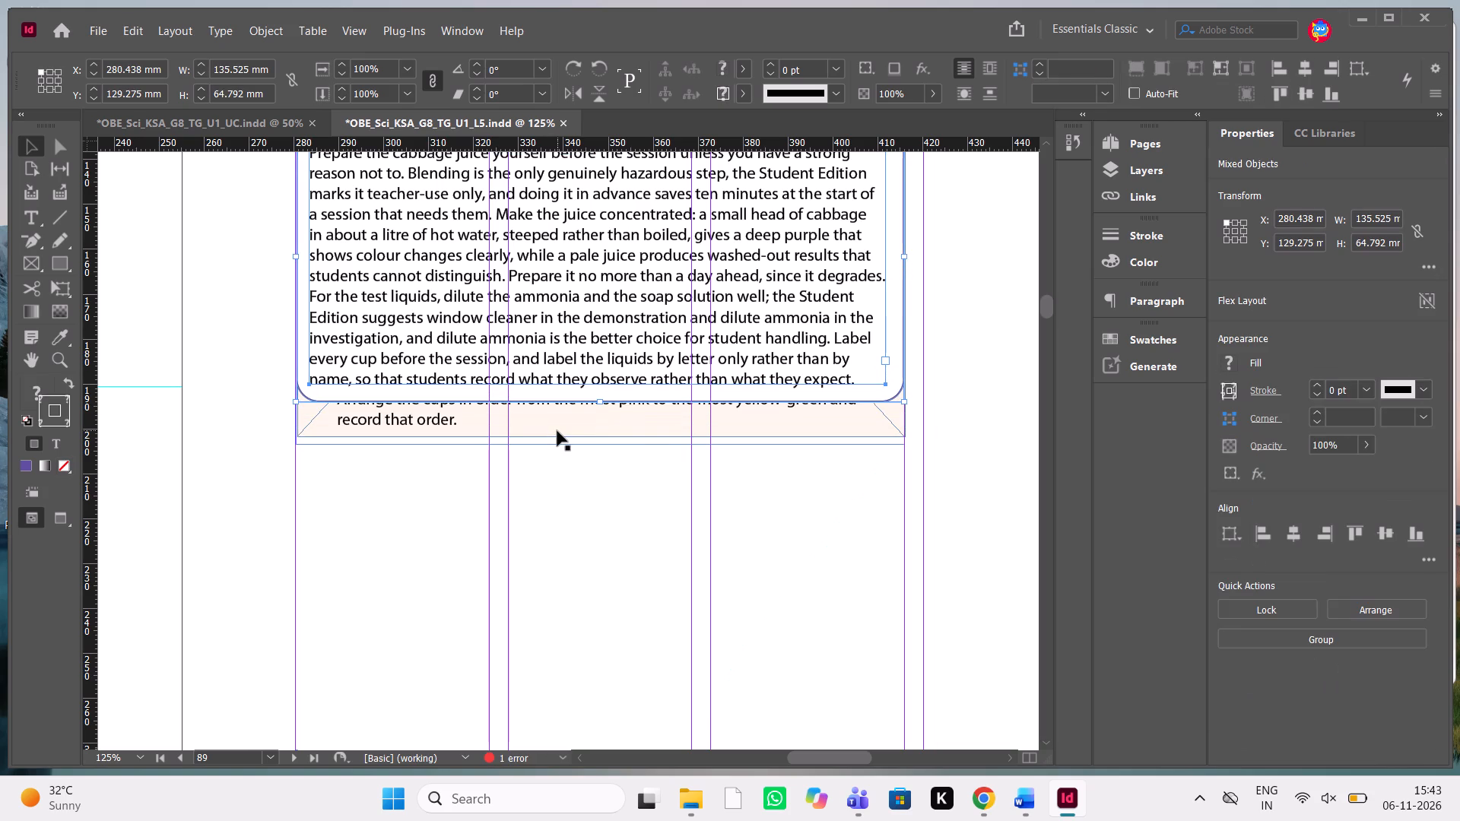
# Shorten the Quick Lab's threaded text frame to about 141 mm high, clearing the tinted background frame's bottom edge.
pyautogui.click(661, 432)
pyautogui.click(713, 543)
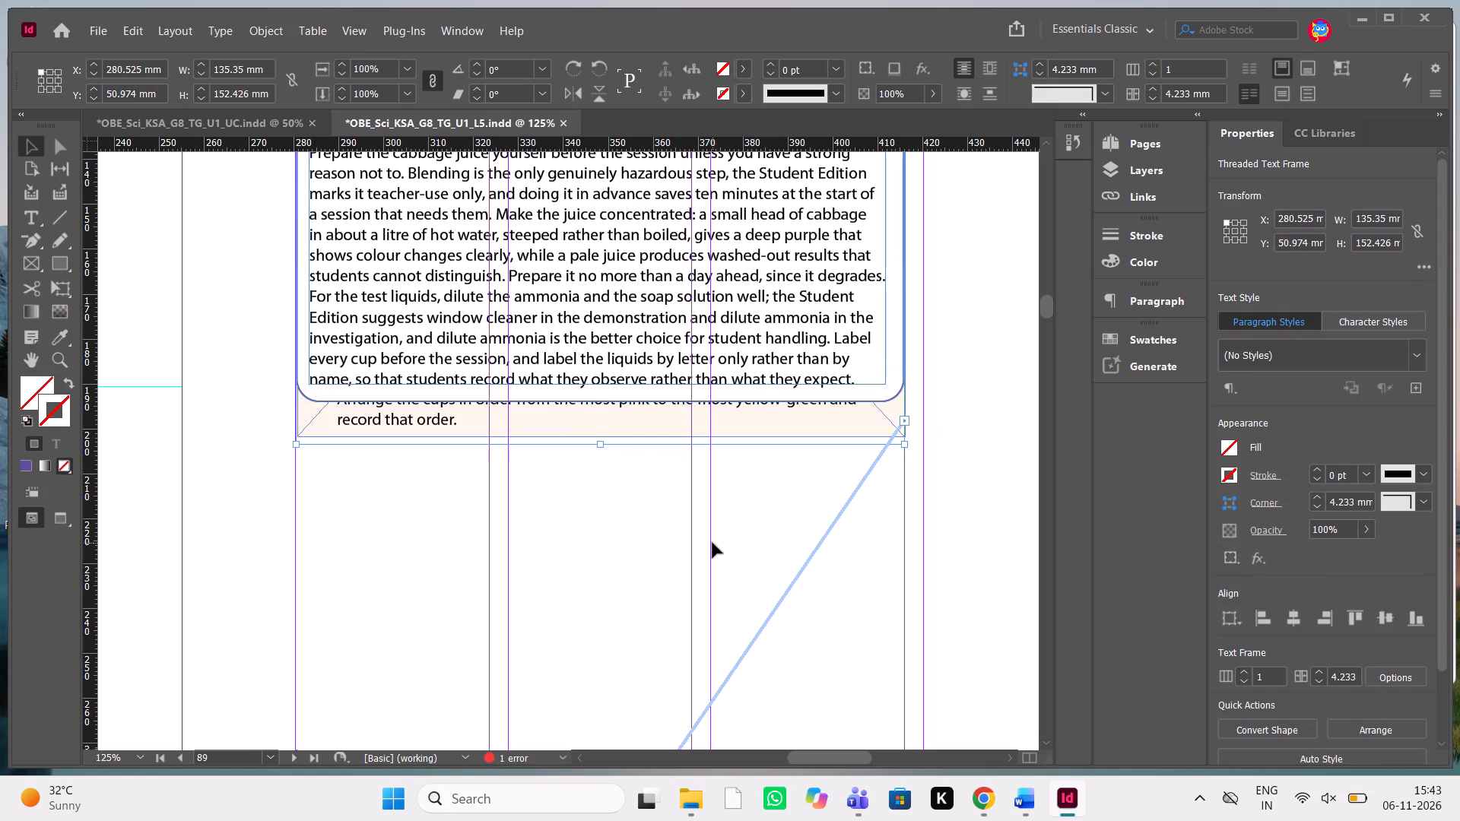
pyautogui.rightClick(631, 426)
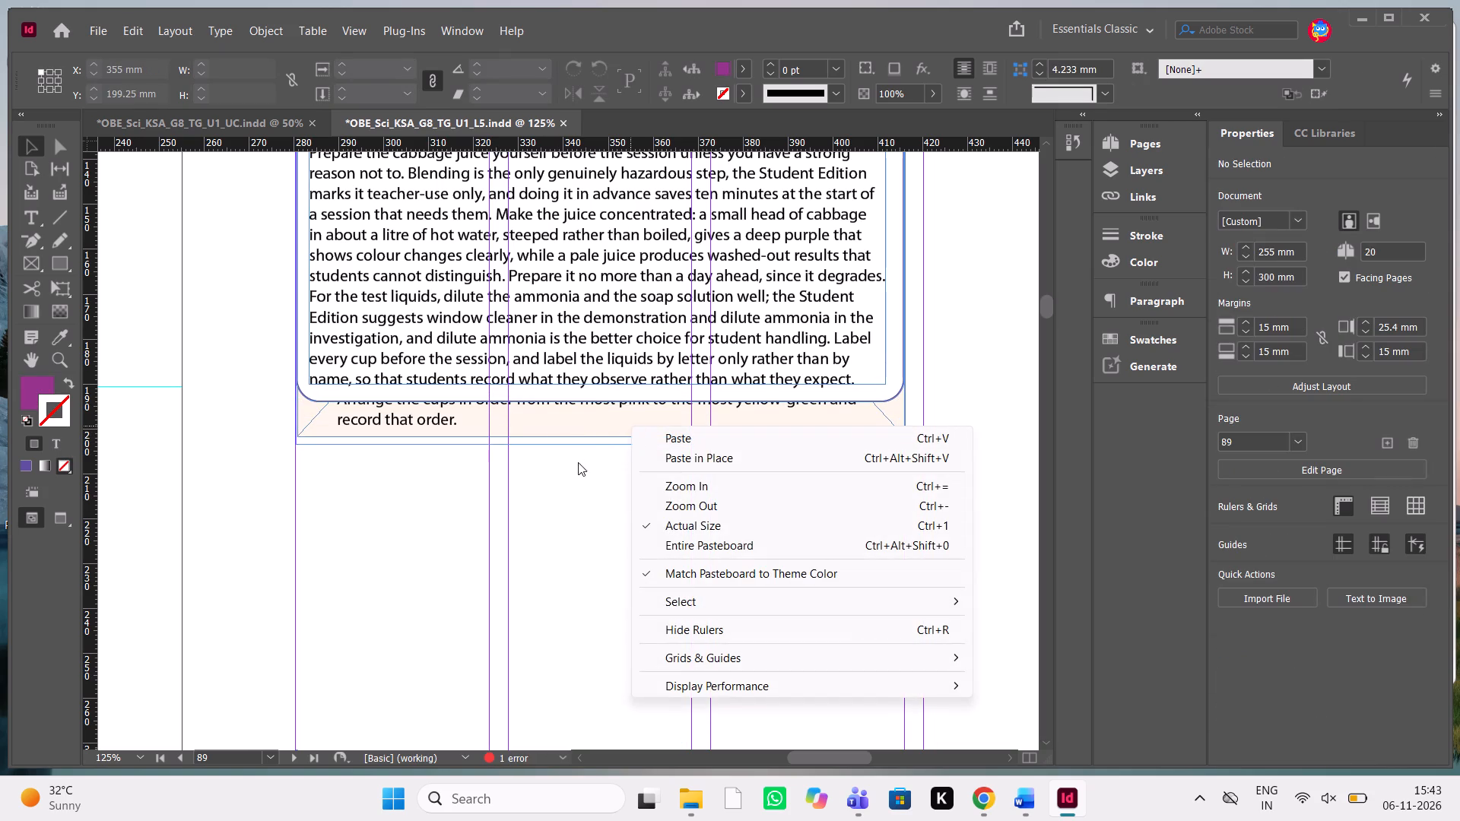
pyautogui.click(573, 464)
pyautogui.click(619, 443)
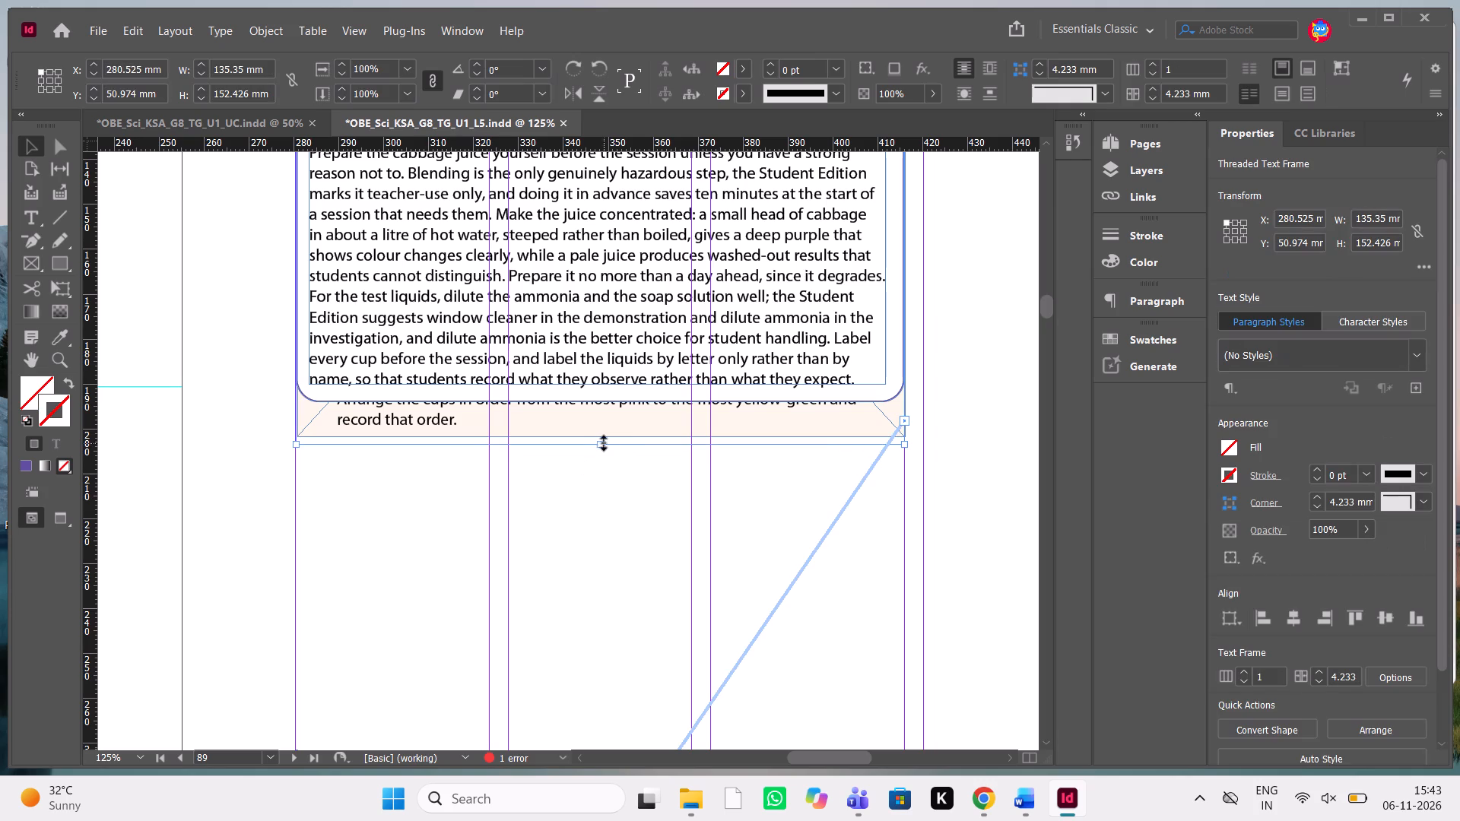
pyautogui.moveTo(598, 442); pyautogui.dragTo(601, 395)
# Extend the Quick Lab's tinted background frame toward page 89's bottom margin, to about 231 mm high.
pyautogui.click(595, 426)
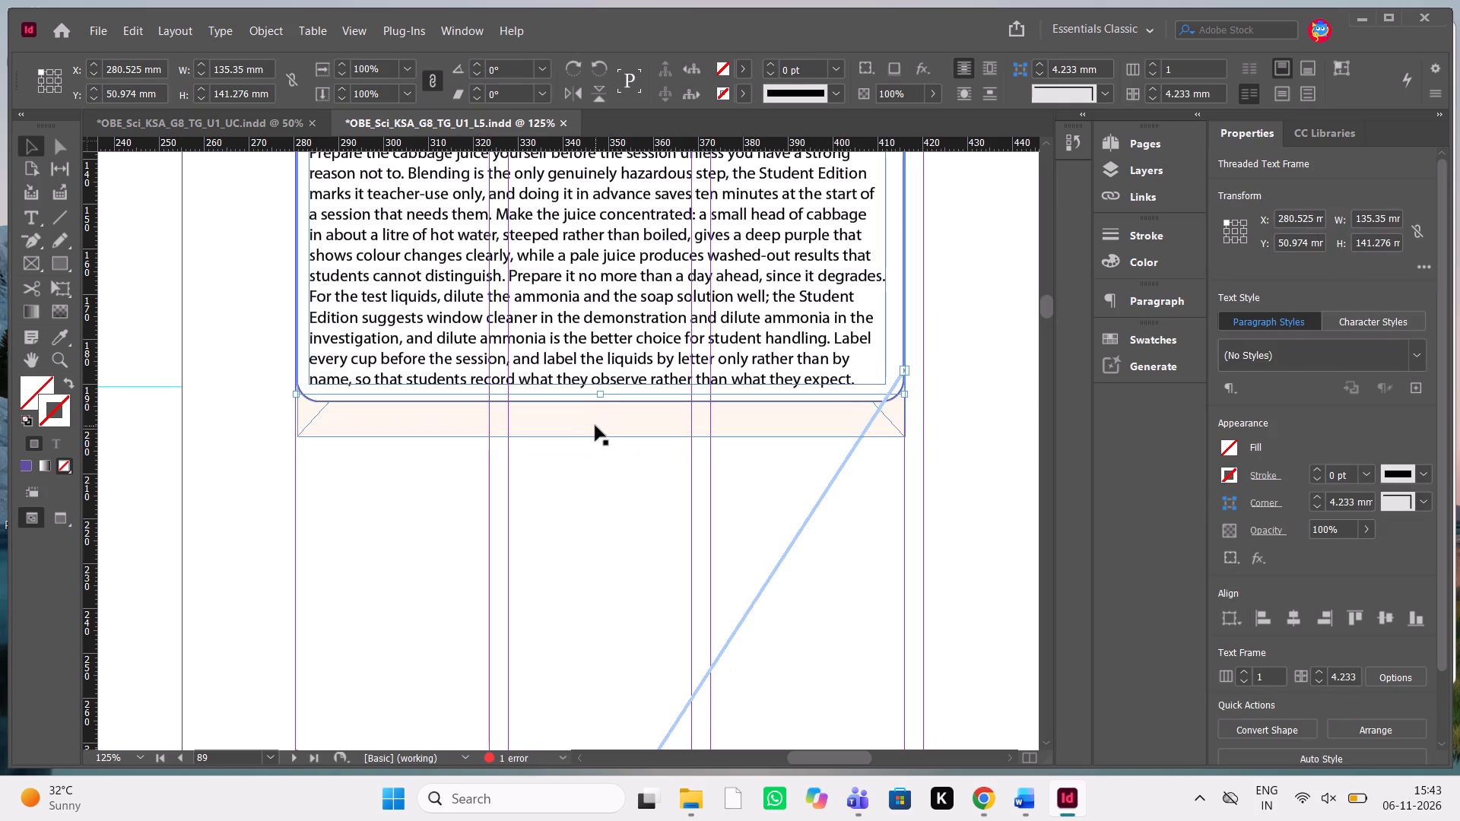
pyautogui.moveTo(602, 439); pyautogui.dragTo(633, 731)
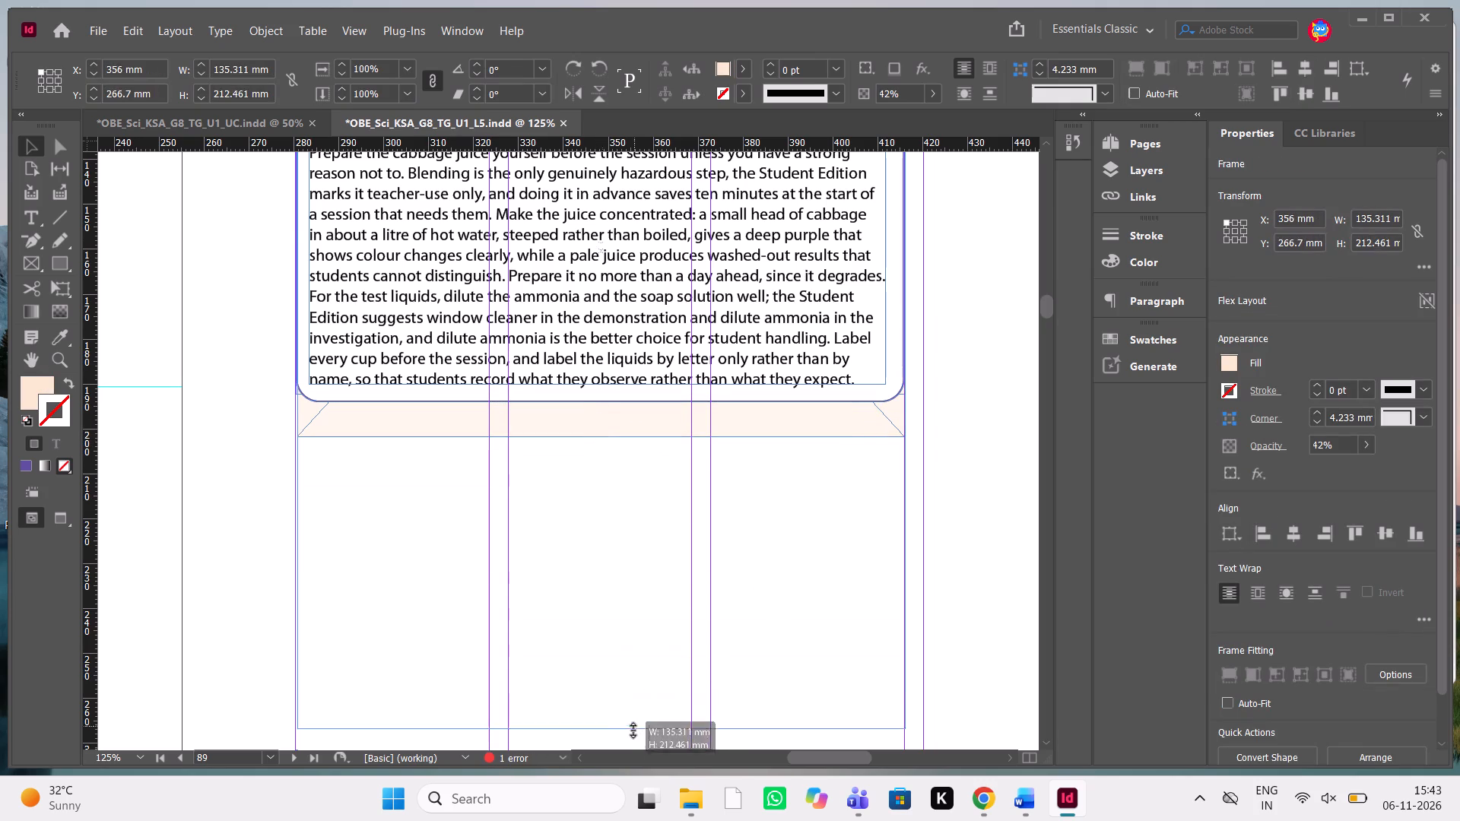
pyautogui.moveTo(633, 731); pyautogui.dragTo(656, 536)
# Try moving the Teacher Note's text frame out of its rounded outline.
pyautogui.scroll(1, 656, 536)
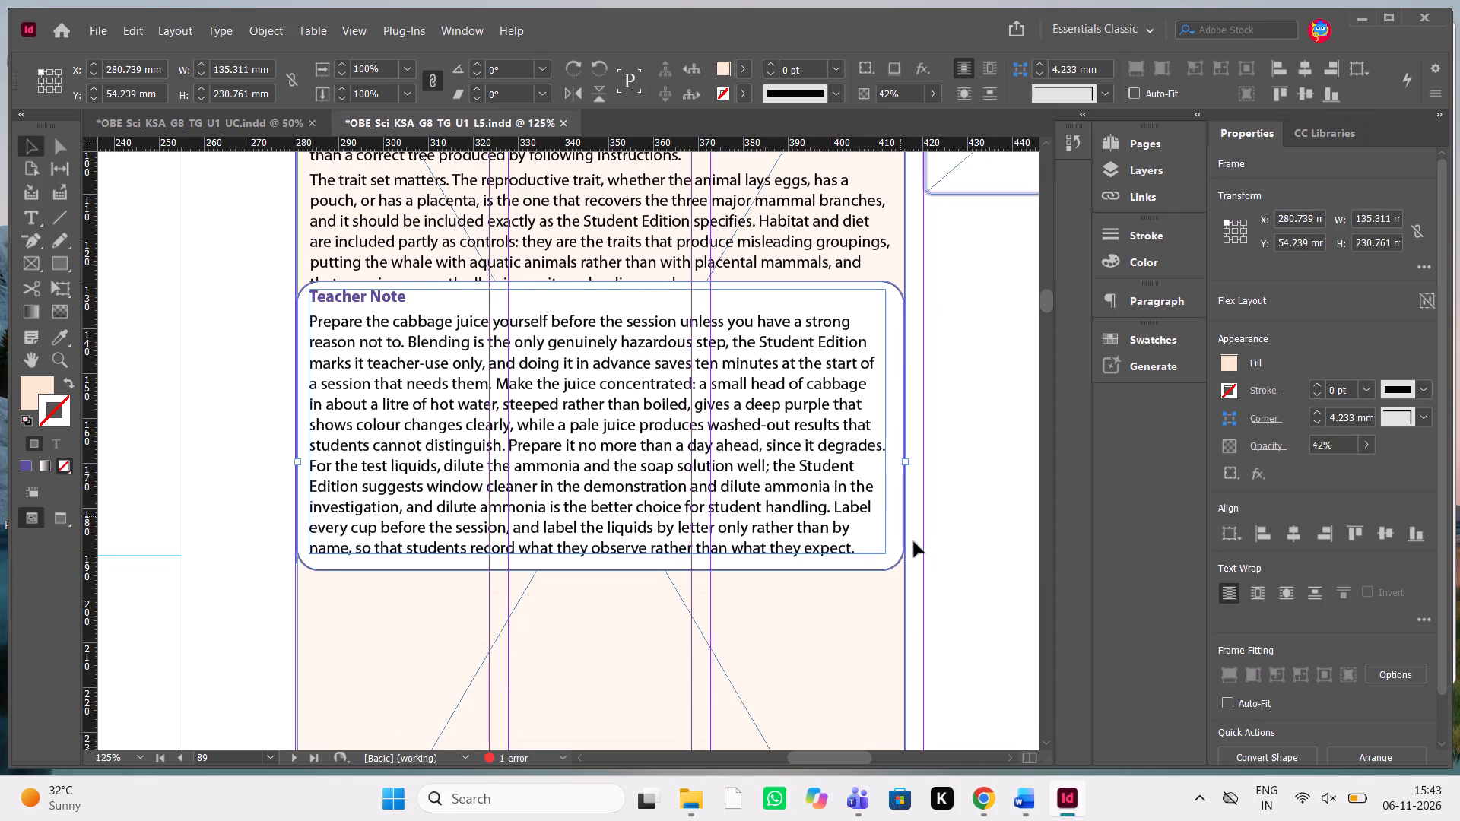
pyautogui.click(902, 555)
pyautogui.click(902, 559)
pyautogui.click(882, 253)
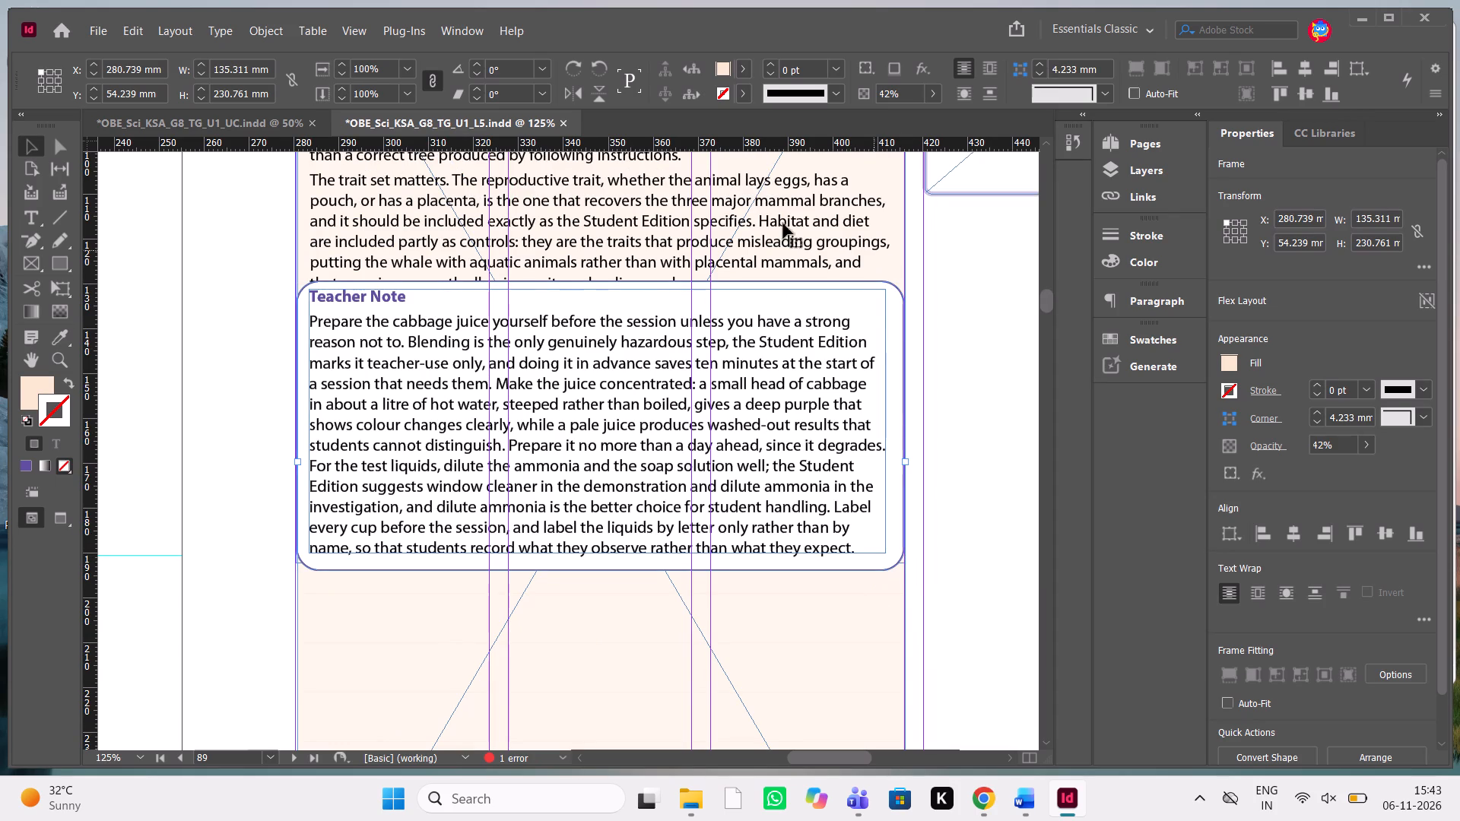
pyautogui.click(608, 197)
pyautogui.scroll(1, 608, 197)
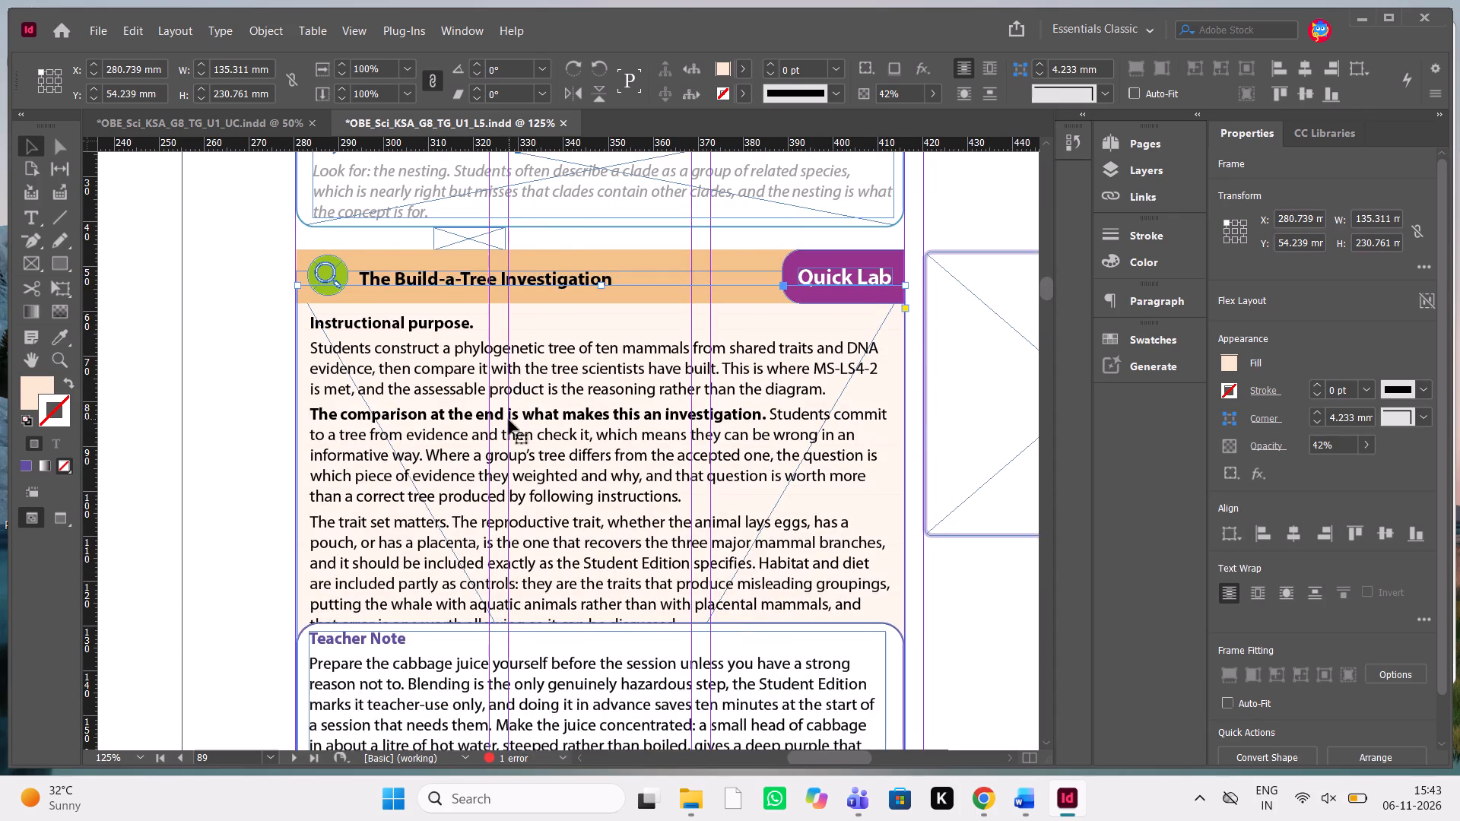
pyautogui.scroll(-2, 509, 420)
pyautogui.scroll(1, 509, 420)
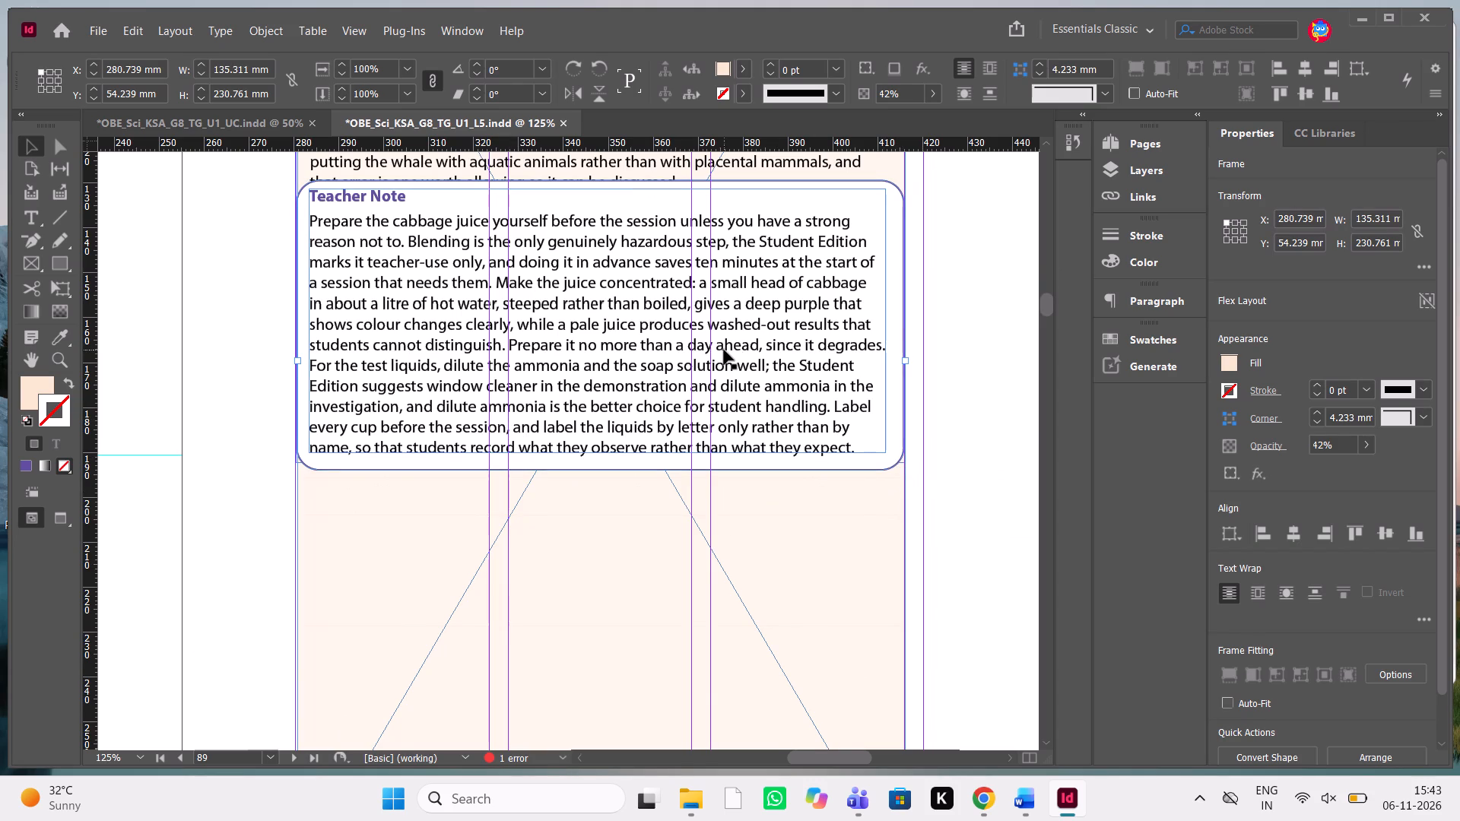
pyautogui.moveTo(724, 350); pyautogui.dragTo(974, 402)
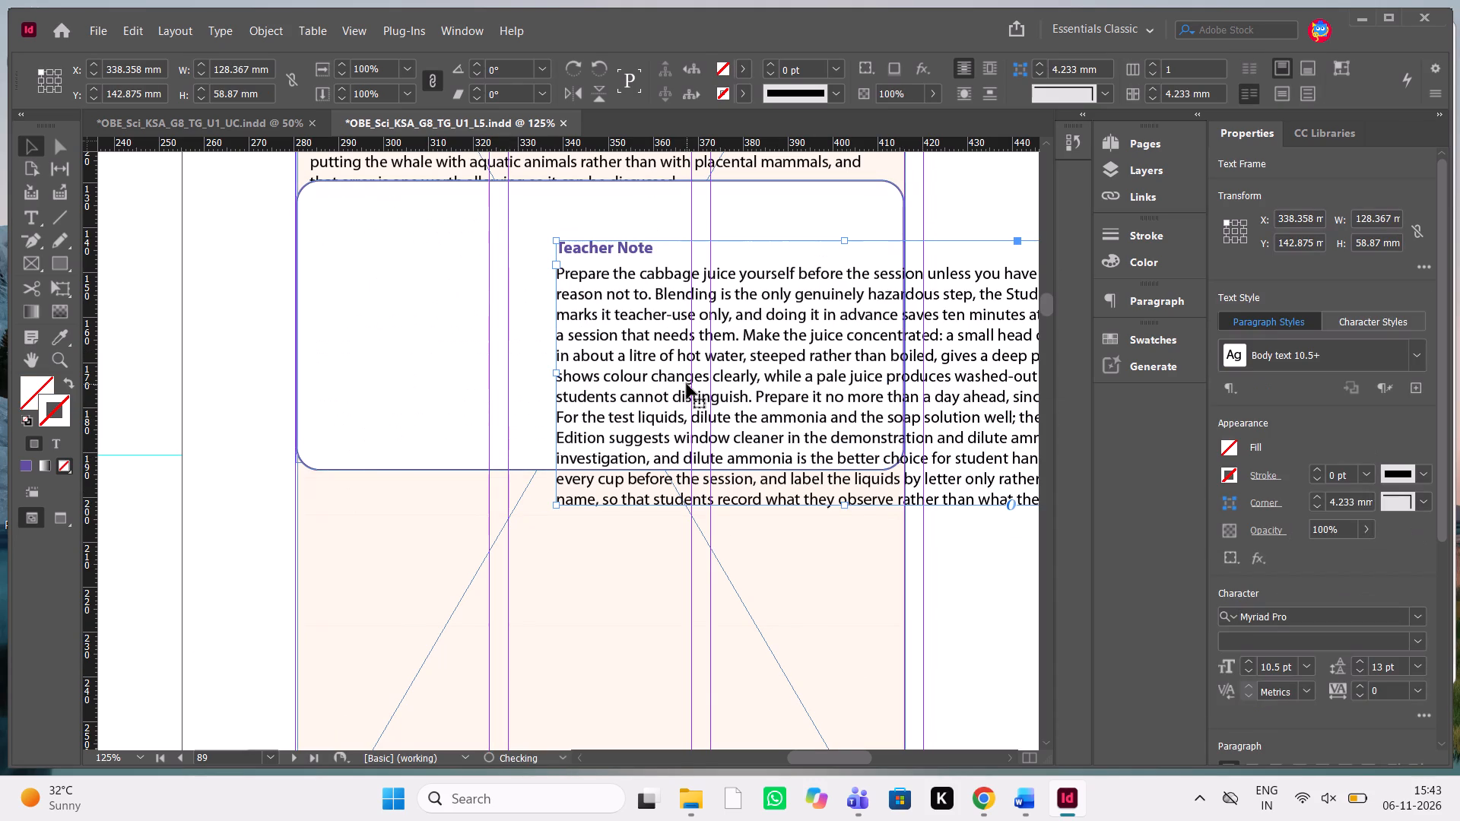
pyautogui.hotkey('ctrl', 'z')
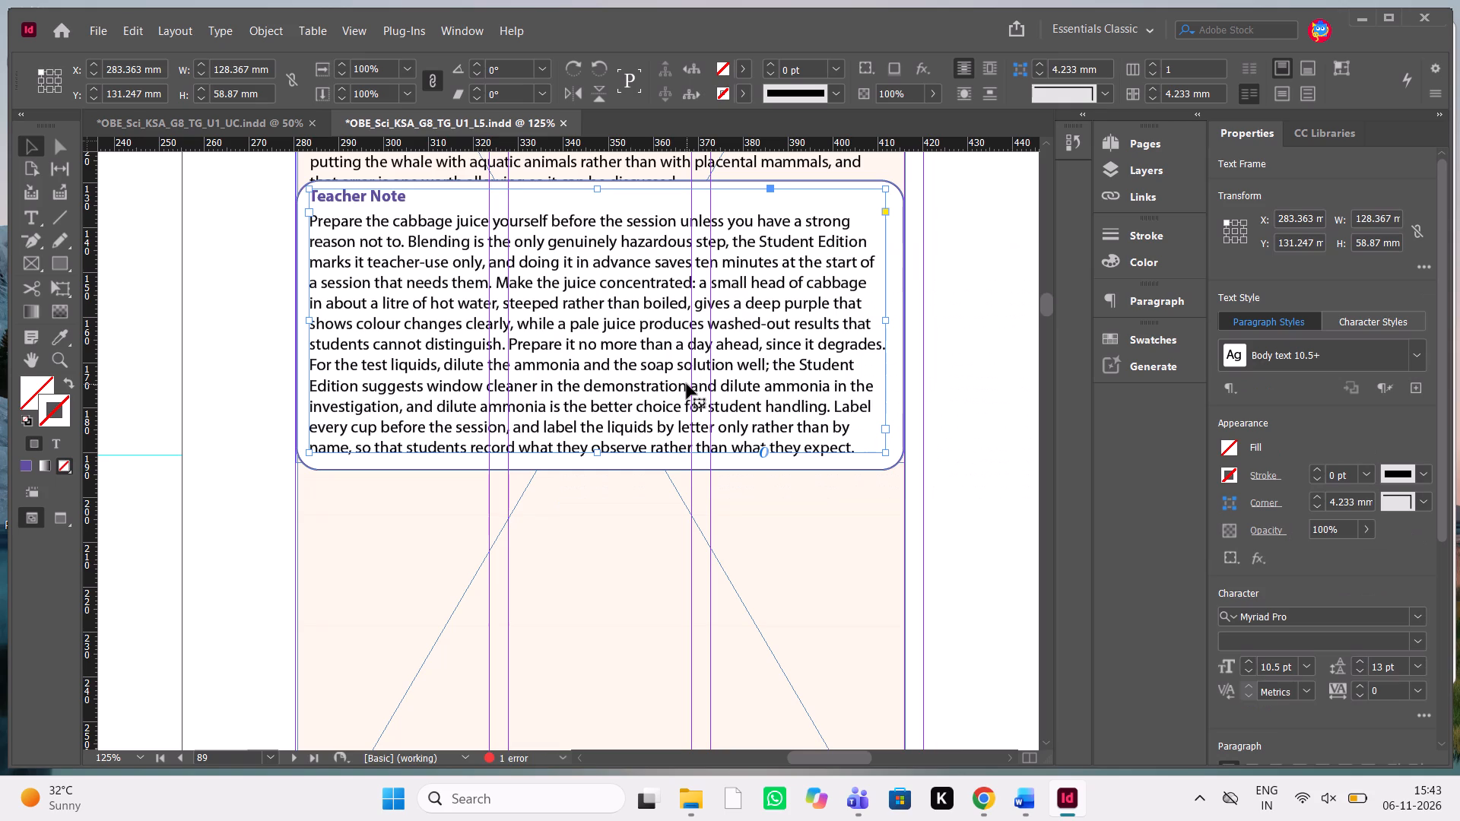
# Cut the Teacher Note's text frame together with its rounded outline from page 89.
pyautogui.keyDown('shift'); pyautogui.click(300, 345); pyautogui.keyUp('shift')
pyautogui.hotkey('ctrl', 'x')
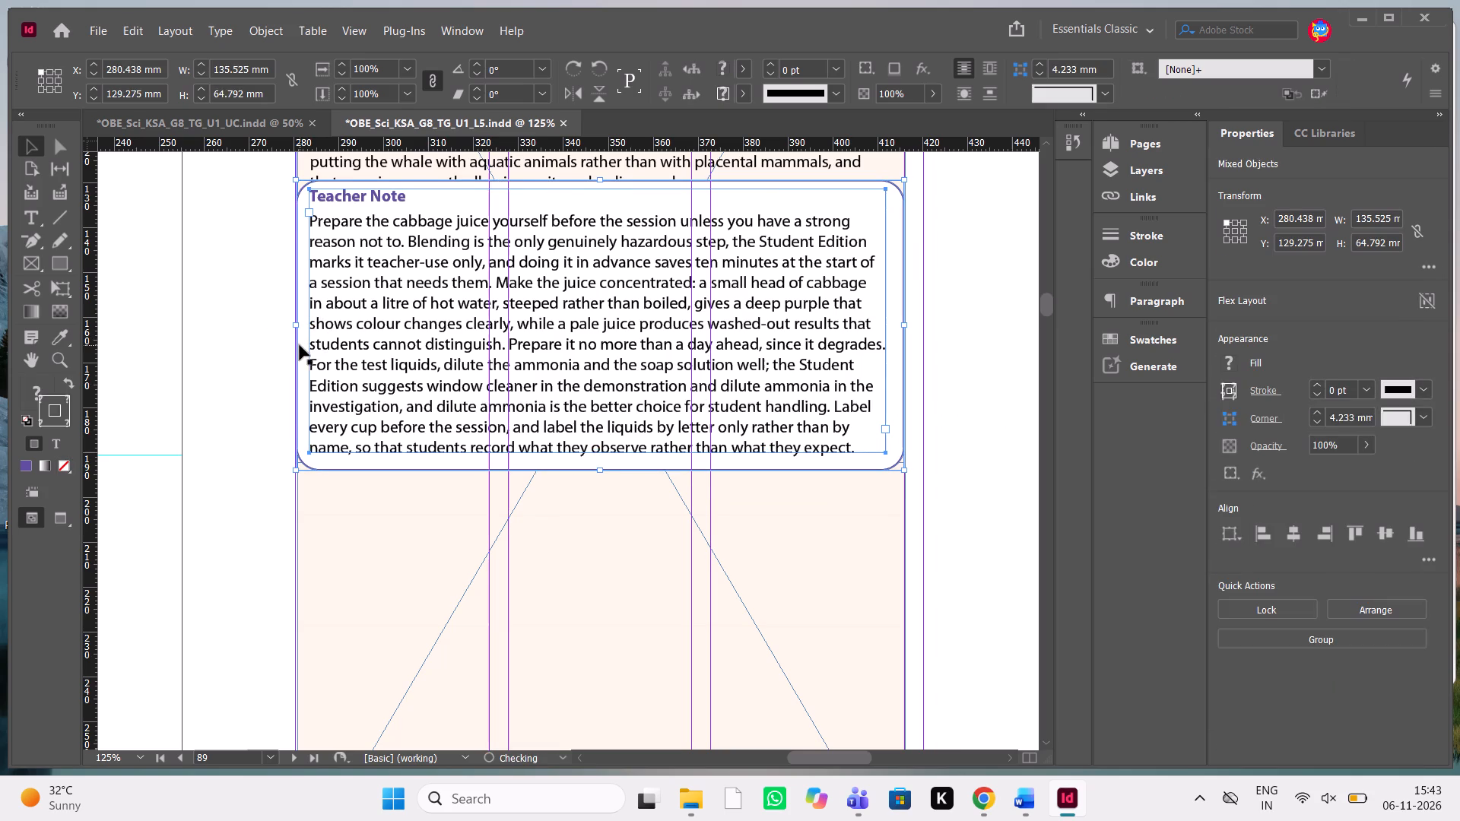
# Lengthen the Quick Lab's threaded text frame toward the bottom margin, to about 232.5 mm high.
pyautogui.click(486, 427)
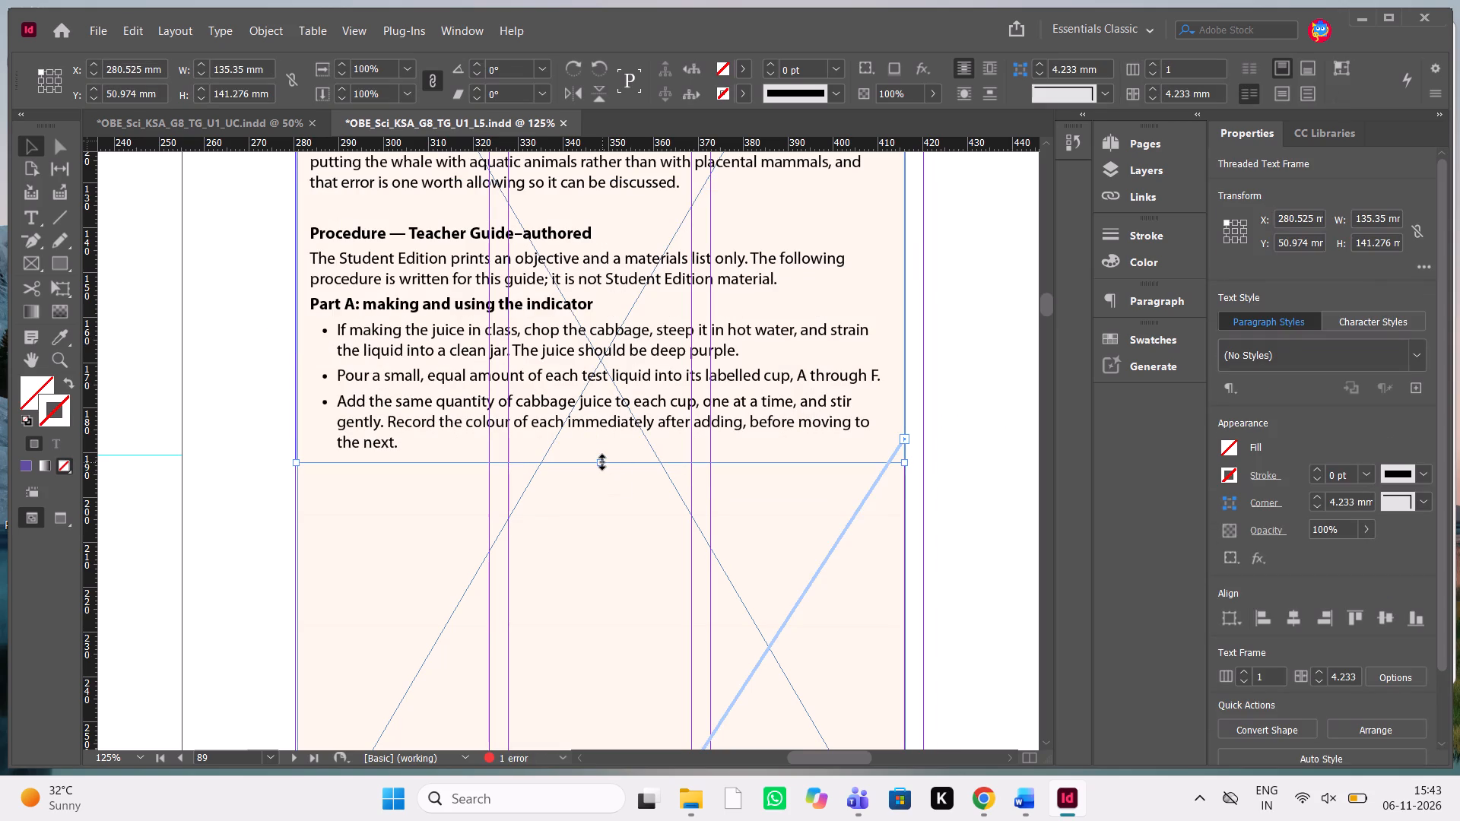
pyautogui.moveTo(602, 462); pyautogui.dragTo(666, 489)
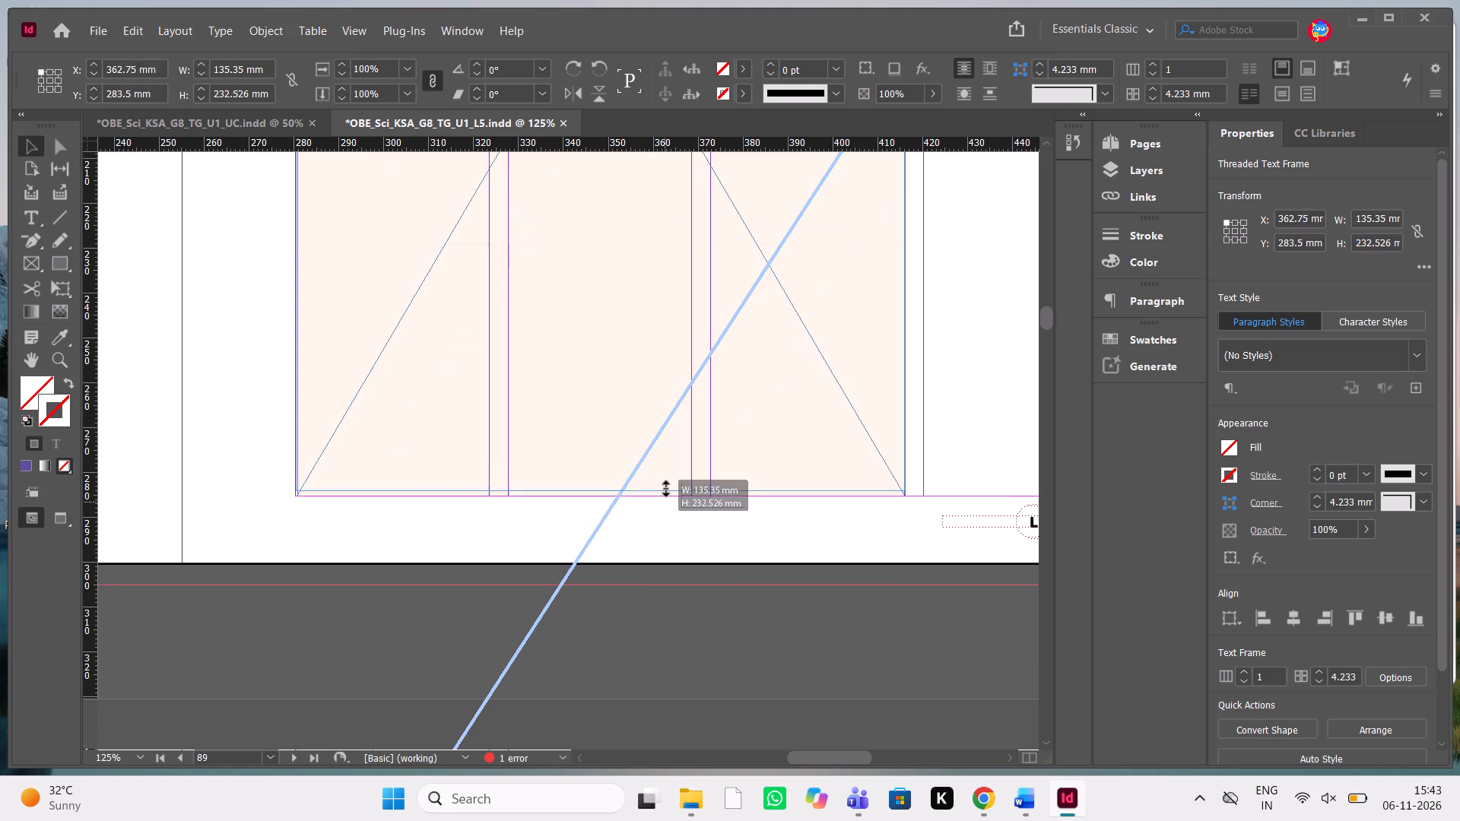
pyautogui.moveTo(666, 489); pyautogui.dragTo(671, 489)
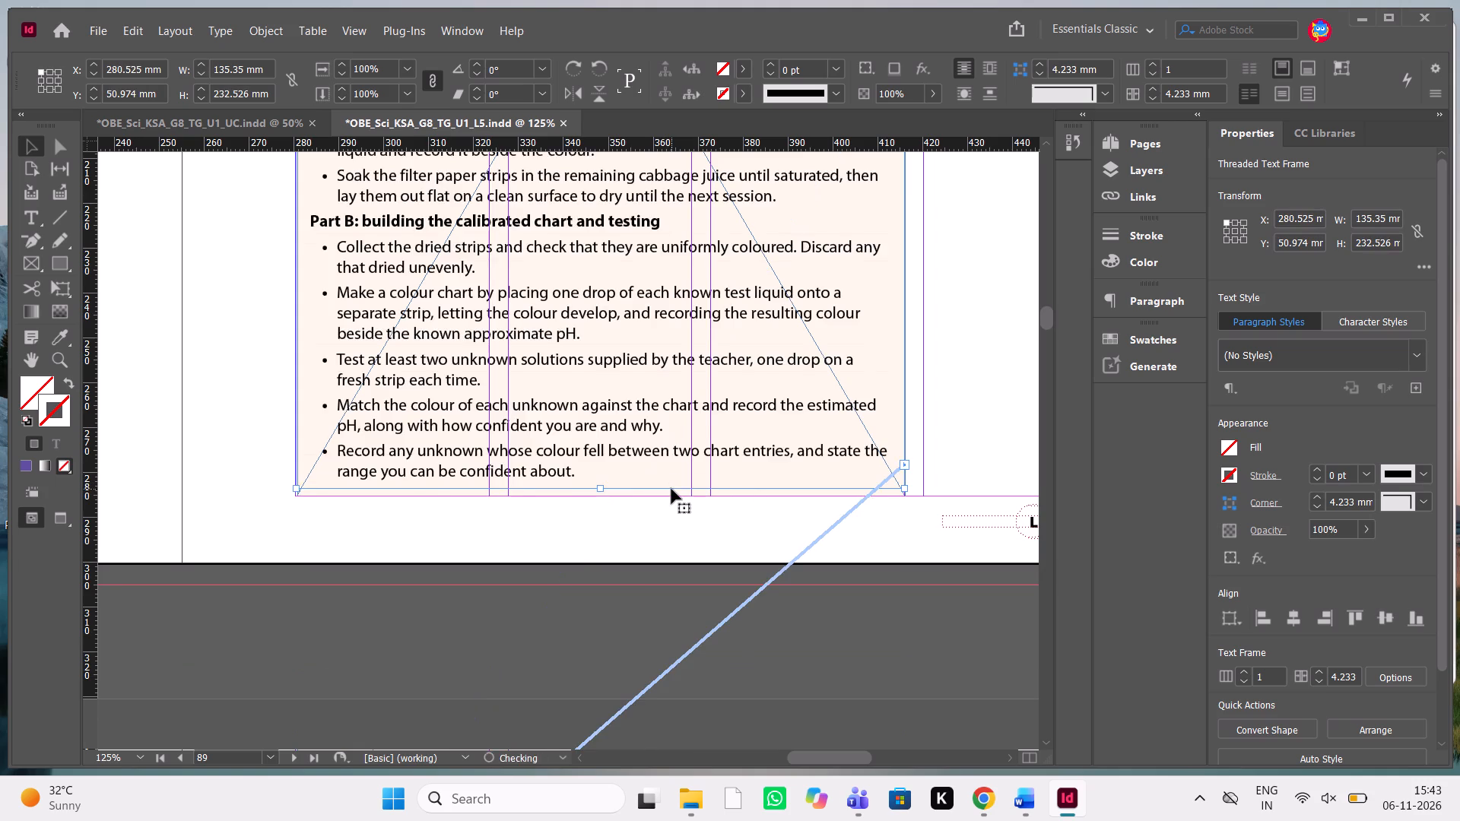
# Insert about twenty empty paragraphs between the Quick Lab's trait-set paragraph and the "Procedure — Teacher Guide–authored" heading on page 89.
pyautogui.scroll(2, 671, 489)
pyautogui.doubleClick(459, 336)
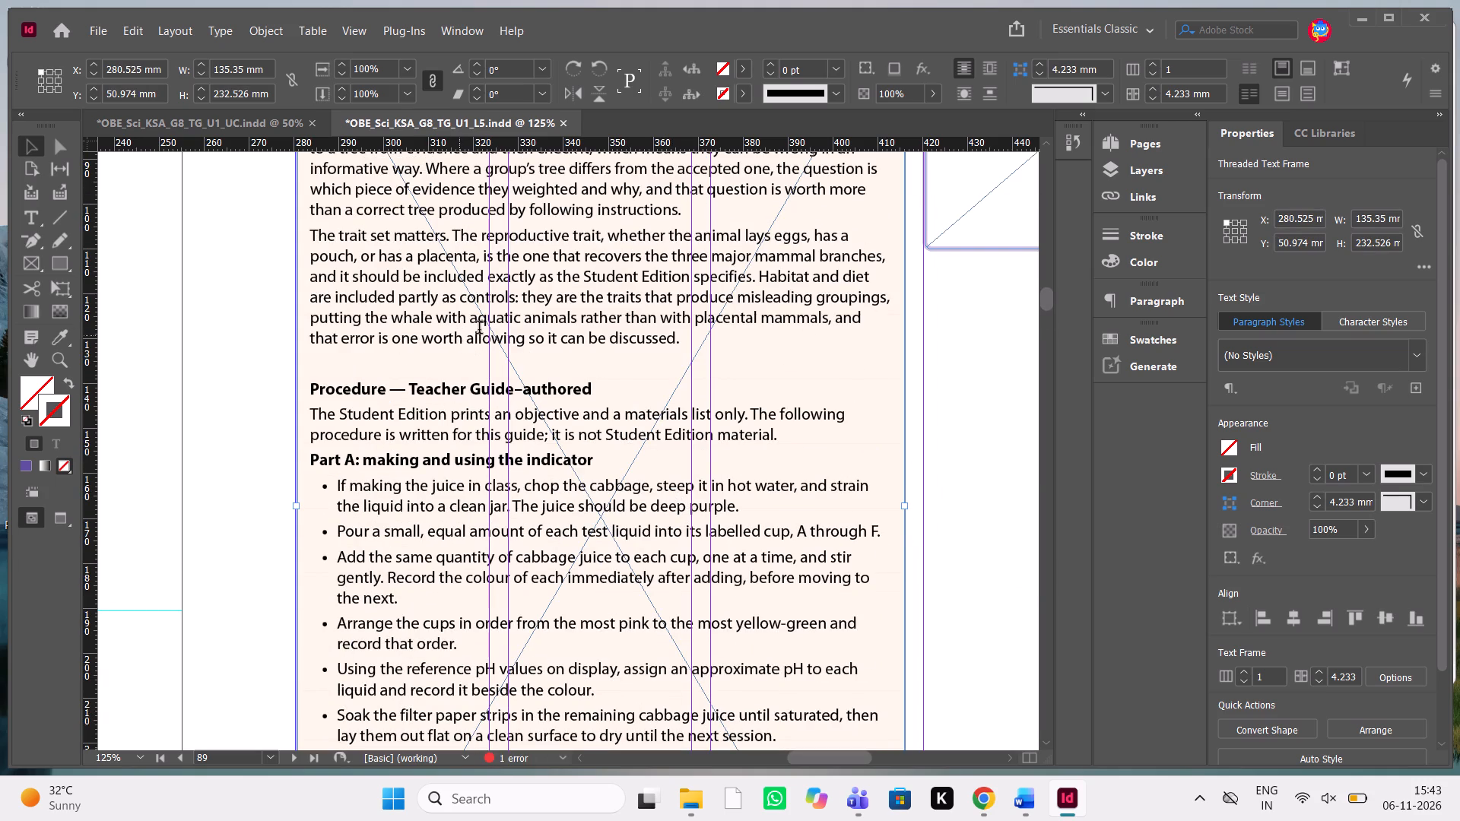
pyautogui.click(690, 344)
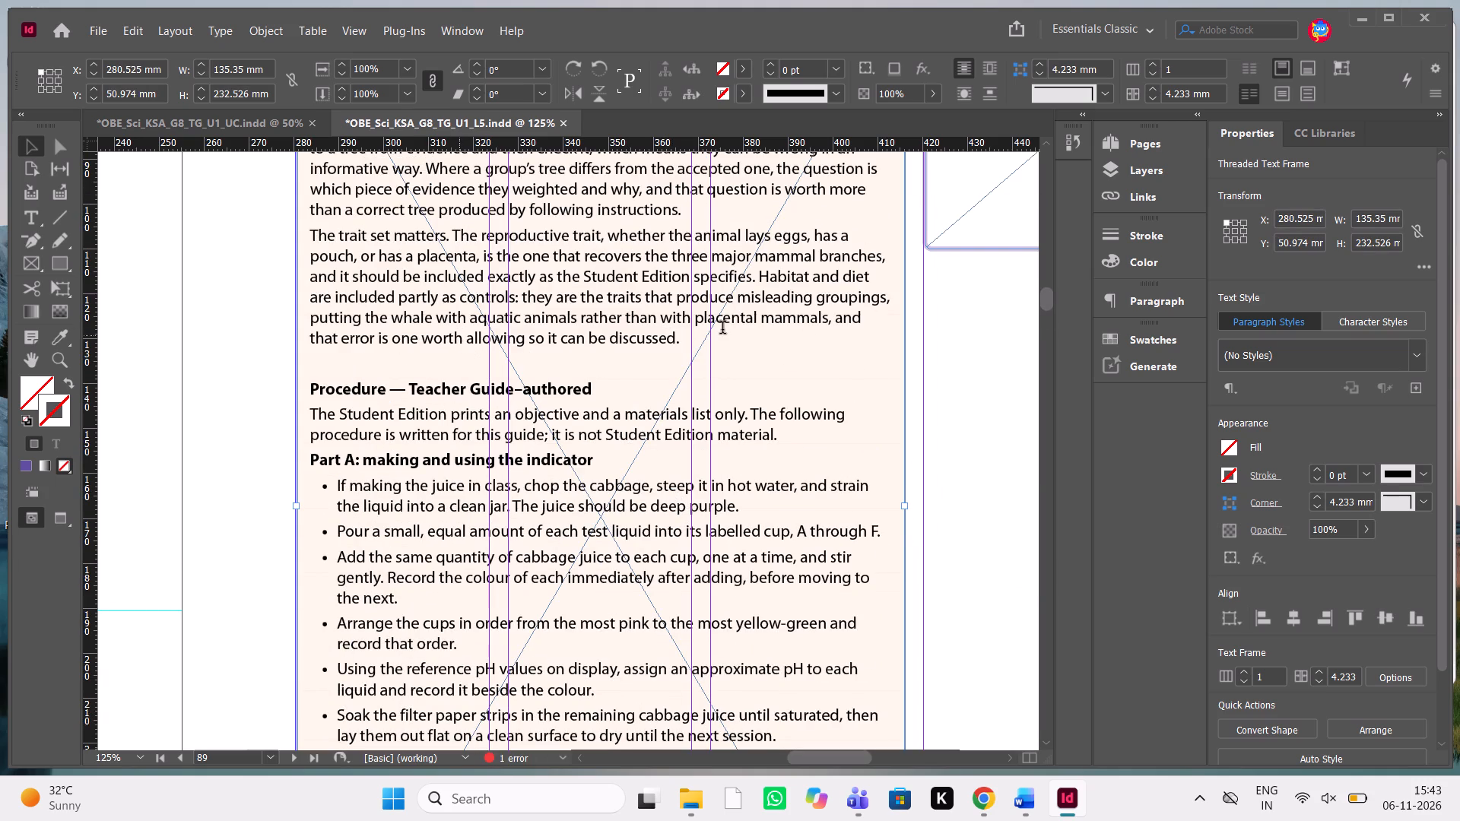
pyautogui.click(722, 329)
pyautogui.doubleClick(539, 449)
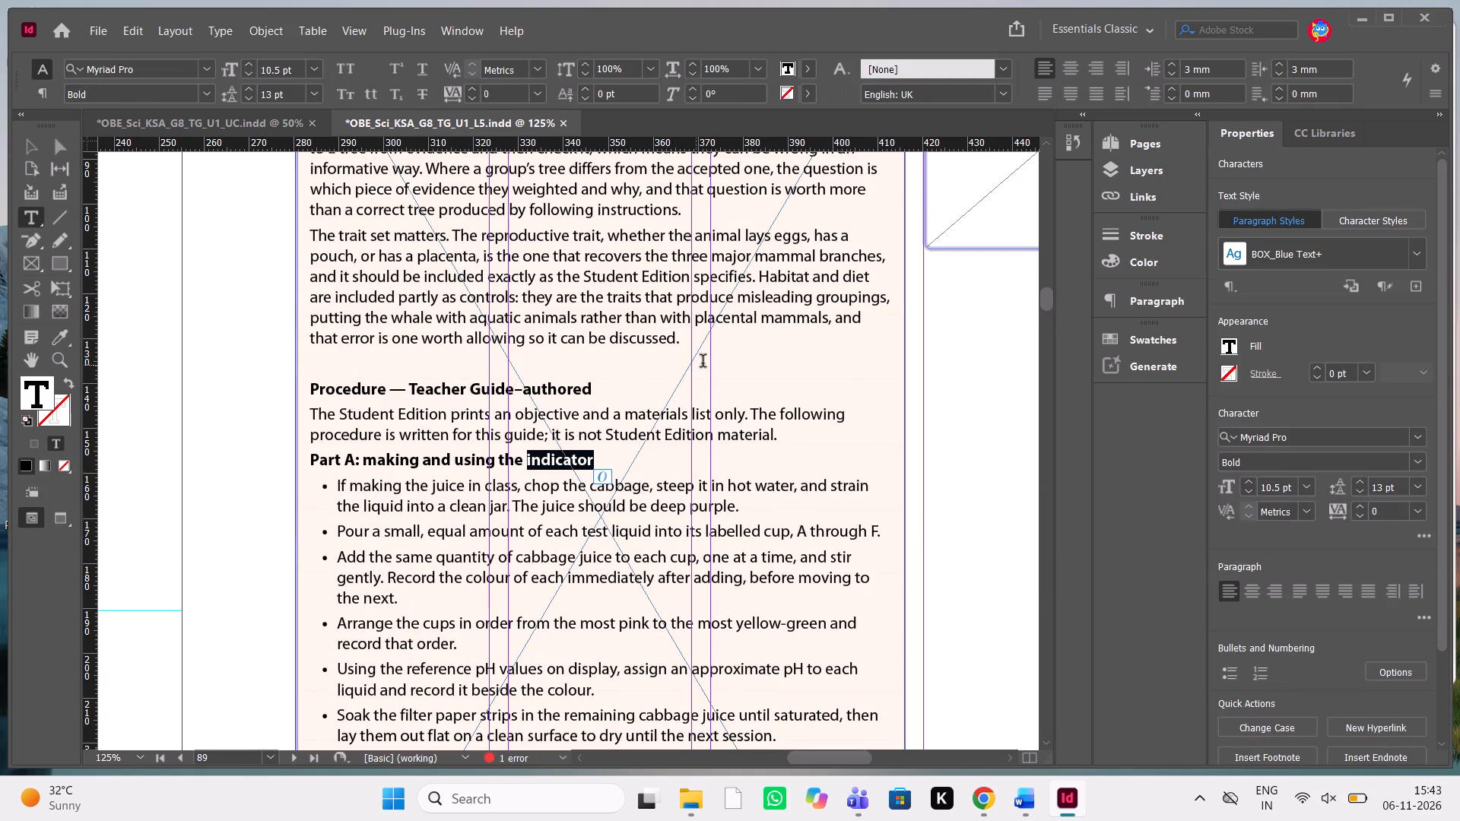
pyautogui.click(725, 357)
pyautogui.press('Return')
pyautogui.press('Return')
pyautogui.press('Return')
pyautogui.press('Return')
pyautogui.press('Return')
pyautogui.press('Return')
pyautogui.press('Return')
pyautogui.press('Return')
pyautogui.press('Return')
pyautogui.press('Return')
pyautogui.press('Return')
pyautogui.press('Return')
pyautogui.press('Return')
pyautogui.press('Return')
pyautogui.press('Return')
pyautogui.press('Return')
pyautogui.press('Return')
pyautogui.press('Return')
pyautogui.press('Return')
pyautogui.press('Return')
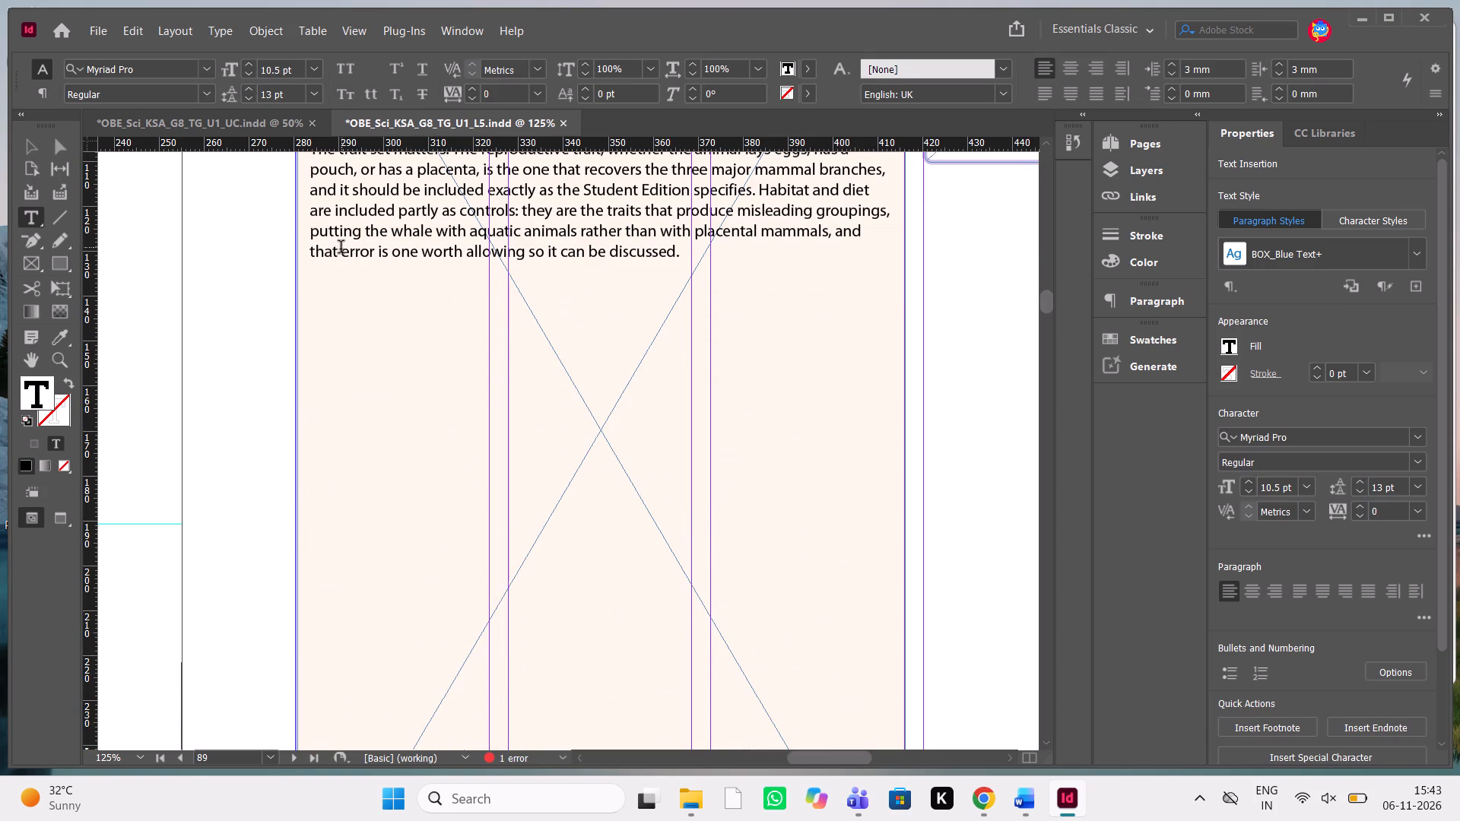
# Paste the cut Teacher Note text frame and its rounded outline into the gap below the Quick Lab's trait-set paragraph.
pyautogui.click(318, 300)
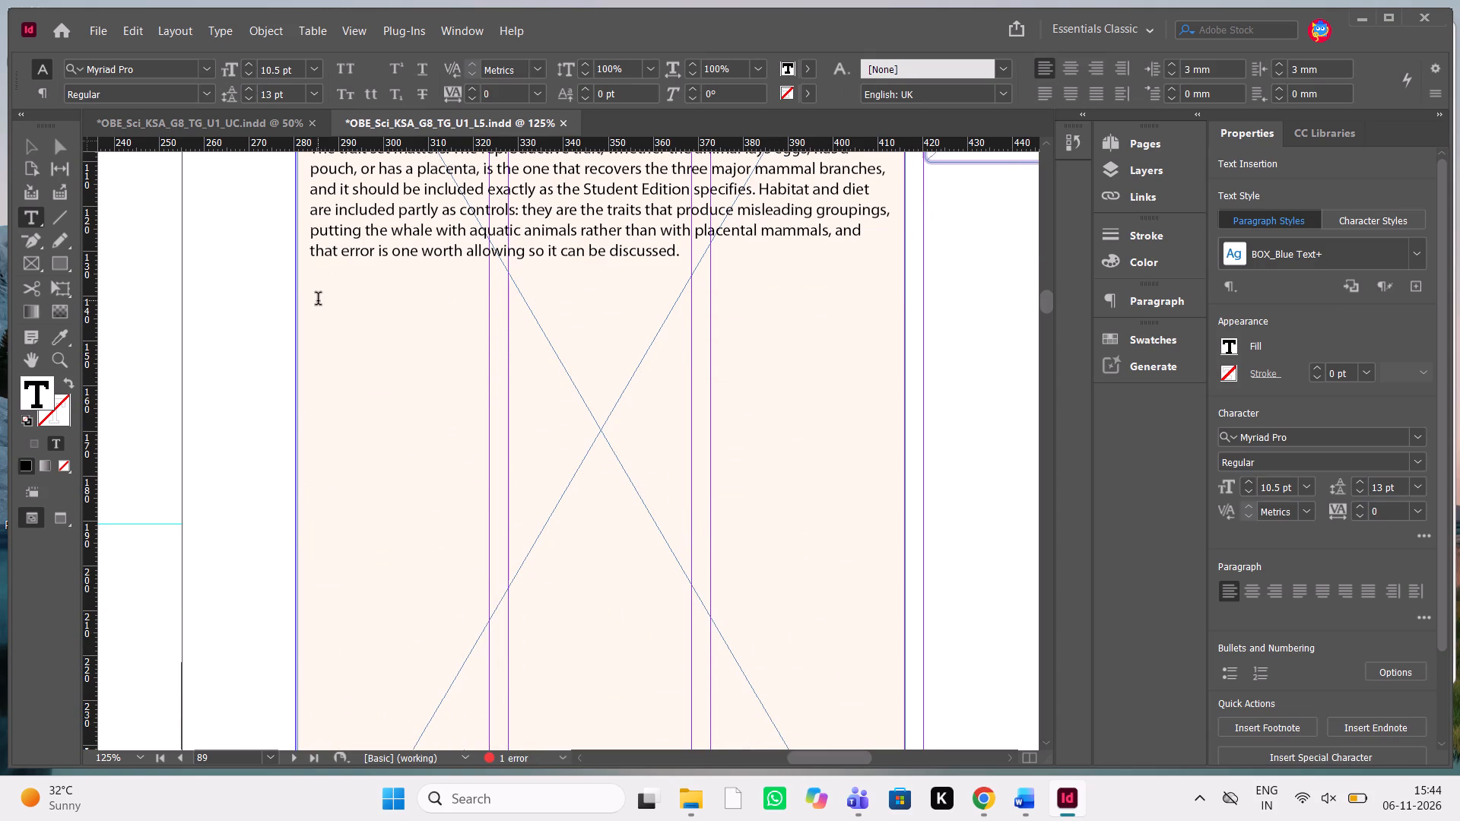
pyautogui.press('Up')
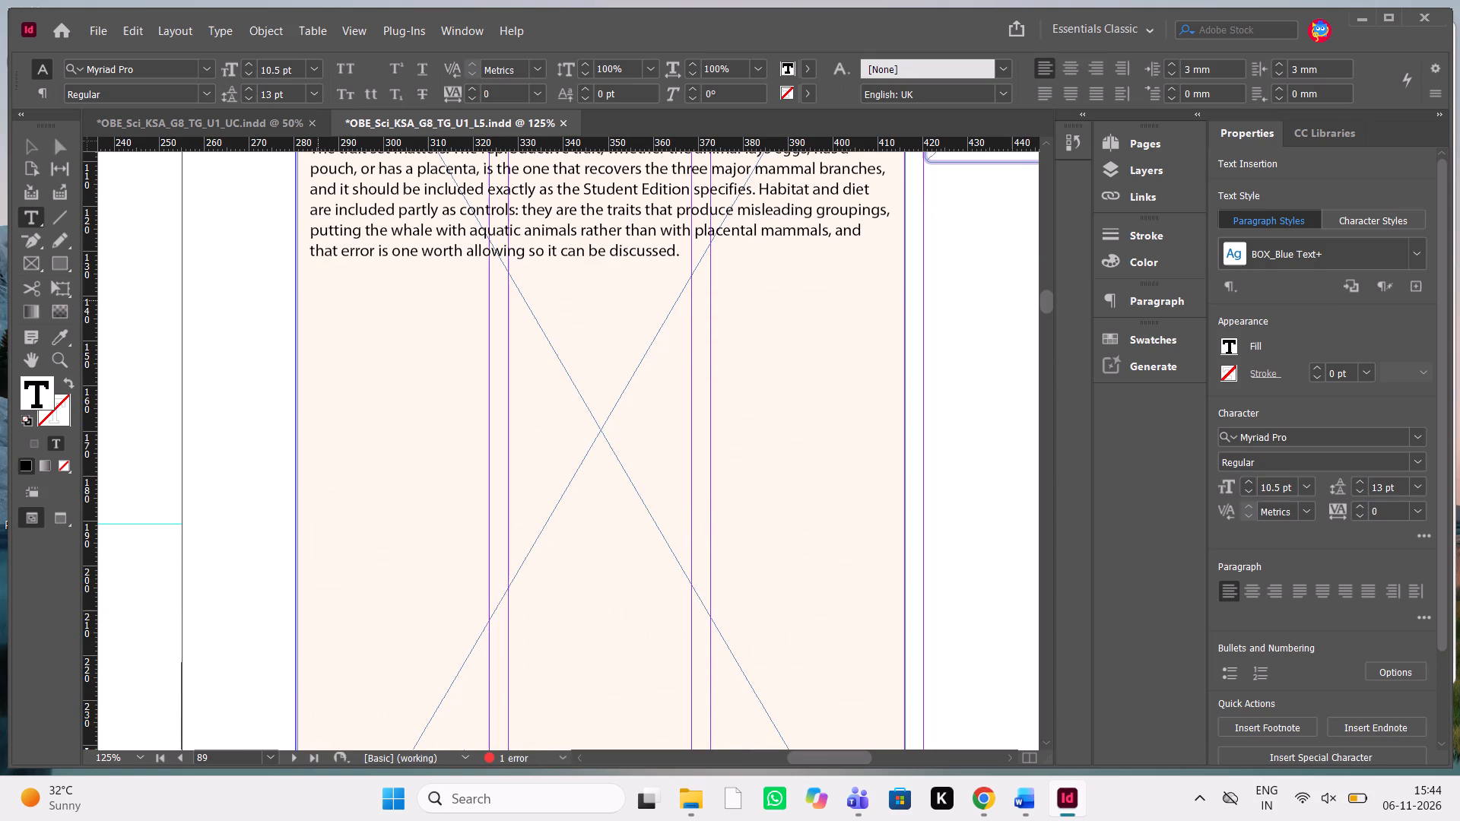
pyautogui.keyDown('ctrl'); pyautogui.click(318, 300); pyautogui.keyUp('ctrl')
pyautogui.hotkey('ctrl', 'v')
pyautogui.keyDown('ctrl'); pyautogui.click(318, 300); pyautogui.keyUp('ctrl')
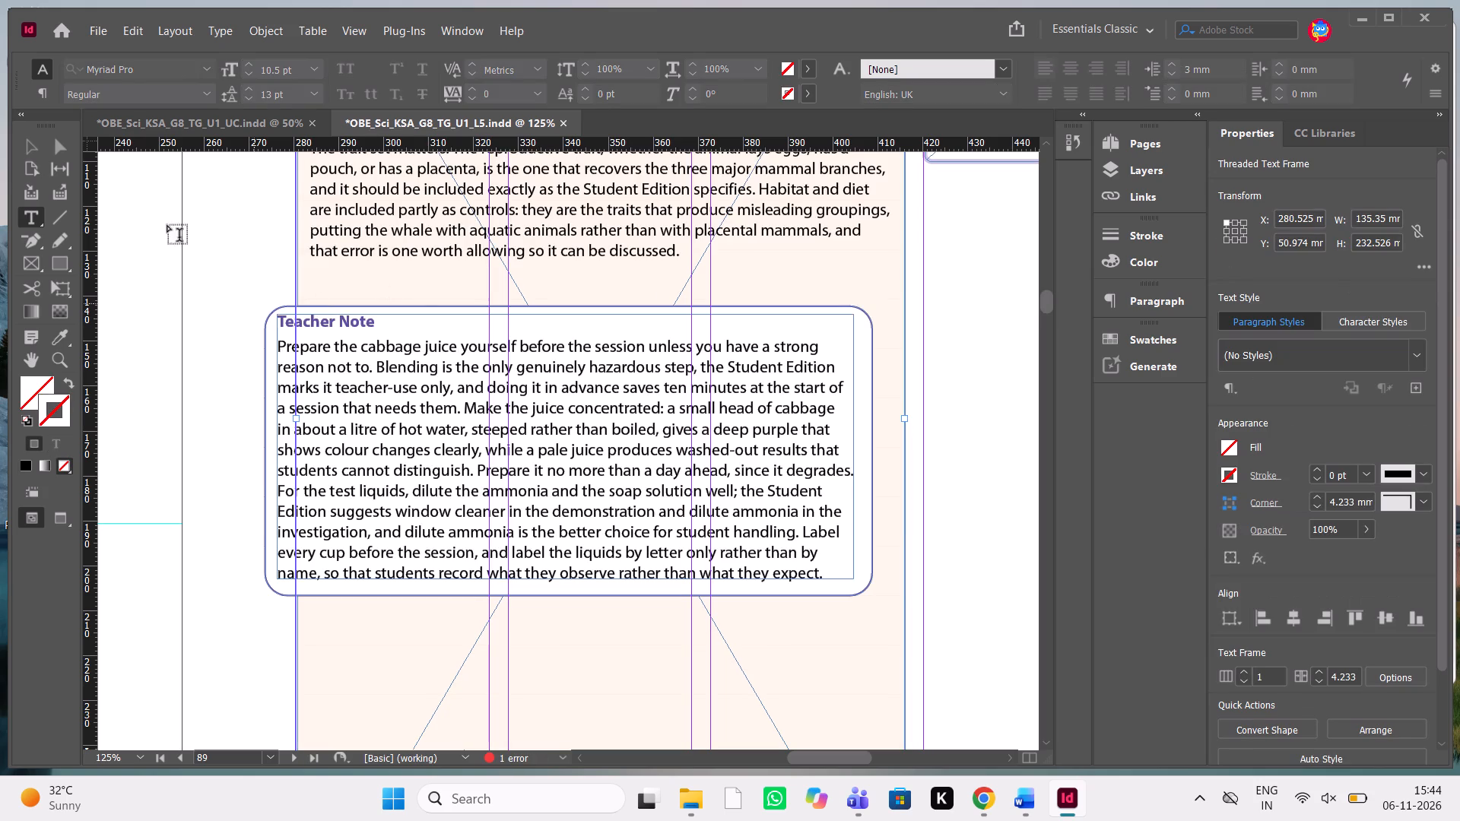
# Shift the Teacher Note's text frame and outline together to line up horizontally with the tinted background, at X about 280.4 mm.
pyautogui.click(23, 144)
pyautogui.moveTo(208, 307); pyautogui.dragTo(286, 482)
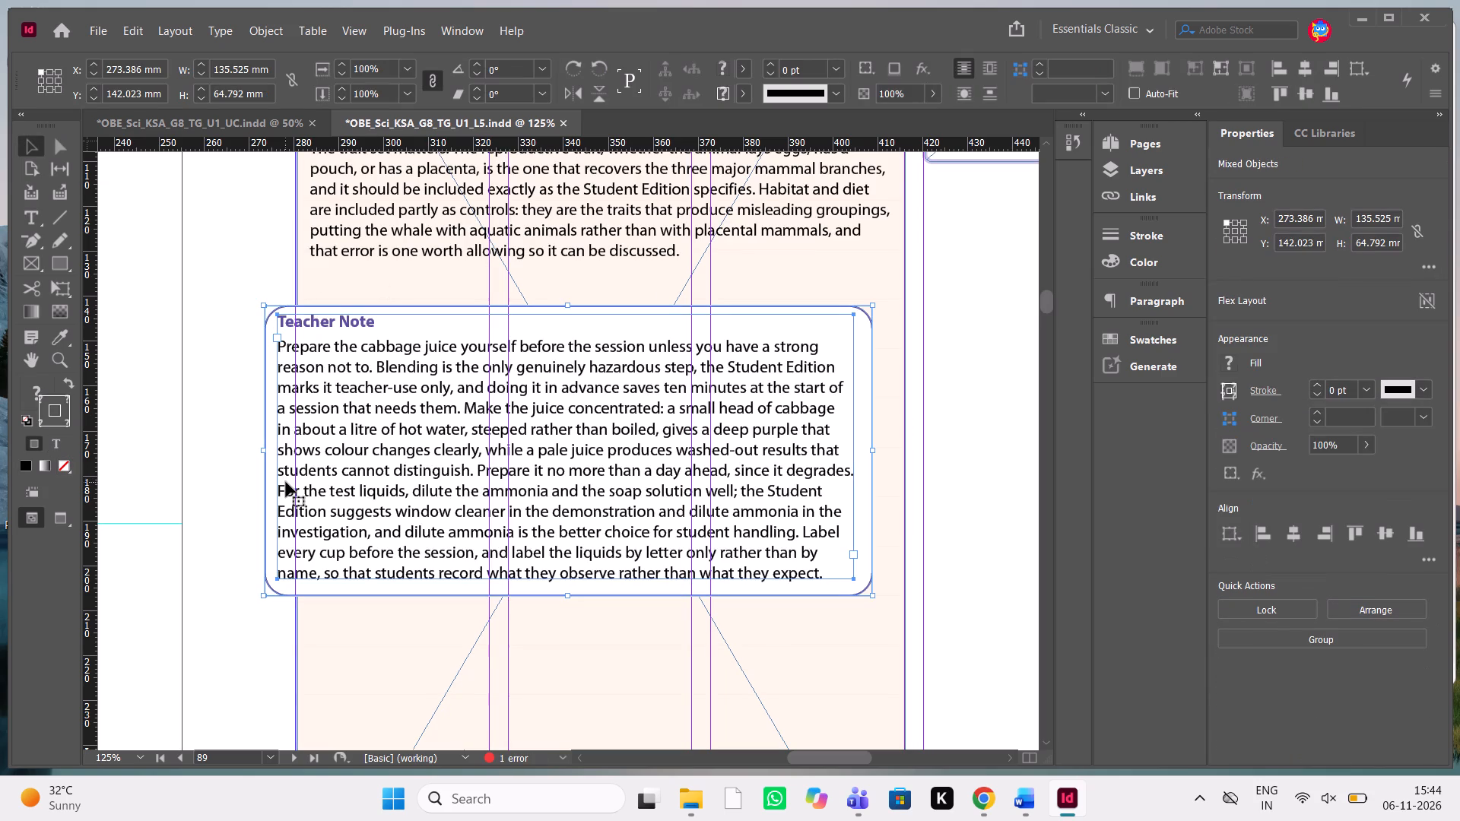
pyautogui.hotkey('shift', 'Right')
pyautogui.hotkey('shift', 'Right')
pyautogui.hotkey('shift', 'Right')
pyautogui.hotkey('shift', 'Right')
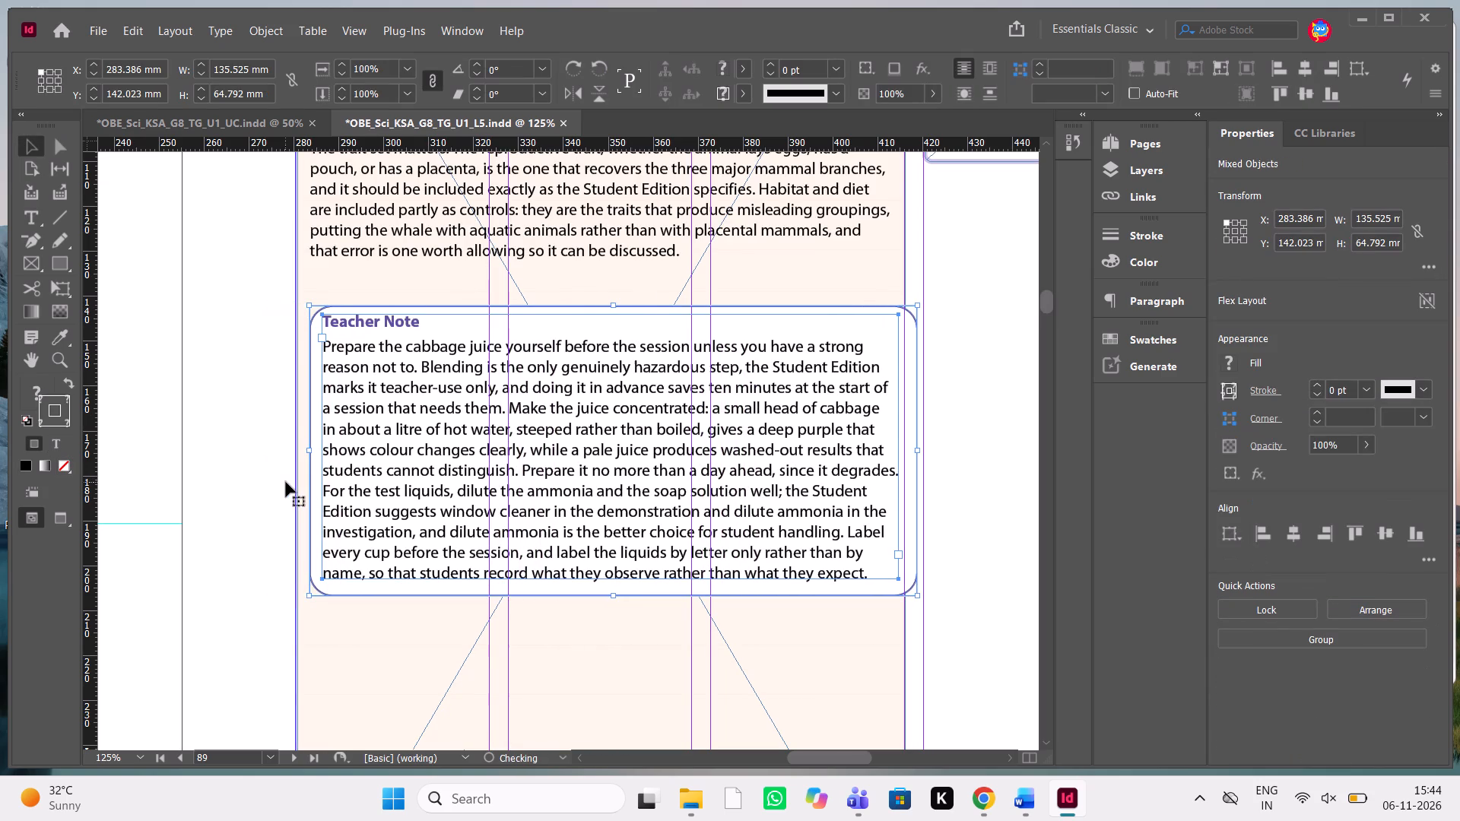
pyautogui.press('Left')
pyautogui.press('Left')
pyautogui.press('Left')
pyautogui.press('Left')
pyautogui.press('Left')
pyautogui.press('Left')
pyautogui.press('Left')
pyautogui.press('Left')
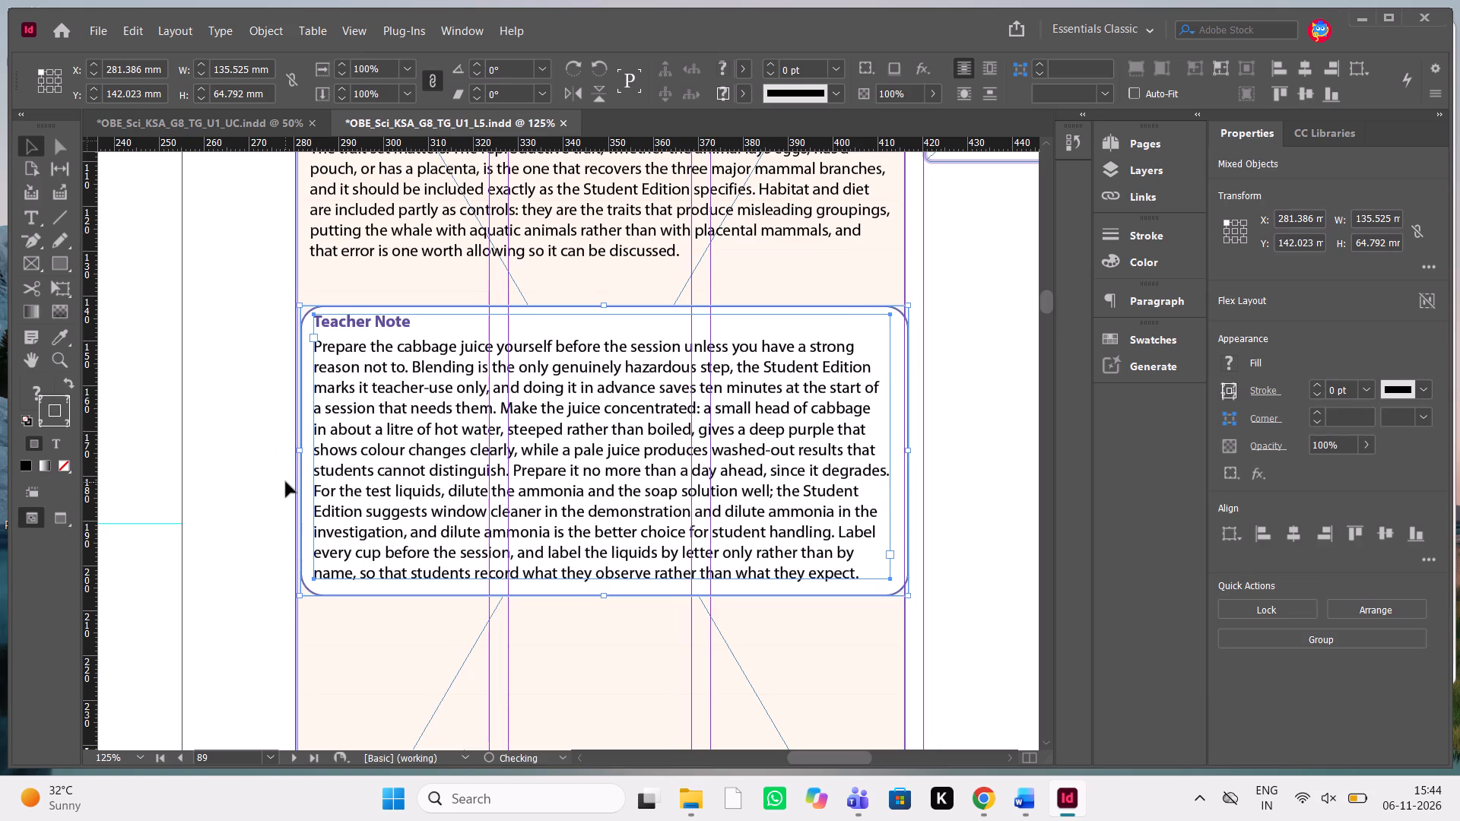
pyautogui.press('Left')
pyautogui.press('Left')
pyautogui.press('Left')
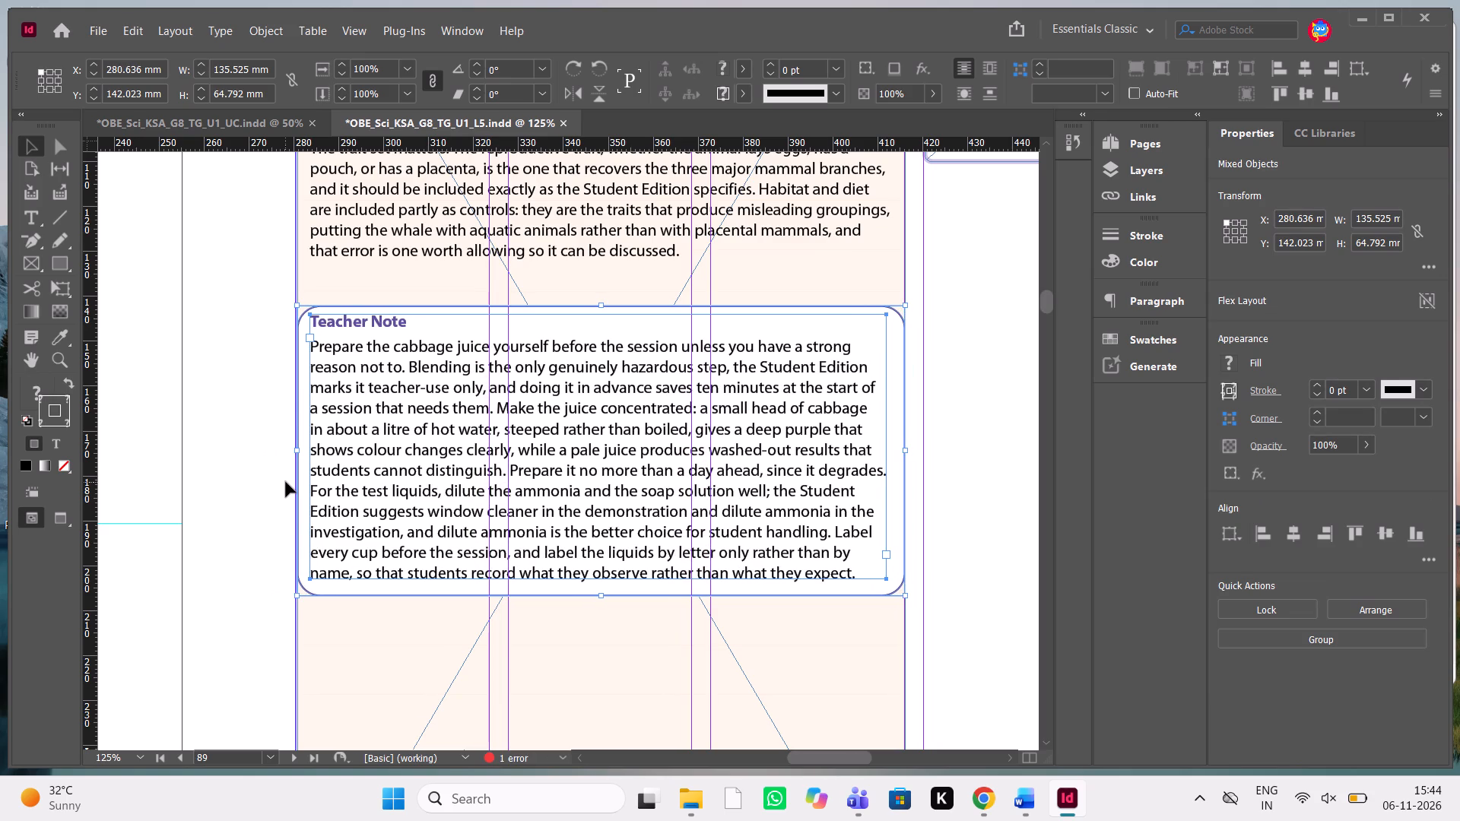
pyautogui.press('Right')
pyautogui.press('Left')
pyautogui.press('Left')
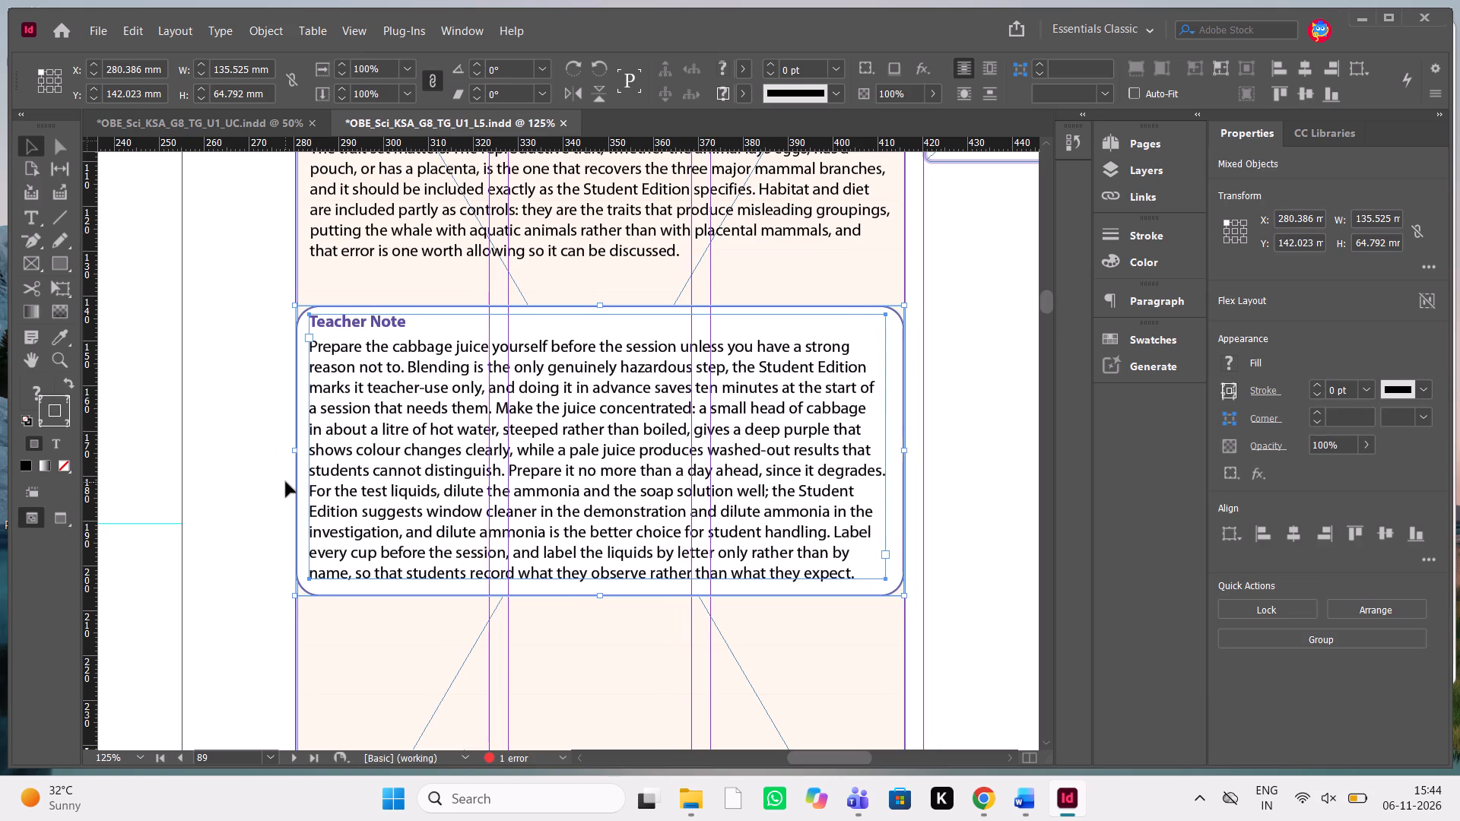
# Move the Teacher Note's frame and outline up just below the trait-set paragraph, at Y about 133.8 mm, and check the placement in preview.
pyautogui.hotkey('shift', 'Down')
pyautogui.hotkey('shift', 'Up')
pyautogui.hotkey('shift', 'Up')
pyautogui.hotkey('shift', 'Up')
pyautogui.hotkey('shift', 'Up')
pyautogui.hotkey('shift', 'Up')
pyautogui.press('Down')
pyautogui.press('Down')
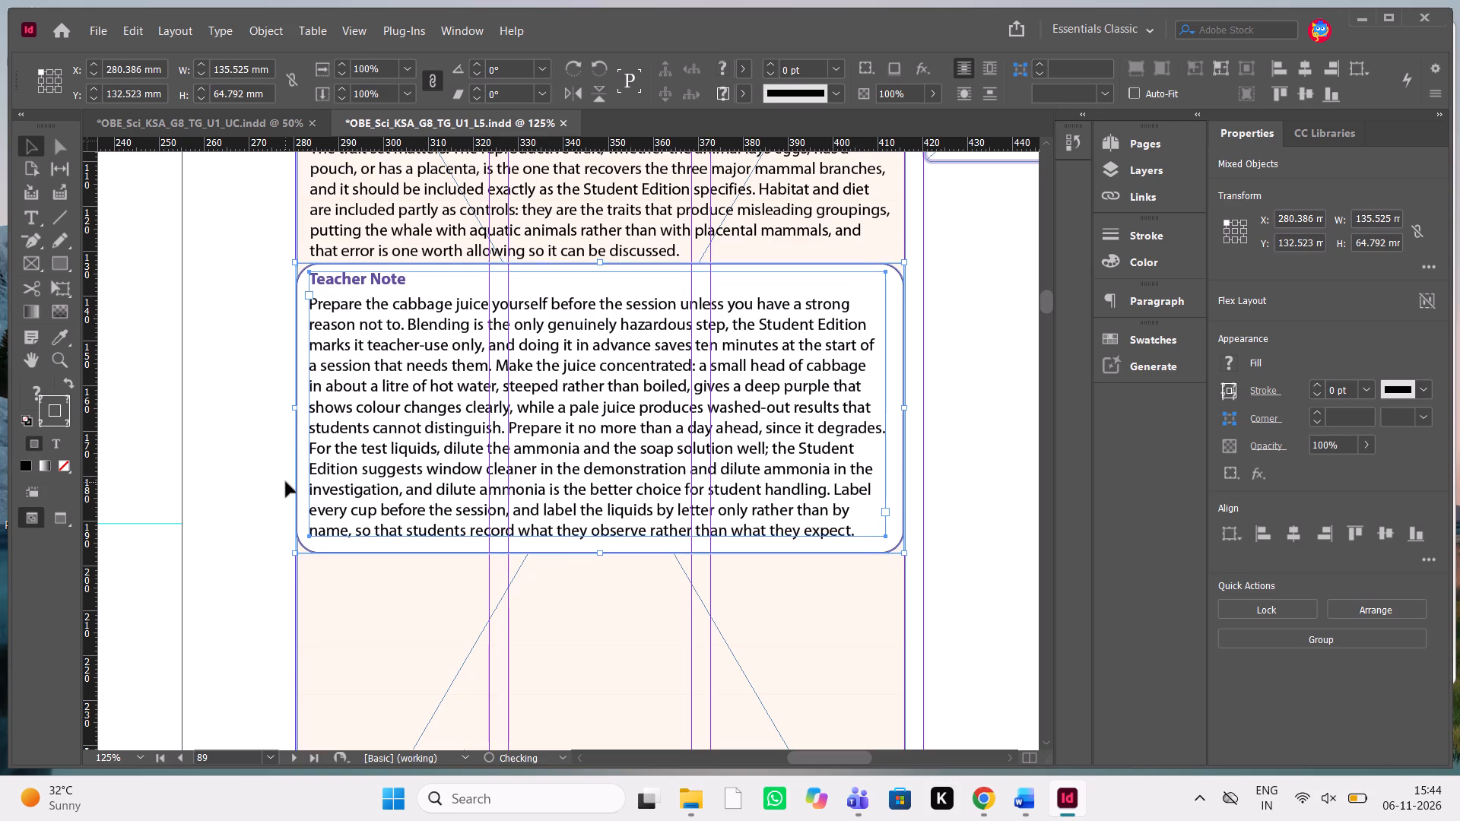
pyautogui.press('Down')
pyautogui.press('Down')
pyautogui.press('Down')
pyautogui.press('Down')
pyautogui.press('Down')
pyautogui.press('Right')
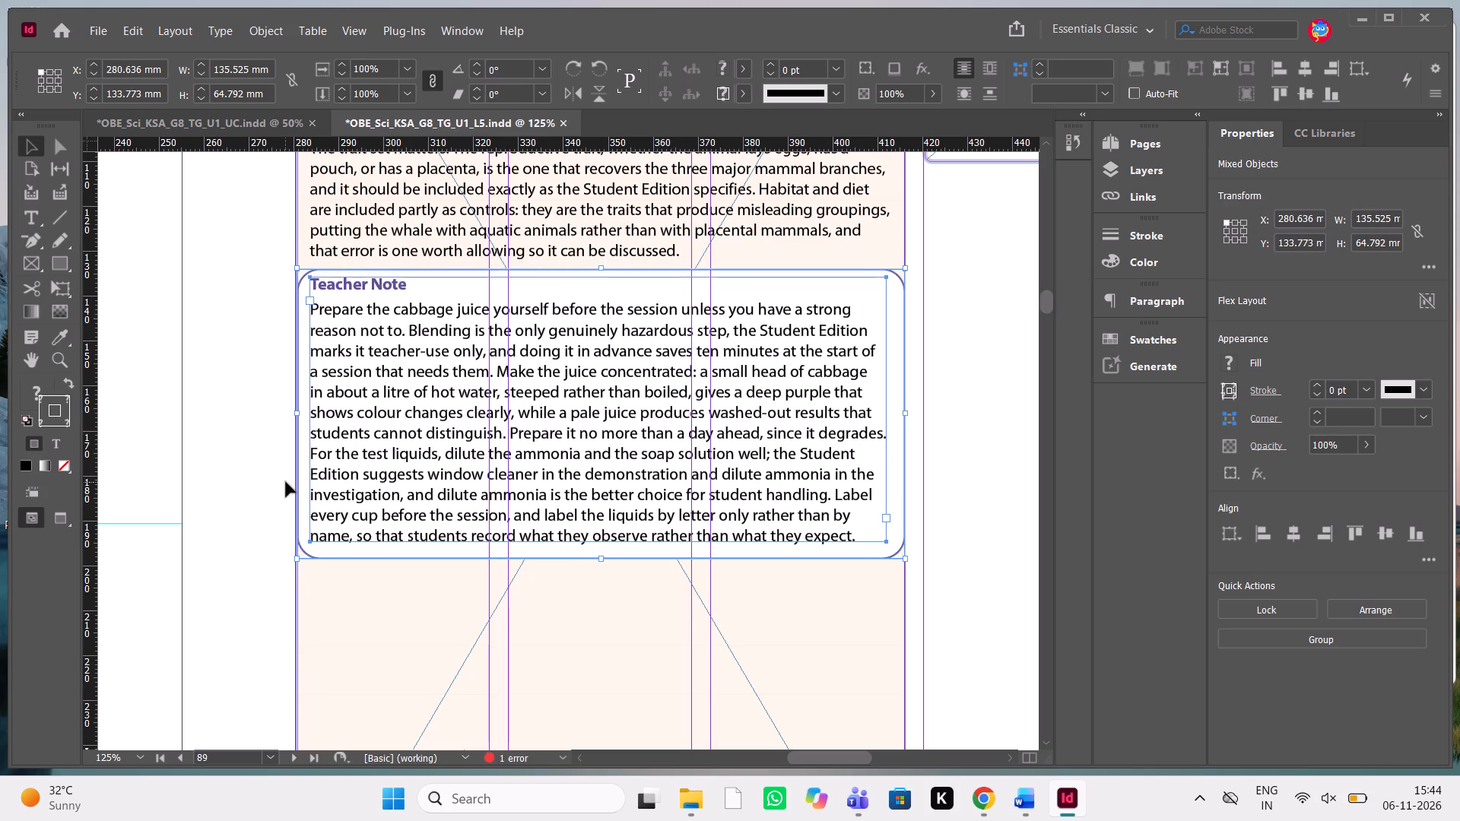
pyautogui.press('Left')
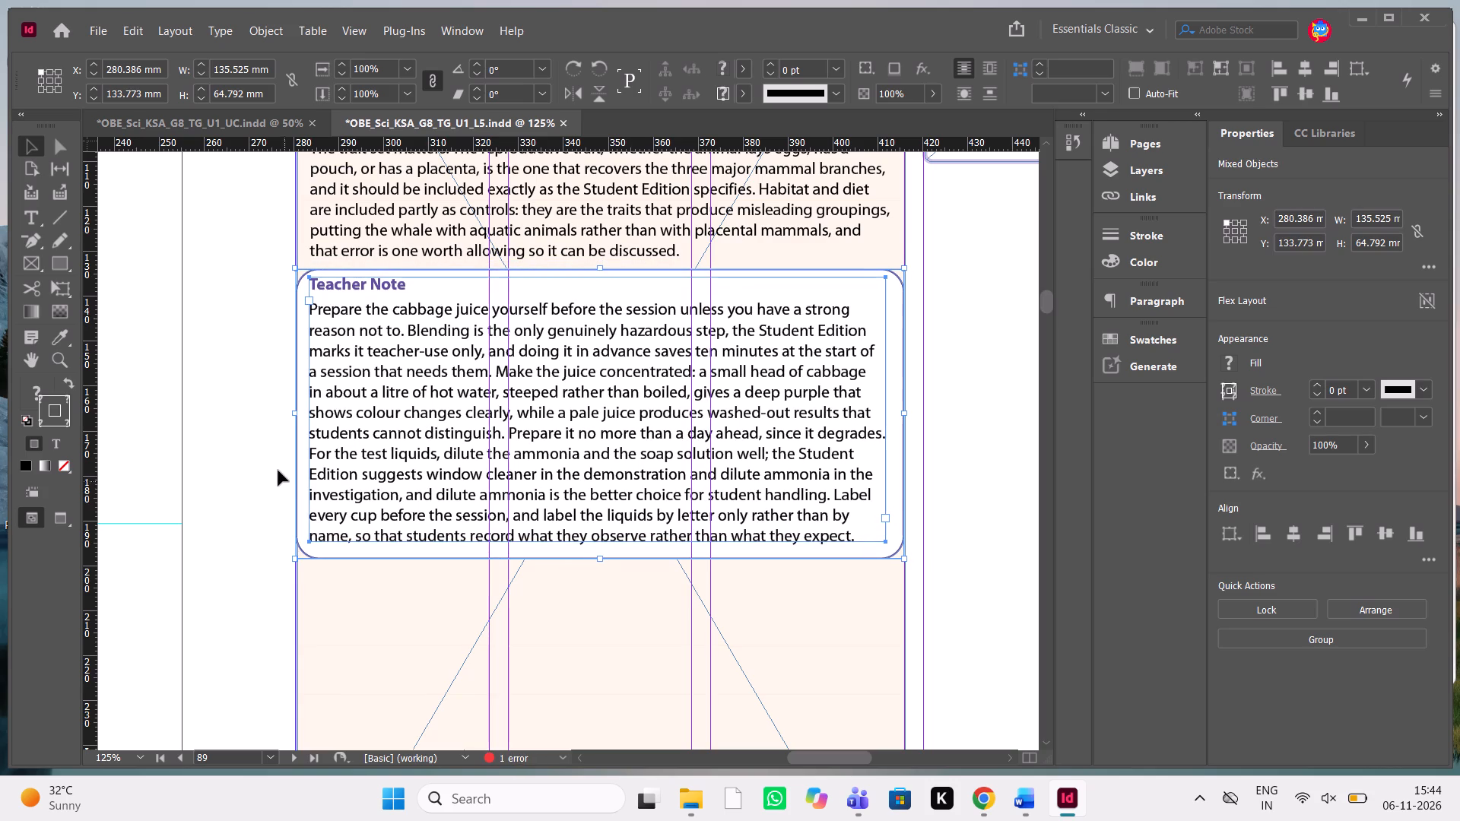
pyautogui.click(265, 456)
pyautogui.press('w')
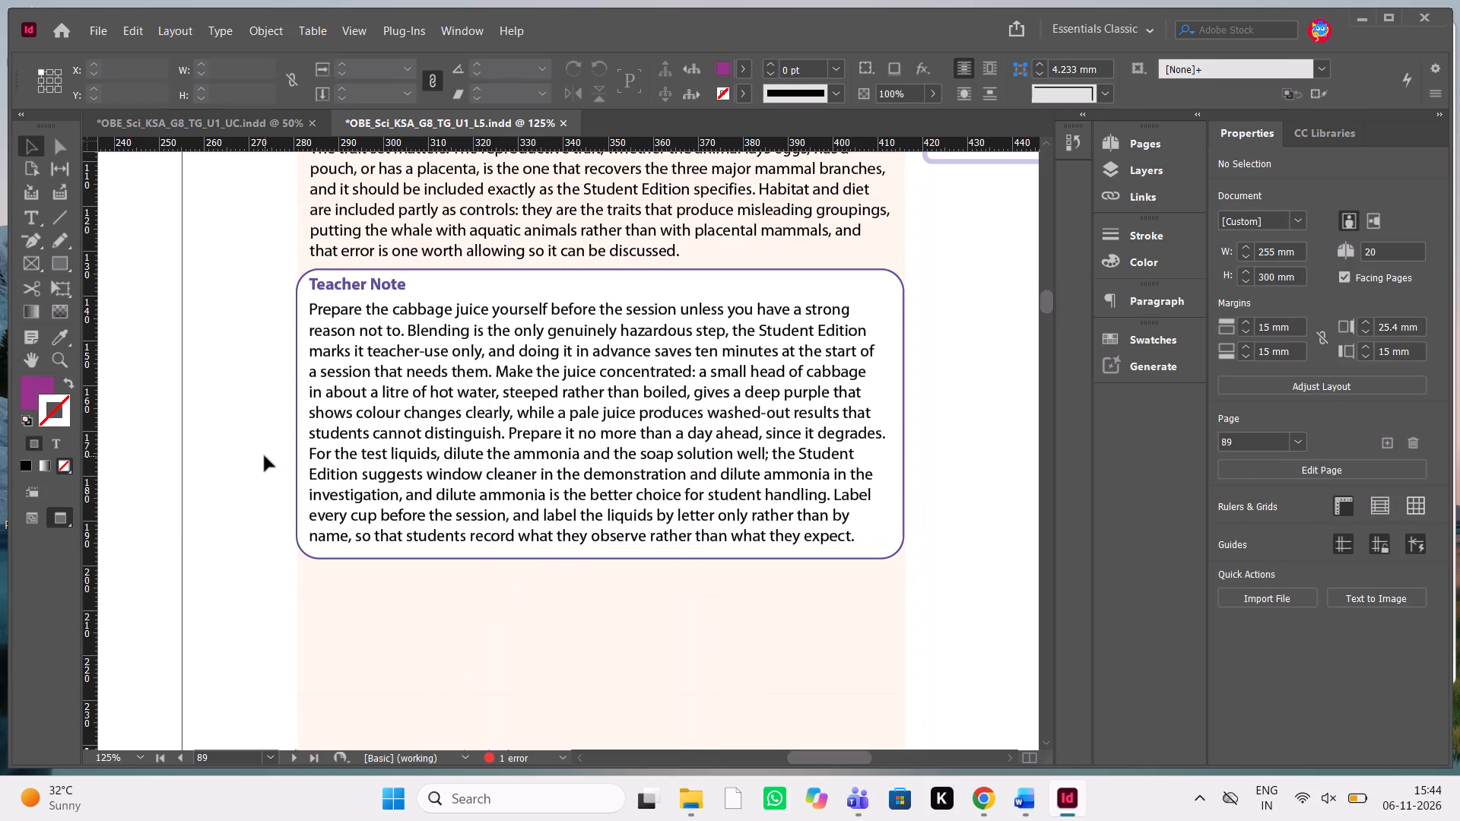
pyautogui.press('w')
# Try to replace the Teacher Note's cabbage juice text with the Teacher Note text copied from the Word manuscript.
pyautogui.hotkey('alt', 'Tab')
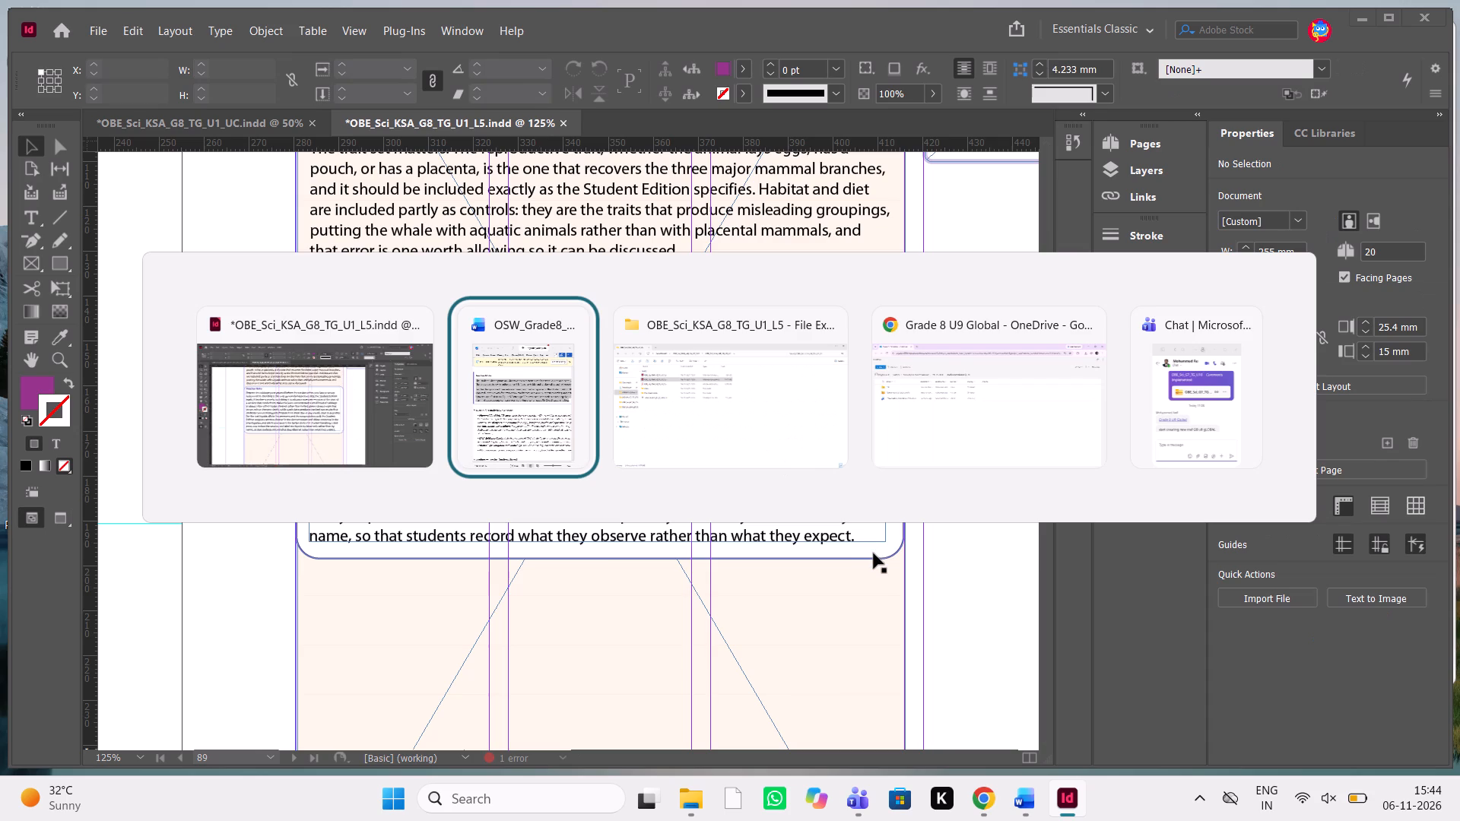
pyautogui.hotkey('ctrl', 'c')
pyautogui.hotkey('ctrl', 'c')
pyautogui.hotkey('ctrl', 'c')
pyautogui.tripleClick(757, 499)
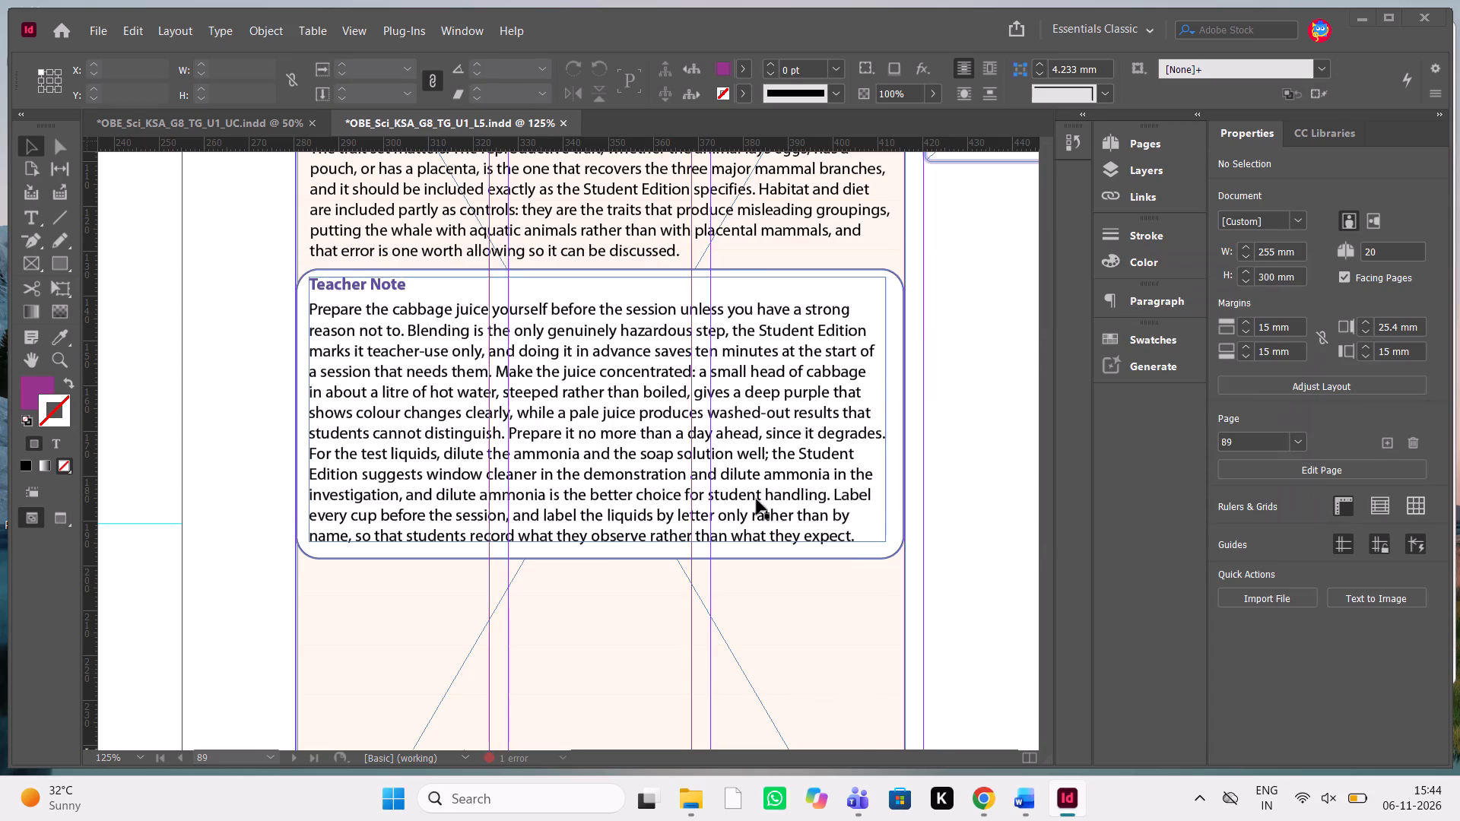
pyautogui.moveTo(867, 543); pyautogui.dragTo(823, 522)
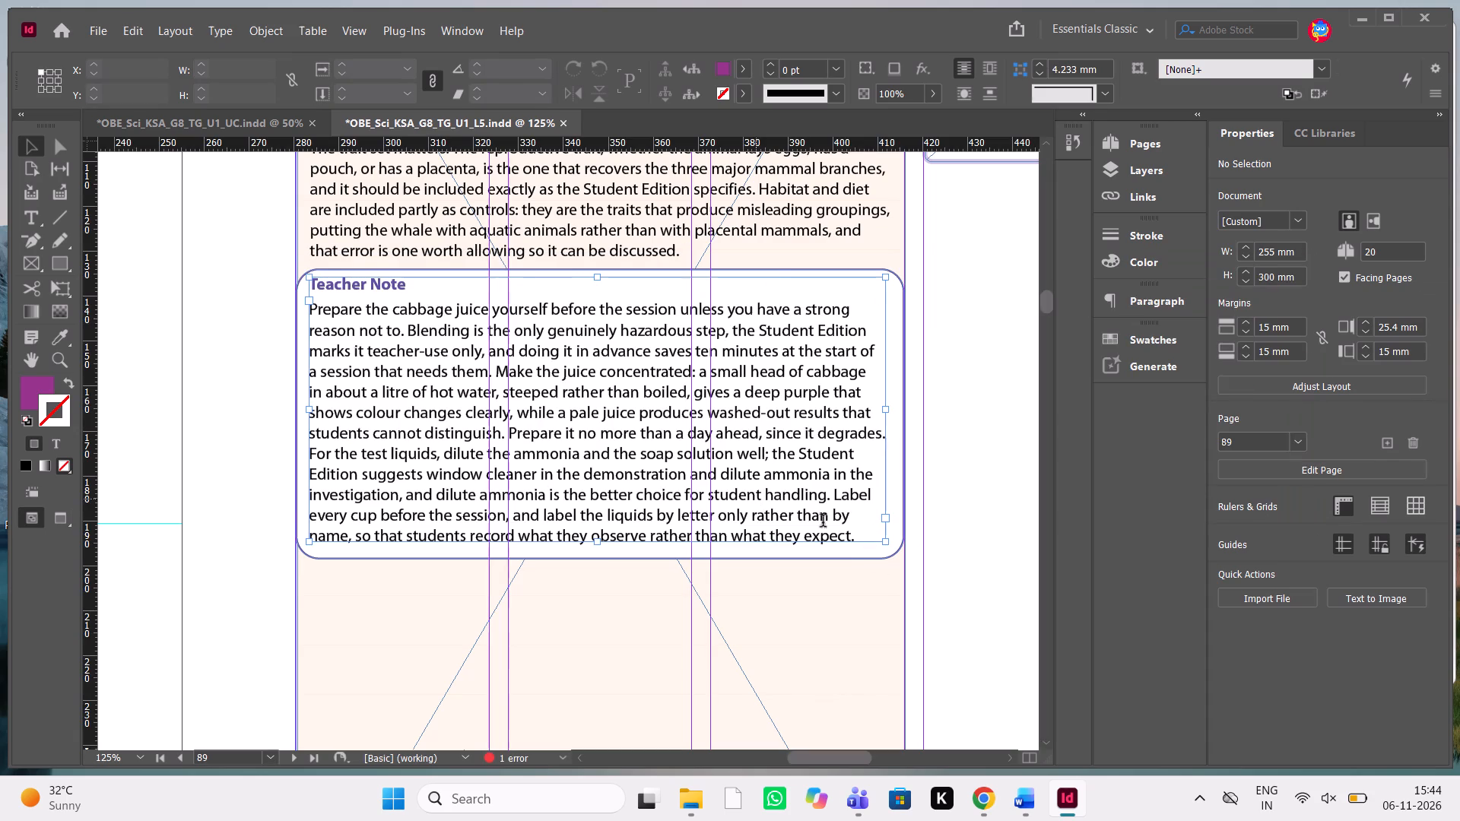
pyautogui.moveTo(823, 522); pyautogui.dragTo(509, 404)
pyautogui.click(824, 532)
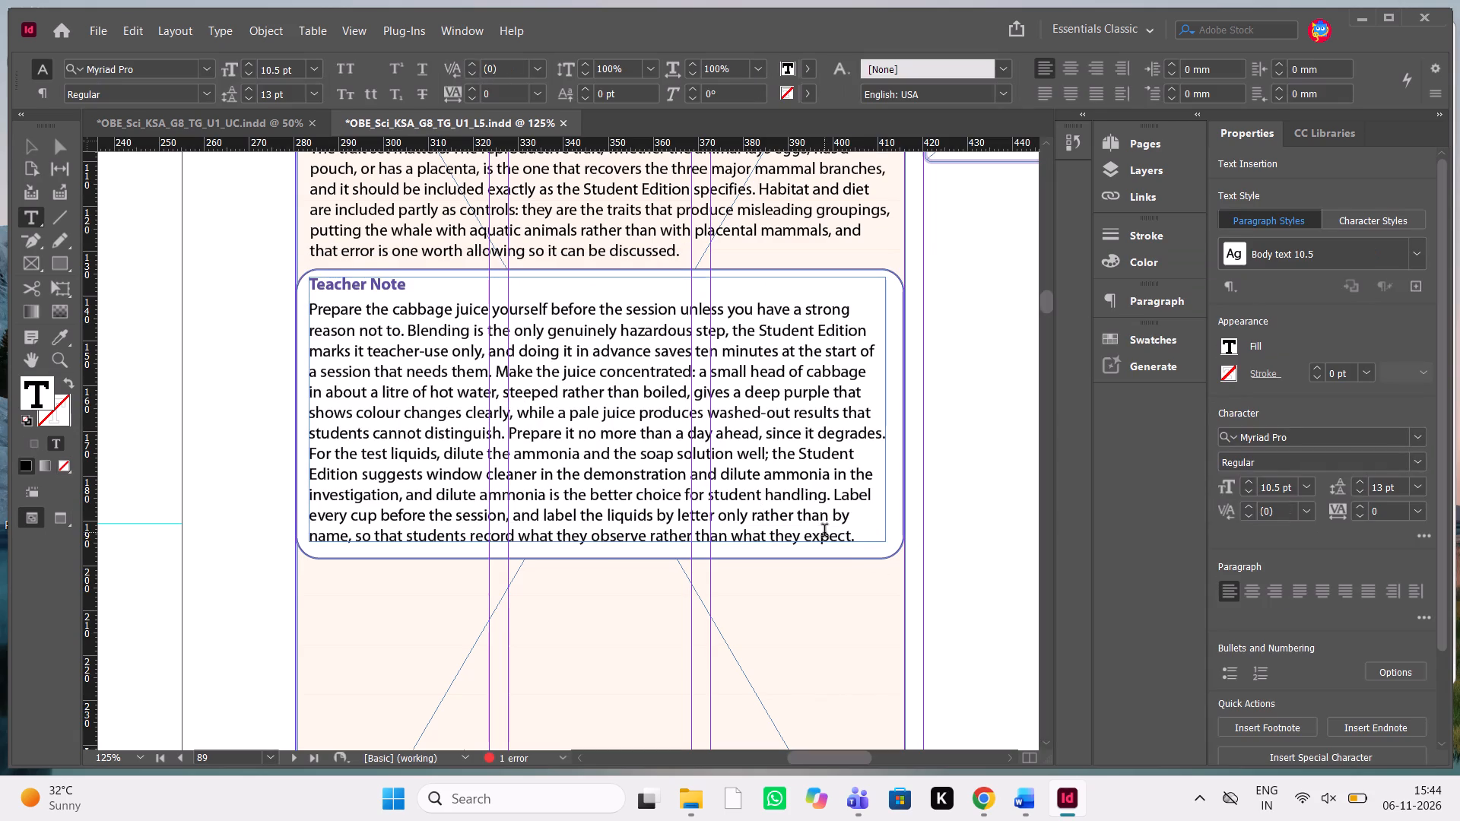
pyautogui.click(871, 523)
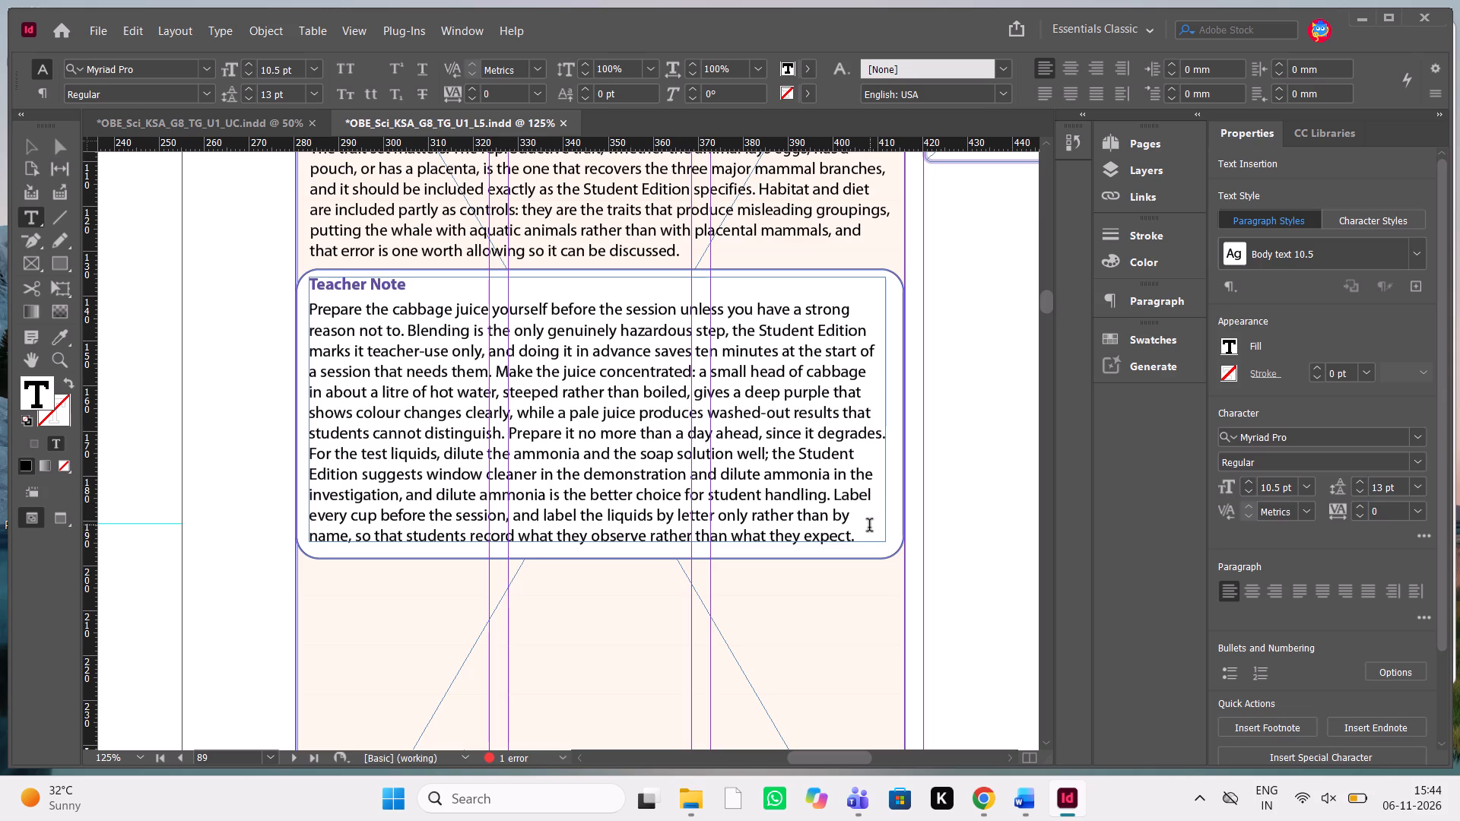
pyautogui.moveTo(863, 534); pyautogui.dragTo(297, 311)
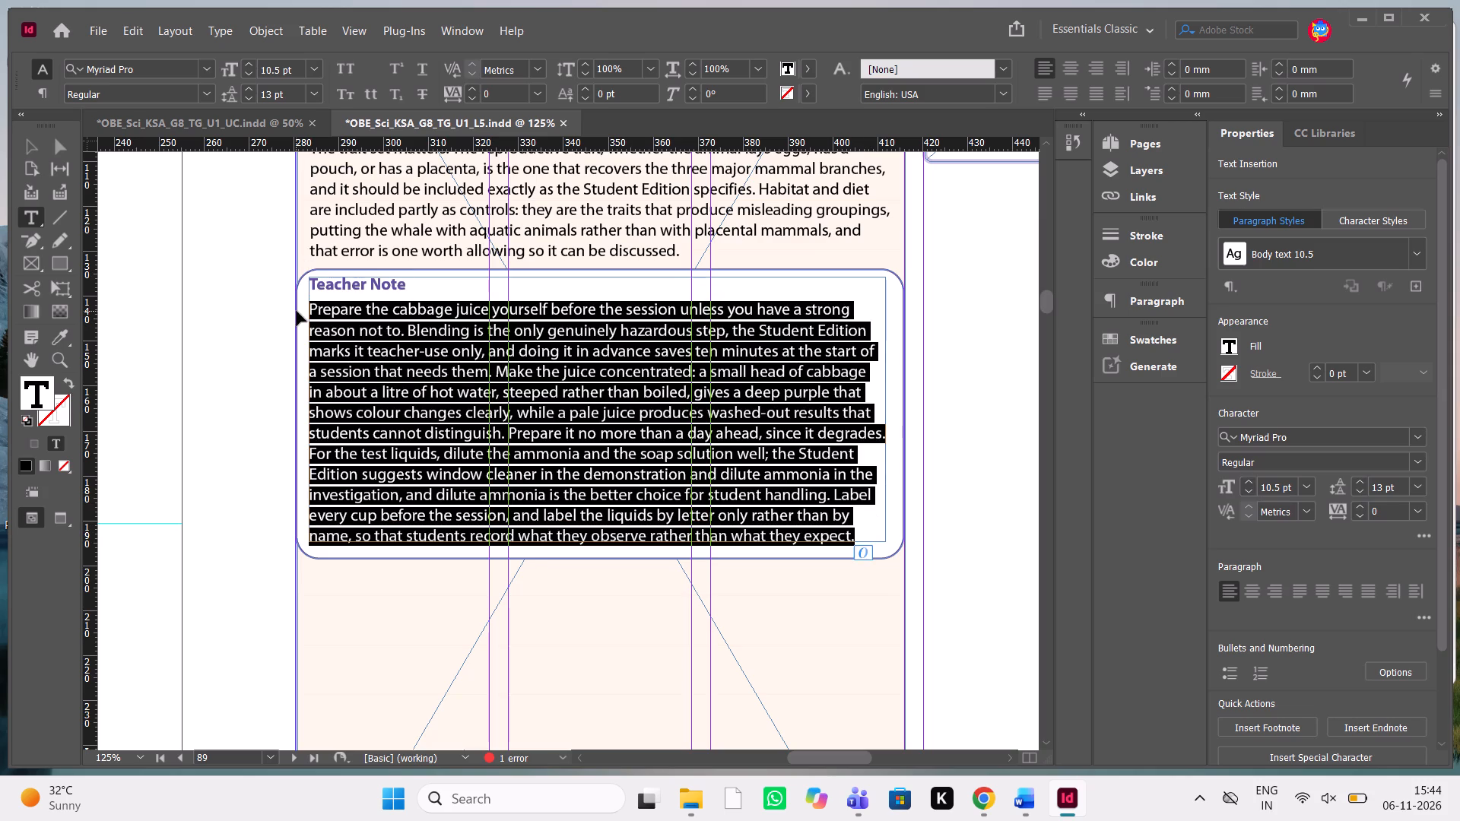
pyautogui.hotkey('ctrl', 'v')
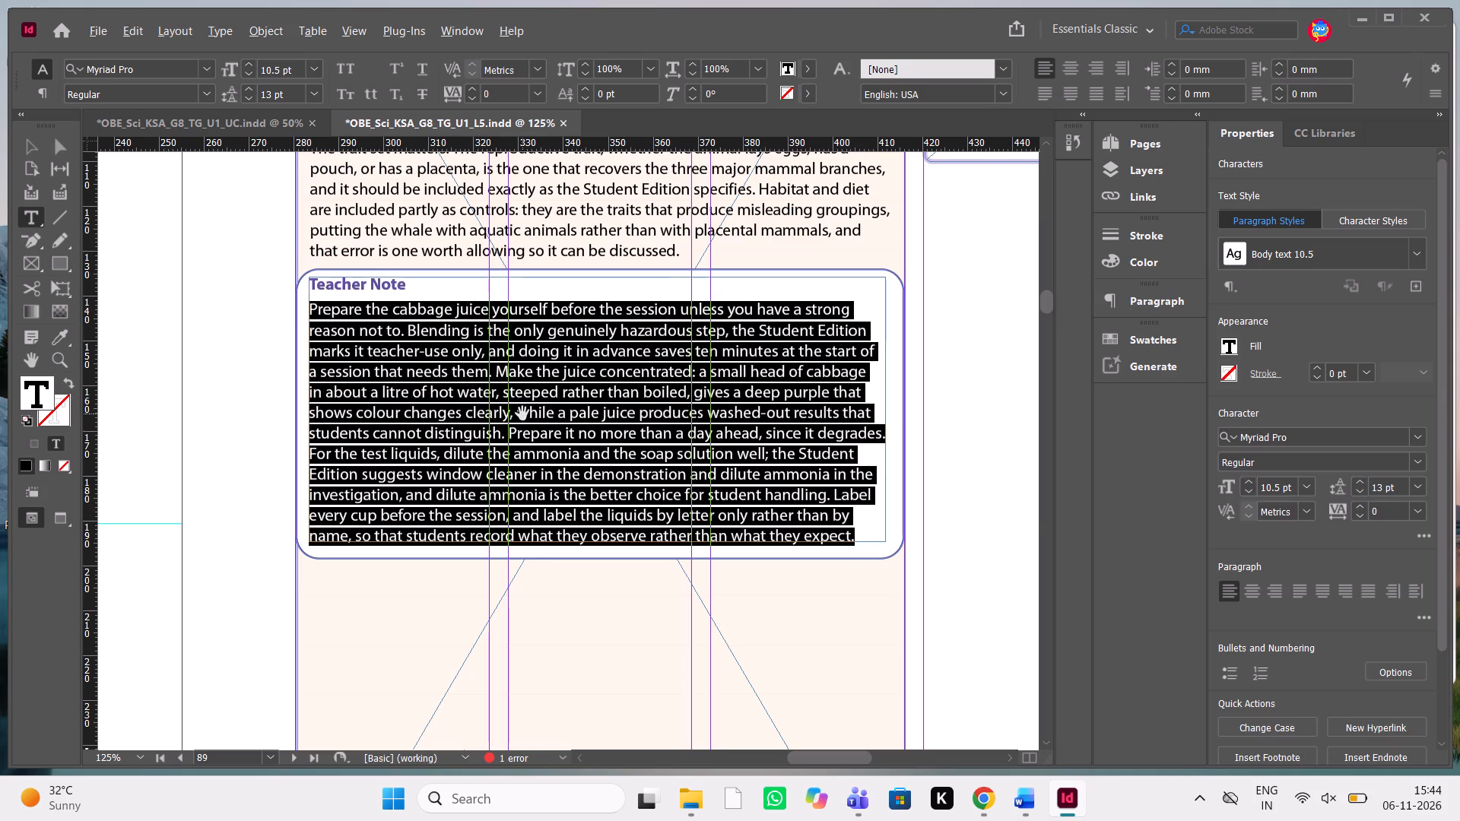
# Copy the Quick Lab's two Teacher Note paragraphs from the Word manuscript and paste them over the cabbage juice text in InDesign.
pyautogui.hotkey('alt', 'Tab')
pyautogui.hotkey('ctrl', 'c')
pyautogui.hotkey('ctrl', 'c')
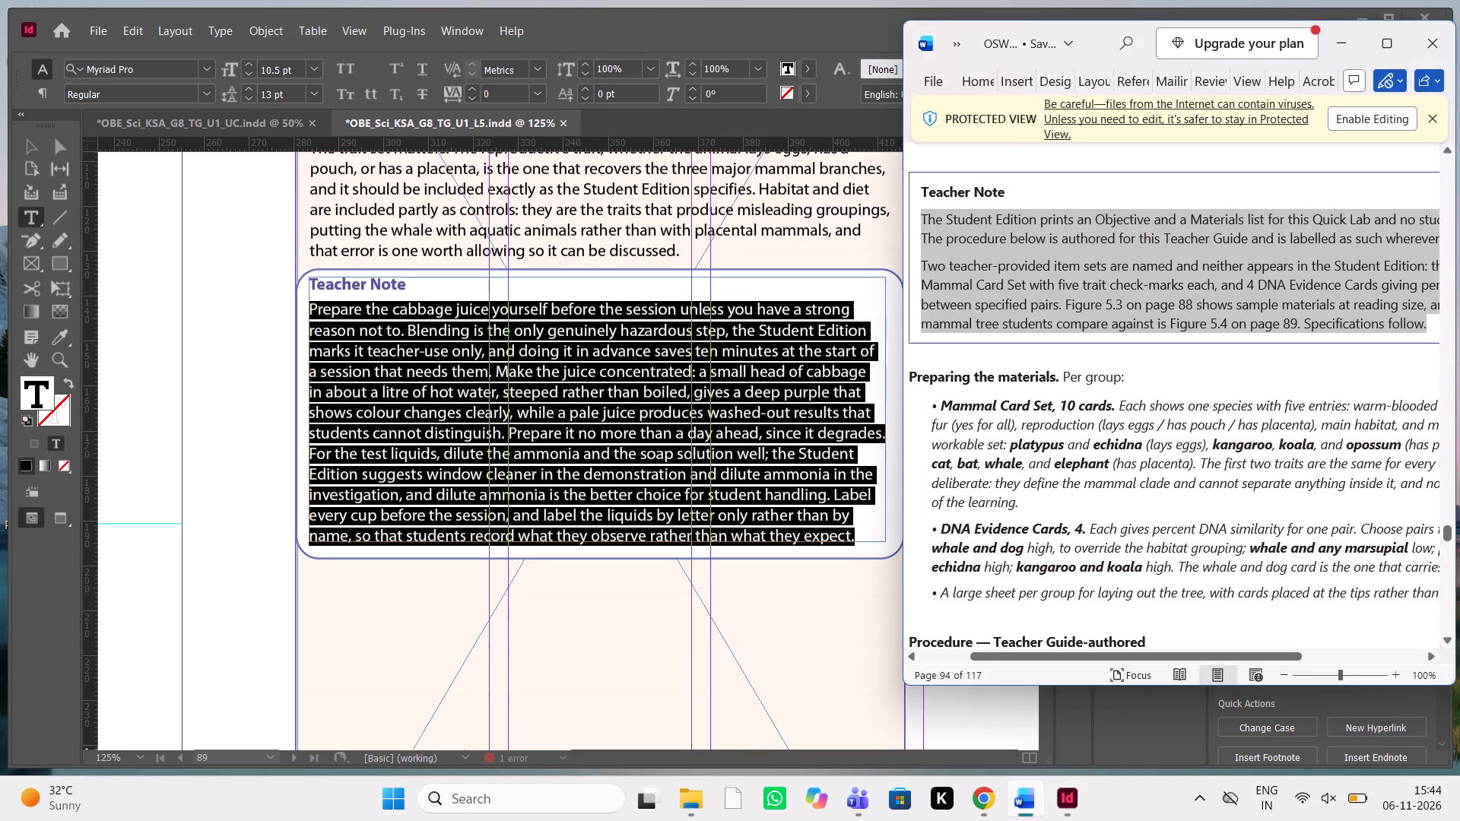
pyautogui.moveTo(869, 534); pyautogui.dragTo(308, 307)
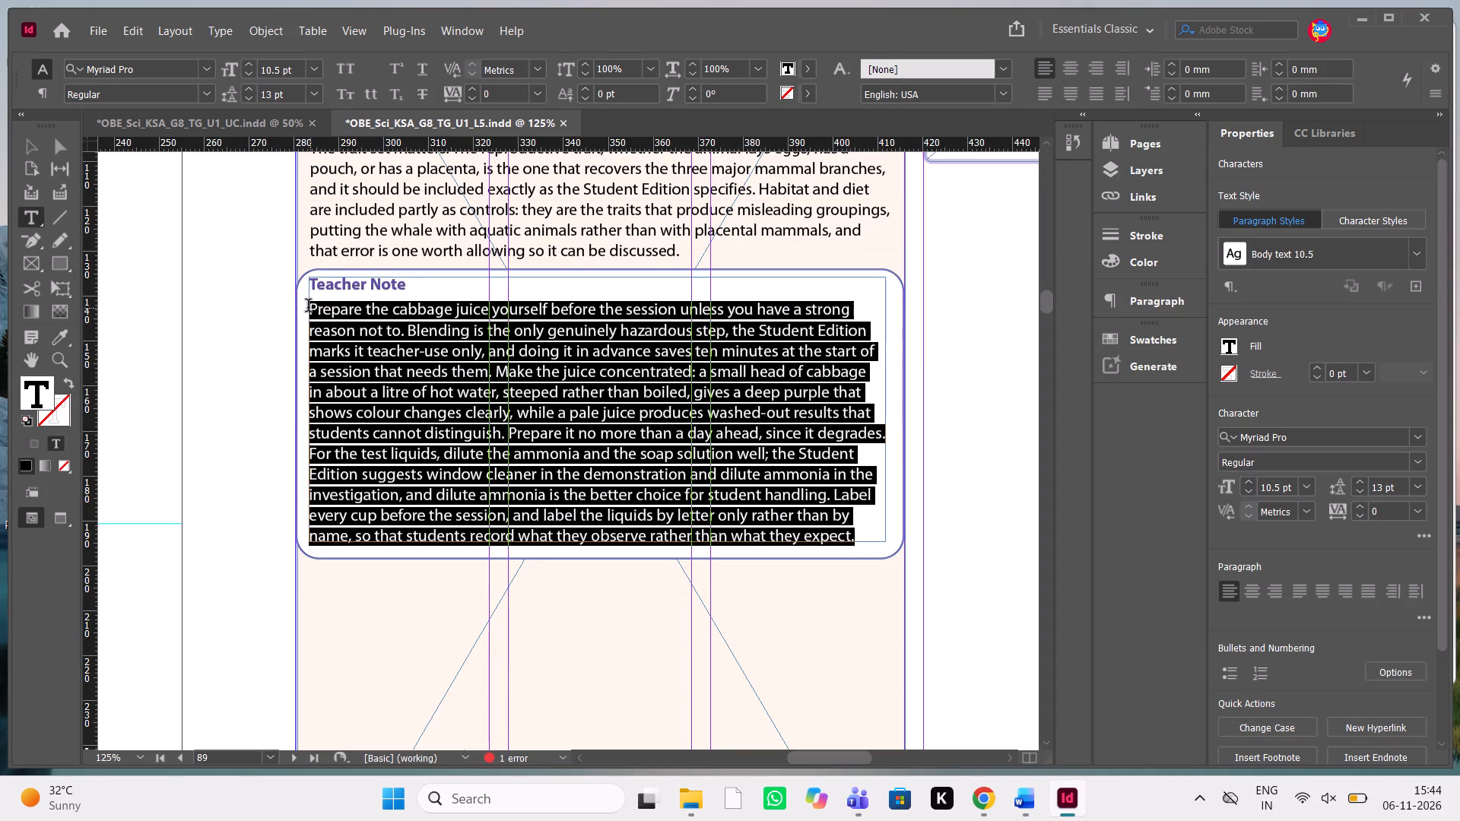
pyautogui.moveTo(308, 307); pyautogui.dragTo(304, 305)
pyautogui.hotkey('ctrl', 'v')
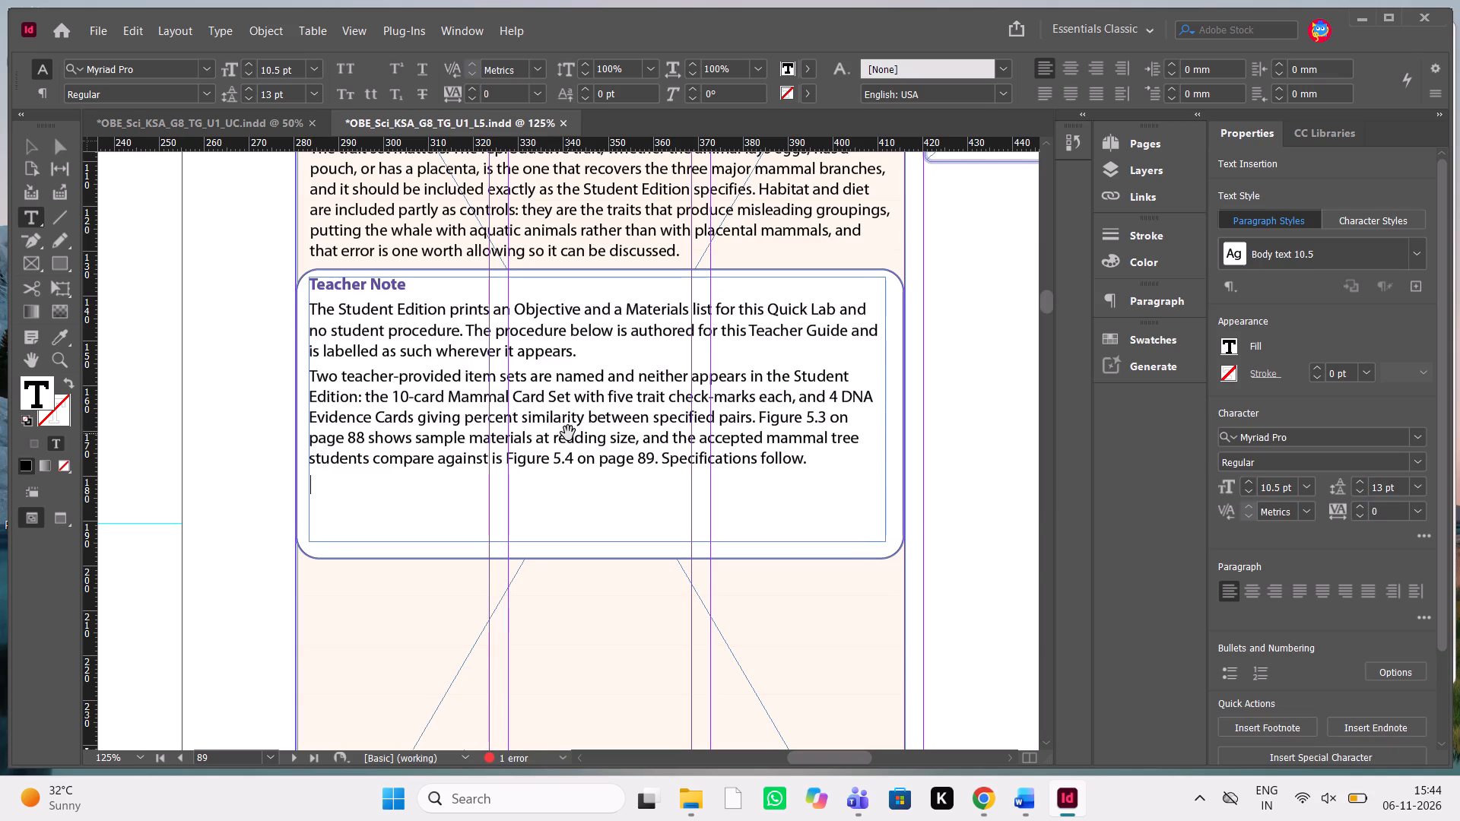
pyautogui.hotkey('alt', 'Tab')
pyautogui.hotkey('alt', 'Tab')
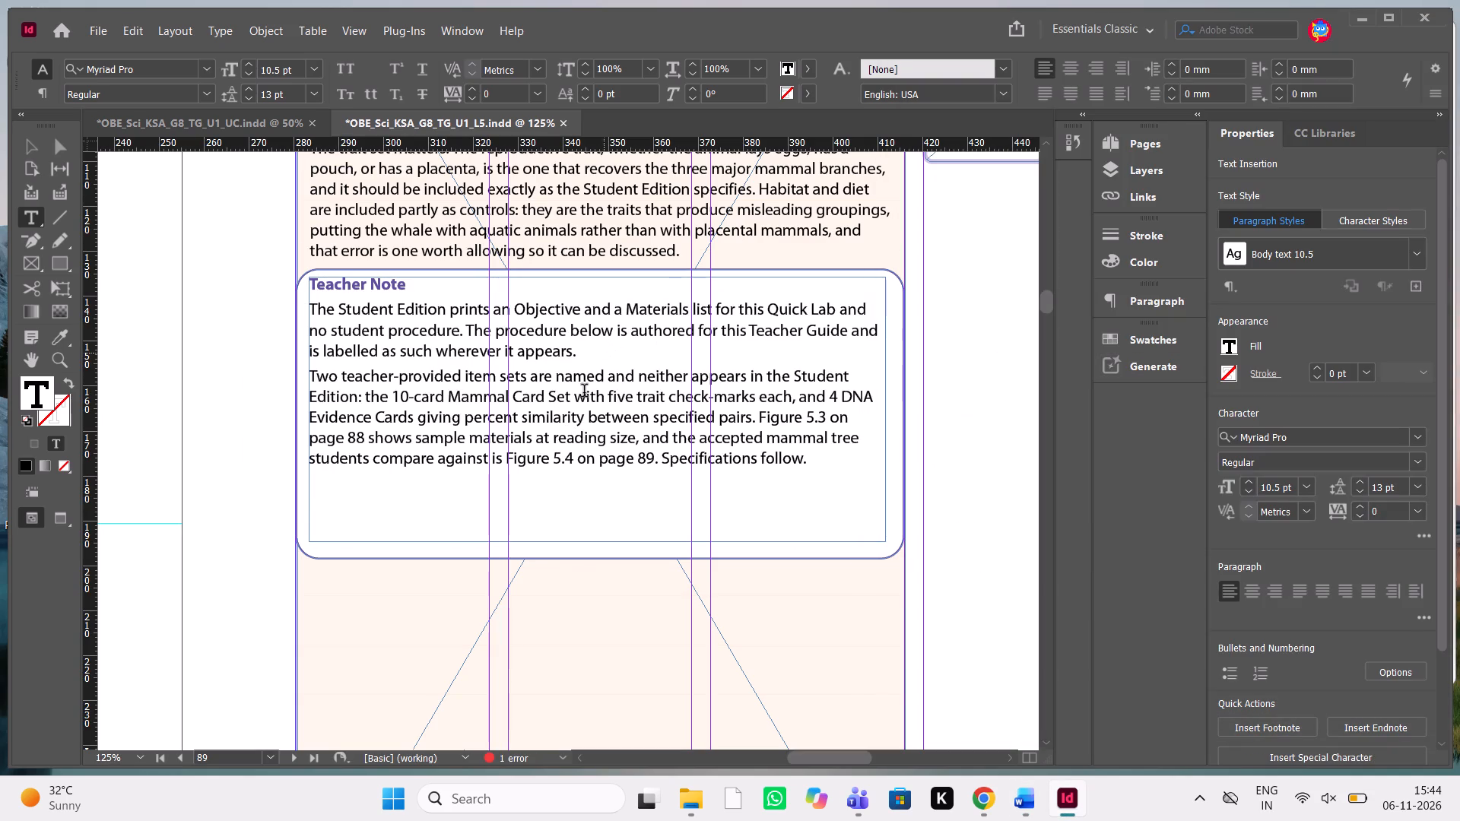
# Shorten the Teacher Note's text frame to fit its two paragraphs, to about 42 mm high.
pyautogui.press('Escape')
pyautogui.click(610, 515)
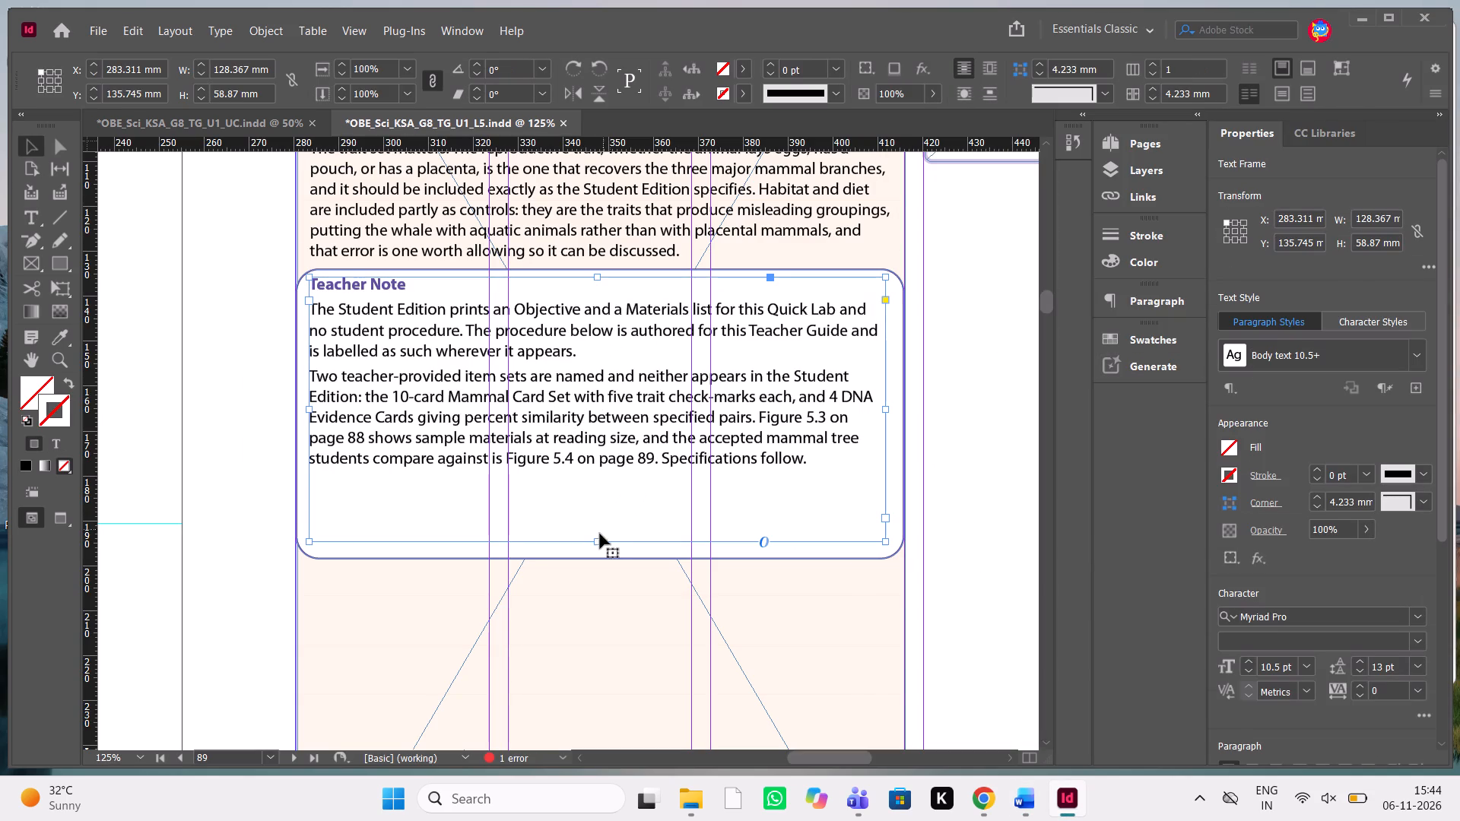
pyautogui.moveTo(598, 539); pyautogui.dragTo(634, 469)
# Shorten the Teacher Note's rounded outline to about 47.2 mm high around its text frame, and check it in preview.
pyautogui.click(599, 538)
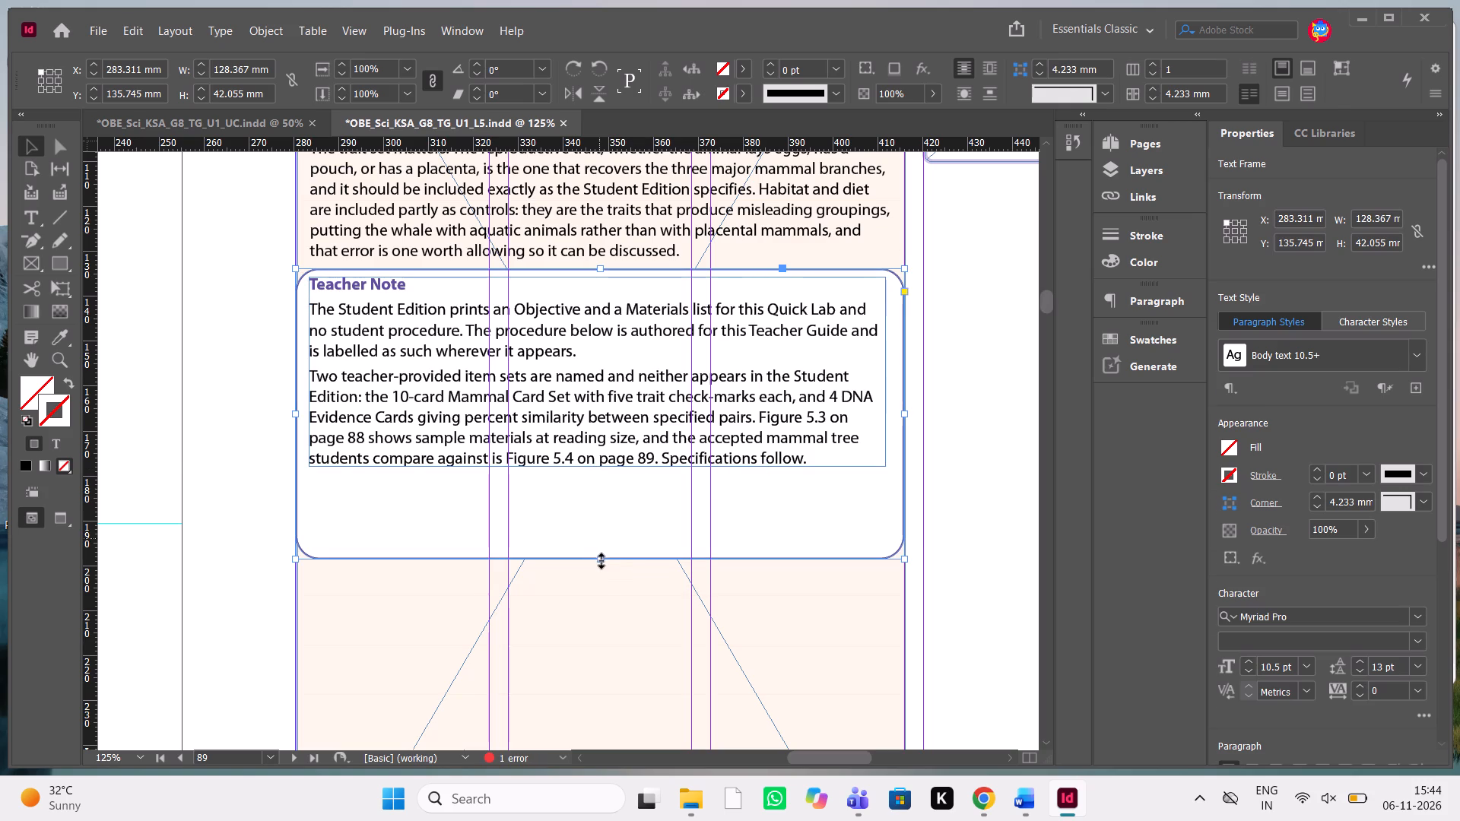
pyautogui.moveTo(601, 561); pyautogui.dragTo(643, 480)
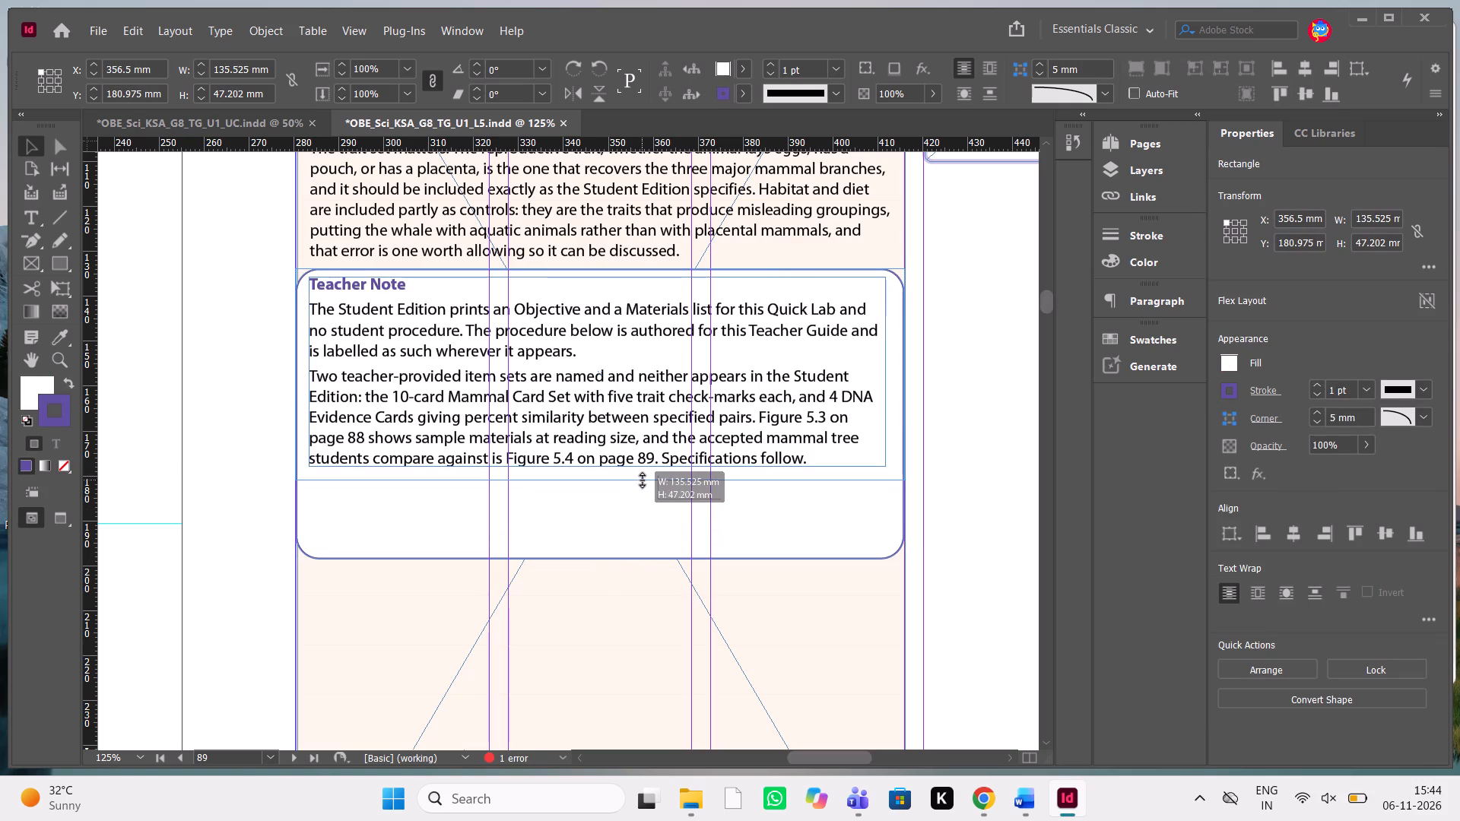
pyautogui.moveTo(643, 480); pyautogui.dragTo(651, 475)
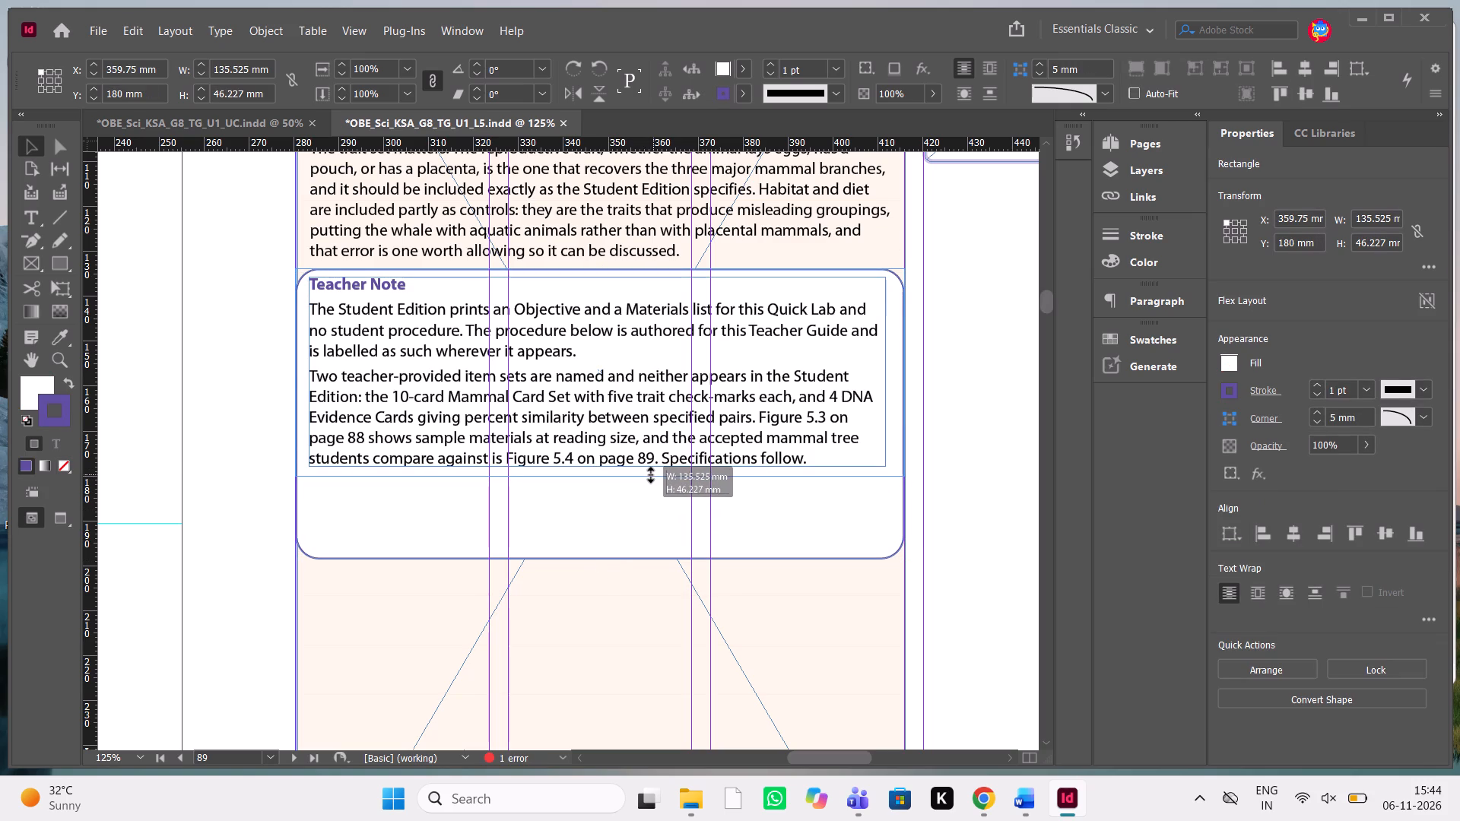
pyautogui.moveTo(651, 475); pyautogui.dragTo(649, 477)
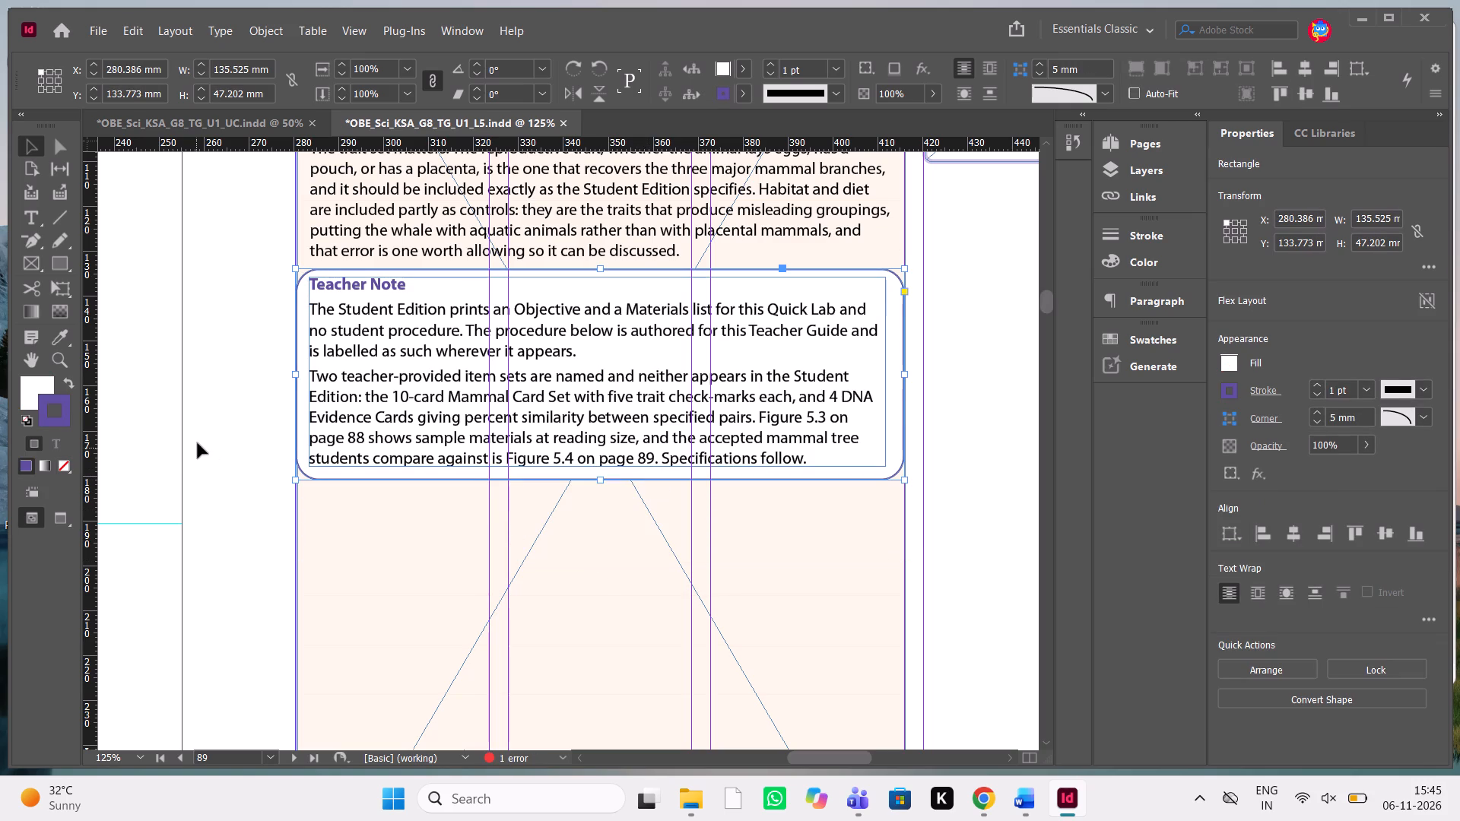
pyautogui.click(198, 443)
pyautogui.press('w')
pyautogui.write('wwwwww')
# Nudge the Teacher Note's text frame down inside its rounded outline to Y about 136.2 mm.
pyautogui.click(447, 357)
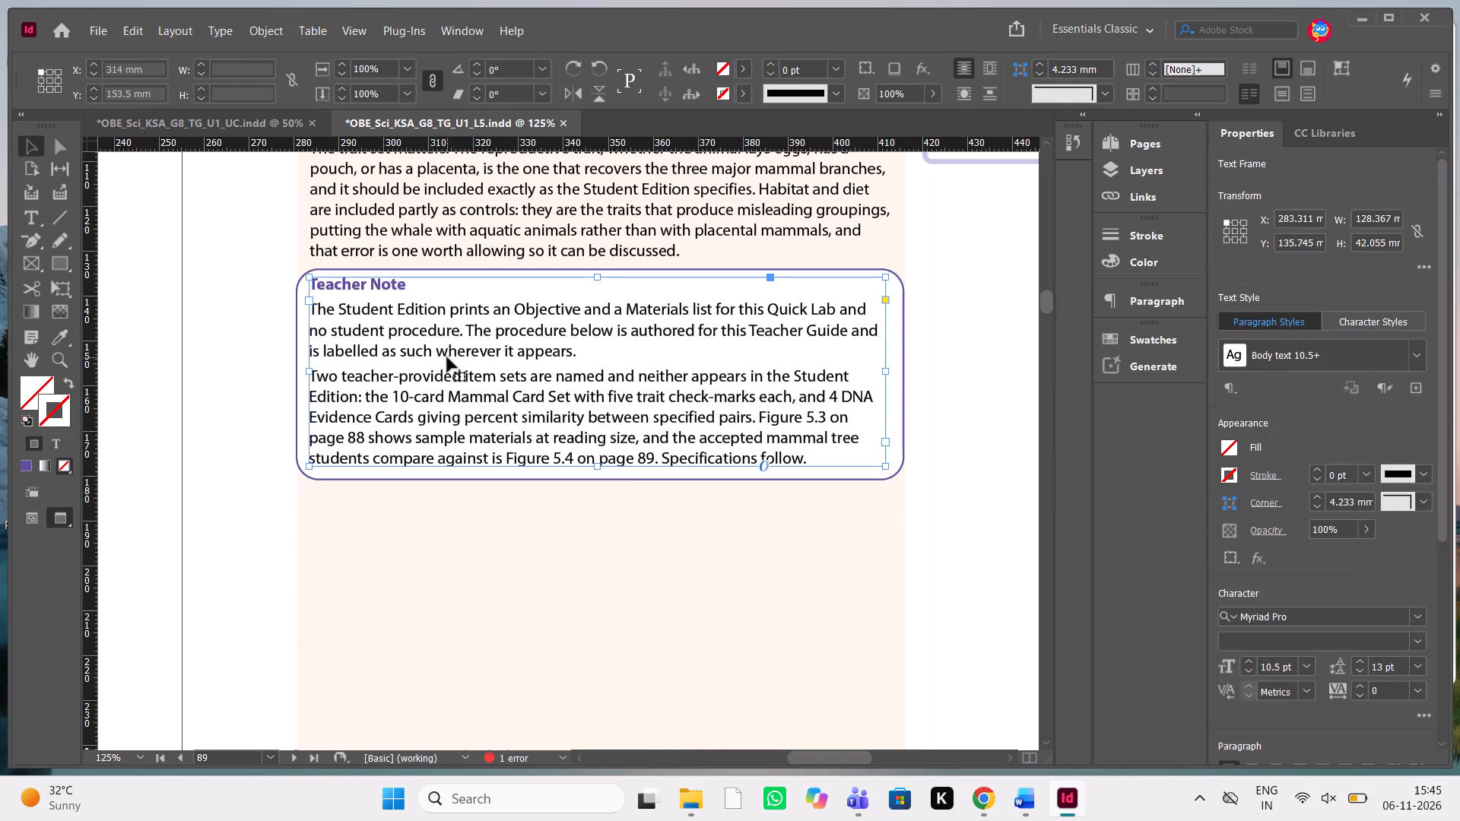
pyautogui.press('Down')
pyautogui.press('Down')
pyautogui.press('Up')
pyautogui.press('Down')
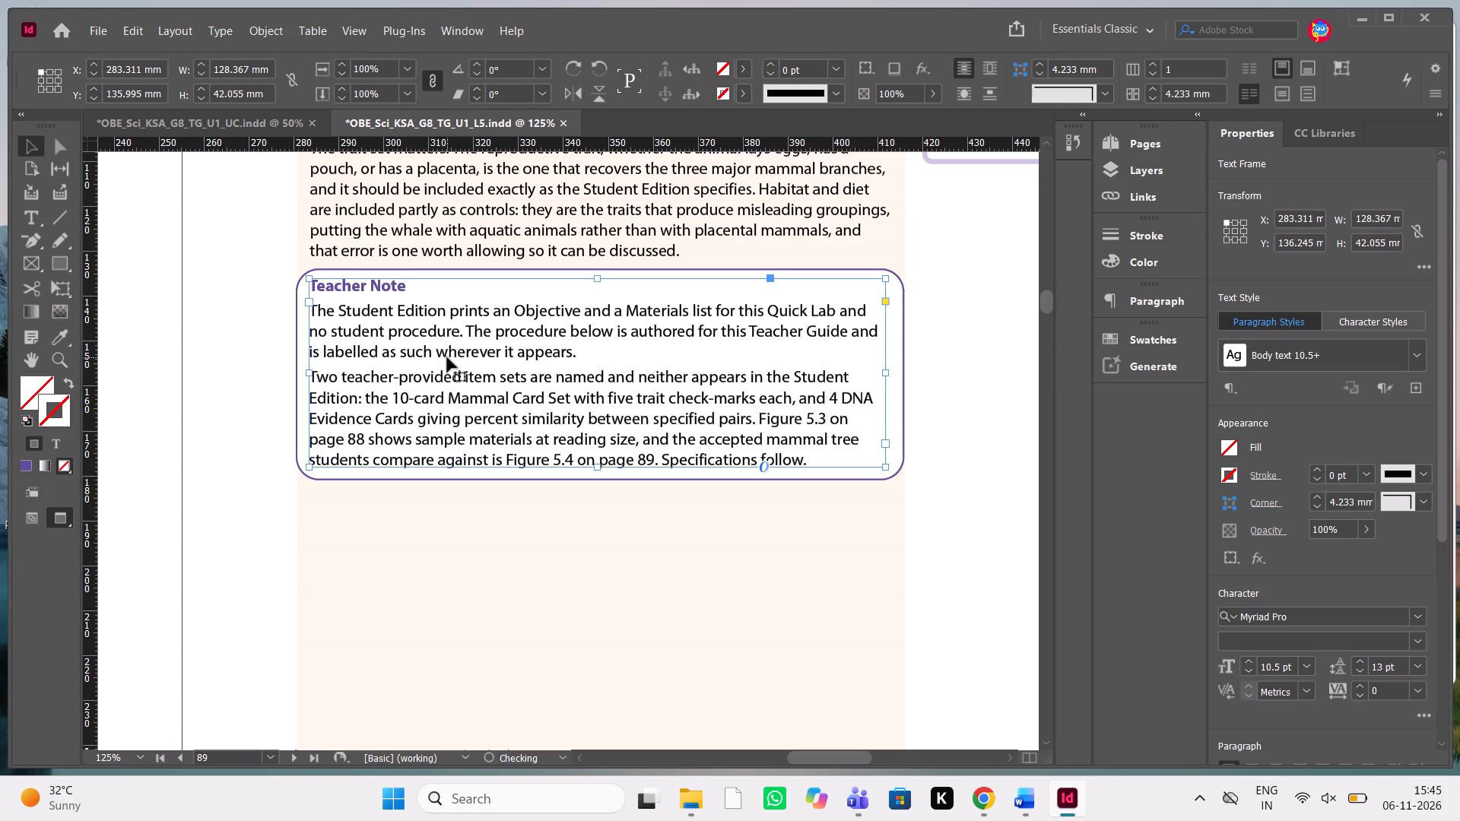
pyautogui.click(247, 377)
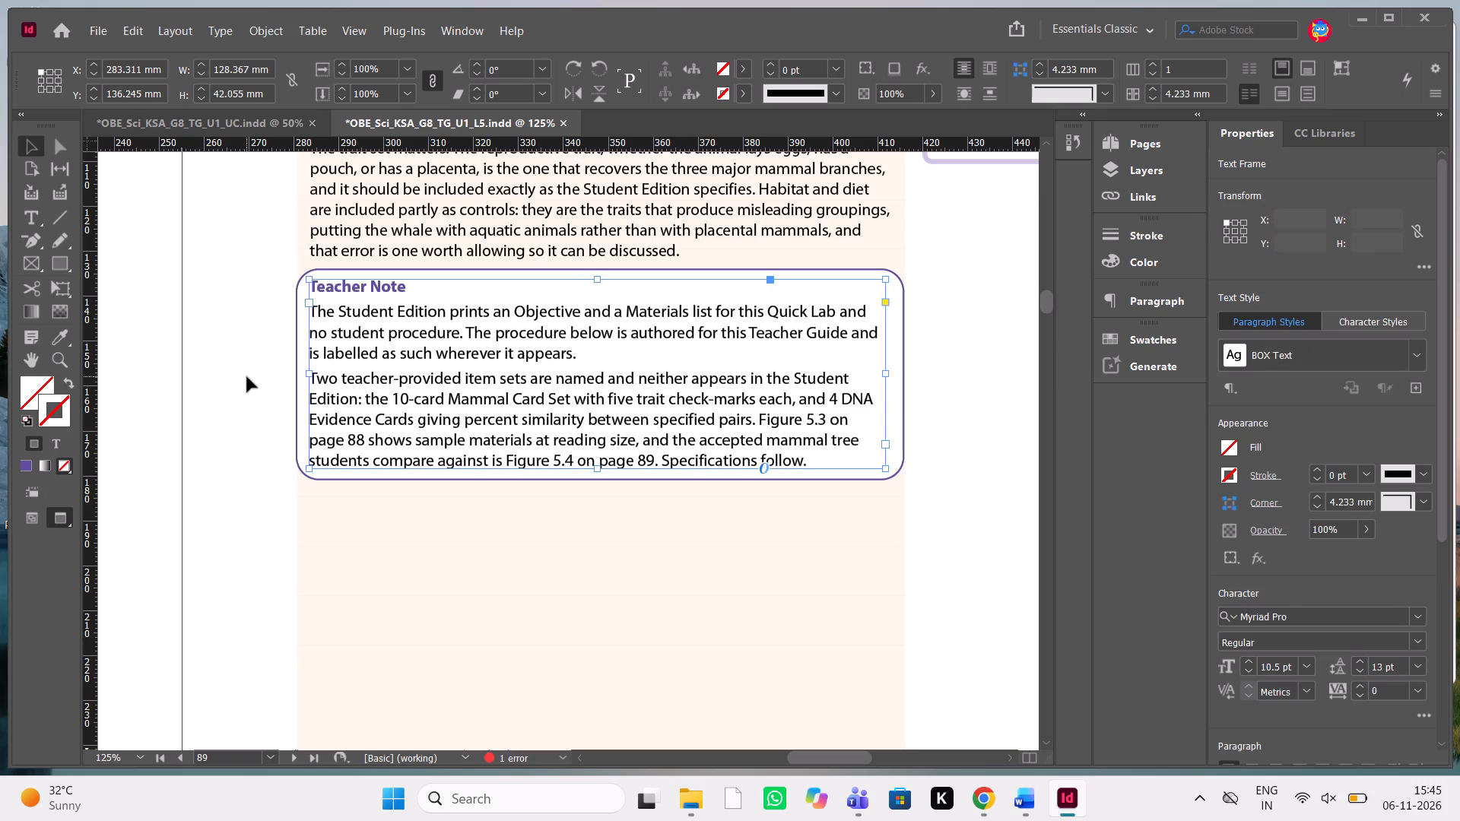
# Check the page 89 Quick Lab column in preview against the manuscript section that follows the Teacher Note.
pyautogui.write('ww')
pyautogui.scroll(-1, 247, 377)
pyautogui.scroll(1, 247, 377)
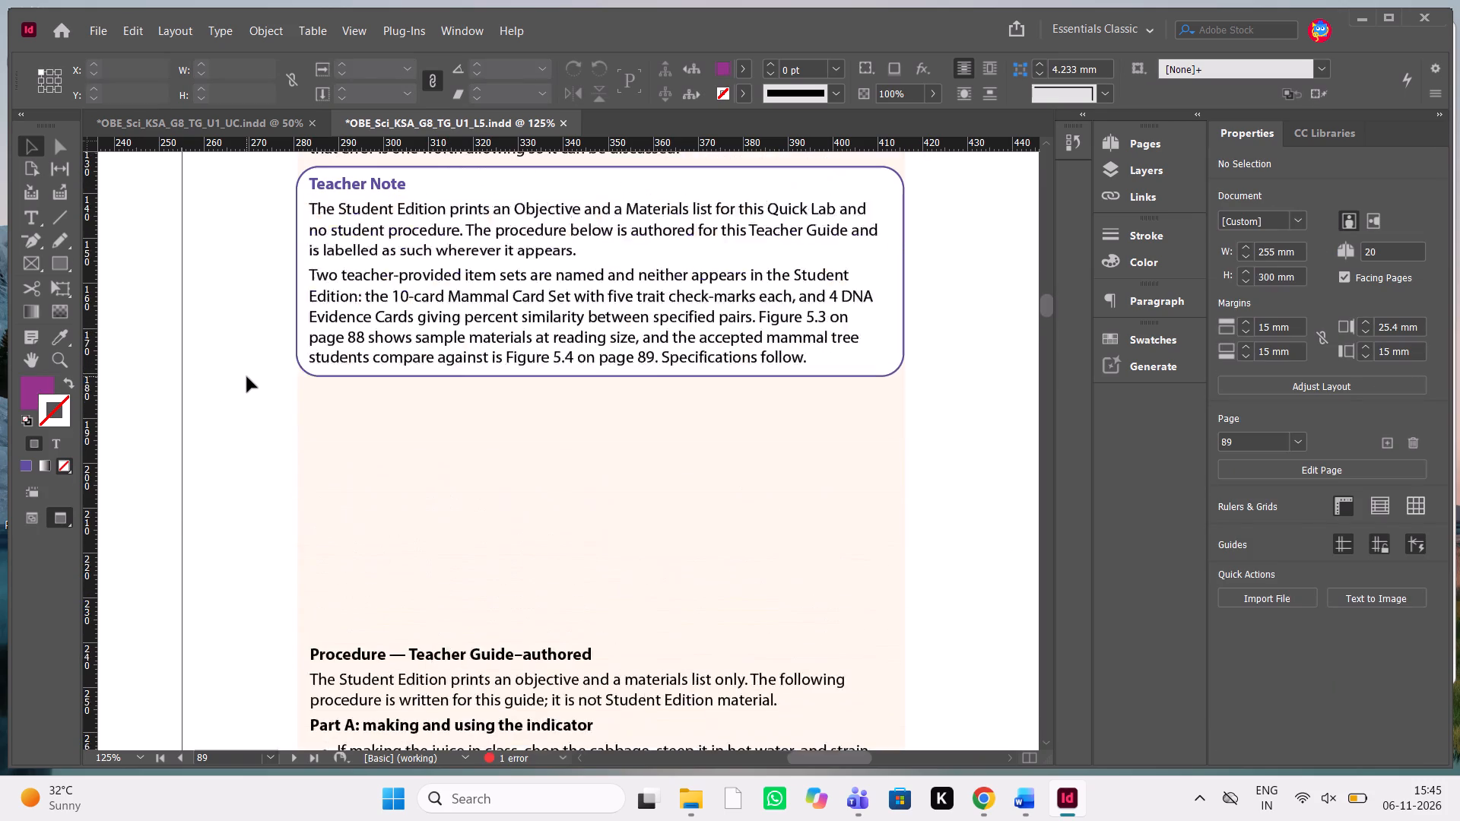
pyautogui.scroll(1, 247, 377)
pyautogui.hotkey('alt', 'Tab')
pyautogui.hotkey('alt', 'Tab')
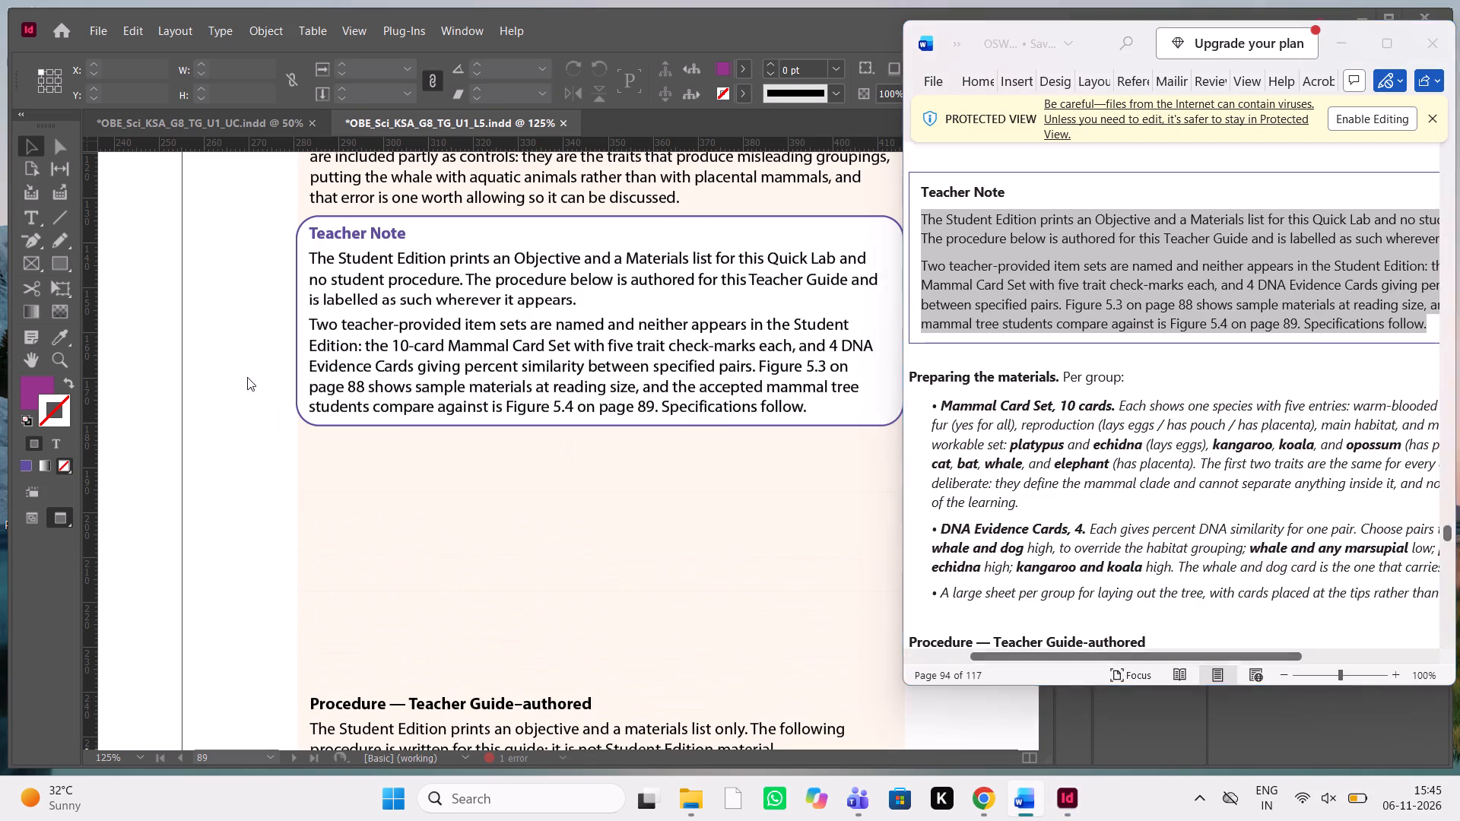
pyautogui.hotkey('alt', 'Tab')
pyautogui.hotkey('alt', 'Tab')
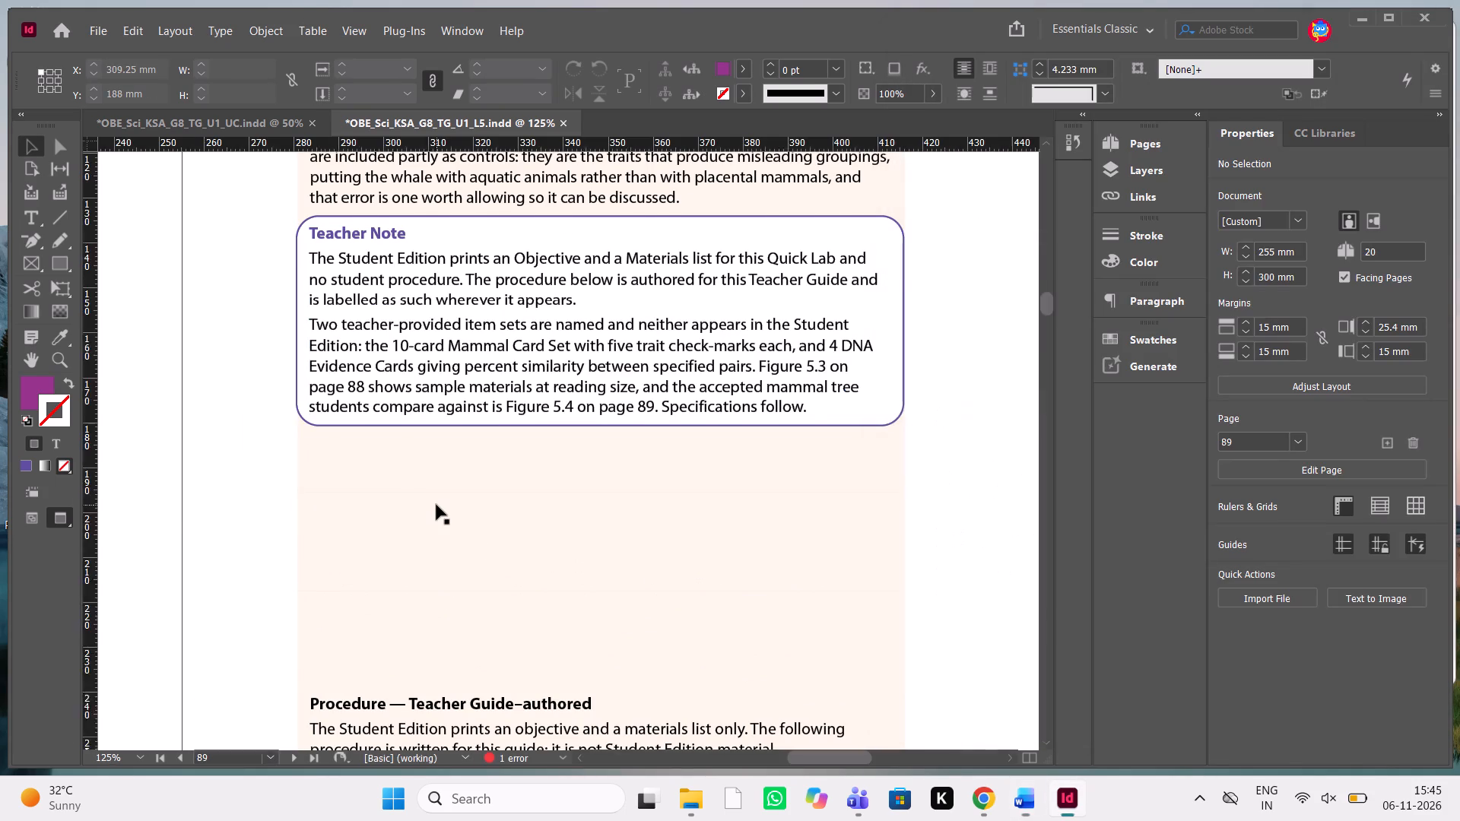
pyautogui.scroll(2, 436, 505)
pyautogui.scroll(-2, 436, 505)
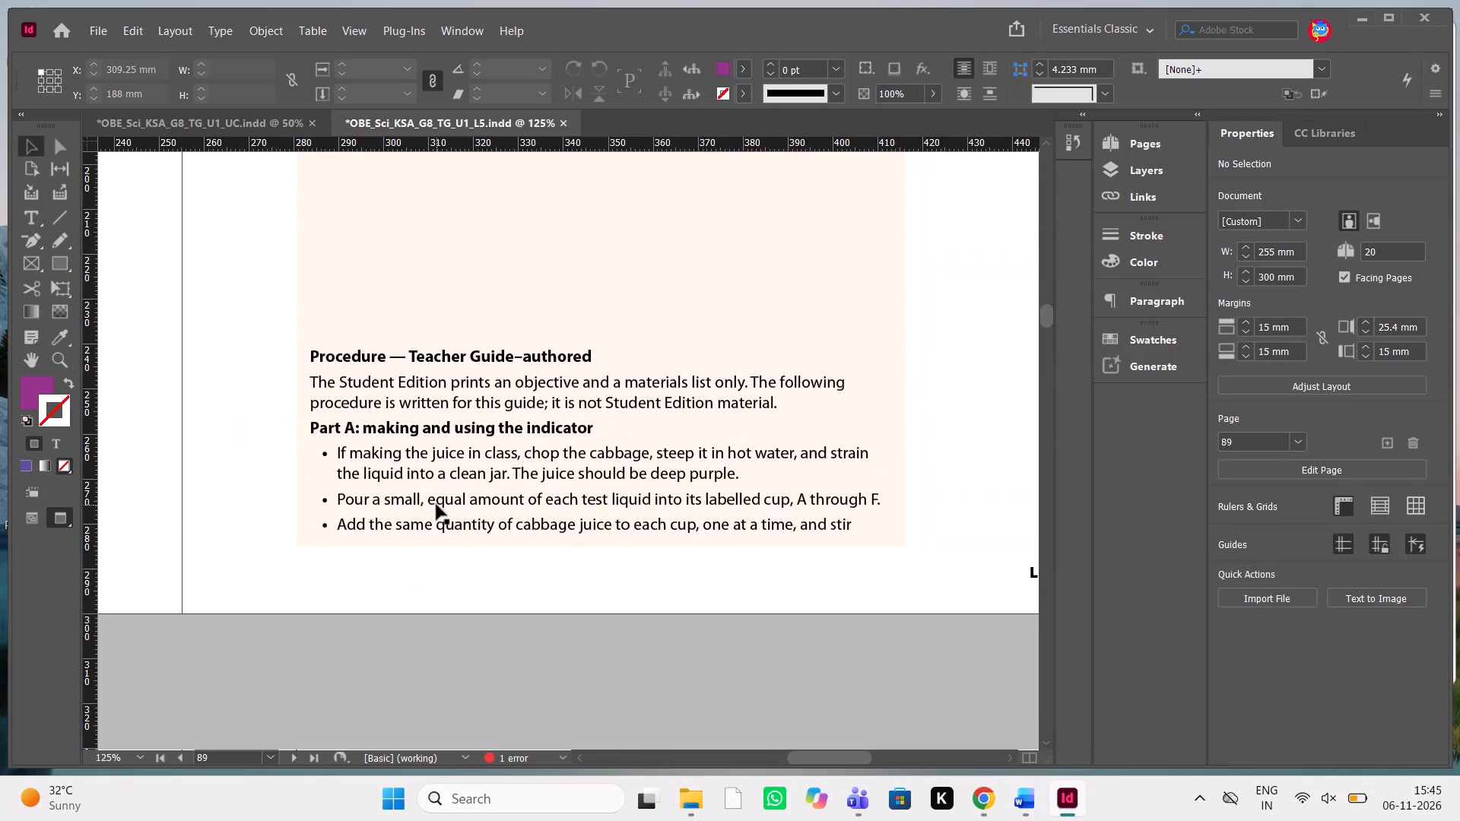
pyautogui.scroll(-1, 436, 505)
pyautogui.scroll(1, 401, 384)
# Copy the "Preparing the materials" line and its three bullet items from the Word manuscript.
pyautogui.hotkey('alt', 'Tab')
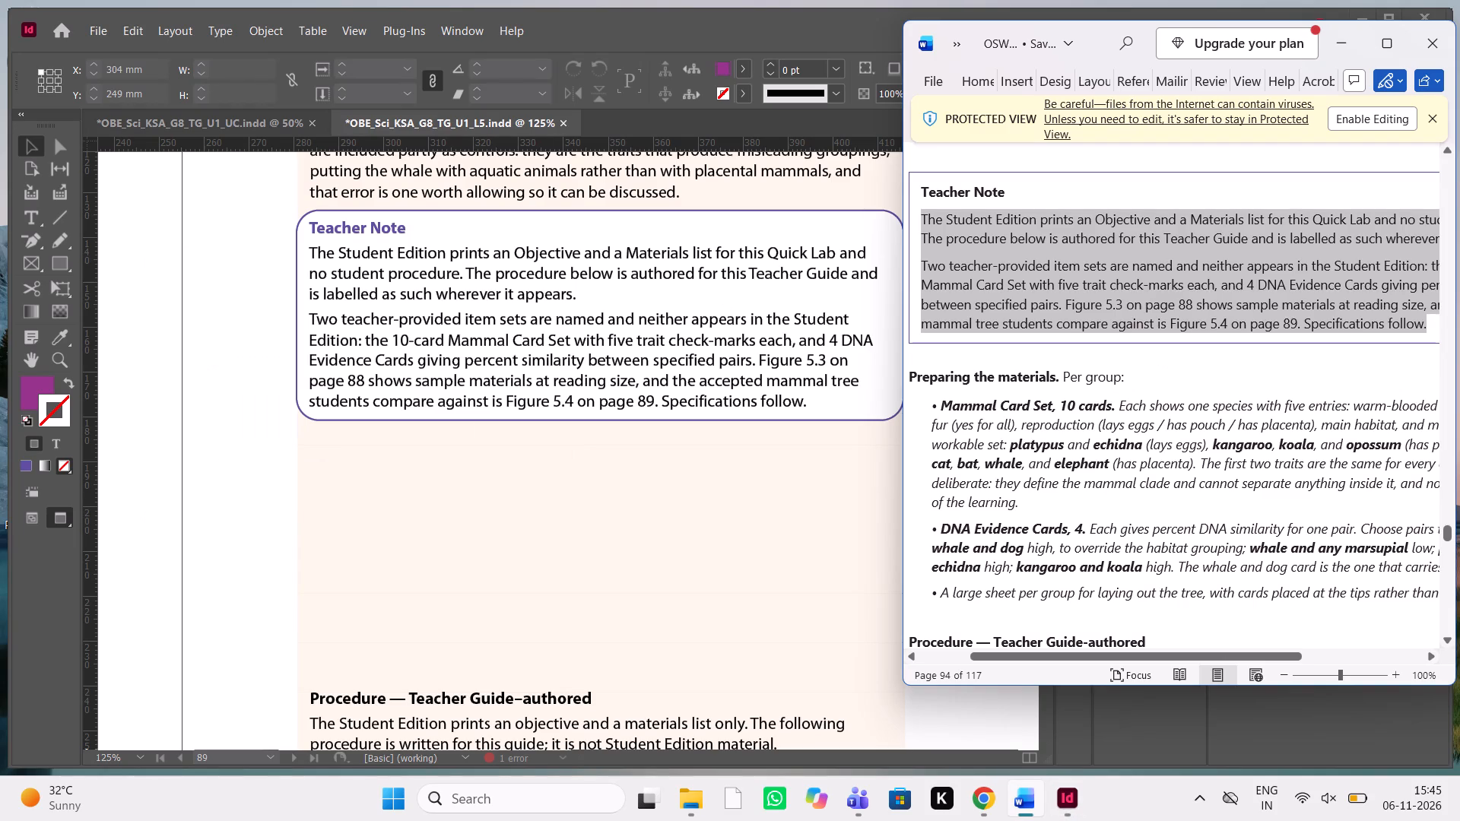
pyautogui.scroll(-1, 1009, 430)
pyautogui.scroll(1, 1009, 430)
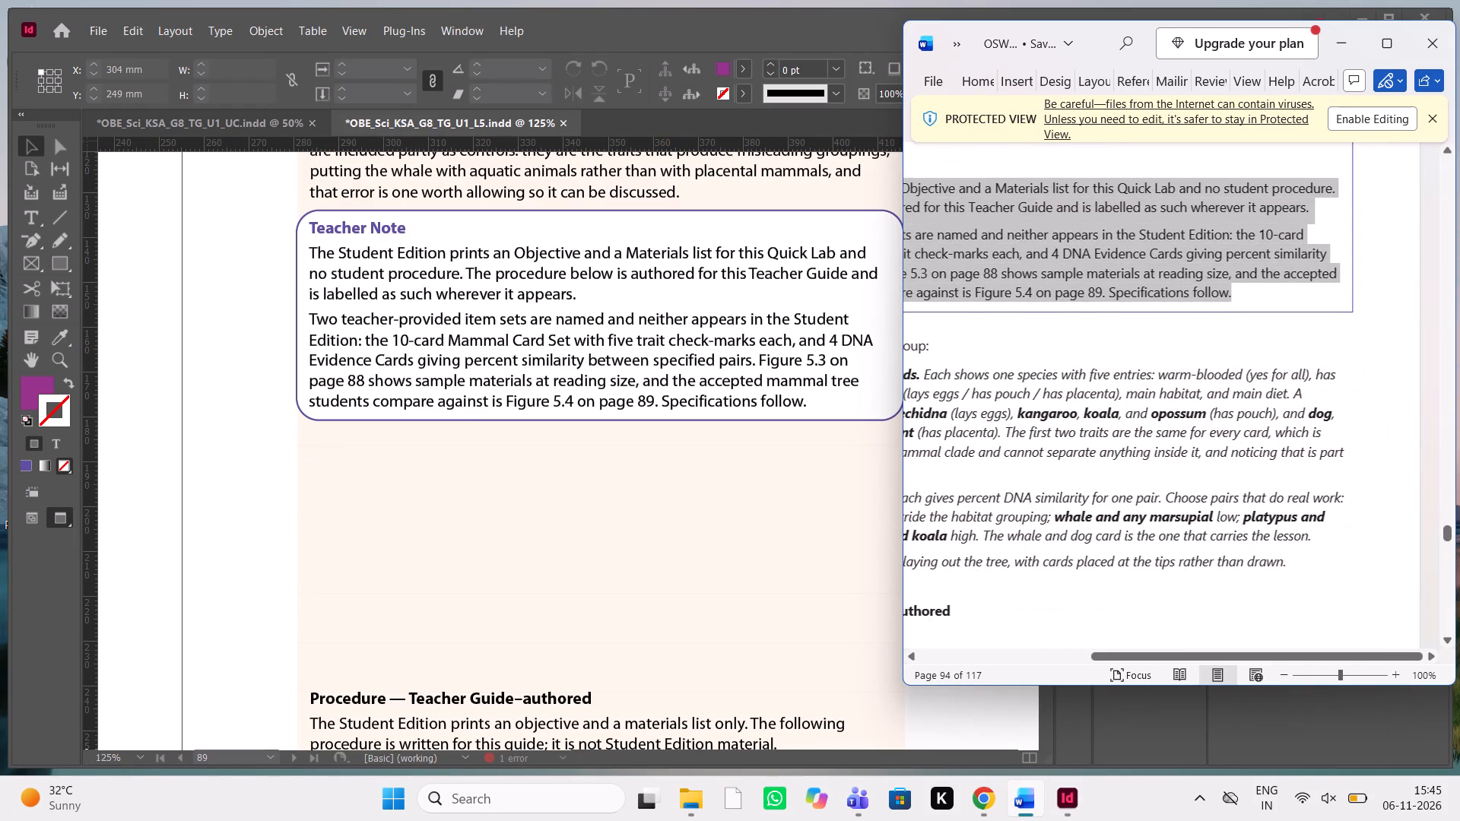
pyautogui.moveTo(1309, 557); pyautogui.dragTo(947, 349)
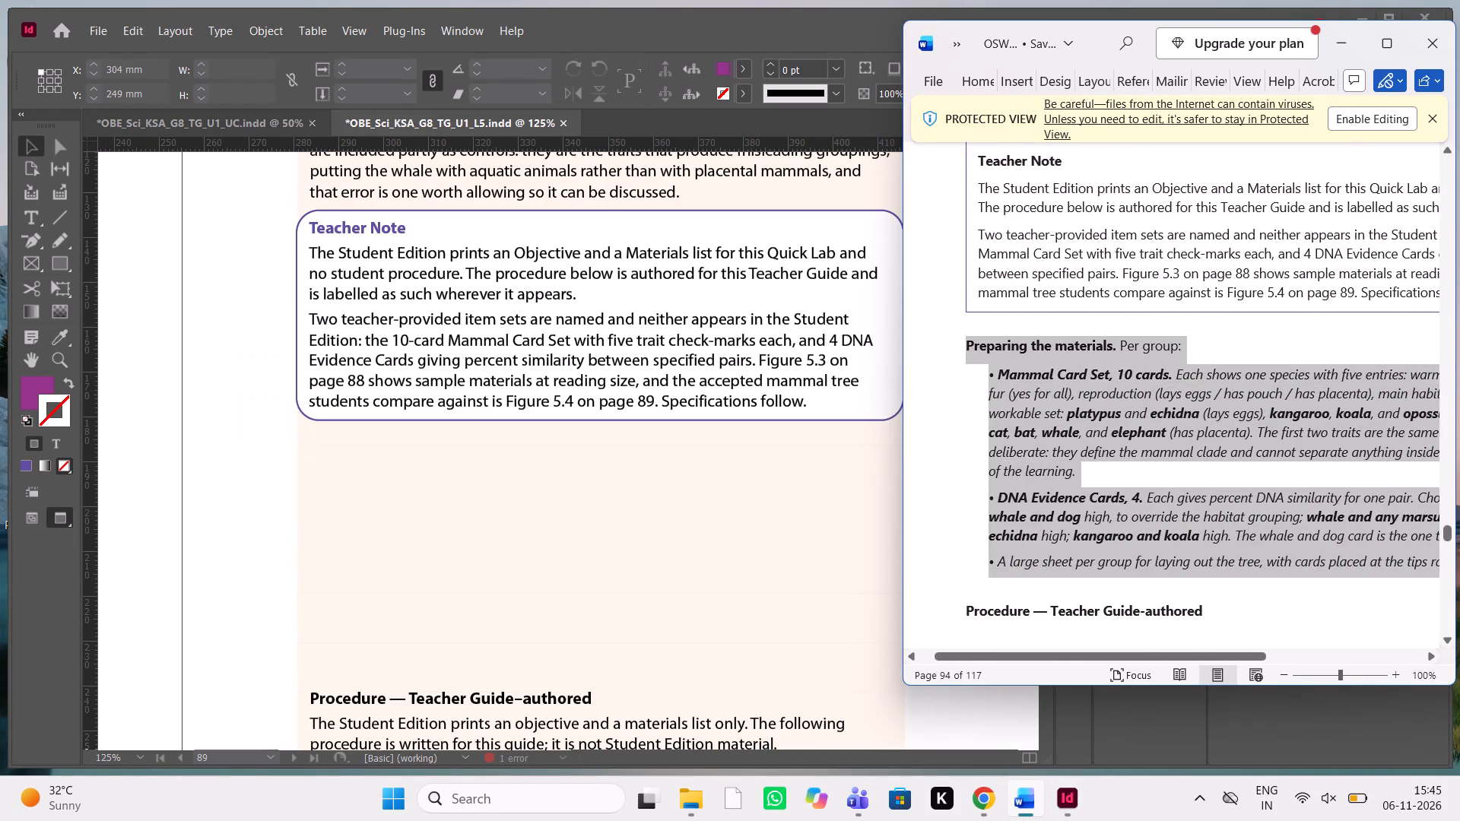
pyautogui.hotkey('ctrl', 'c')
pyautogui.hotkey('ctrl', 'c')
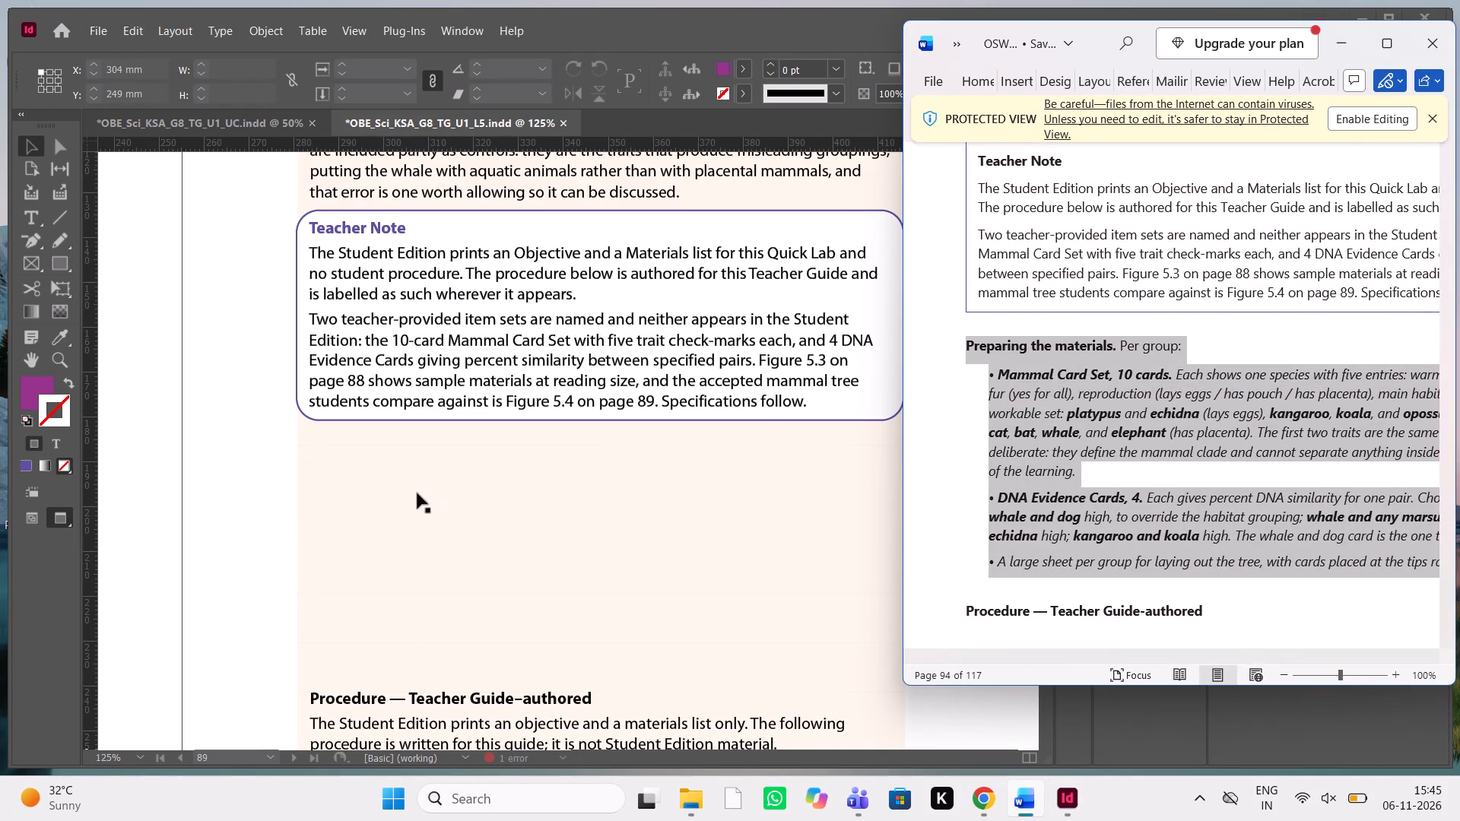
# Paste the copied materials text into the InDesign Quick Lab column's empty lines, directly below the Teacher Note.
pyautogui.doubleClick(417, 493)
pyautogui.click(331, 440)
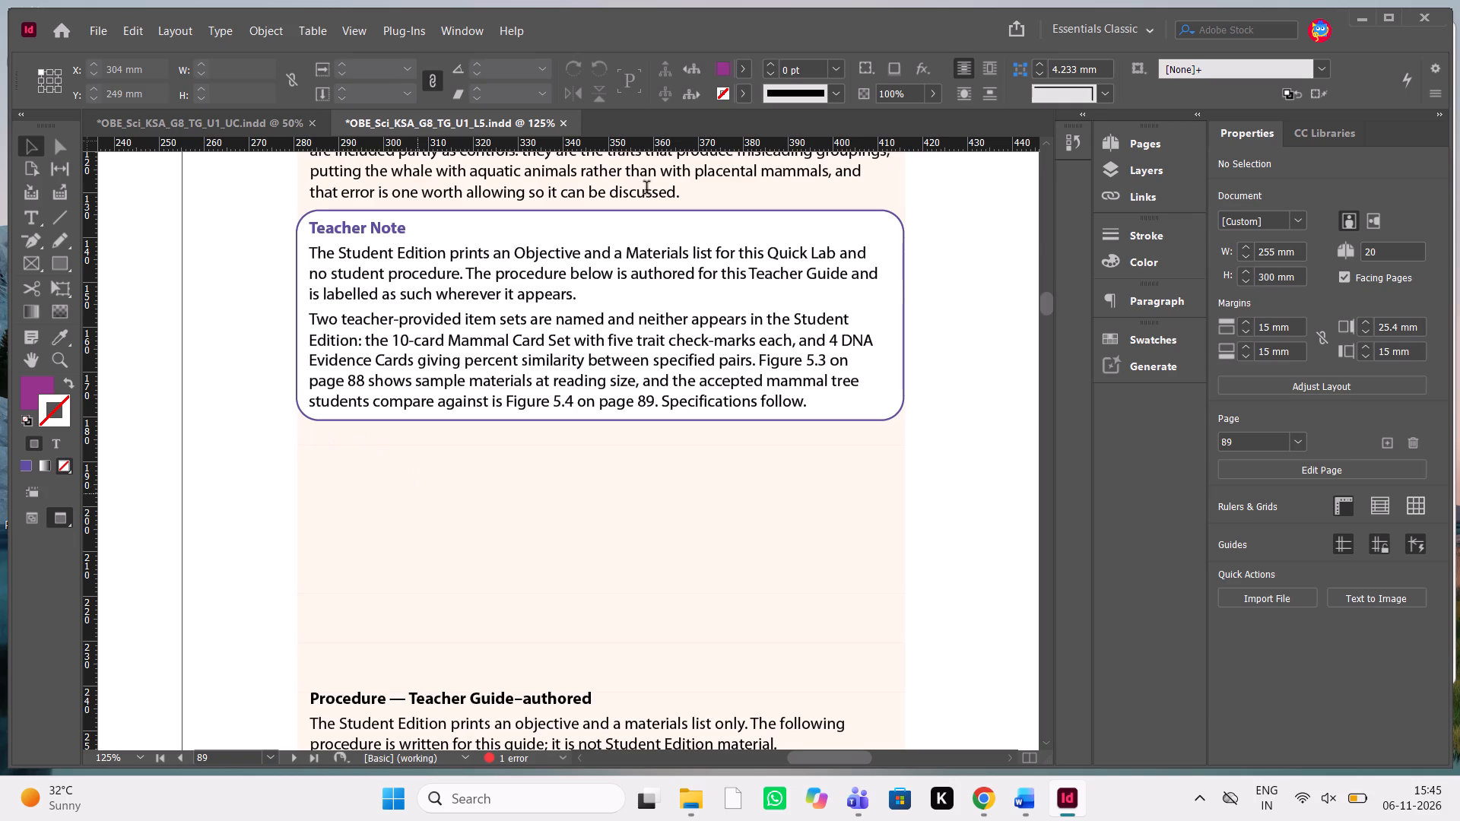
pyautogui.click(729, 193)
pyautogui.click(670, 164)
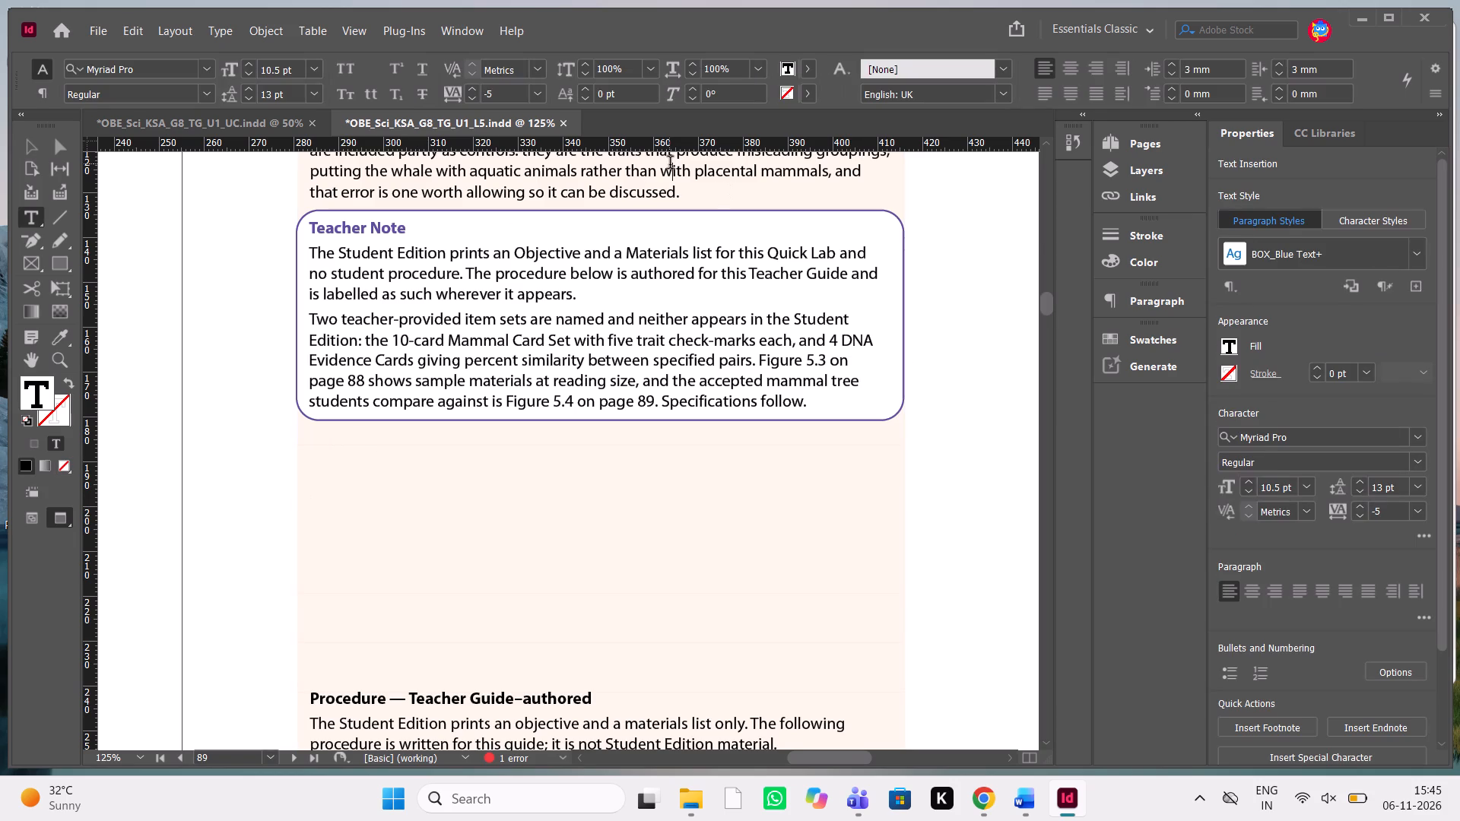
pyautogui.click(313, 540)
pyautogui.press('Up')
pyautogui.press('Up')
pyautogui.press('Up')
pyautogui.press('Up')
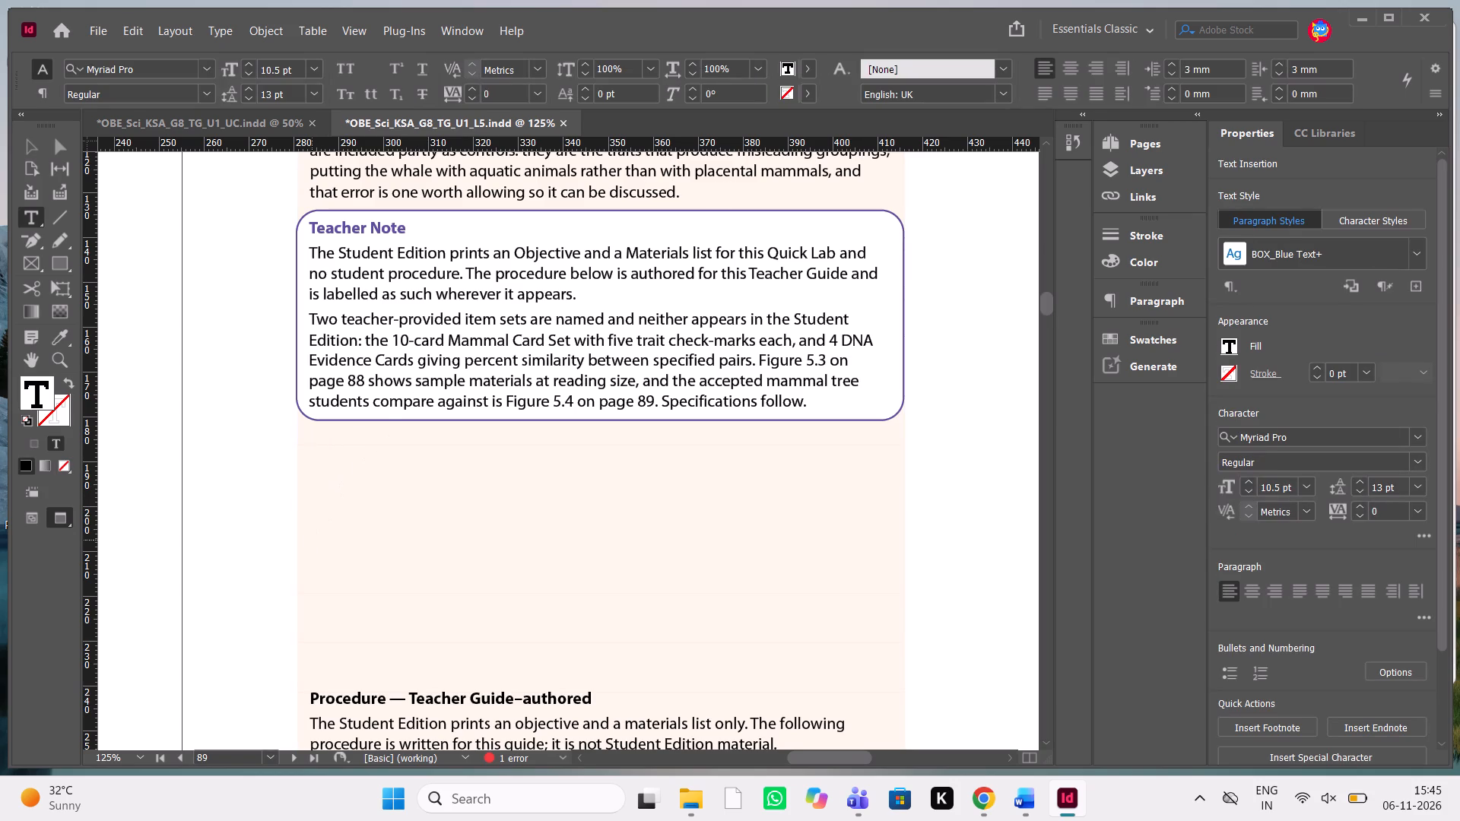
pyautogui.hotkey('ctrl', 'v')
pyautogui.keyDown('ctrl'); pyautogui.click(313, 540); pyautogui.keyUp('ctrl')
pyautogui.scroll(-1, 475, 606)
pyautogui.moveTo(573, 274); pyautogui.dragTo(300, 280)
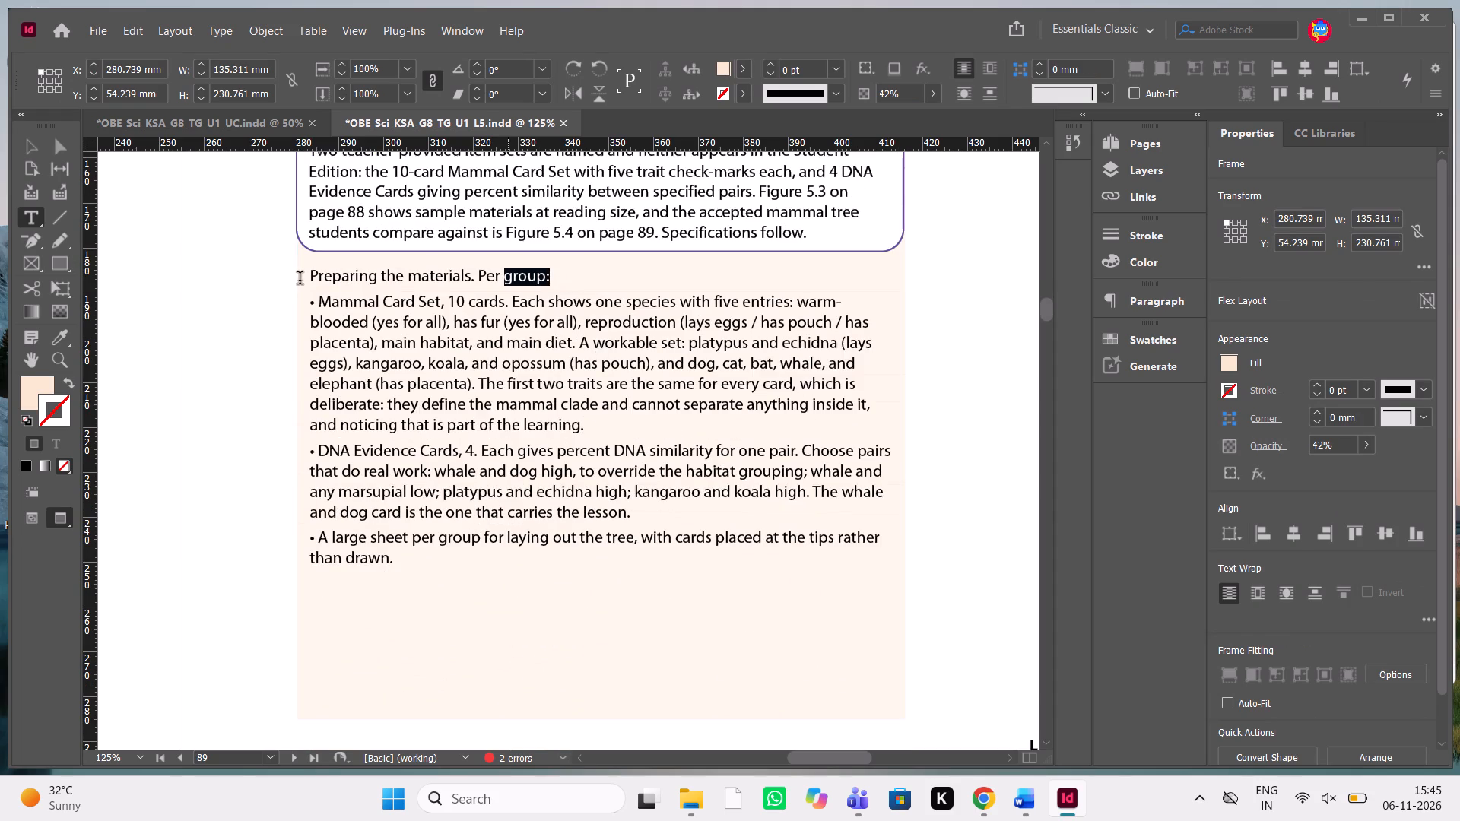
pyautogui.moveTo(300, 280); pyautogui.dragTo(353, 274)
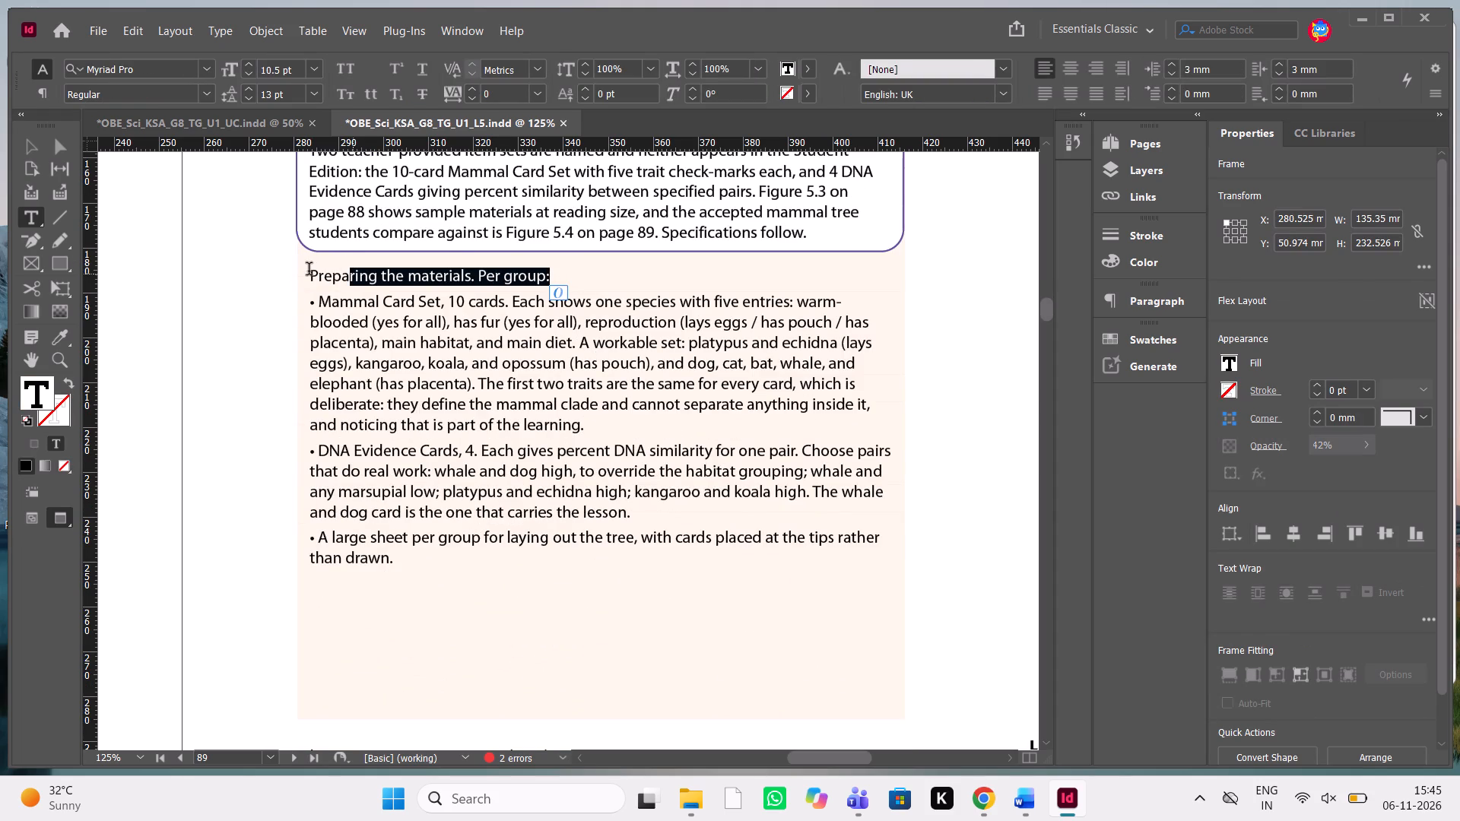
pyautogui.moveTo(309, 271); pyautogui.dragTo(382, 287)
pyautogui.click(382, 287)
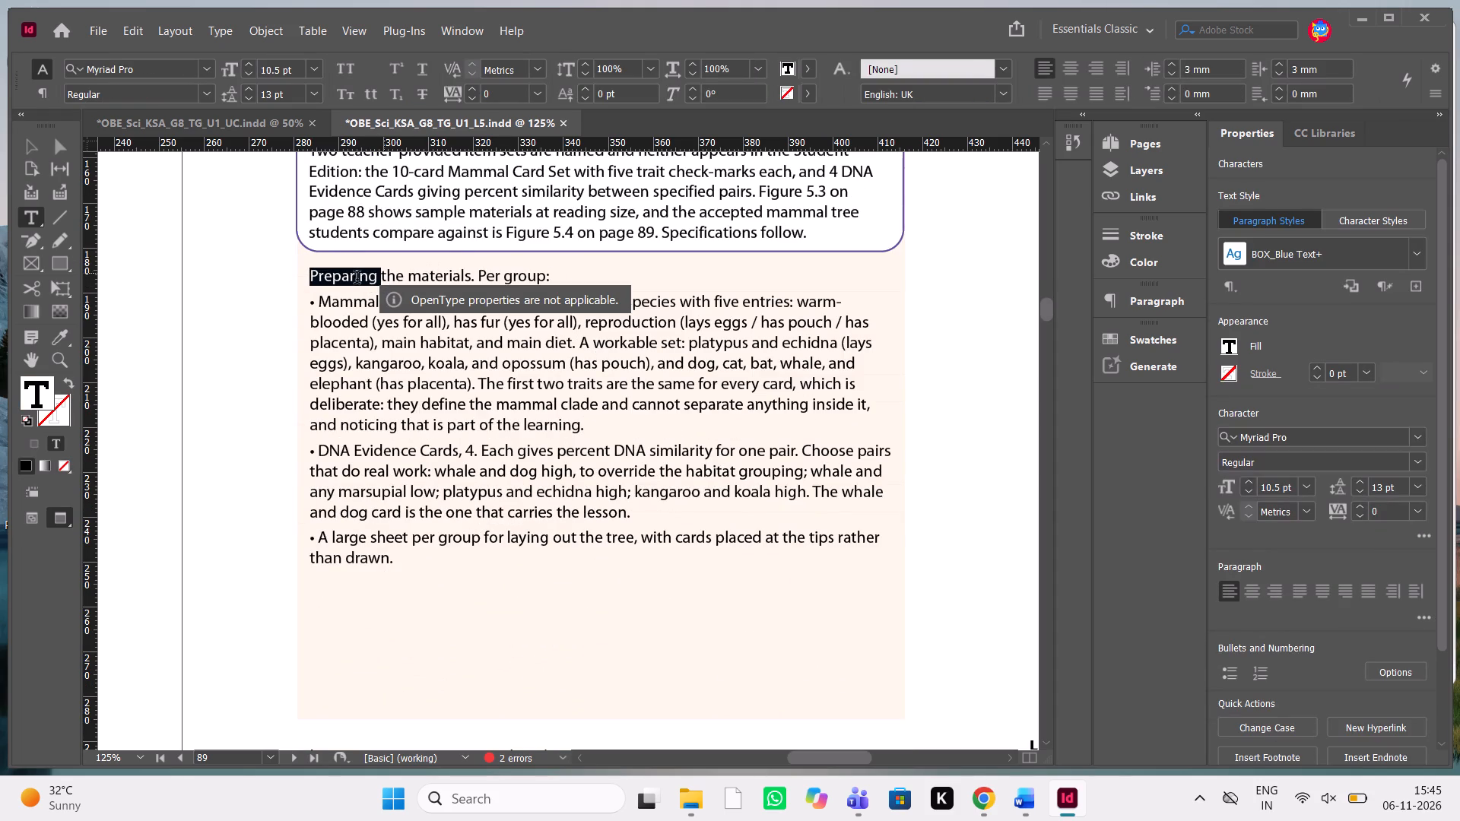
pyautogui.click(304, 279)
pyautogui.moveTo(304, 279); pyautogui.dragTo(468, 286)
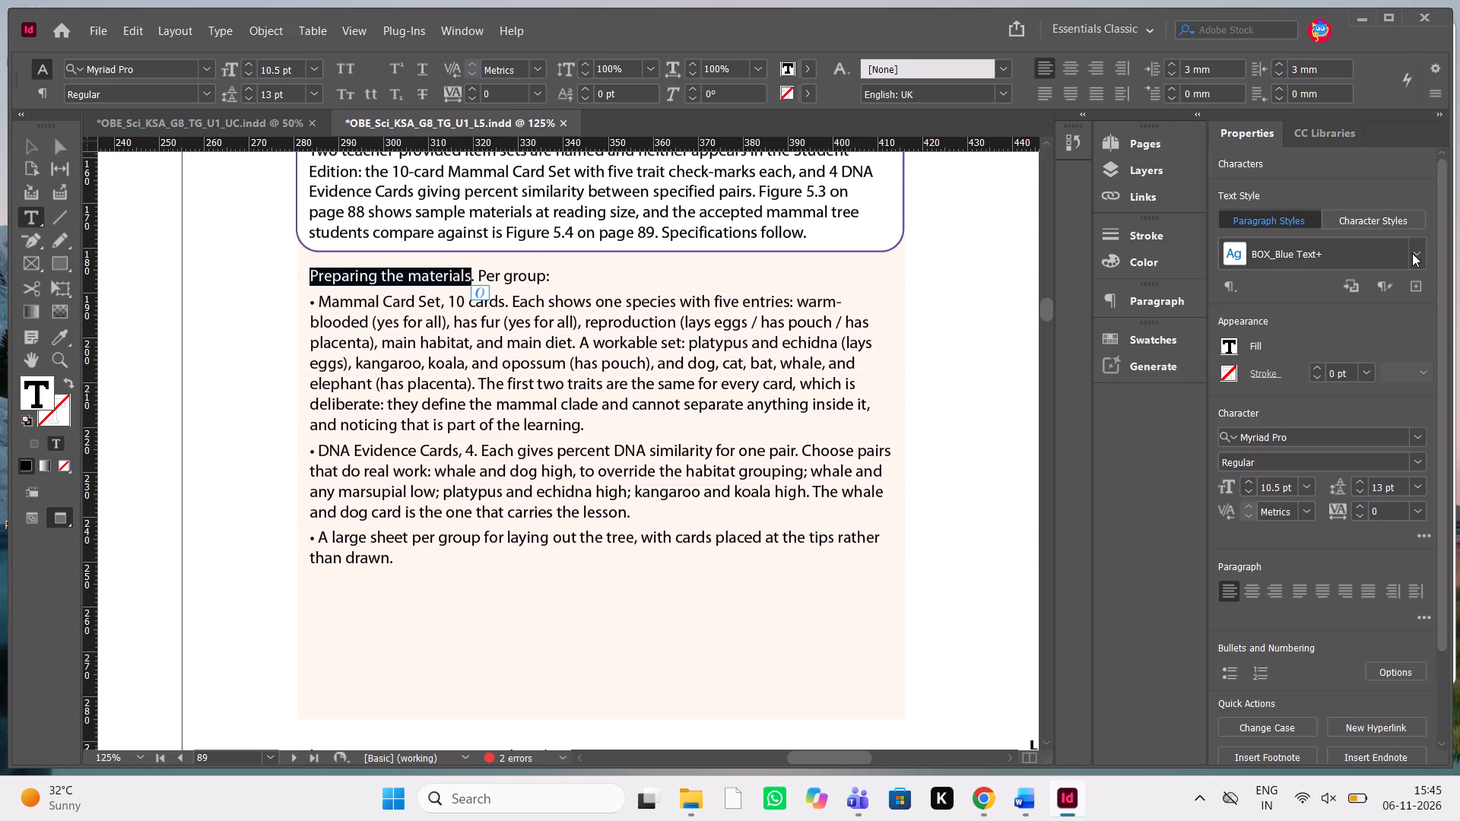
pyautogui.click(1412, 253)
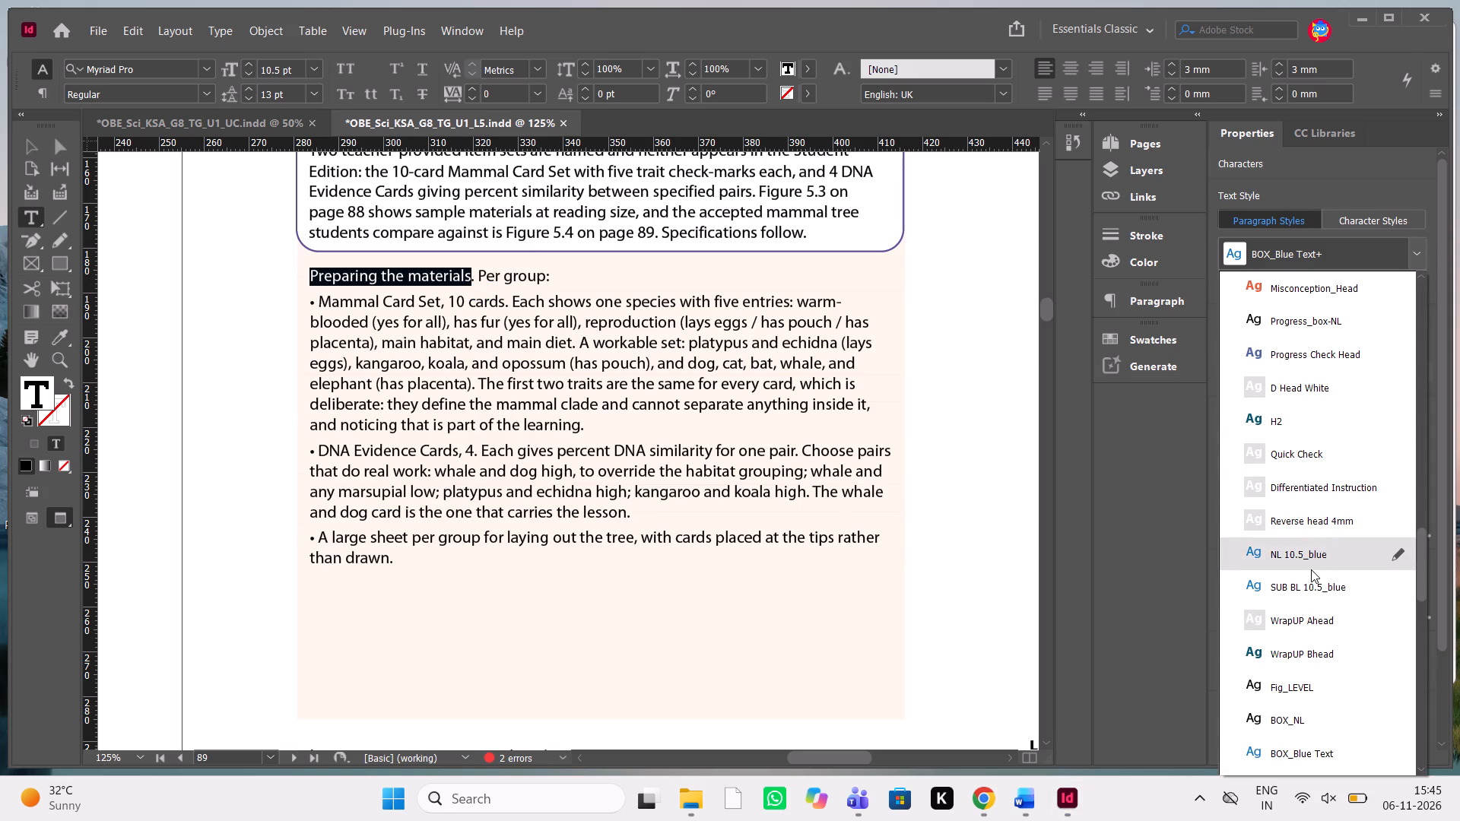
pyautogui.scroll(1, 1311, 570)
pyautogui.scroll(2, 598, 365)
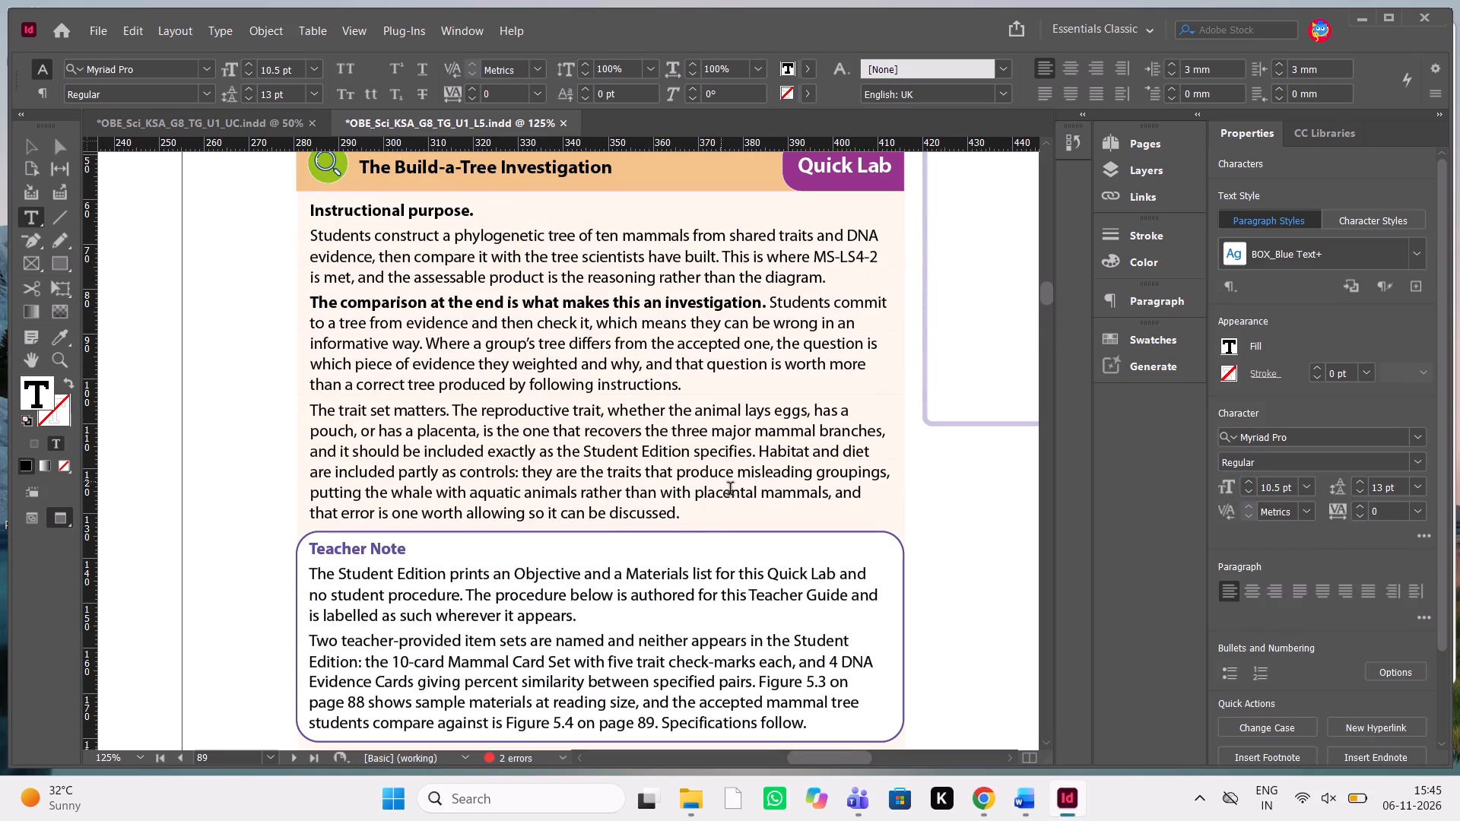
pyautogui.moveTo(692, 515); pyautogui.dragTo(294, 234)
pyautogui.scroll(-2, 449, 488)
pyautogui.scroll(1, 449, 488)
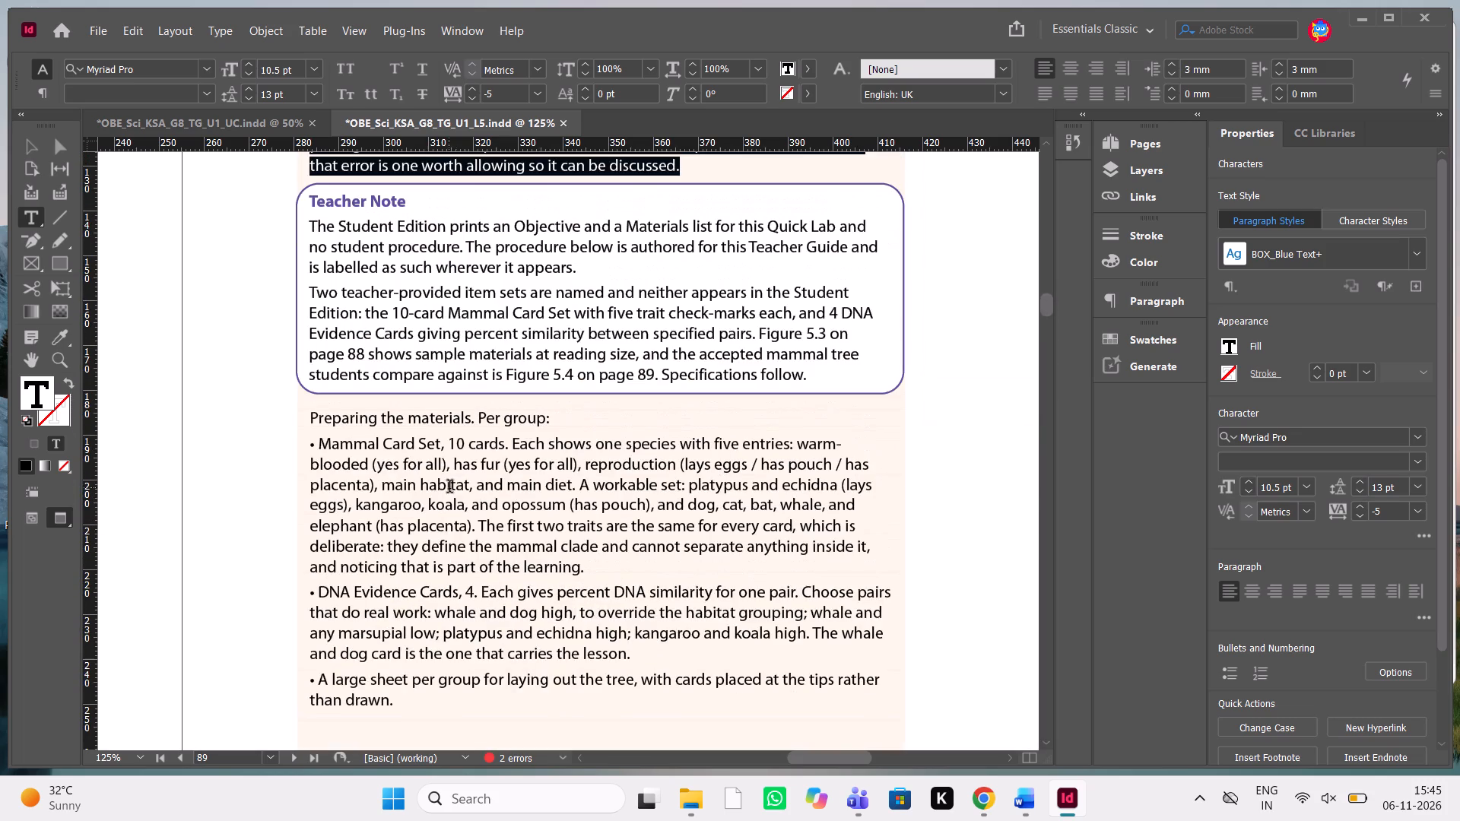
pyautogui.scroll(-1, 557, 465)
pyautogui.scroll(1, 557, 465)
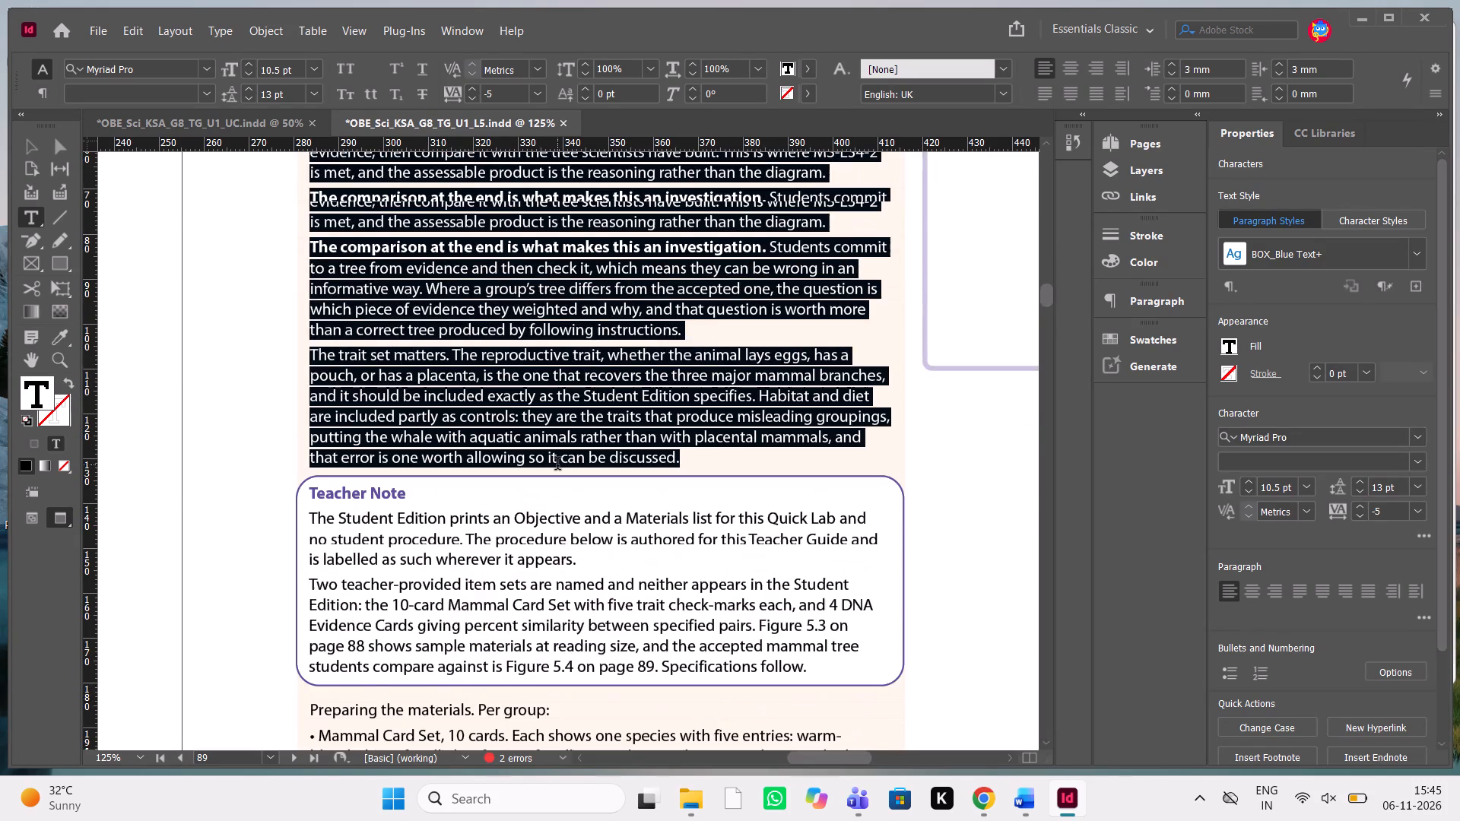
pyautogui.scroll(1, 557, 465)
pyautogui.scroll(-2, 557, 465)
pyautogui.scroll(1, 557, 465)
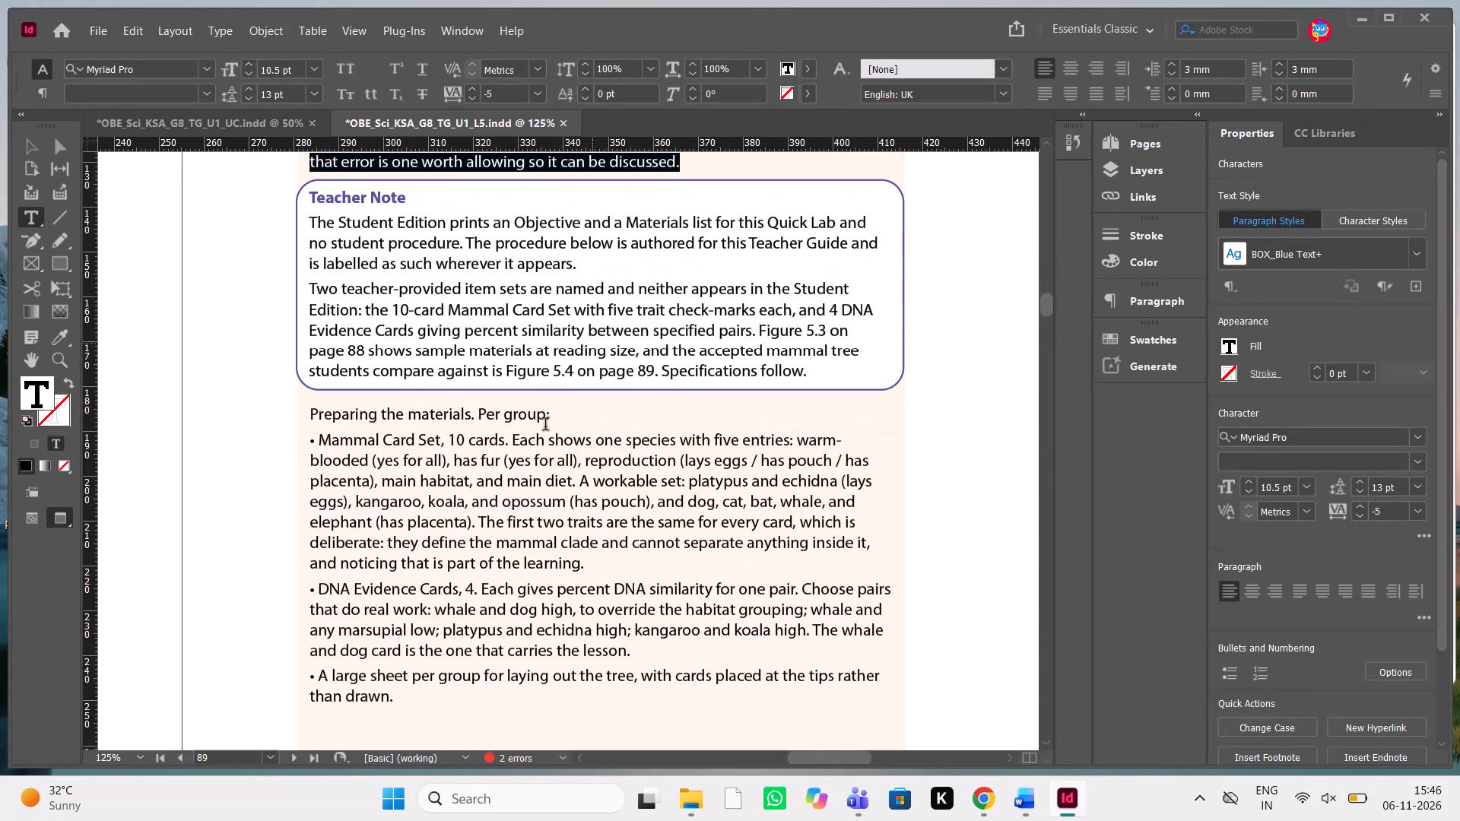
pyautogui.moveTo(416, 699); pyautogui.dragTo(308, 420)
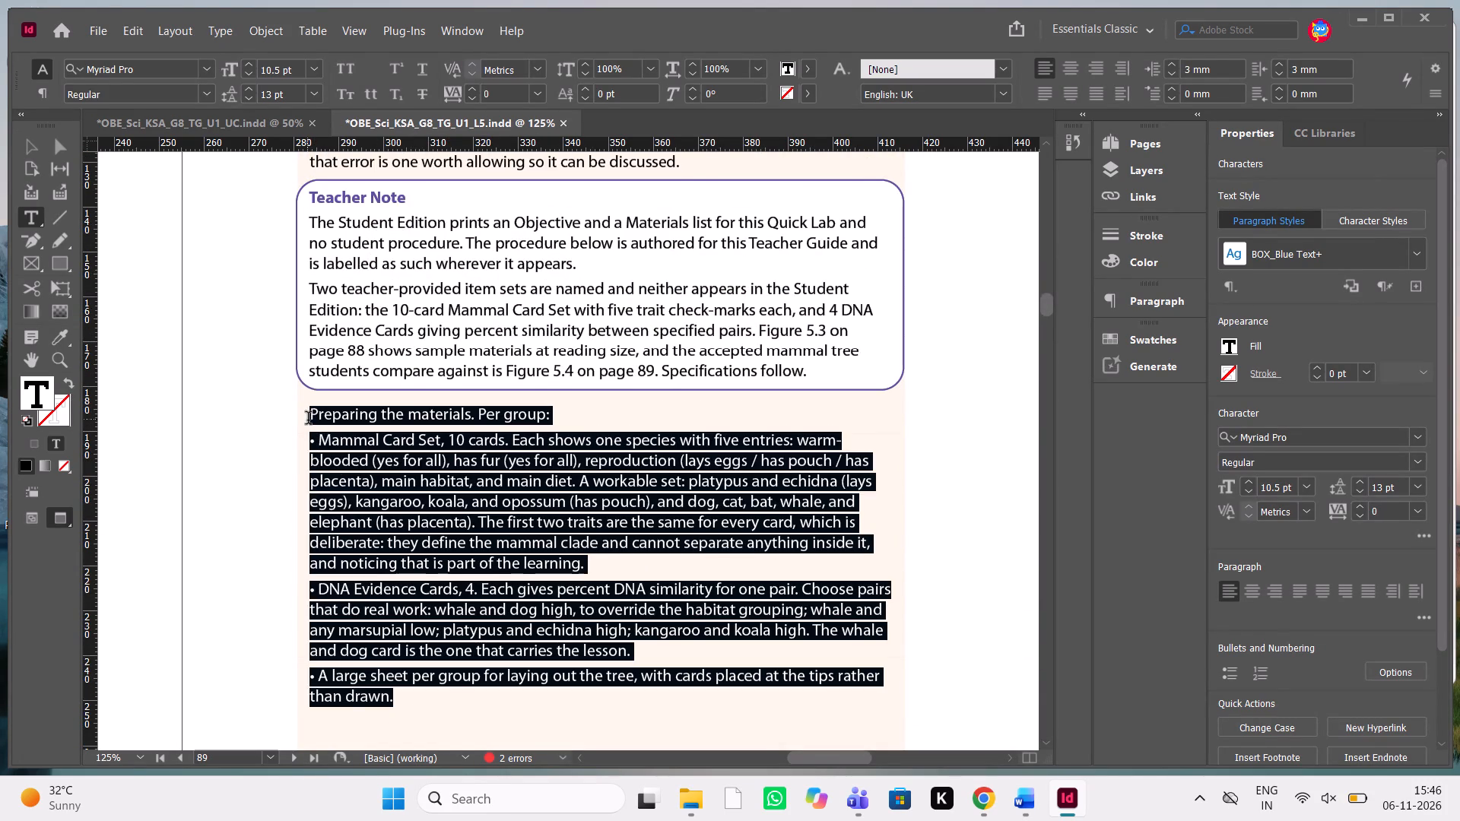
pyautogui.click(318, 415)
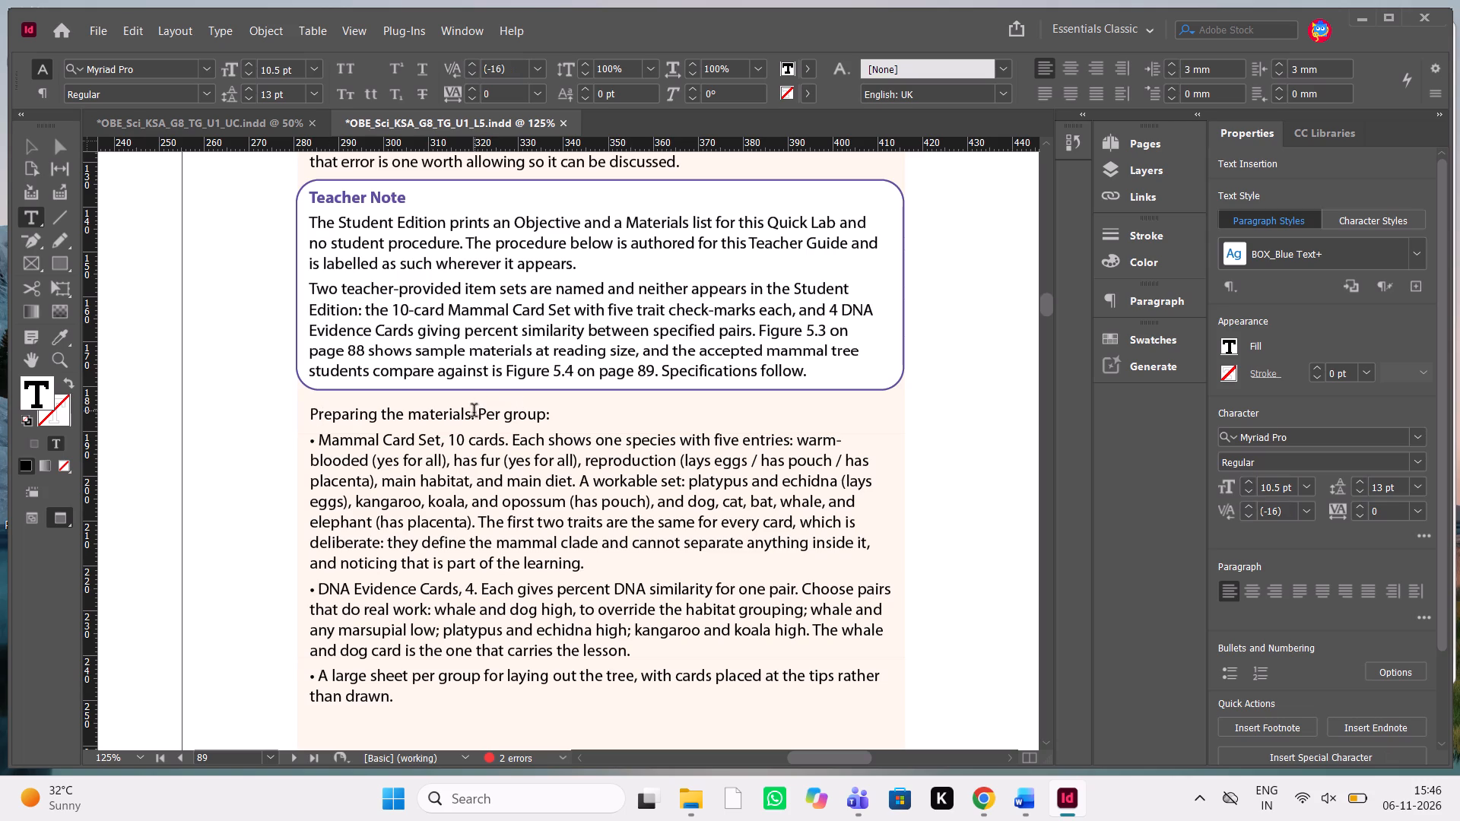
# Make the run-in heading "Preparing the materials." bold, leaving "Per group:" in regular weight.
pyautogui.moveTo(473, 413); pyautogui.dragTo(300, 414)
pyautogui.hotkey('ctrl', 'shift', 'b')
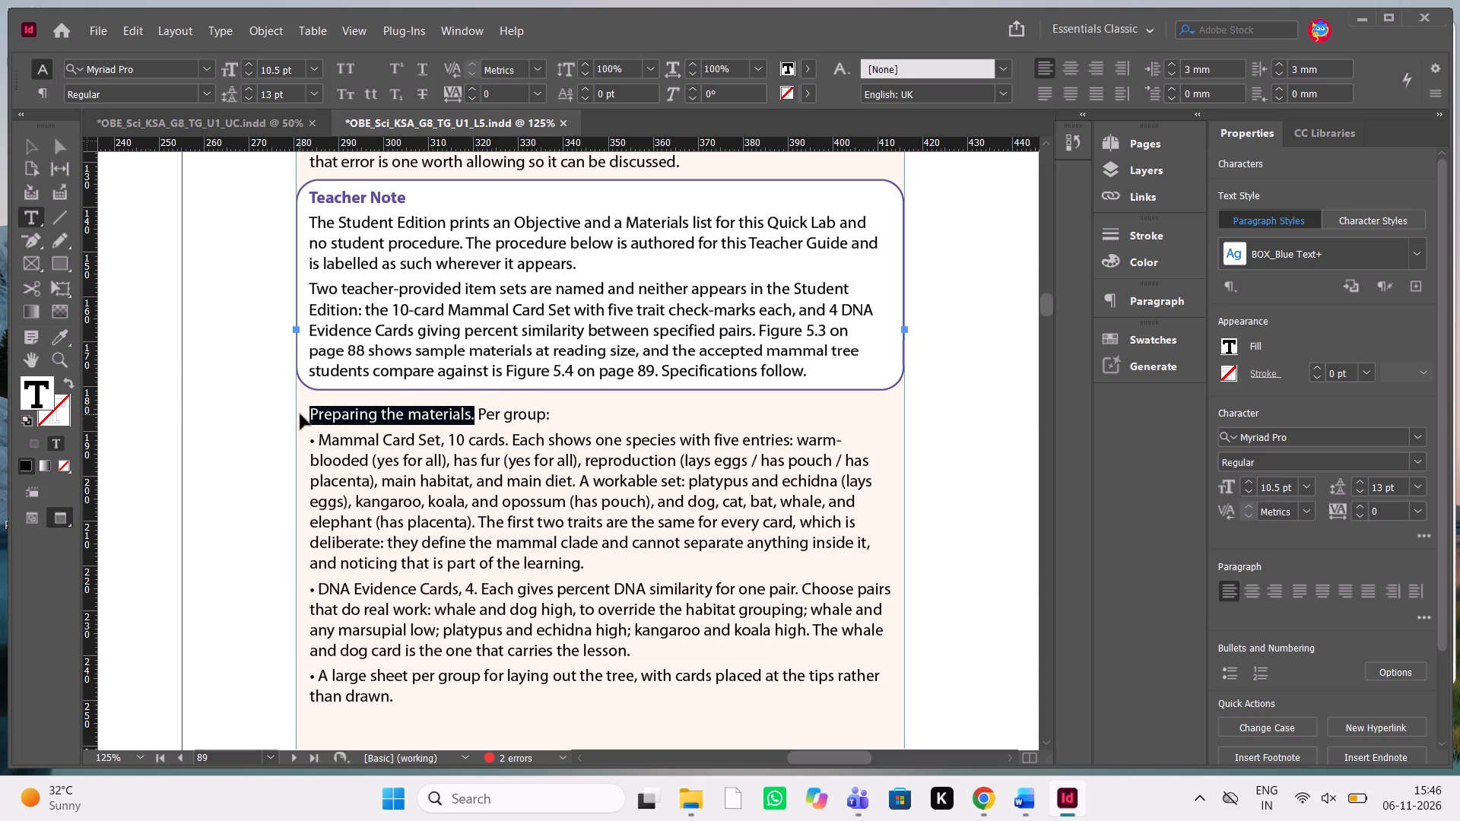
pyautogui.click(509, 498)
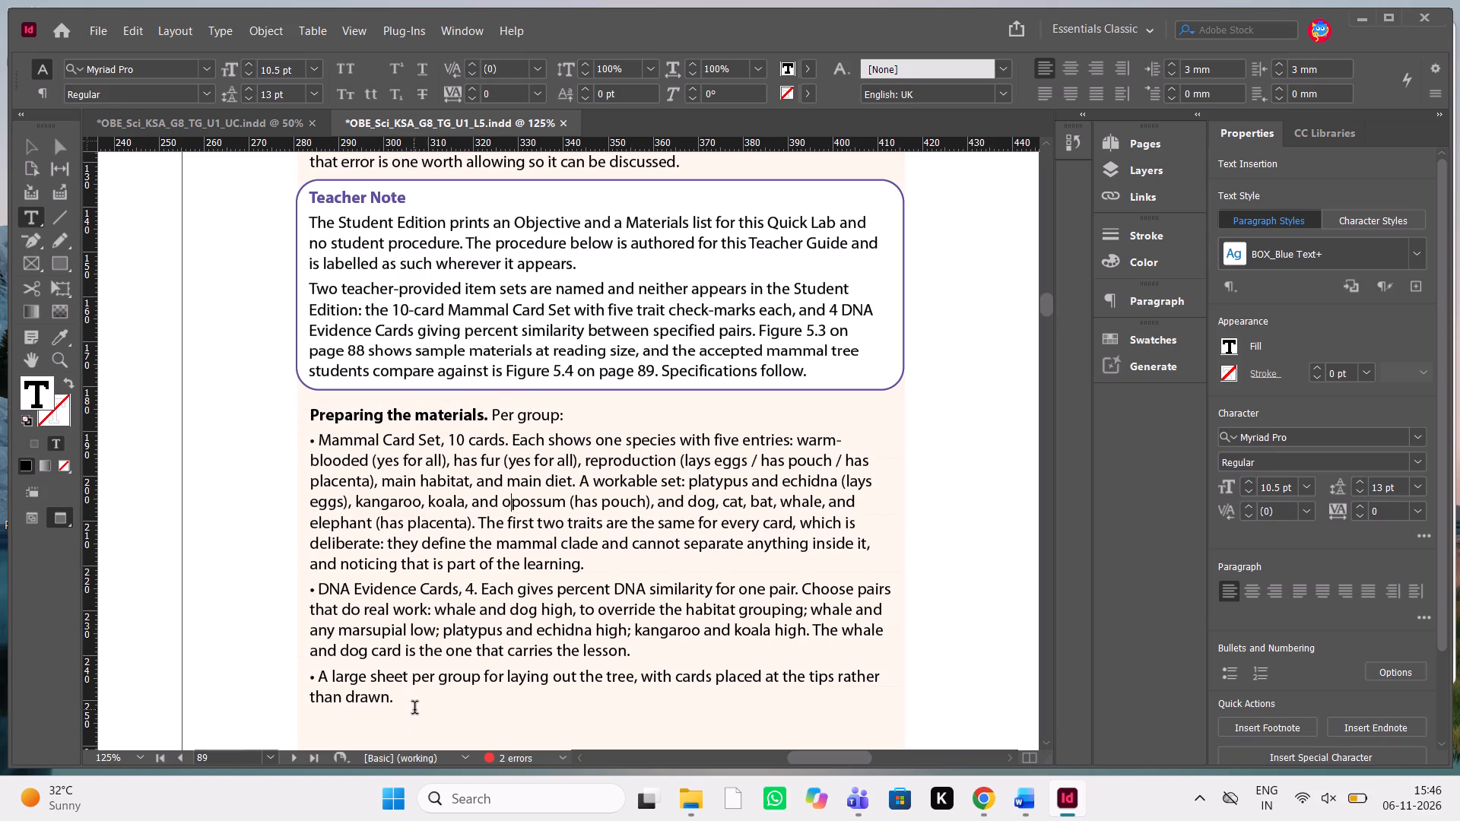
# Apply the BL_10.5PT paragraph style to the three pasted items under "Preparing the materials.".
pyautogui.moveTo(415, 709); pyautogui.dragTo(290, 449)
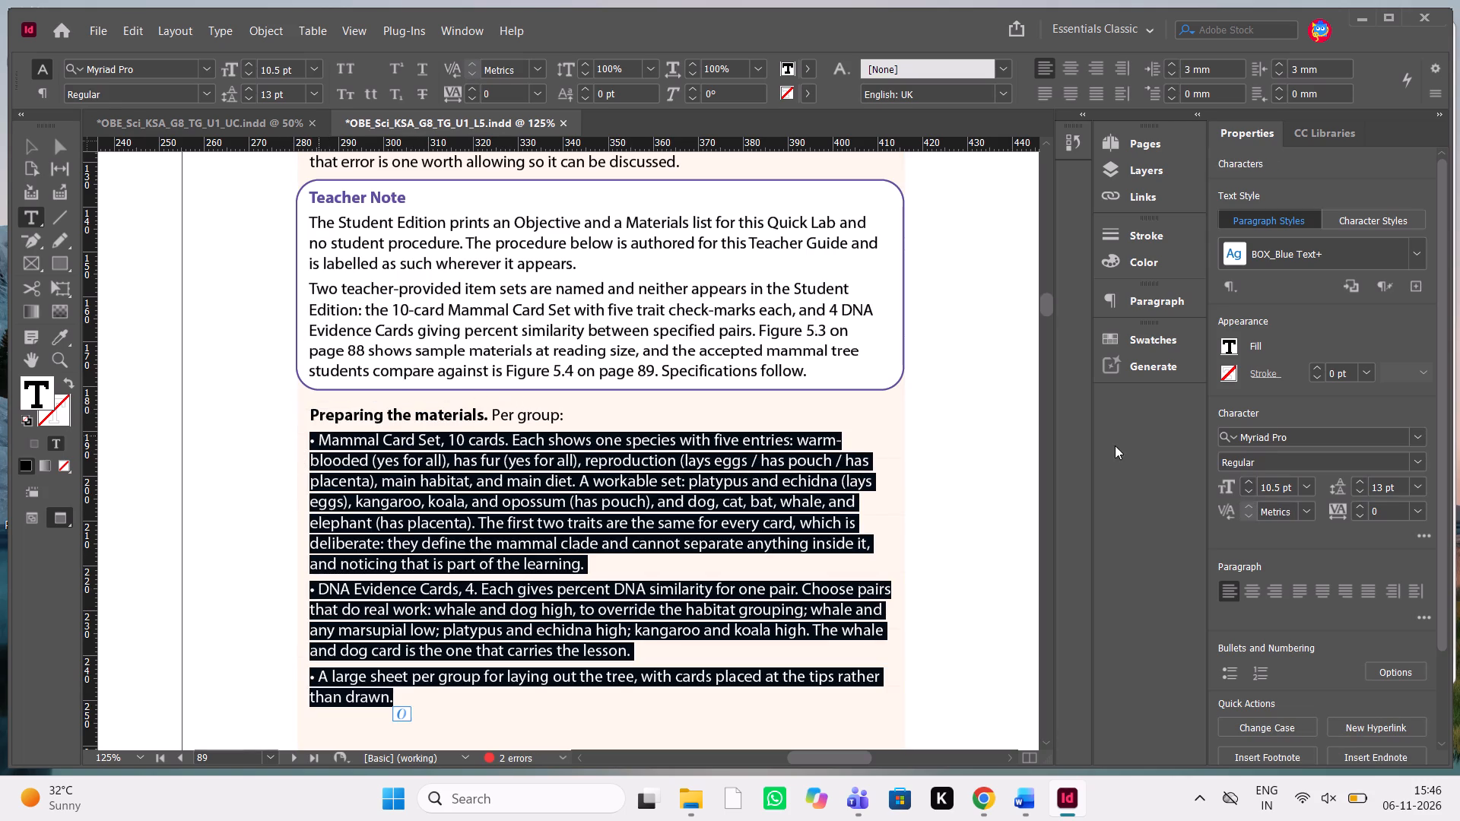
pyautogui.click(1417, 245)
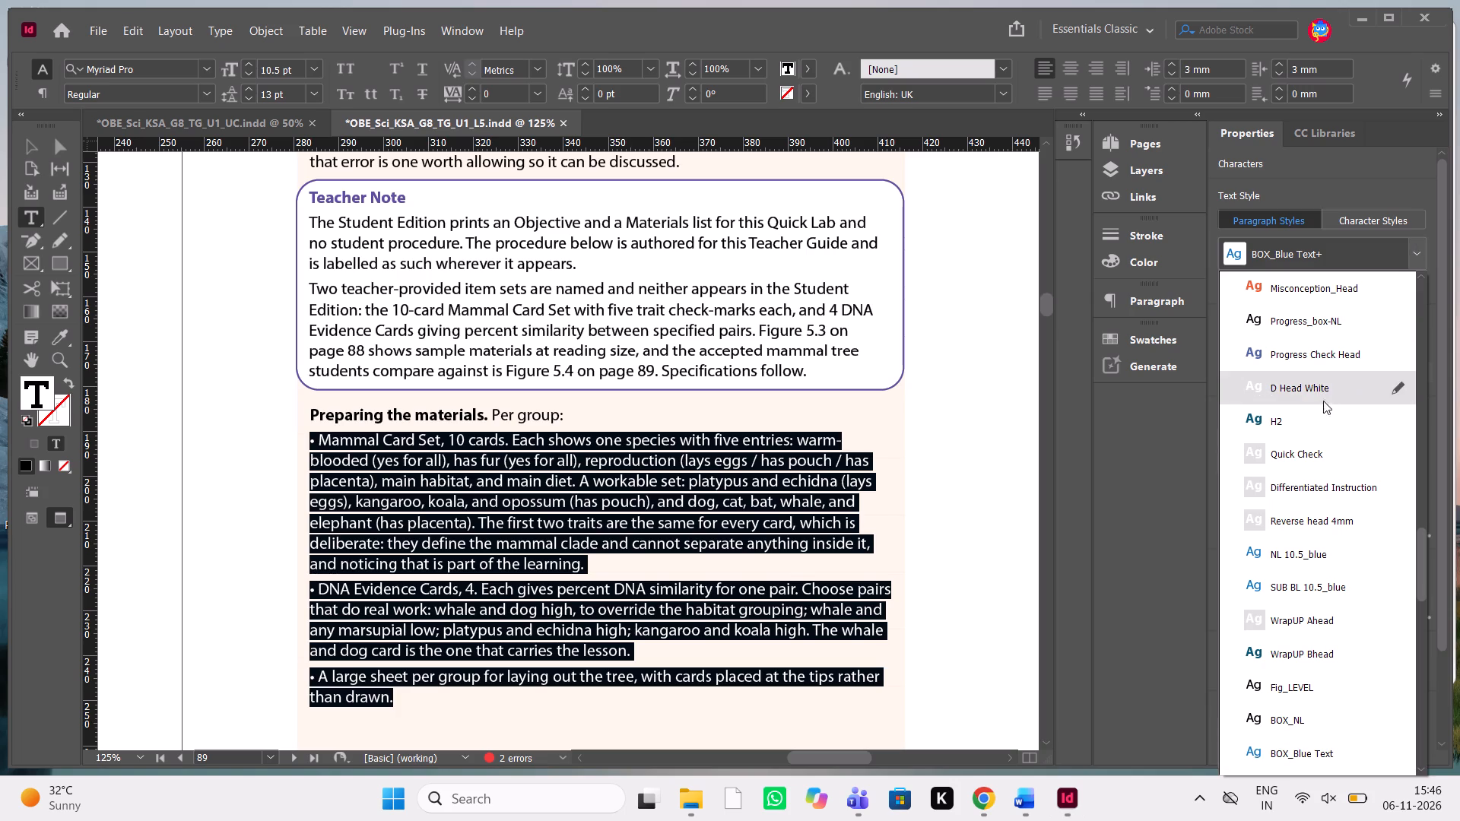
pyautogui.scroll(2, 1316, 448)
pyautogui.scroll(-1, 1316, 448)
pyautogui.scroll(1, 1316, 448)
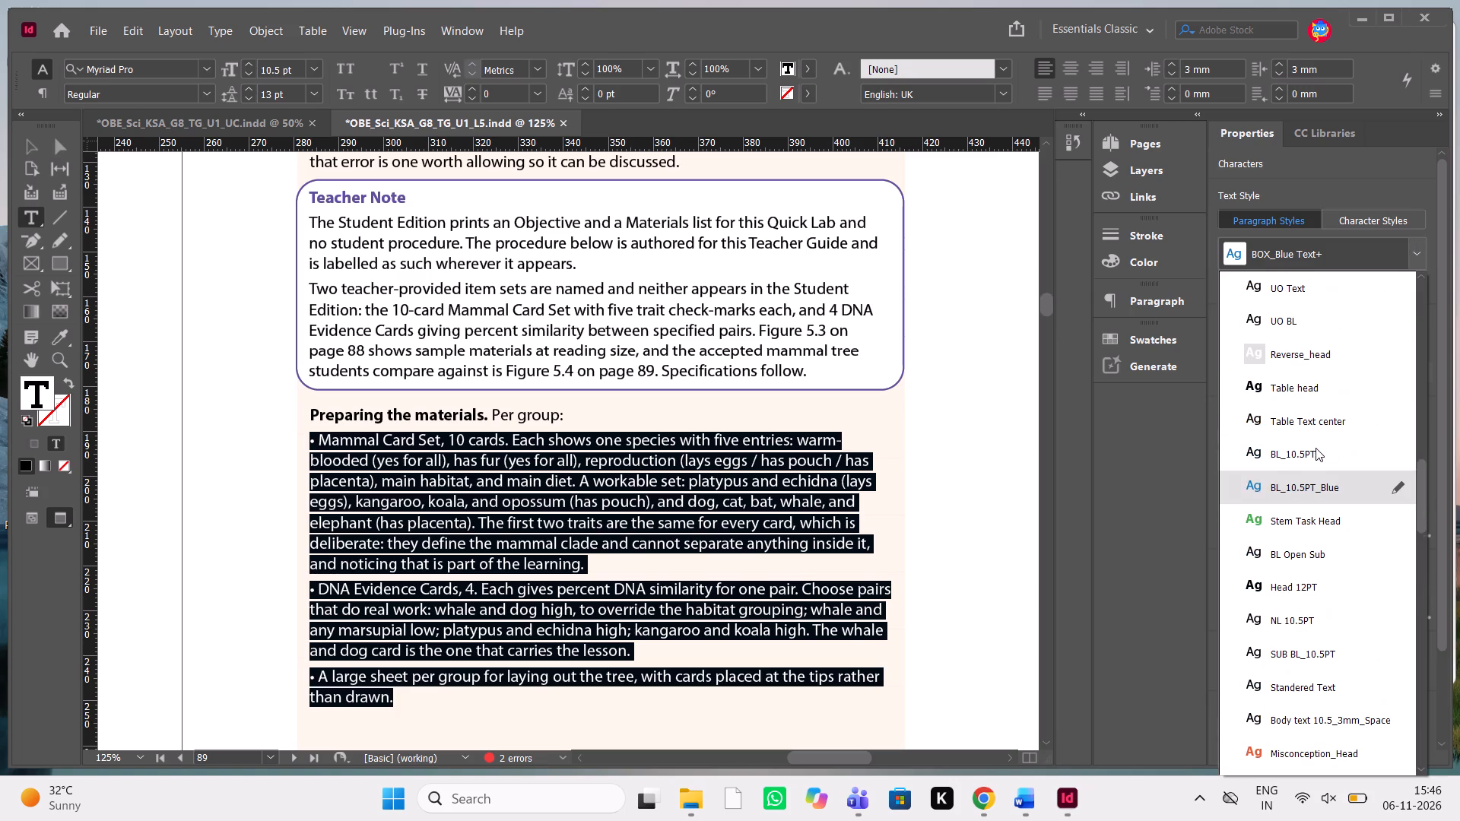
pyautogui.scroll(1, 1316, 448)
pyautogui.click(1335, 448)
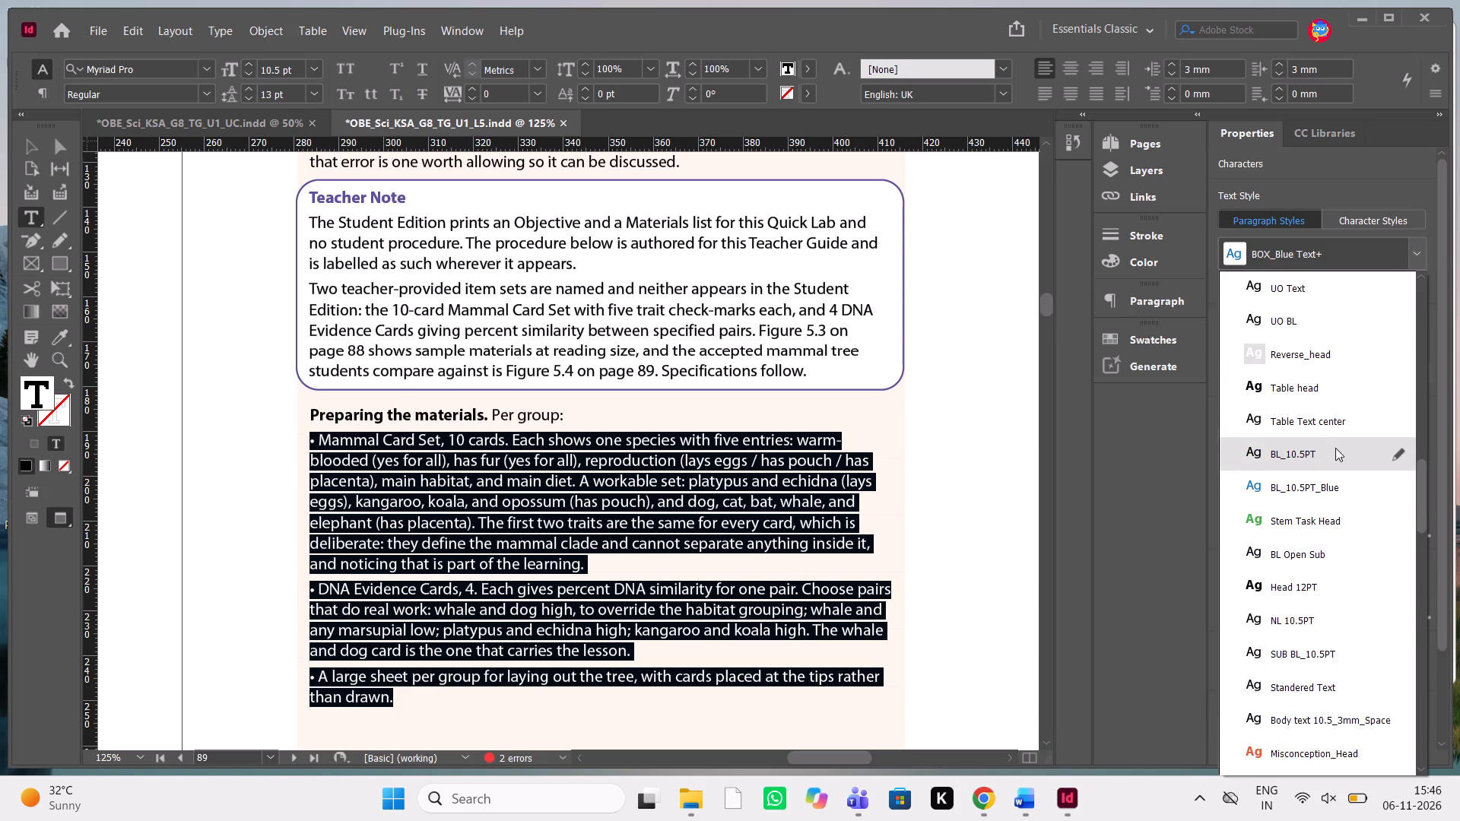
pyautogui.click(631, 509)
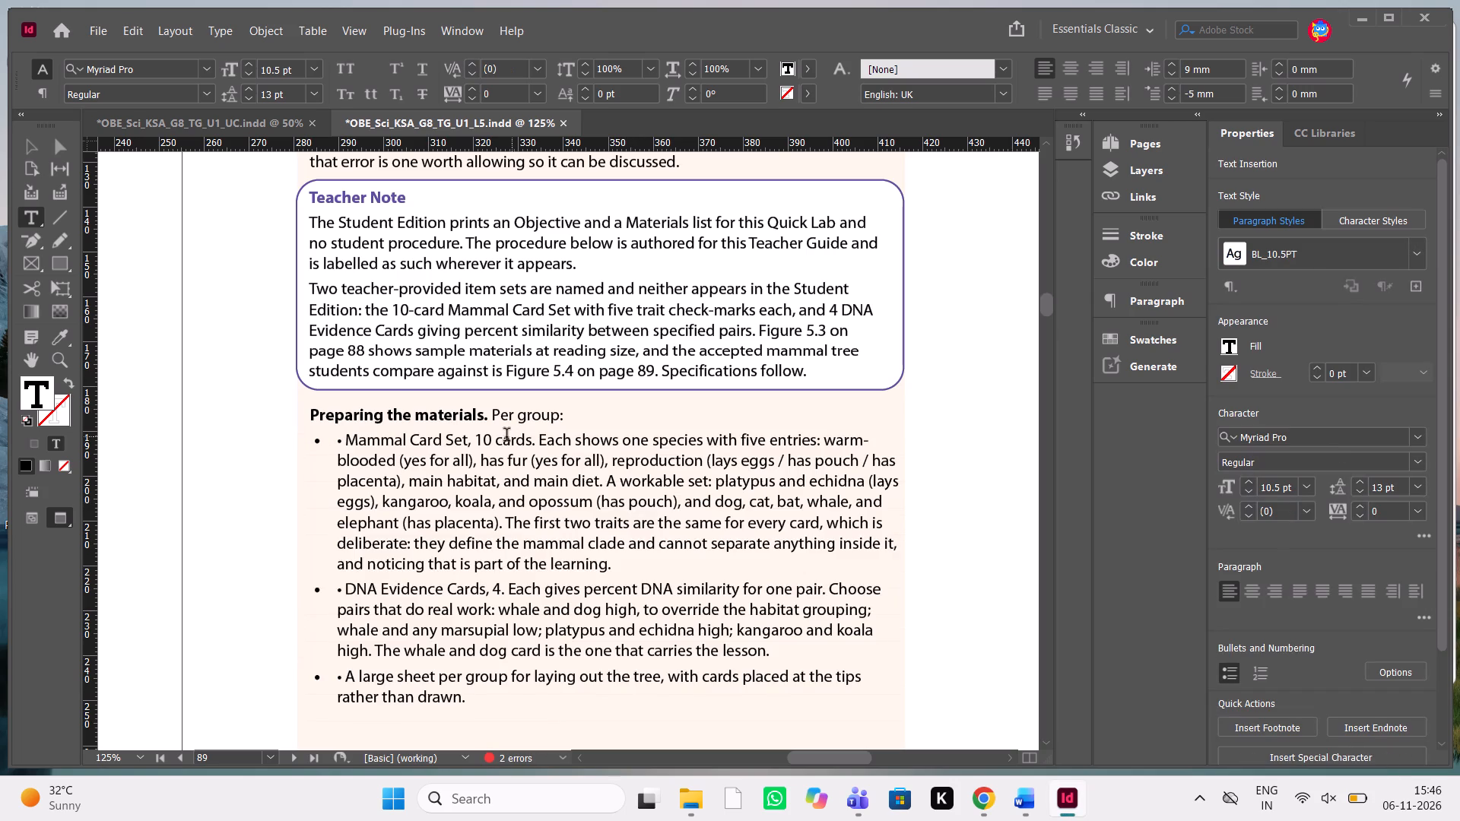
# Delete the duplicate pasted bullet characters and their spaces at the start of the three materials items.
pyautogui.click(335, 436)
pyautogui.press('Delete')
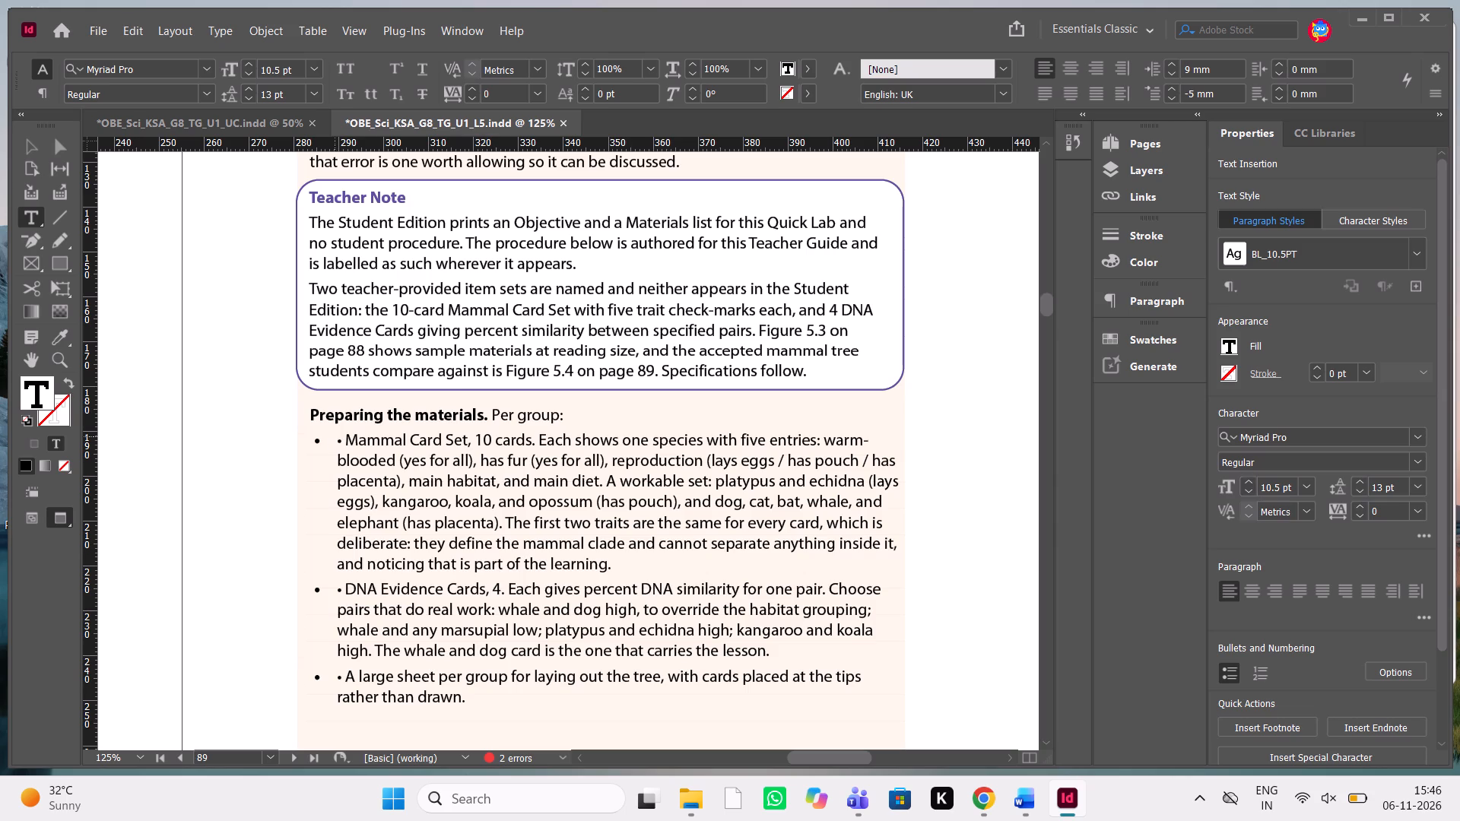
pyautogui.press('Delete')
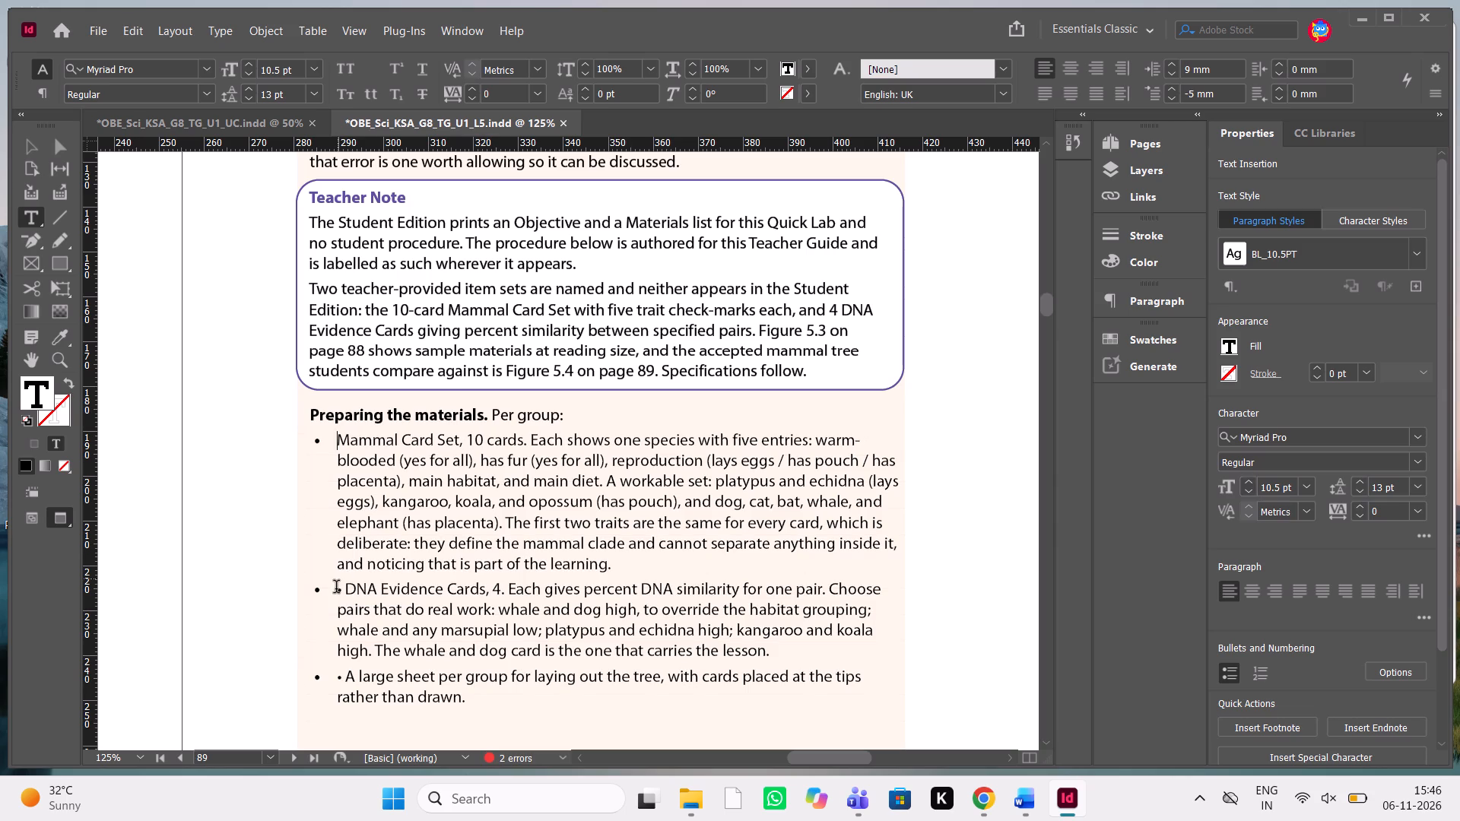
pyautogui.click(336, 590)
pyautogui.press('Delete')
pyautogui.press('Delete')
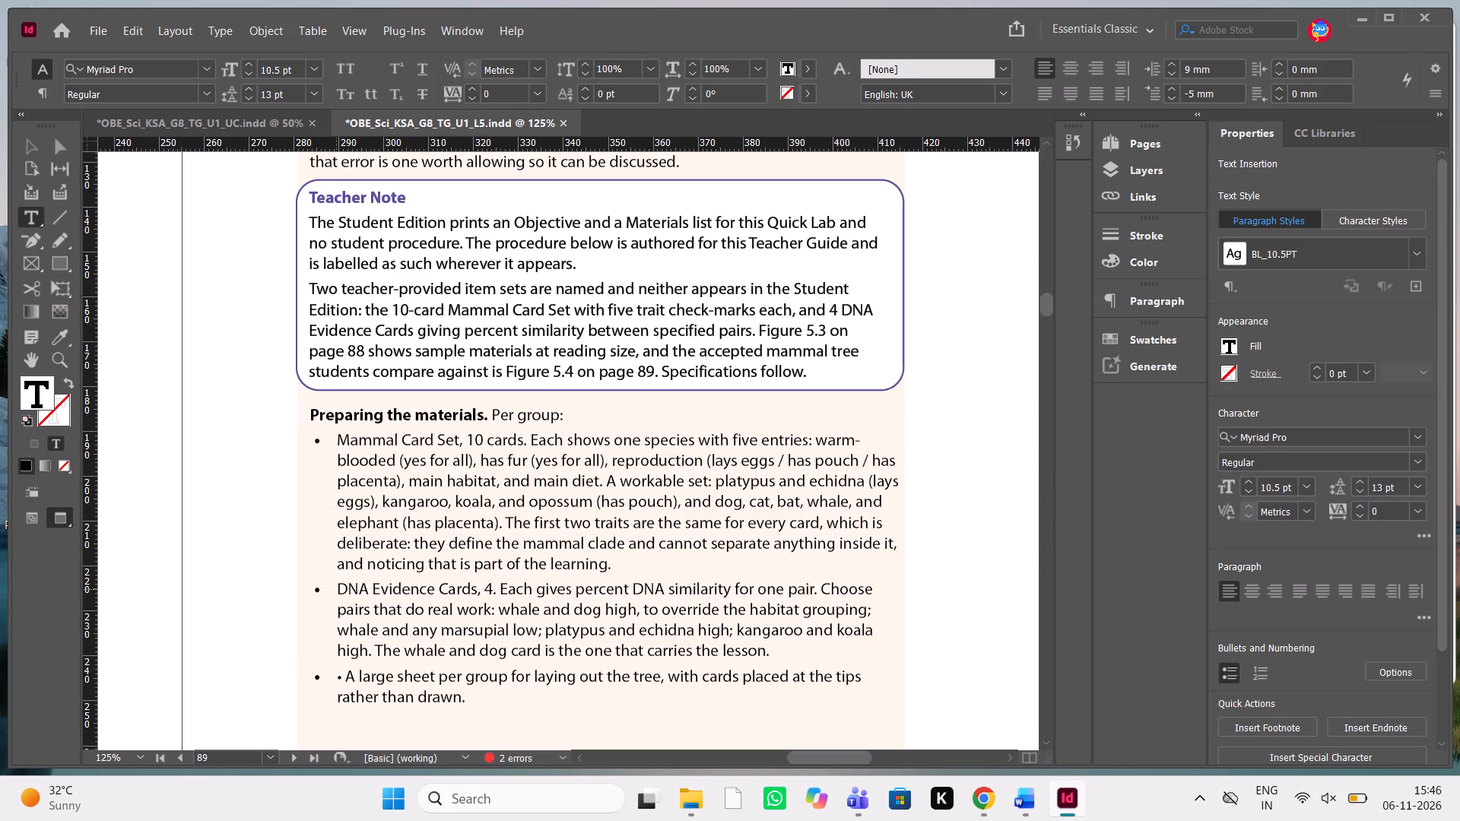
pyautogui.press('Down')
pyautogui.press('Down')
pyautogui.press('Down')
pyautogui.press('Down')
pyautogui.press('Down')
pyautogui.press('Up')
pyautogui.press('Delete')
pyautogui.press('Delete')
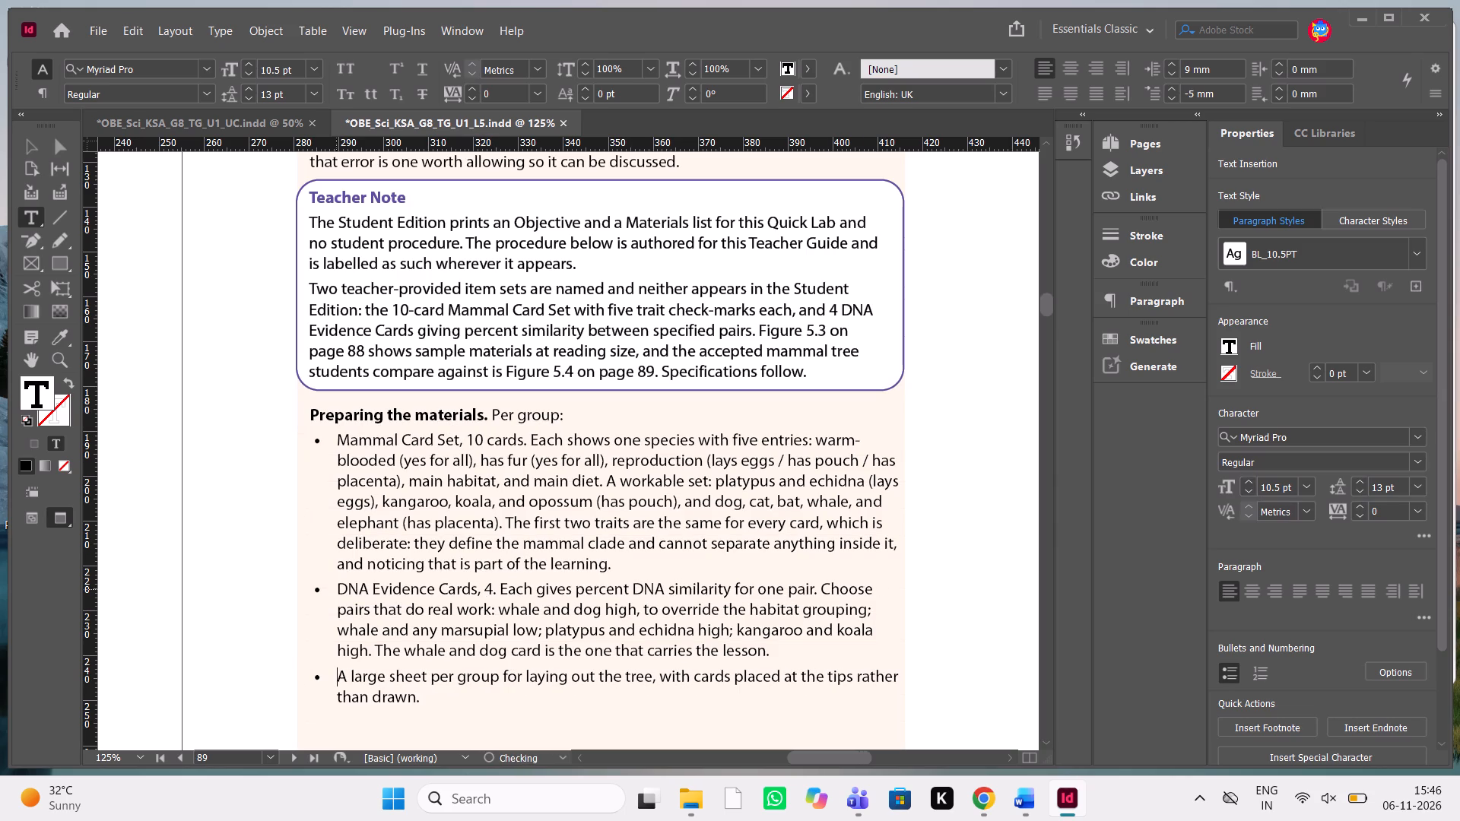
# Check the list against the Word manuscript and increase the three materials bullets' left indent to about 14.1 mm in InDesign.
pyautogui.click(1049, 797)
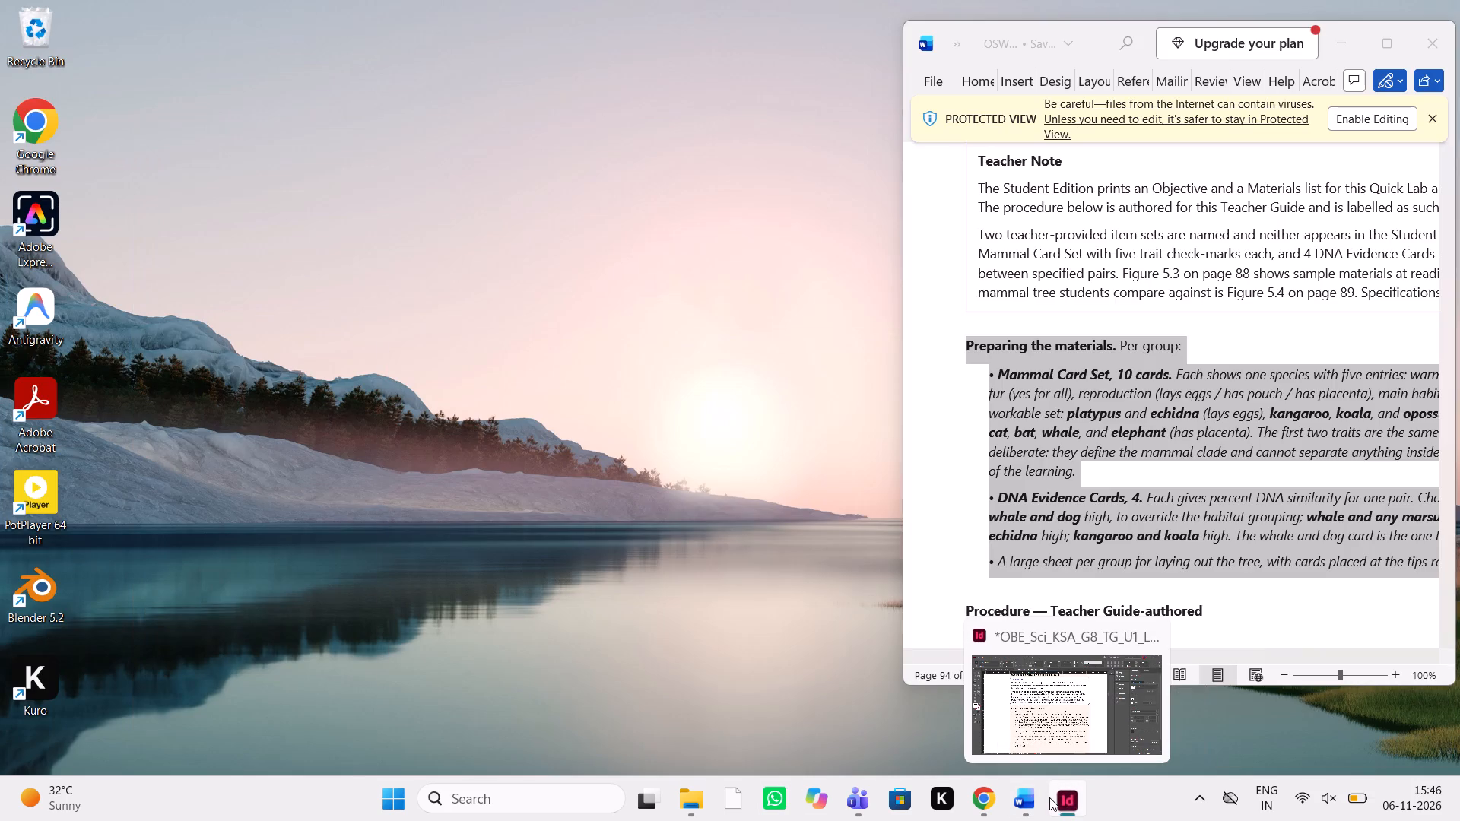
pyautogui.click(1049, 797)
pyautogui.click(1049, 797)
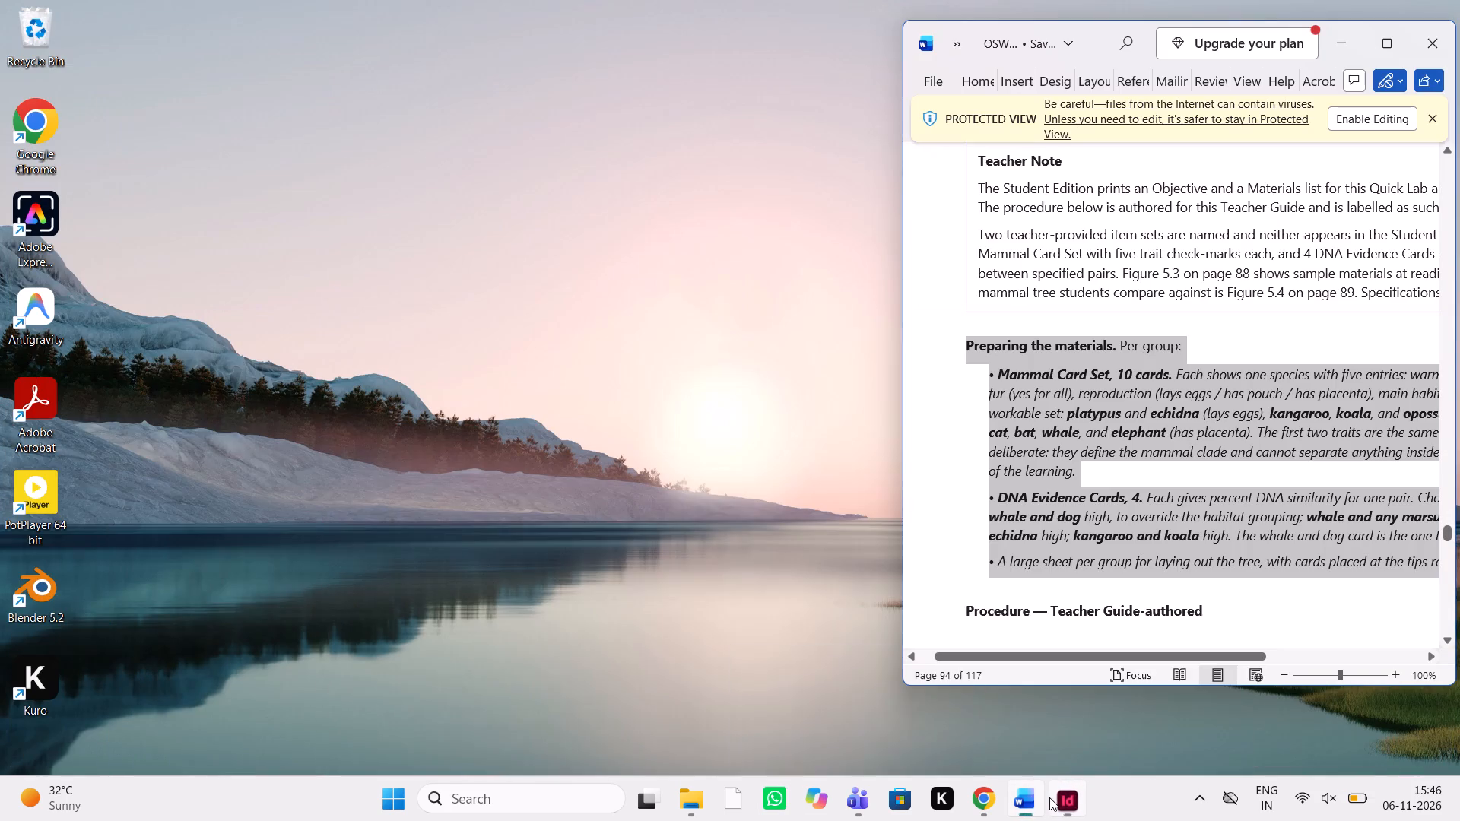
pyautogui.click(1049, 797)
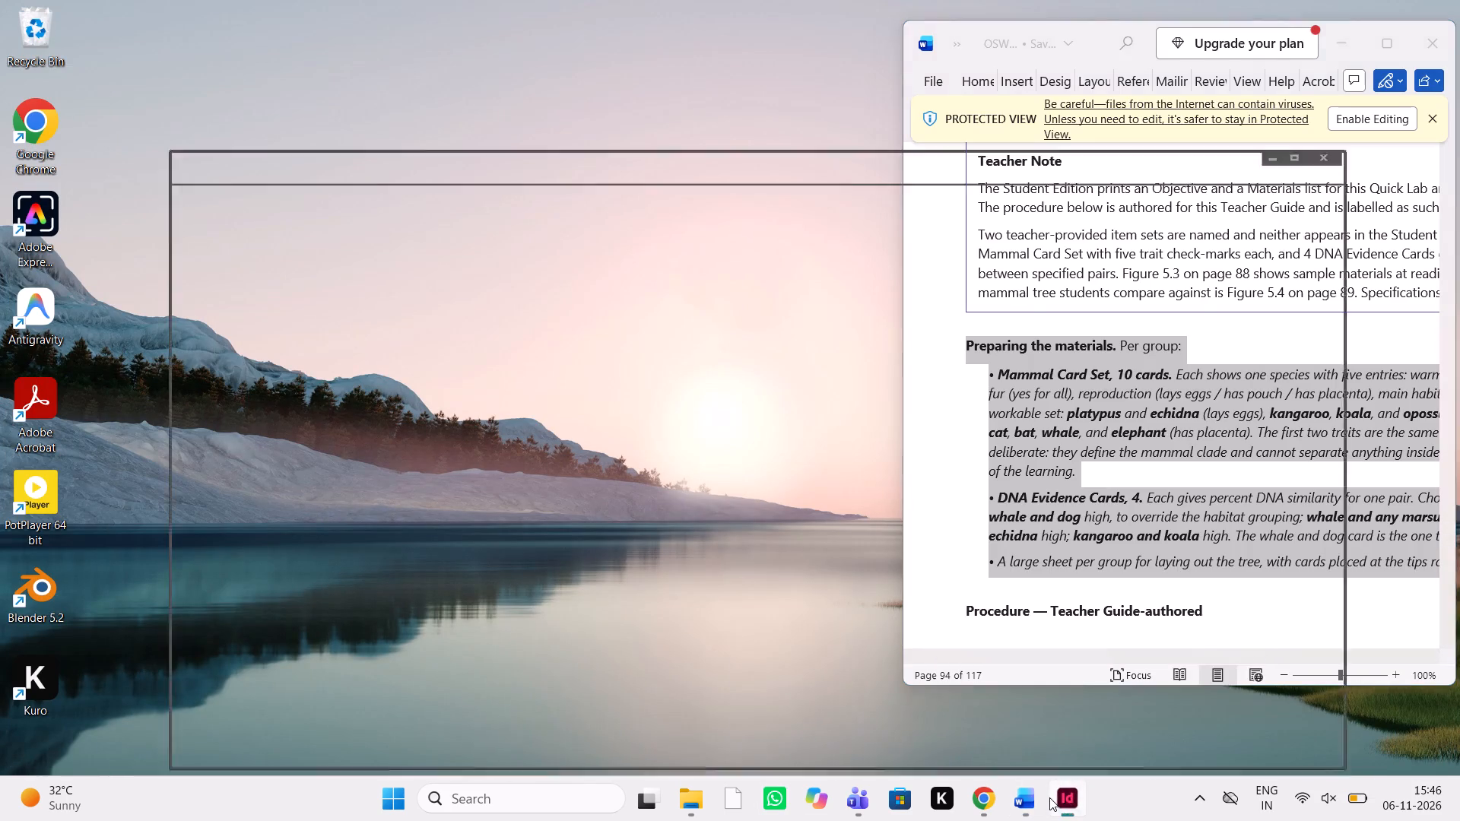
pyautogui.click(1049, 797)
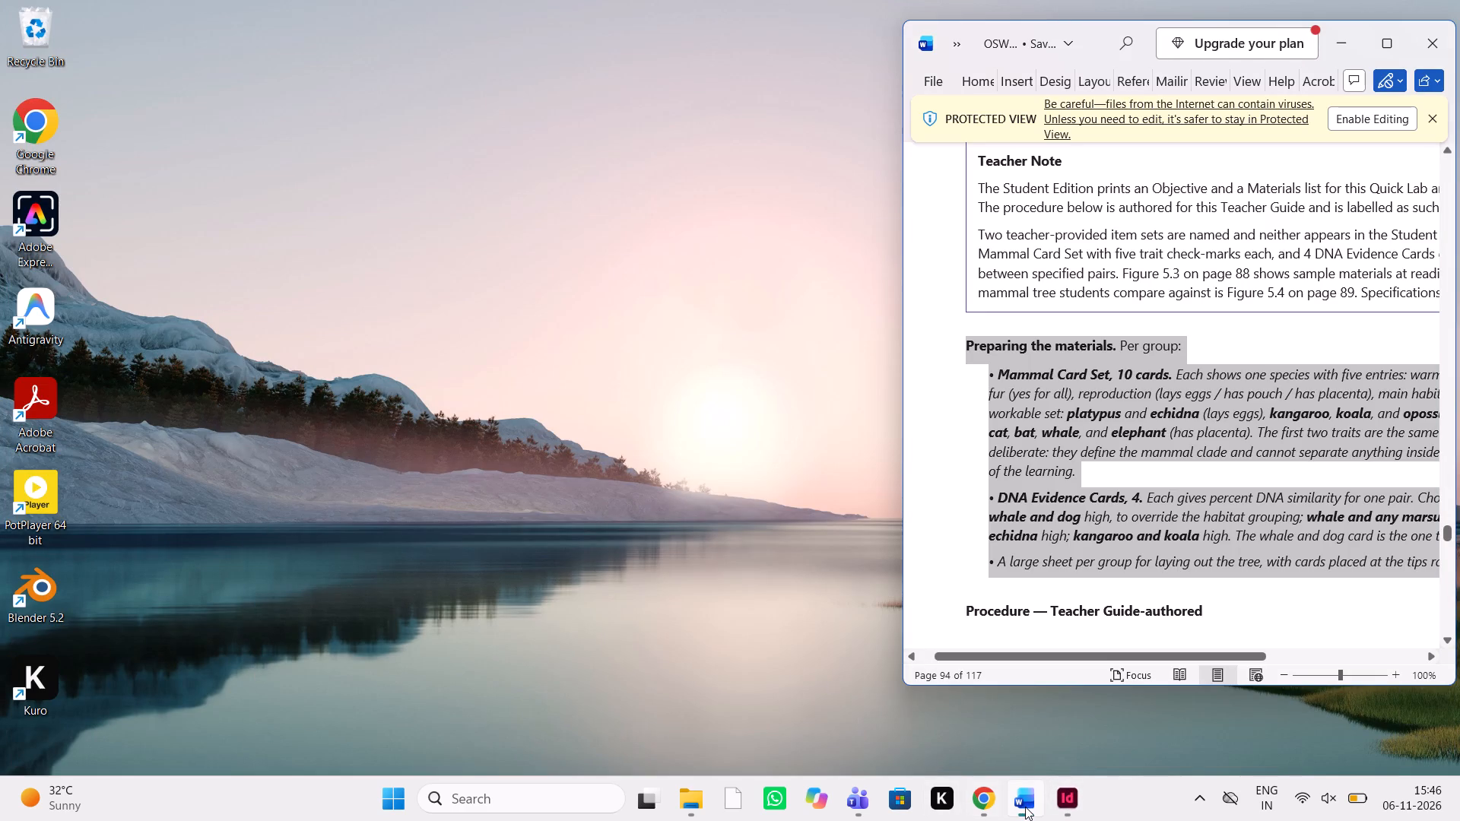
pyautogui.click(1025, 807)
pyautogui.click(1061, 808)
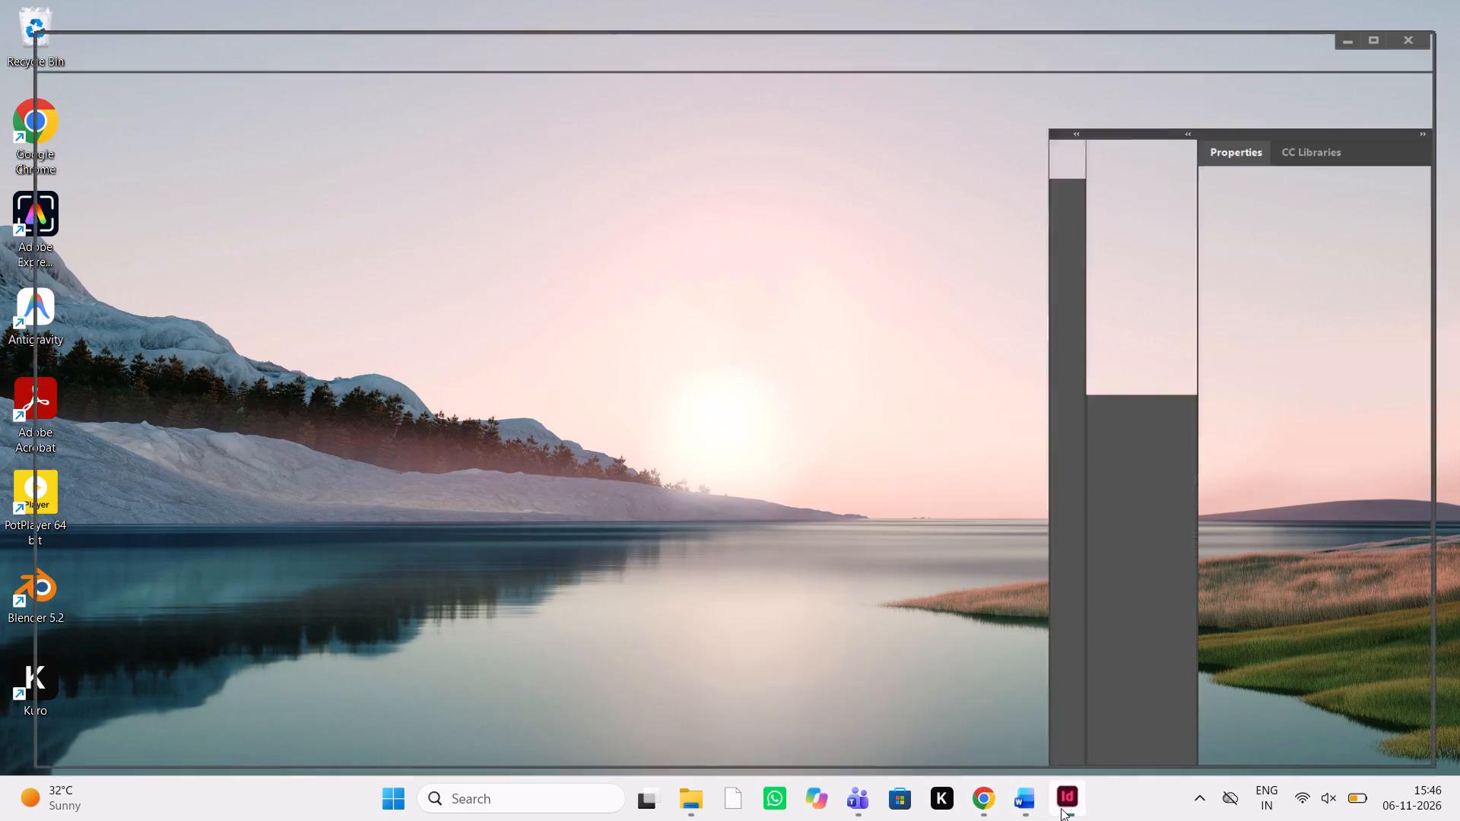
pyautogui.moveTo(309, 433); pyautogui.dragTo(417, 704)
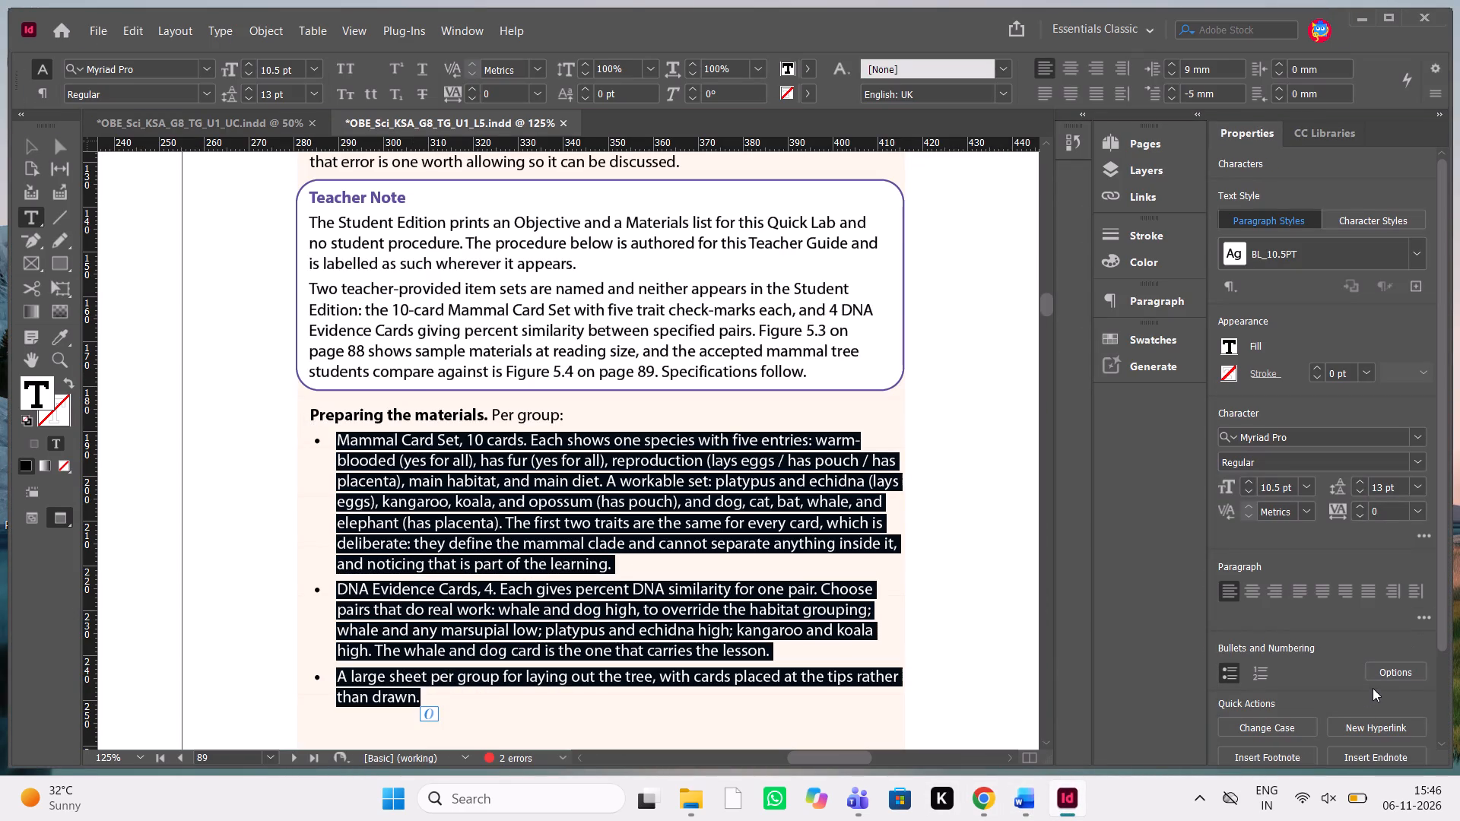
pyautogui.click(1413, 666)
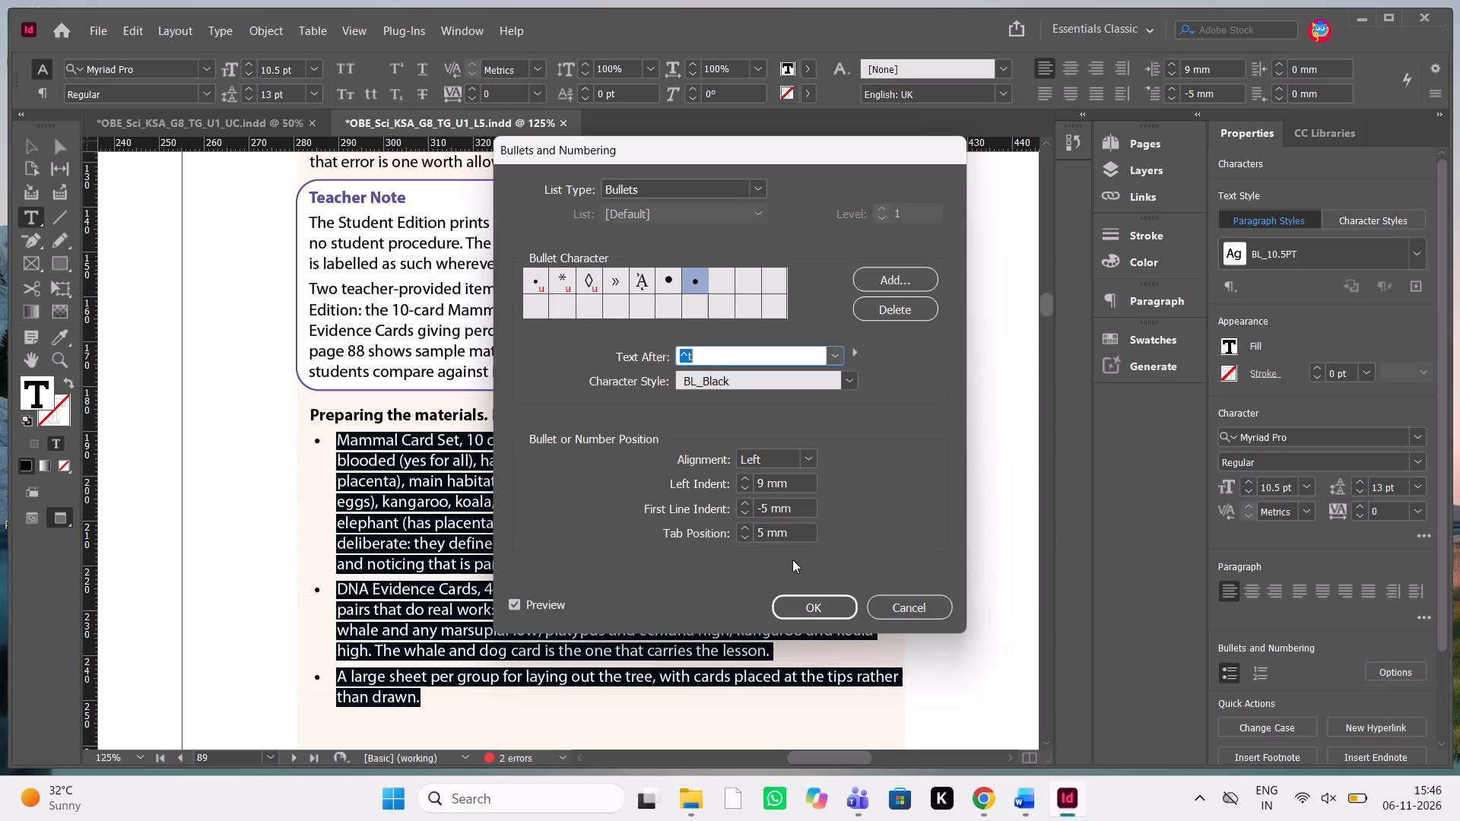
pyautogui.click(830, 603)
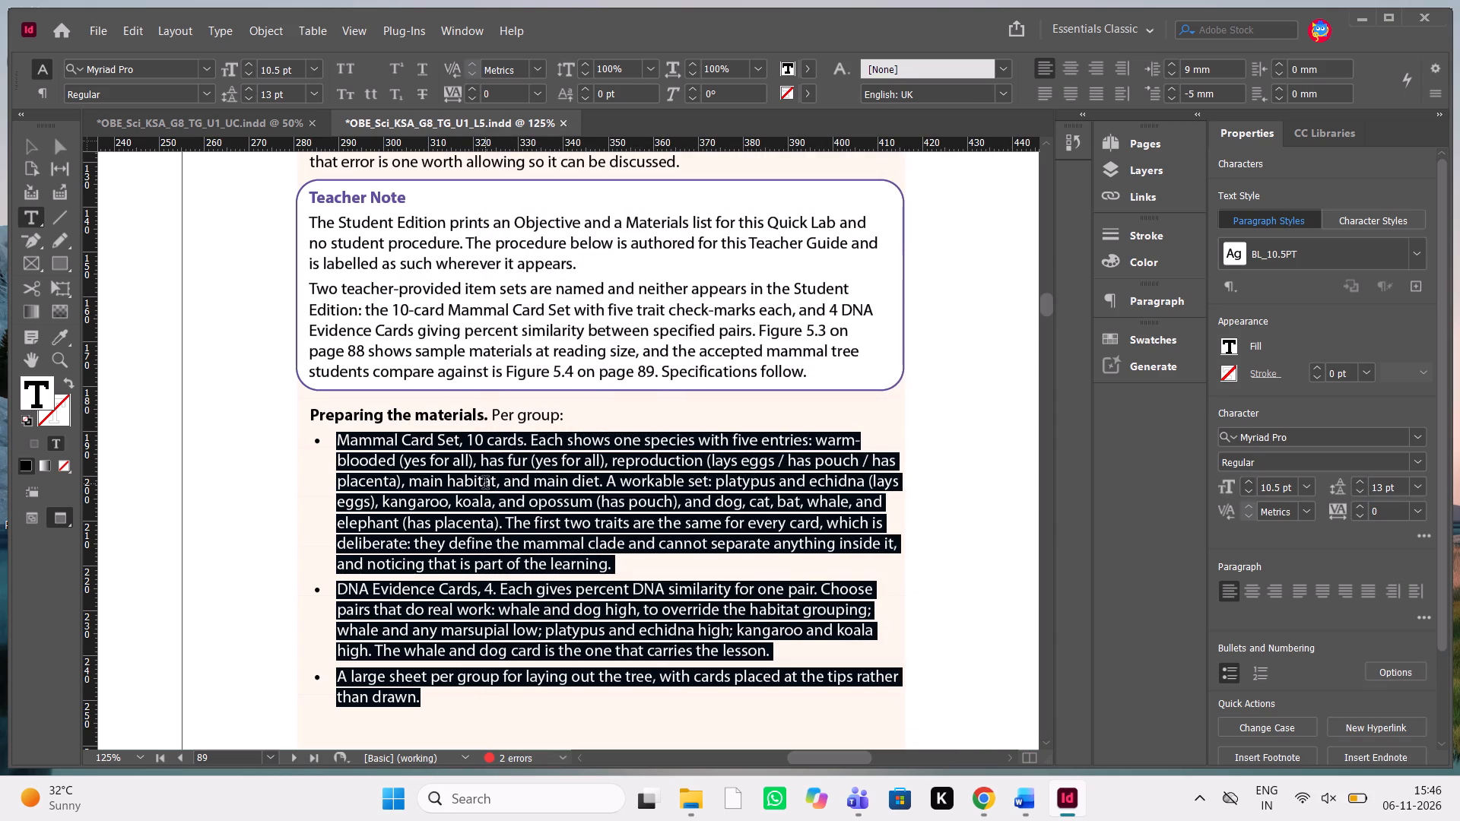
pyautogui.hotkey('ctrl', 'shift', 't')
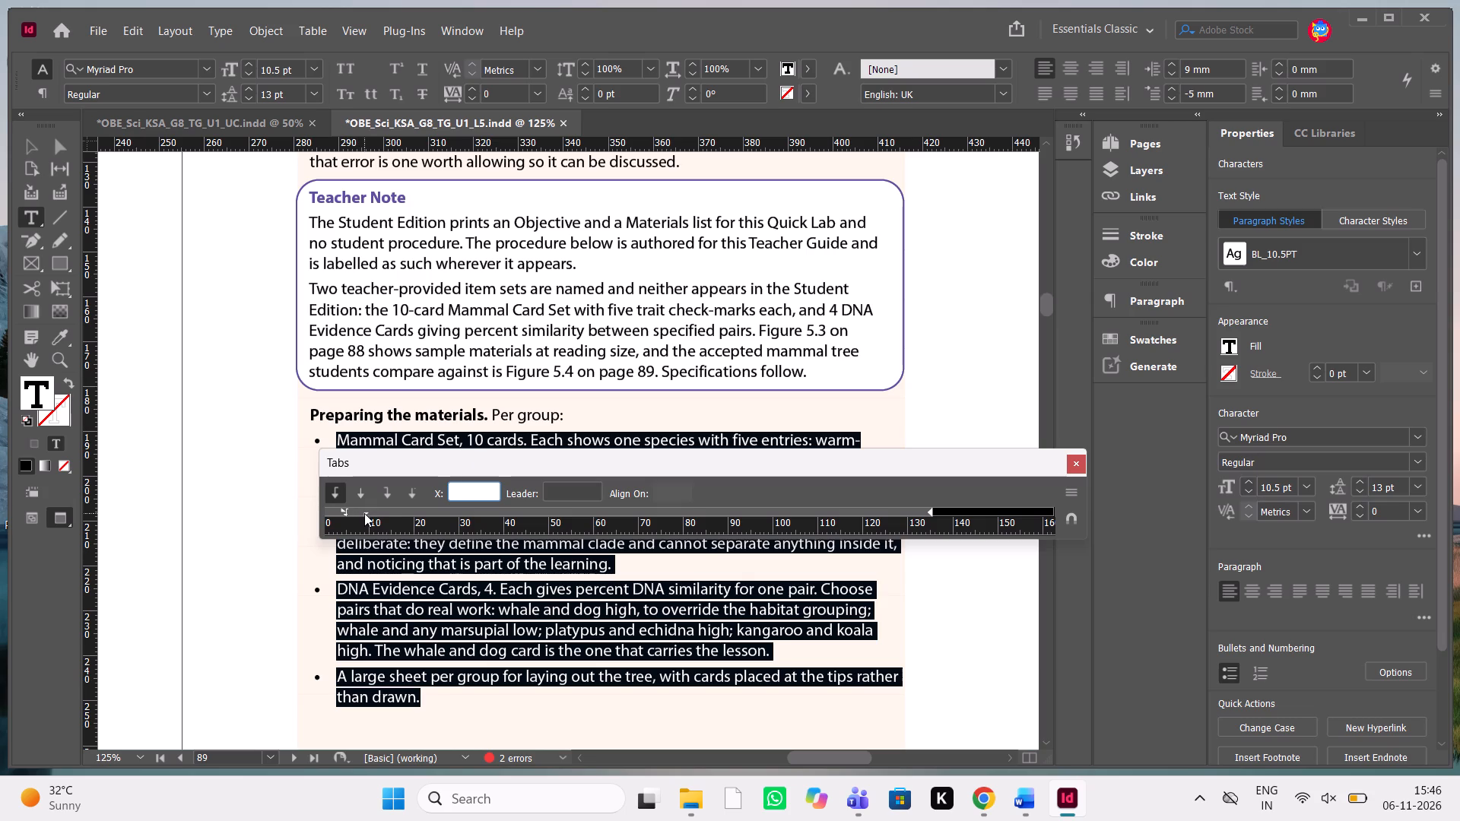
pyautogui.moveTo(364, 513); pyautogui.dragTo(388, 512)
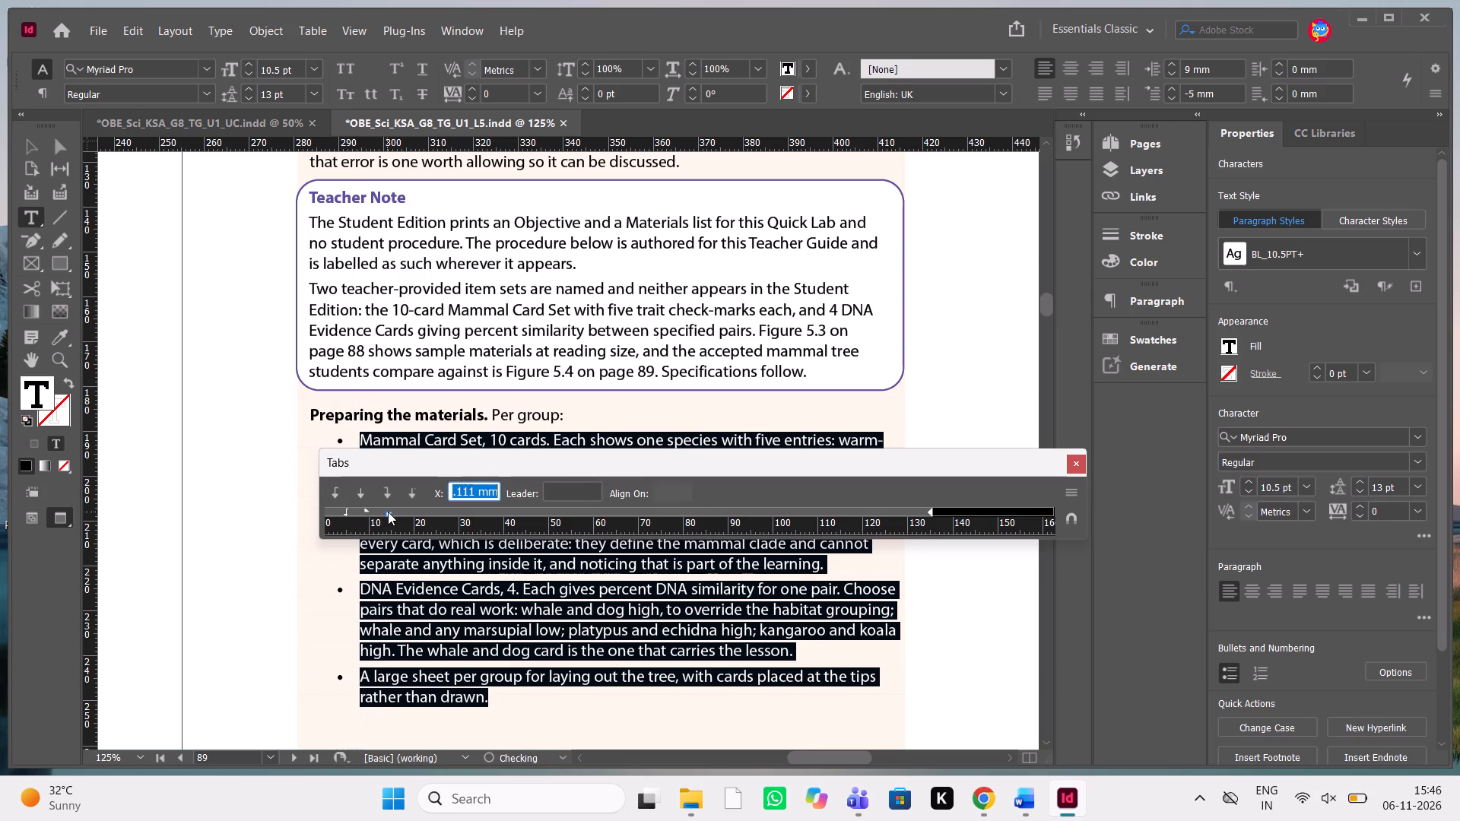
pyautogui.click(1081, 467)
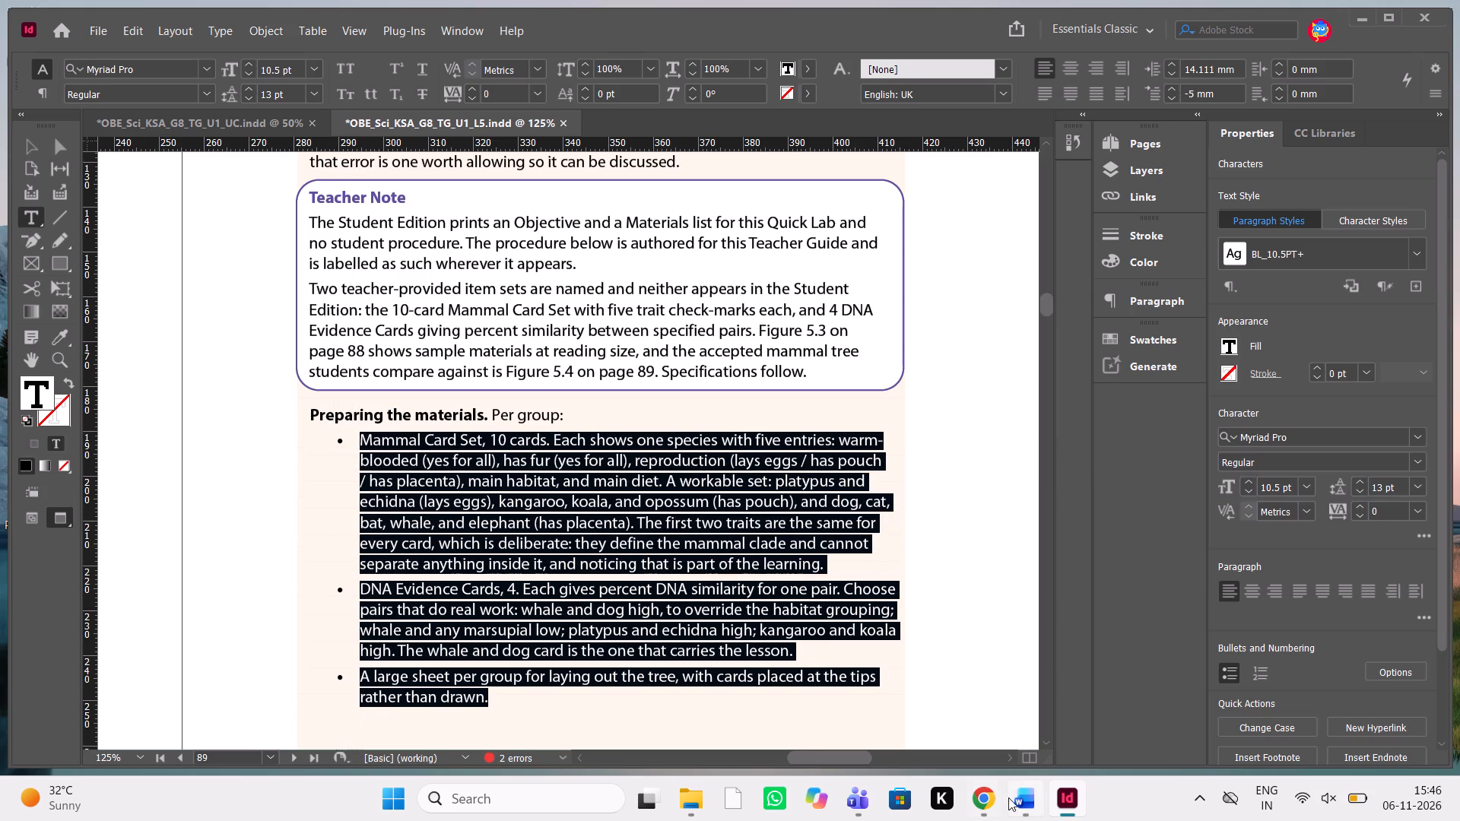
# Set all three materials bullet items in Myriad Pro Italic to match the Word manuscript.
pyautogui.click(1029, 807)
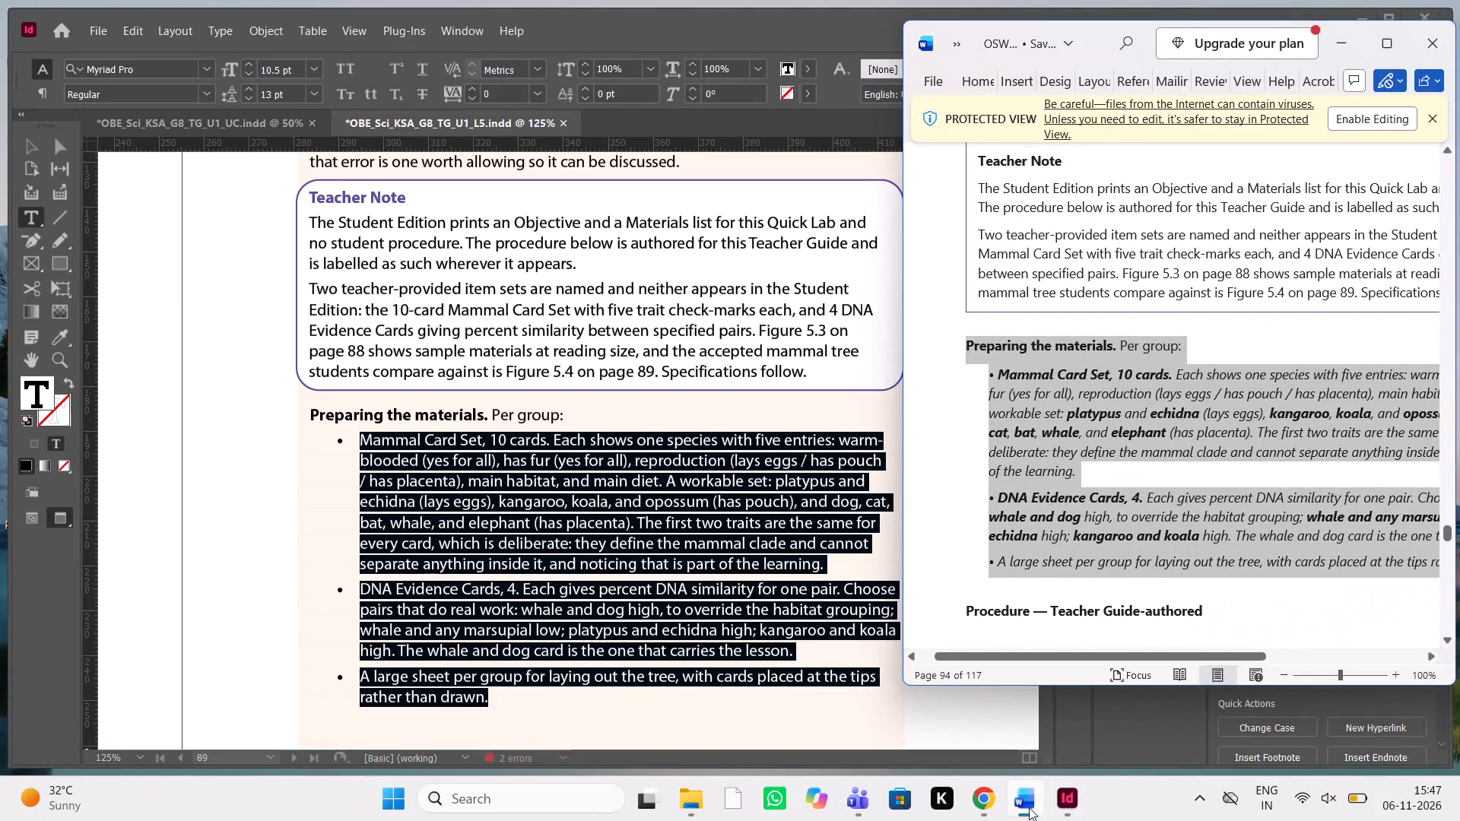
pyautogui.click(1029, 807)
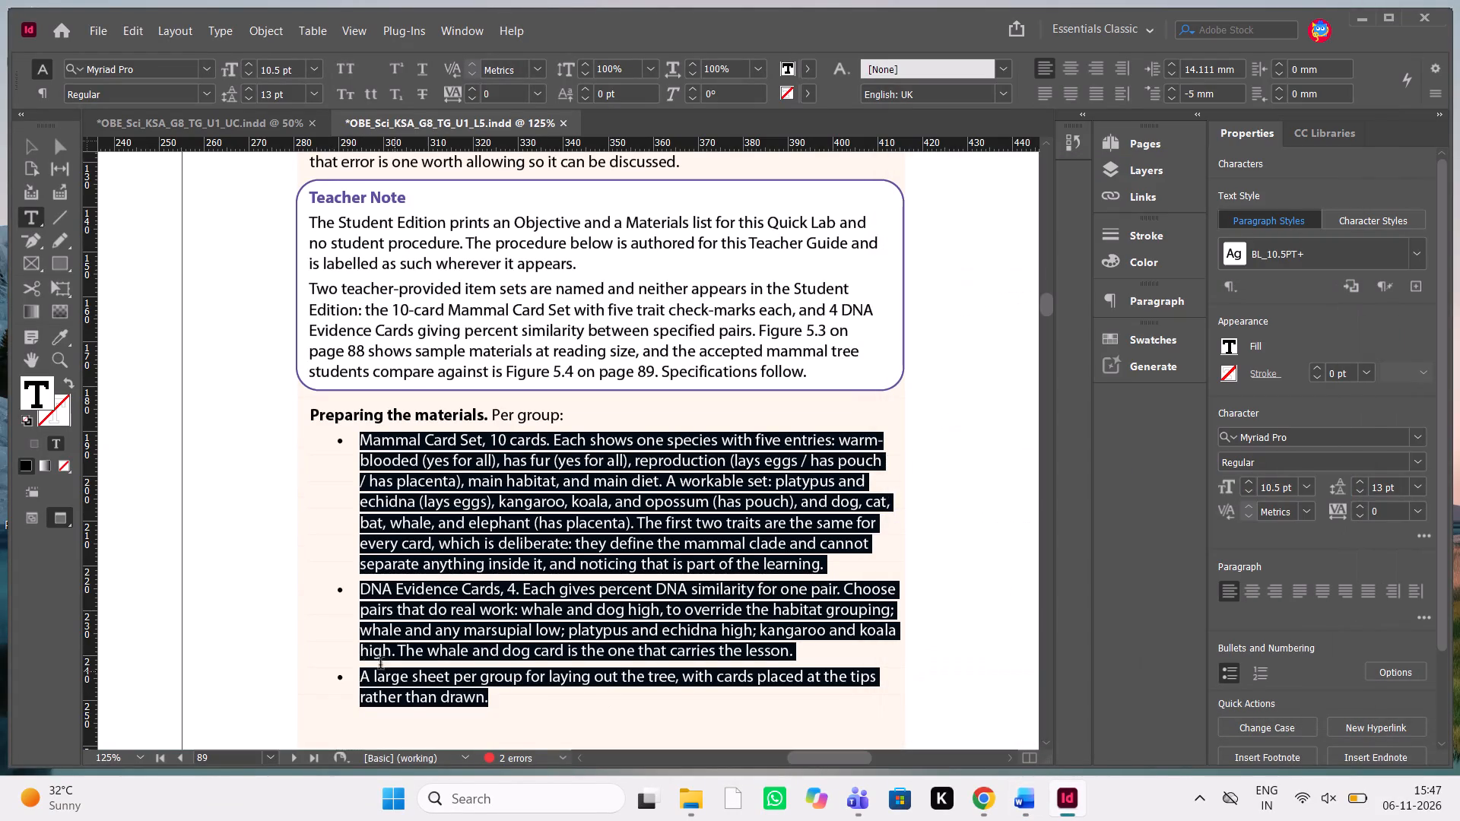
pyautogui.click(475, 582)
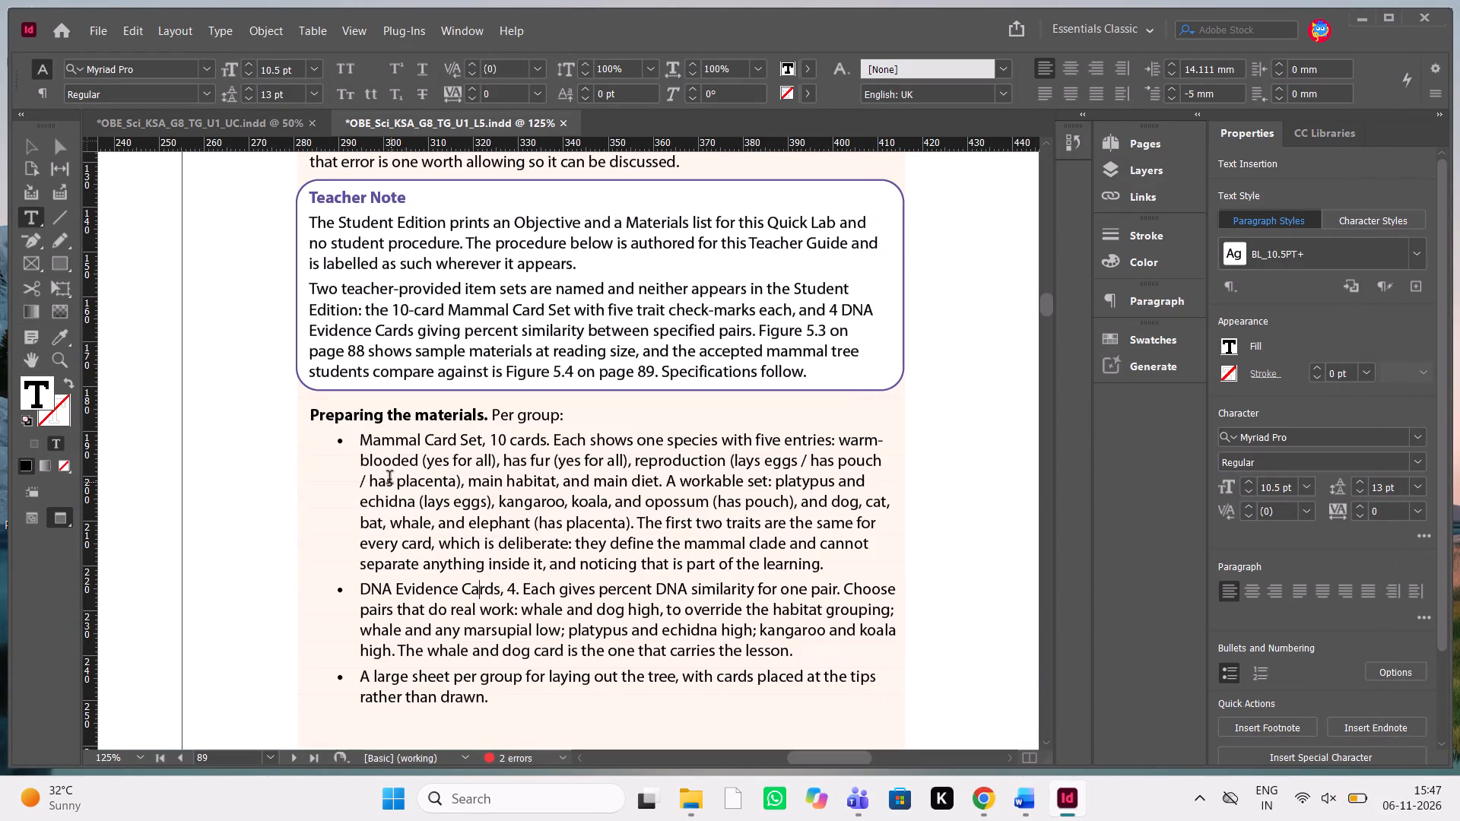
pyautogui.moveTo(358, 439); pyautogui.dragTo(509, 705)
pyautogui.click(1028, 812)
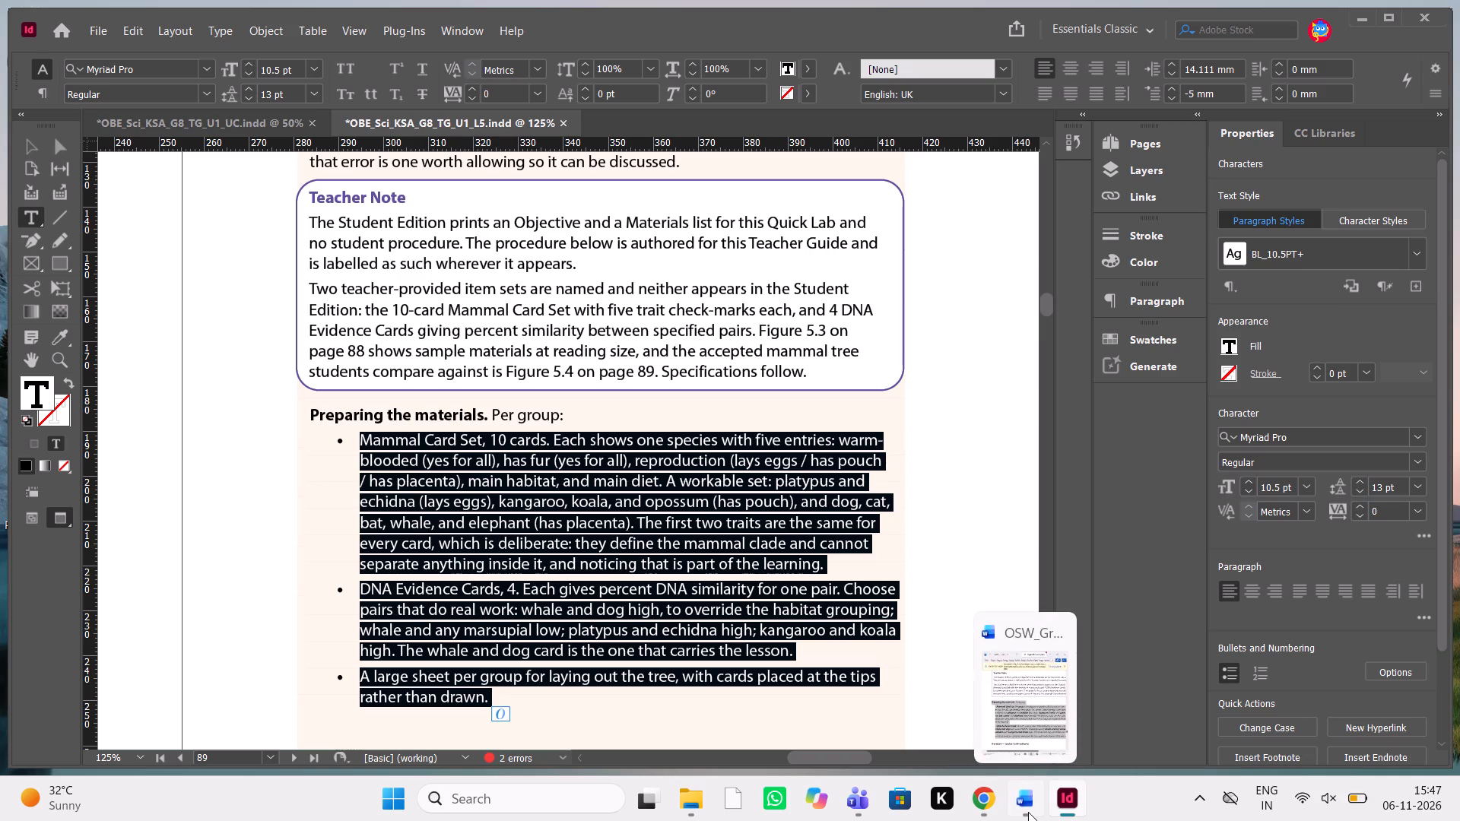
pyautogui.click(1028, 812)
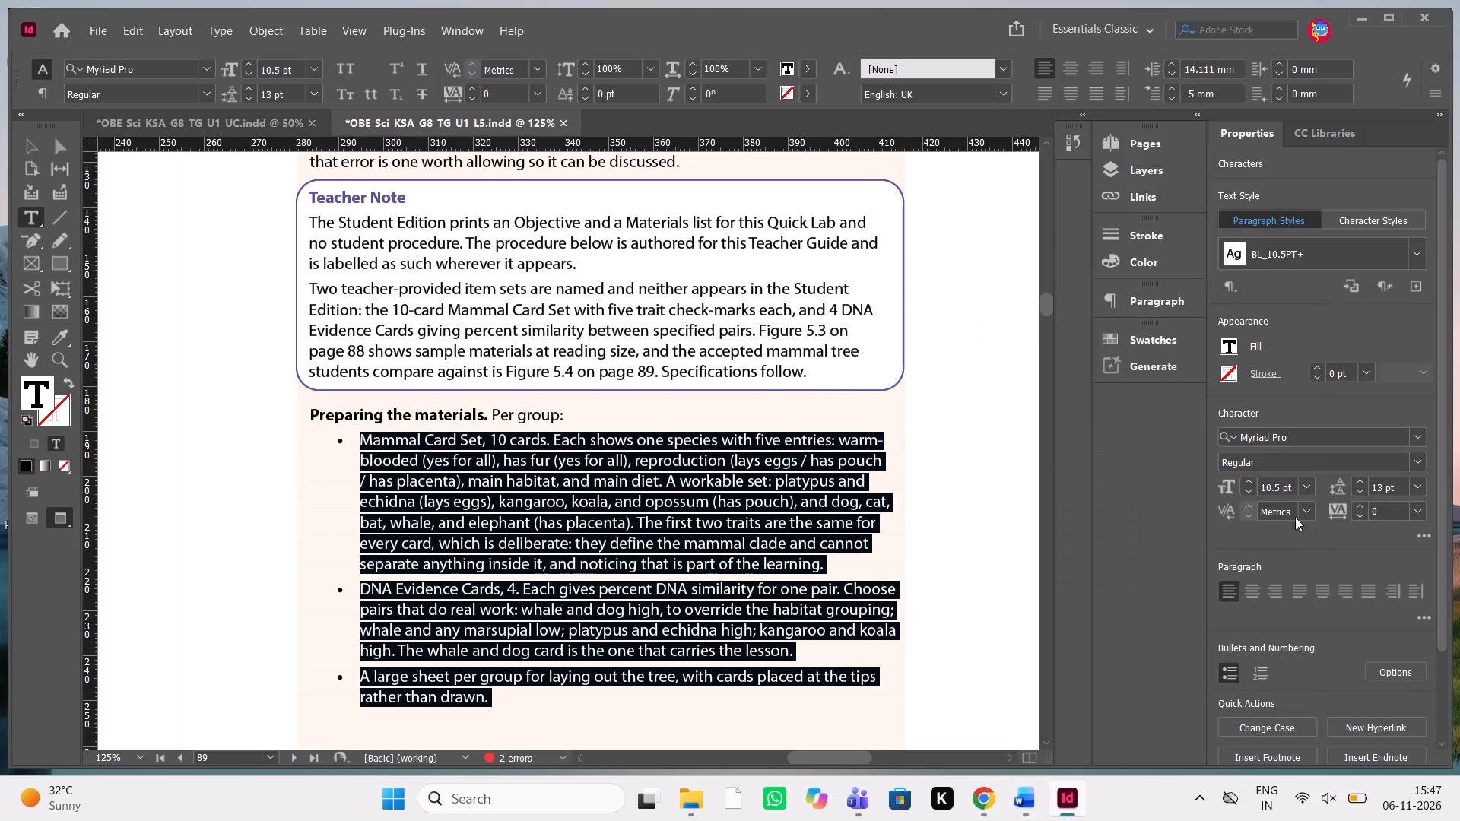
pyautogui.click(1421, 461)
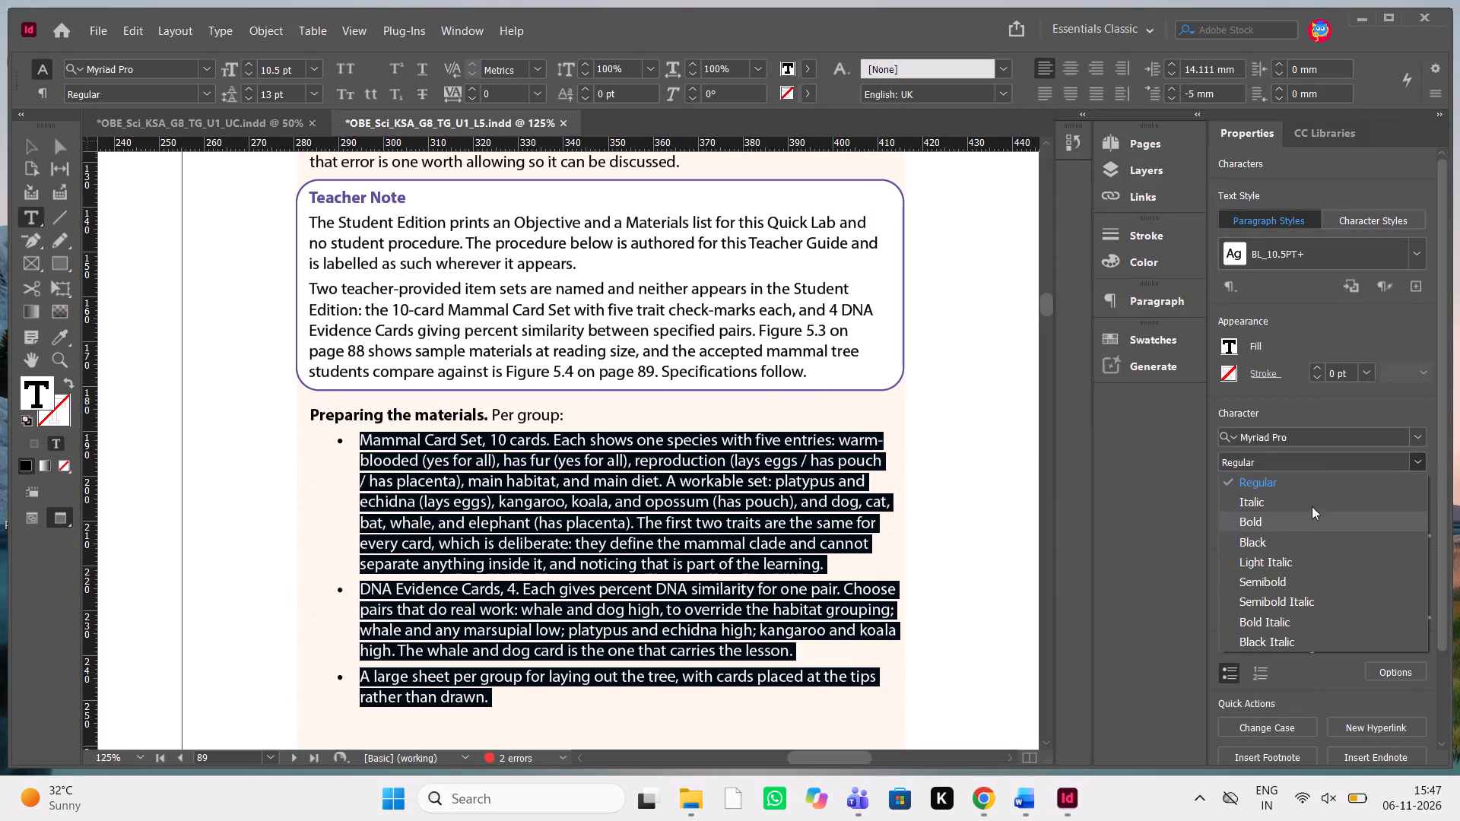
pyautogui.click(1320, 505)
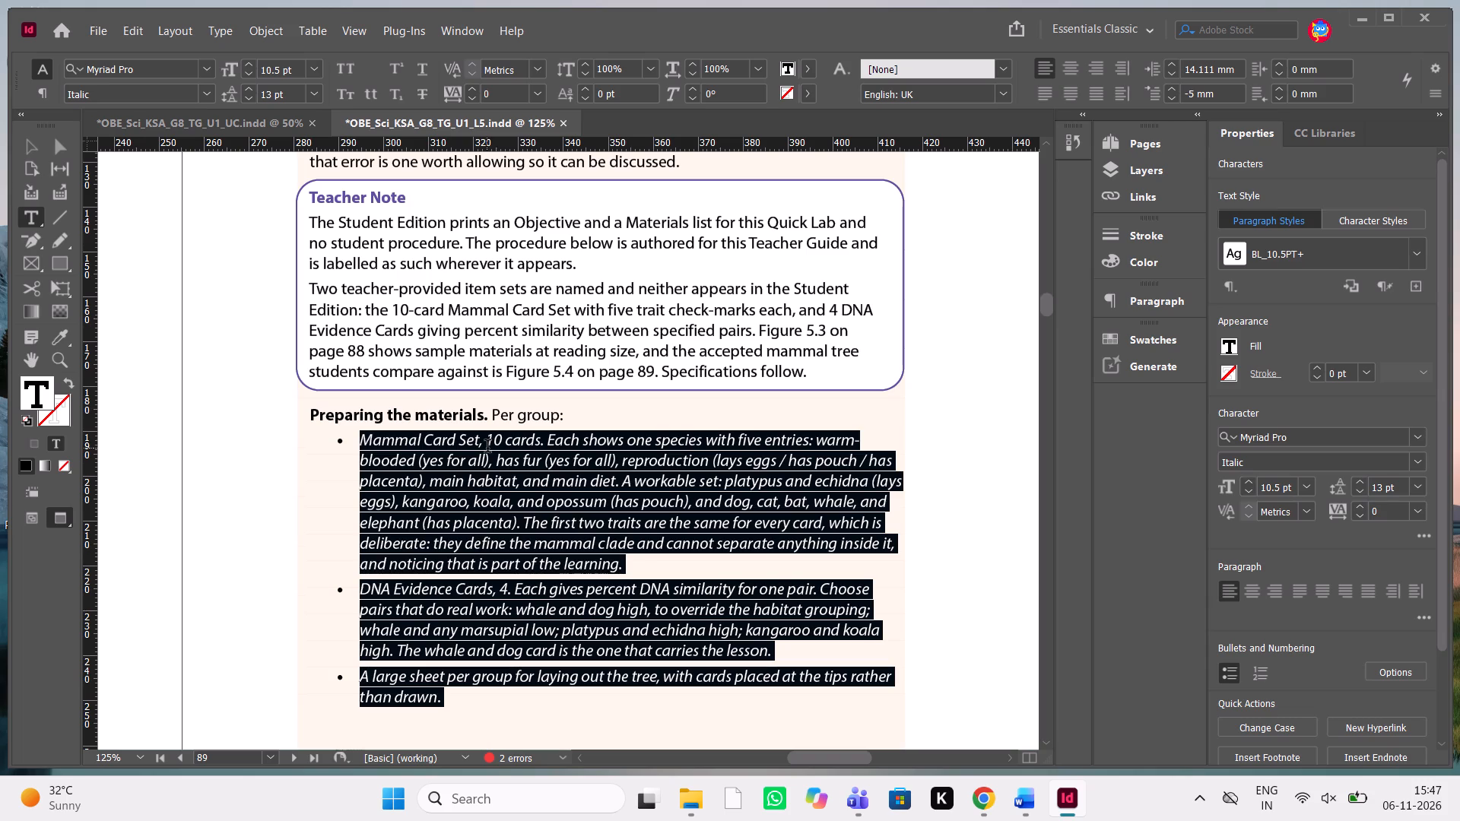
# Set the lead-in "Mammal Card Set, 10 cards." of the first bullet in Bold Italic, as in the Word manuscript.
pyautogui.hotkey('alt', 'Tab')
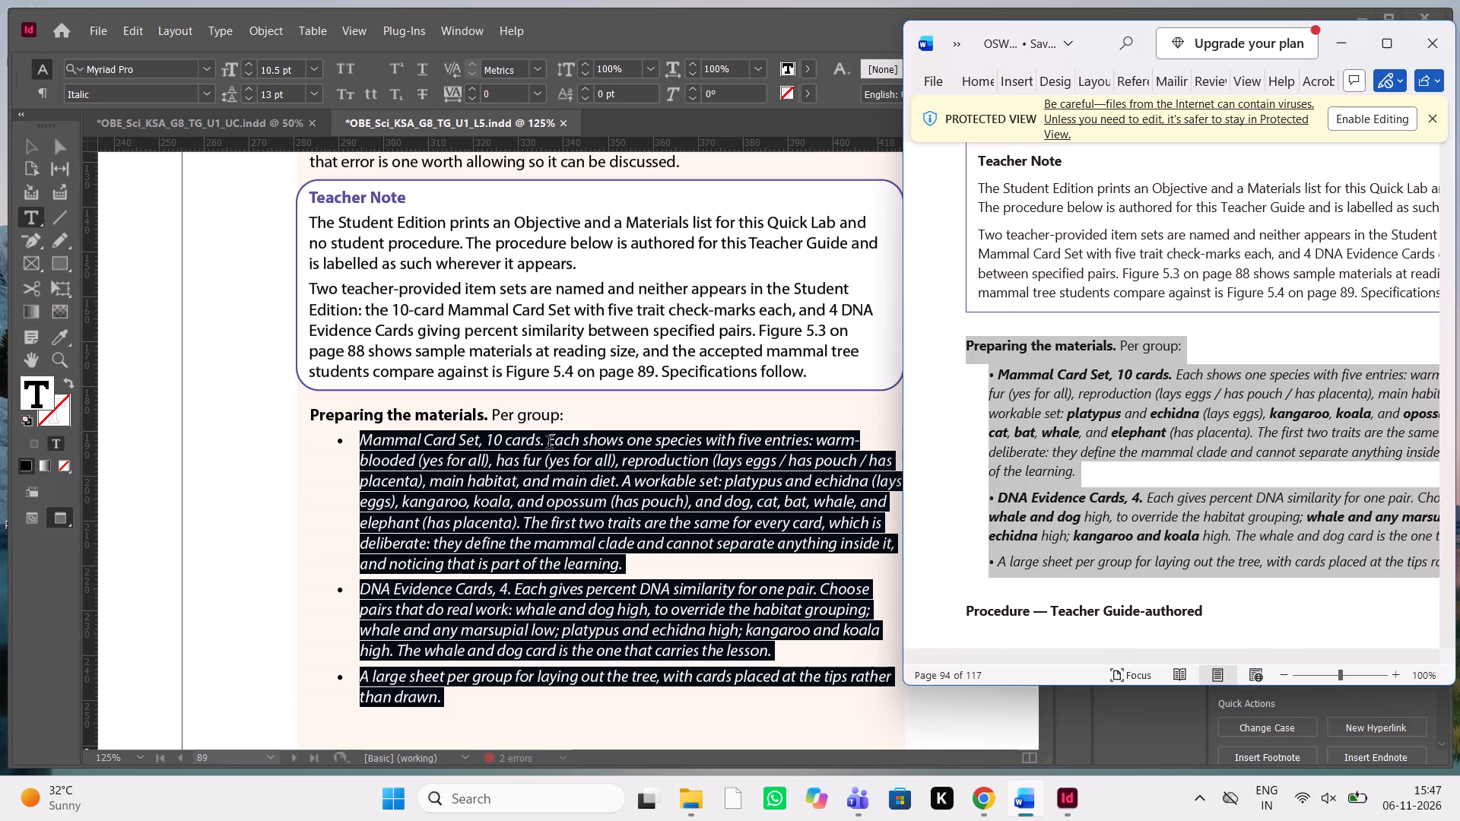
pyautogui.moveTo(546, 438); pyautogui.dragTo(348, 447)
pyautogui.hotkey('ctrl', 'shift', 'b')
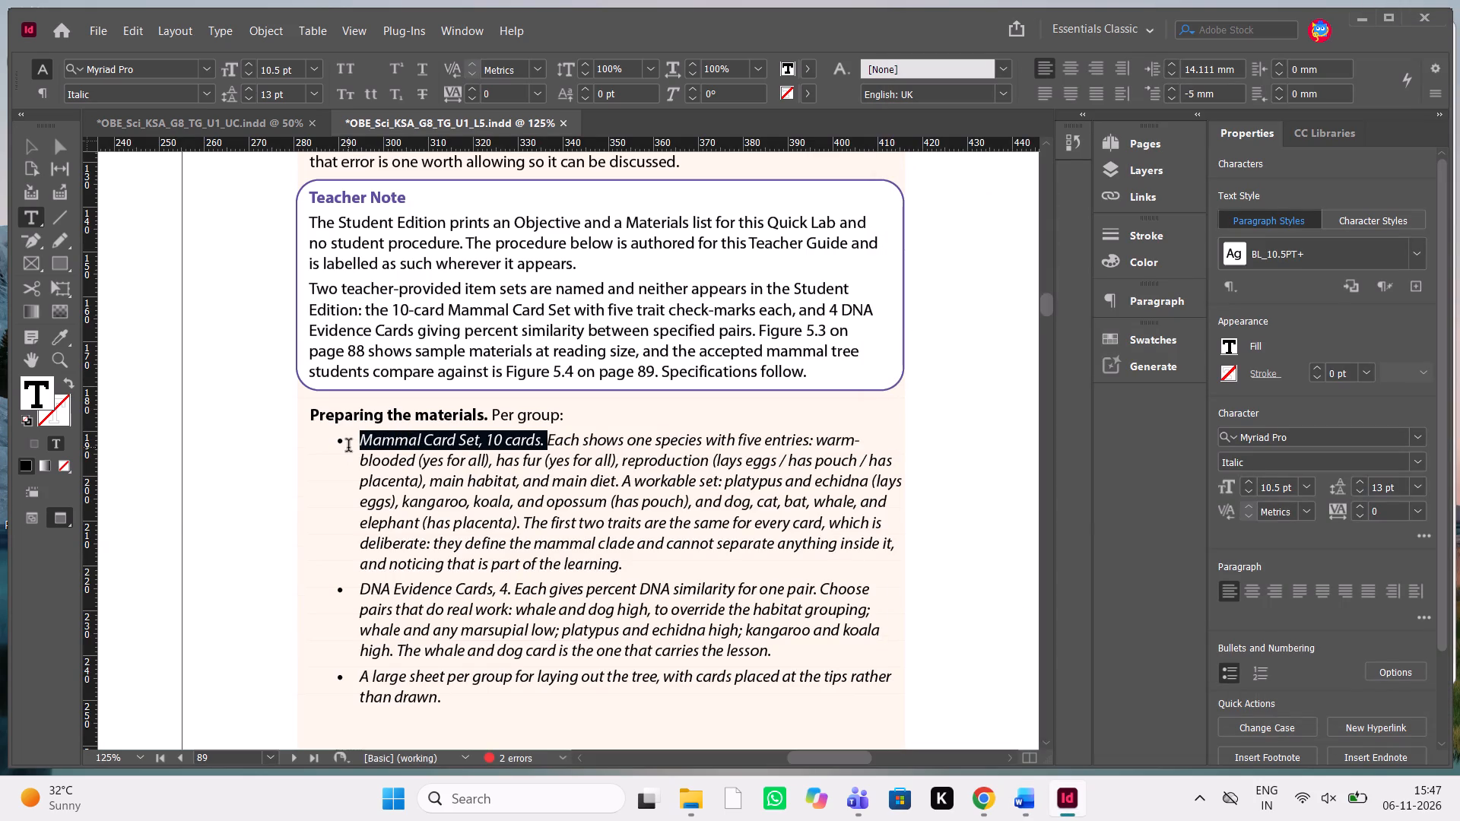
pyautogui.hotkey('alt', 'Tab')
pyautogui.hscroll(-1, 987, 534)
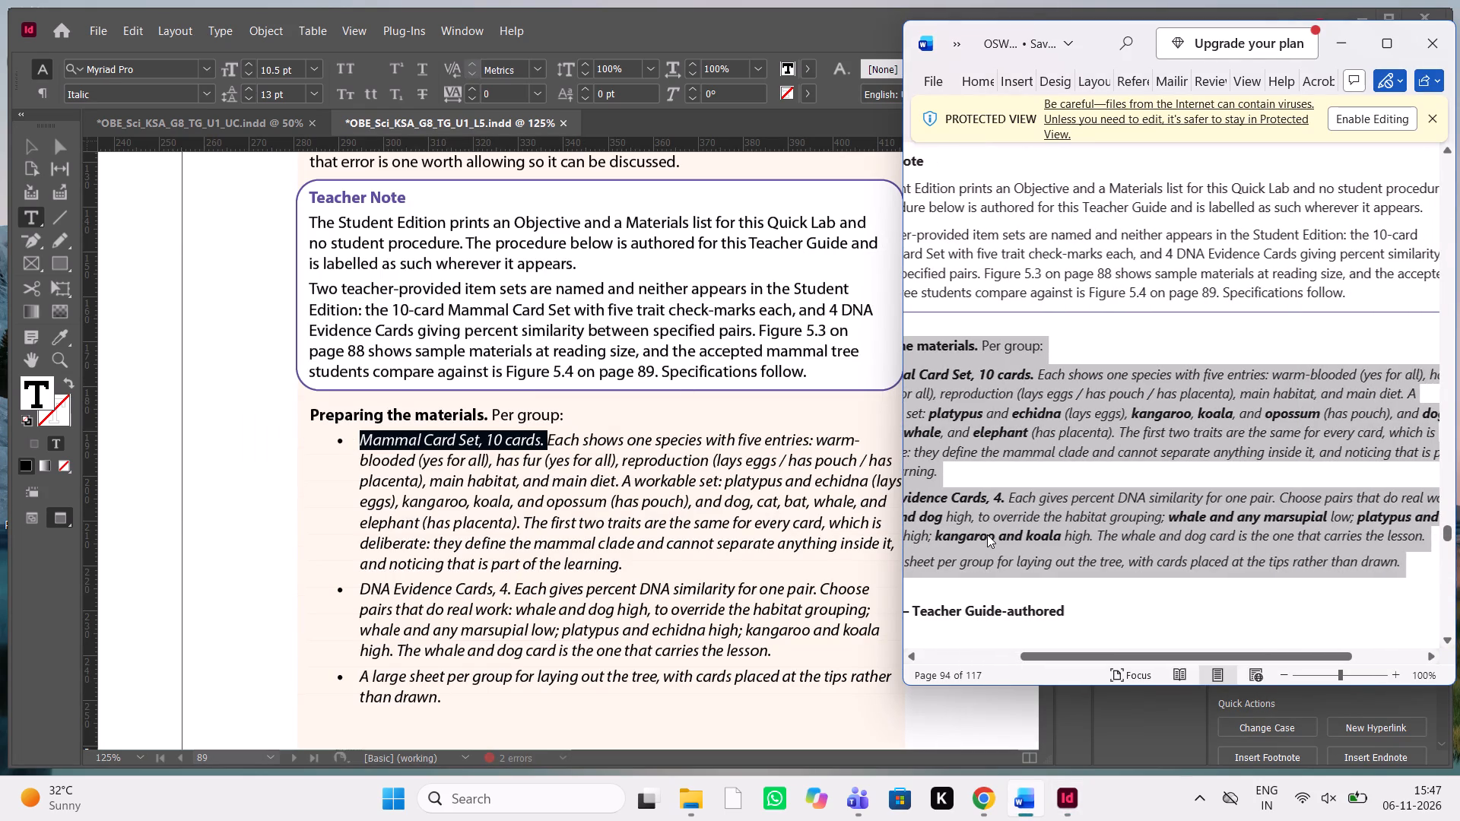
pyautogui.hscroll(1, 987, 534)
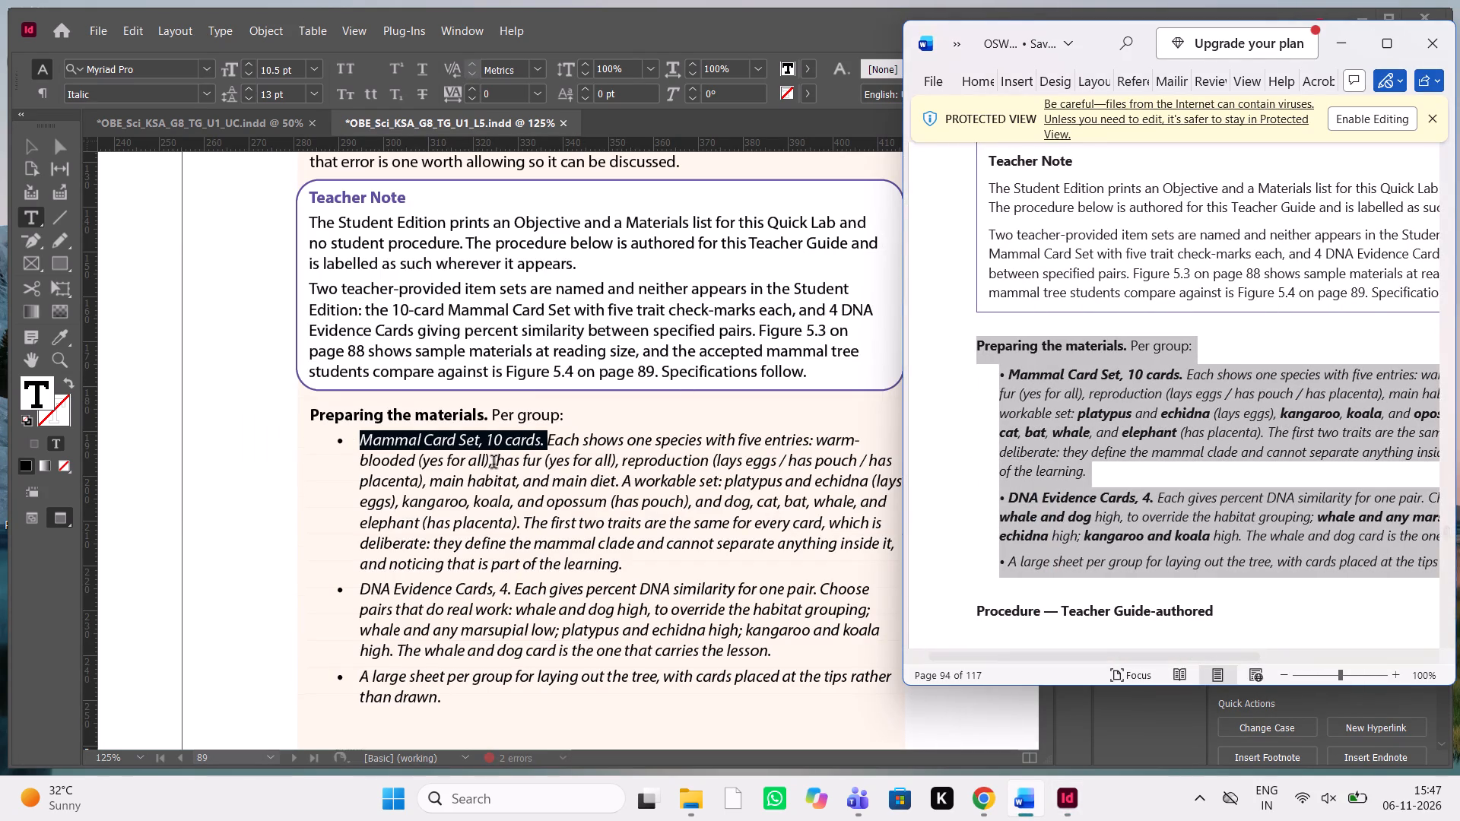
pyautogui.click(494, 464)
pyautogui.moveTo(548, 441); pyautogui.dragTo(377, 438)
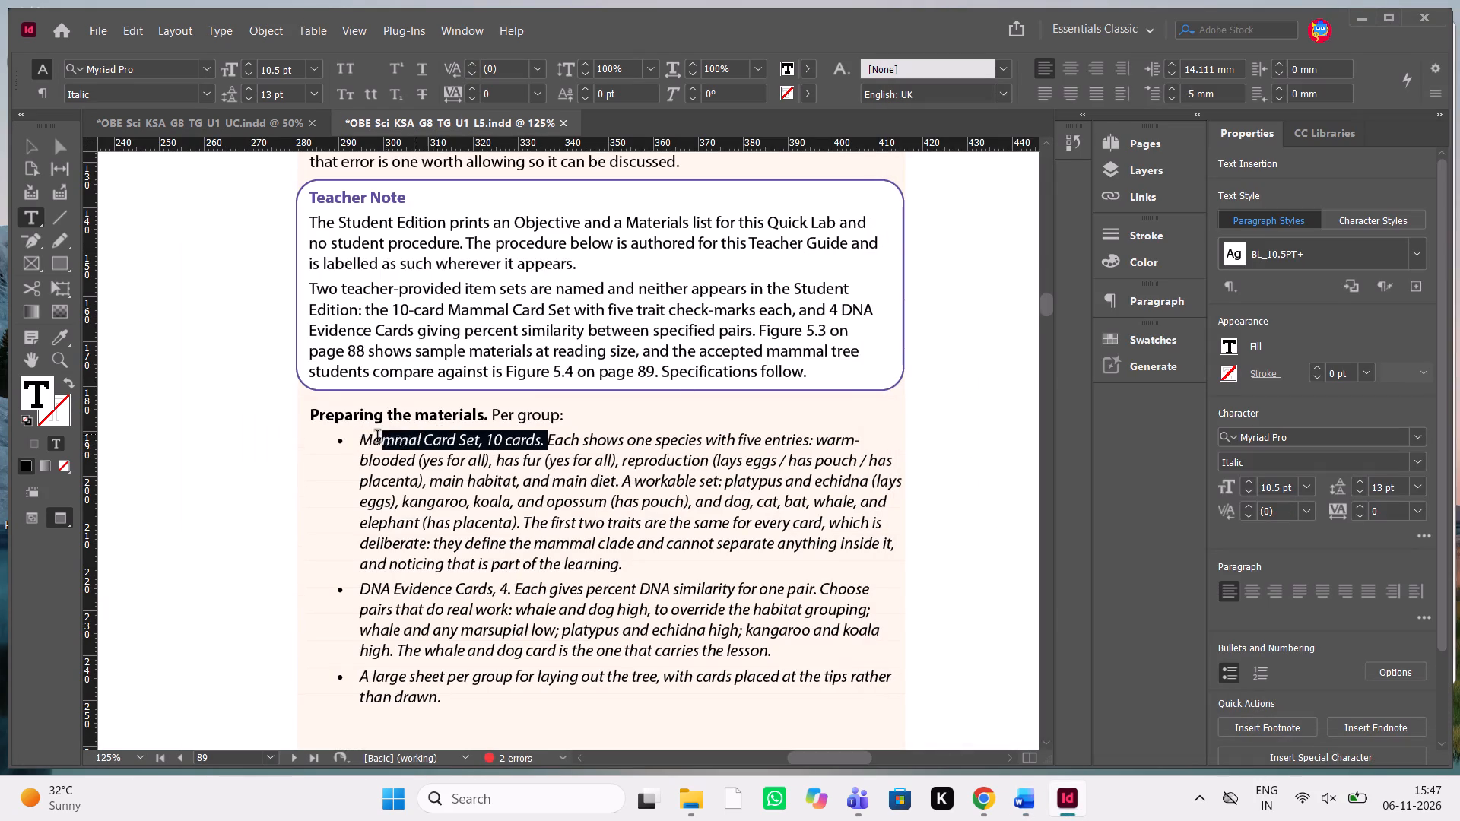
pyautogui.moveTo(377, 438); pyautogui.dragTo(352, 436)
pyautogui.hotkey('ctrl', 'shift', 'b')
pyautogui.hotkey('ctrl', 'shift', 'b')
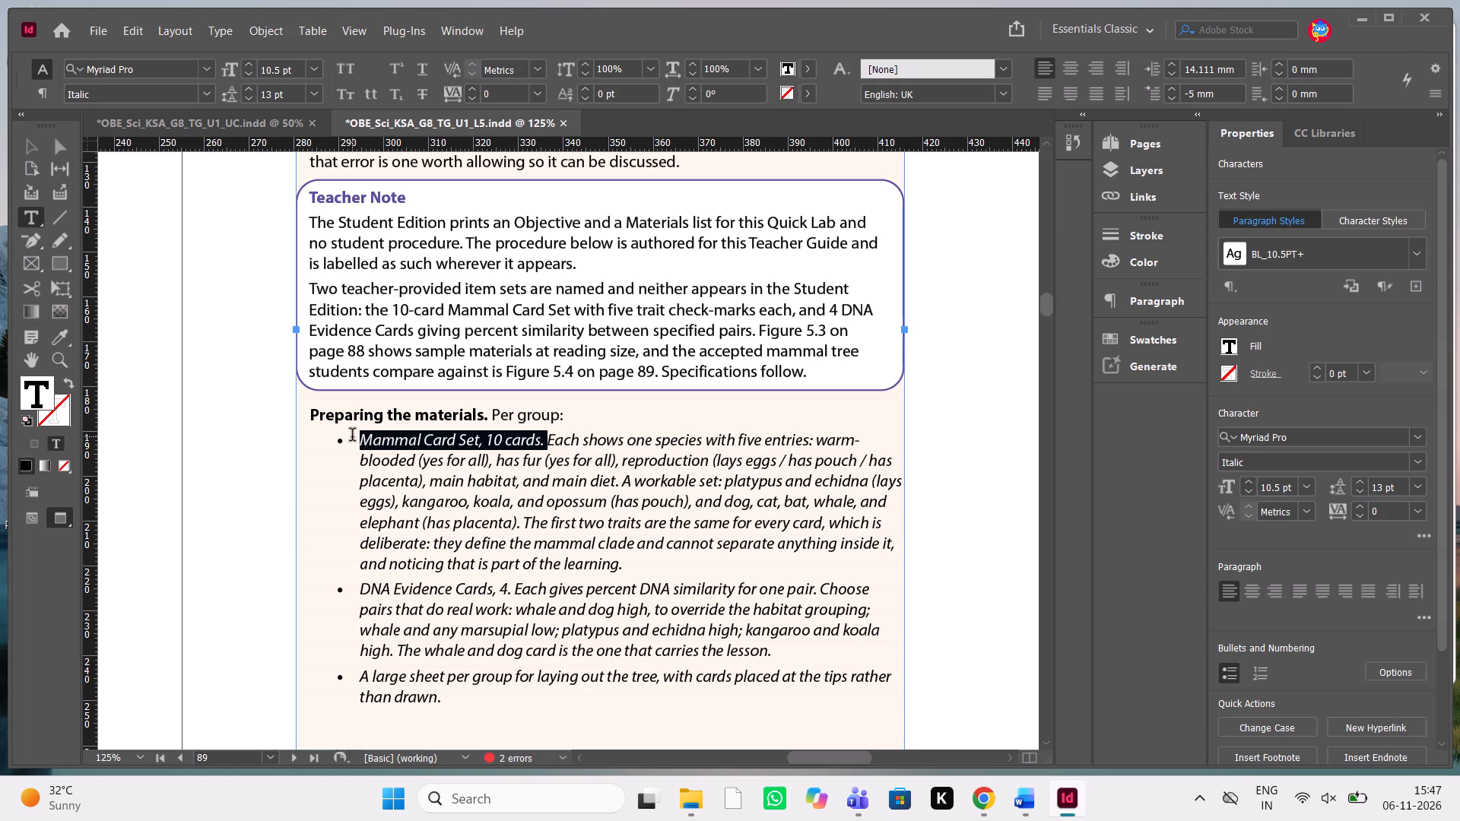
pyautogui.click(1420, 464)
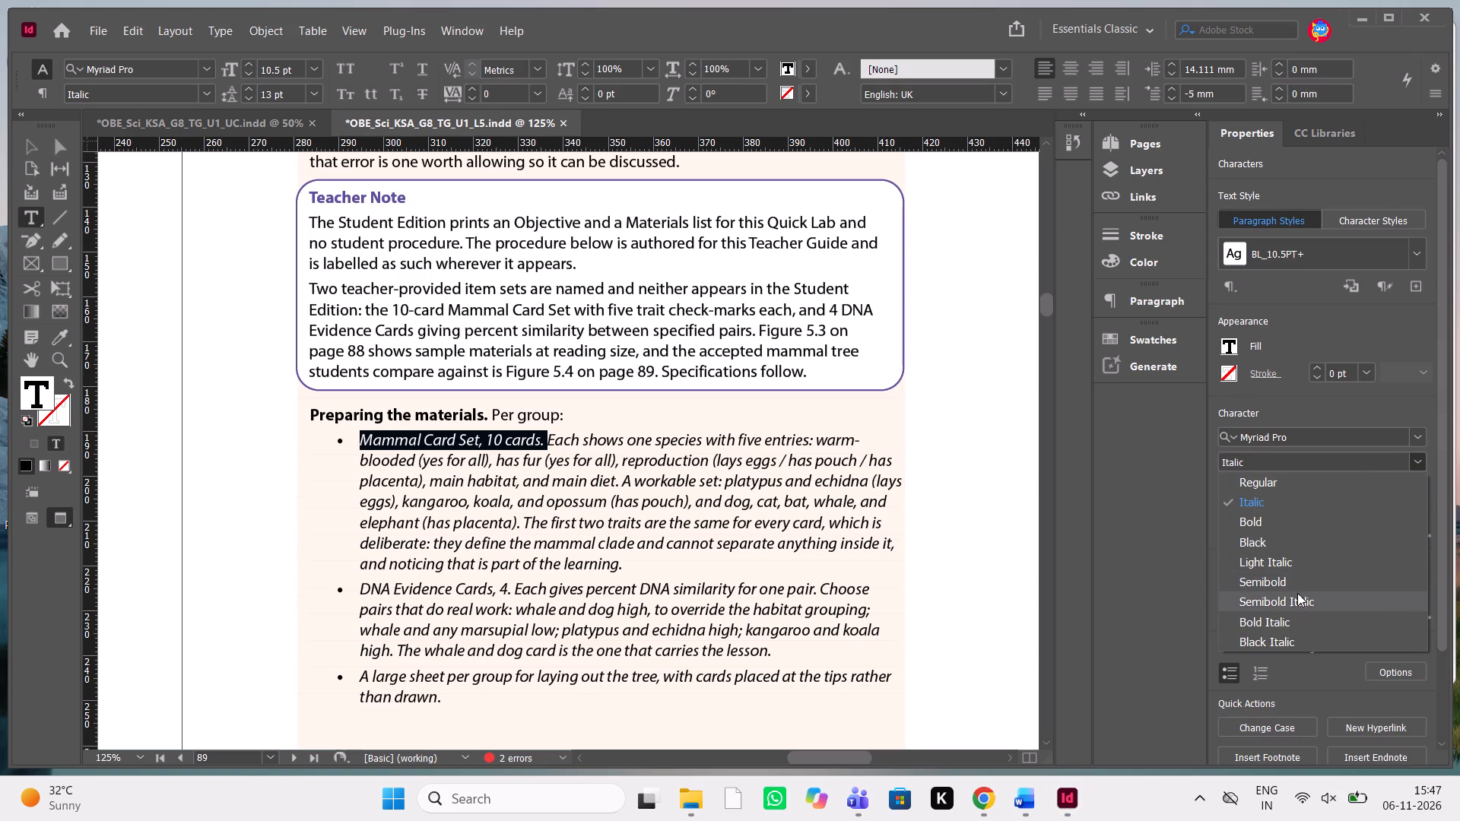
pyautogui.click(1275, 626)
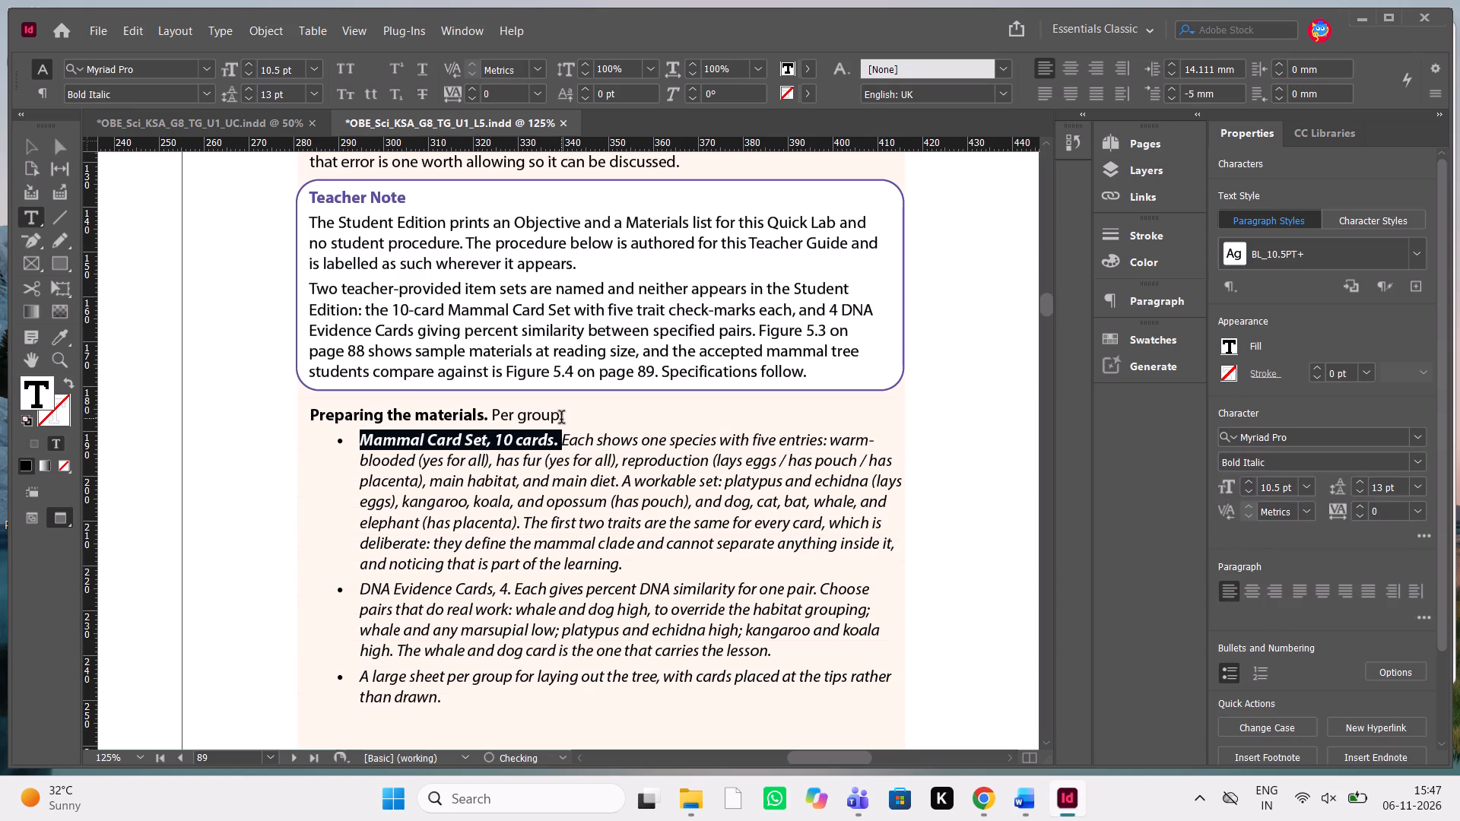
# Set the species names "platypus" and "echidna" in the first bullet in Bold Italic, following the Word manuscript.
pyautogui.click(561, 419)
pyautogui.hotkey('alt', 'Tab')
pyautogui.hscroll(-1, 708, 497)
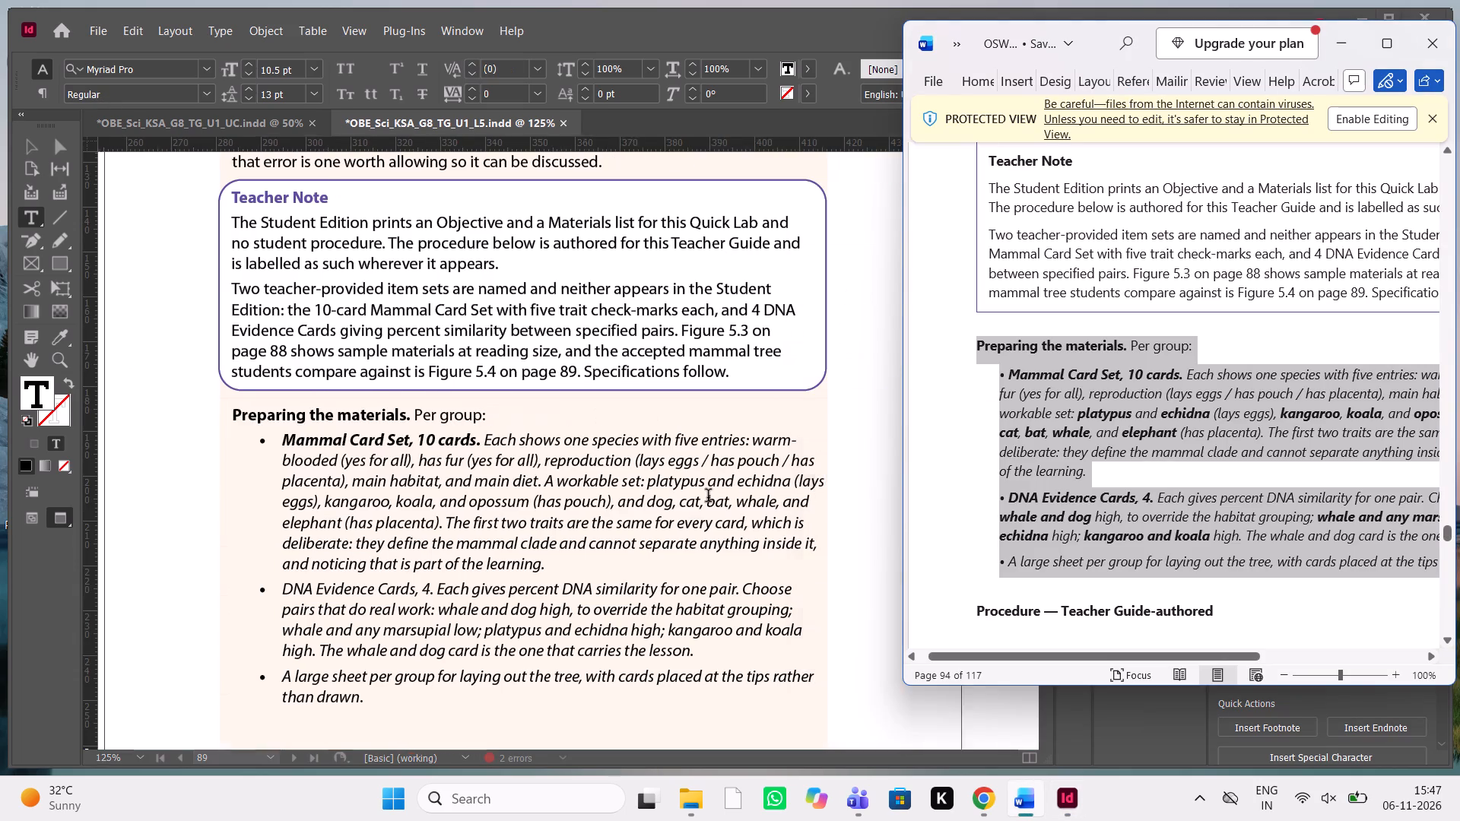
pyautogui.hscroll(-1, 708, 497)
pyautogui.scroll(-1, 708, 497)
pyautogui.click(708, 497)
pyautogui.scroll(1, 708, 497)
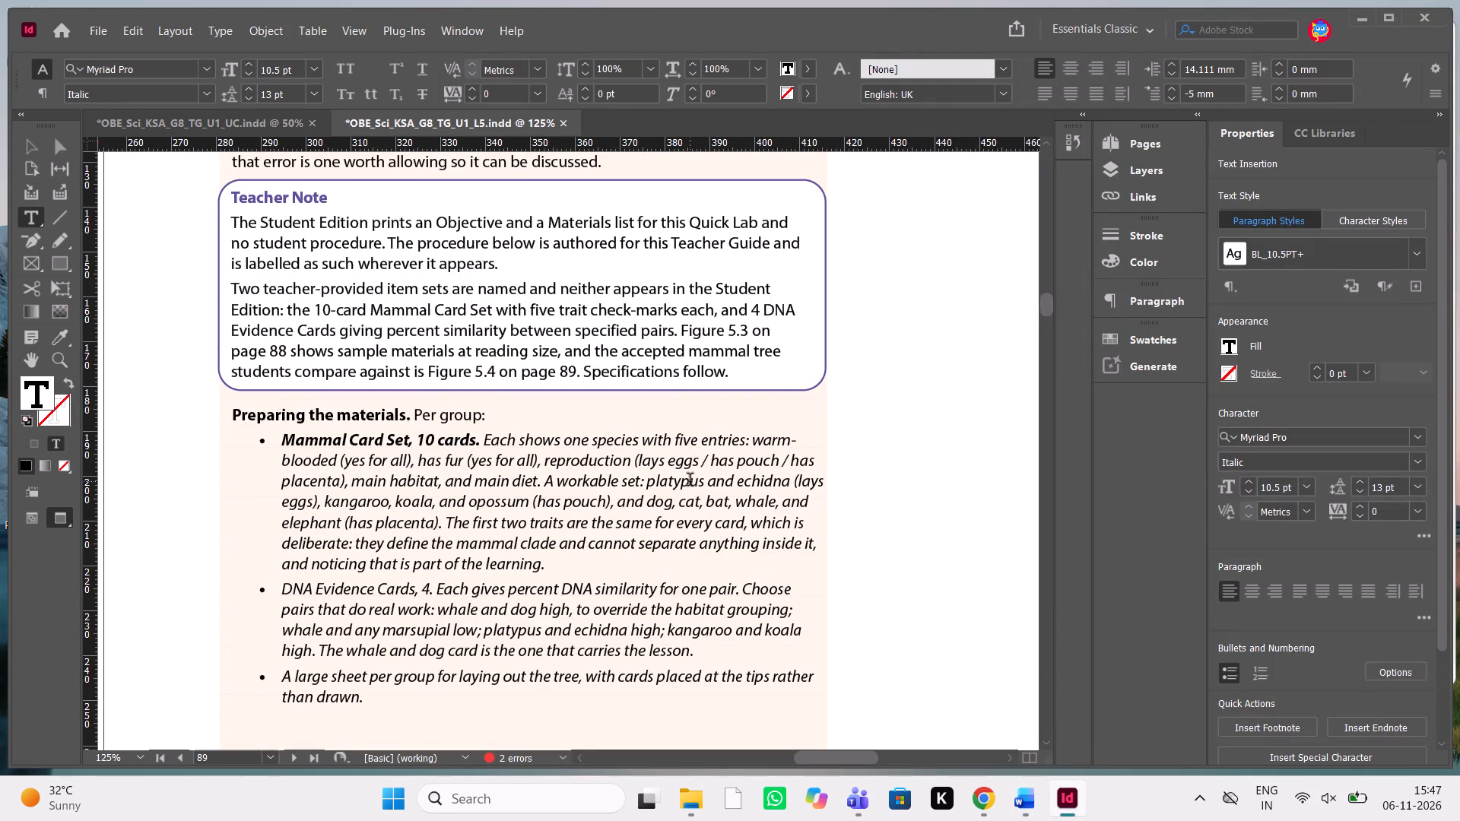
pyautogui.moveTo(702, 483); pyautogui.dragTo(690, 483)
pyautogui.moveTo(690, 483); pyautogui.dragTo(646, 484)
pyautogui.hotkey('ctrl', 'shift', 'b')
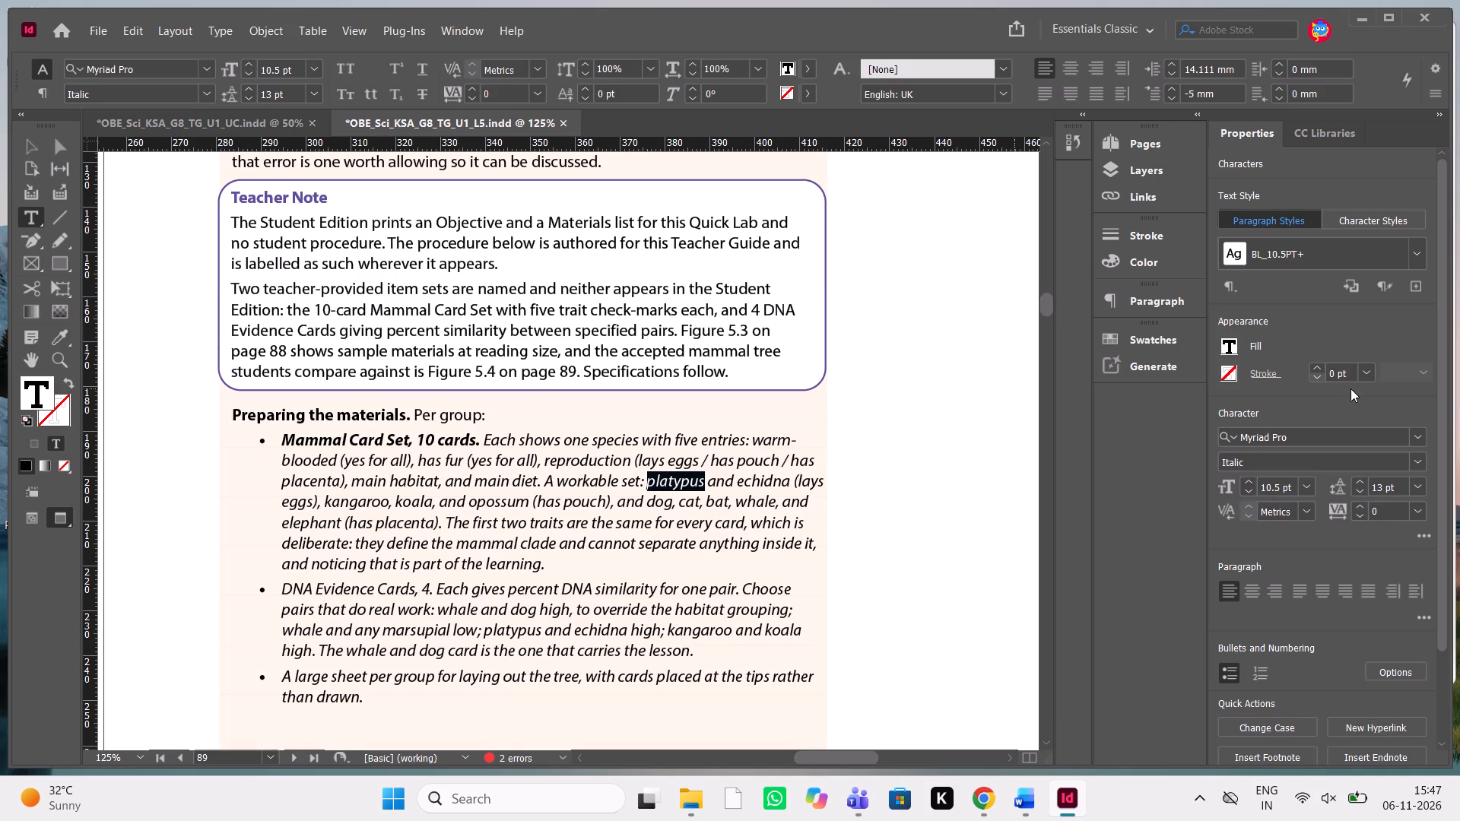
pyautogui.click(1414, 459)
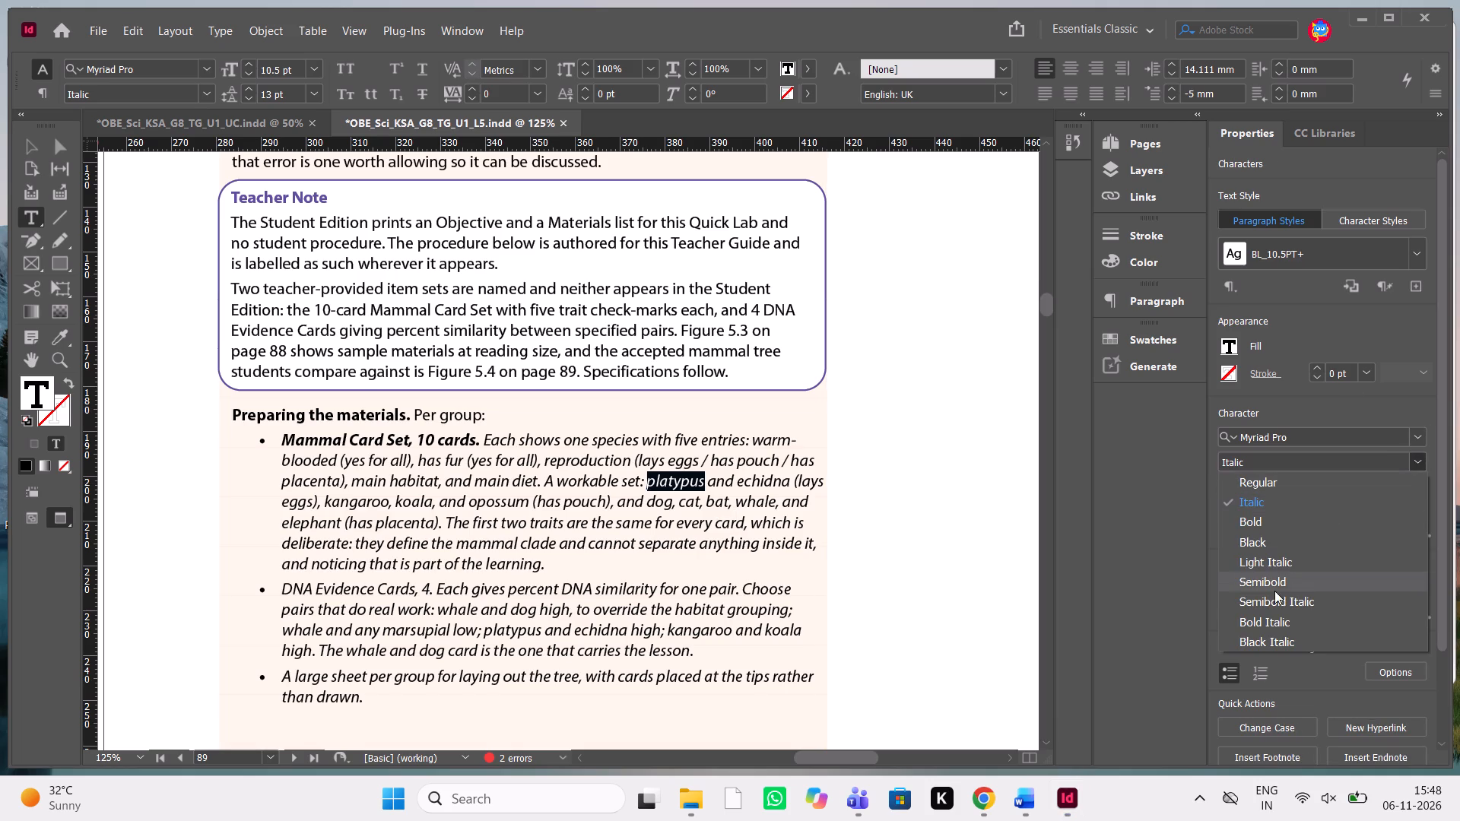
pyautogui.click(1272, 616)
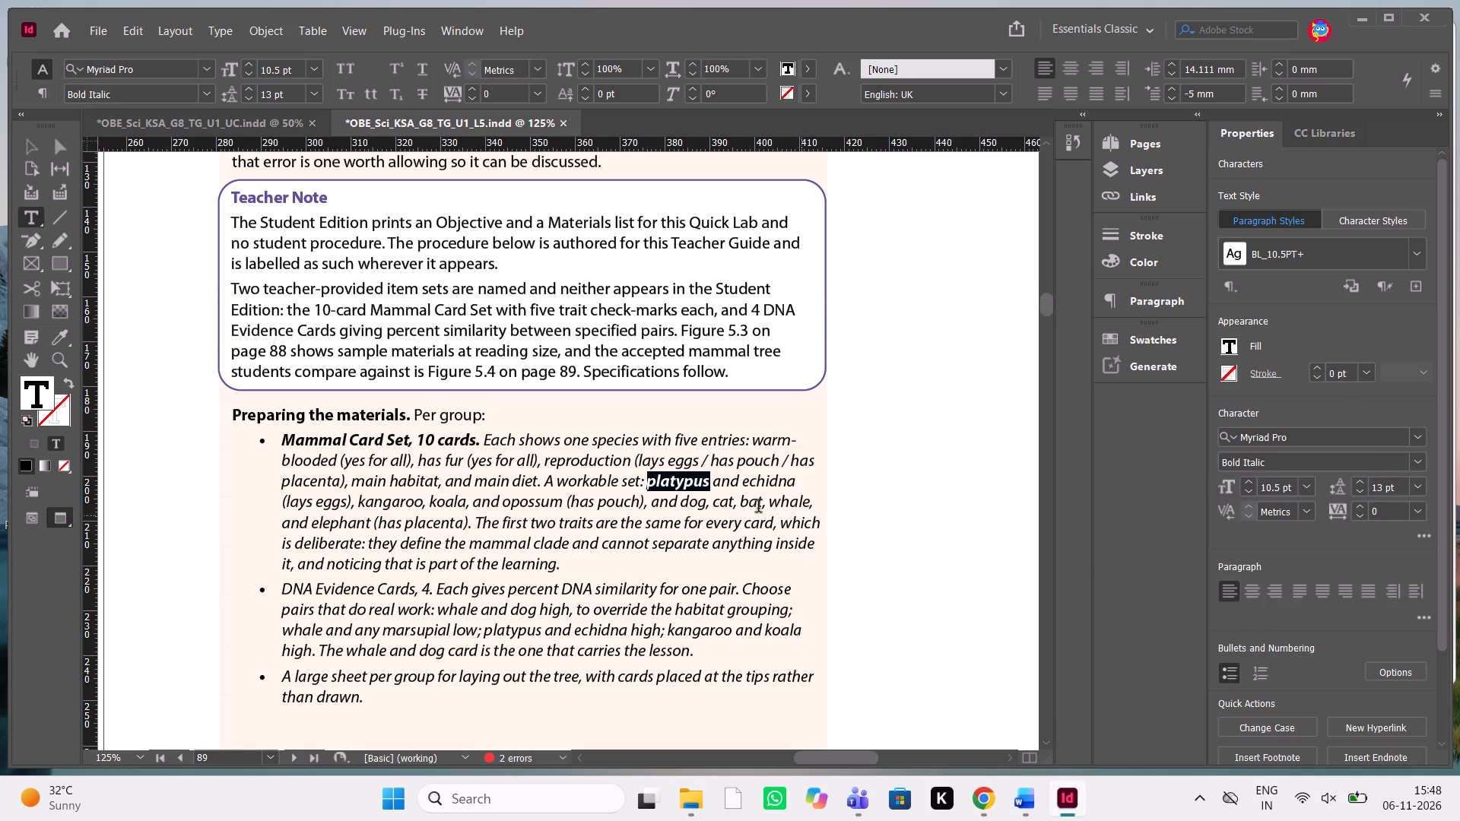
pyautogui.moveTo(742, 485); pyautogui.dragTo(805, 484)
pyautogui.hotkey('ctrl', 'shift', 'b')
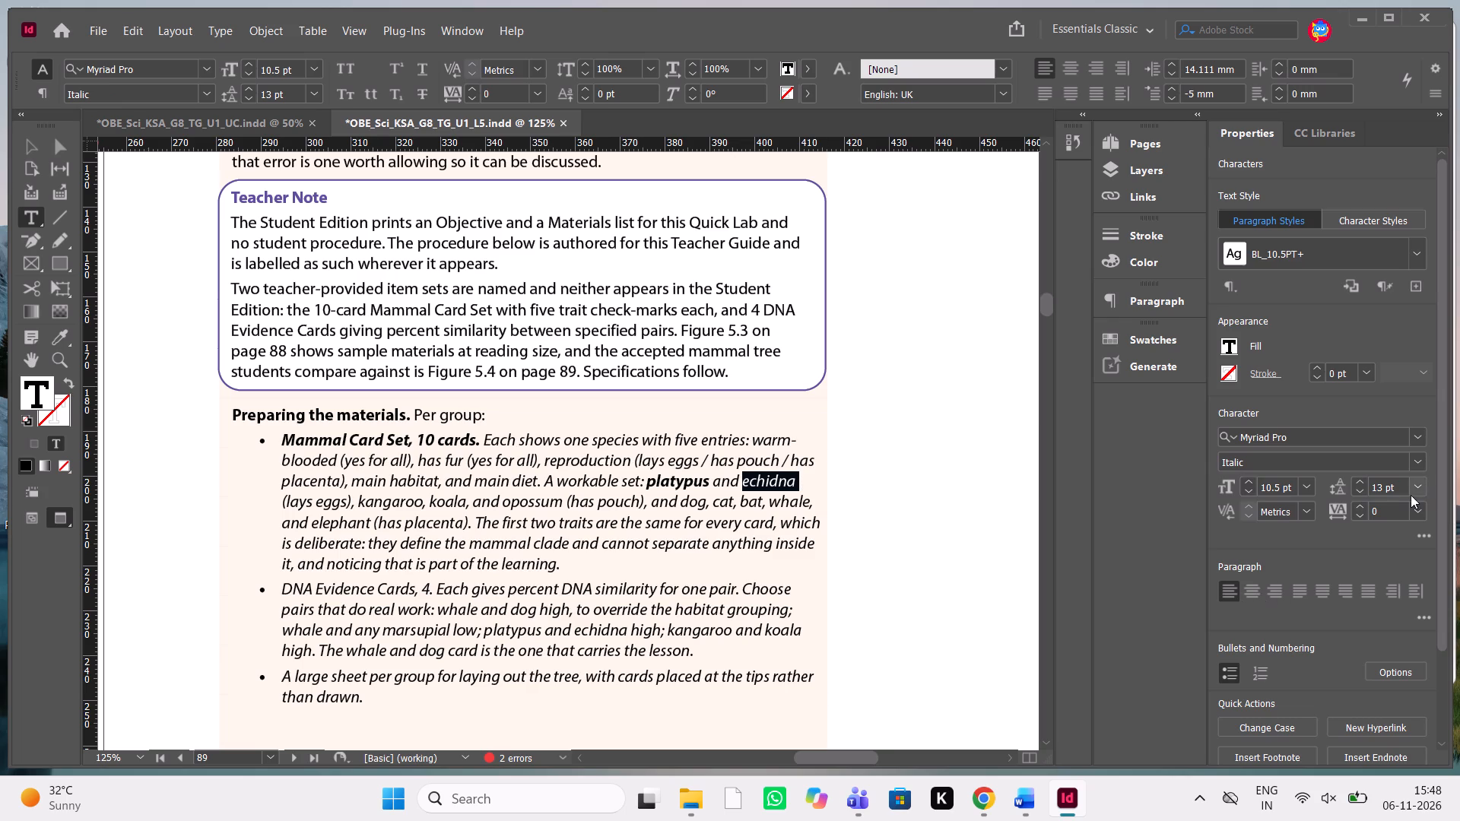
pyautogui.click(1417, 469)
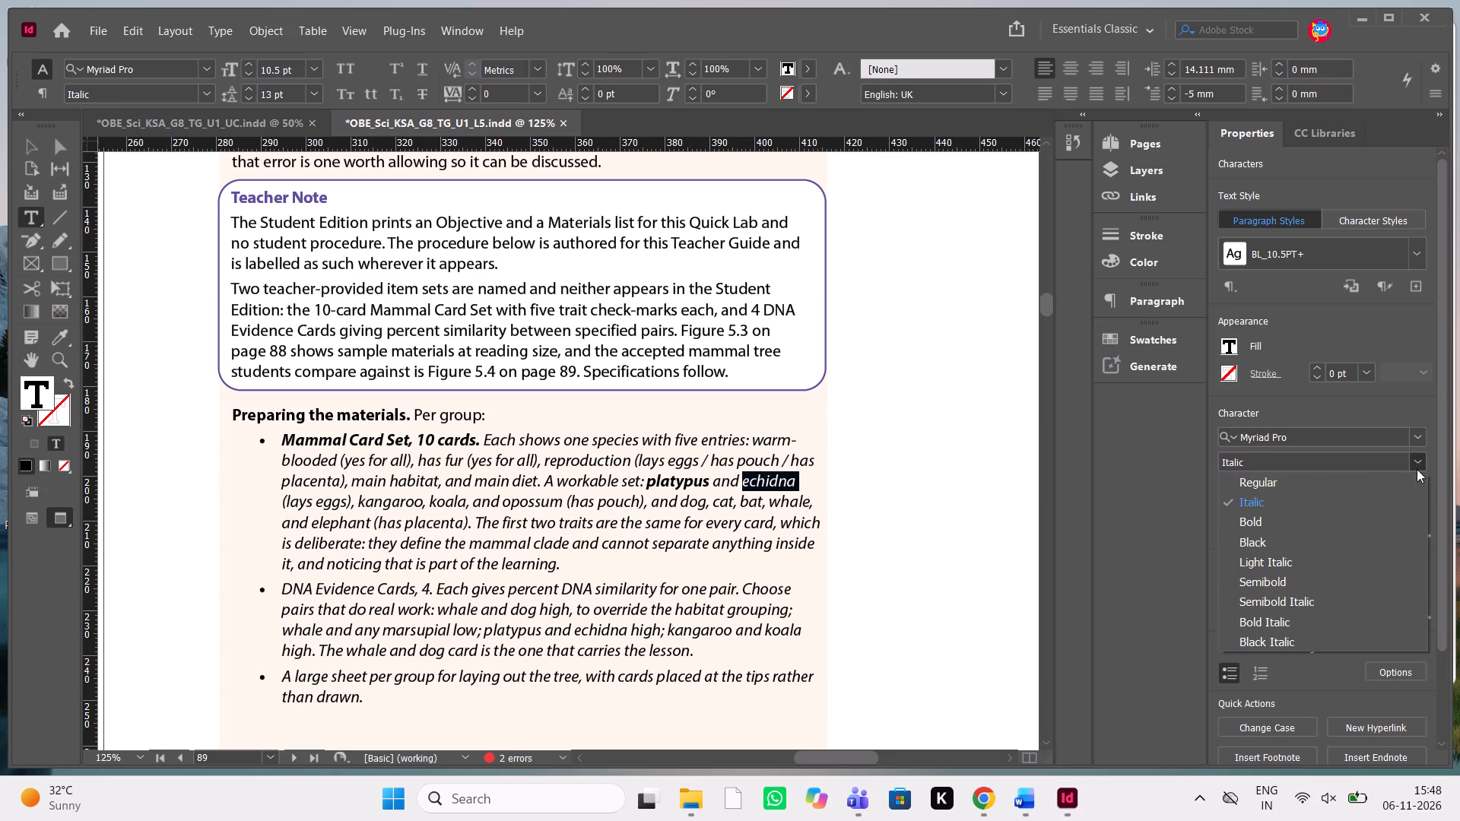
pyautogui.click(1284, 620)
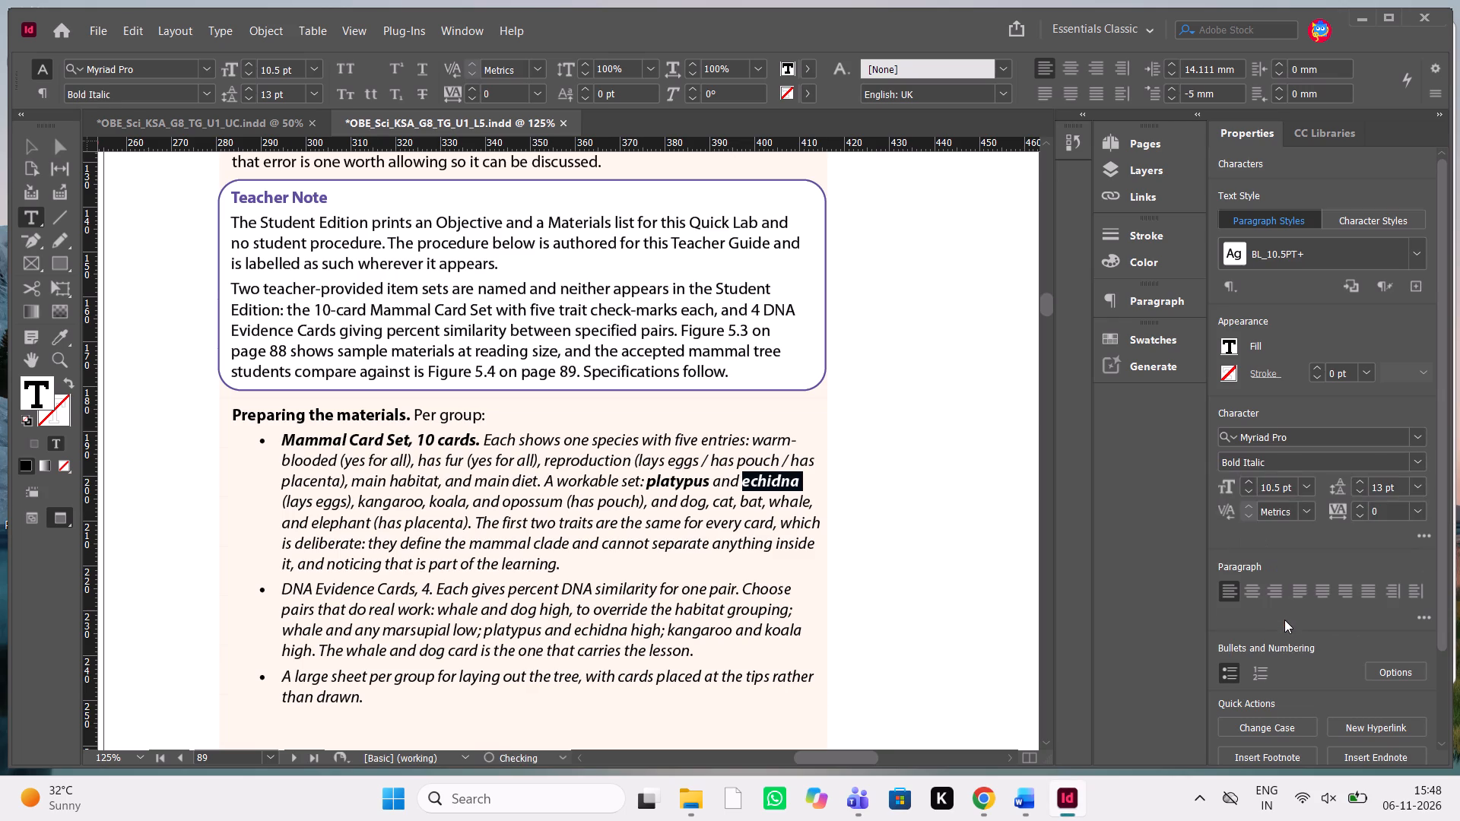
# Set "kangaroo, koala," and "opossum" in the first materials bullet in Bold Italic in InDesign, following the Word manuscript.
pyautogui.click(1039, 809)
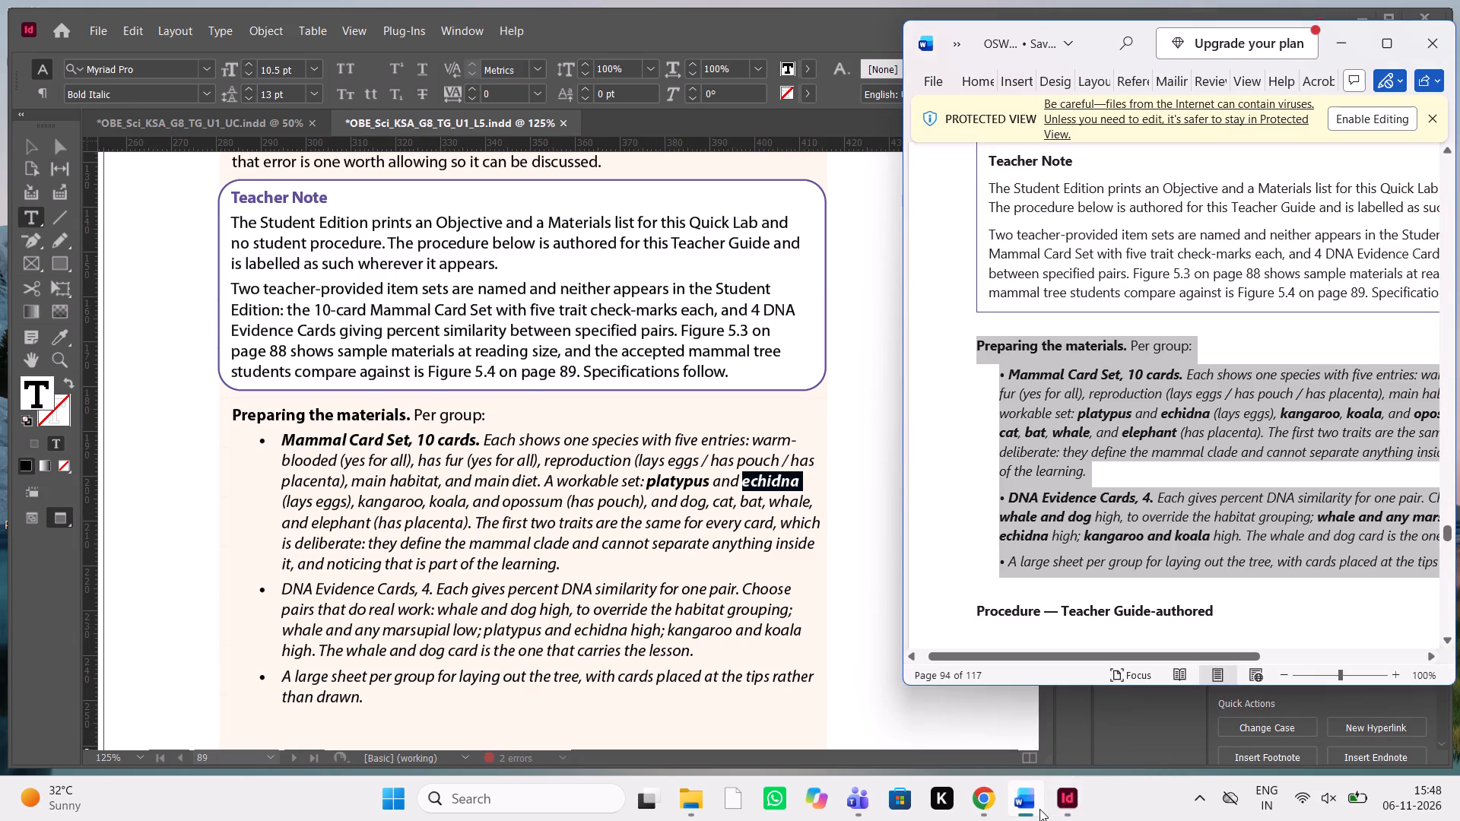
pyautogui.hscroll(-1, 1227, 477)
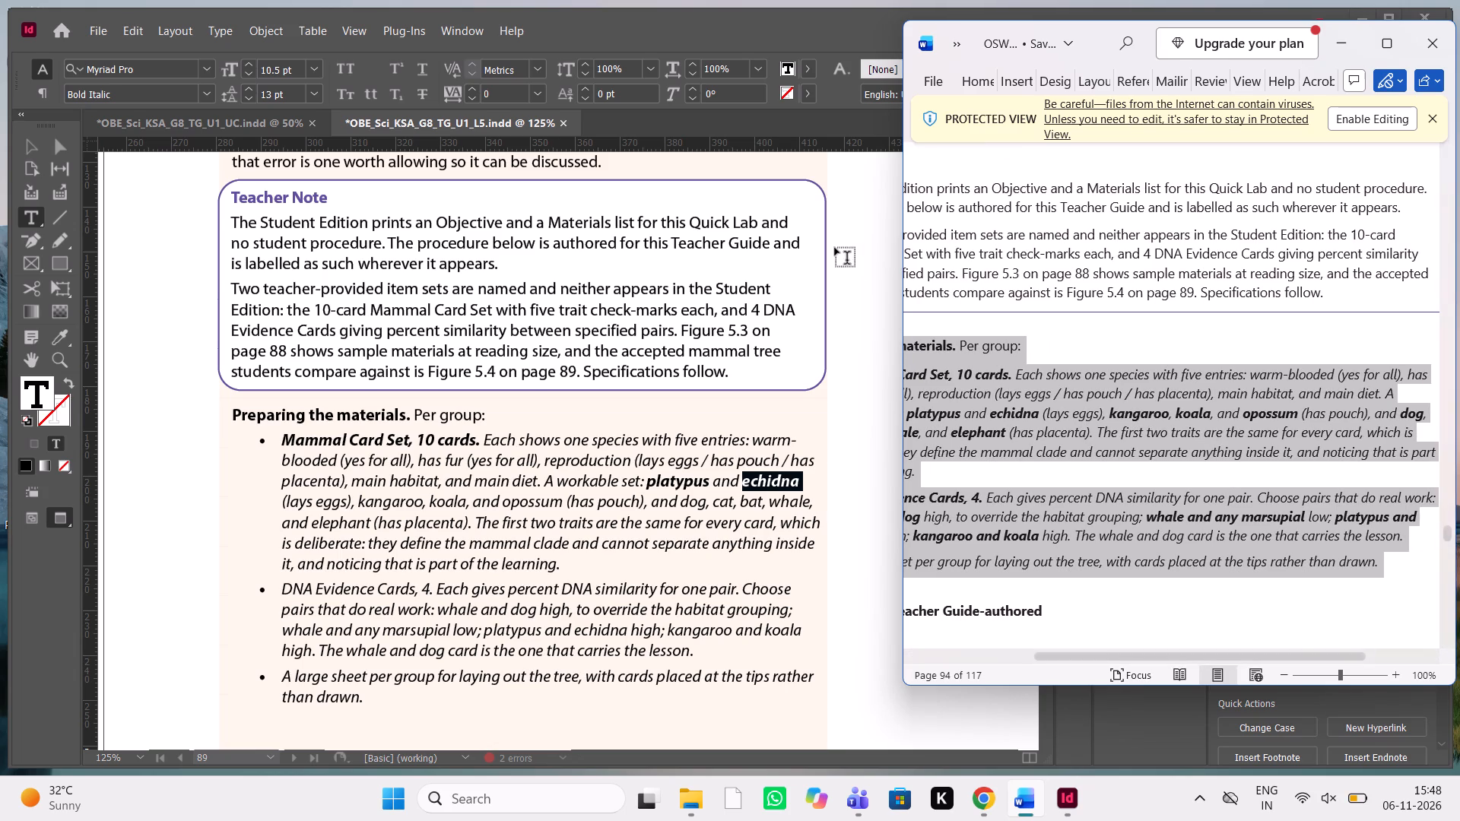
pyautogui.moveTo(357, 505); pyautogui.dragTo(427, 505)
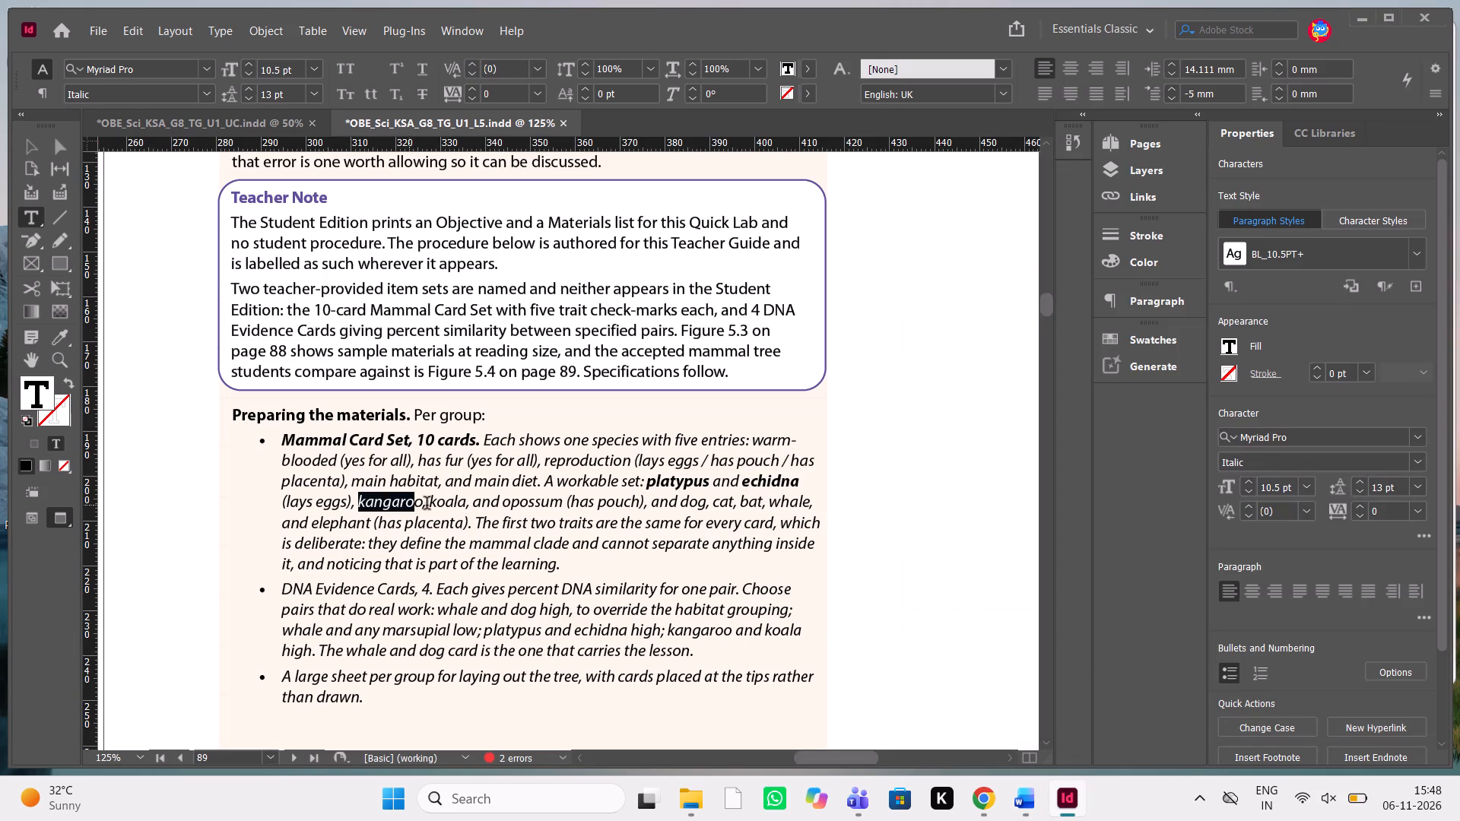
pyautogui.moveTo(427, 505); pyautogui.dragTo(468, 505)
pyautogui.hotkey('ctrl', 'shift', 'b')
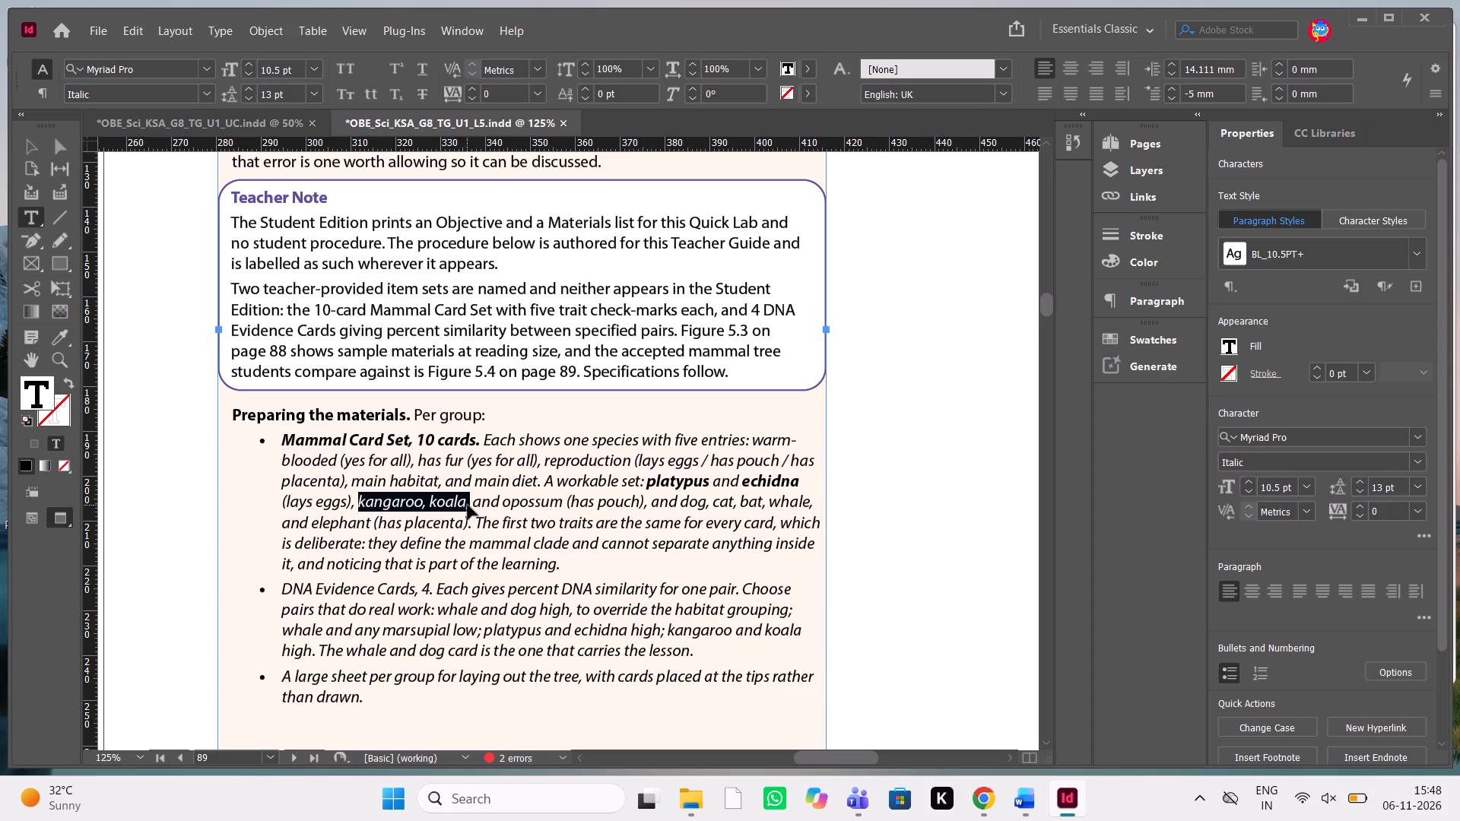
pyautogui.click(1014, 805)
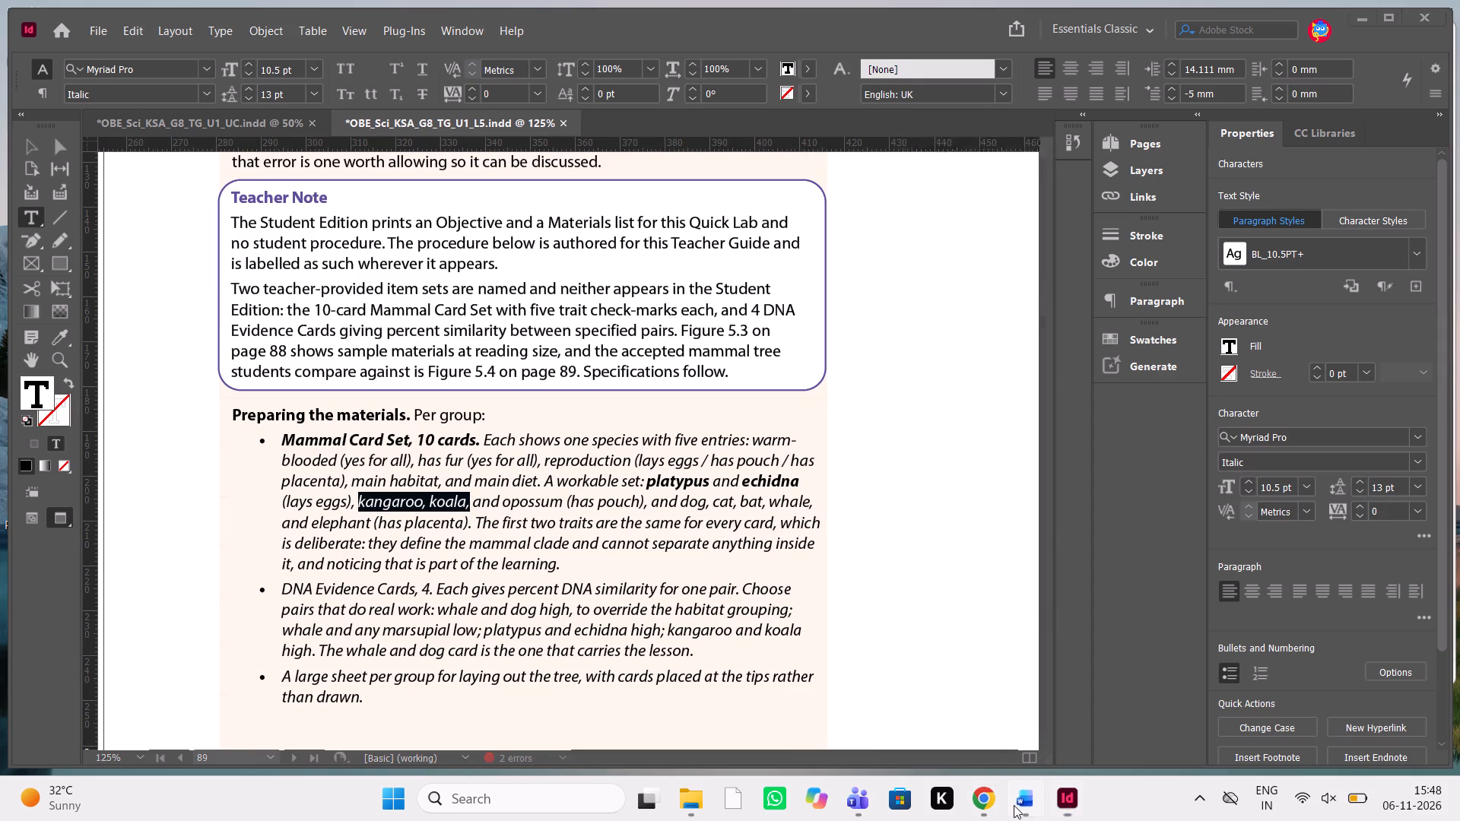
pyautogui.click(1014, 805)
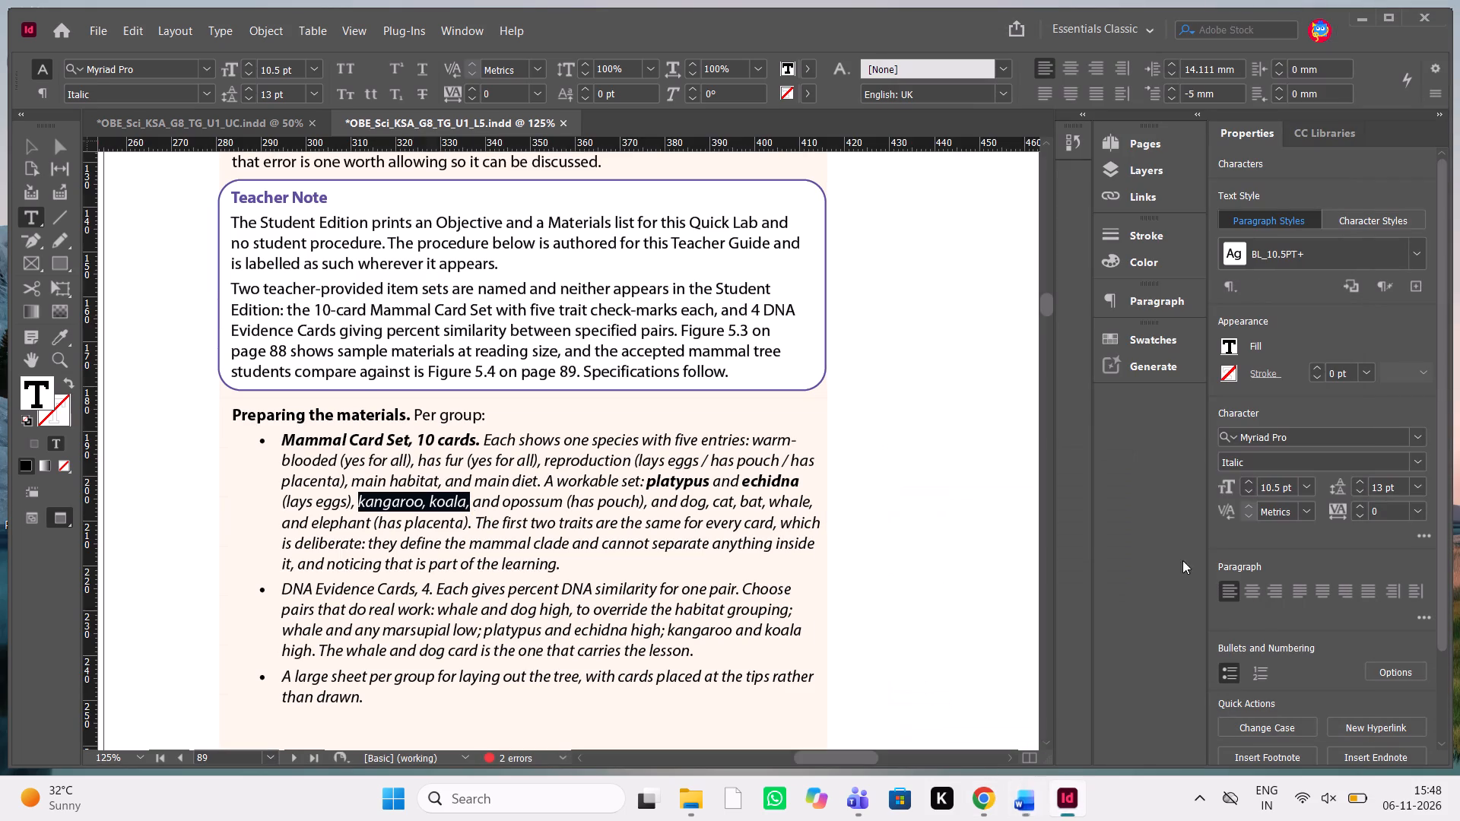
pyautogui.click(1423, 469)
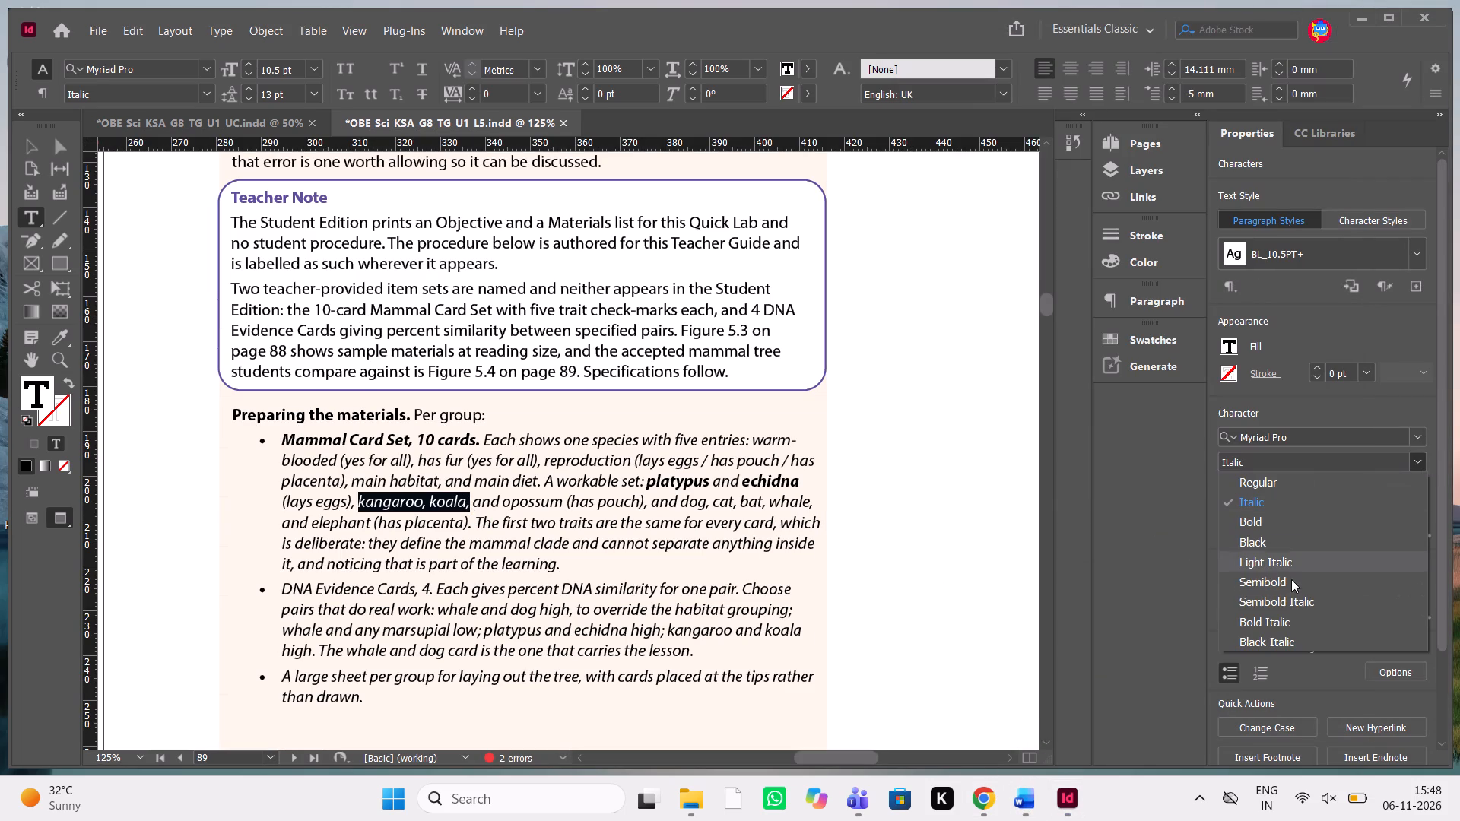
pyautogui.click(1289, 618)
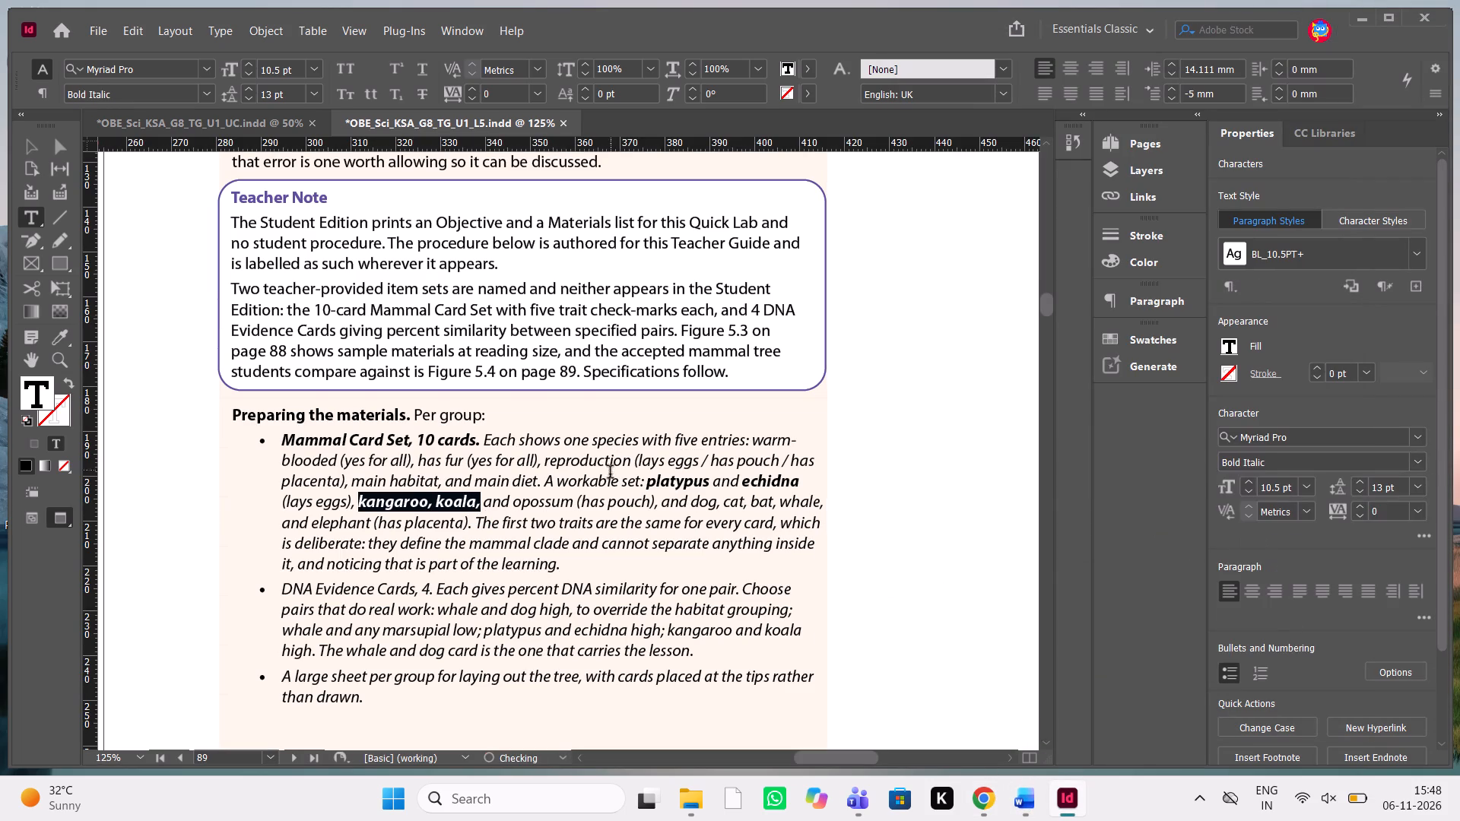
pyautogui.moveTo(512, 506); pyautogui.dragTo(576, 509)
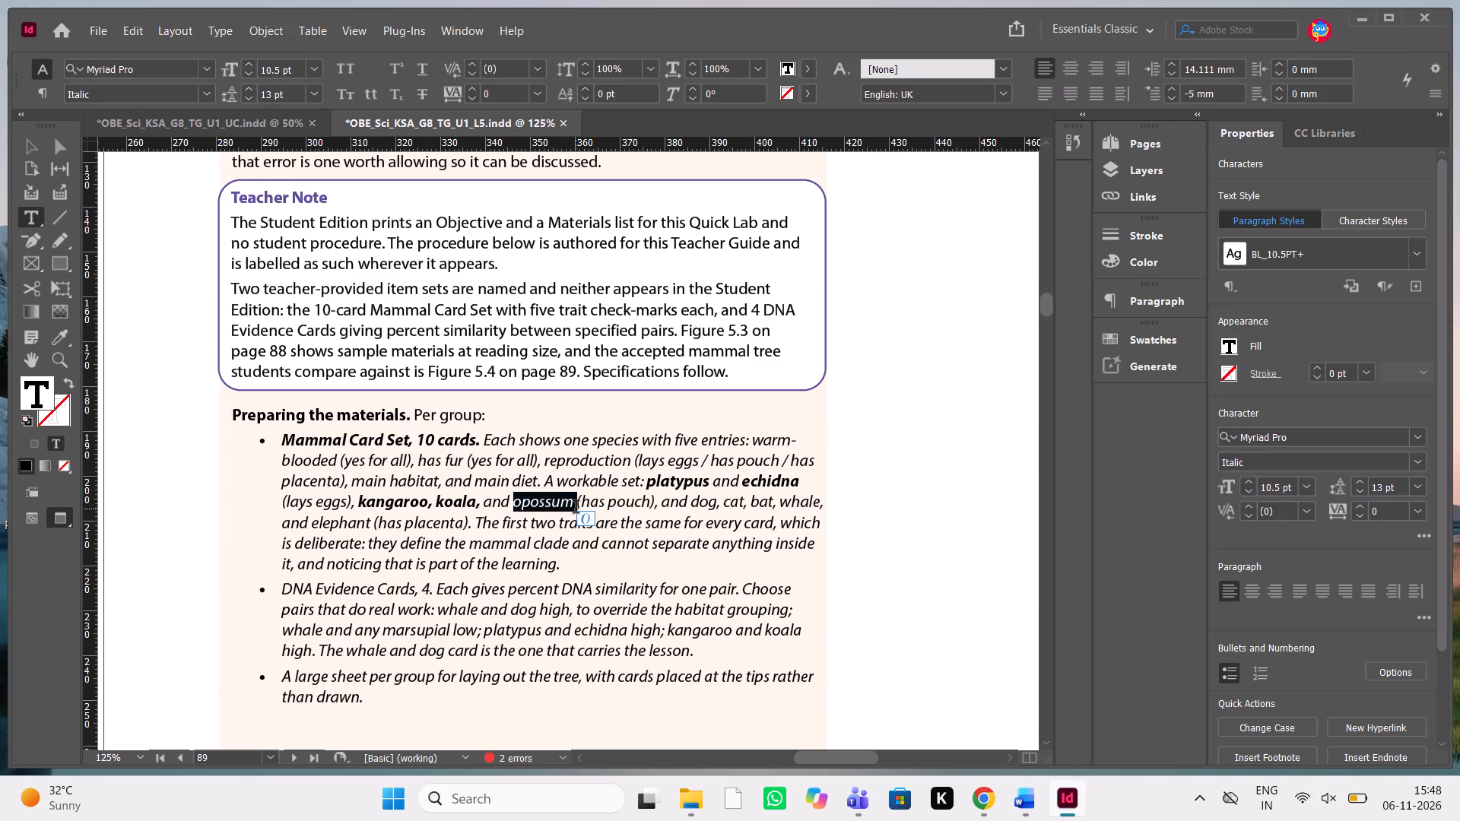
pyautogui.click(1414, 458)
pyautogui.click(1329, 622)
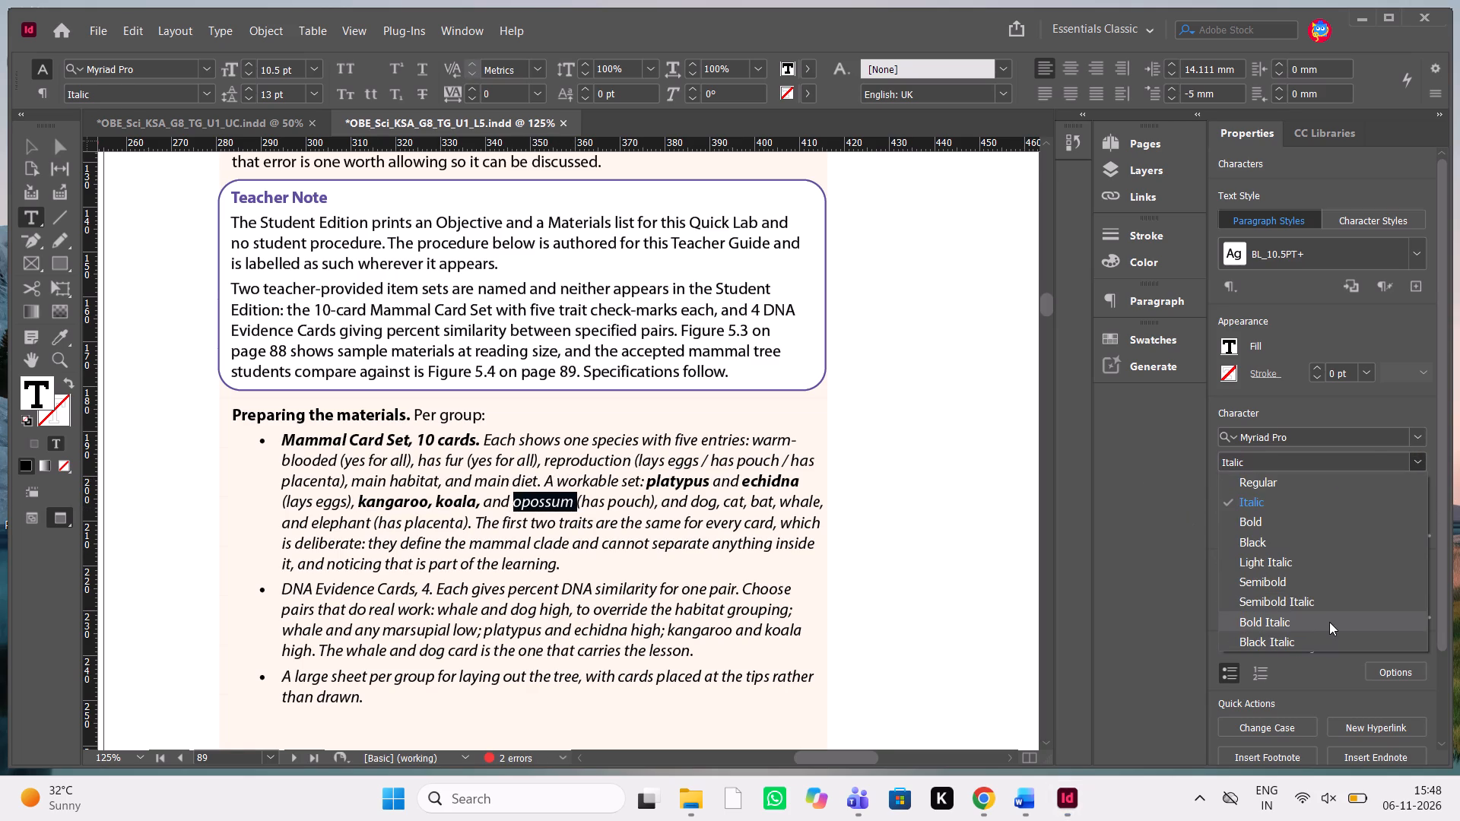
# Check the Word manuscript and set "dog, cat, bat, whale," and "elephant" in the first bullet in Bold Italic in InDesign.
pyautogui.click(1040, 806)
pyautogui.hscroll(-1, 1310, 463)
pyautogui.hscroll(1, 1310, 463)
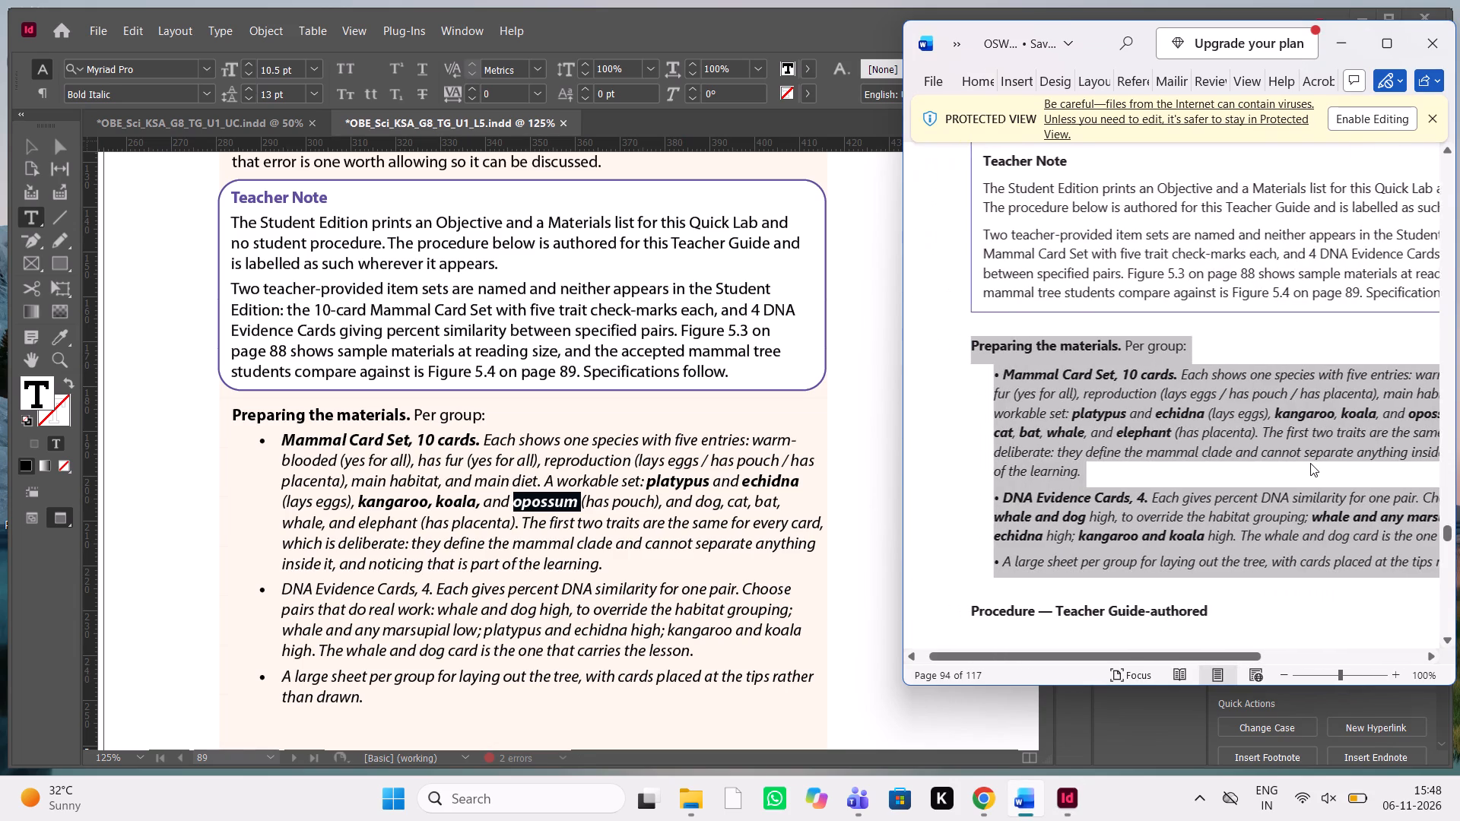
pyautogui.scroll(-1, 1310, 463)
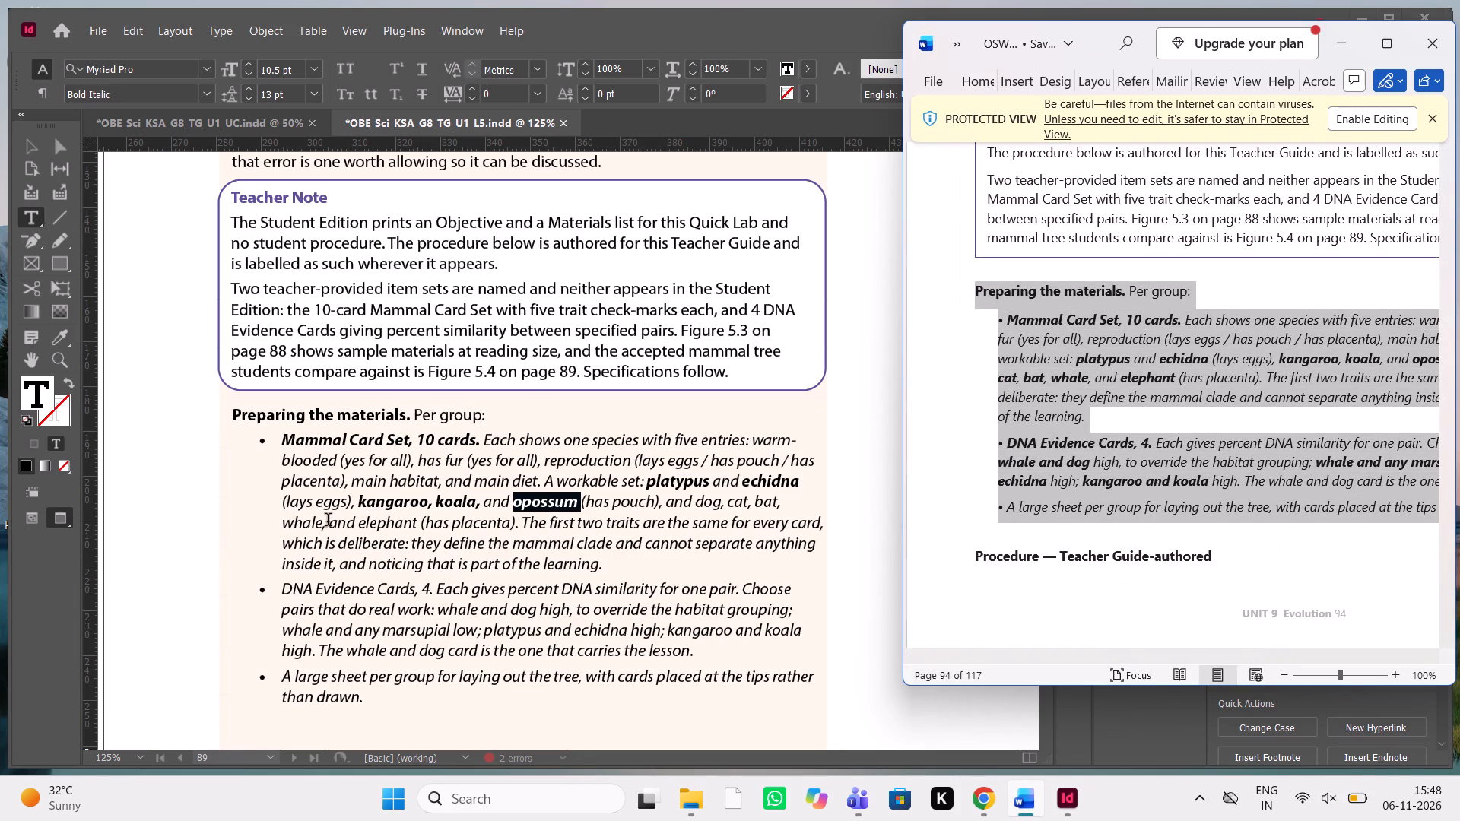
pyautogui.moveTo(328, 521); pyautogui.dragTo(776, 477)
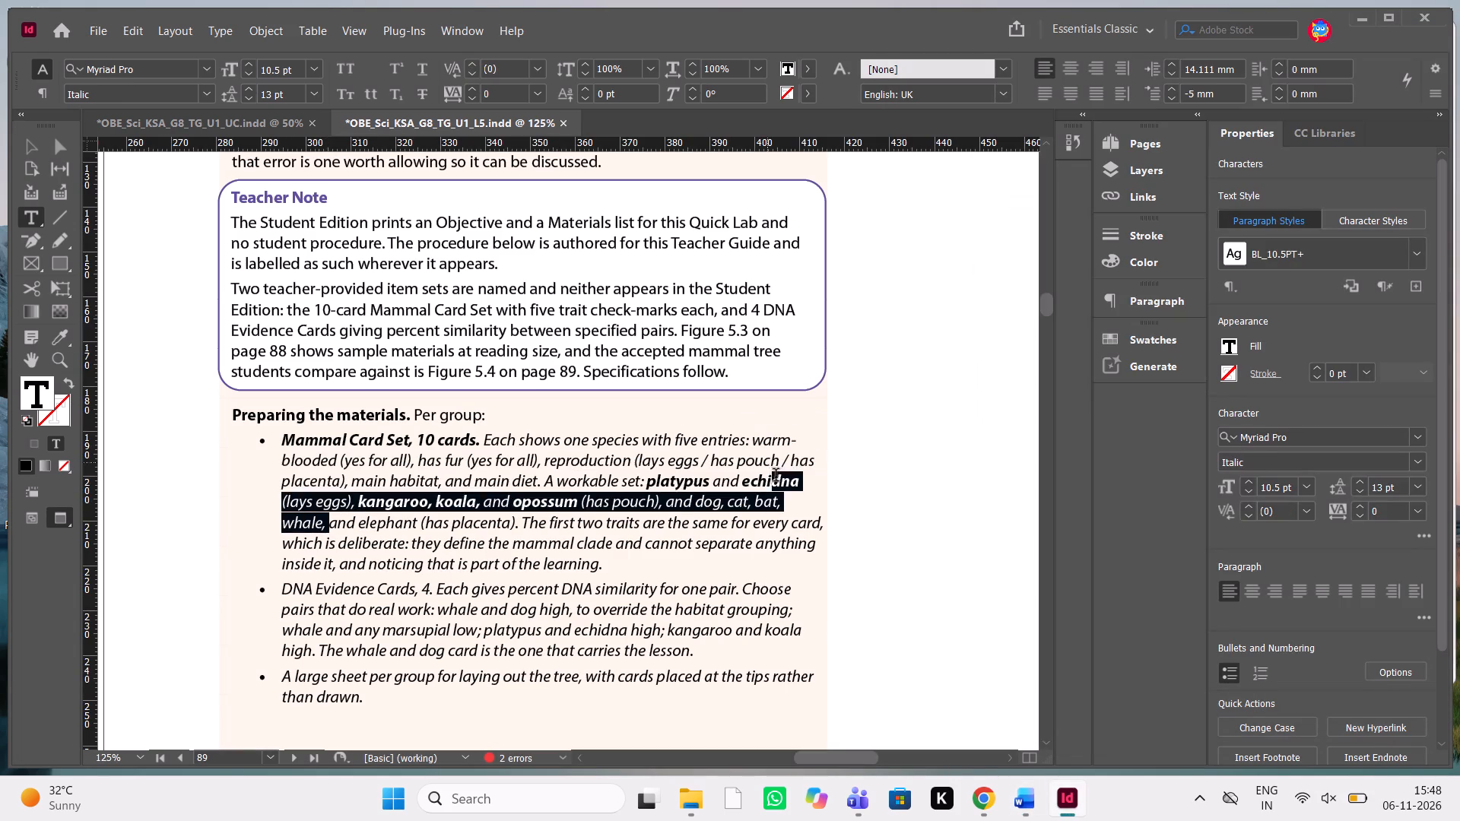
pyautogui.moveTo(776, 477); pyautogui.dragTo(690, 506)
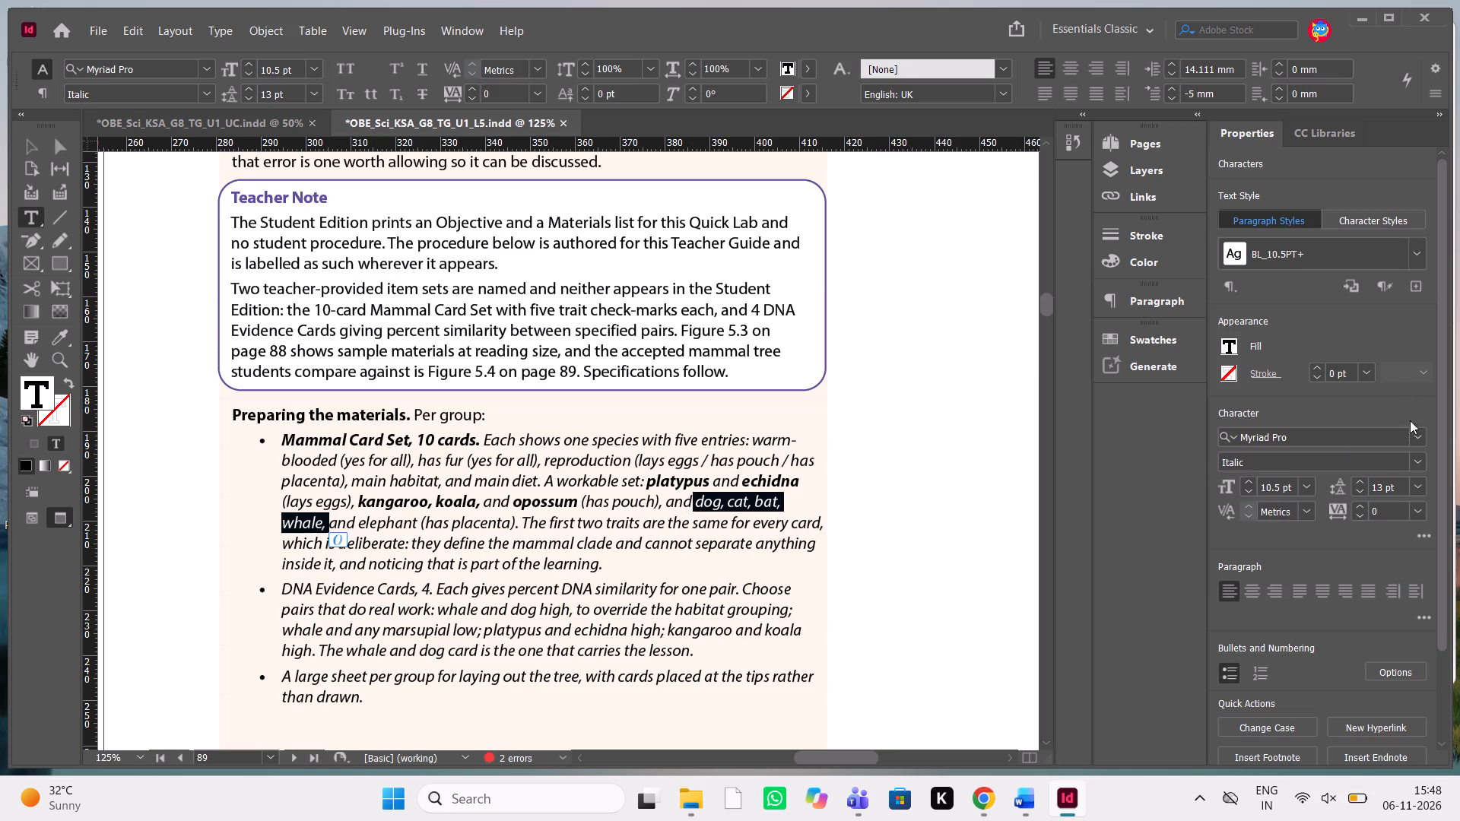
pyautogui.click(1414, 459)
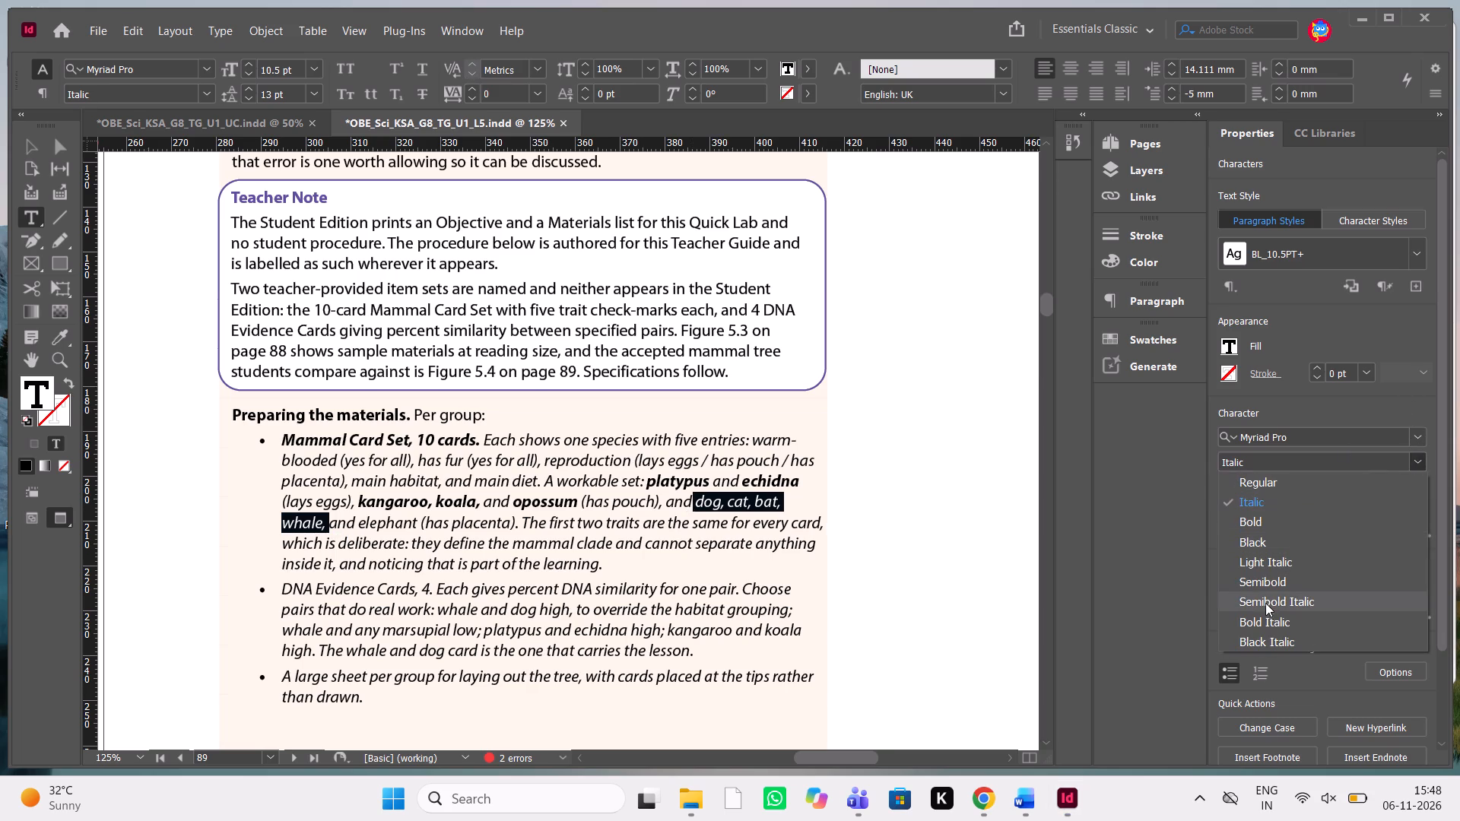
pyautogui.click(1270, 620)
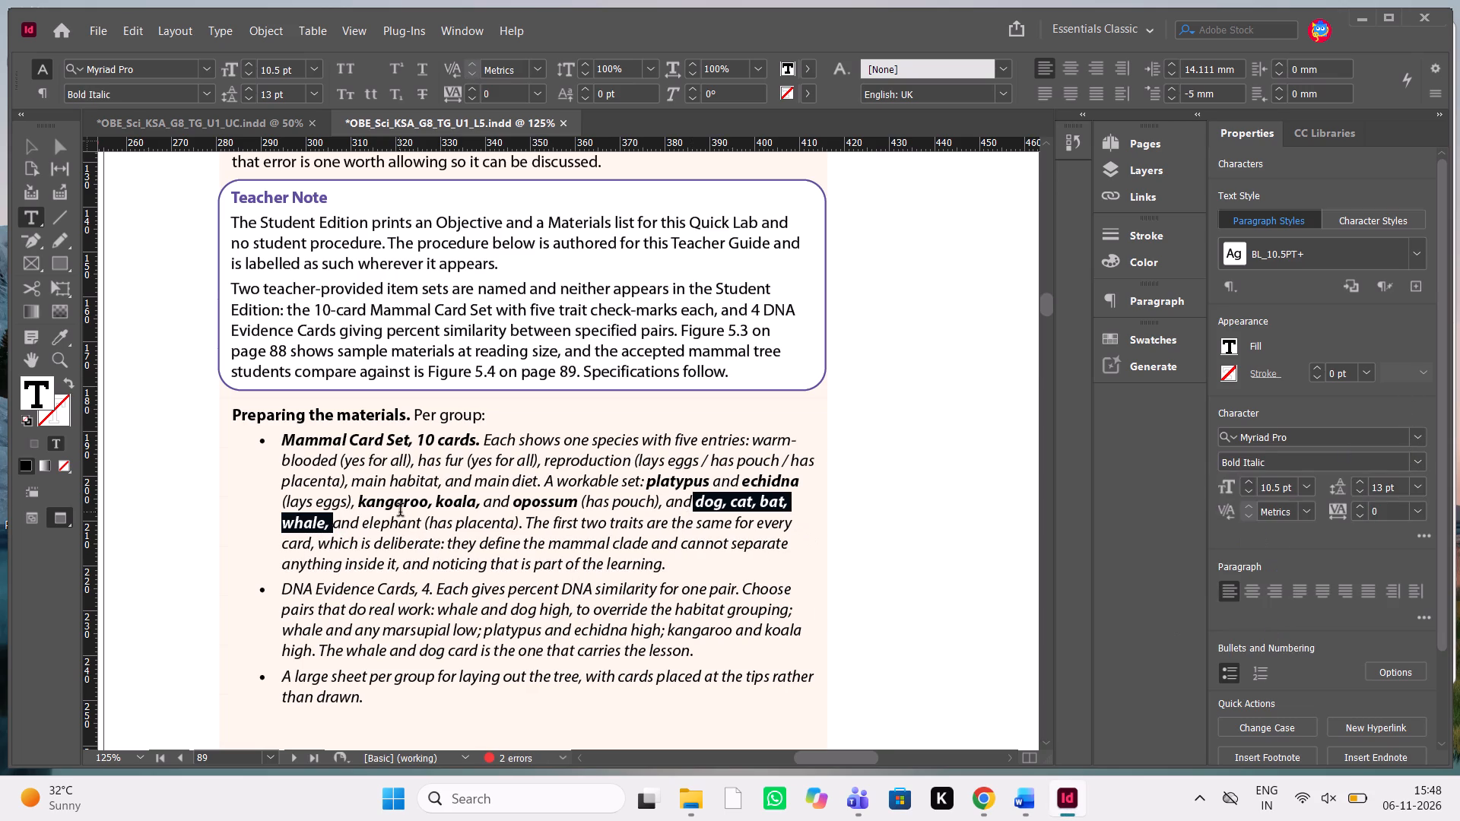
pyautogui.moveTo(362, 528); pyautogui.dragTo(423, 525)
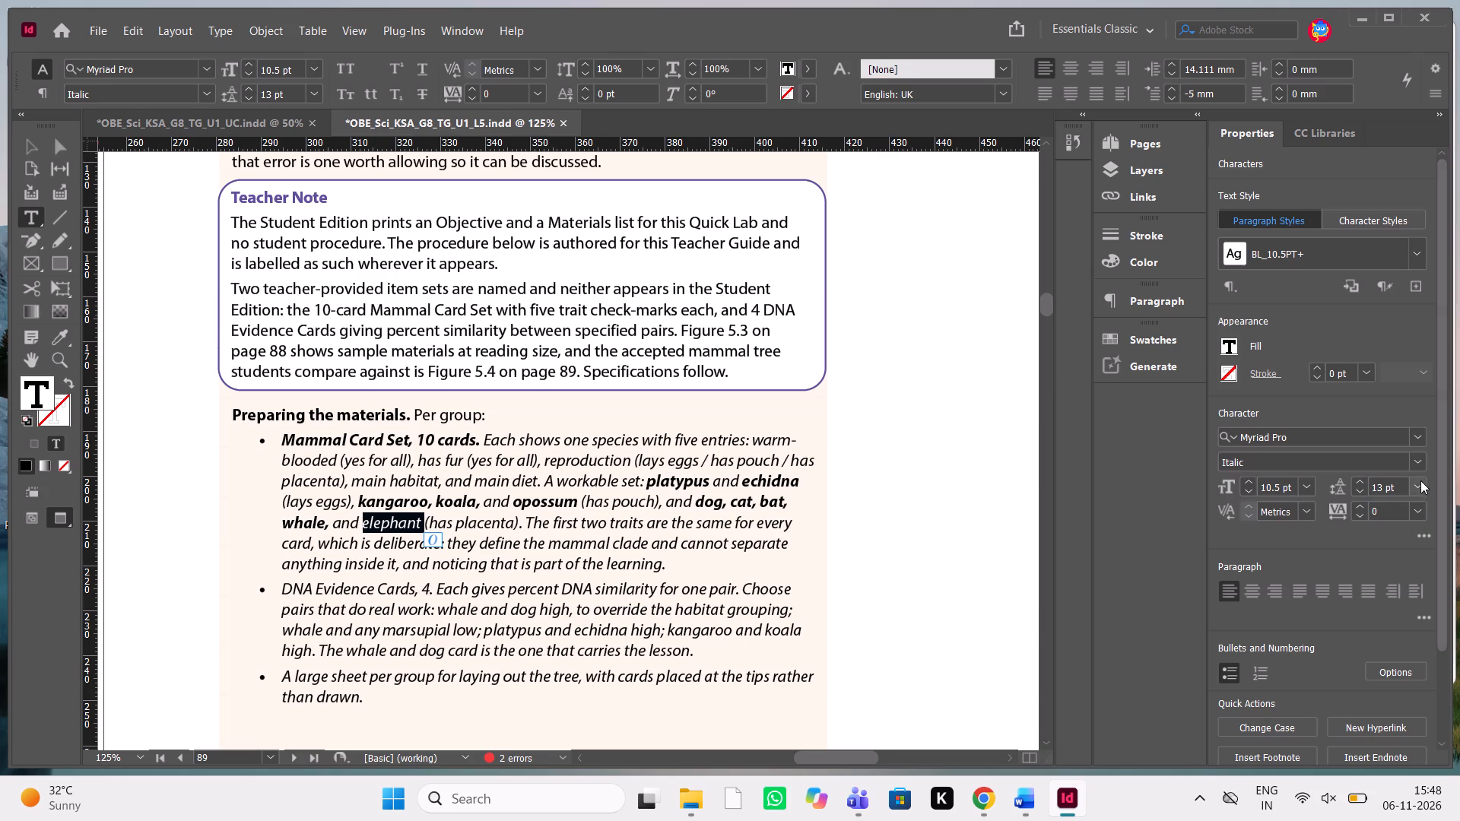
pyautogui.moveTo(1423, 466); pyautogui.dragTo(1300, 620)
pyautogui.click(1300, 620)
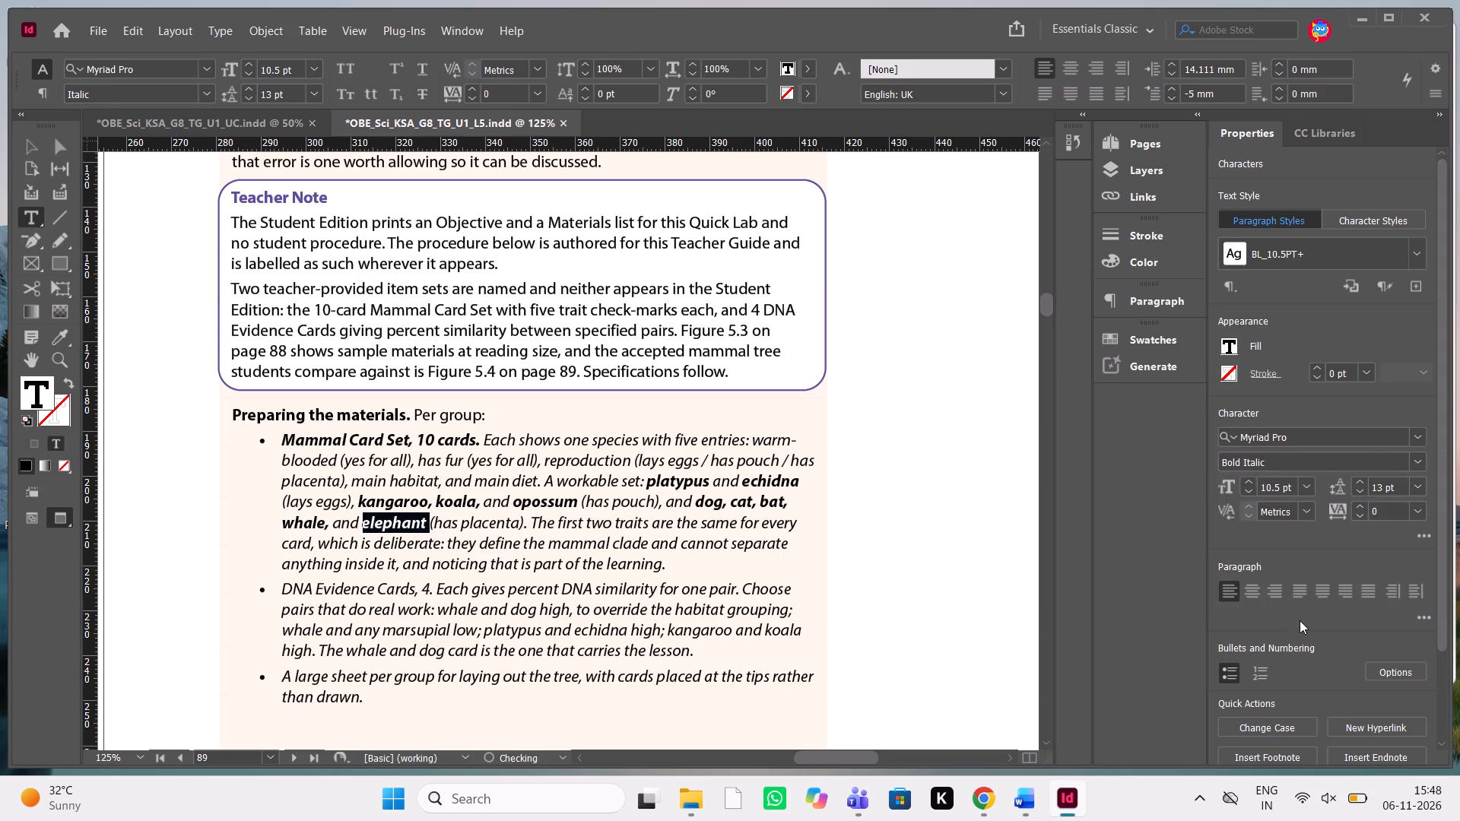
# Set only the comma after "whale" in the first bullet to Regular in InDesign, after comparing with the Word manuscript.
pyautogui.click(1025, 810)
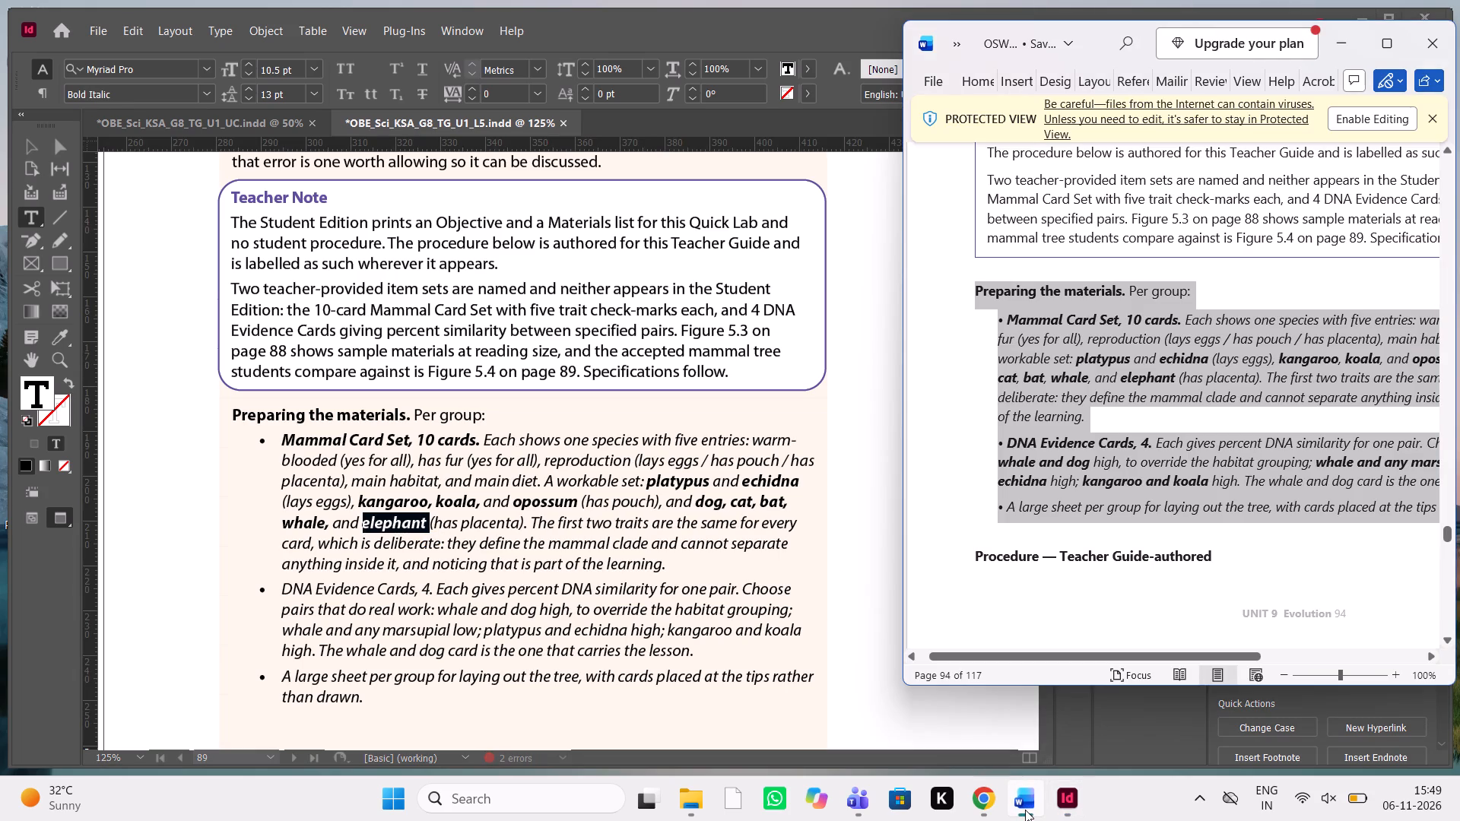
pyautogui.click(1025, 810)
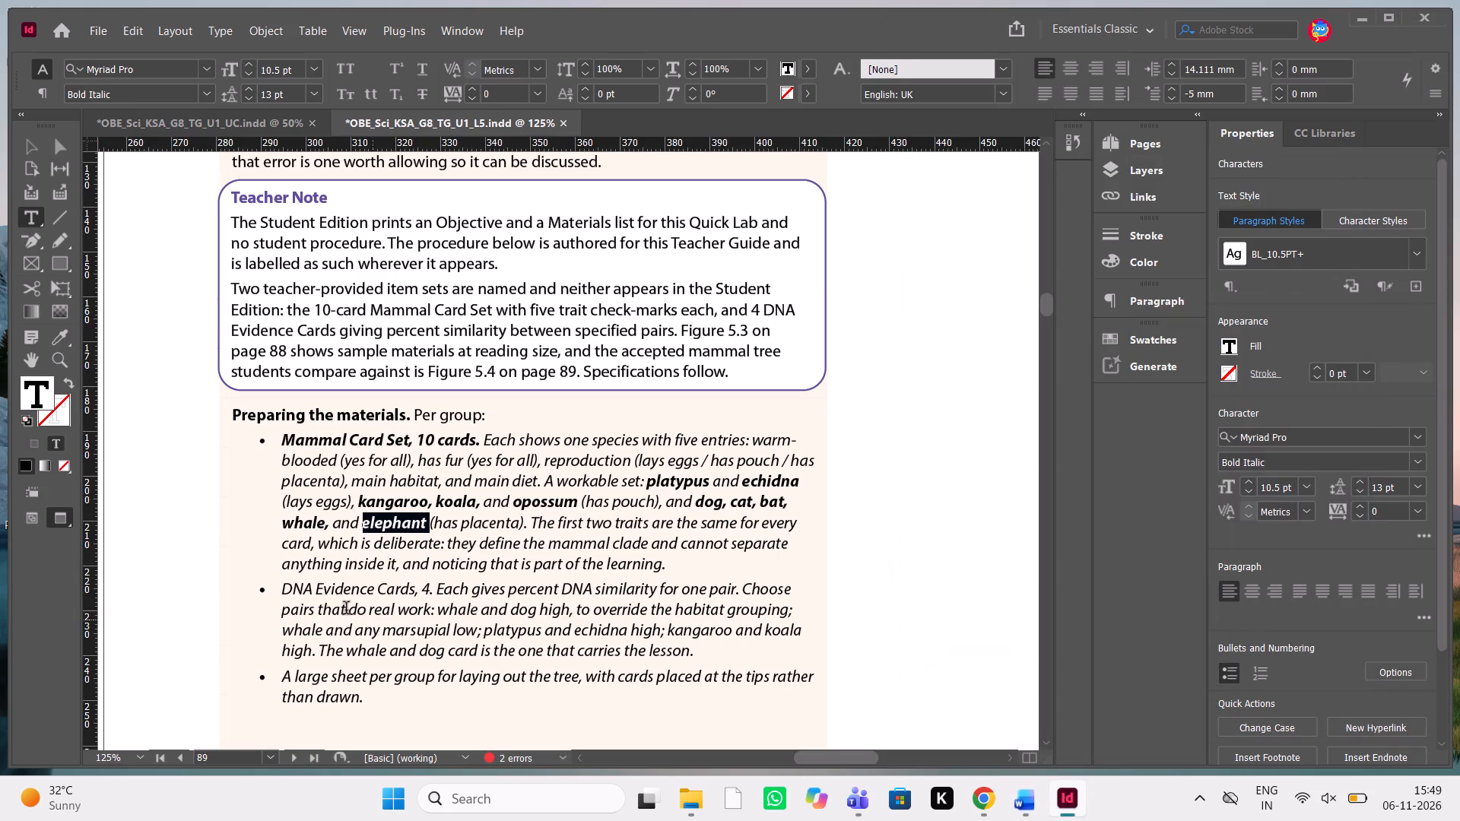
pyautogui.click(325, 524)
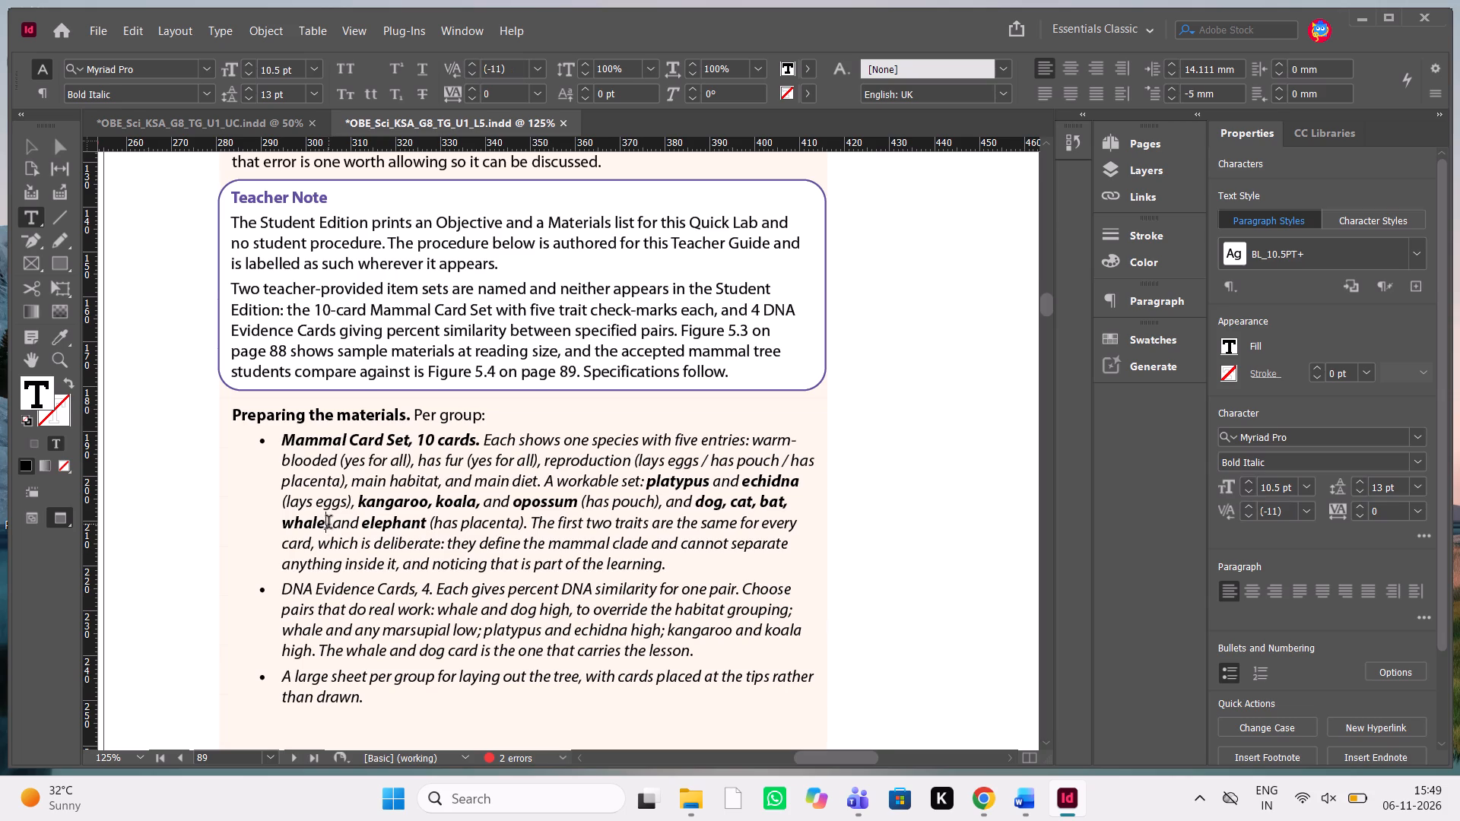
pyautogui.click(1420, 460)
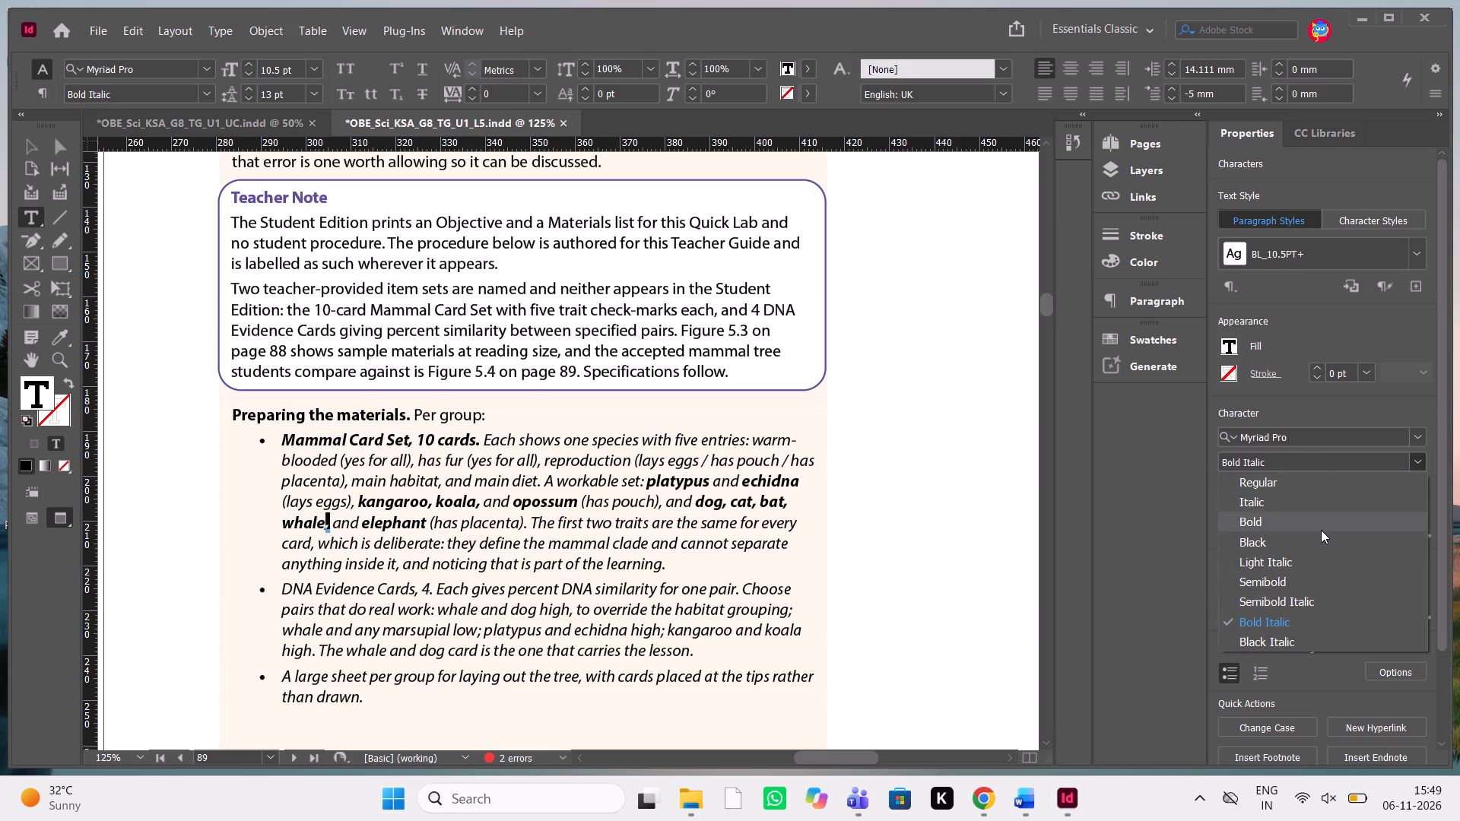
pyautogui.click(1367, 480)
pyautogui.click(490, 544)
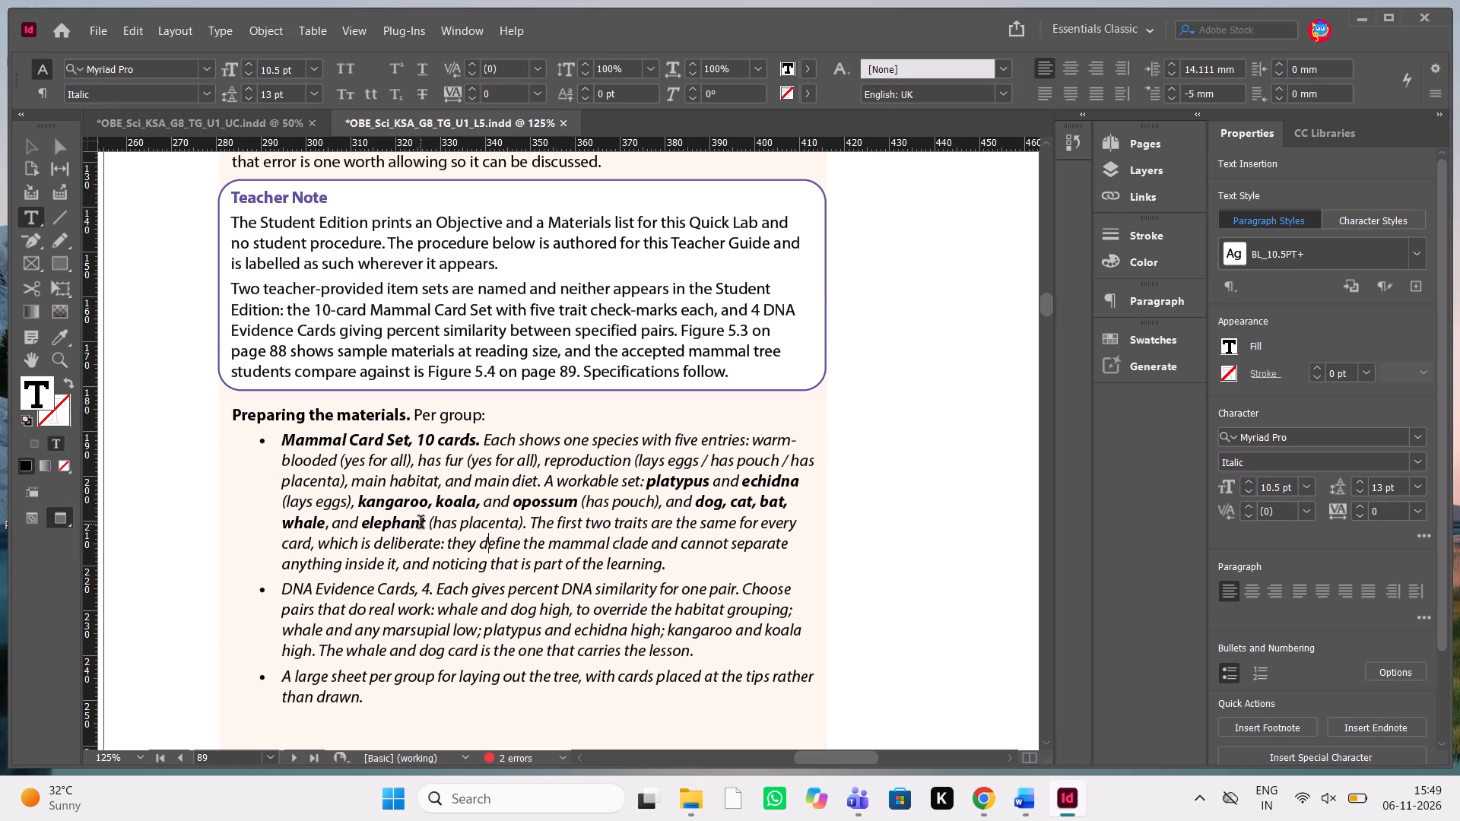
# Set the second bullet's lead-in "DNA Evidence Cards, 4." in Bold Italic in InDesign, as in the Word manuscript.
pyautogui.hotkey('alt', 'Tab')
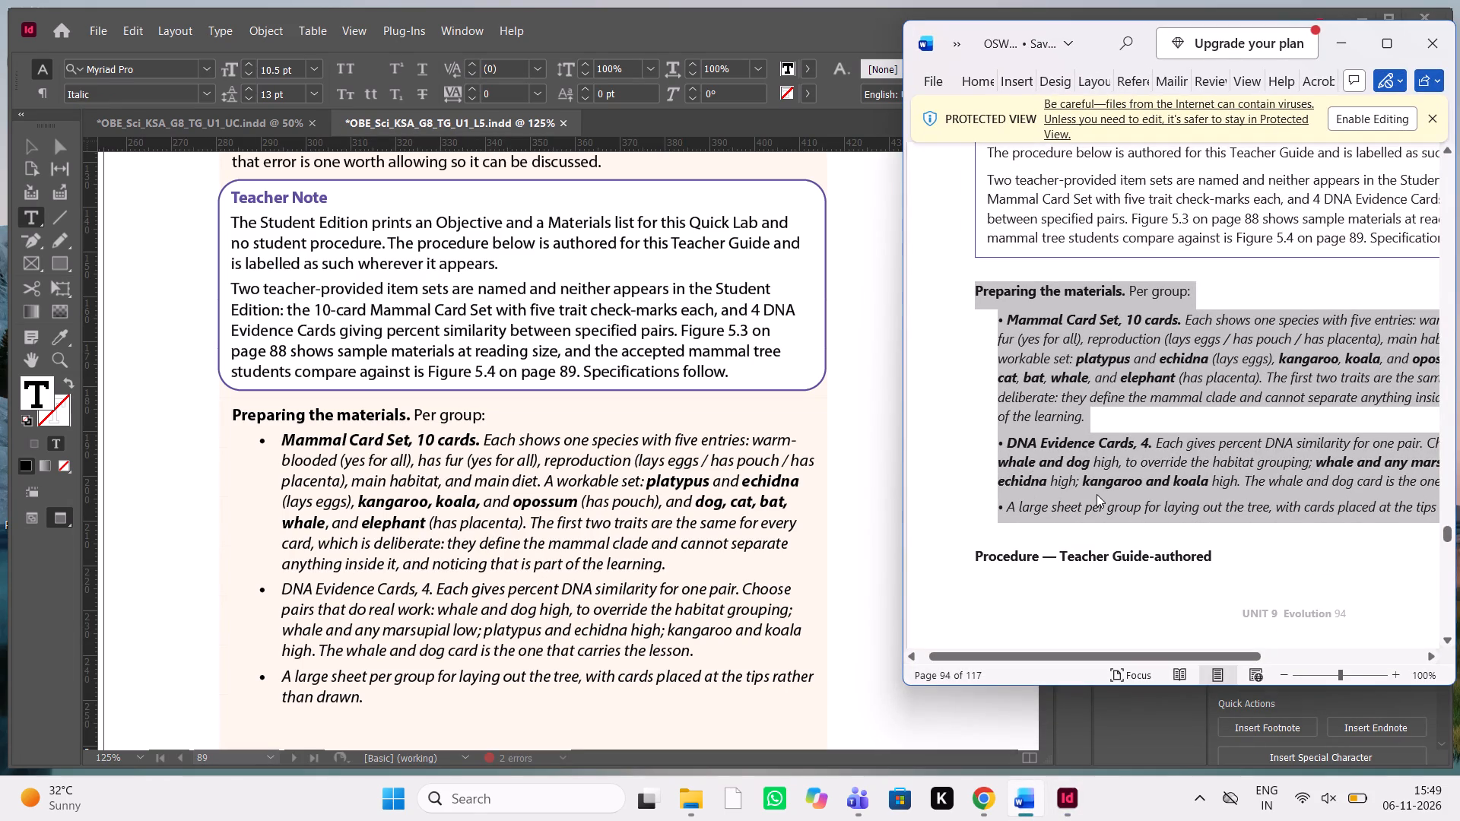
pyautogui.scroll(-1, 1097, 494)
pyautogui.hscroll(-1, 1097, 494)
pyautogui.hscroll(1, 1097, 494)
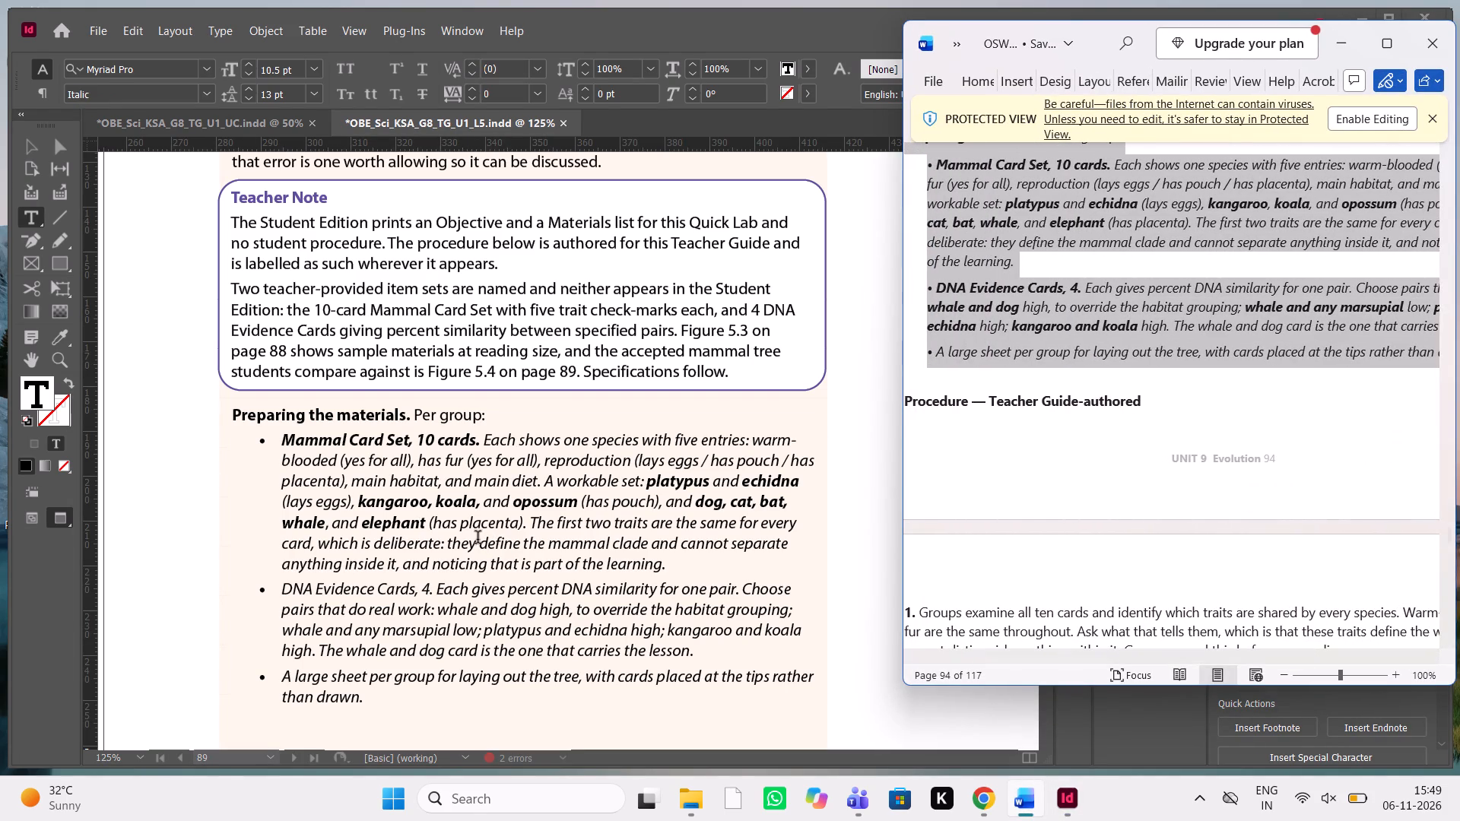
pyautogui.scroll(-1, 478, 539)
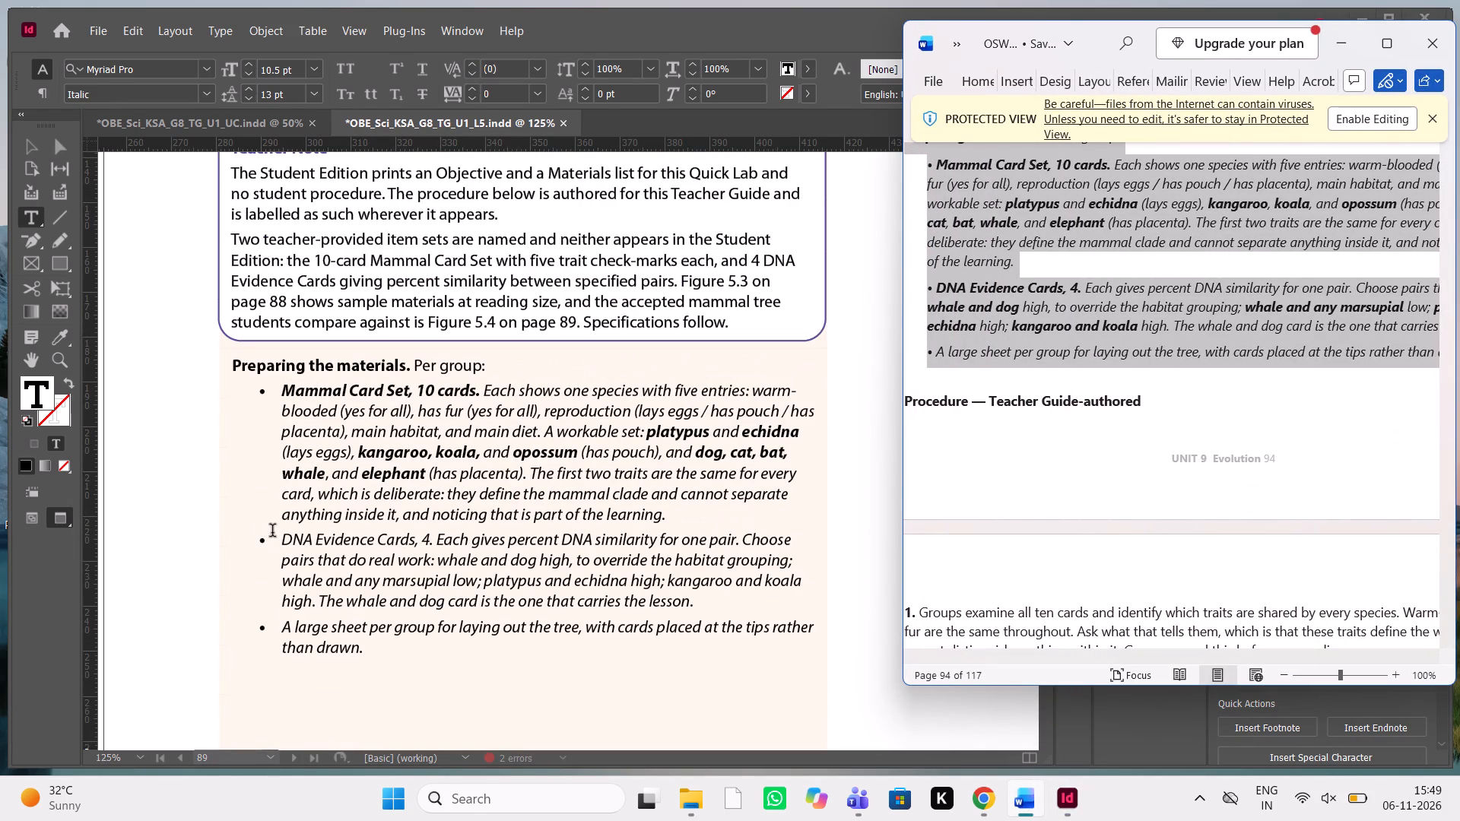
pyautogui.moveTo(284, 540); pyautogui.dragTo(432, 550)
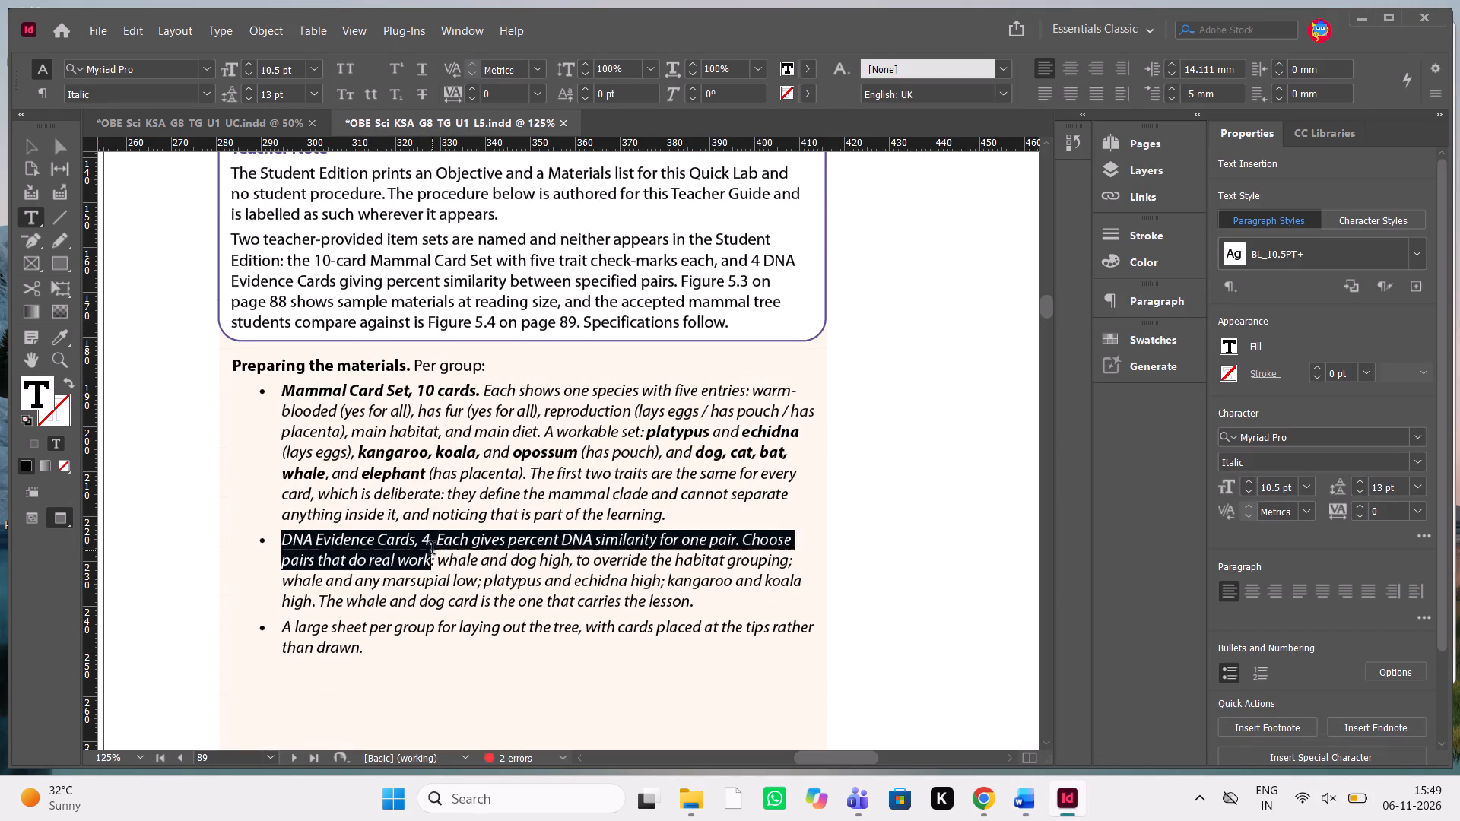
pyautogui.moveTo(432, 550); pyautogui.dragTo(435, 541)
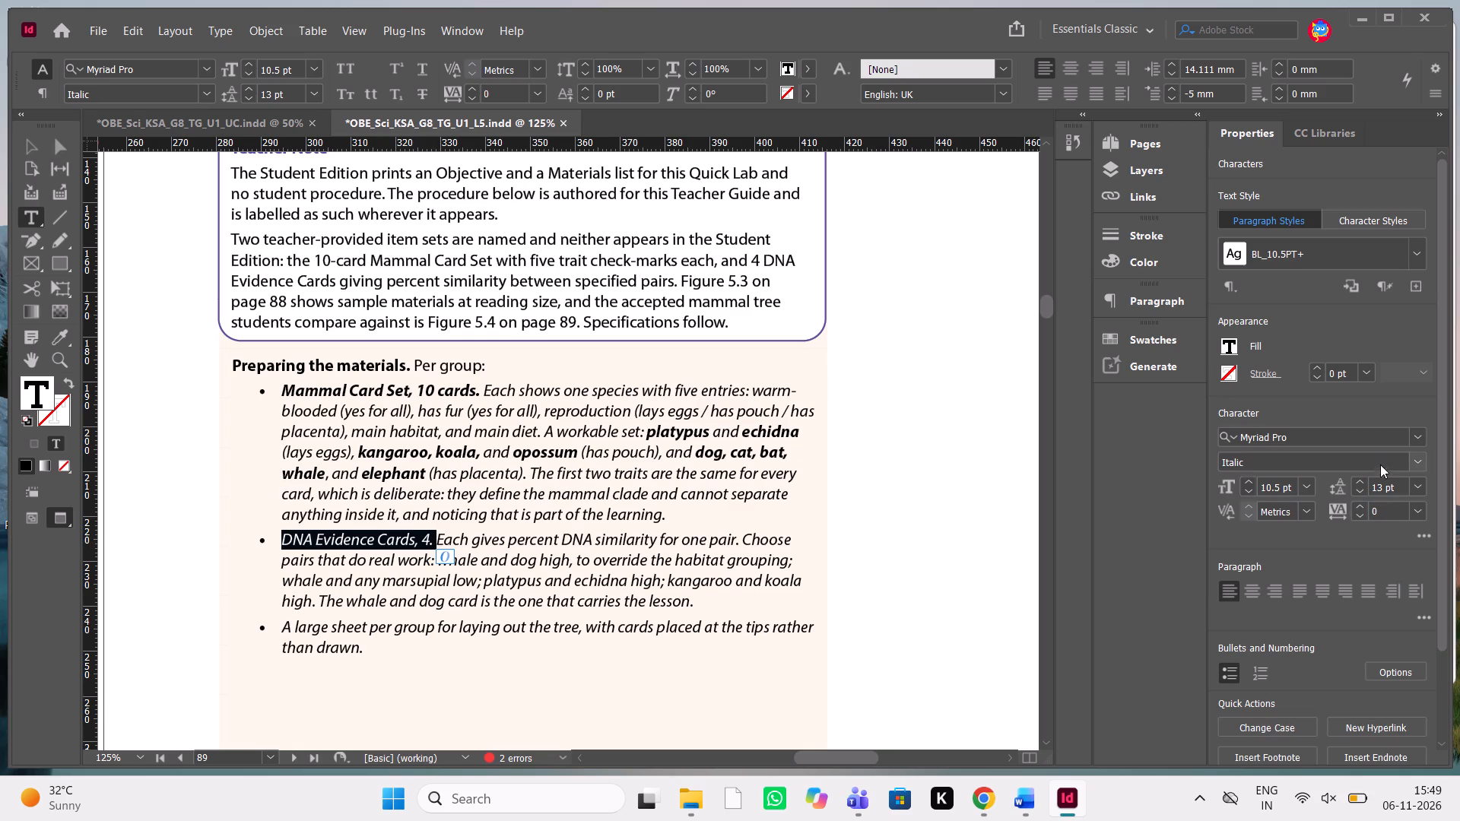
pyautogui.moveTo(1418, 459); pyautogui.dragTo(1305, 613)
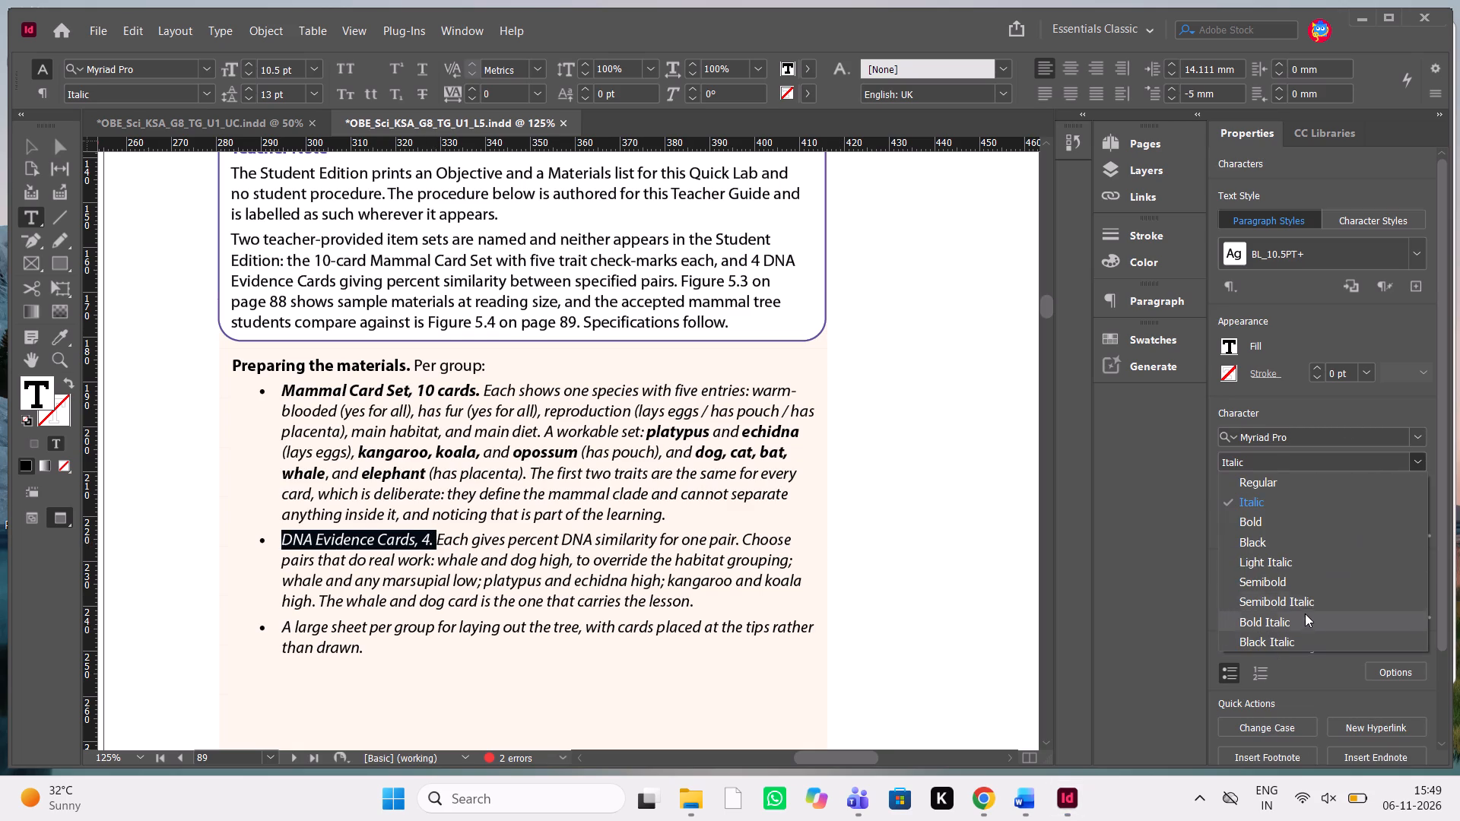
pyautogui.moveTo(1305, 613); pyautogui.dragTo(1305, 624)
pyautogui.click(1305, 624)
pyautogui.click(443, 551)
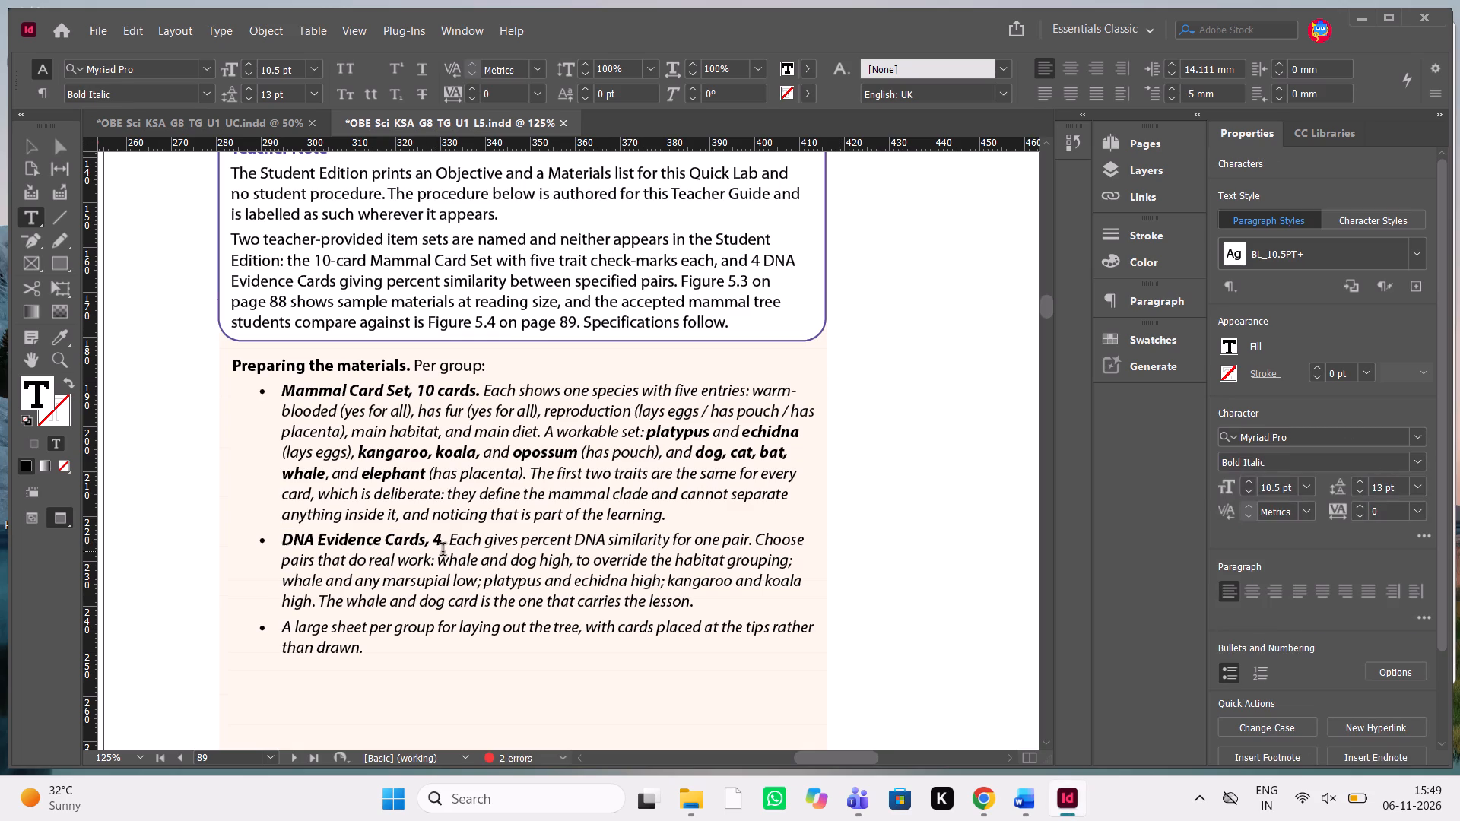
# Check the Word manuscript and set "whale and any marsupial" in the second materials bullet in Bold Italic in InDesign.
pyautogui.hotkey('alt', 'Tab')
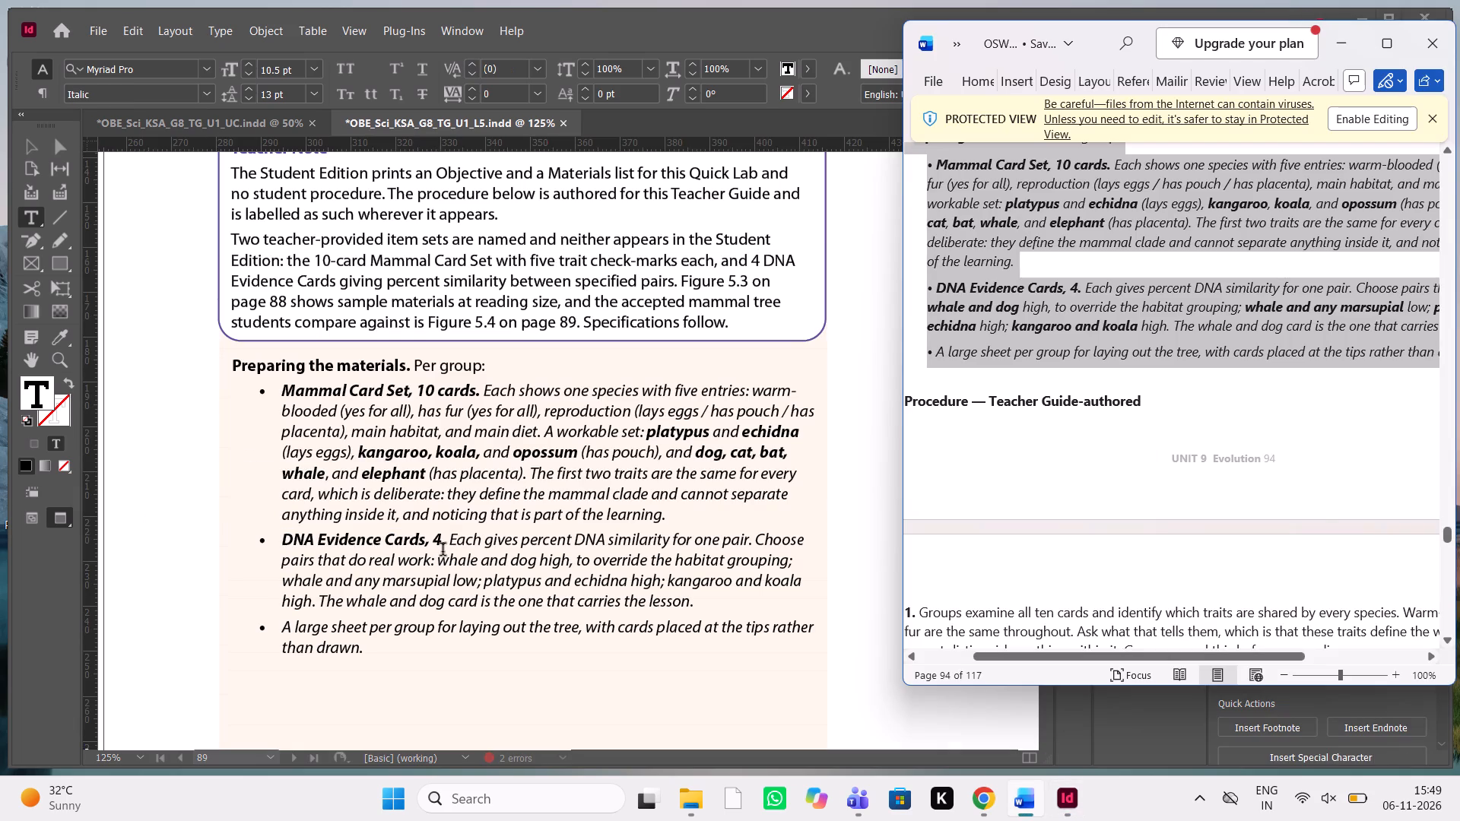
pyautogui.hotkey('alt', 'Tab')
pyautogui.hotkey('alt', 'Tab')
pyautogui.hscroll(-1, 1152, 361)
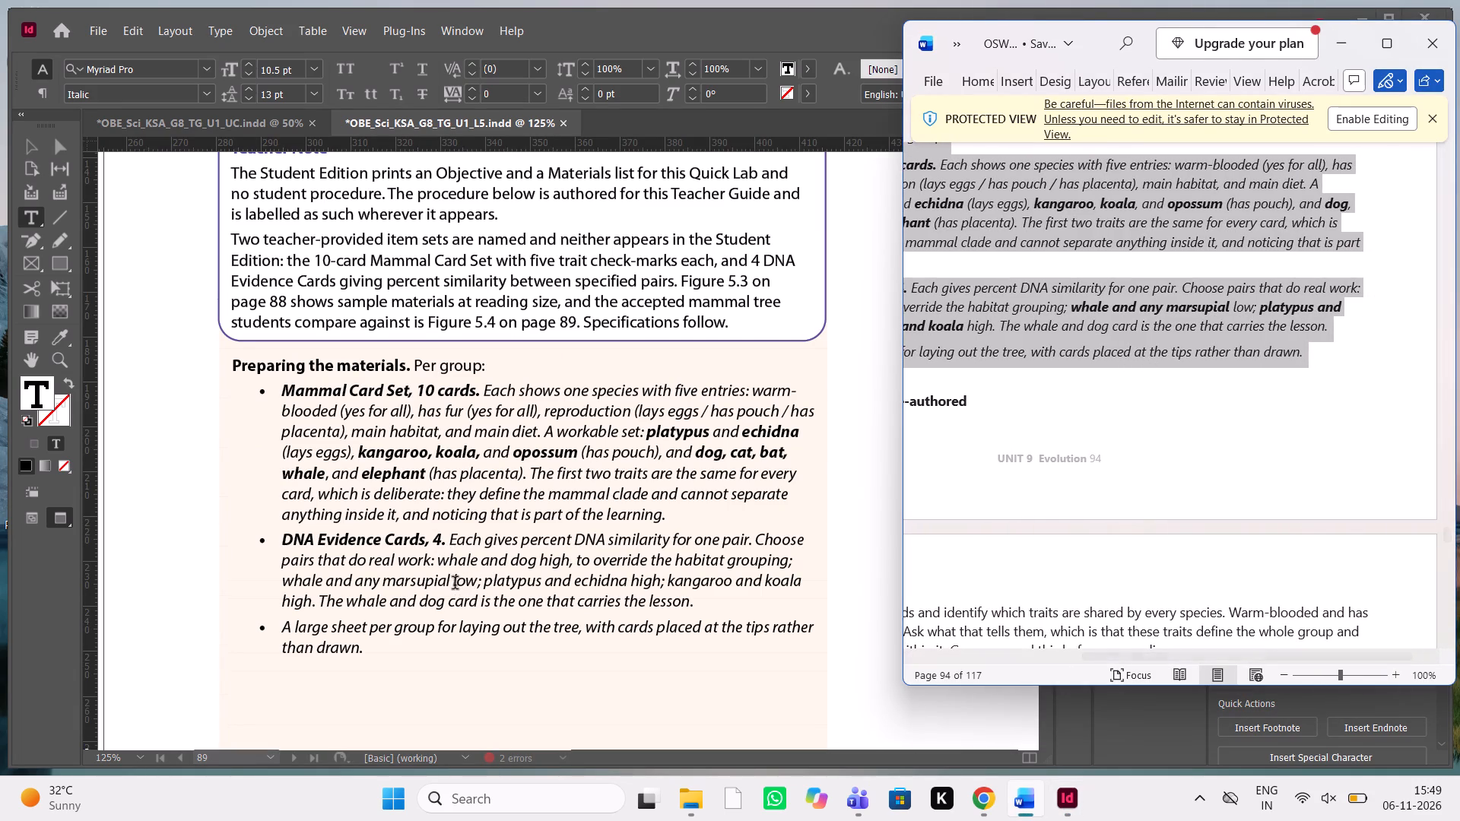
pyautogui.moveTo(455, 585); pyautogui.dragTo(277, 582)
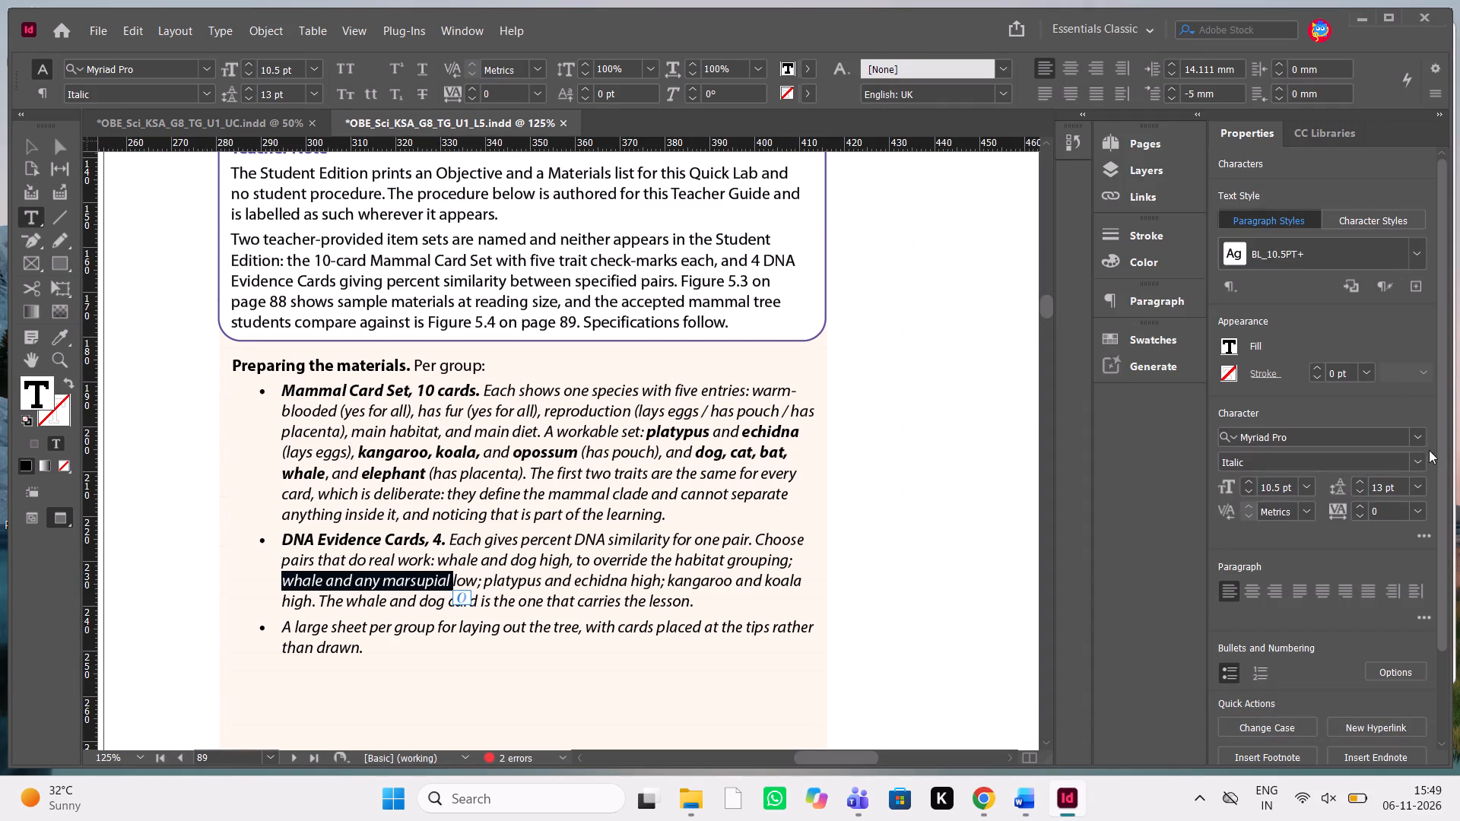
pyautogui.click(1415, 465)
pyautogui.click(1275, 623)
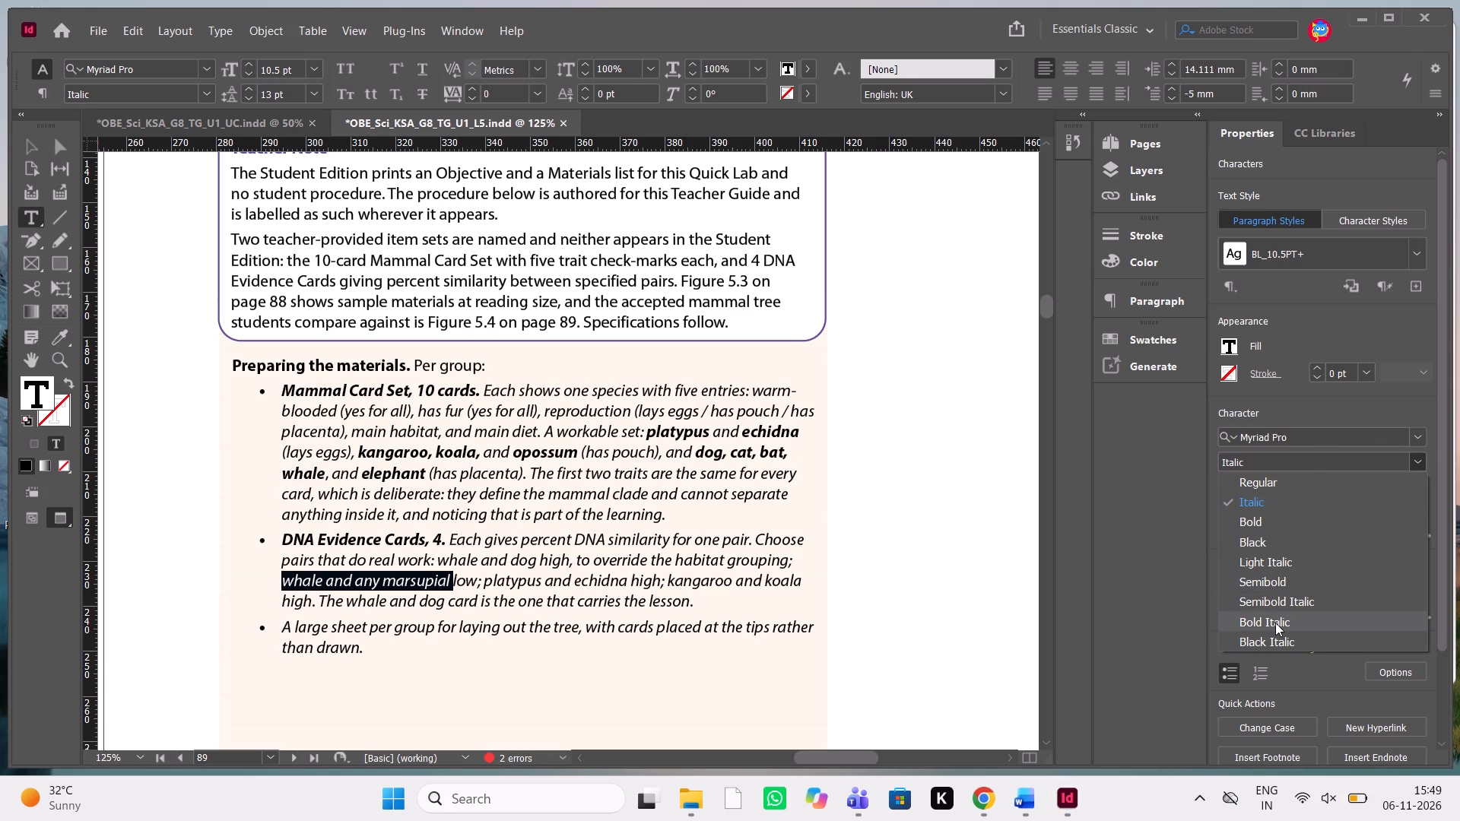
# Set "platypus and echidna" in the second bullet in Bold Italic in InDesign, following the Word manuscript.
pyautogui.hotkey('alt', 'Tab')
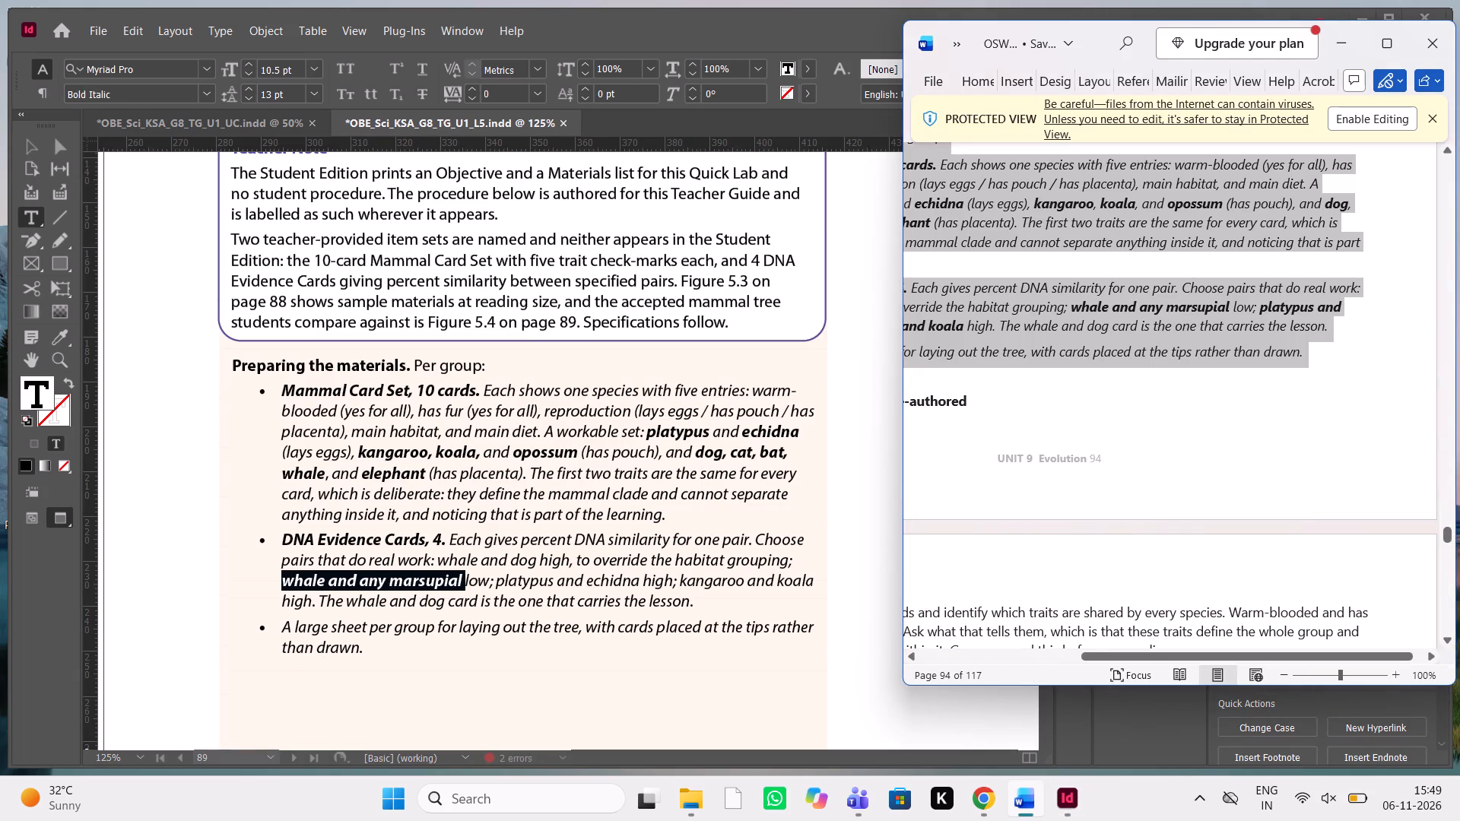
pyautogui.hscroll(1, 1275, 623)
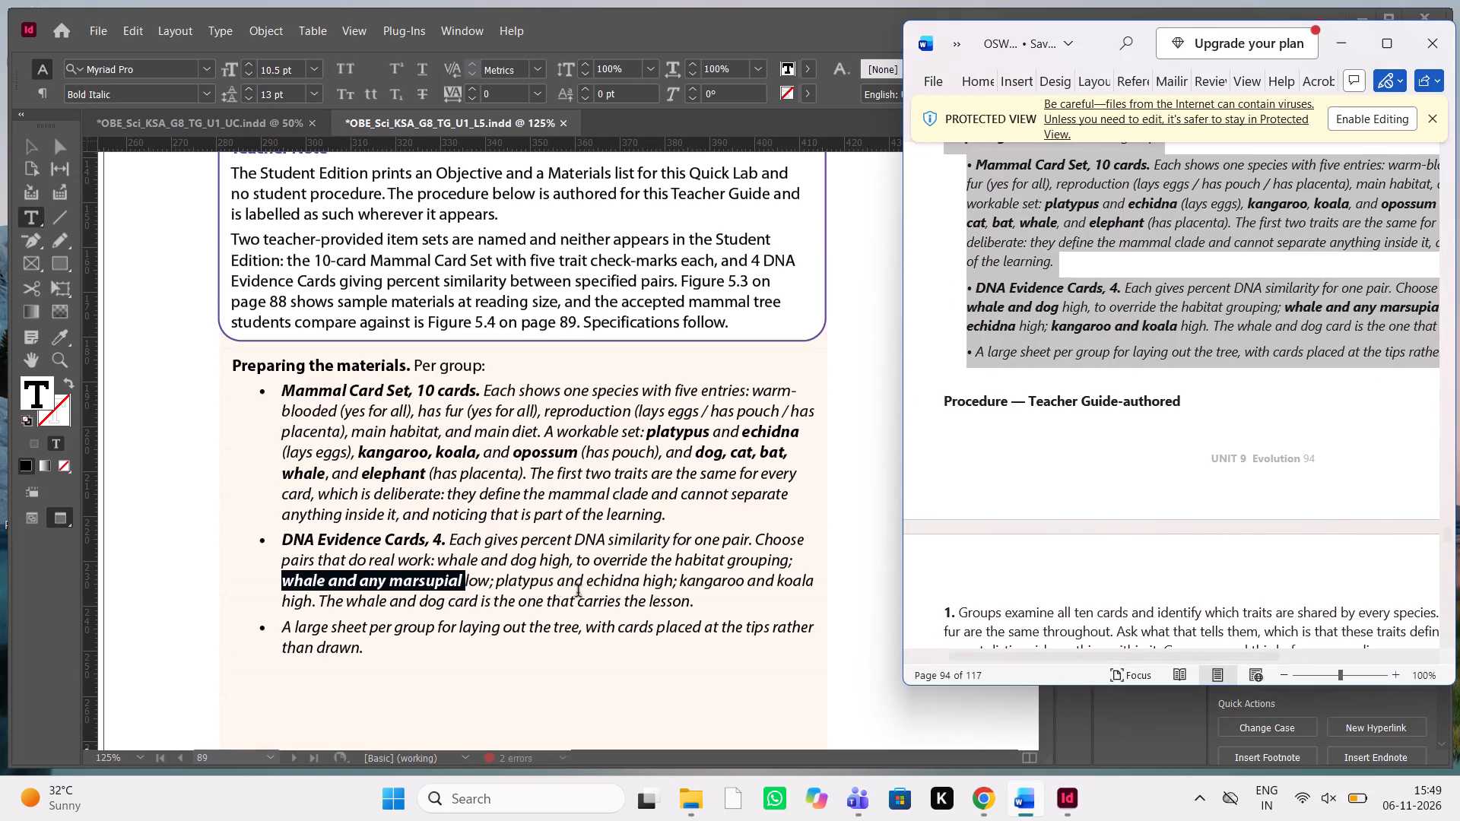
pyautogui.moveTo(497, 581); pyautogui.dragTo(626, 581)
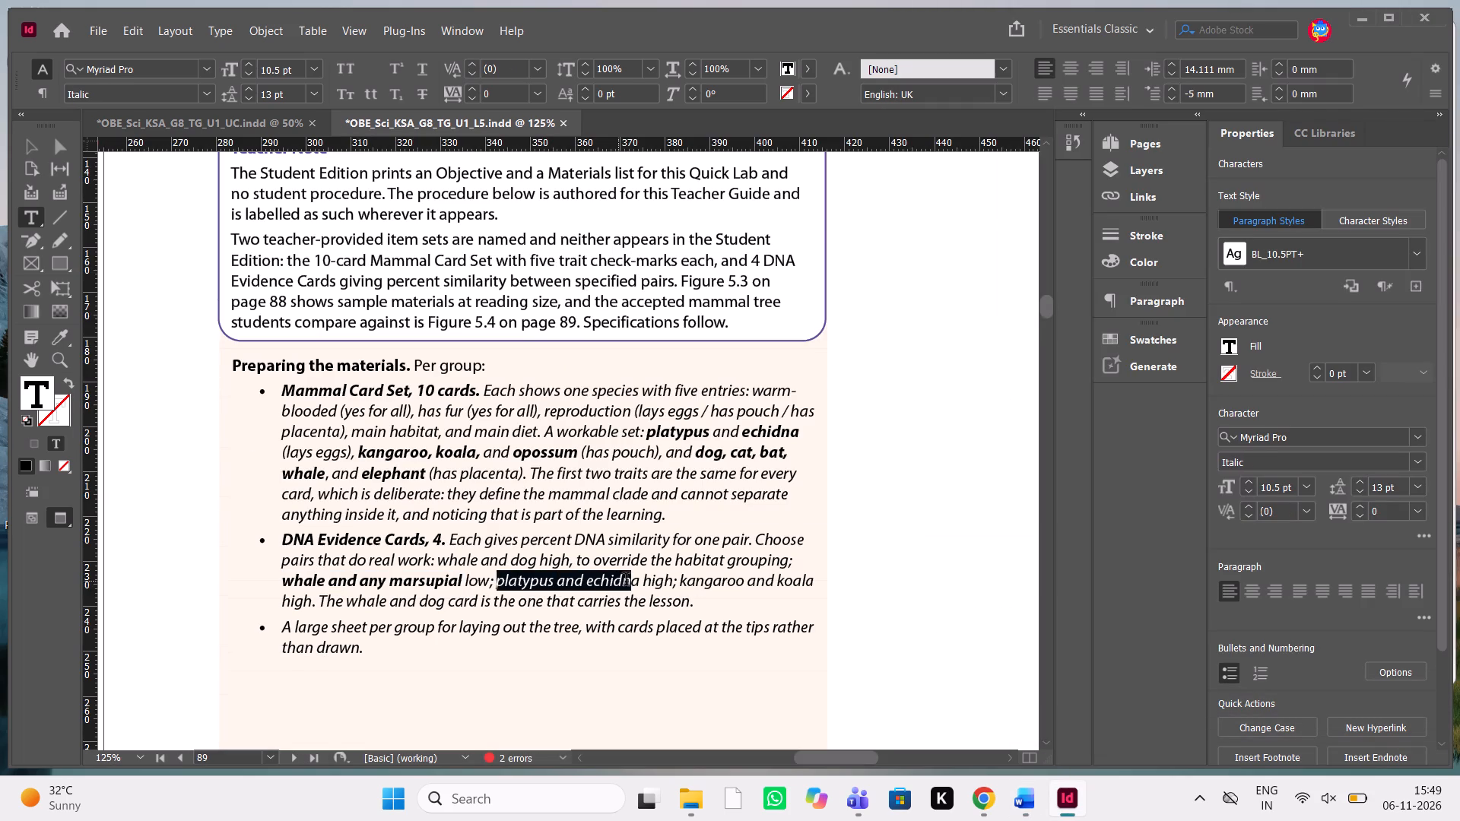
pyautogui.moveTo(626, 581); pyautogui.dragTo(641, 581)
pyautogui.hotkey('alt', 'Tab')
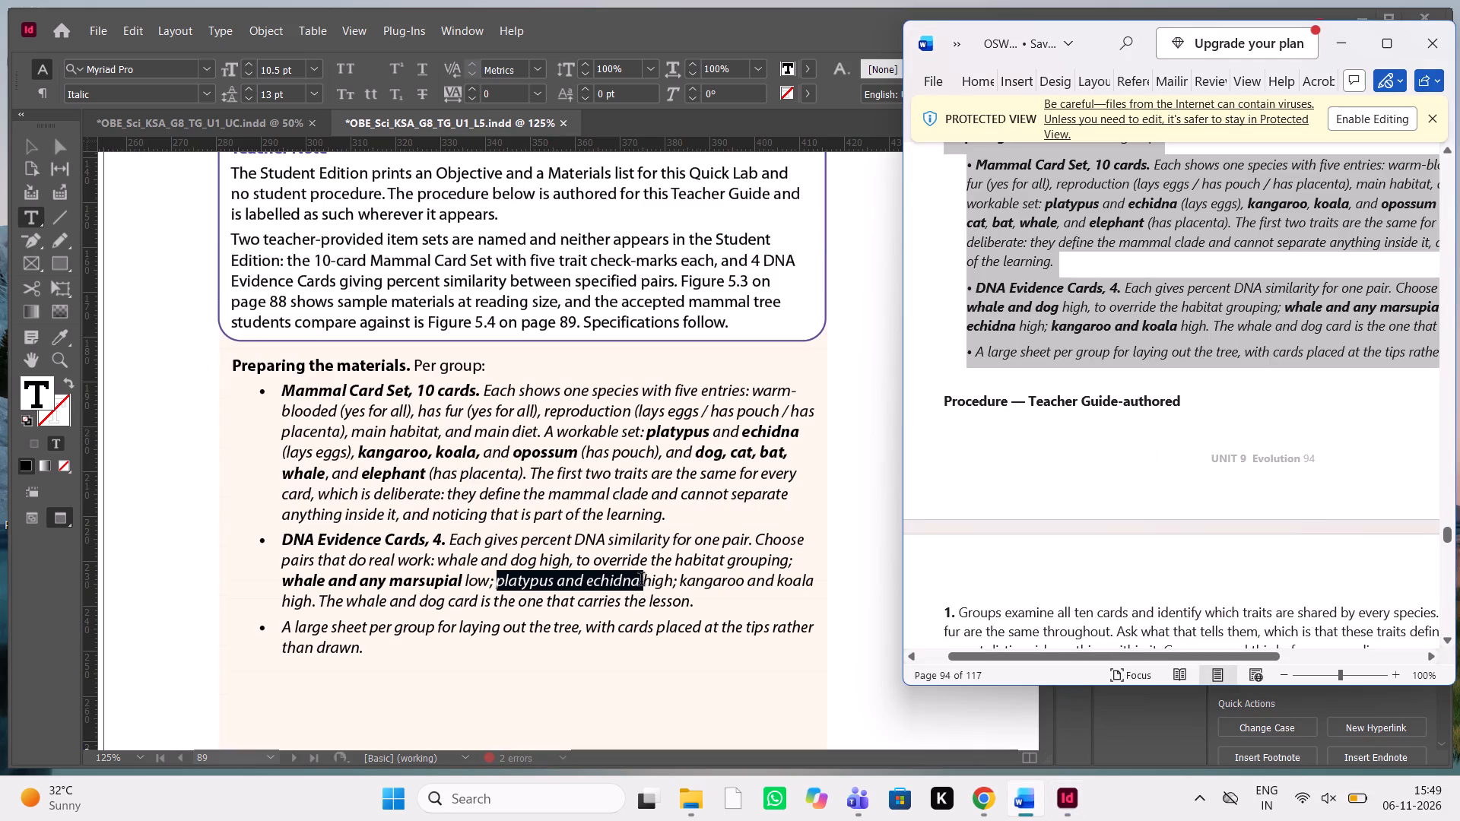
pyautogui.hotkey('alt', 'Tab')
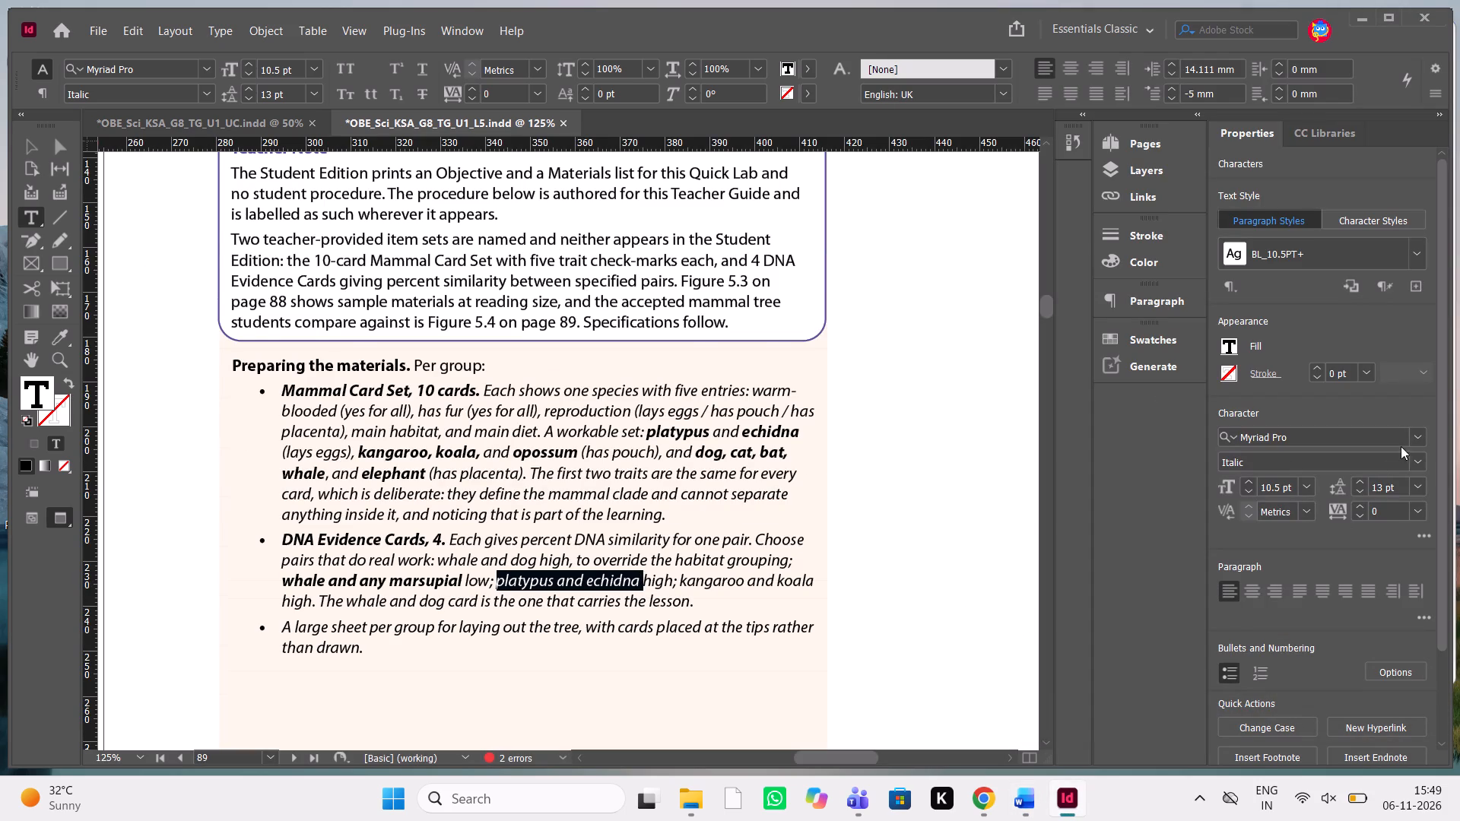
pyautogui.click(1417, 459)
pyautogui.click(1293, 617)
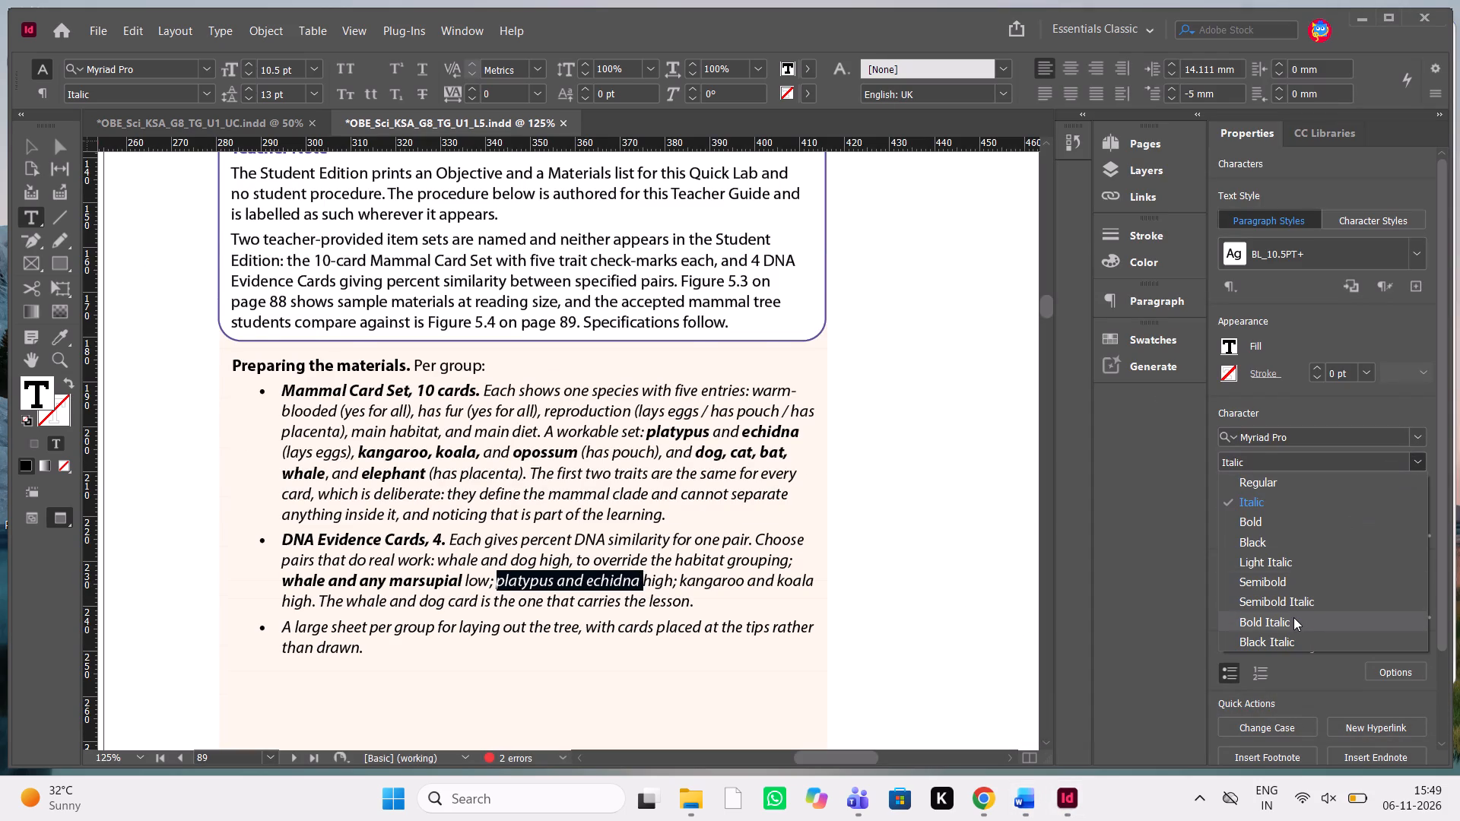
# Set "kangaroo and koala" in the second bullet in Bold Italic in InDesign, as in the Word manuscript.
pyautogui.hotkey('alt', 'Tab')
pyautogui.hscroll(-1, 670, 620)
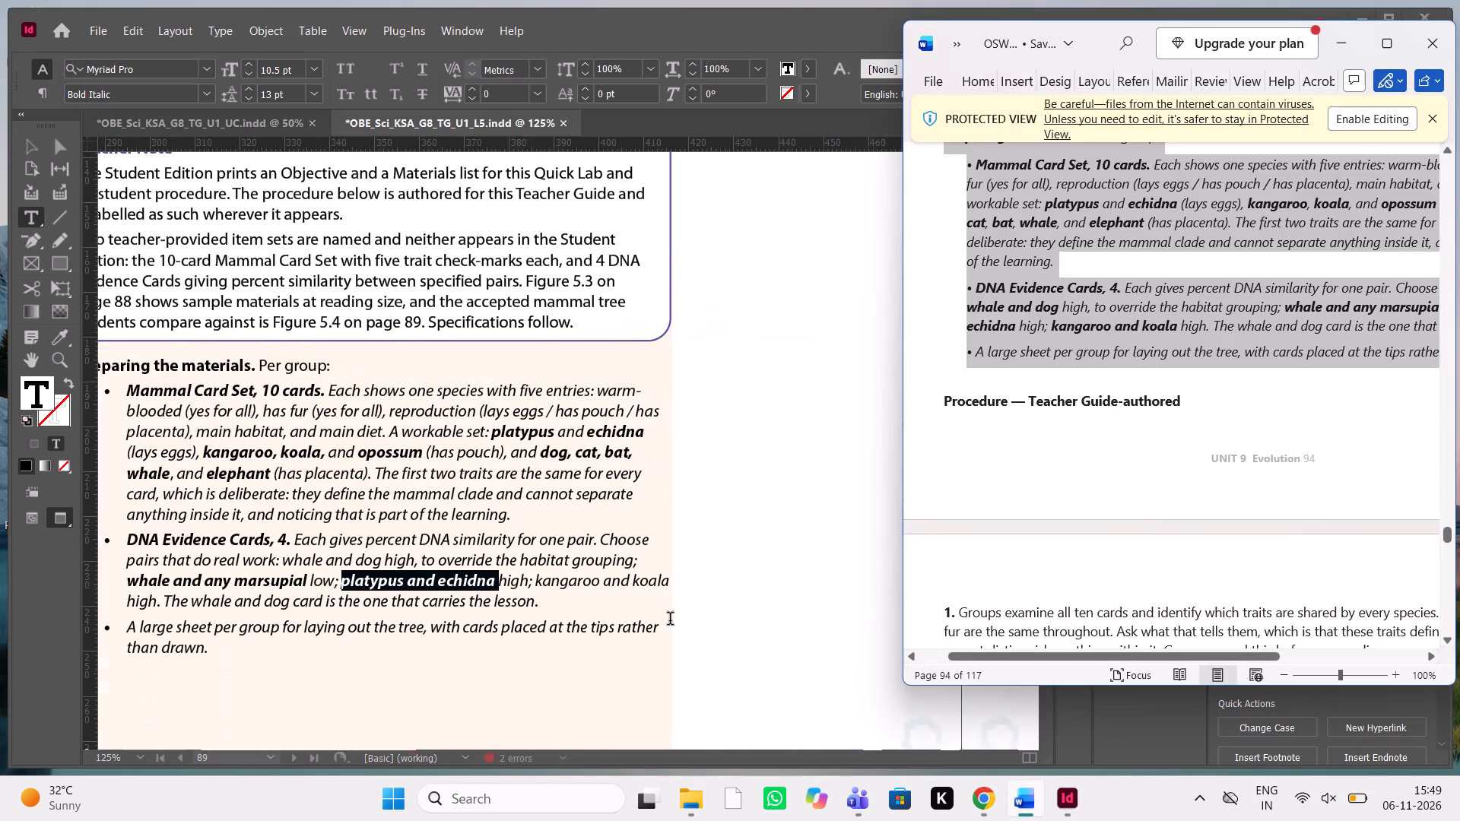
pyautogui.hscroll(-1, 670, 620)
pyautogui.scroll(-1, 670, 620)
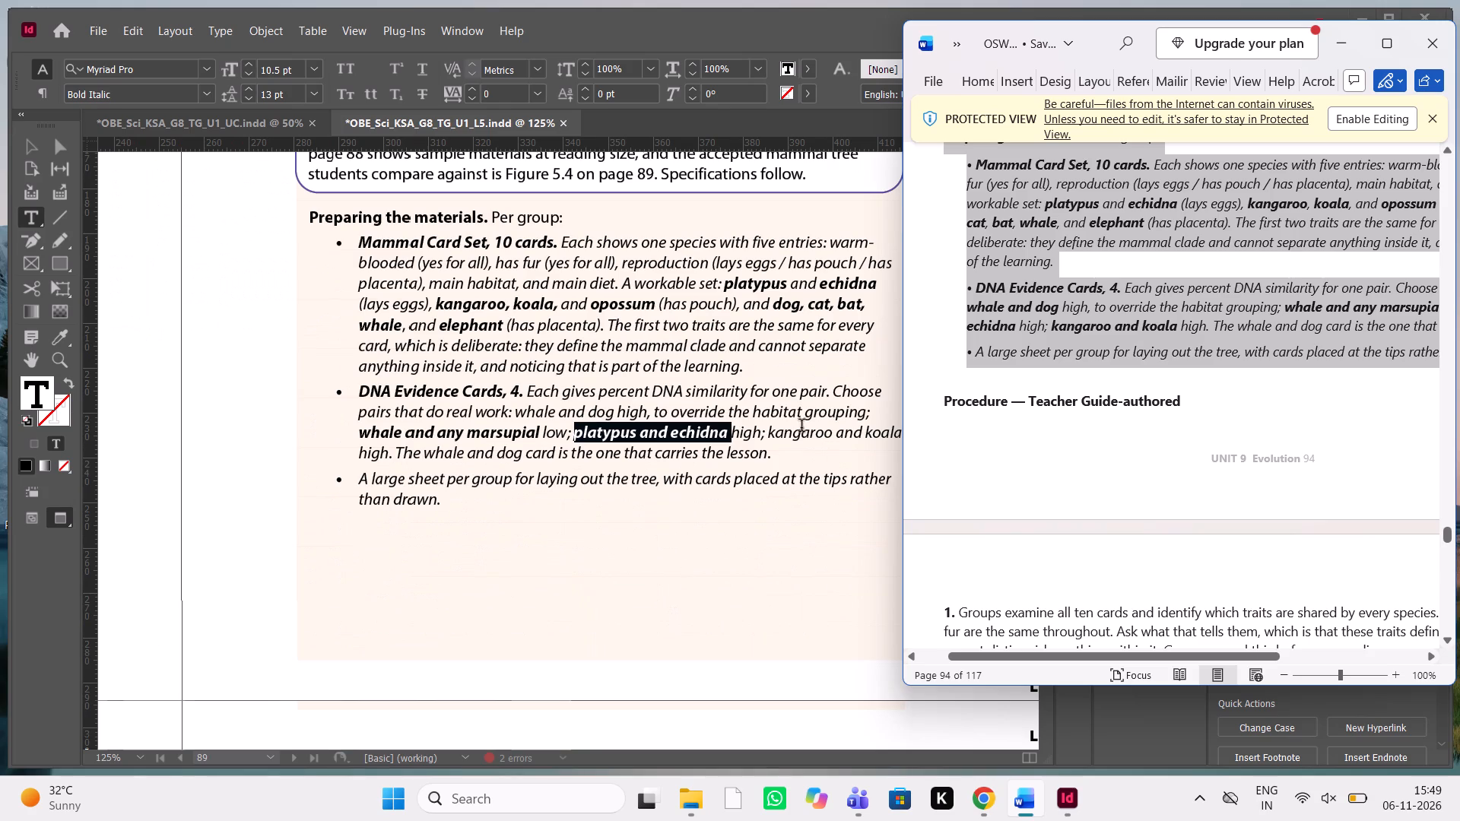
pyautogui.moveTo(770, 431); pyautogui.dragTo(966, 439)
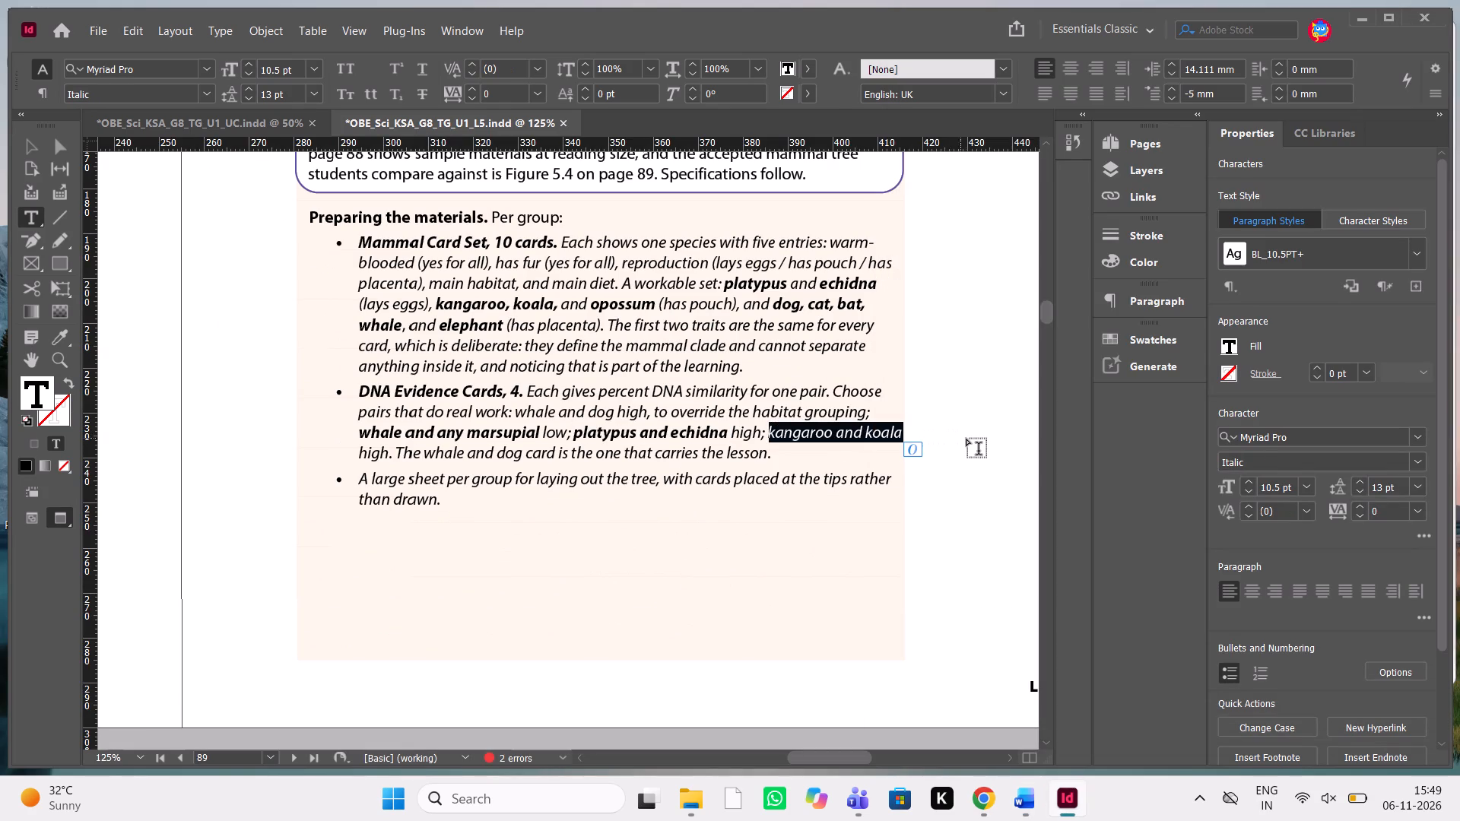
pyautogui.click(1416, 463)
pyautogui.click(1286, 615)
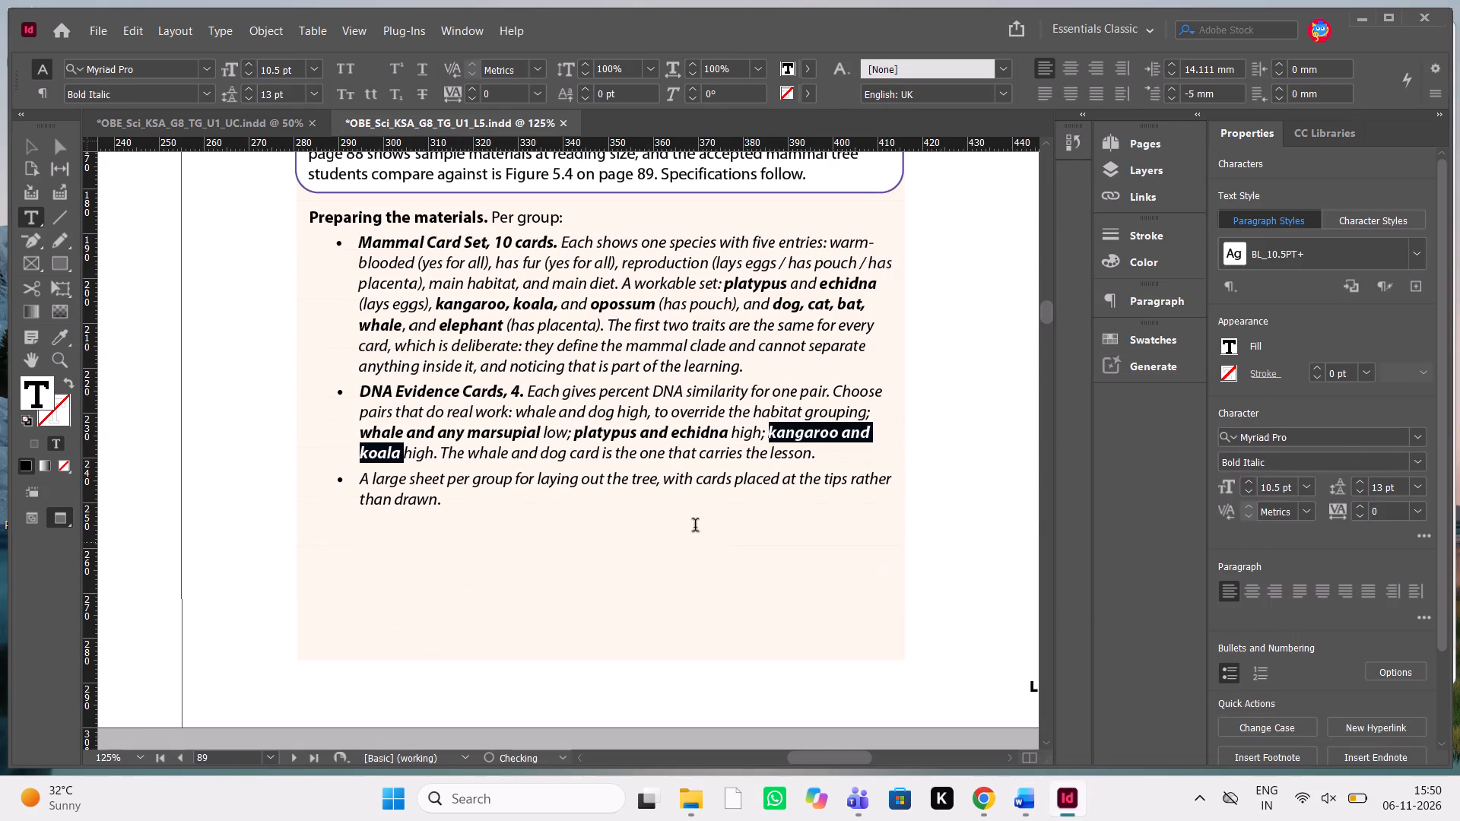
# Check the Word manuscript for the rest of the materials list and the numbered Procedure text that follows.
pyautogui.hotkey('alt', 'Tab')
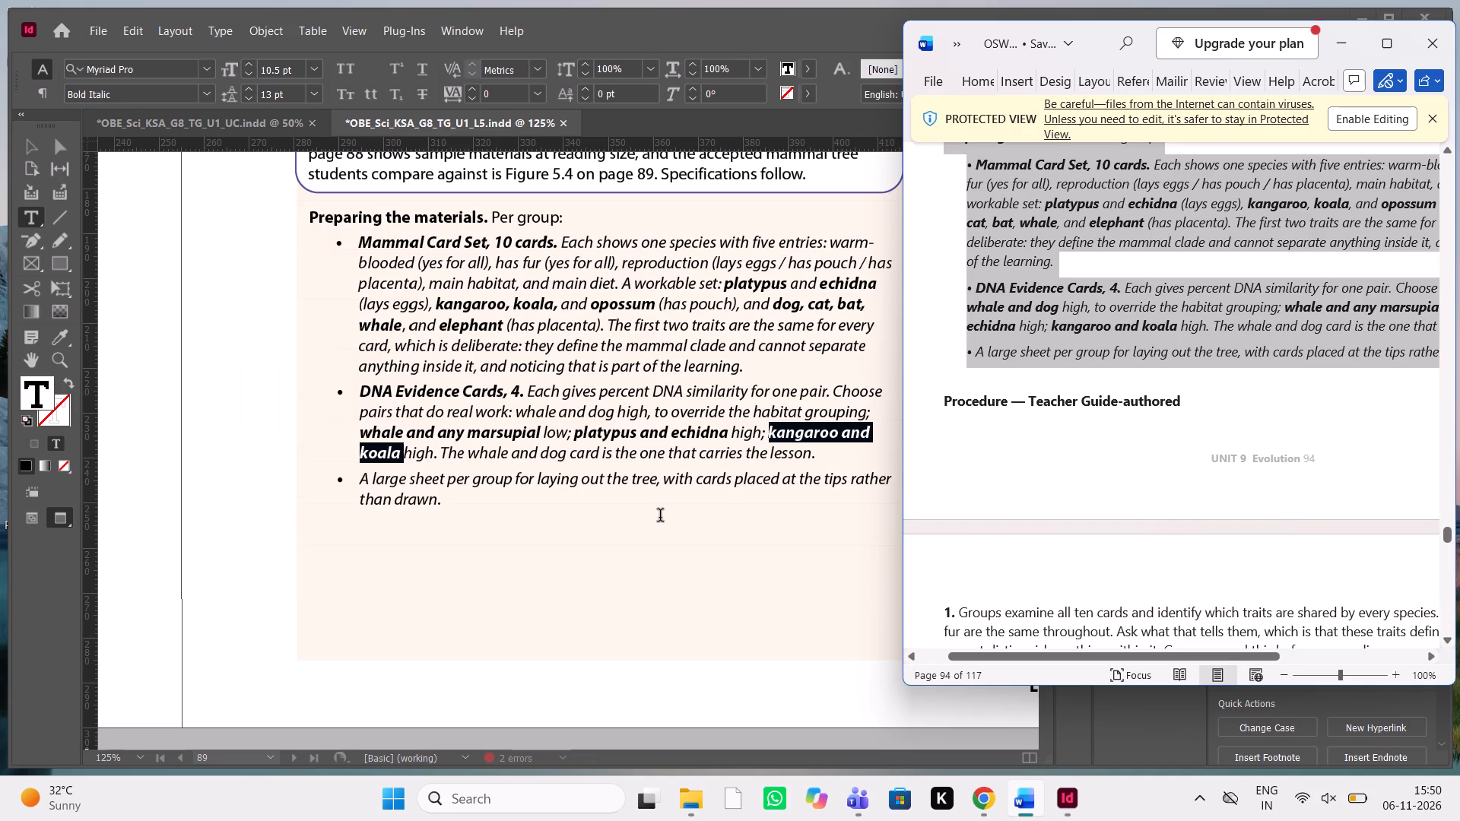
pyautogui.hscroll(-1, 660, 517)
pyautogui.hscroll(-1, 1156, 448)
pyautogui.hscroll(1, 1156, 448)
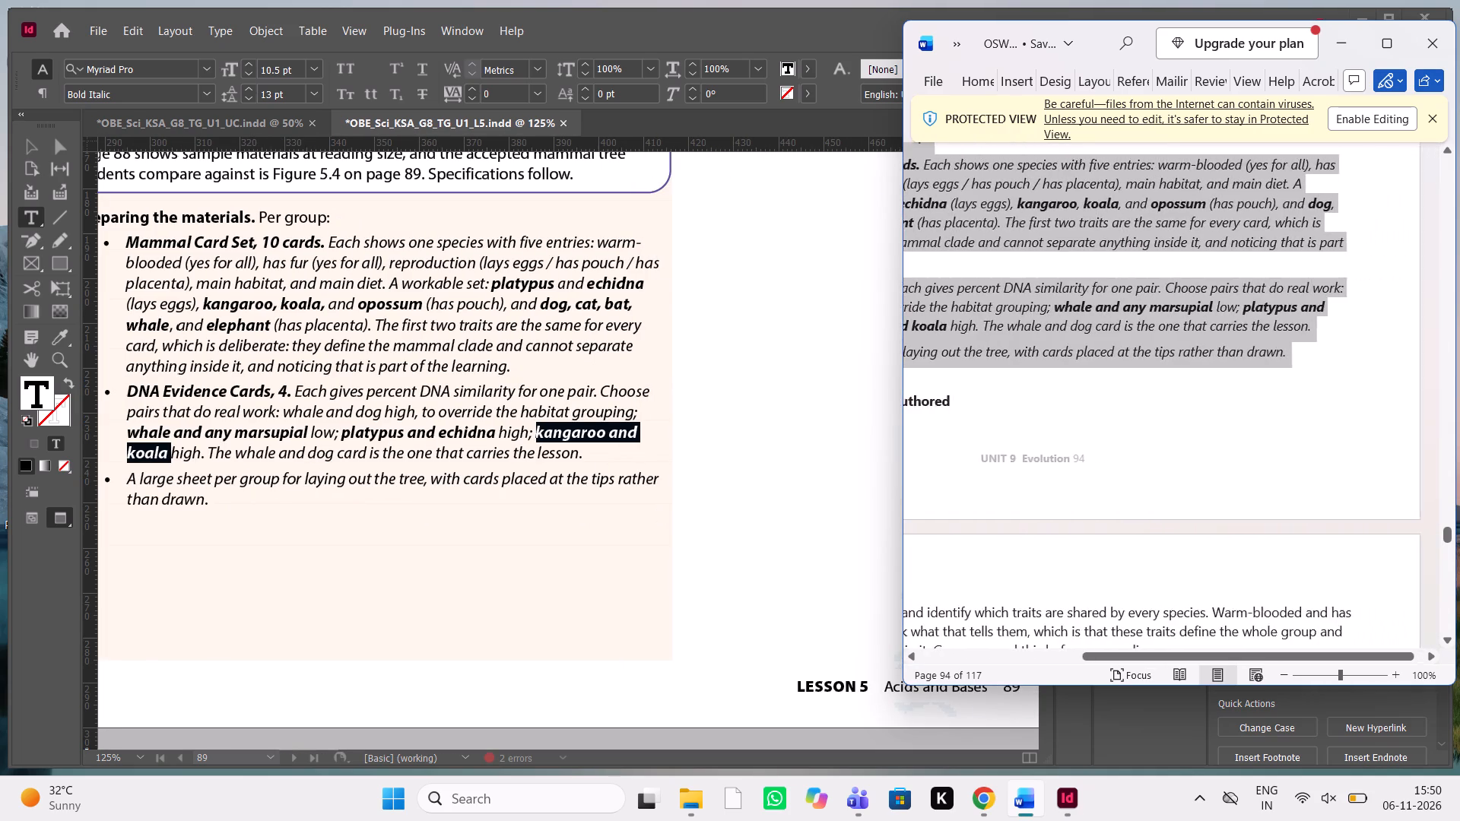
pyautogui.hscroll(1, 1156, 448)
pyautogui.scroll(-1, 1156, 448)
pyautogui.scroll(-1, 633, 441)
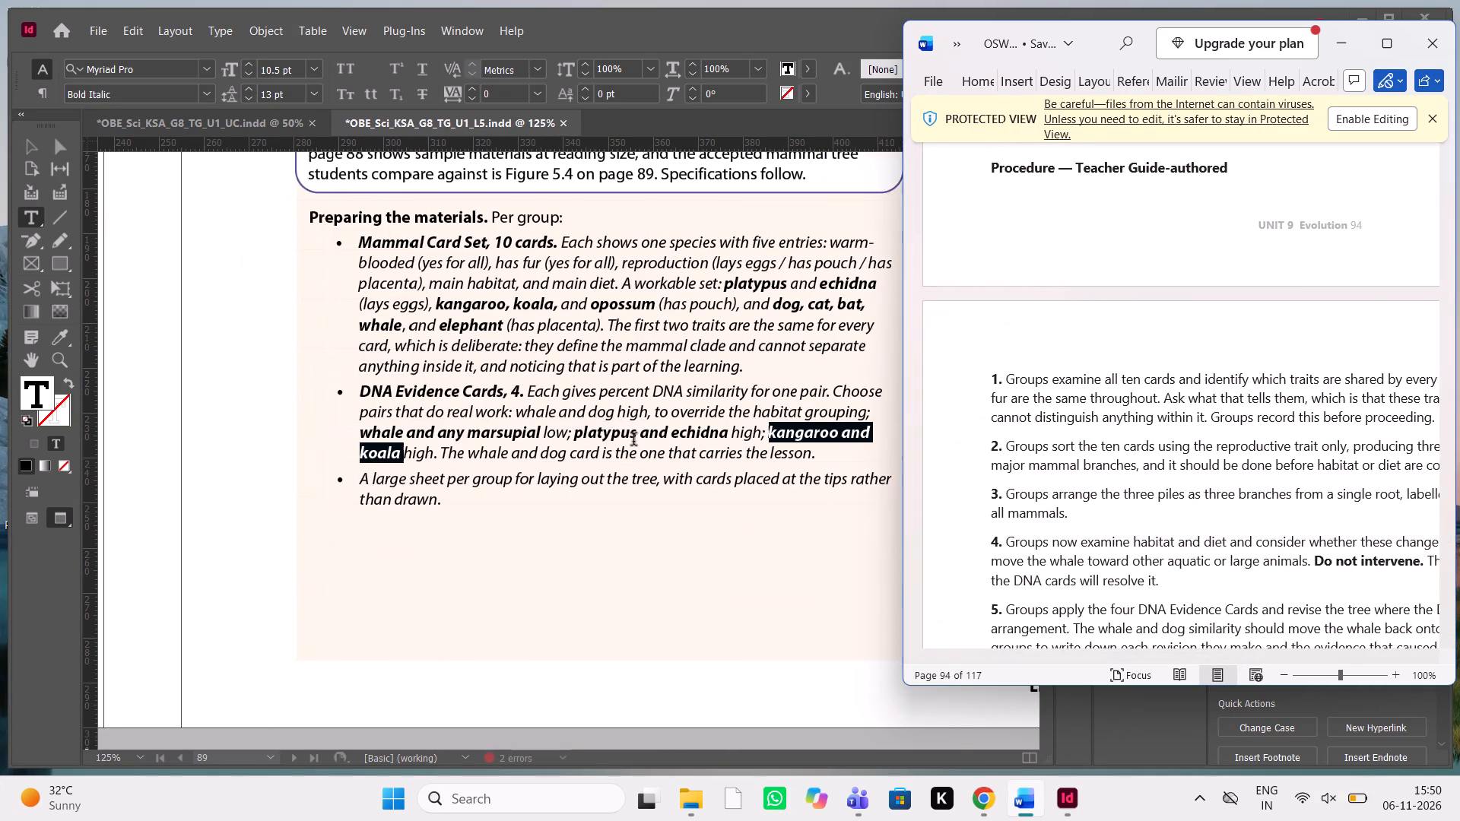
# Delete the empty paragraphs between the last materials bullet and the "Procedure — Teacher Guide–authored" heading on page 89 in InDesign.
pyautogui.scroll(-1, 633, 441)
pyautogui.click(363, 390)
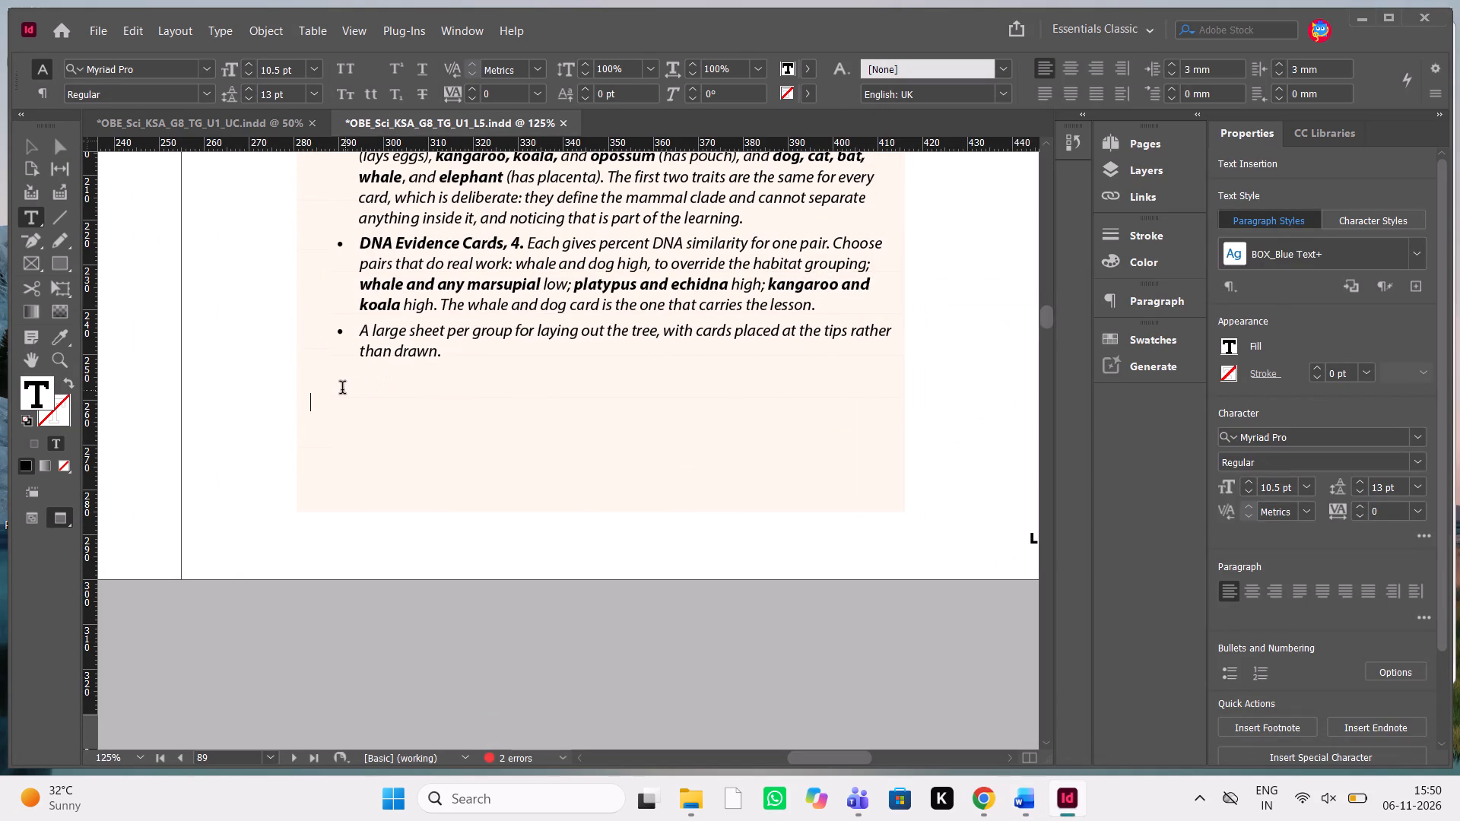
pyautogui.moveTo(333, 387); pyautogui.dragTo(693, 521)
pyautogui.moveTo(693, 521); pyautogui.dragTo(690, 528)
pyautogui.press('Delete')
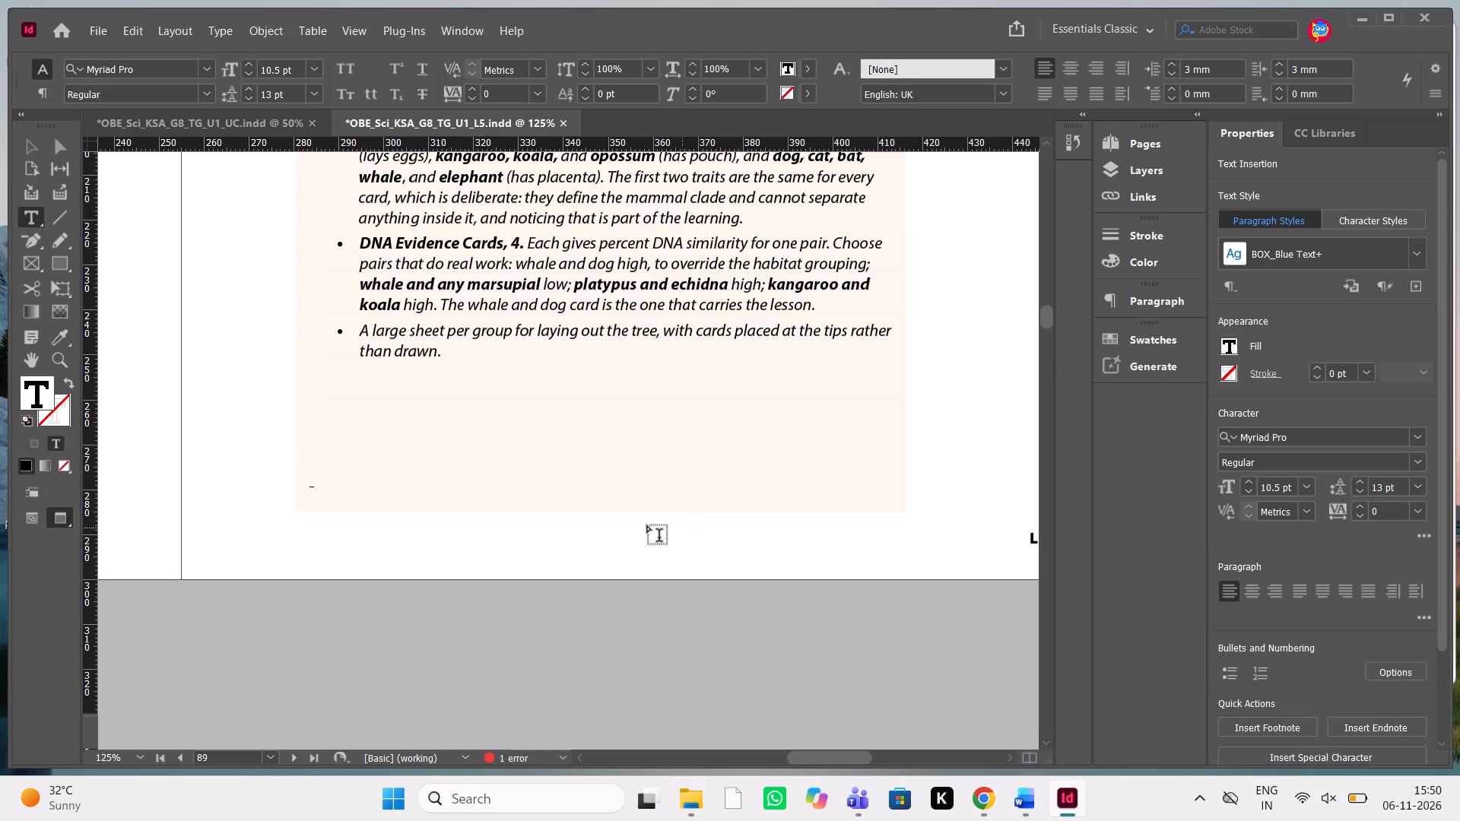
pyautogui.moveTo(318, 395); pyautogui.dragTo(447, 610)
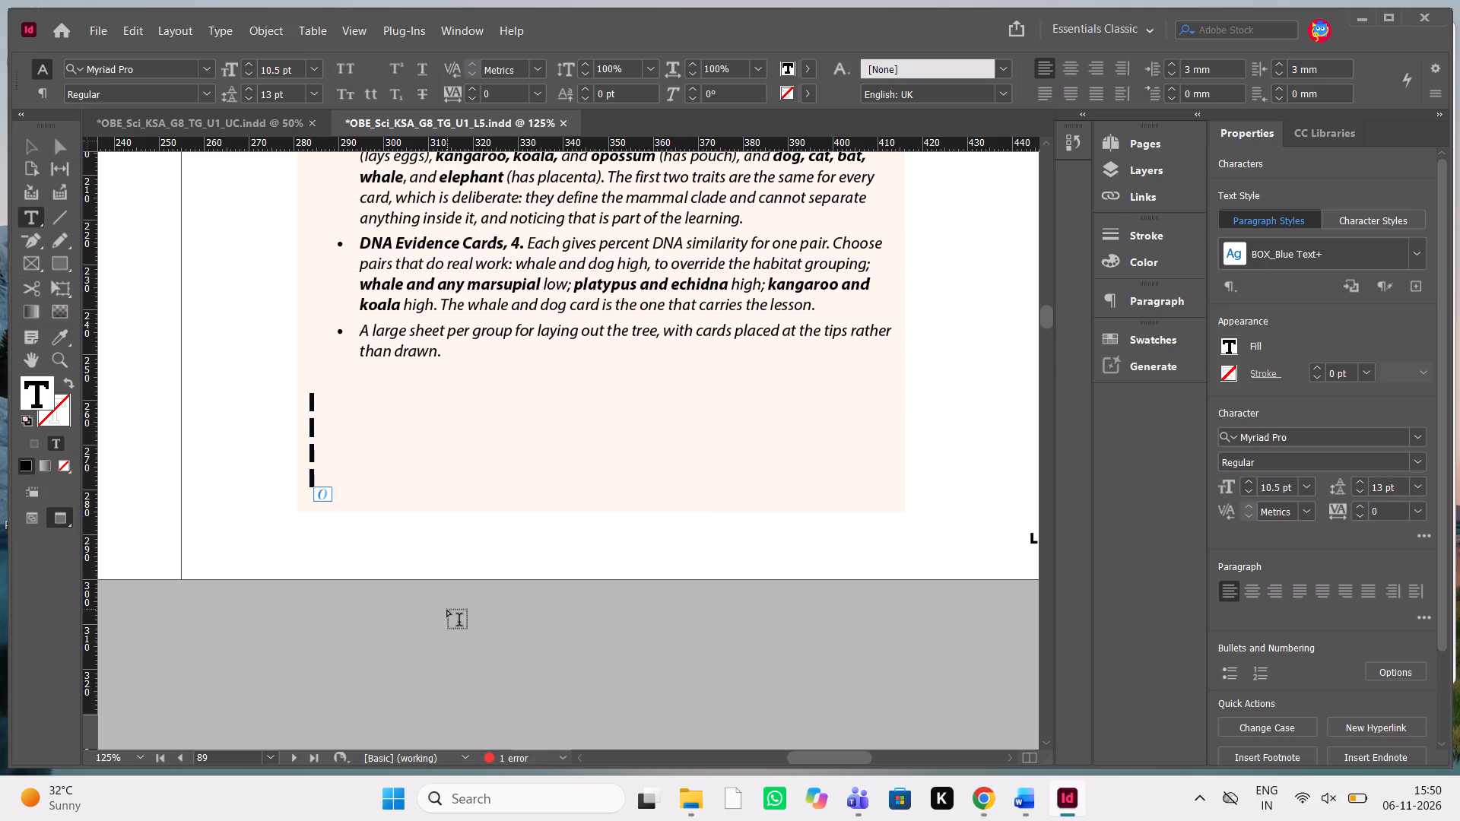
pyautogui.press('Delete')
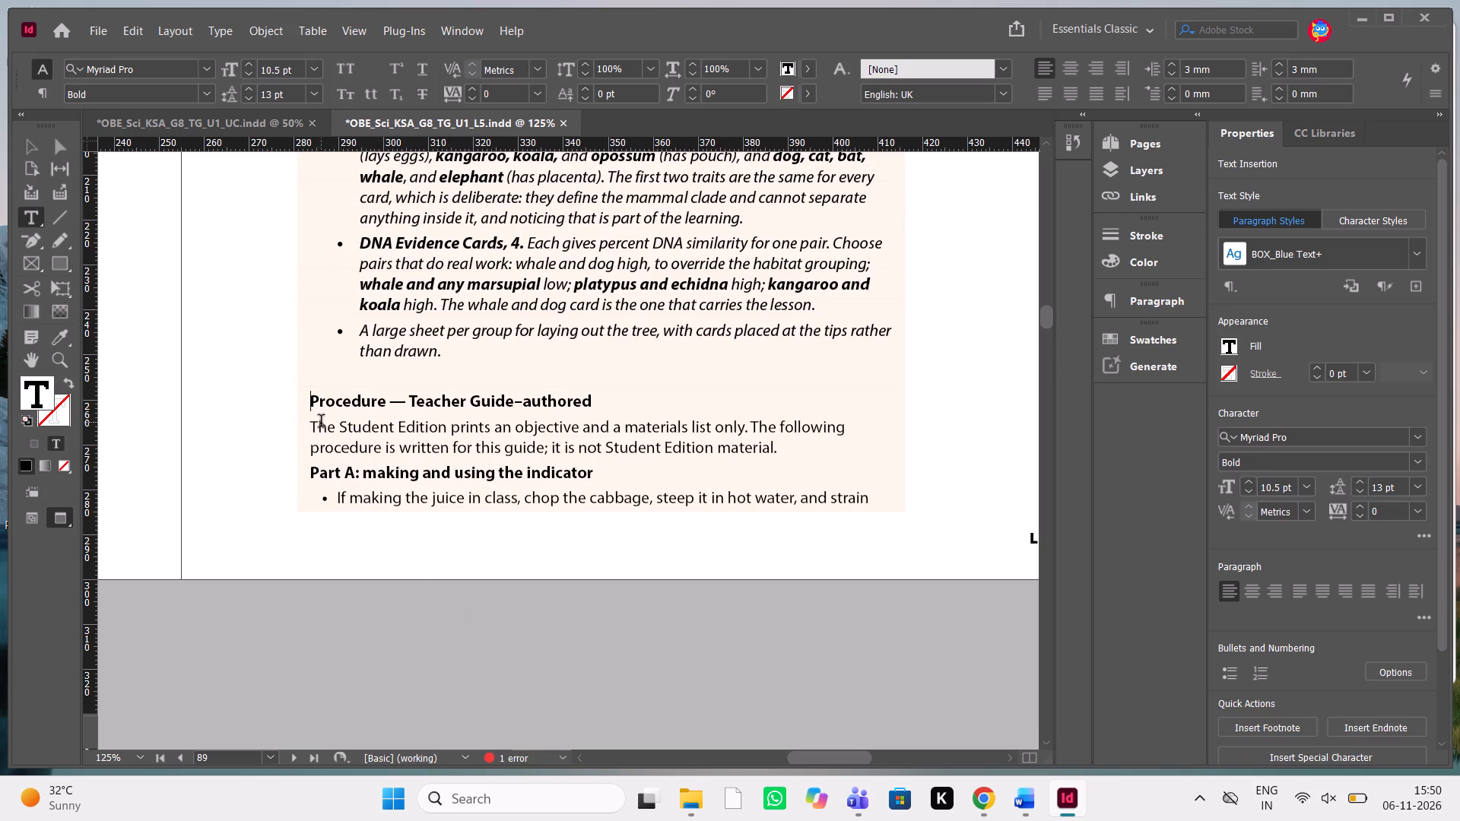
pyautogui.click(313, 358)
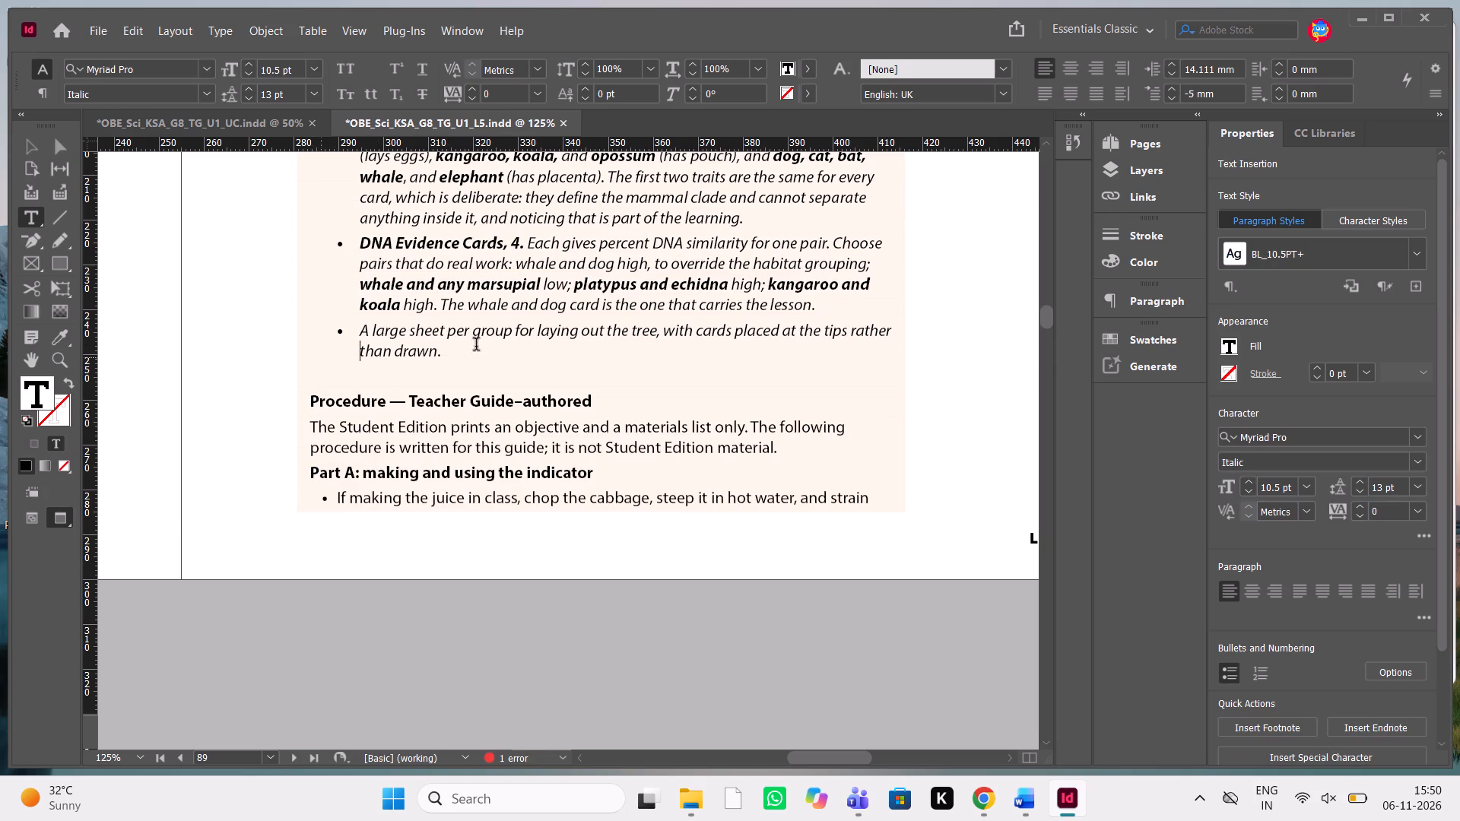
pyautogui.click(509, 344)
pyautogui.press('Delete')
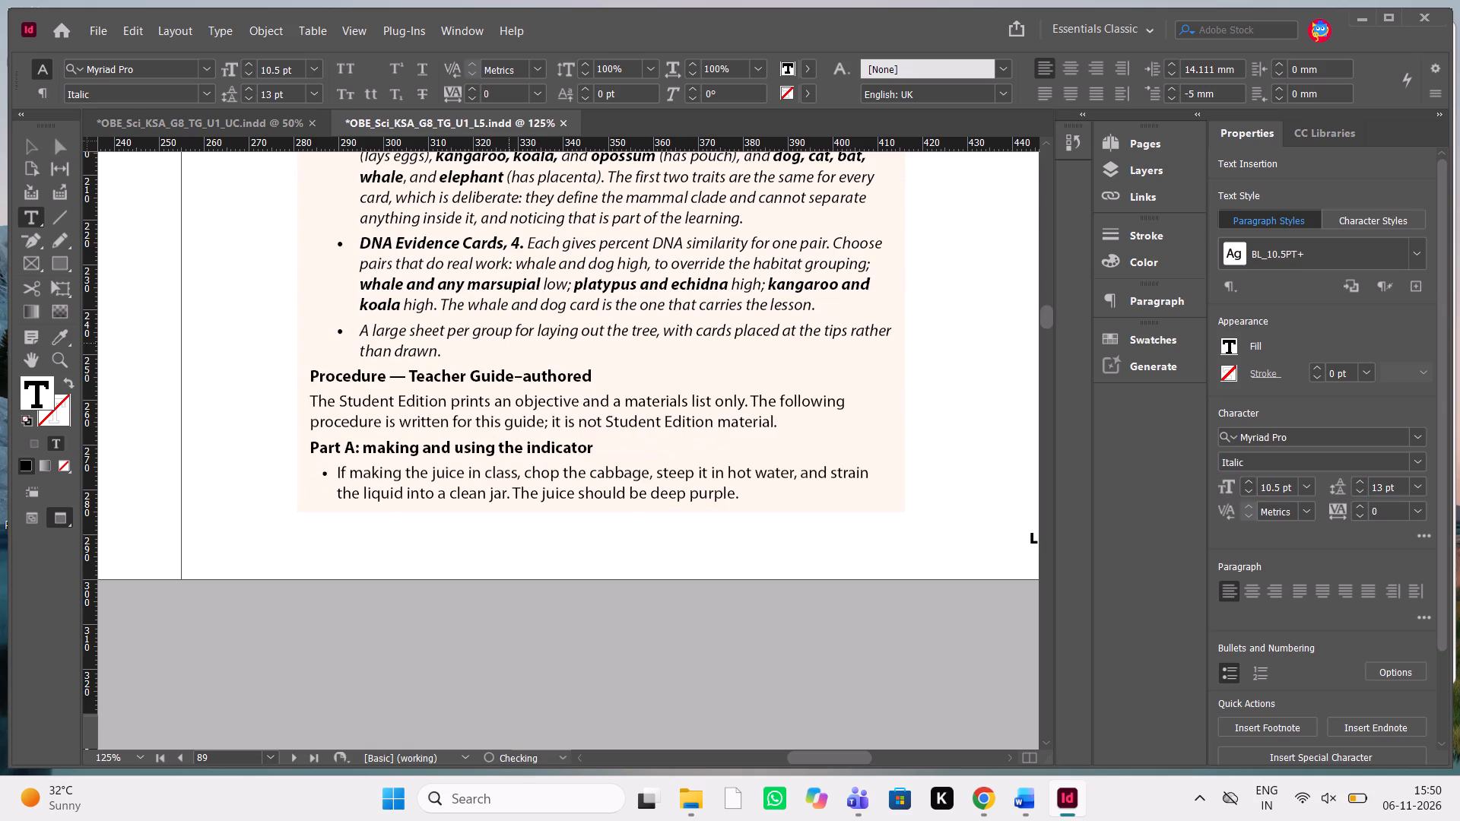
# Compare the Procedure with Word and, in InDesign, delete the old introduction, "Part A" heading and cabbage-juice bullet below the Procedure heading.
pyautogui.hotkey('alt', 'Tab')
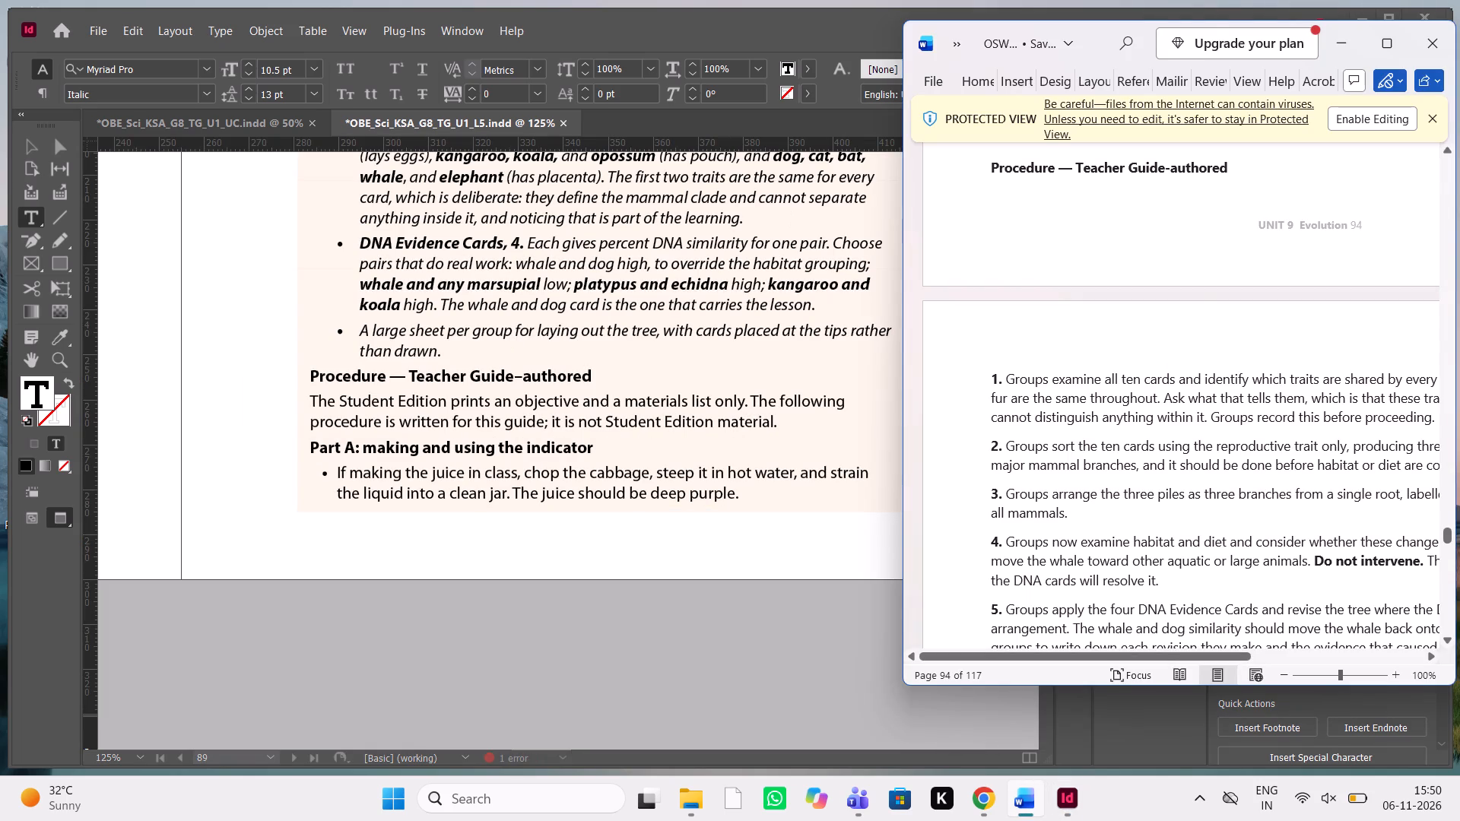
pyautogui.scroll(1, 1214, 372)
pyautogui.scroll(-1, 1214, 372)
pyautogui.scroll(1, 1214, 372)
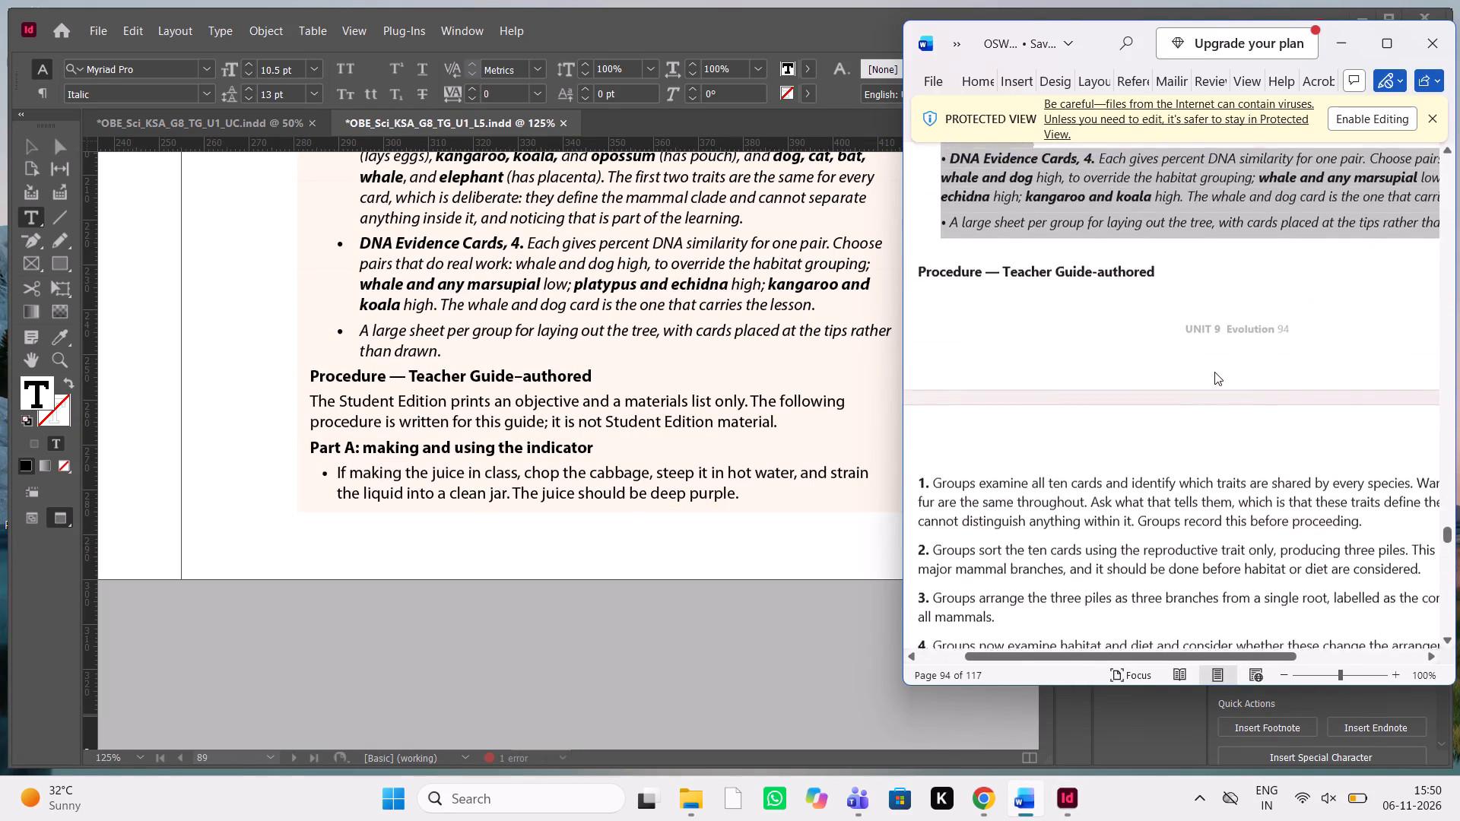
pyautogui.scroll(-1, 1214, 372)
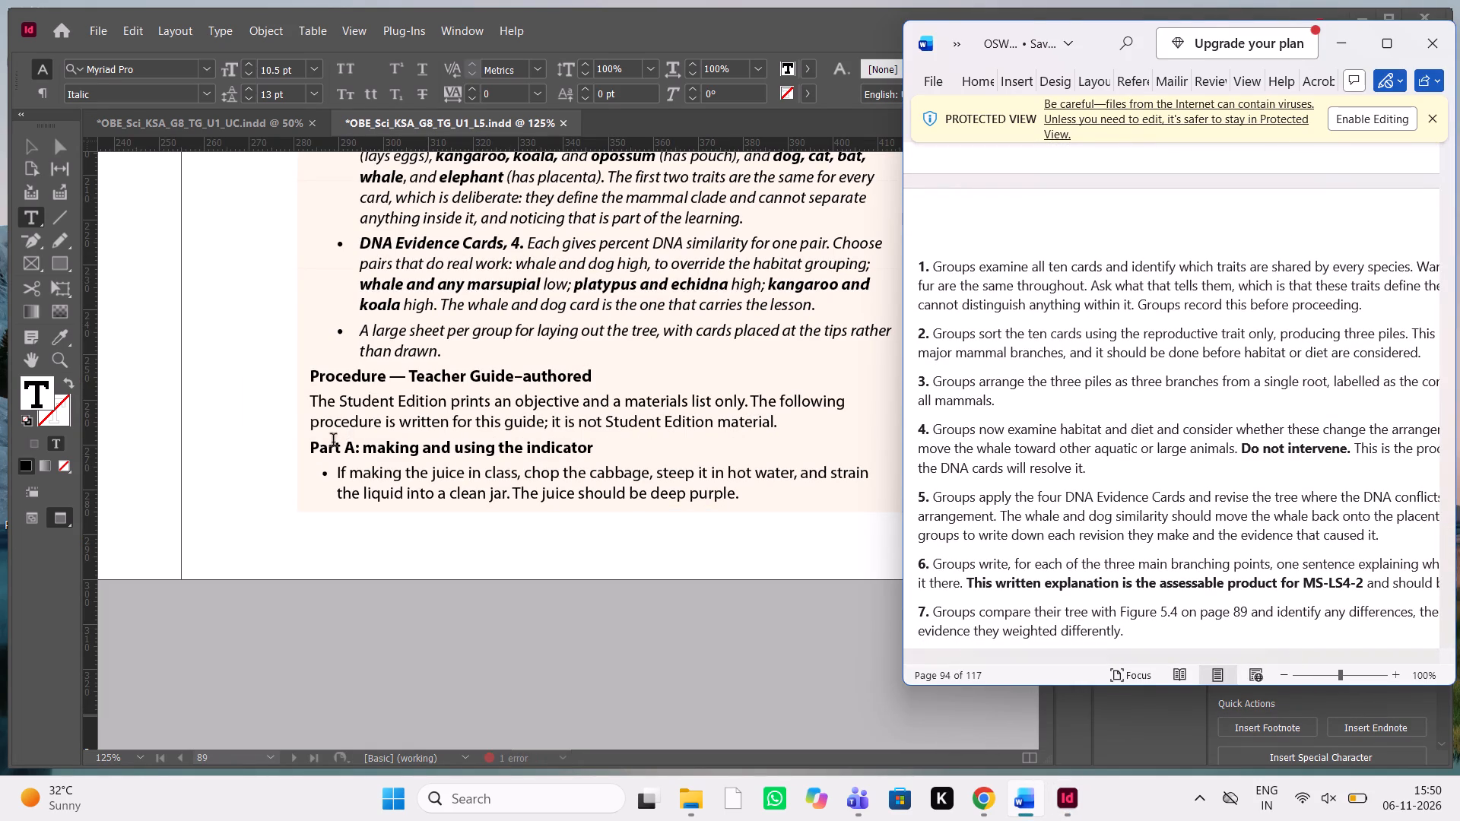
pyautogui.moveTo(311, 405); pyautogui.dragTo(739, 510)
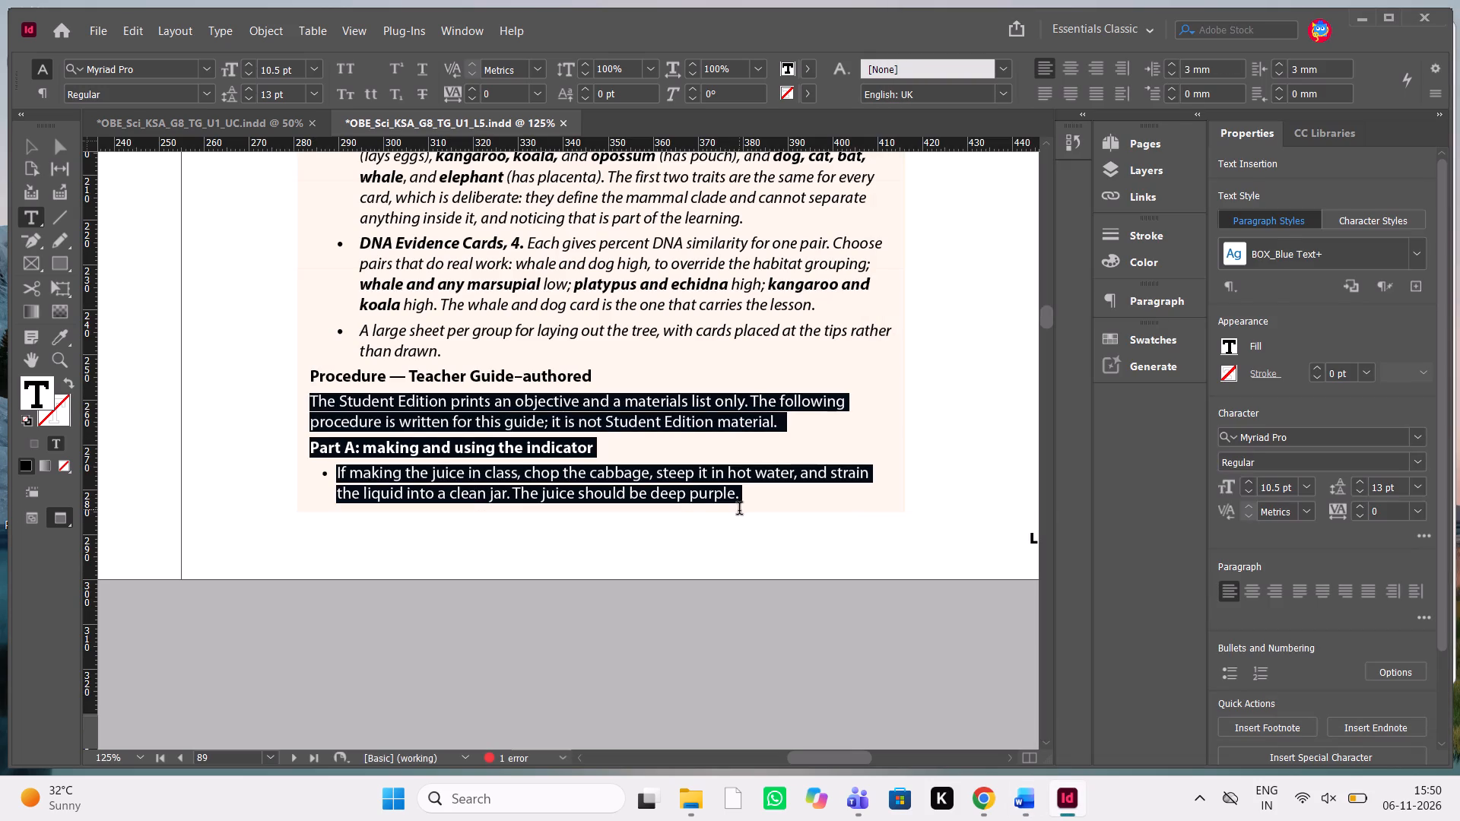
pyautogui.moveTo(739, 510); pyautogui.dragTo(741, 510)
pyautogui.press('Delete')
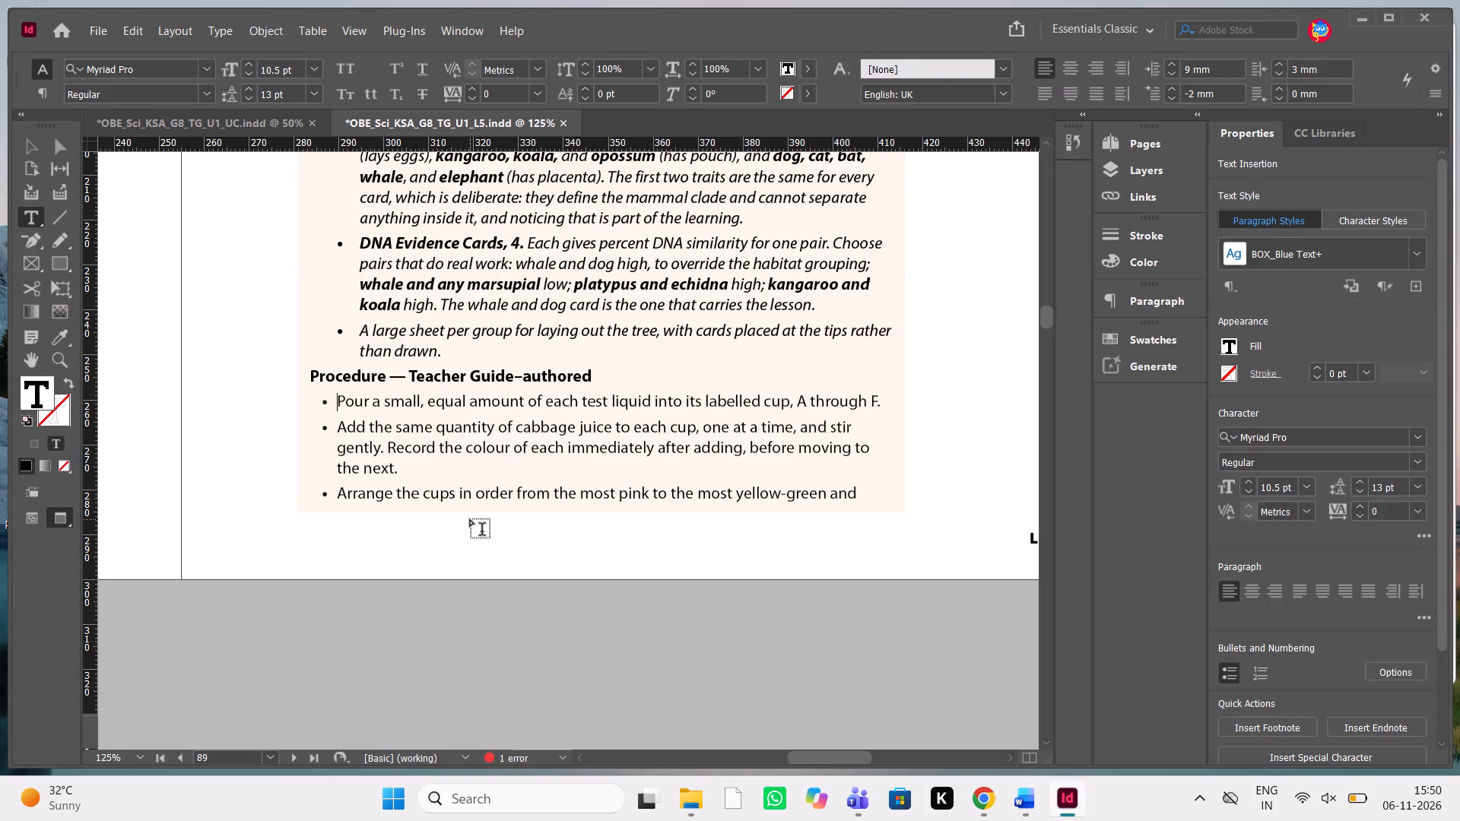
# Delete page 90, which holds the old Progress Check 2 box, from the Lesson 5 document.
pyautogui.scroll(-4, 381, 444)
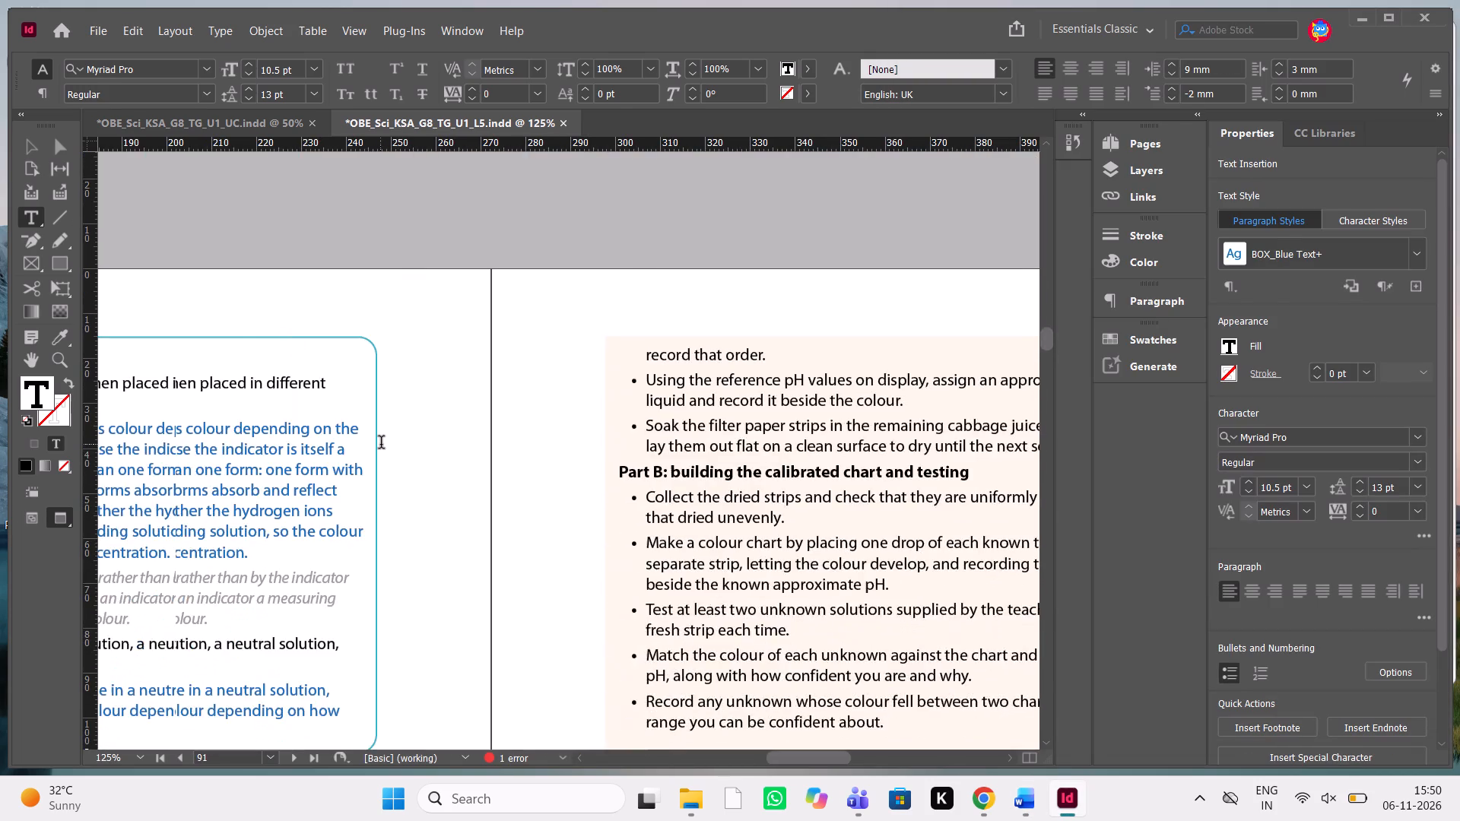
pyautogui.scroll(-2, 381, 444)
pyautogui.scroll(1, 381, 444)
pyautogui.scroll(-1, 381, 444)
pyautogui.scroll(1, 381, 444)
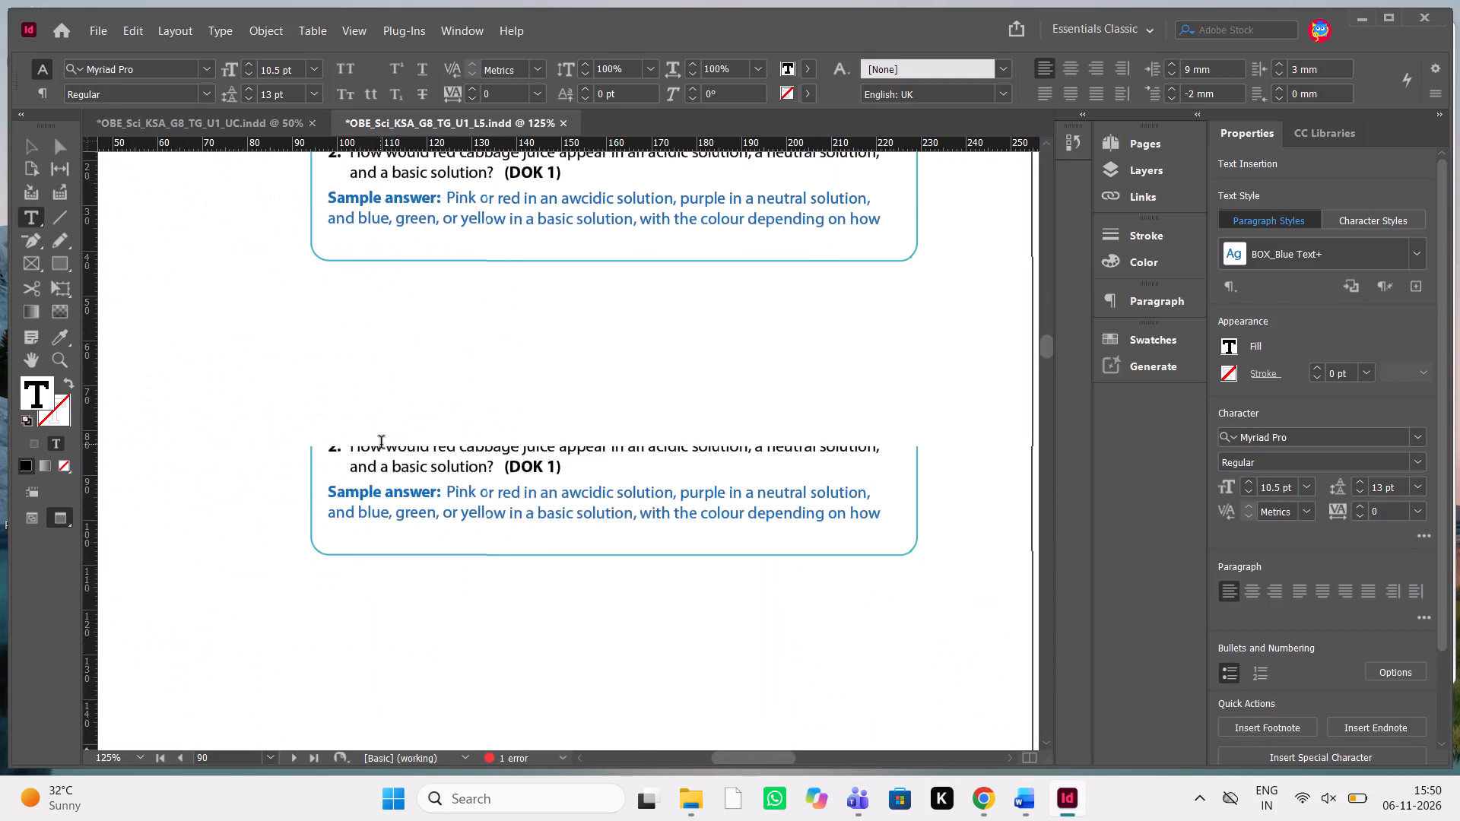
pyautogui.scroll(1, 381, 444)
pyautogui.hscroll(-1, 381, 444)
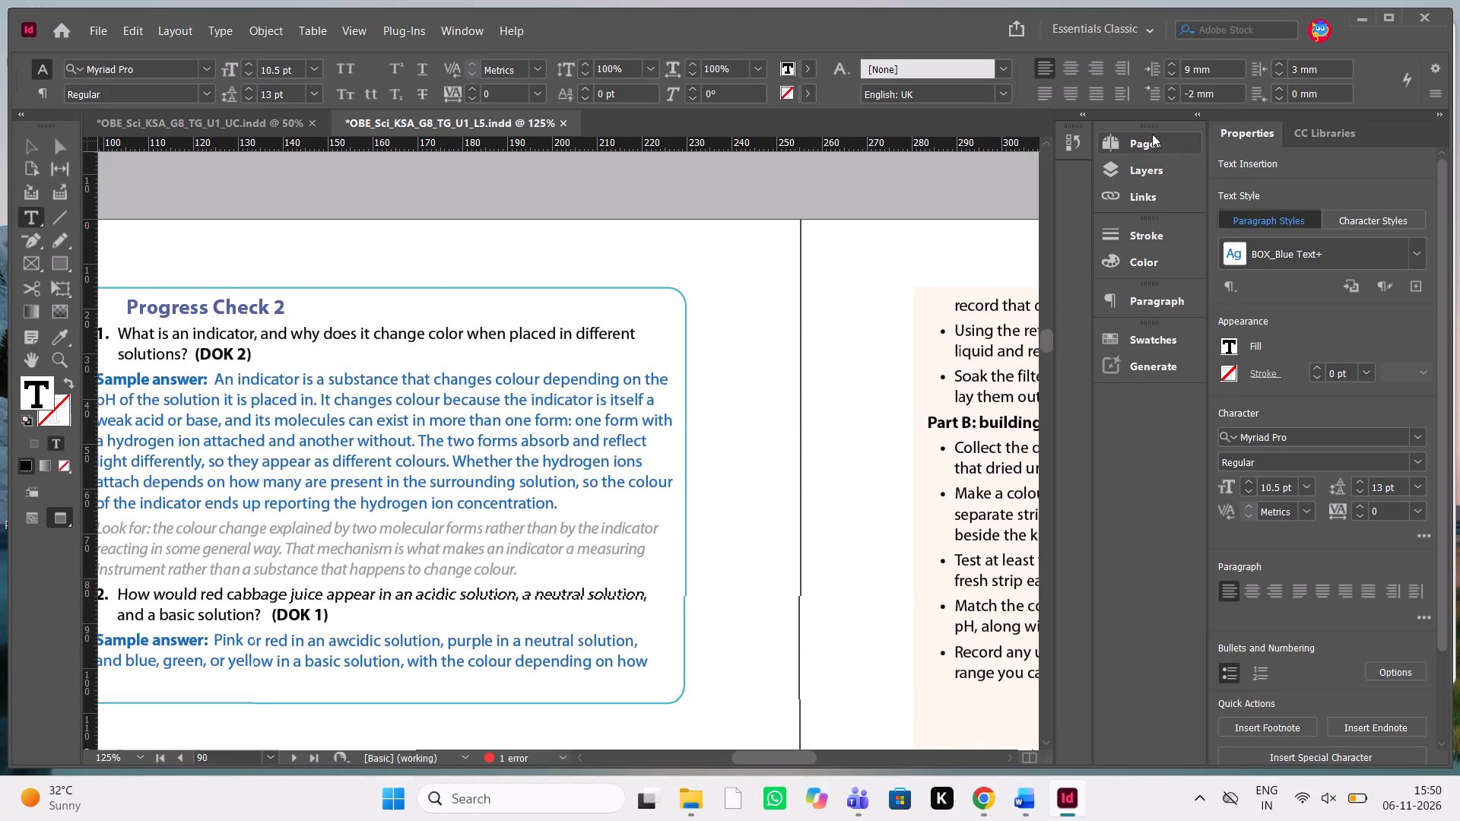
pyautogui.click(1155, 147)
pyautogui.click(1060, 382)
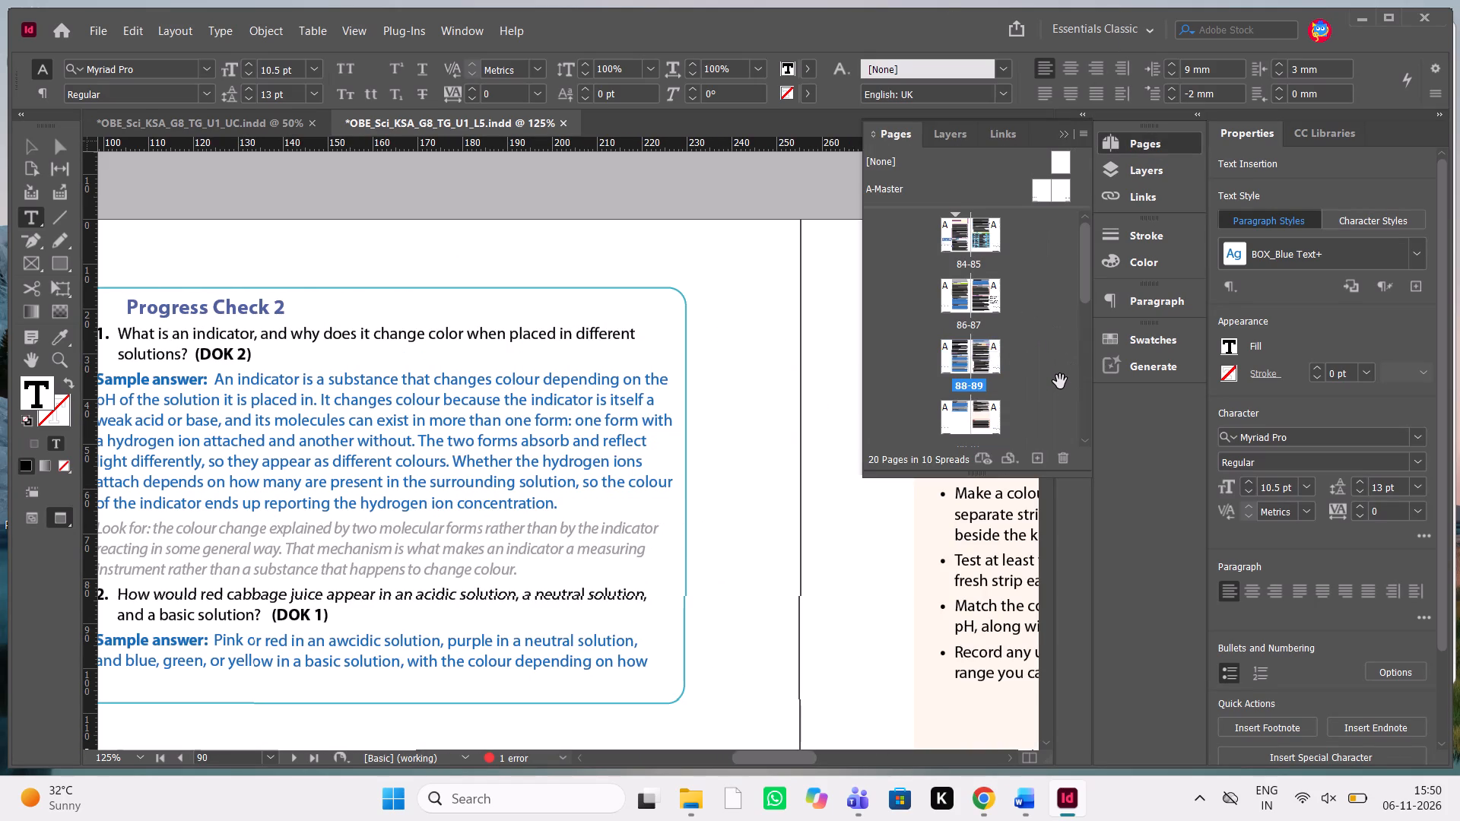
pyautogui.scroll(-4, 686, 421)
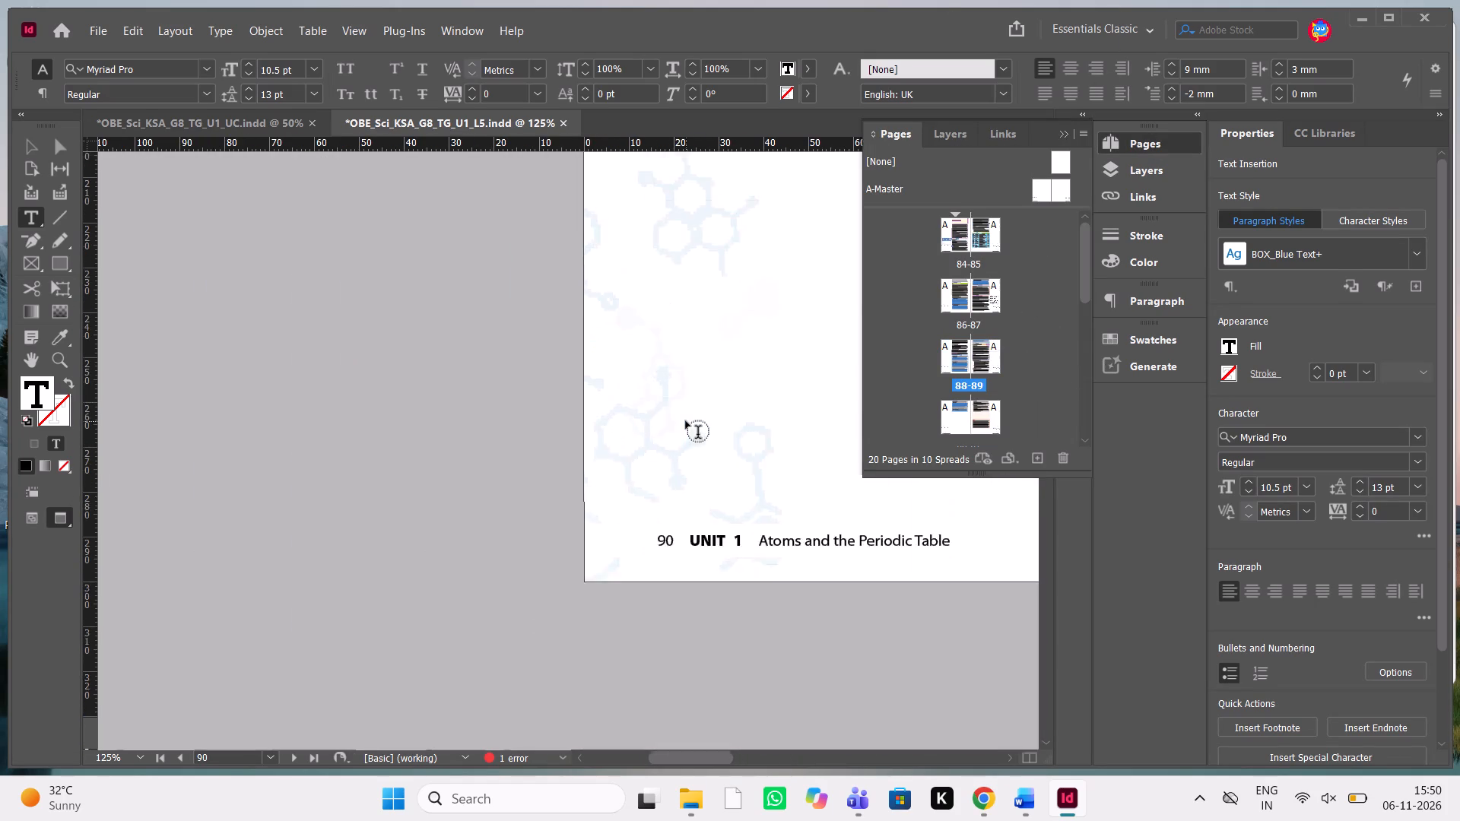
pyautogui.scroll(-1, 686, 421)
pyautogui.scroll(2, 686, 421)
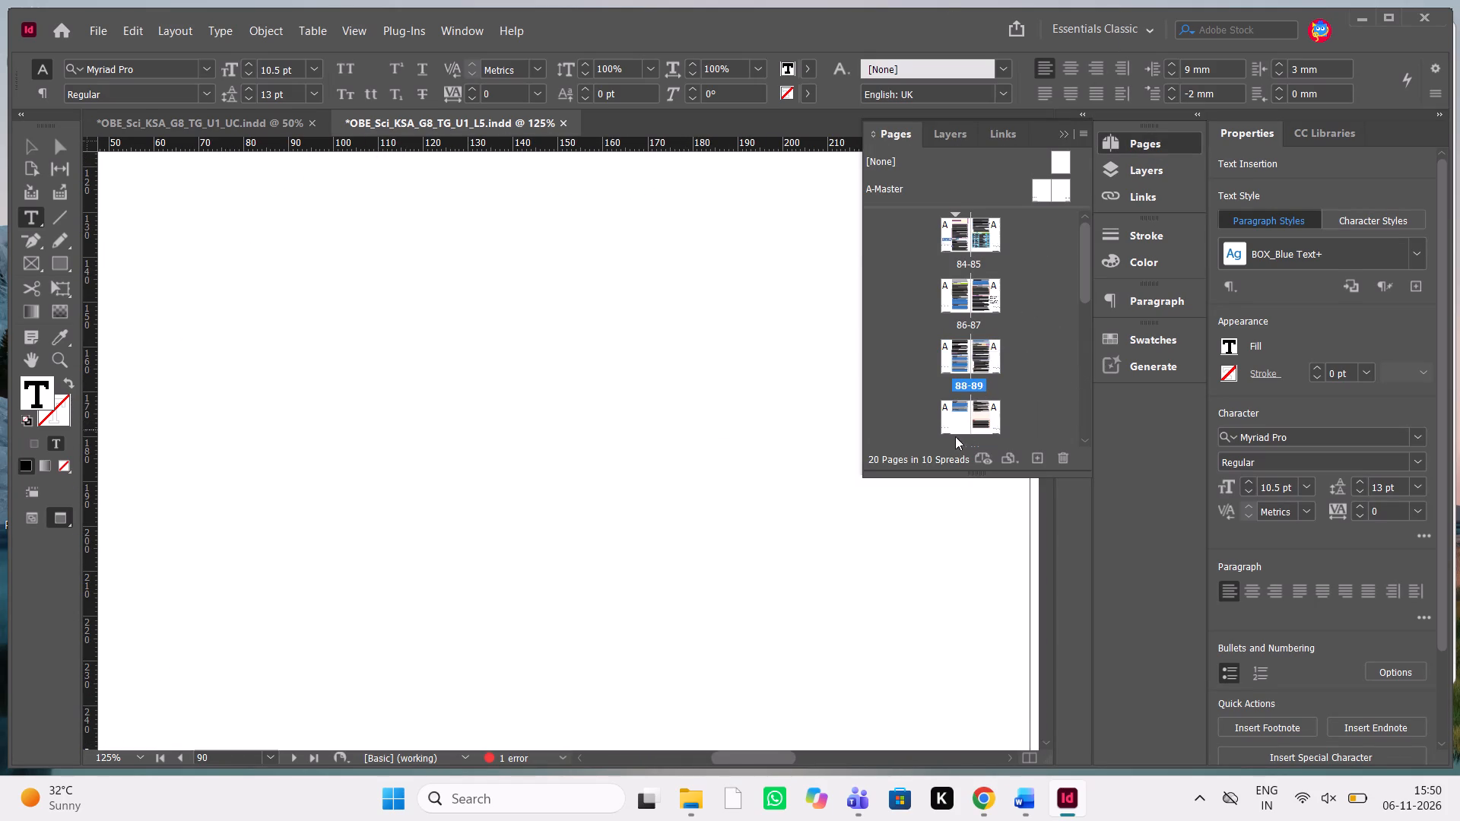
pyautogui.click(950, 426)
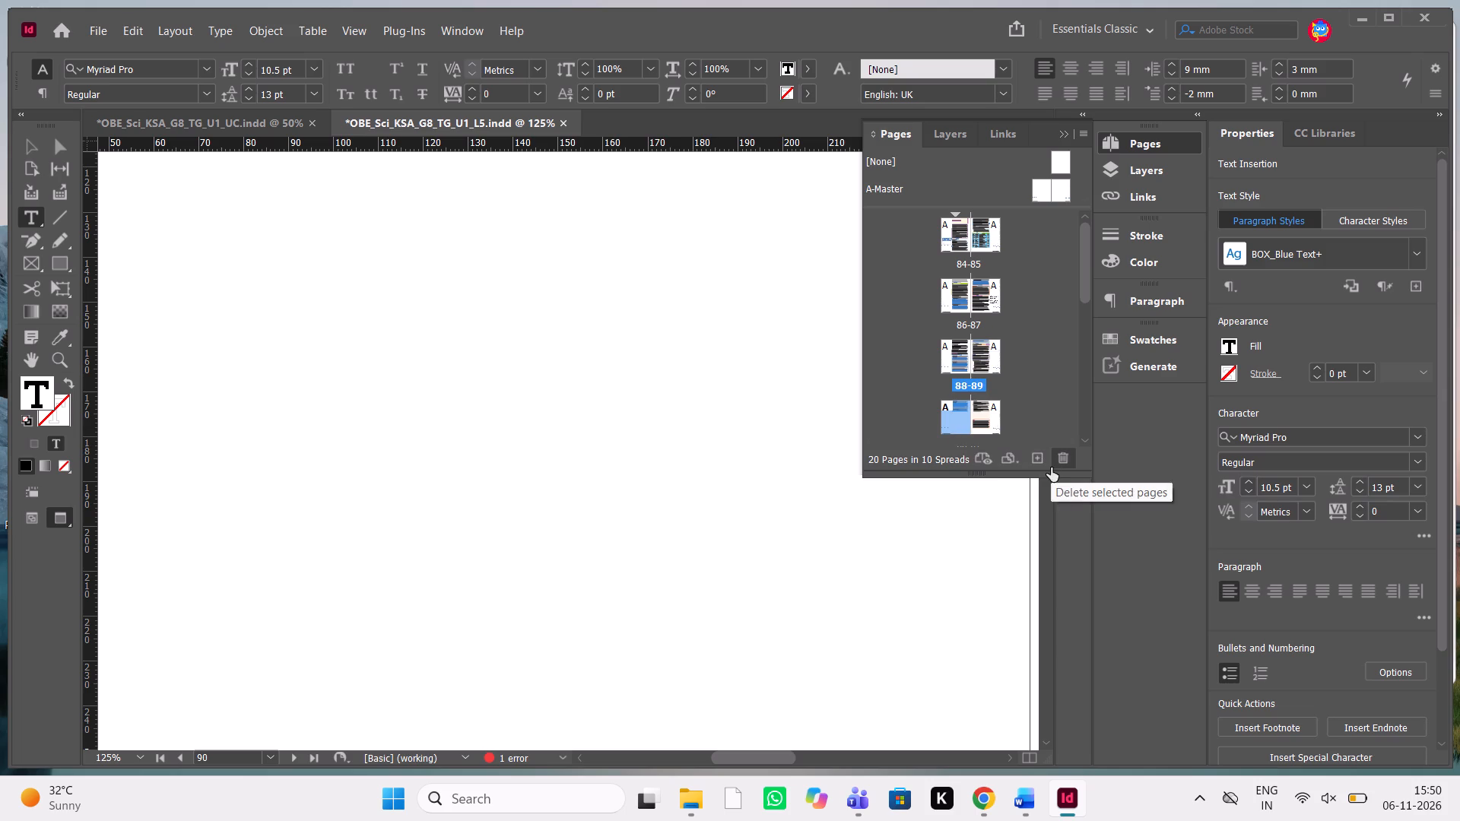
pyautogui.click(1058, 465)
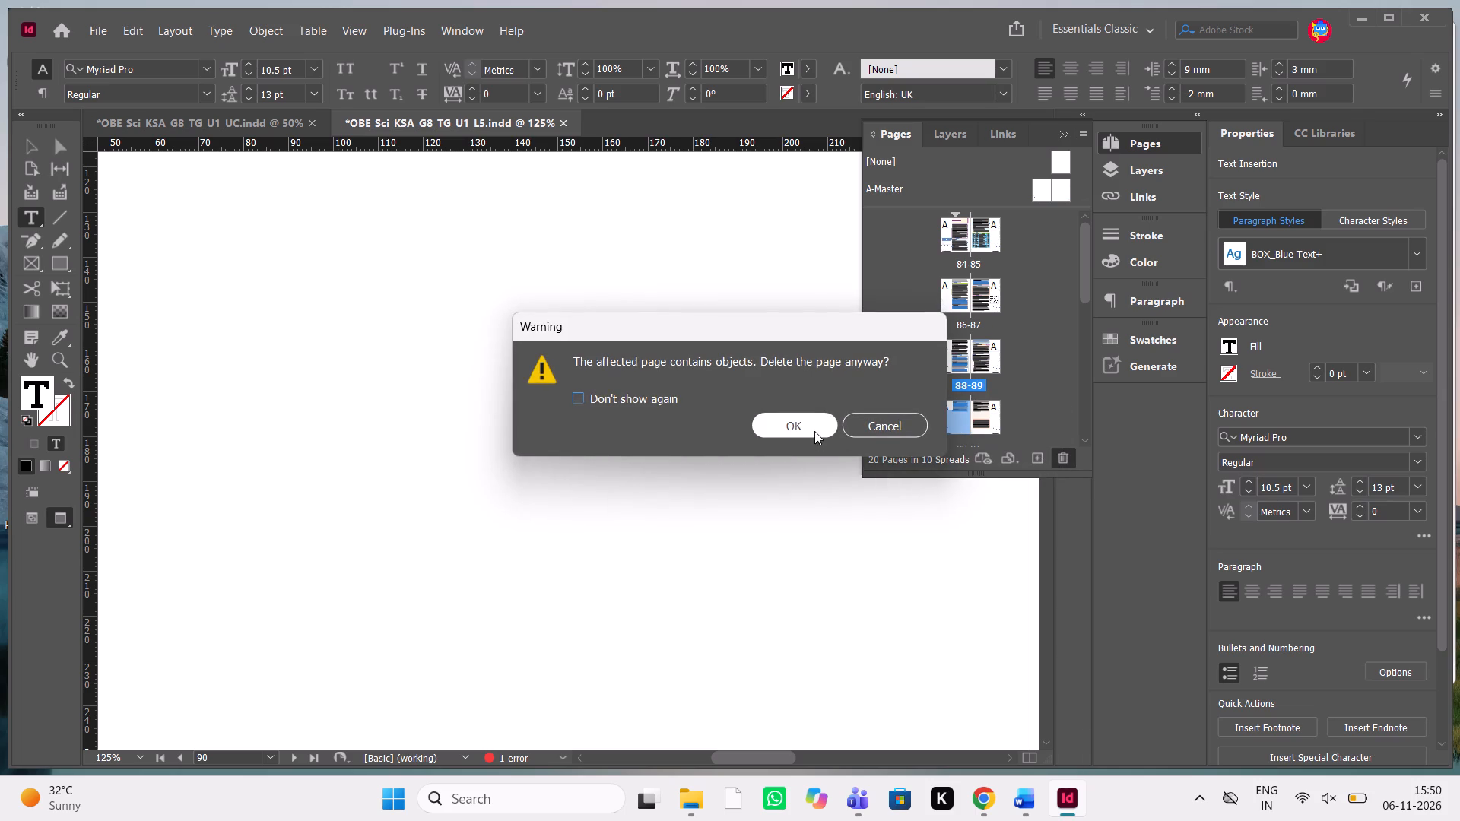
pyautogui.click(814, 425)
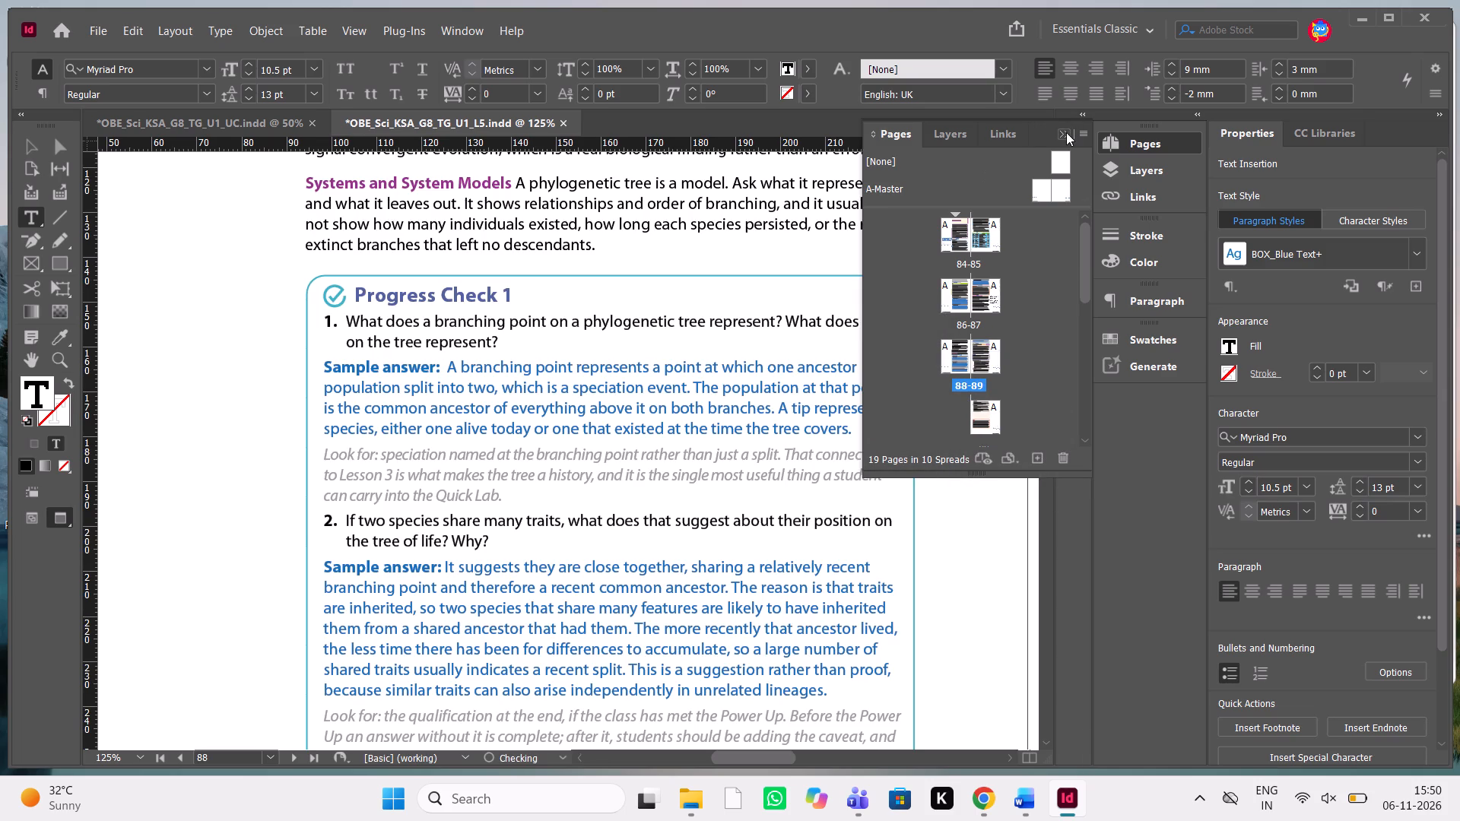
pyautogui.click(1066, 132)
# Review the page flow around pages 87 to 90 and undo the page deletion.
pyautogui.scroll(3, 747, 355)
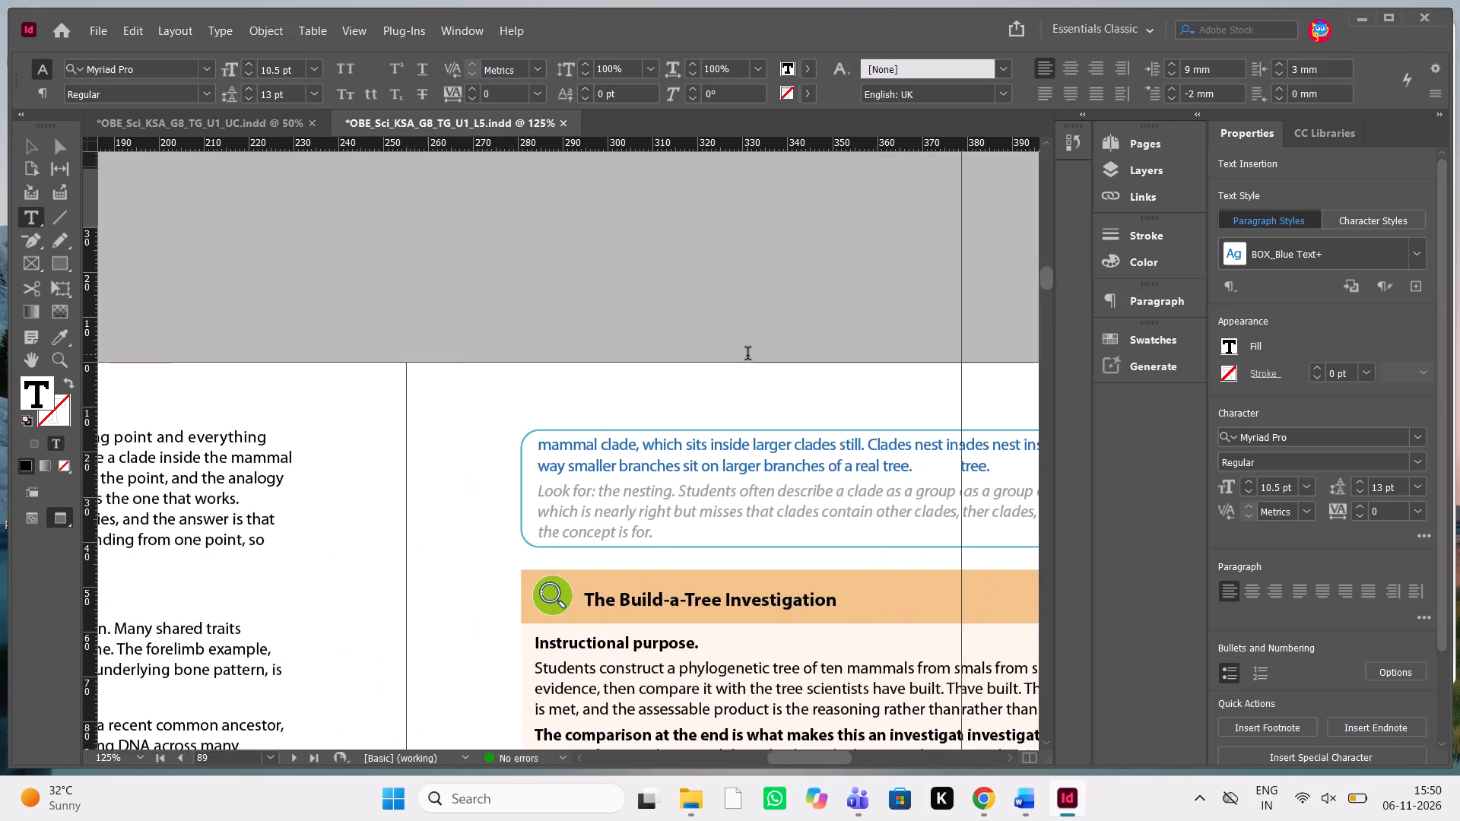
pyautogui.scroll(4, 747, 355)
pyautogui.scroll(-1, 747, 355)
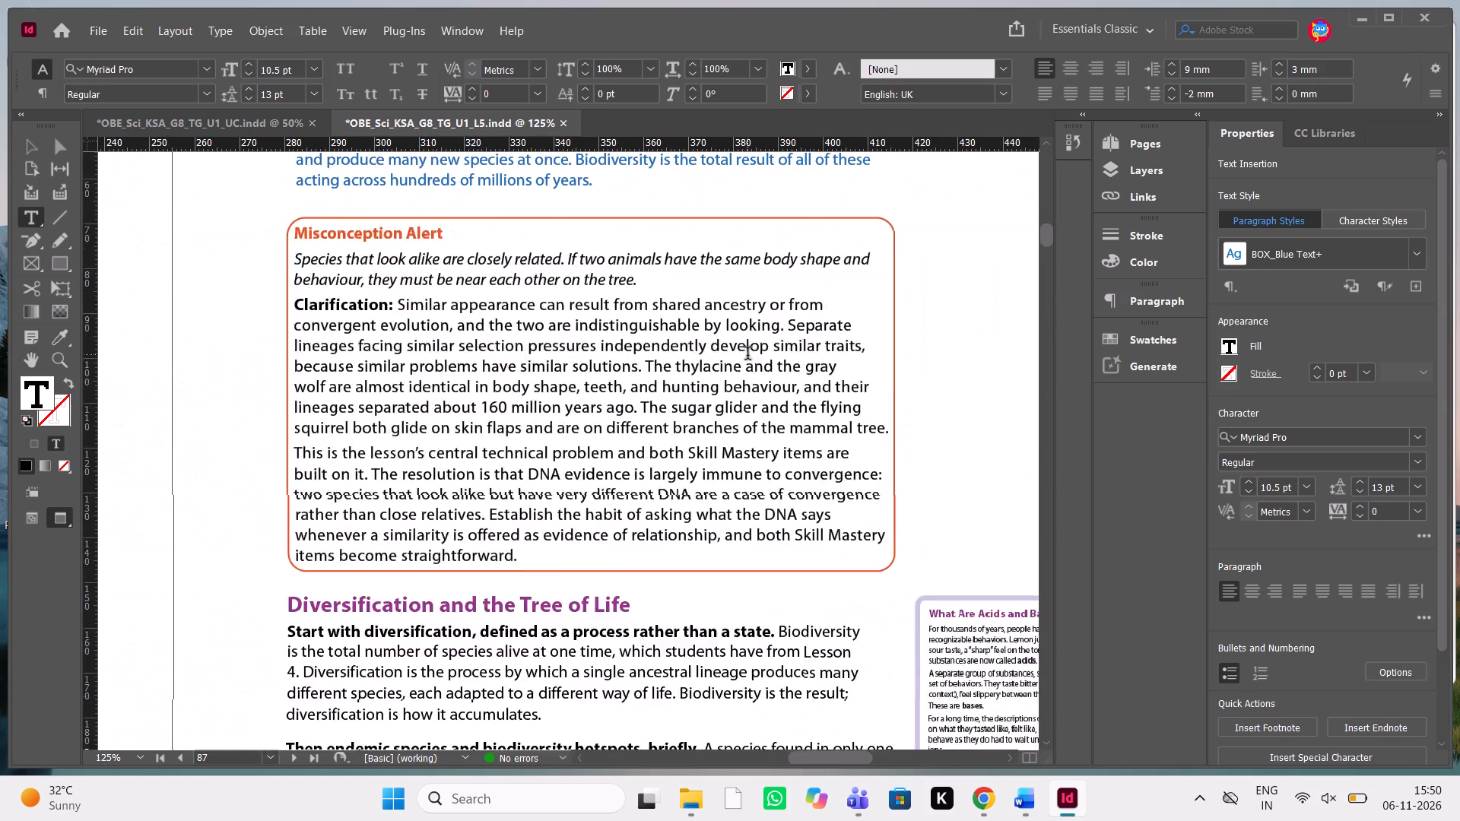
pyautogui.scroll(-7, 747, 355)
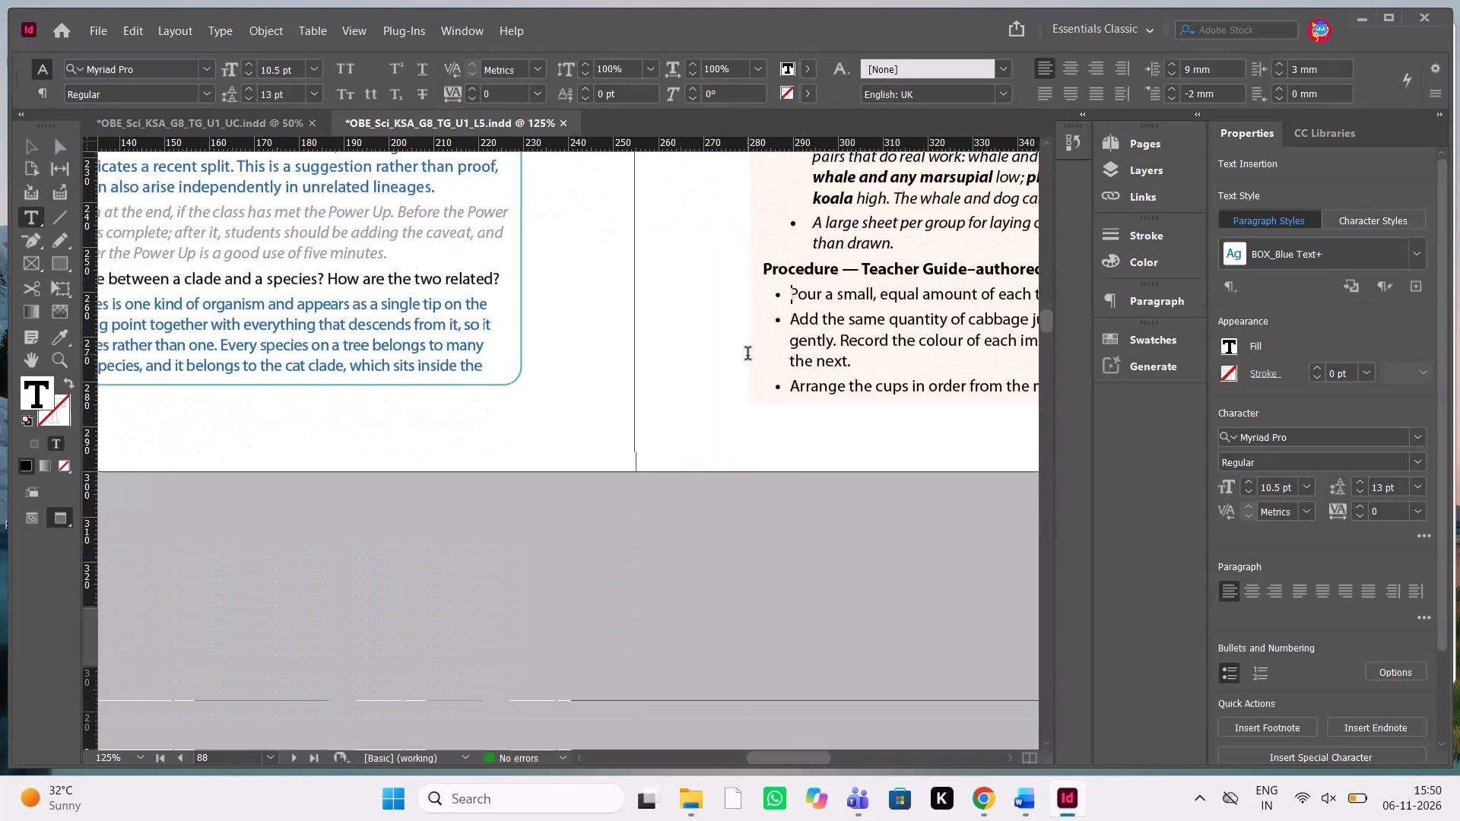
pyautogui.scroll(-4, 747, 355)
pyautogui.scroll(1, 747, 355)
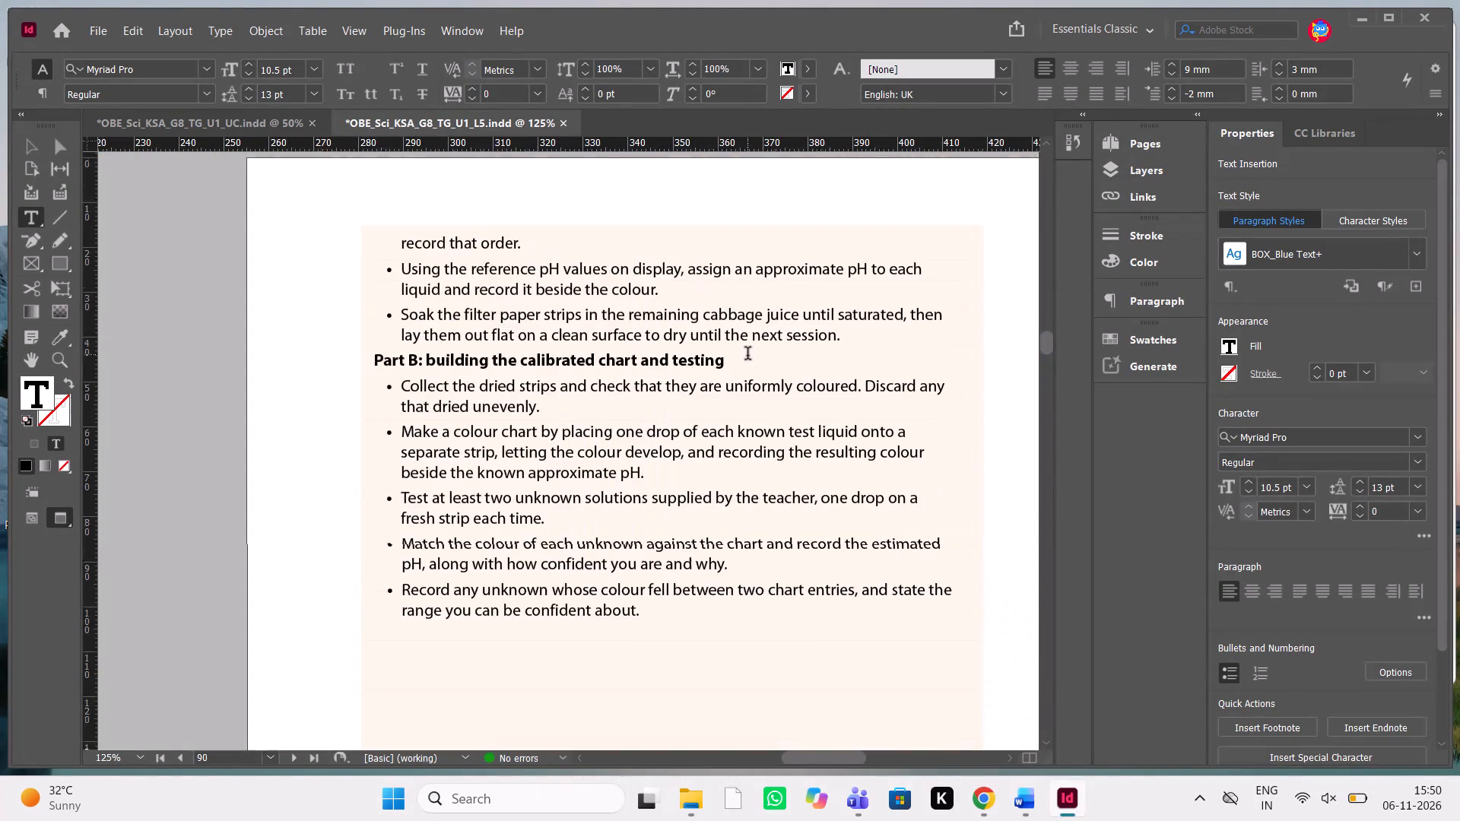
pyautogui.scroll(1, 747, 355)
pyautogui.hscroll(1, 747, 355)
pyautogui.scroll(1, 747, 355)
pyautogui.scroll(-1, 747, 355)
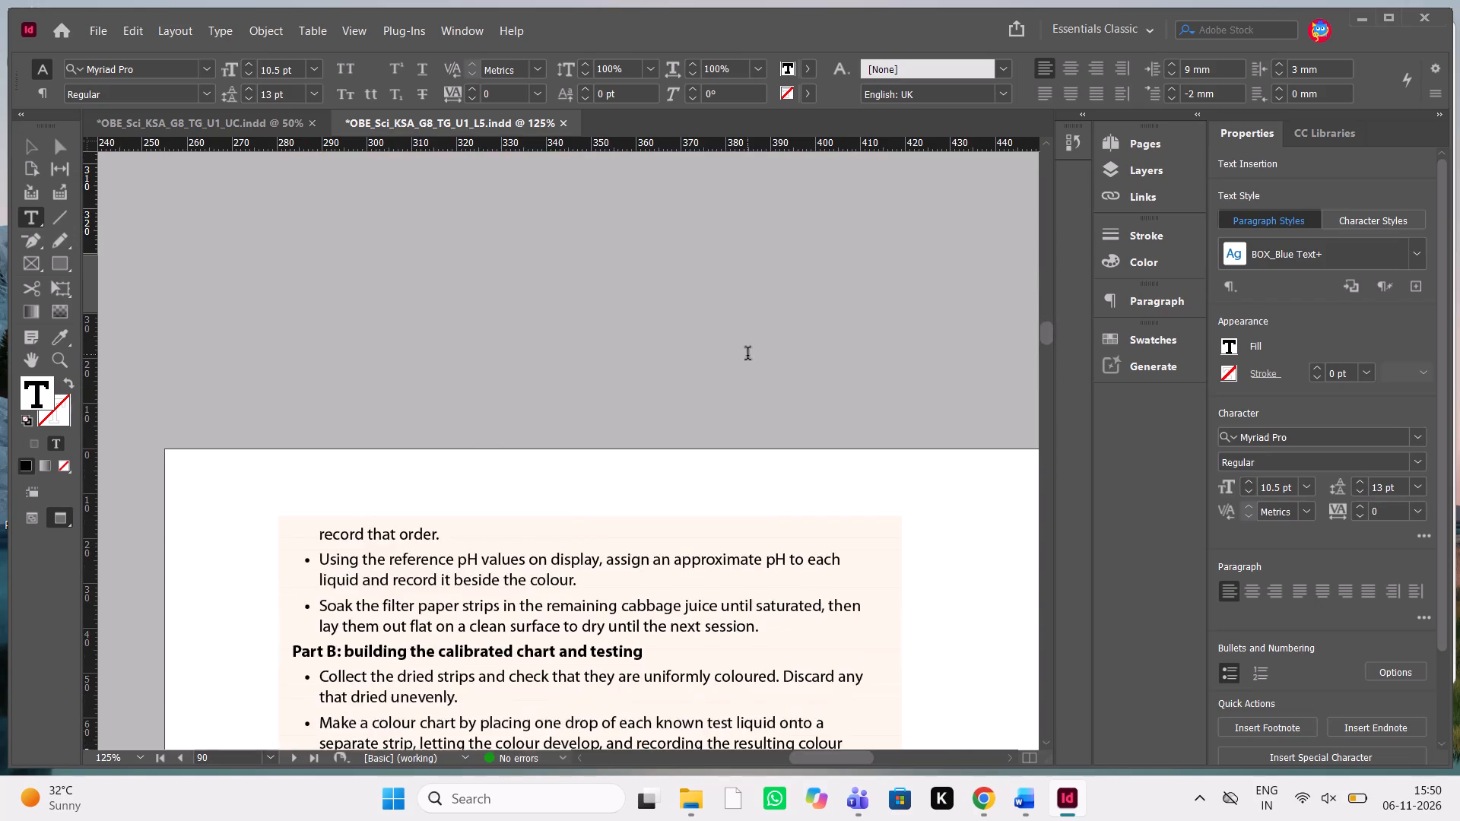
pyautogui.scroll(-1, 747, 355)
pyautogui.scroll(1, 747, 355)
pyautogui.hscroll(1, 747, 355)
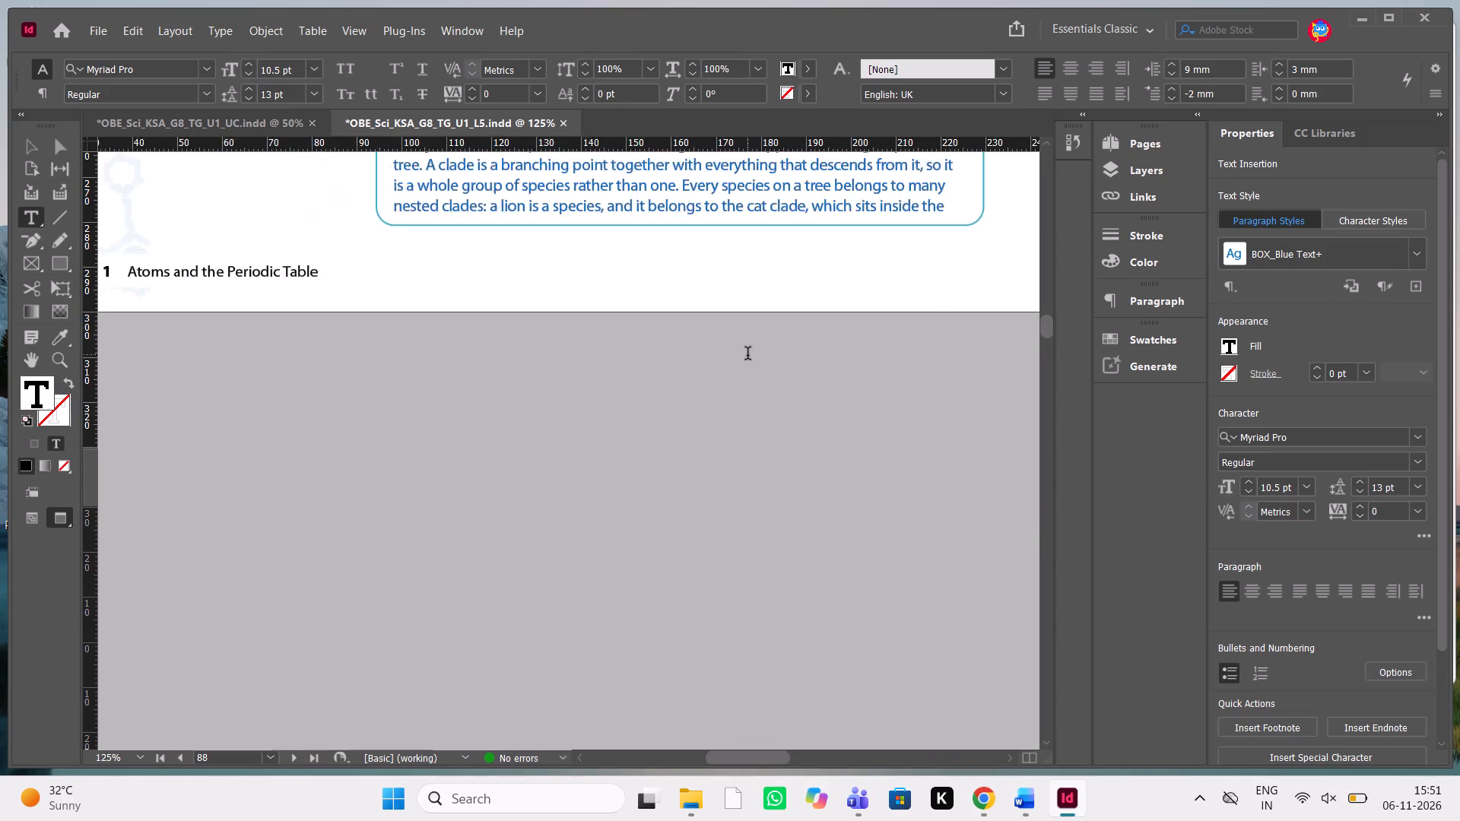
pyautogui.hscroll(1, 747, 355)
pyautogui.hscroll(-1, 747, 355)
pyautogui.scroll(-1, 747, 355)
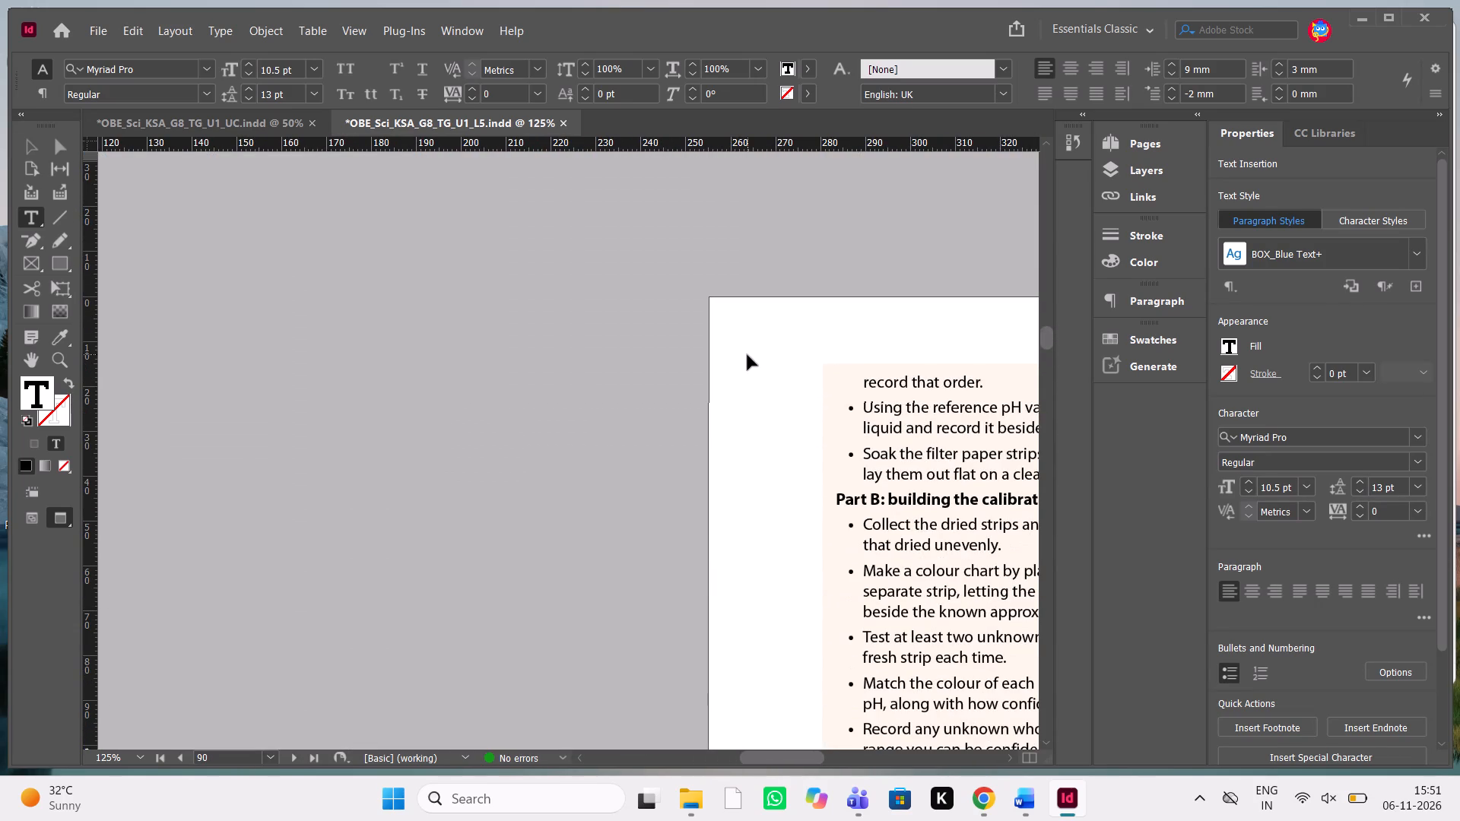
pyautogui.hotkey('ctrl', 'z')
# Delete the old Progress Check 2 box from page 90.
pyautogui.scroll(-1, 747, 355)
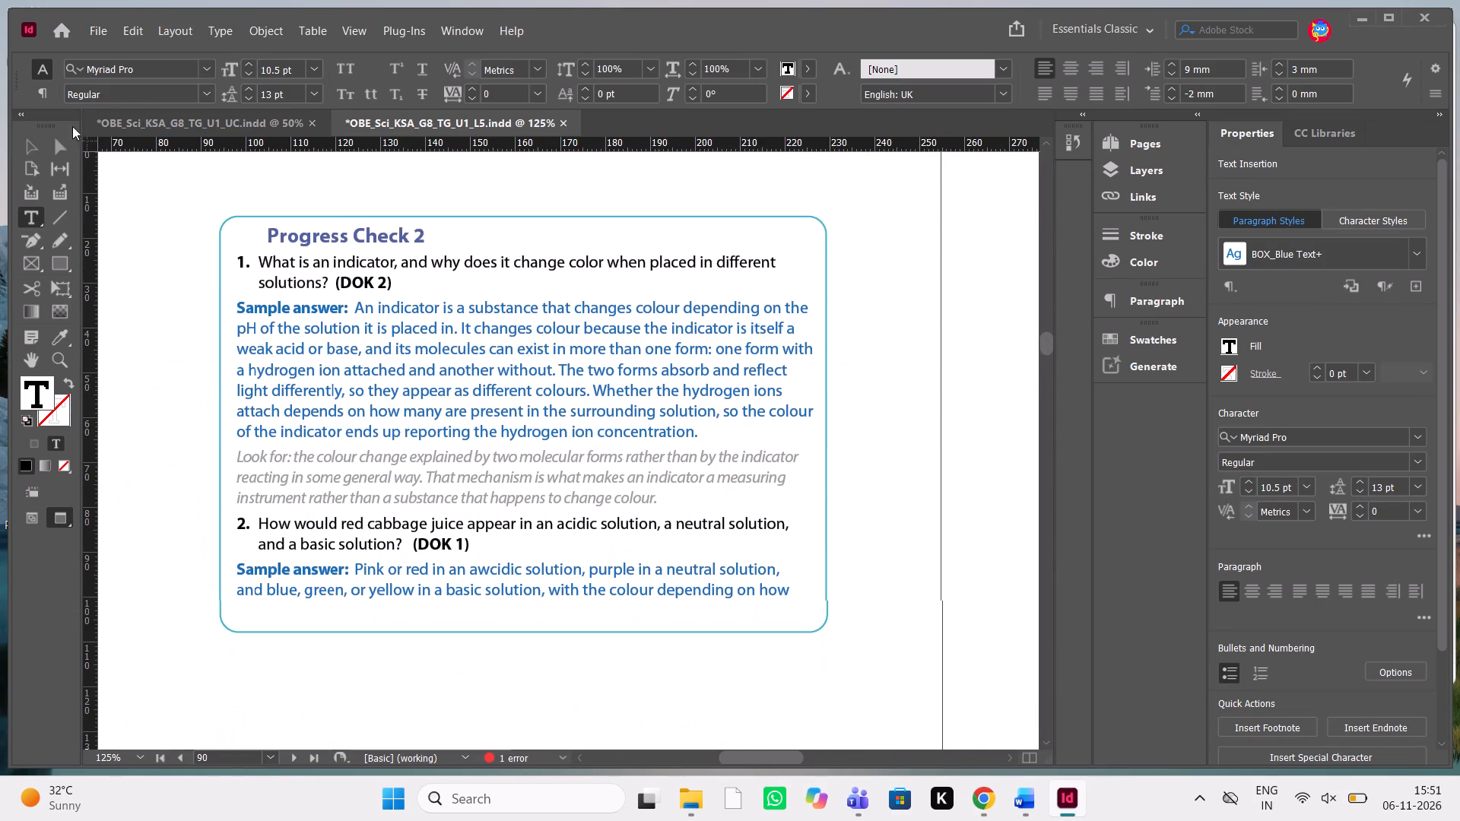
pyautogui.click(39, 144)
pyautogui.moveTo(204, 198); pyautogui.dragTo(526, 470)
pyautogui.press('Delete')
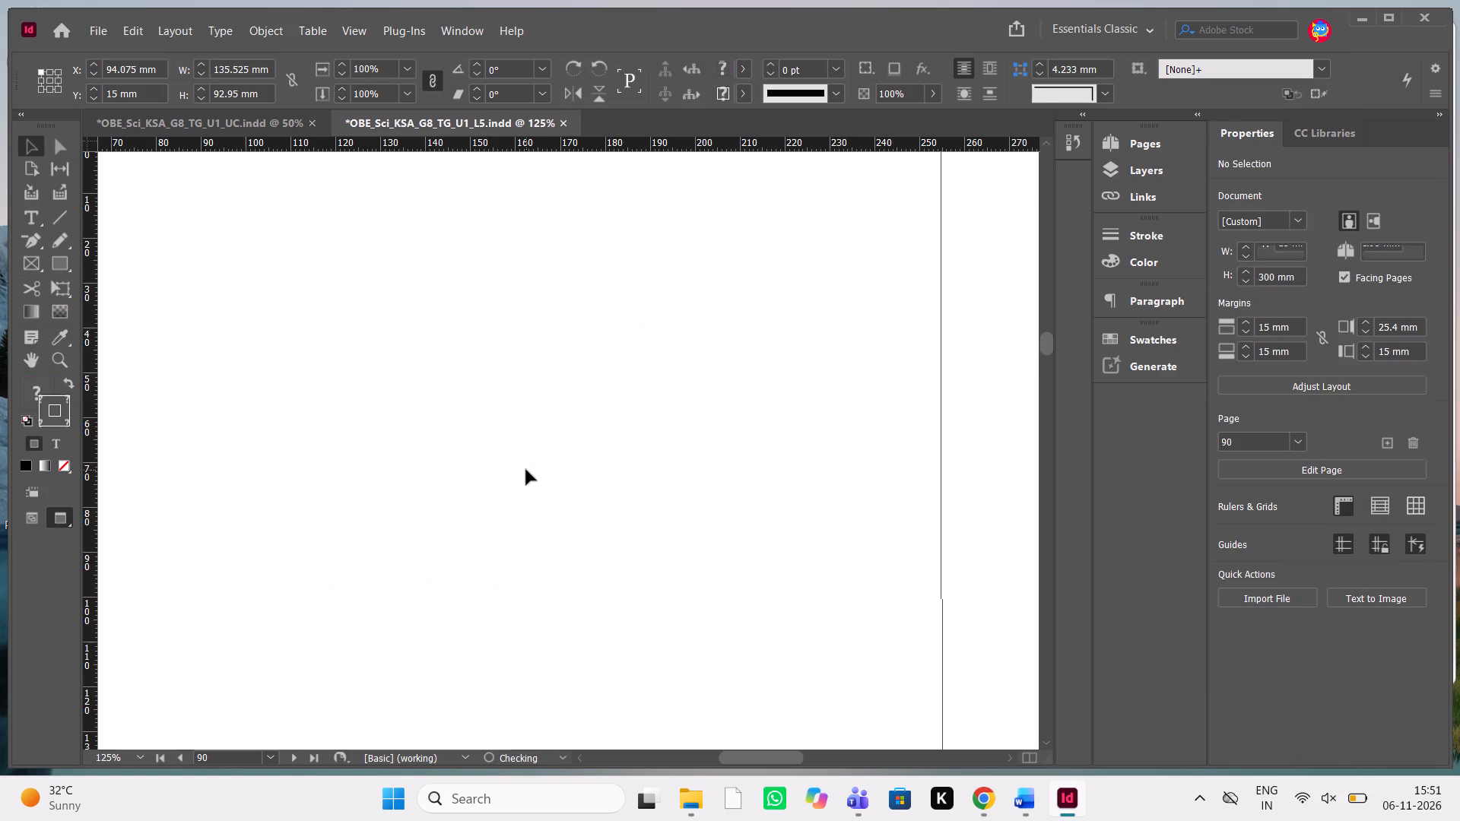
# Show the frame edges and guides, and move the investigation box's continuation frames from page 91 to page 90 at X 90.9 mm, Y 15 mm.
pyautogui.press('w')
pyautogui.scroll(1, 526, 470)
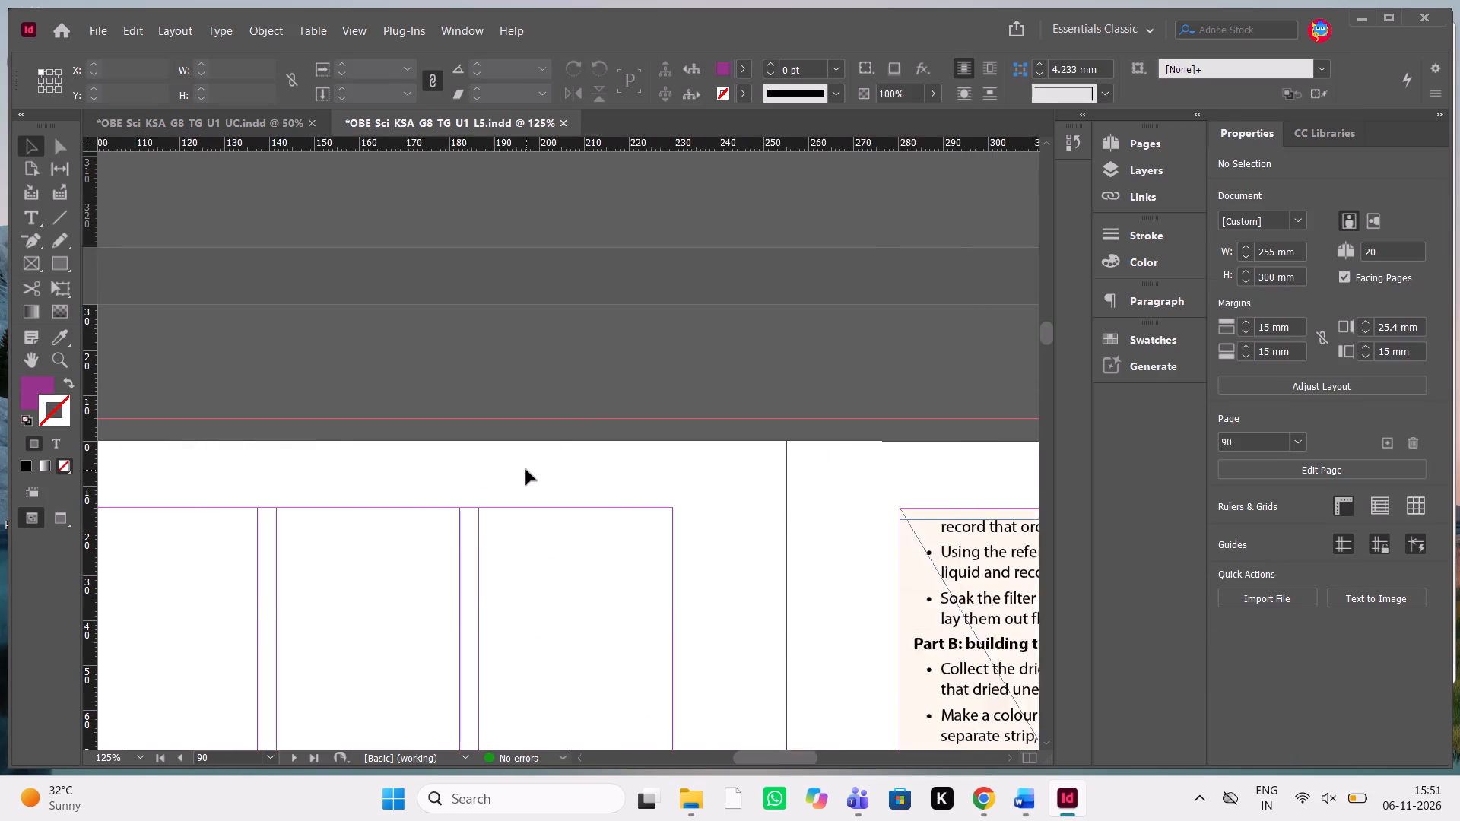
pyautogui.scroll(1, 526, 470)
pyautogui.scroll(-1, 526, 470)
pyautogui.moveTo(222, 341); pyautogui.dragTo(681, 601)
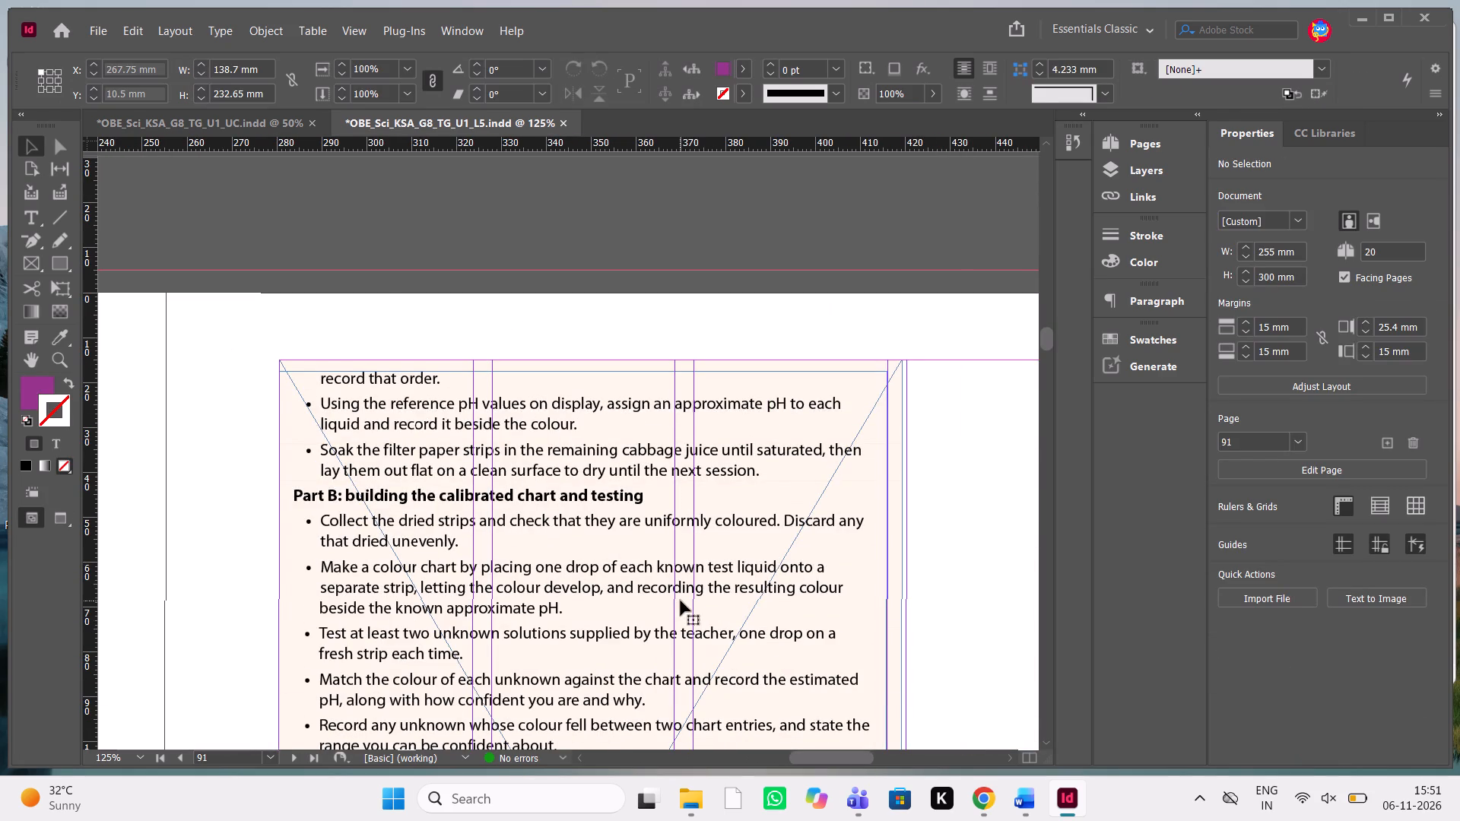
pyautogui.moveTo(507, 473); pyautogui.dragTo(203, 513)
pyautogui.hscroll(1, 203, 513)
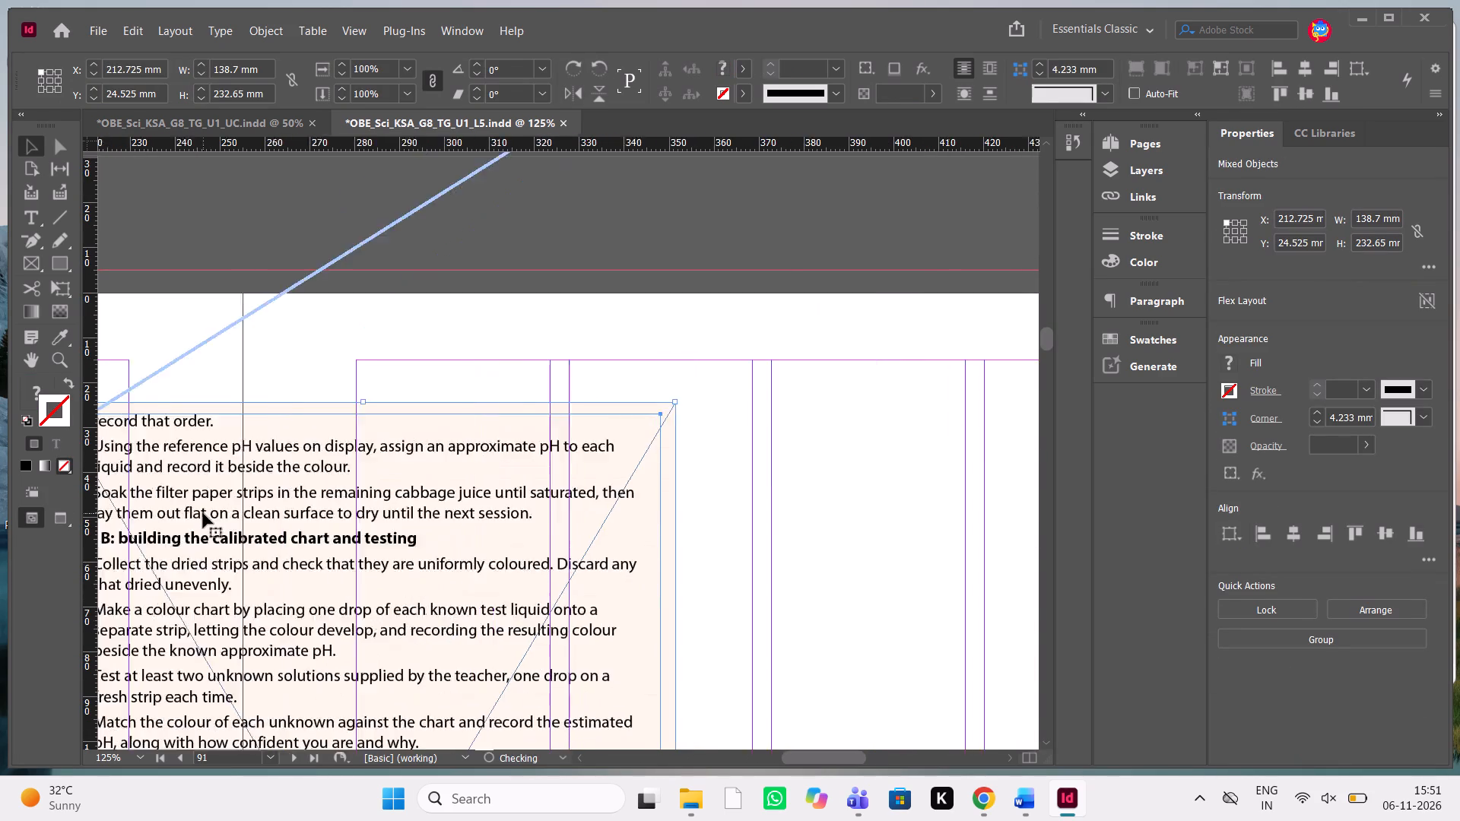
pyautogui.hscroll(1, 203, 513)
pyautogui.moveTo(745, 497); pyautogui.dragTo(215, 447)
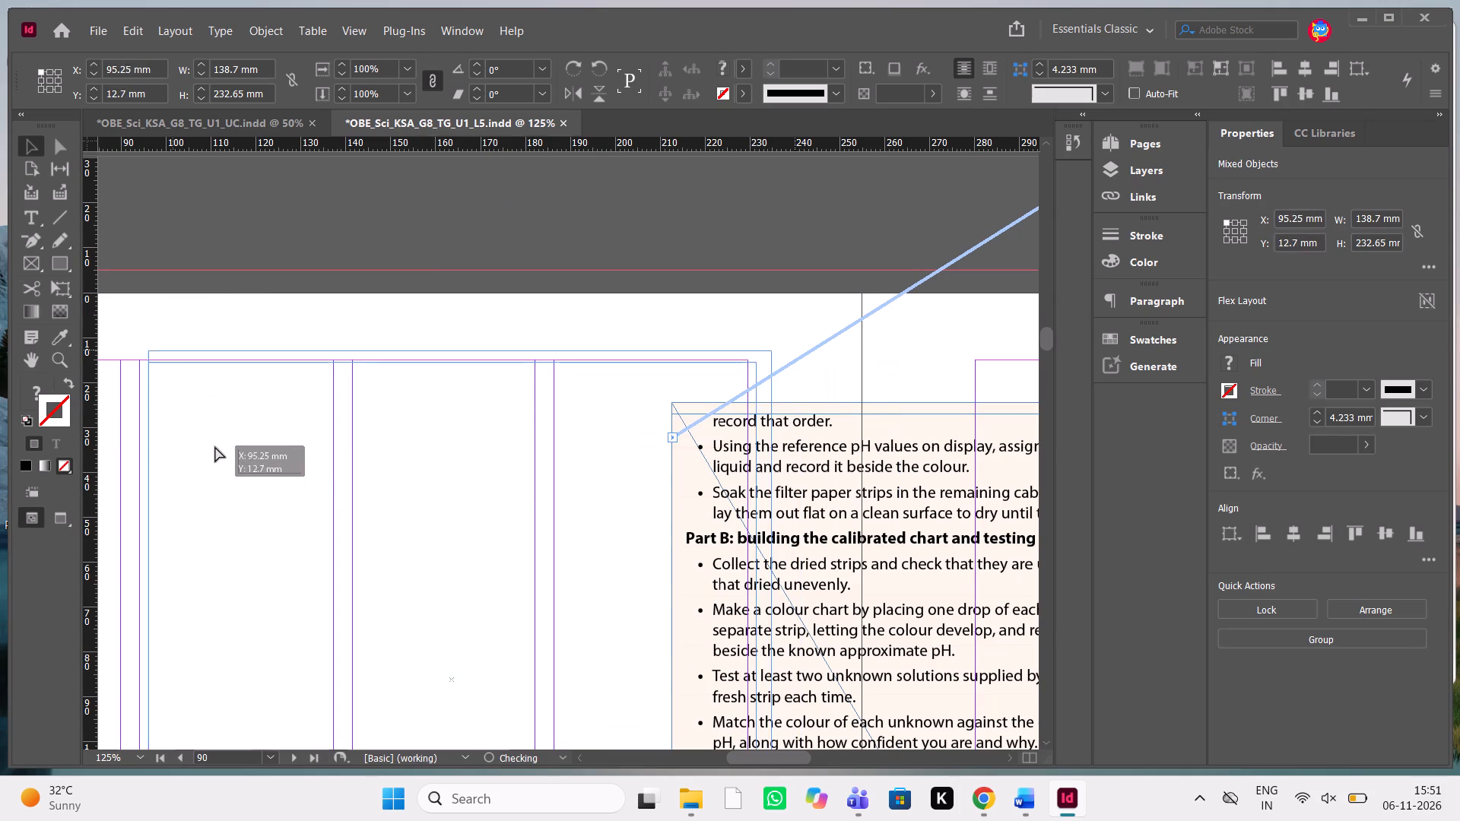
pyautogui.moveTo(215, 447); pyautogui.dragTo(198, 455)
pyautogui.hscroll(1, 198, 455)
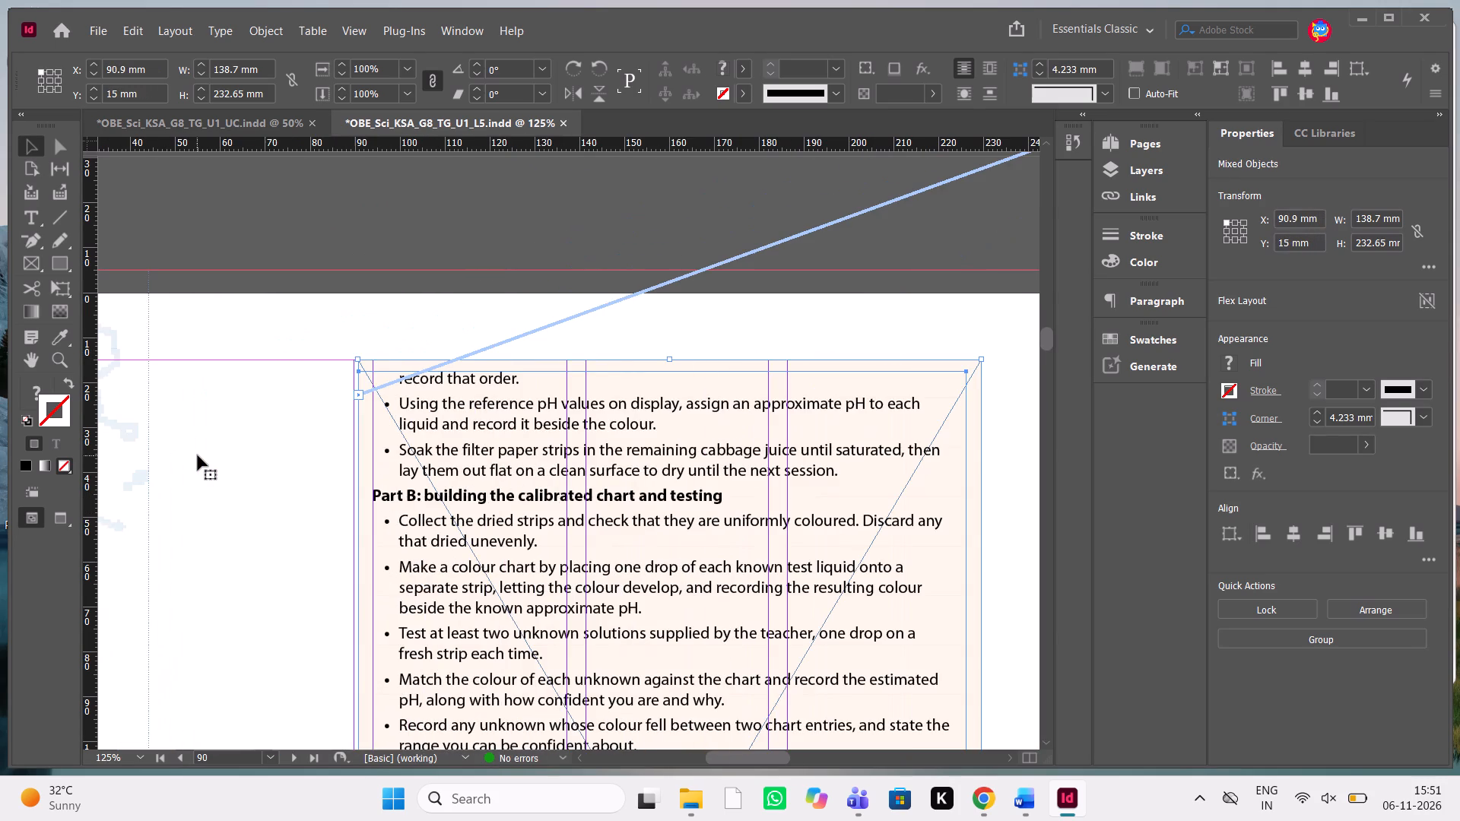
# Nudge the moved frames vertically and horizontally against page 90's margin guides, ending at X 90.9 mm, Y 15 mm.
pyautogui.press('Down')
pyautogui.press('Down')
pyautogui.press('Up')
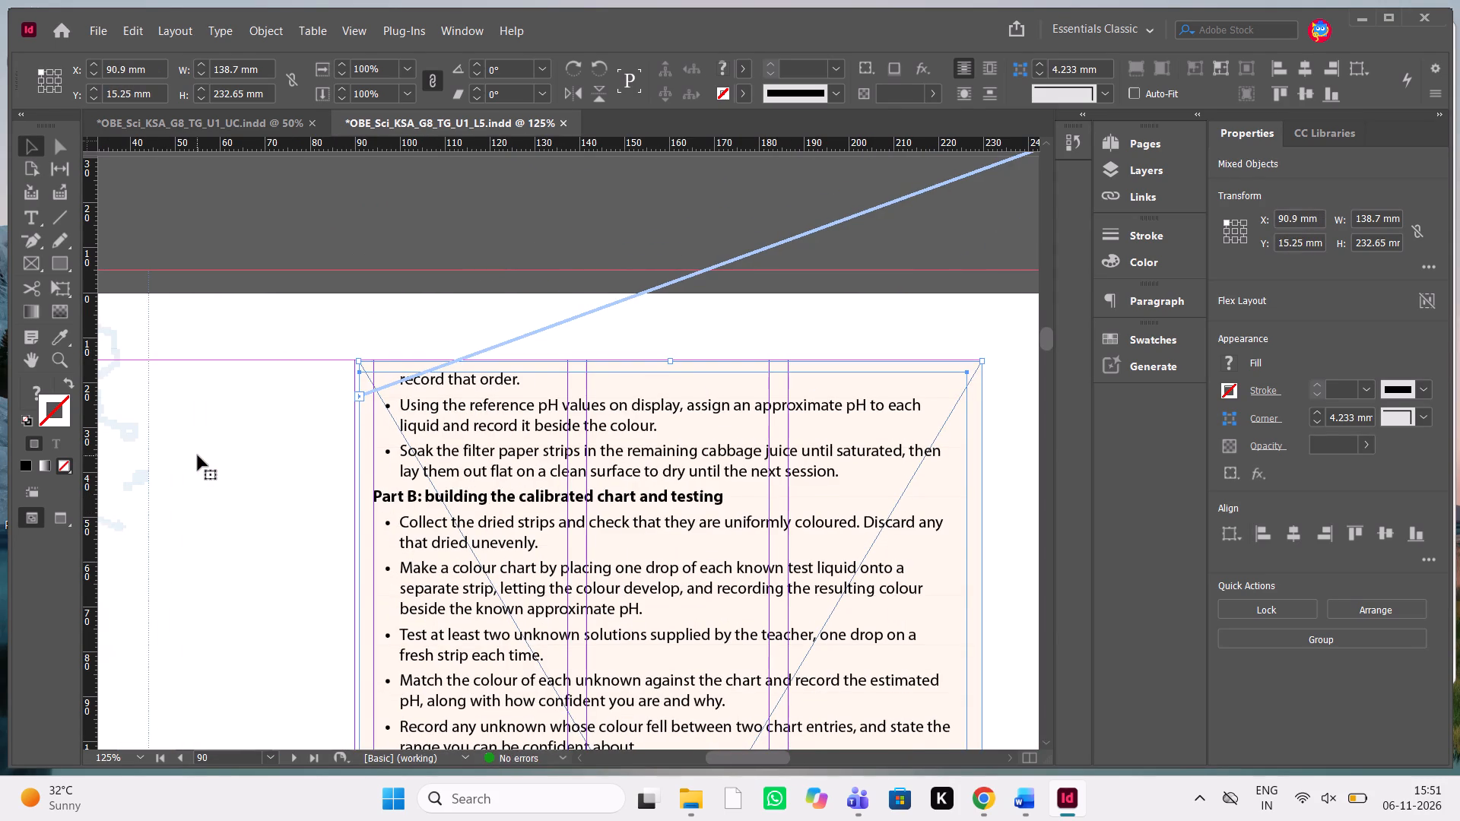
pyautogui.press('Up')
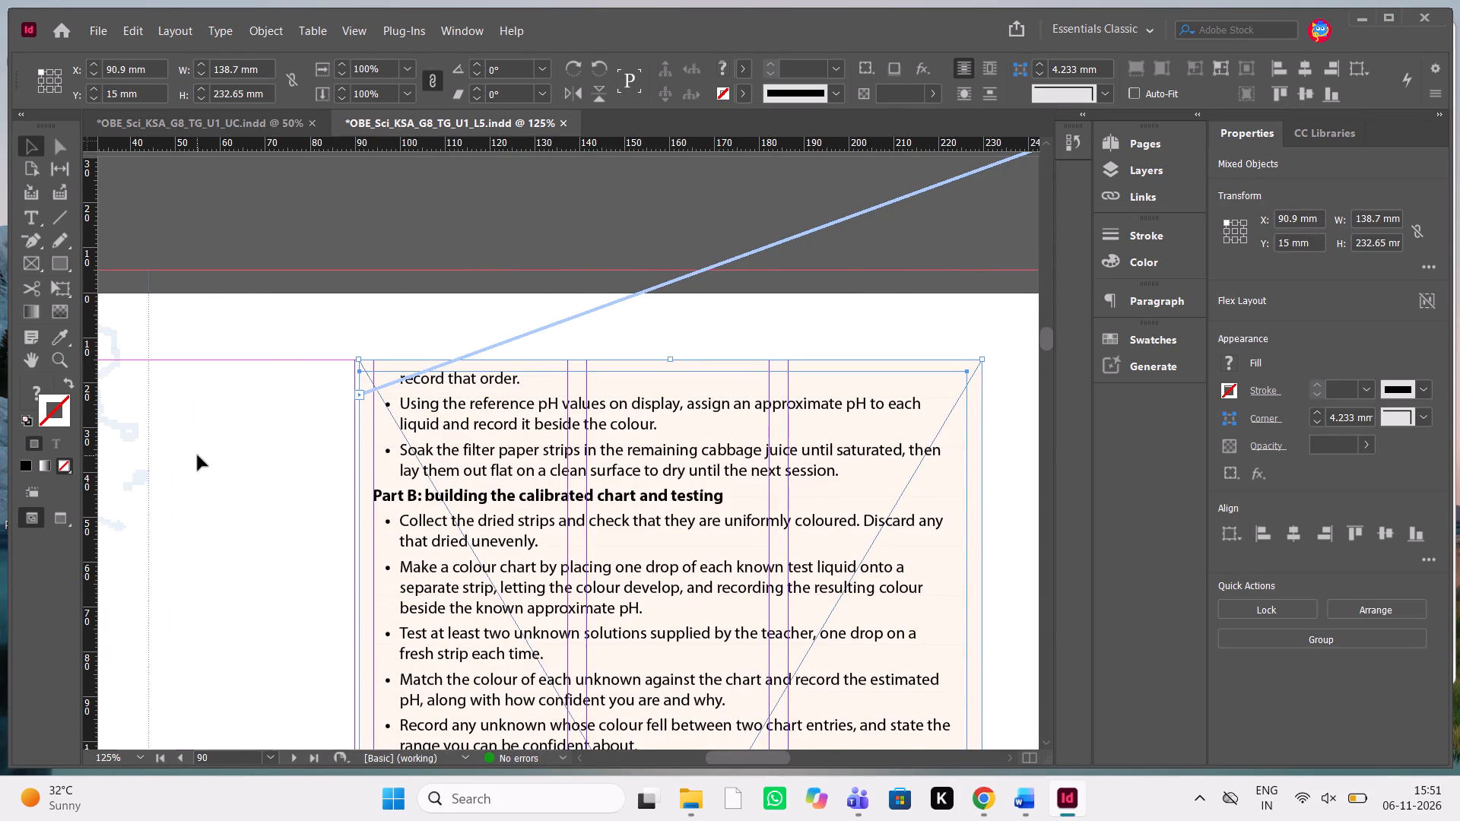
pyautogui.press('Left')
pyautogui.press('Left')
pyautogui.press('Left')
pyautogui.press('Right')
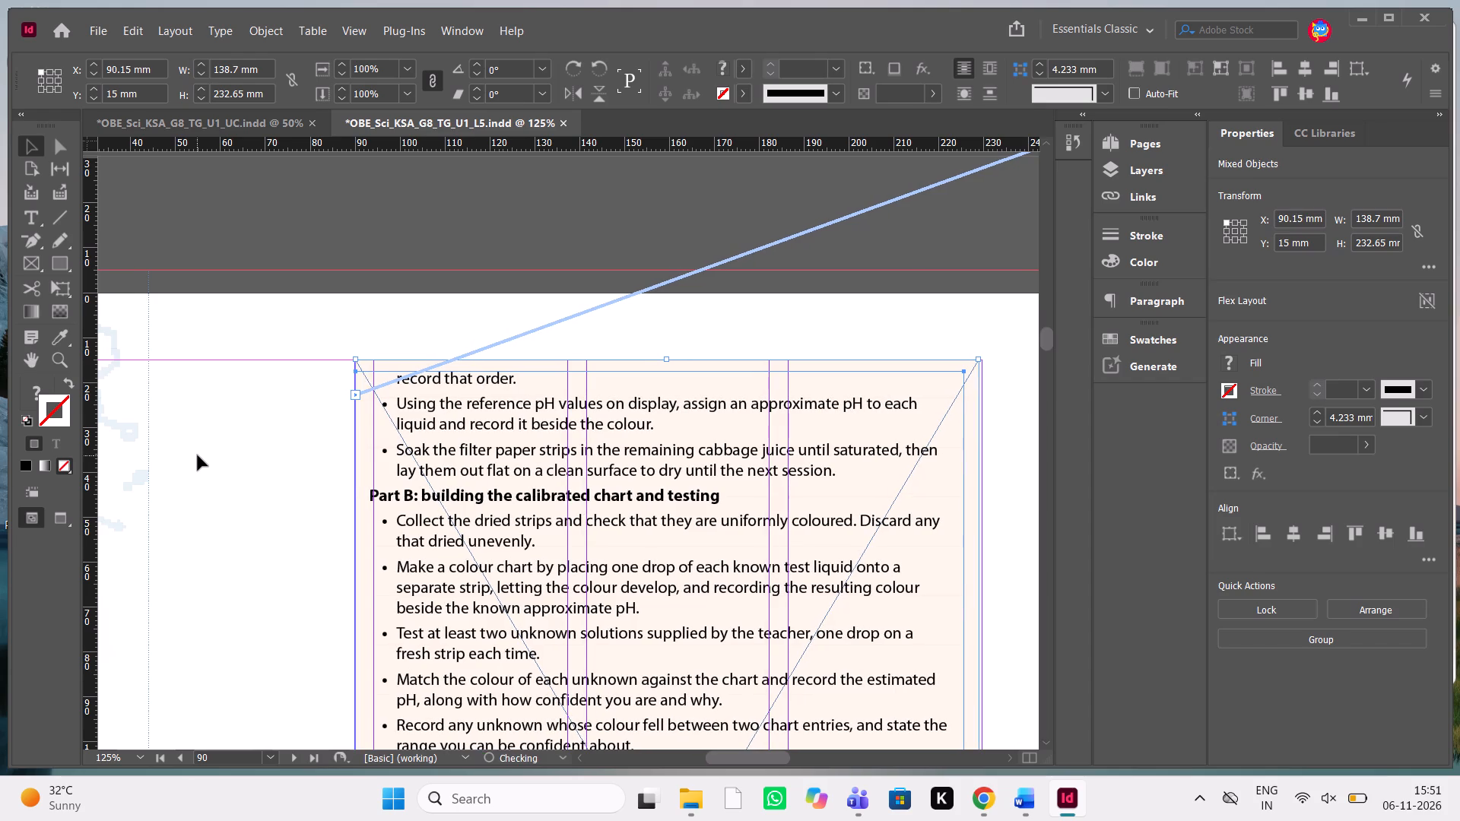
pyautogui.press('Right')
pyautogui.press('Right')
# Copy the numbered Procedure steps 1 to 7, ending with "evidence they weighted differently", from the Word manuscript.
pyautogui.scroll(2, 198, 455)
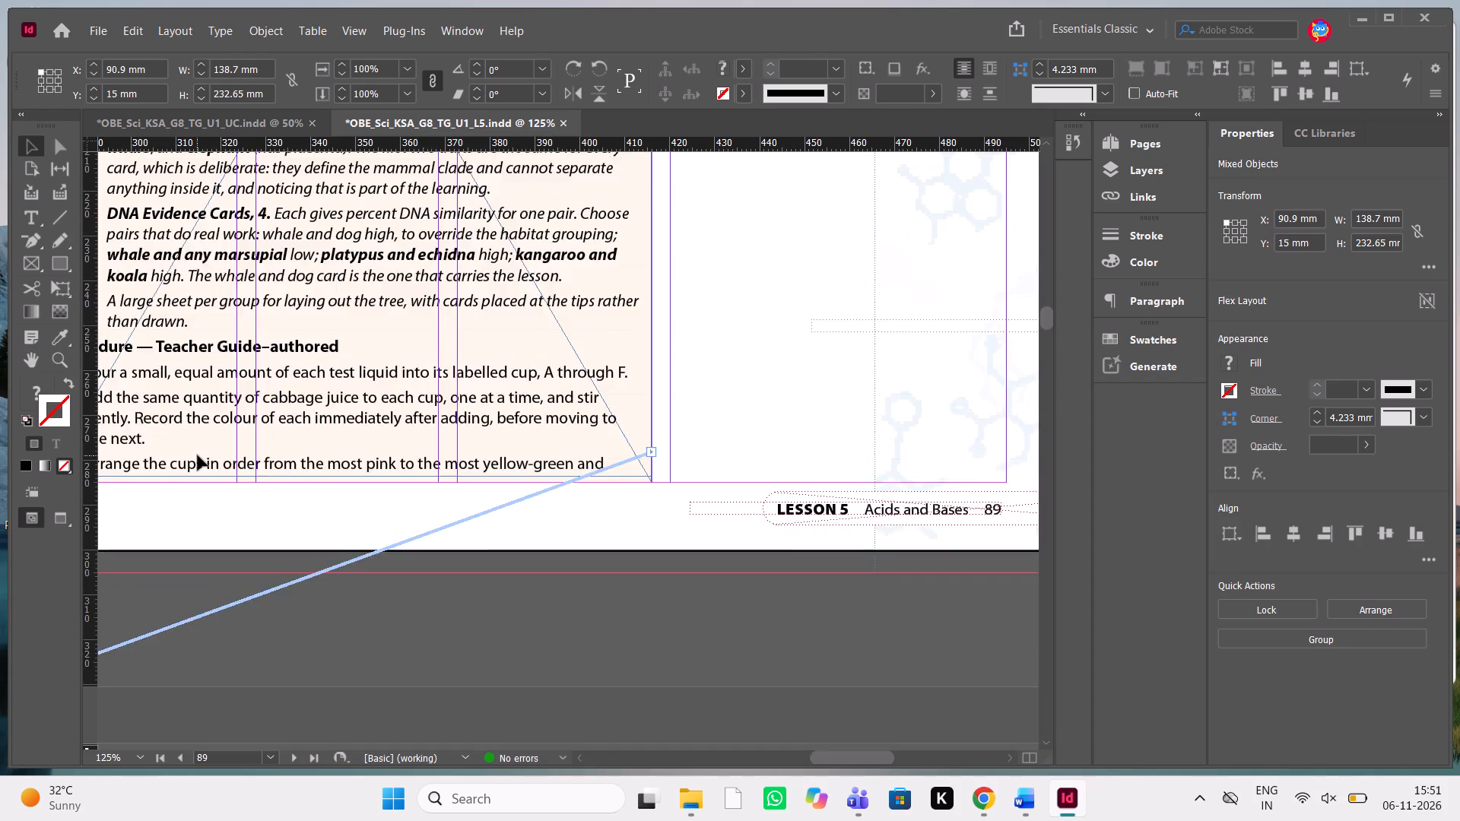
pyautogui.scroll(1, 198, 455)
pyautogui.scroll(-1, 198, 455)
pyautogui.hotkey('alt', 'Tab')
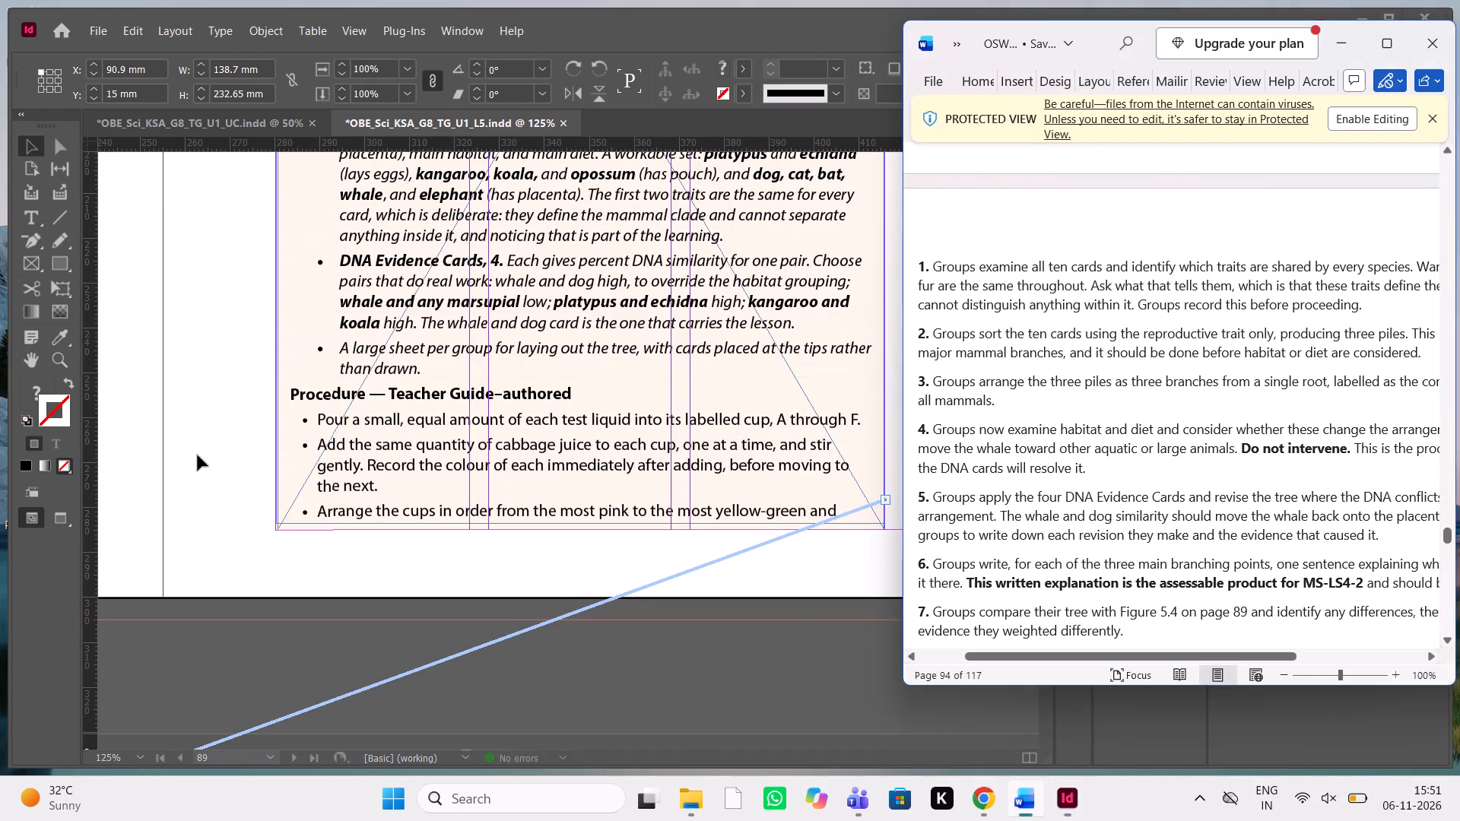
pyautogui.scroll(1, 1019, 339)
pyautogui.scroll(-1, 1019, 339)
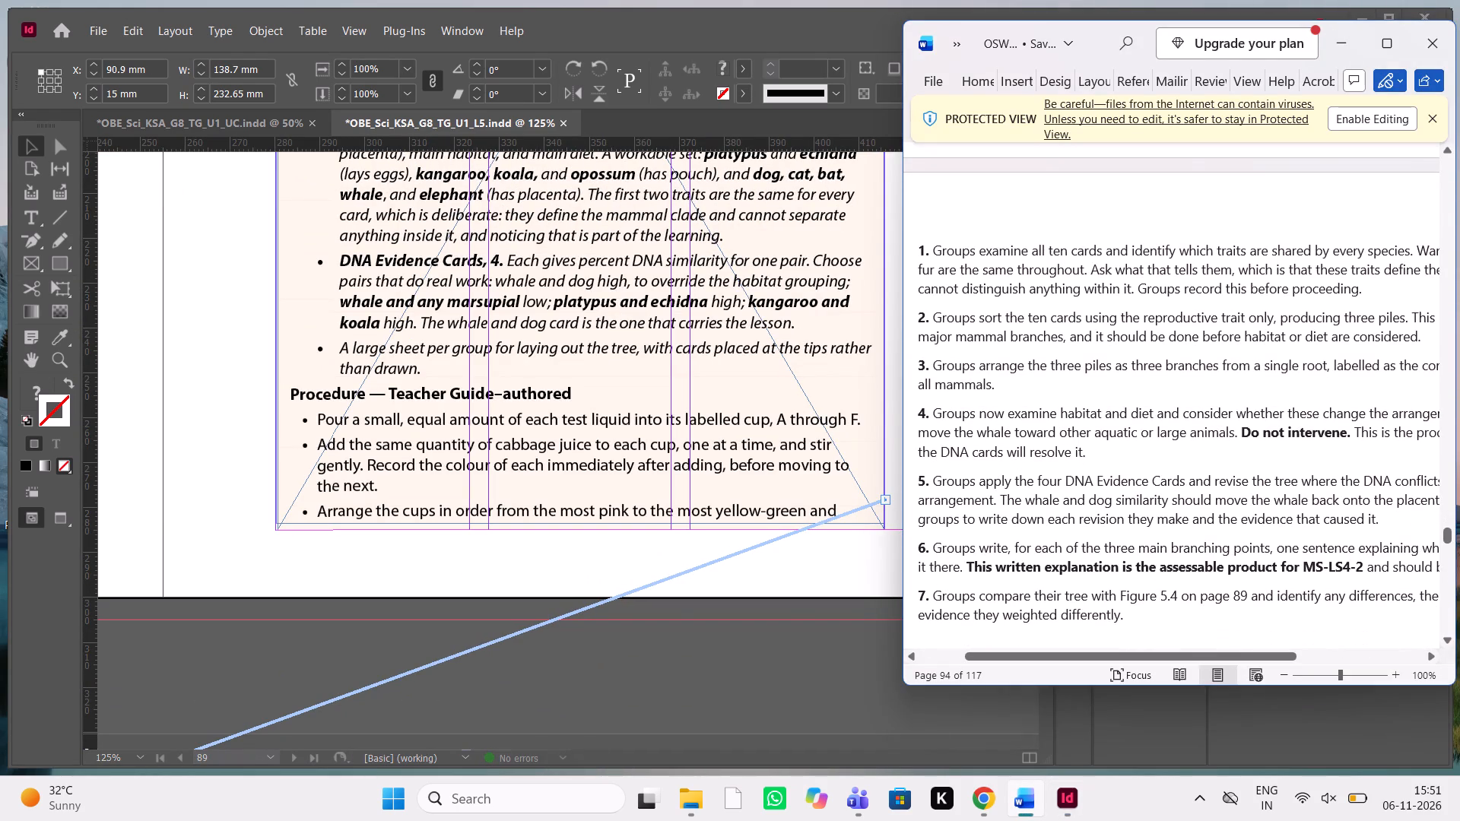
pyautogui.moveTo(927, 256); pyautogui.dragTo(1060, 669)
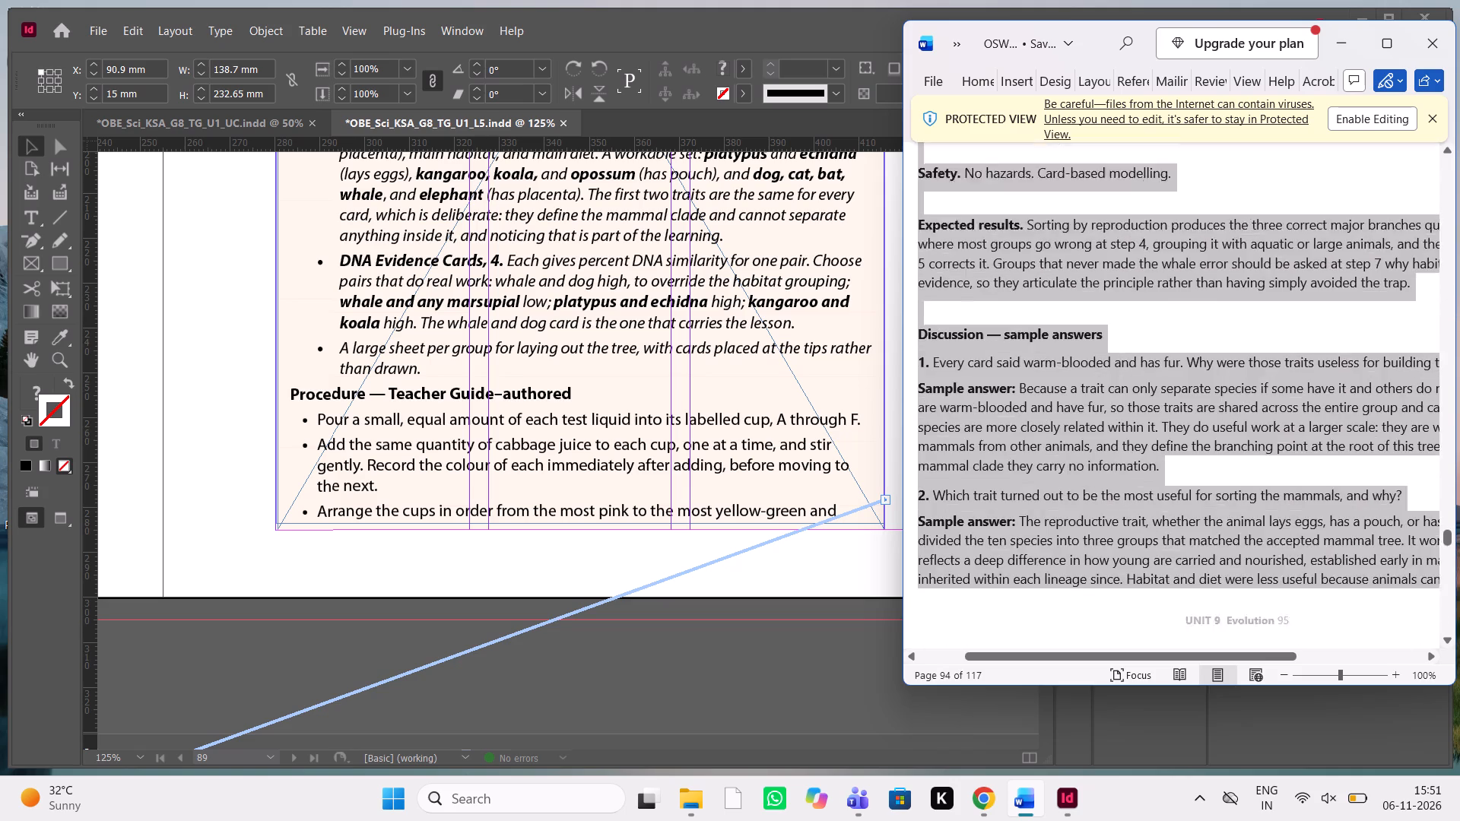
pyautogui.moveTo(1060, 669); pyautogui.dragTo(1100, 620)
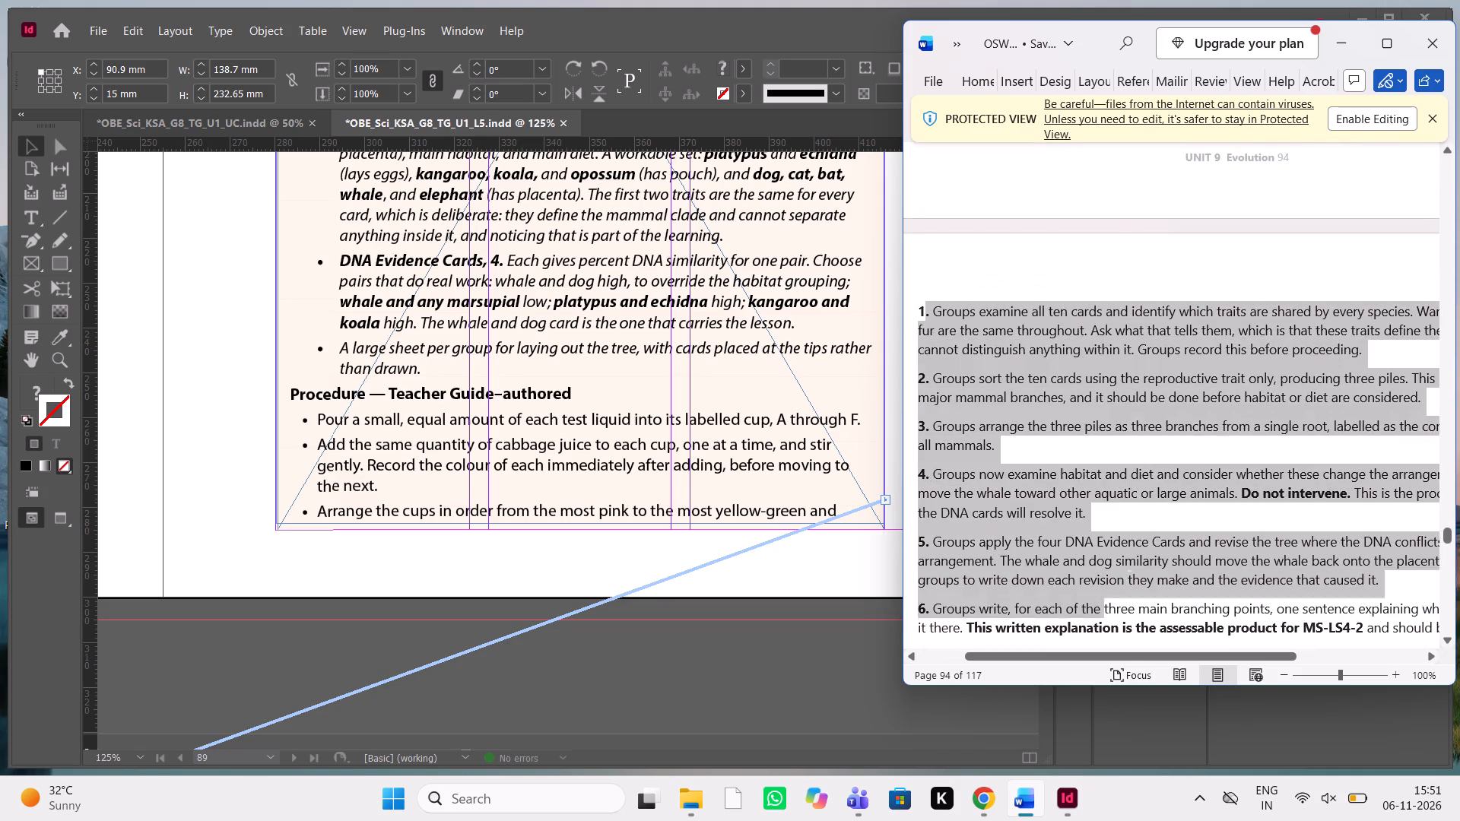
pyautogui.moveTo(1100, 620); pyautogui.dragTo(1154, 343)
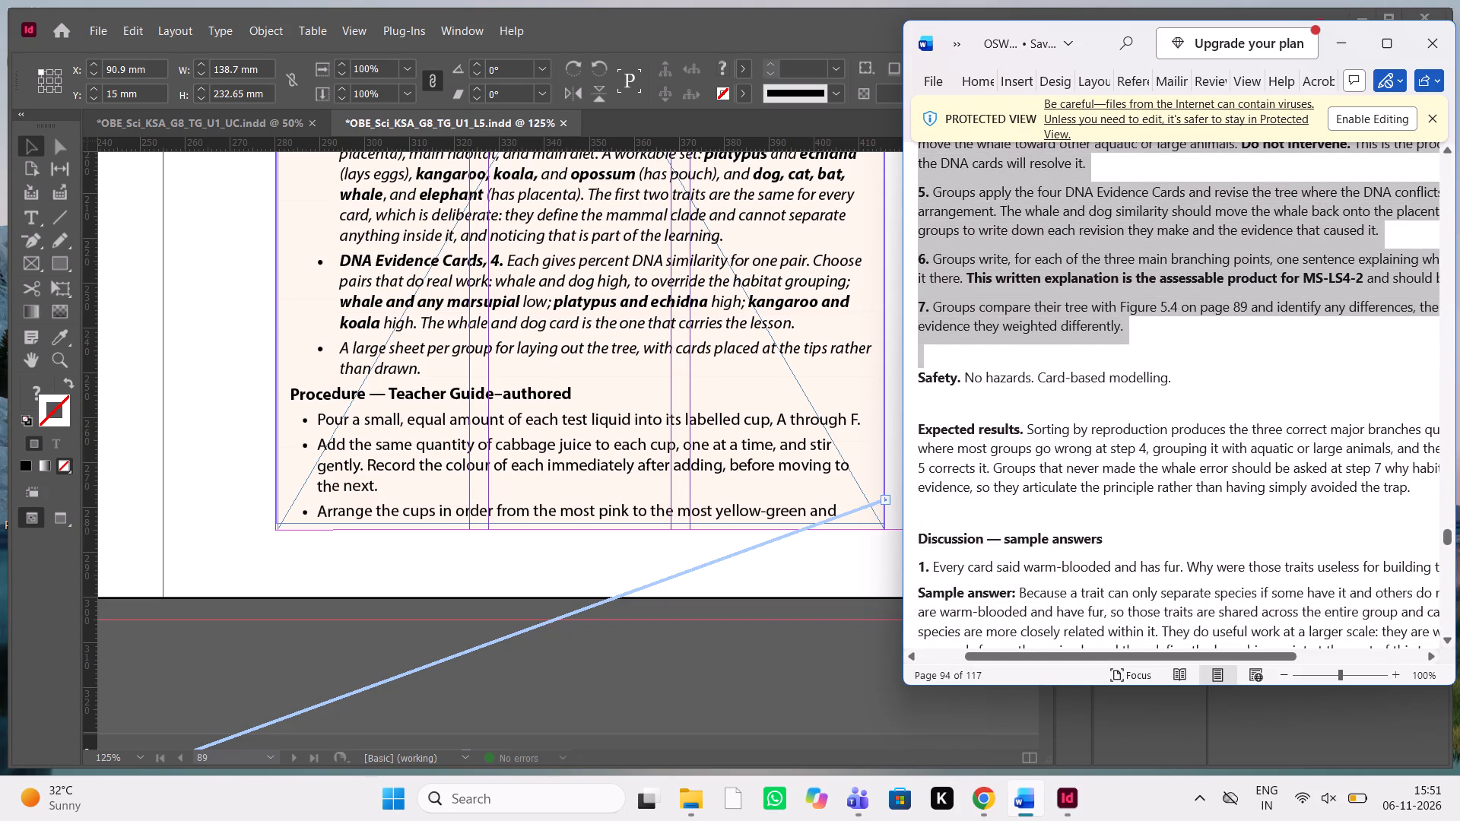
pyautogui.moveTo(1154, 343); pyautogui.dragTo(1185, 319)
pyautogui.hotkey('ctrl', 'c')
pyautogui.hotkey('ctrl', 'c')
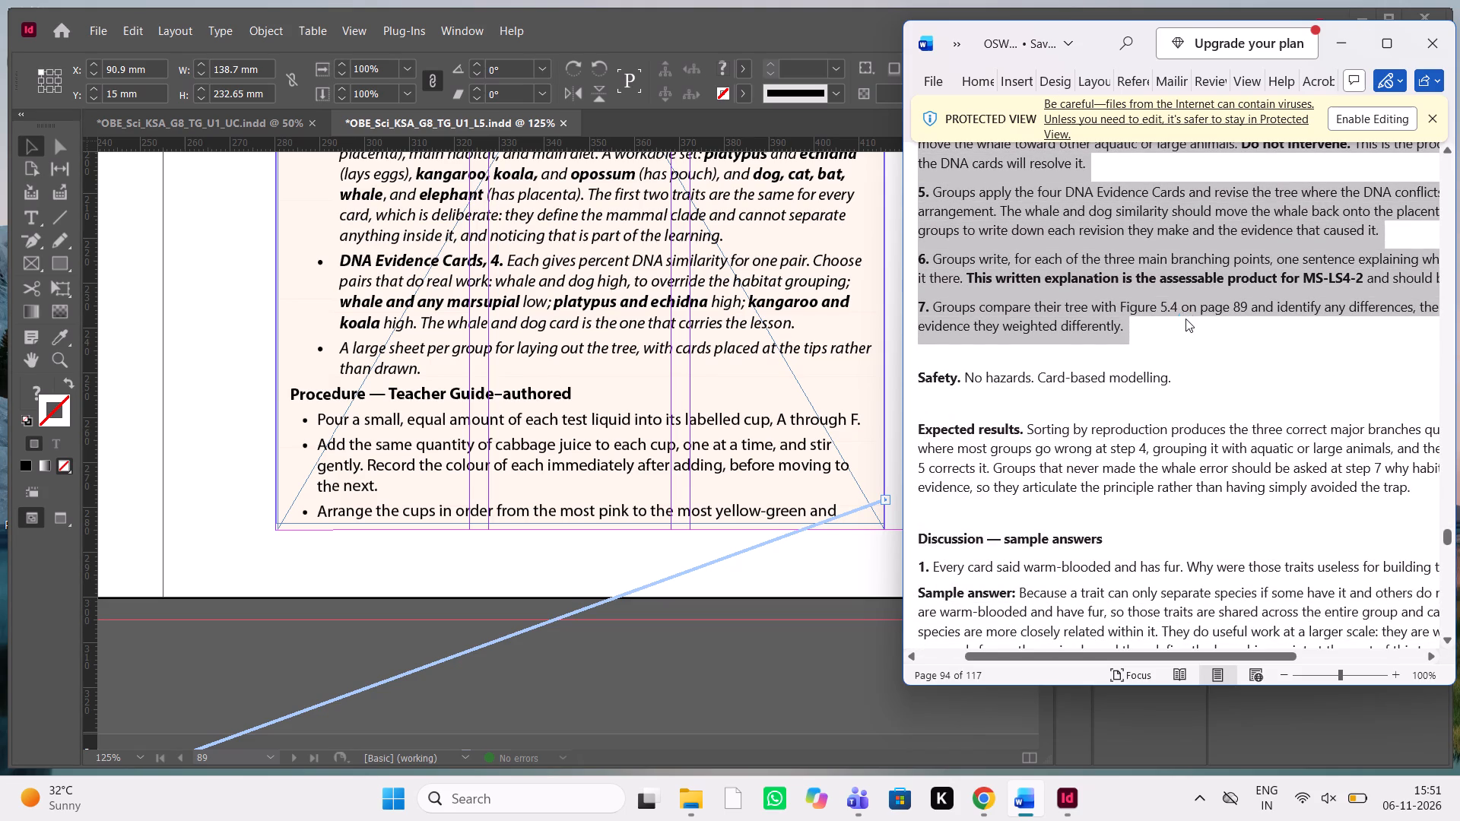
# Replace the old bulleted procedure, from "Pour a small, equal amount" on page 89 to "until the next session" on page 90, with the copied Procedure steps.
pyautogui.doubleClick(542, 423)
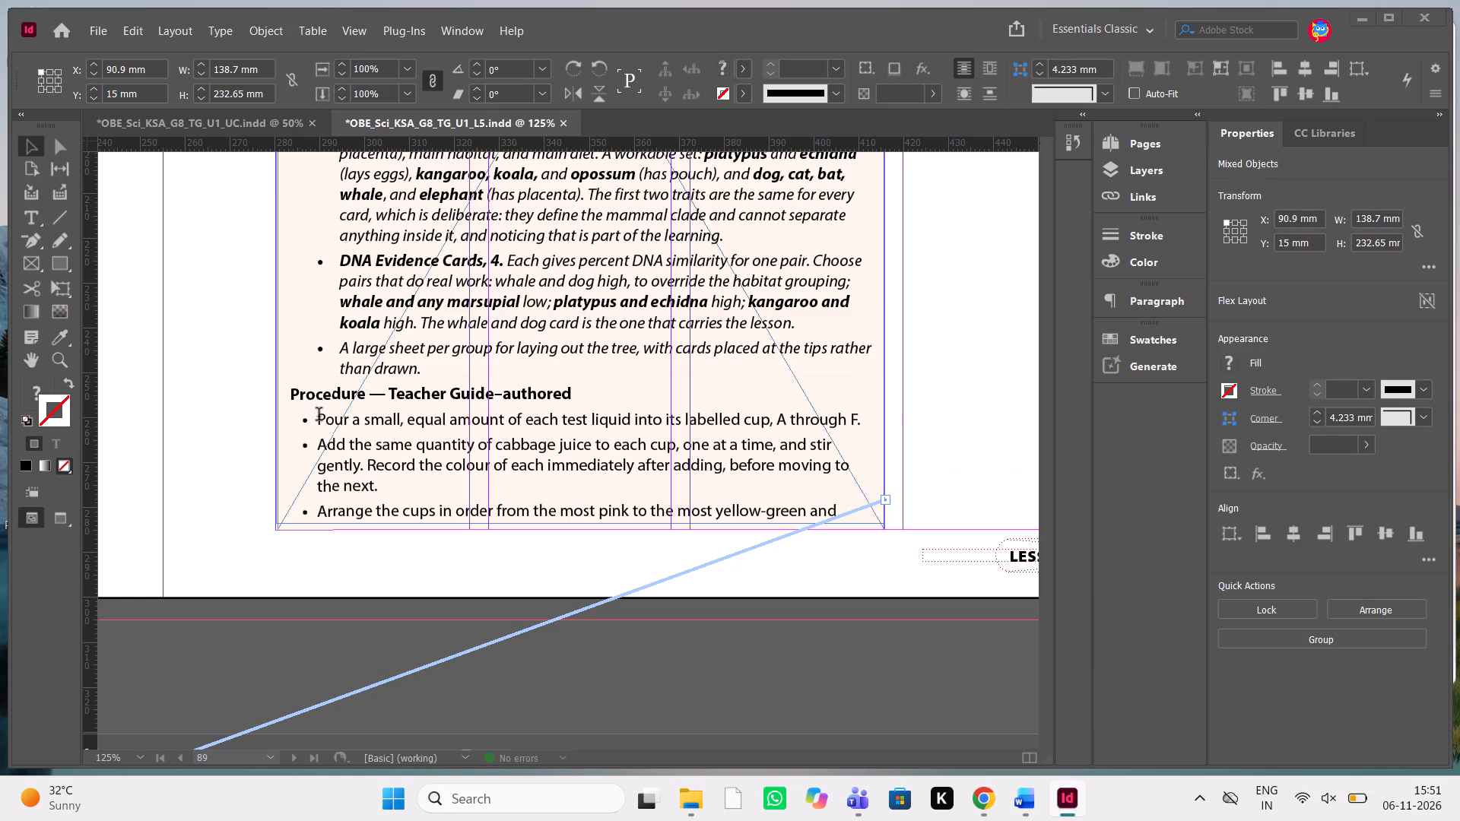
pyautogui.moveTo(312, 417); pyautogui.dragTo(662, 525)
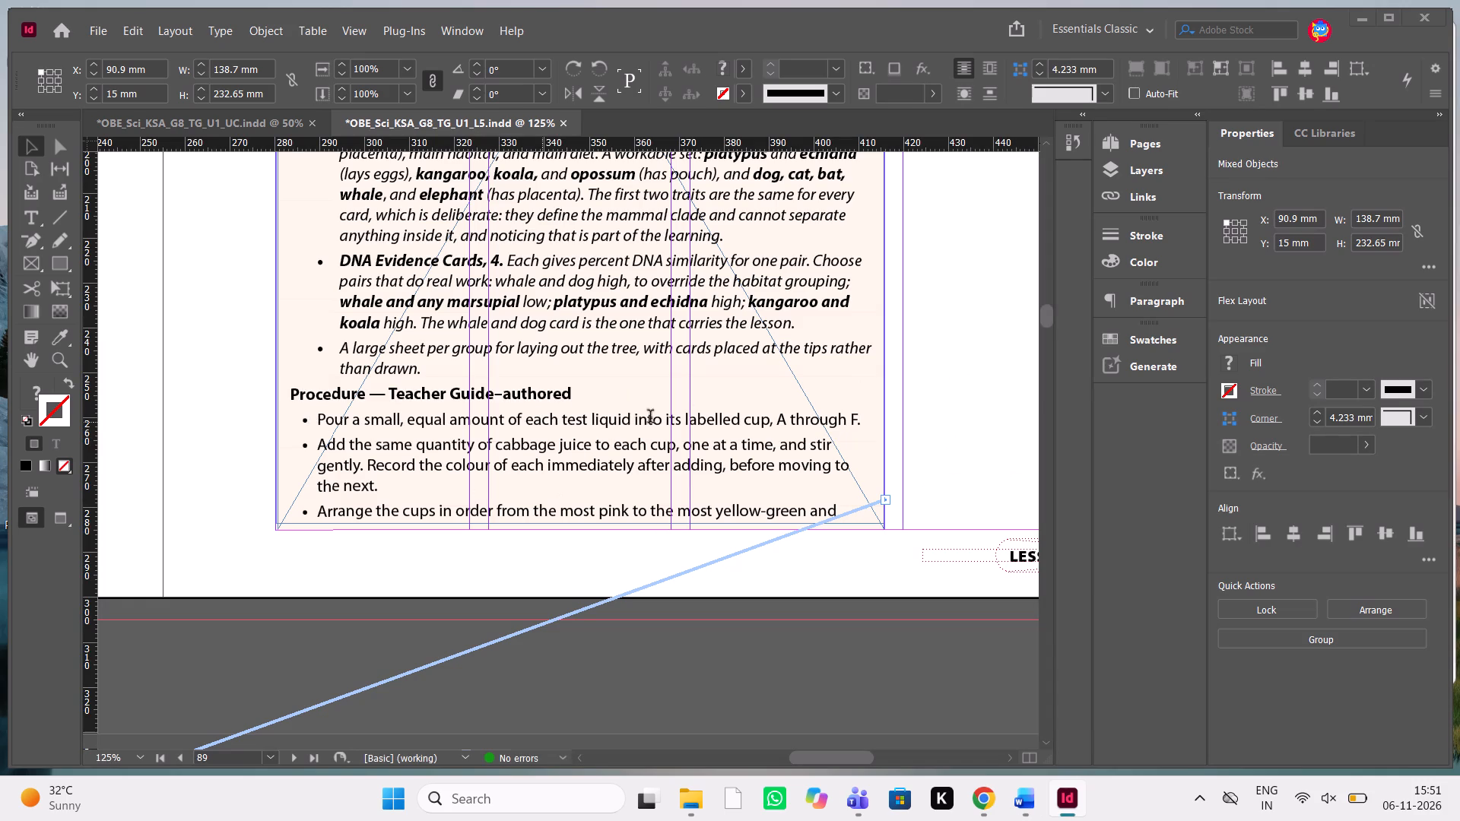
pyautogui.click(535, 454)
pyautogui.moveTo(315, 414); pyautogui.dragTo(832, 545)
pyautogui.scroll(-1, 600, 542)
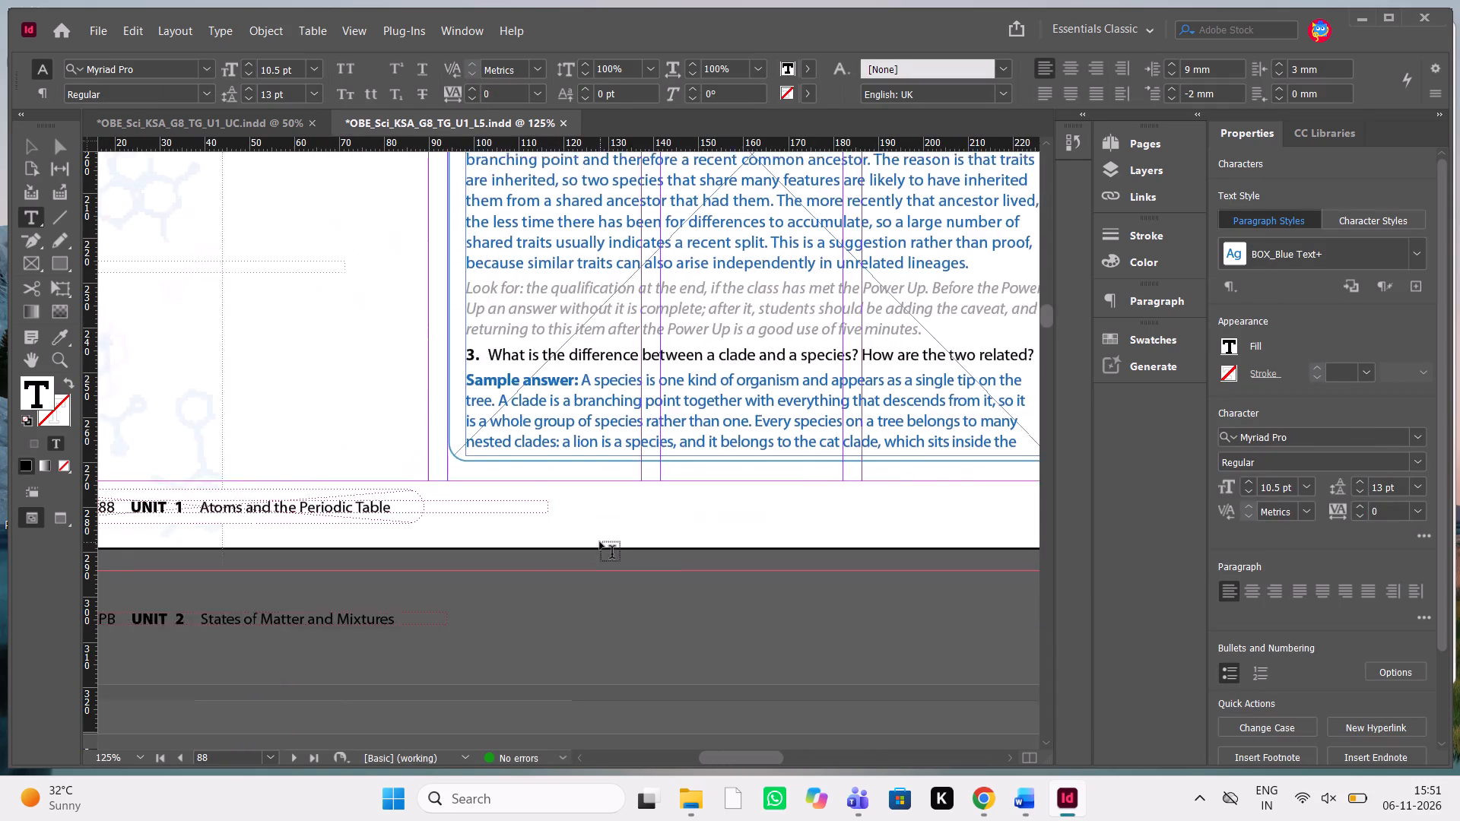
pyautogui.scroll(-2, 600, 542)
pyautogui.hotkey('shift', 'Down')
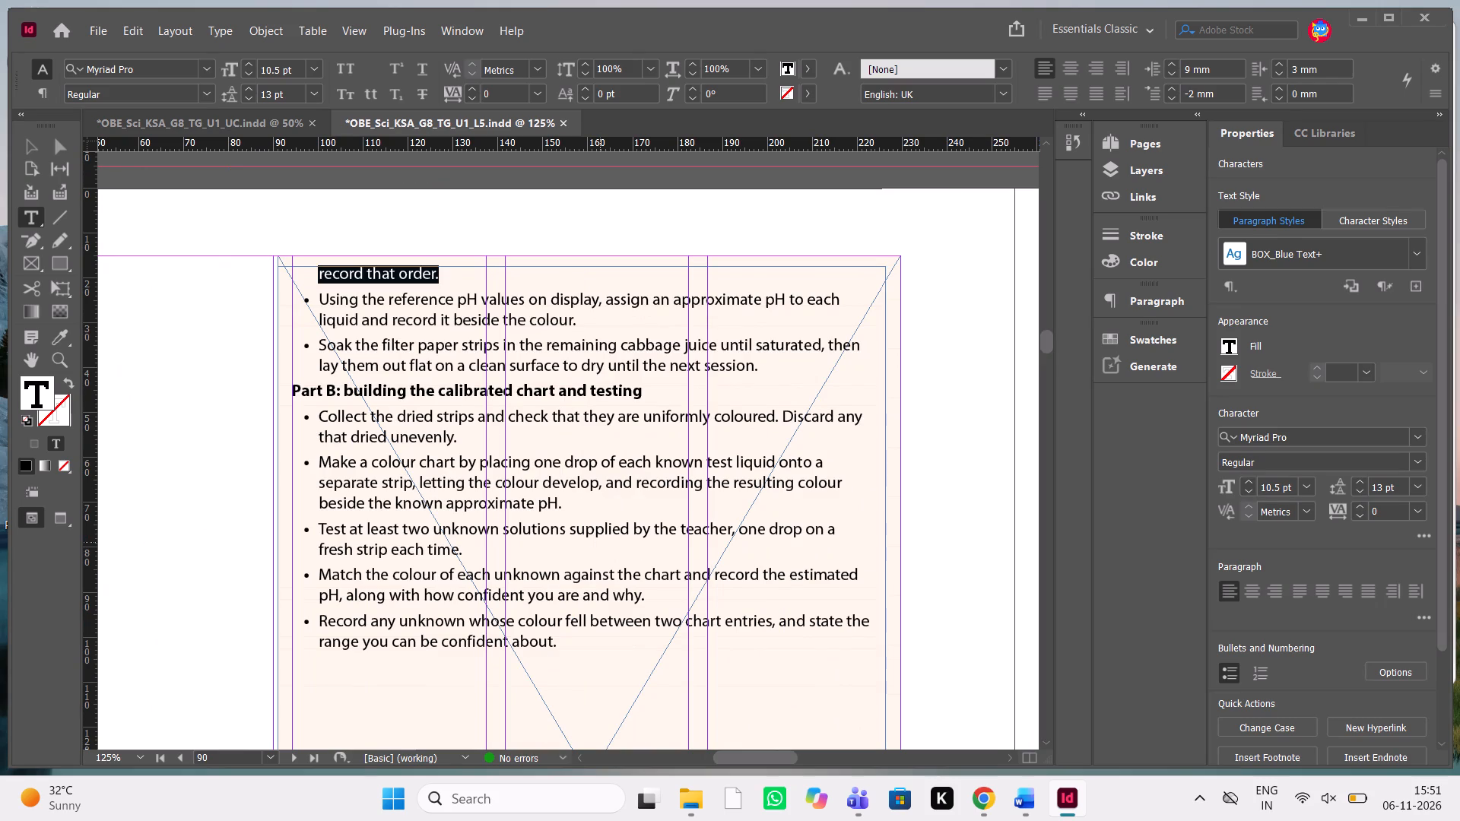
pyautogui.hotkey('shift', 'Down')
pyautogui.hotkey('shift', 'Down')
pyautogui.hotkey('shift', 'Down')
pyautogui.hotkey('shift', 'Down')
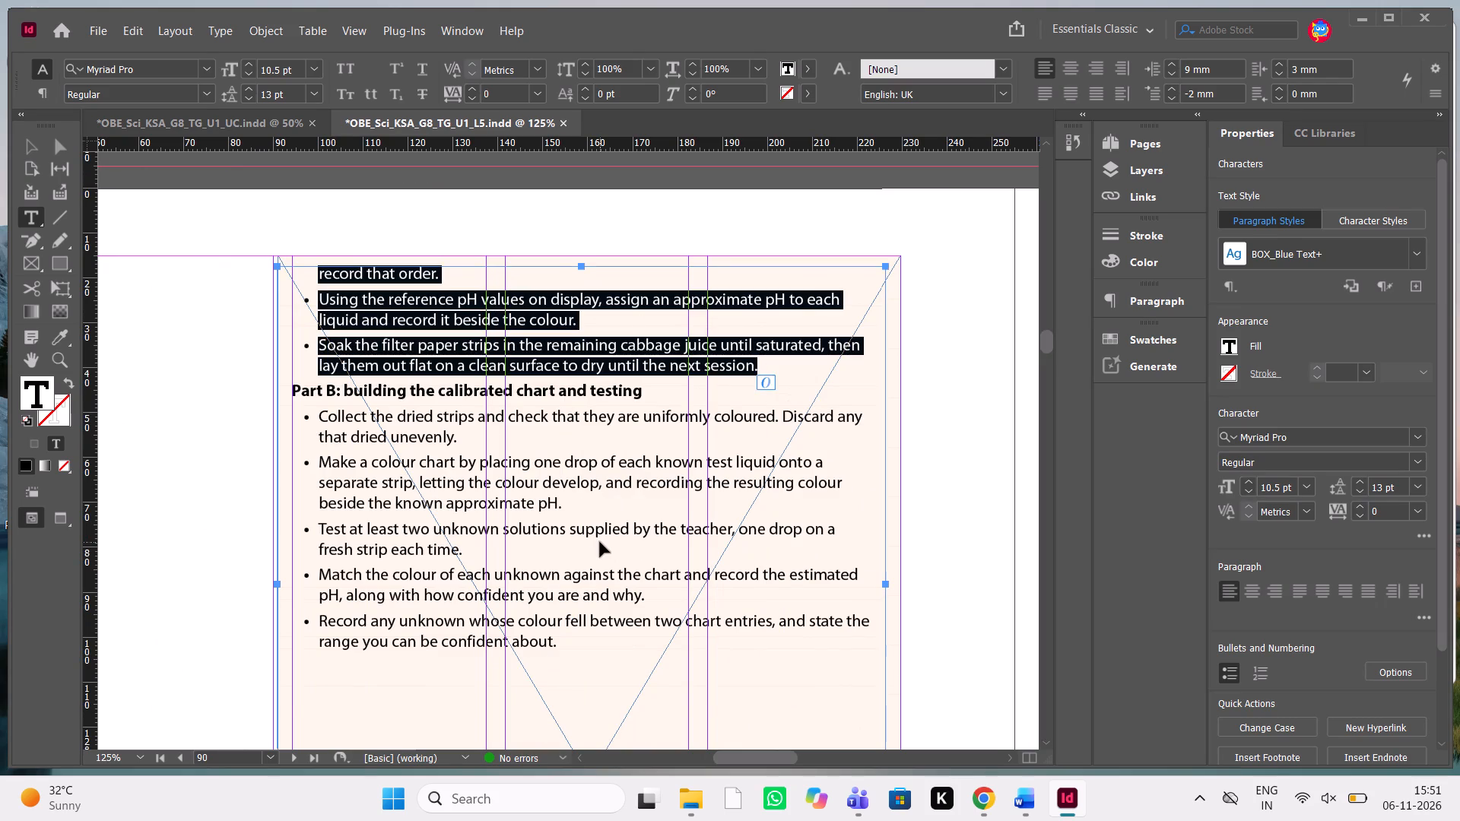
pyautogui.hotkey('ctrl', 'v')
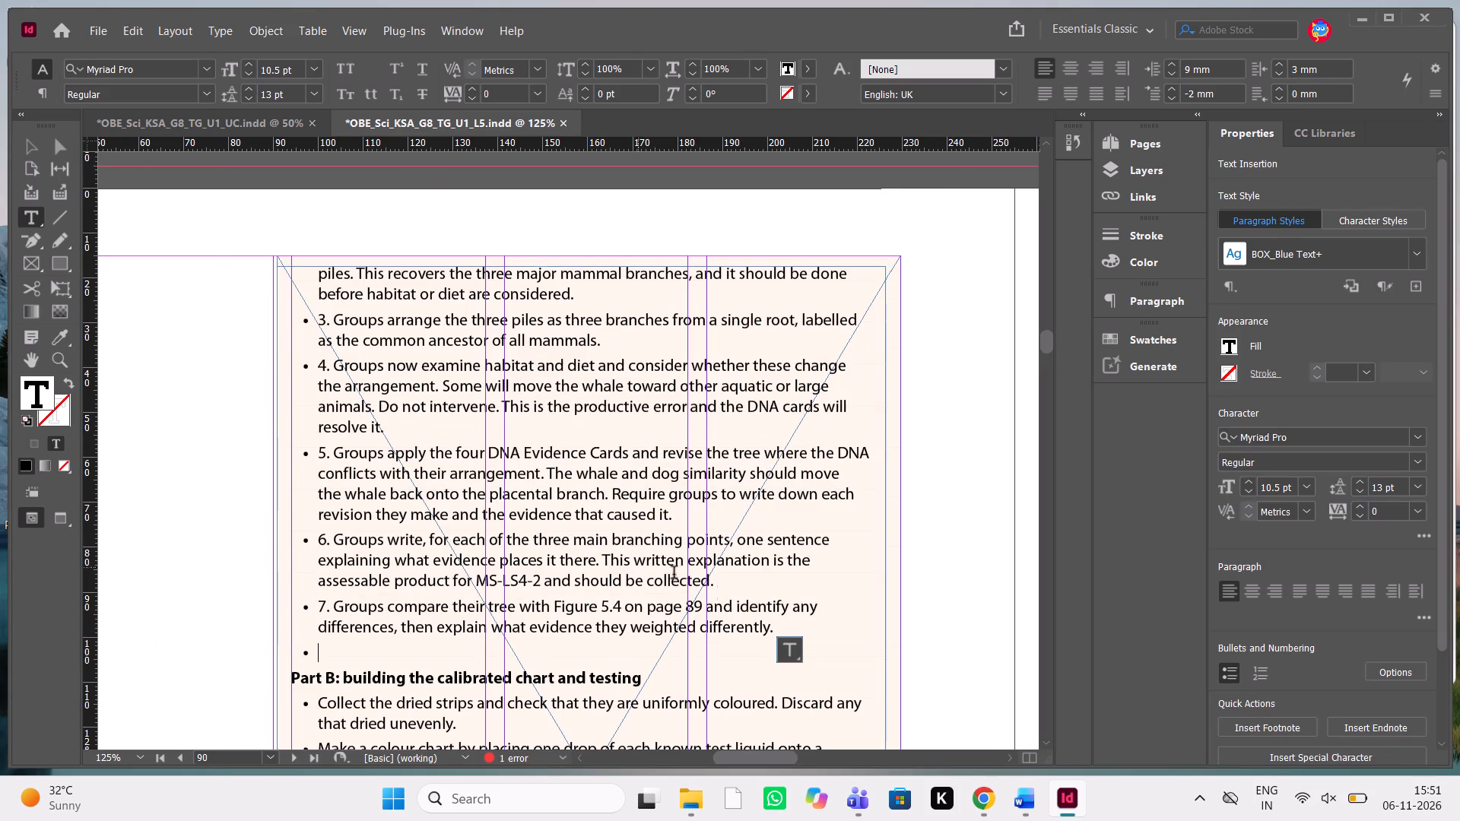
# Delete the old "Part B: building the calibrated chart and testing" heading, all its bullets and the empty bullet above it from page 90.
pyautogui.scroll(-1, 407, 686)
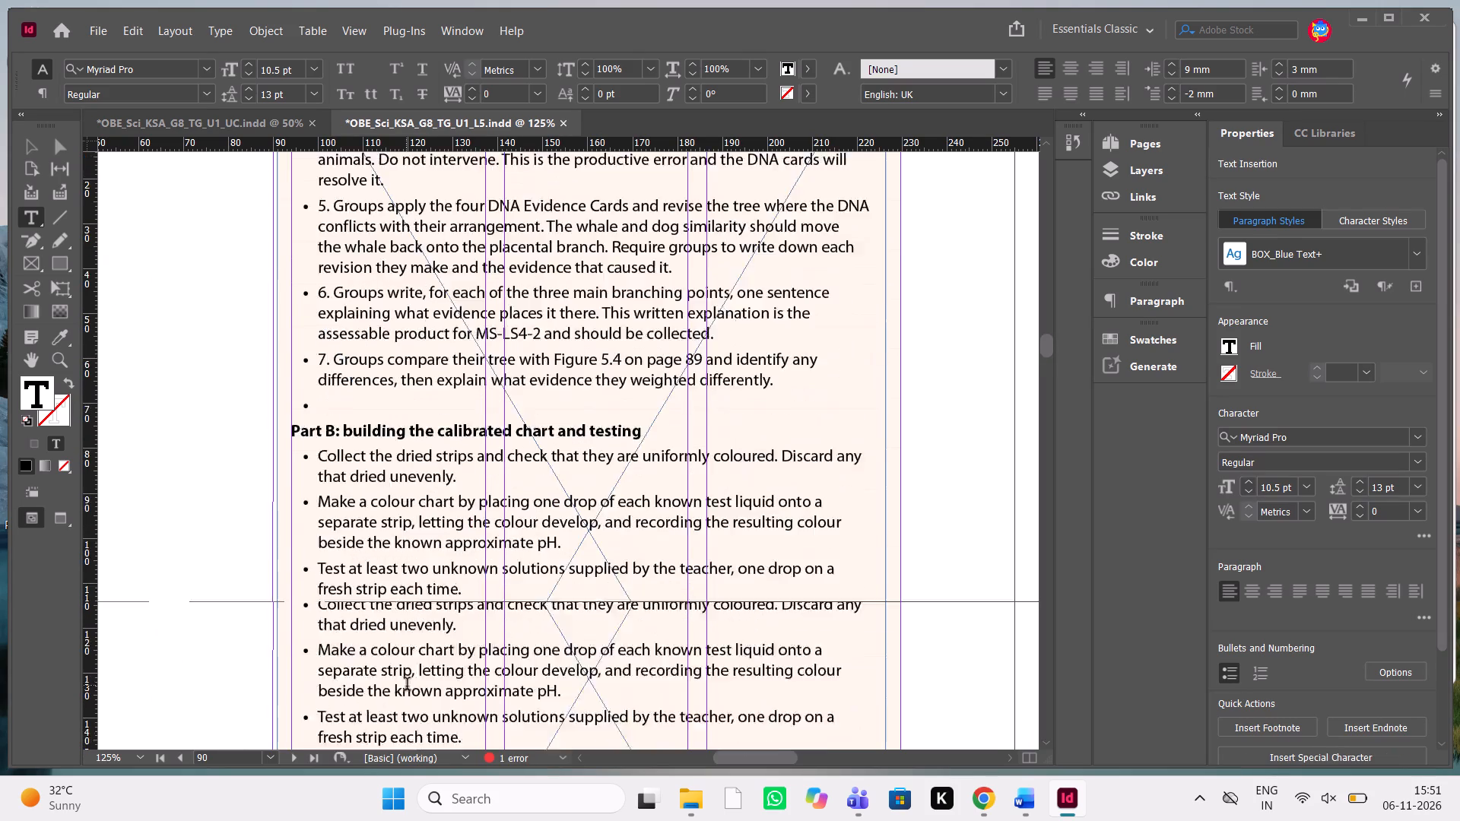
pyautogui.scroll(-1, 407, 686)
pyautogui.moveTo(665, 541); pyautogui.dragTo(304, 303)
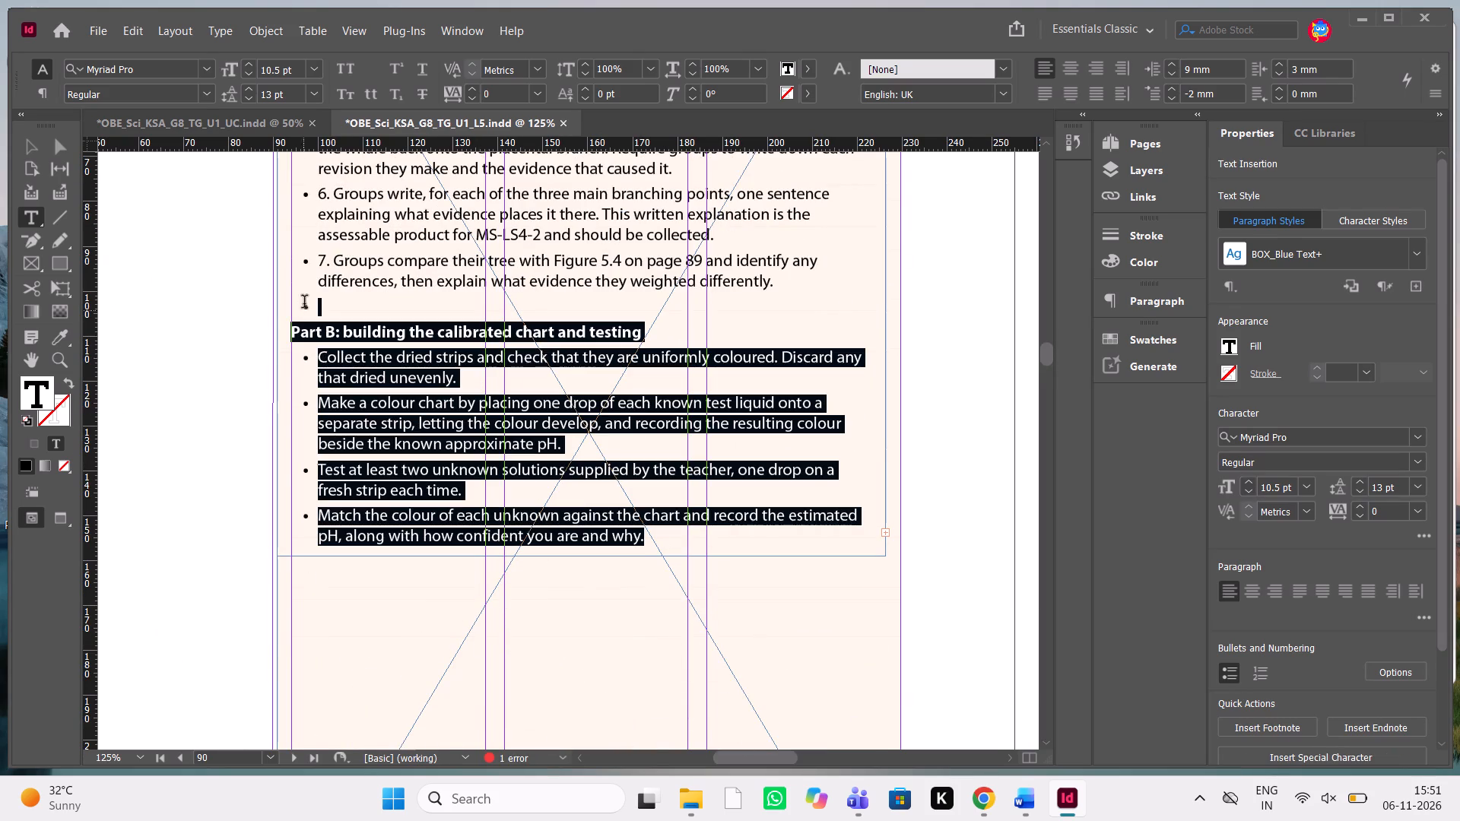
pyautogui.moveTo(304, 303); pyautogui.dragTo(301, 312)
pyautogui.press('Delete')
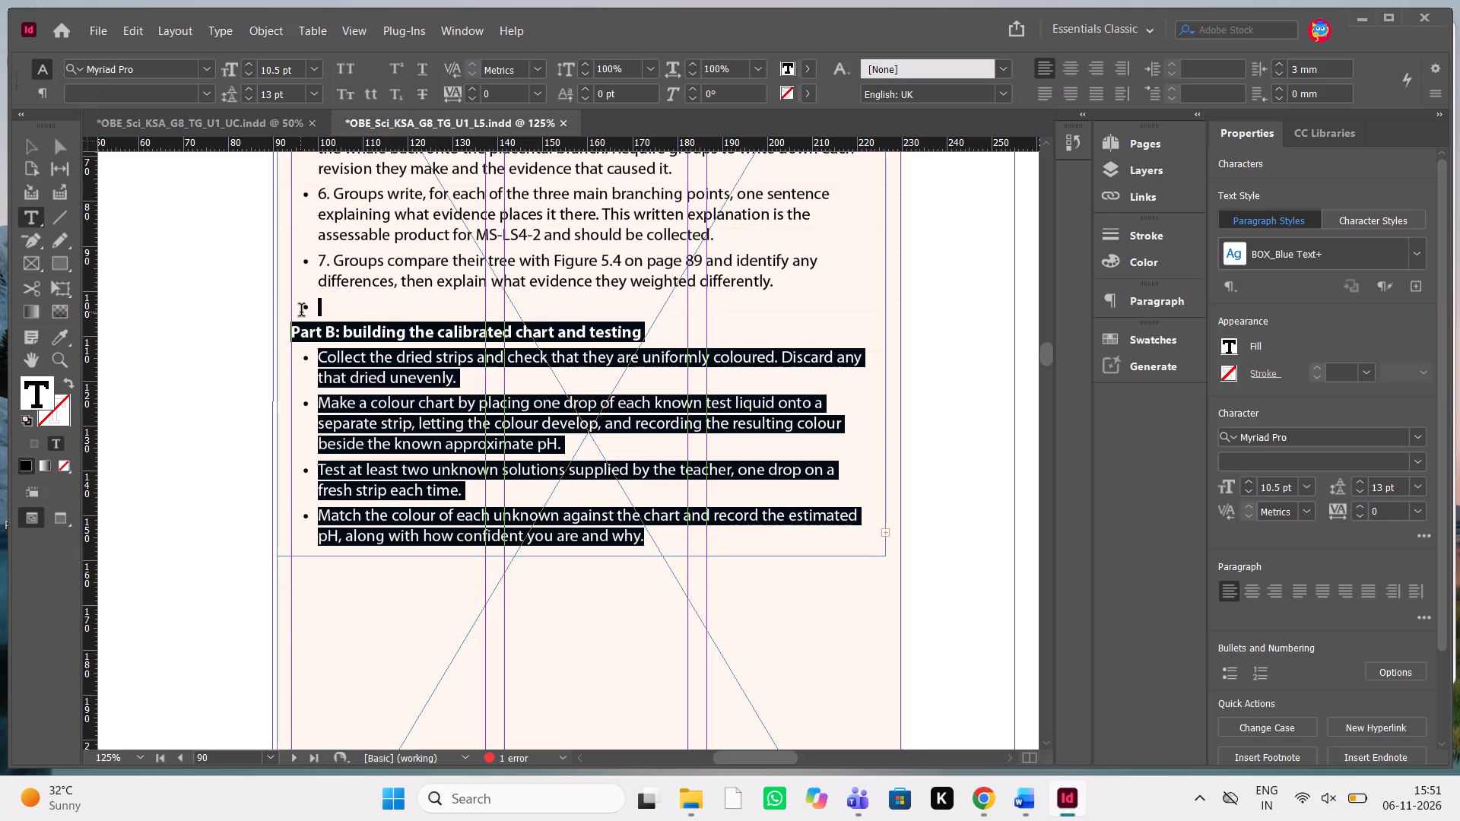
pyautogui.moveTo(579, 360); pyautogui.dragTo(290, 313)
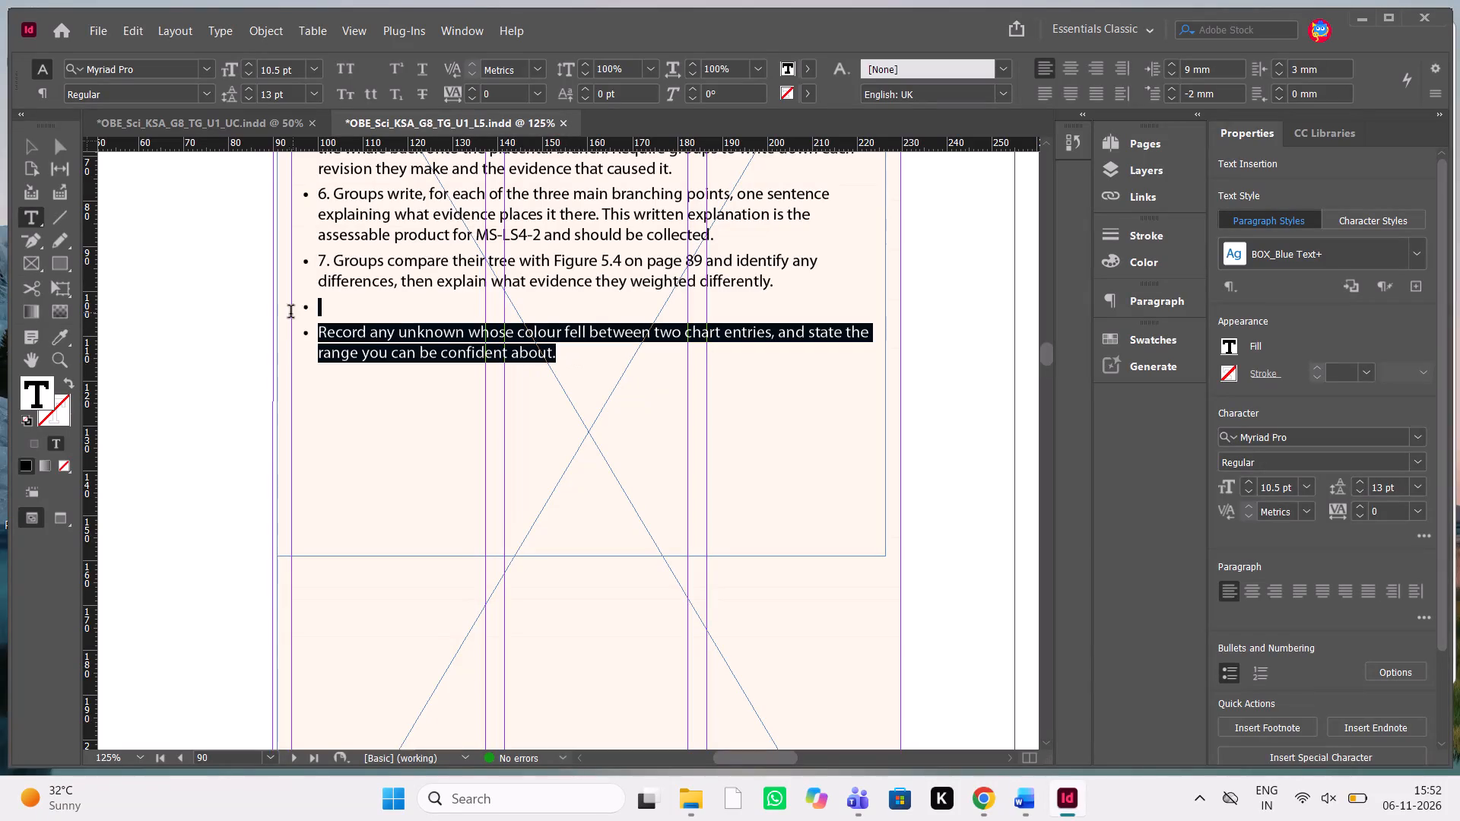
pyautogui.moveTo(290, 313); pyautogui.dragTo(287, 312)
pyautogui.press('Delete')
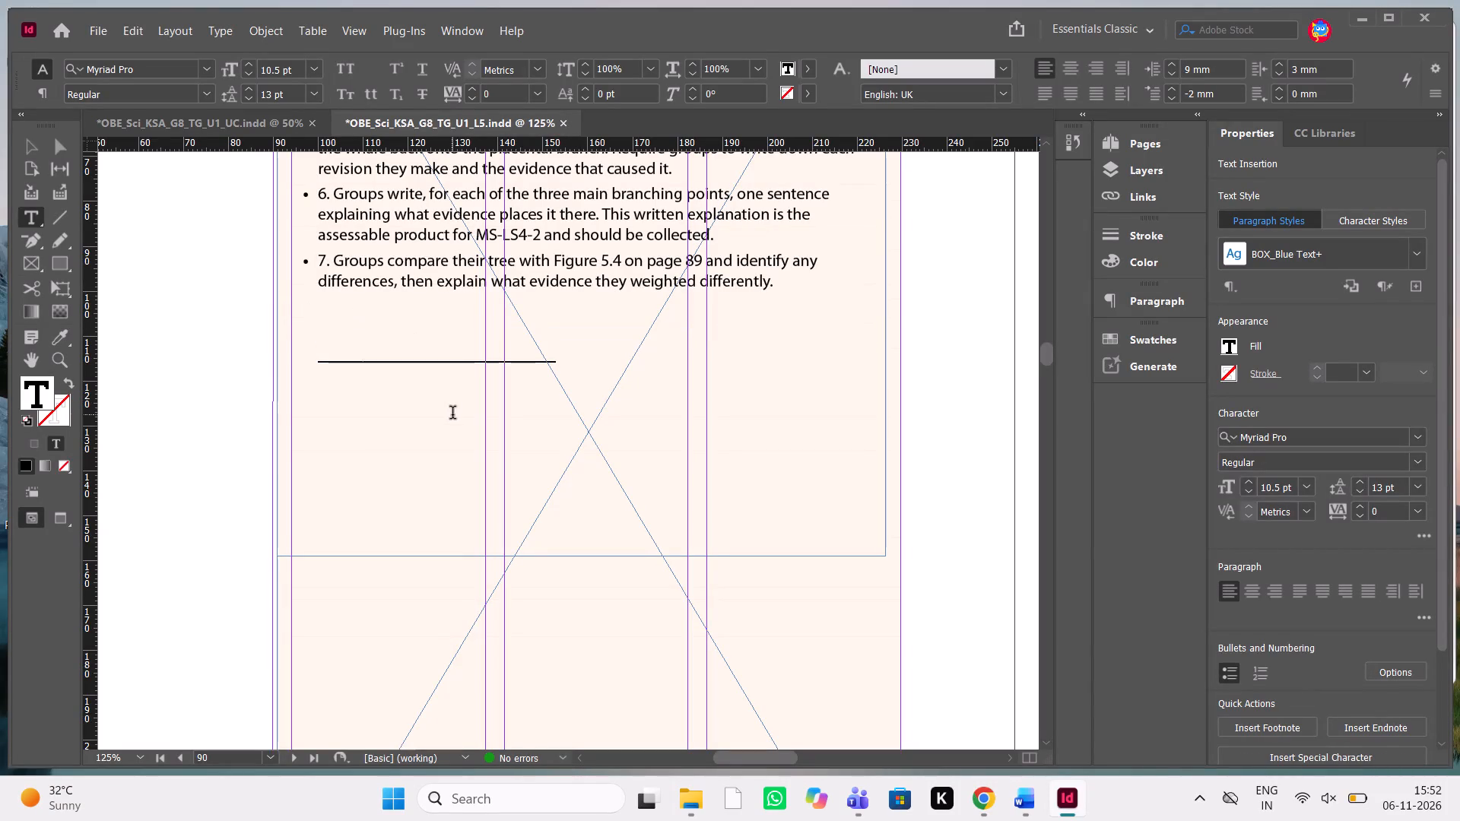
pyautogui.press('Escape')
# Look over the pages around the investigation box and check the pasted procedure text from page 89 onward.
pyautogui.scroll(-2, 452, 414)
pyautogui.scroll(1, 733, 375)
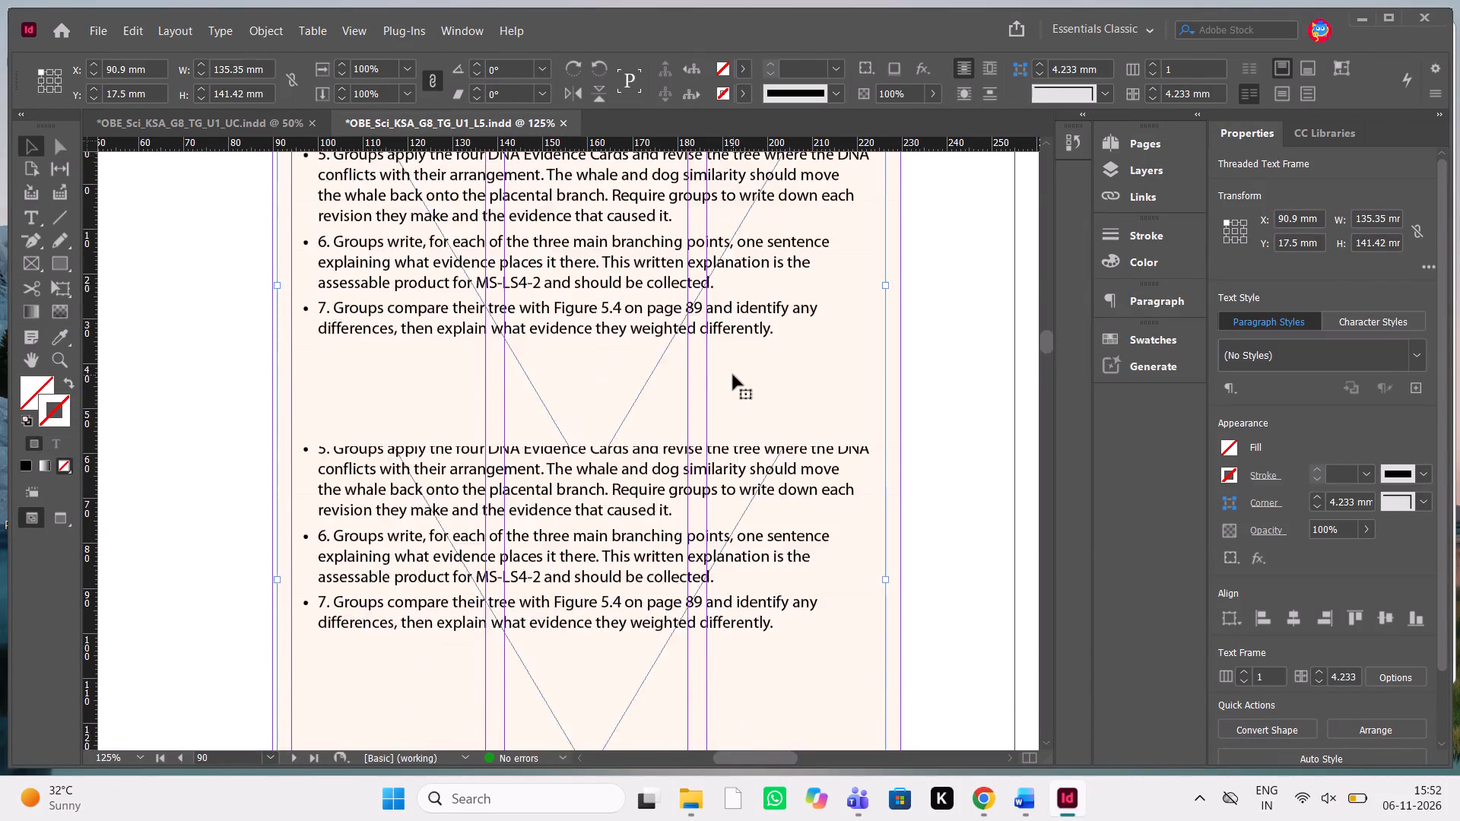
pyautogui.scroll(1, 733, 375)
pyautogui.scroll(-5, 733, 375)
pyautogui.scroll(3, 733, 375)
pyautogui.scroll(-3, 733, 375)
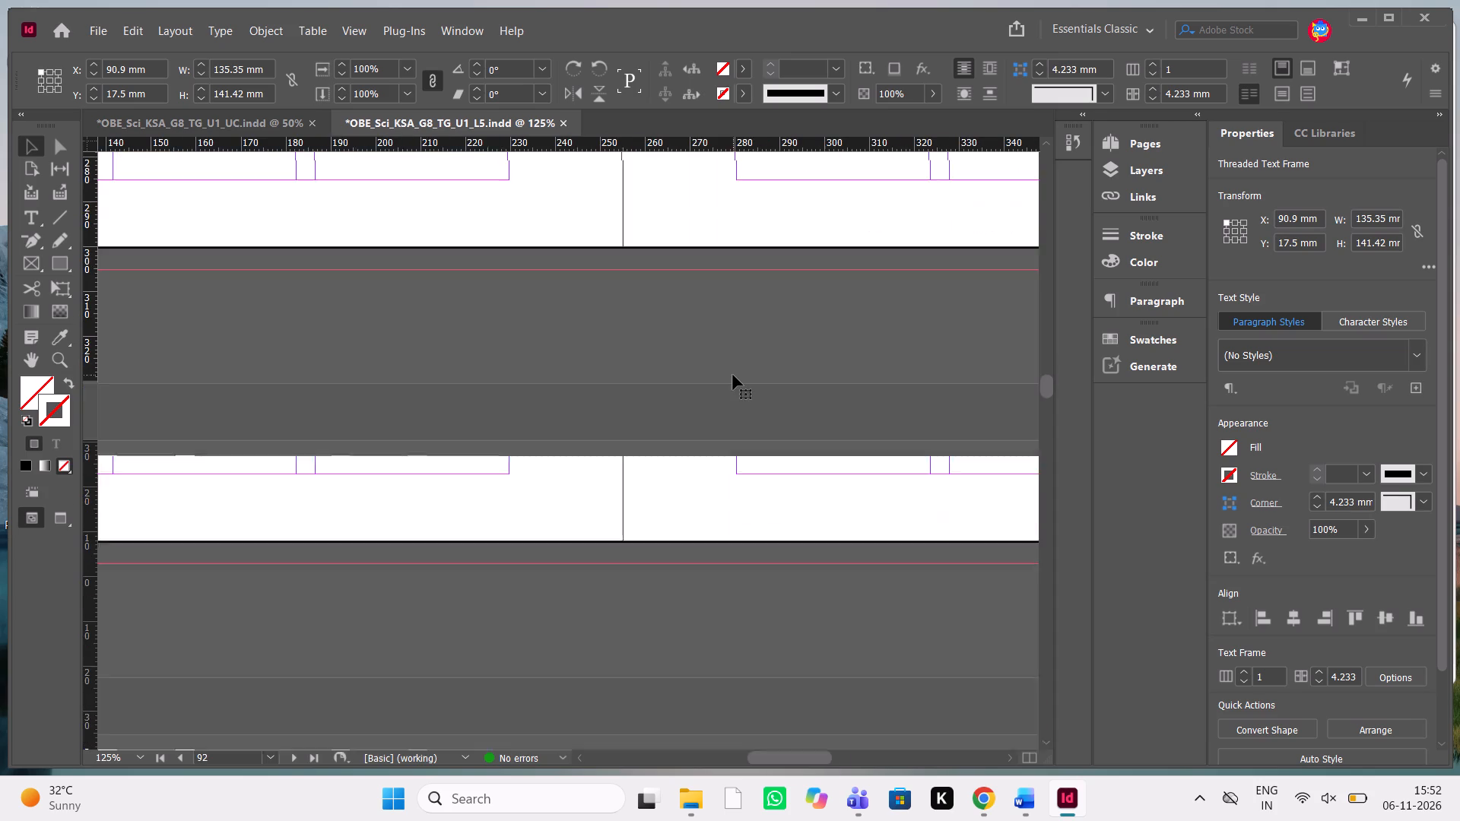
pyautogui.scroll(-3, 733, 375)
pyautogui.scroll(2, 733, 375)
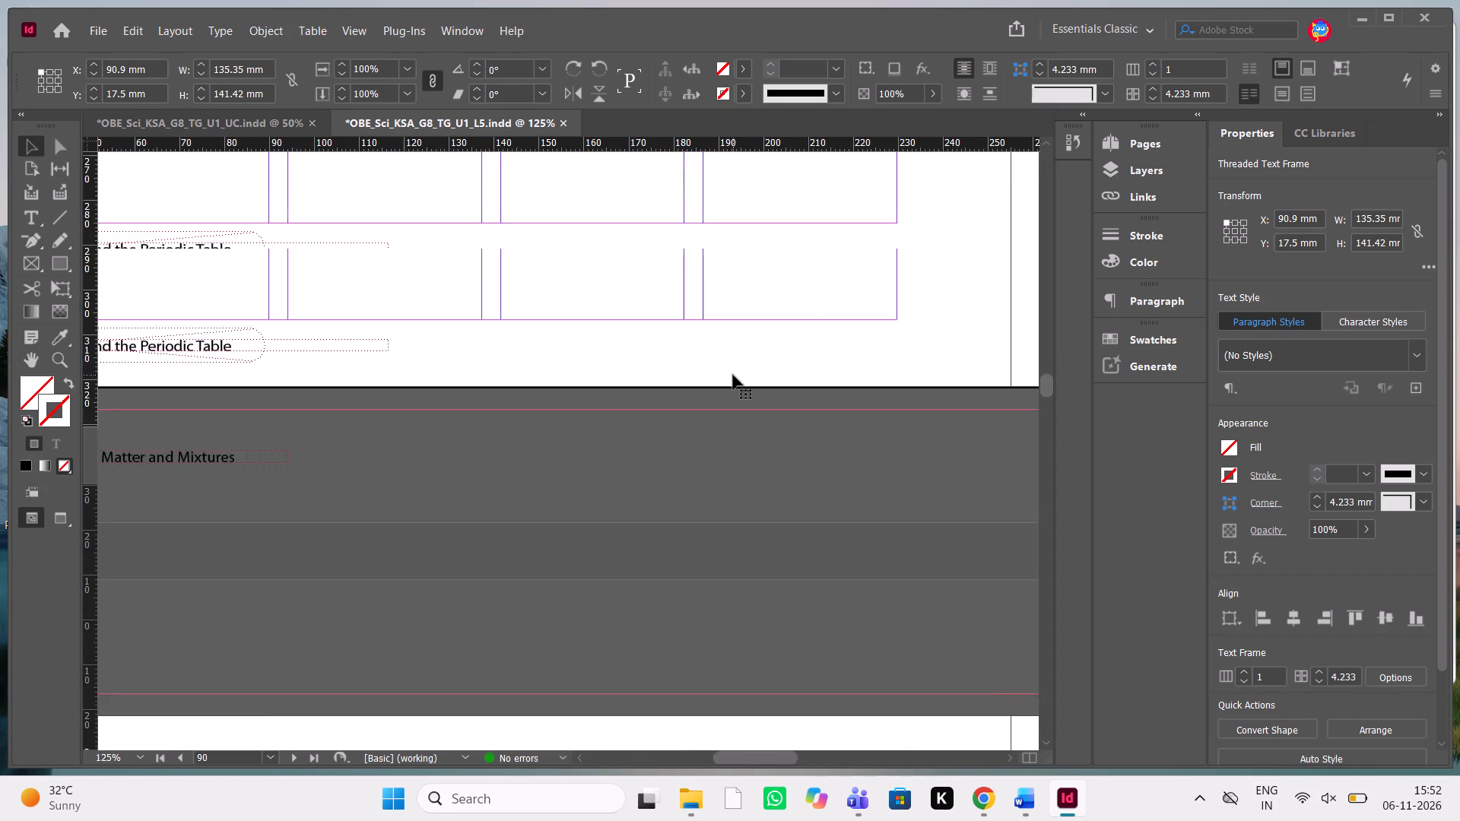
pyautogui.scroll(5, 733, 375)
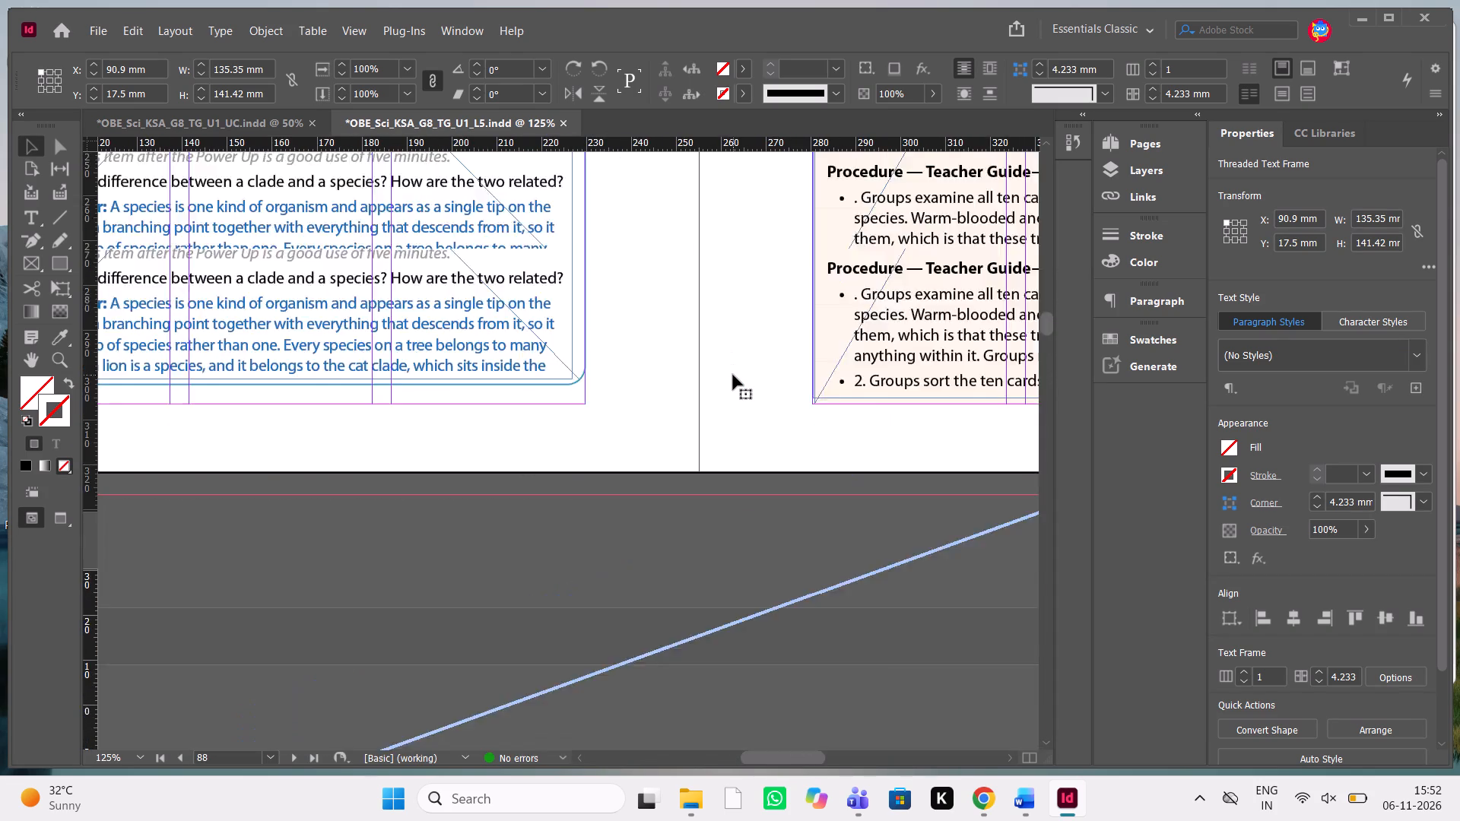
pyautogui.scroll(2, 733, 375)
pyautogui.scroll(-1, 733, 375)
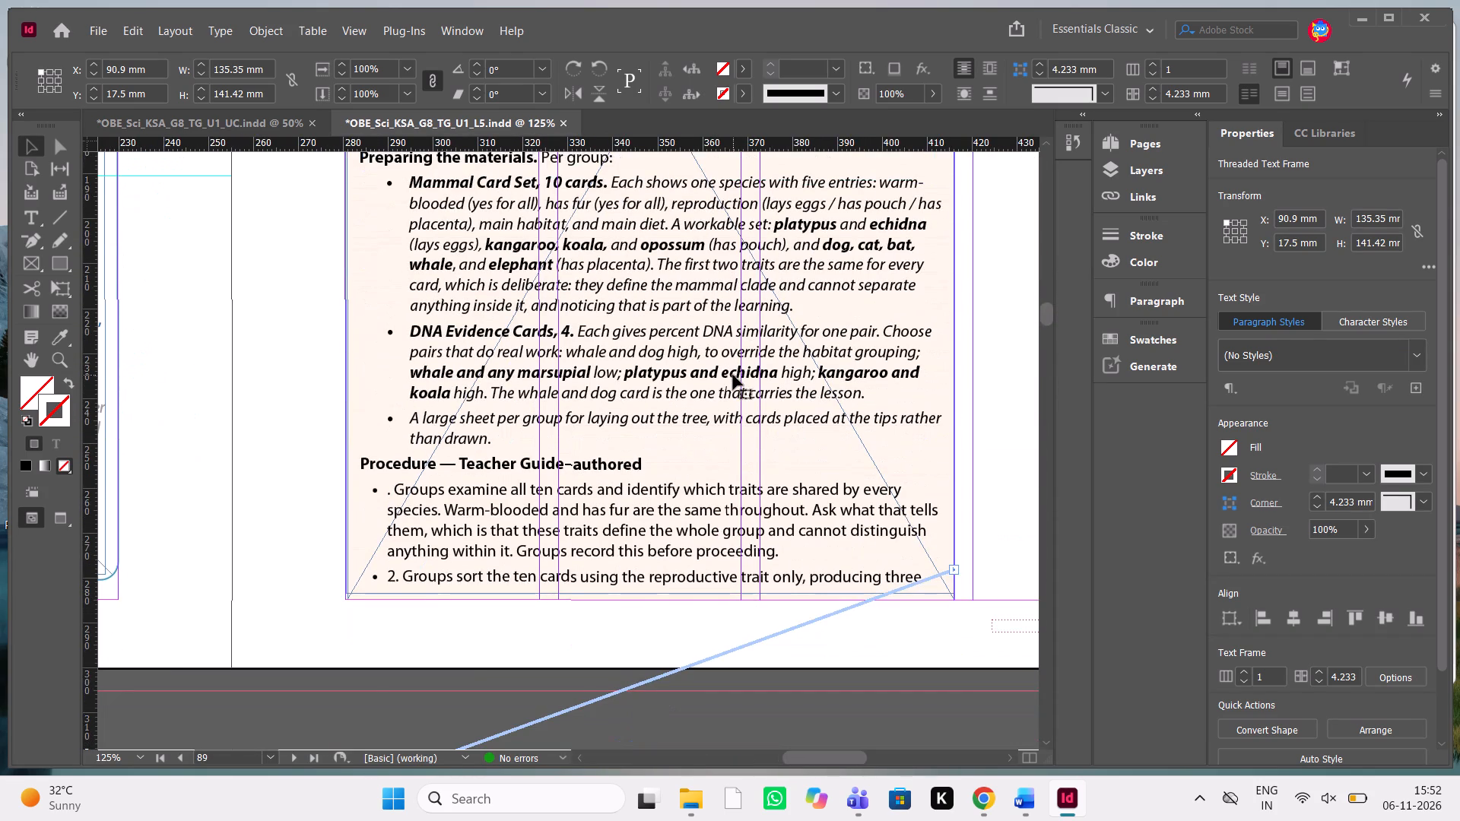
pyautogui.hscroll(-1, 733, 375)
pyautogui.hscroll(1, 733, 375)
# Convert all the pasted Procedure steps across pages 89 and 90 from bullets to a numbered list.
pyautogui.doubleClick(446, 495)
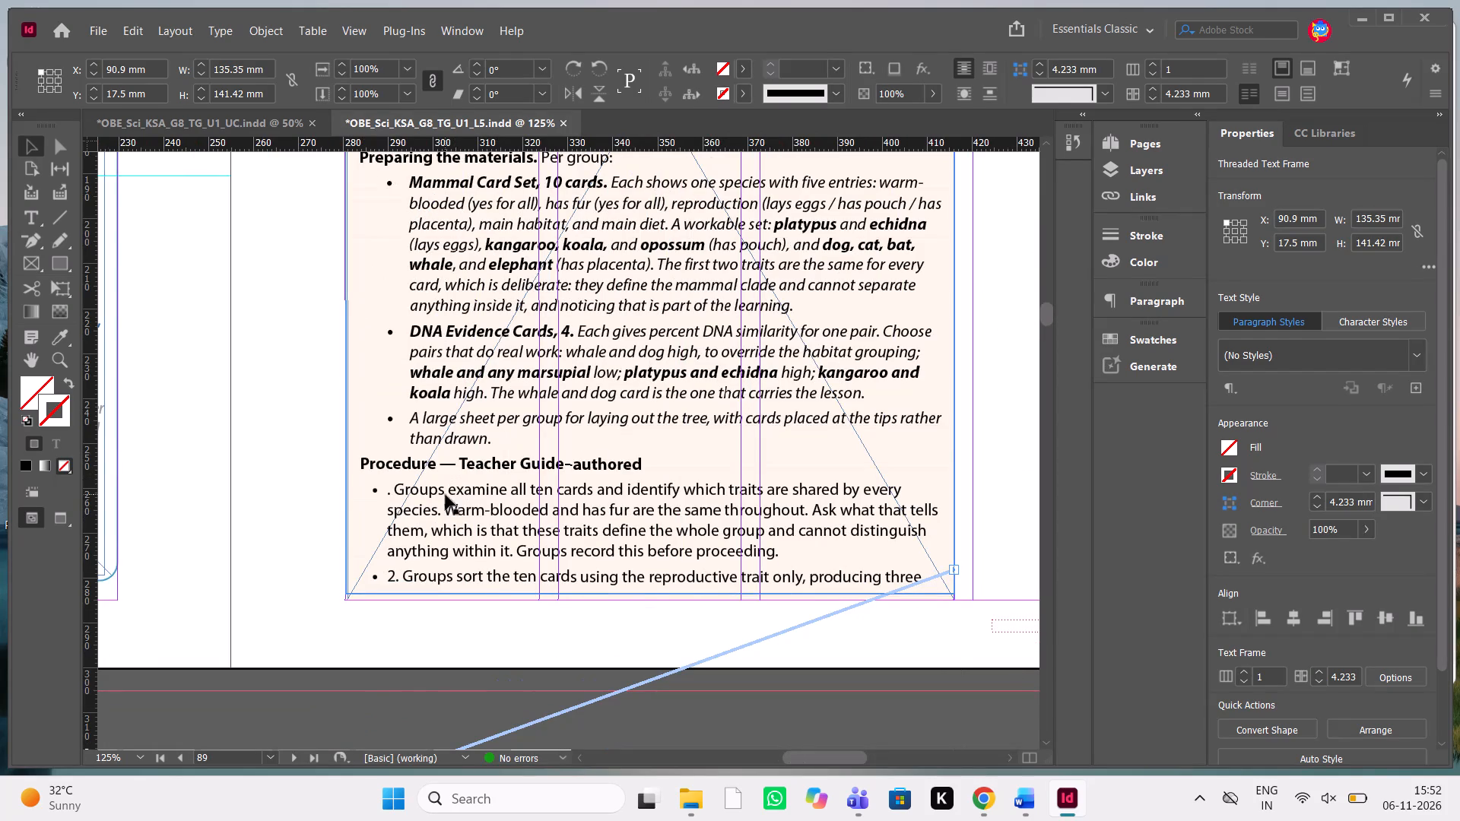
pyautogui.moveTo(374, 503); pyautogui.dragTo(534, 541)
pyautogui.moveTo(370, 496); pyautogui.dragTo(803, 658)
pyautogui.scroll(-2, 803, 658)
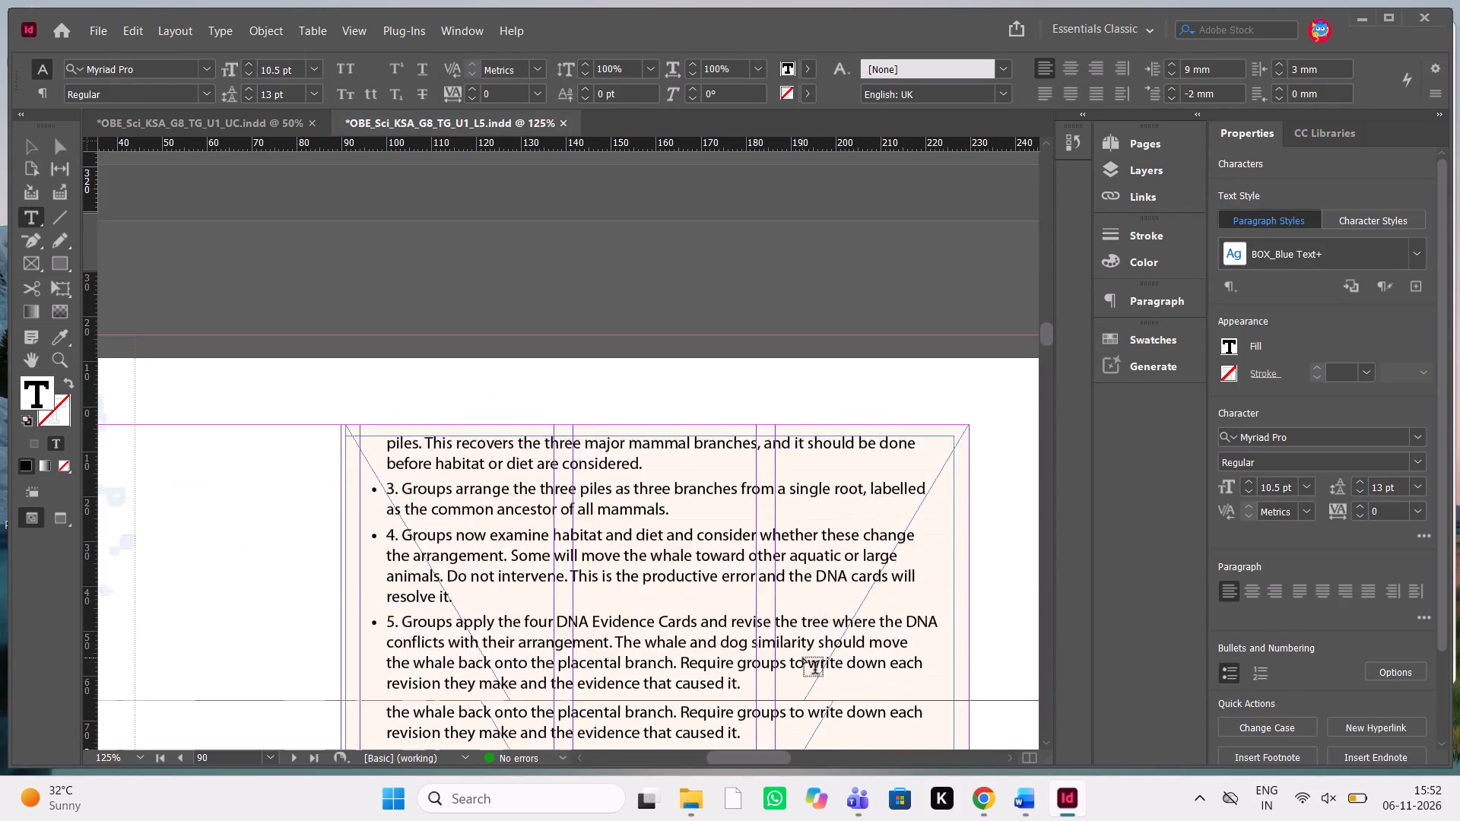
pyautogui.scroll(-2, 803, 658)
pyautogui.hotkey('shift', 'Down')
pyautogui.hotkey('shift', 'Down')
pyautogui.hotkey('shift', 'Down')
pyautogui.hotkey('shift', 'Down')
pyautogui.hotkey('shift', 'Down')
pyautogui.hotkey('shift', 'Down')
pyautogui.hotkey('shift', 'Down')
pyautogui.hotkey('shift', 'Down')
pyautogui.hotkey('shift', 'Down')
pyautogui.hotkey('shift', 'Down')
pyautogui.hotkey('shift', 'Down')
pyautogui.hotkey('shift', 'Down')
pyautogui.hotkey('shift', 'Down')
pyautogui.hotkey('shift', 'Down')
pyautogui.hotkey('shift', 'Down')
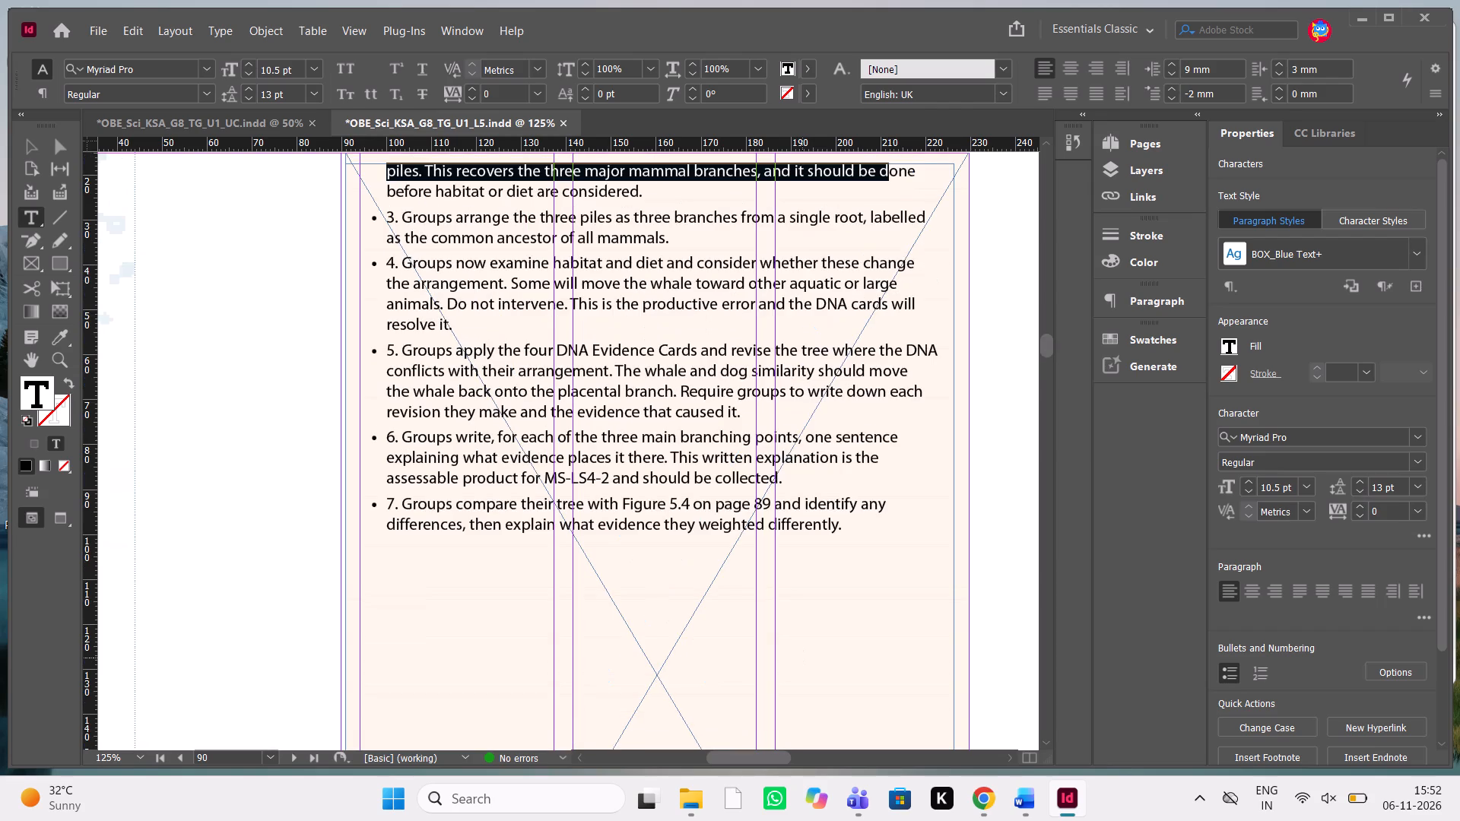
pyautogui.hotkey('shift', 'Down')
pyautogui.hotkey('shift', 'Down')
pyautogui.hotkey('shift', 'Down')
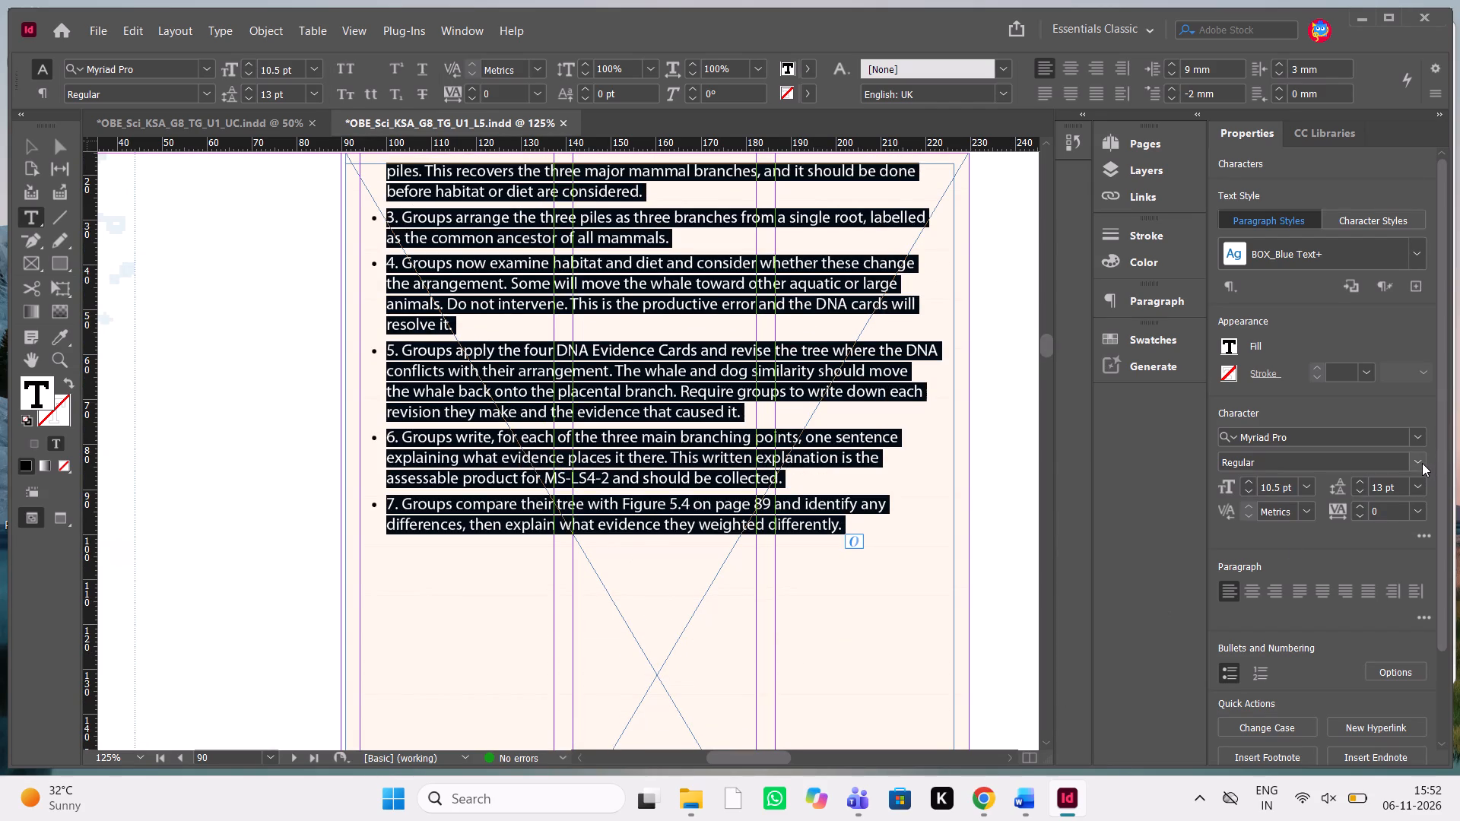
pyautogui.click(1257, 679)
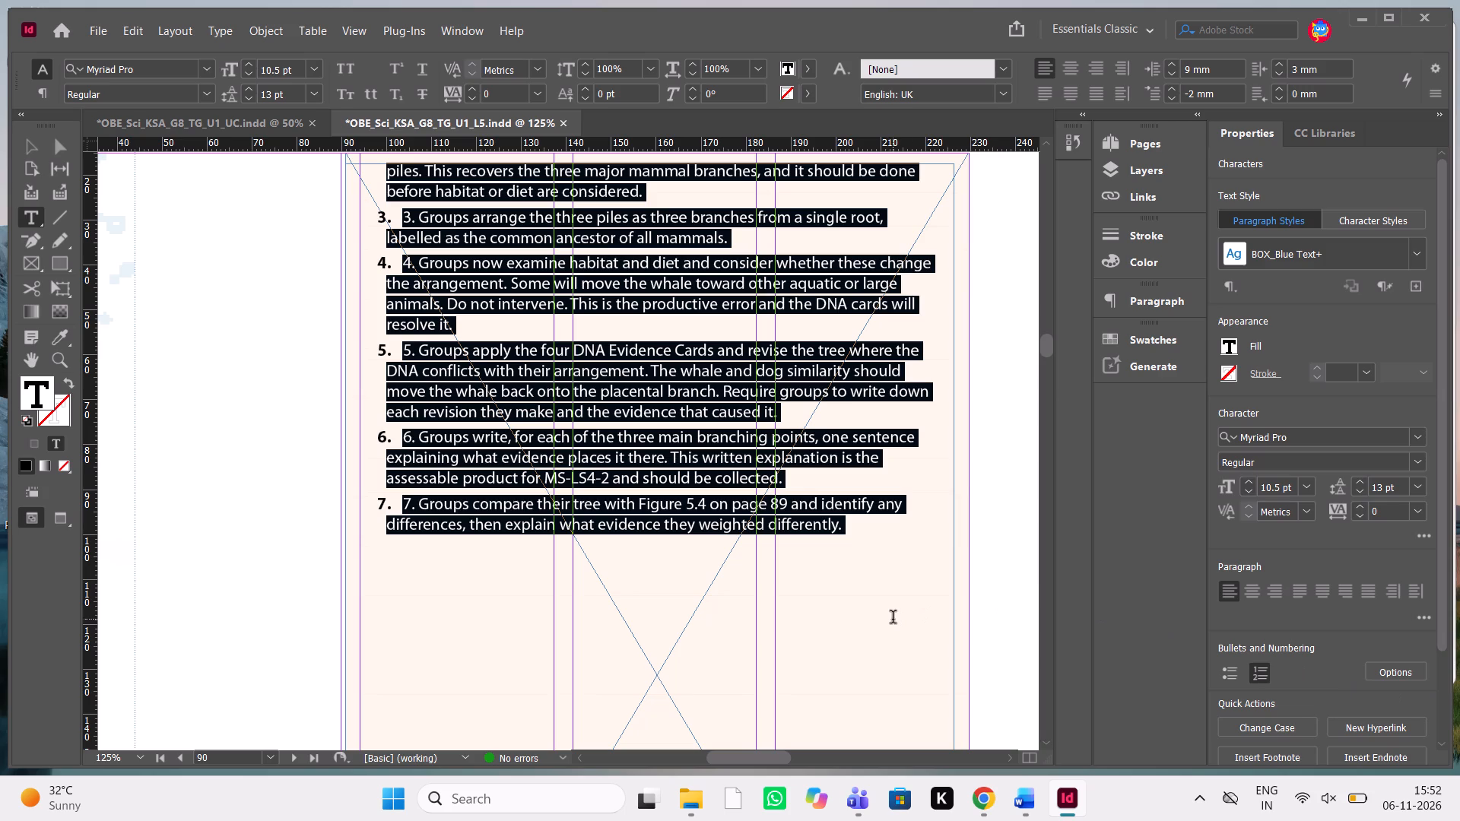
# Set the numbered procedure list's first line indent to -5 mm and its tab position to 5 mm.
pyautogui.click(1409, 677)
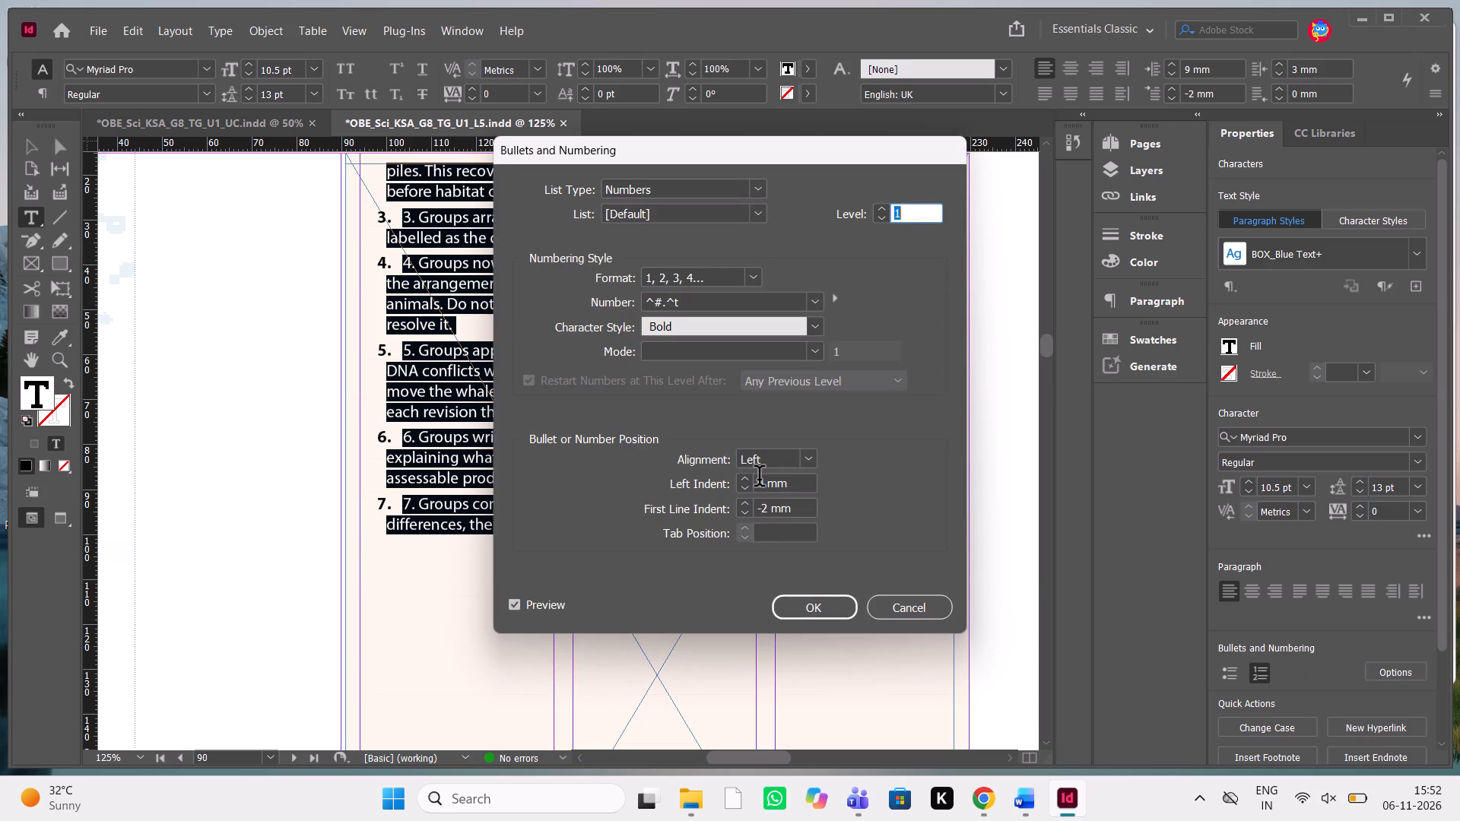
pyautogui.click(771, 509)
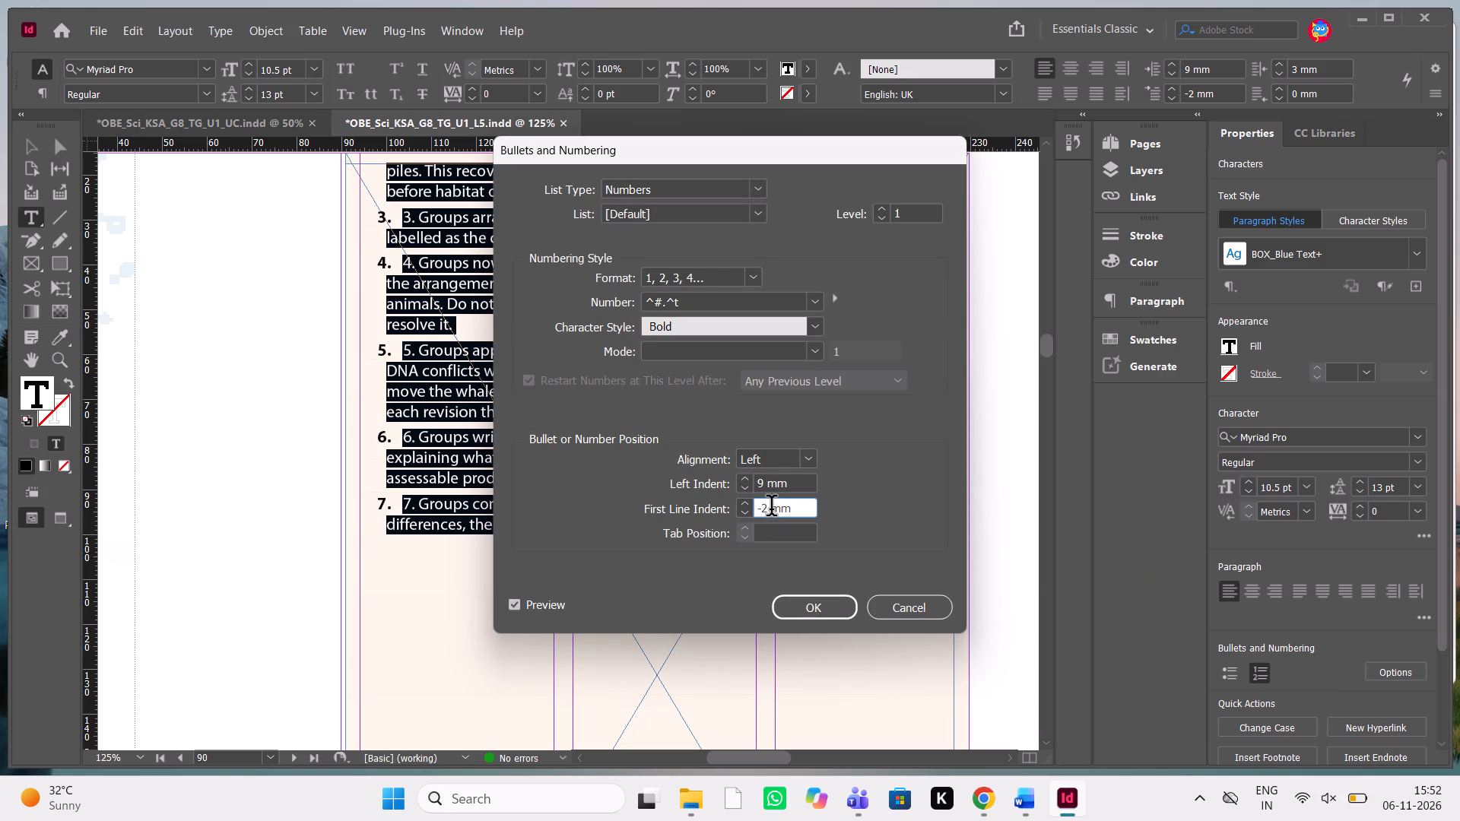
pyautogui.press('BackSpace')
pyautogui.press('BackSpace')
pyautogui.press('5')
pyautogui.click(781, 540)
pyautogui.click(785, 531)
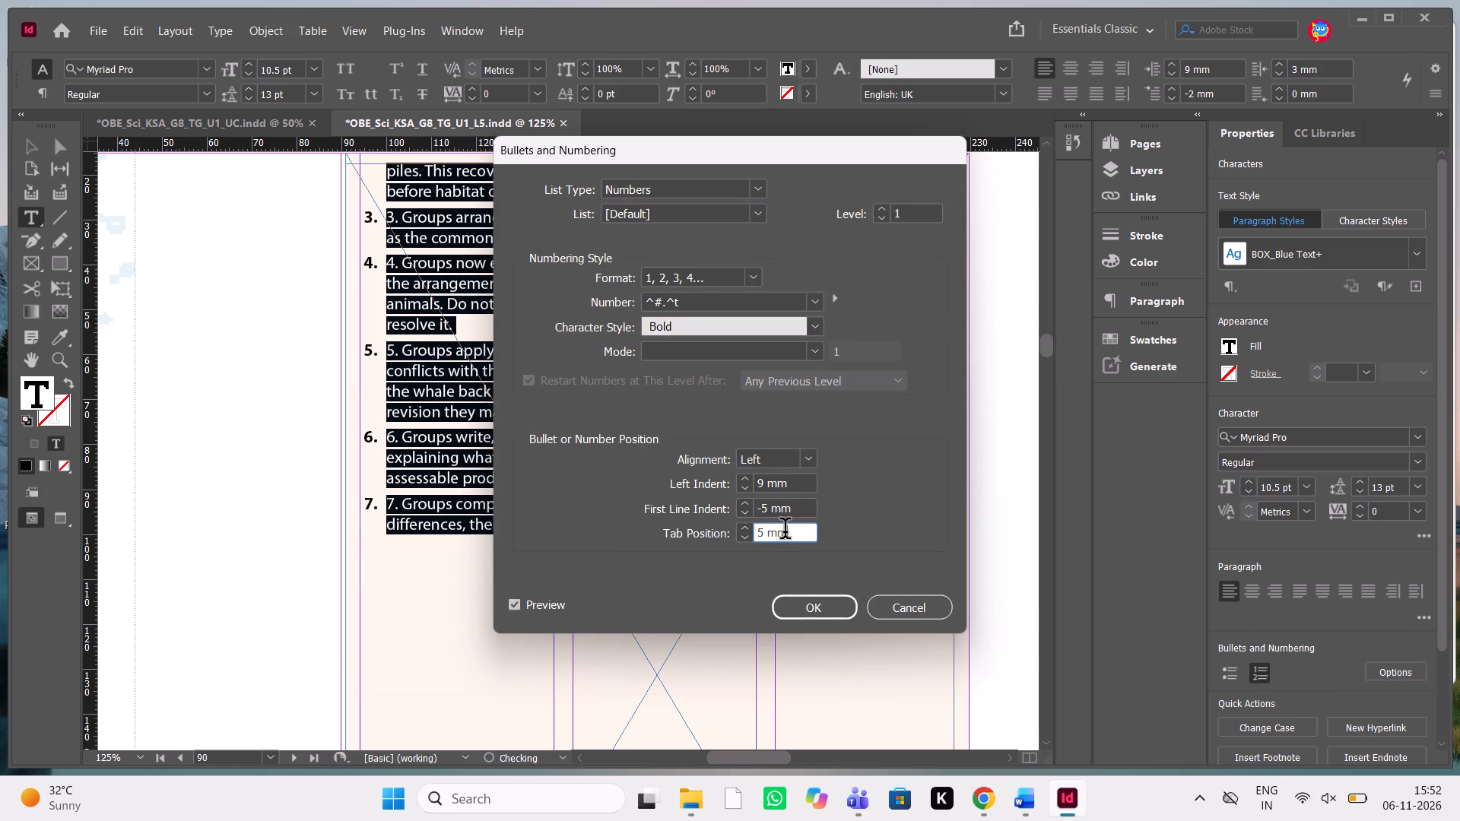
pyautogui.click(801, 600)
# Remove the leftover typed period and space before "Groups examine all ten cards" in procedure step 1 on page 89.
pyautogui.scroll(2, 659, 465)
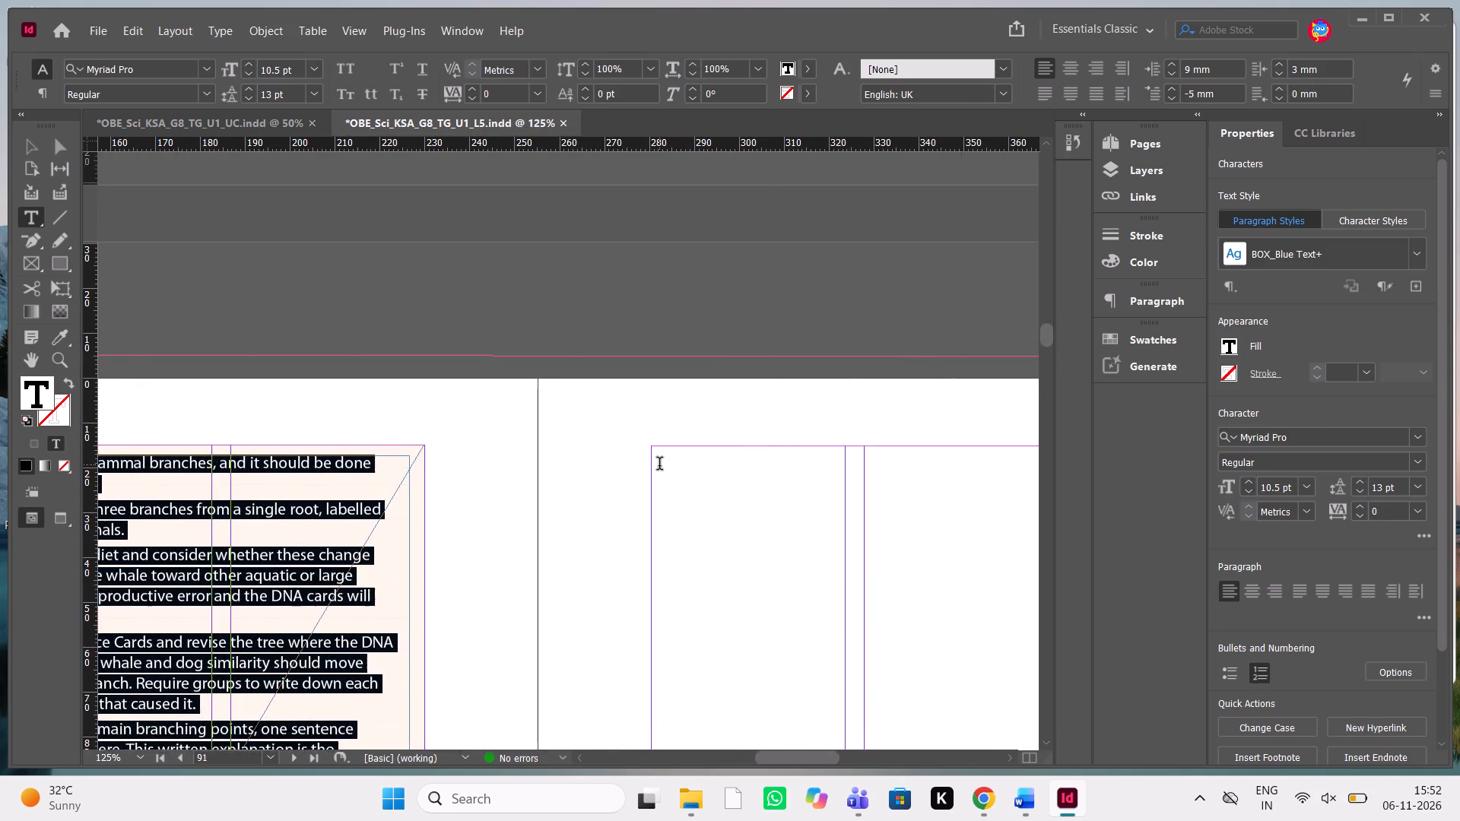
pyautogui.scroll(1, 659, 465)
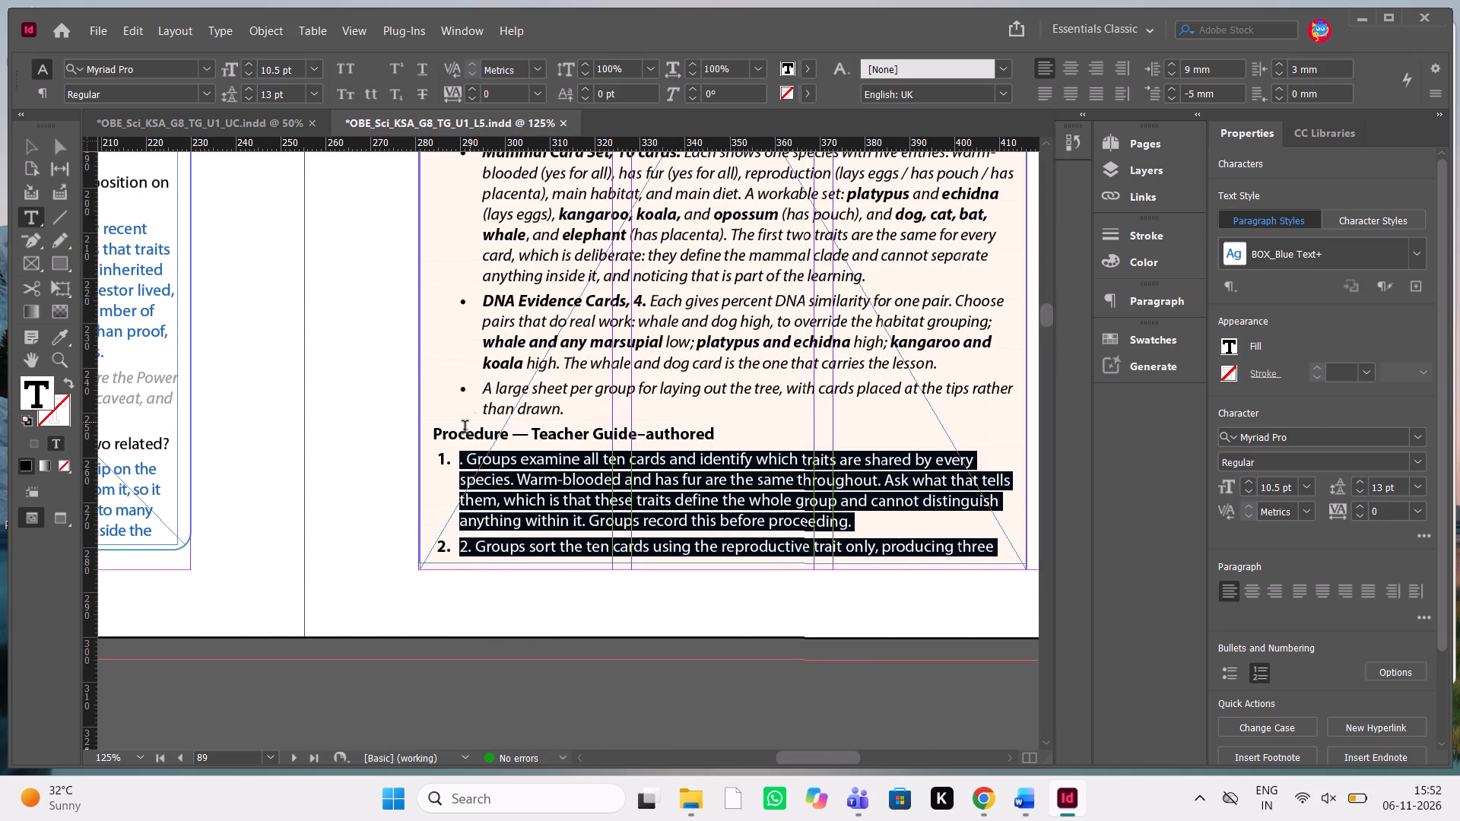
pyautogui.click(460, 442)
pyautogui.click(462, 461)
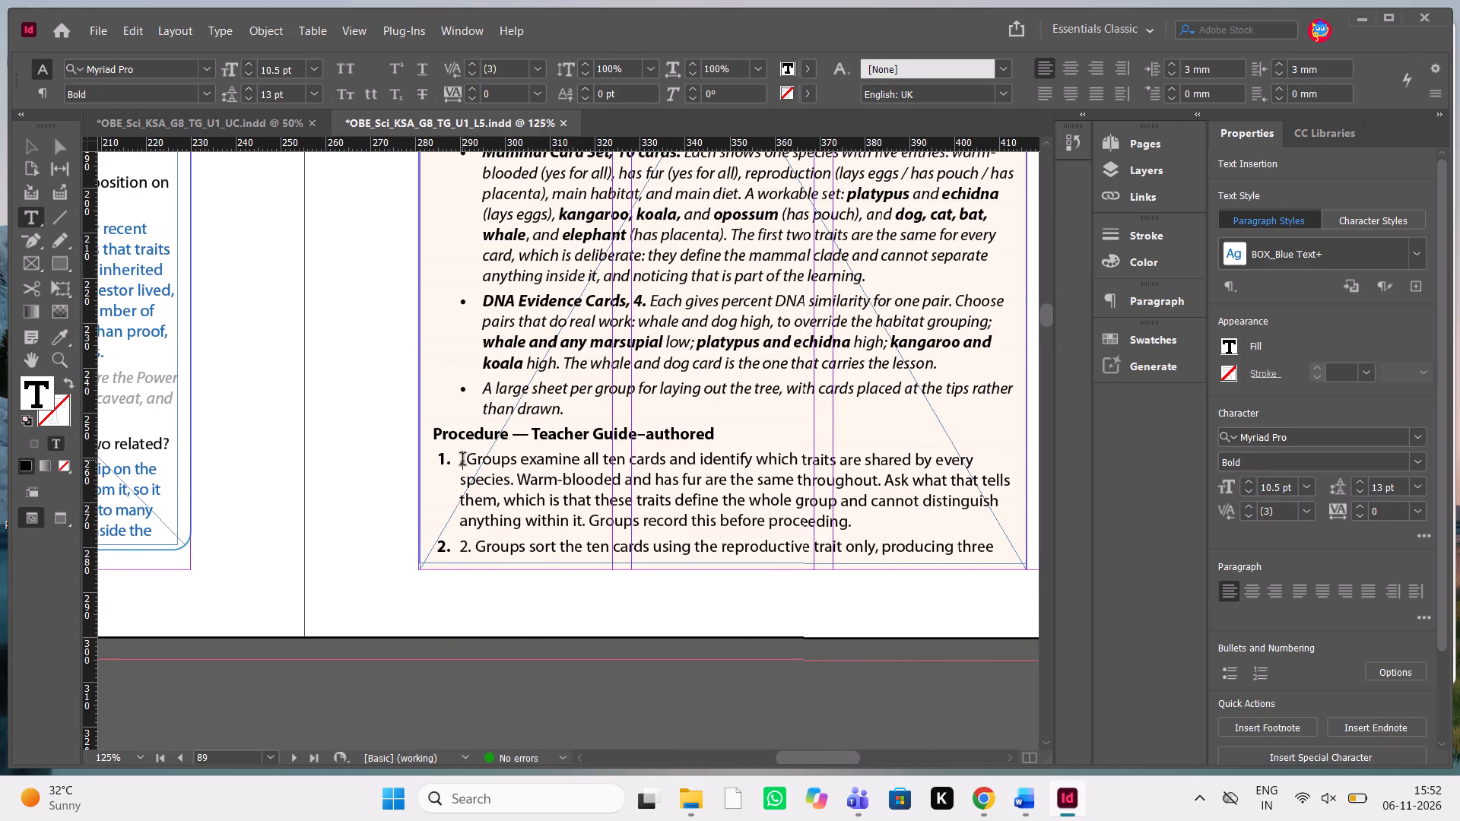
pyautogui.press('BackSpace')
pyautogui.press('BackSpace')
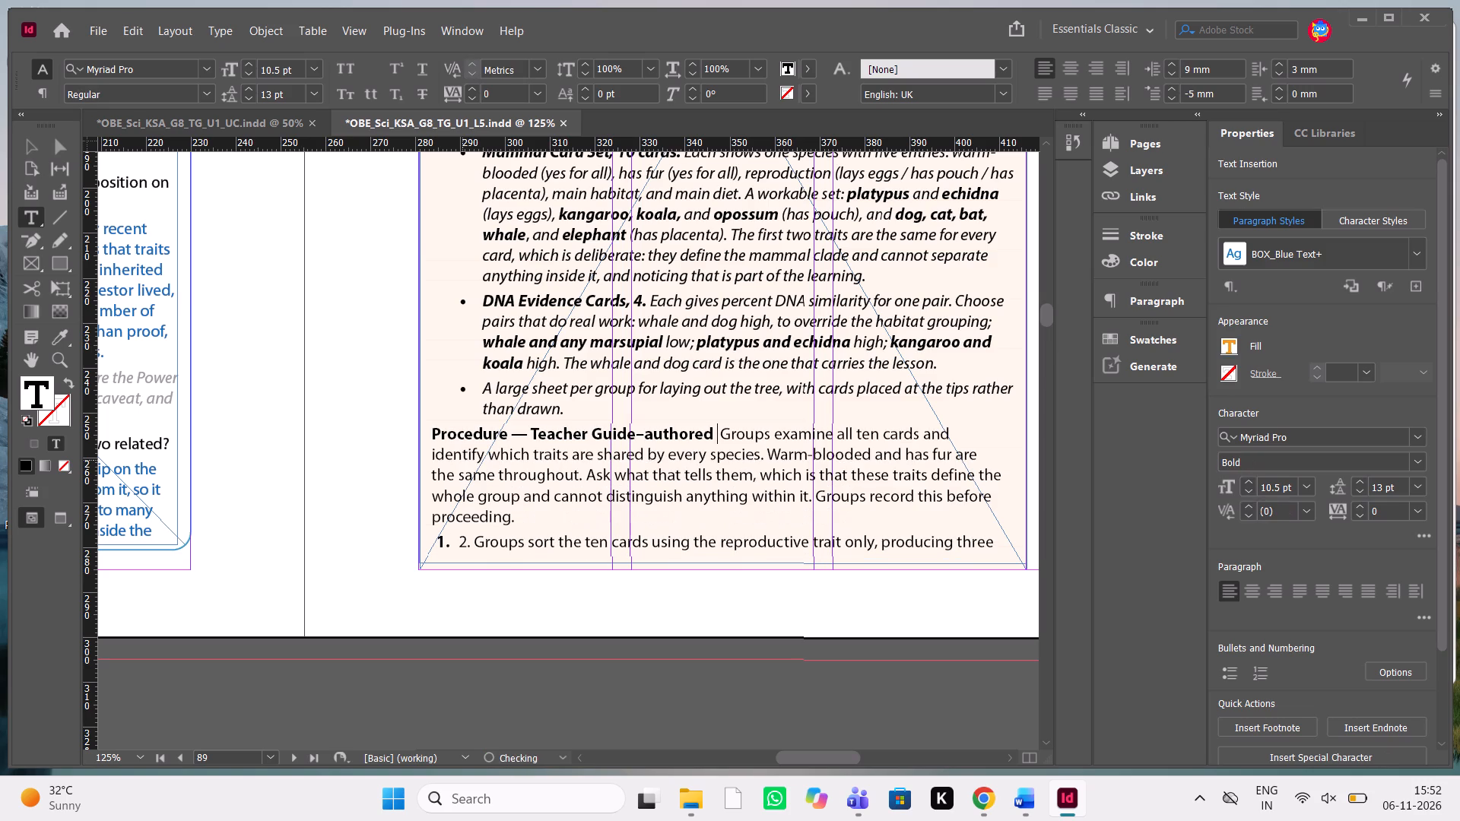
pyautogui.hotkey('ctrl', 'z')
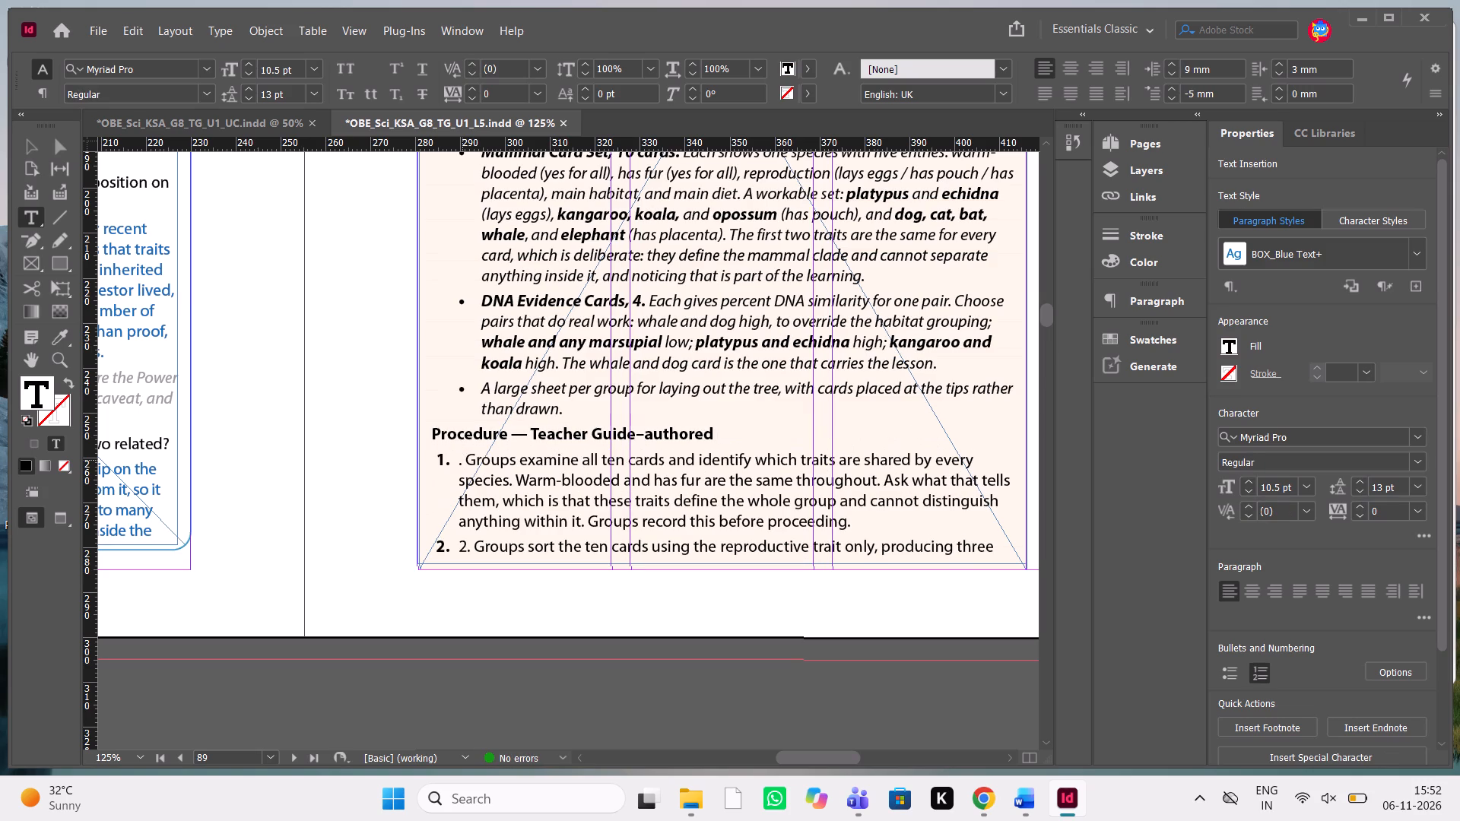
pyautogui.press('Left')
pyautogui.press('Delete')
pyautogui.press('Delete')
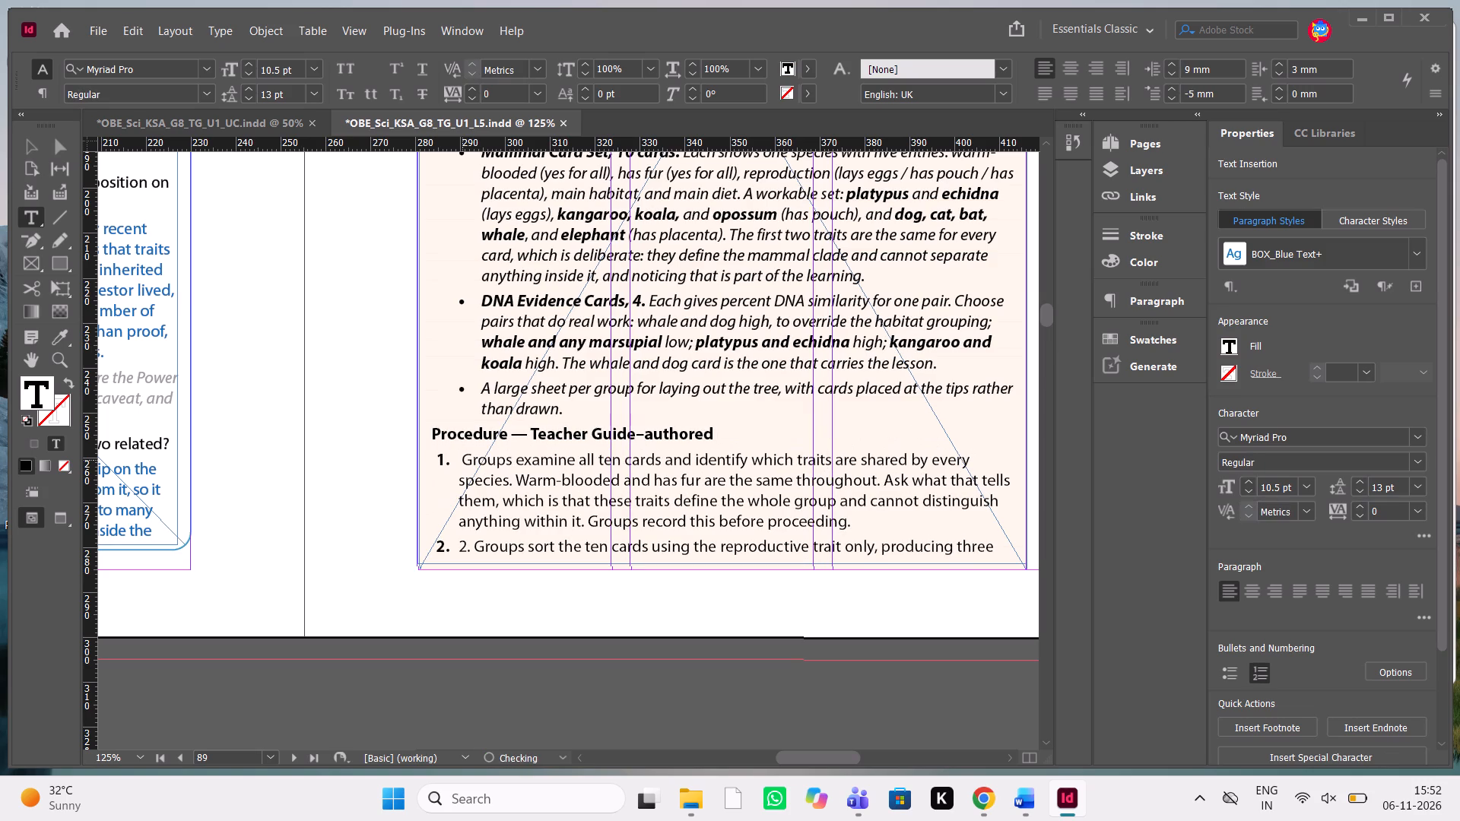
# Delete the duplicate typed "2." from the start of procedure step 2 on page 89.
pyautogui.press('Down')
pyautogui.press('Down')
pyautogui.press('Down')
pyautogui.press('Down')
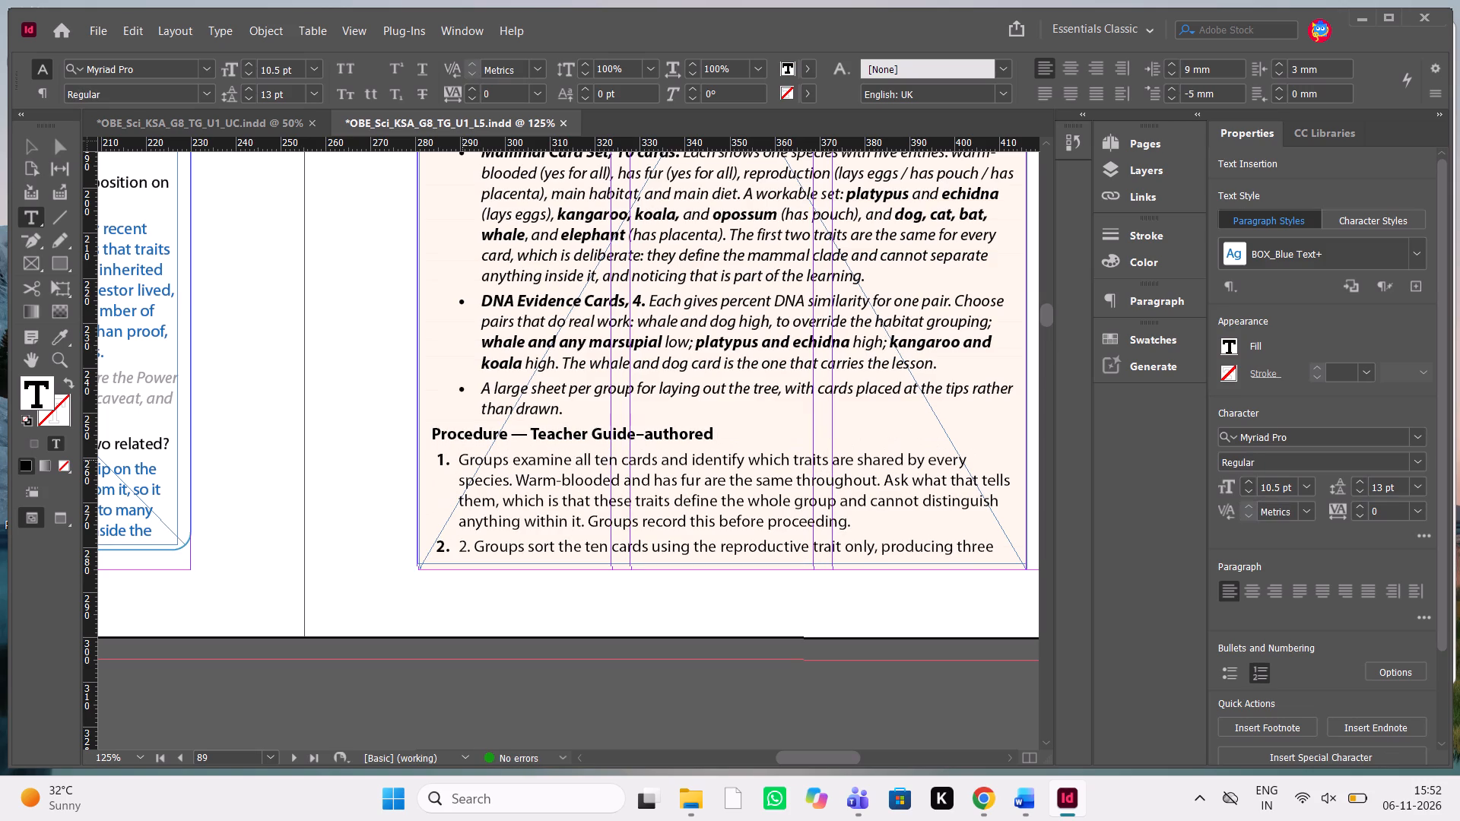
pyautogui.press('Delete')
pyautogui.press('Delete')
pyautogui.press('Delete')
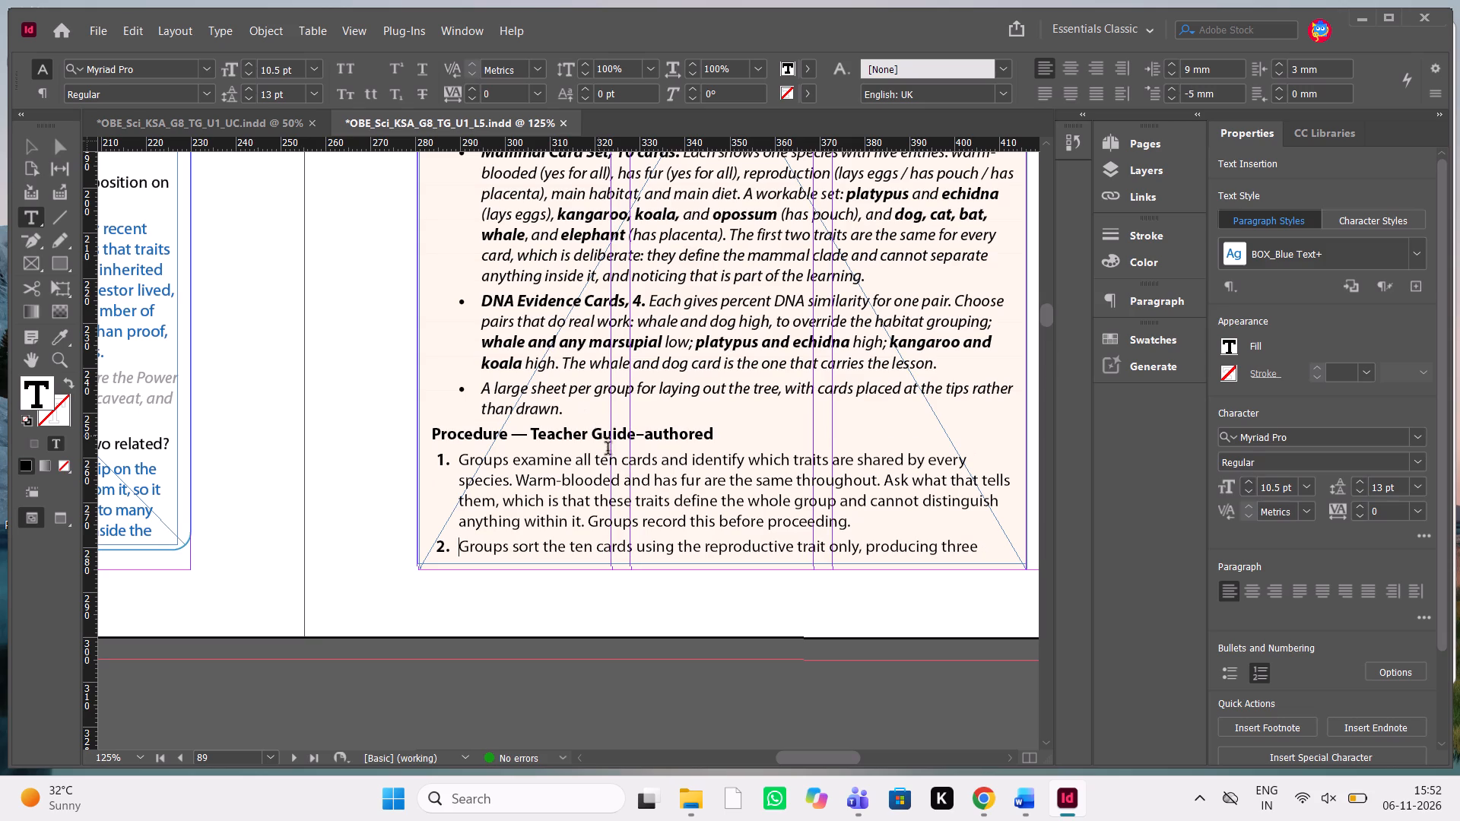
# Delete the duplicate typed "3." and "4." from the start of procedure steps 3 and 4 on page 90.
pyautogui.scroll(-2, 598, 523)
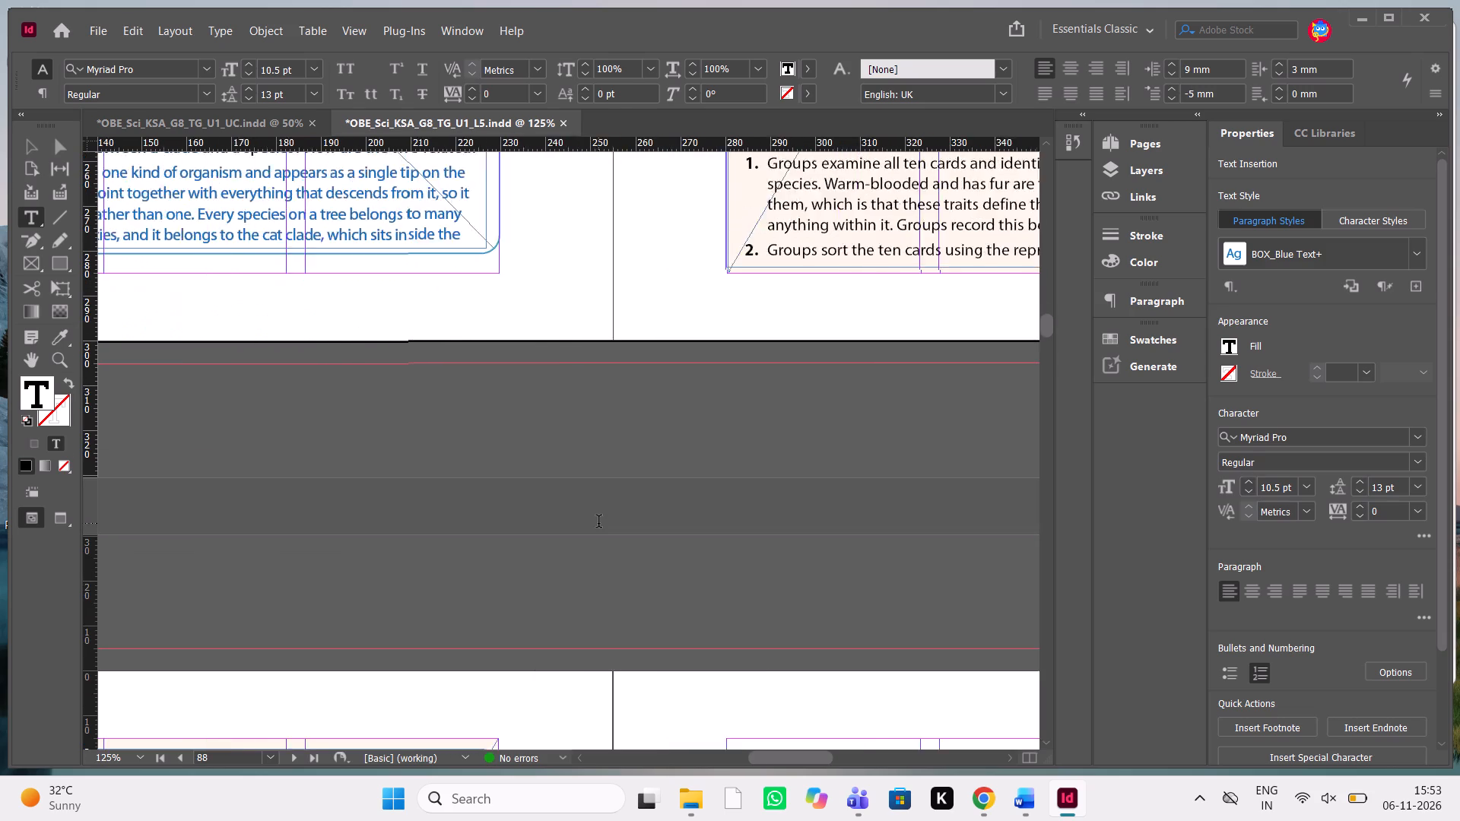
pyautogui.scroll(-2, 598, 523)
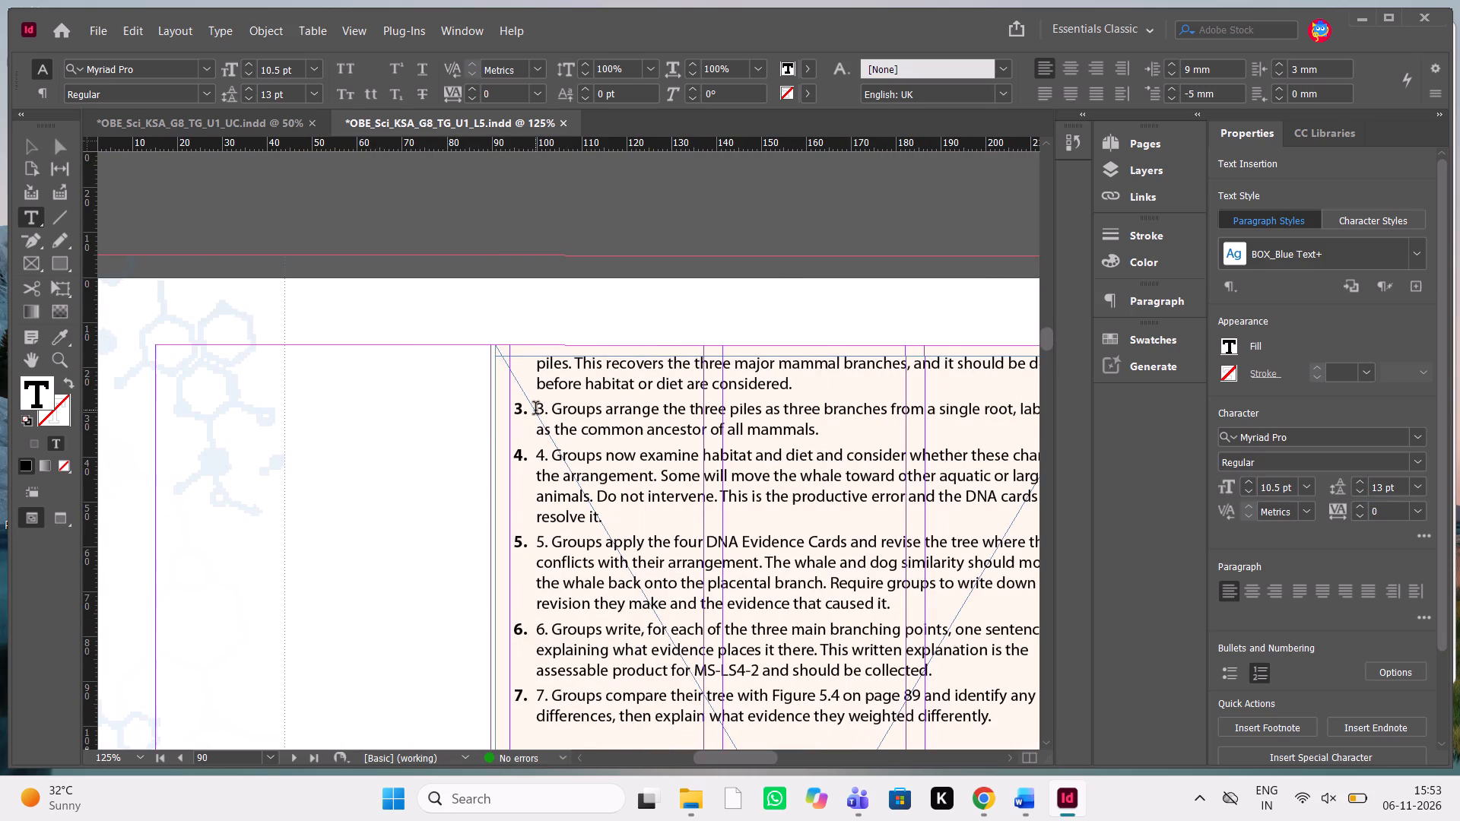
pyautogui.click(535, 410)
pyautogui.press('Delete')
pyautogui.press('Delete')
pyautogui.press('Delete')
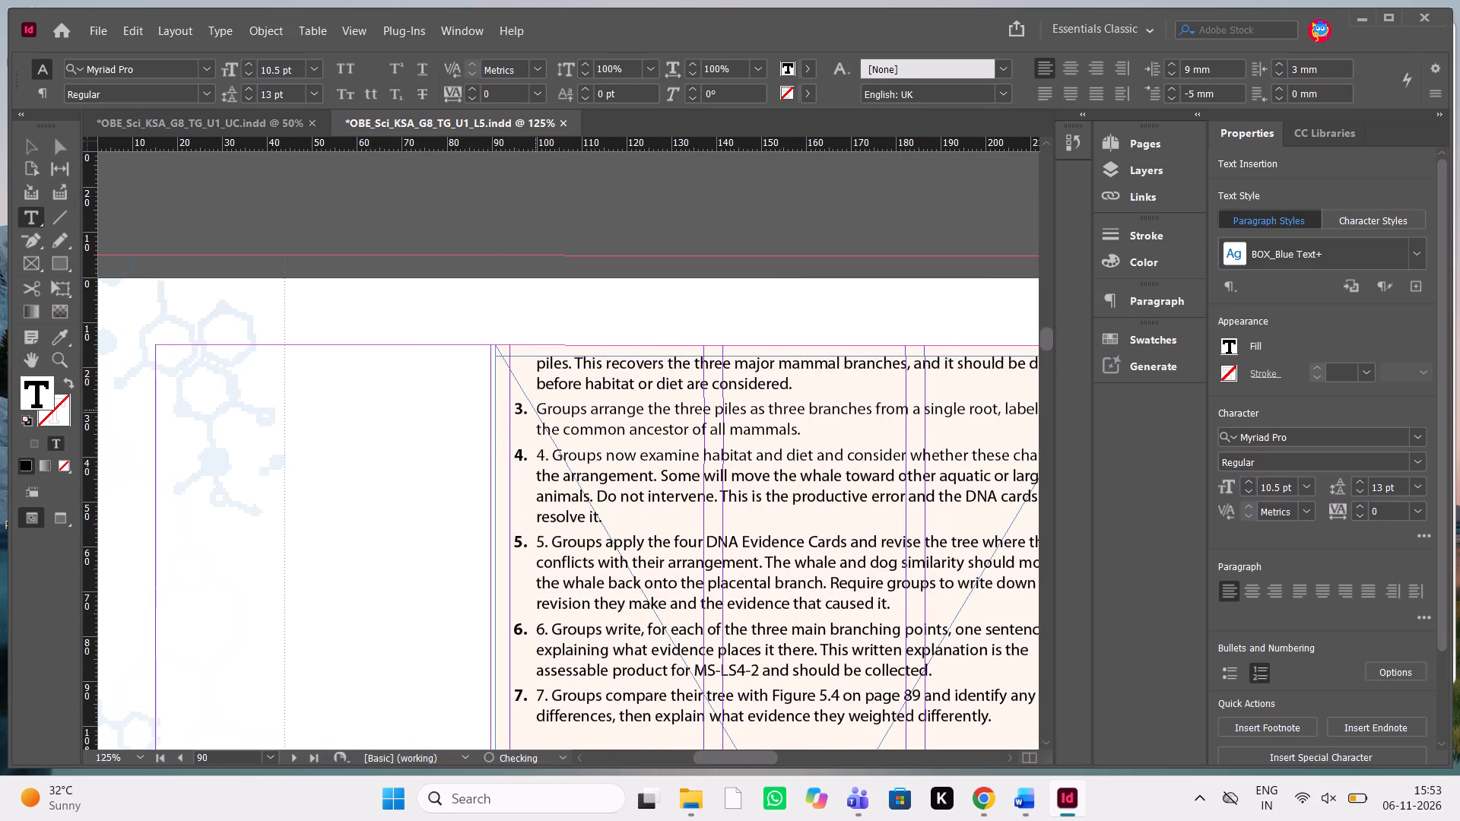
pyautogui.press('Down')
pyautogui.press('Down')
pyautogui.press('Down')
pyautogui.press('Up')
pyautogui.press('Delete')
pyautogui.press('Delete')
pyautogui.press('Delete')
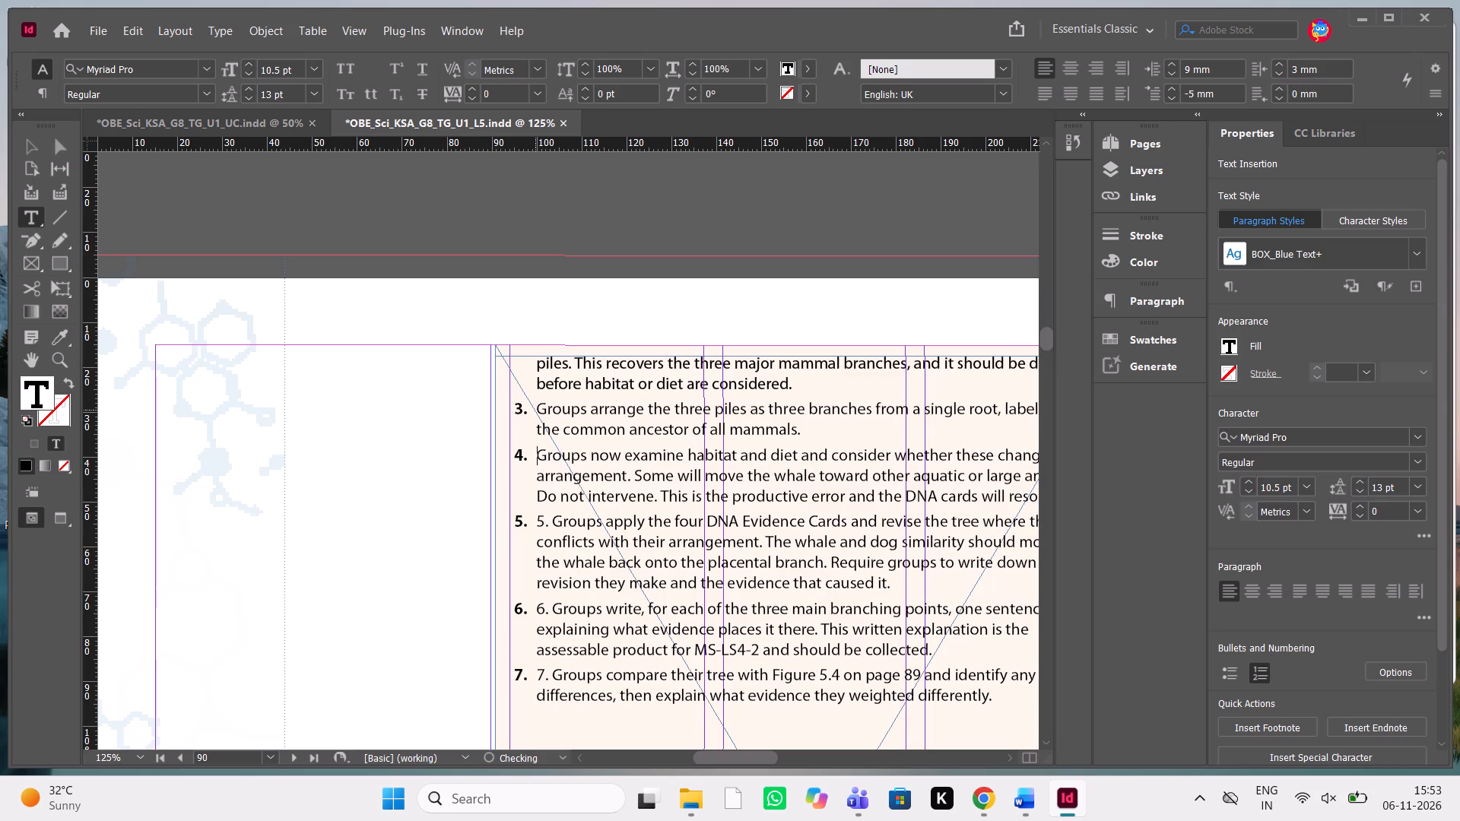
# Delete the duplicate typed "5." and "6." from the start of procedure steps 5 and 6 on page 90.
pyautogui.press('Down')
pyautogui.press('Down')
pyautogui.press('Down')
pyautogui.press('Delete')
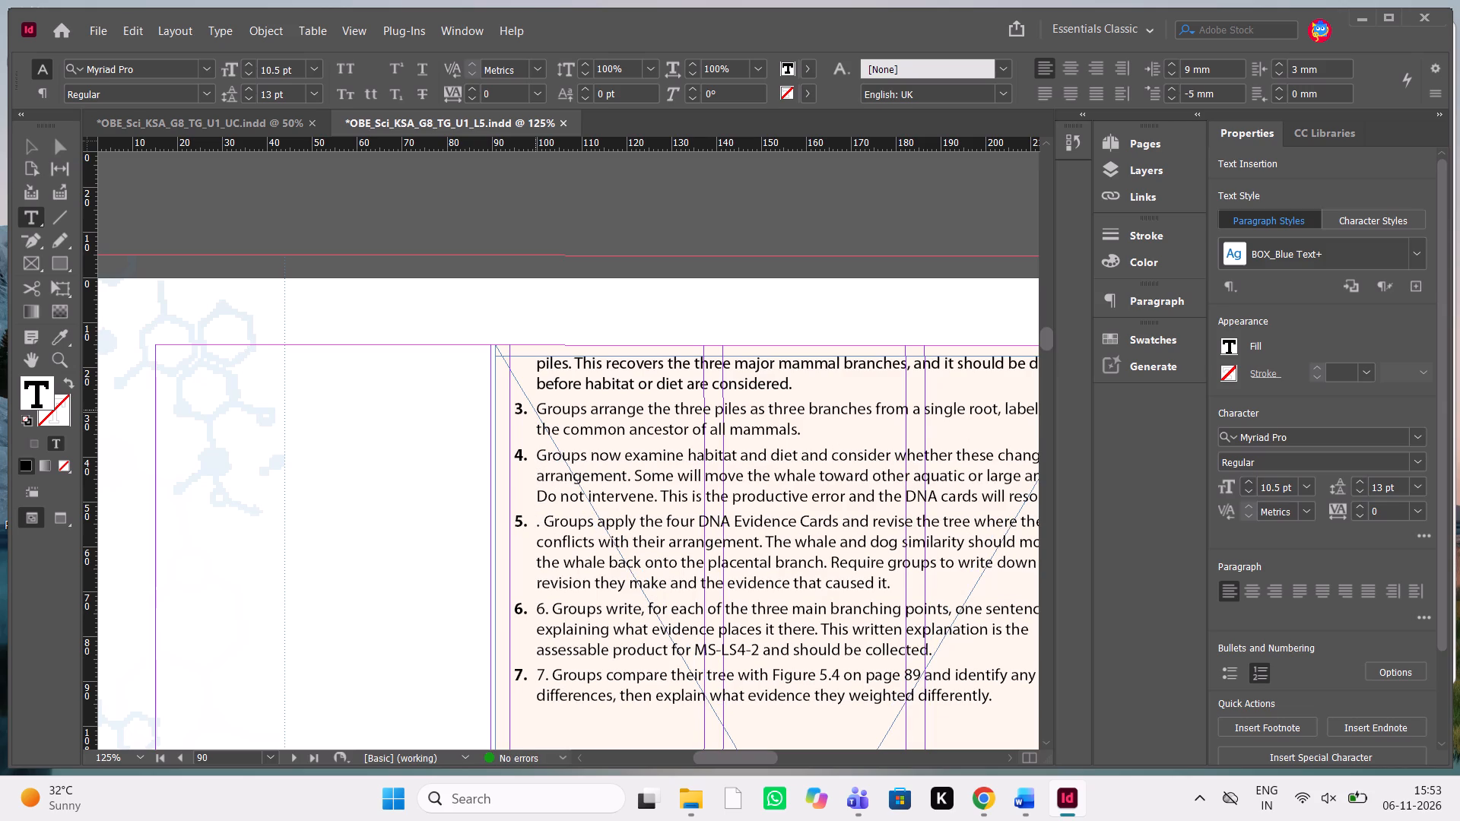
pyautogui.press('Delete')
pyautogui.press('Delete')
pyautogui.press('Down')
pyautogui.press('Down')
pyautogui.press('Down')
pyautogui.press('Down')
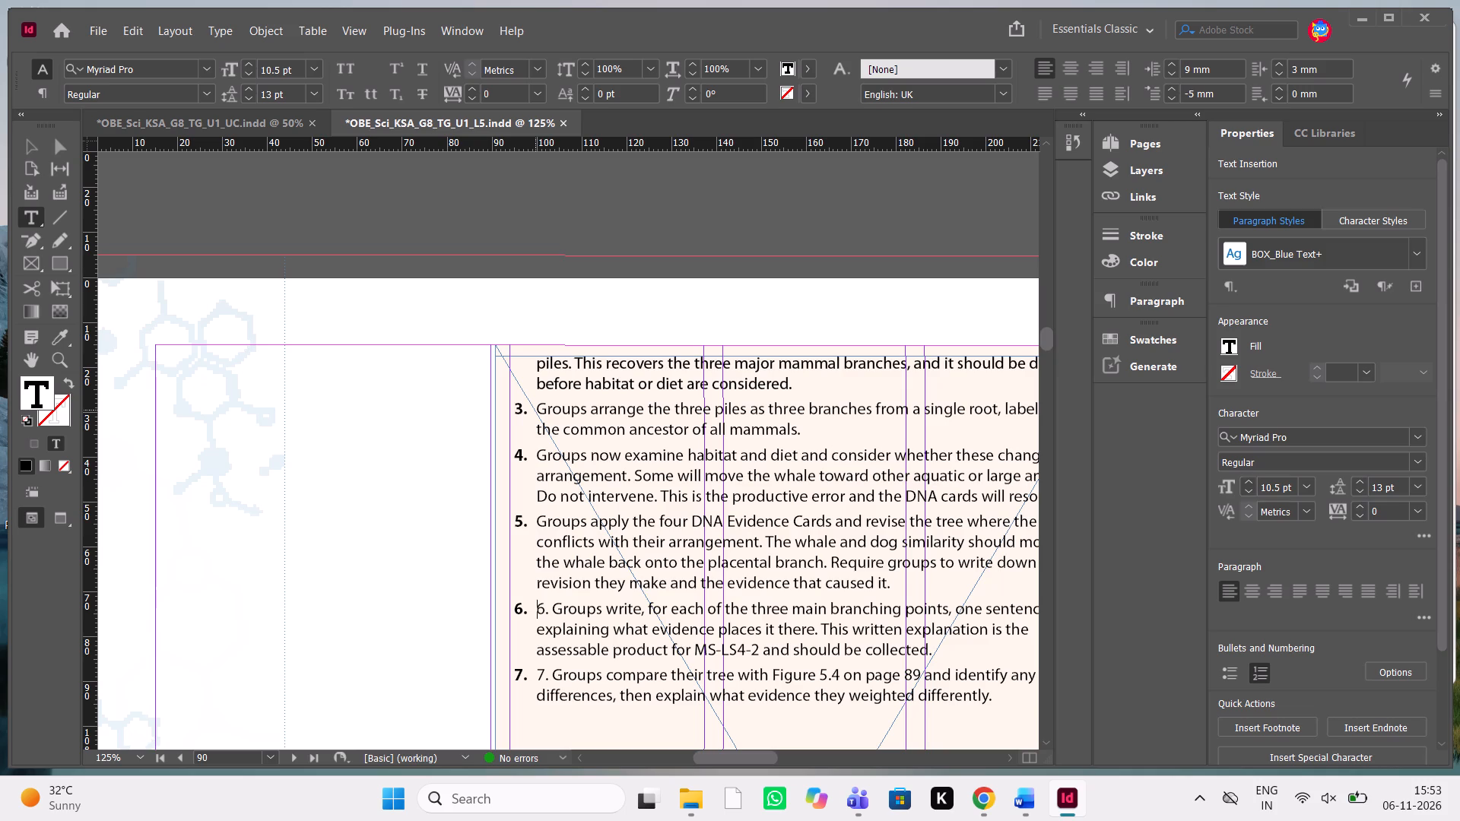
pyautogui.press('Delete')
pyautogui.press('Delete')
pyautogui.press('Delete')
# Delete the duplicate typed "7." from the start of procedure step 7 on page 90.
pyautogui.press('Down')
pyautogui.press('Down')
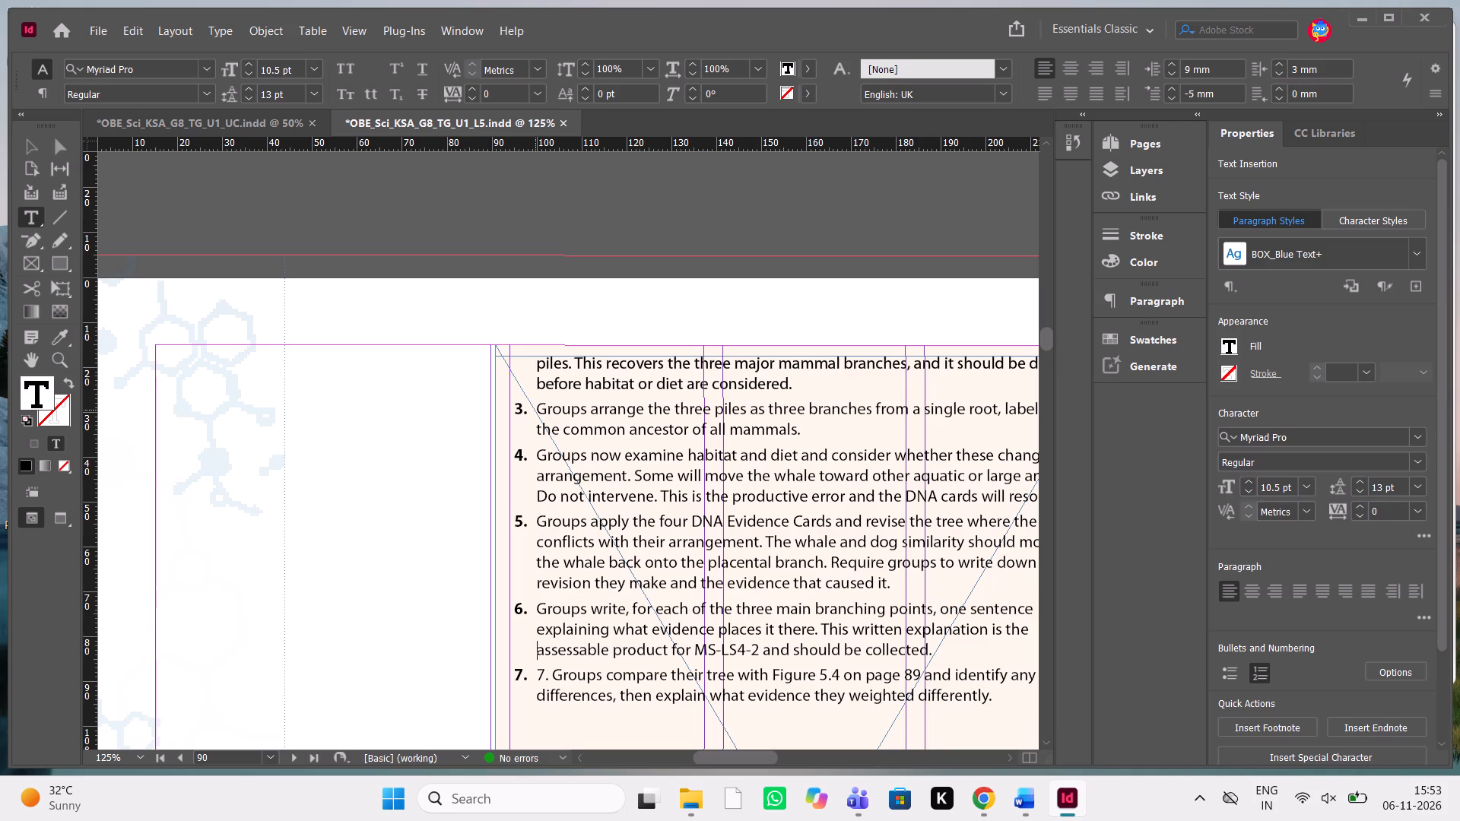
pyautogui.press('Down')
pyautogui.press('Delete')
pyautogui.press('Delete')
pyautogui.press('Delete')
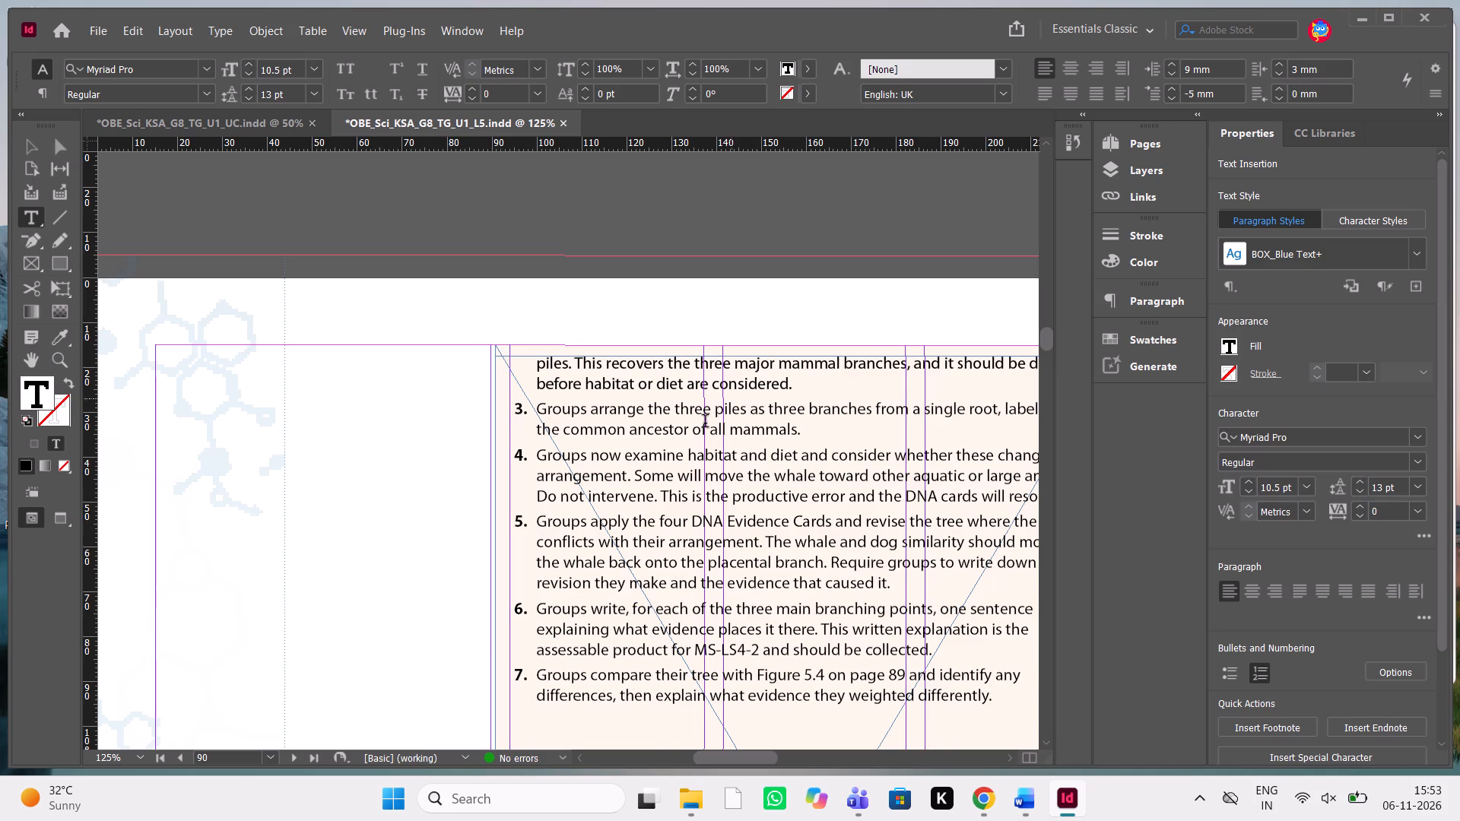
# Check what follows procedure step 7 in the Word manuscript and look over the layout of pages 90 and 91.
pyautogui.hscroll(-1, 654, 465)
pyautogui.scroll(-1, 654, 465)
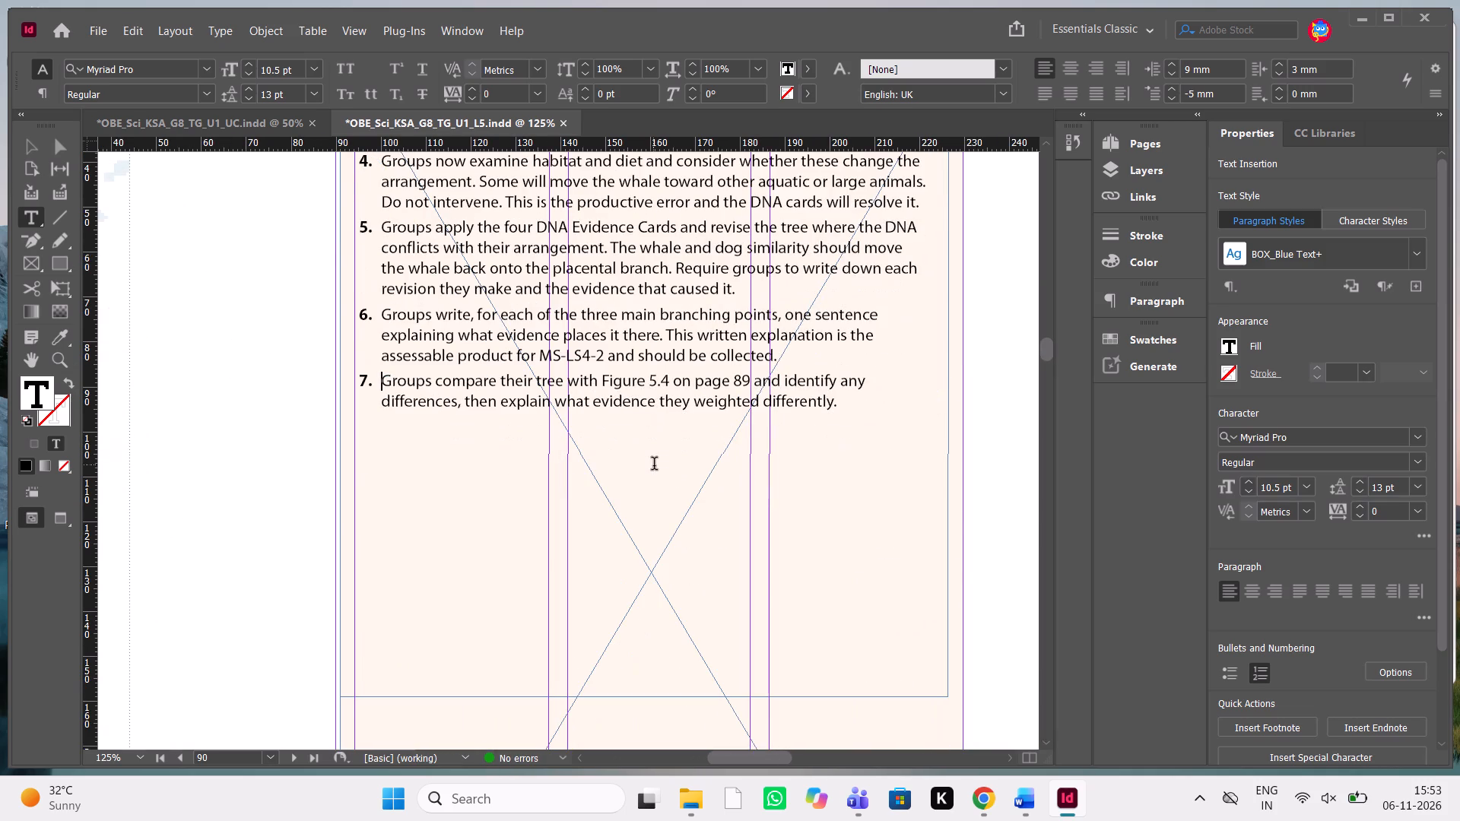
pyautogui.hotkey('alt', 'Tab')
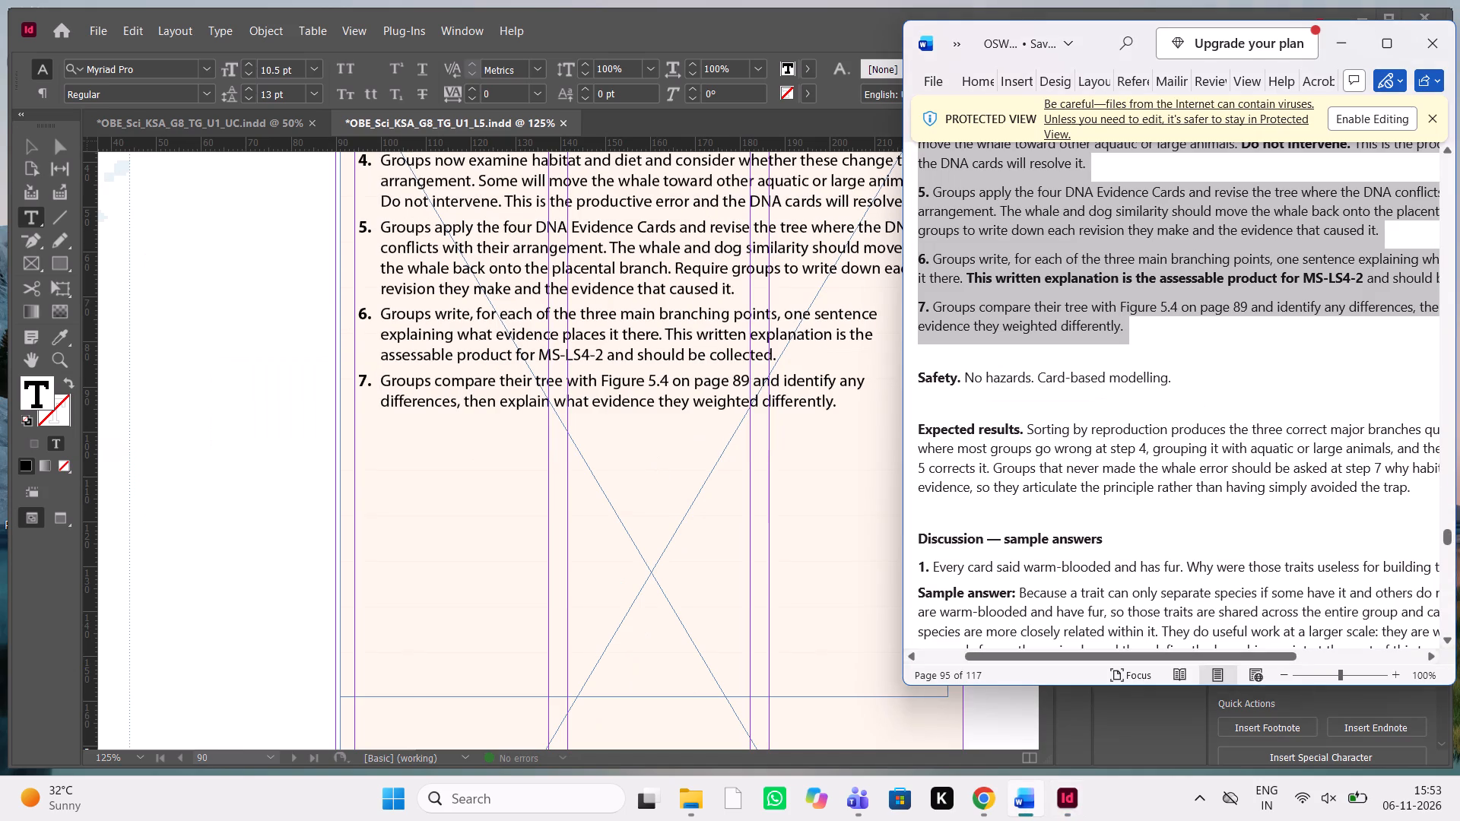
pyautogui.hotkey('alt', 'Tab')
pyautogui.scroll(-1, 699, 557)
pyautogui.scroll(1, 699, 557)
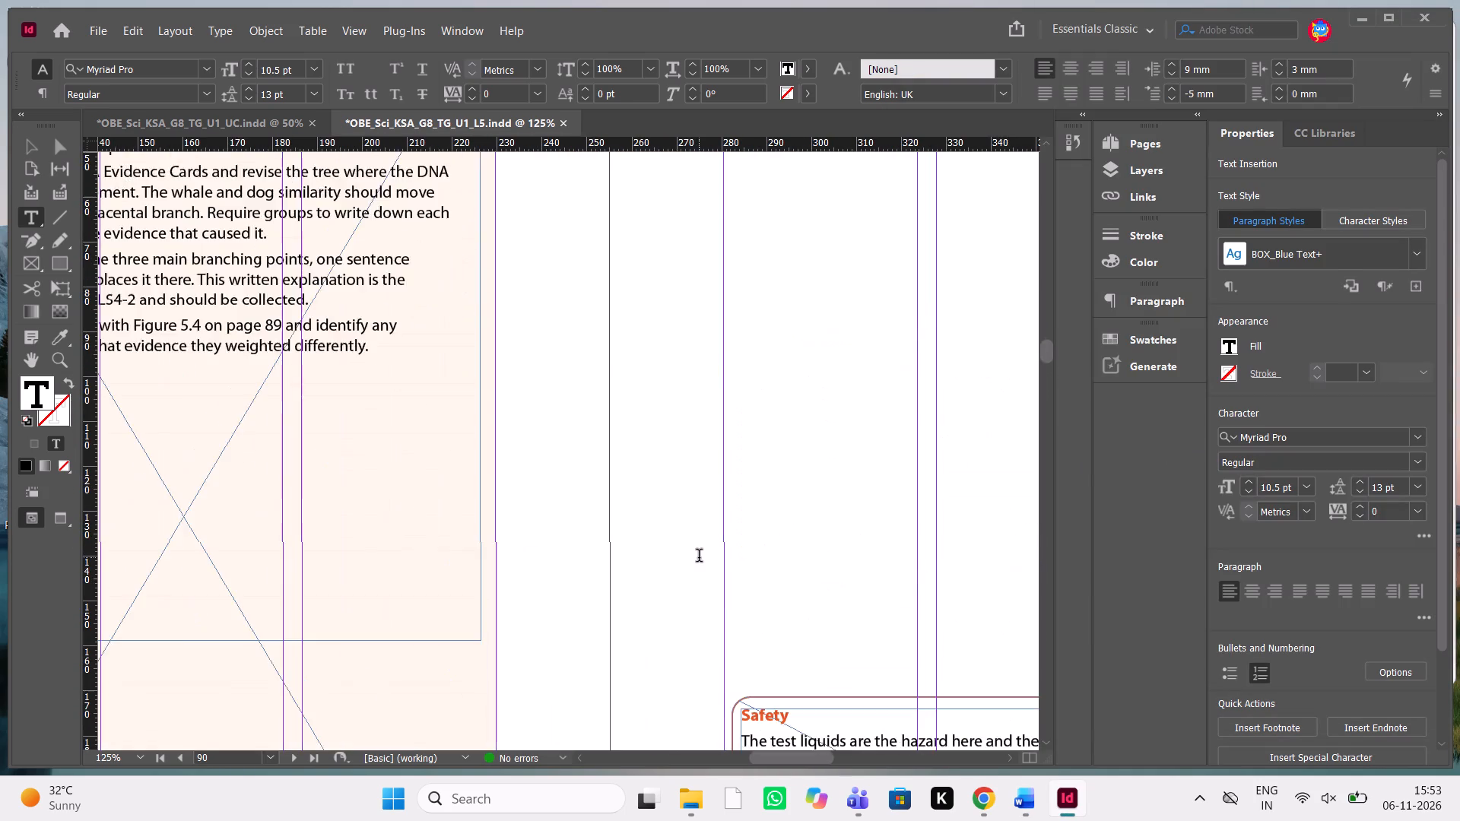
pyautogui.scroll(1, 699, 557)
pyautogui.scroll(-1, 699, 557)
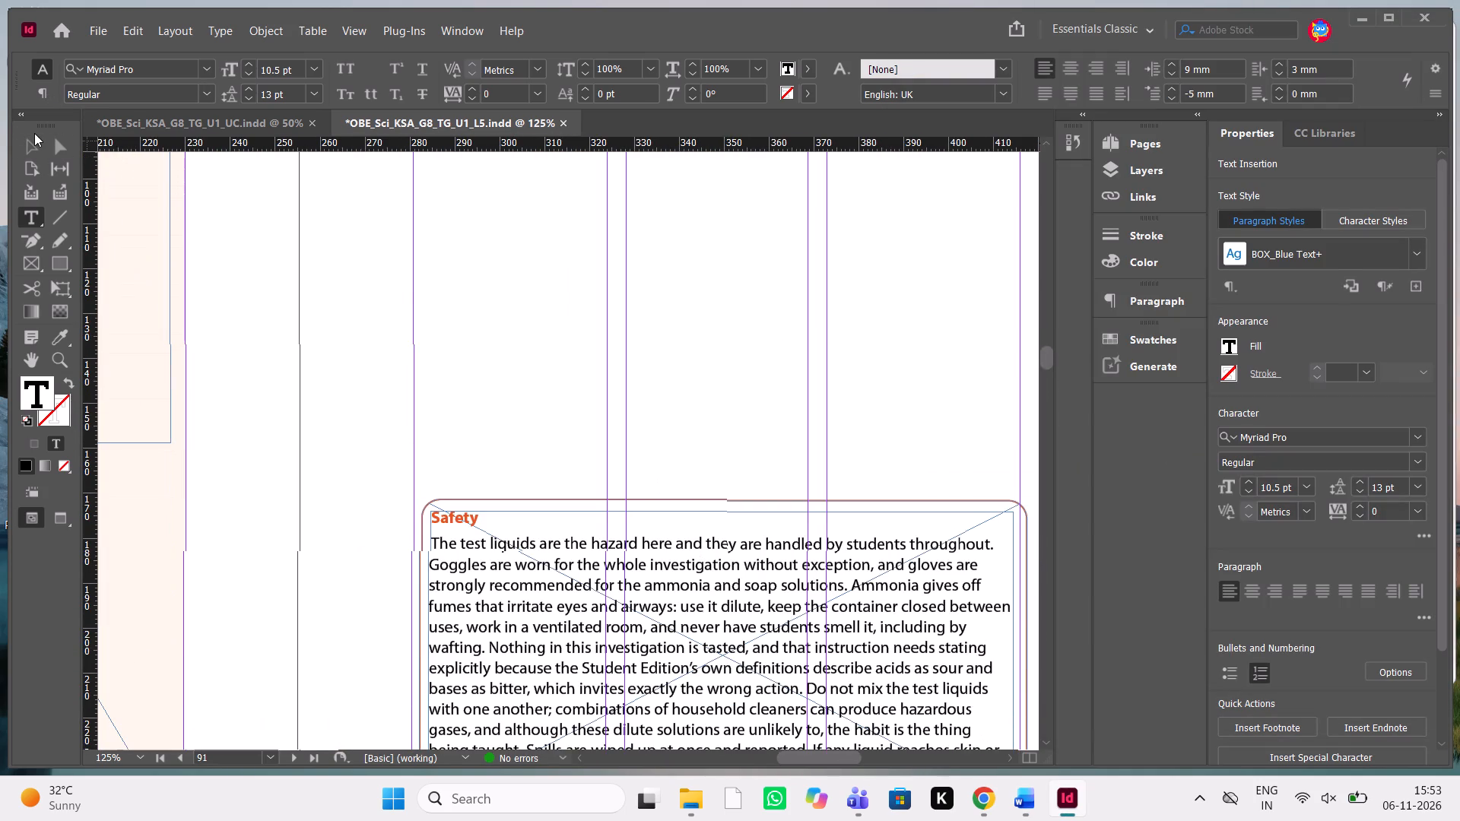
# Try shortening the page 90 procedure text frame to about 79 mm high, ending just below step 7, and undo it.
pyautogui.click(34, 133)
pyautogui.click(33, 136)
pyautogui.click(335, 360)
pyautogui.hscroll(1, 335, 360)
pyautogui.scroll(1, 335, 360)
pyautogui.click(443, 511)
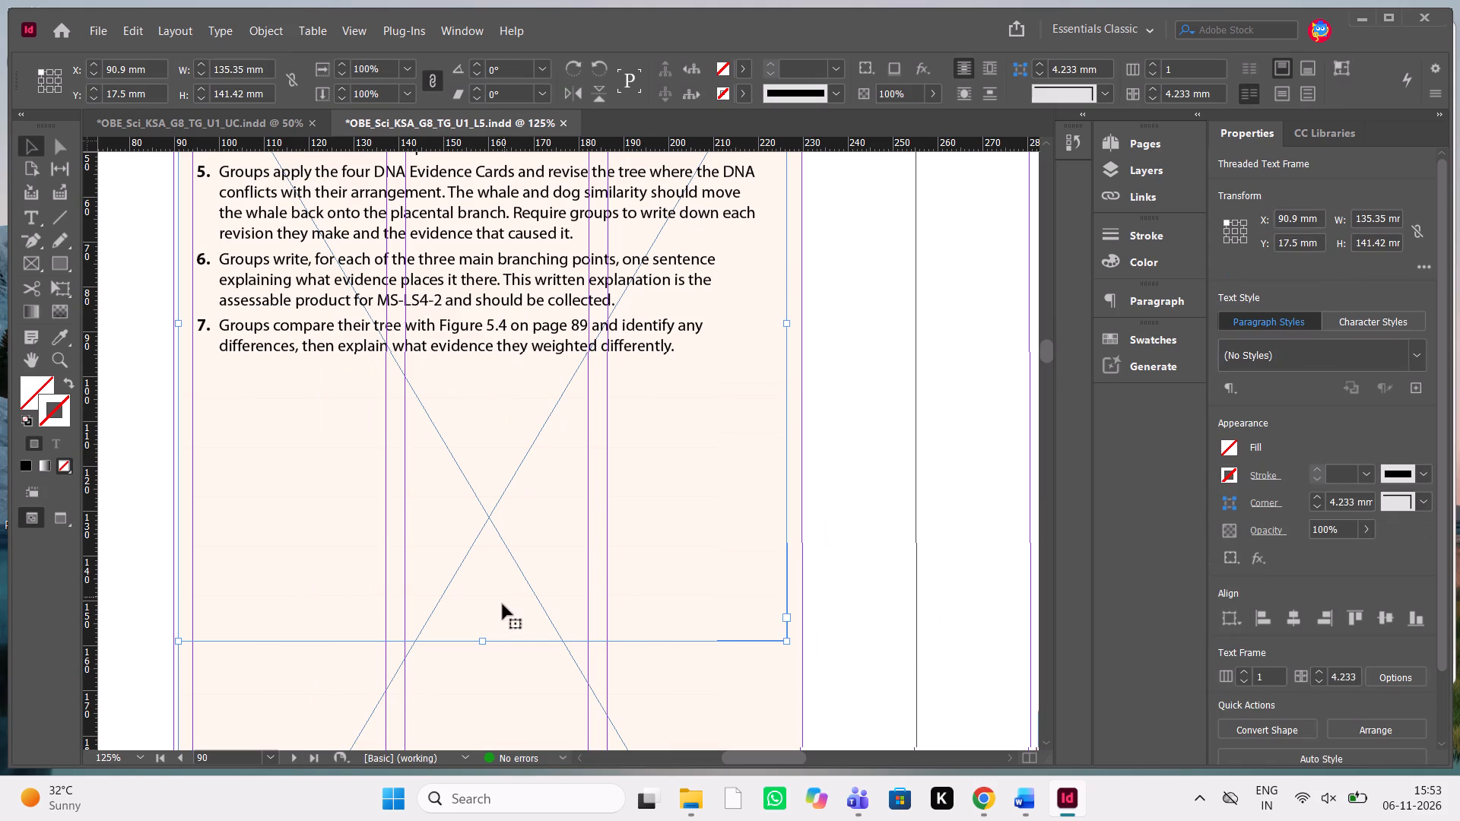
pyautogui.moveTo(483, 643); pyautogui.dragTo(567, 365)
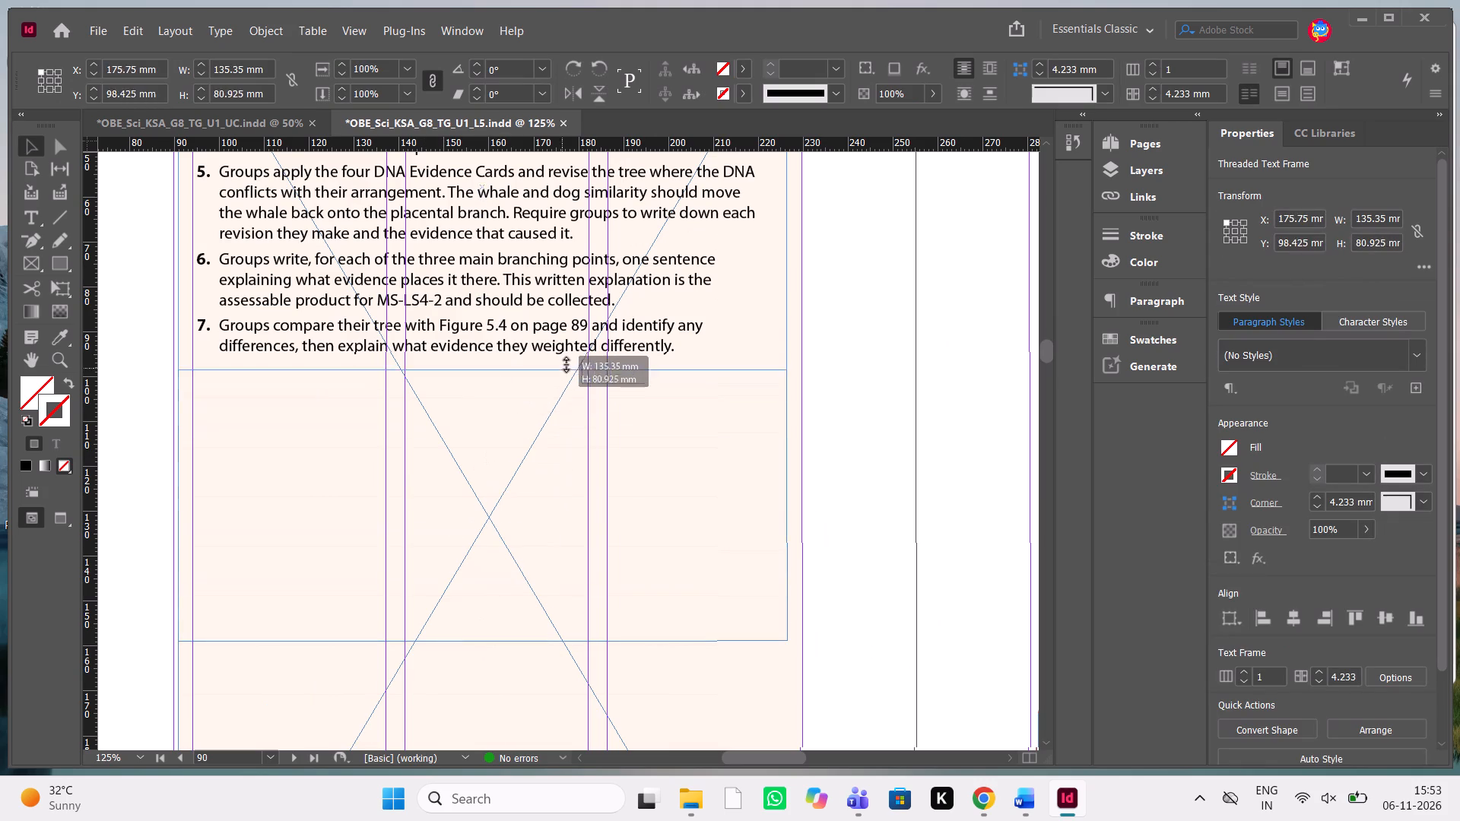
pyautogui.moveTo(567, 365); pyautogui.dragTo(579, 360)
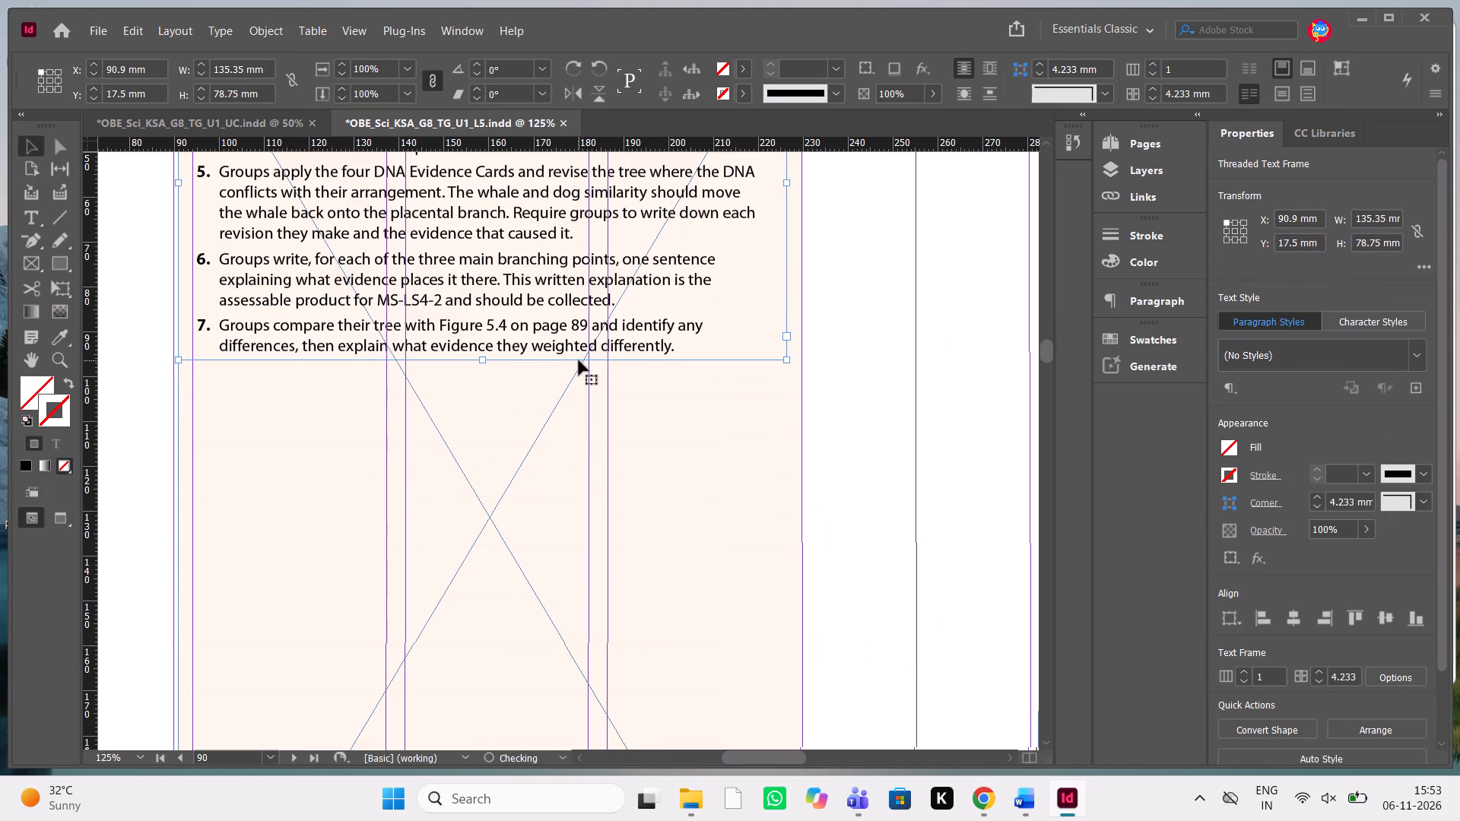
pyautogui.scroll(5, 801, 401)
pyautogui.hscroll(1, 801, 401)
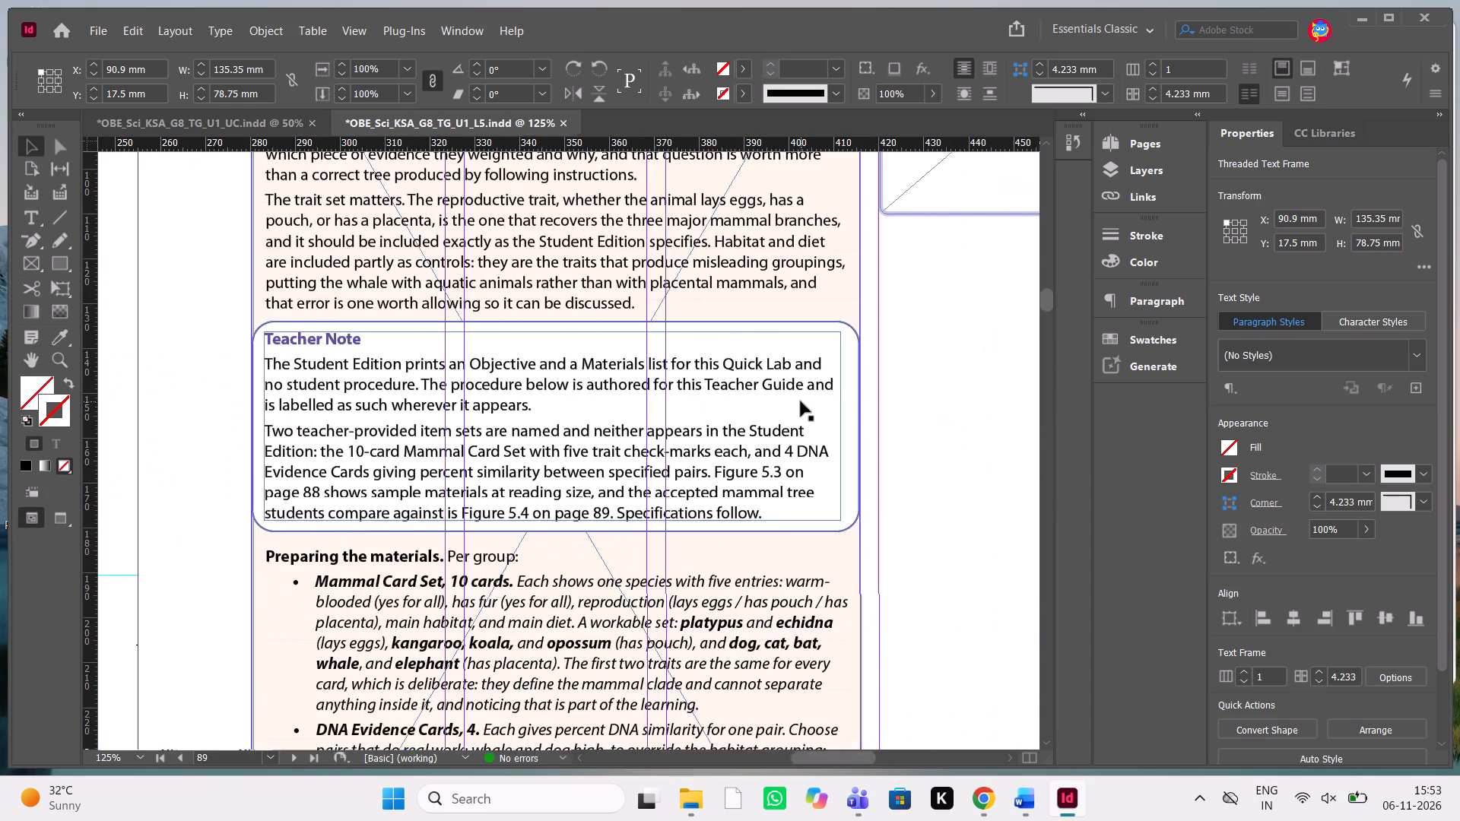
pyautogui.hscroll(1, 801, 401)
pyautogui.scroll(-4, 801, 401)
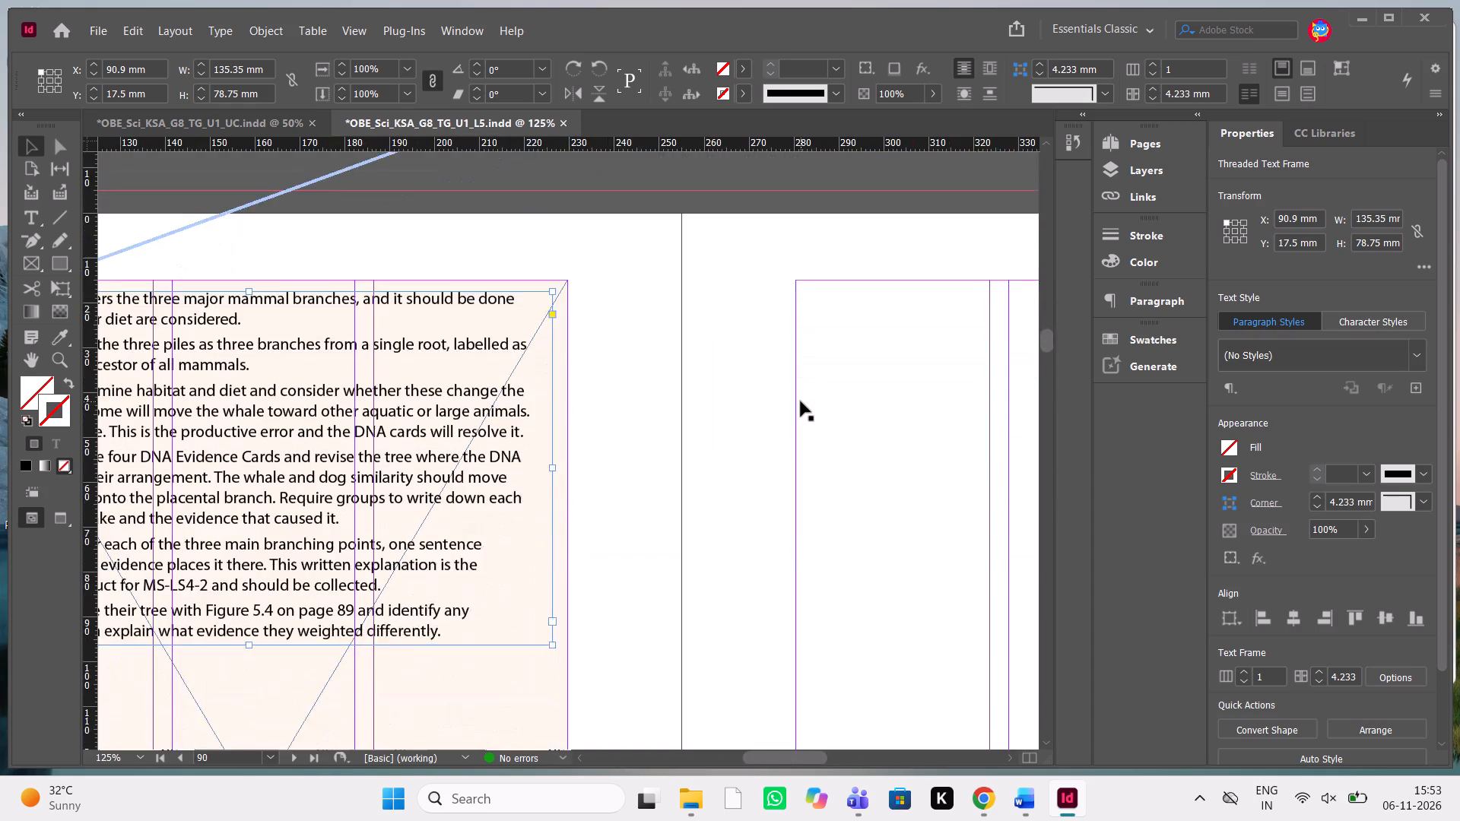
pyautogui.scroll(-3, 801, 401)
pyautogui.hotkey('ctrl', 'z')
# Extend the procedure text frame on page 90 downward to about 227 mm high, ending just above the background's bottom edge.
pyautogui.scroll(-1, 801, 401)
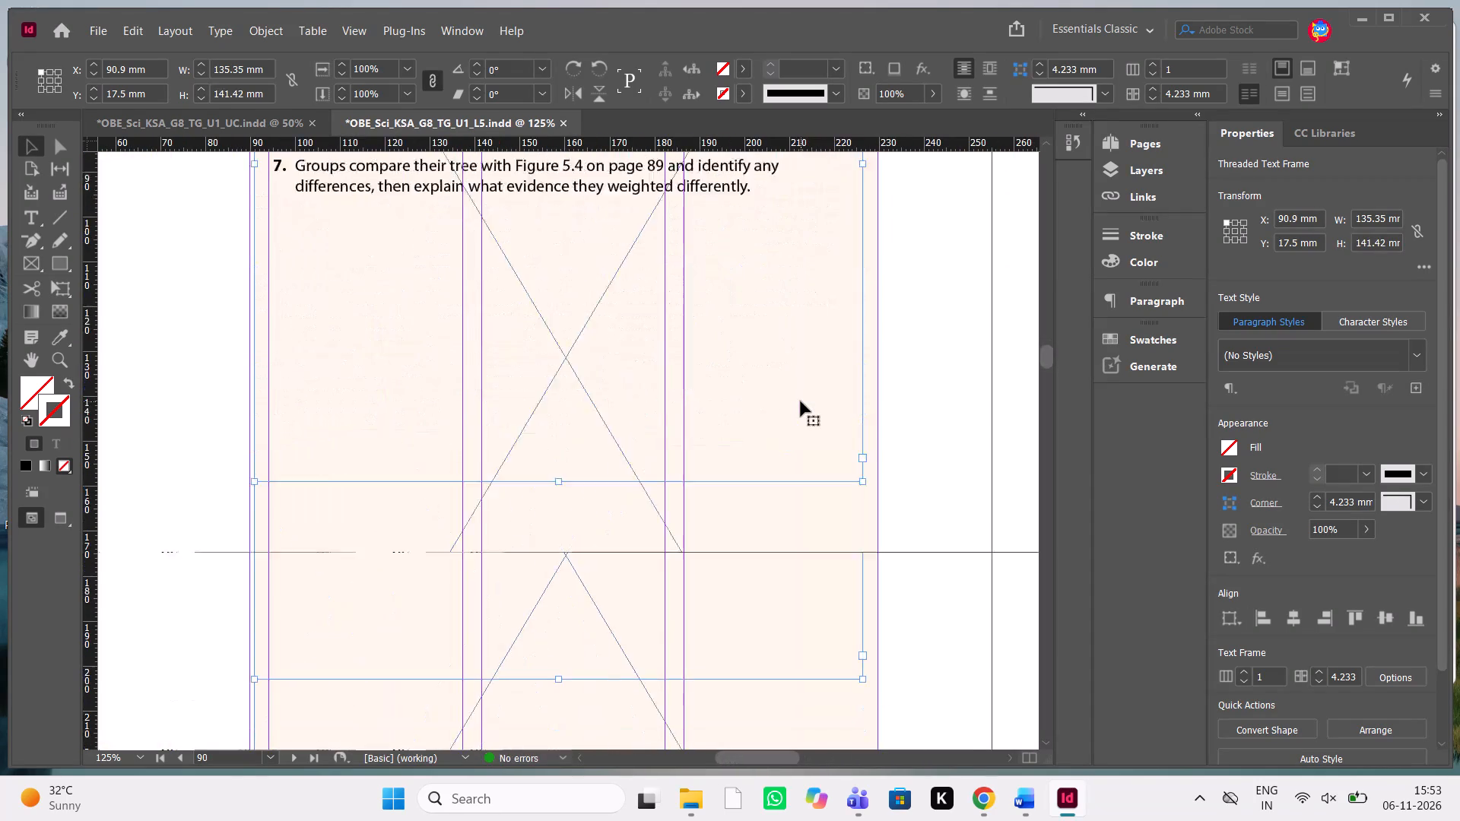
pyautogui.scroll(-1, 801, 401)
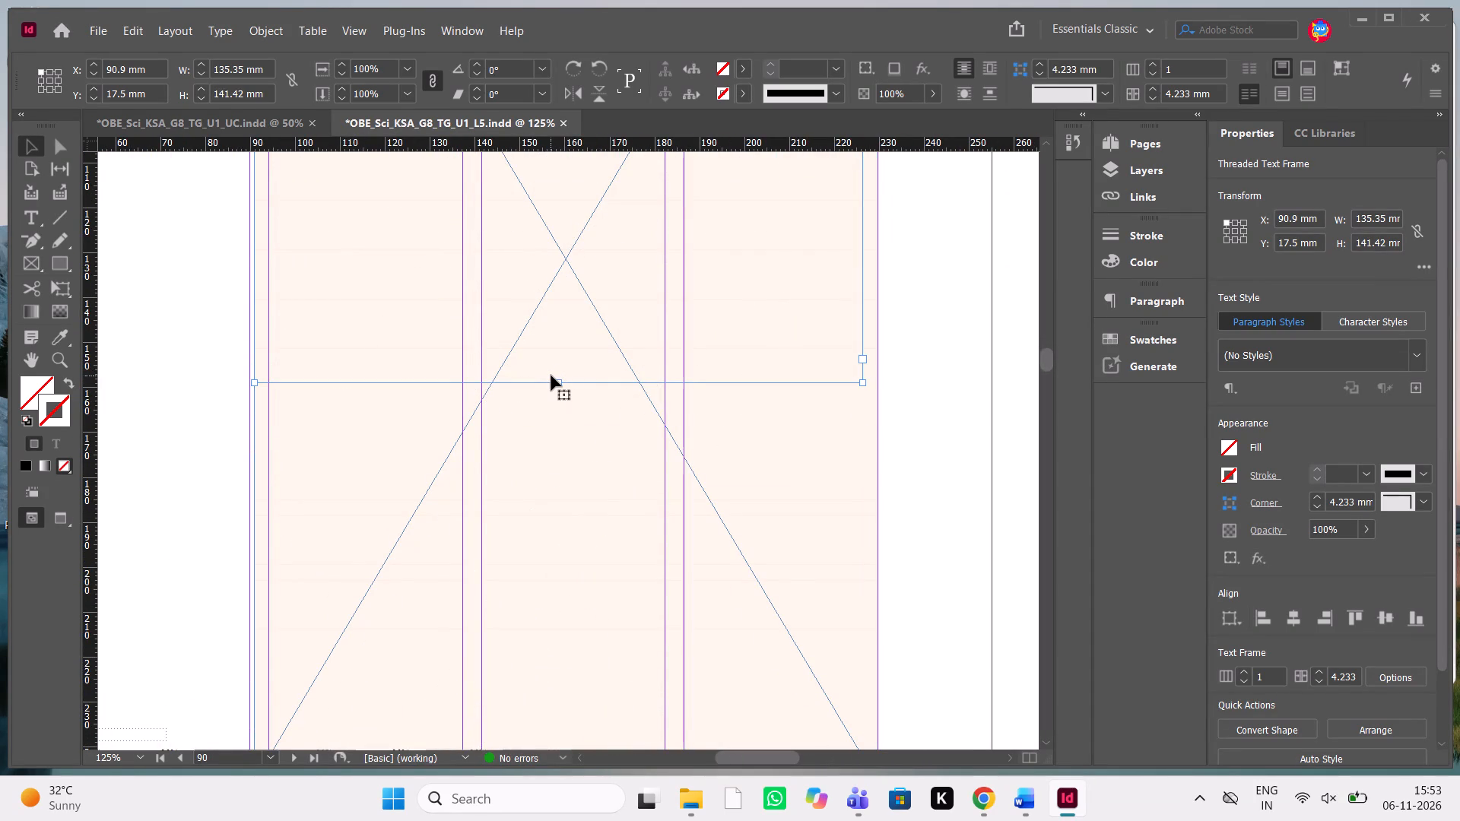
pyautogui.click(551, 376)
pyautogui.moveTo(561, 385); pyautogui.dragTo(611, 699)
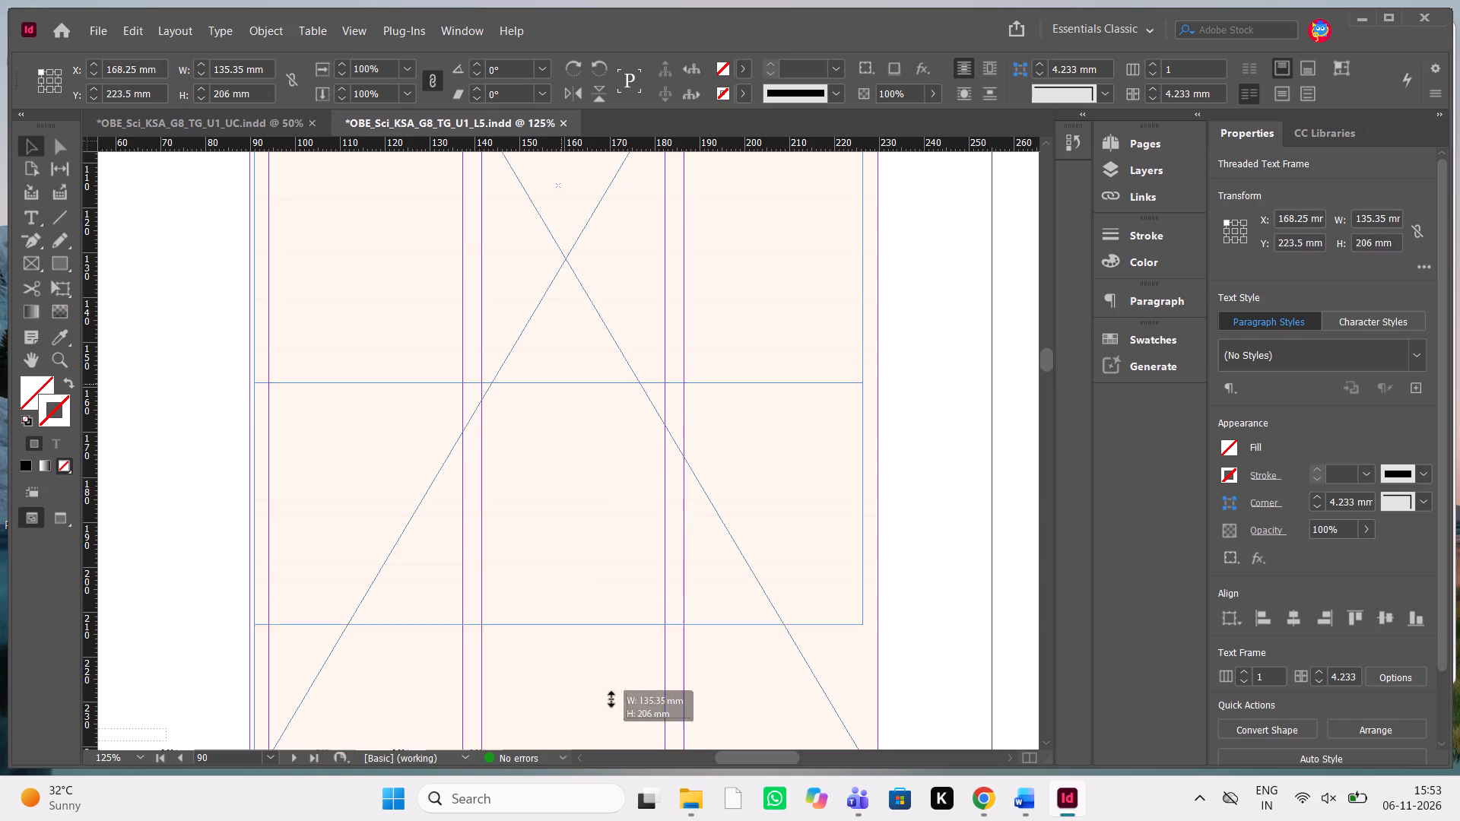
pyautogui.moveTo(611, 699); pyautogui.dragTo(703, 314)
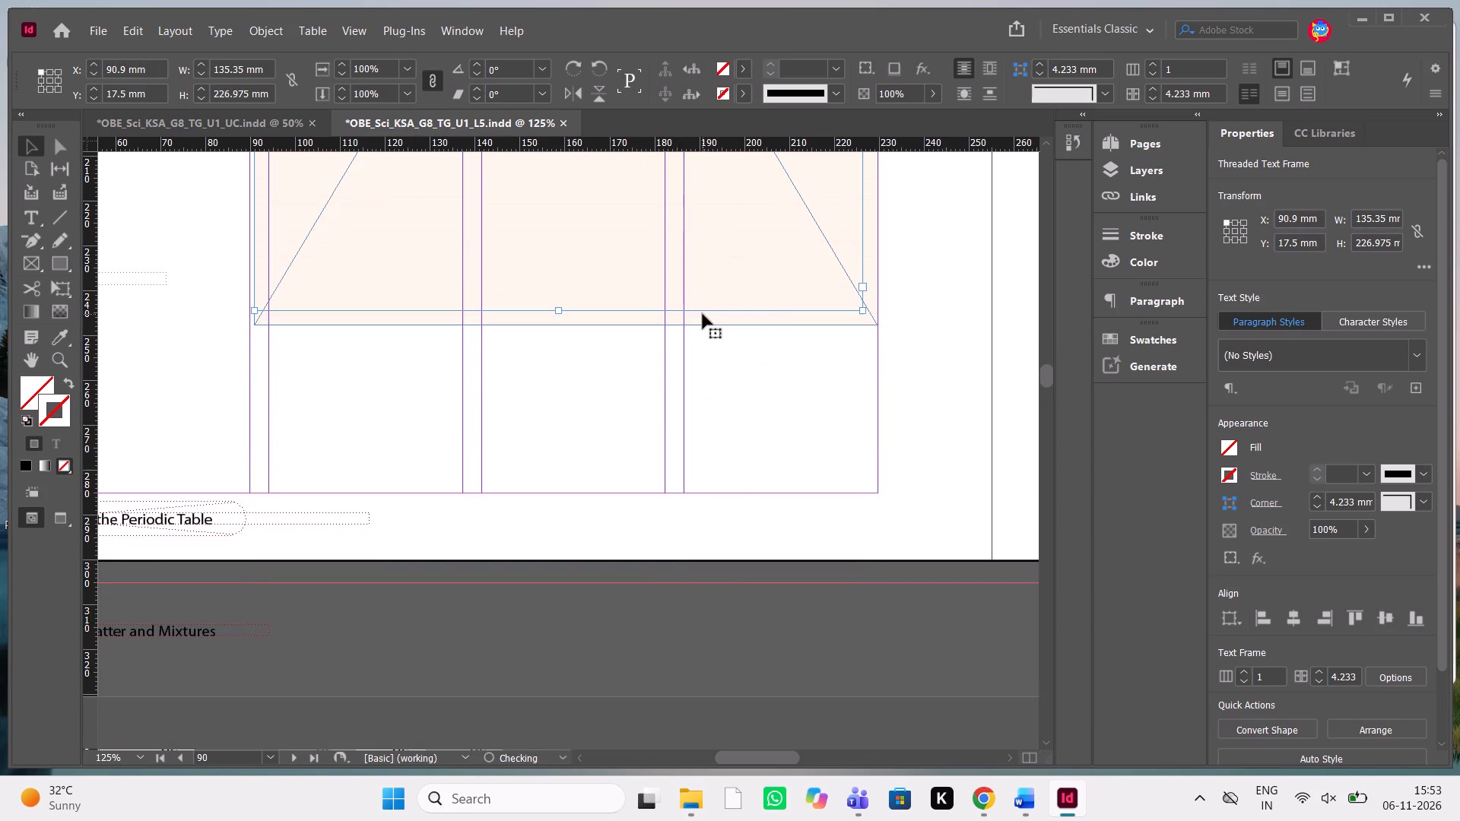
# Extend the tinted background frame on page 90 down to the bottom margin, making it 270 mm high.
pyautogui.click(691, 319)
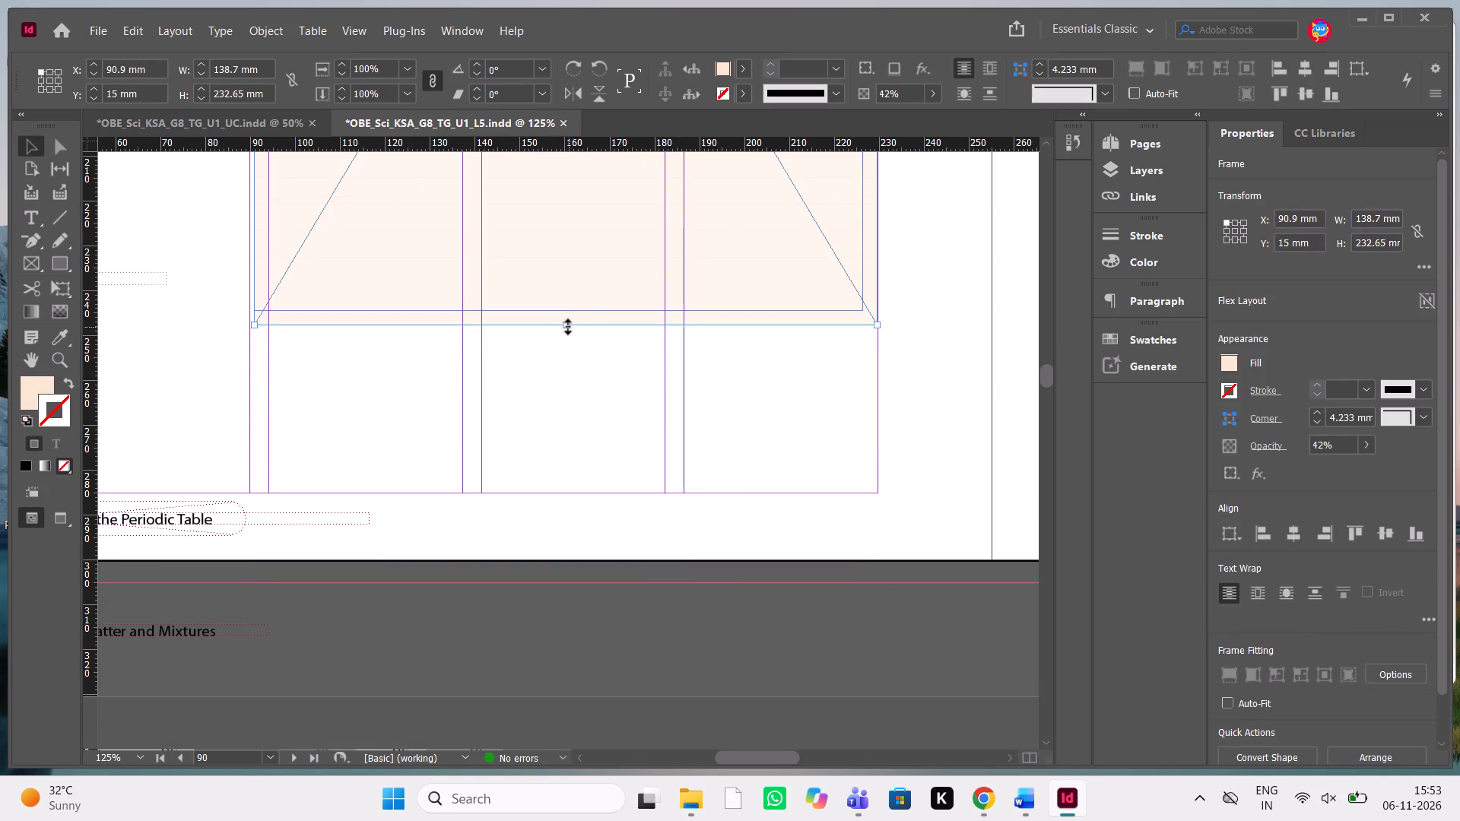
pyautogui.moveTo(568, 327); pyautogui.dragTo(576, 494)
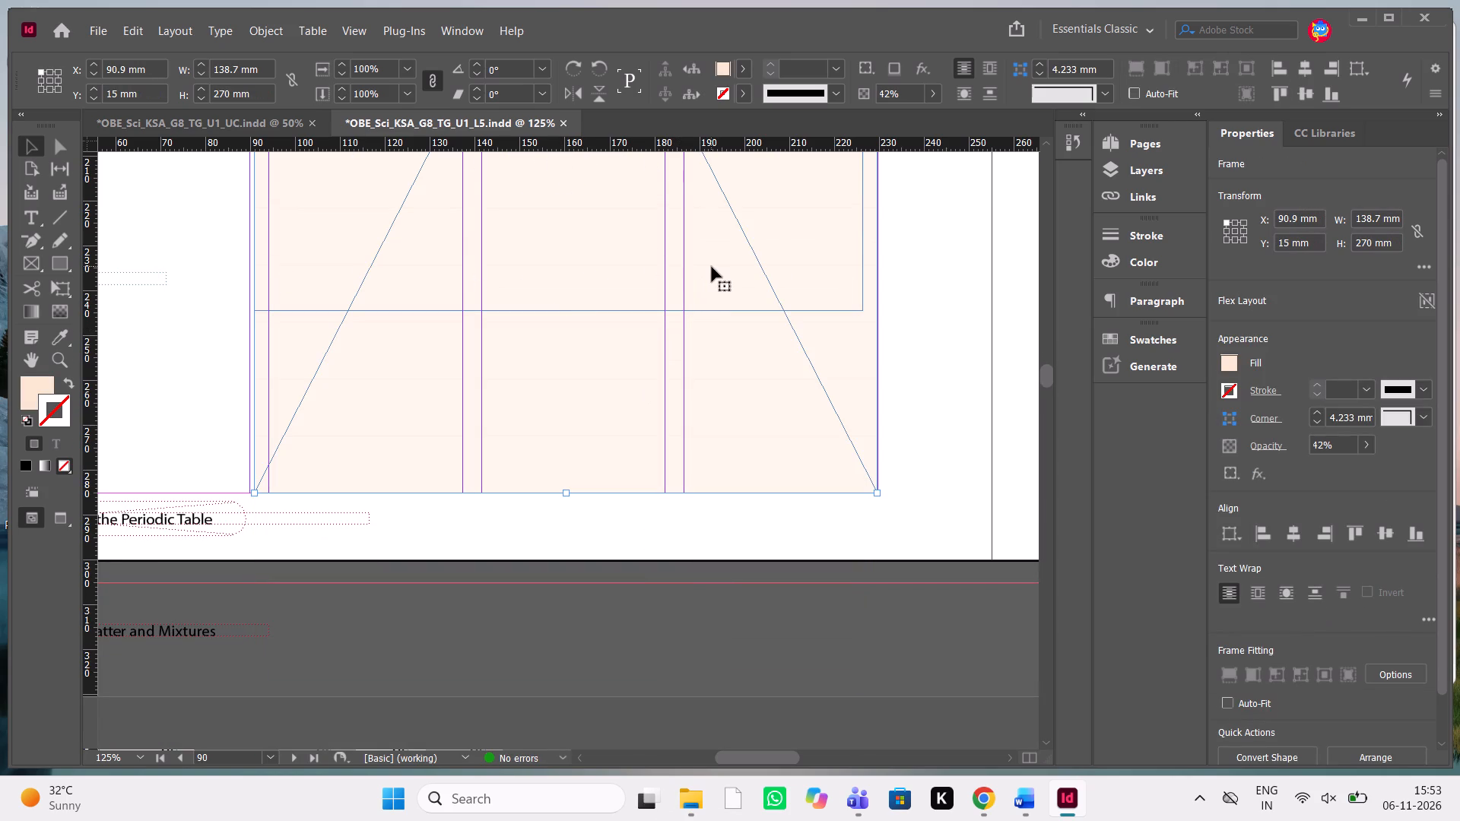
# Extend the procedure text frame on page 90 downward to about 265 mm high, ending just above the bottom margin.
pyautogui.click(712, 267)
pyautogui.click(995, 326)
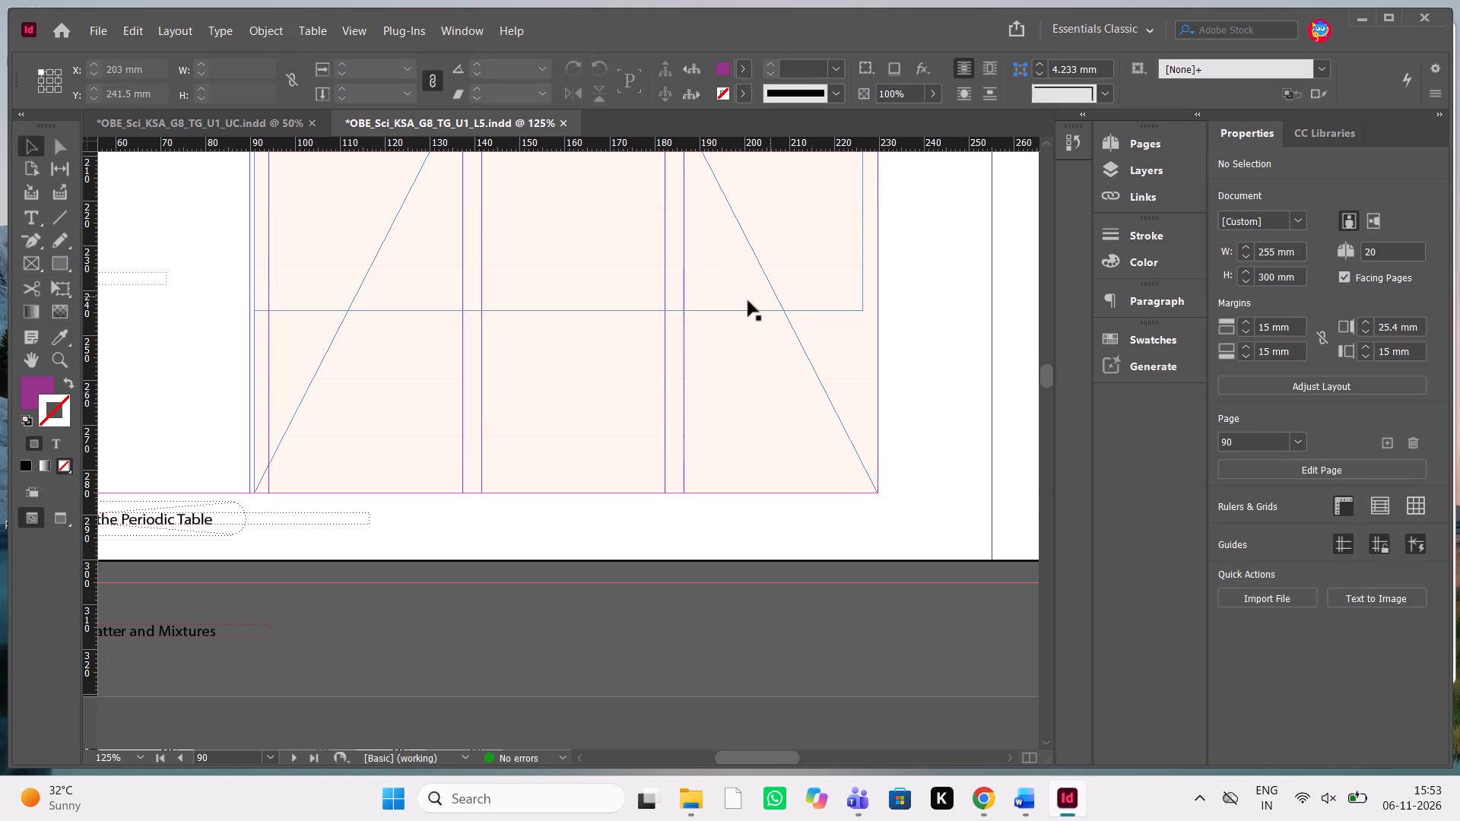
pyautogui.click(747, 301)
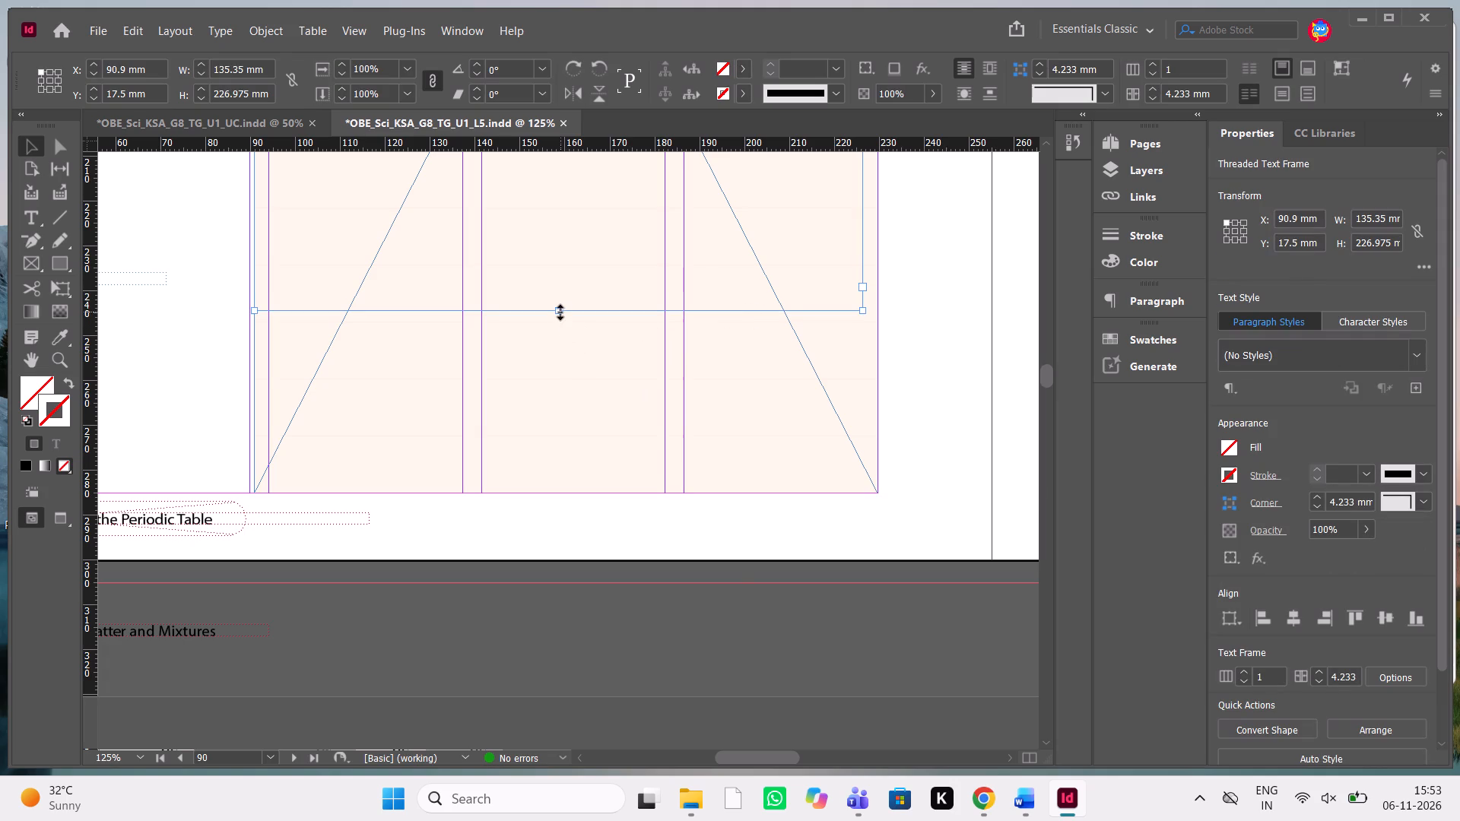
pyautogui.moveTo(560, 312); pyautogui.dragTo(577, 478)
# Switch to the Word manuscript and copy the safety note "No hazards. Card-based modelling." that follows procedure step 7.
pyautogui.scroll(1, 577, 478)
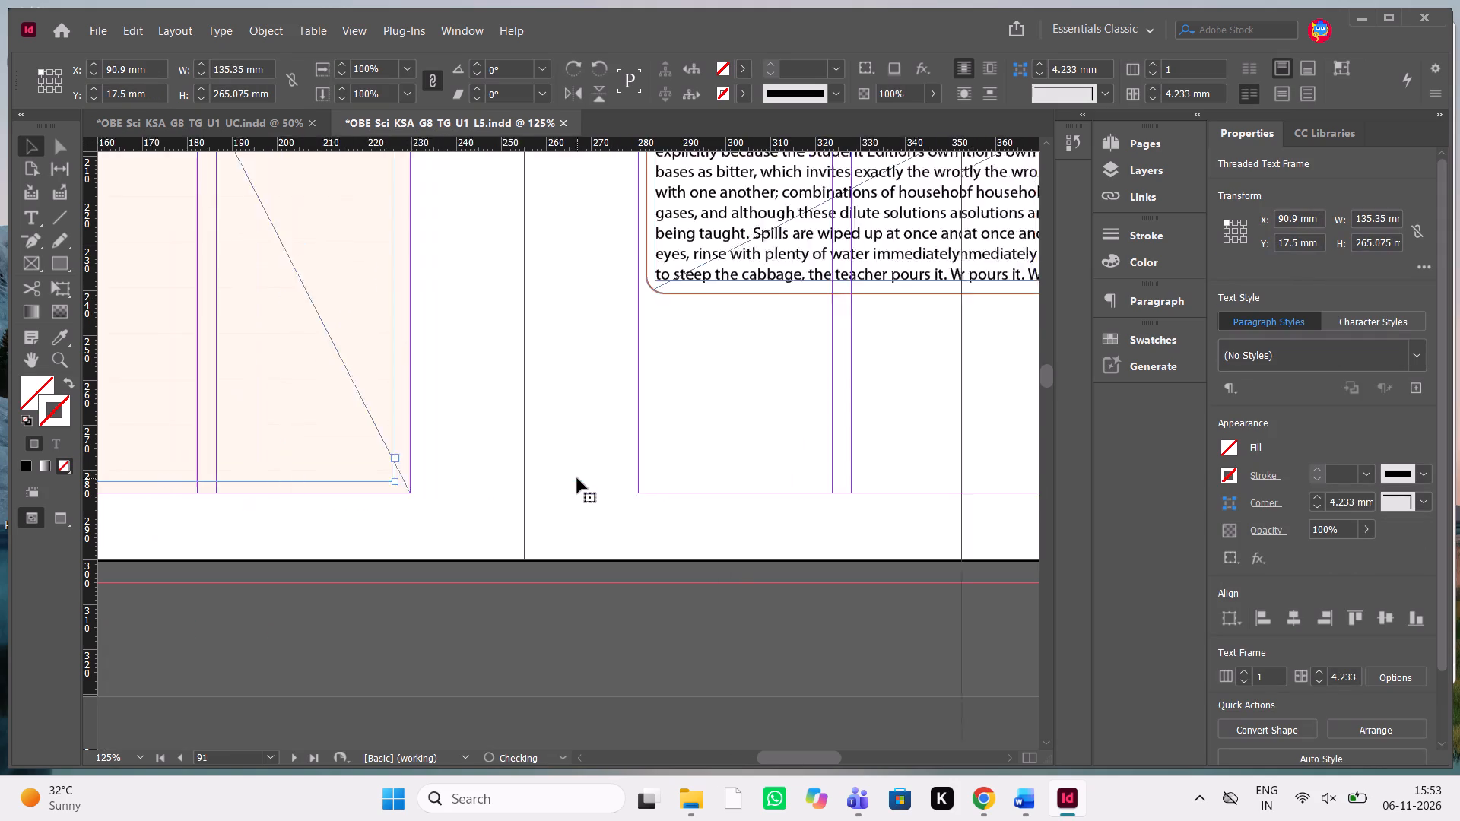
pyautogui.scroll(1, 577, 478)
pyautogui.scroll(-1, 577, 478)
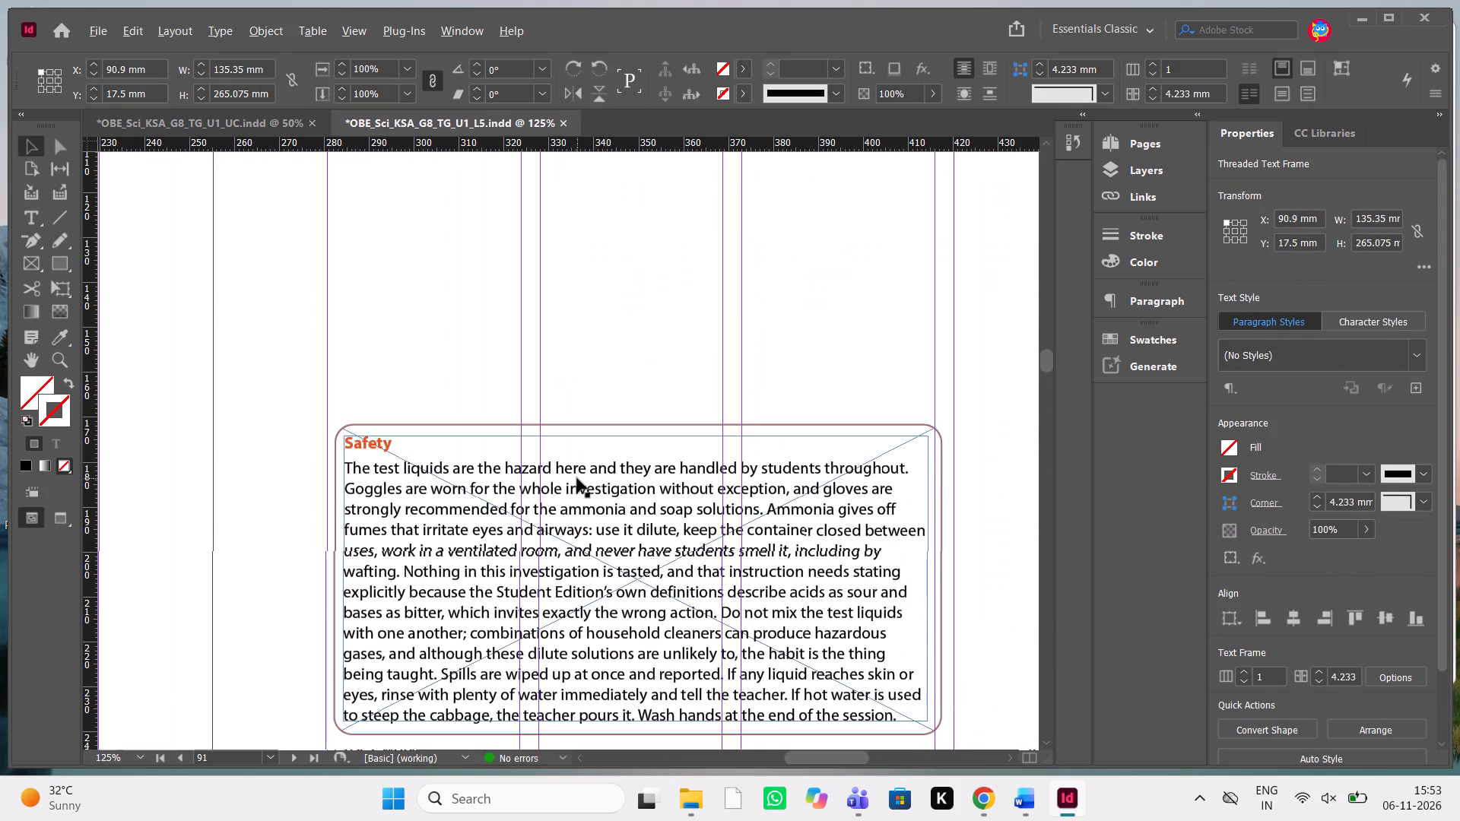
pyautogui.hotkey('alt', 'Tab')
pyautogui.moveTo(1178, 375); pyautogui.dragTo(1128, 379)
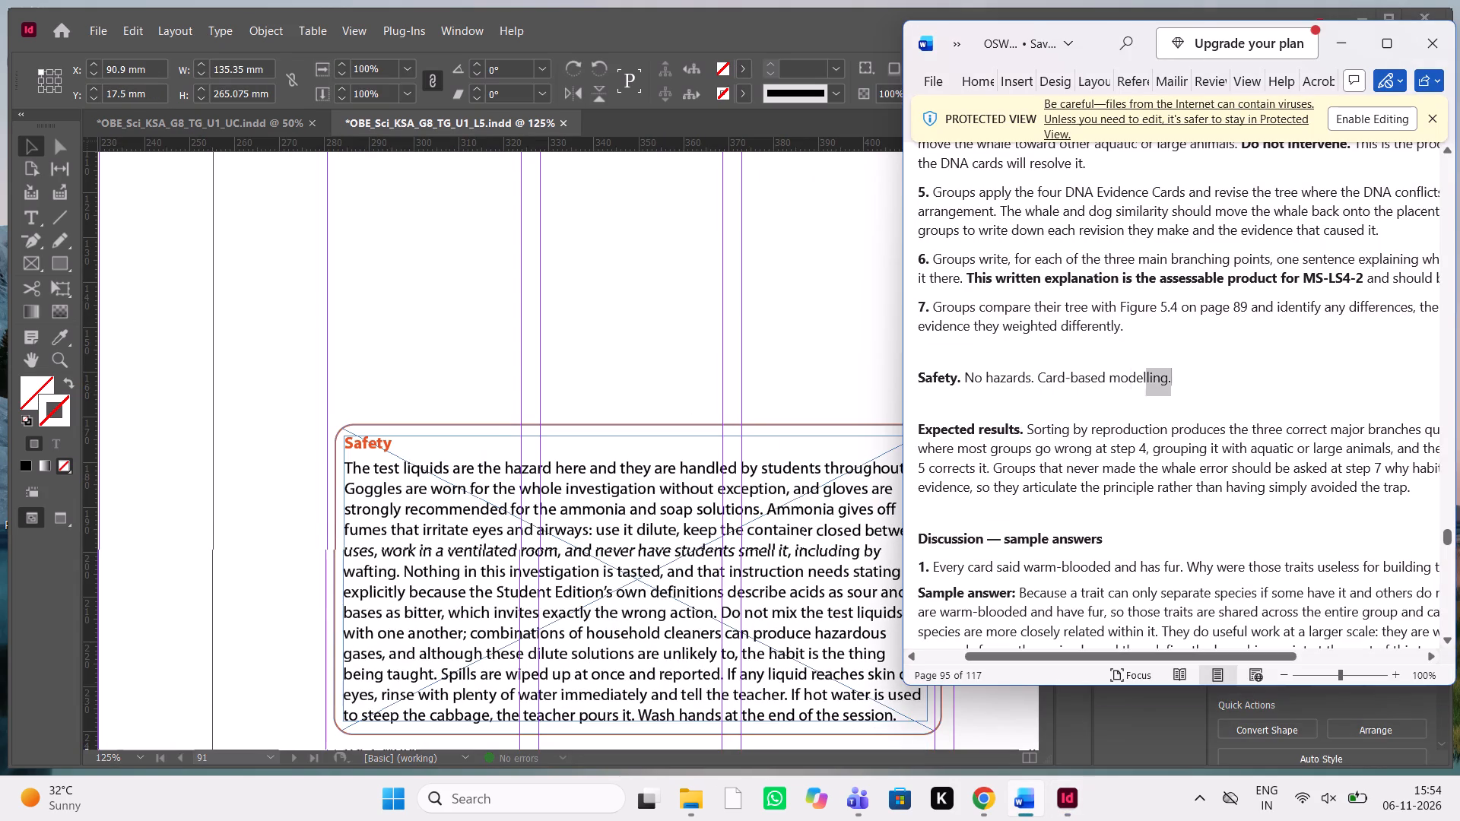
pyautogui.moveTo(1128, 379); pyautogui.dragTo(973, 368)
pyautogui.hotkey('ctrl', 'c')
pyautogui.hotkey('ctrl', 'c')
pyautogui.hotkey('ctrl', 'c')
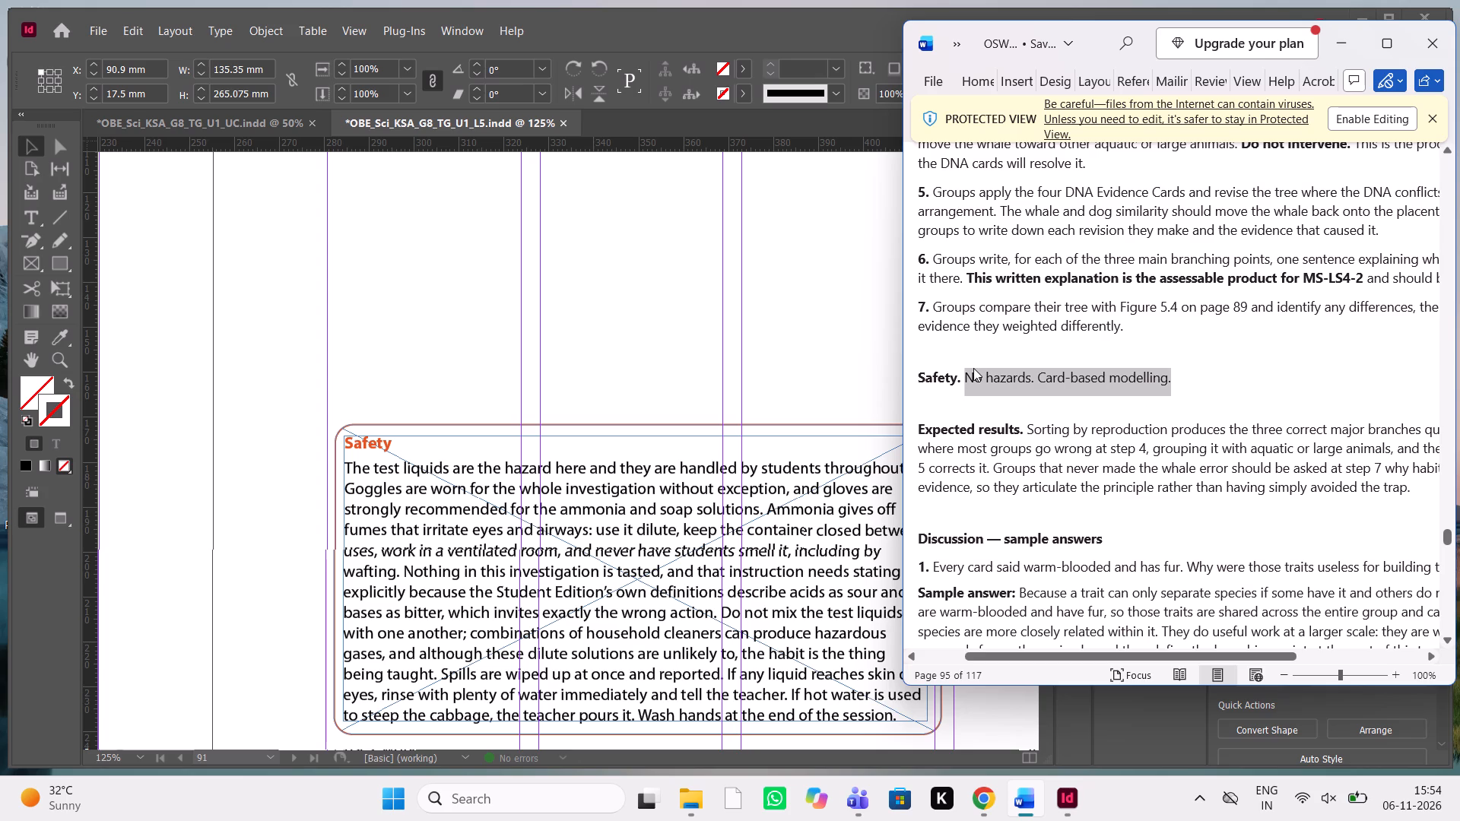
# Replace the whole body paragraph under the Safety heading on page 91 in InDesign with Word's "No hazards. Card-based modelling.".
pyautogui.doubleClick(658, 713)
pyautogui.tripleClick(885, 700)
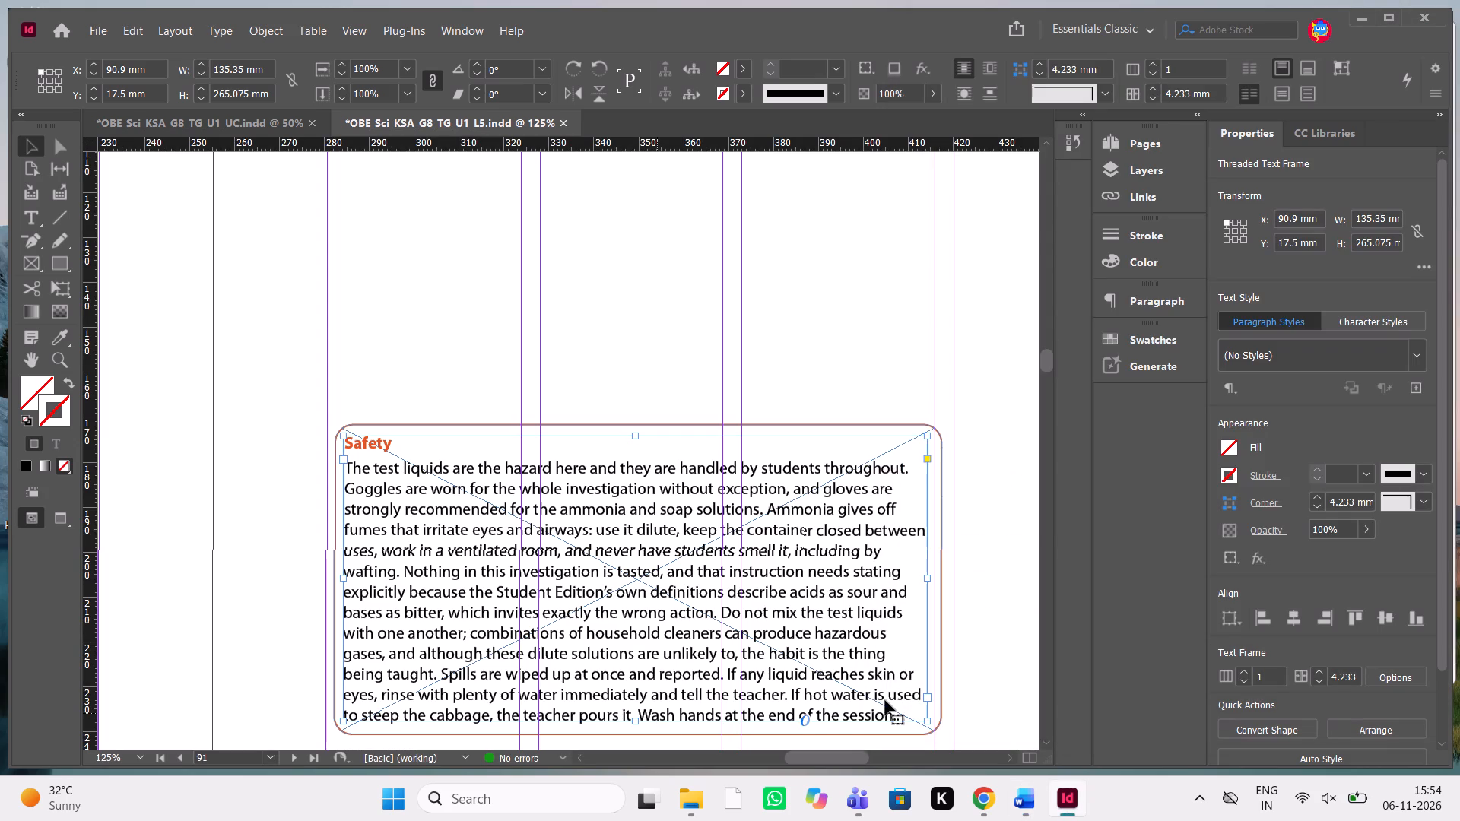
pyautogui.moveTo(900, 717); pyautogui.dragTo(401, 571)
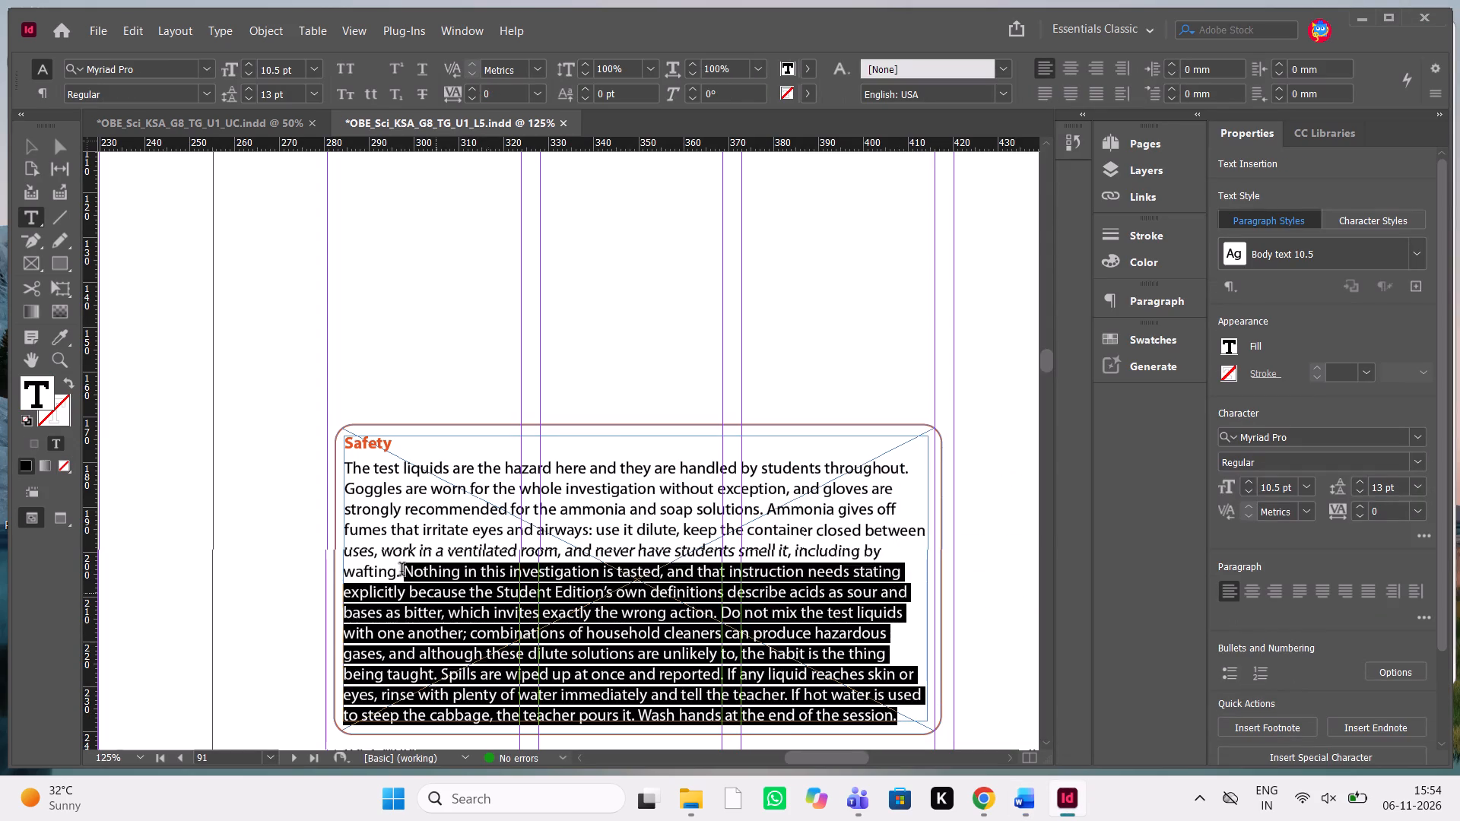
pyautogui.moveTo(401, 571); pyautogui.dragTo(325, 476)
pyautogui.hotkey('ctrl', 'v')
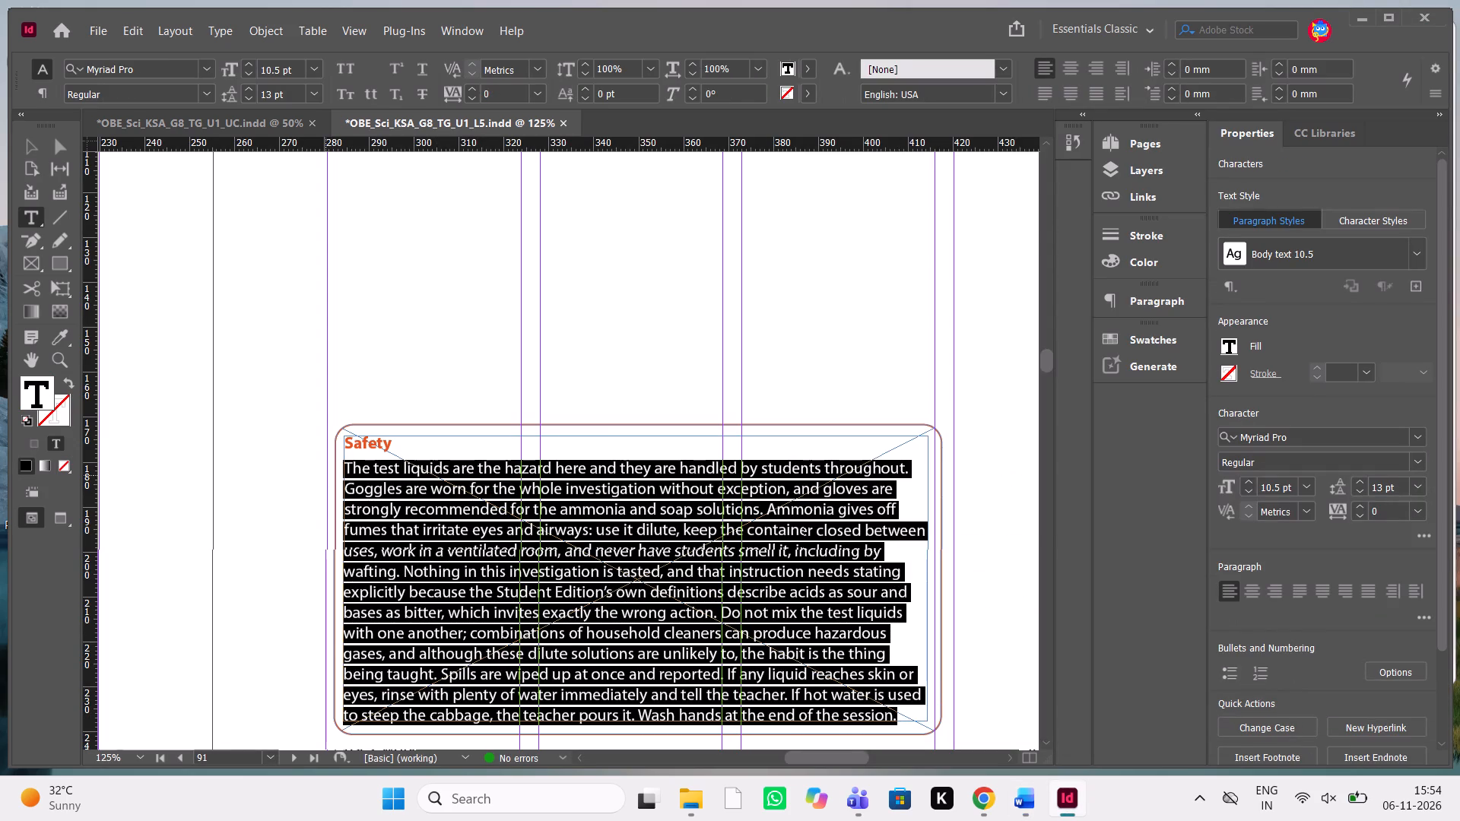
pyautogui.hotkey('ctrl', 'v')
pyautogui.hotkey('alt', 'Tab')
pyautogui.hotkey('ctrl', 'c')
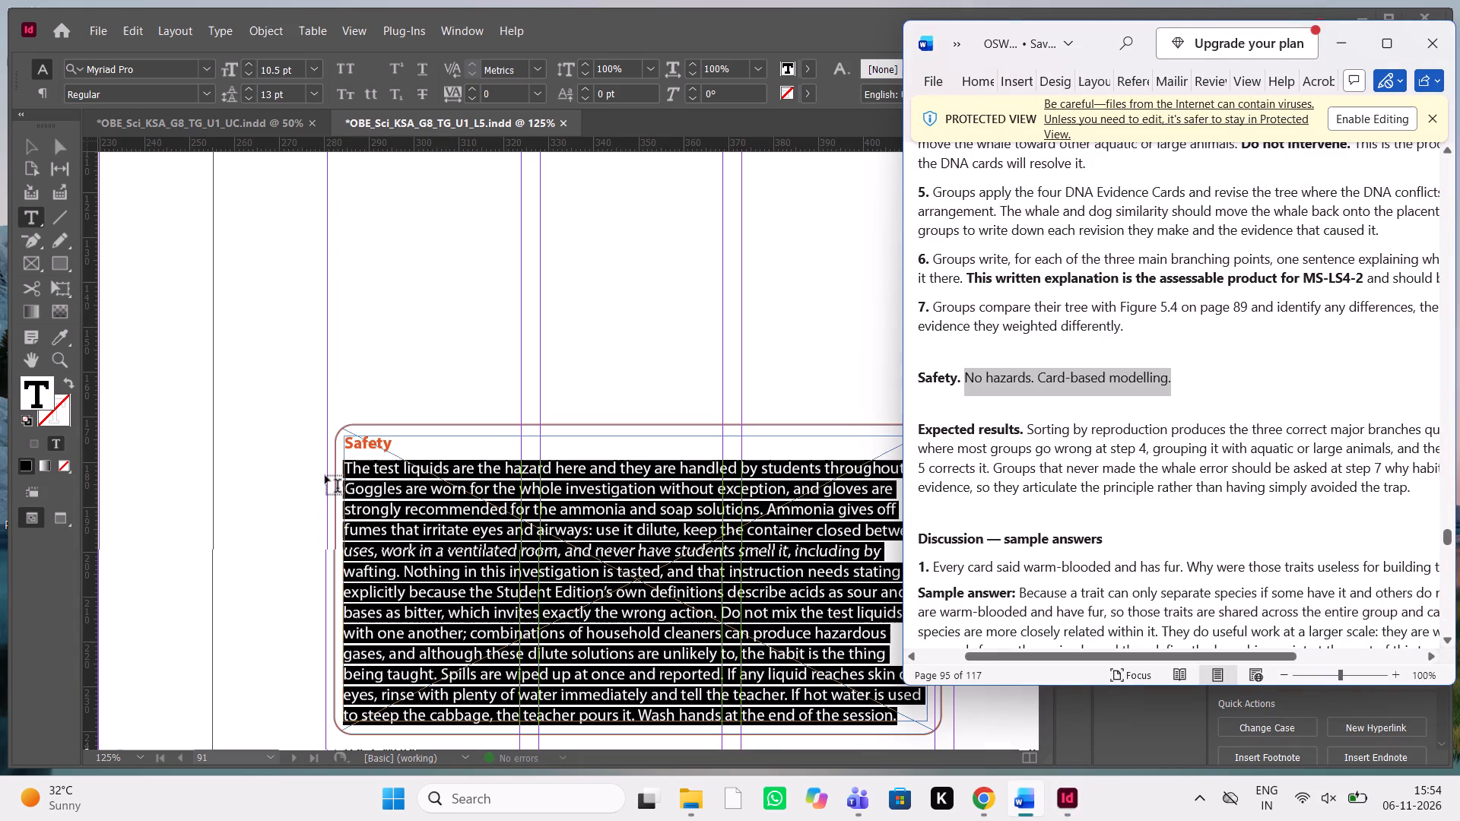
pyautogui.hotkey('ctrl', 'c')
pyautogui.click(560, 639)
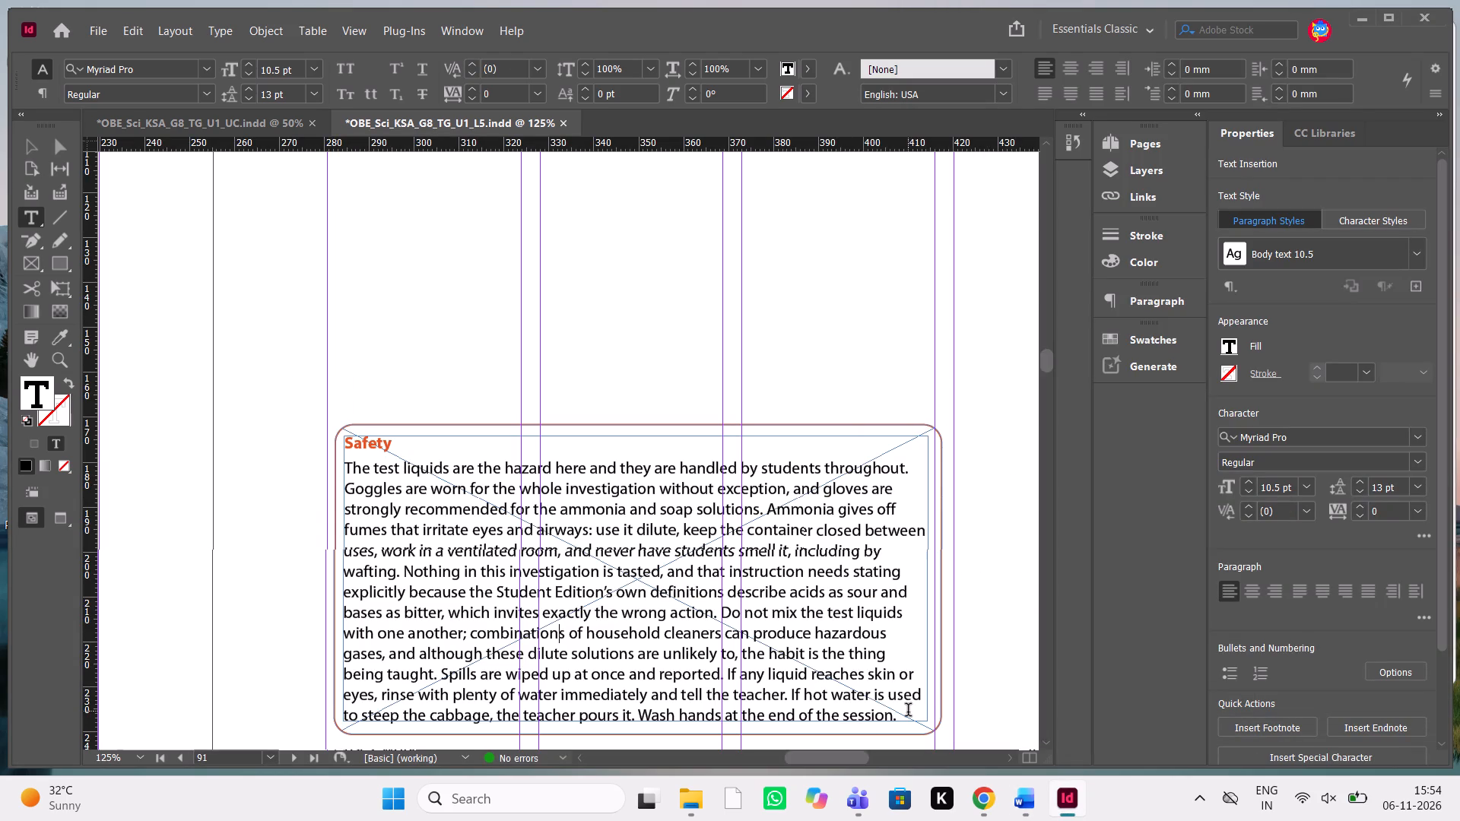
pyautogui.moveTo(908, 712); pyautogui.dragTo(322, 468)
pyautogui.hotkey('ctrl', 'v')
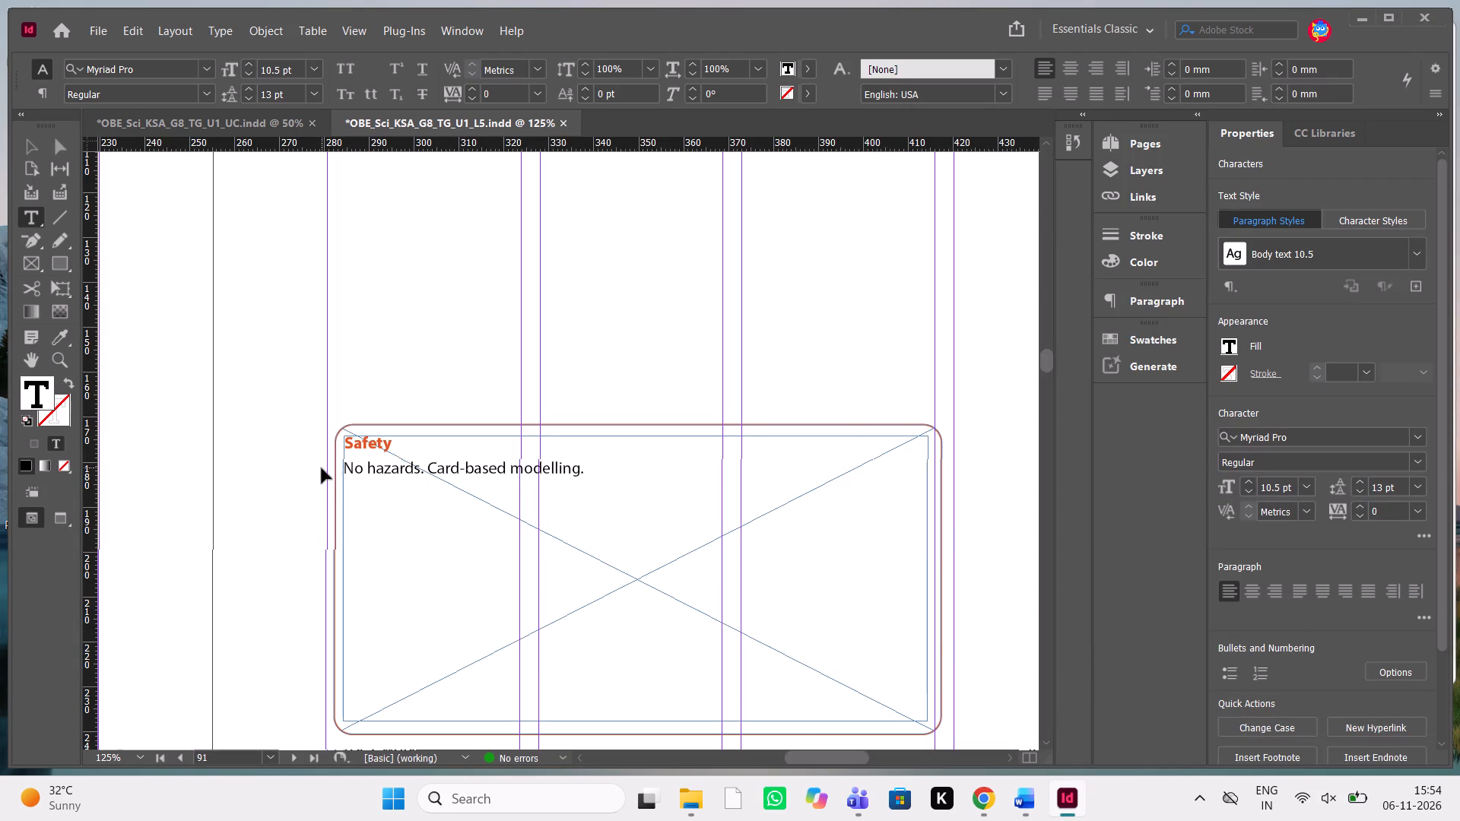
# Shorten the Safety text frame to about 10 mm high and its rounded border frame to about 16 mm high.
pyautogui.press('Escape')
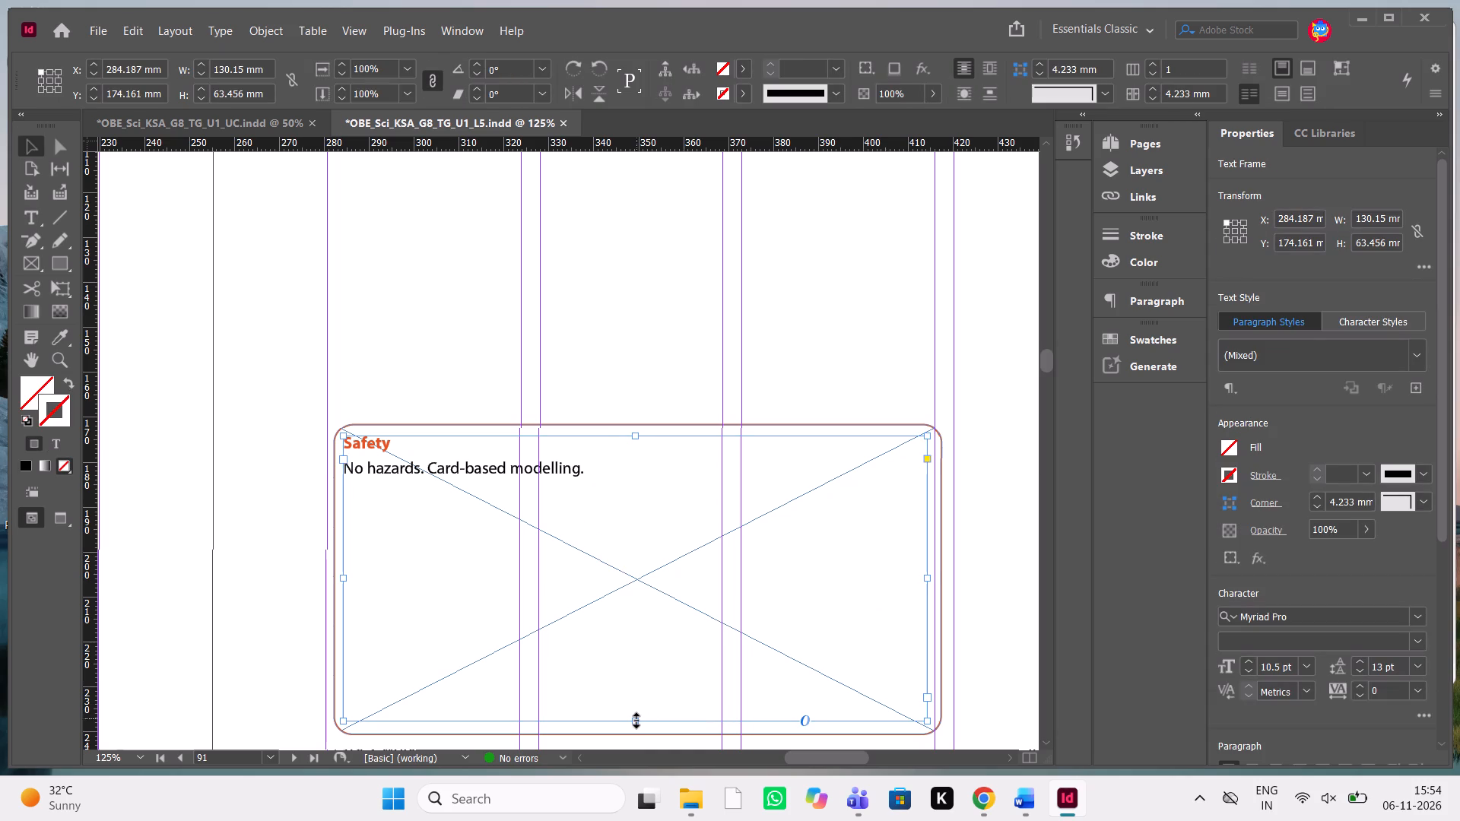
pyautogui.moveTo(636, 723); pyautogui.dragTo(640, 486)
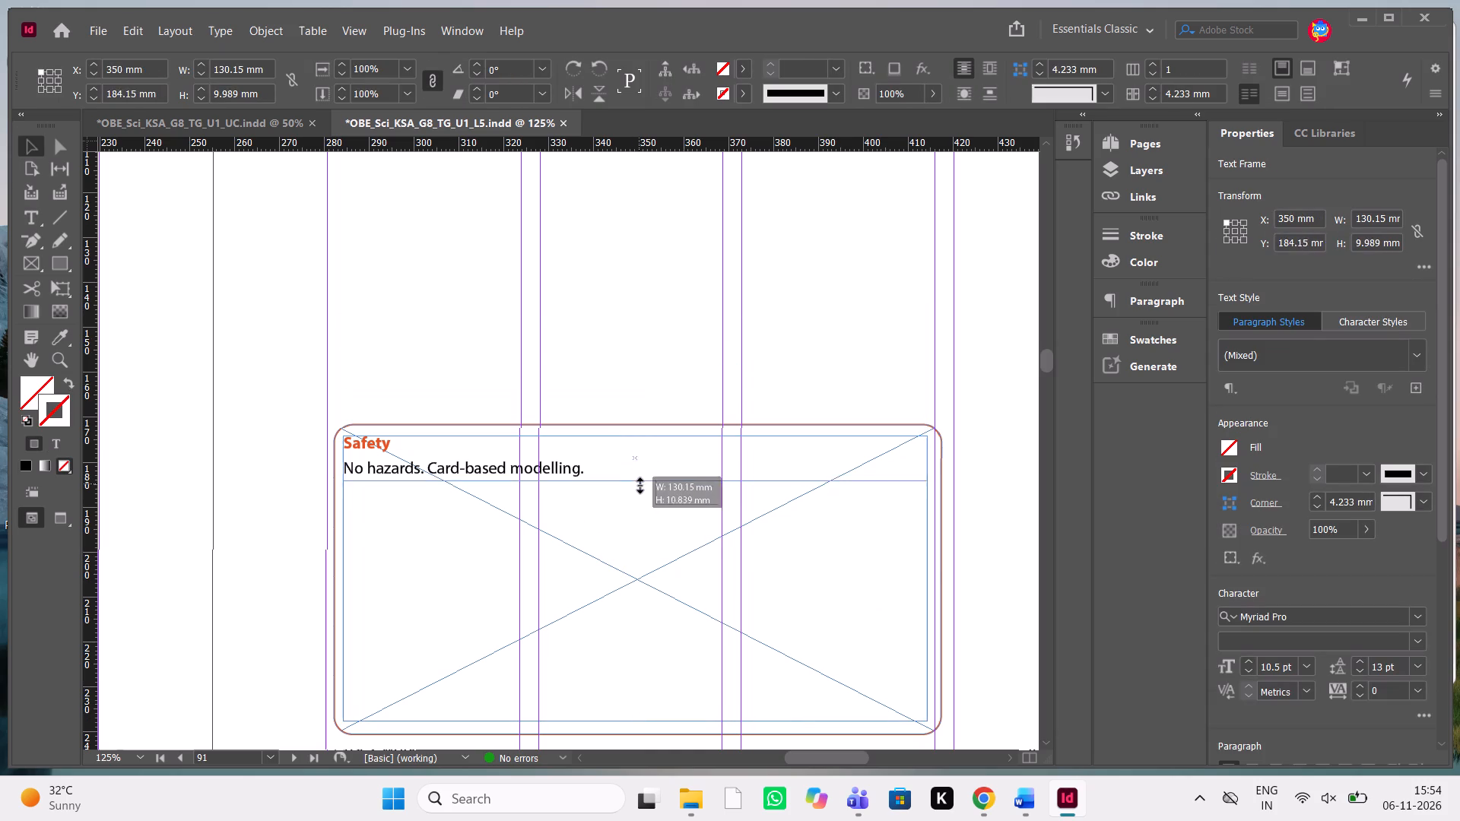
pyautogui.moveTo(640, 486); pyautogui.dragTo(643, 481)
pyautogui.click(647, 682)
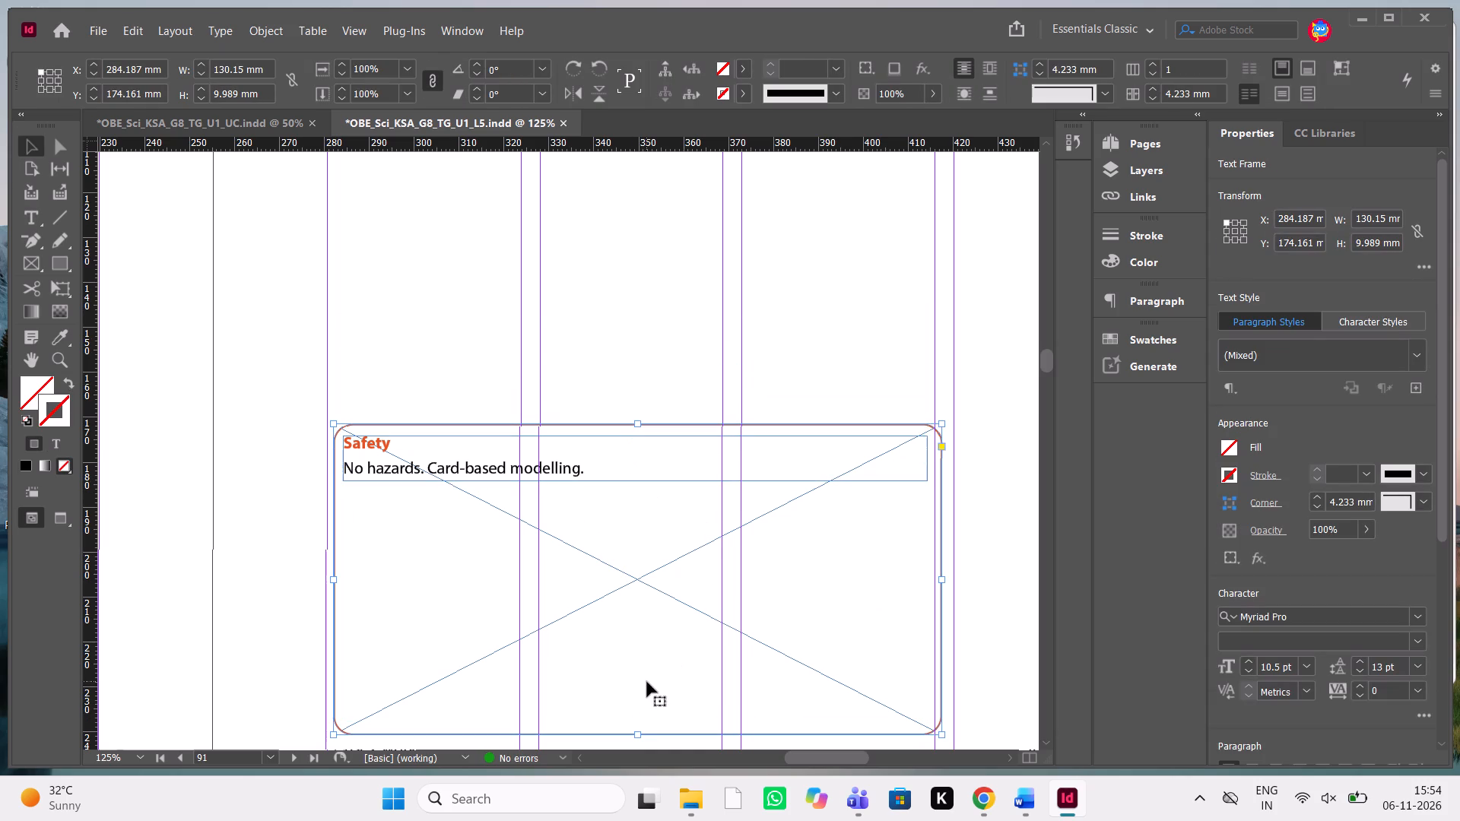
pyautogui.moveTo(638, 731); pyautogui.dragTo(646, 538)
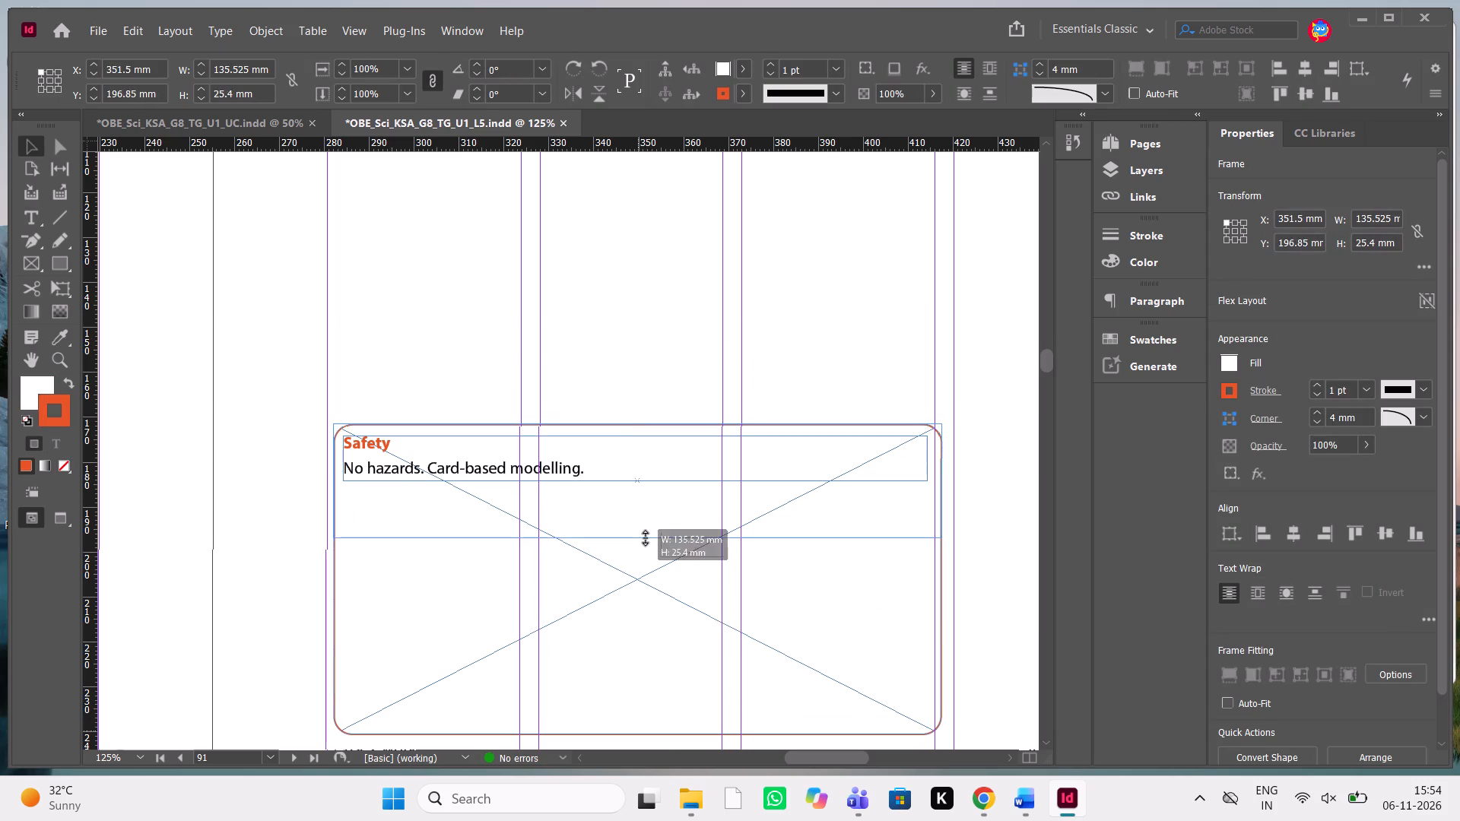
pyautogui.moveTo(646, 538); pyautogui.dragTo(706, 496)
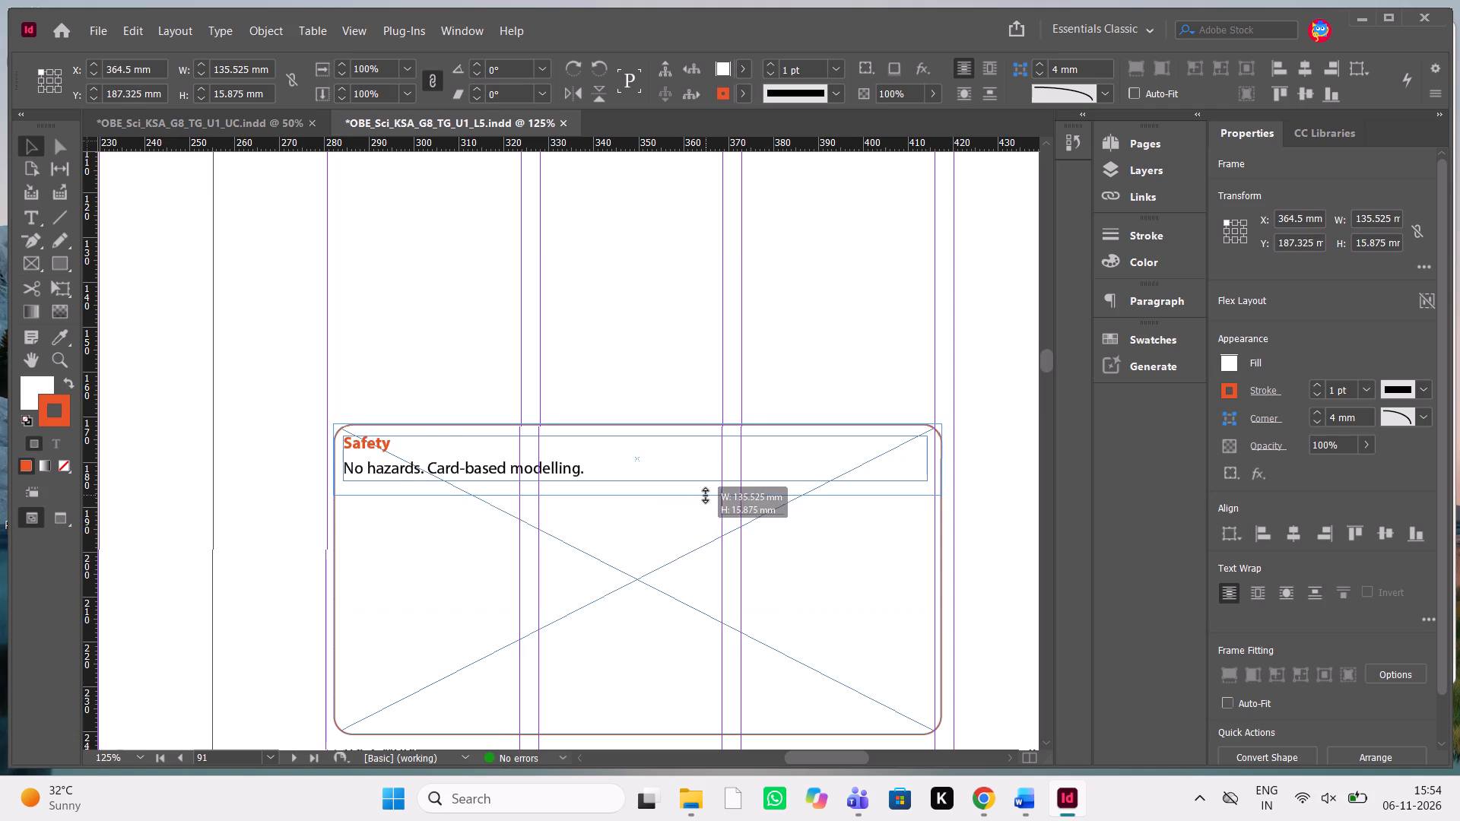
pyautogui.click(366, 390)
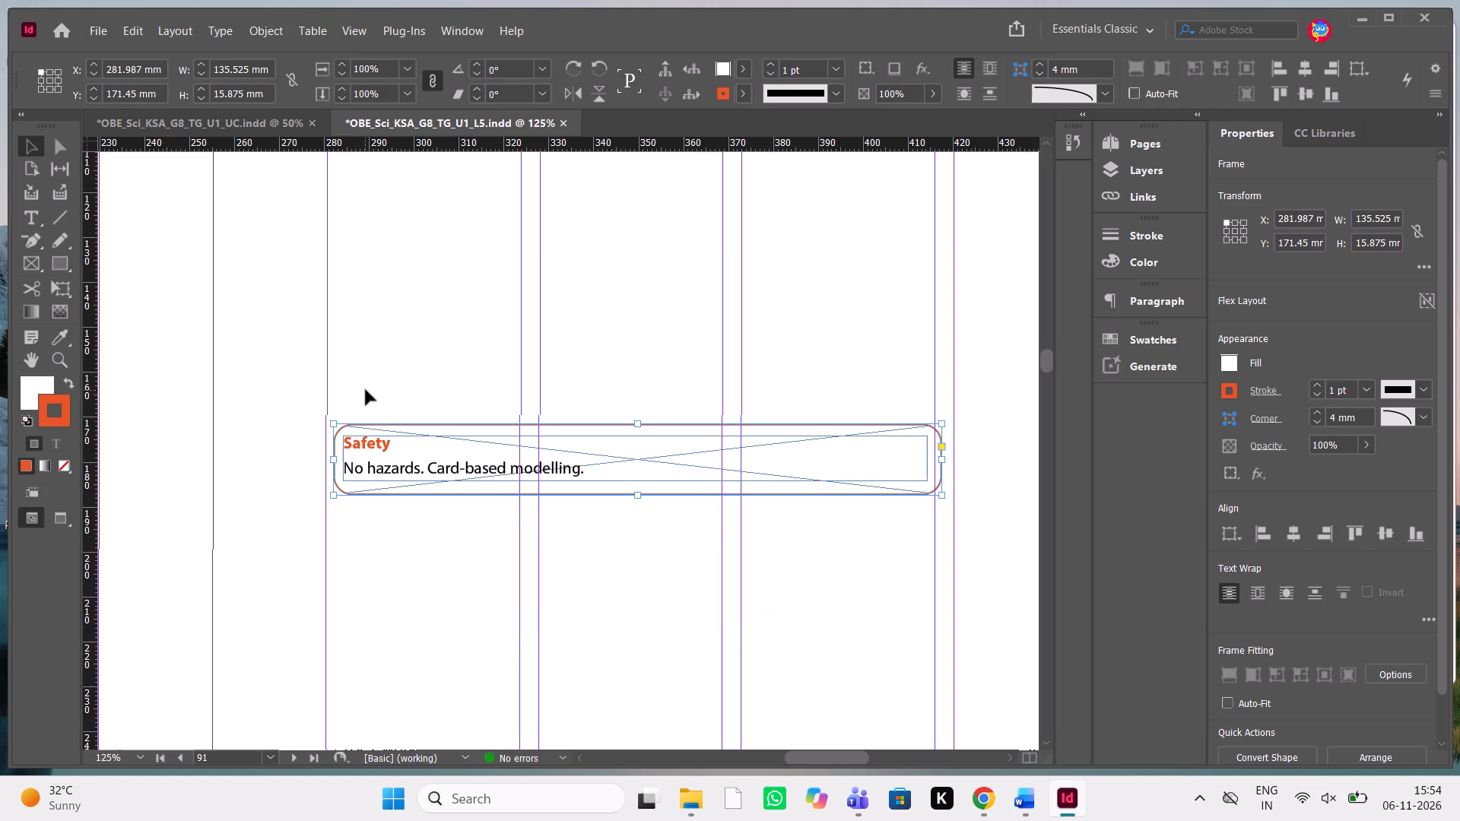
# Ungroup the Safety box and nudge its text frame down 0.25 mm inside the rounded border.
pyautogui.click(417, 445)
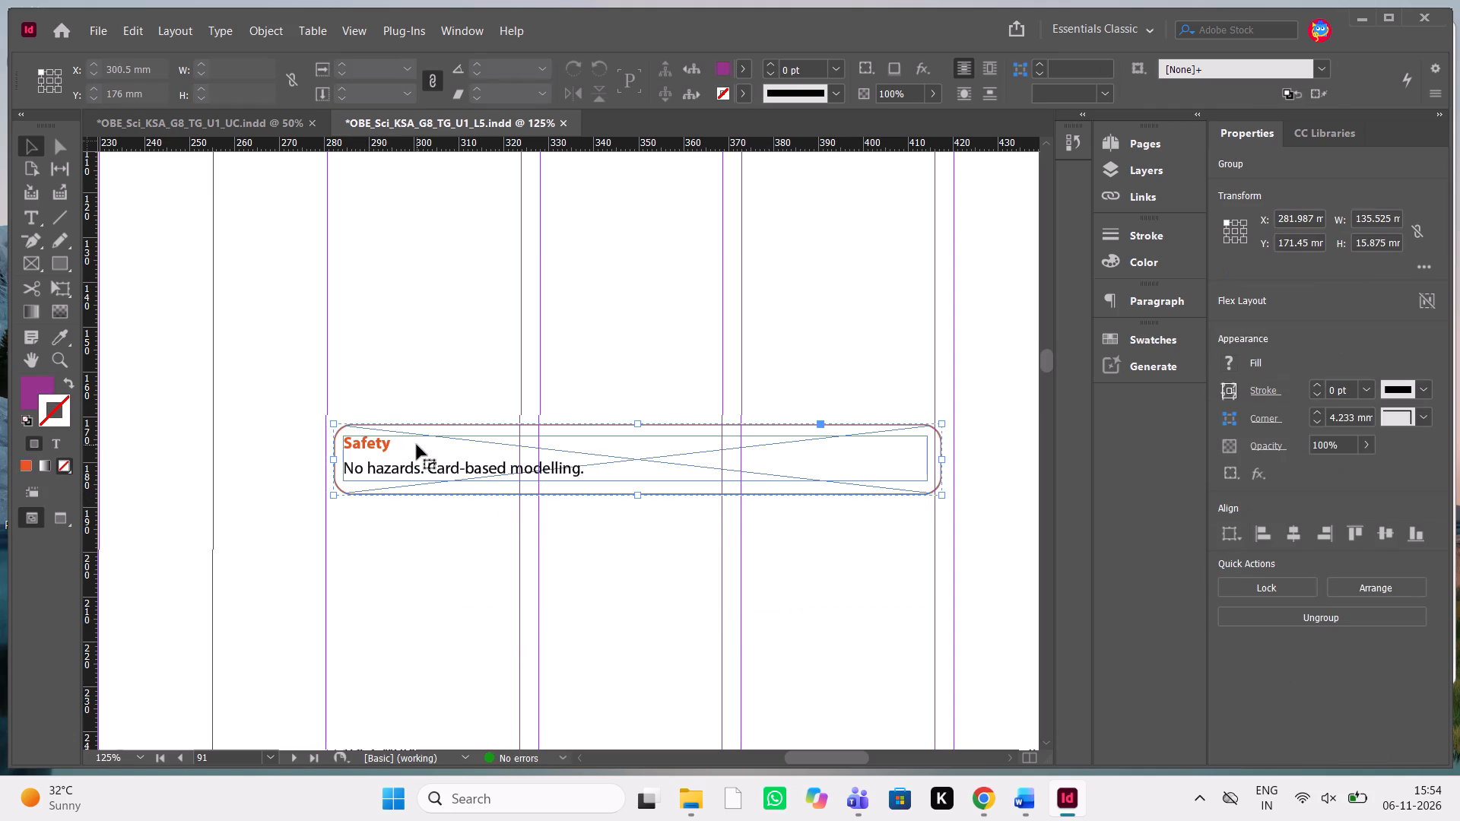
pyautogui.click(568, 382)
pyautogui.click(674, 445)
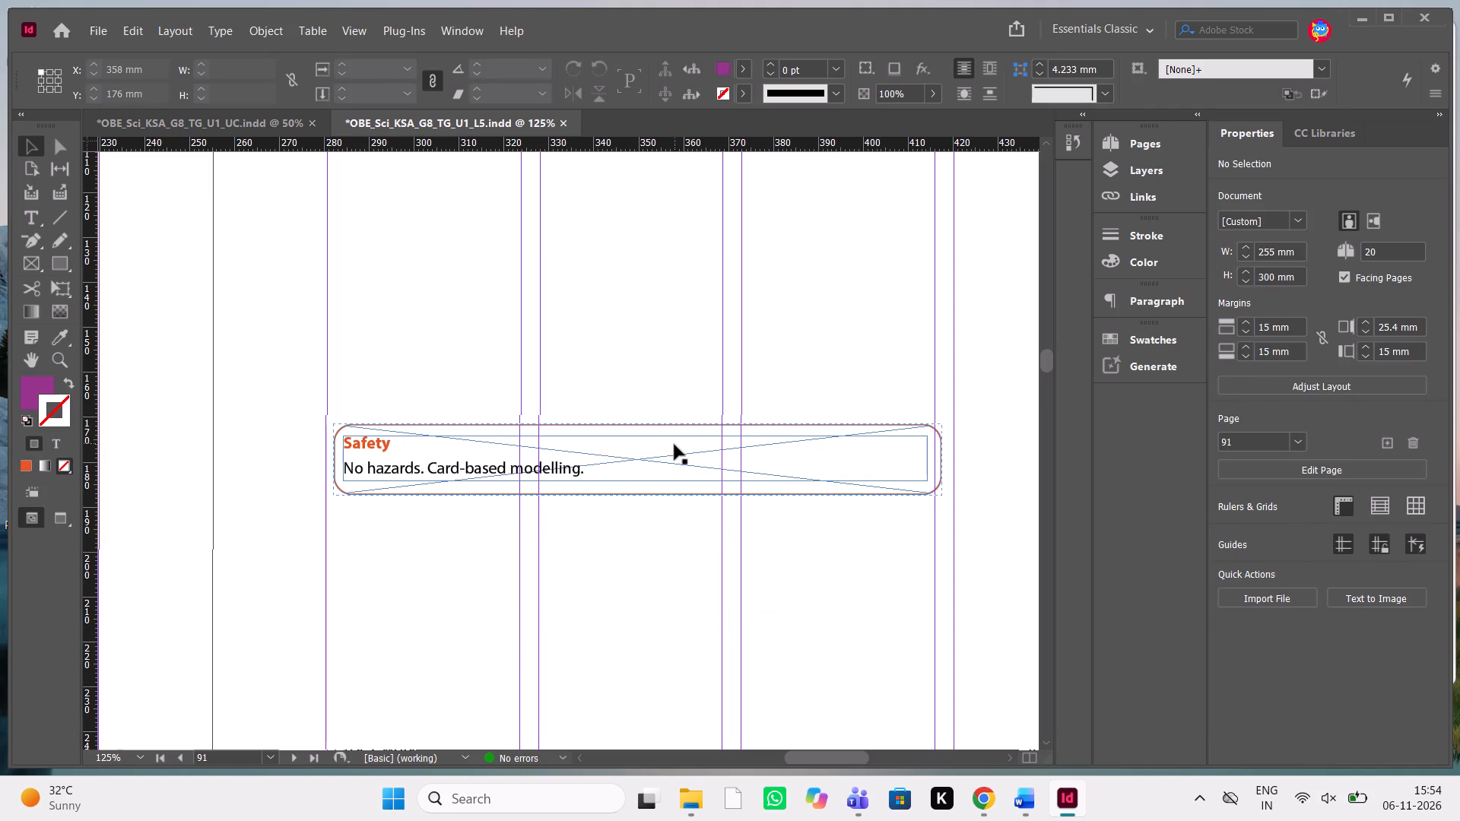
pyautogui.hotkey('ctrl', 'shift', 'g')
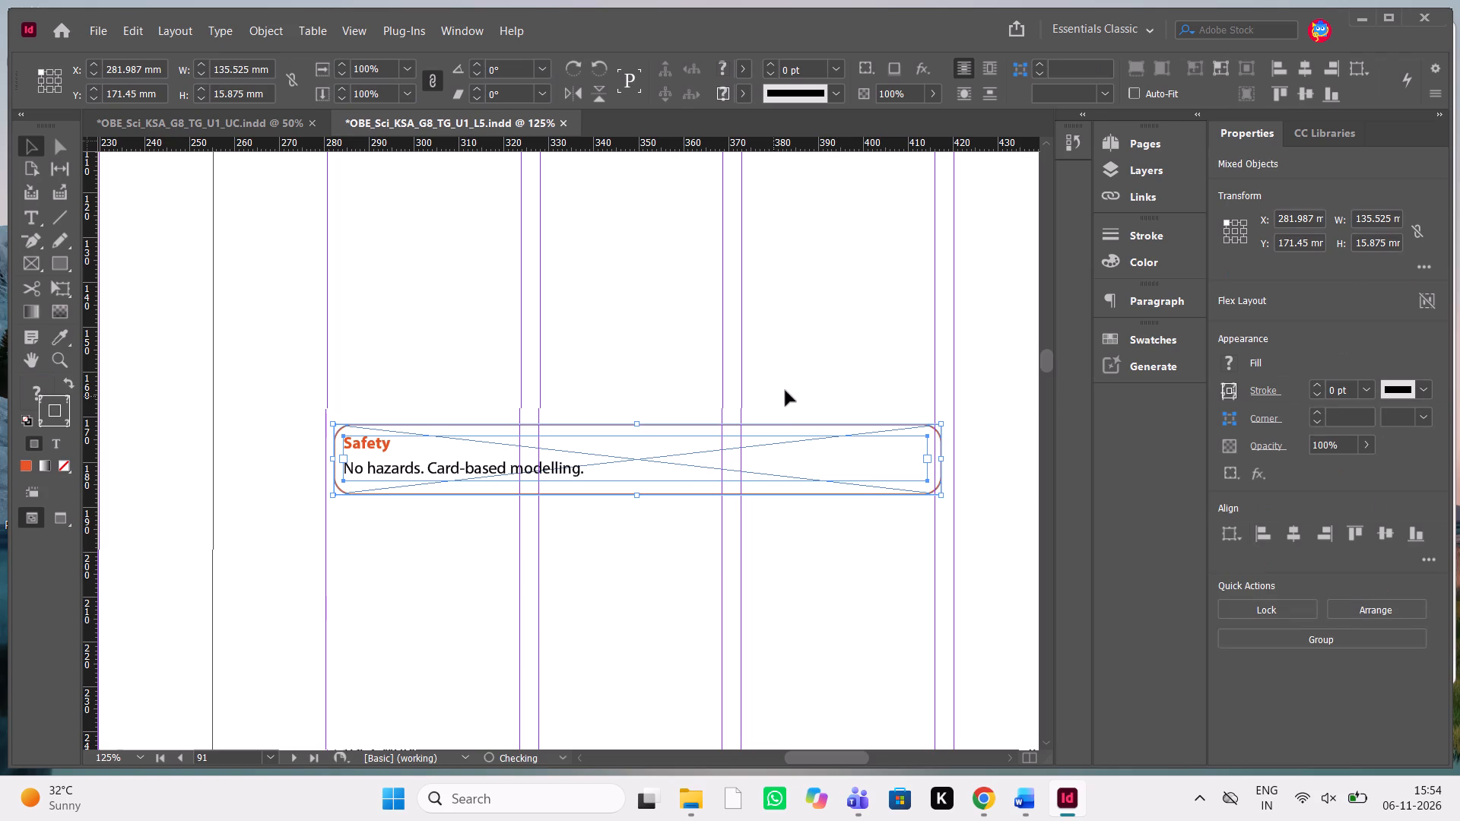
pyautogui.click(792, 388)
pyautogui.click(703, 475)
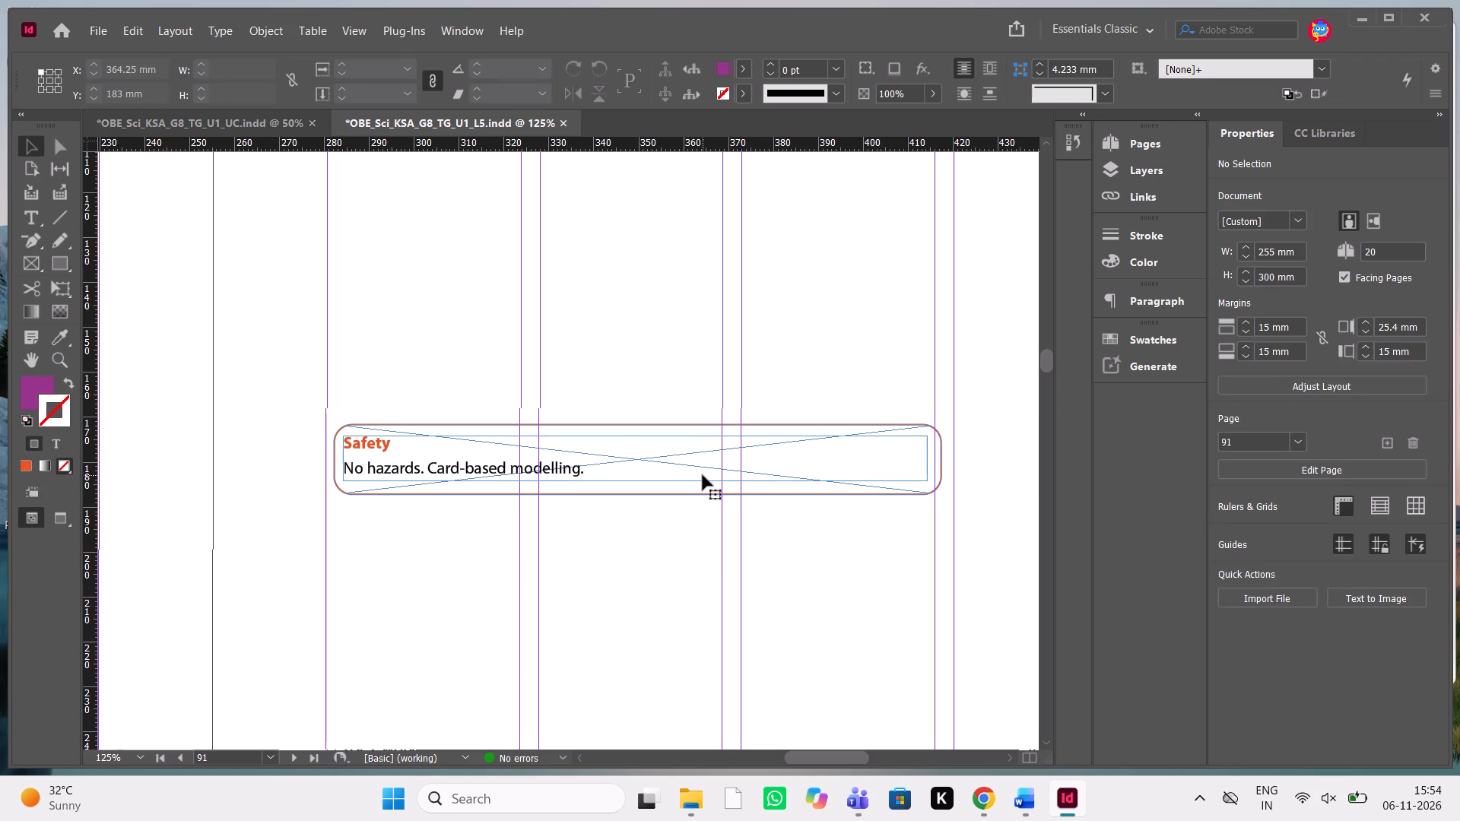
pyautogui.press('Down')
pyautogui.press('Down')
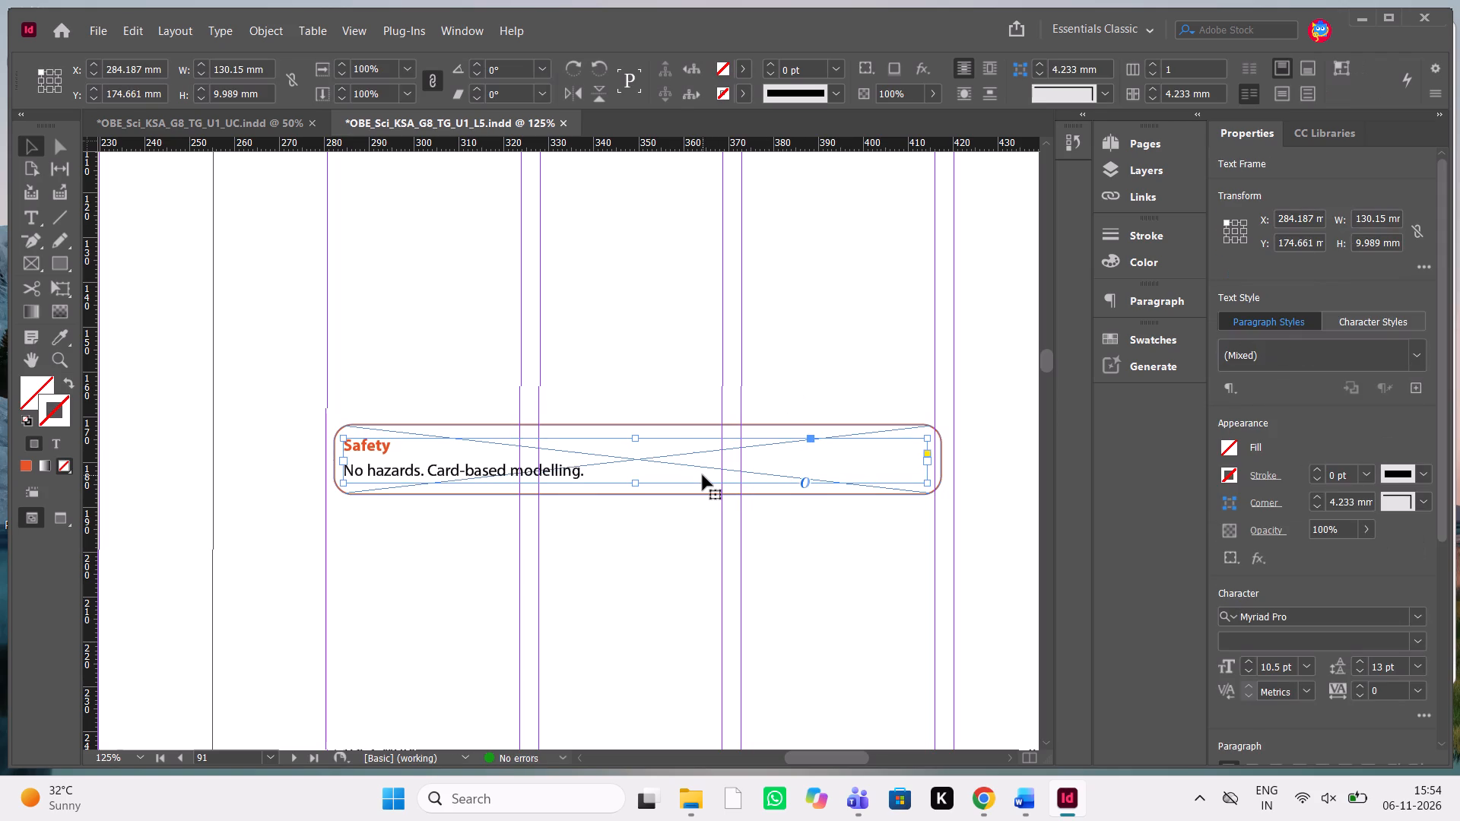
pyautogui.press('Up')
pyautogui.press('Down')
pyautogui.press('Up')
pyautogui.press('Up')
pyautogui.press('Down')
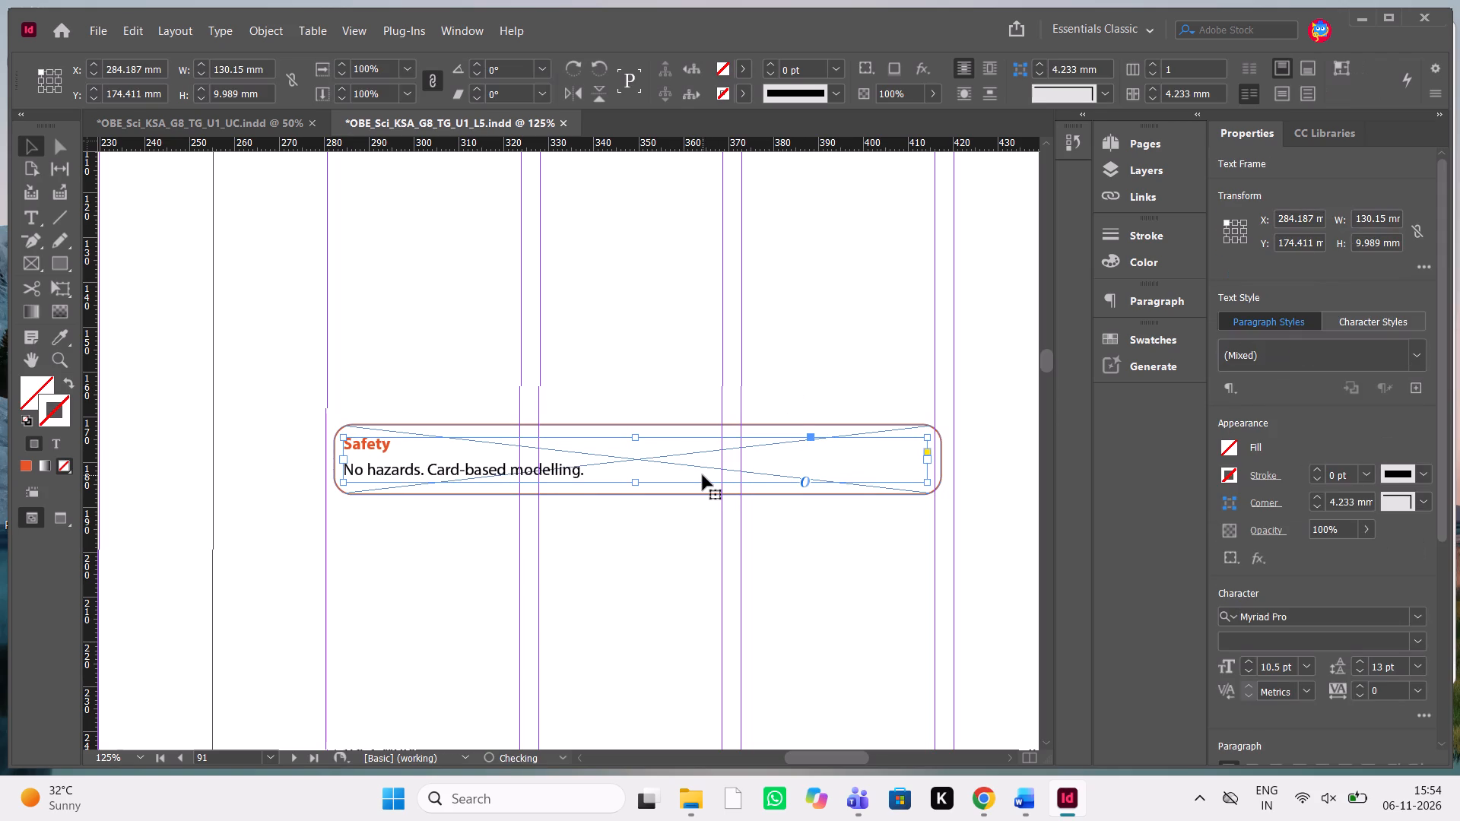
# Cut the Safety text and border frames from page 91 and paste them on page 90 below procedure step 7.
pyautogui.moveTo(320, 366); pyautogui.dragTo(522, 549)
pyautogui.hotkey('ctrl', 'x')
pyautogui.hscroll(2, 522, 549)
pyautogui.scroll(1, 522, 549)
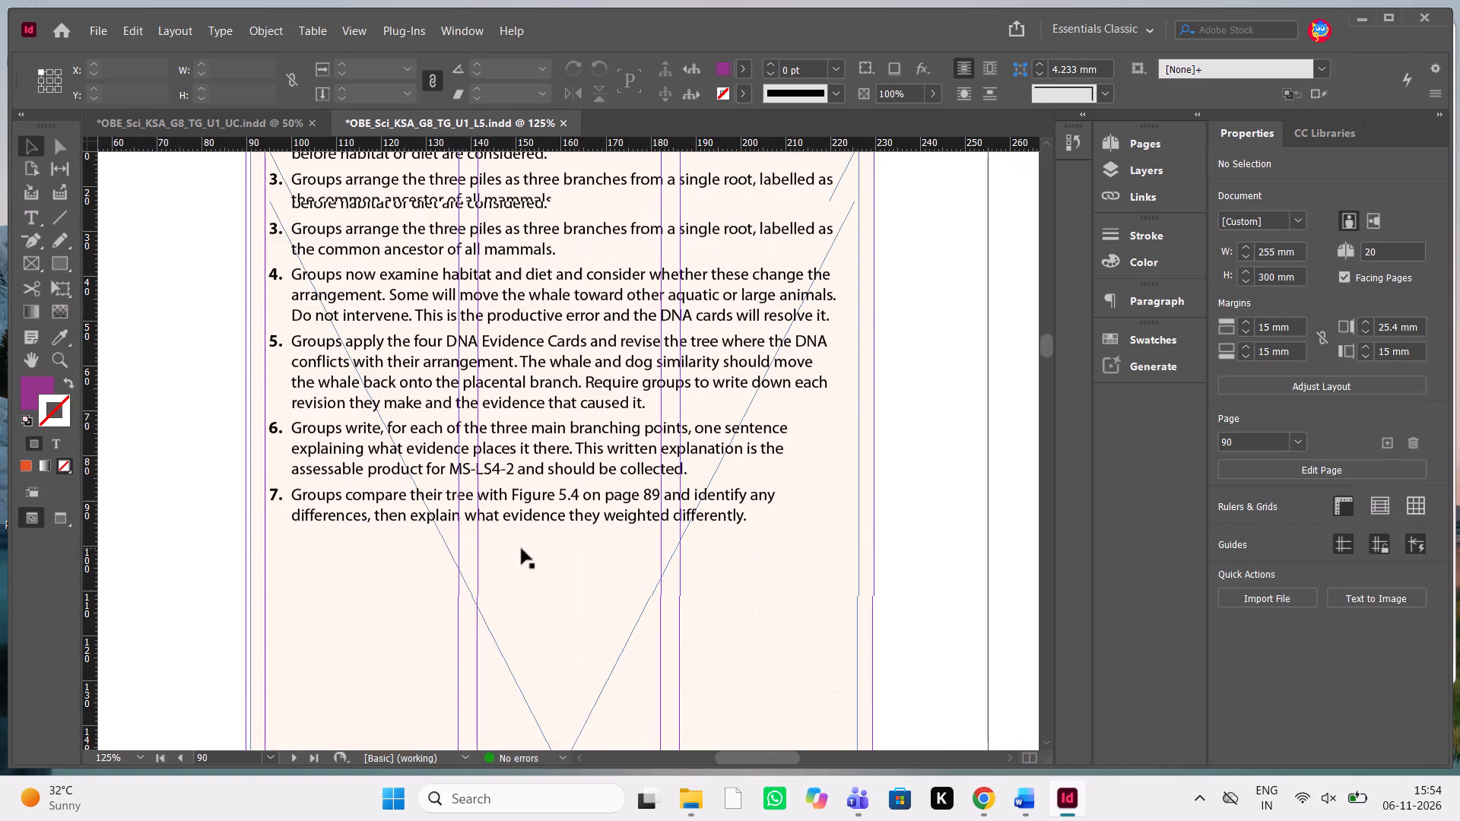
pyautogui.scroll(1, 522, 549)
pyautogui.scroll(-1, 522, 549)
pyautogui.hotkey('ctrl', 'v')
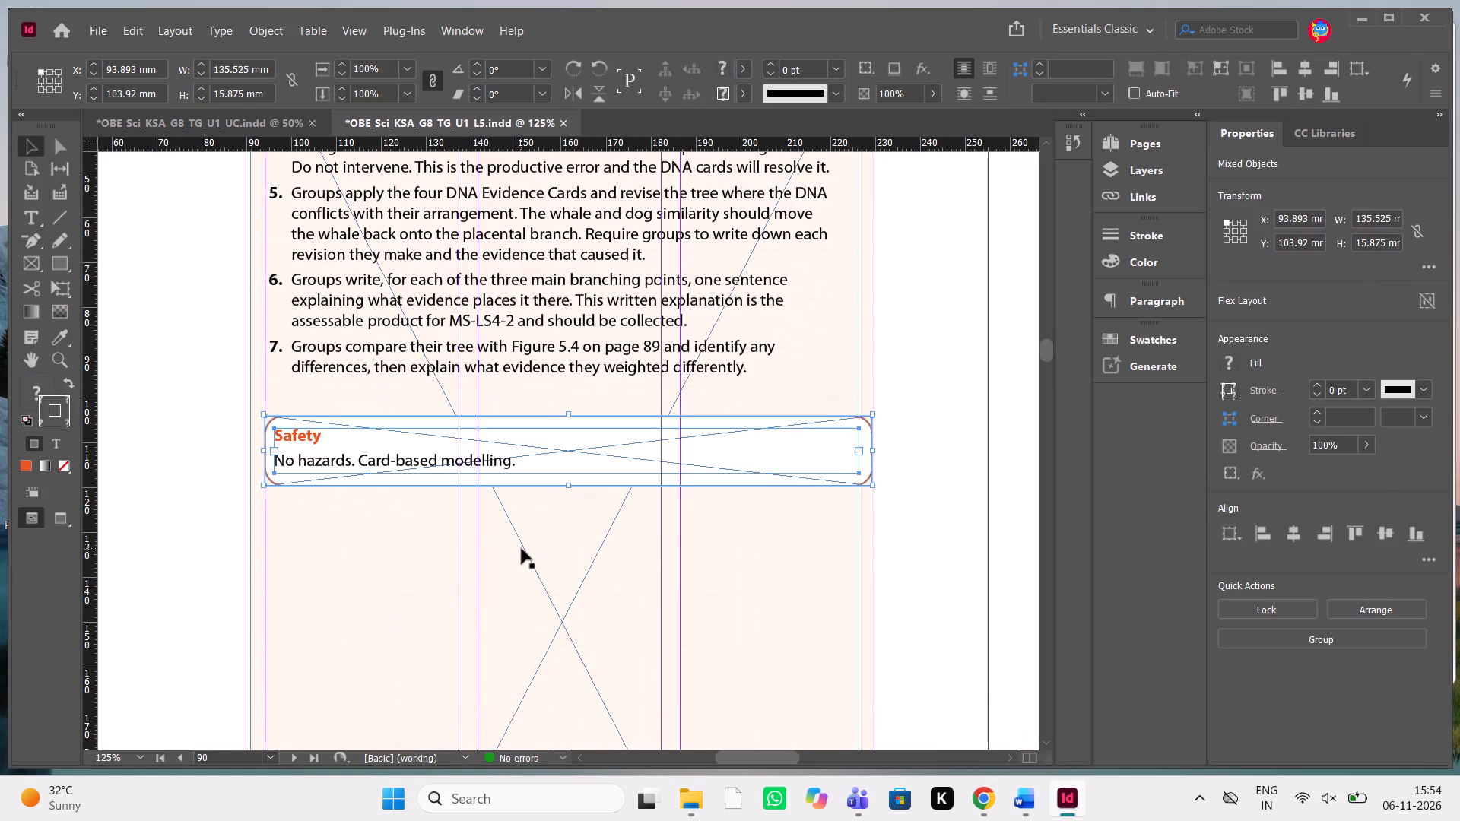
# Nudge the pasted Safety frames to about X 92.6 mm and Y 97.4 mm, just below procedure step 7.
pyautogui.hotkey('shift', 'Left')
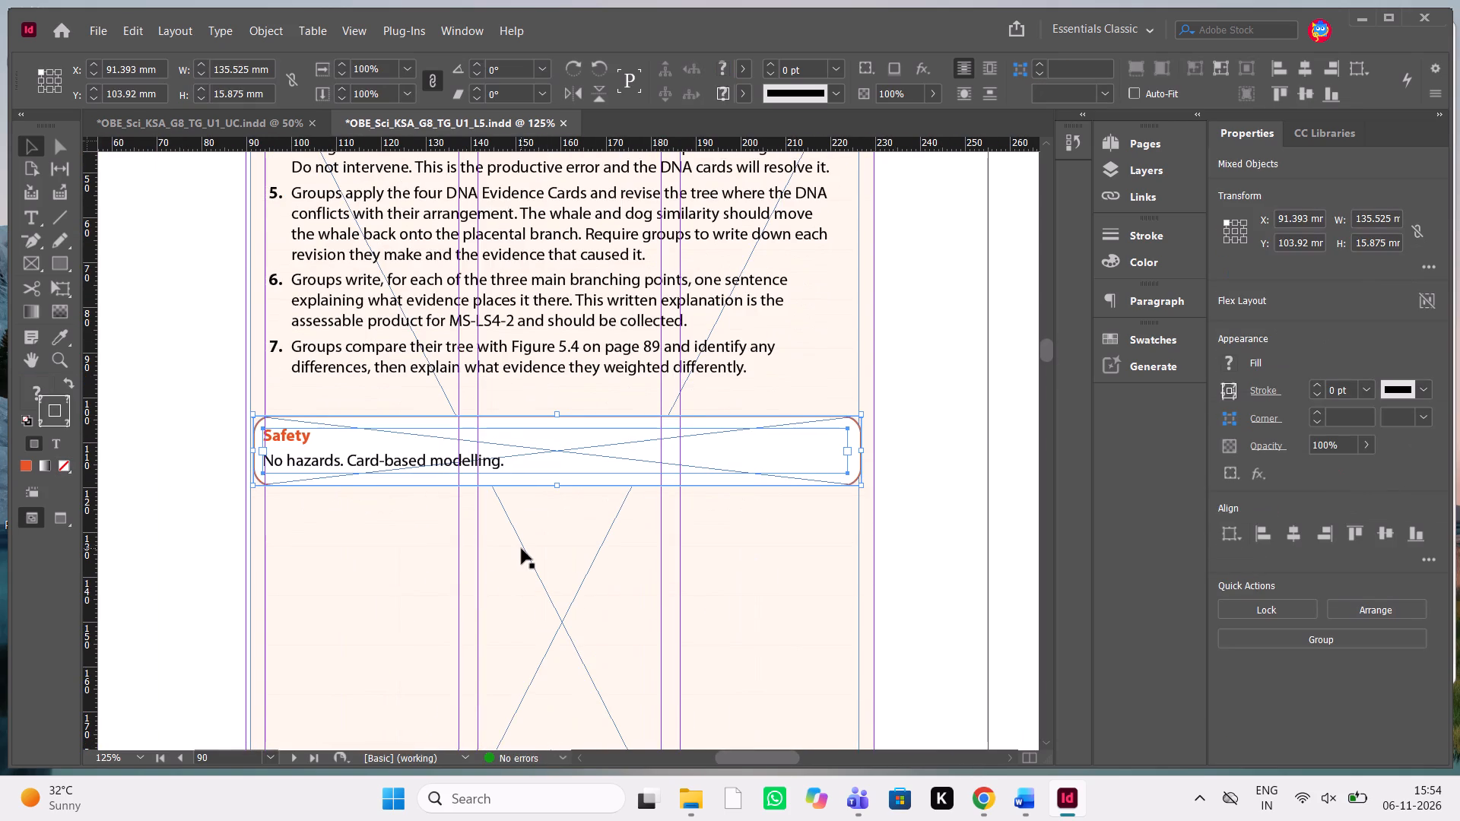
pyautogui.press('Up')
pyautogui.press('Up')
pyautogui.press('Up')
pyautogui.press('Up')
pyautogui.press('Up')
pyautogui.press('Up')
pyautogui.press('Right')
pyautogui.press('Right')
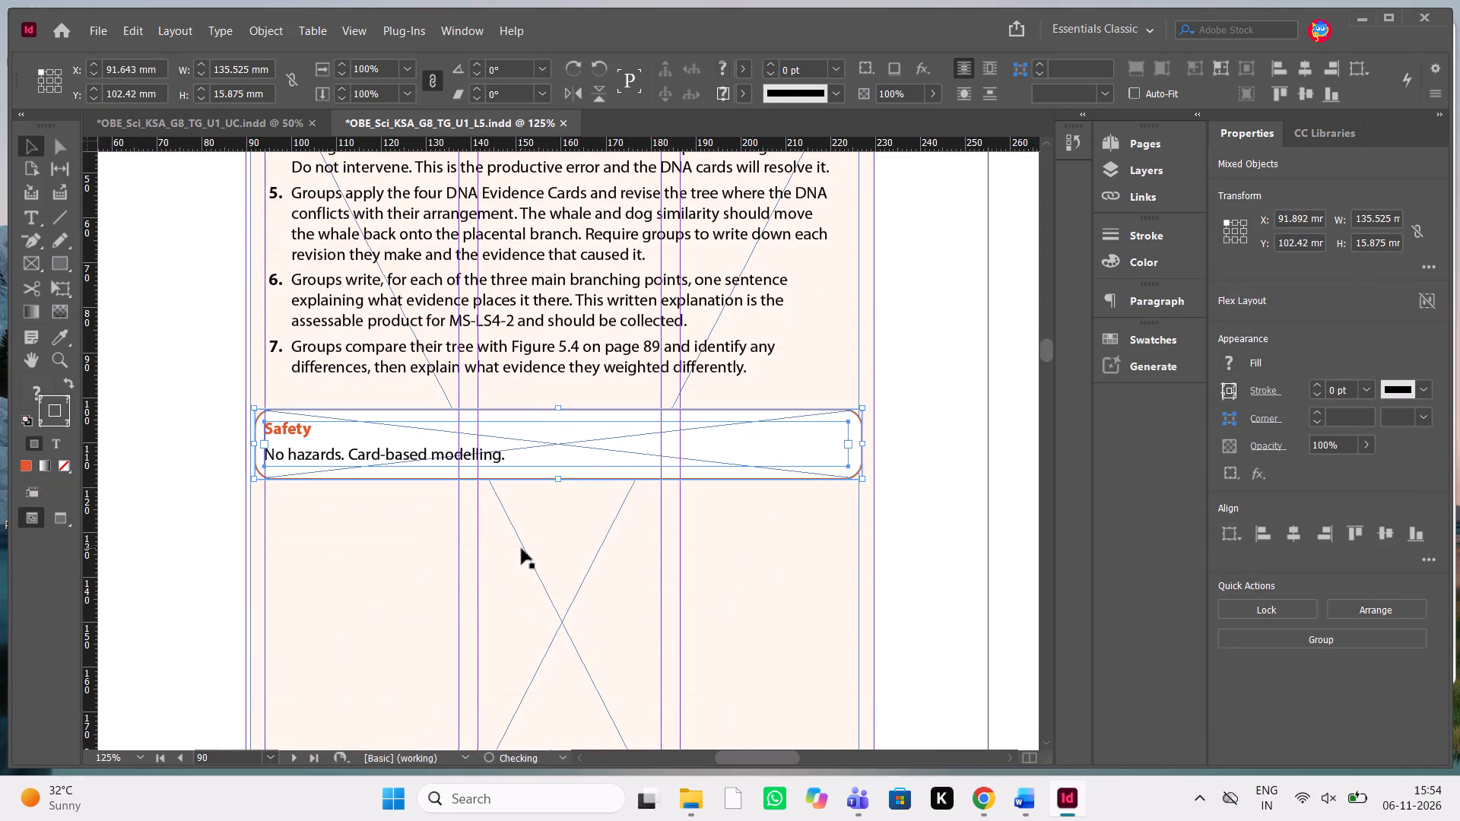
pyautogui.press('Right')
pyautogui.press('Right')
pyautogui.press('Right')
pyautogui.press('Up')
pyautogui.press('Up')
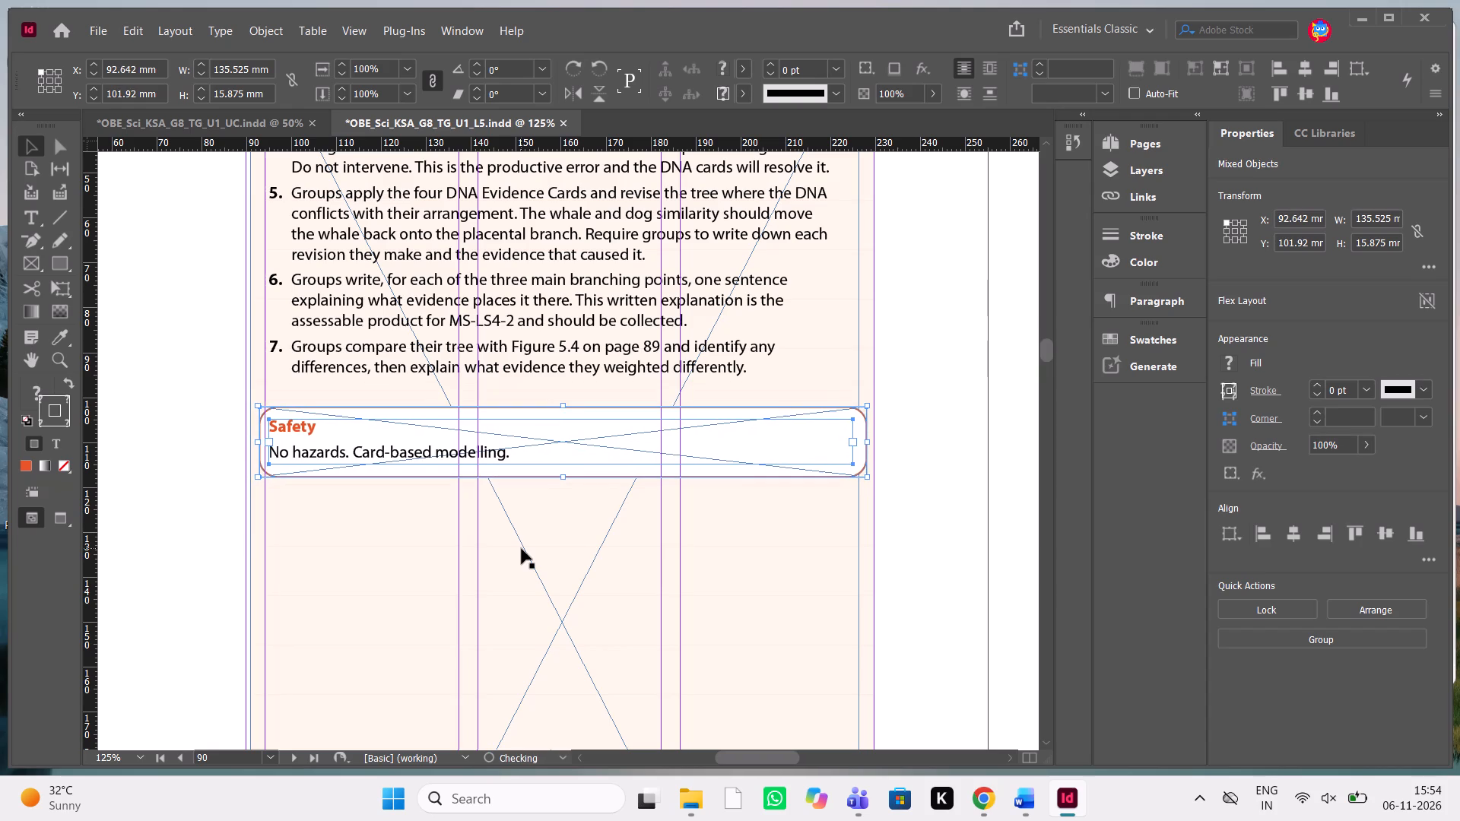
pyautogui.press('Up')
pyautogui.press('Up')
pyautogui.press('Up')
pyautogui.press('Up')
pyautogui.press('Up')
pyautogui.press('Up')
pyautogui.press('Up')
pyautogui.press('Up')
pyautogui.press('Up')
pyautogui.press('Up')
pyautogui.press('Up')
pyautogui.press('Up')
pyautogui.press('Up')
pyautogui.press('Up')
pyautogui.press('Up')
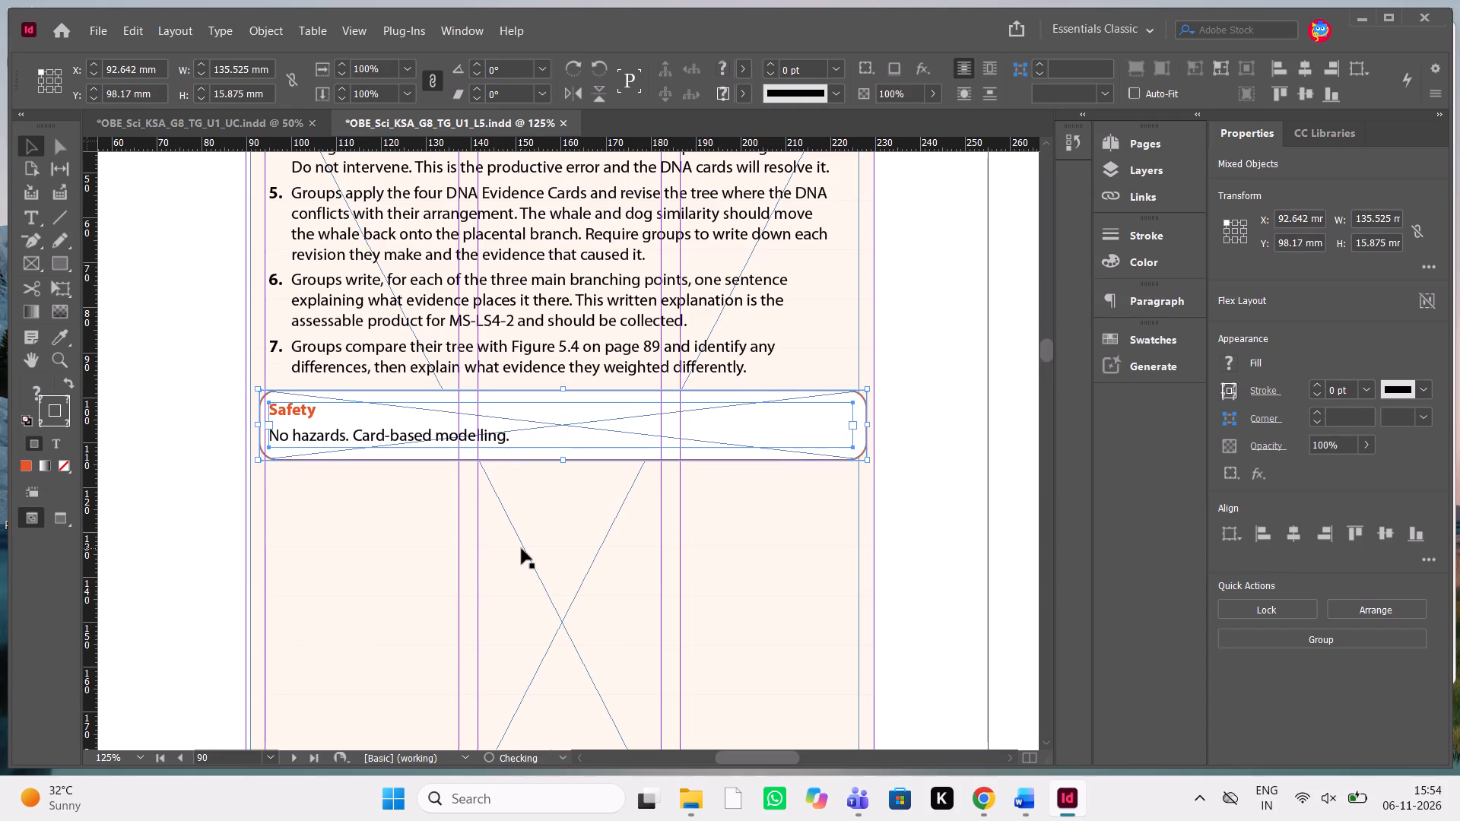
pyautogui.press('Up')
pyautogui.press('Up')
pyautogui.press('Up')
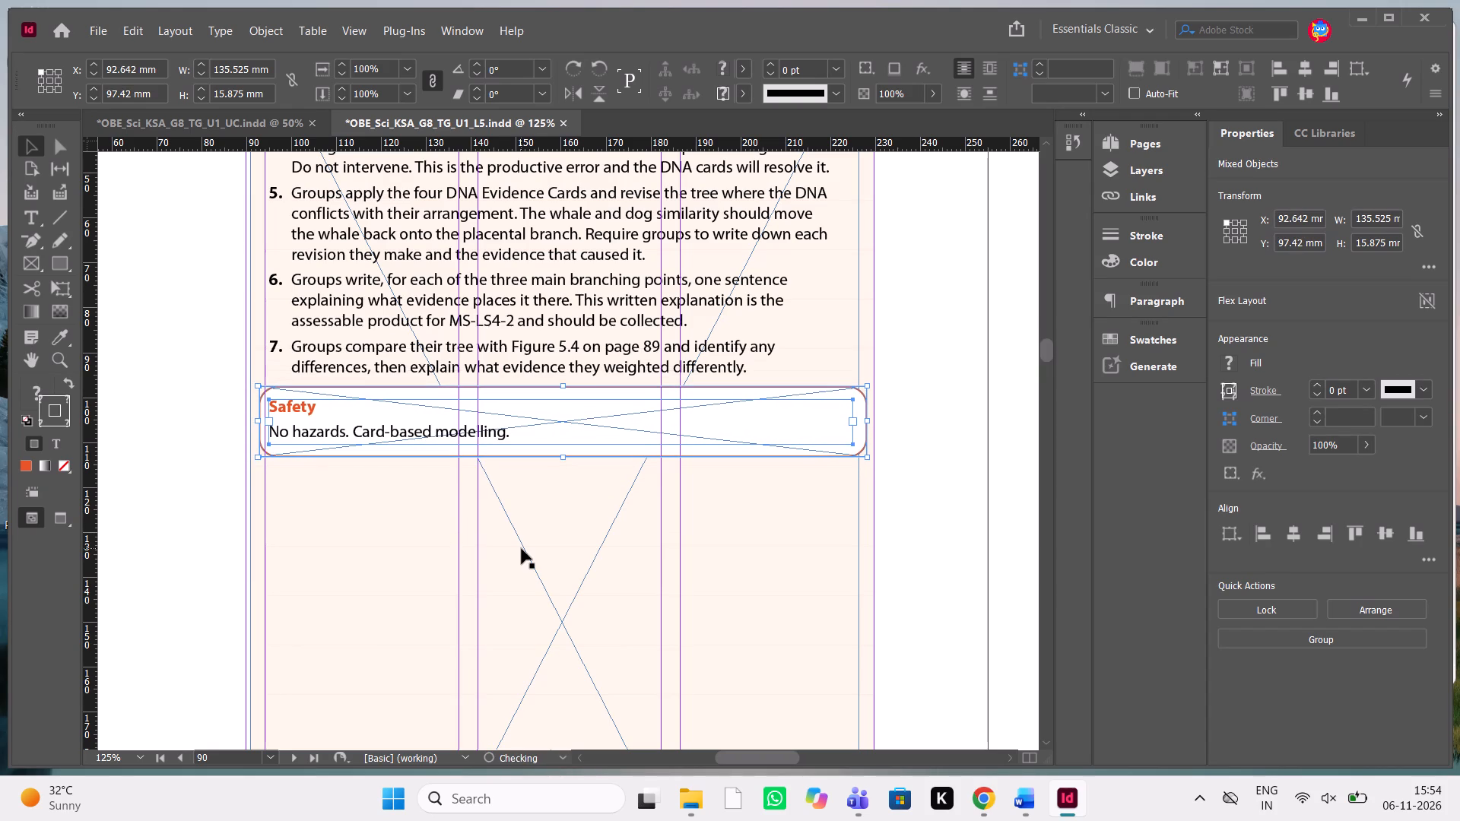
pyautogui.click(154, 386)
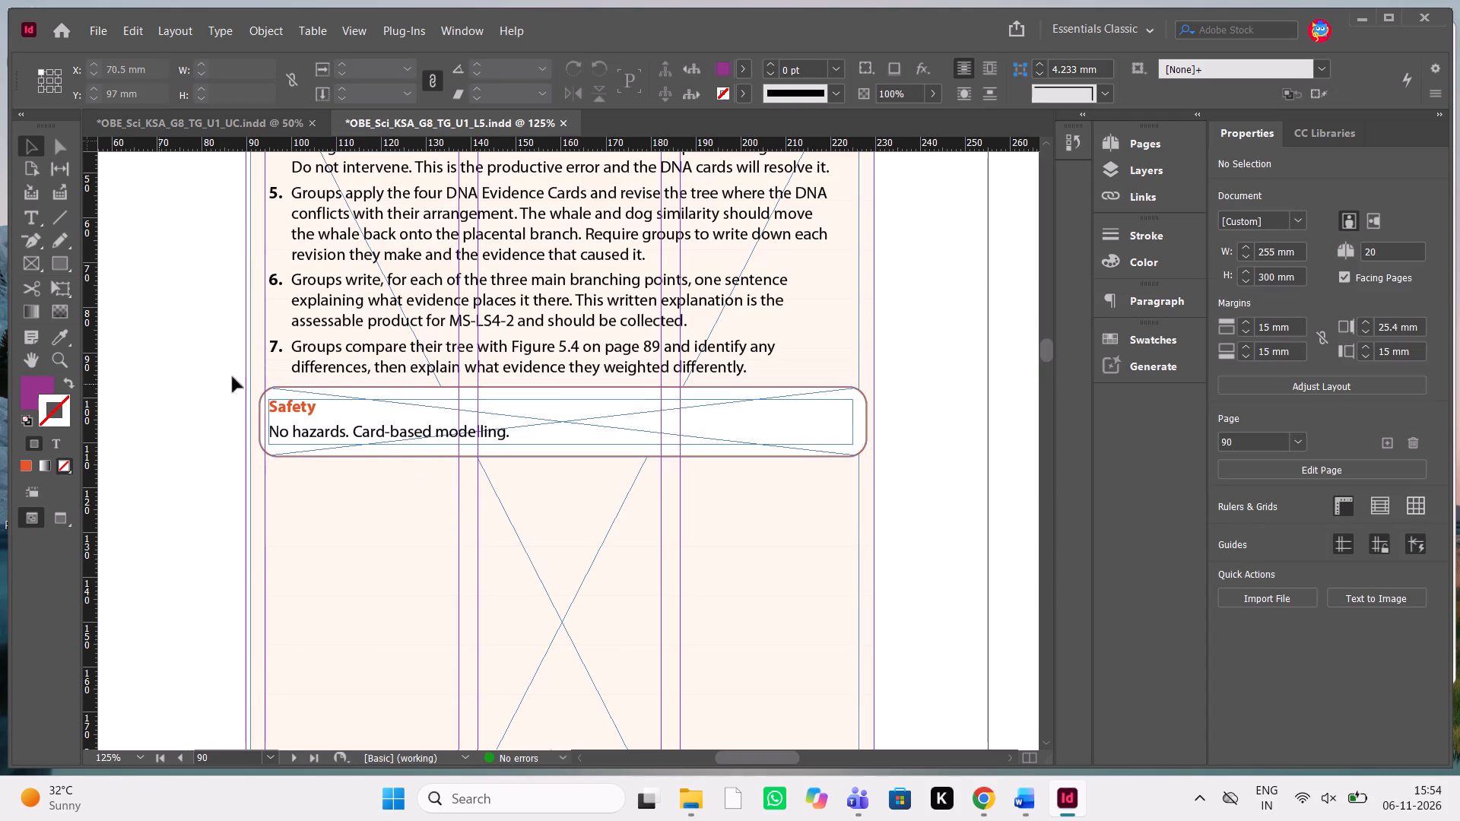
# Widen the Safety box's rounded border frame on both sides to about 139.8 mm, starting at about X 89.8 mm.
pyautogui.click(267, 442)
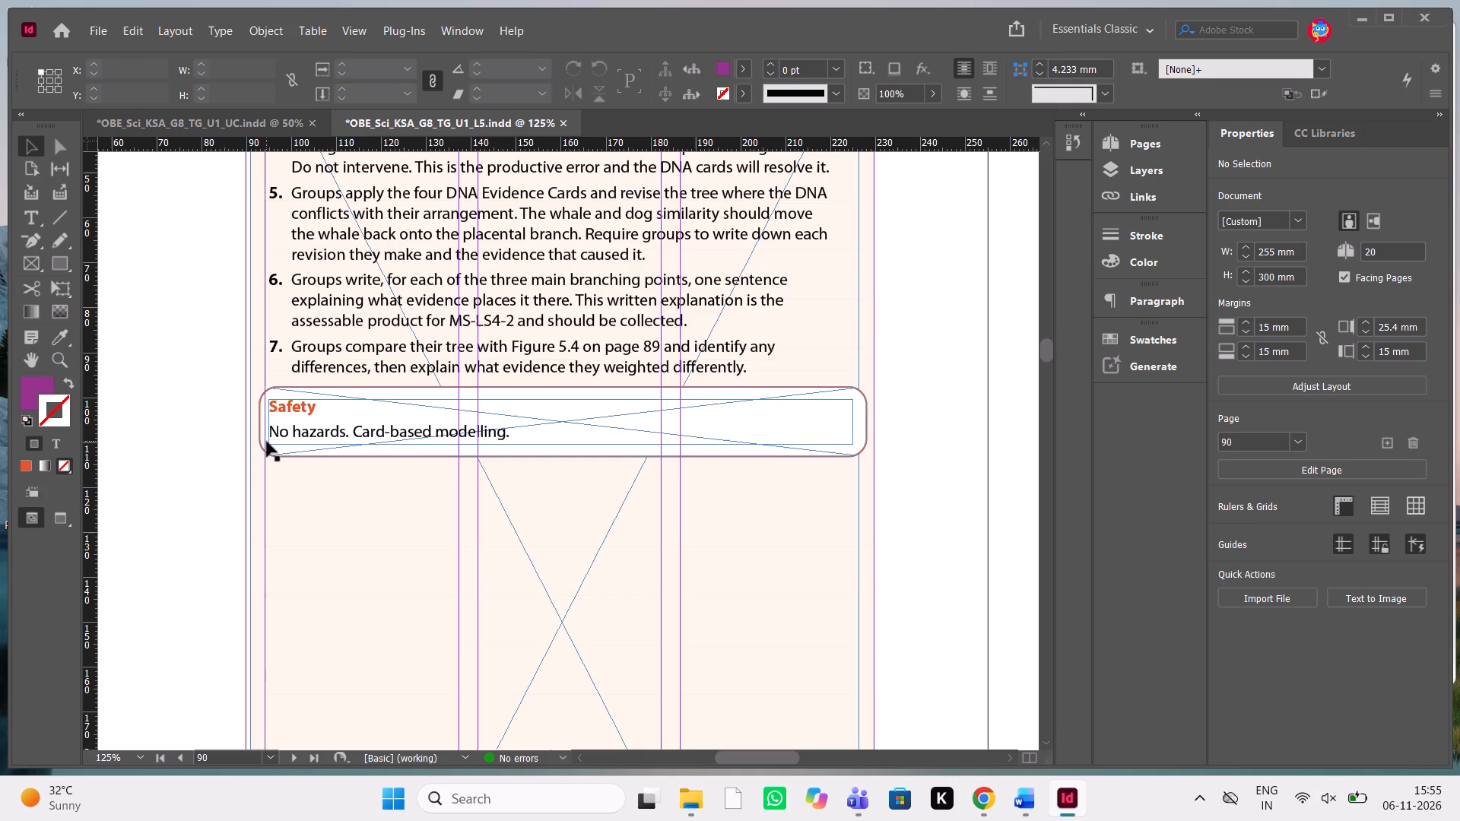
pyautogui.click(311, 453)
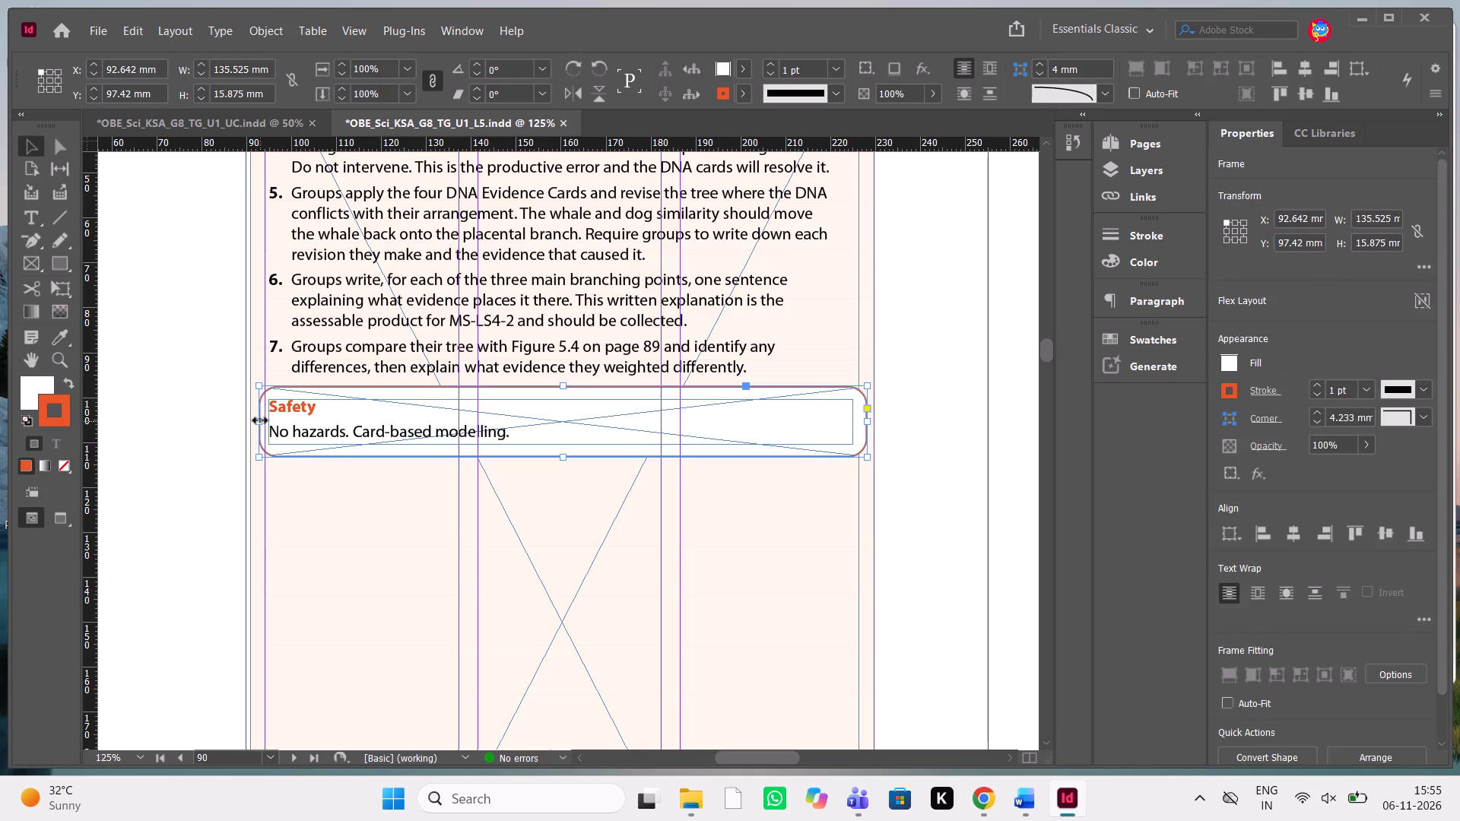
pyautogui.moveTo(258, 420); pyautogui.dragTo(244, 420)
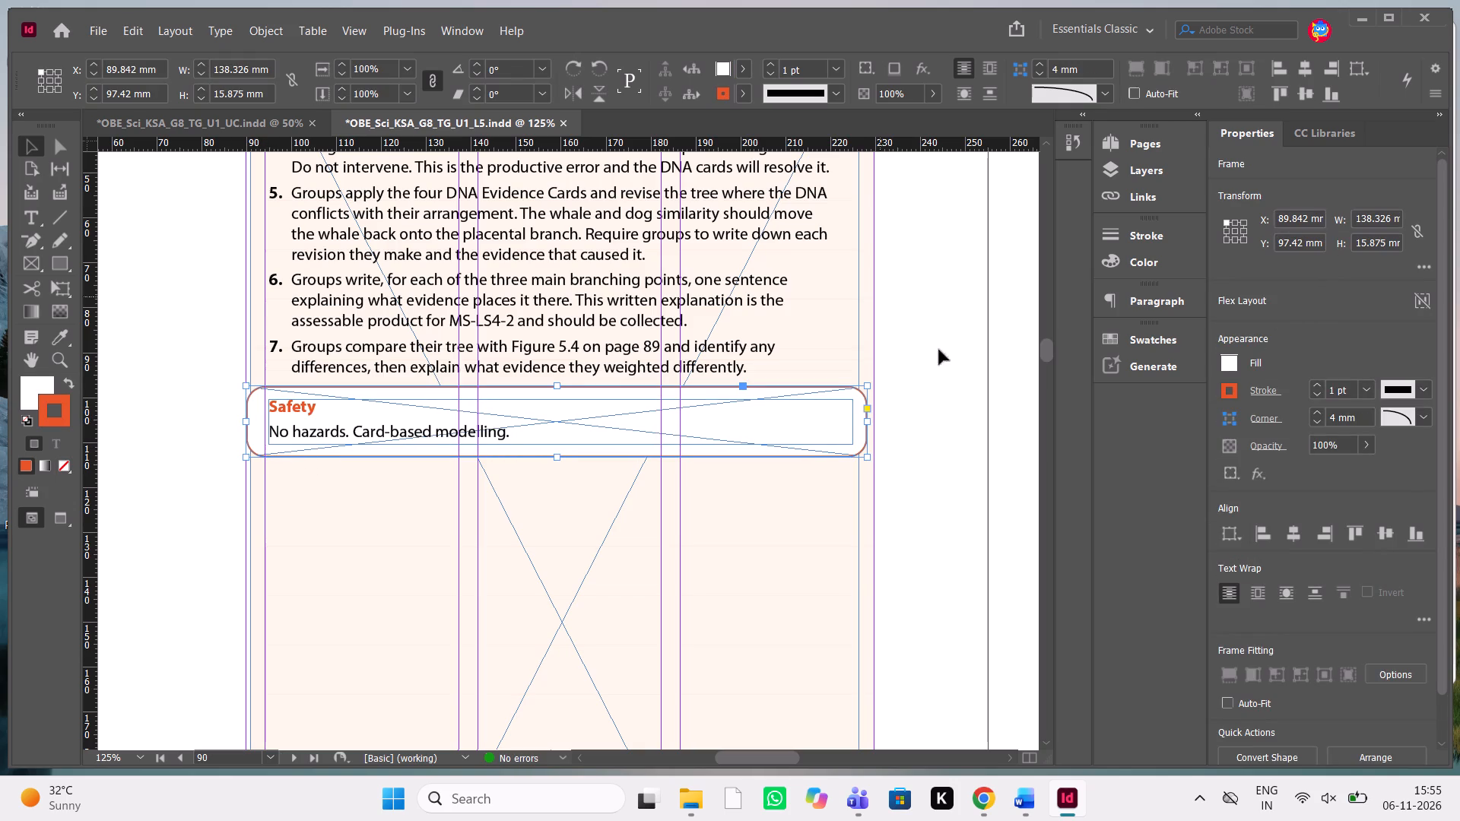
pyautogui.moveTo(866, 422); pyautogui.dragTo(875, 422)
# Widen the Safety text frame to about 132.9 mm and set its height to about 9.6 mm inside the border.
pyautogui.click(700, 426)
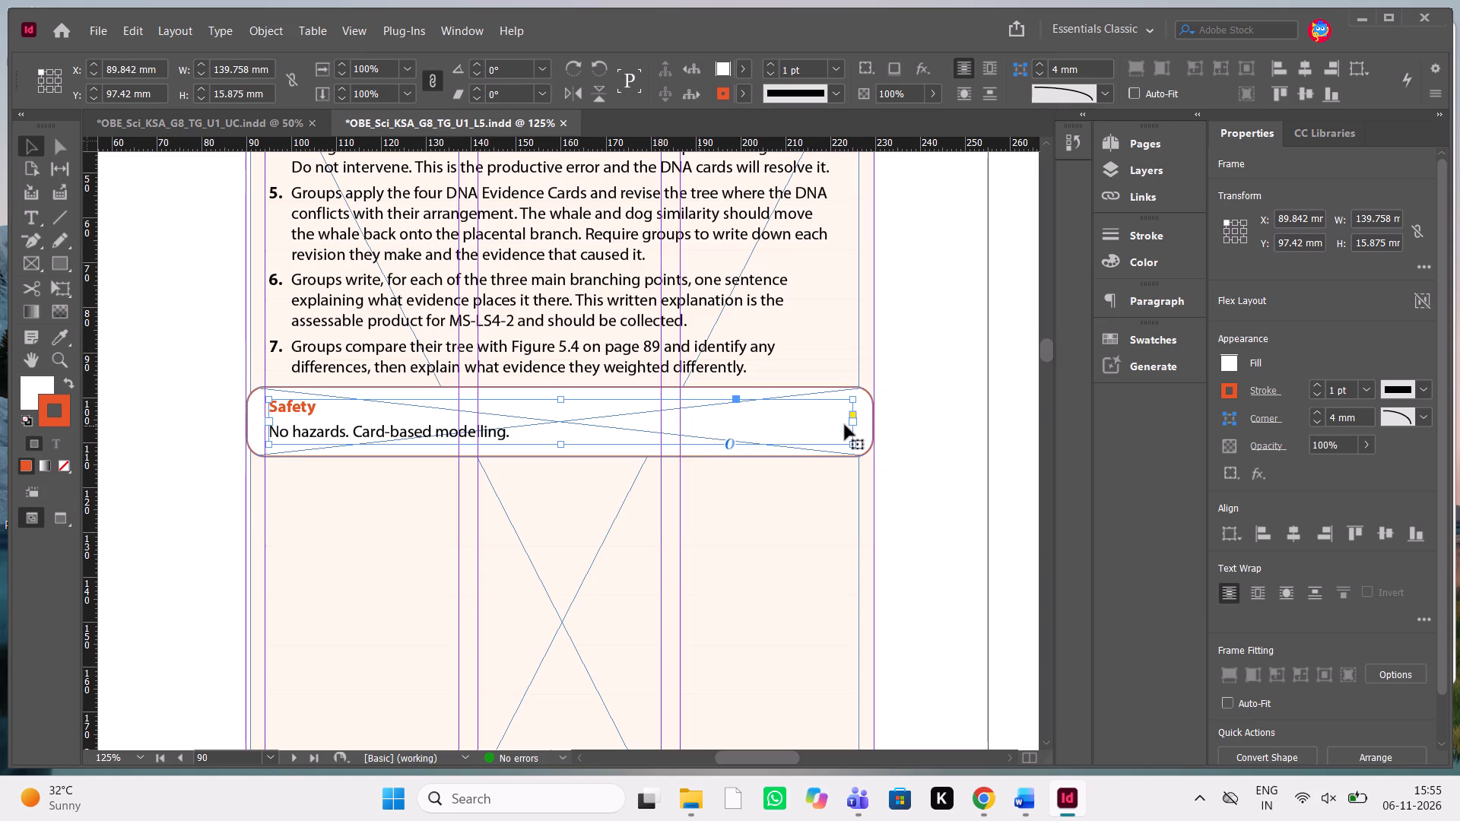
pyautogui.moveTo(855, 443); pyautogui.dragTo(859, 443)
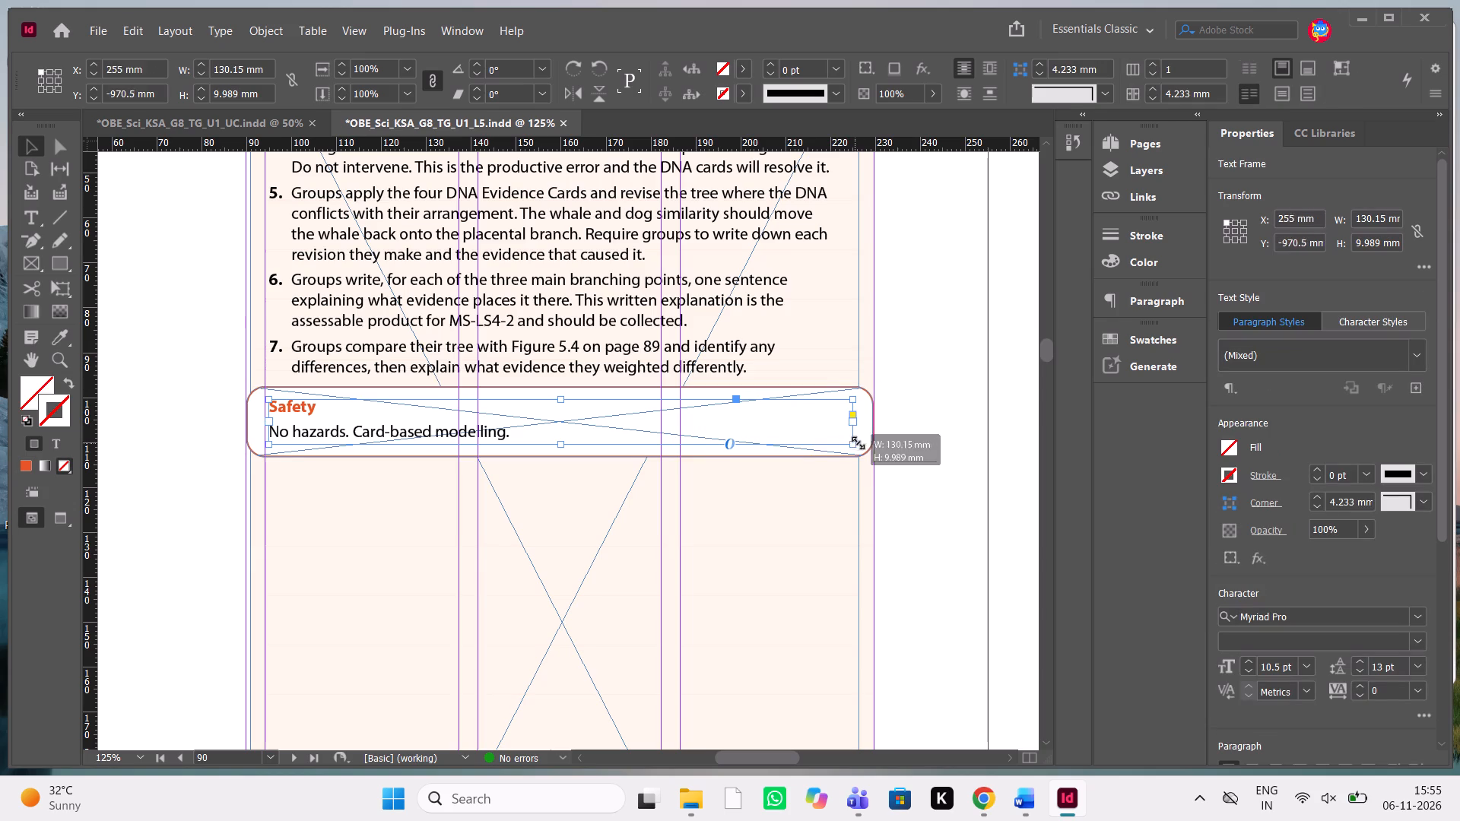
pyautogui.moveTo(859, 443); pyautogui.dragTo(862, 443)
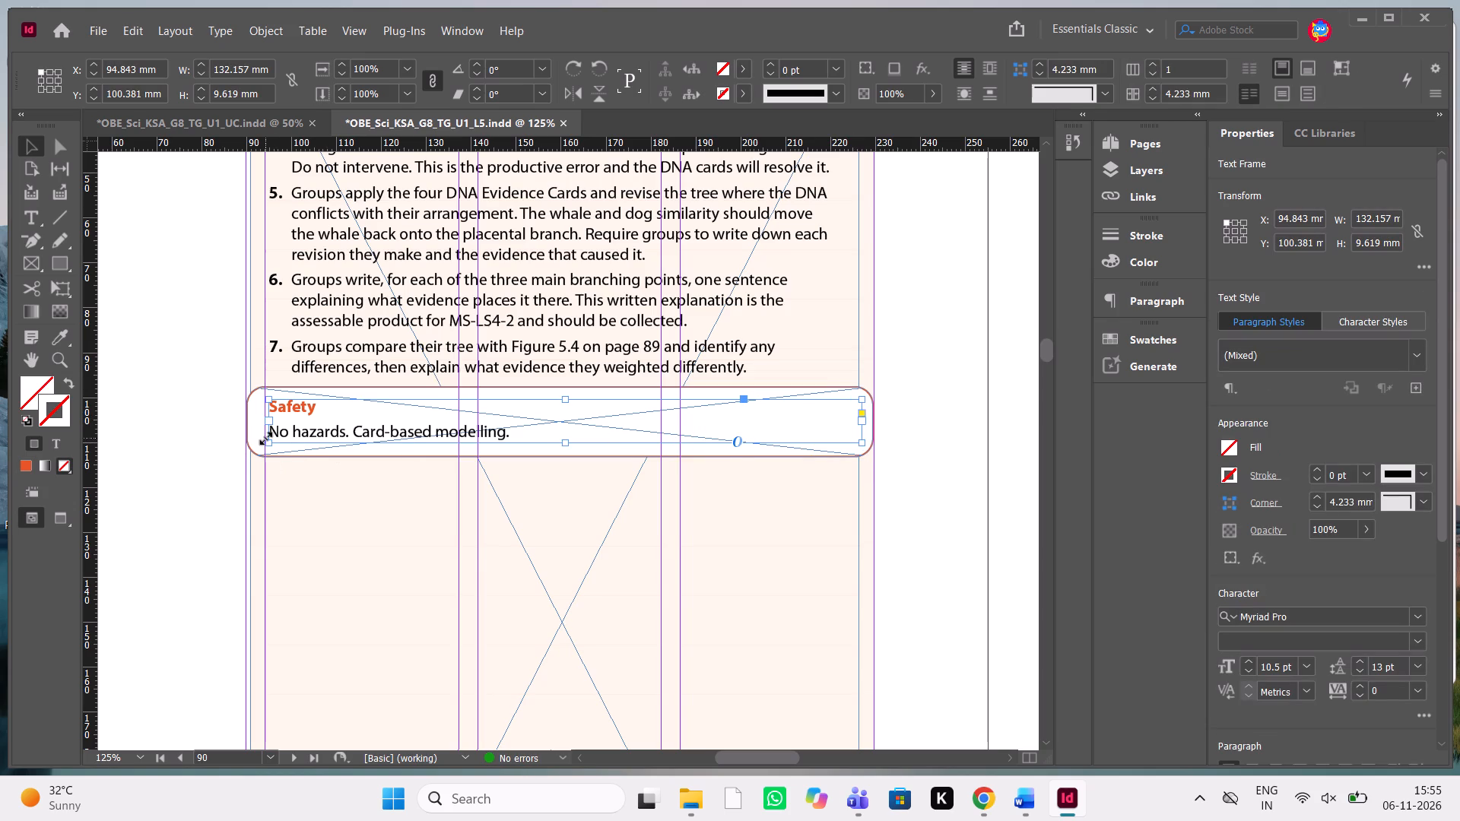
pyautogui.moveTo(266, 439); pyautogui.dragTo(259, 438)
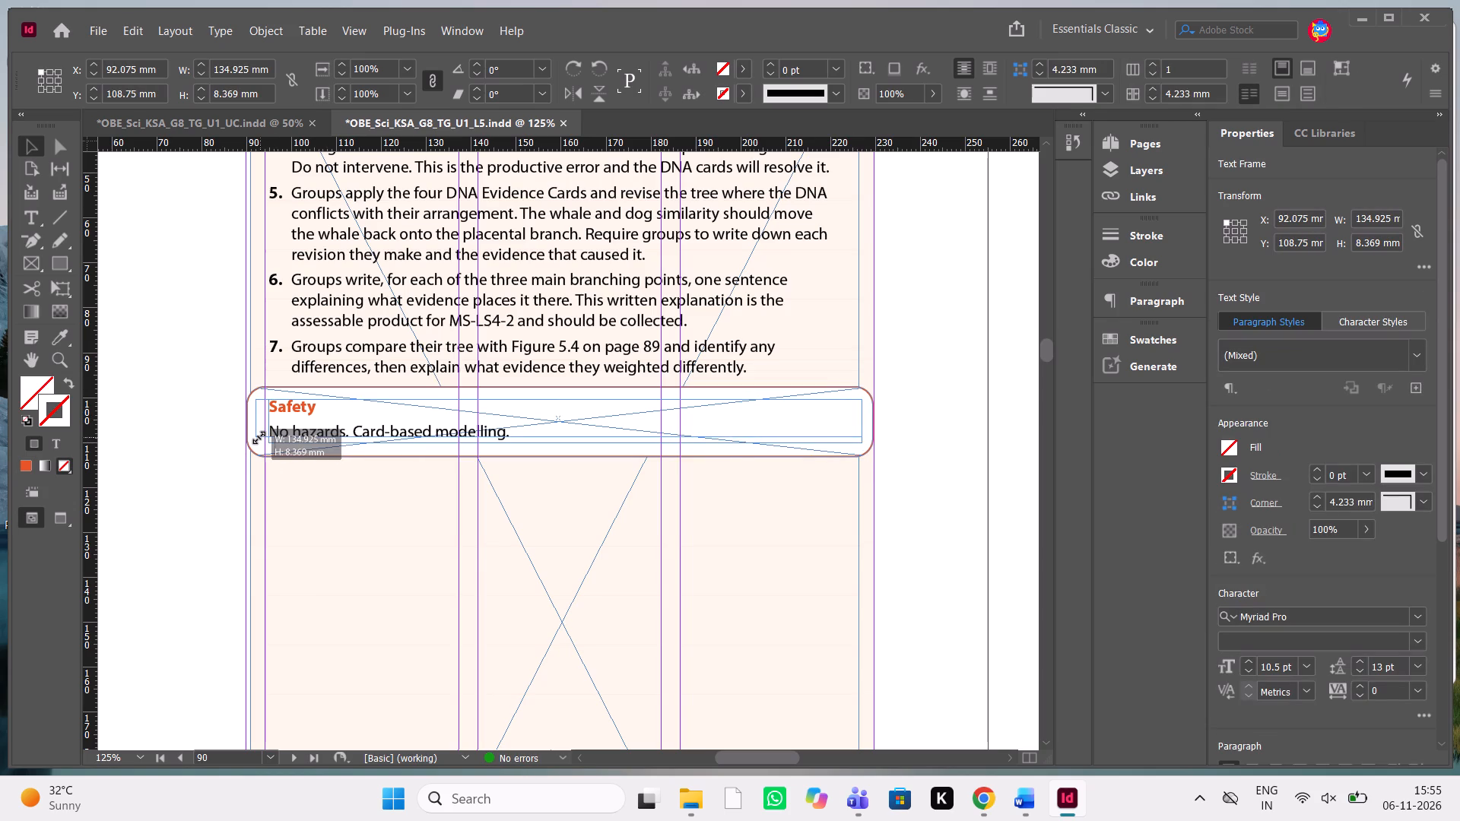
pyautogui.moveTo(259, 438); pyautogui.dragTo(258, 440)
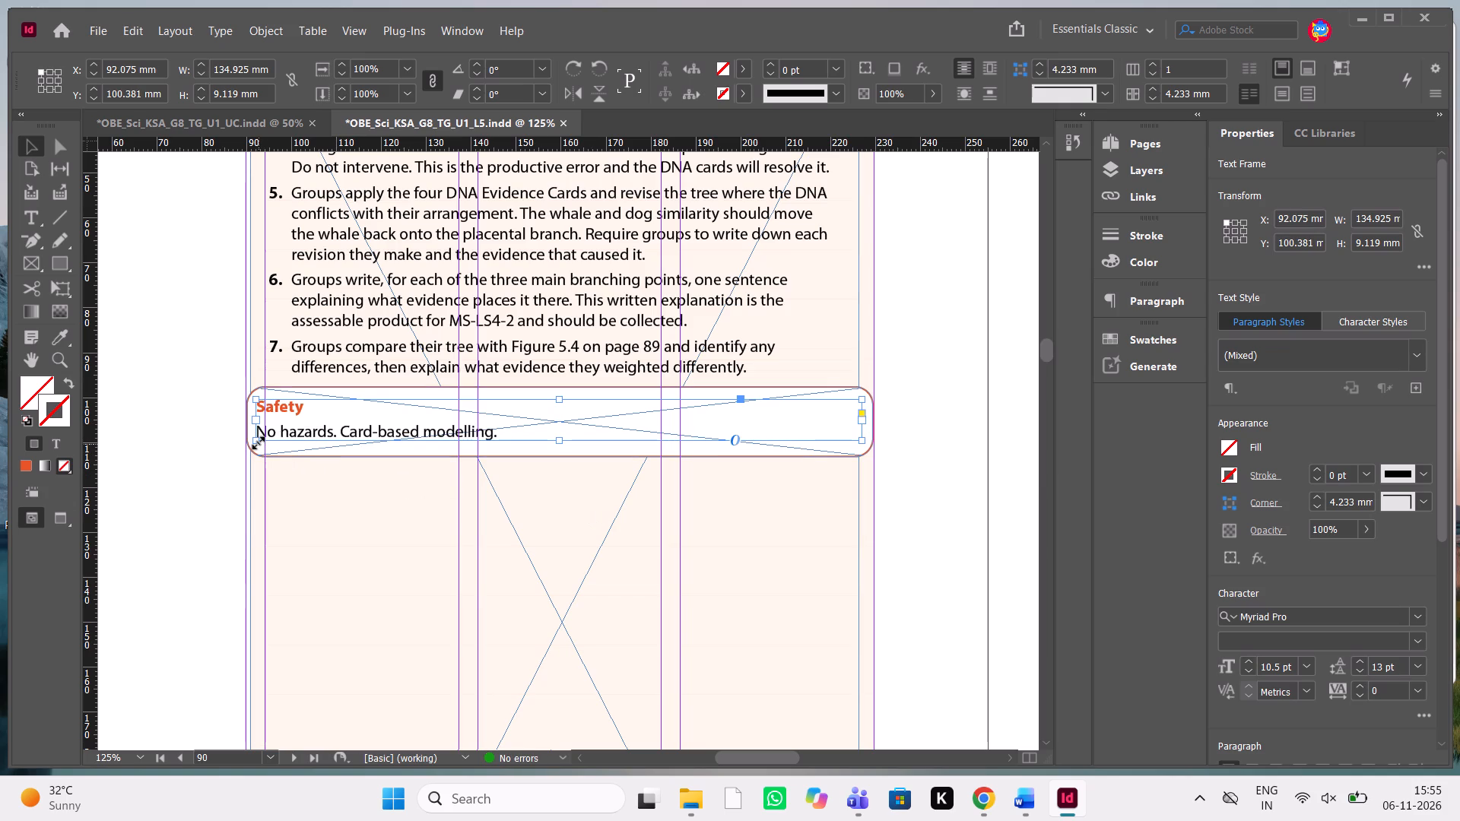
pyautogui.moveTo(259, 443); pyautogui.dragTo(263, 440)
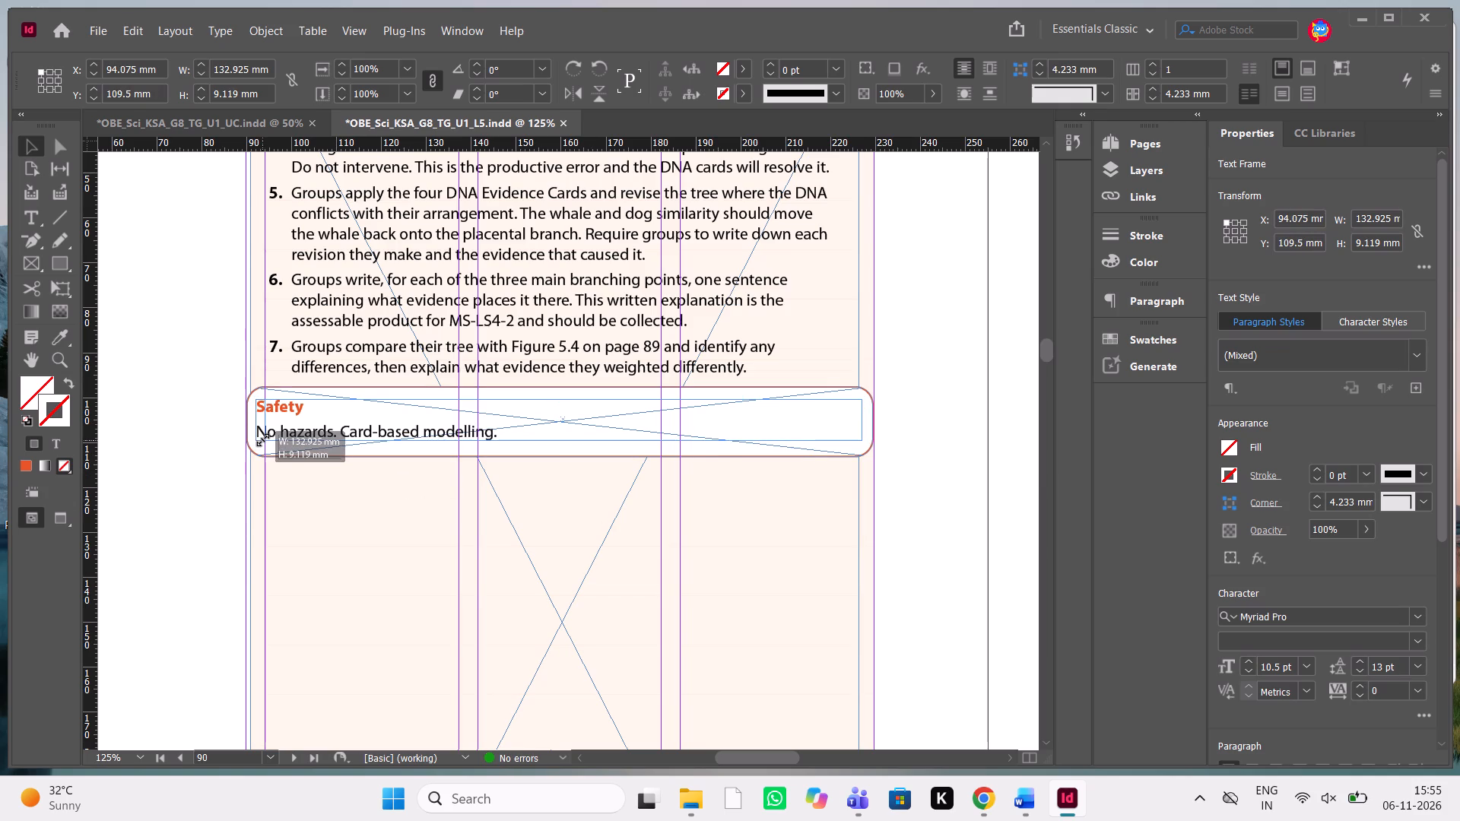
pyautogui.moveTo(263, 440); pyautogui.dragTo(267, 442)
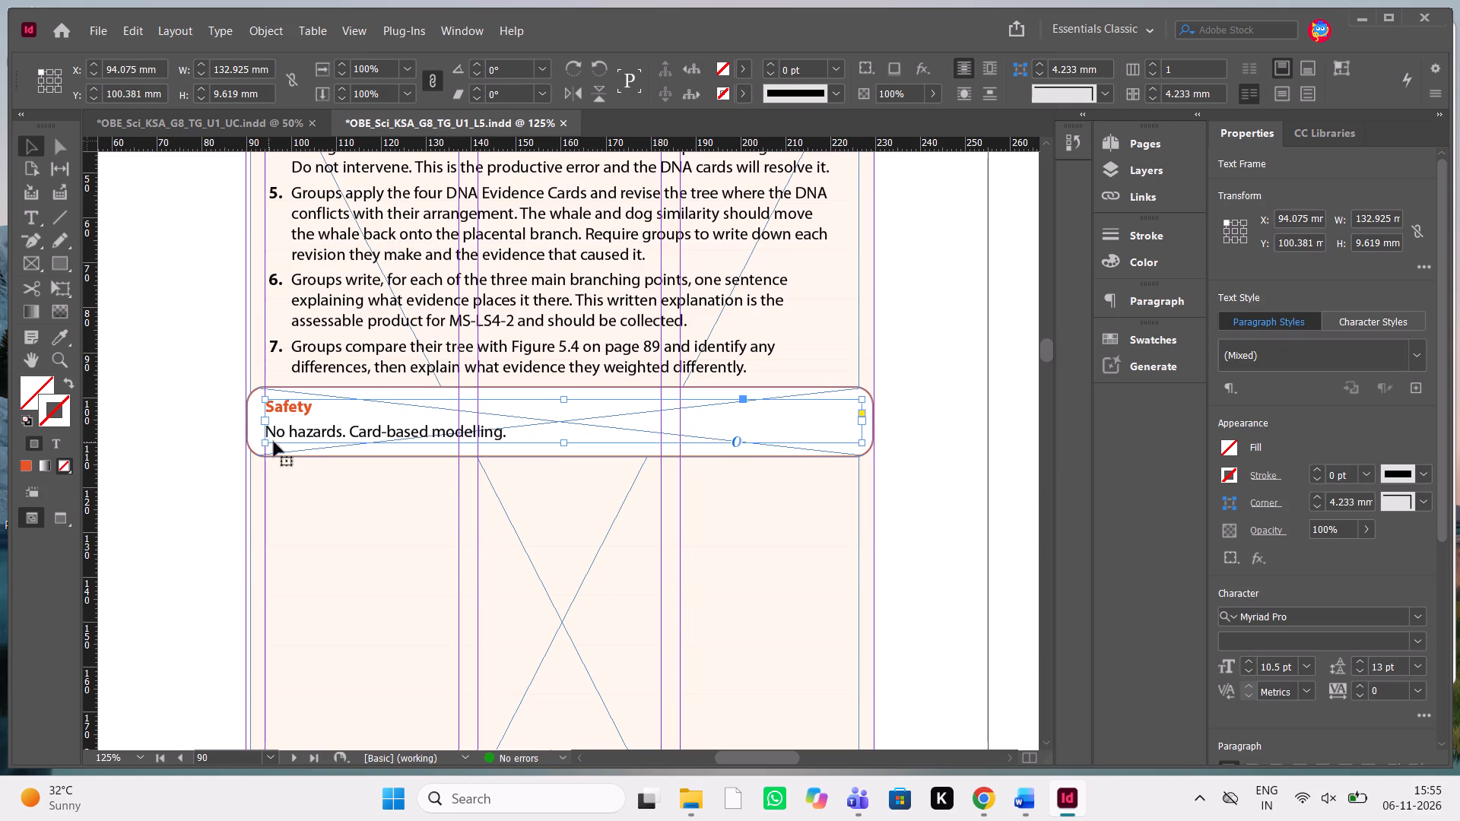
# Nudge the Safety text frame leftward to about X 92.6 mm inside the rounded border.
pyautogui.press('Left')
pyautogui.press('Left')
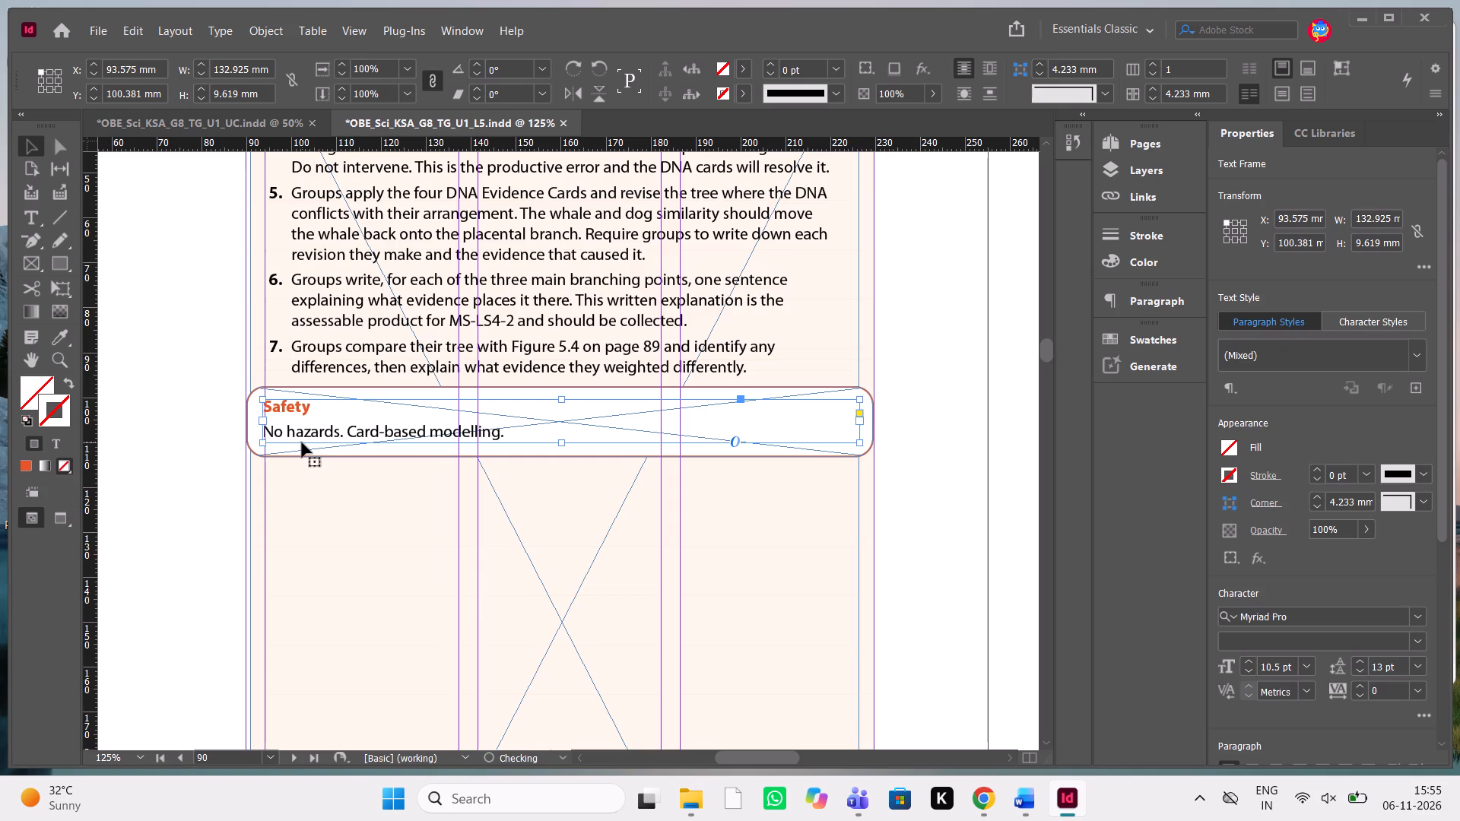
pyautogui.press('Left')
pyautogui.press('Left')
pyautogui.press('Left')
pyautogui.press('Left')
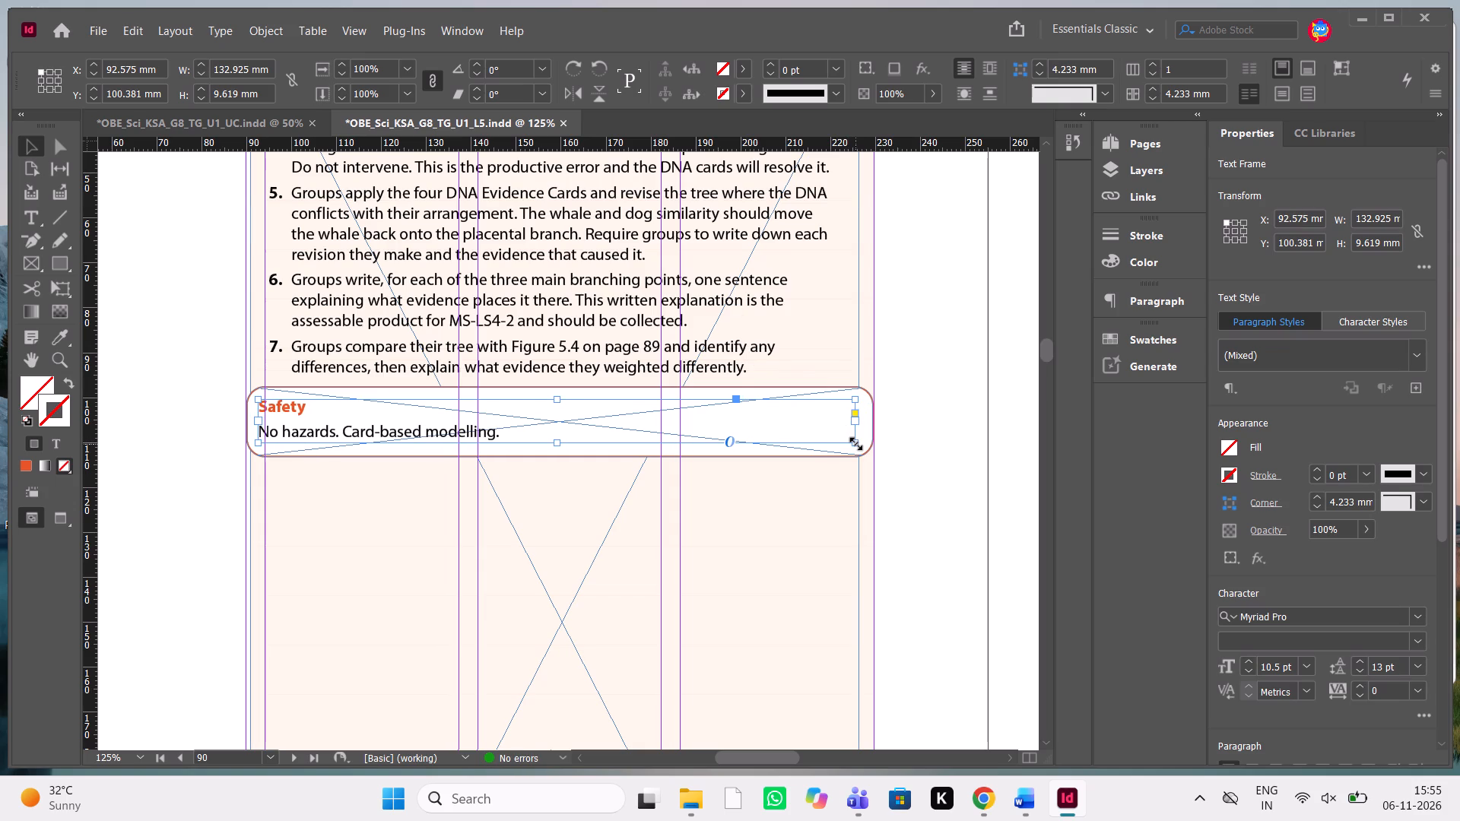
# Extend the Safety text frame's right edge to a width of about 134.4 mm, and check the box in Preview mode.
pyautogui.moveTo(856, 444); pyautogui.dragTo(864, 444)
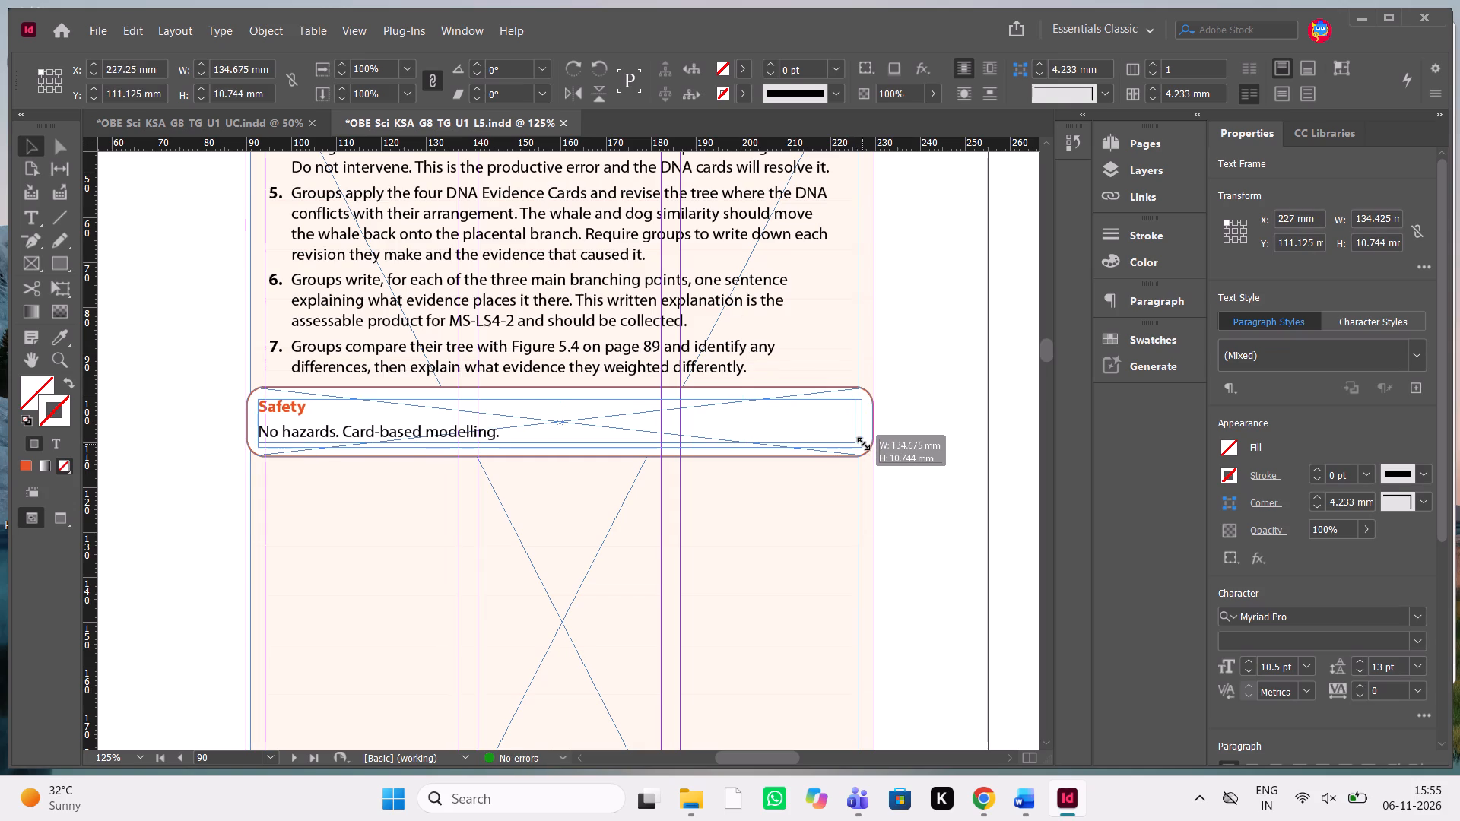
pyautogui.moveTo(864, 444); pyautogui.dragTo(869, 443)
pyautogui.moveTo(869, 443); pyautogui.dragTo(862, 443)
pyautogui.click(928, 465)
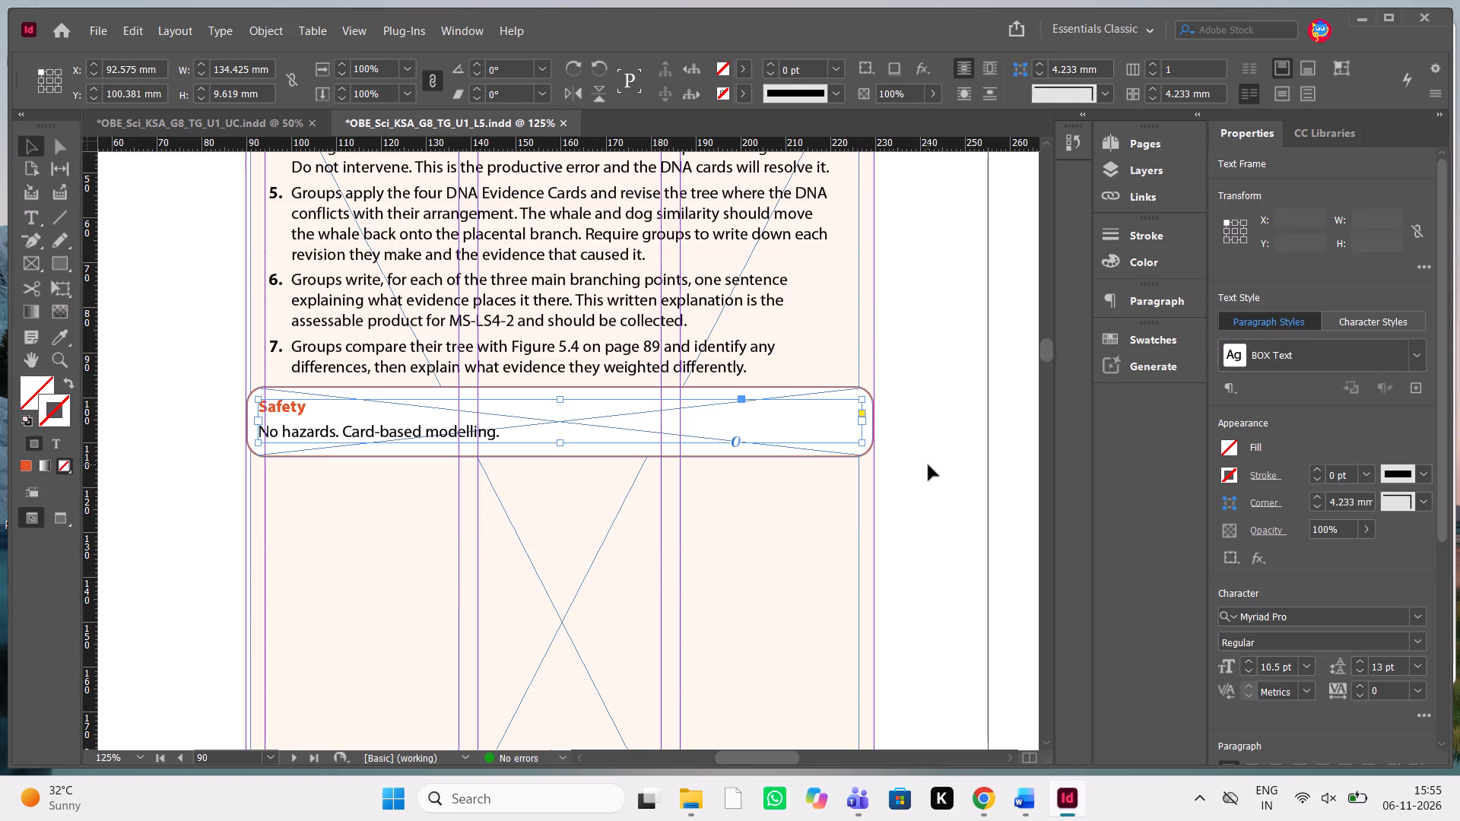
pyautogui.press('w')
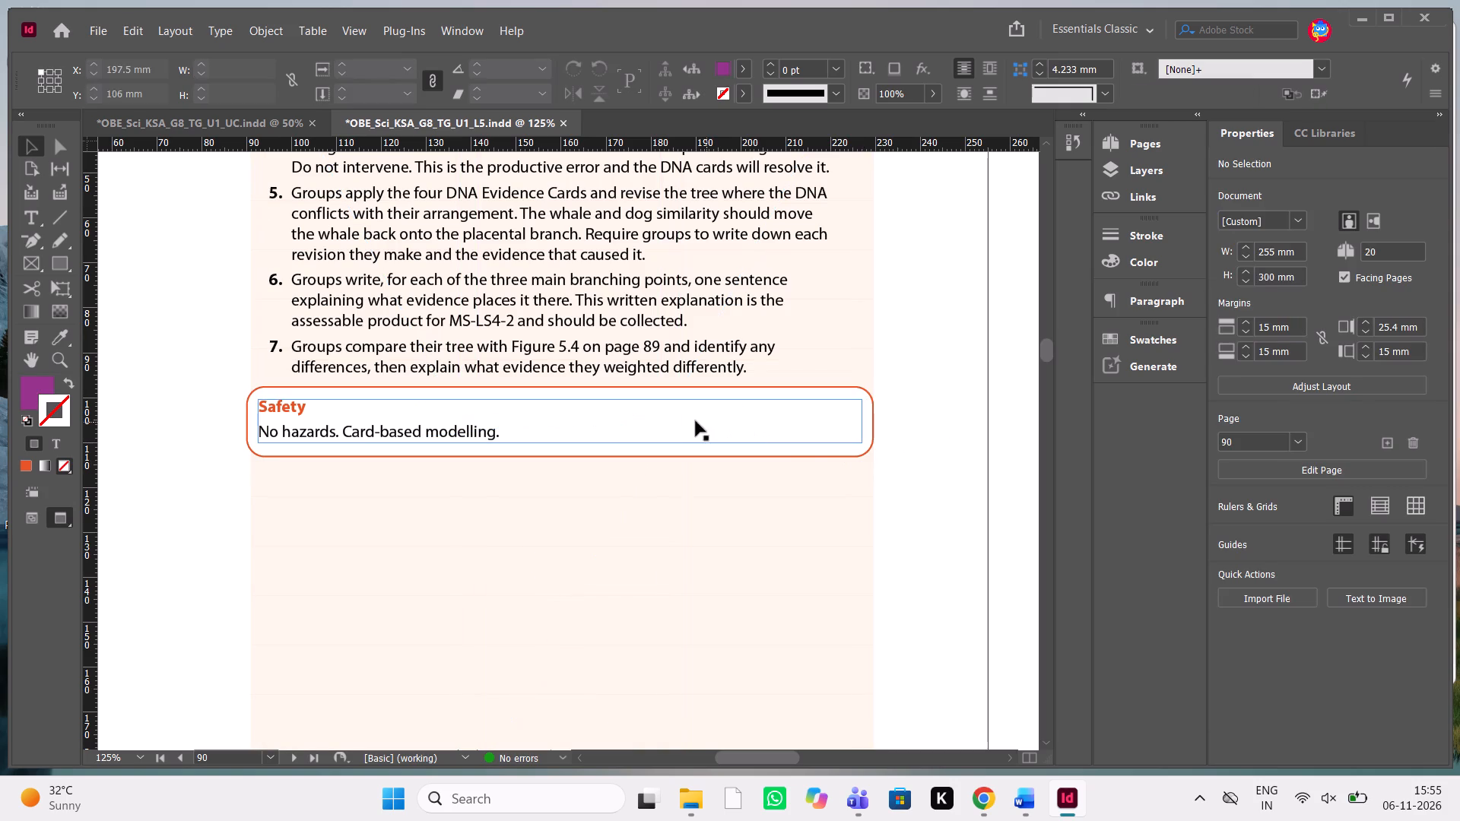
pyautogui.click(936, 426)
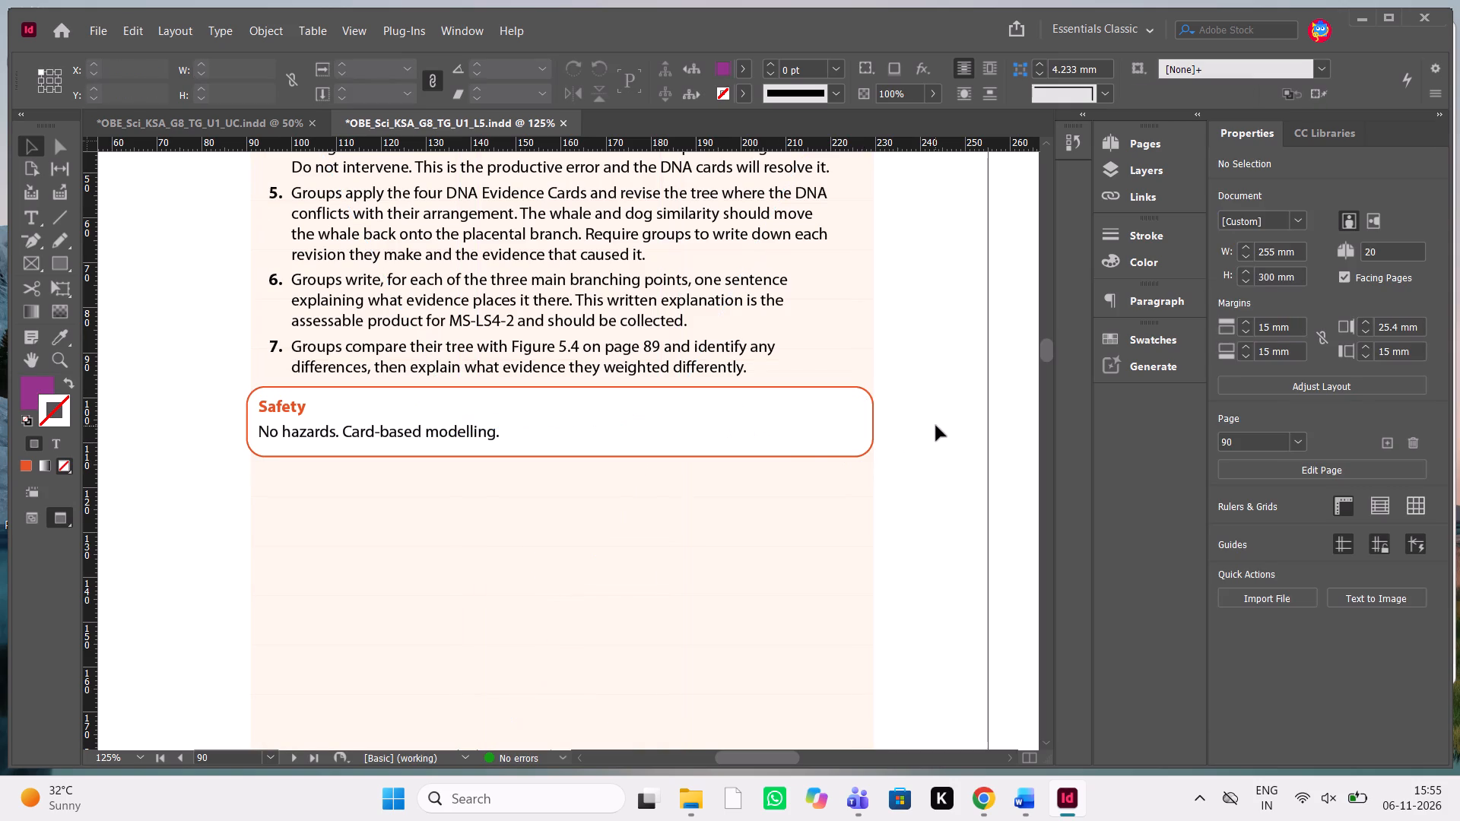
pyautogui.click(936, 426)
pyautogui.write('ww')
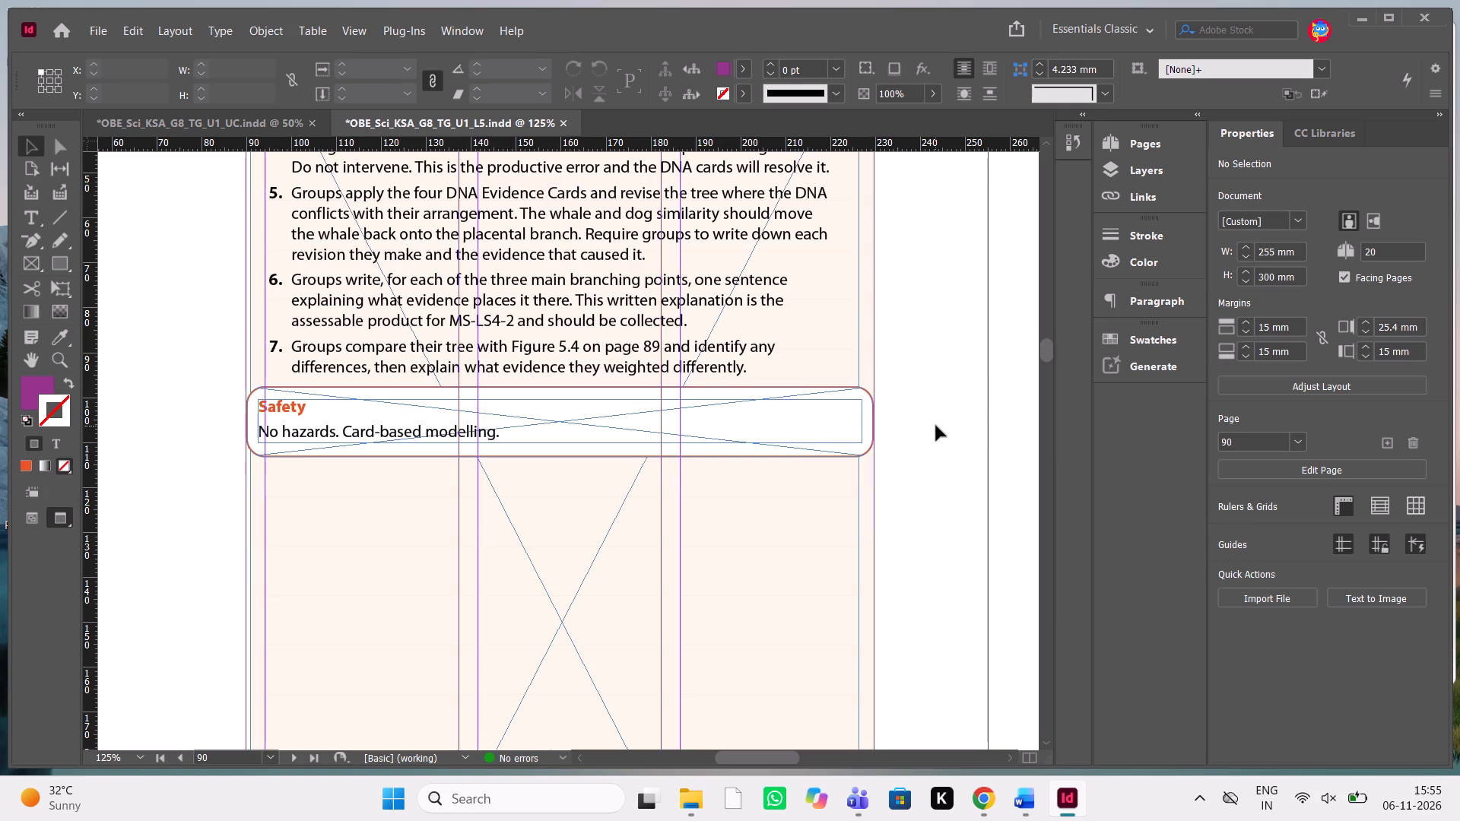
pyautogui.press('w')
# Switch to the Word manuscript and copy the "Expected results" paragraph that follows the Safety line.
pyautogui.scroll(-5, 936, 426)
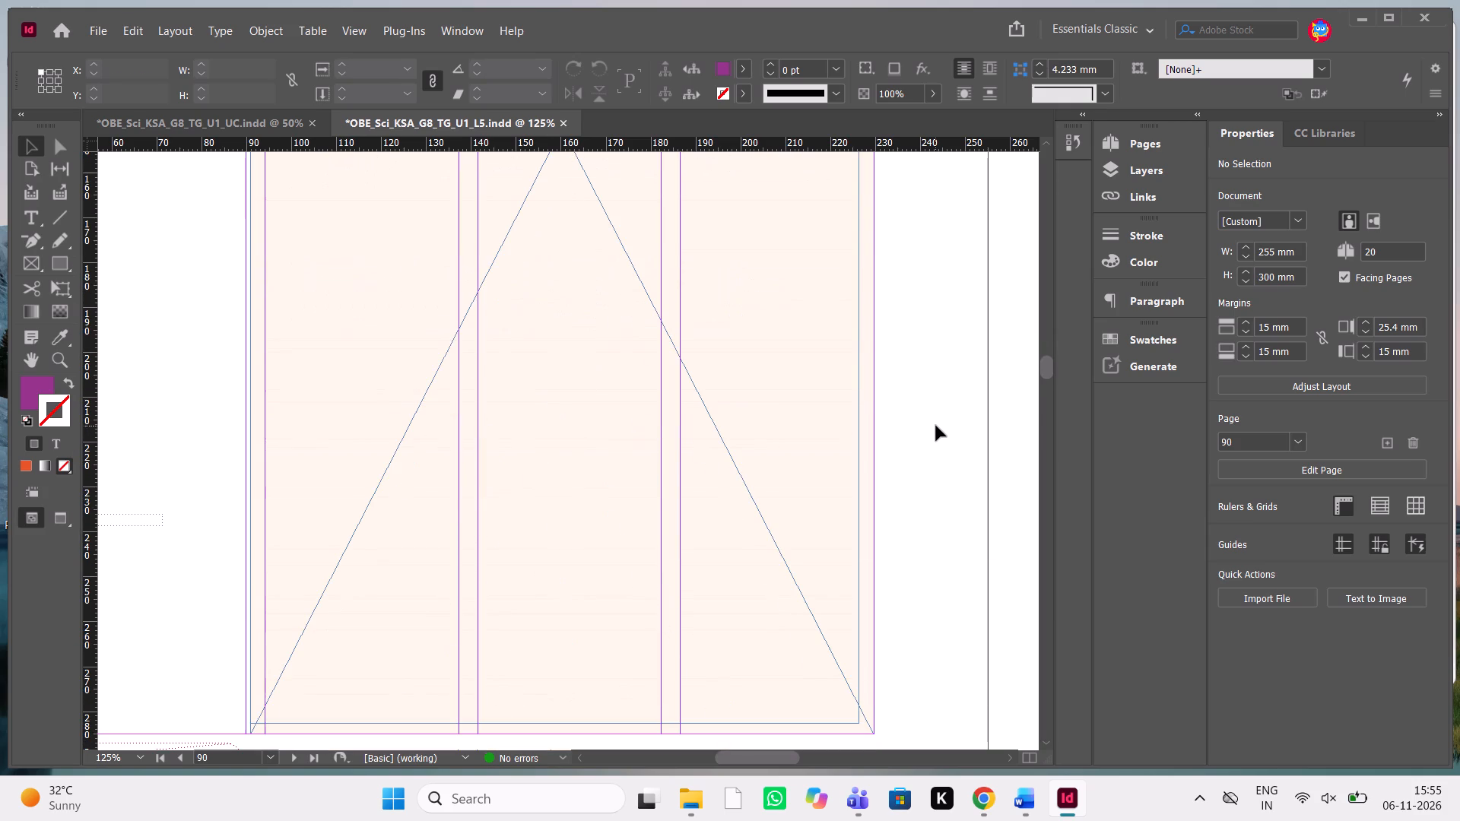
pyautogui.doubleClick(559, 436)
pyautogui.scroll(-4, 559, 436)
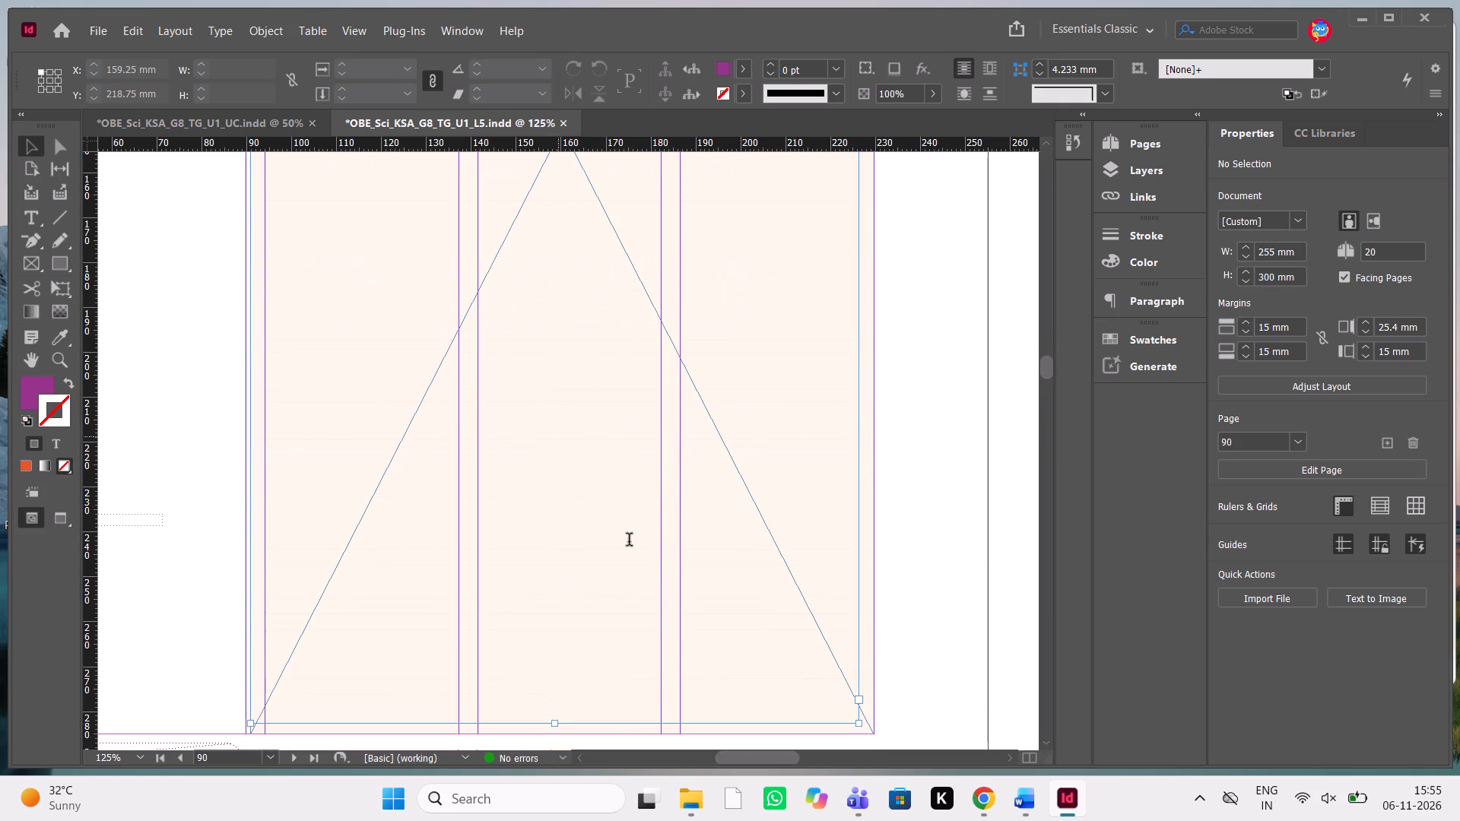
pyautogui.scroll(-9, 669, 698)
pyautogui.scroll(2, 669, 698)
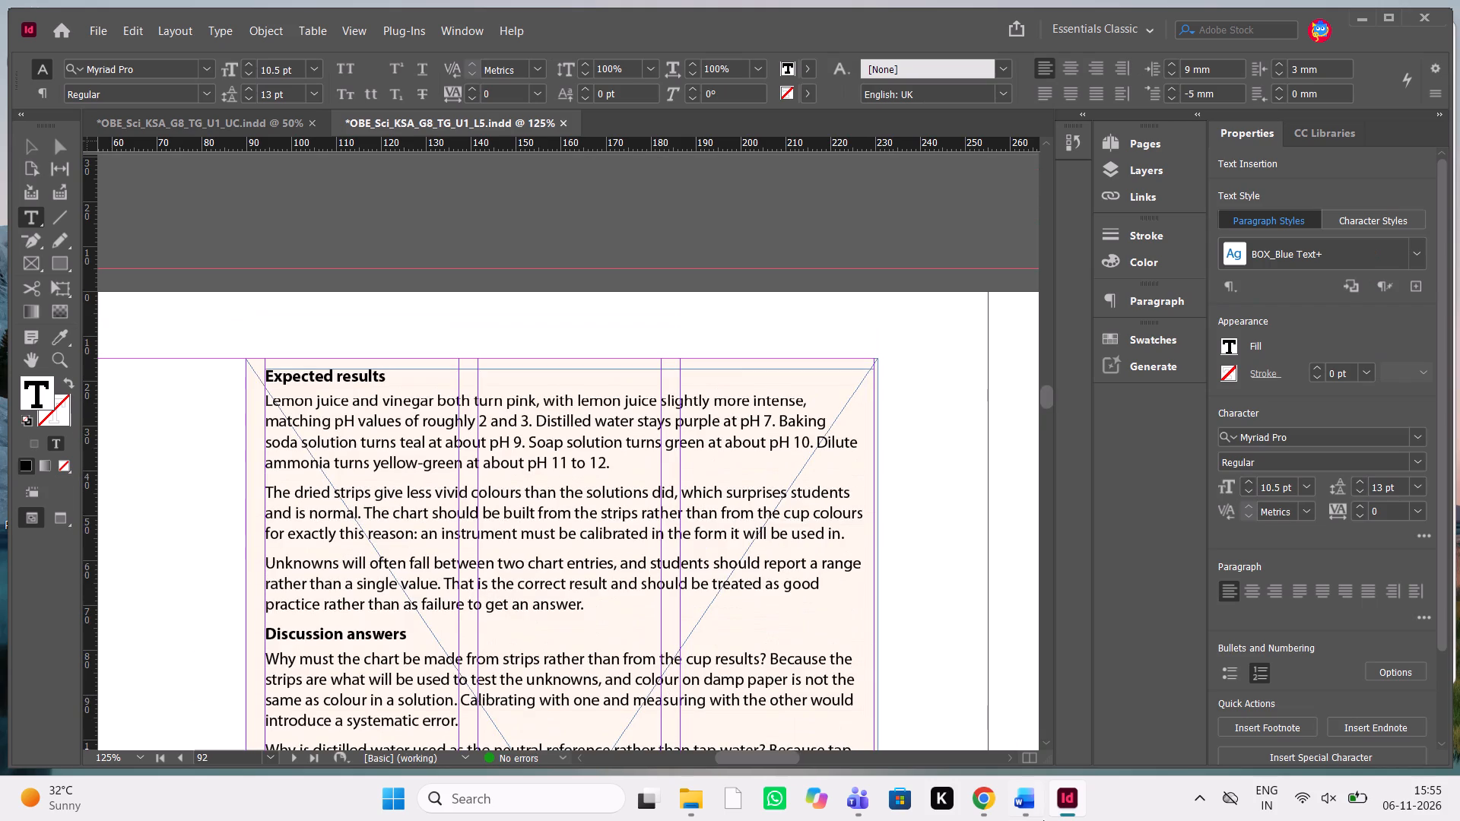
pyautogui.click(1026, 793)
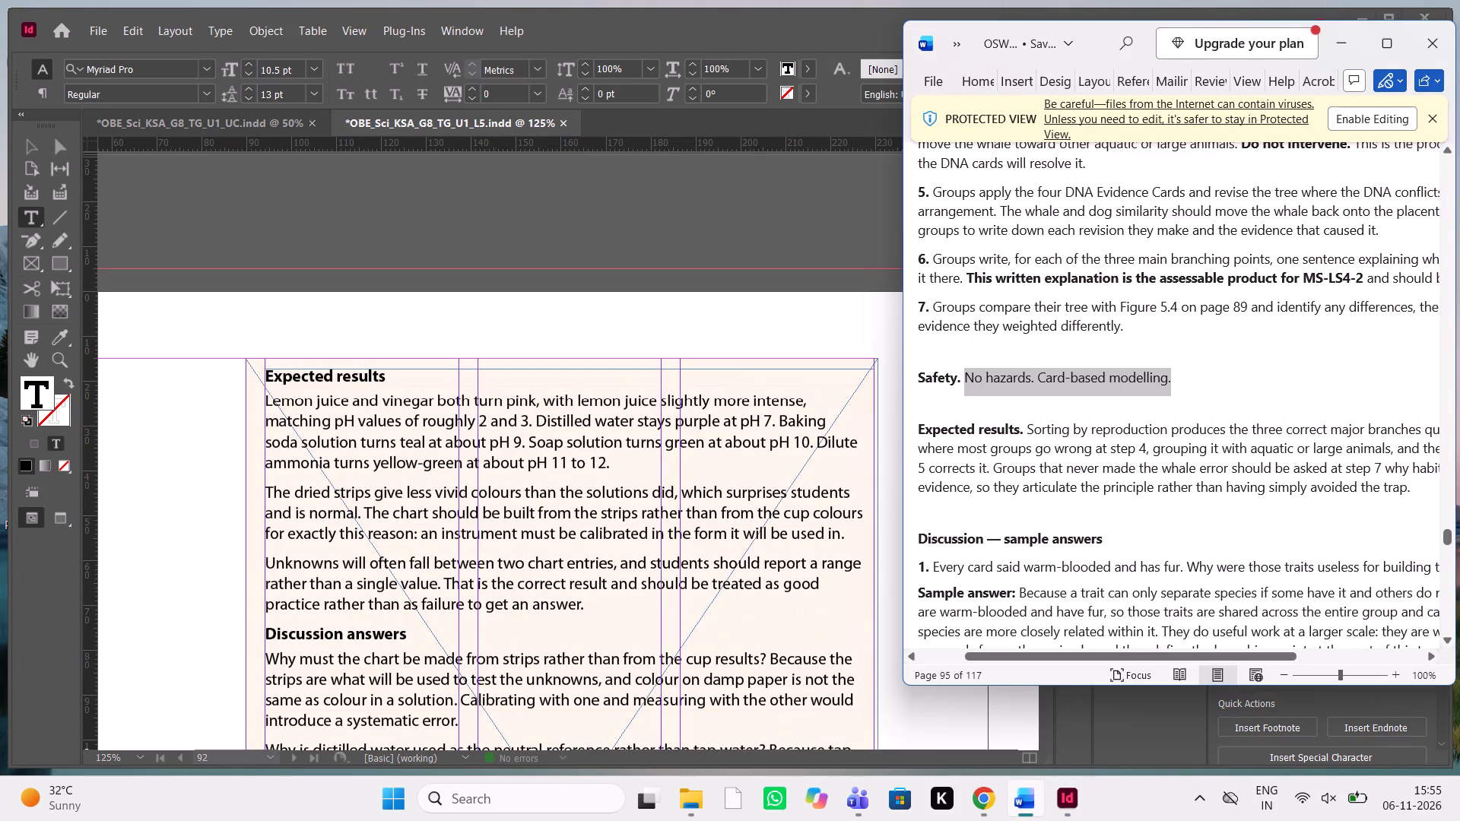
pyautogui.moveTo(1420, 486); pyautogui.dragTo(885, 429)
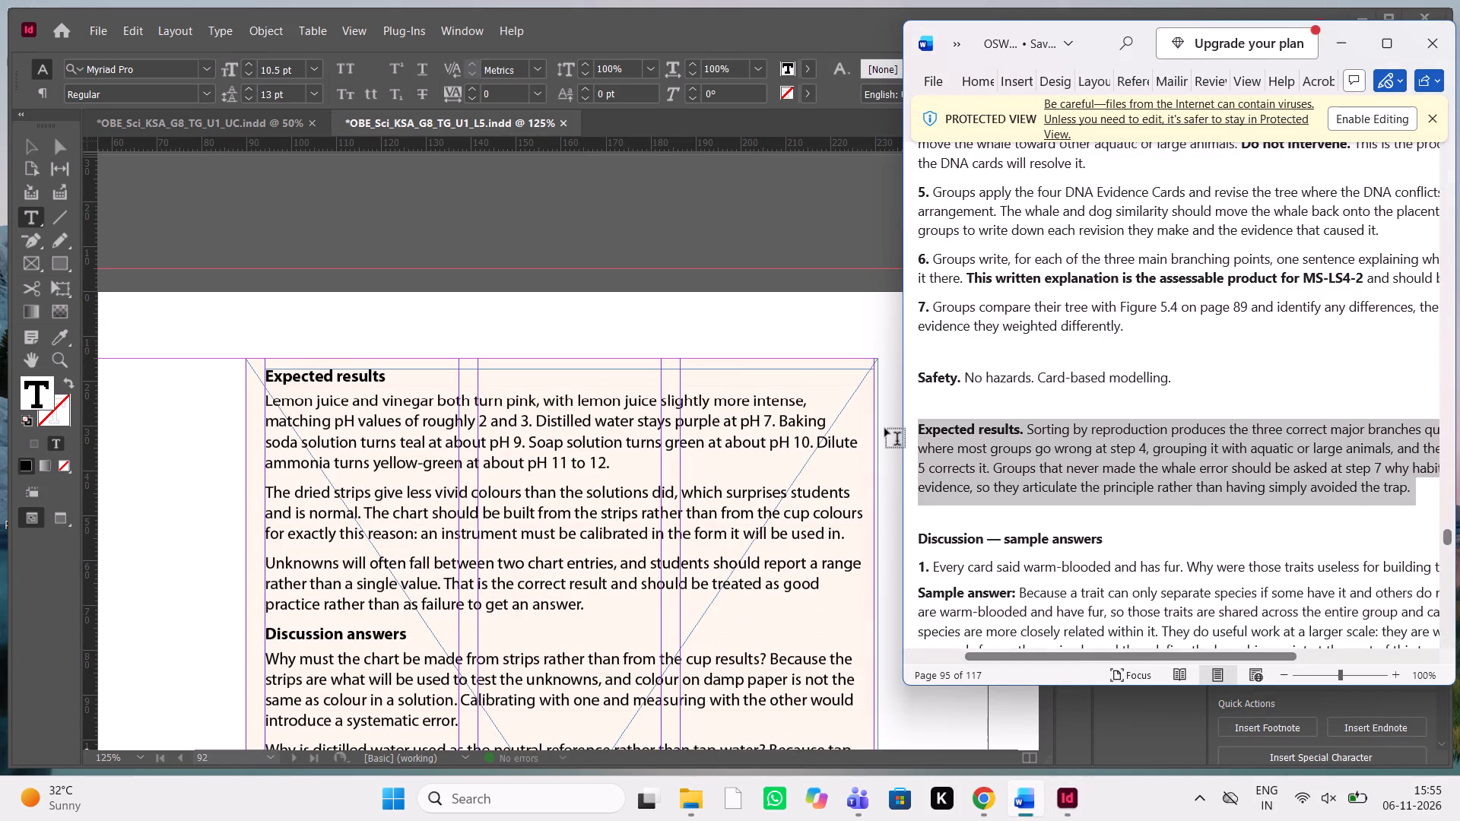
pyautogui.hotkey('ctrl', 'c')
pyautogui.hotkey('ctrl', 'c')
# Back in InDesign, add five empty paragraphs after procedure step 7 on page 90 to make room for the Safety box.
pyautogui.scroll(2, 539, 395)
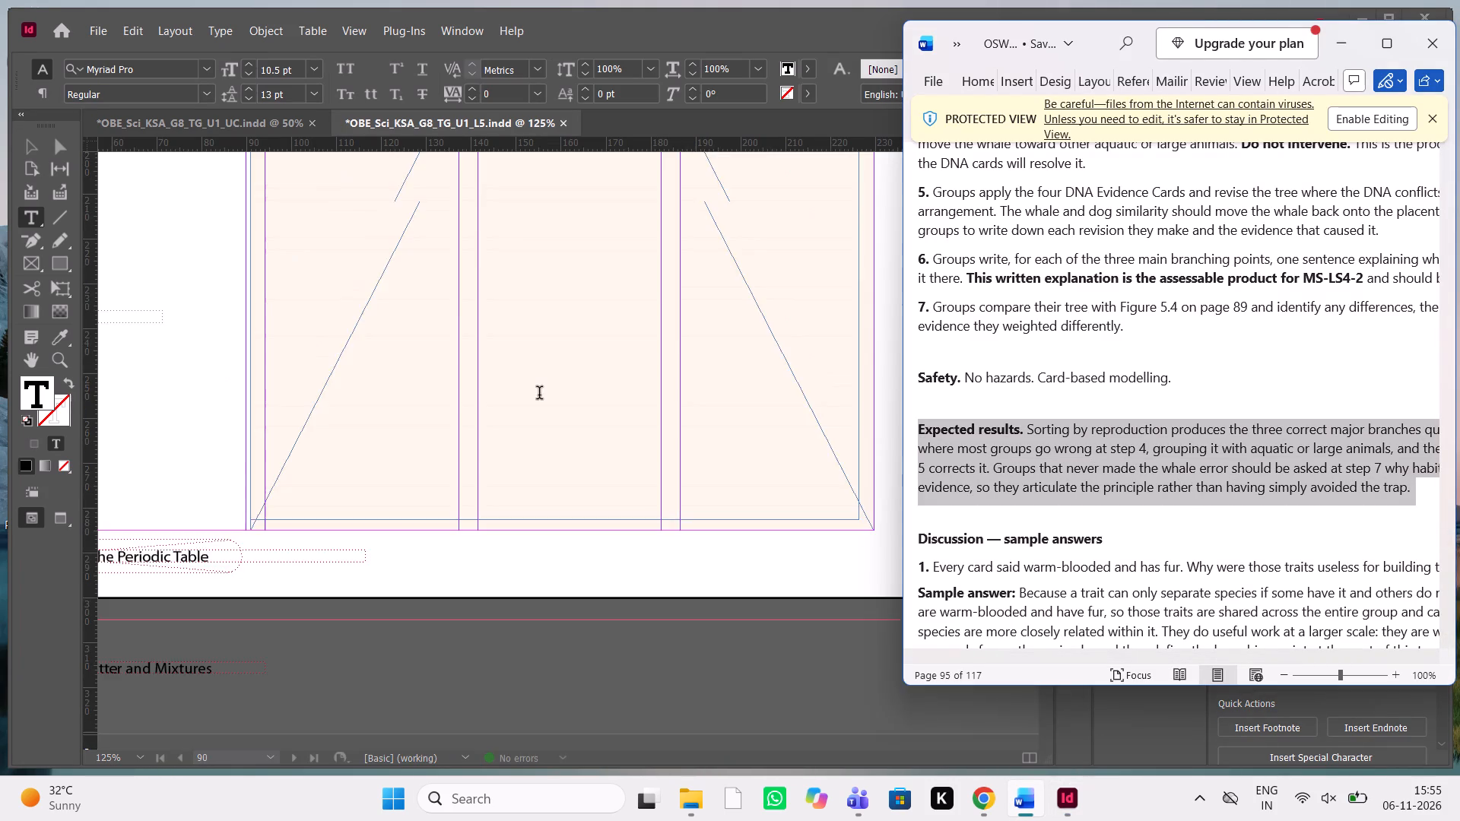
pyautogui.scroll(2, 539, 395)
pyautogui.click(288, 265)
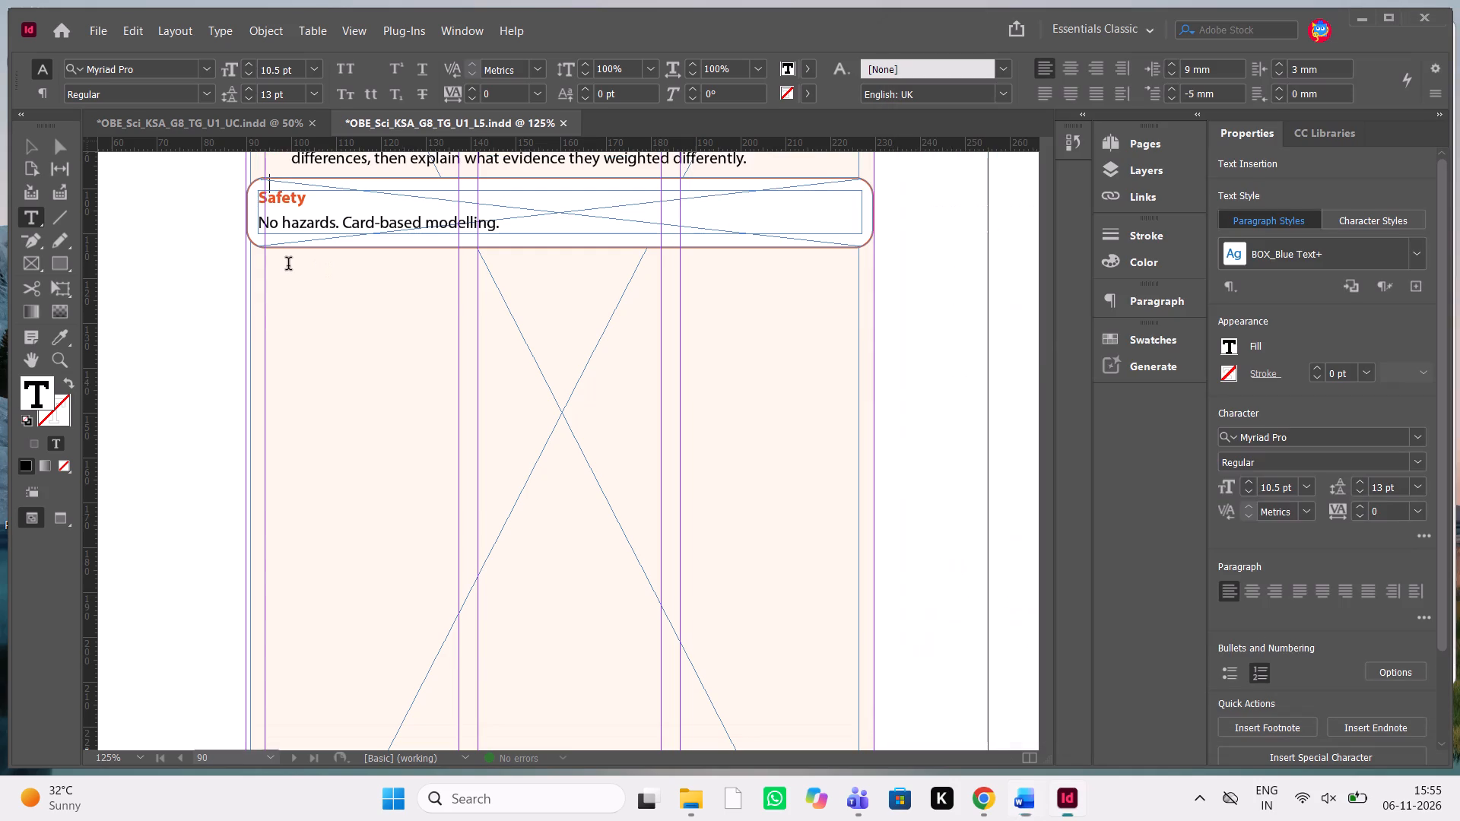
pyautogui.scroll(1, 316, 330)
pyautogui.click(775, 487)
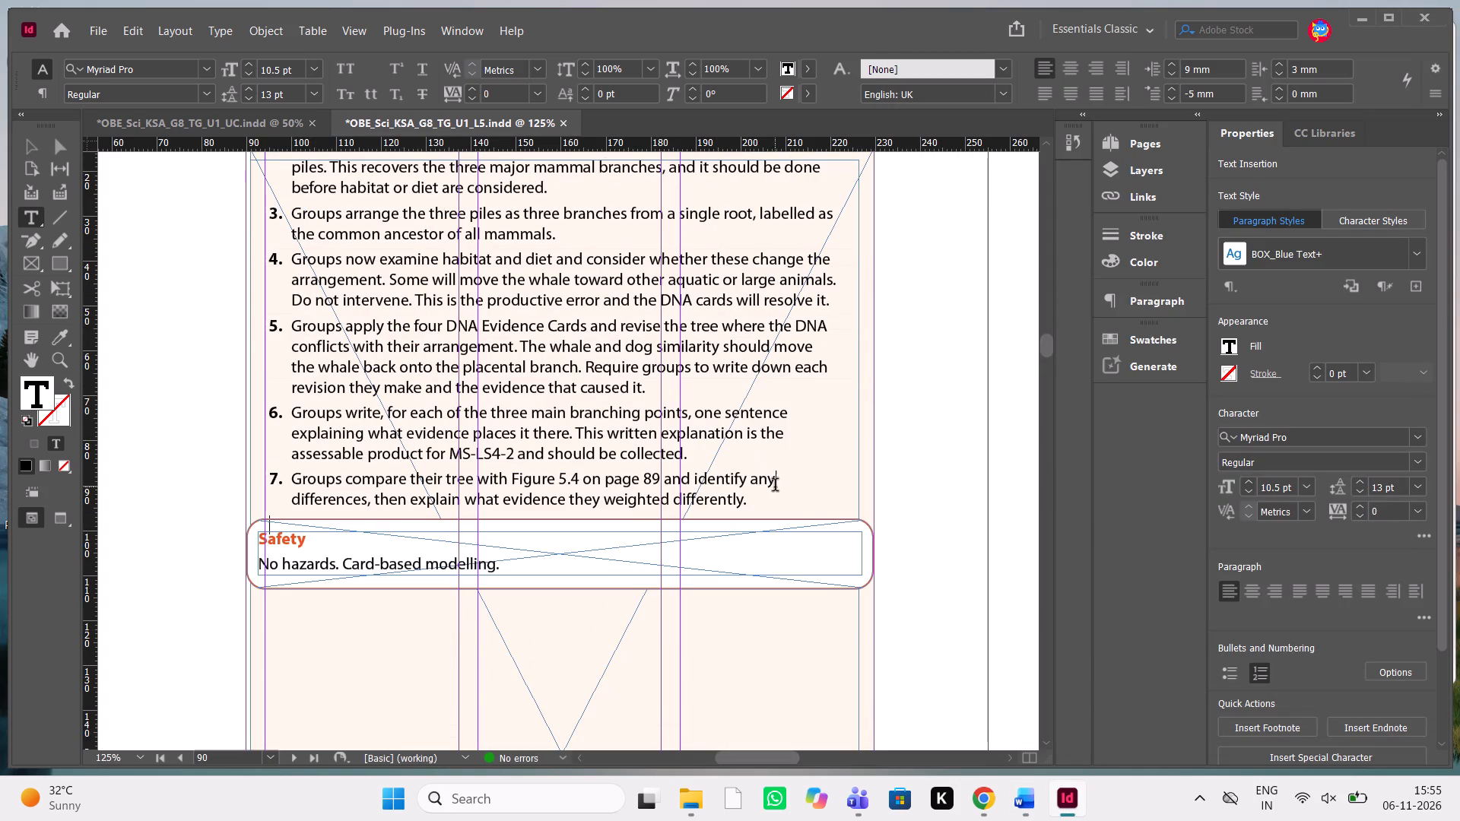
pyautogui.scroll(-1, 775, 487)
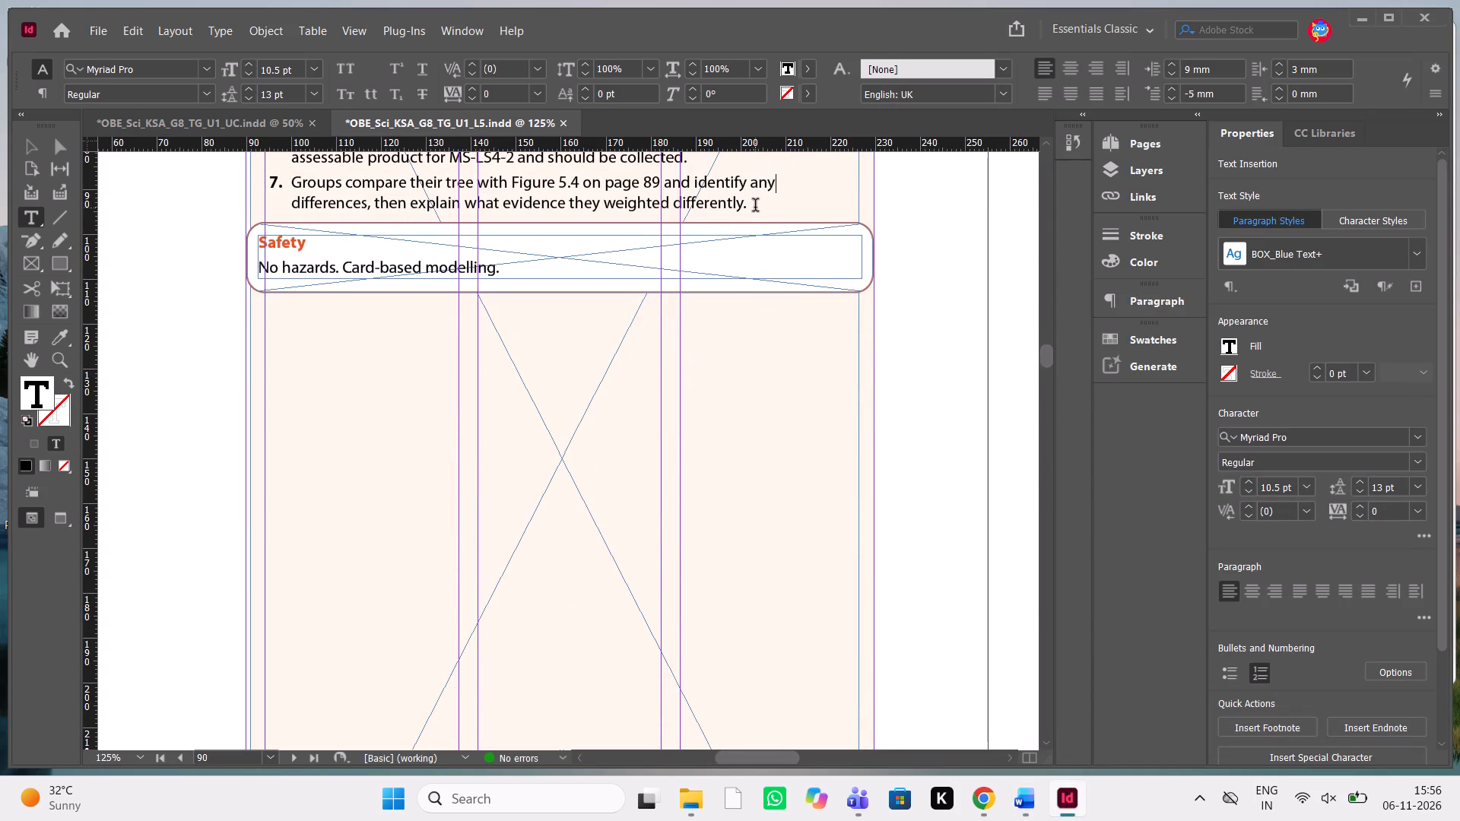
pyautogui.click(755, 207)
pyautogui.press('Return')
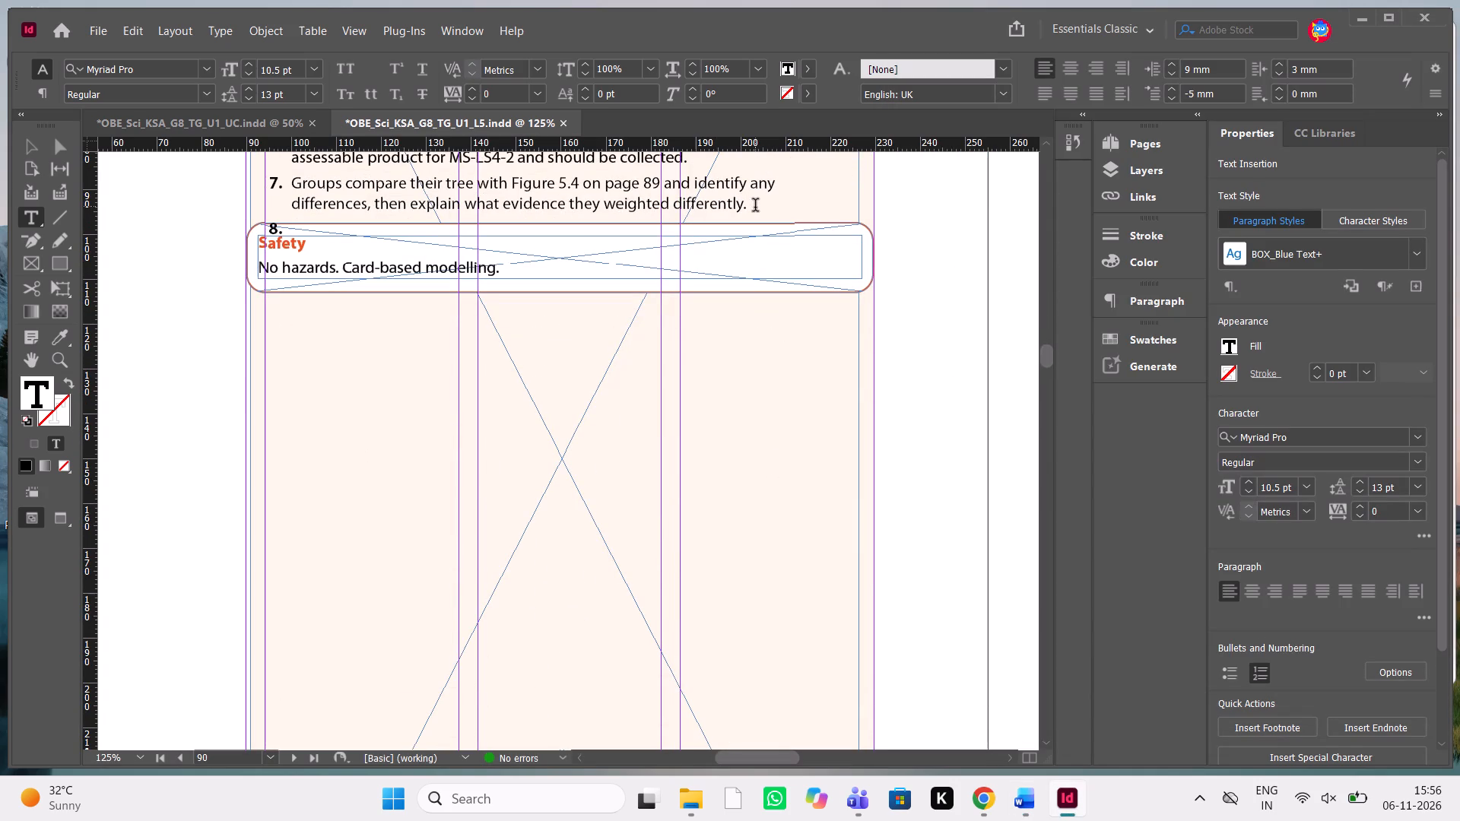
pyautogui.press('Return')
pyautogui.press('Return')
pyautogui.press('Return')
pyautogui.press('Return')
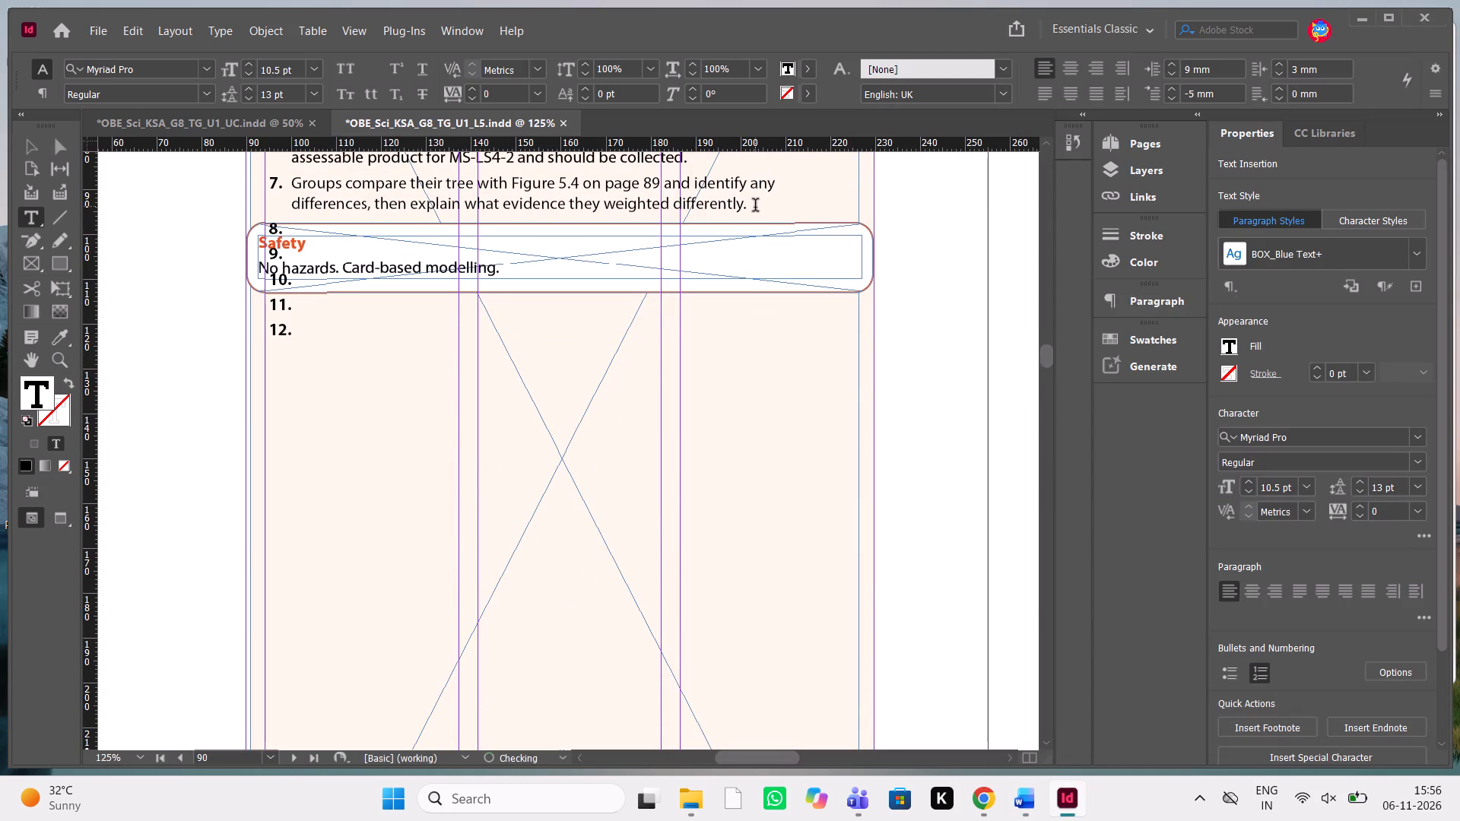
# Remove the automatic numbering from the five empty paragraphs after step 7.
pyautogui.moveTo(313, 334); pyautogui.dragTo(259, 227)
pyautogui.click(1258, 675)
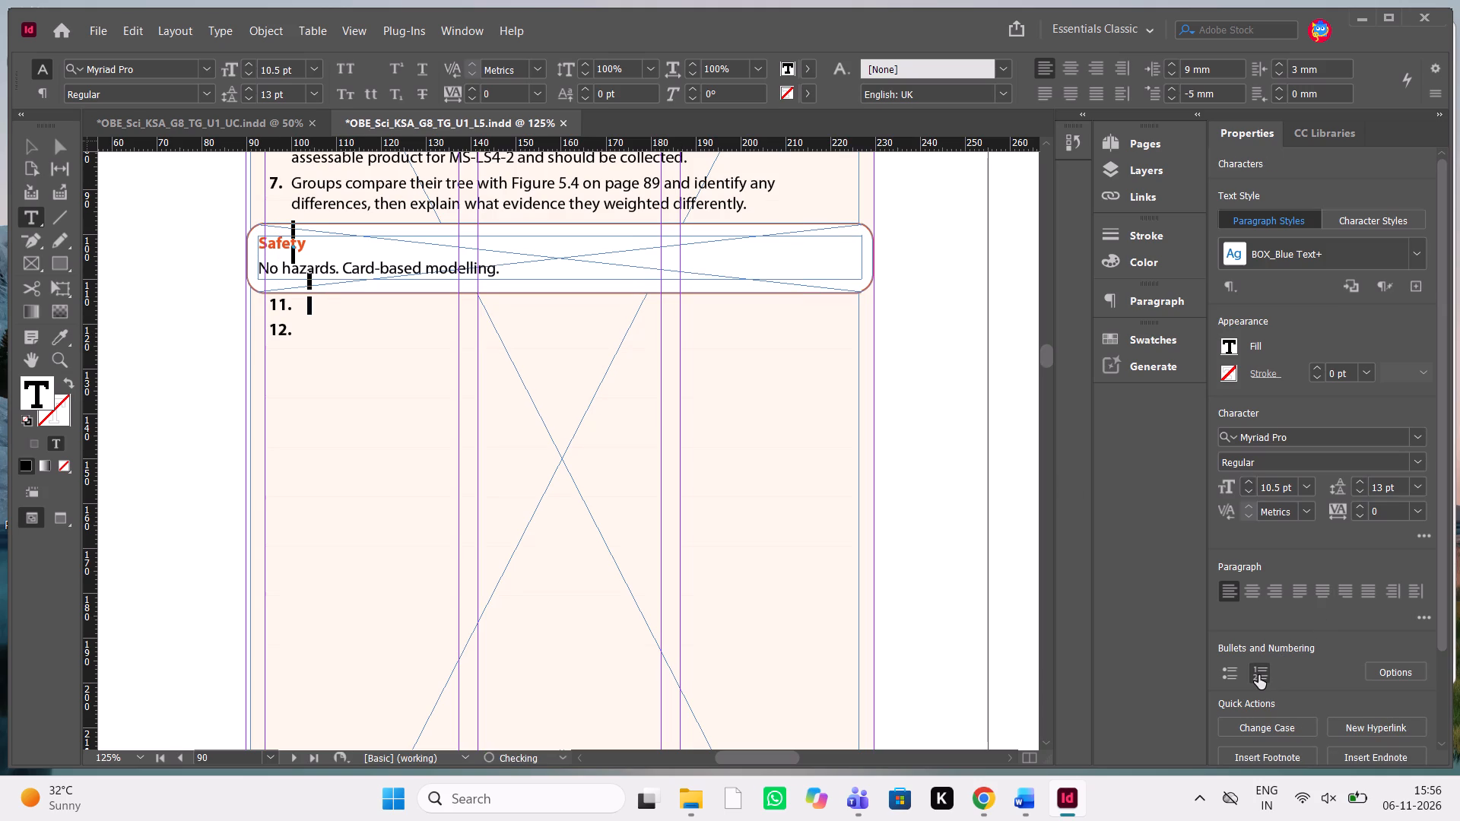
pyautogui.moveTo(300, 335); pyautogui.dragTo(220, 320)
pyautogui.click(1268, 667)
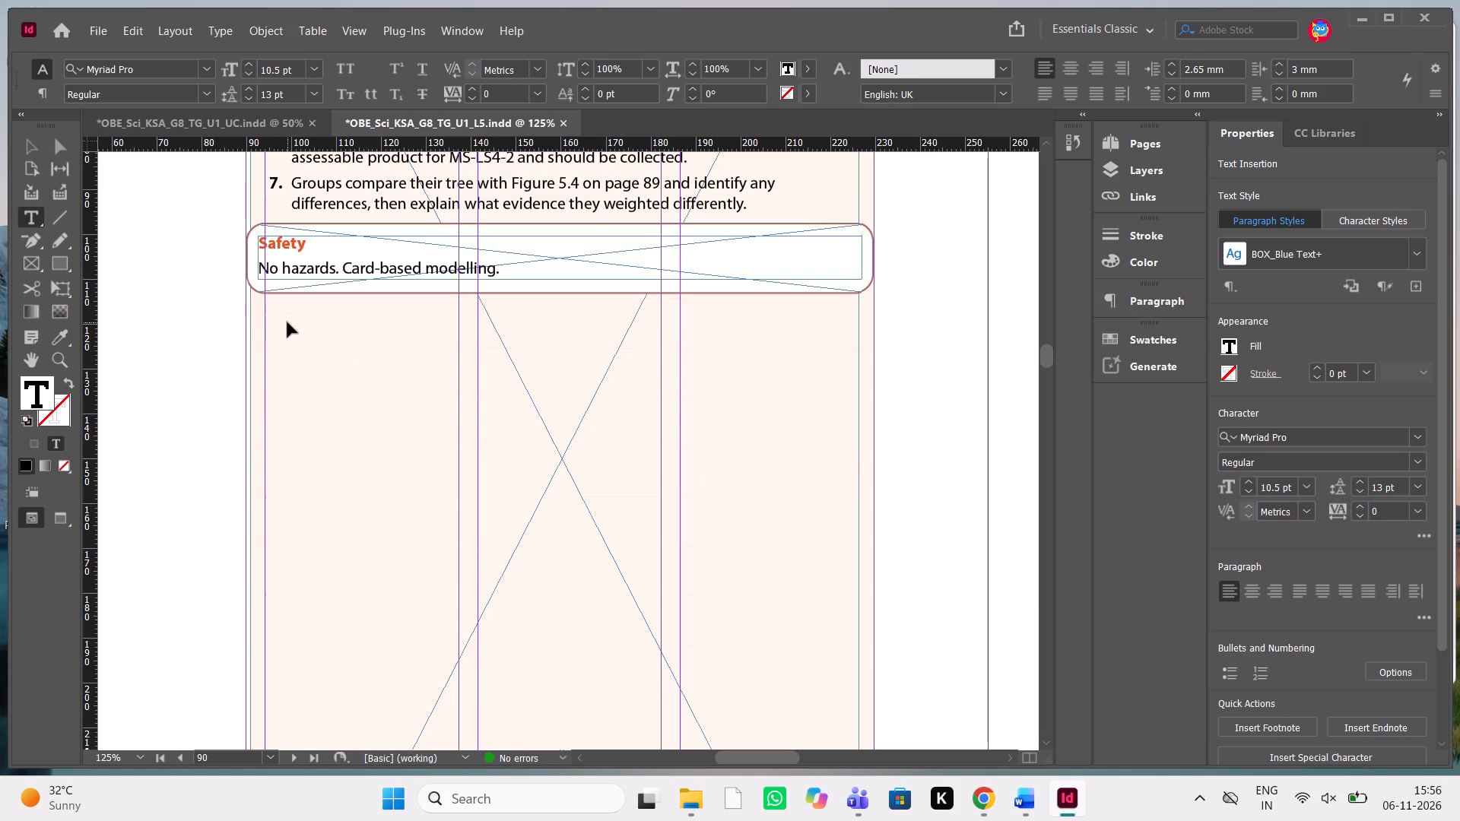
# Paste the copied "Expected results" paragraph below the Safety box, with one blank line above it.
pyautogui.hotkey('ctrl', 'v')
pyautogui.click(271, 300)
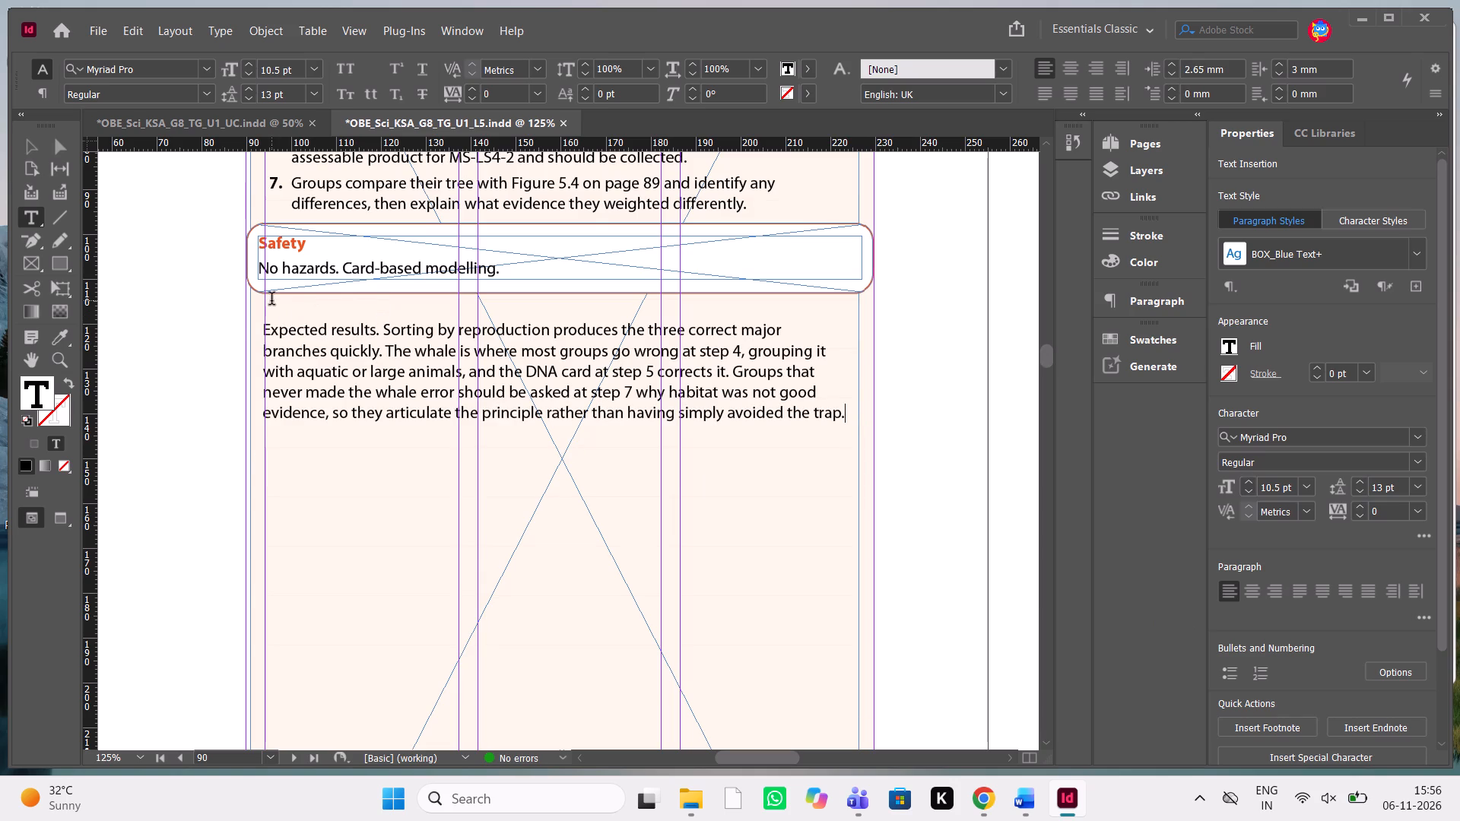
pyautogui.press('Delete')
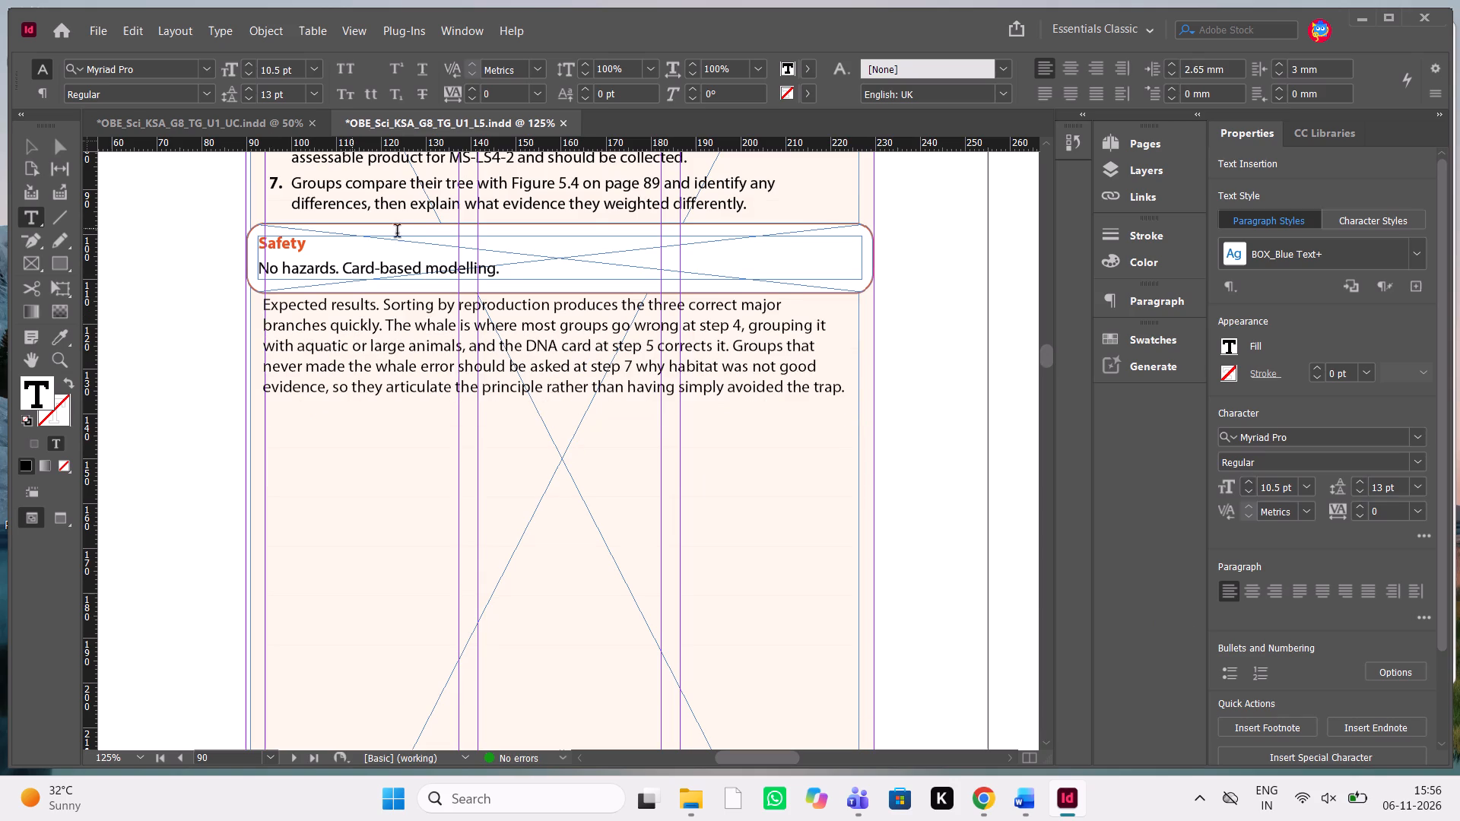
pyautogui.press('Return')
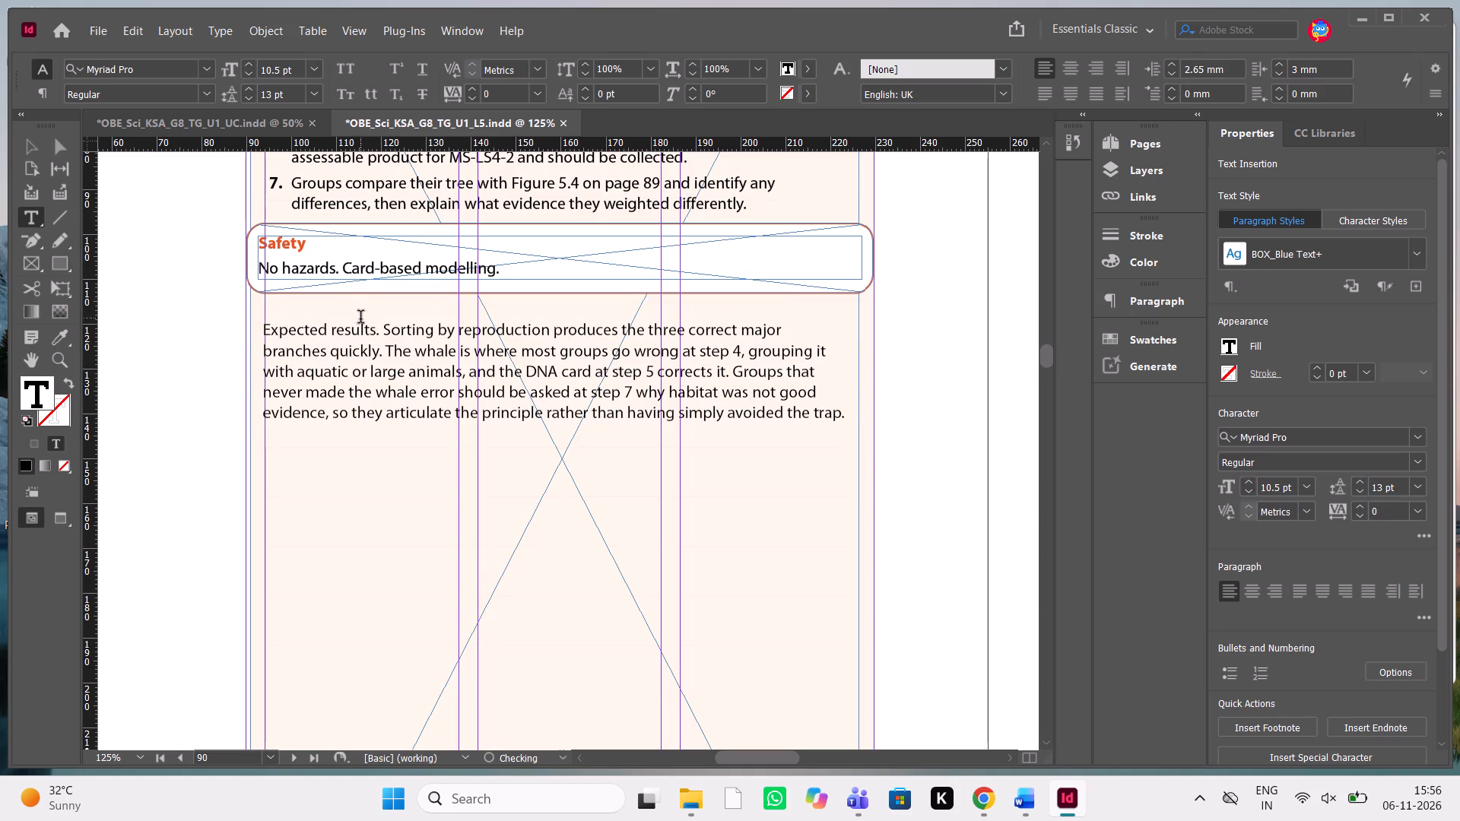
# Make the words "Expected results." below the Safety box bold and break them onto their own line as a heading.
pyautogui.moveTo(378, 325); pyautogui.dragTo(246, 319)
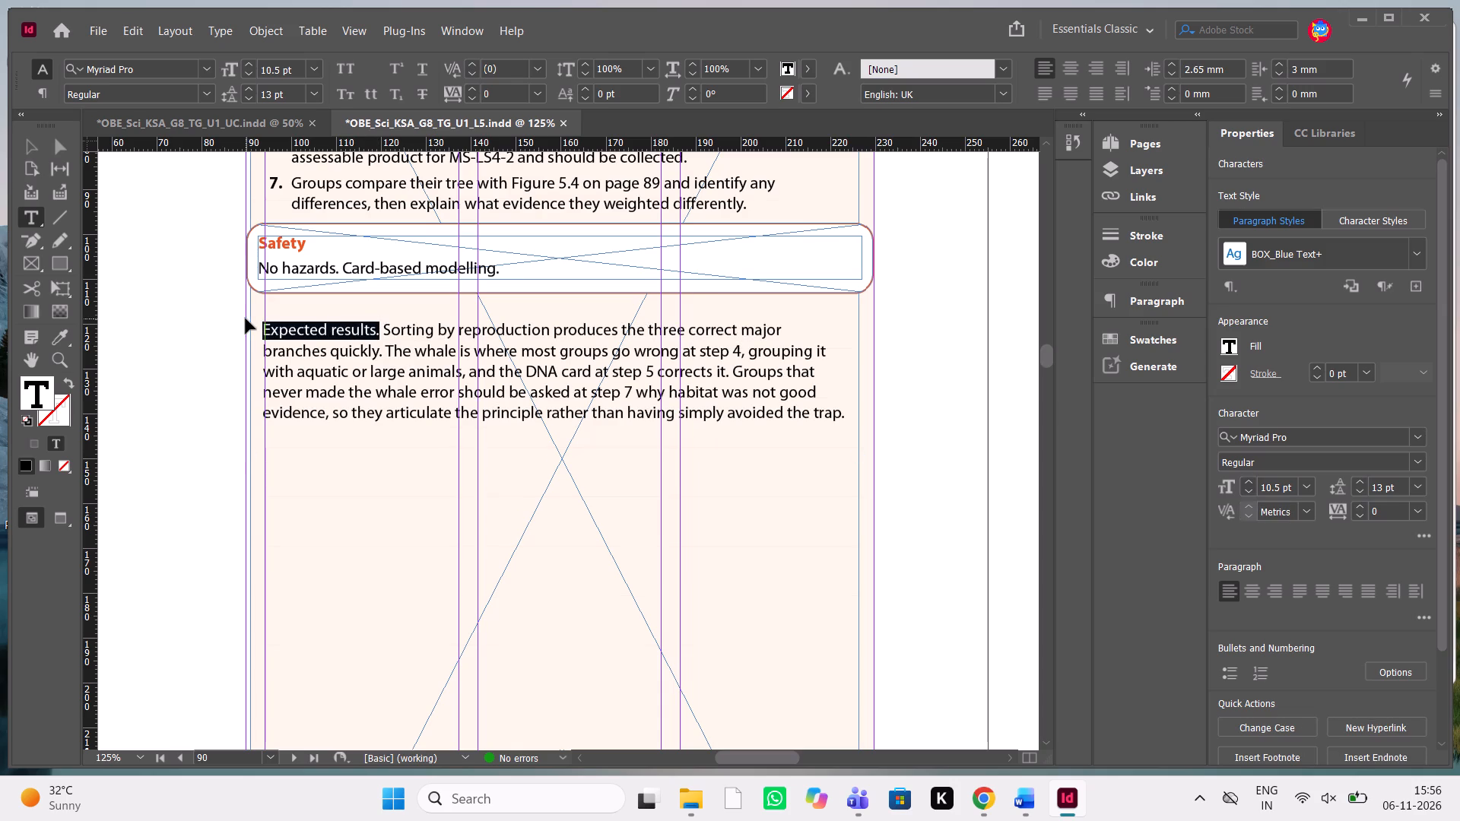
pyautogui.hotkey('ctrl', 'shift', 'b')
pyautogui.click(401, 323)
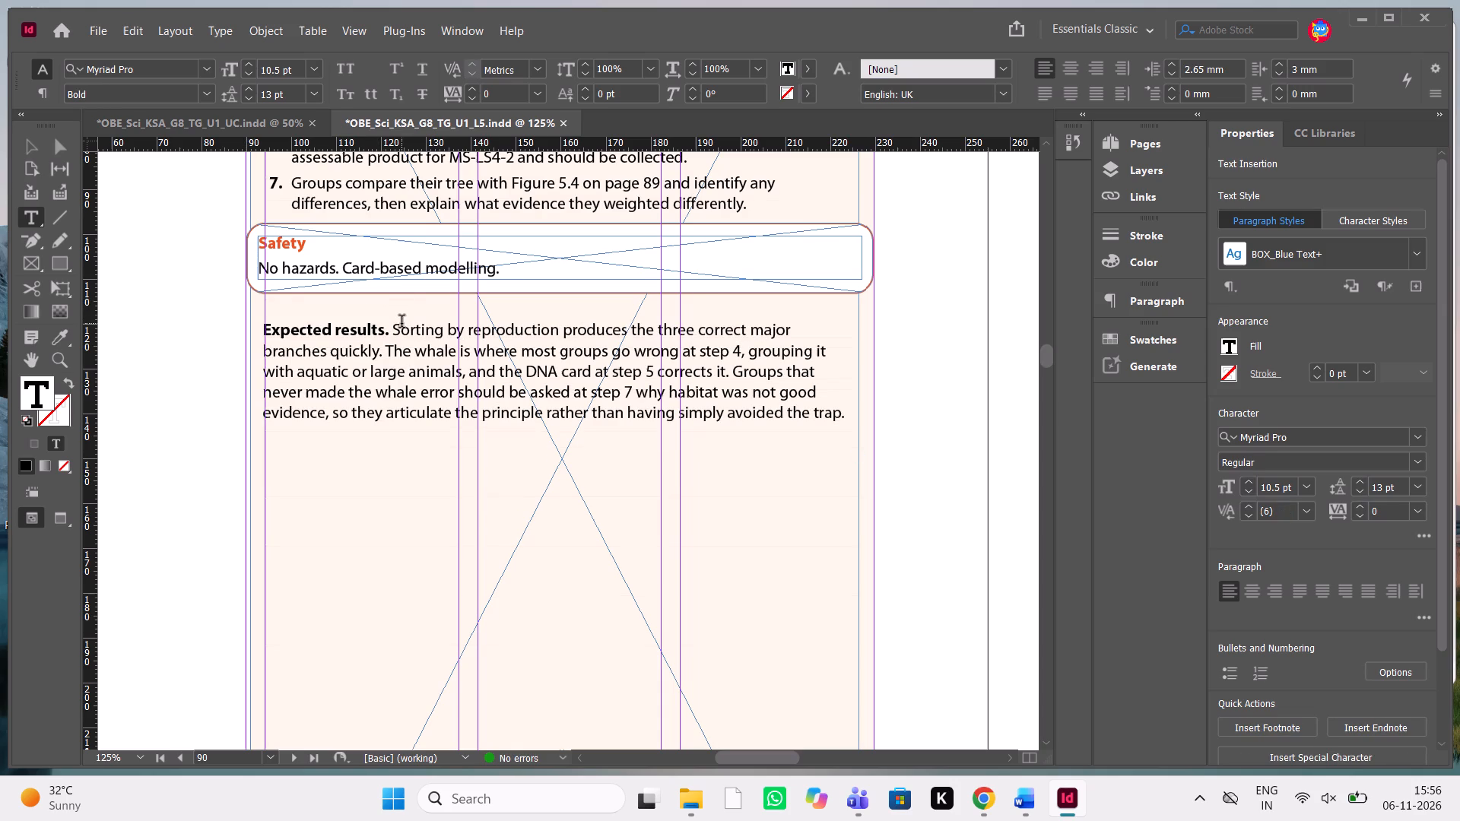
pyautogui.press('Left')
pyautogui.press('Return')
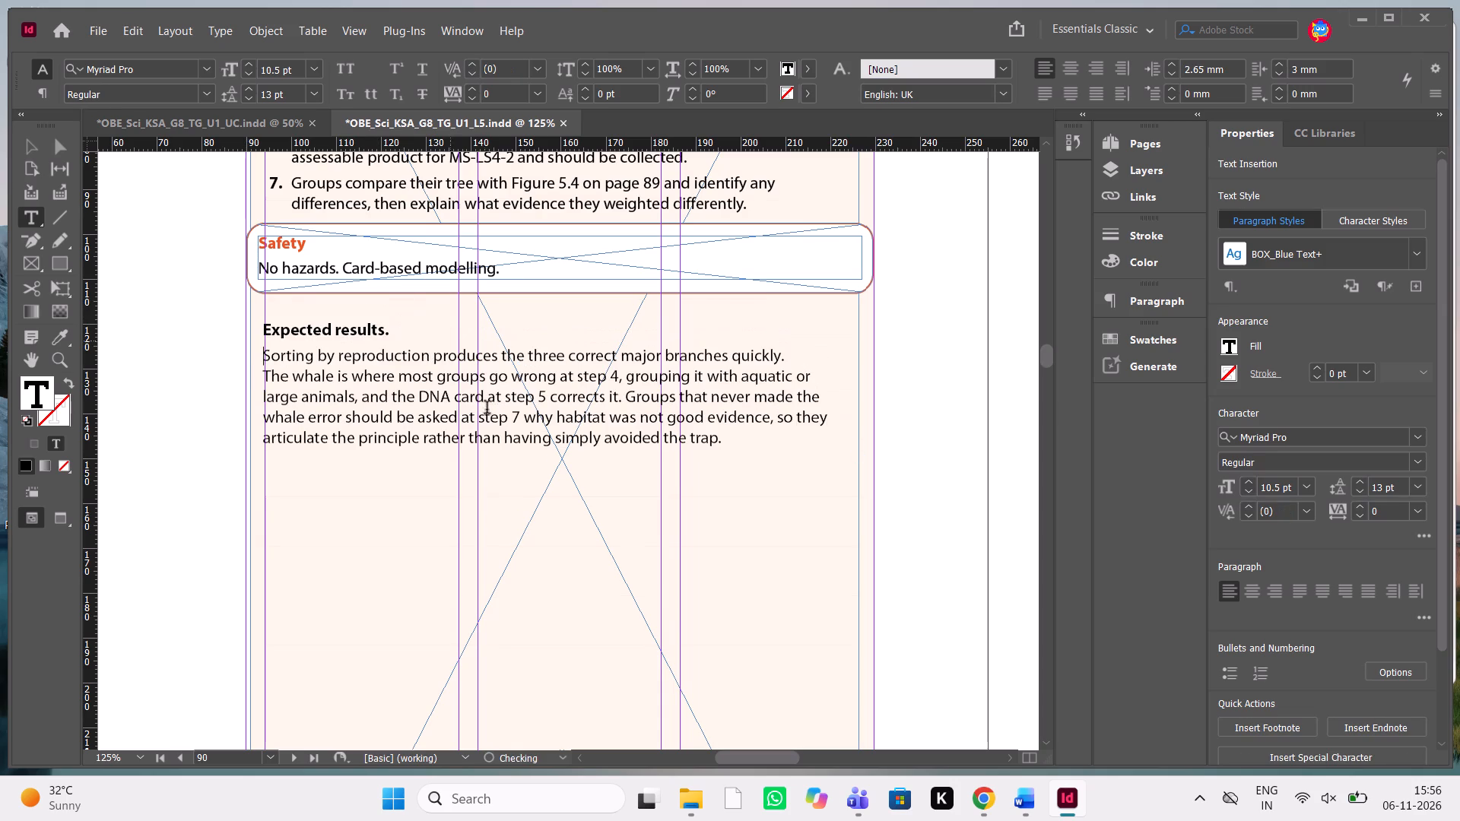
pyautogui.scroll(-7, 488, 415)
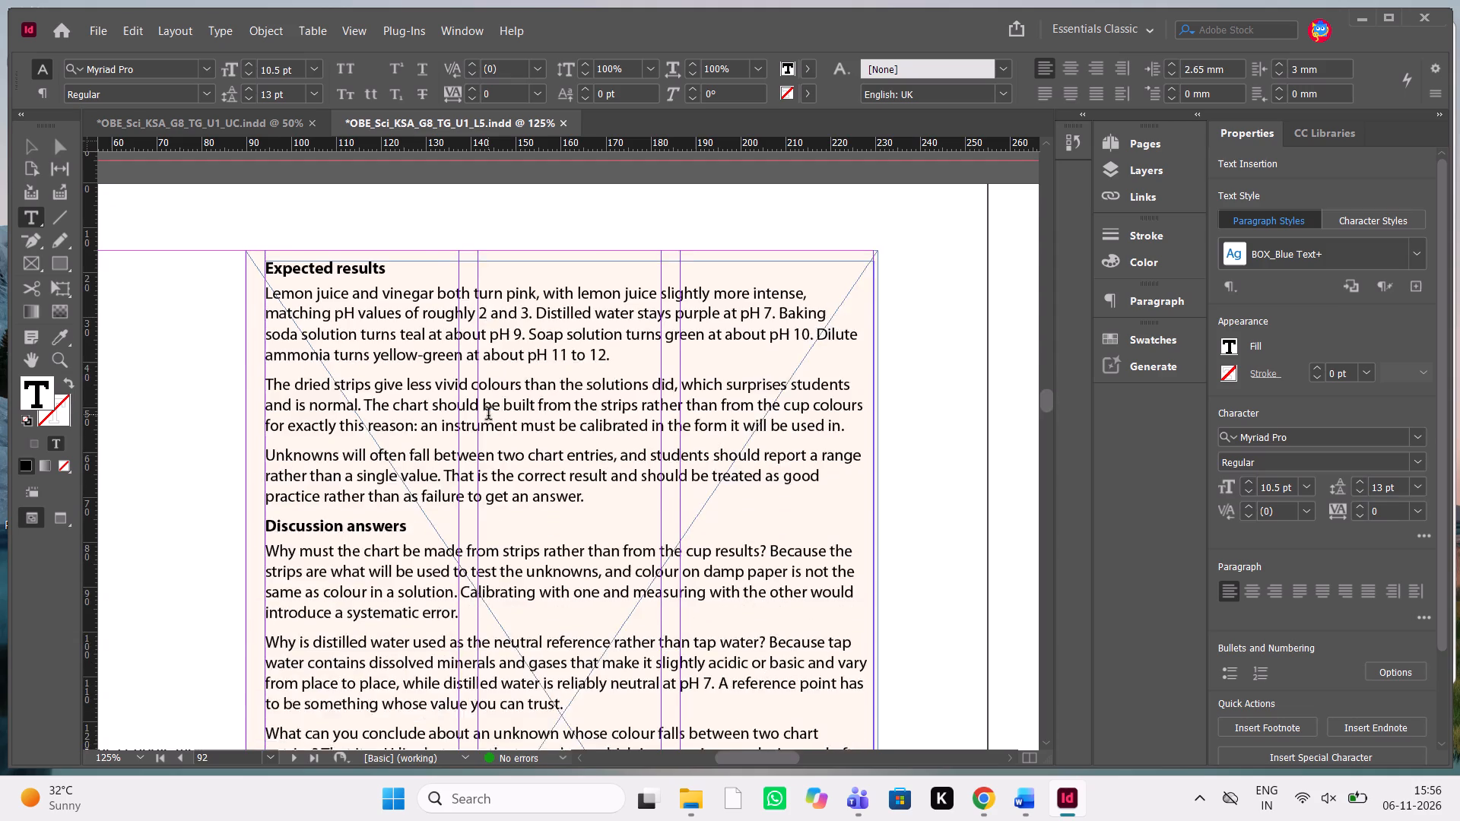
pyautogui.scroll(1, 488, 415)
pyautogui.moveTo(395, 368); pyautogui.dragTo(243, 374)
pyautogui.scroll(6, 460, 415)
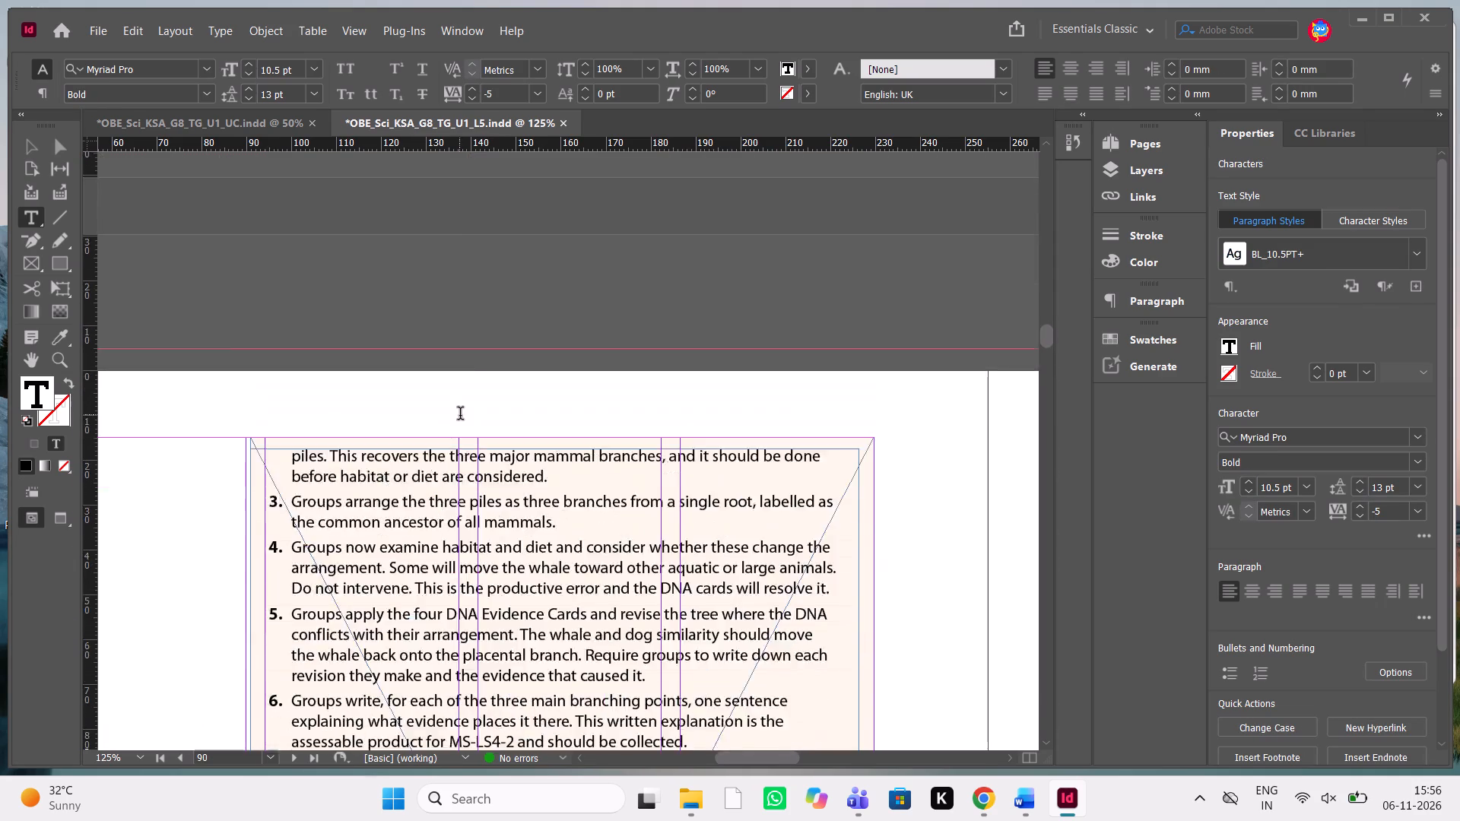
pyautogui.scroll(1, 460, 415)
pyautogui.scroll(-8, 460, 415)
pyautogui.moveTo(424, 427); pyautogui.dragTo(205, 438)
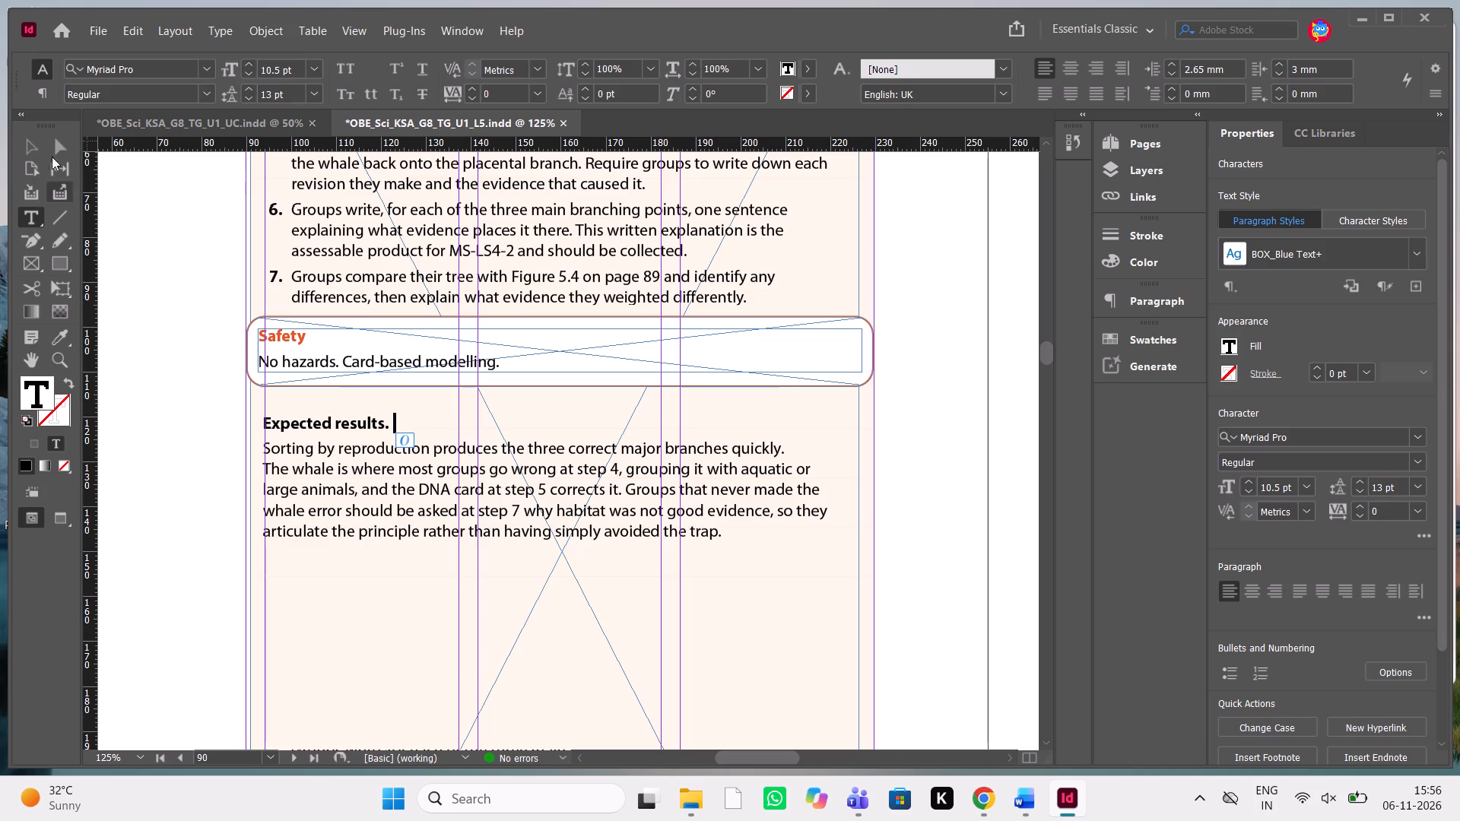
# Select the Safety box and its text frame together and nudge them slightly down, between step 7 and the Expected results heading.
pyautogui.click(40, 143)
pyautogui.click(336, 354)
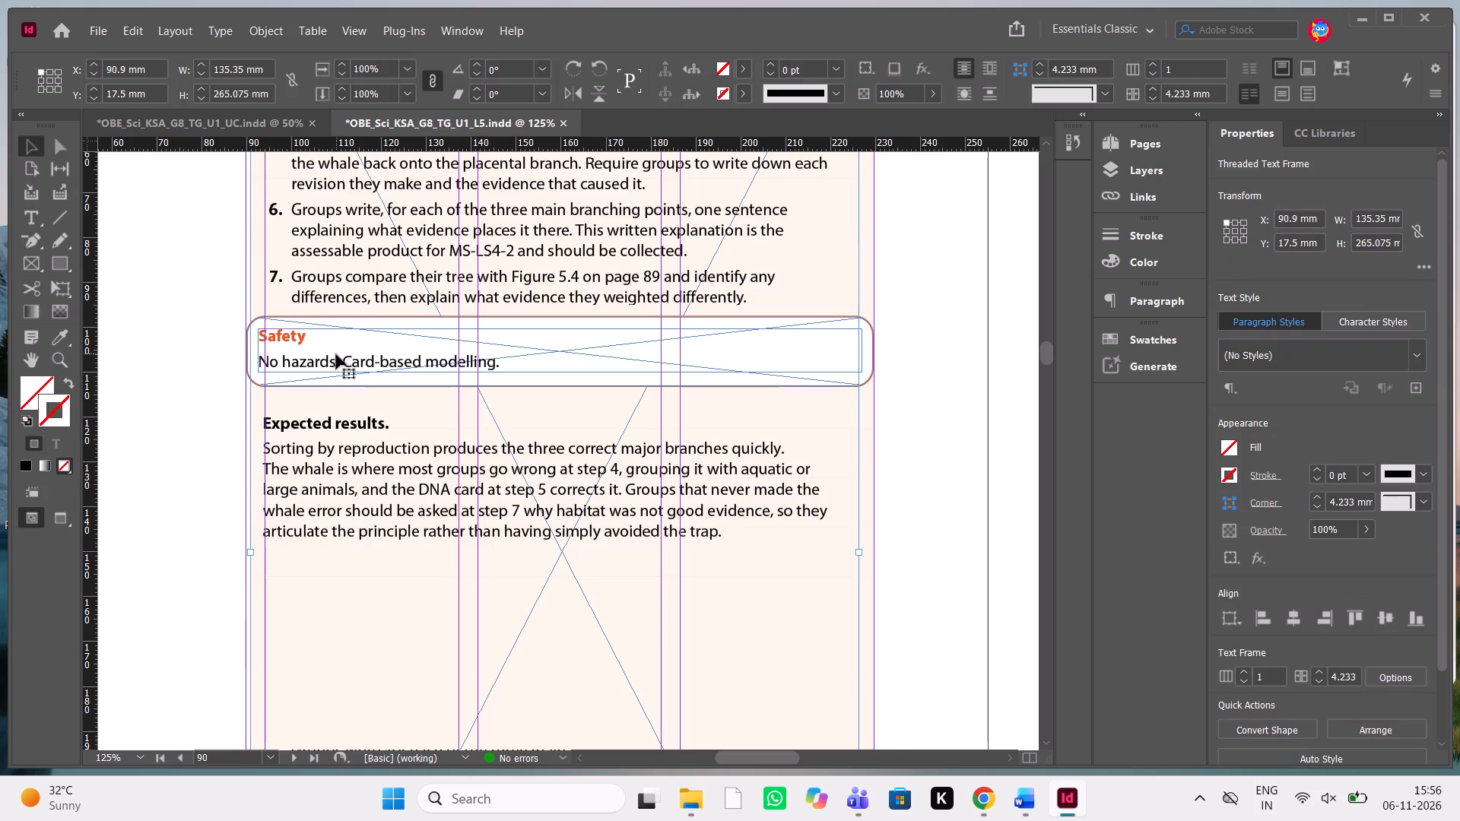
pyautogui.click(336, 354)
pyautogui.click(194, 334)
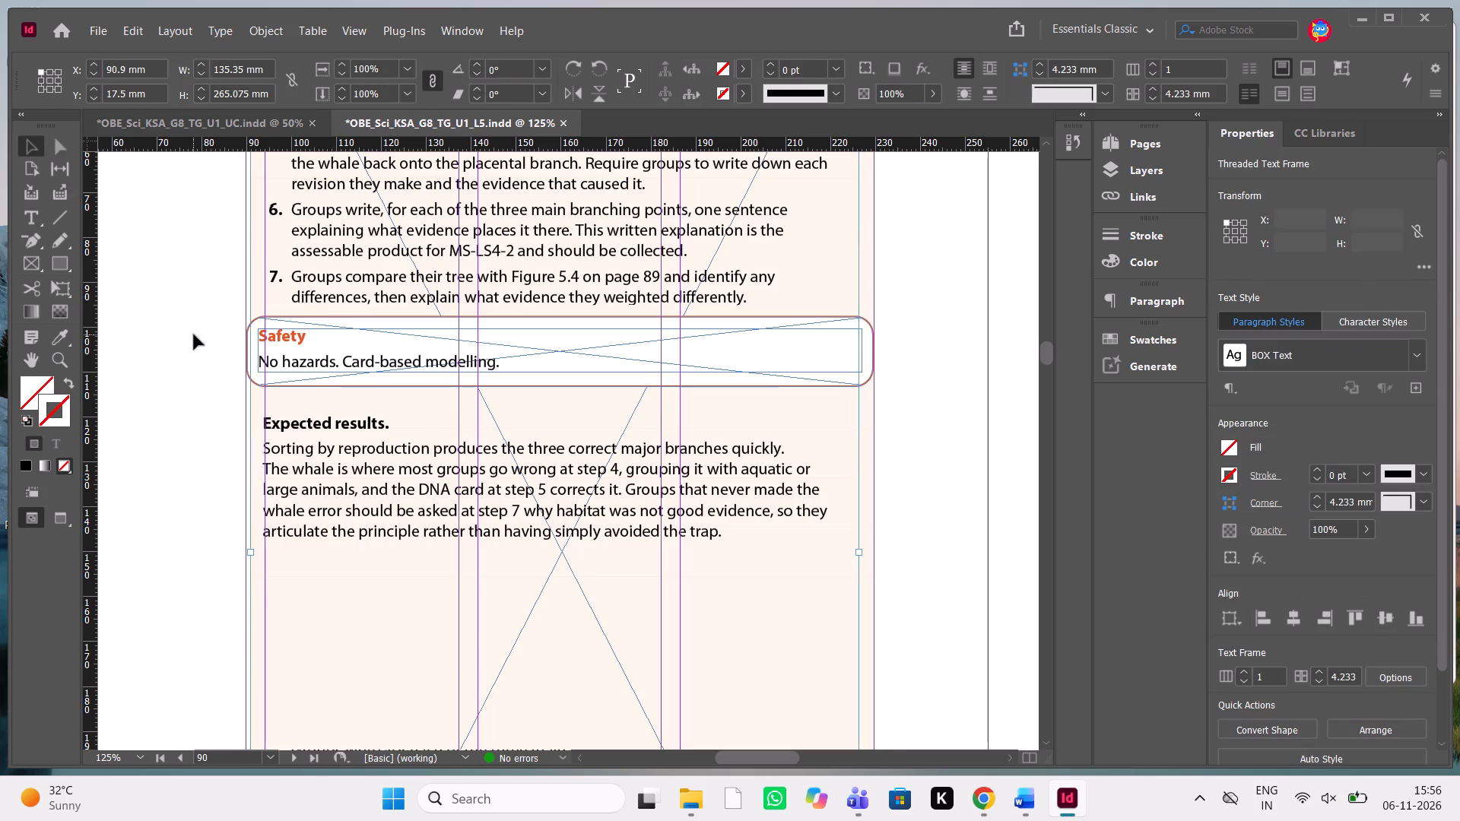
pyautogui.click(360, 337)
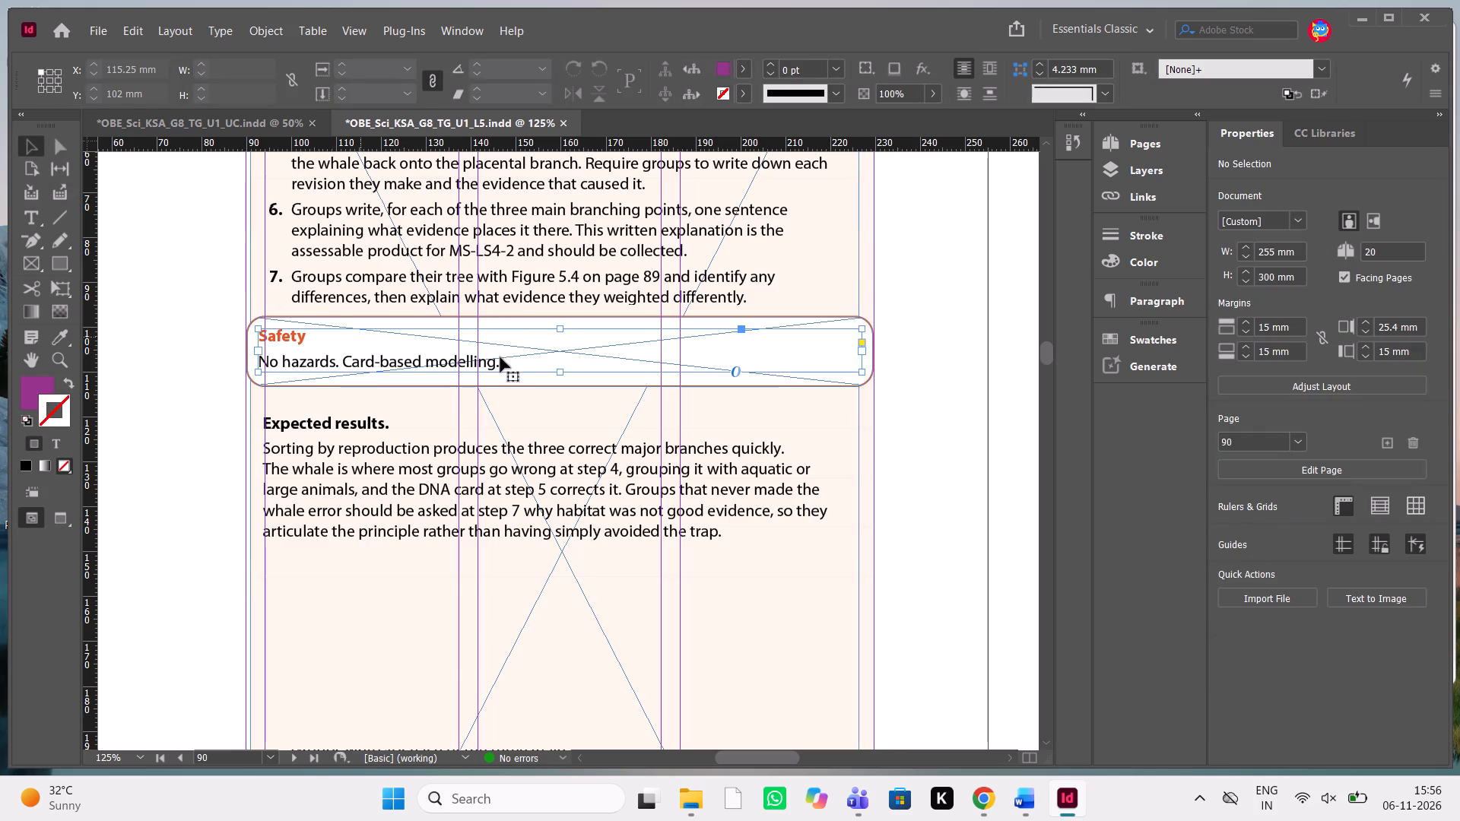
pyautogui.keyDown('shift'); pyautogui.click(504, 383); pyautogui.keyUp('shift')
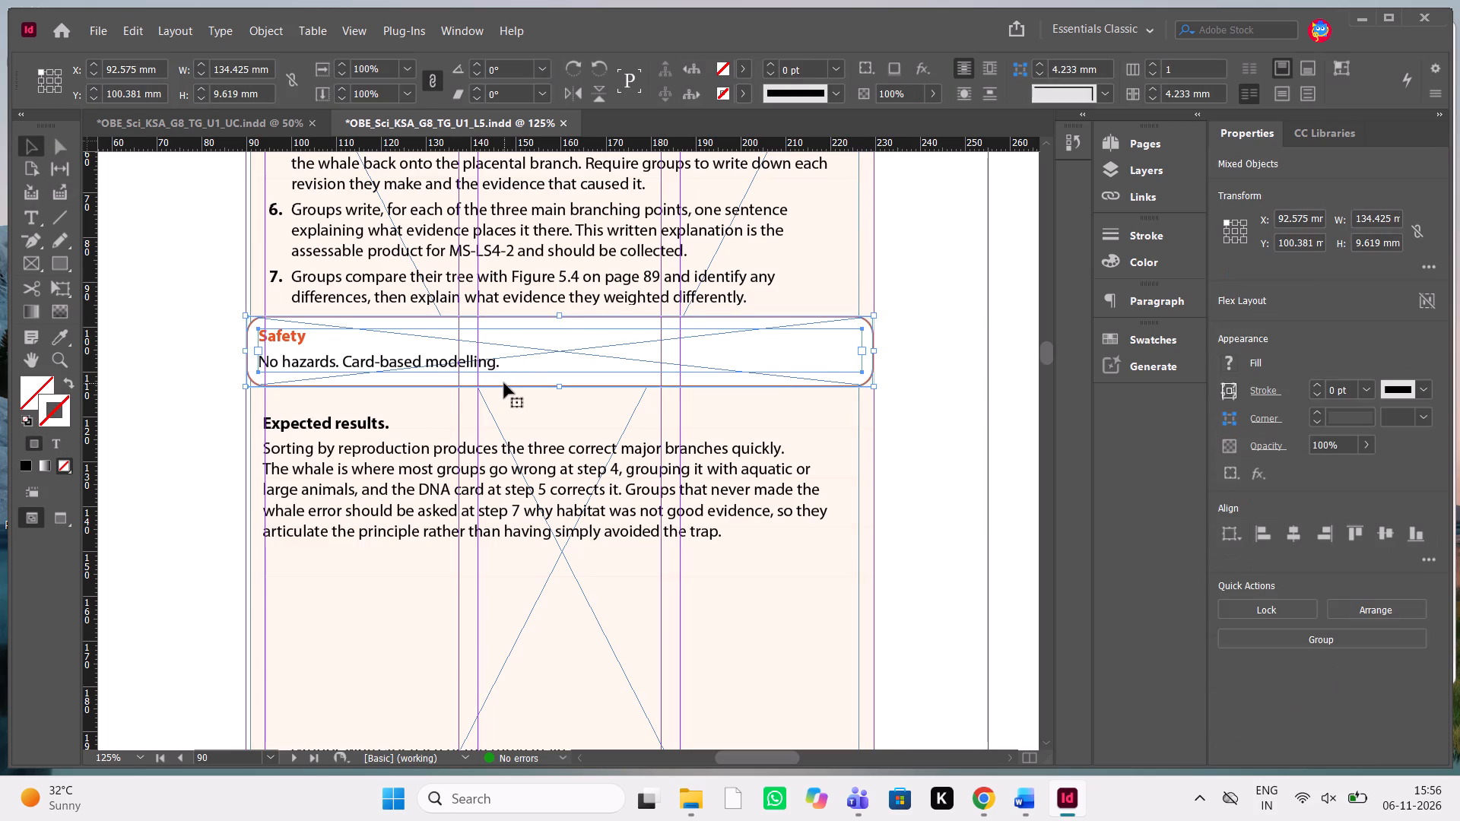
pyautogui.press('Down')
pyautogui.press('Down')
pyautogui.press('Down')
pyautogui.press('Up')
pyautogui.press('Up')
pyautogui.press('Up')
pyautogui.press('Up')
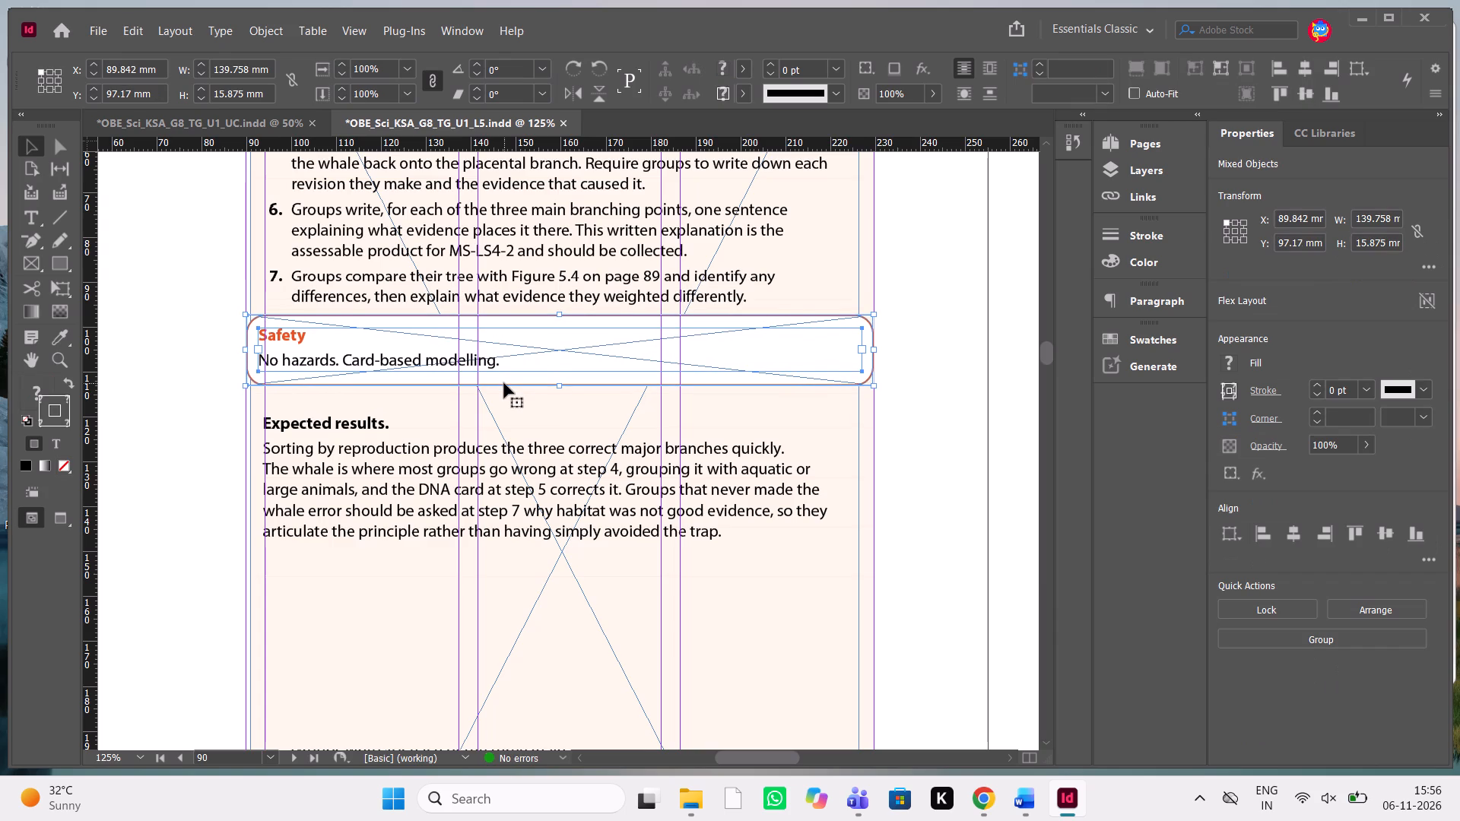
pyautogui.press('Down')
pyautogui.press('Down')
pyautogui.press('Down')
pyautogui.press('Up')
pyautogui.press('Up')
pyautogui.press('Up')
pyautogui.press('Down')
pyautogui.press('Down')
pyautogui.click(214, 423)
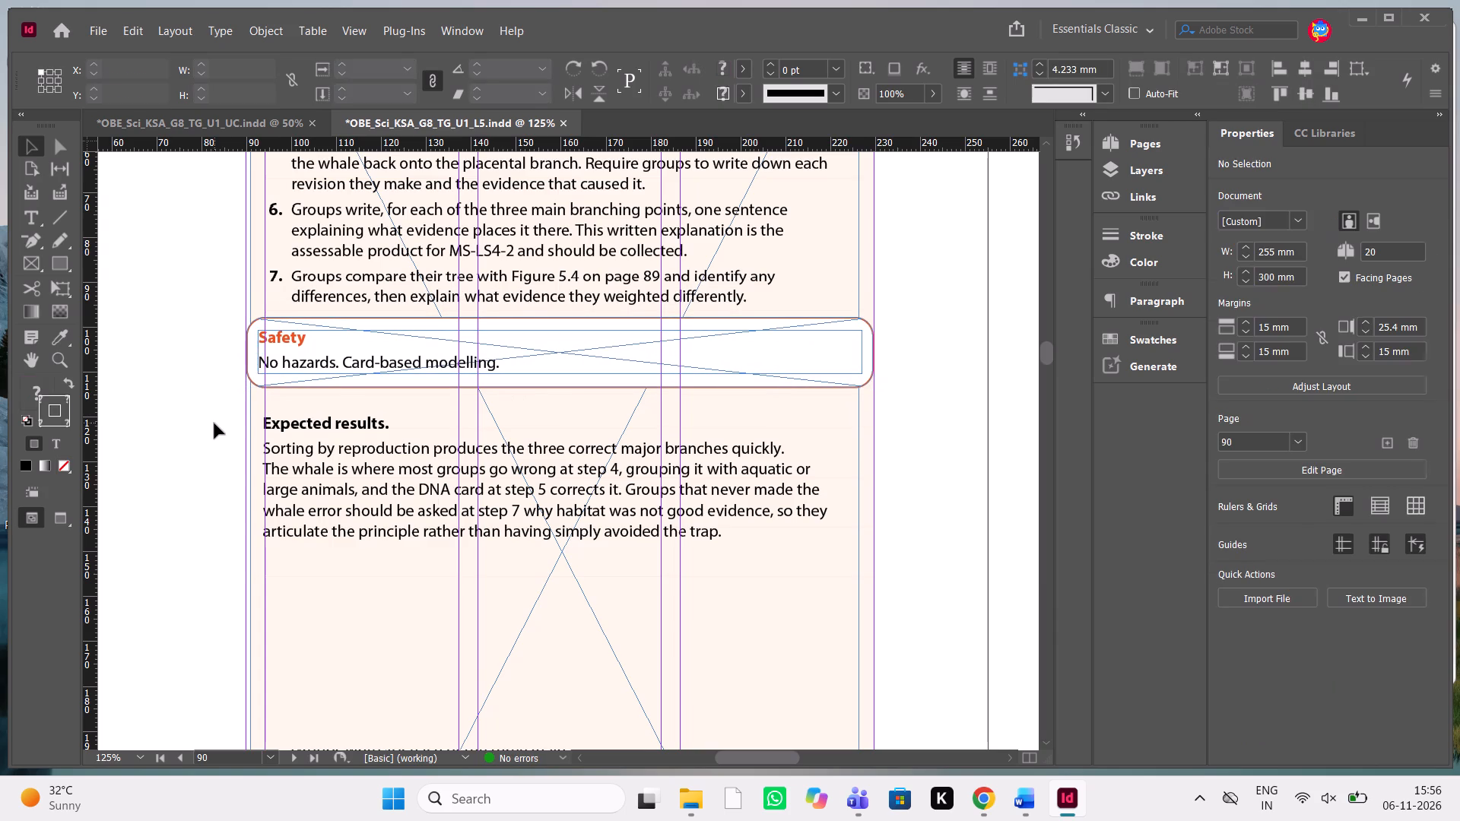
# Compare the Word manuscript's discussion, Troubleshooting and Where this leads sections with the existing answer box on page 92.
pyautogui.scroll(-1, 459, 537)
pyautogui.hotkey('alt', 'Tab')
pyautogui.scroll(-1, 1268, 377)
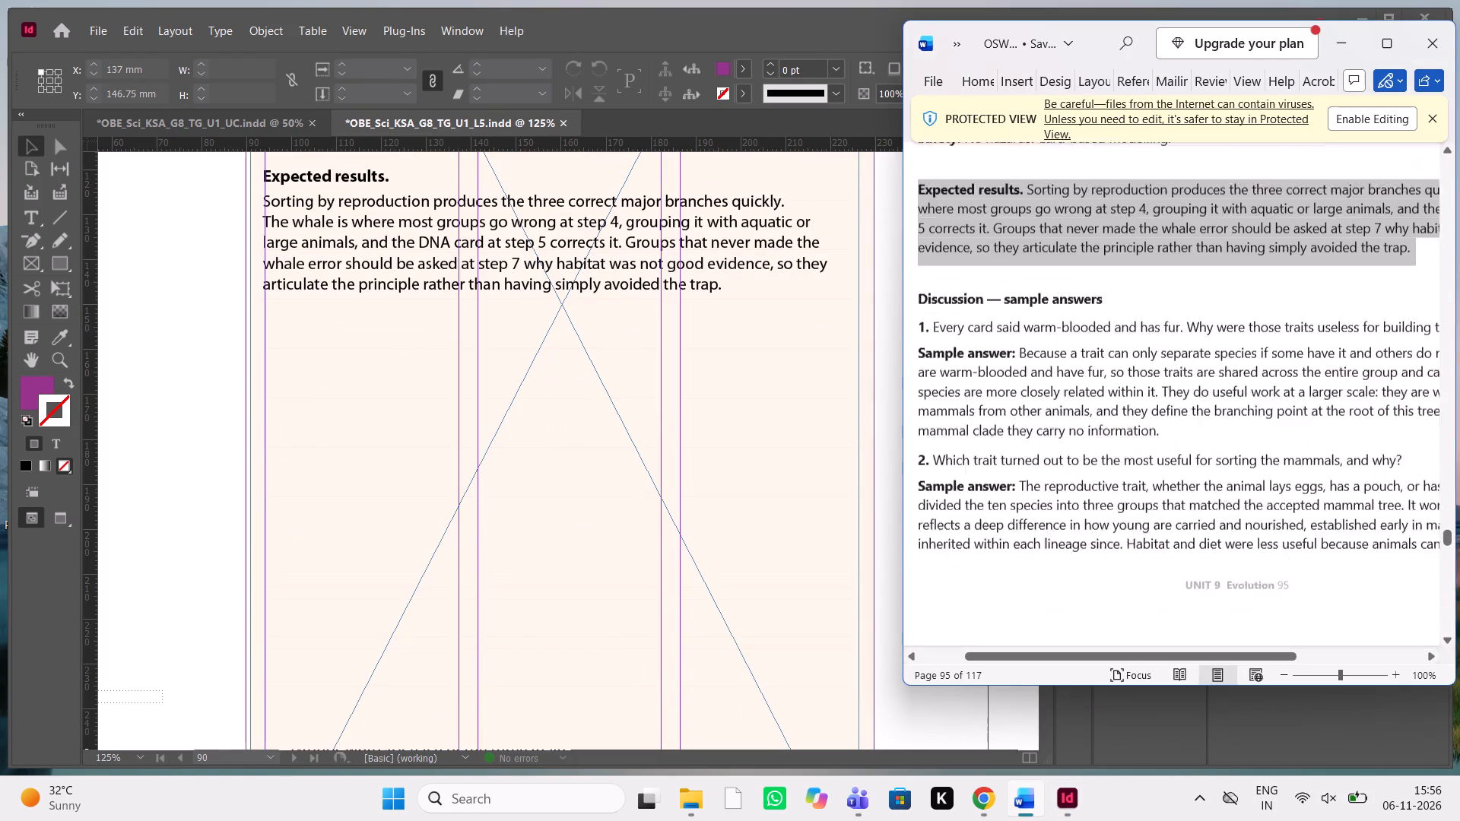
pyautogui.scroll(-1, 1268, 377)
pyautogui.scroll(-11, 738, 474)
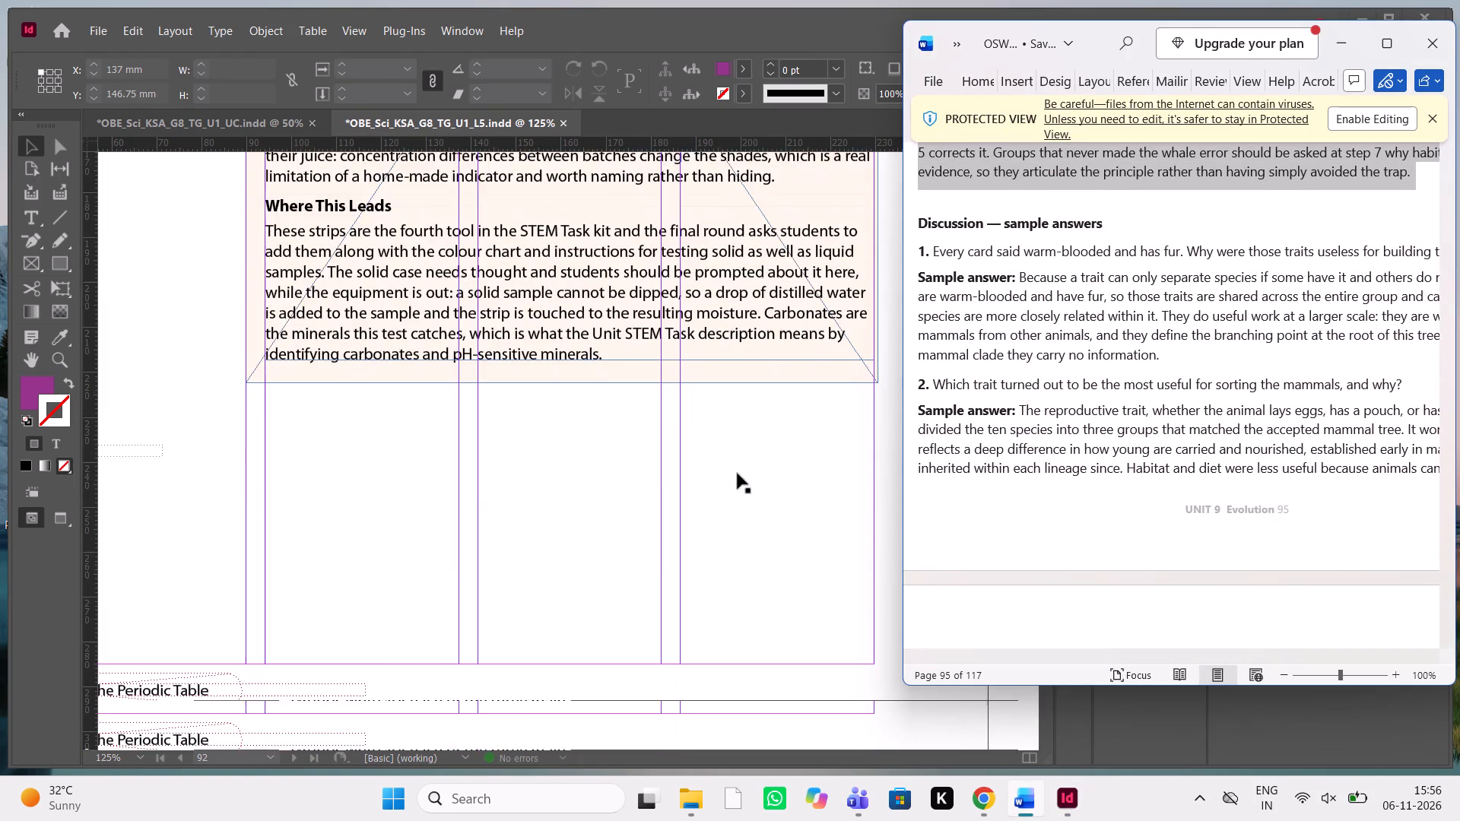
pyautogui.scroll(2, 738, 474)
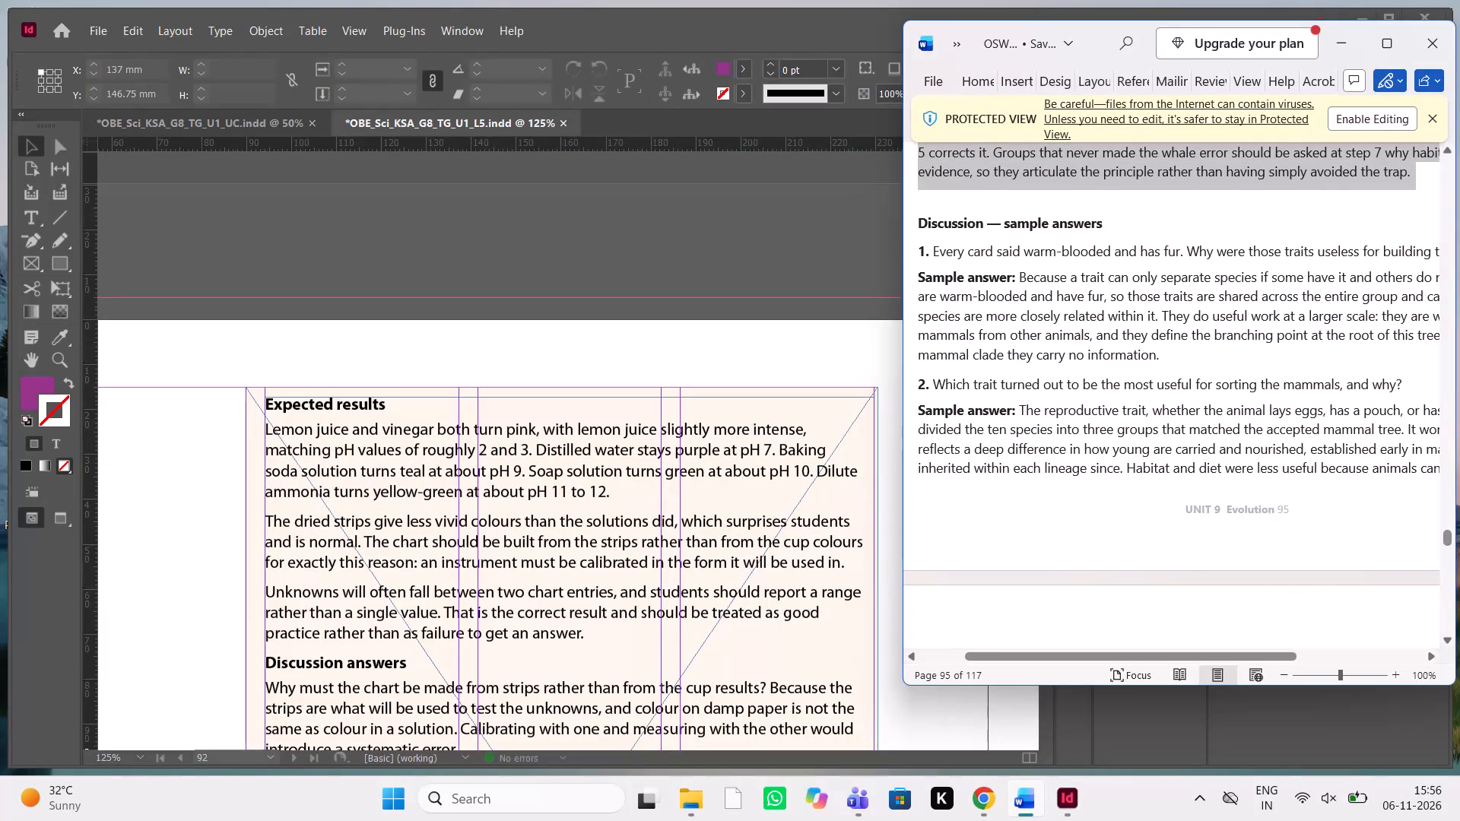
pyautogui.scroll(-4, 1188, 388)
pyautogui.scroll(2, 1188, 388)
pyautogui.scroll(-1, 1188, 388)
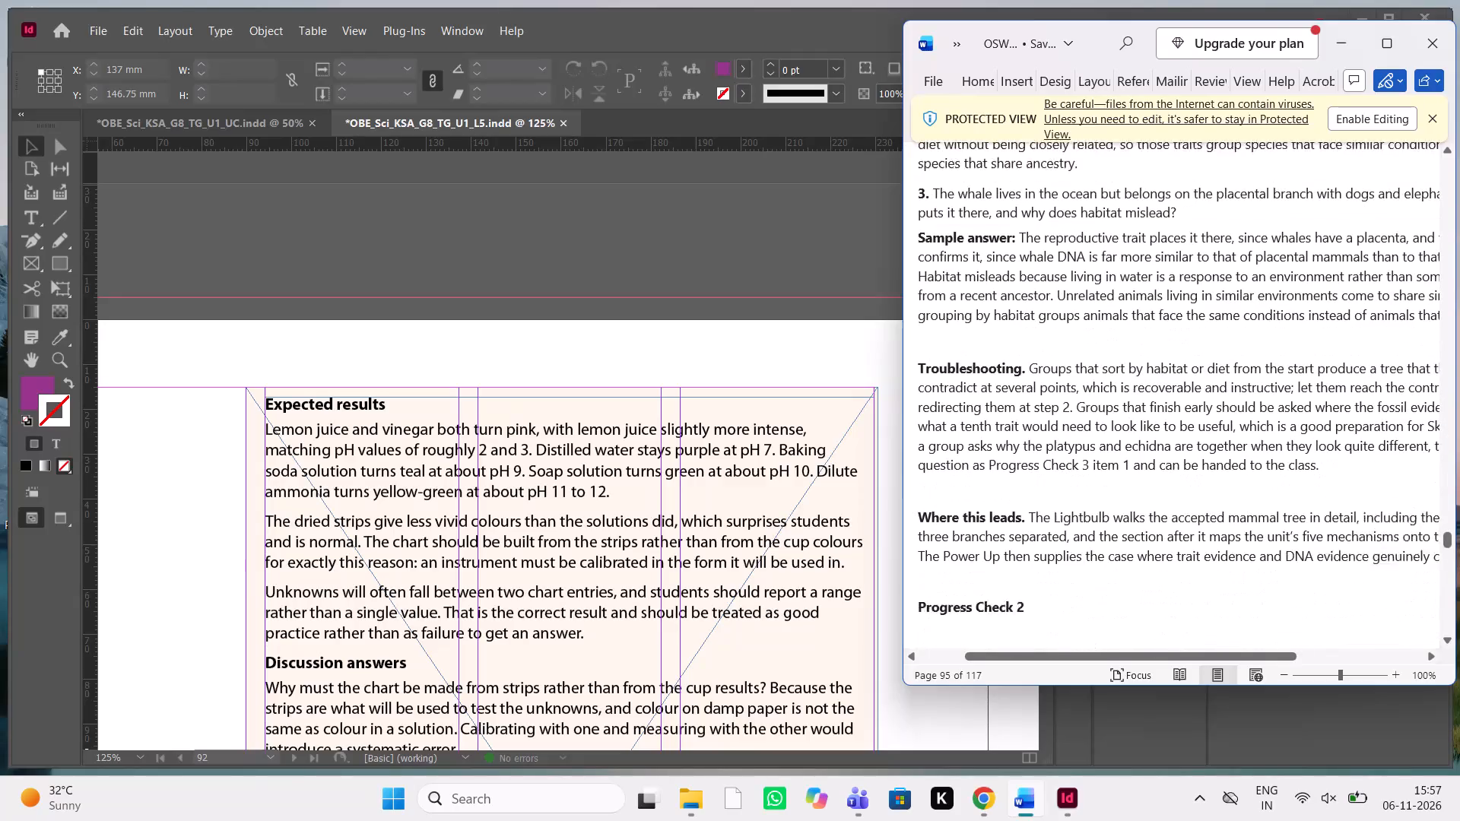
pyautogui.scroll(-1, 1188, 388)
pyautogui.scroll(-2, 466, 496)
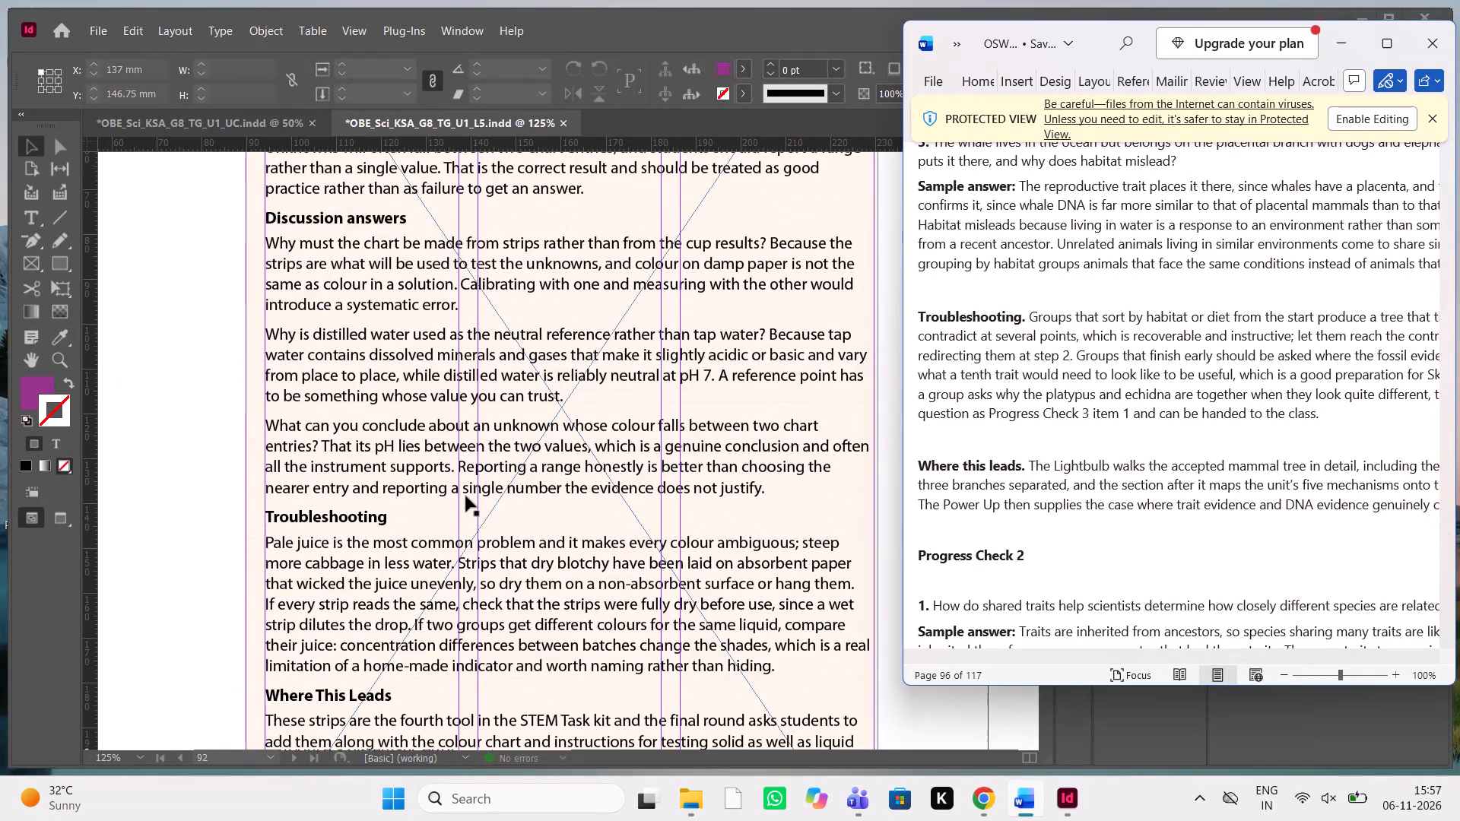
pyautogui.scroll(3, 1128, 428)
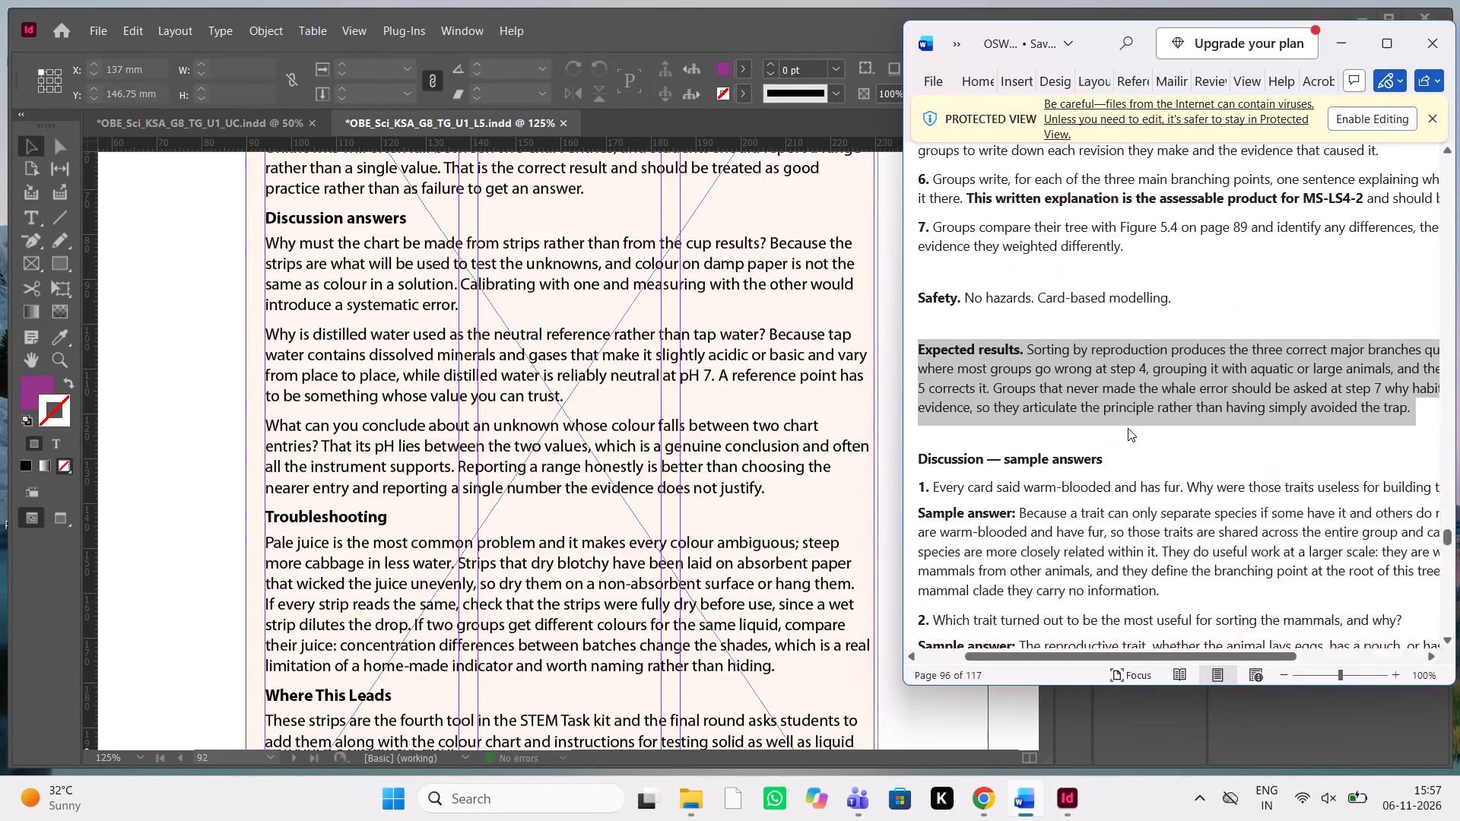
pyautogui.scroll(1, 1128, 428)
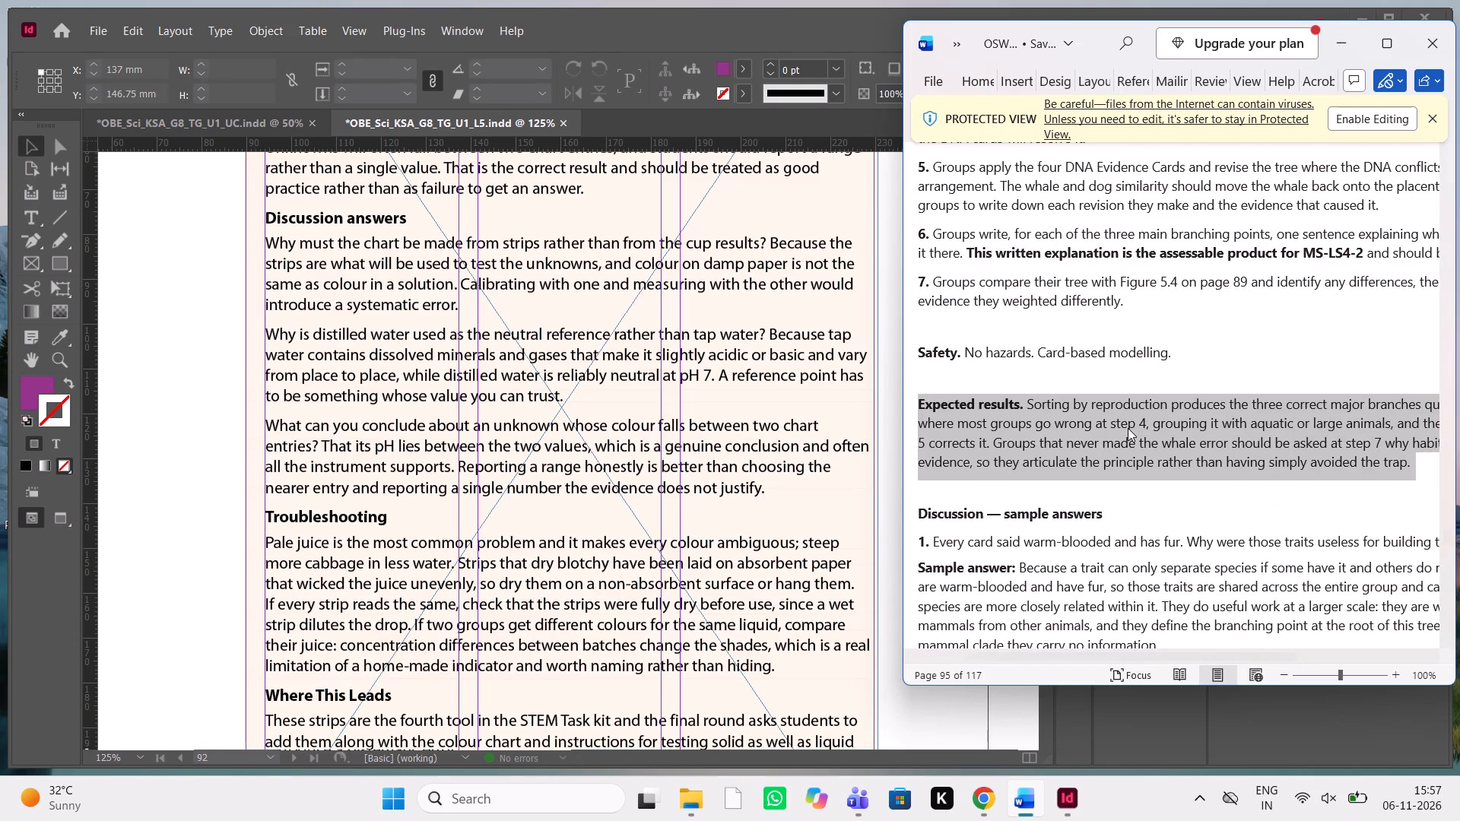
pyautogui.scroll(-1, 1128, 428)
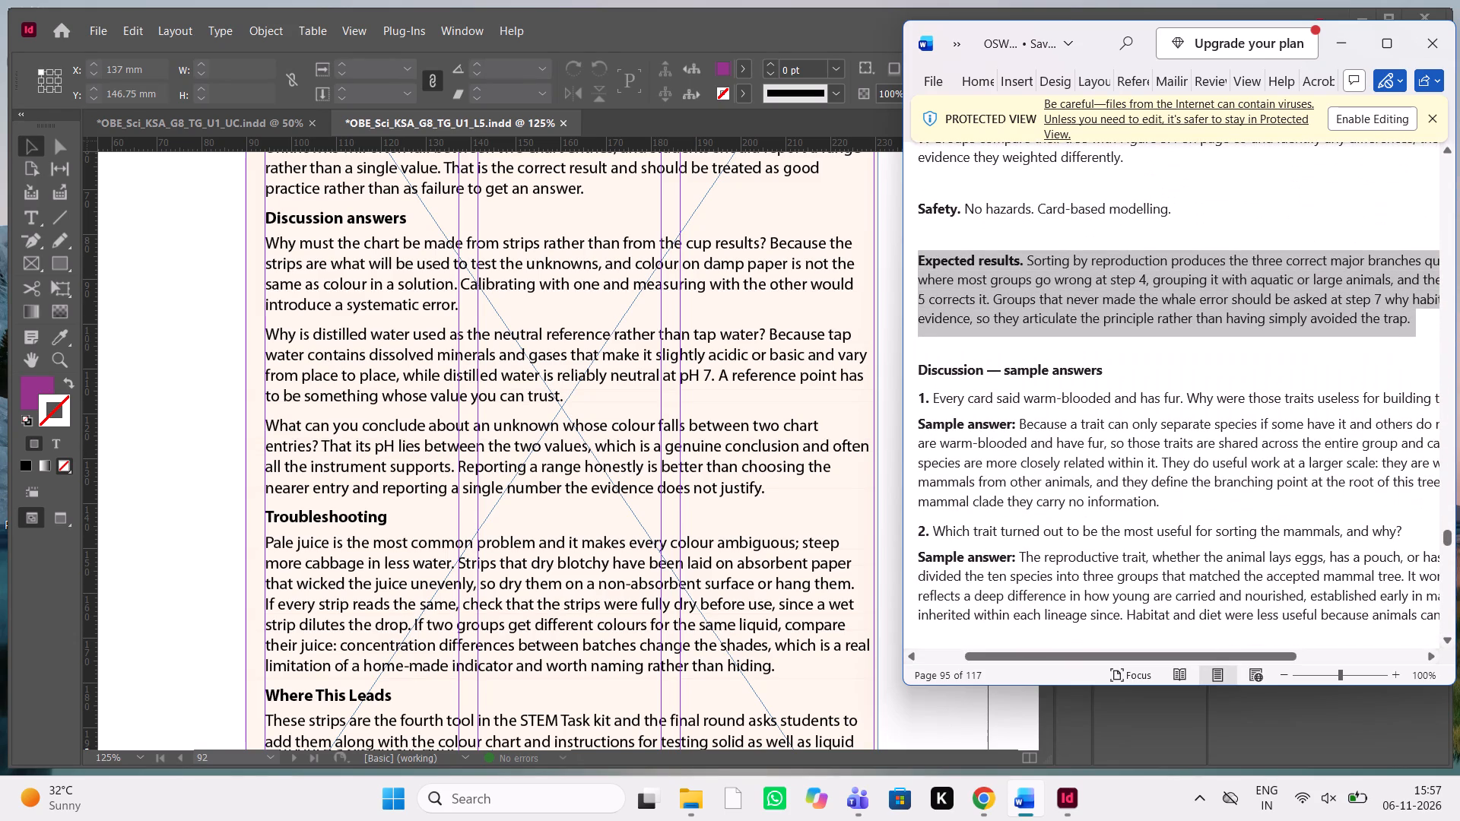
pyautogui.scroll(1, 686, 293)
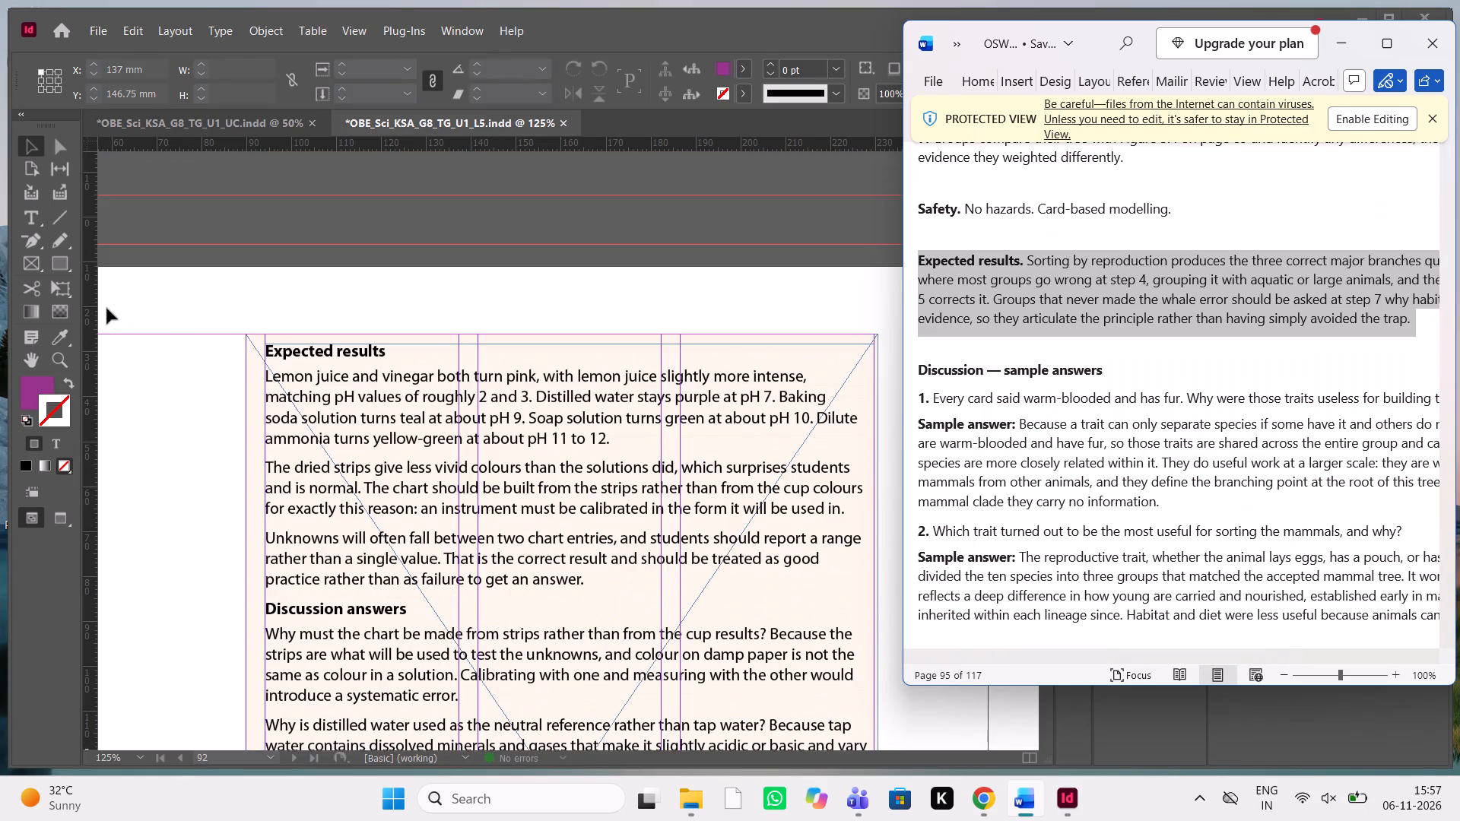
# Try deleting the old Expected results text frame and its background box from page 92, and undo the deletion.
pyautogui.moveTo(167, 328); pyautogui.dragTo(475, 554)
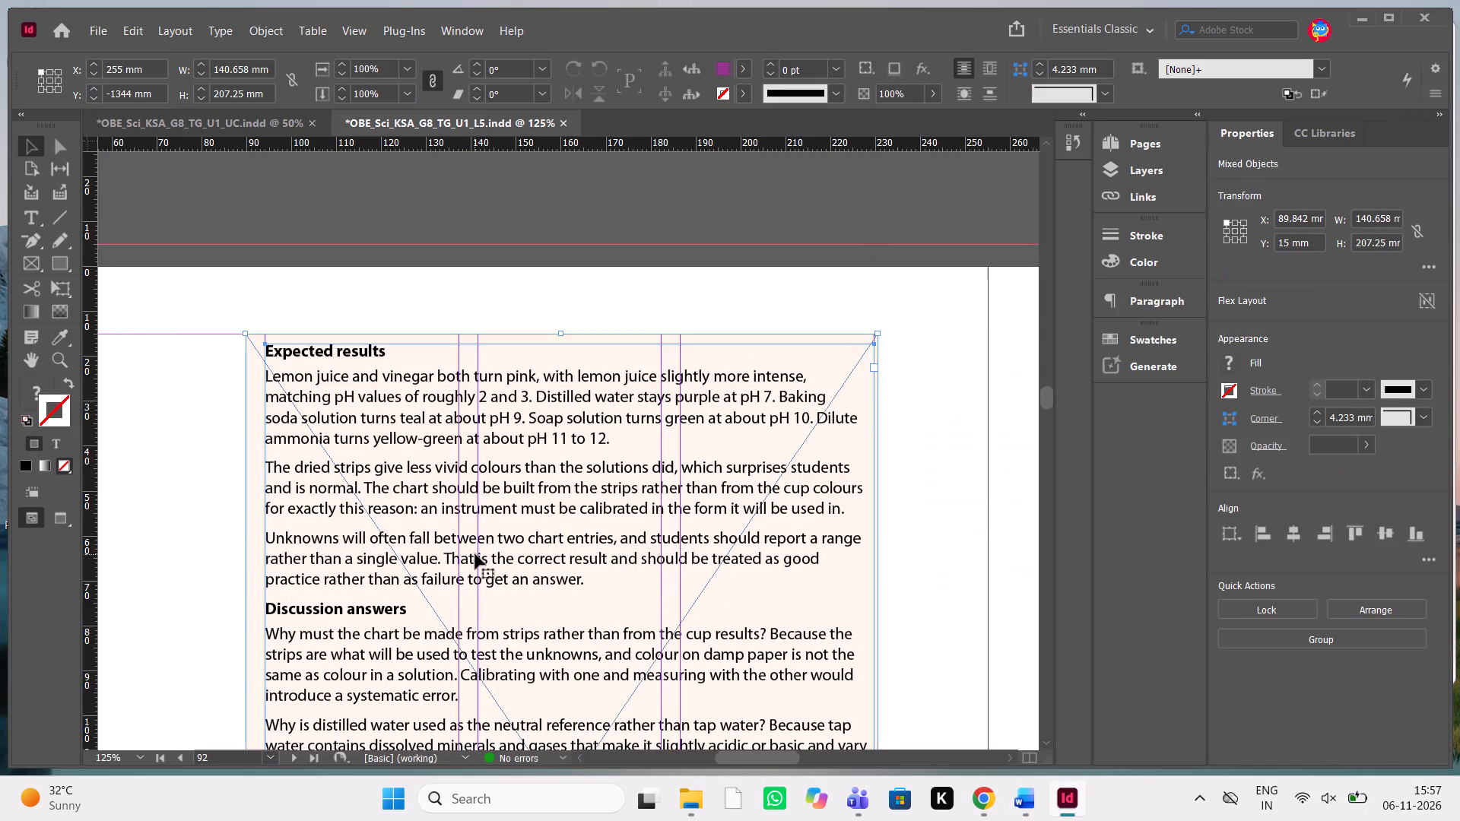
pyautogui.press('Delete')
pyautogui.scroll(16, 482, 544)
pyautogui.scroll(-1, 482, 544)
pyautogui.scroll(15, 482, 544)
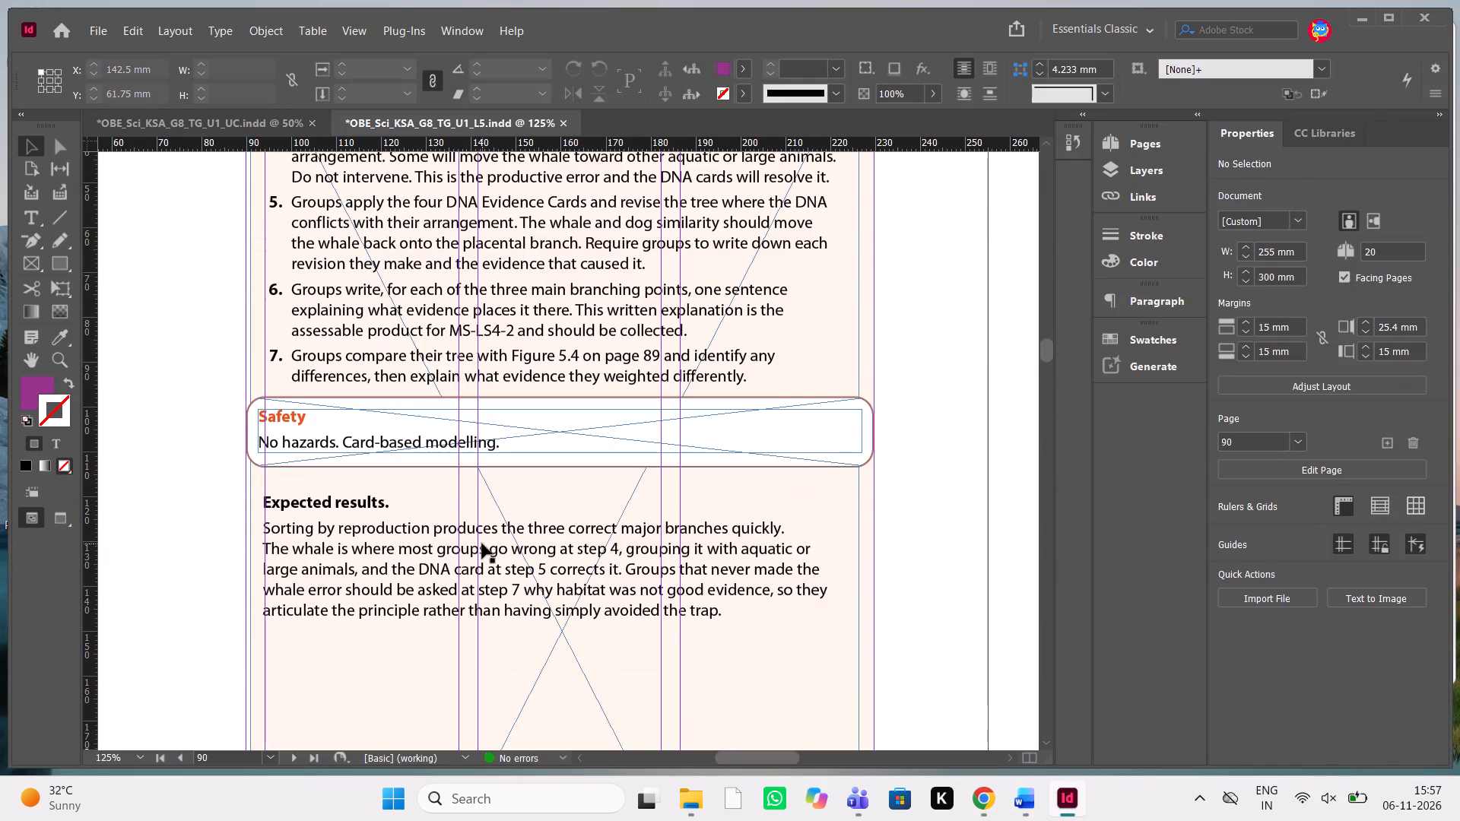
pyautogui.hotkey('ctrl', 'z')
# Move the old Expected results text frame and its background box from page 92 to page 91 by cutting and pasting.
pyautogui.scroll(-6, 482, 544)
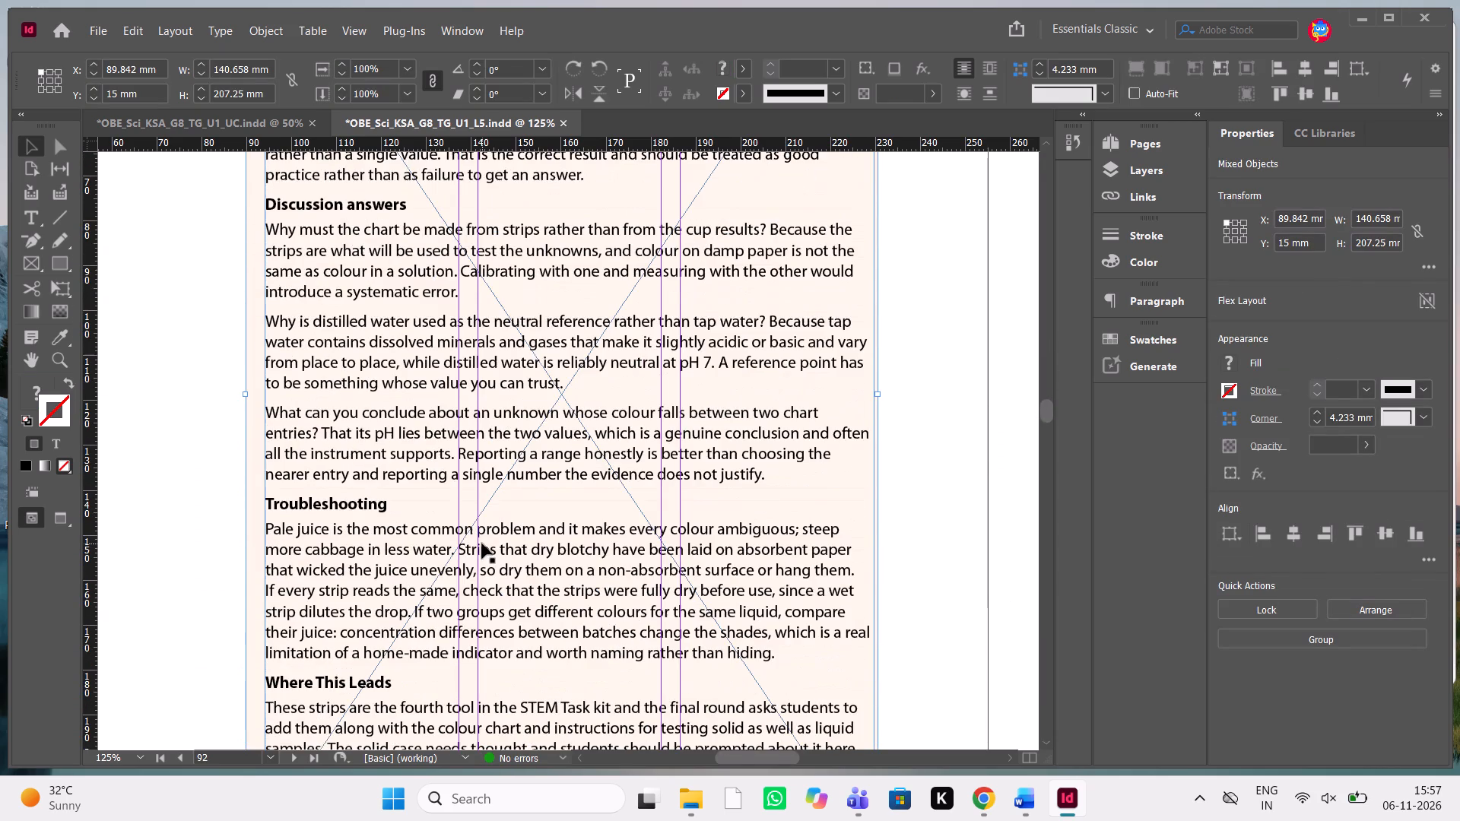
pyautogui.moveTo(165, 281); pyautogui.dragTo(575, 539)
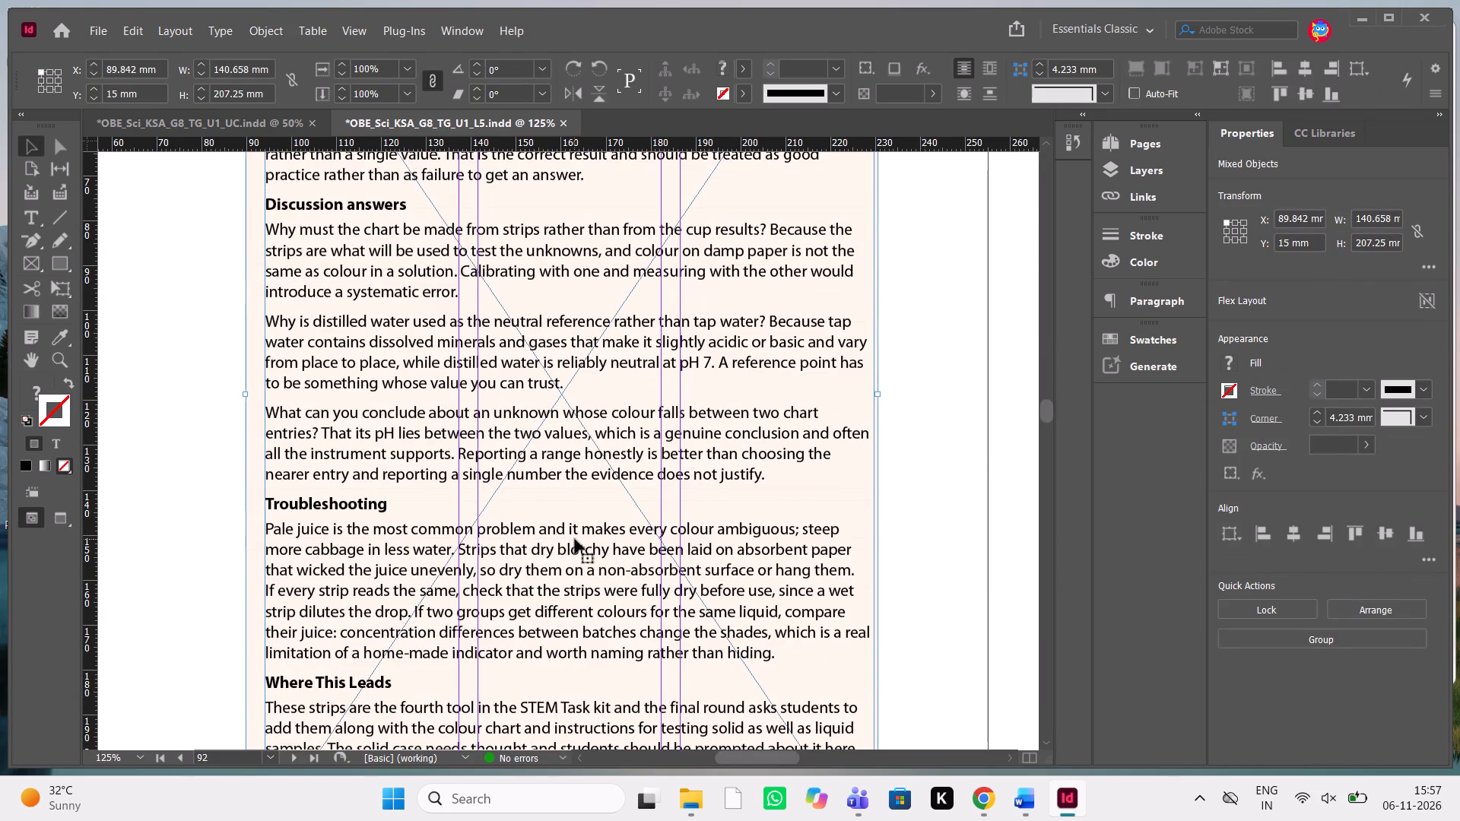
pyautogui.hotkey('ctrl', 'x')
pyautogui.scroll(6, 575, 539)
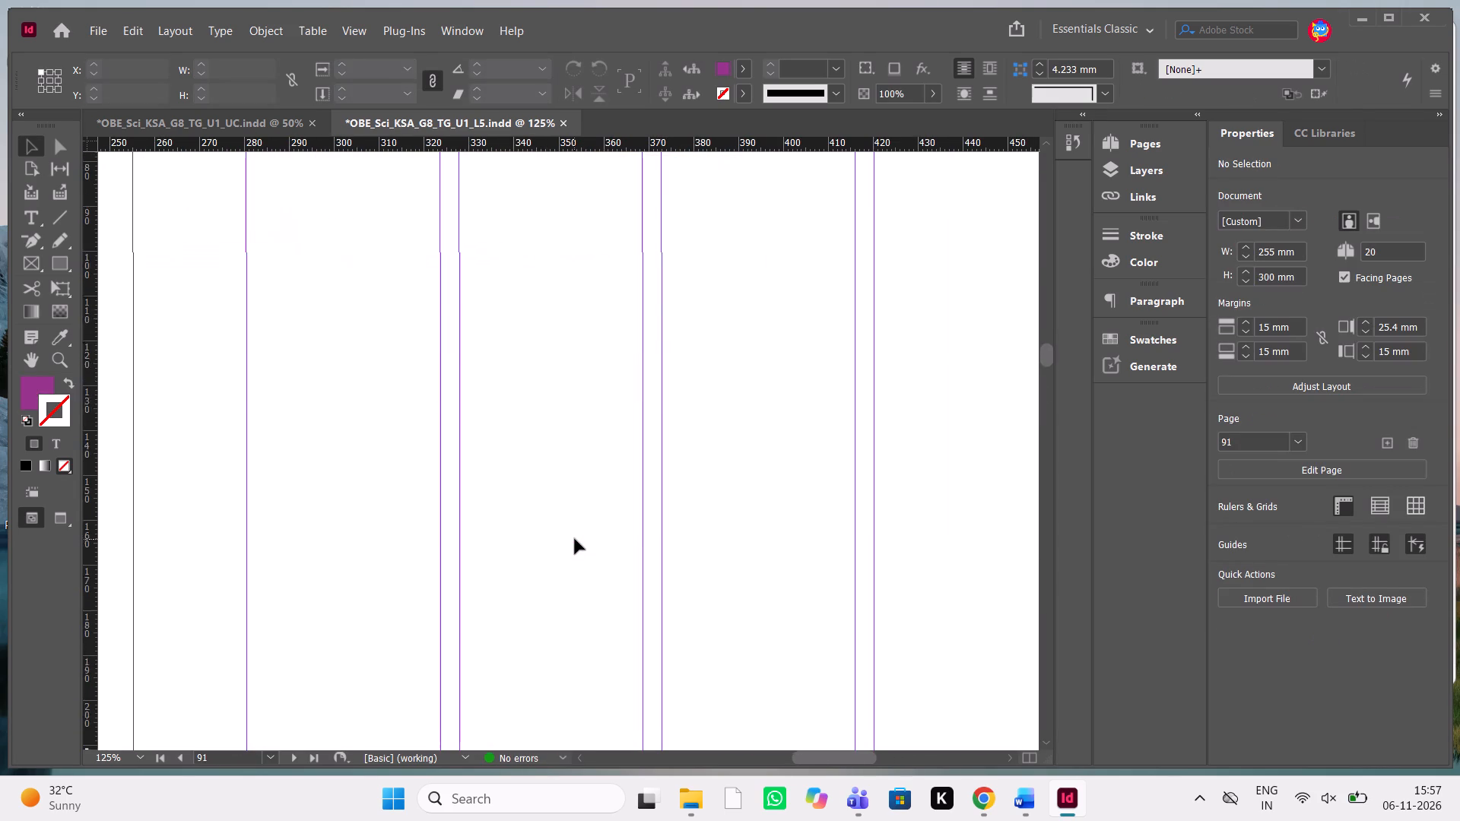
pyautogui.scroll(1, 575, 539)
pyautogui.hotkey('ctrl', 'v')
pyautogui.scroll(6, 575, 539)
pyautogui.scroll(-1, 575, 539)
# Align the pasted box with page 91's top and inner margins, at about X 280.1 mm and Y 15.3 mm, and deselect it.
pyautogui.hotkey('shift', 'Down')
pyautogui.hotkey('shift', 'Down')
pyautogui.hotkey('shift', 'Down')
pyautogui.hotkey('shift', 'Down')
pyautogui.hotkey('shift', 'Down')
pyautogui.hotkey('shift', 'Down')
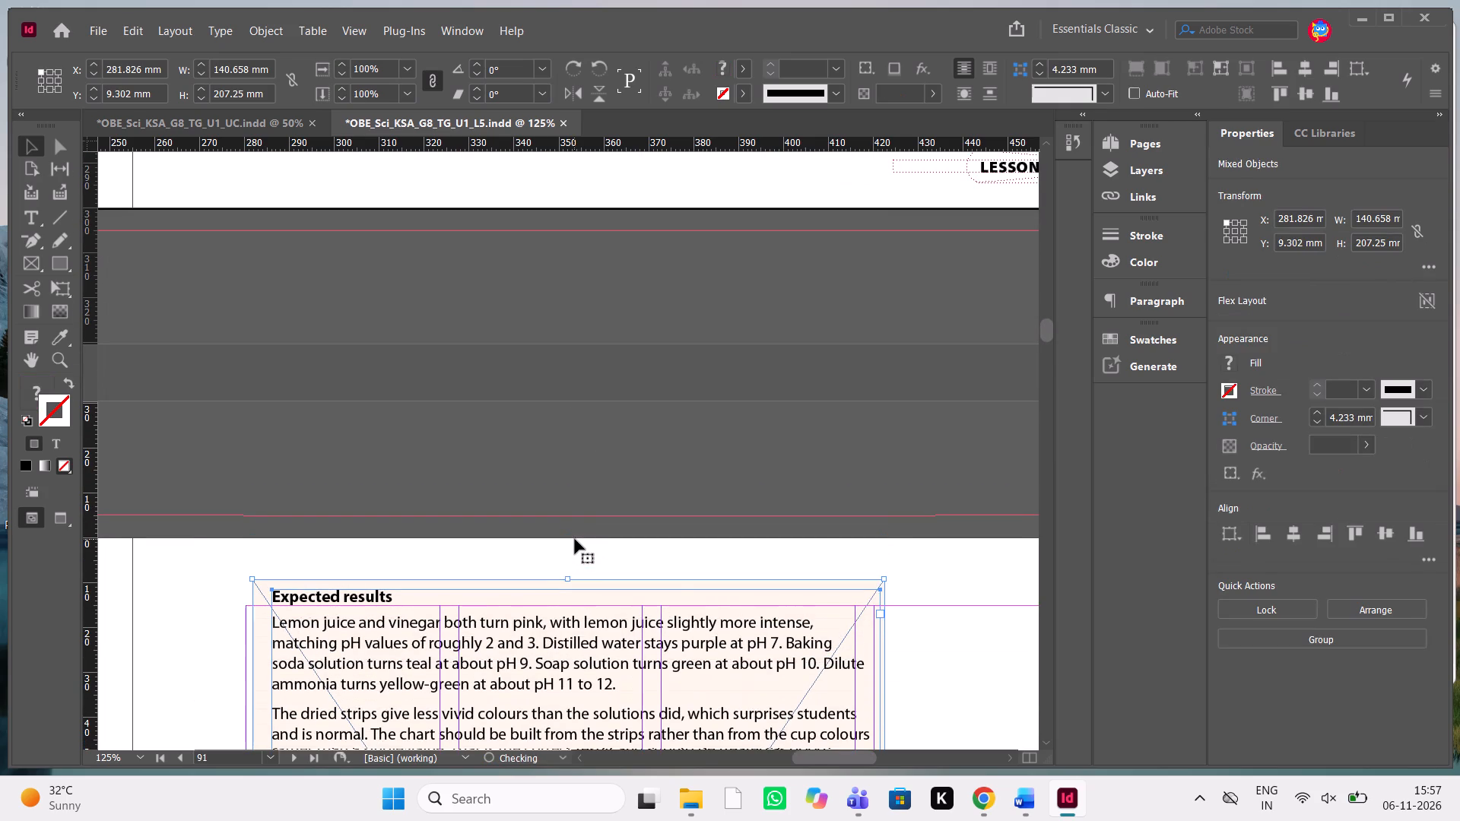
pyautogui.hotkey('shift', 'Left')
pyautogui.press('Right')
pyautogui.press('Right')
pyautogui.press('Right')
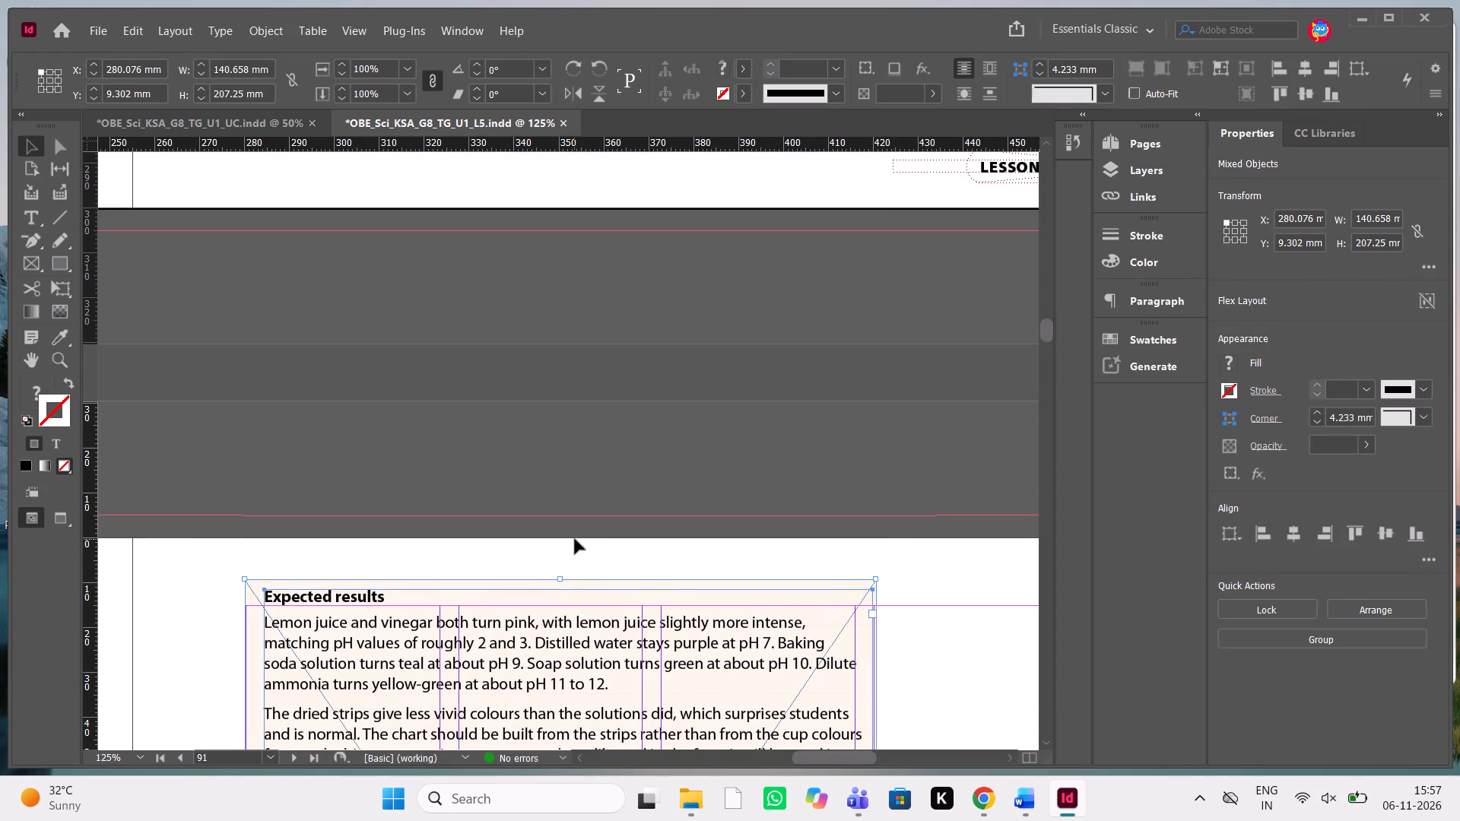
pyautogui.hotkey('shift', 'Down')
pyautogui.hotkey('shift', 'Down')
pyautogui.hotkey('shift', 'Down')
pyautogui.press('Up')
pyautogui.press('Up')
pyautogui.press('Up')
pyautogui.press('Up')
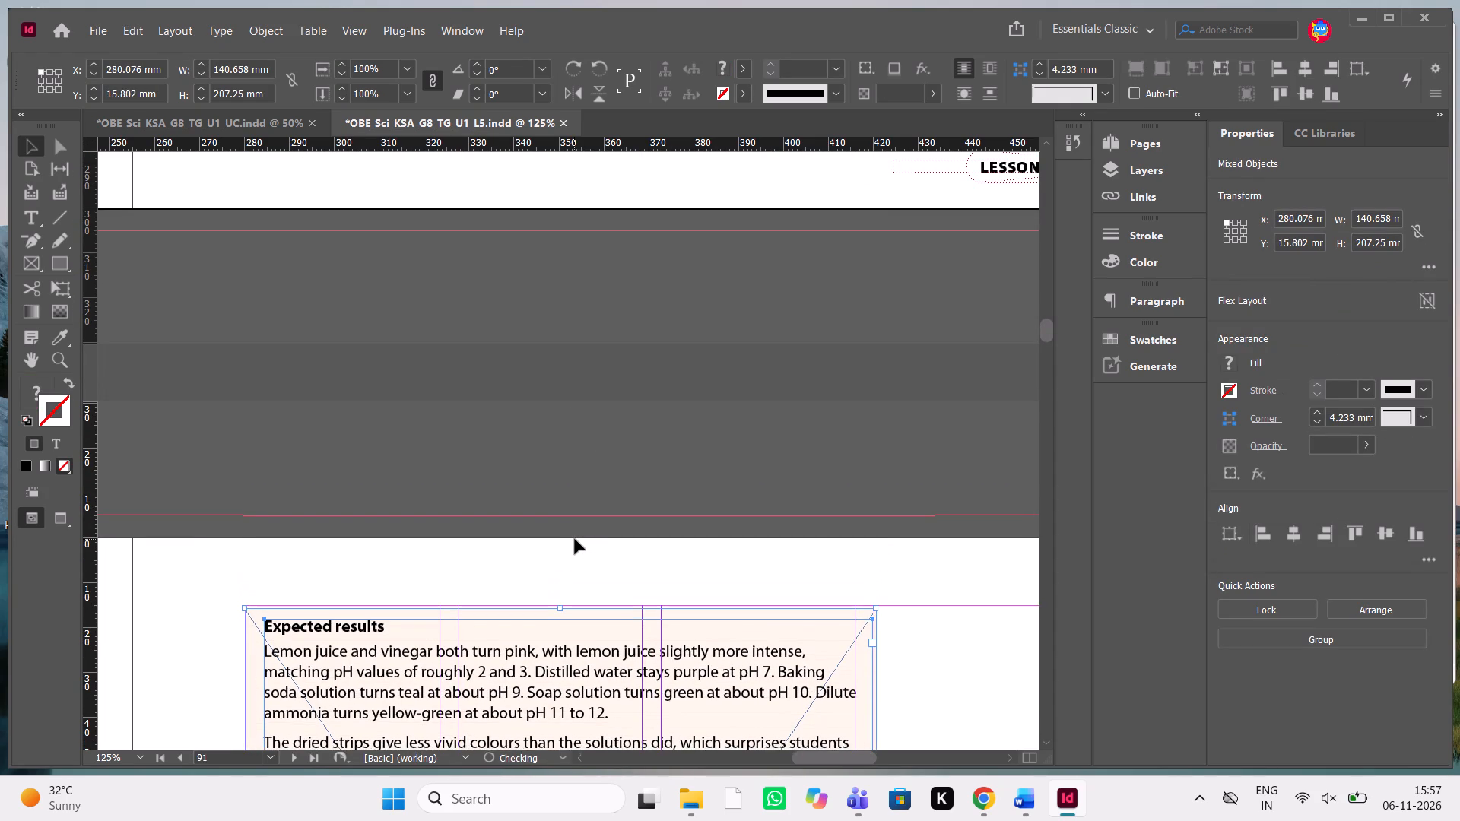
pyautogui.press('Up')
pyautogui.press('Up')
pyautogui.scroll(-3, 575, 539)
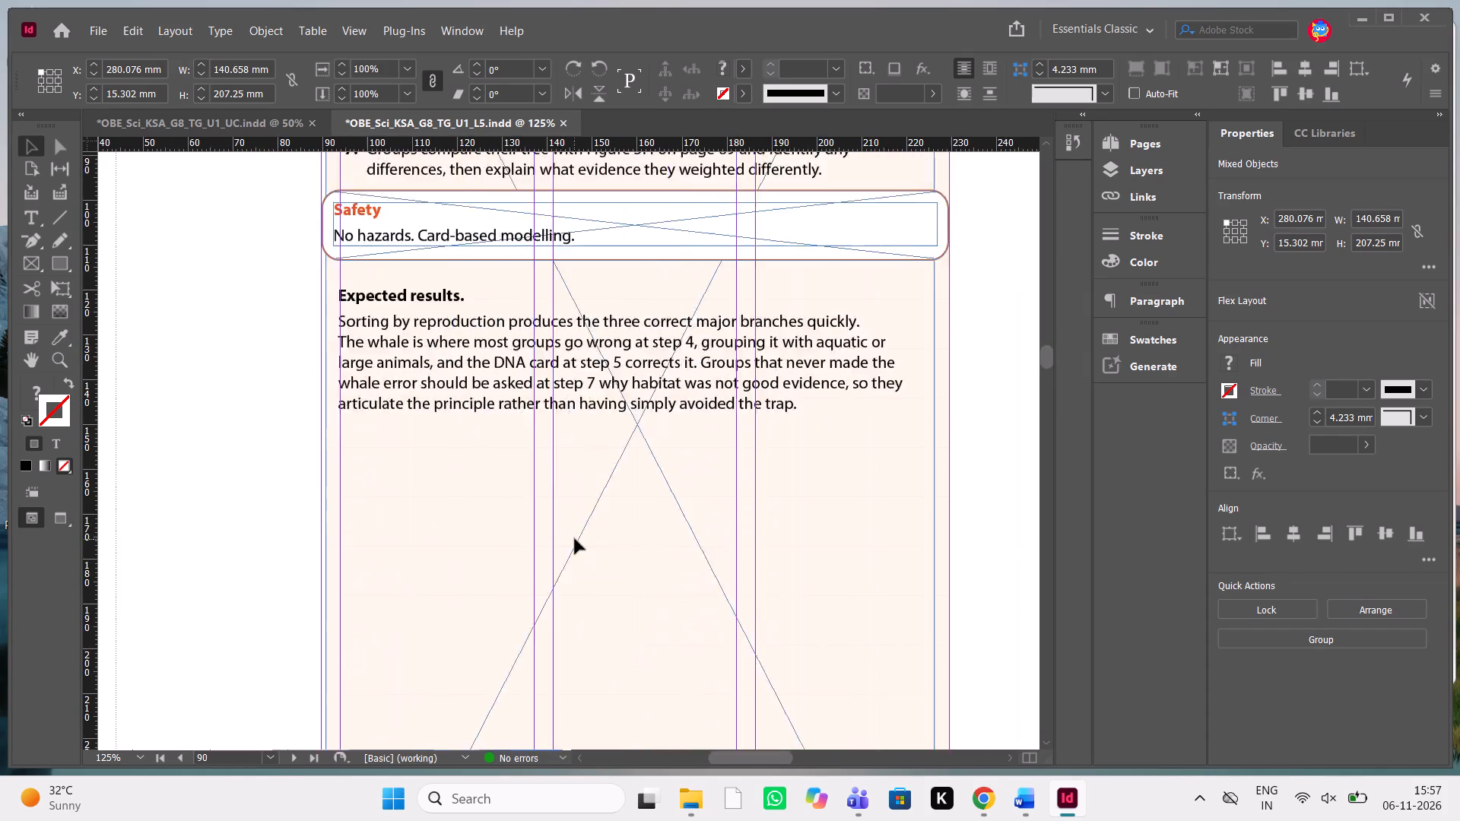
pyautogui.scroll(-1, 575, 539)
pyautogui.hscroll(-1, 560, 543)
pyautogui.scroll(-4, 560, 543)
pyautogui.scroll(2, 560, 543)
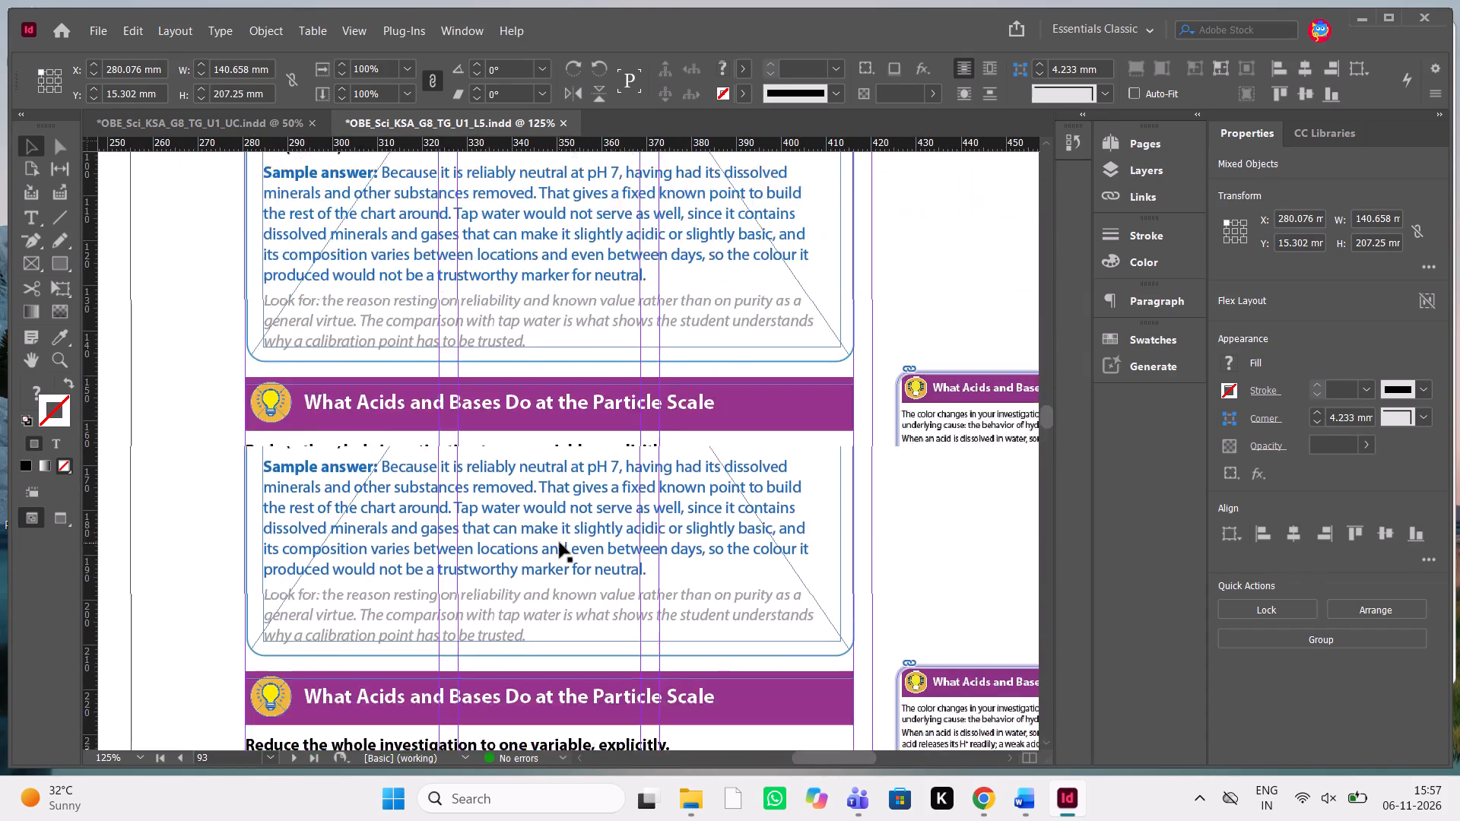
pyautogui.scroll(5, 560, 543)
pyautogui.scroll(1, 754, 557)
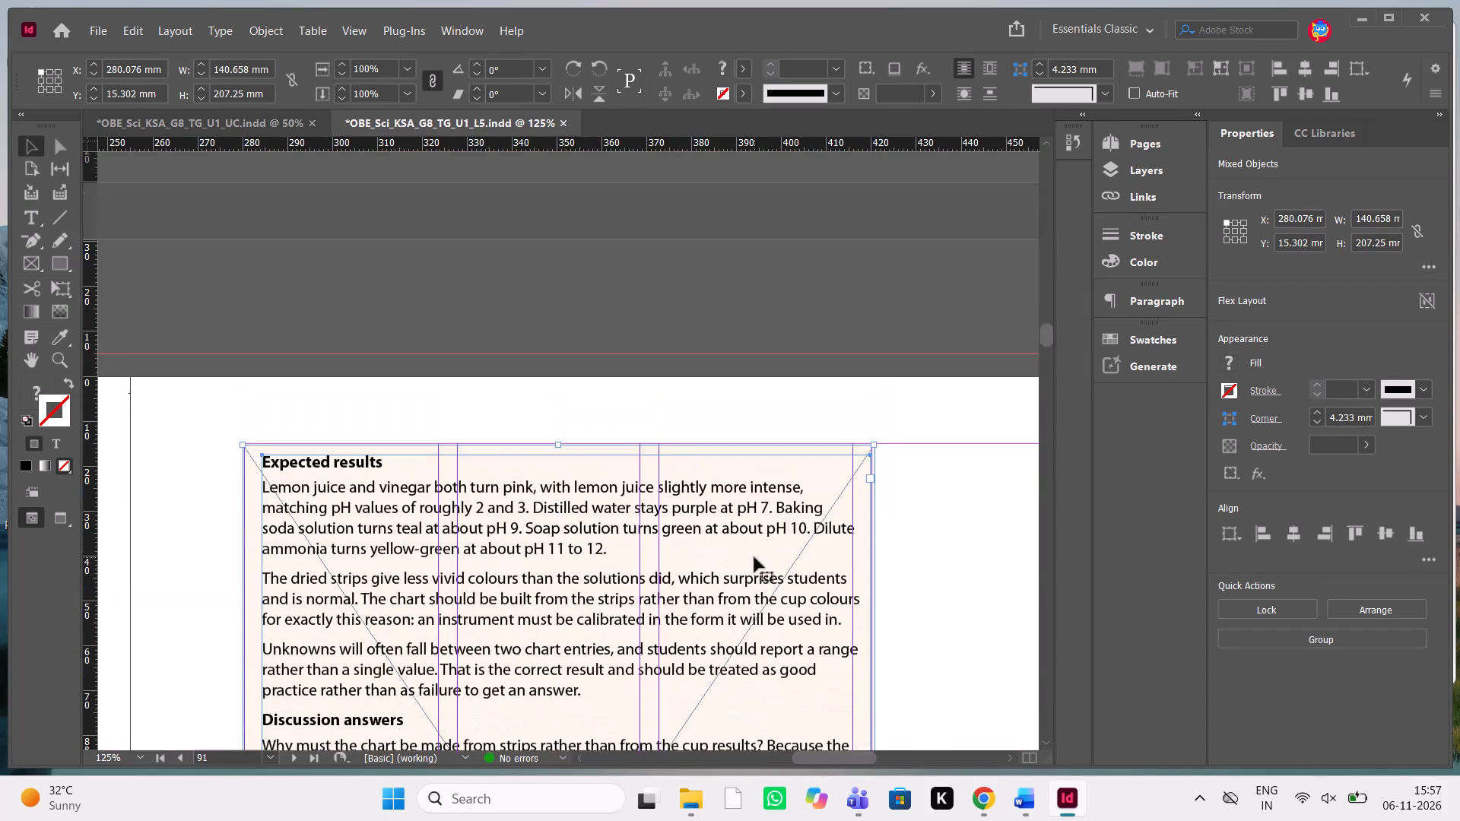
pyautogui.click(970, 604)
# In the Word manuscript, copy the Discussion — sample answers section from its heading through the sample answer to question 3.
pyautogui.scroll(-1, 970, 604)
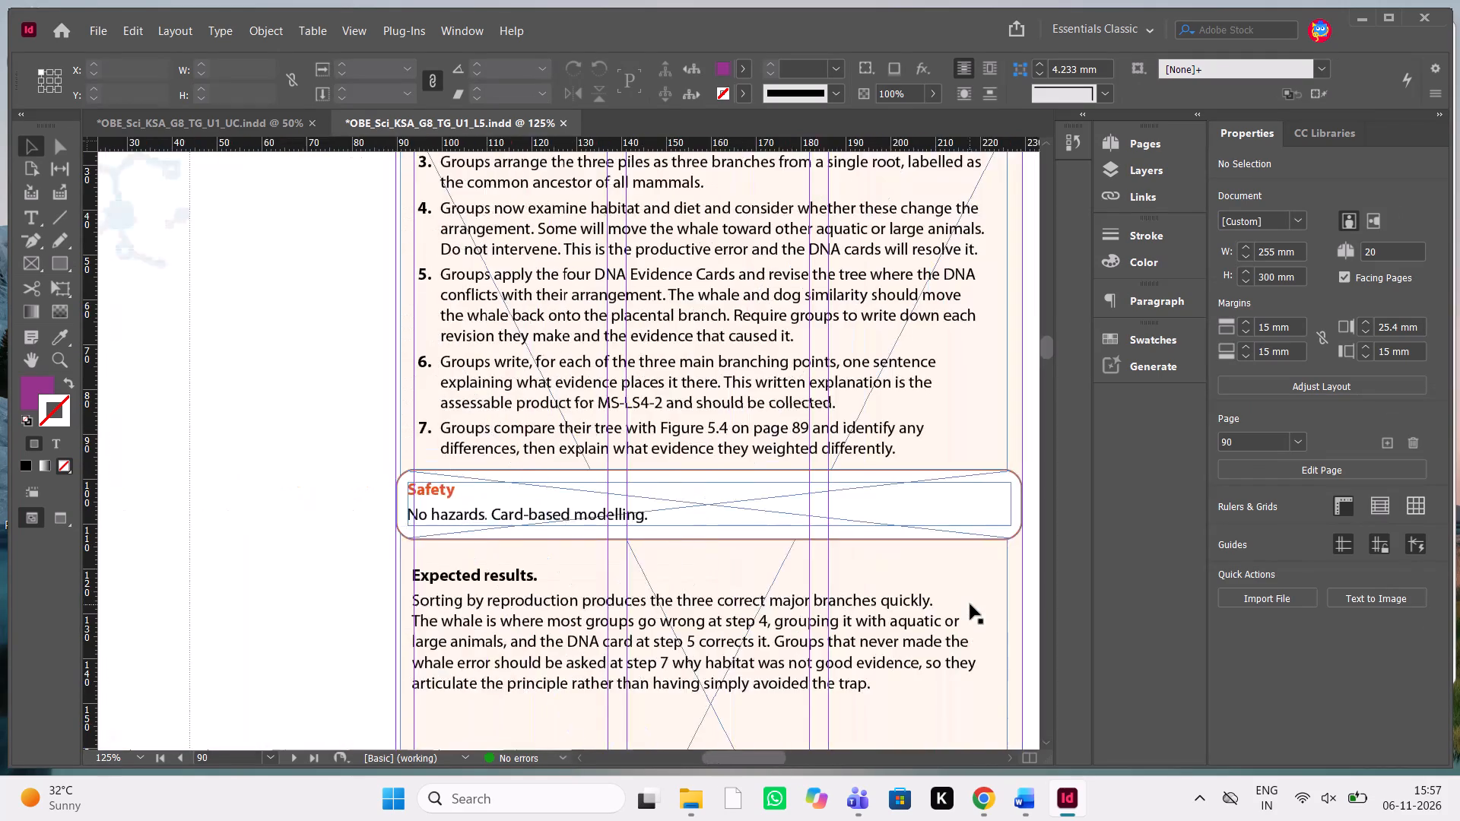
pyautogui.scroll(-1, 970, 604)
pyautogui.click(1030, 804)
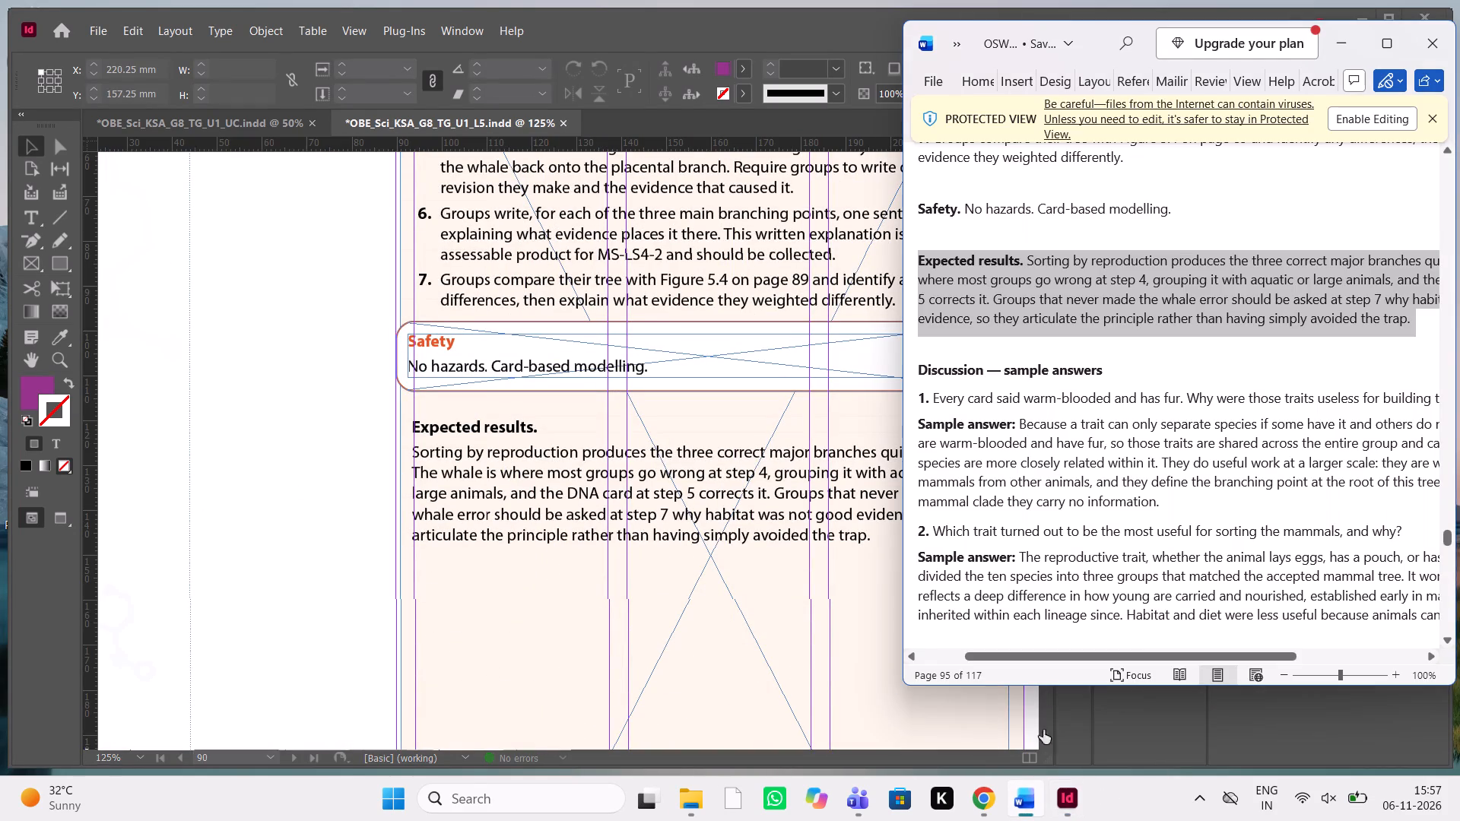
pyautogui.scroll(1, 1090, 283)
pyautogui.scroll(-1, 1090, 283)
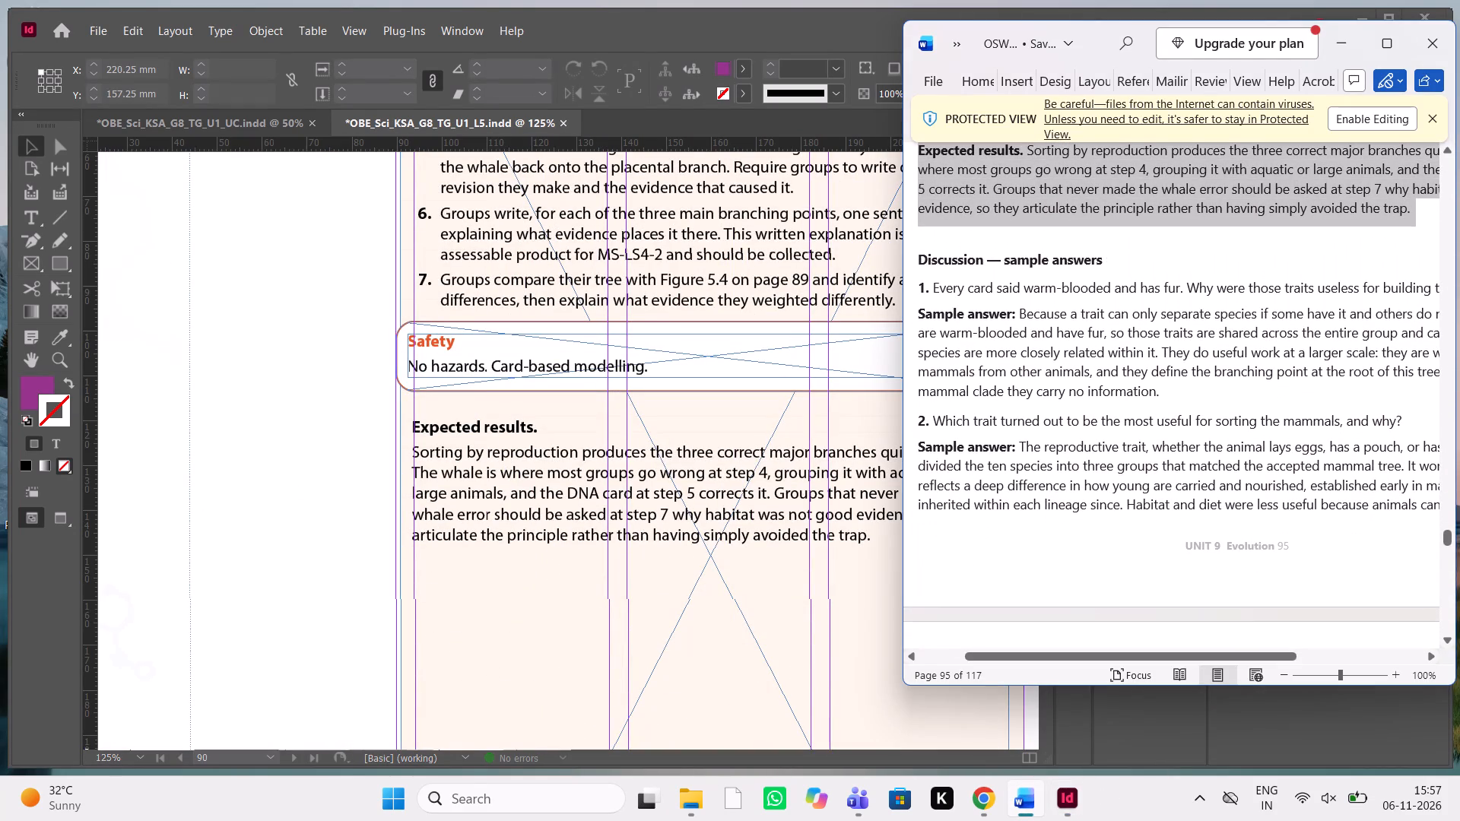
pyautogui.moveTo(918, 252); pyautogui.dragTo(996, 567)
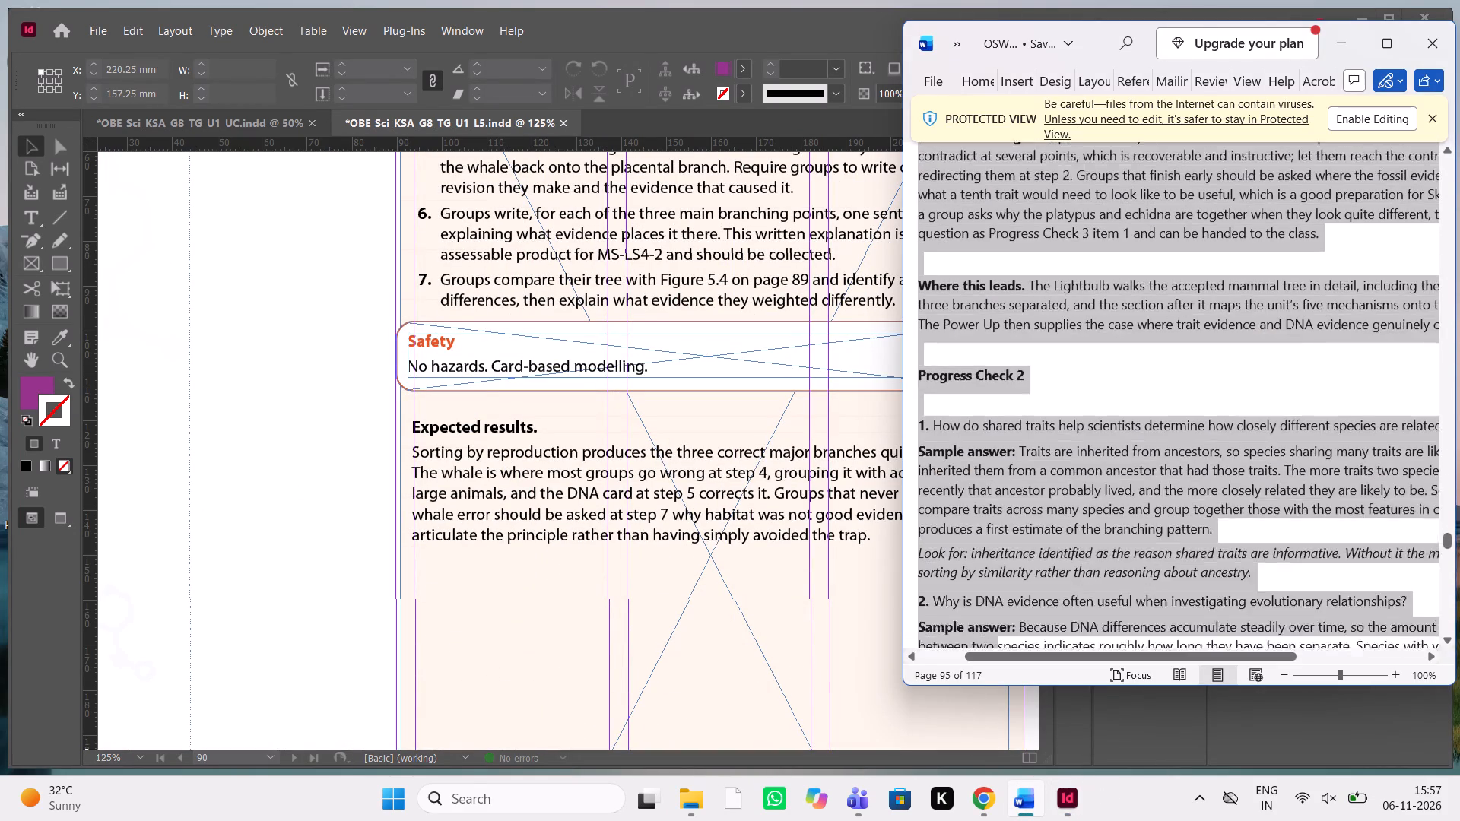
pyautogui.moveTo(996, 567); pyautogui.dragTo(973, 106)
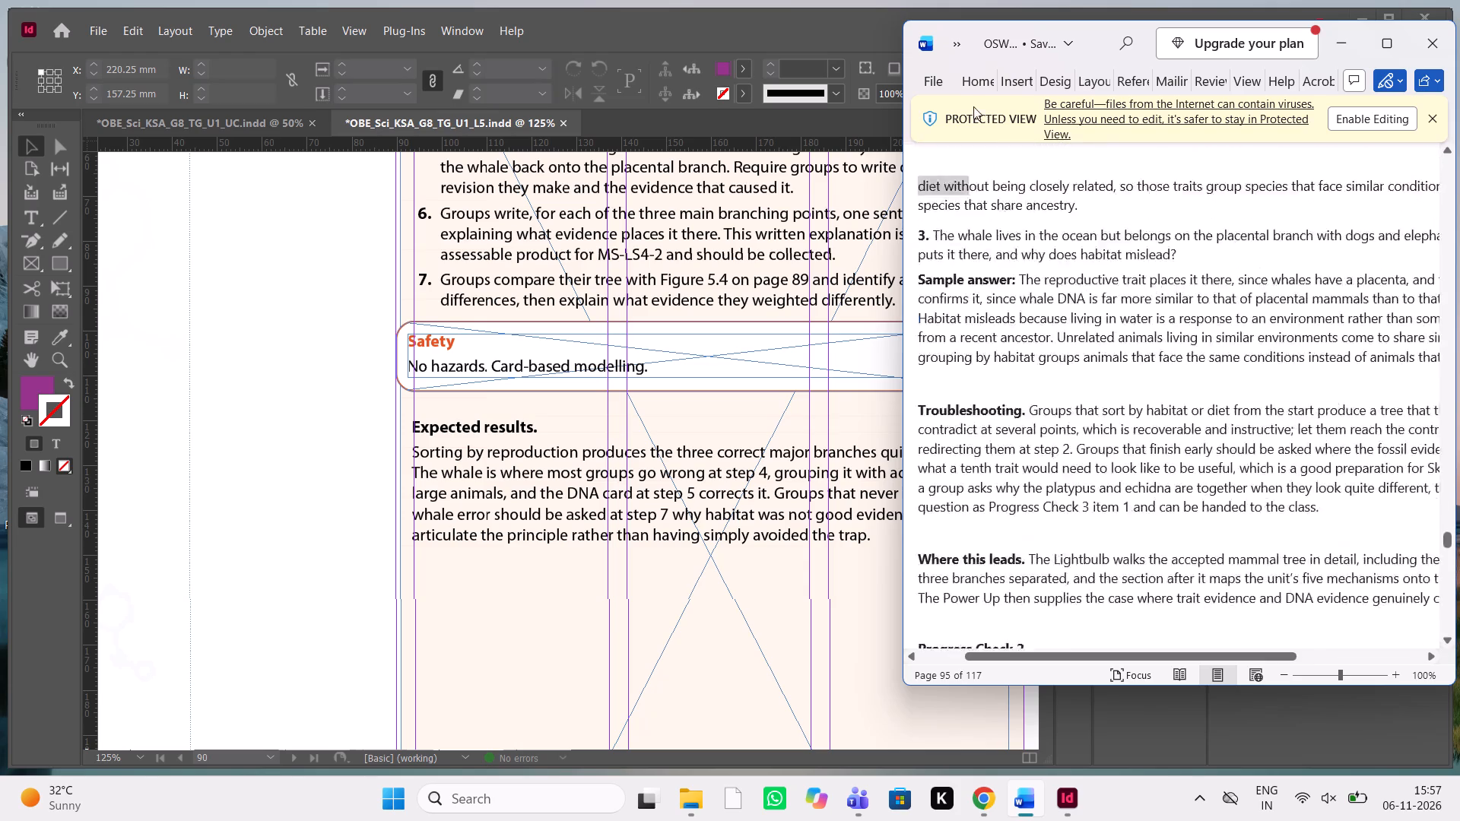
pyautogui.moveTo(973, 106); pyautogui.dragTo(1419, 491)
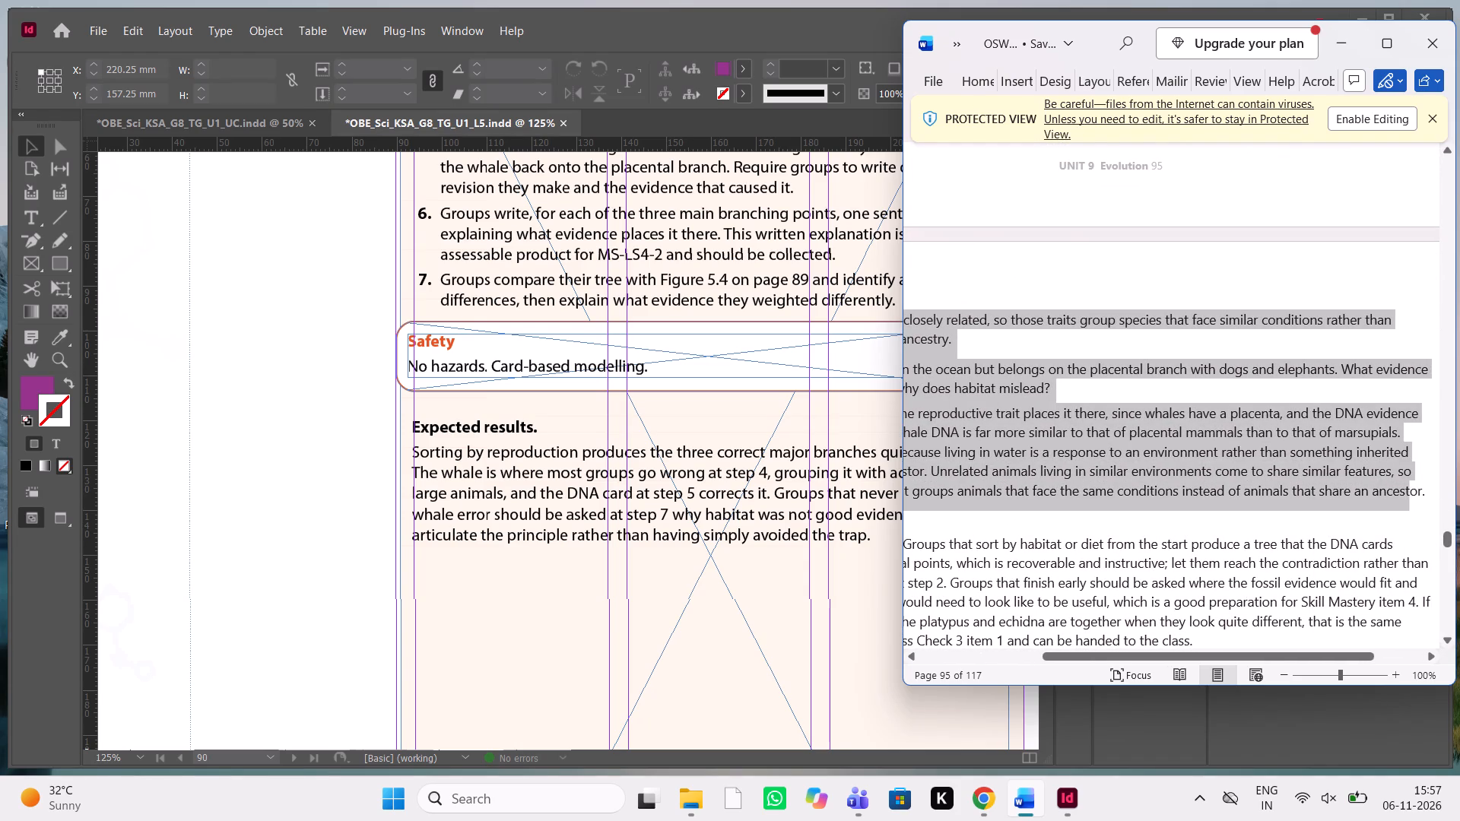
pyautogui.moveTo(1419, 491); pyautogui.dragTo(1428, 491)
pyautogui.hotkey('ctrl', 'c')
pyautogui.hotkey('ctrl', 'c')
pyautogui.hotkey('ctrl', 'c')
# In InDesign, paste the copied discussion text after the Expected results paragraph in page 90's investigation box.
pyautogui.doubleClick(413, 624)
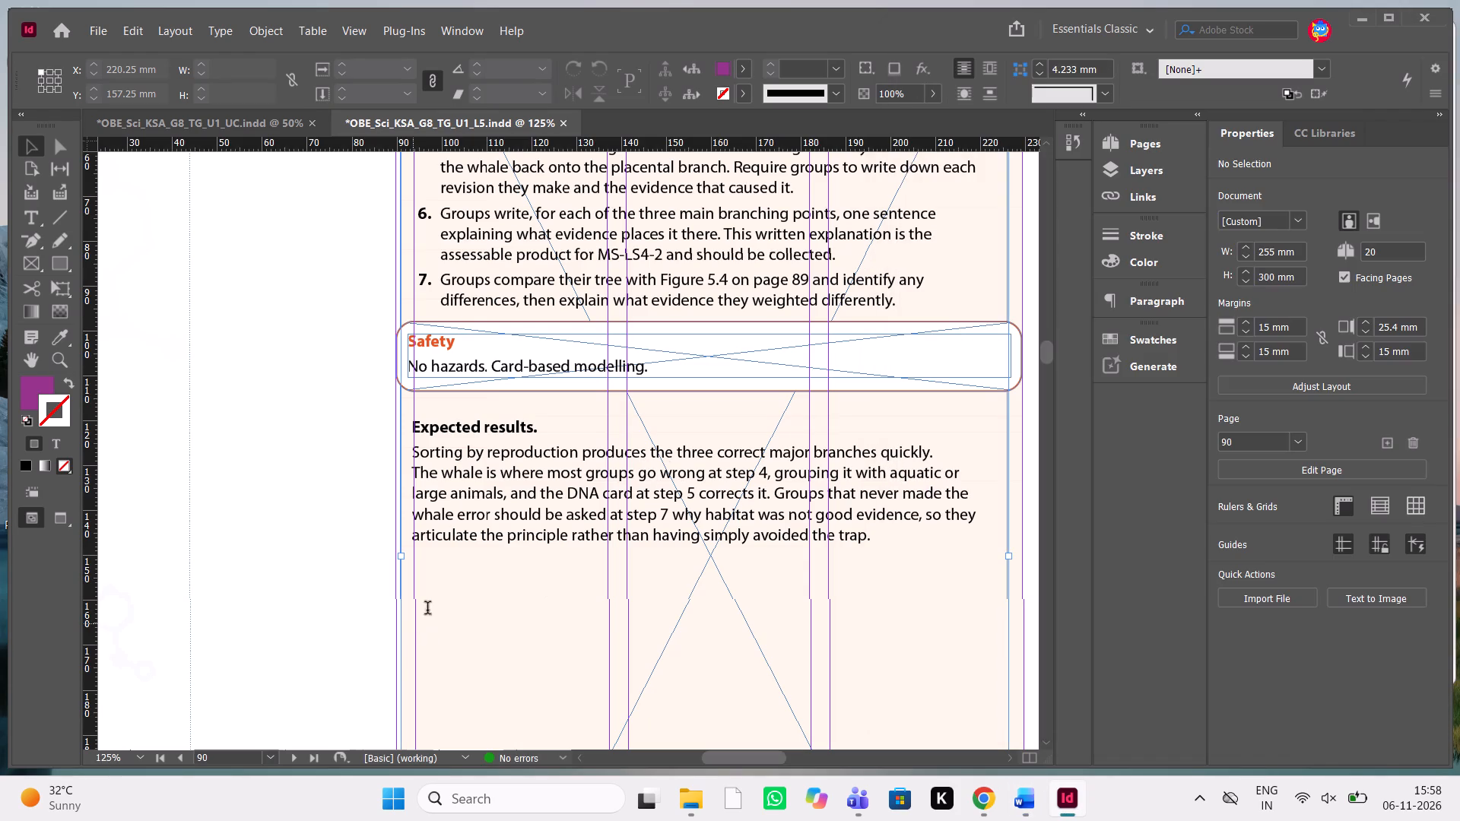
pyautogui.click(909, 557)
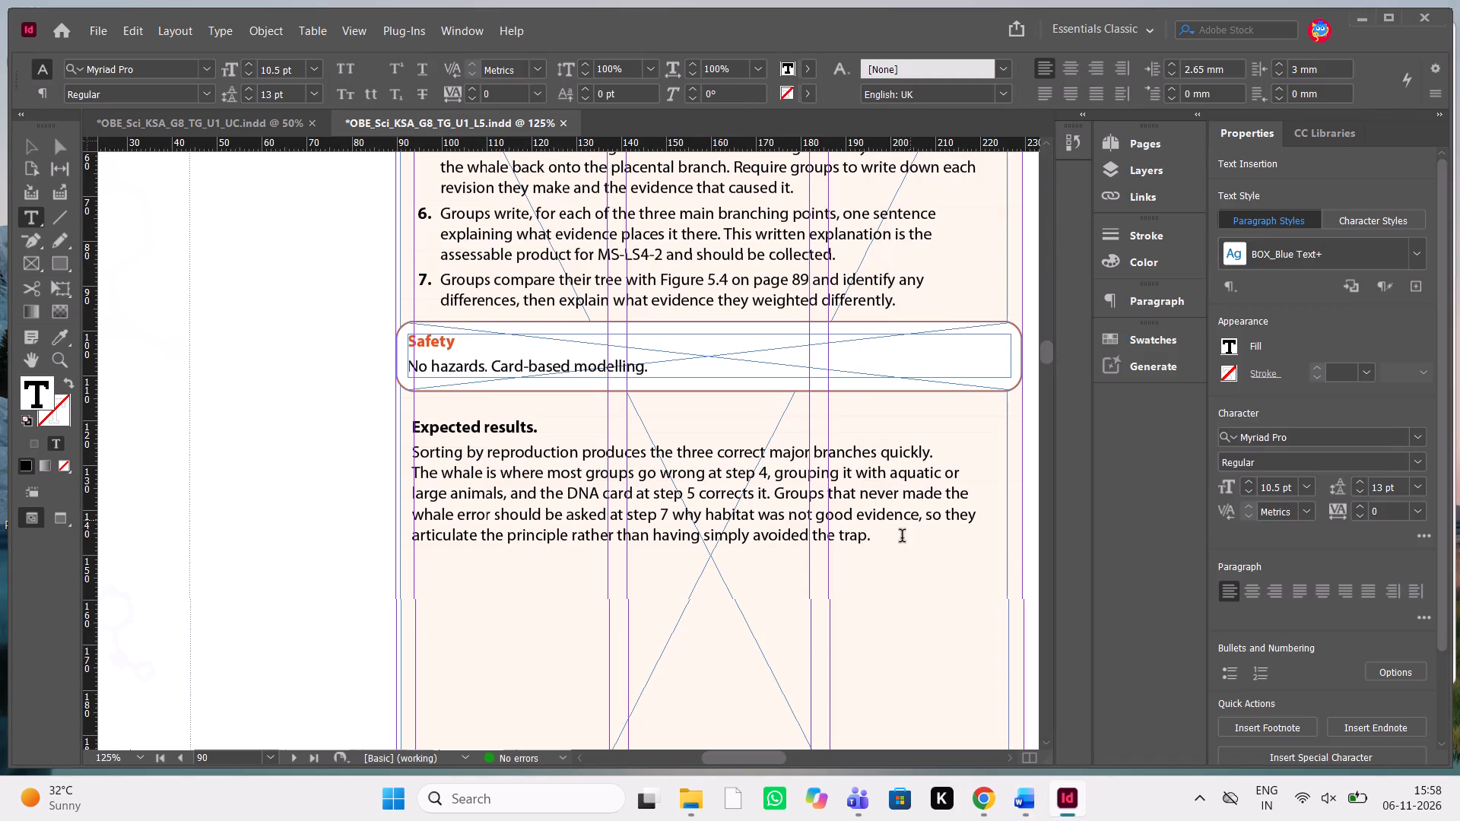
pyautogui.hotkey('ctrl', 'v')
# Make the "Discussion — sample answers" heading bold.
pyautogui.scroll(1, 586, 555)
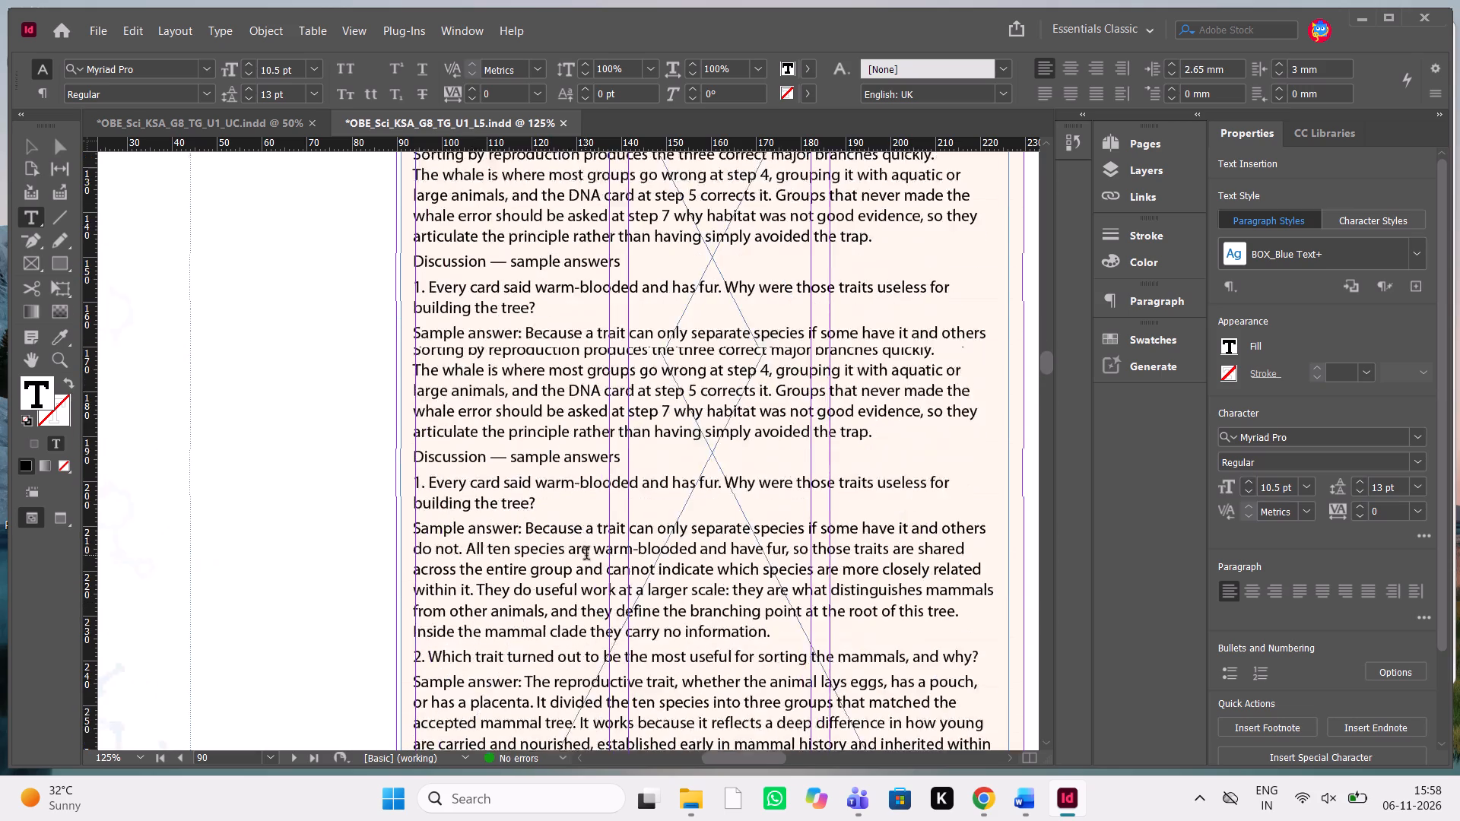
pyautogui.scroll(1, 586, 555)
pyautogui.moveTo(640, 608); pyautogui.dragTo(446, 605)
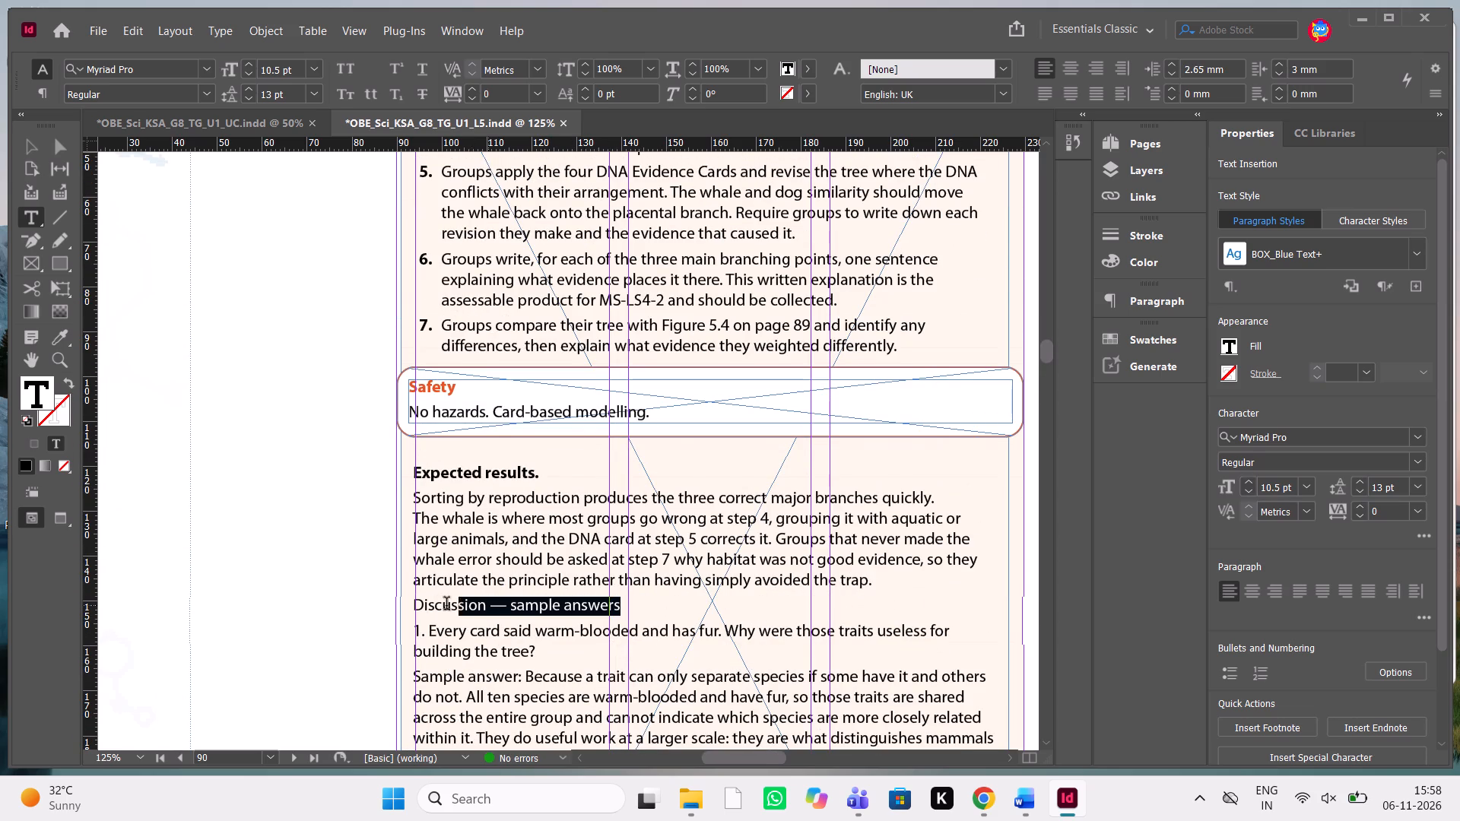
pyautogui.moveTo(446, 605); pyautogui.dragTo(405, 604)
pyautogui.hotkey('ctrl', 'shift', 'b')
# Apply automatic numbering to the three discussion questions in the box, leaving the sample answers unnumbered.
pyautogui.scroll(-1, 655, 617)
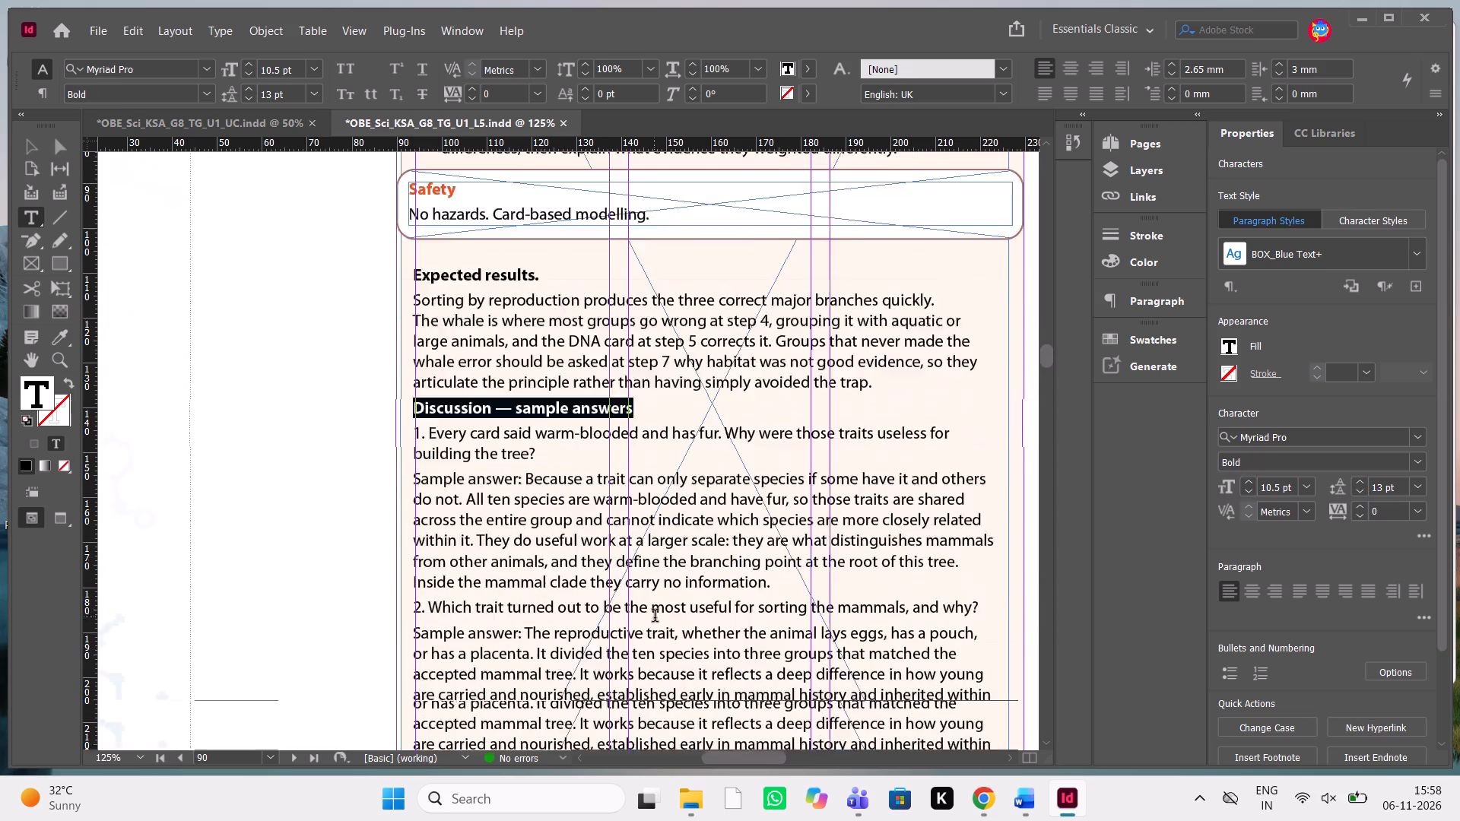
pyautogui.scroll(-1, 655, 617)
pyautogui.moveTo(546, 402); pyautogui.dragTo(406, 380)
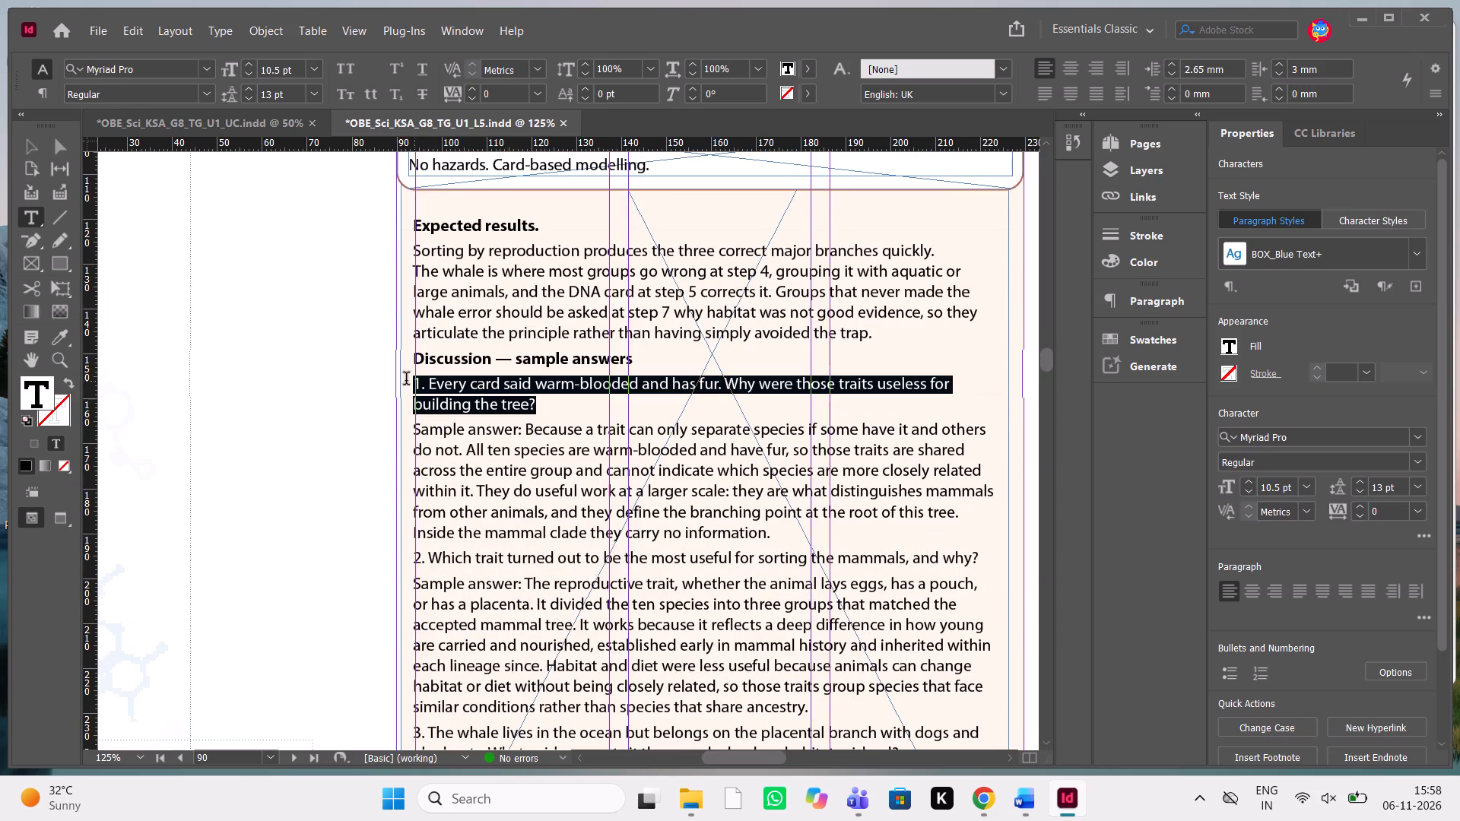
pyautogui.moveTo(406, 380); pyautogui.dragTo(403, 380)
pyautogui.click(1268, 680)
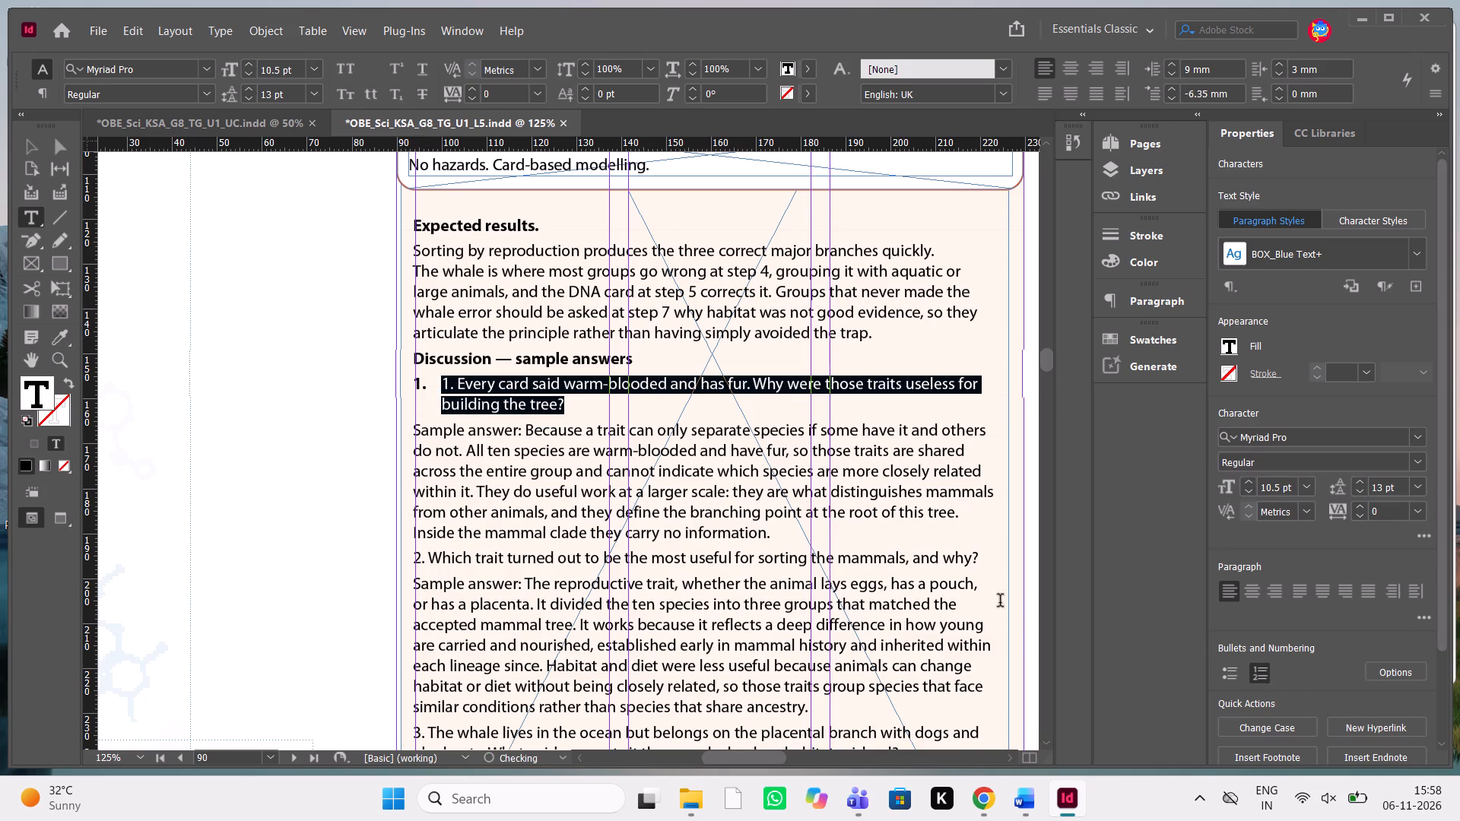
pyautogui.scroll(-1, 709, 544)
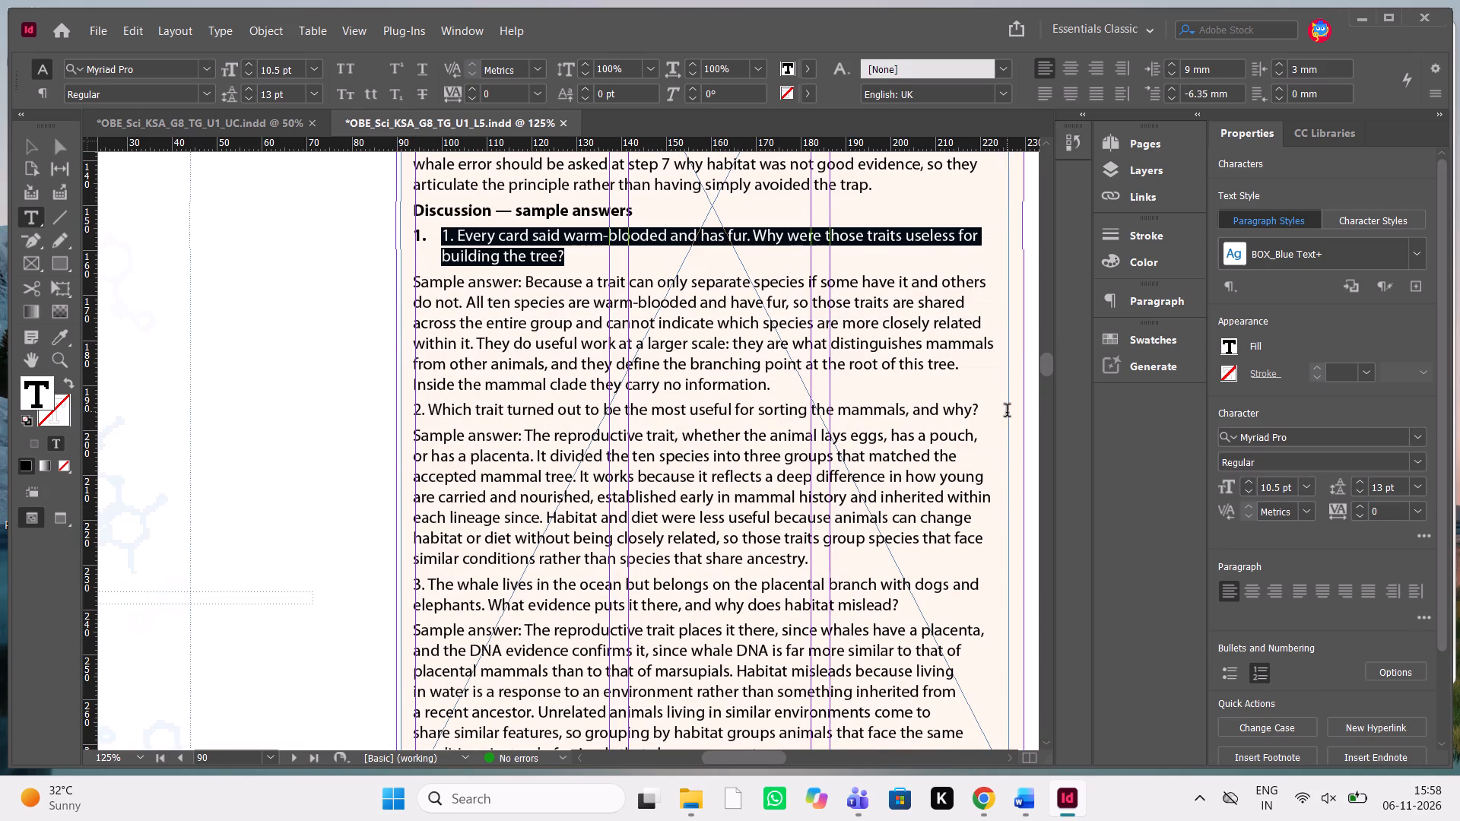
pyautogui.moveTo(1007, 412); pyautogui.dragTo(388, 406)
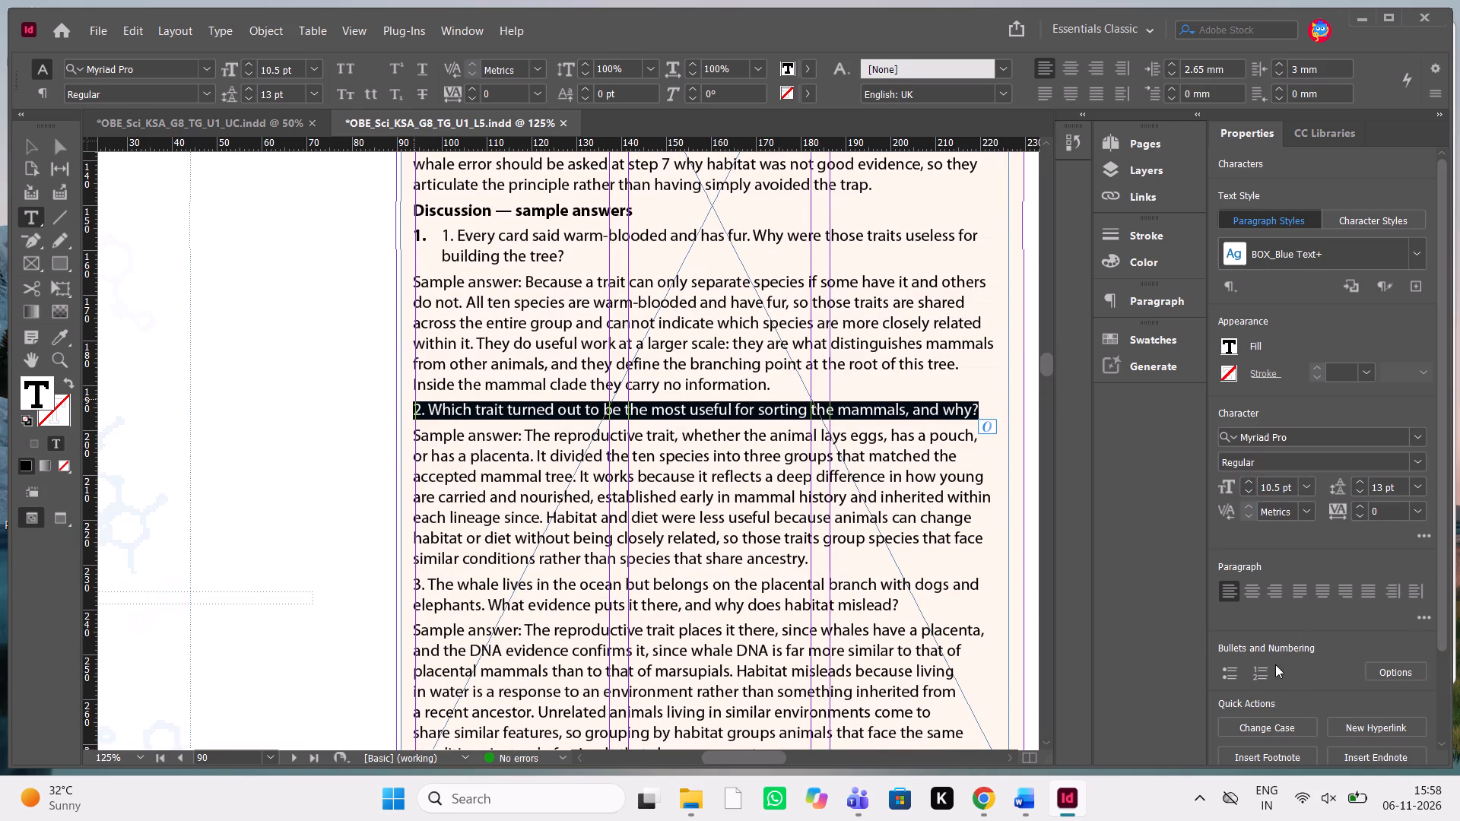
pyautogui.click(1255, 670)
pyautogui.scroll(-1, 684, 592)
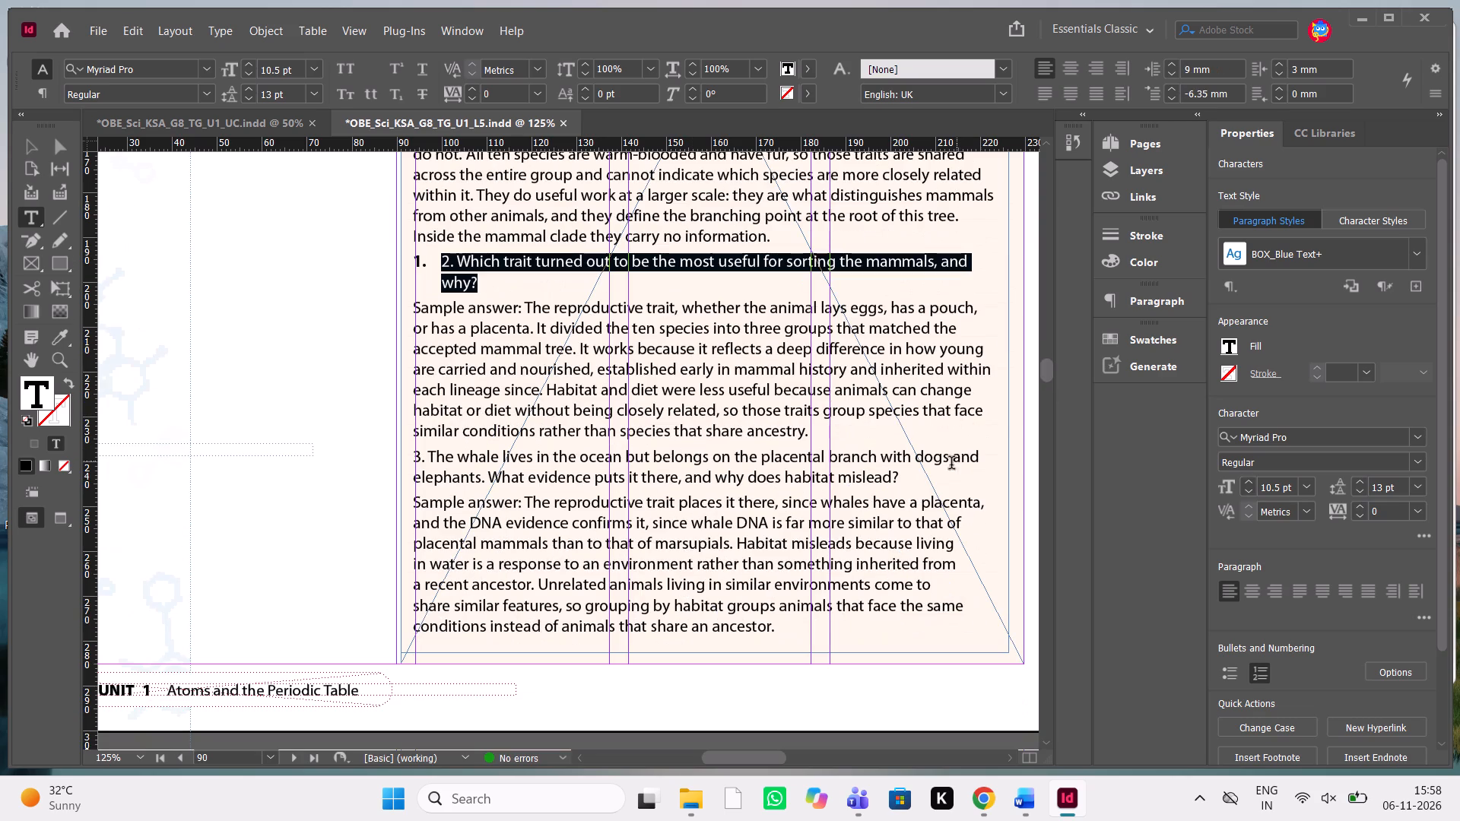
pyautogui.moveTo(911, 474); pyautogui.dragTo(414, 451)
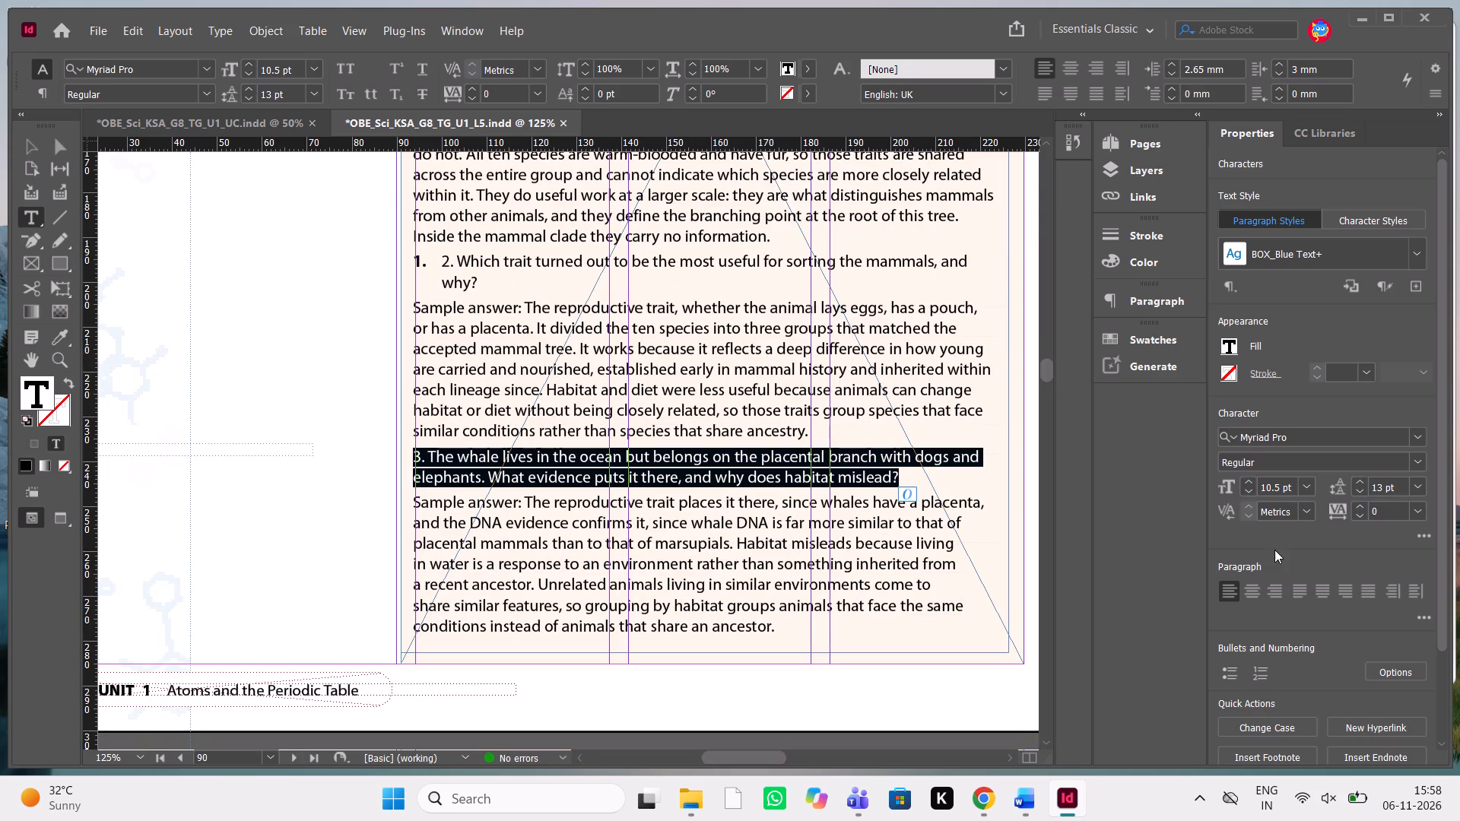
pyautogui.click(1263, 677)
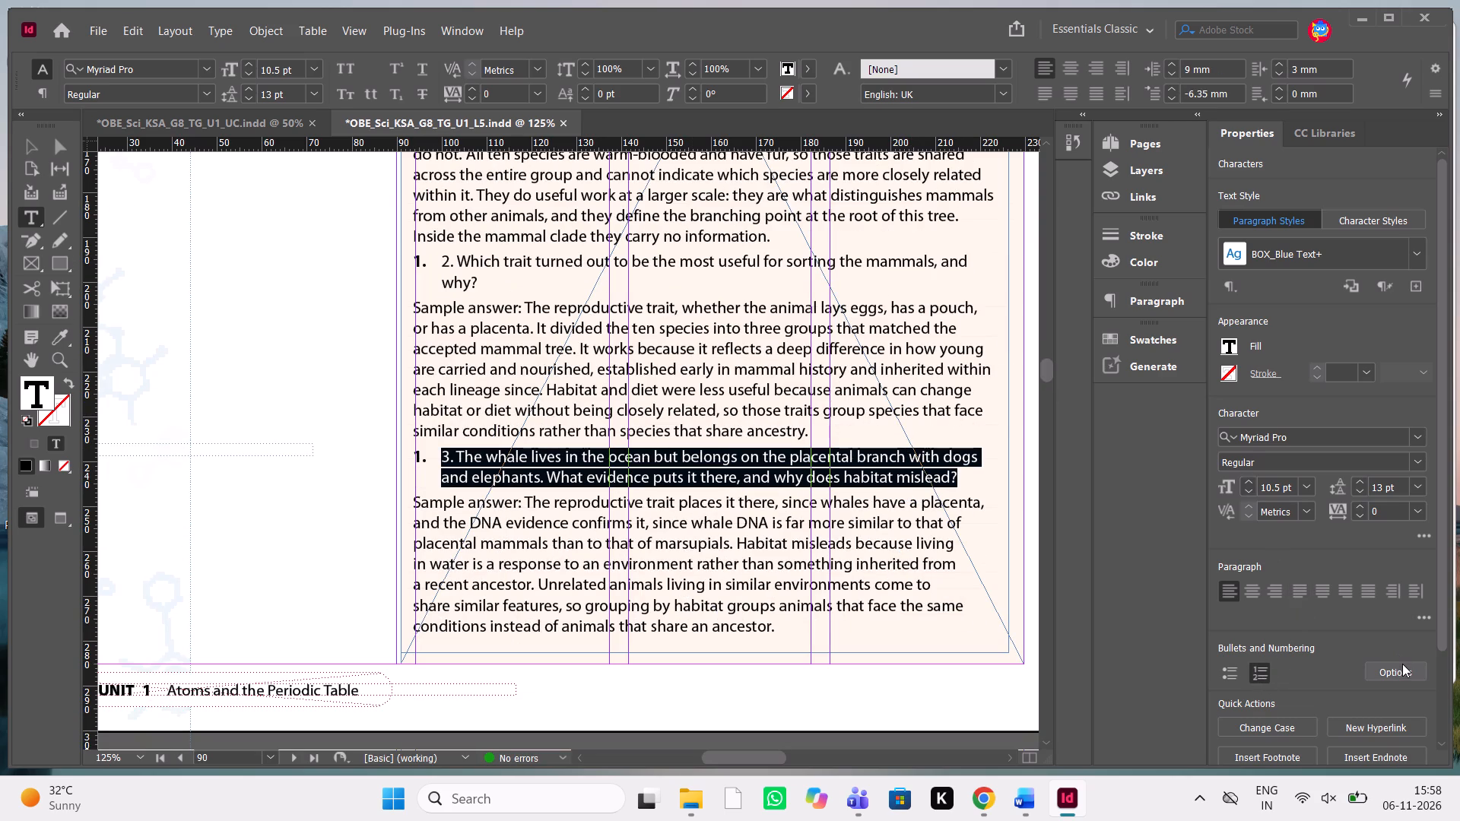
# Set the numbering mode of the third and second discussion questions to Continue from Previous Number.
pyautogui.click(1402, 664)
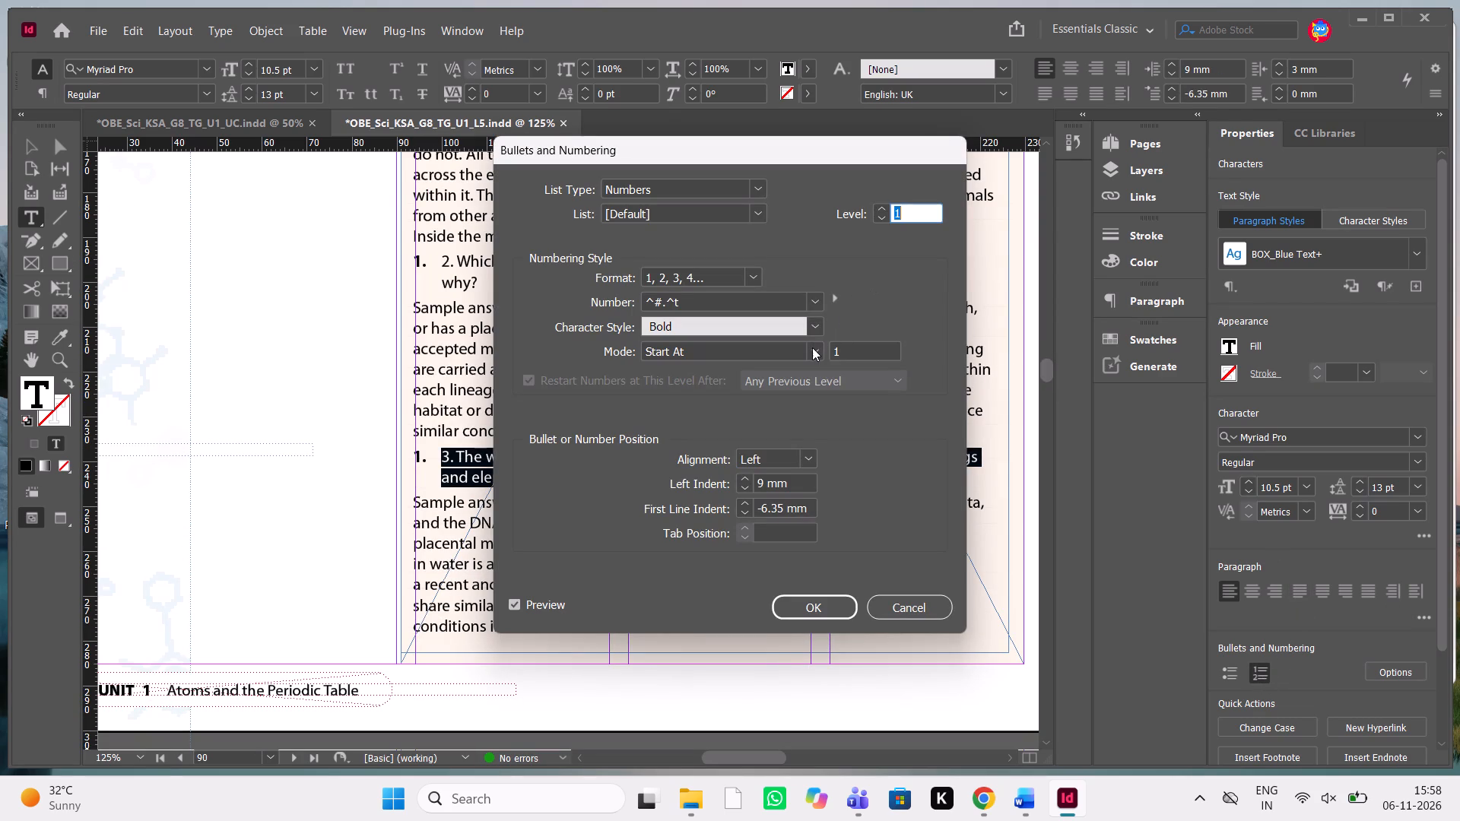
pyautogui.click(812, 347)
pyautogui.click(801, 377)
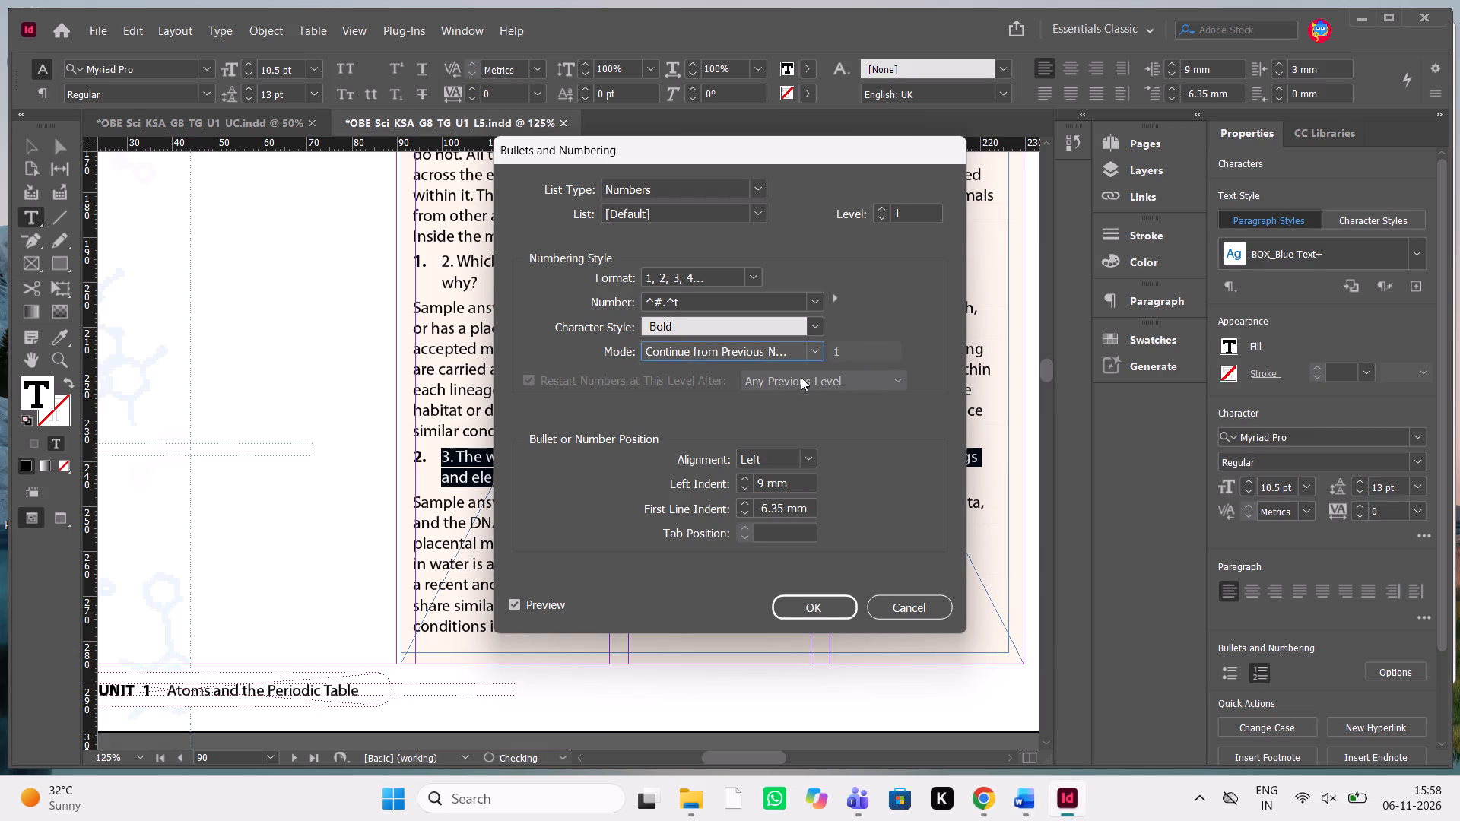
pyautogui.click(802, 610)
pyautogui.scroll(1, 524, 281)
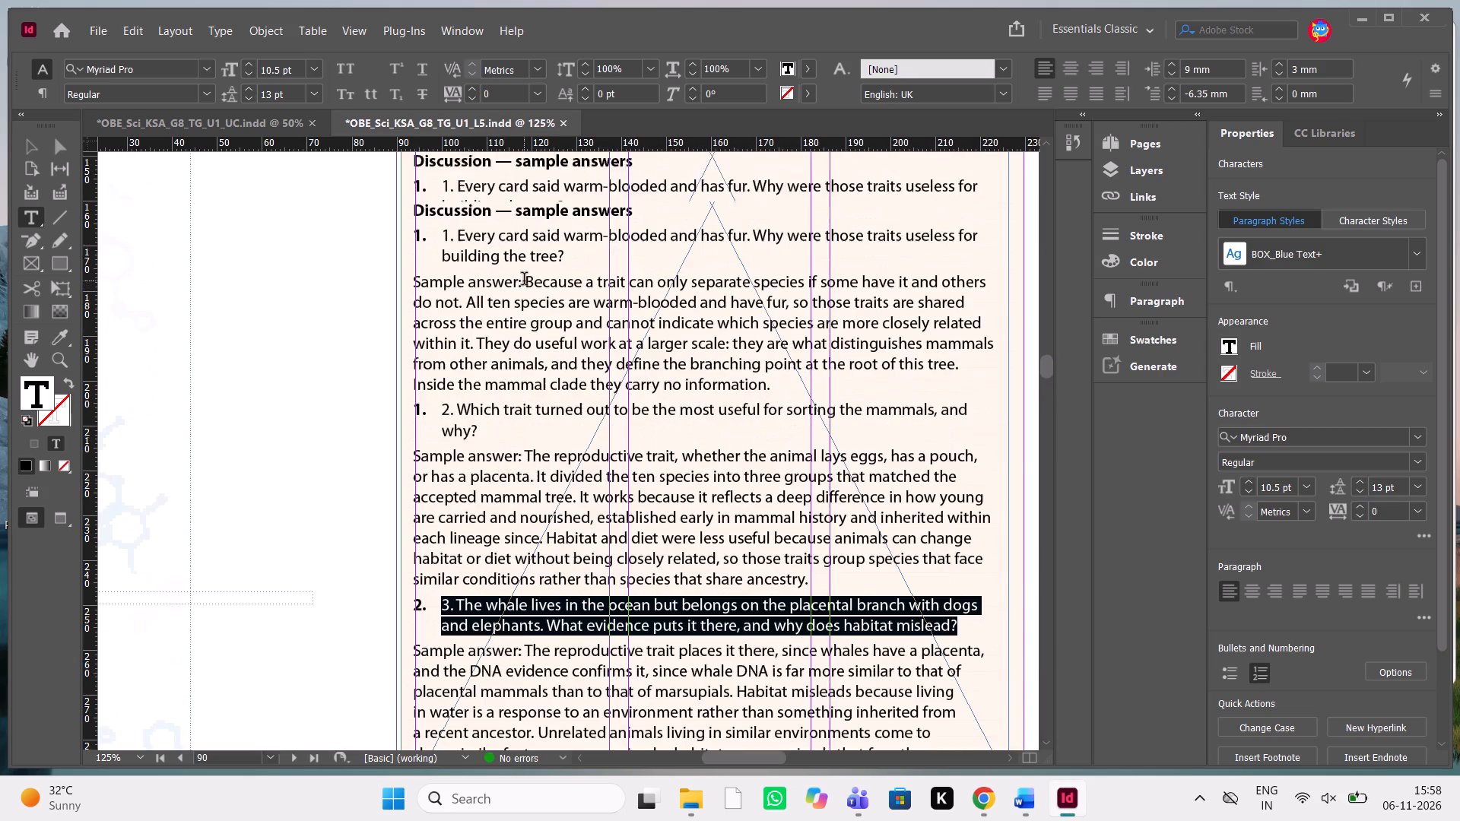
pyautogui.moveTo(489, 437); pyautogui.dragTo(440, 411)
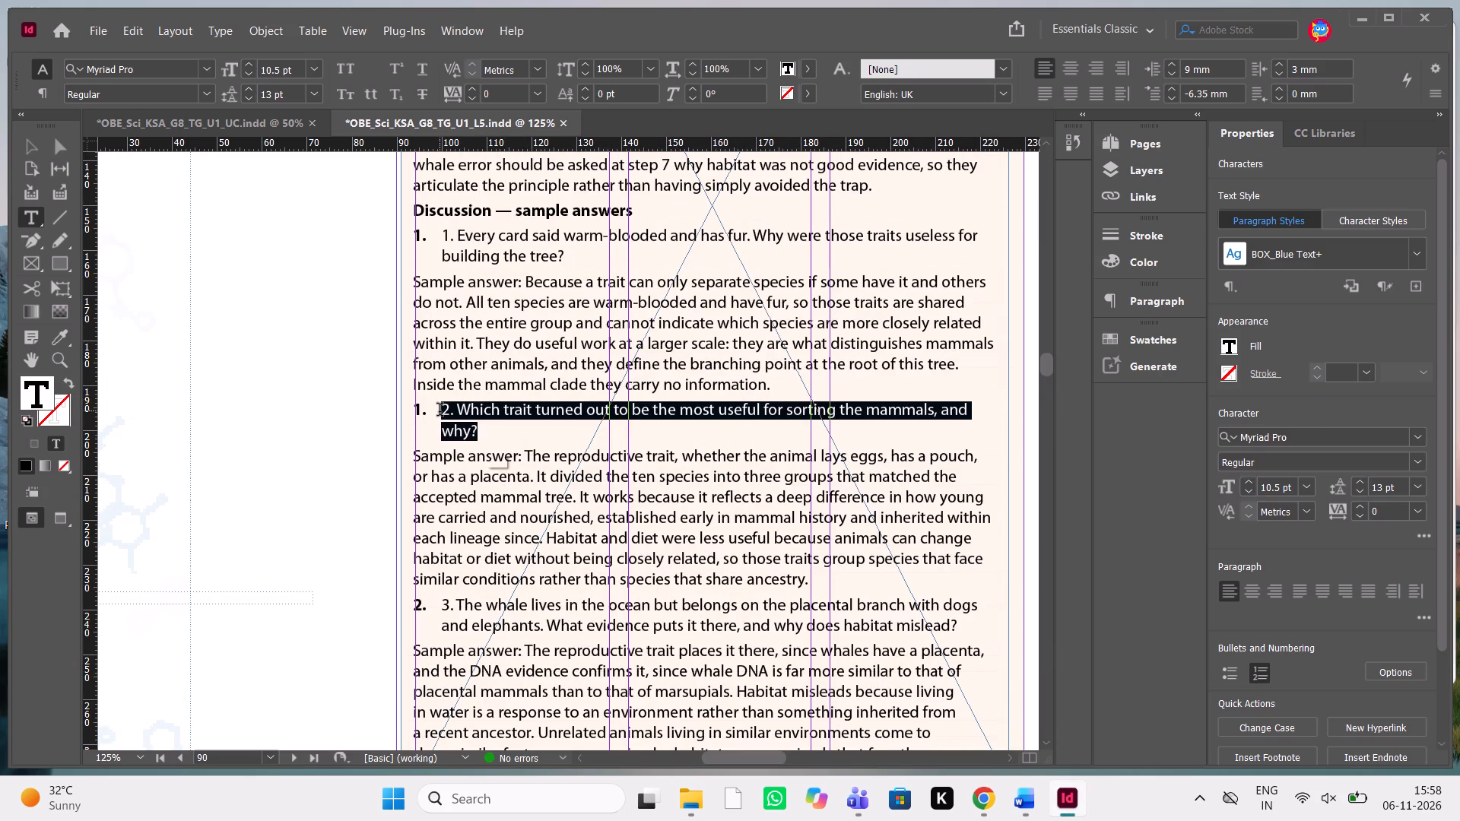
pyautogui.click(1388, 673)
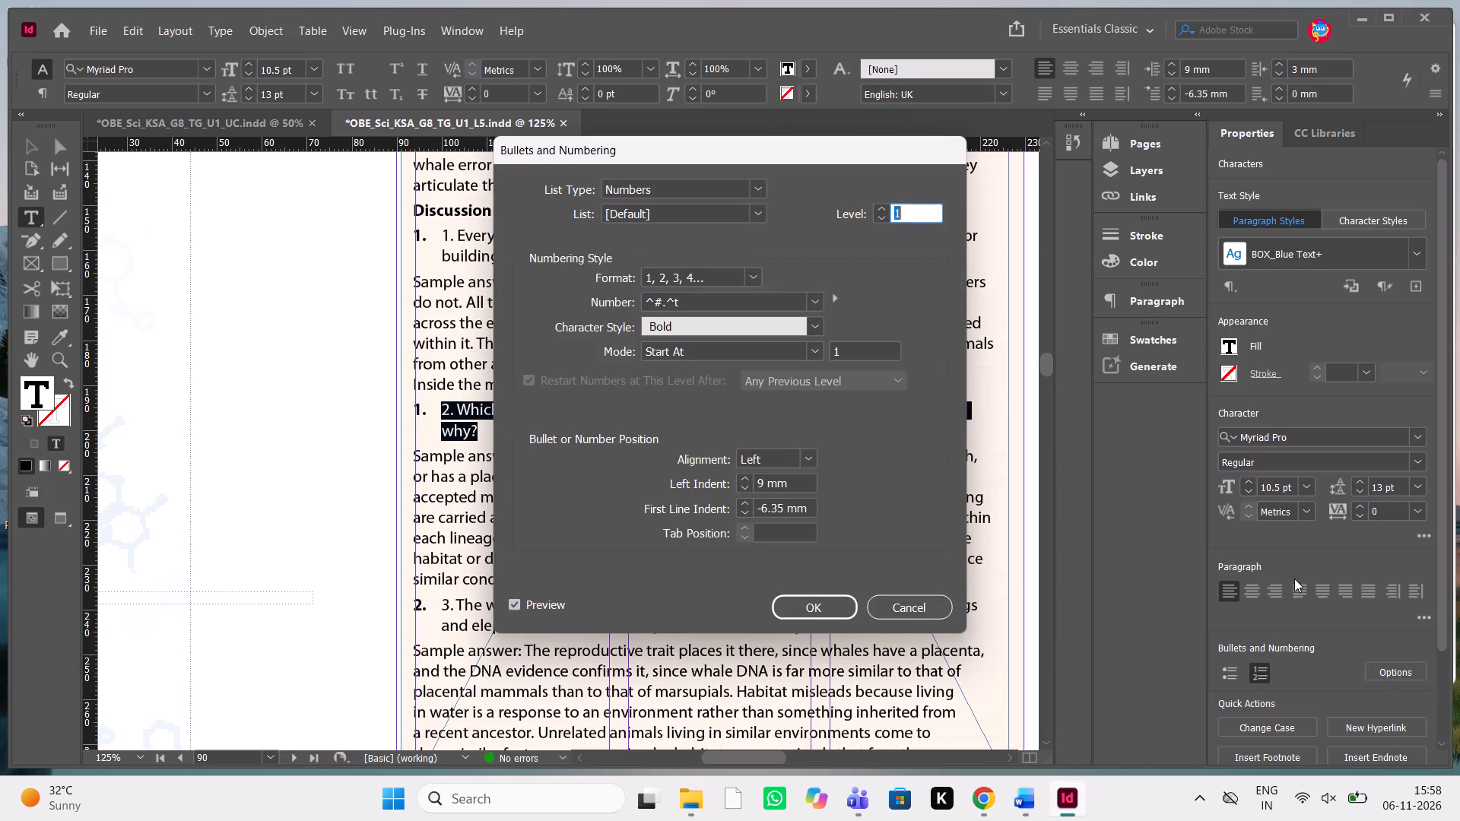
pyautogui.click(811, 354)
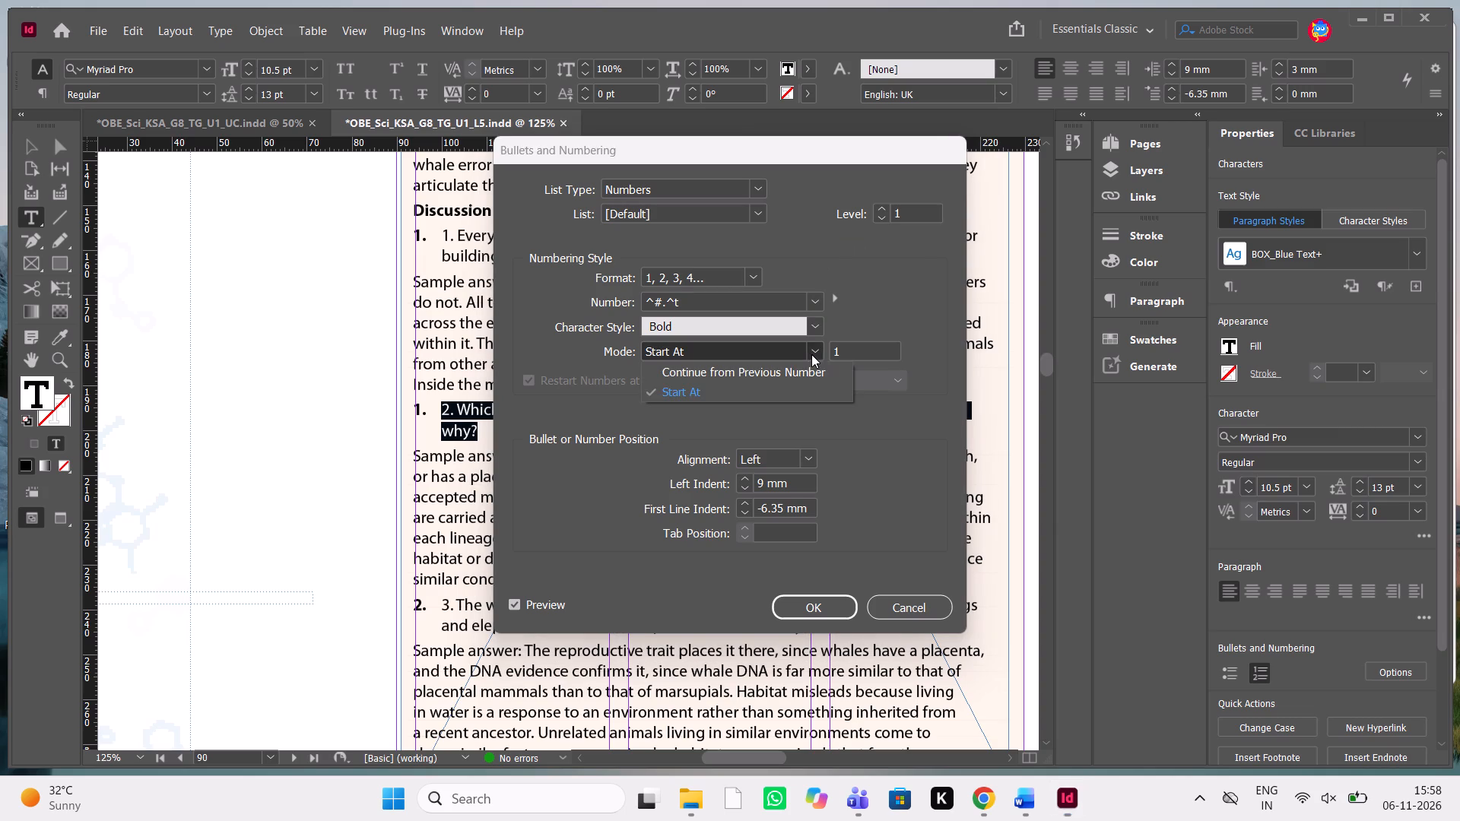
pyautogui.click(801, 376)
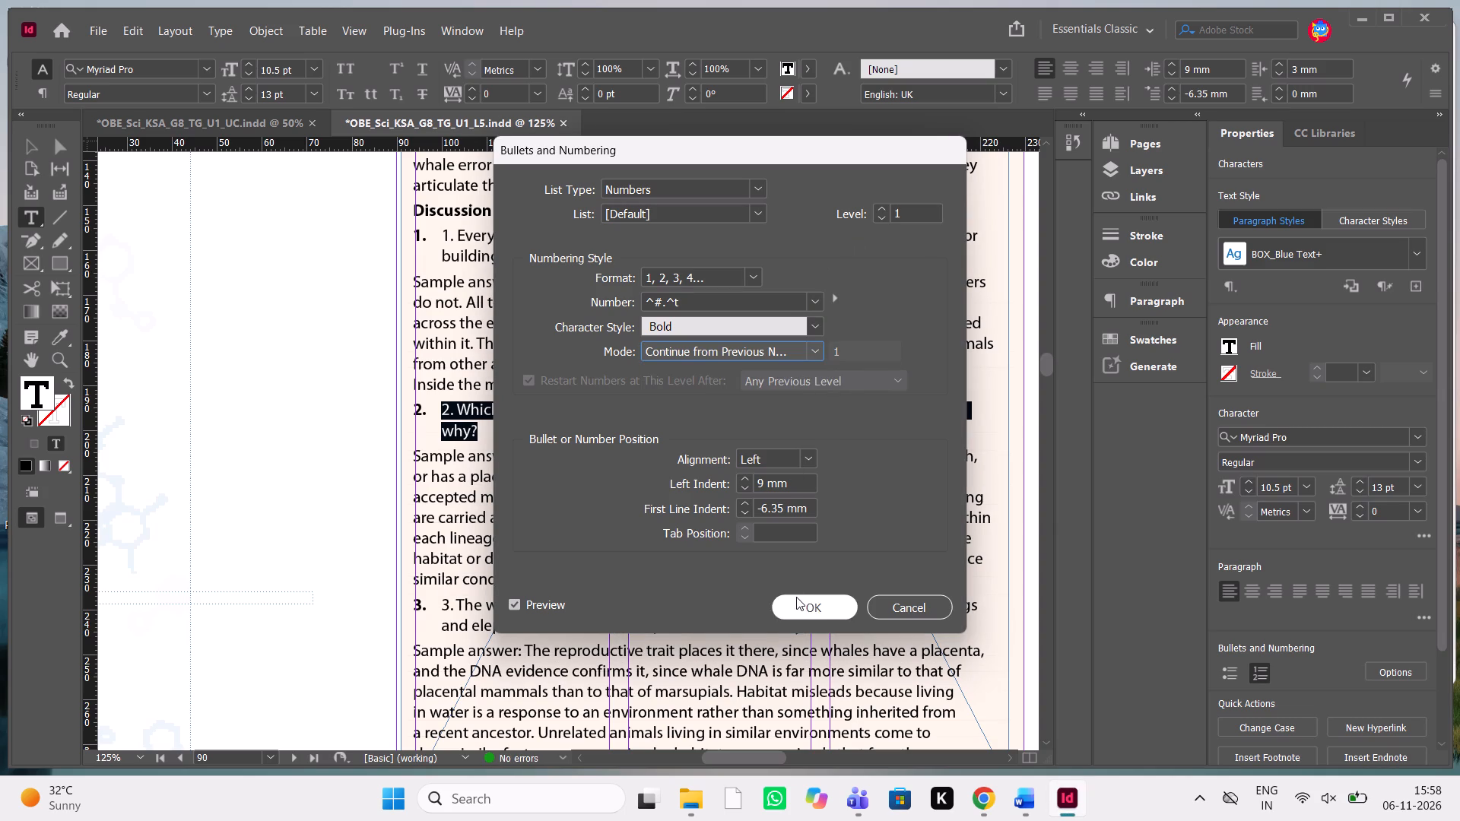
pyautogui.click(796, 597)
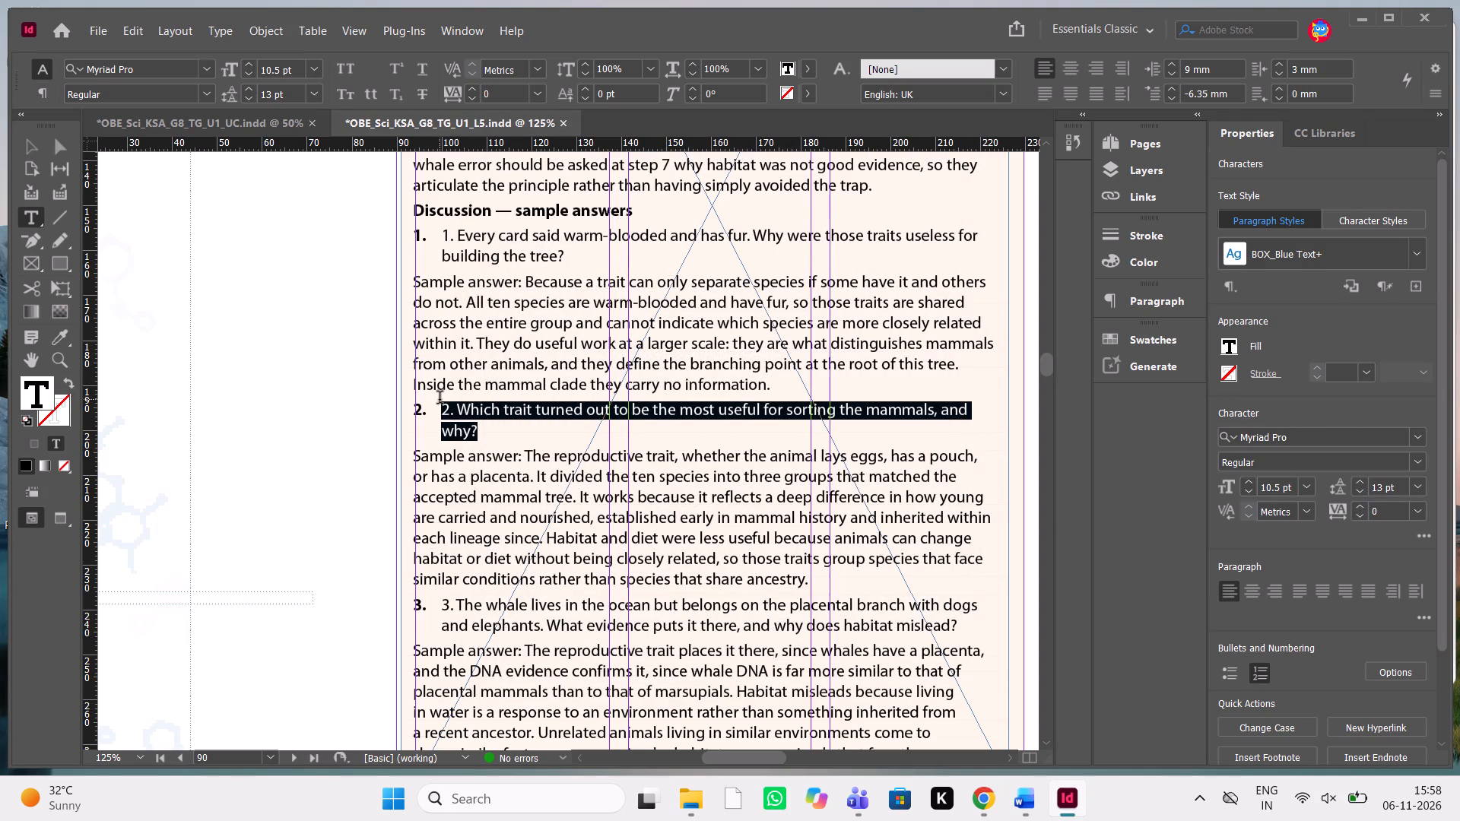
# Delete the duplicate manually typed numbers 1., 2. and 3. at the start of the three discussion questions.
pyautogui.click(440, 399)
pyautogui.press('Delete')
pyautogui.press('Delete')
pyautogui.press('Delete')
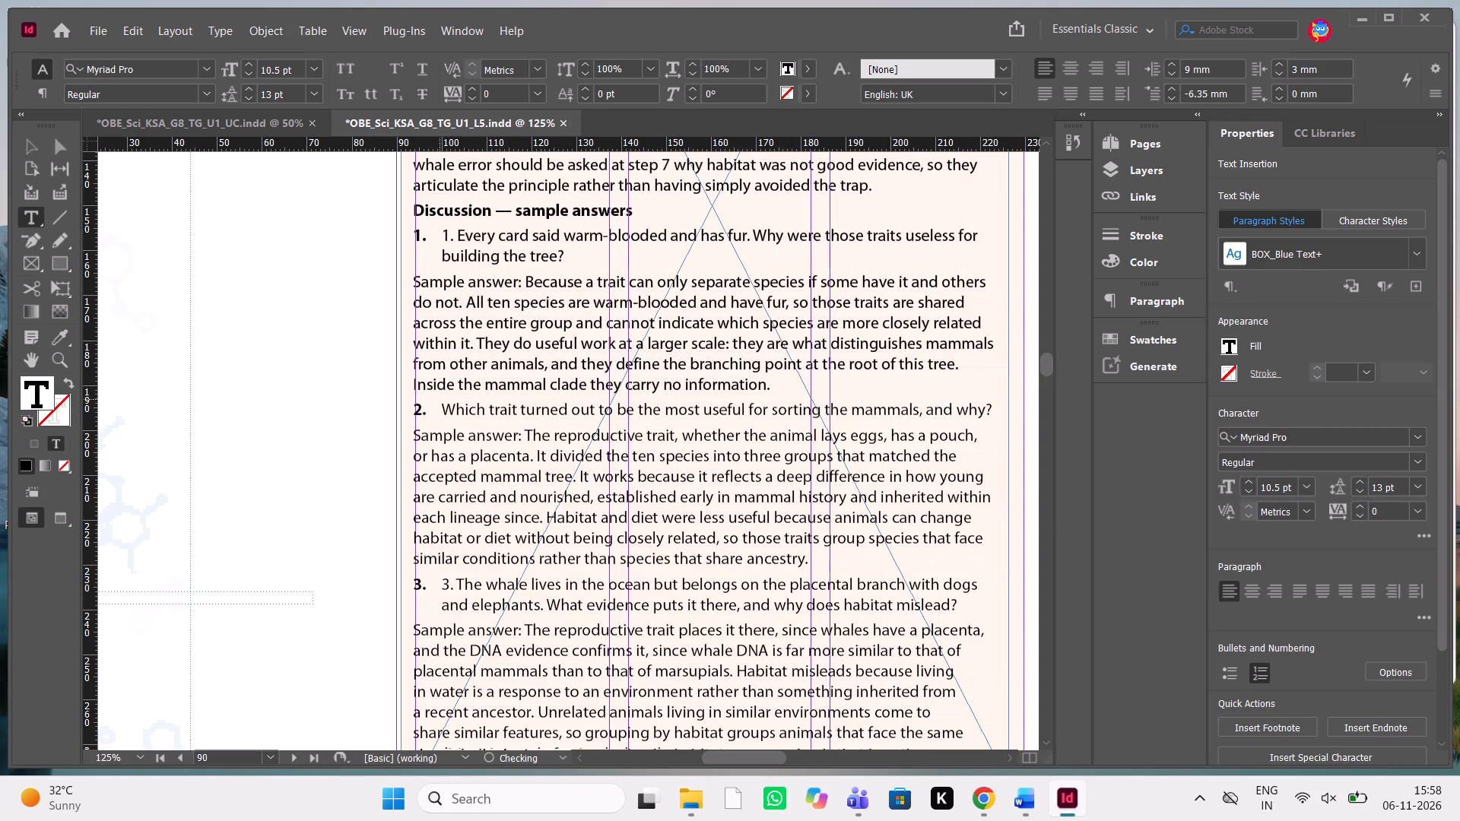
pyautogui.click(441, 243)
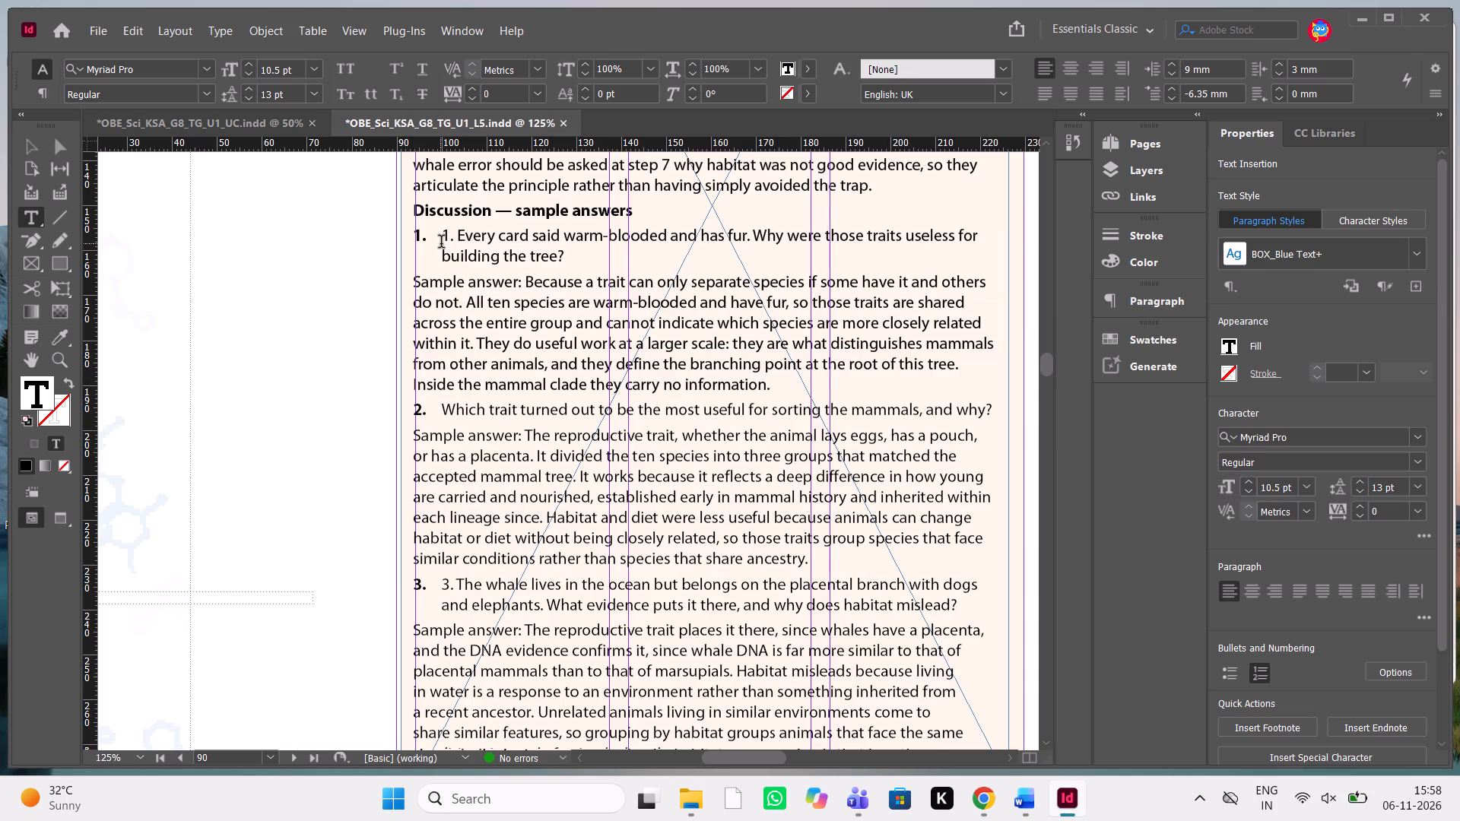
pyautogui.press('Delete')
pyautogui.press('Delete')
pyautogui.press('Delete')
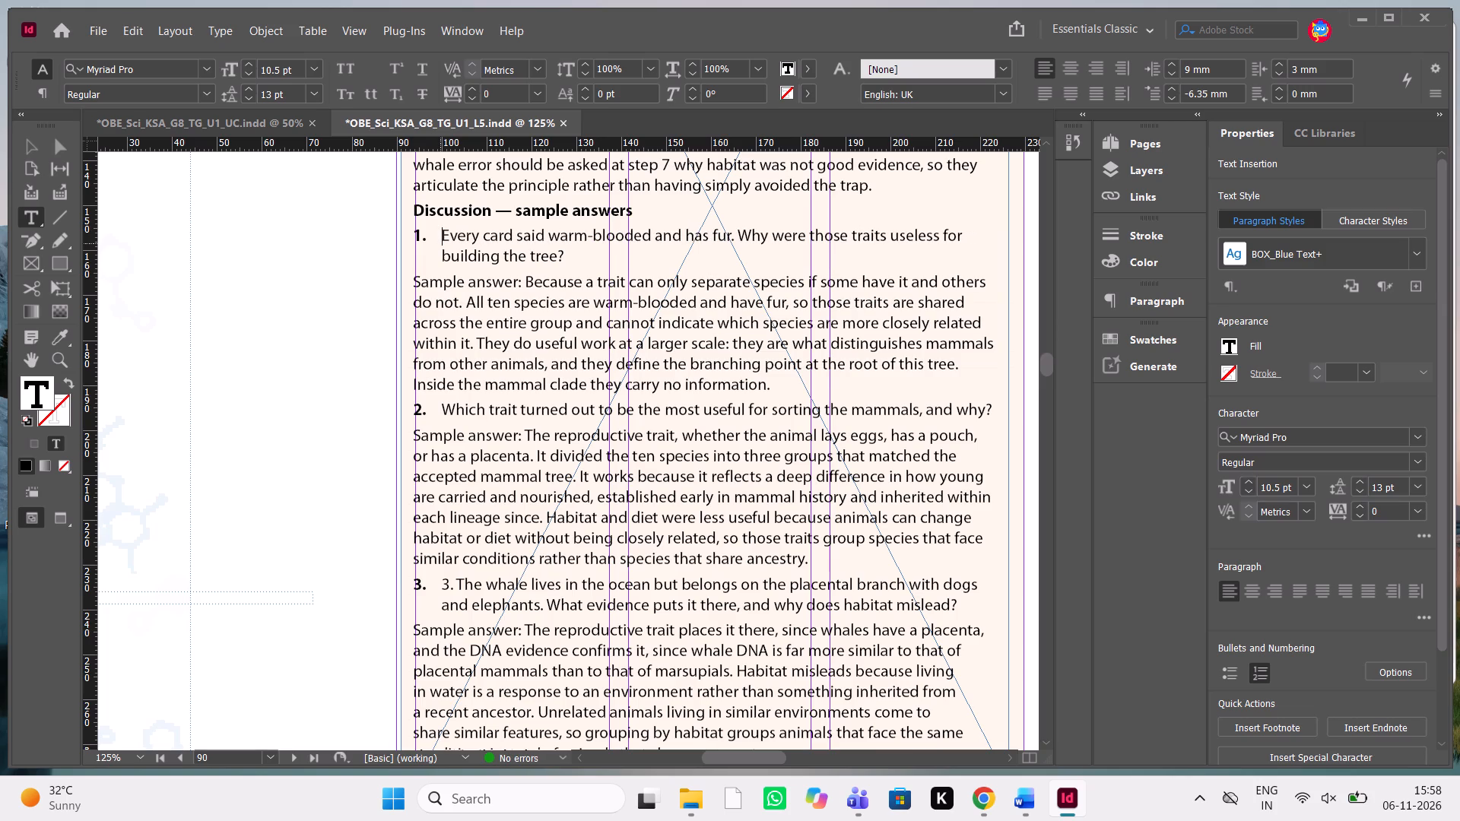
pyautogui.click(433, 581)
pyautogui.press('Delete')
pyautogui.press('Delete')
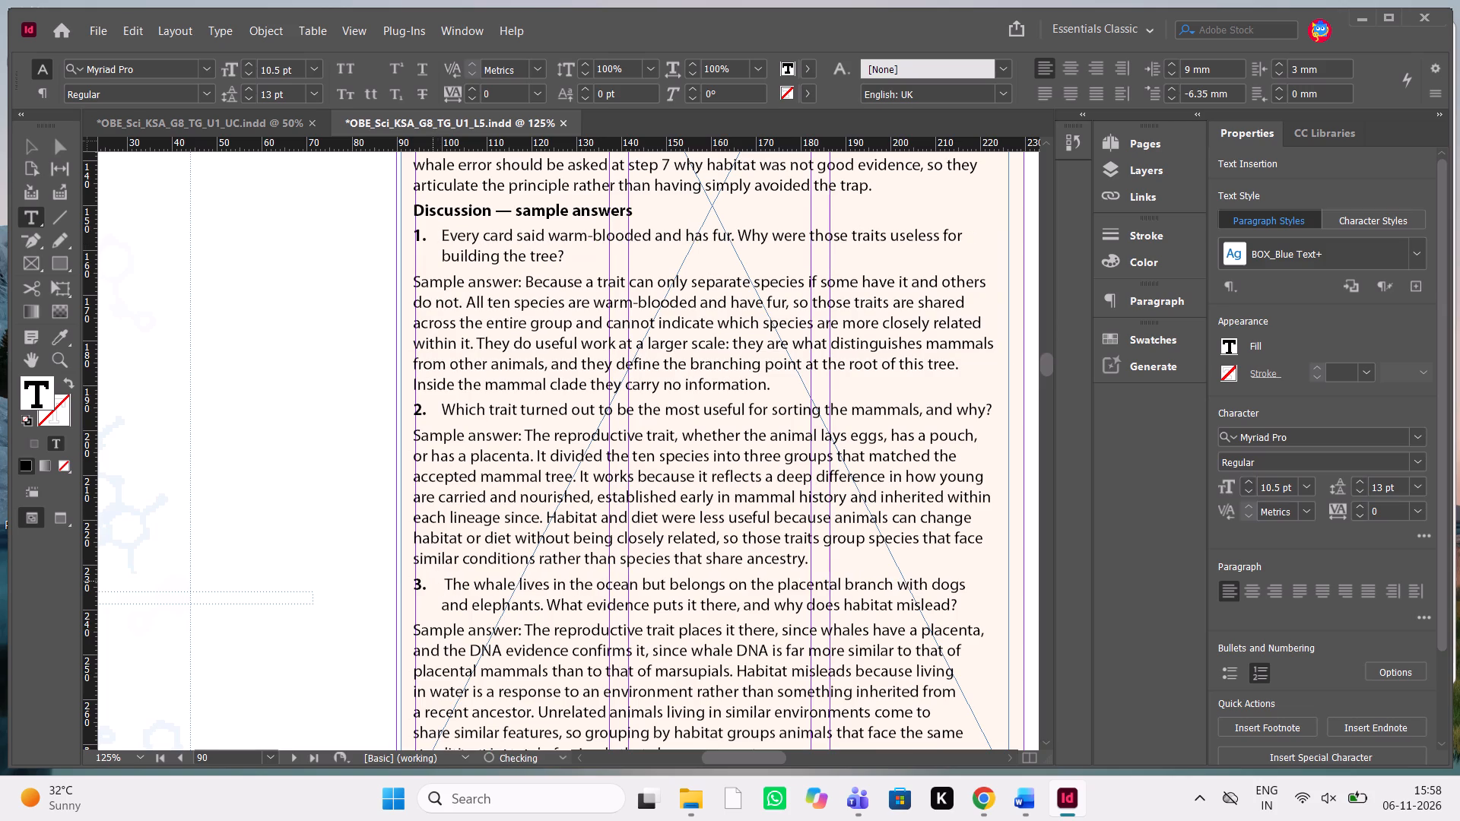
pyautogui.press('Delete')
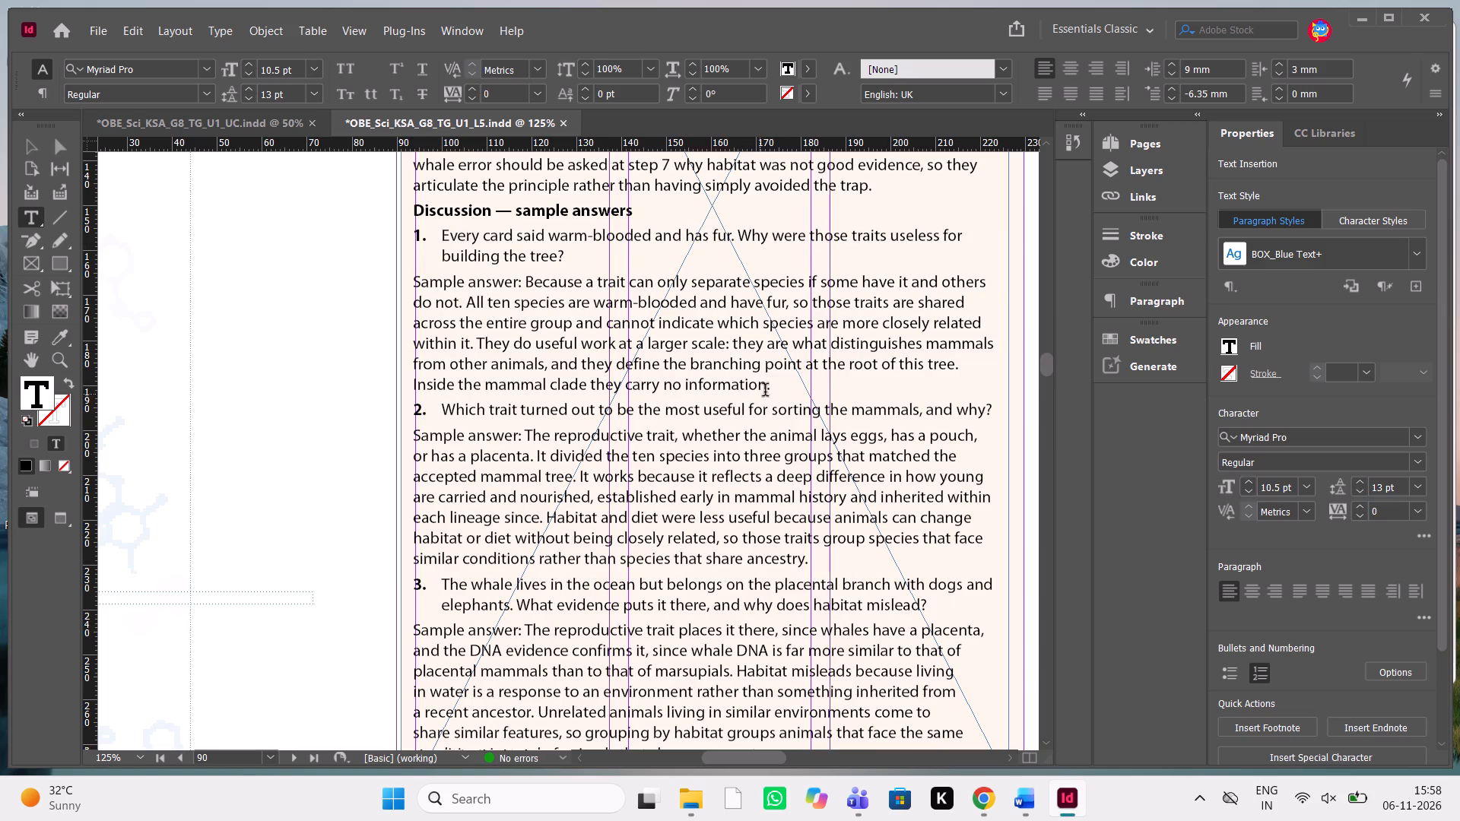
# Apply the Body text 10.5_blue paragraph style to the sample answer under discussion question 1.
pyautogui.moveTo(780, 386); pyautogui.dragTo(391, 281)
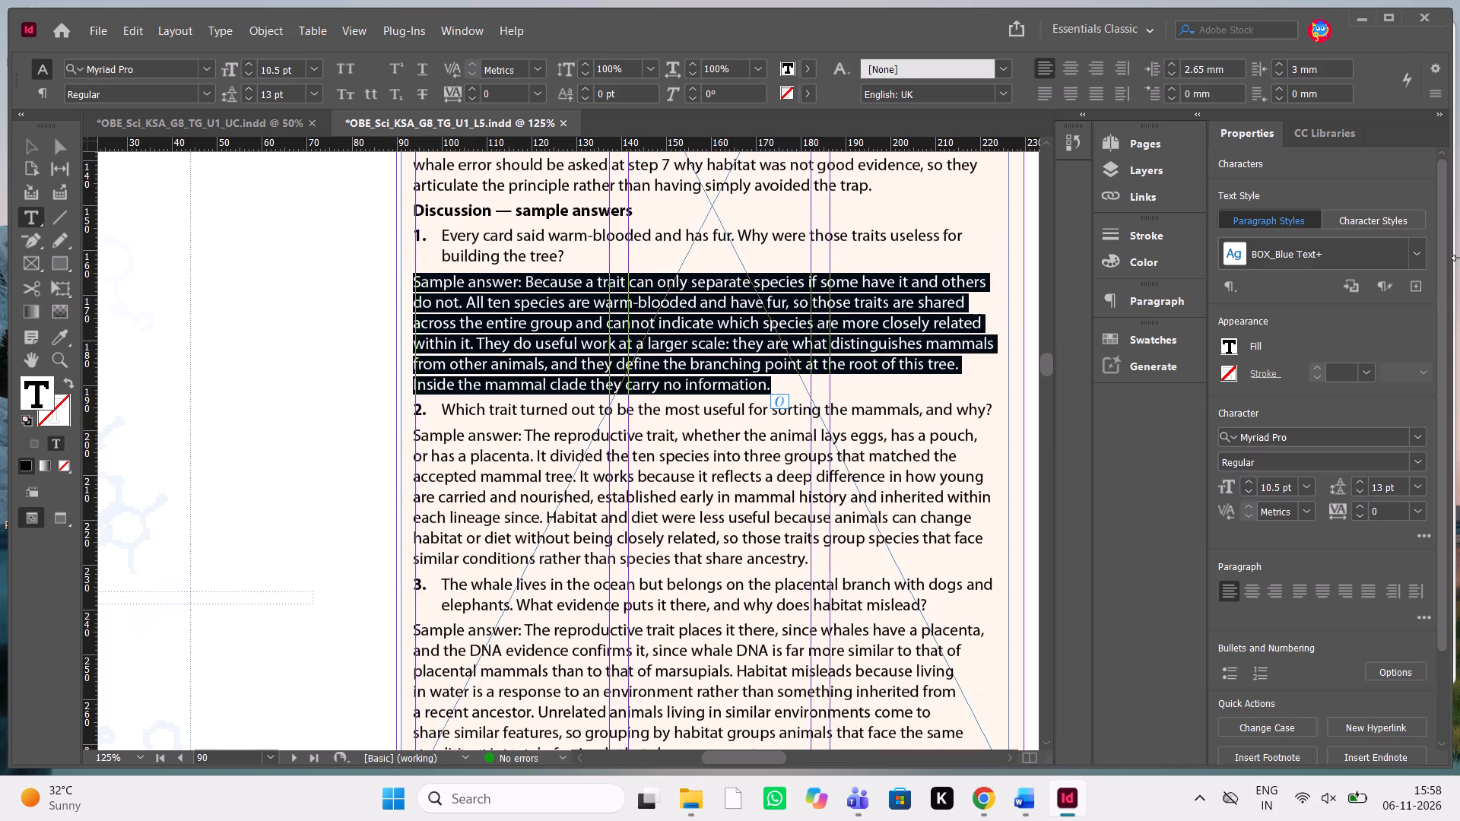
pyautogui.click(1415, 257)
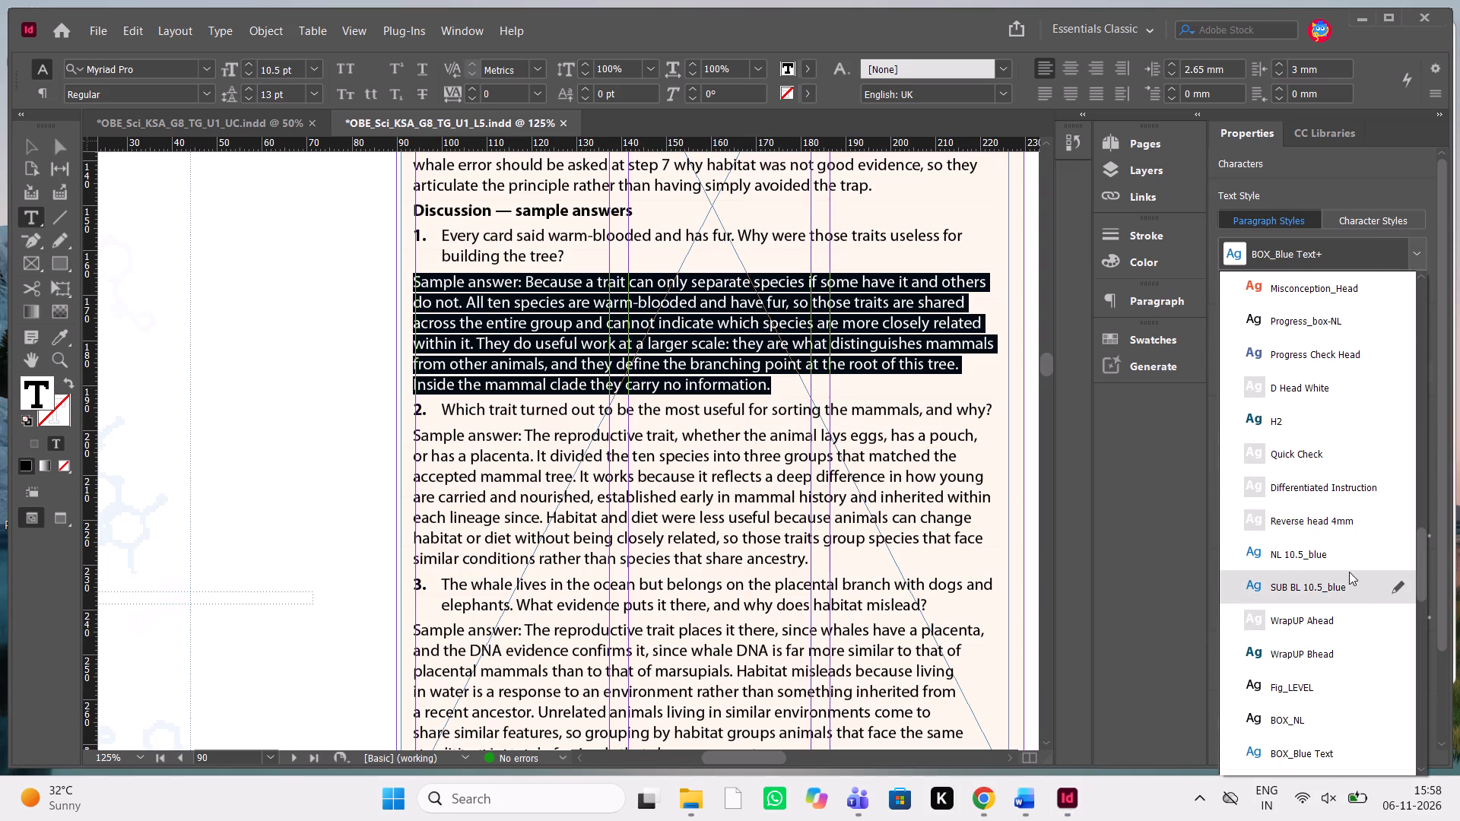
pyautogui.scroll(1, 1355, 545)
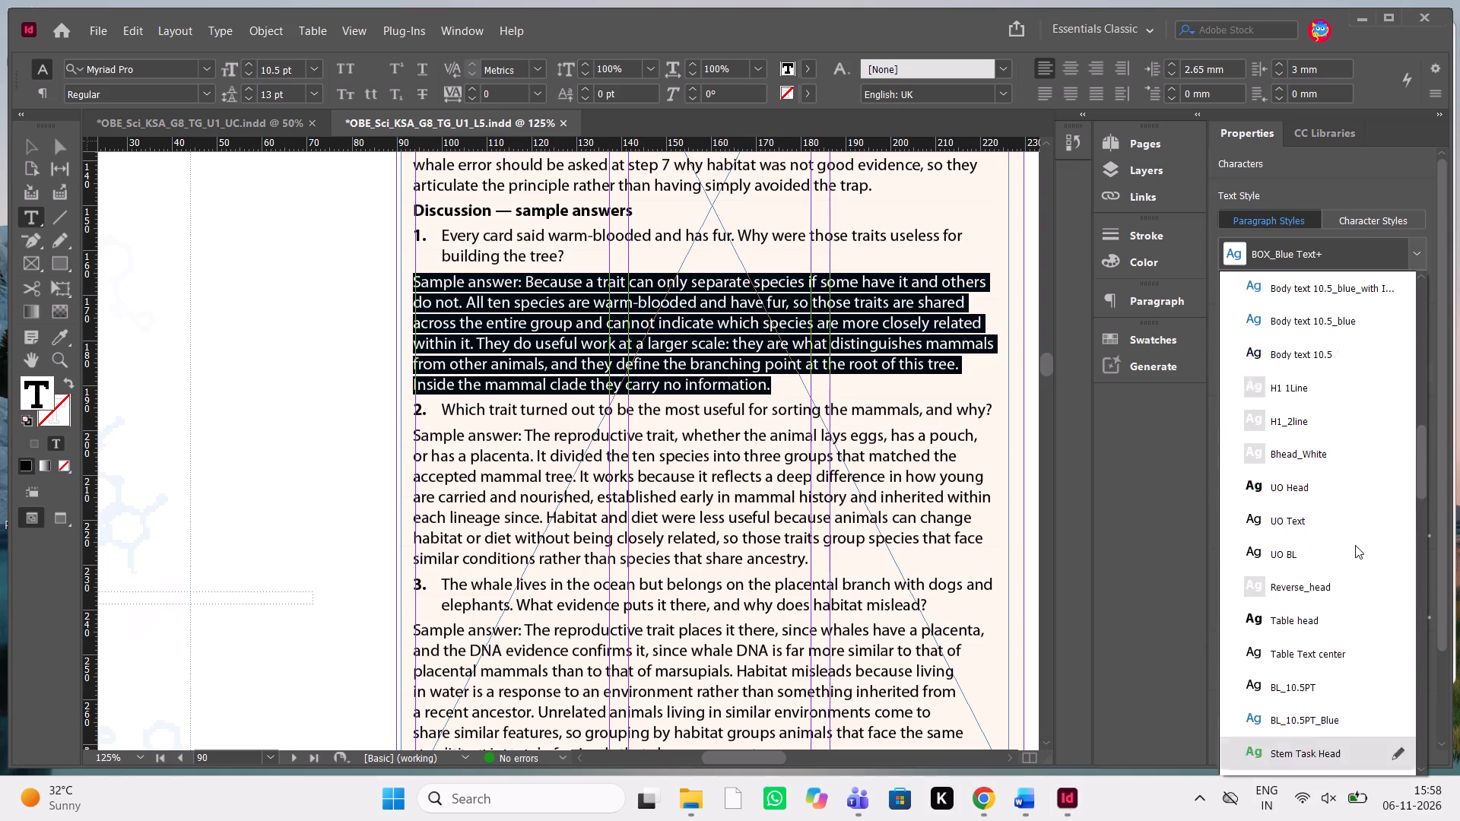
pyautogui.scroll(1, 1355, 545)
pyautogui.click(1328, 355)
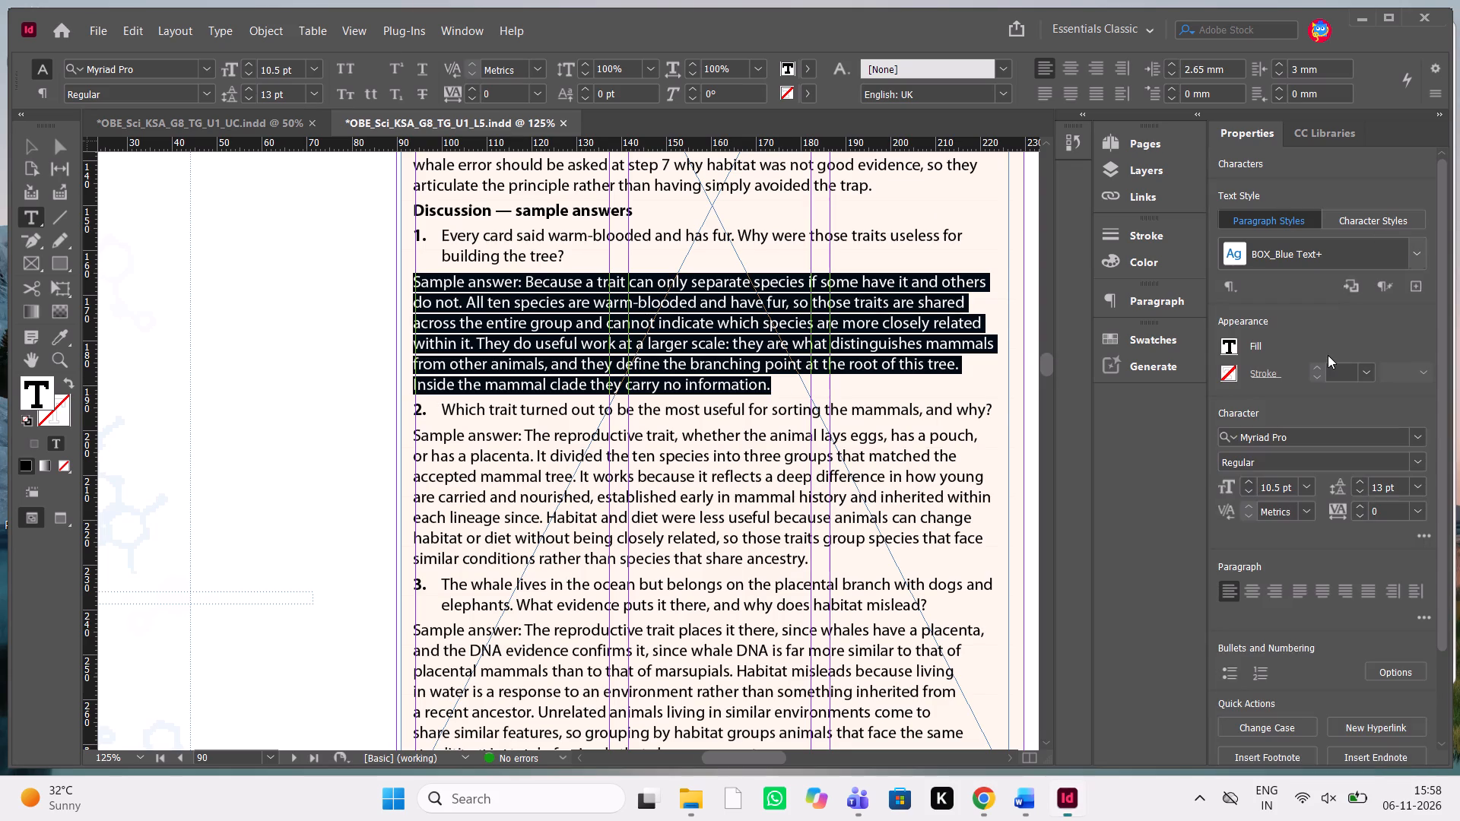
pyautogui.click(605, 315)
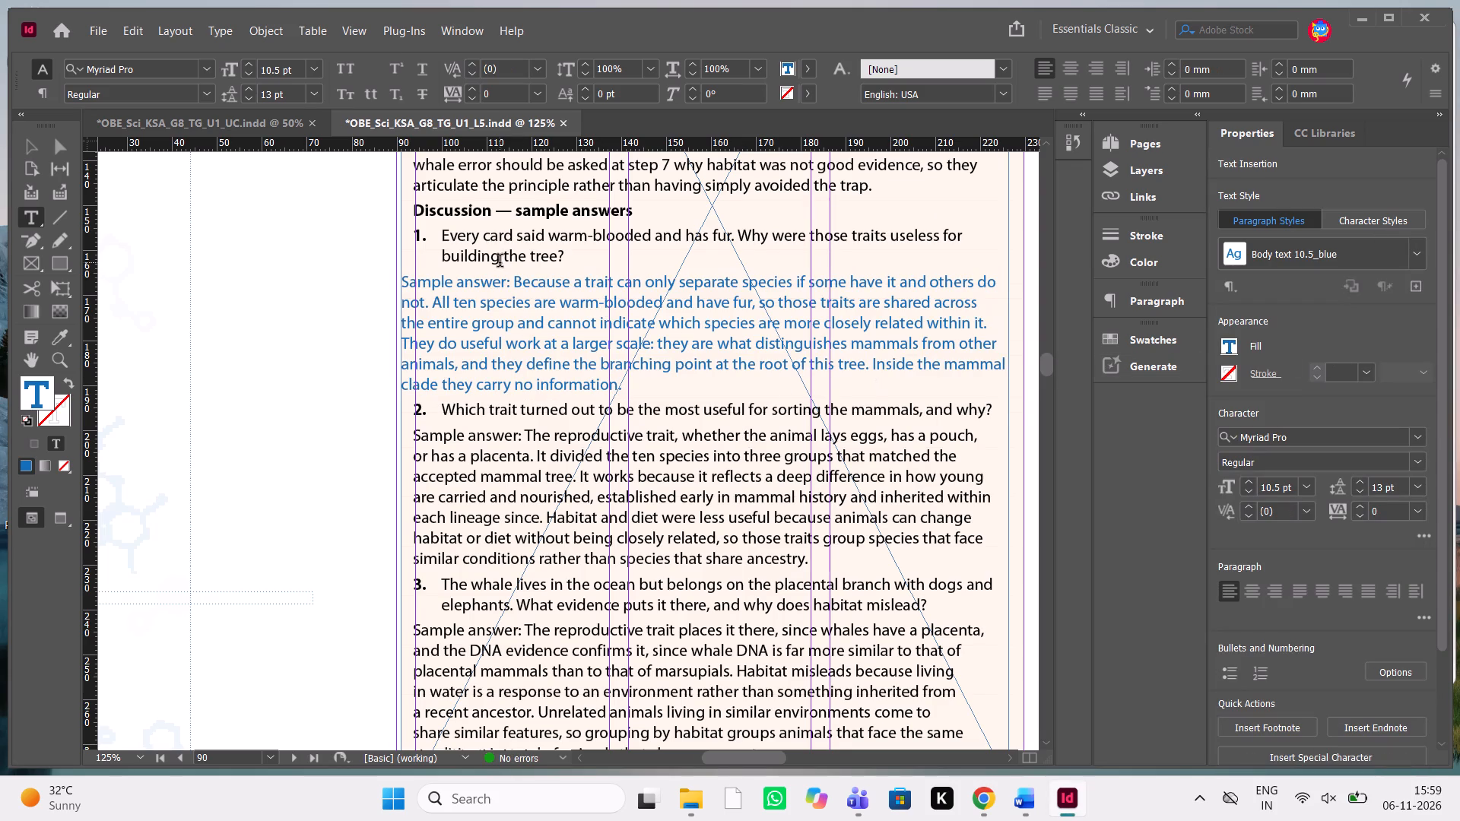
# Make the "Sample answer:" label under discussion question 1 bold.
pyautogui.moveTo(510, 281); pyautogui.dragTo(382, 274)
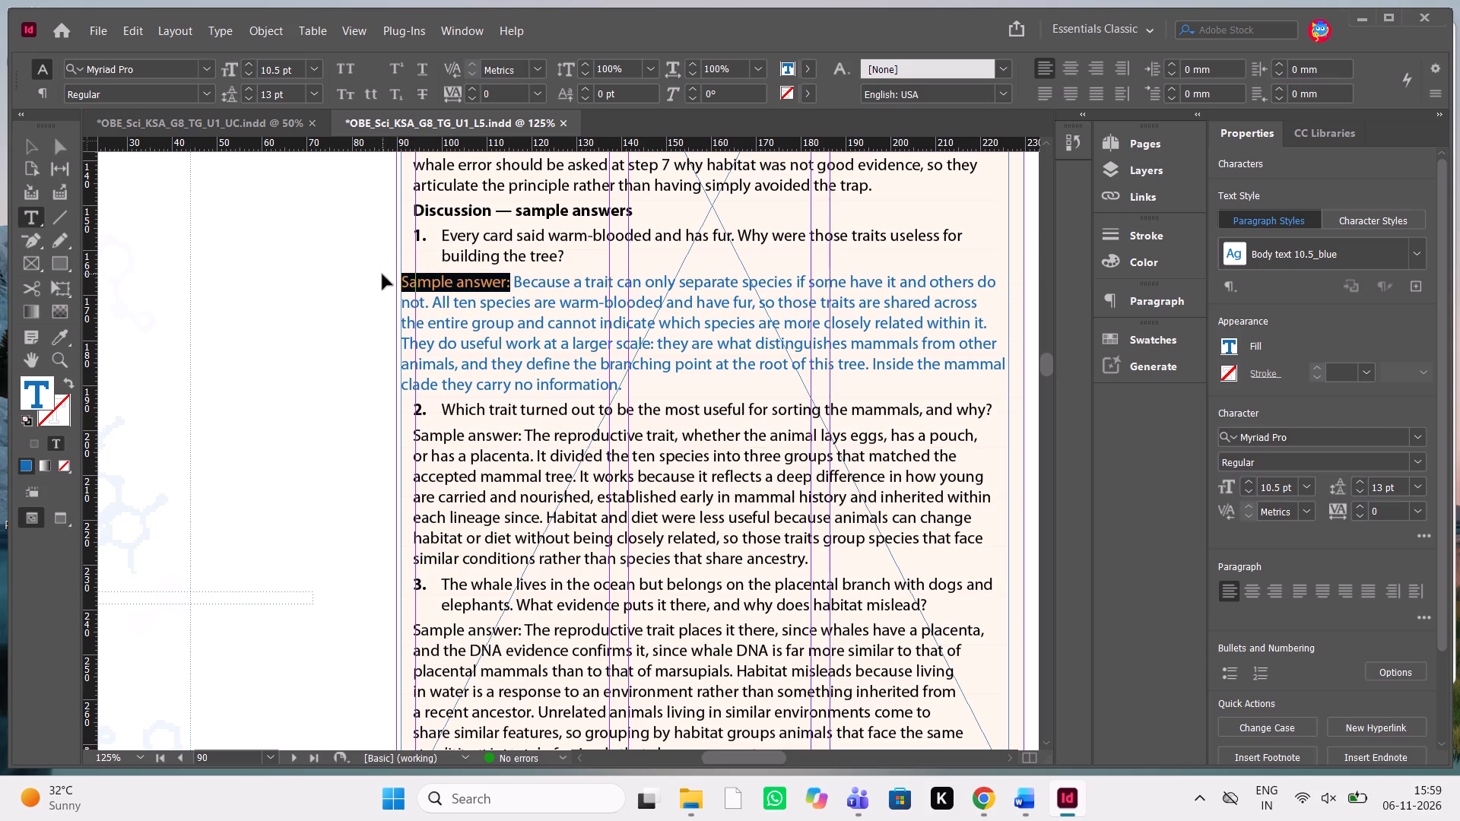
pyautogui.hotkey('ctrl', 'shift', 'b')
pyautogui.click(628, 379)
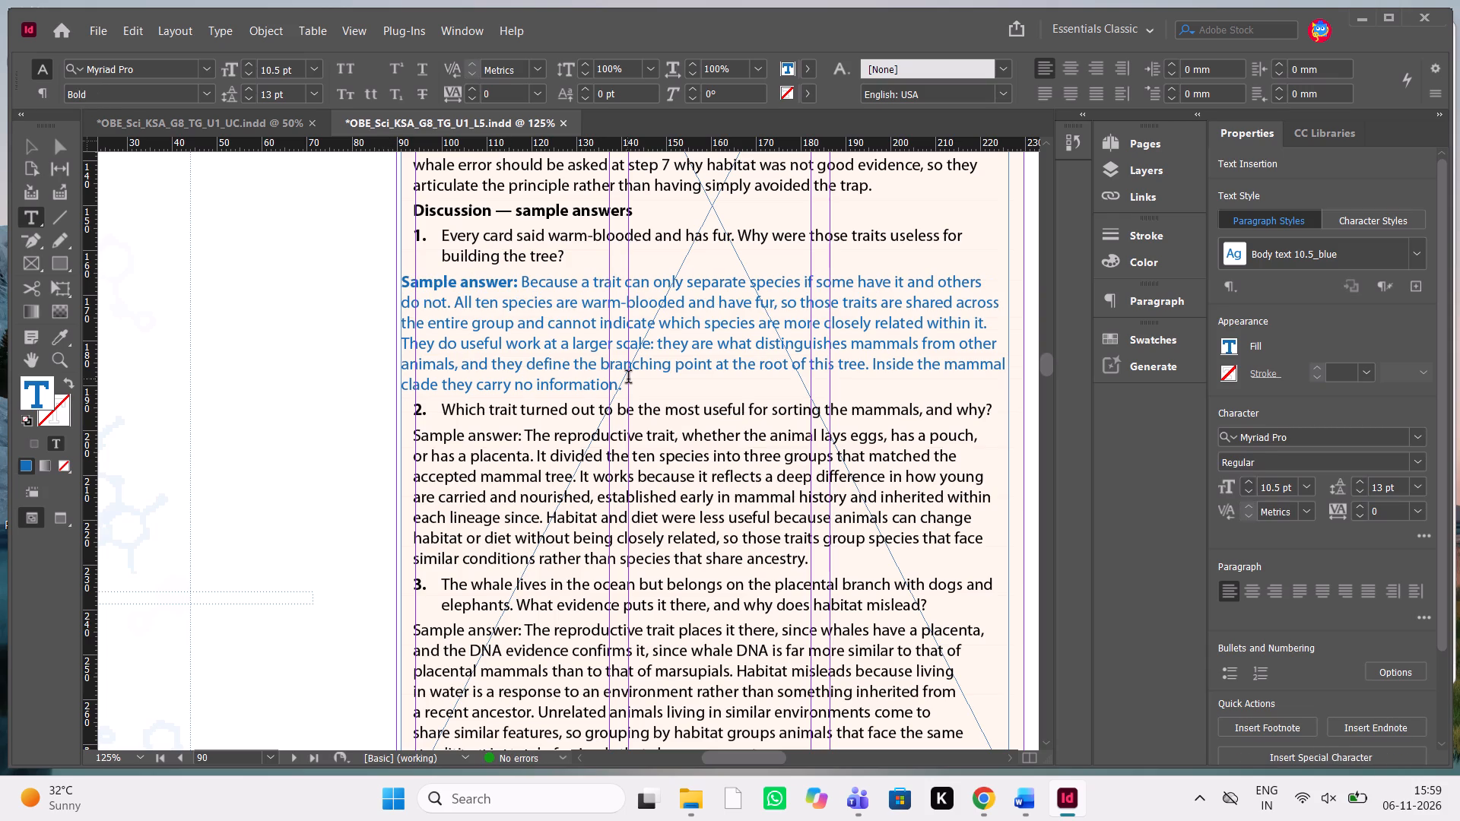
# Preview the layout without guides and review the investigation box across pages 89 and 90.
pyautogui.click(30, 144)
pyautogui.click(265, 387)
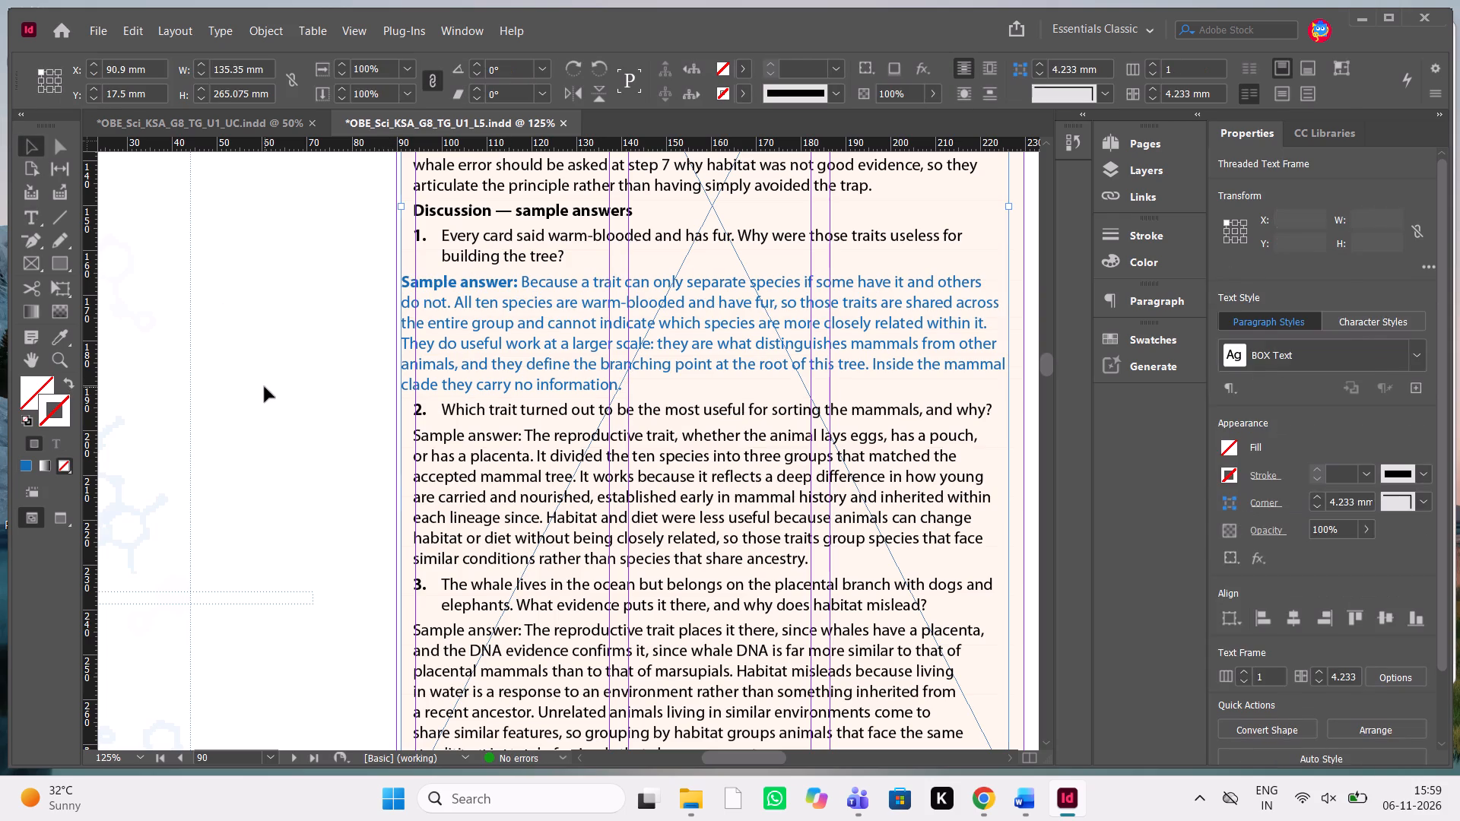
pyautogui.press('w')
pyautogui.scroll(2, 265, 387)
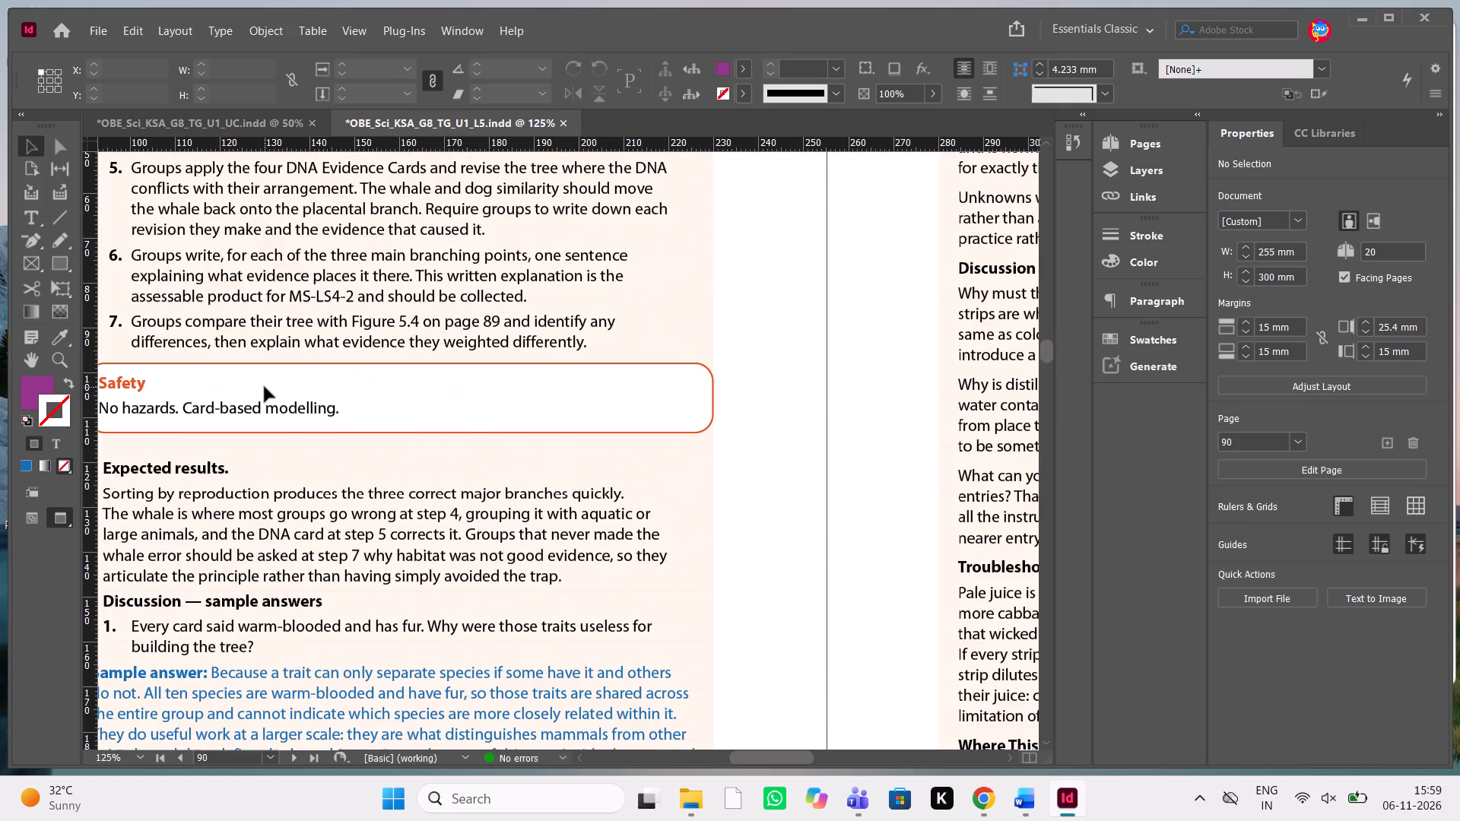
pyautogui.scroll(1, 265, 387)
pyautogui.scroll(-1, 265, 387)
pyautogui.scroll(2, 265, 387)
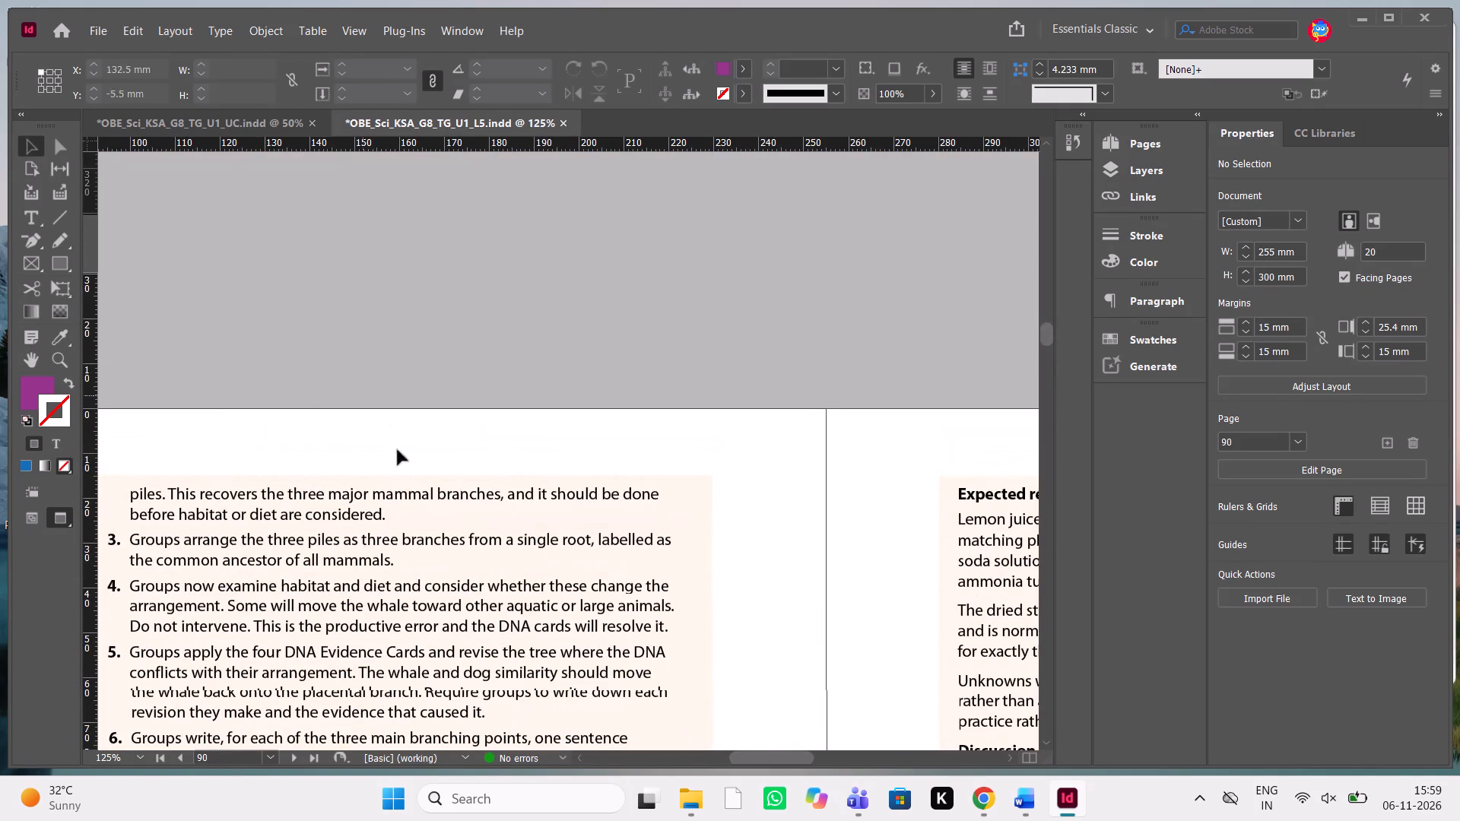
pyautogui.click(617, 395)
pyautogui.scroll(1, 617, 395)
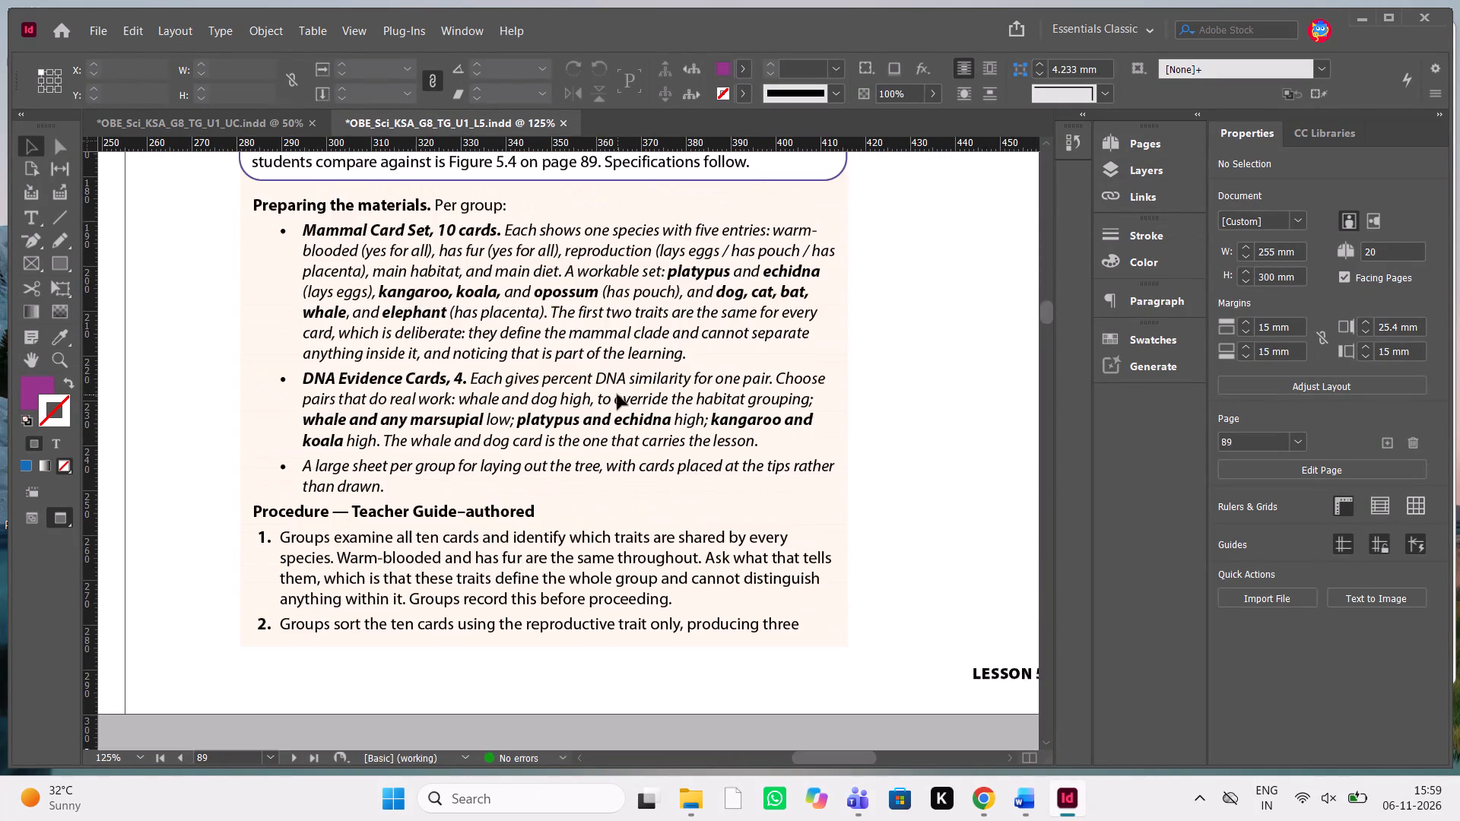
pyautogui.scroll(3, 617, 395)
pyautogui.scroll(-2, 617, 395)
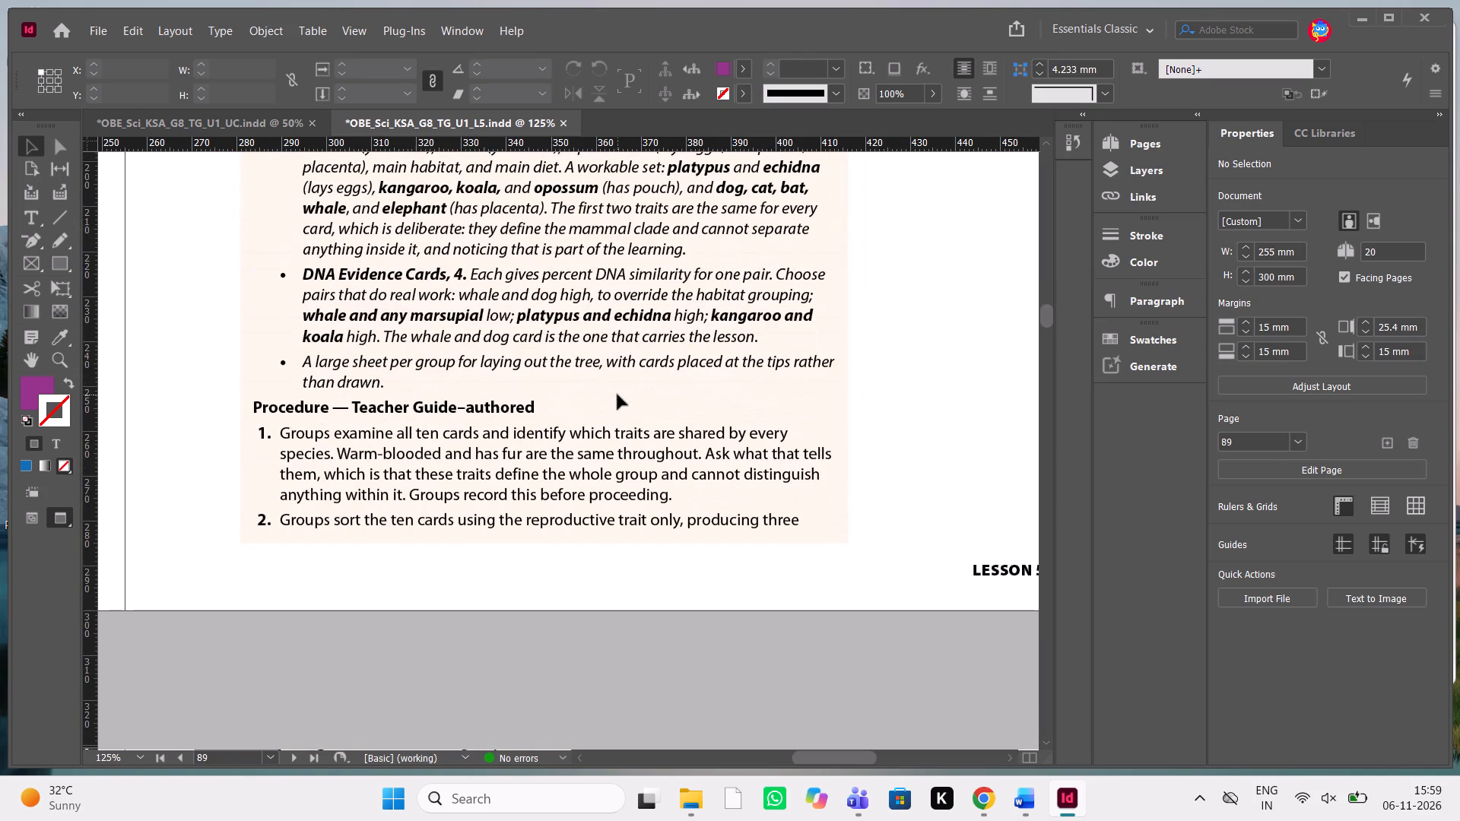
pyautogui.scroll(3, 714, 523)
pyautogui.scroll(-1, 714, 523)
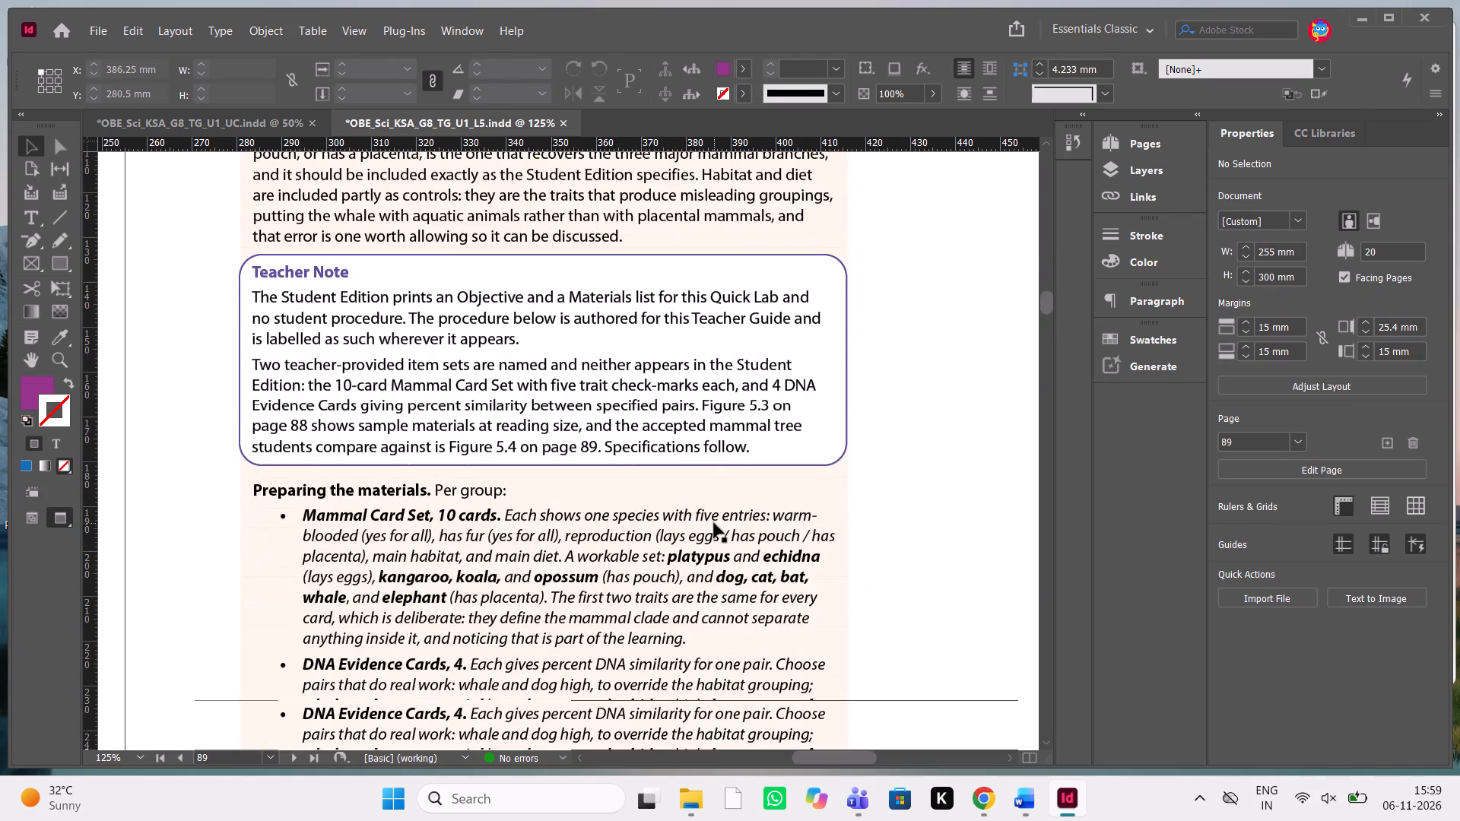
pyautogui.scroll(-5, 714, 523)
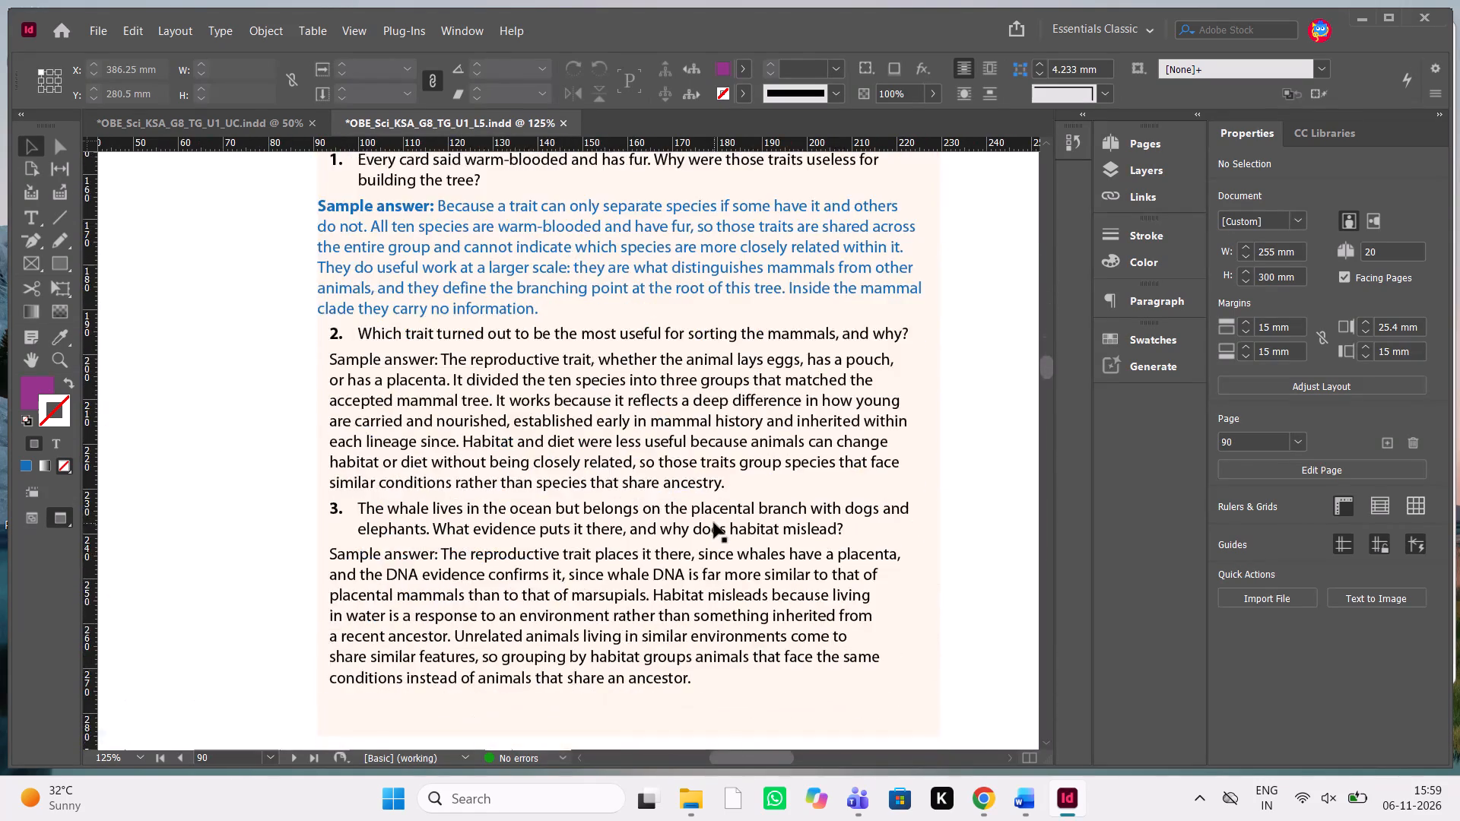
pyautogui.scroll(1, 714, 523)
pyautogui.scroll(-1, 714, 523)
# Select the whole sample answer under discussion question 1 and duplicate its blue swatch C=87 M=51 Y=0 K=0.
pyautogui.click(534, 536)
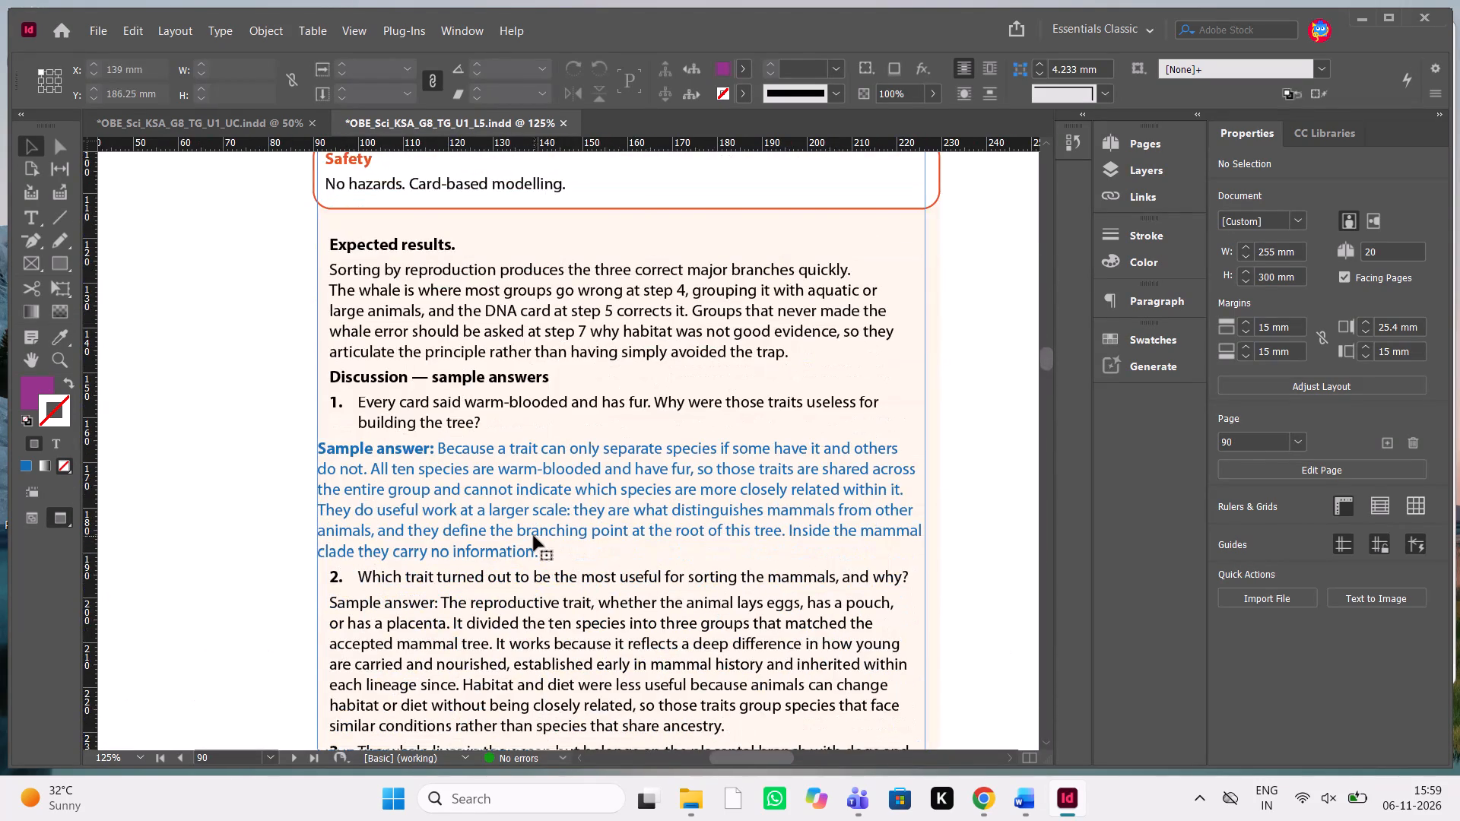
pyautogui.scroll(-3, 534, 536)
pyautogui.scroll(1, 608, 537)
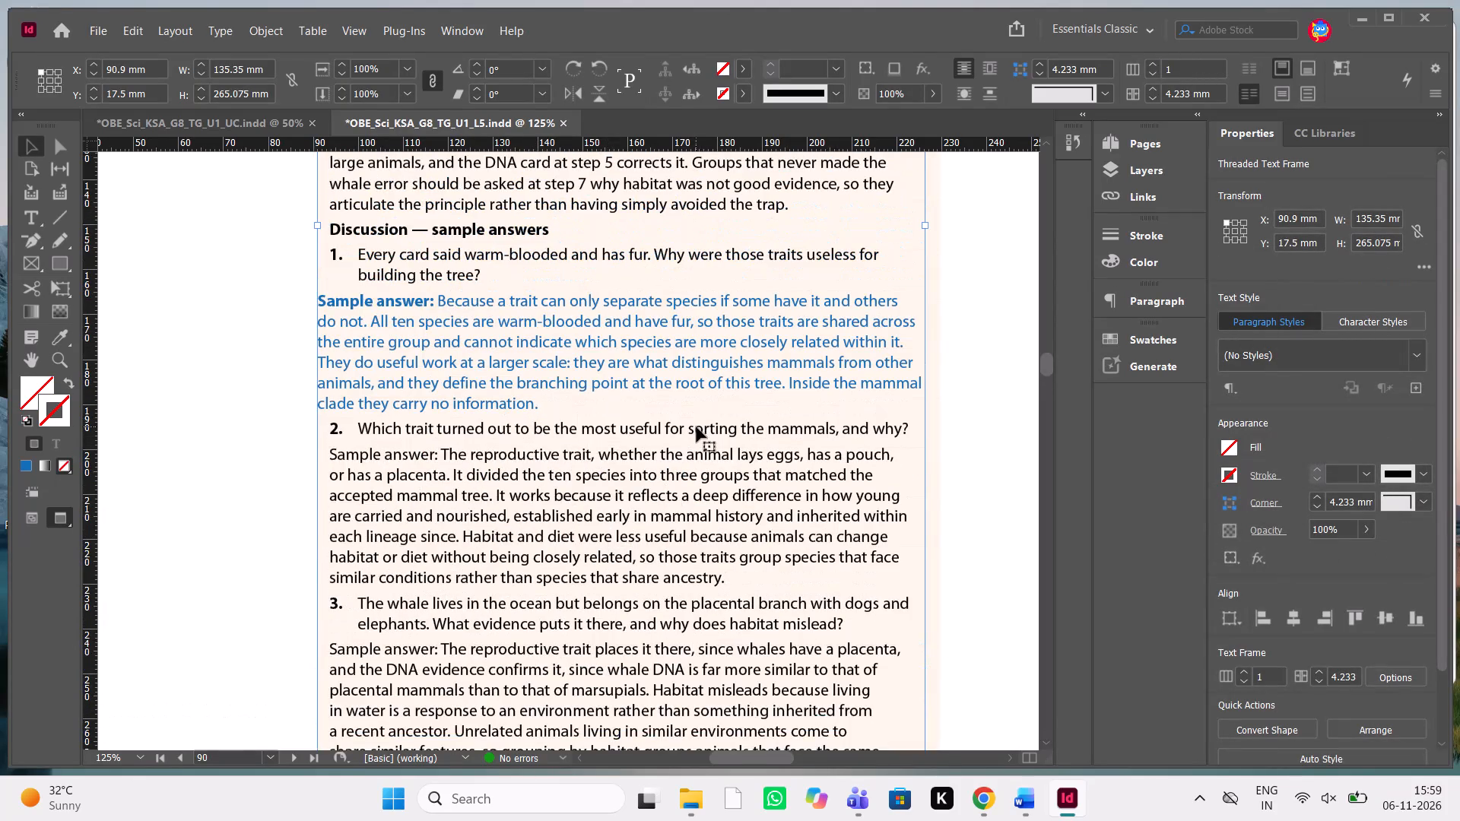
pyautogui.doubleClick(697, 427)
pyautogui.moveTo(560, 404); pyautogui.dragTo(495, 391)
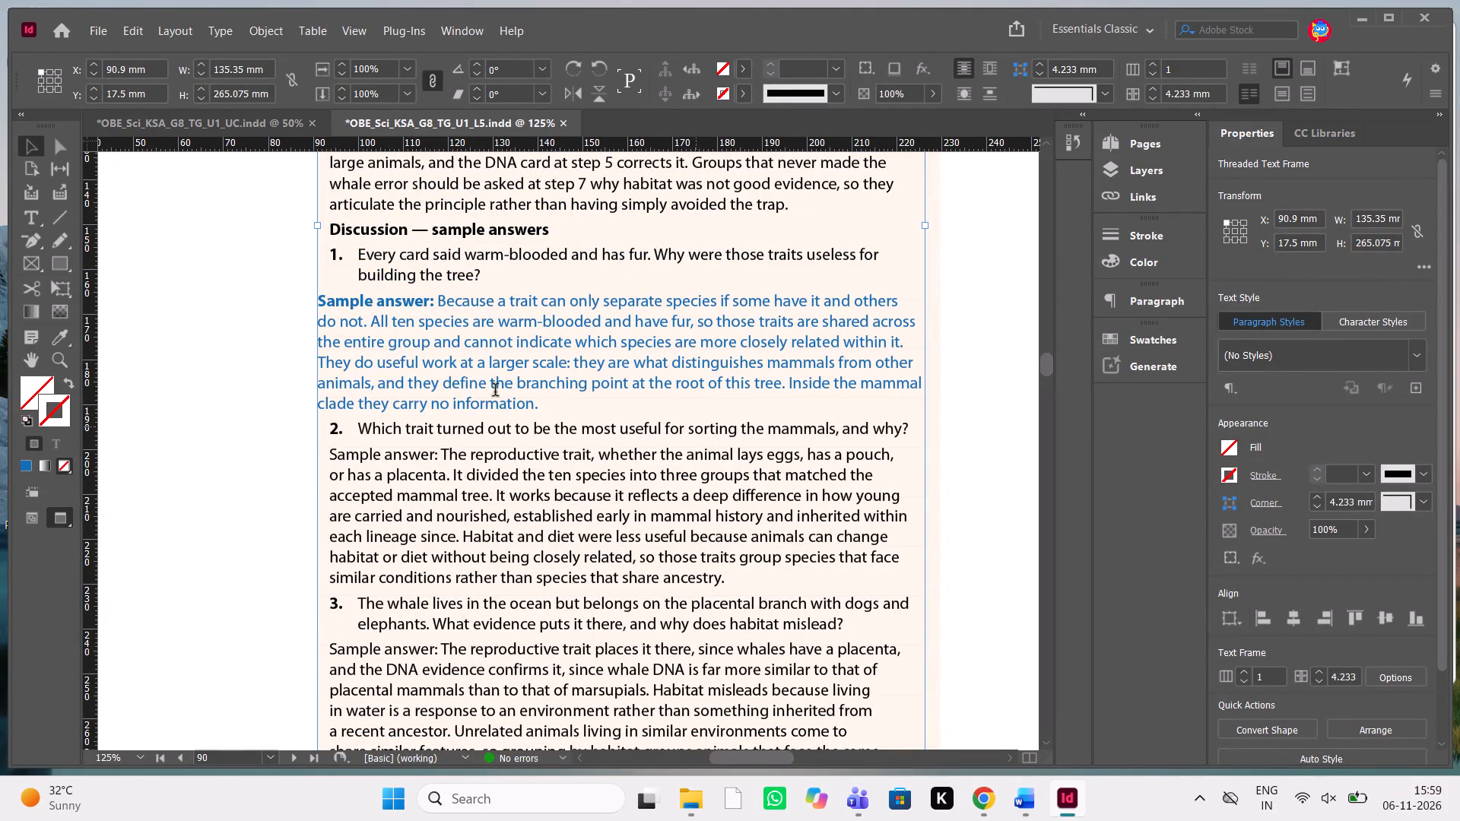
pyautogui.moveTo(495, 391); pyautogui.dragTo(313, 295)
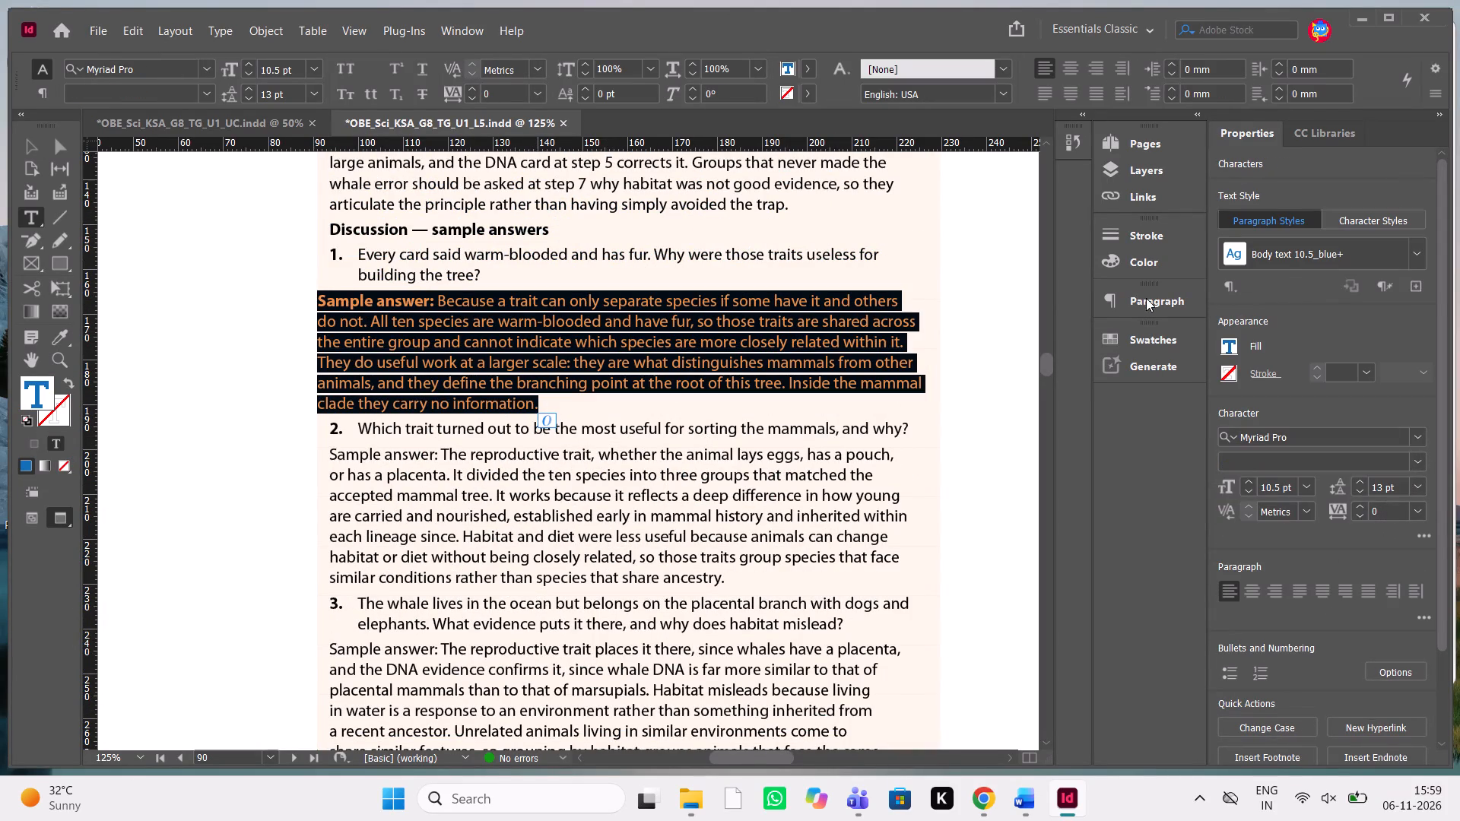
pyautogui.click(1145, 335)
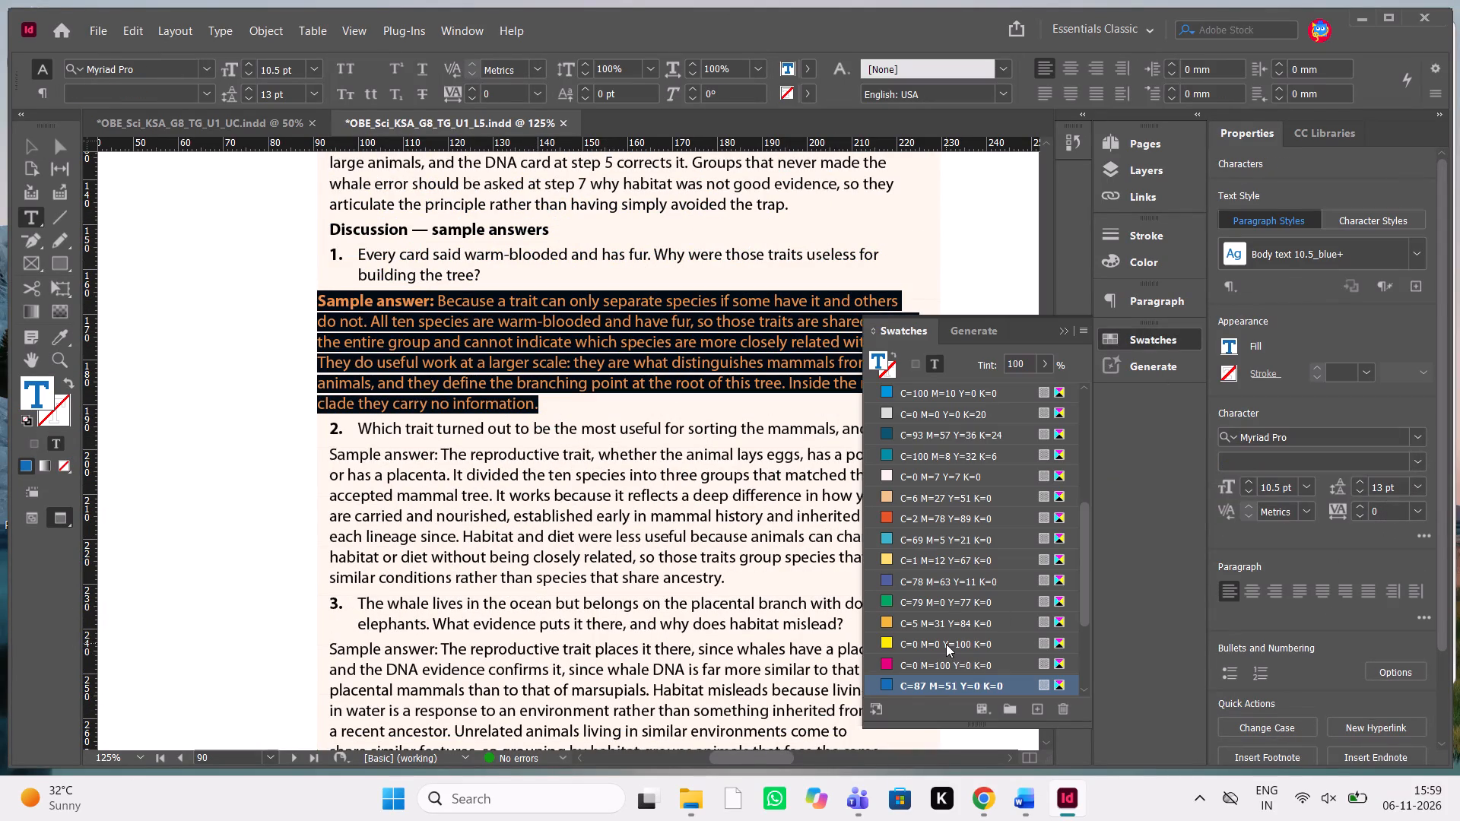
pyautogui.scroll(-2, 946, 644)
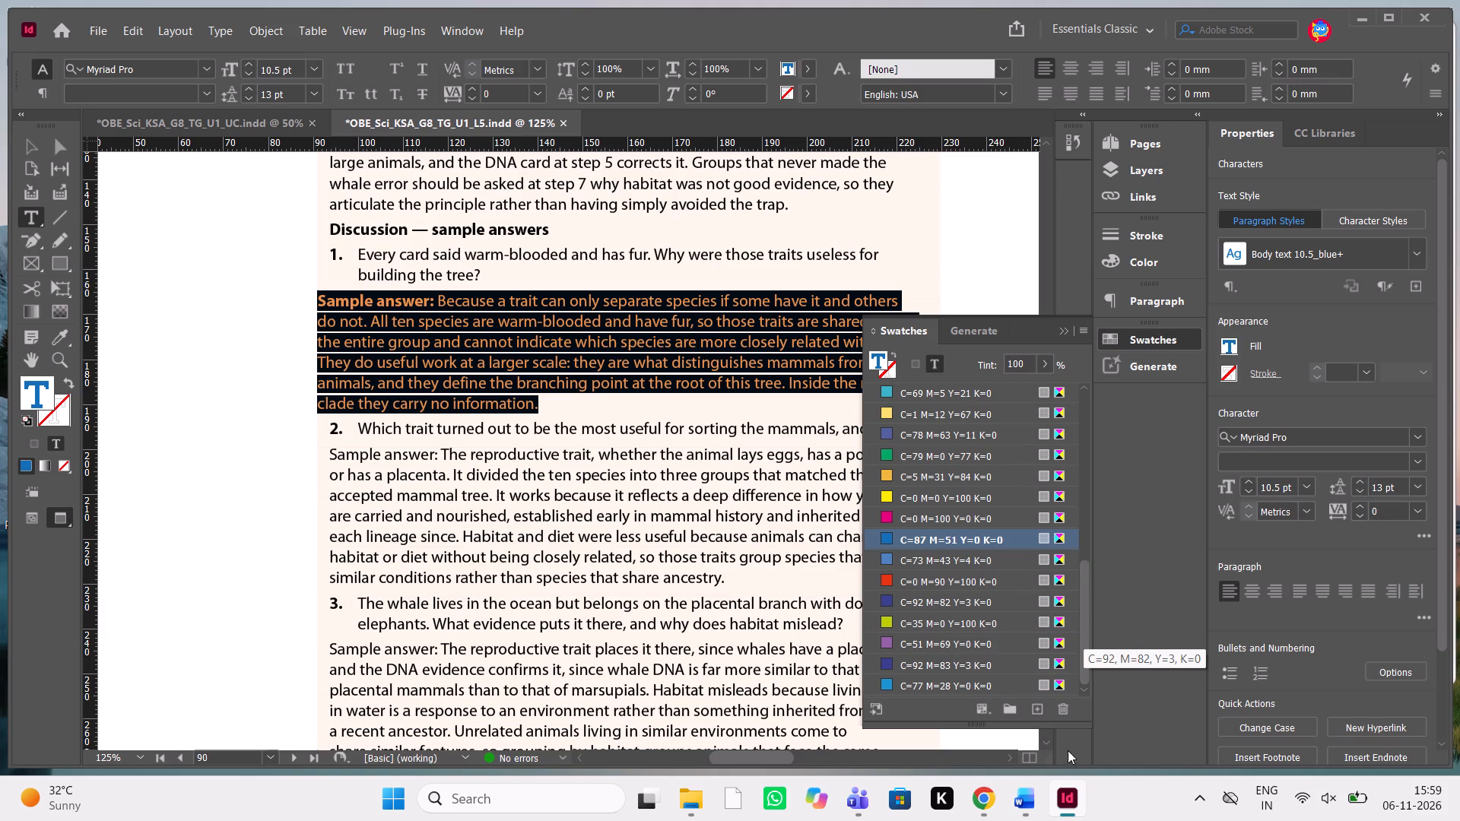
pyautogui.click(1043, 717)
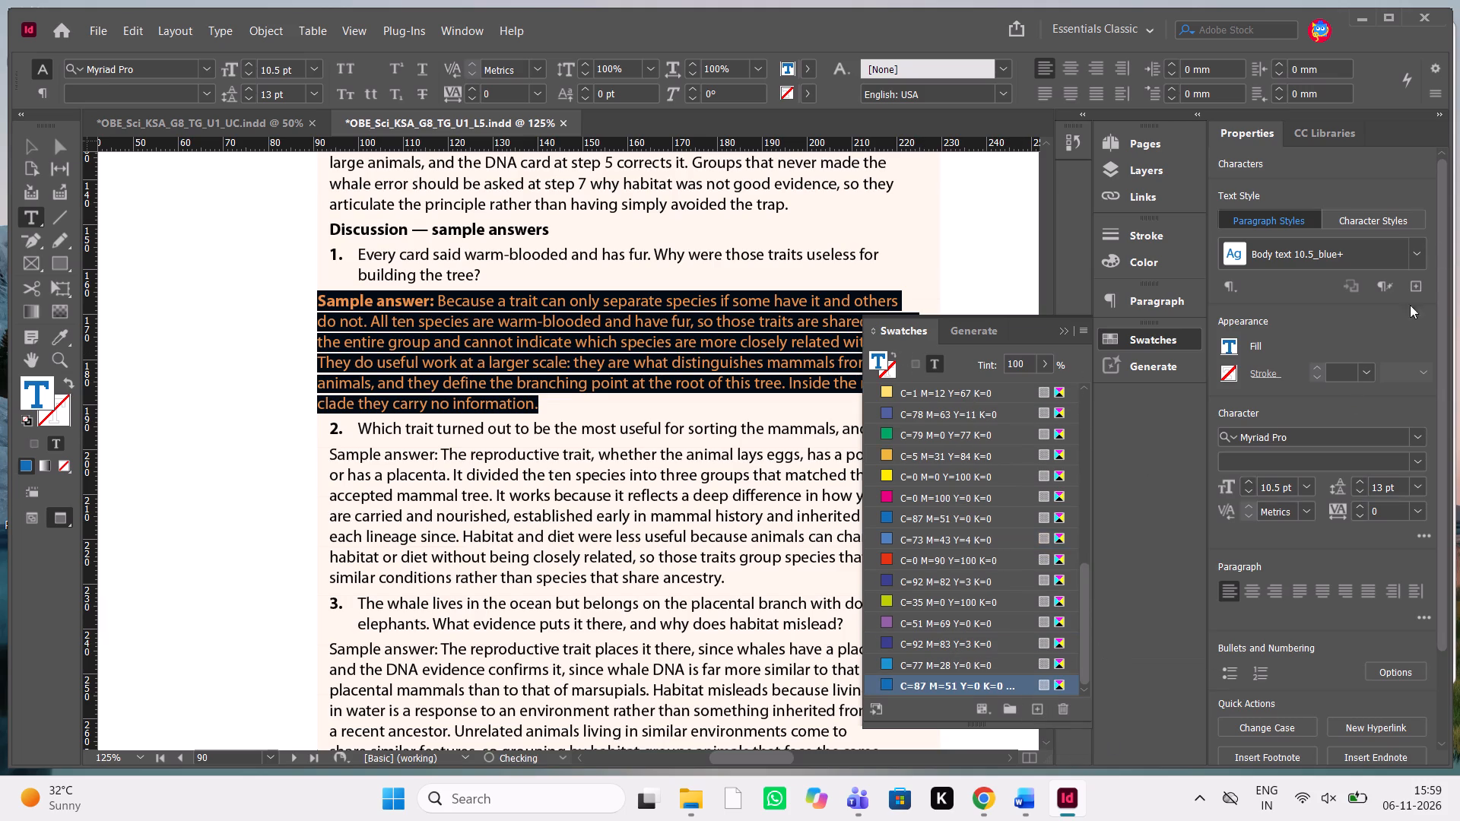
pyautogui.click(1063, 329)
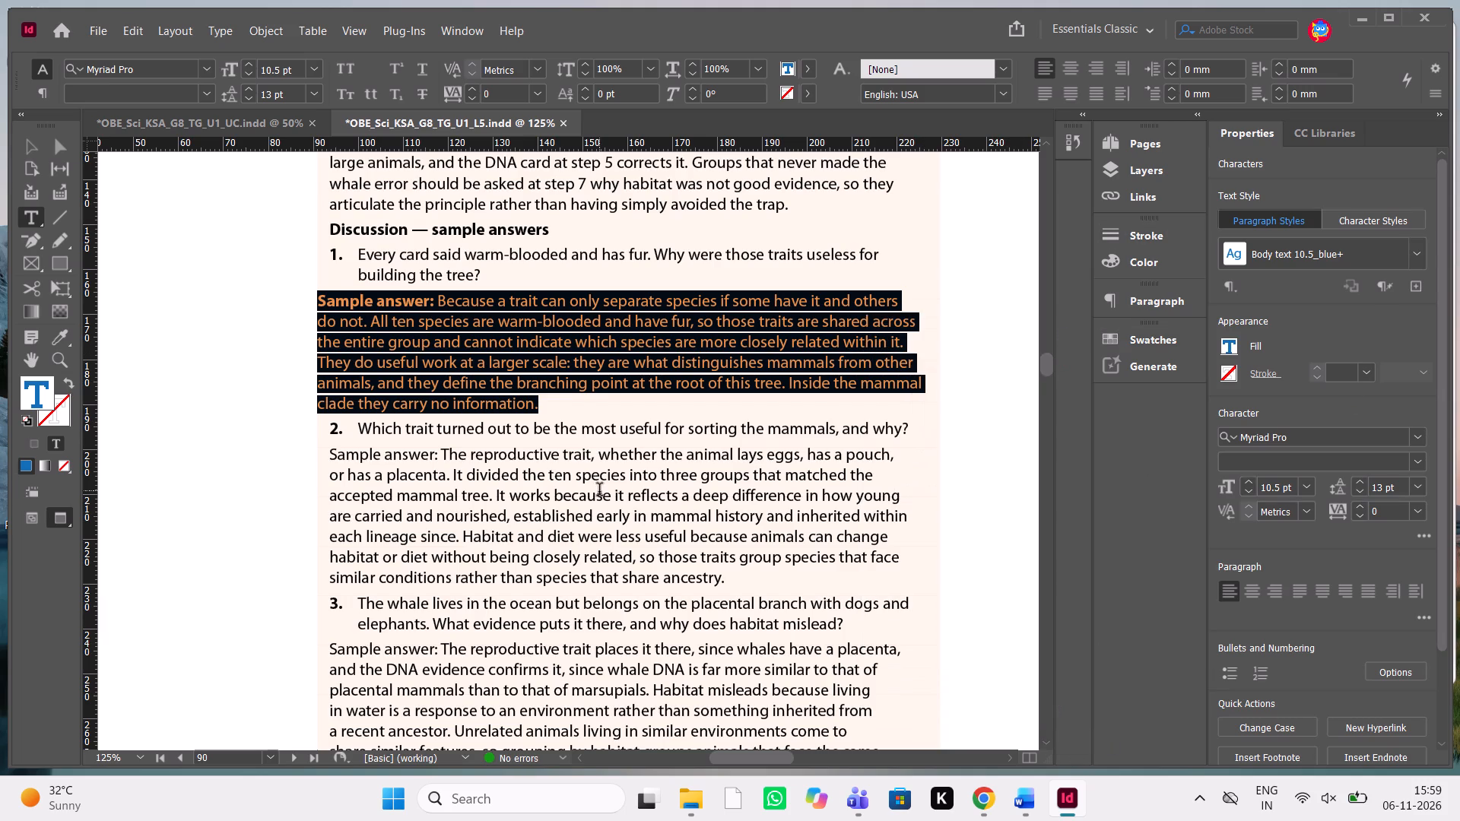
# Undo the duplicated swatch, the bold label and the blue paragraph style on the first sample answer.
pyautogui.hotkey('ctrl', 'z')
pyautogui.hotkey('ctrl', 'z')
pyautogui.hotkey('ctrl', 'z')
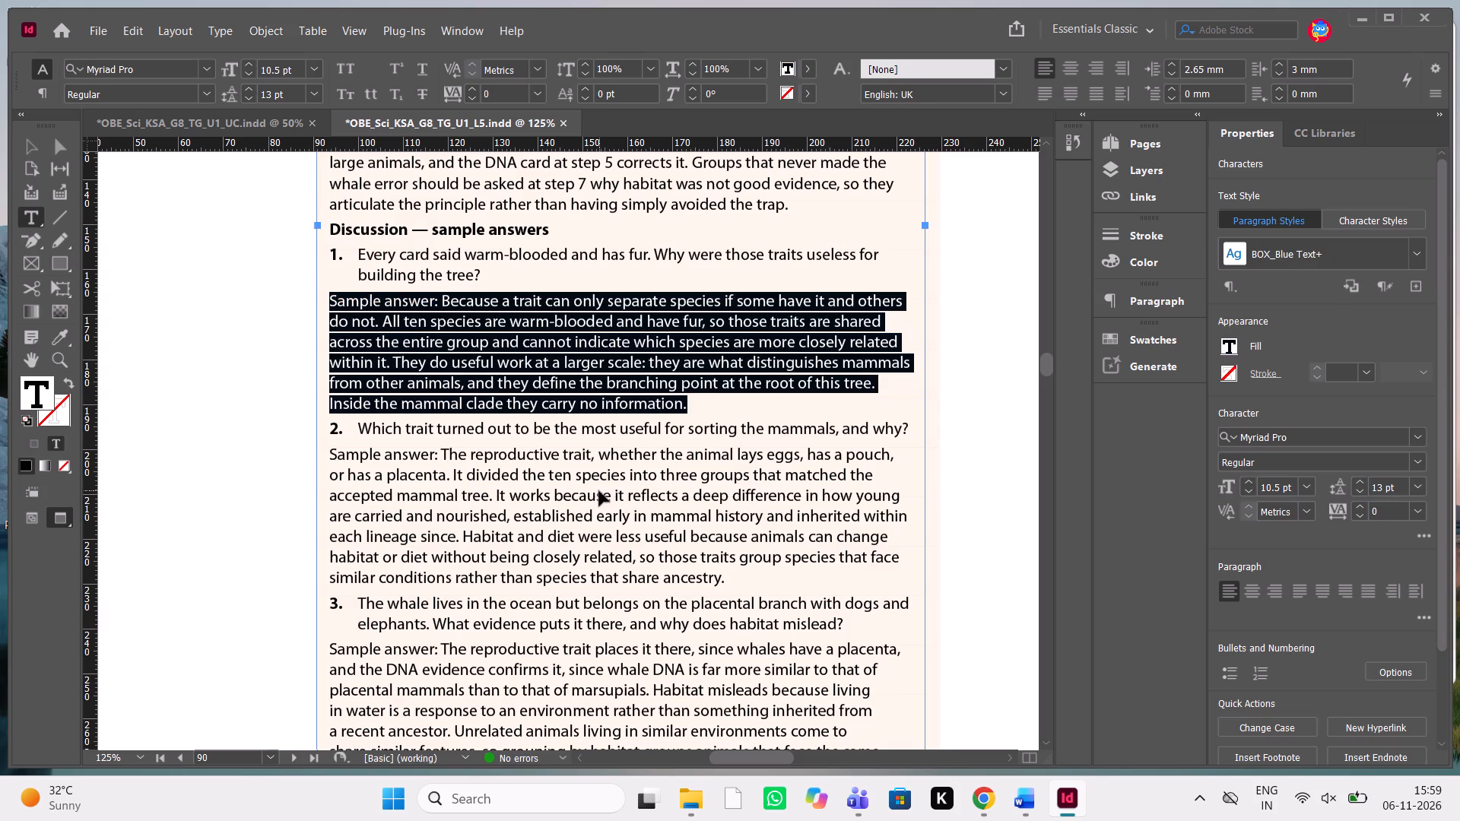
# Look through the colour swatches for the blue to use on the first sample answer.
pyautogui.click(1160, 338)
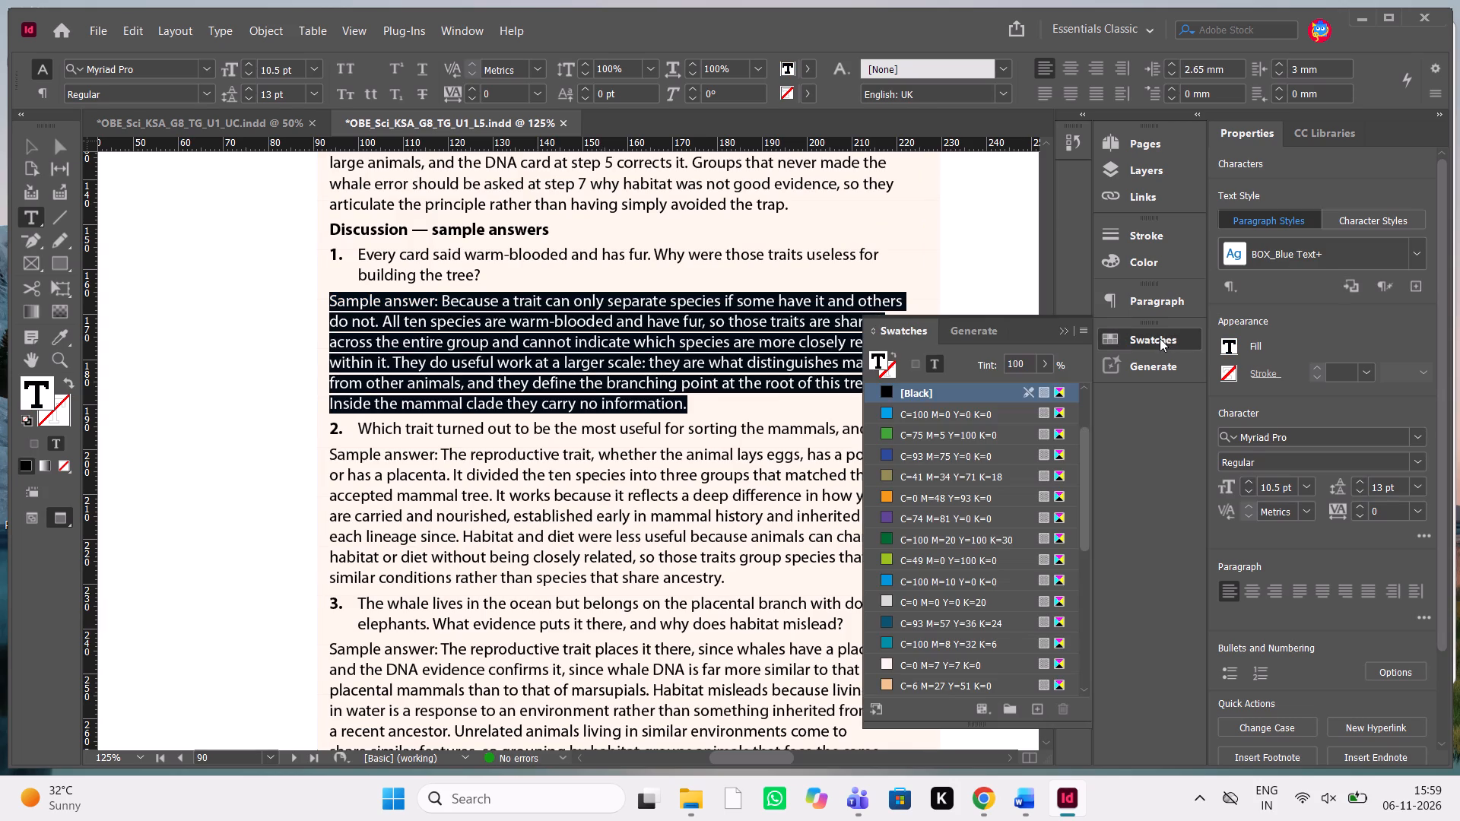
pyautogui.scroll(-18, 931, 641)
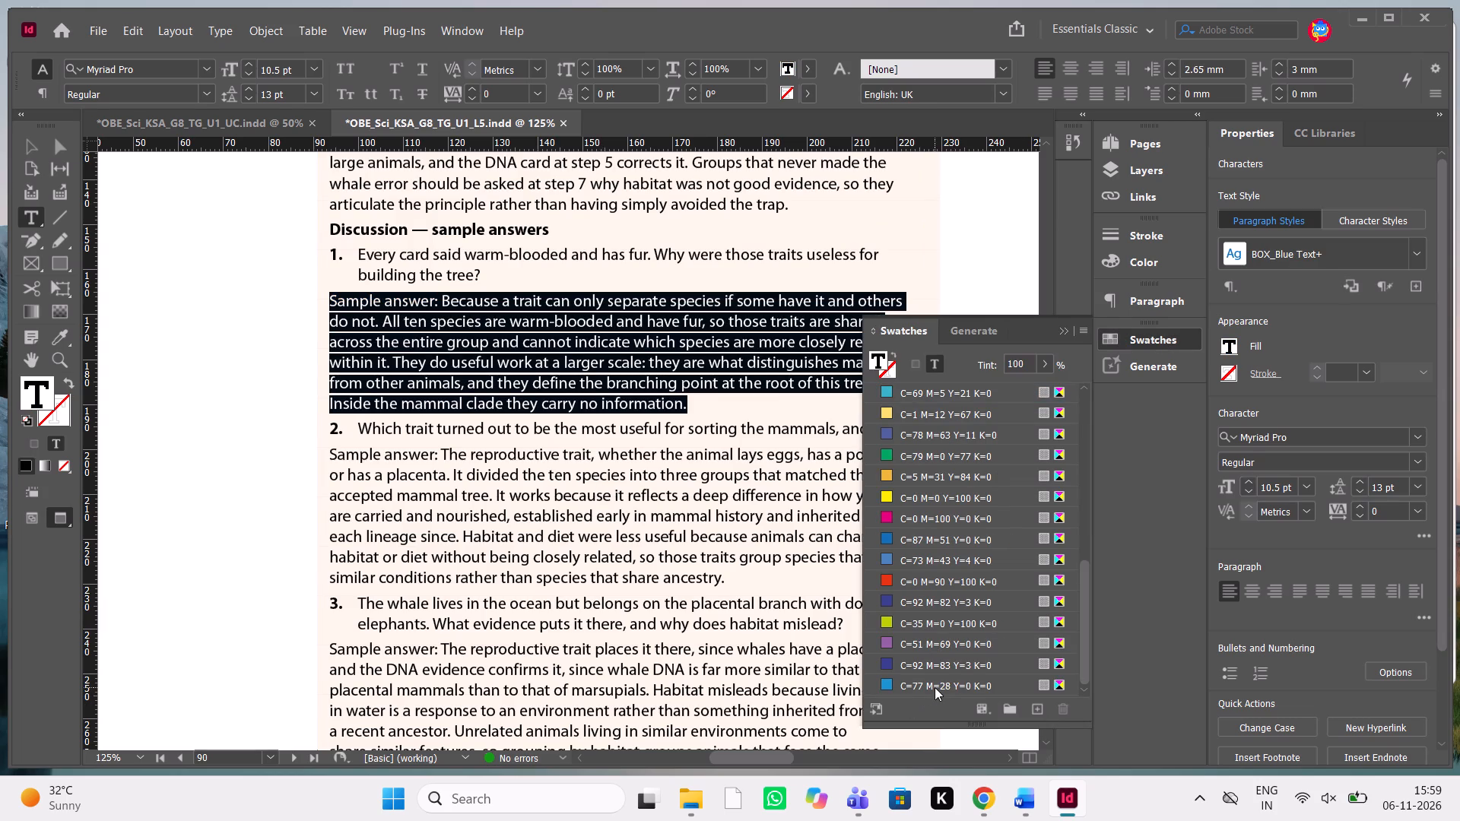
pyautogui.scroll(-6, 935, 687)
pyautogui.scroll(2, 1029, 483)
pyautogui.scroll(-12, 893, 461)
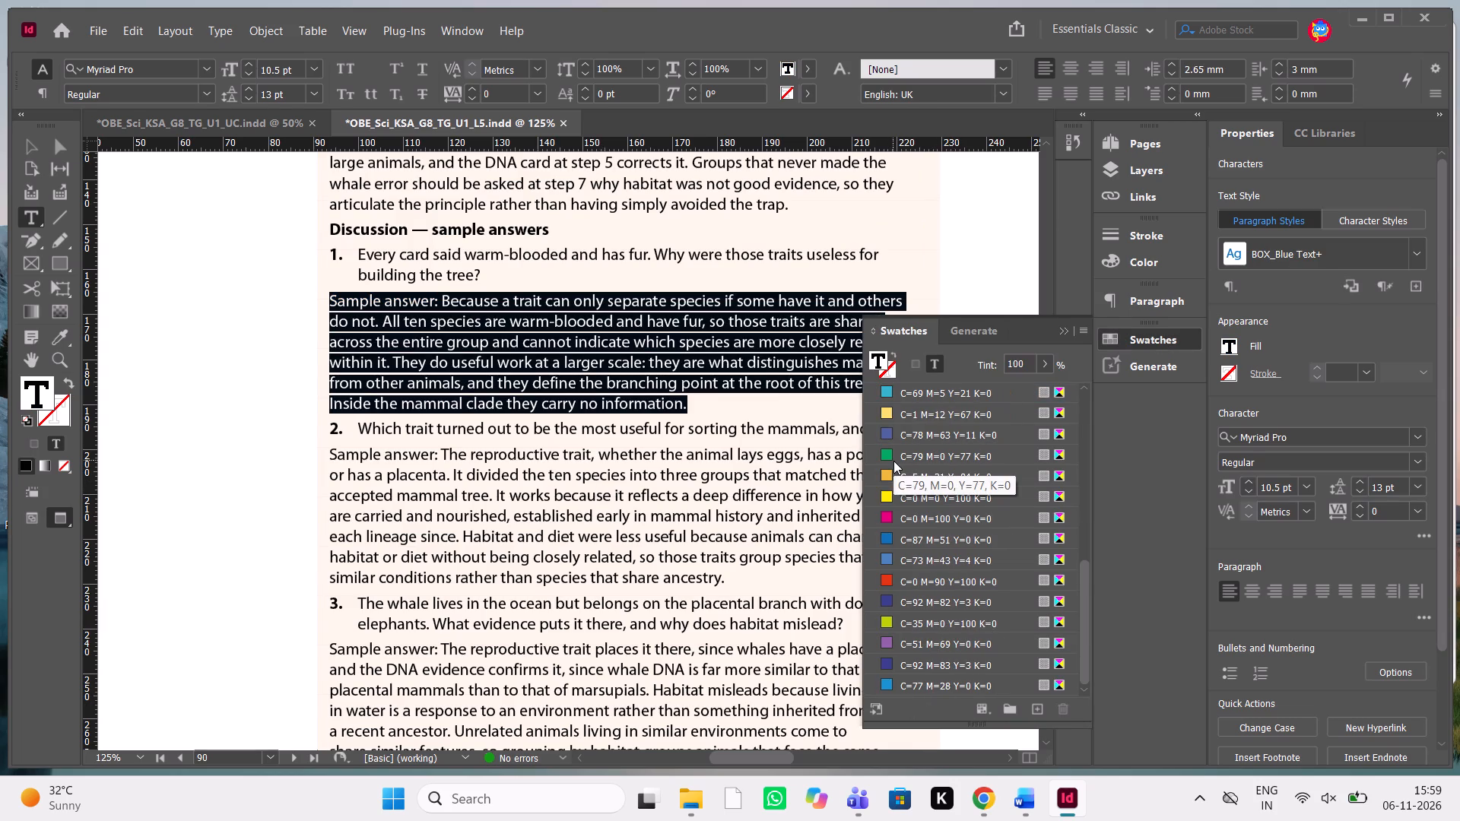
pyautogui.scroll(-13, 893, 461)
pyautogui.scroll(5, 952, 483)
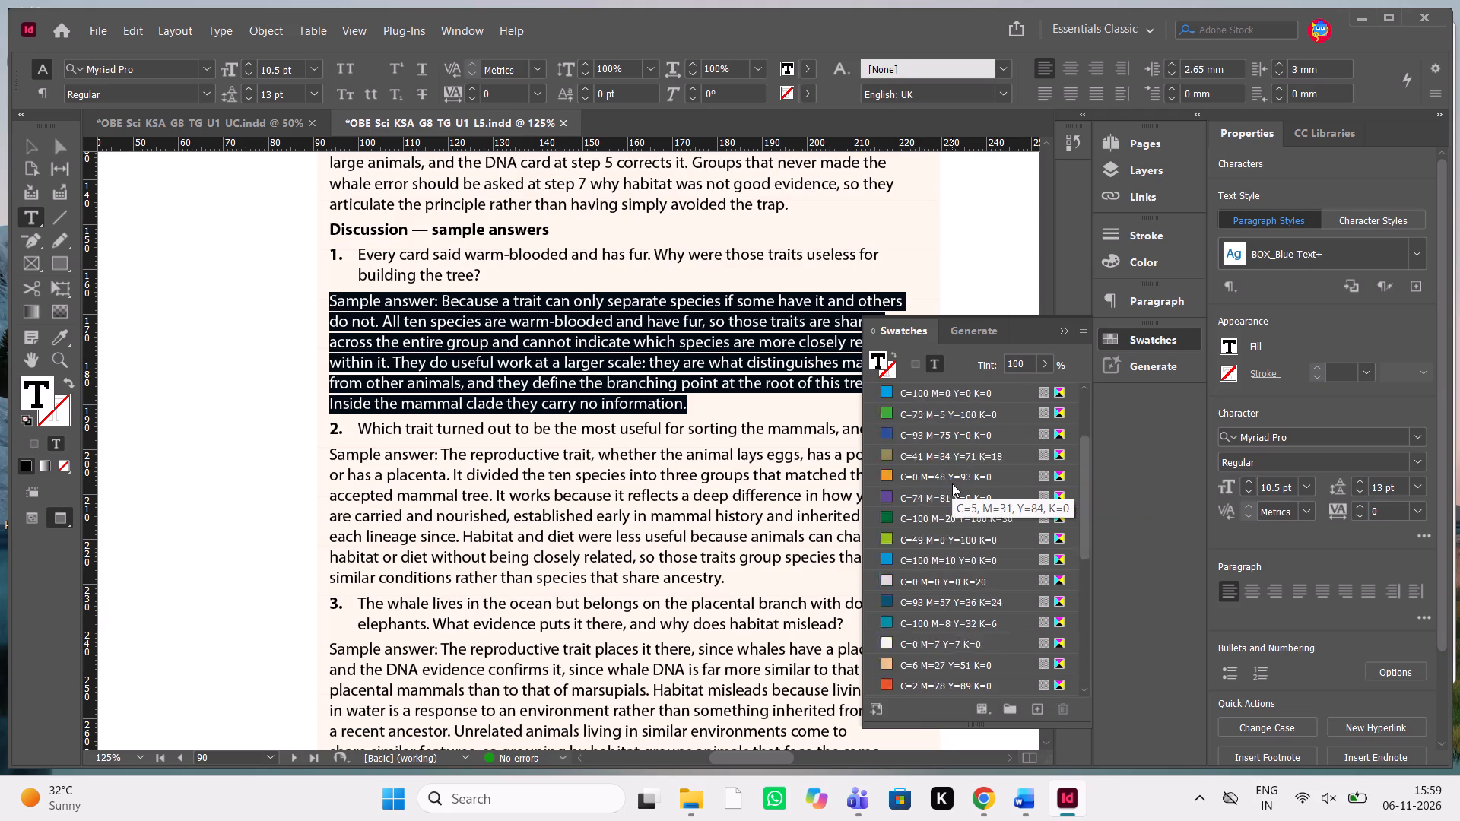
pyautogui.scroll(10, 952, 483)
pyautogui.click(557, 384)
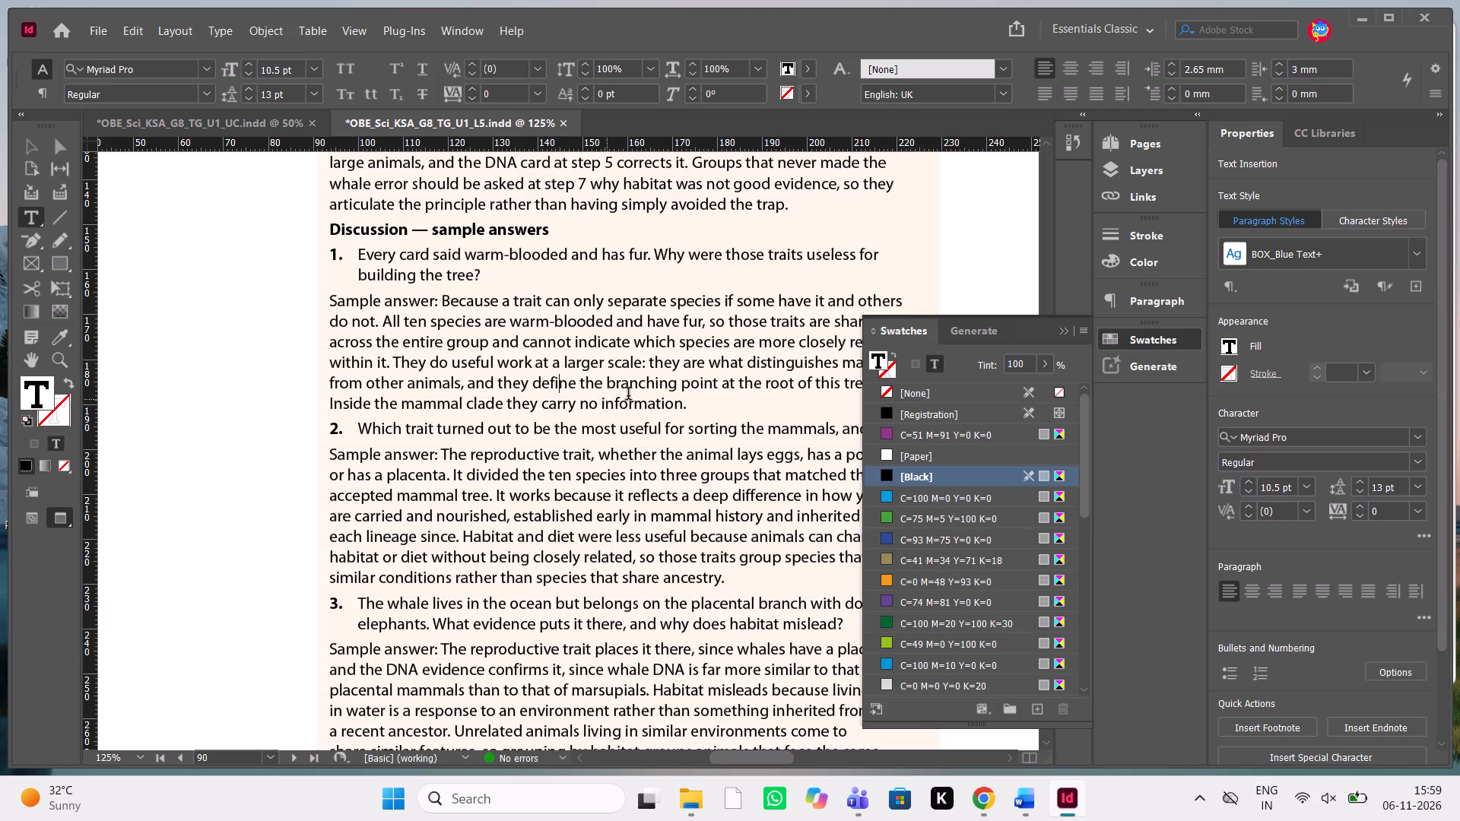
# Select the blue sample answer text under question 3 on page 88 and duplicate its swatch C=87 M=51 Y=0 K=0.
pyautogui.scroll(4, 695, 366)
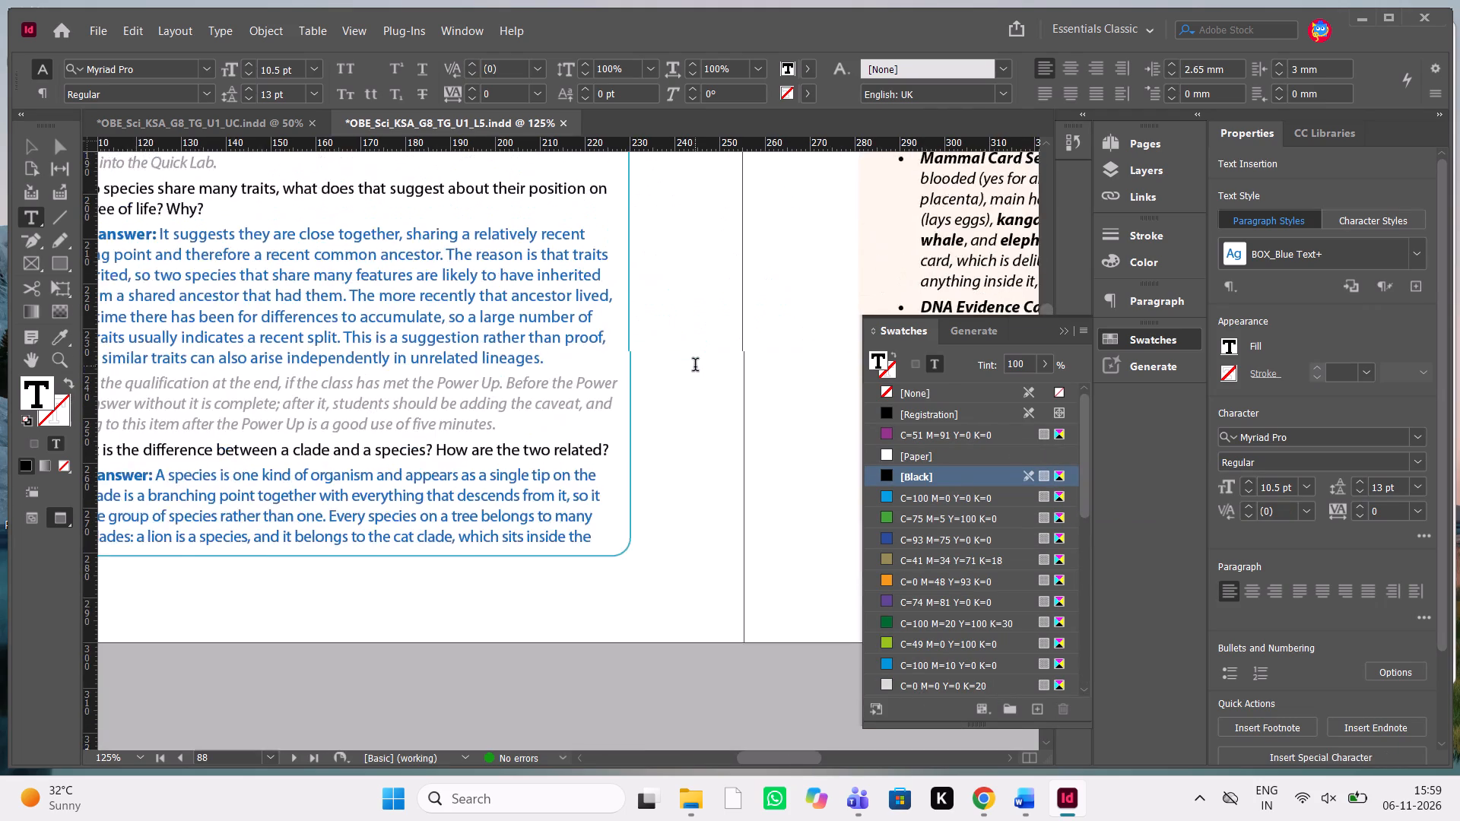
pyautogui.hscroll(1, 695, 366)
pyautogui.moveTo(389, 473); pyautogui.dragTo(794, 566)
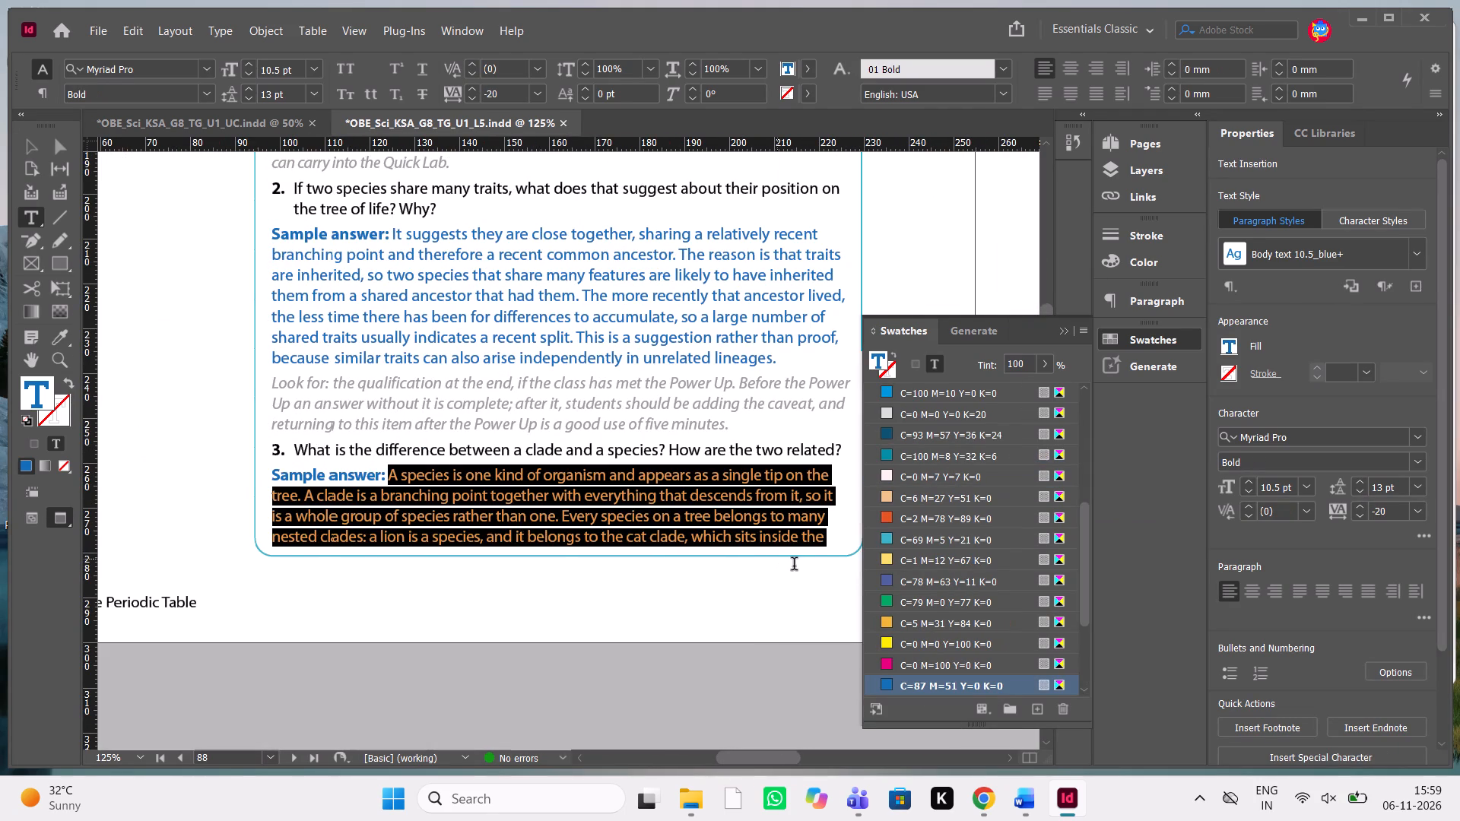
pyautogui.moveTo(794, 566); pyautogui.dragTo(798, 566)
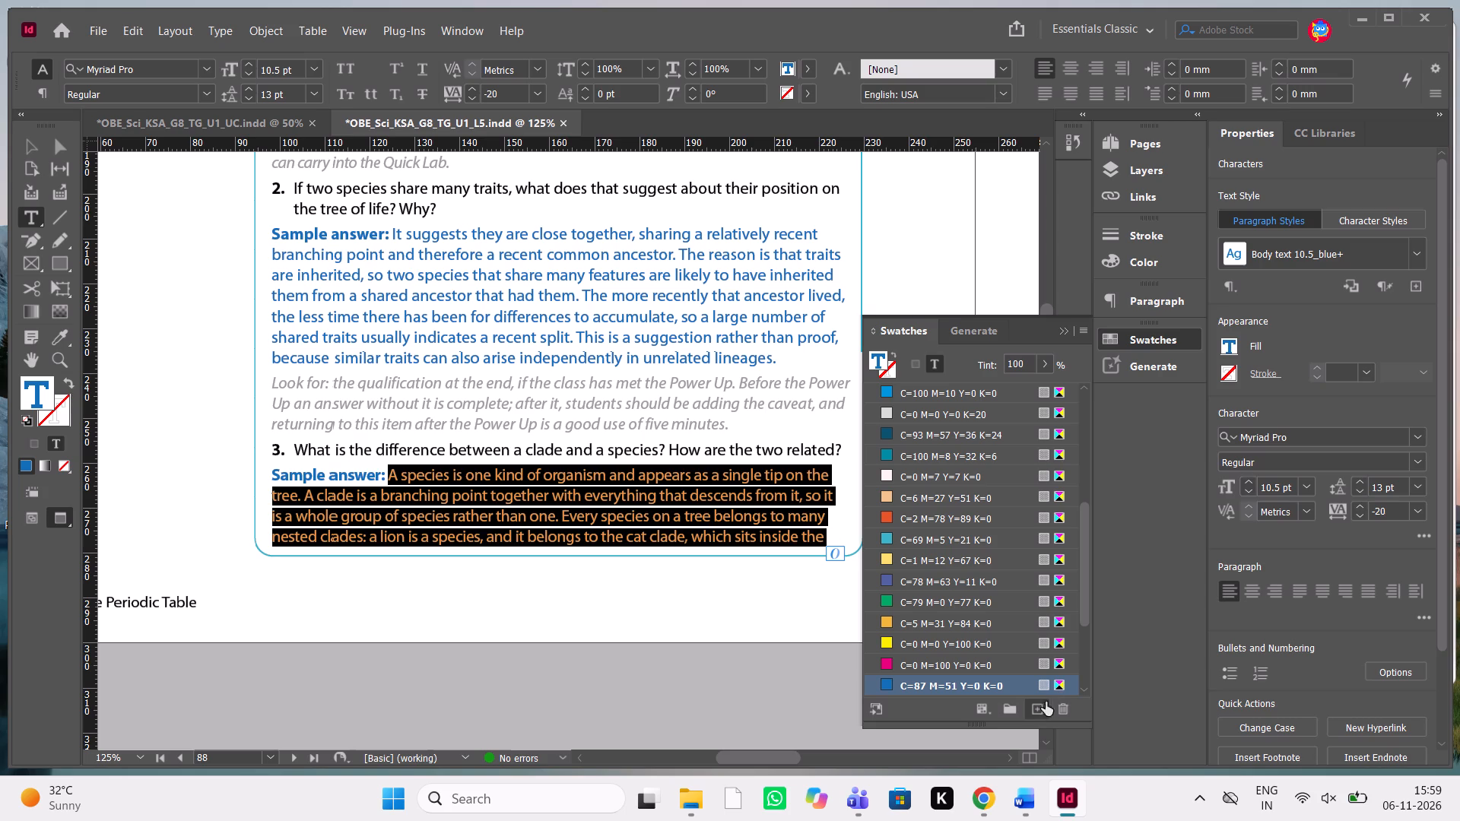
pyautogui.click(1040, 708)
pyautogui.scroll(-4, 1010, 600)
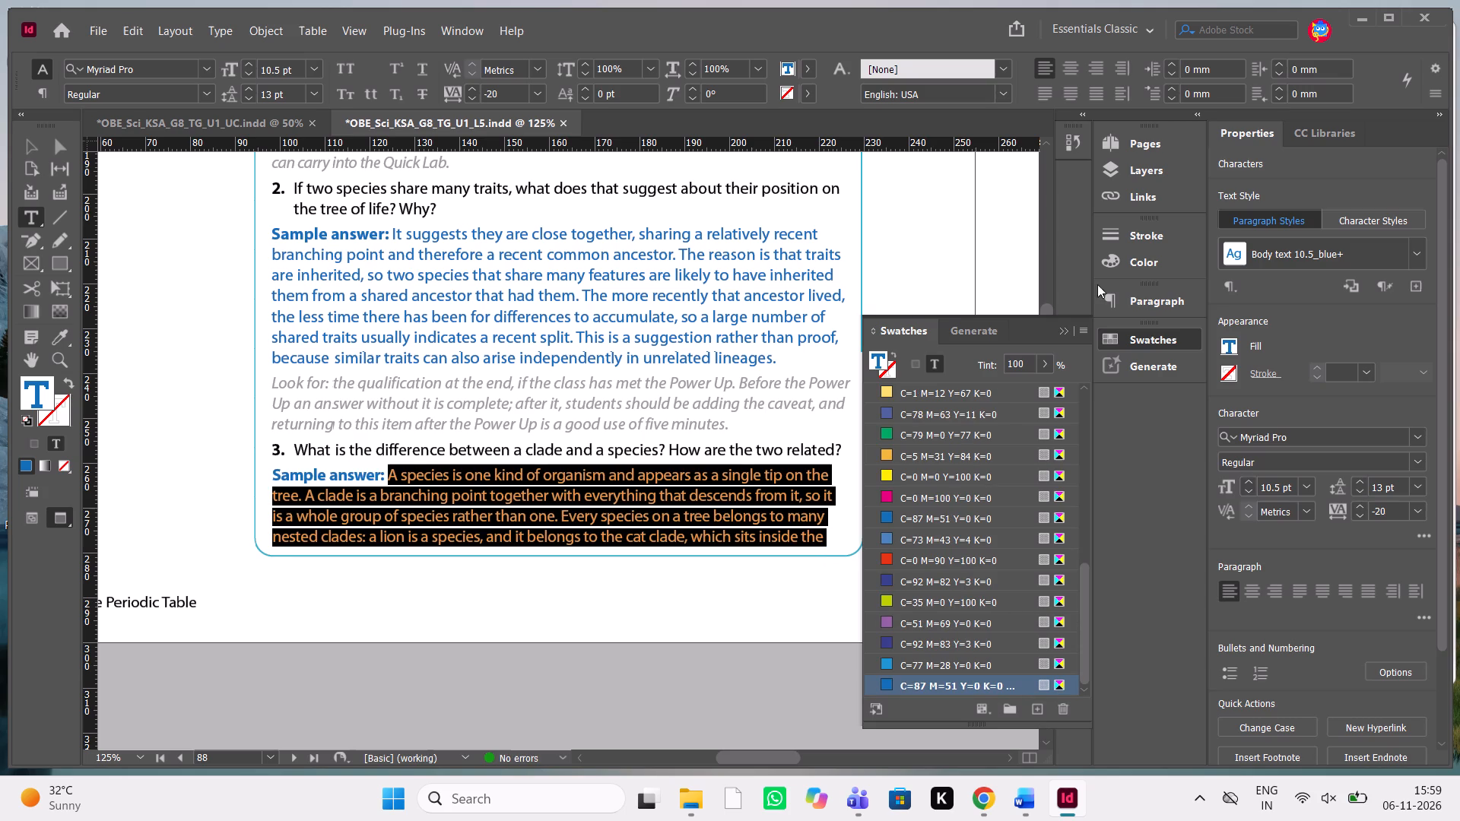
pyautogui.click(1071, 331)
# Colour the whole sample answer under discussion question 1 on page 90 with the swatch C=87 M=51 Y=0 K=0 copy.
pyautogui.scroll(-3, 717, 502)
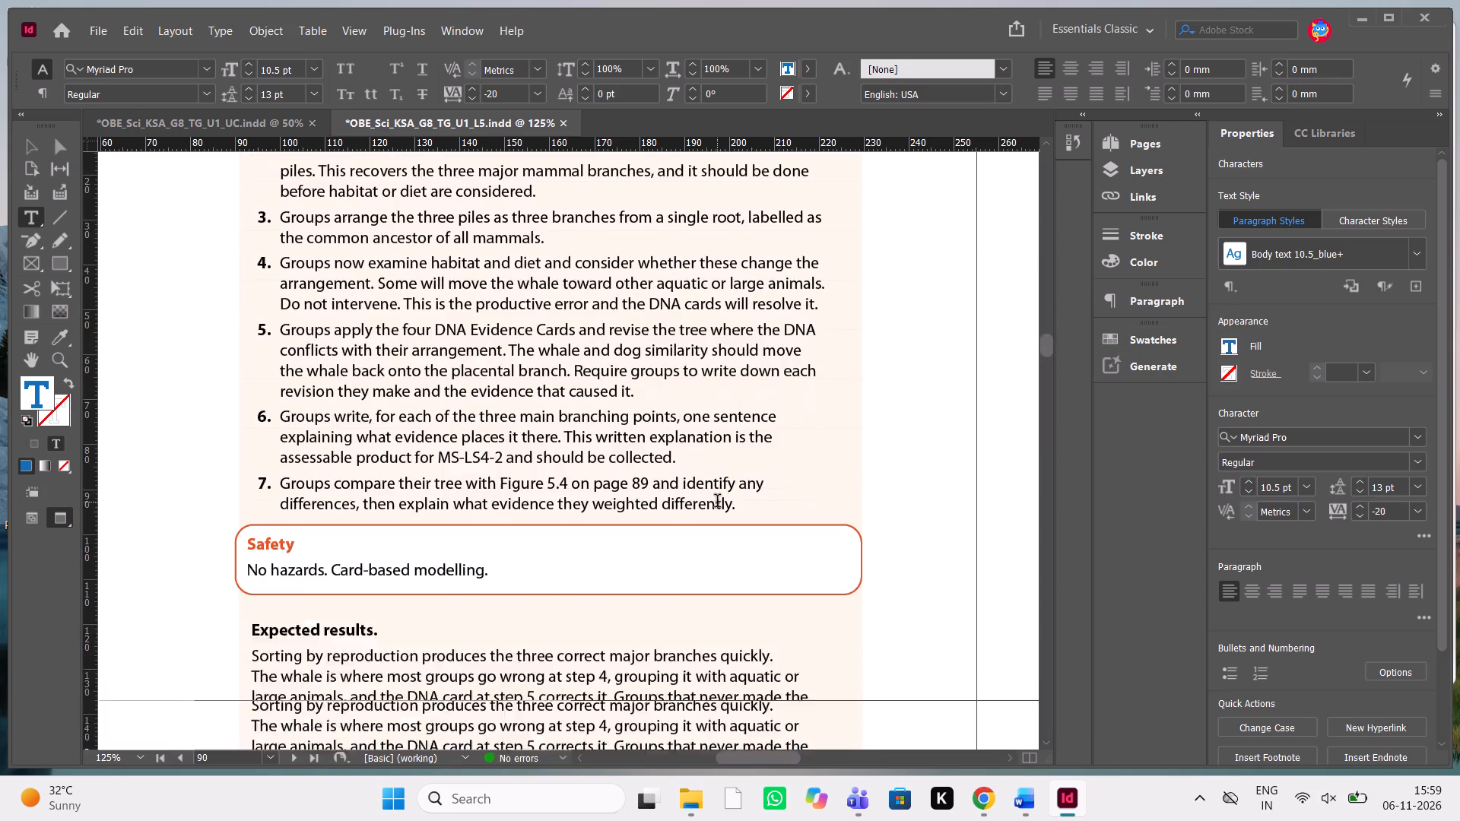
pyautogui.scroll(-5, 717, 502)
pyautogui.scroll(1, 717, 502)
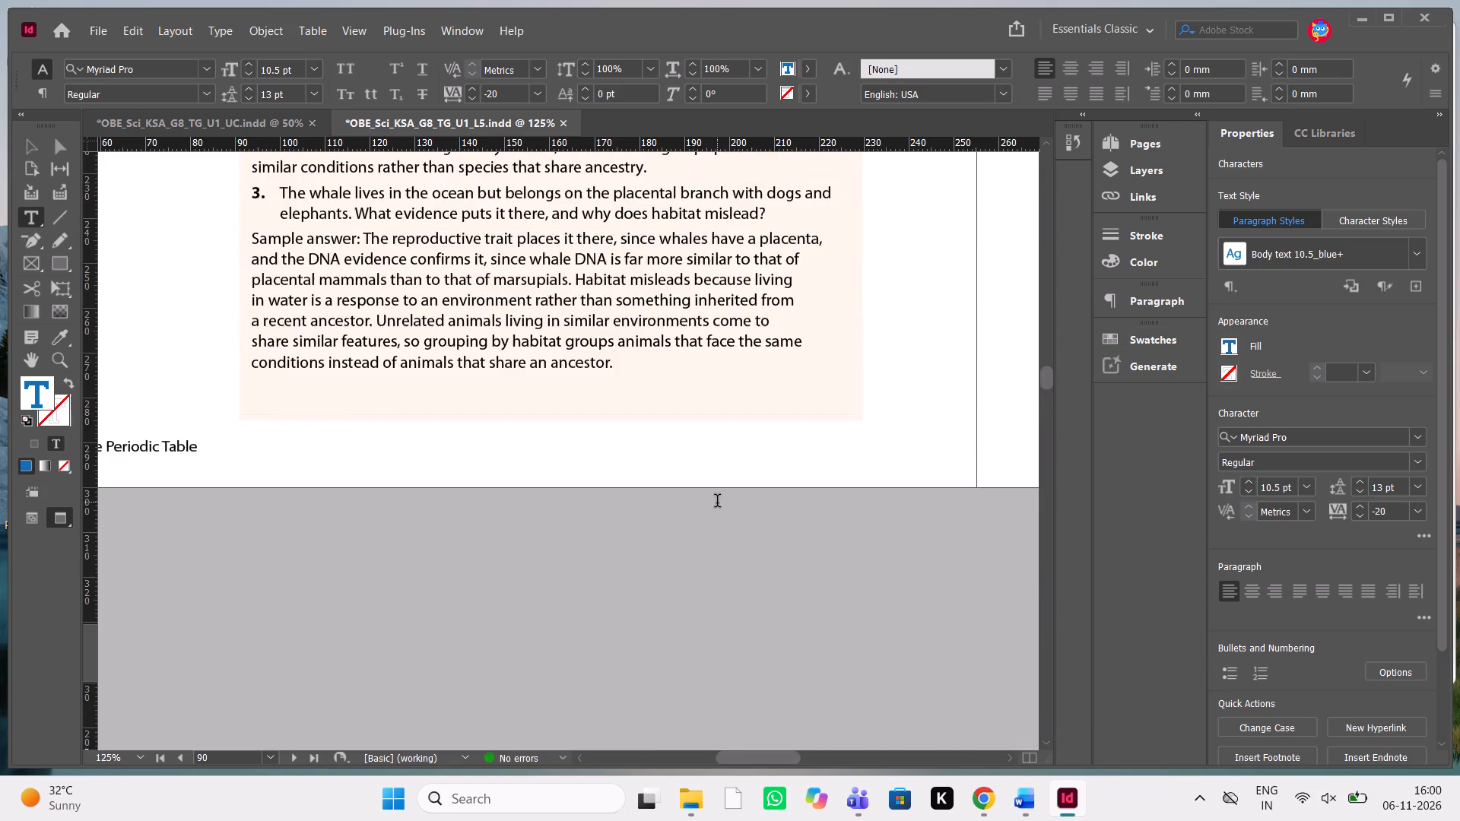
pyautogui.scroll(1, 717, 502)
pyautogui.moveTo(252, 328); pyautogui.dragTo(618, 436)
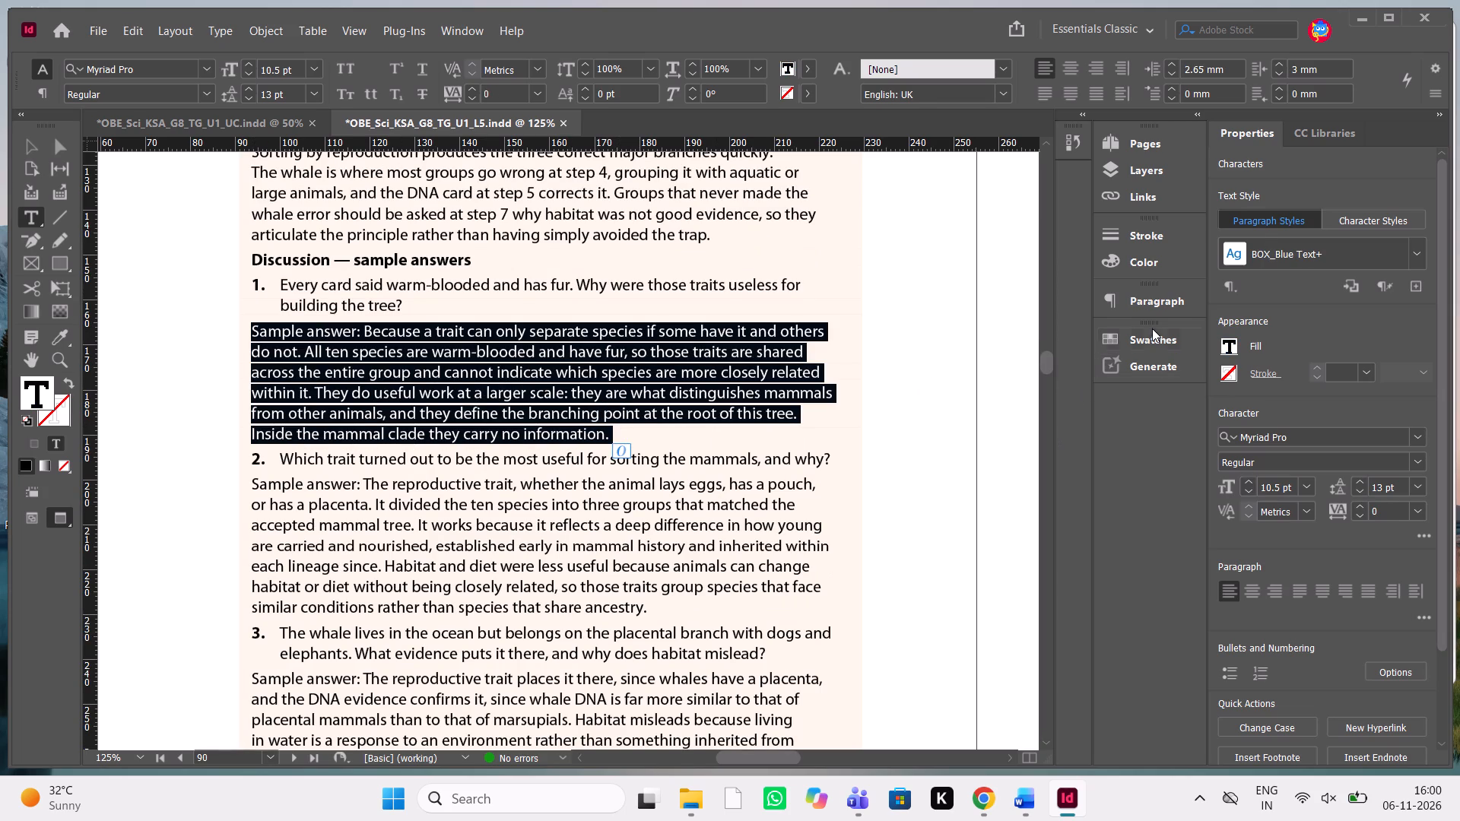
pyautogui.click(1152, 328)
pyautogui.scroll(-10, 971, 558)
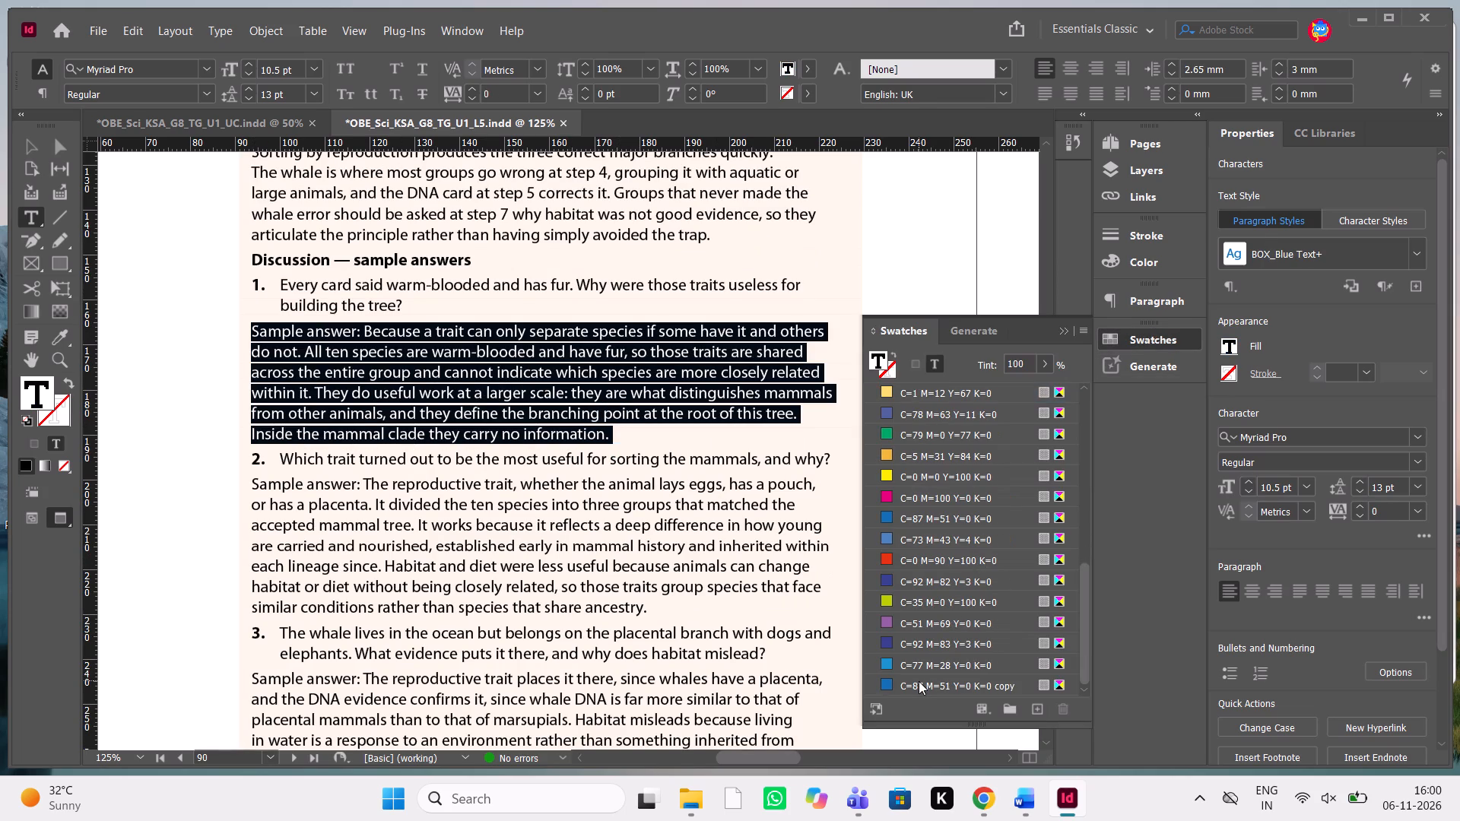
pyautogui.click(919, 681)
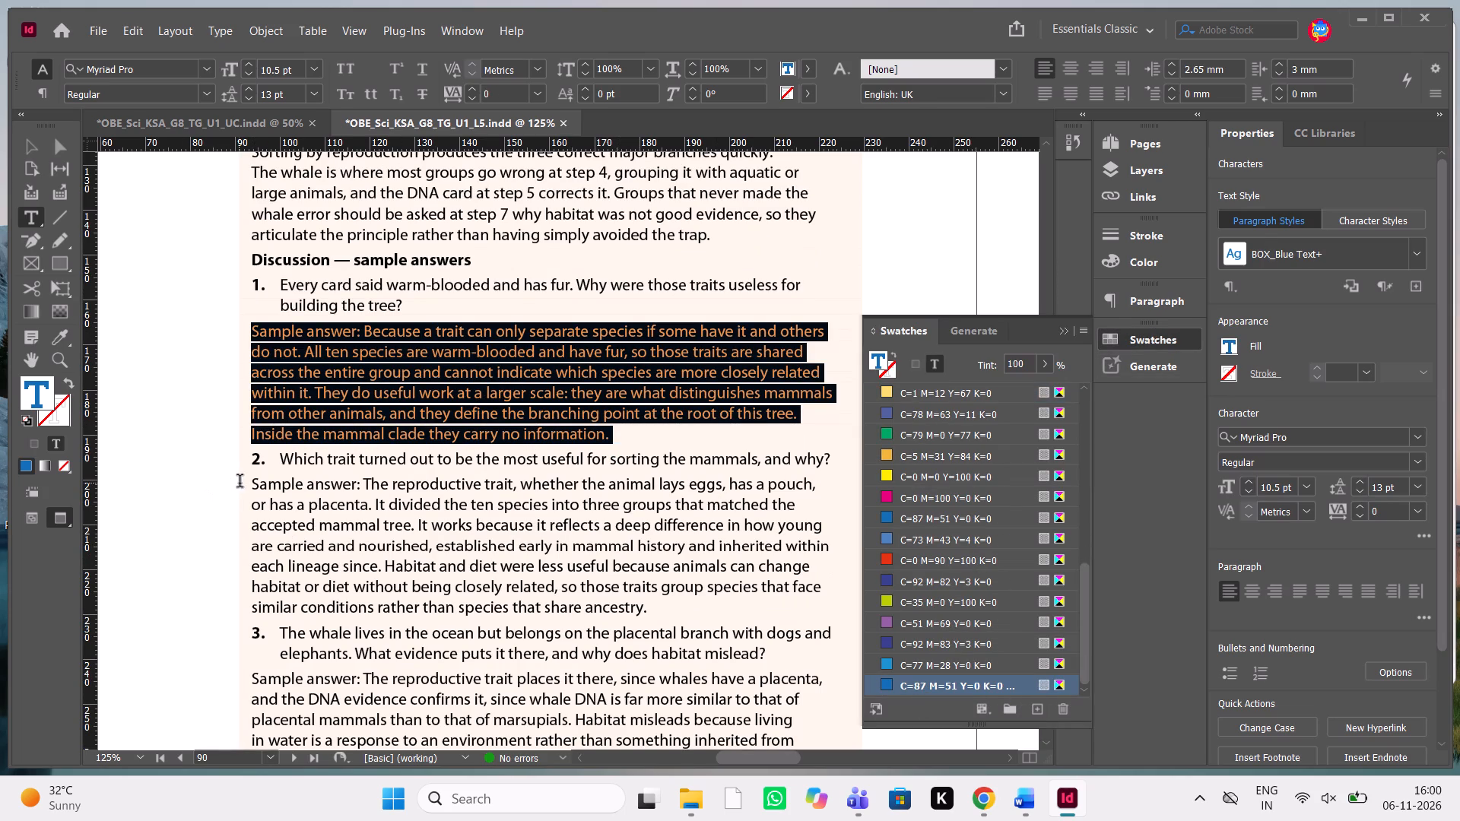
# Apply the swatch C=87 M=51 Y=0 K=0 copy to the sample answers under discussion questions 2 and 3.
pyautogui.moveTo(246, 482); pyautogui.dragTo(683, 613)
pyautogui.scroll(-13, 1013, 642)
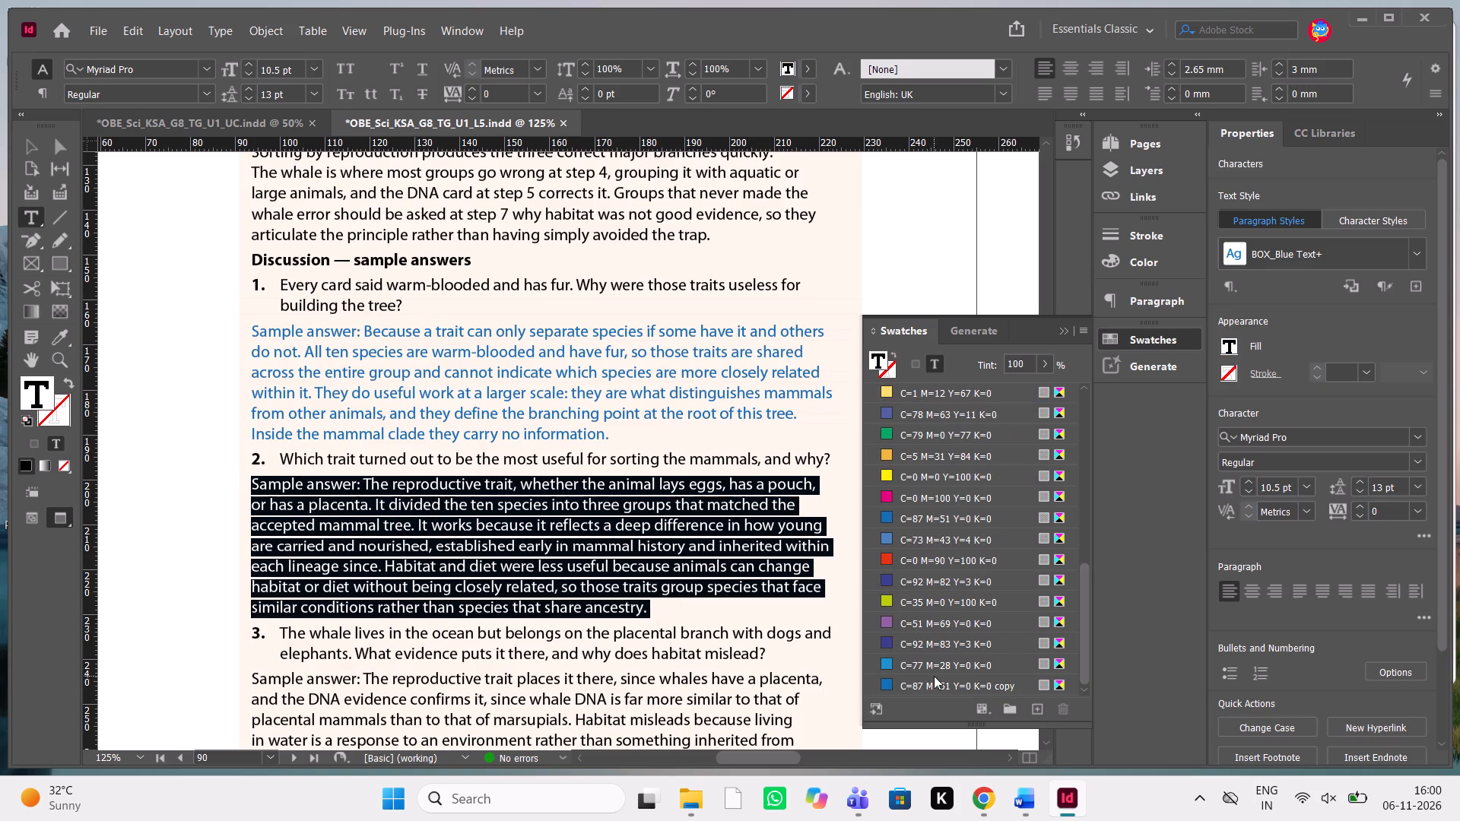
pyautogui.click(934, 680)
pyautogui.scroll(-1, 589, 646)
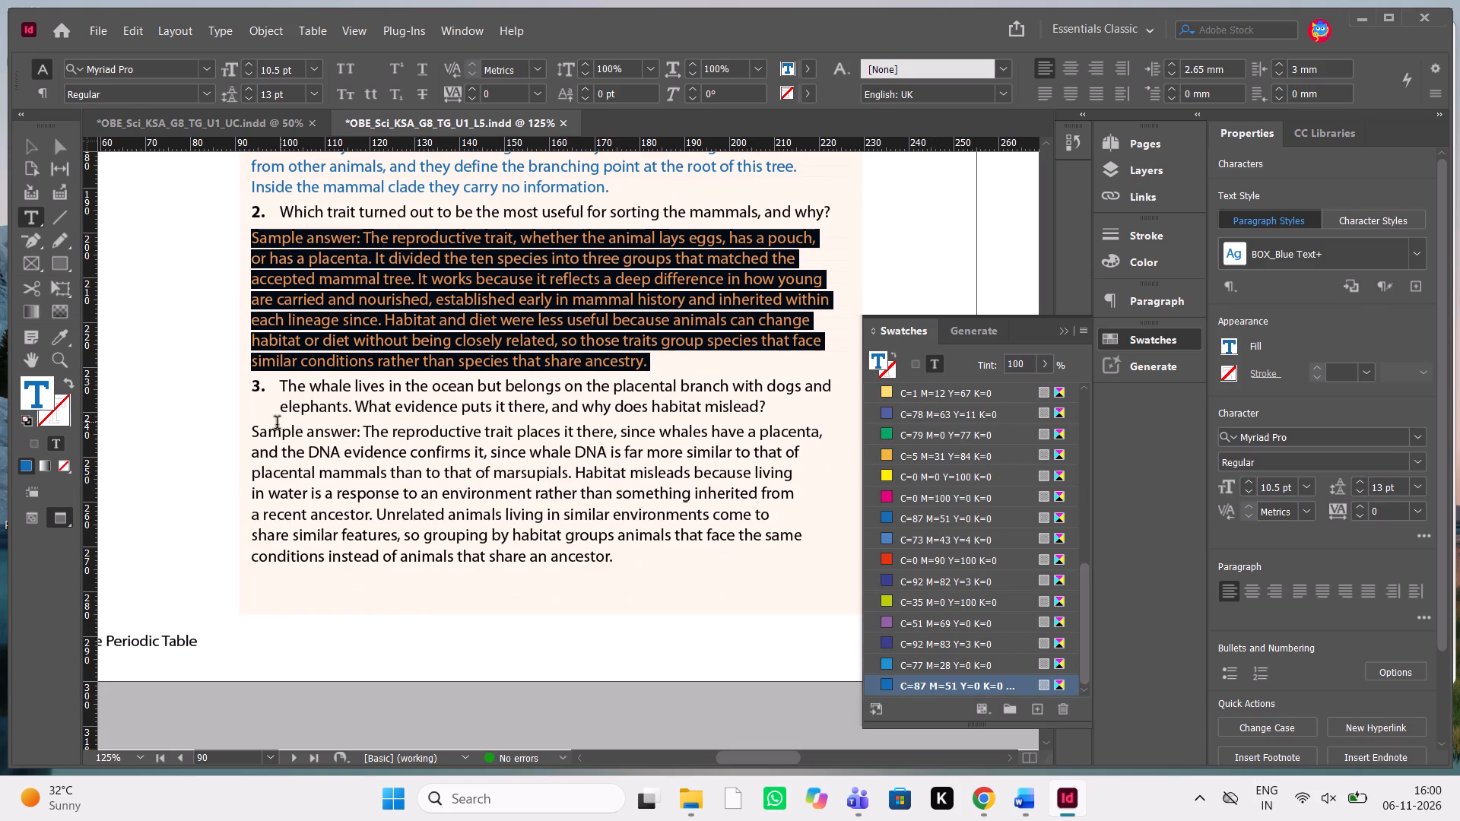
pyautogui.moveTo(252, 430); pyautogui.dragTo(631, 601)
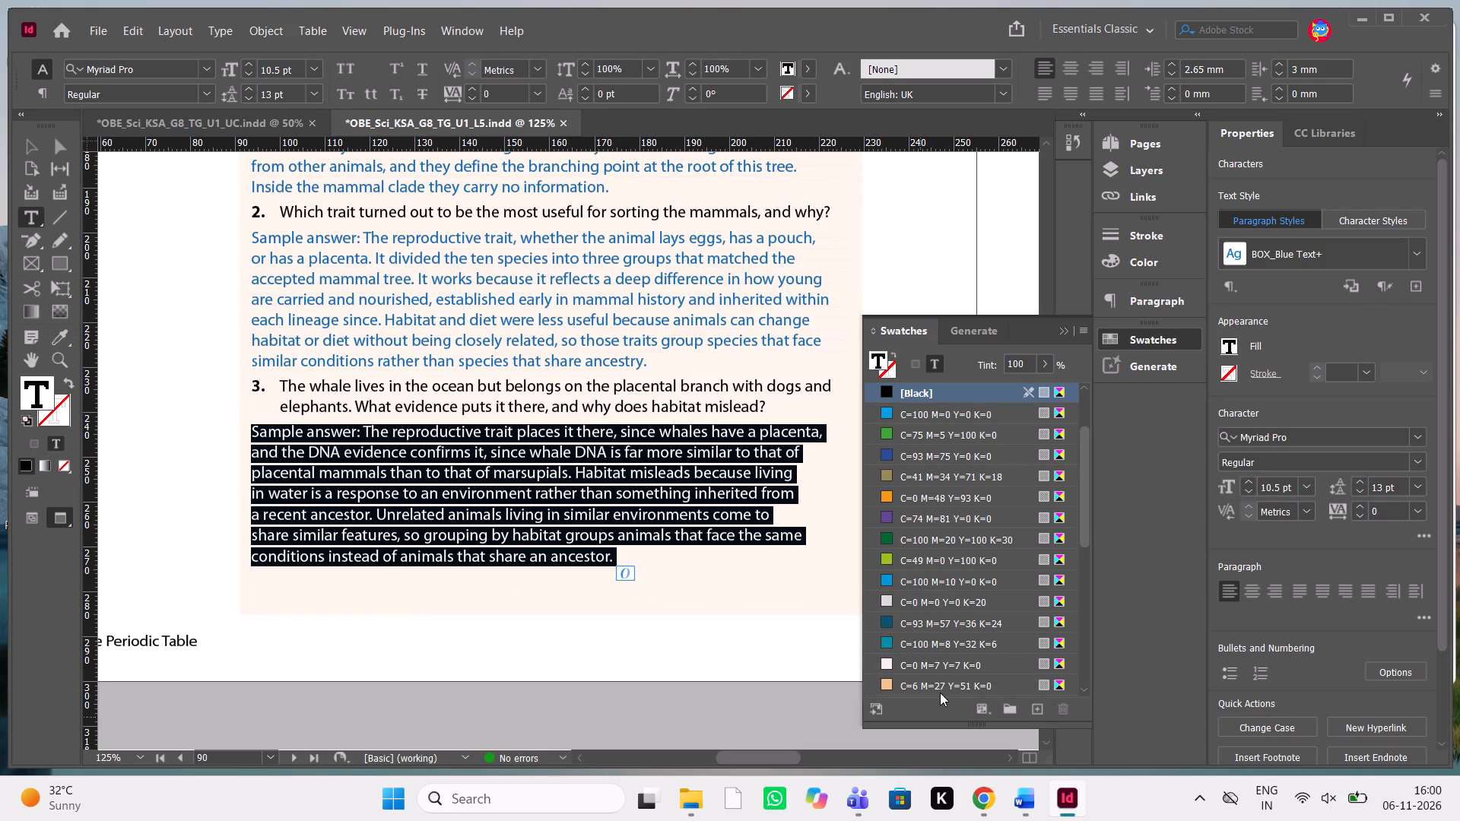
pyautogui.scroll(-13, 976, 614)
pyautogui.click(935, 686)
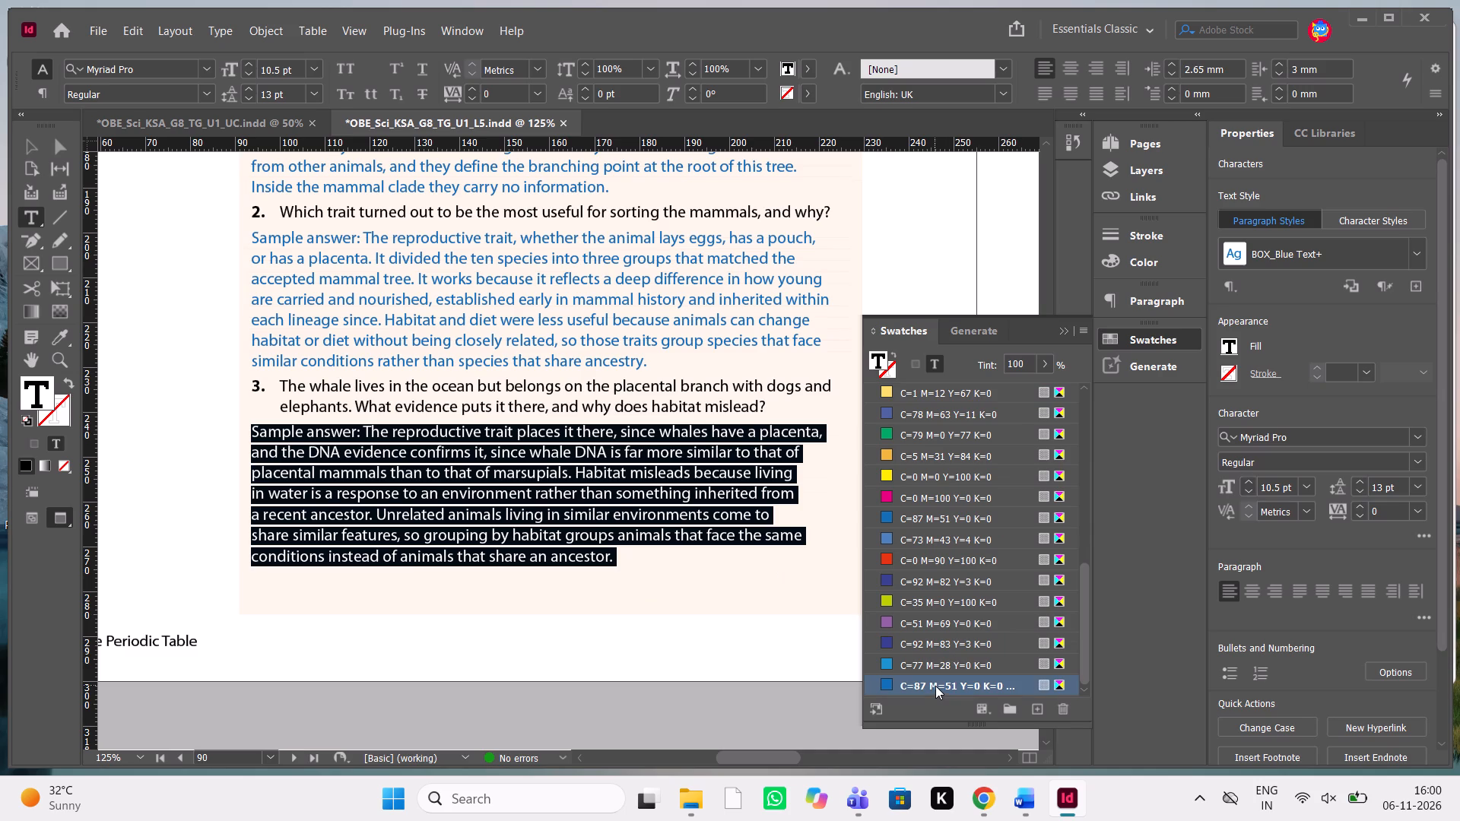
pyautogui.click(443, 579)
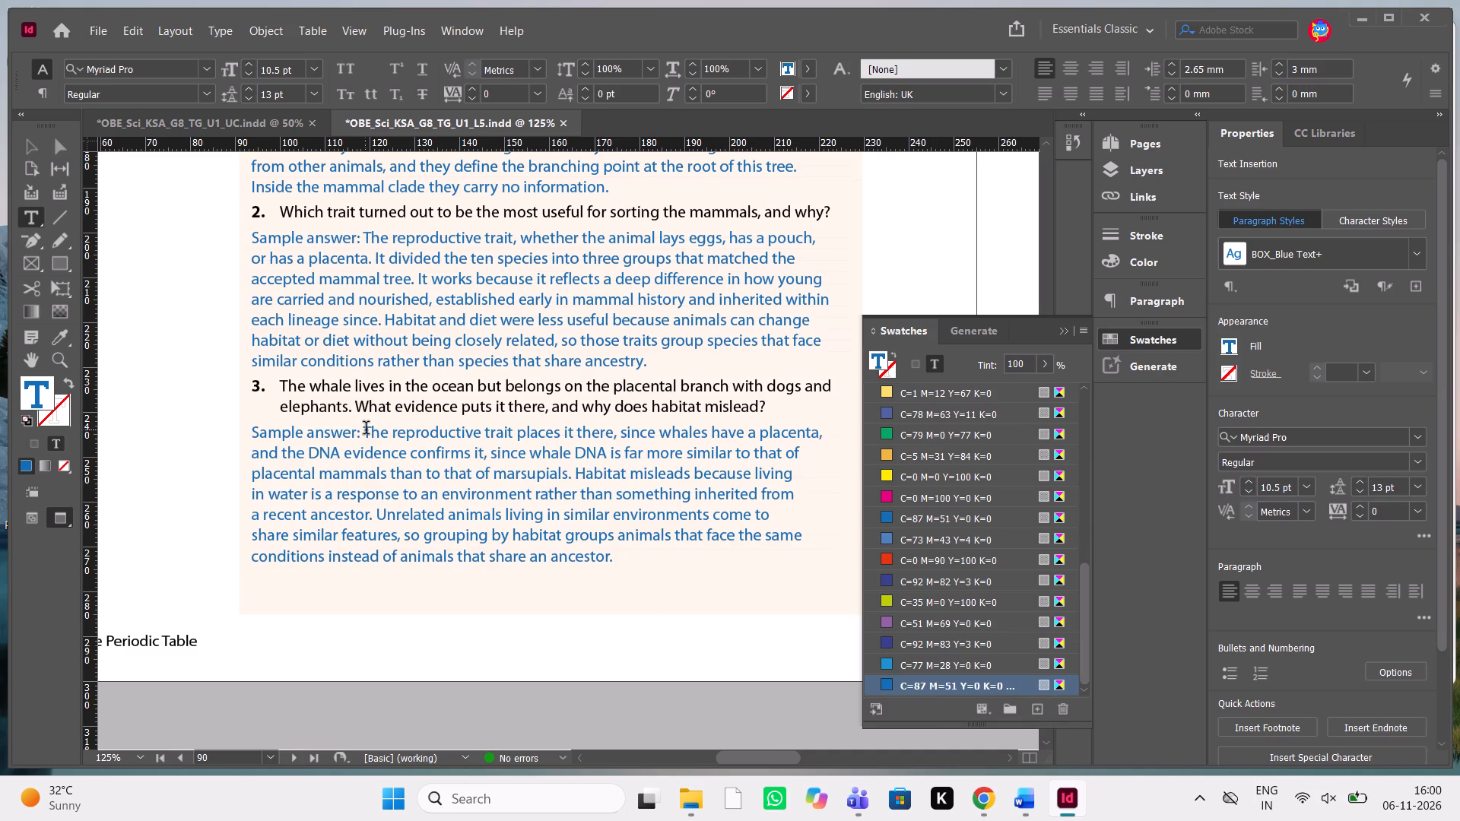
# Make the "Sample answer:" label bold in all three discussion answers on page 90.
pyautogui.moveTo(366, 430); pyautogui.dragTo(246, 422)
pyautogui.hotkey('ctrl', 'shift', 'b')
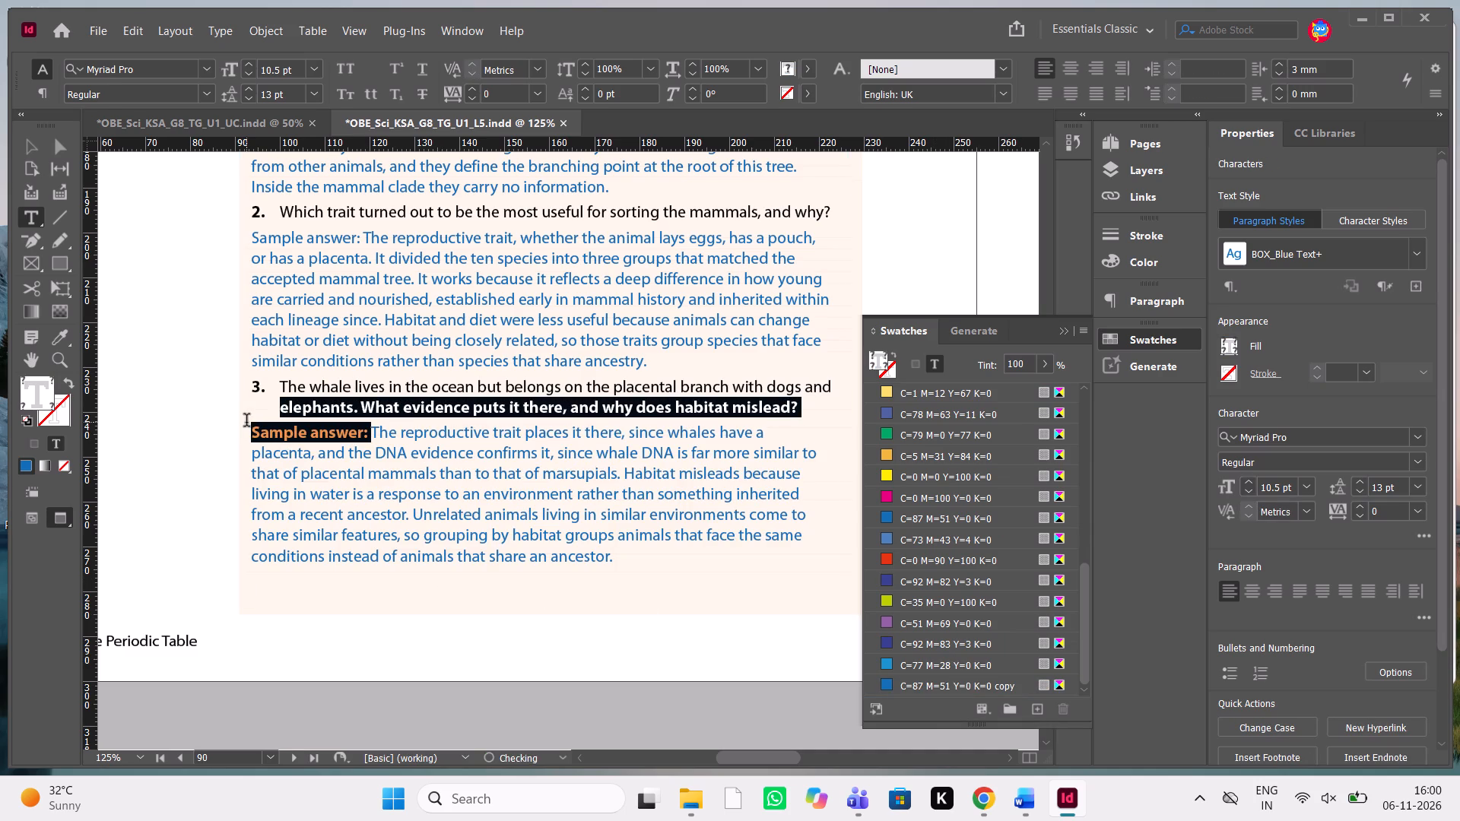
pyautogui.scroll(1, 246, 422)
pyautogui.moveTo(361, 480); pyautogui.dragTo(253, 474)
pyautogui.hotkey('ctrl', 'shift', 'n')
pyautogui.hotkey('ctrl', 'shift', 'b')
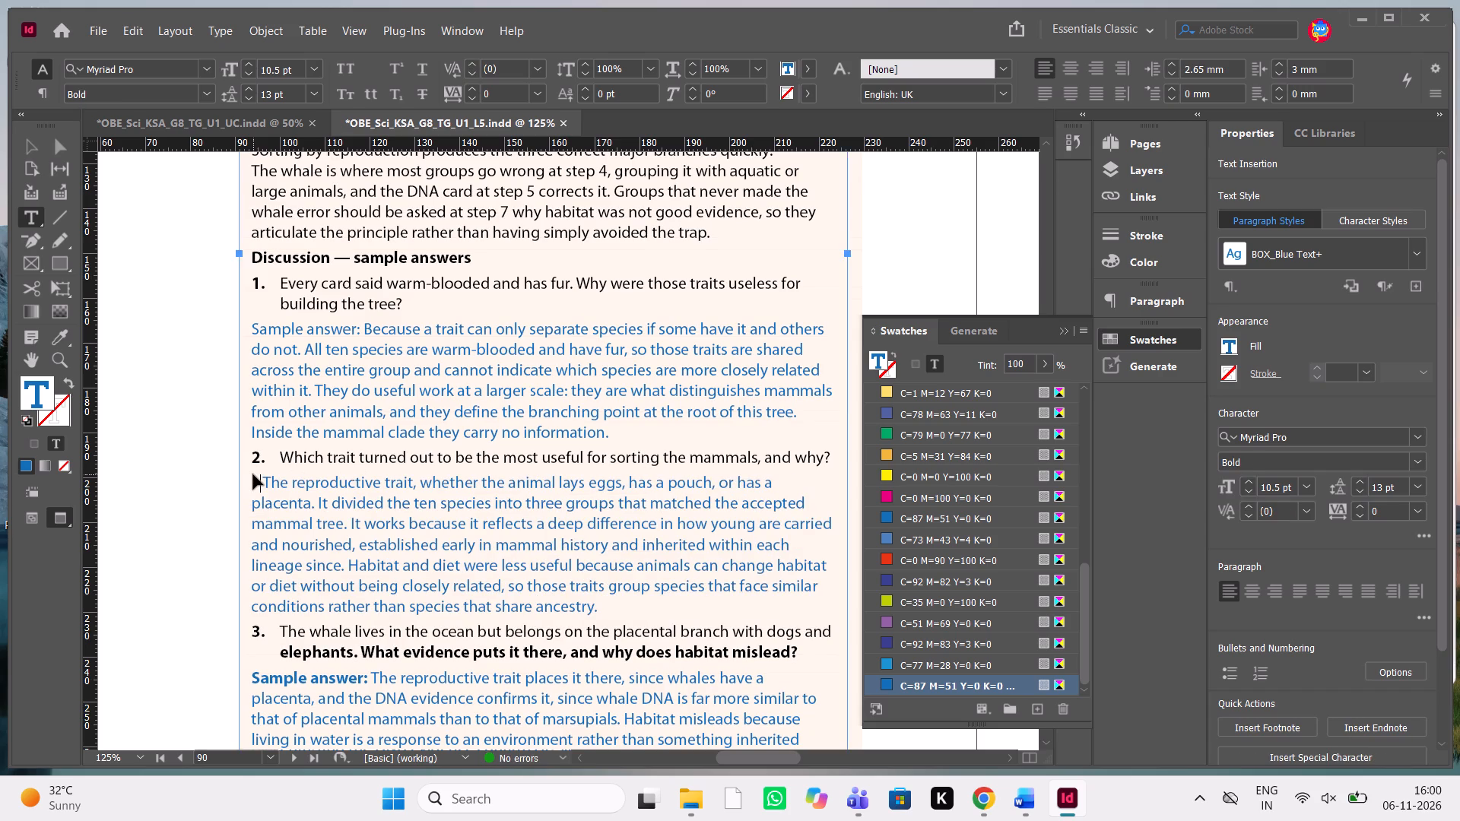
pyautogui.hotkey('ctrl', 'z')
pyautogui.hotkey('ctrl', 'z')
pyautogui.hotkey('ctrl', 'shift', 'b')
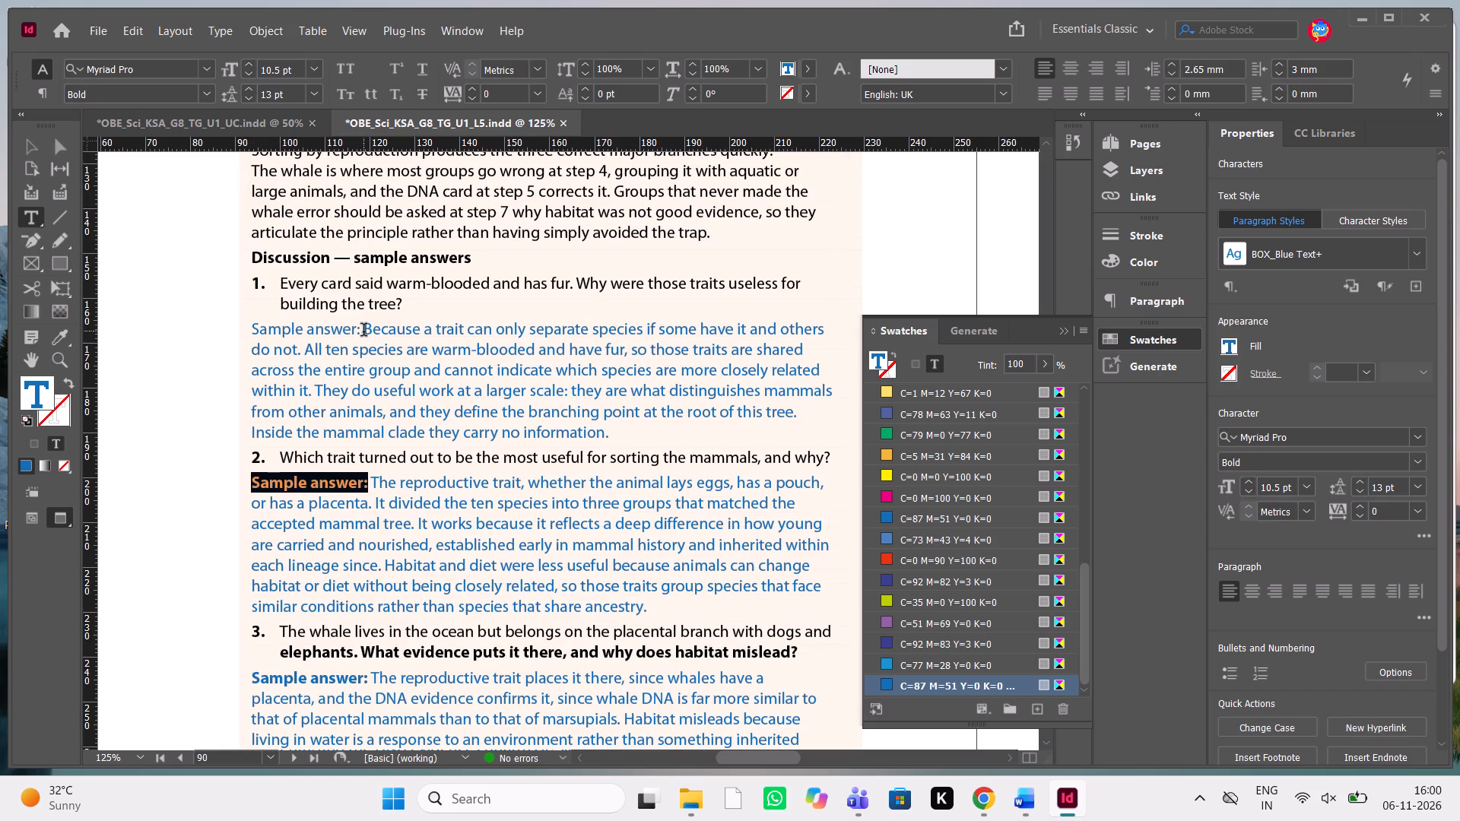
pyautogui.moveTo(363, 331); pyautogui.dragTo(225, 329)
pyautogui.hotkey('ctrl', 'shift', 'b')
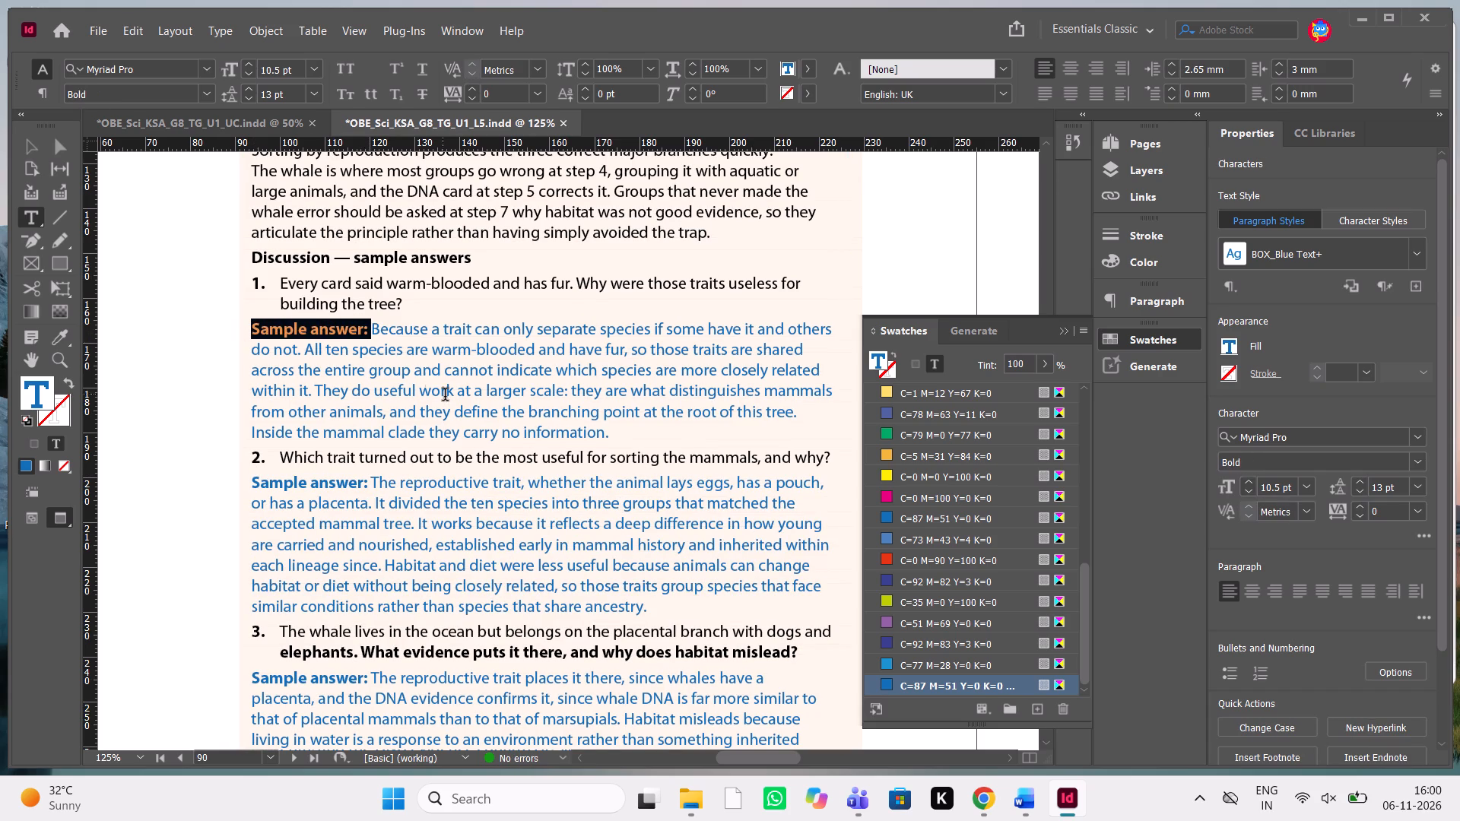
pyautogui.click(445, 396)
# Shorten page 90's text frame and its tinted background box to end just below the last answer, the box about 261 mm high.
pyautogui.scroll(-1, 445, 396)
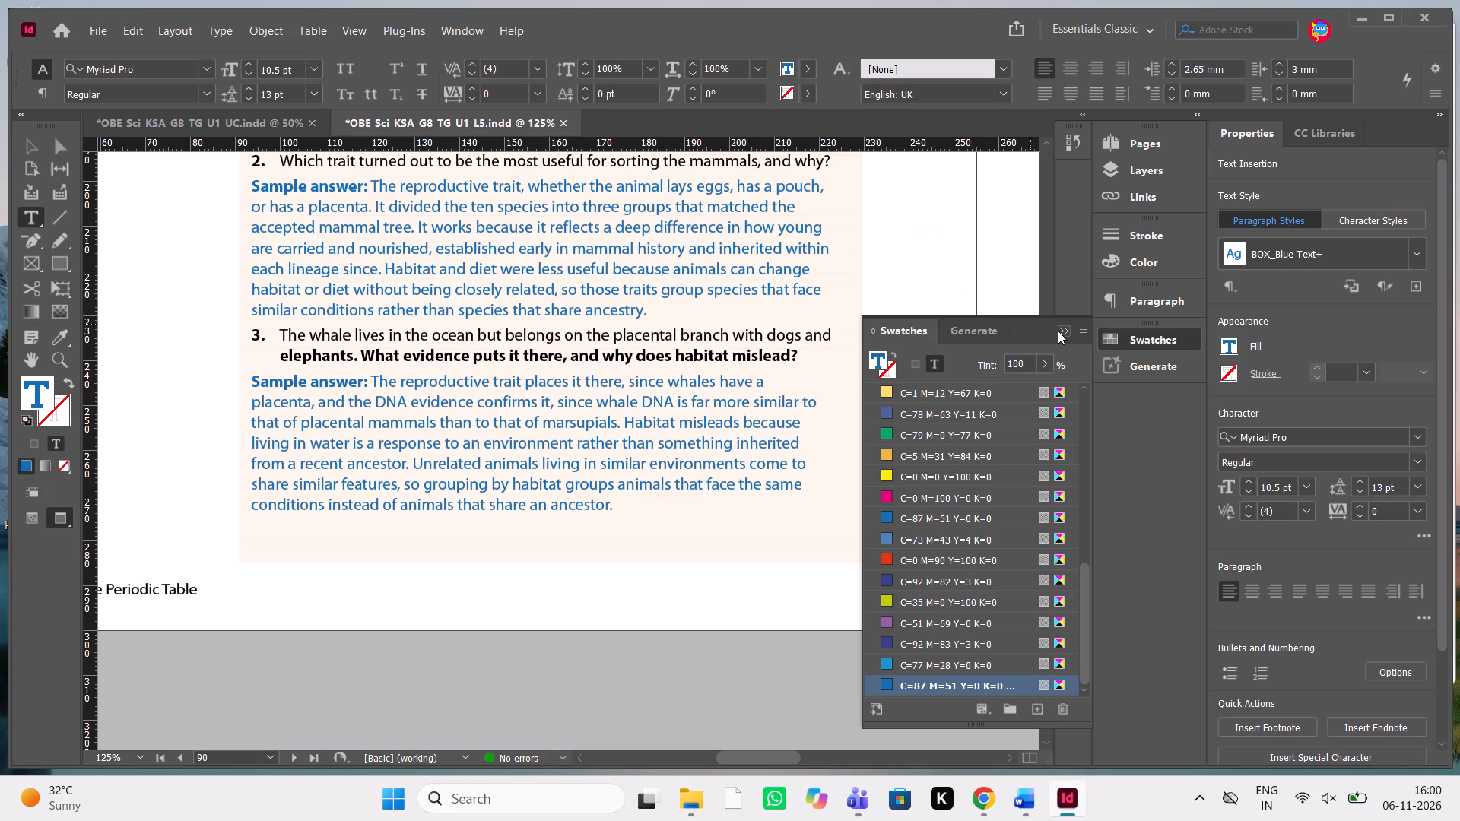
pyautogui.click(1058, 331)
pyautogui.press('Escape')
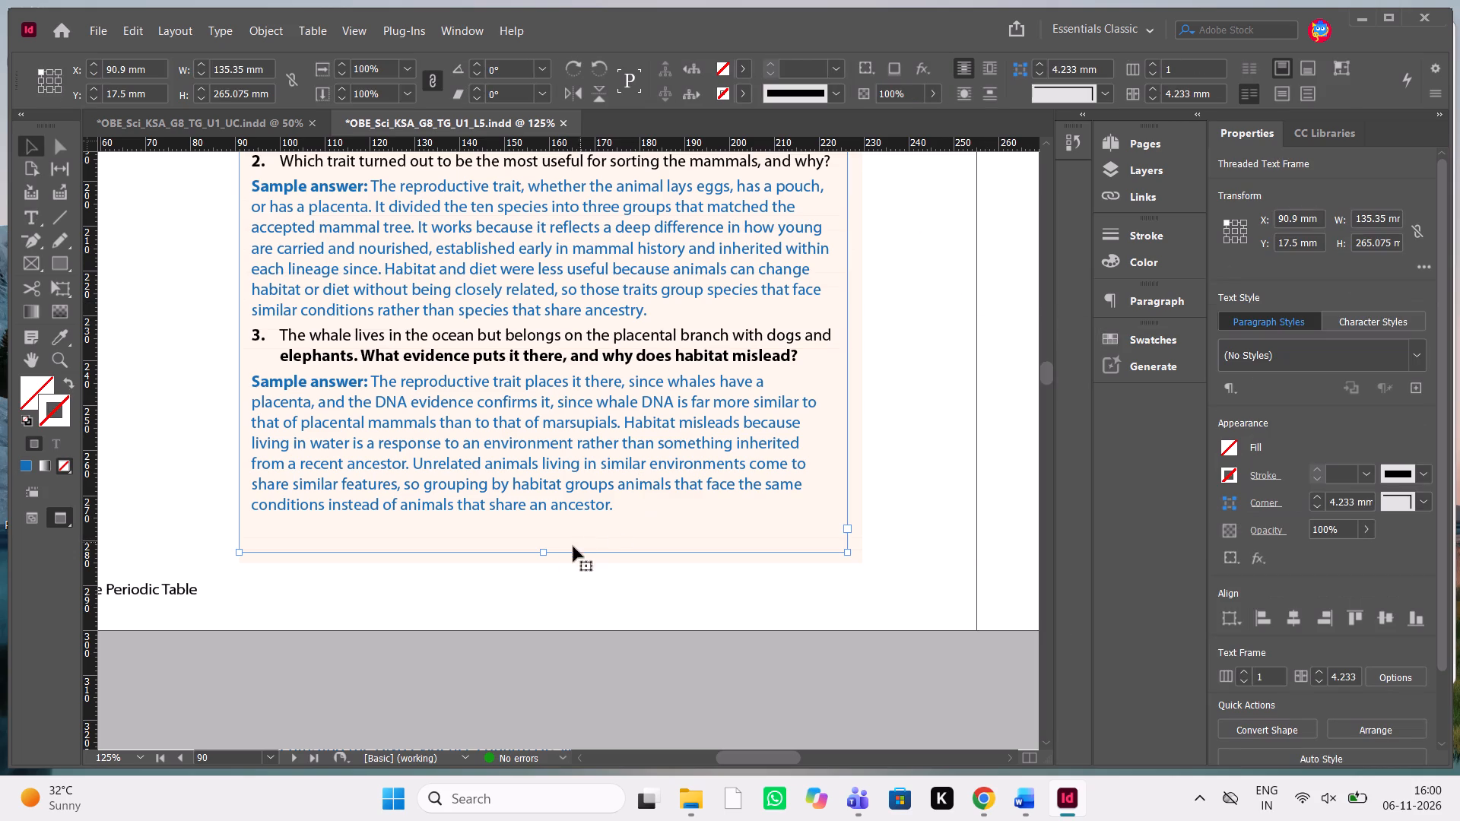
pyautogui.moveTo(541, 552); pyautogui.dragTo(538, 510)
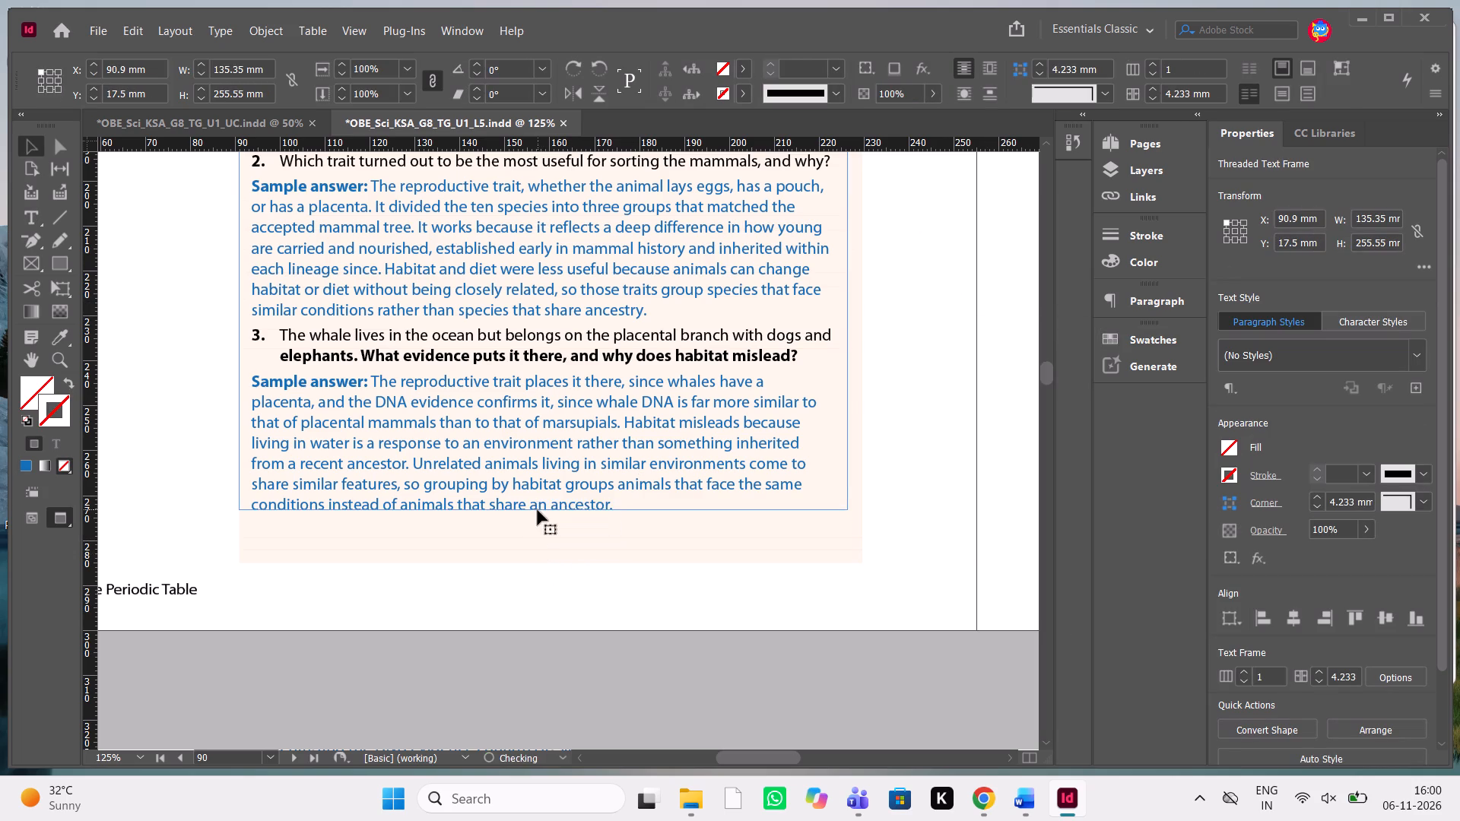
pyautogui.click(546, 511)
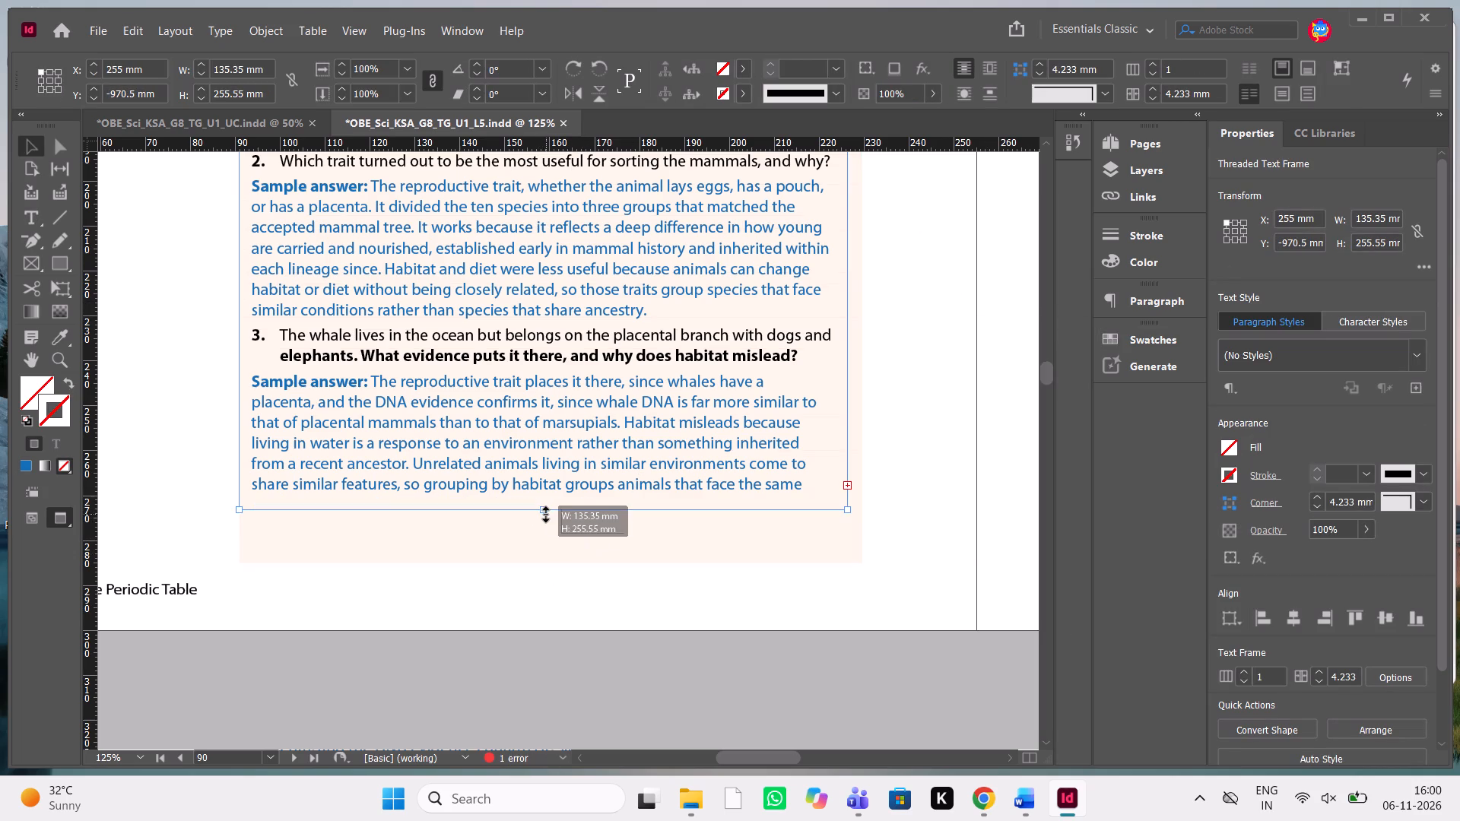
pyautogui.click(583, 556)
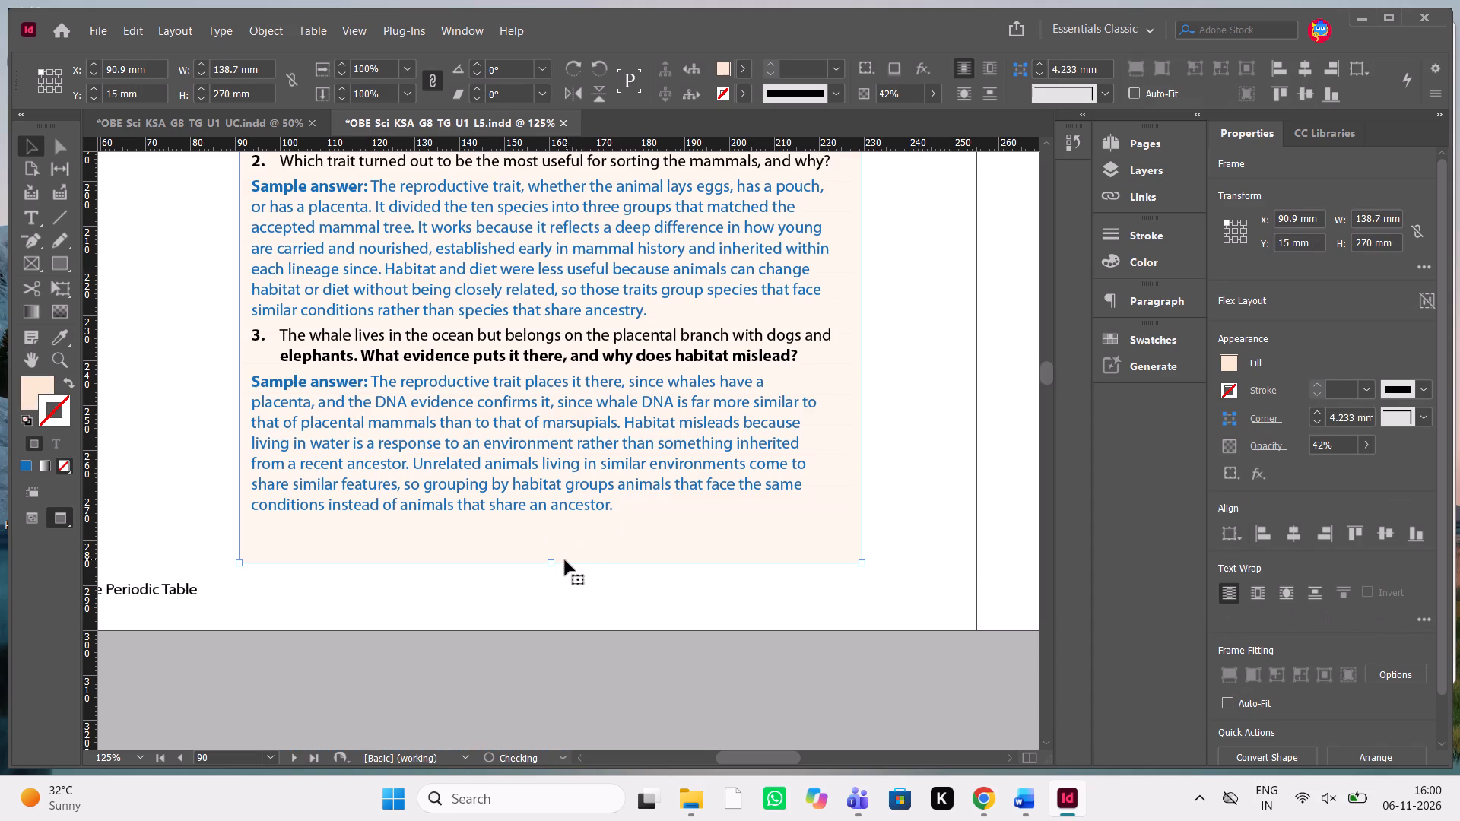
pyautogui.moveTo(551, 561); pyautogui.dragTo(554, 525)
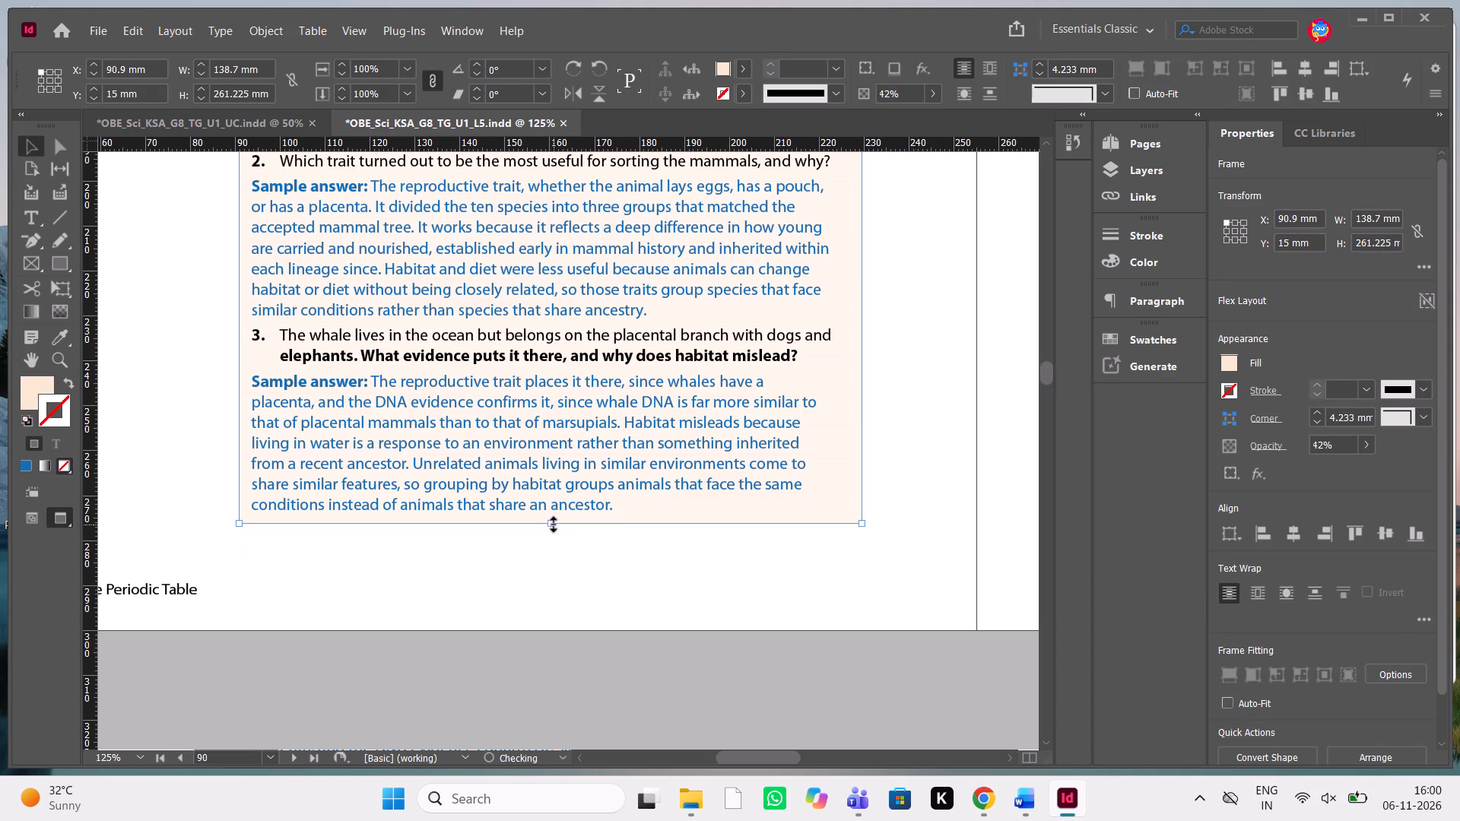
pyautogui.click(615, 613)
pyautogui.write('ww')
# Show the layout guides and remove the bold from the second line of discussion question 3.
pyautogui.scroll(1, 615, 613)
pyautogui.press('w')
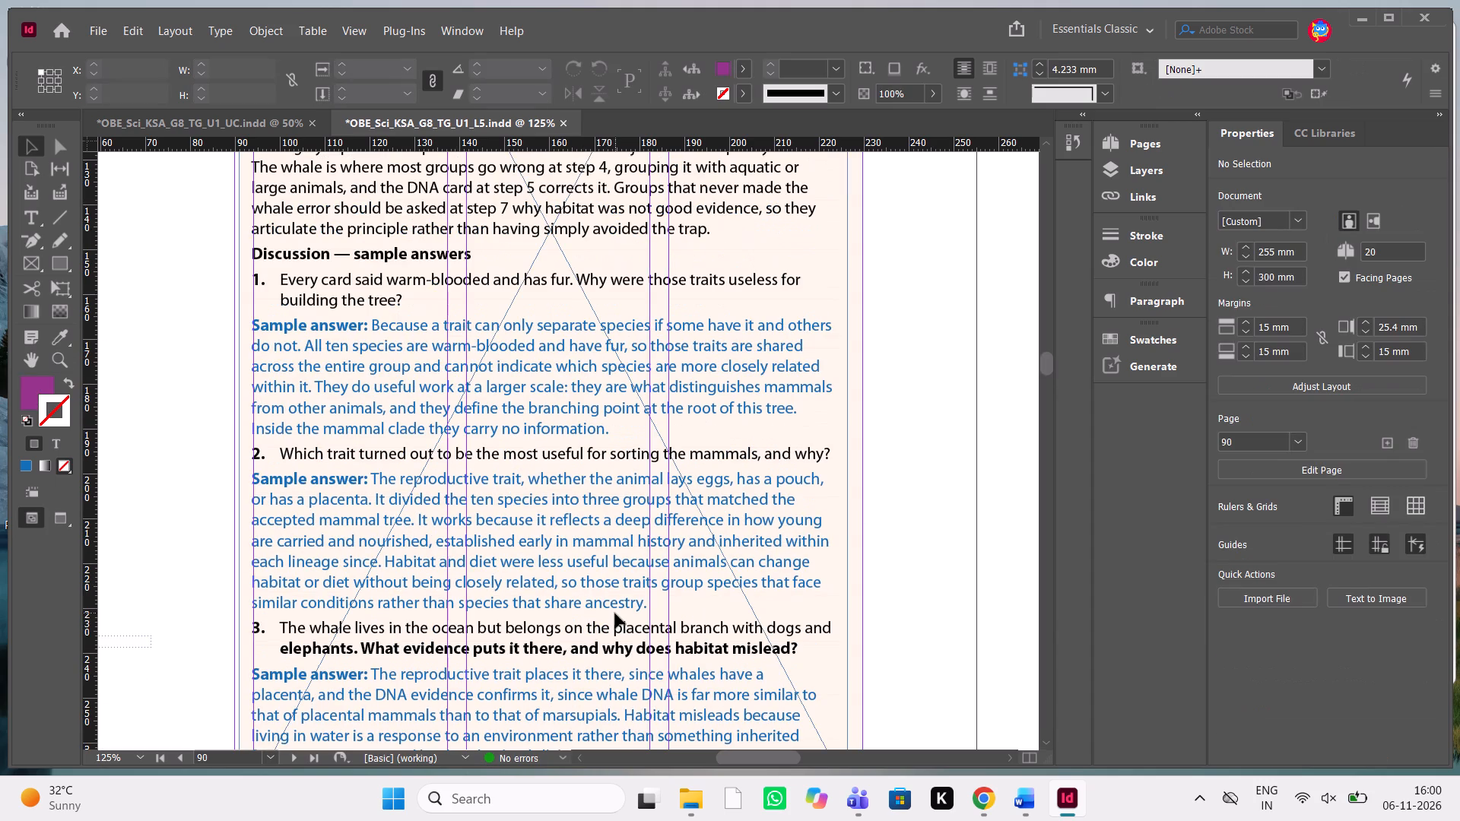
pyautogui.doubleClick(656, 624)
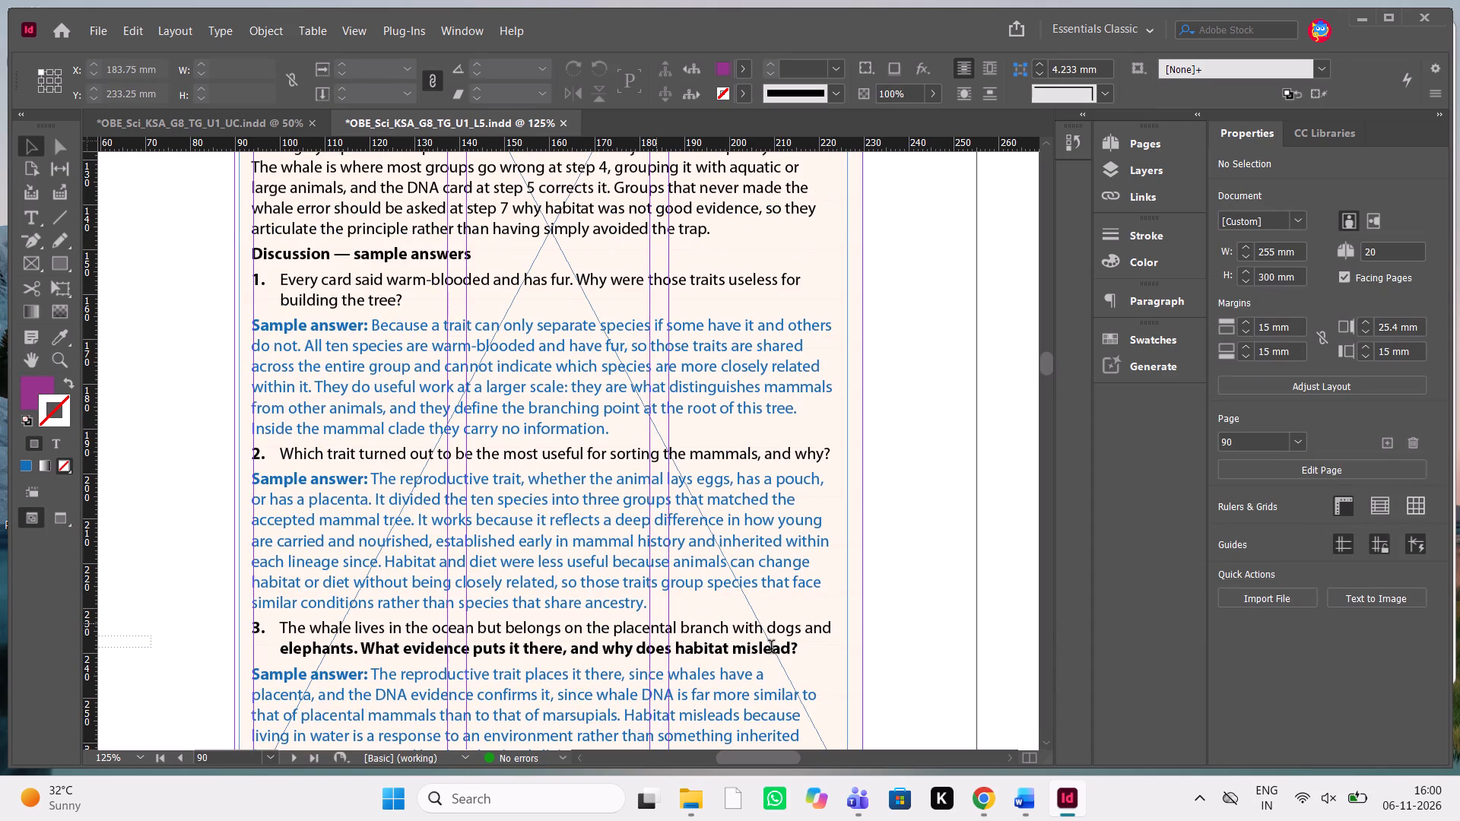
pyautogui.click(995, 808)
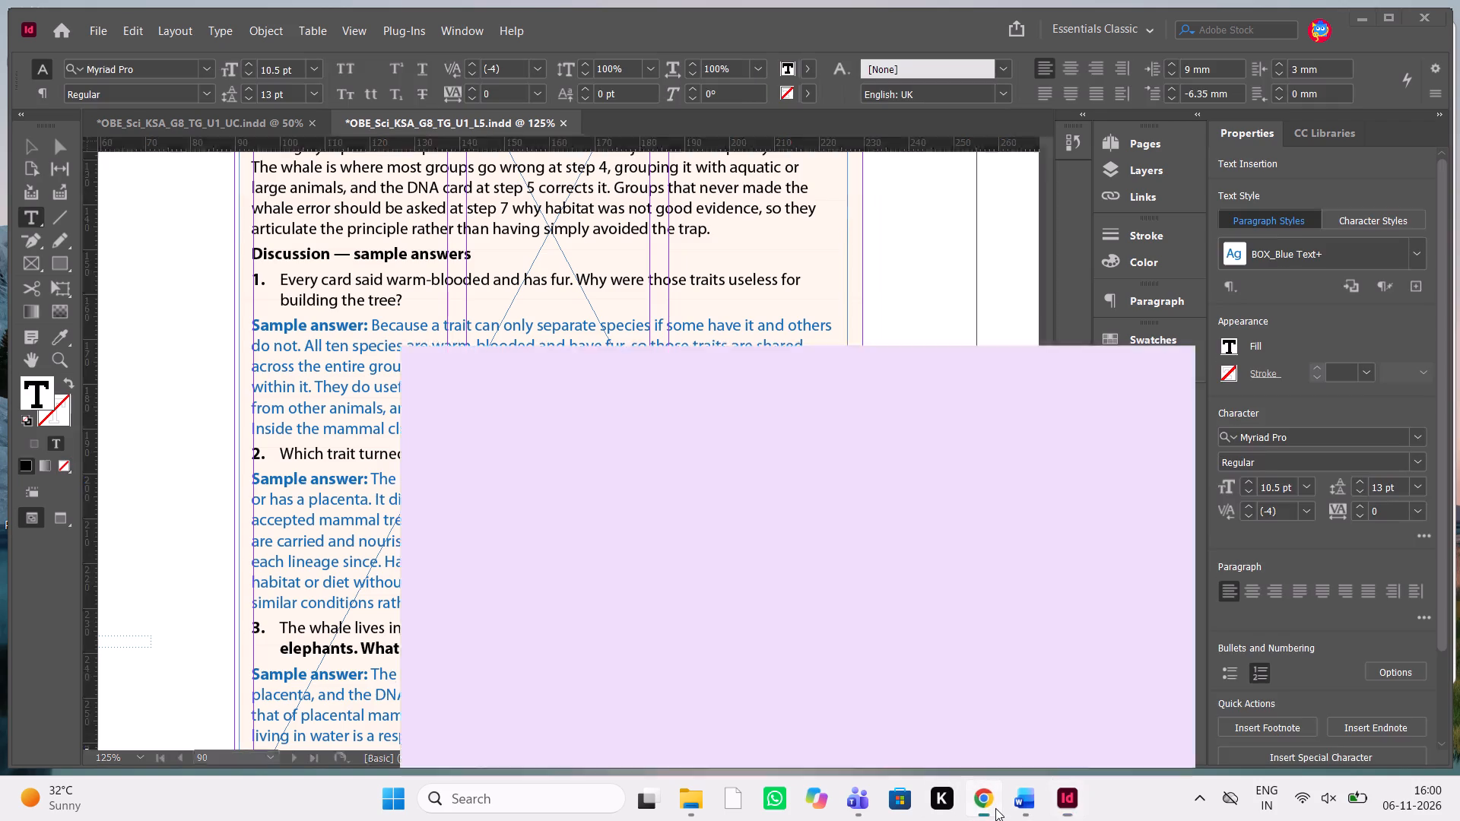
pyautogui.click(995, 808)
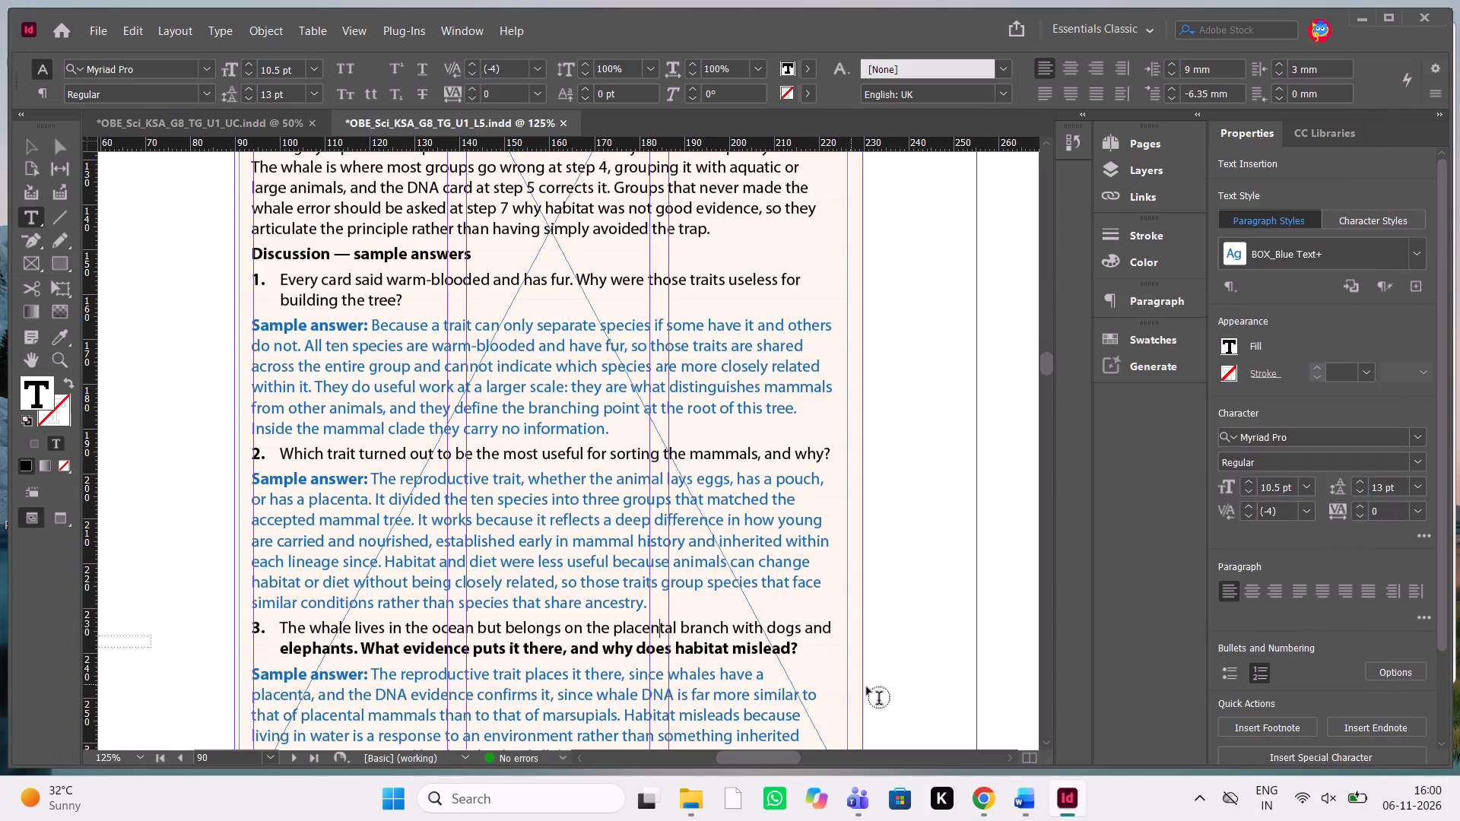
pyautogui.moveTo(809, 648); pyautogui.dragTo(277, 649)
pyautogui.hotkey('ctrl', 'shift', 'b')
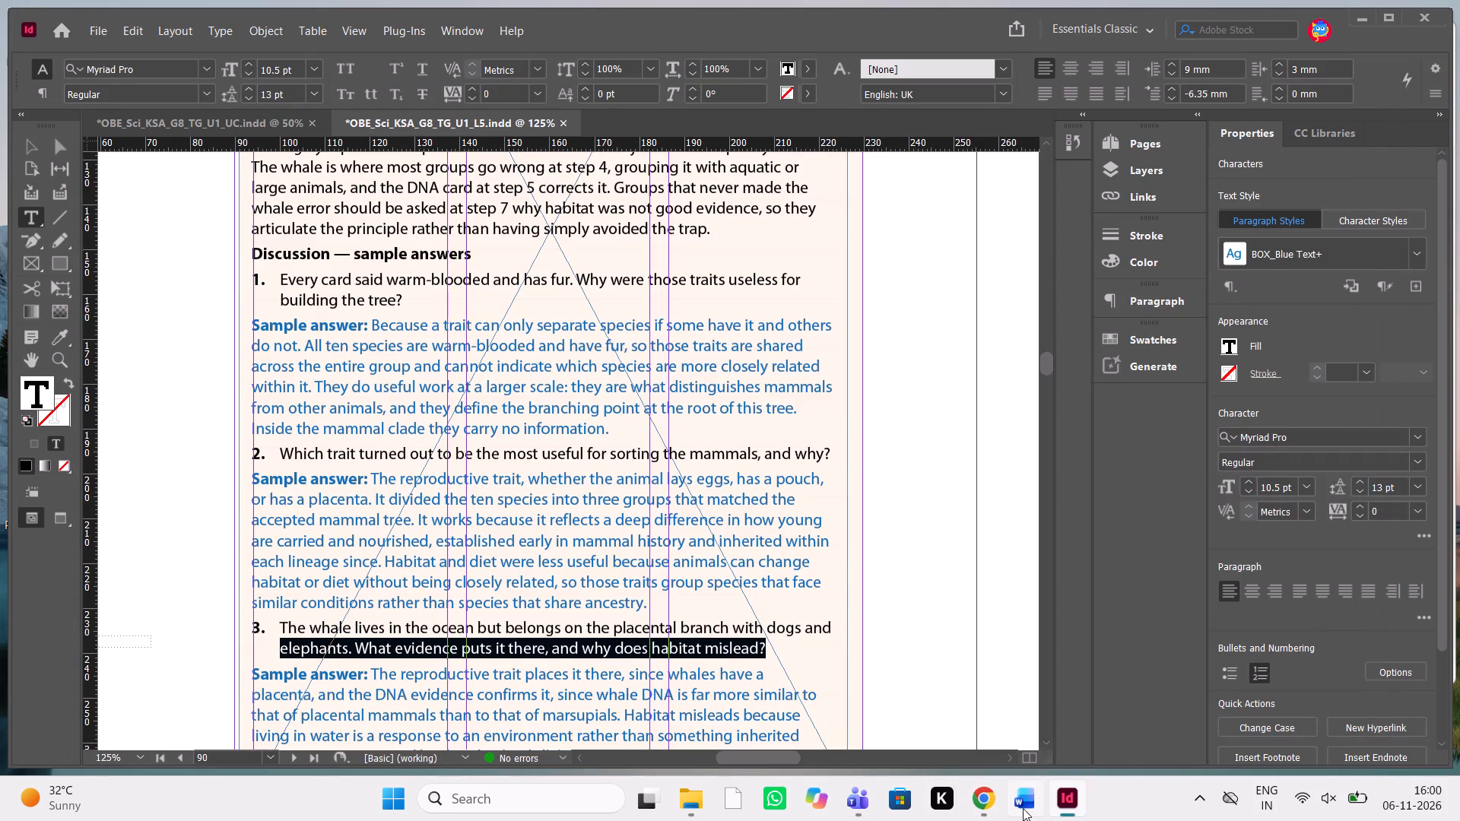
# Switch to Chrome and close the window with the shared OneDrive folder.
pyautogui.click(1002, 804)
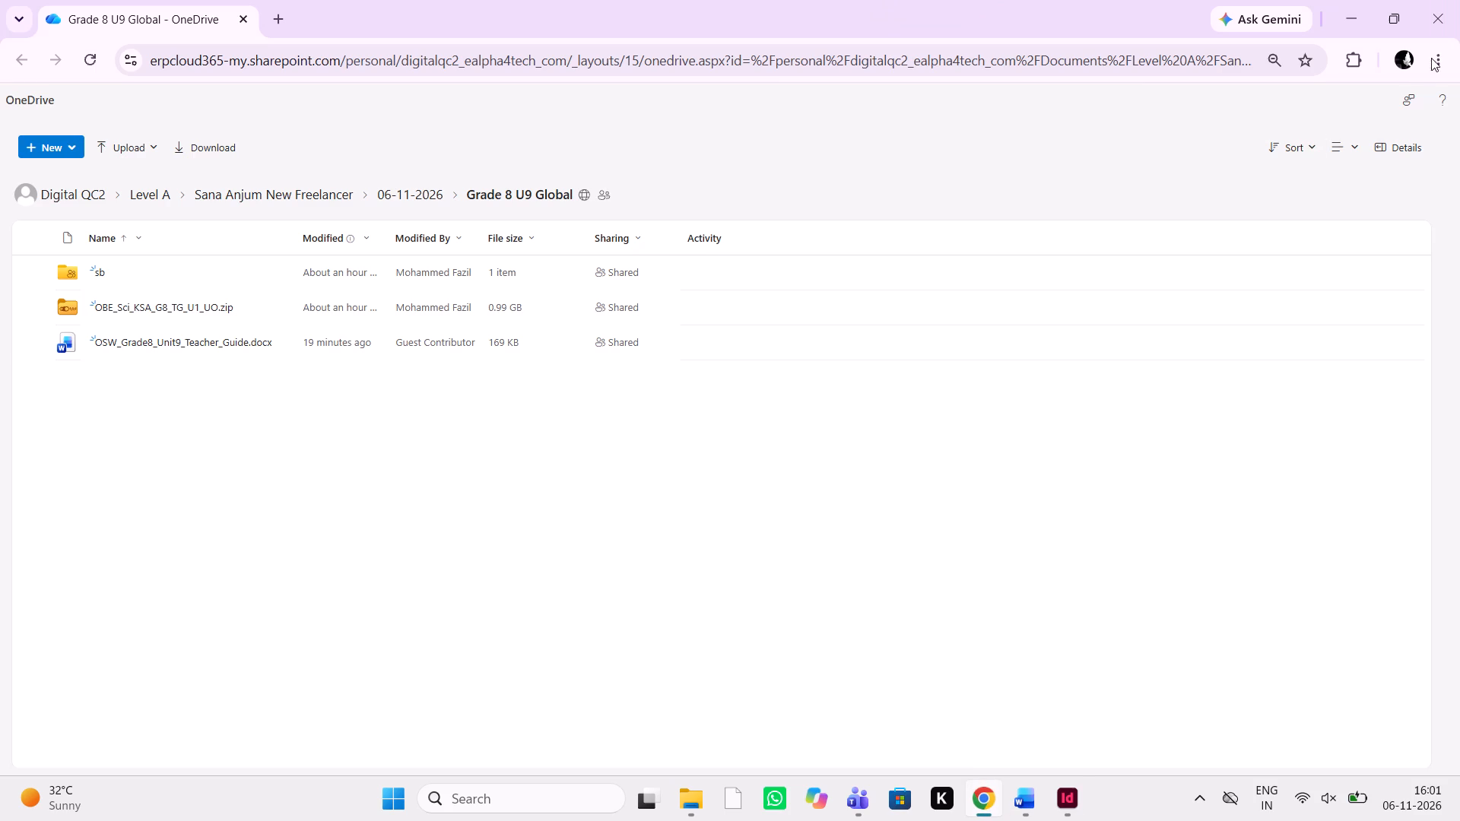
pyautogui.click(1443, 17)
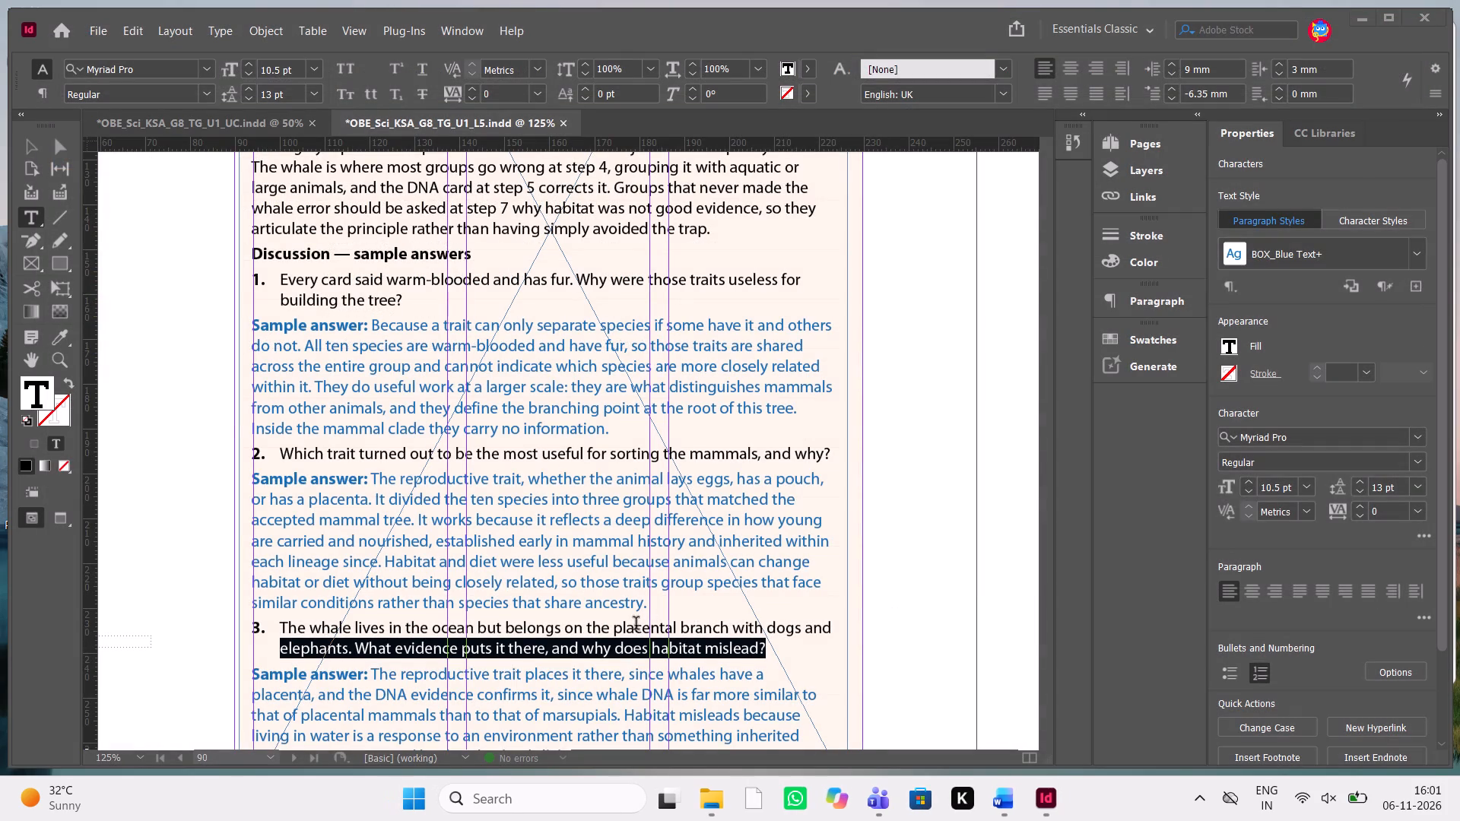
# Delete the old Expected results and Discussion answers sections, headings included, from page 91's text frame.
pyautogui.scroll(3, 640, 617)
pyautogui.scroll(-2, 640, 617)
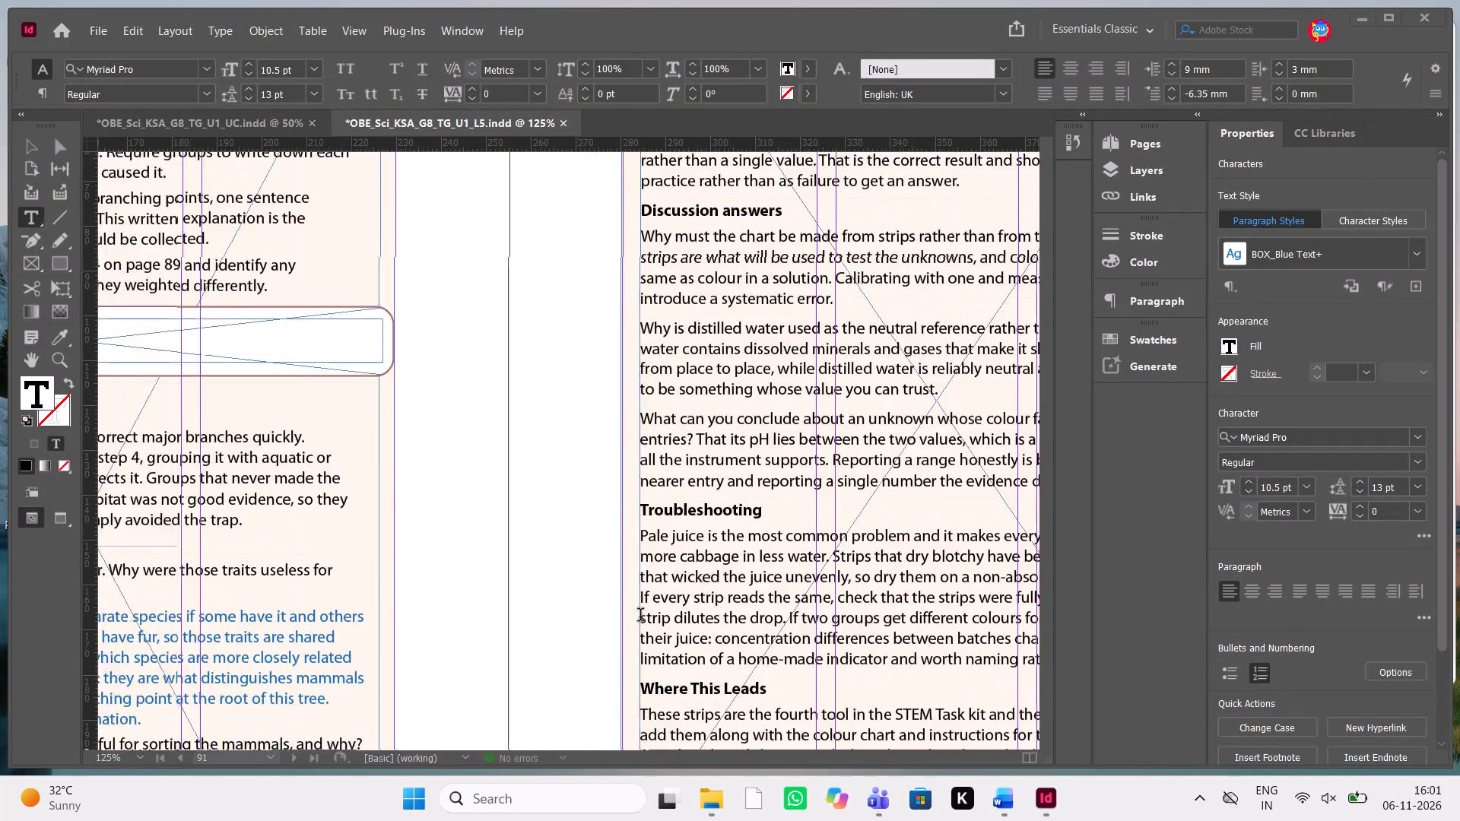
pyautogui.scroll(-2, 640, 617)
pyautogui.scroll(1, 662, 385)
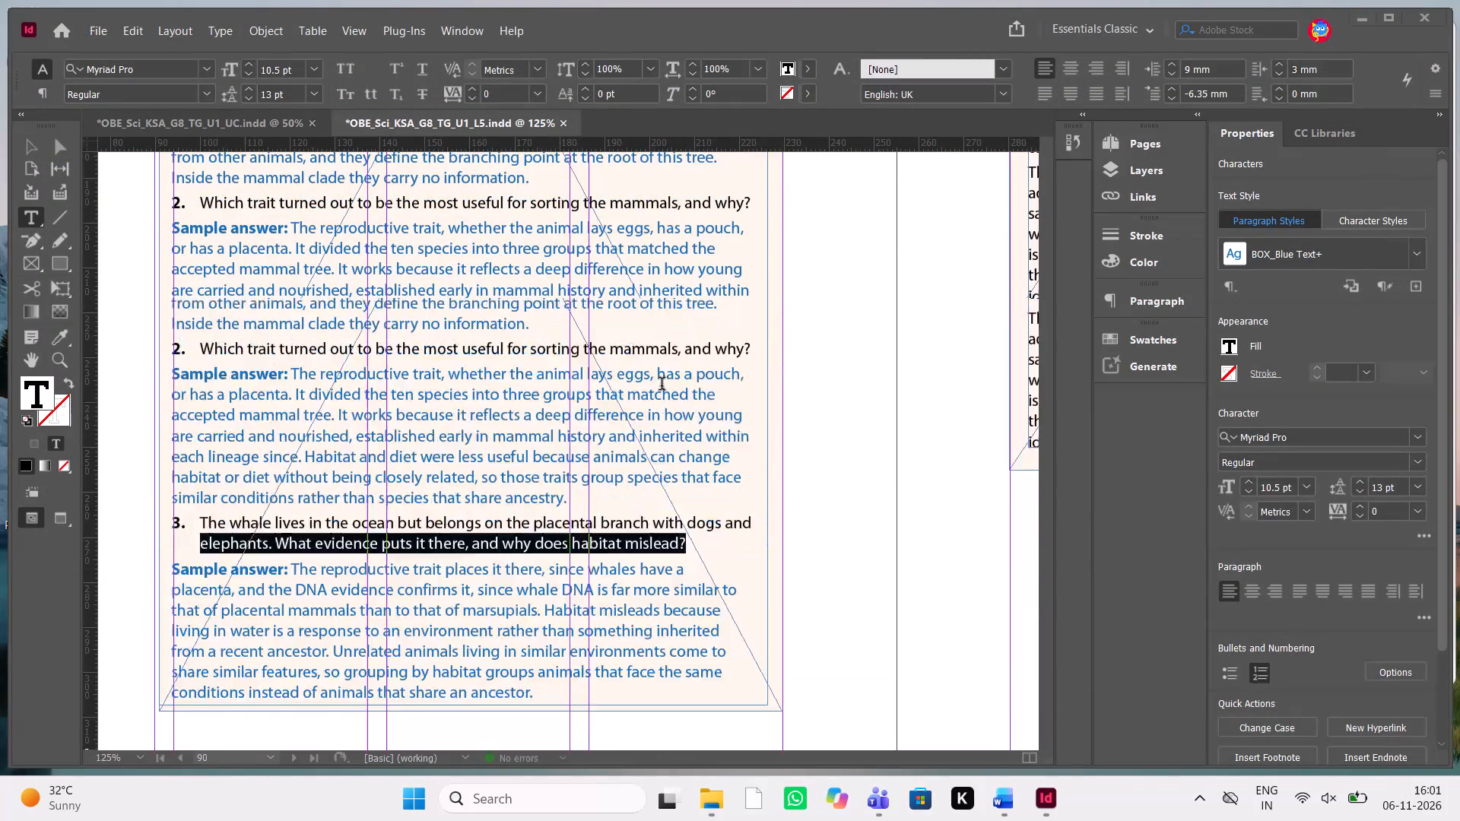
pyautogui.scroll(2, 662, 385)
pyautogui.hscroll(1, 662, 385)
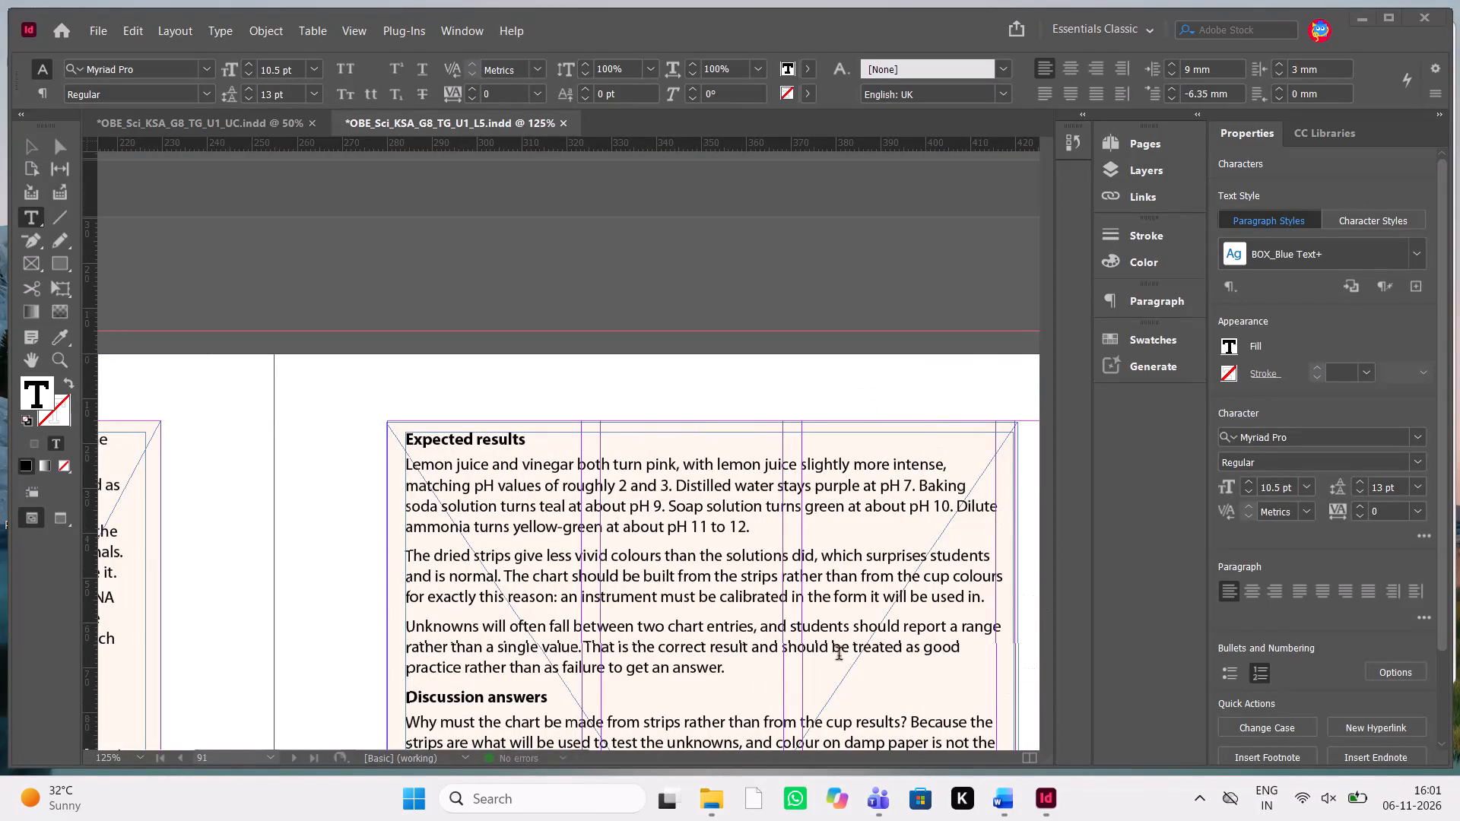
pyautogui.scroll(-1, 583, 617)
pyautogui.scroll(-1, 643, 468)
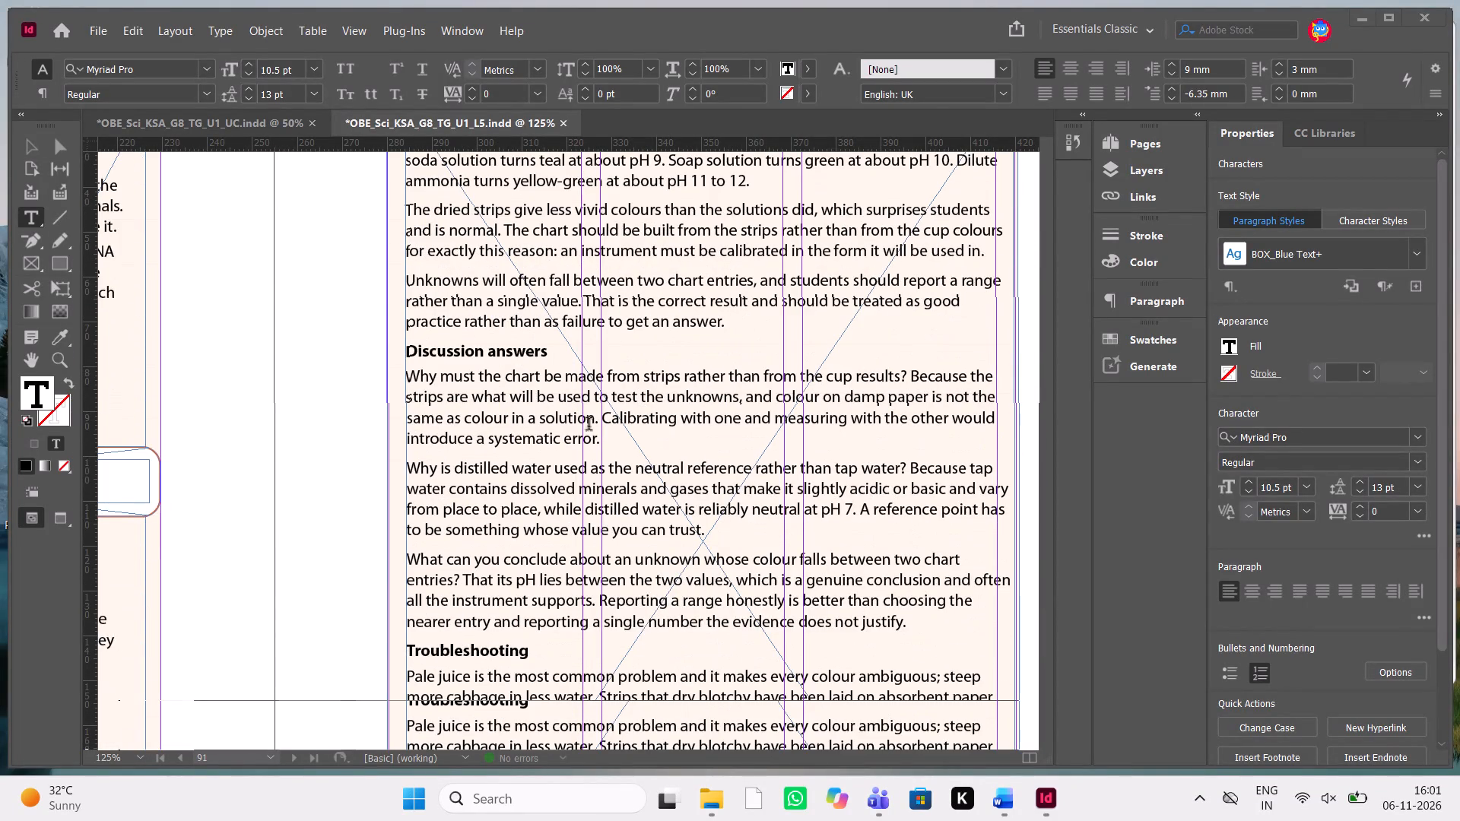
pyautogui.moveTo(924, 621); pyautogui.dragTo(753, 553)
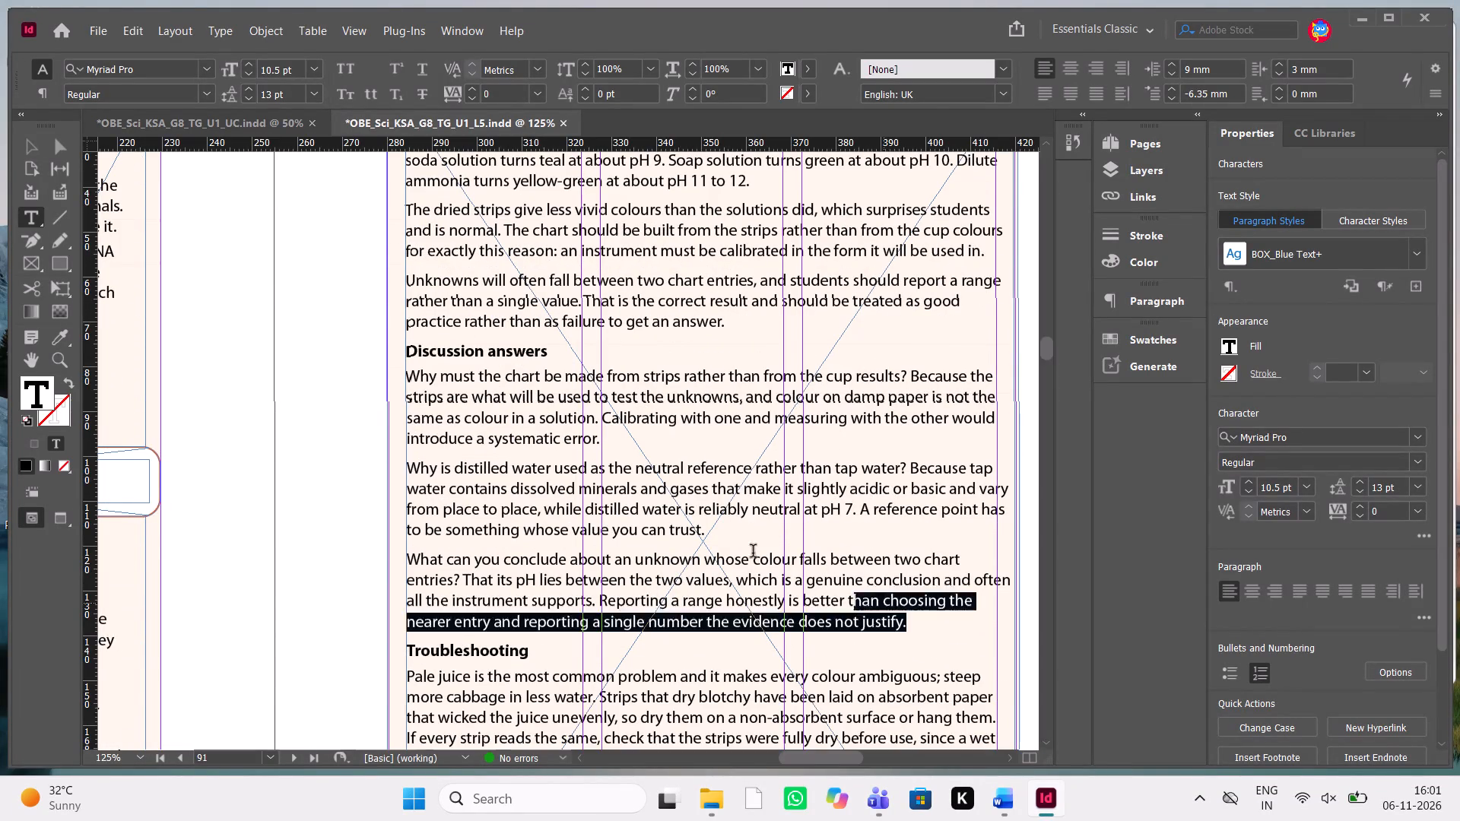
pyautogui.moveTo(753, 553); pyautogui.dragTo(408, 599)
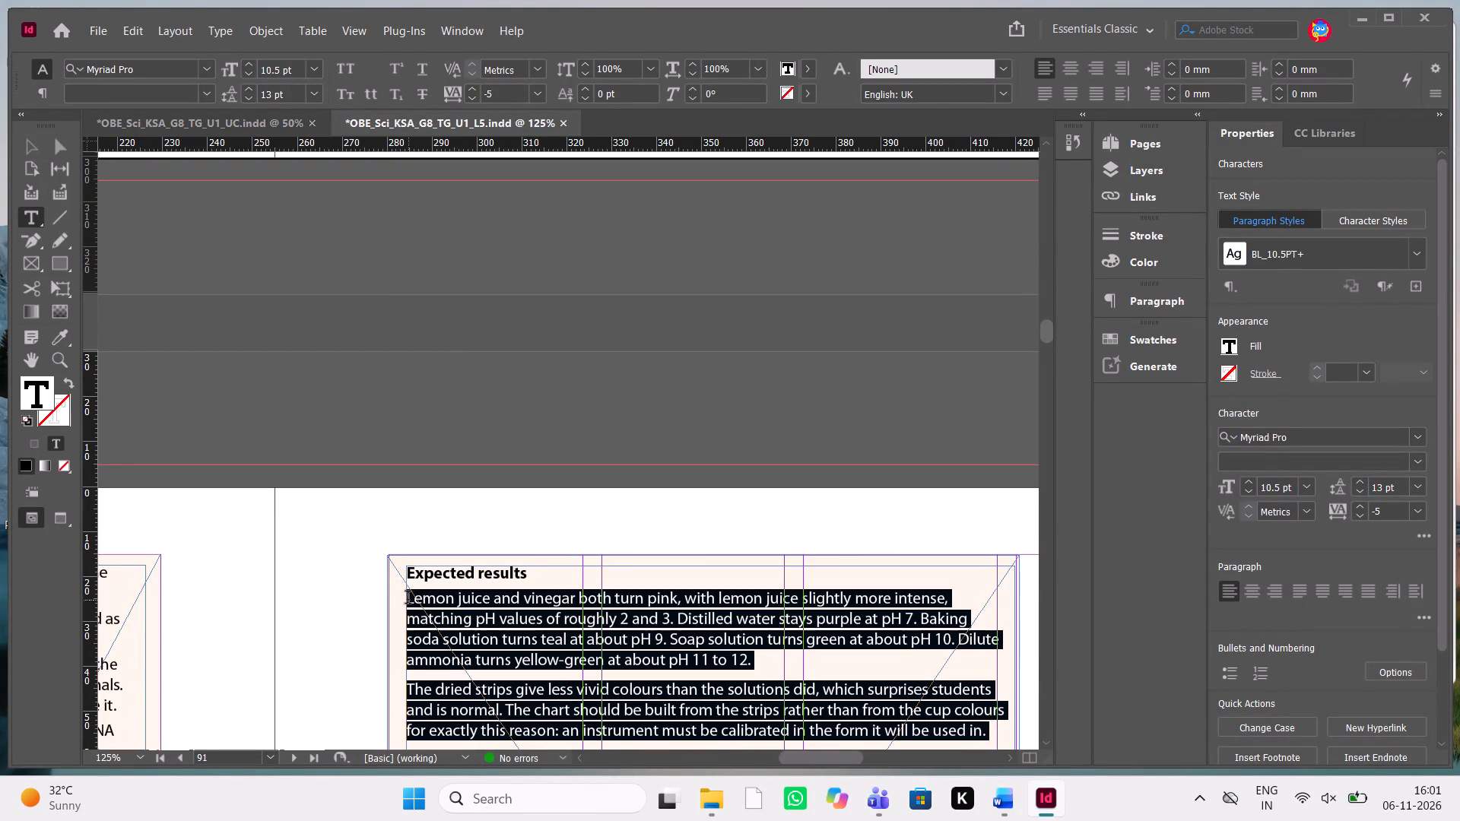
pyautogui.moveTo(408, 599); pyautogui.dragTo(389, 564)
pyautogui.press('Delete')
pyautogui.press('Delete')
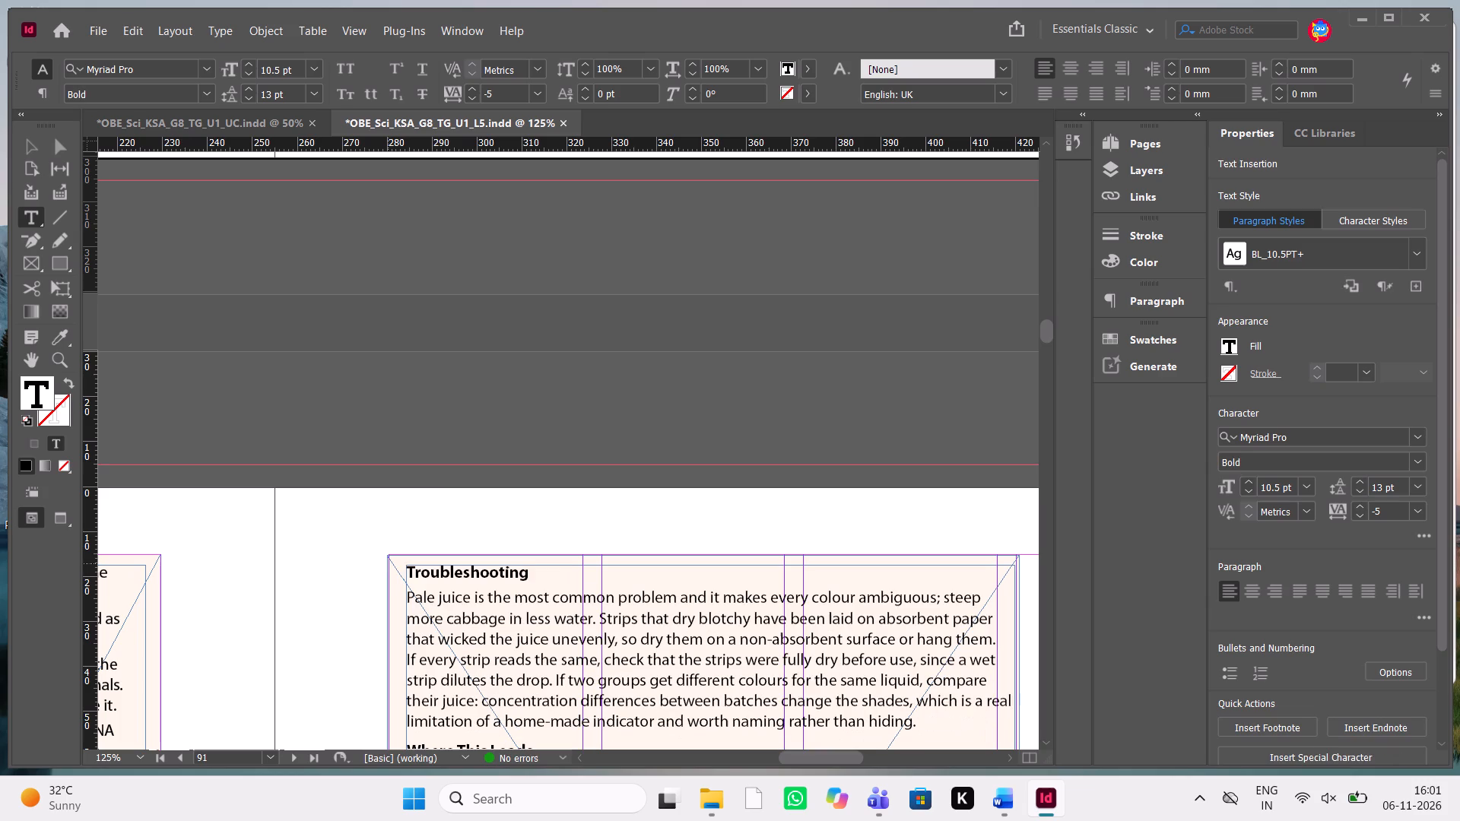
# Replace the paragraph under page 91's Troubleshooting heading with the manuscript's Troubleshooting text, starting "Groups that sort by habitat or diet".
pyautogui.click(1011, 797)
pyautogui.scroll(-1, 1107, 425)
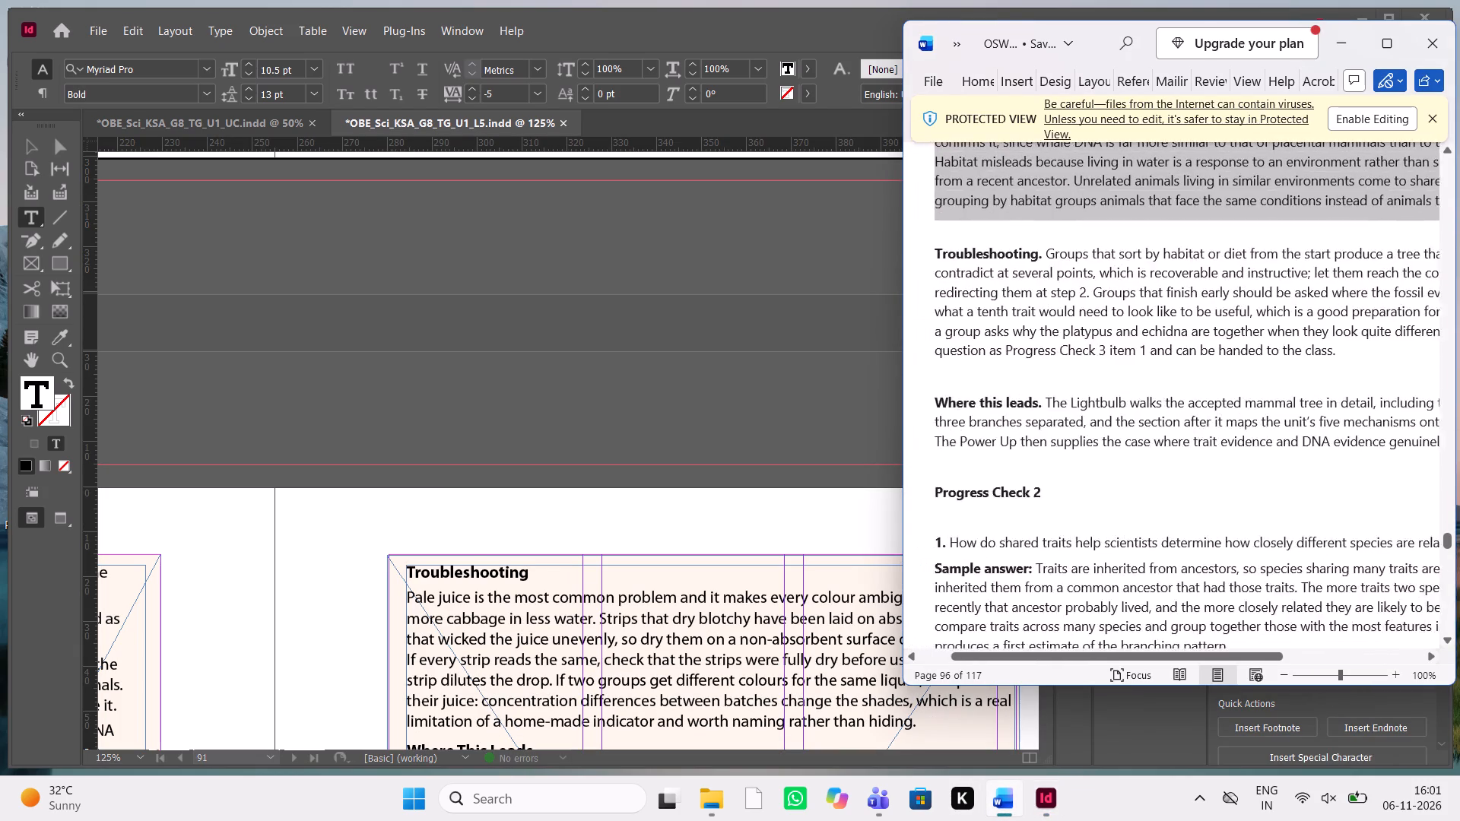
pyautogui.scroll(1, 1107, 425)
pyautogui.moveTo(1359, 432); pyautogui.dragTo(1065, 348)
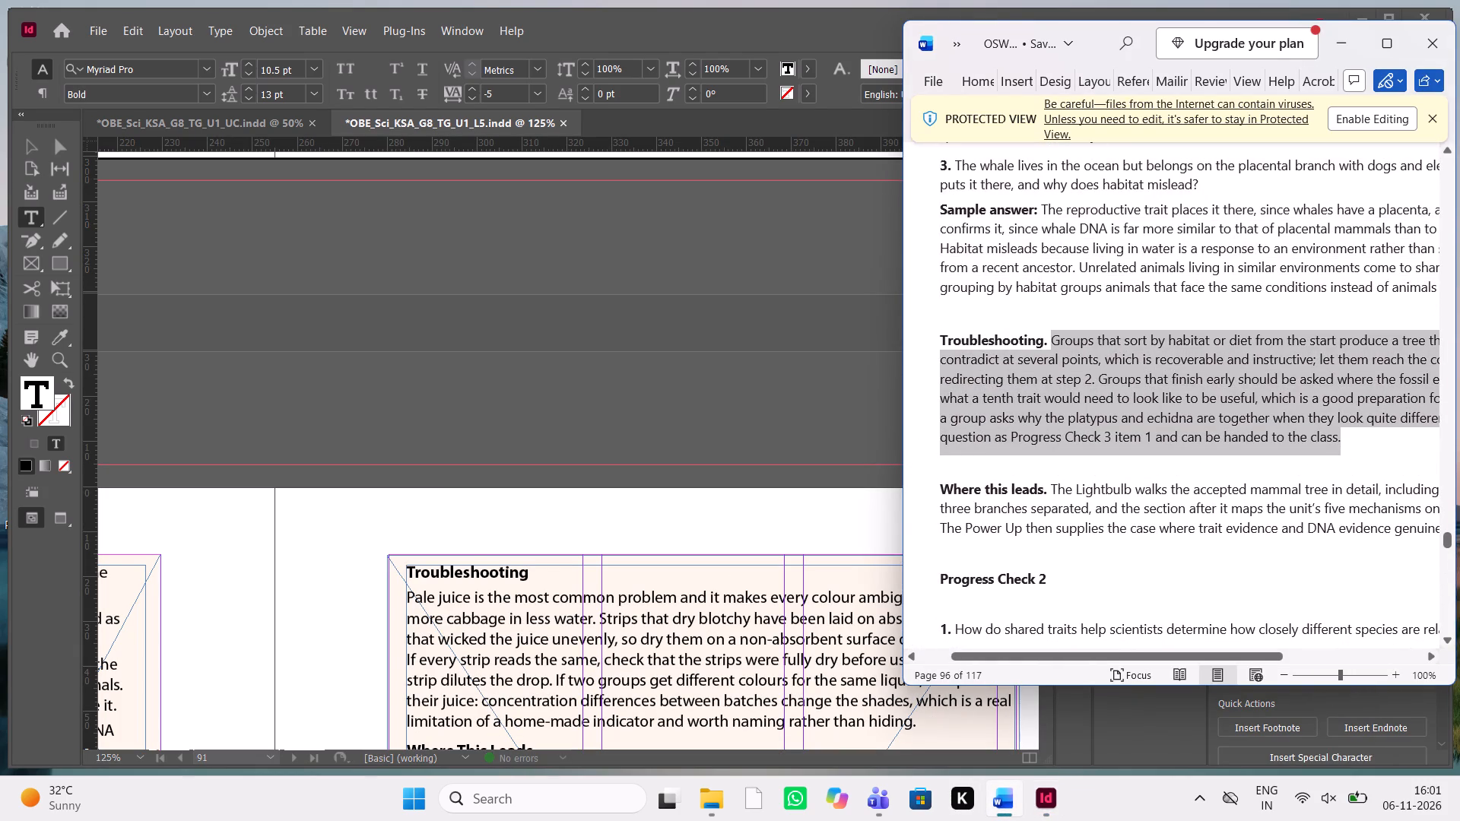
pyautogui.moveTo(1065, 348); pyautogui.dragTo(1063, 341)
pyautogui.hotkey('ctrl', 'c')
pyautogui.hotkey('ctrl', 'c')
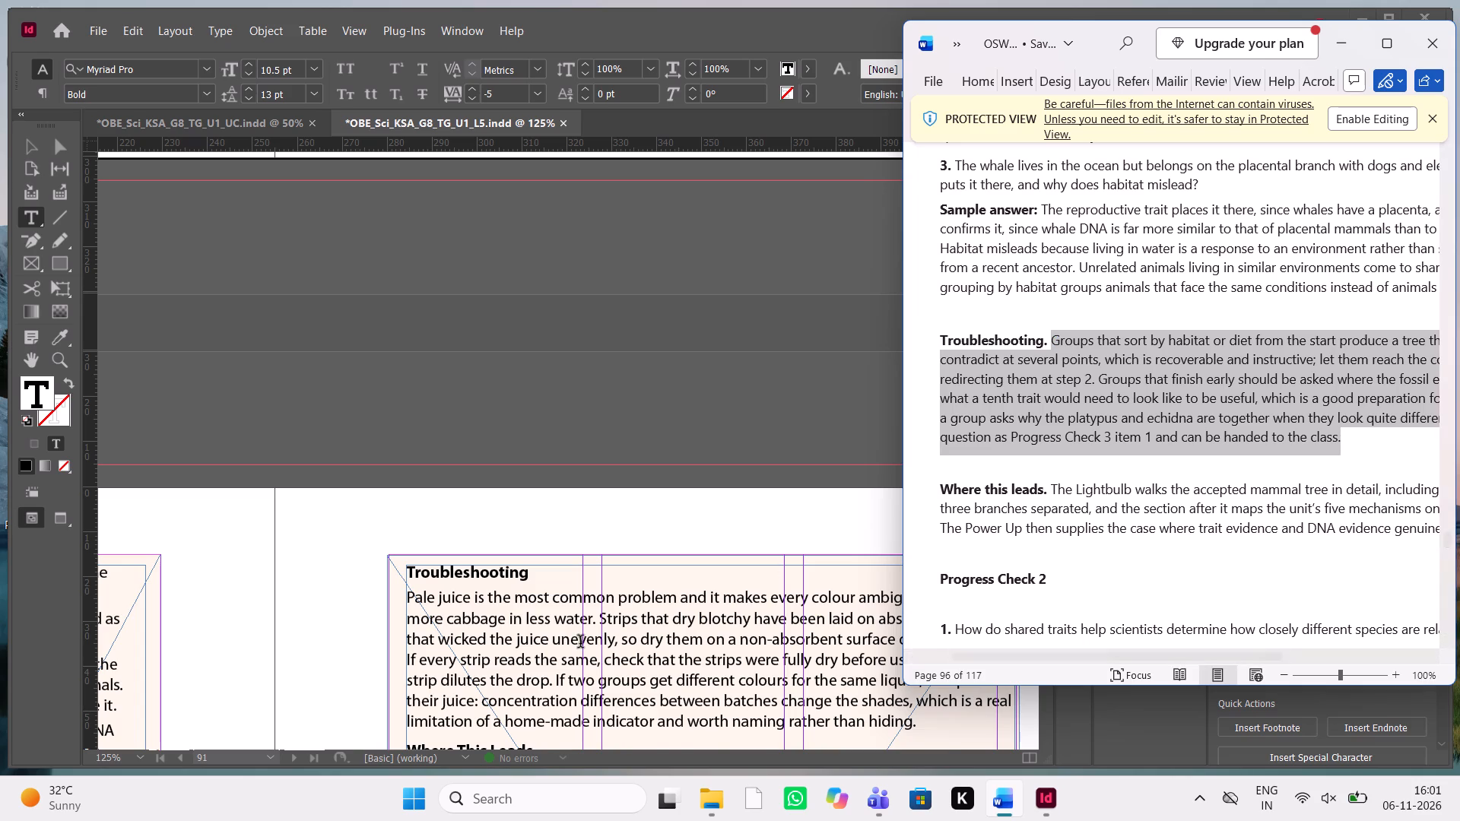
pyautogui.scroll(-1, 580, 643)
pyautogui.click(659, 607)
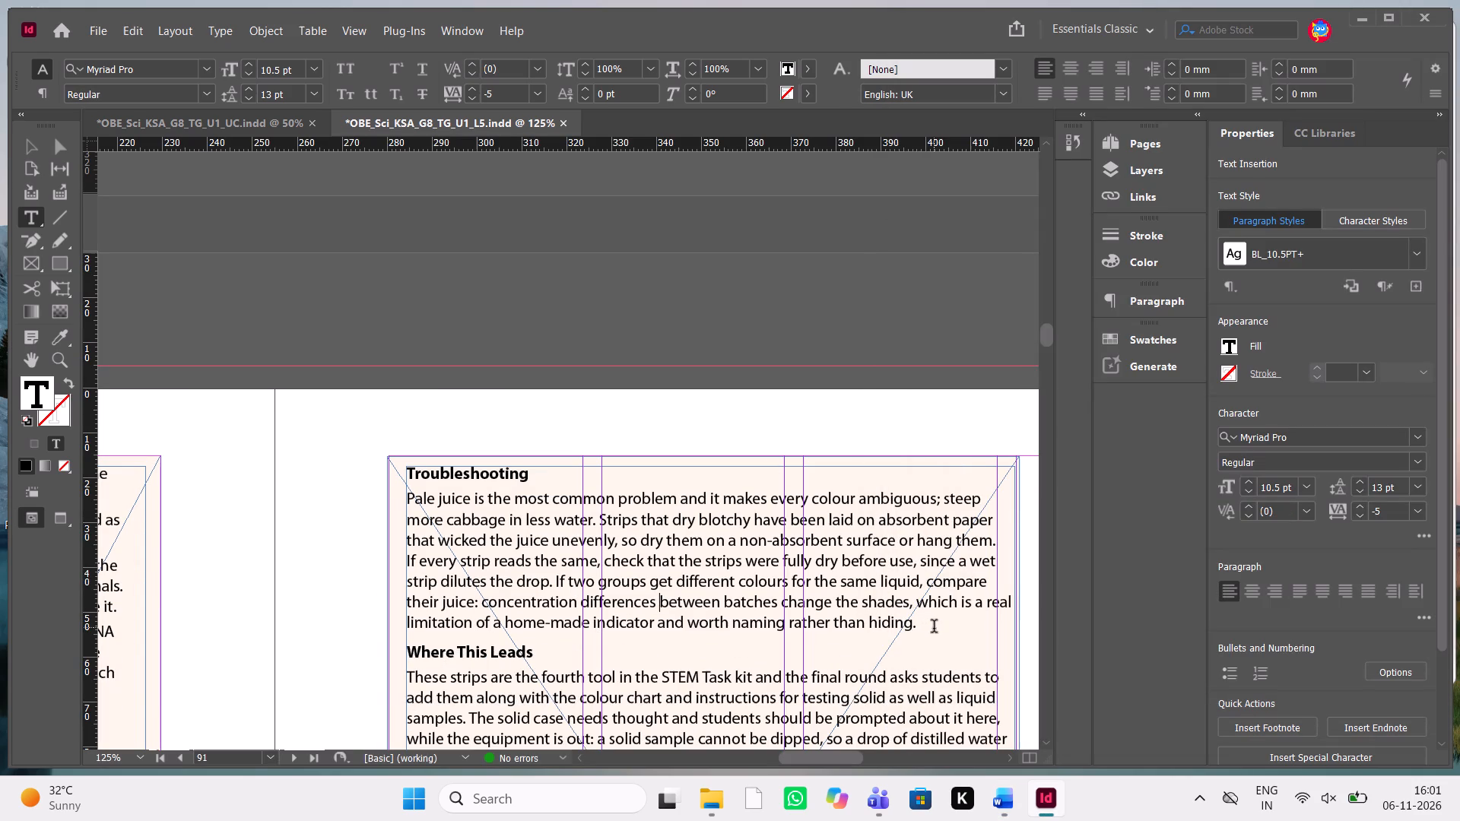
pyautogui.moveTo(934, 628); pyautogui.dragTo(401, 499)
pyautogui.hotkey('ctrl', 'v')
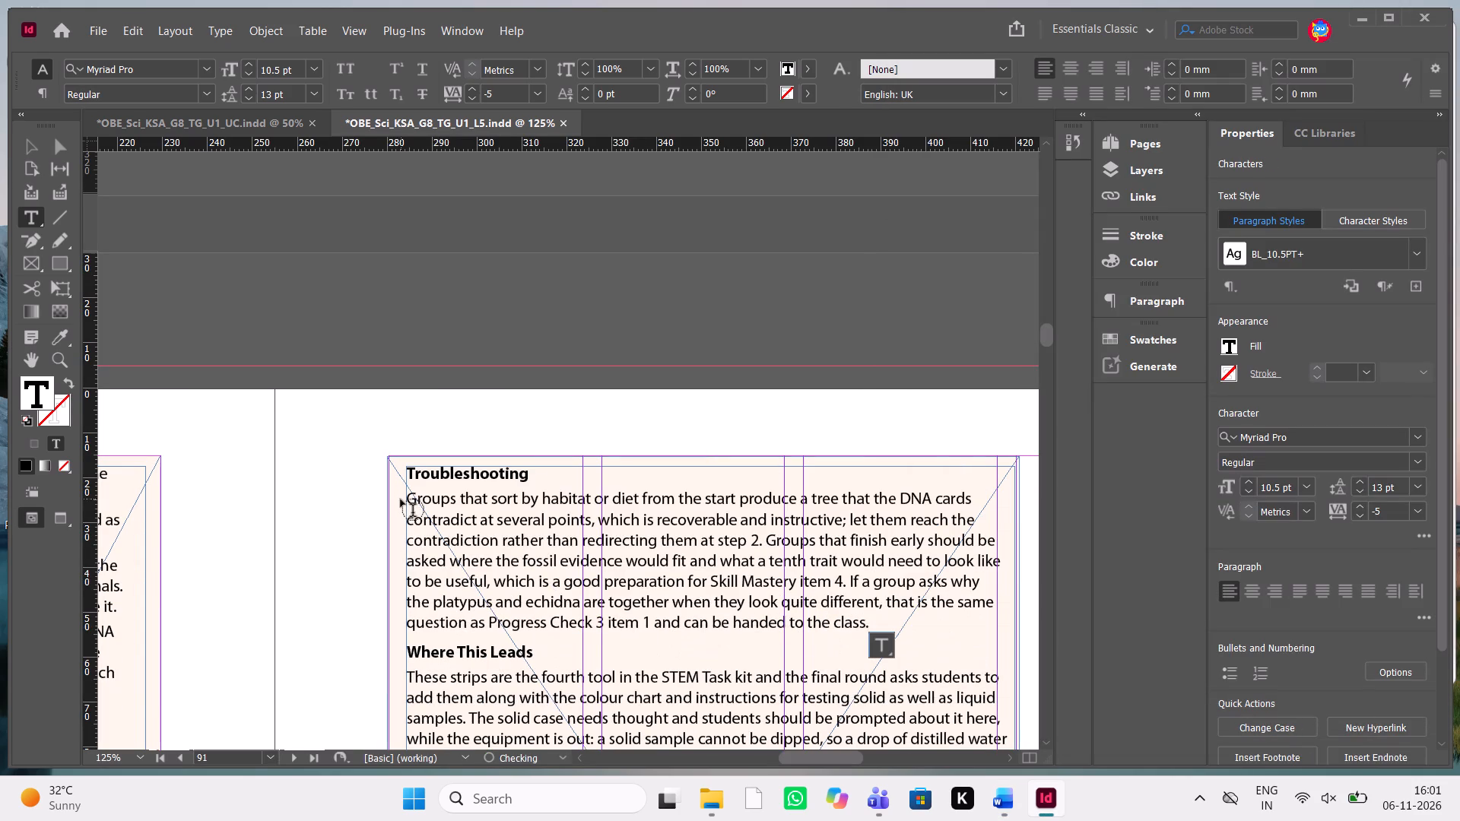
# Replace the paragraph under page 91's Where This Leads heading with the manuscript's matching text, starting "The Lightbulb walks the accepted mammal tree".
pyautogui.scroll(-1, 682, 598)
pyautogui.hotkey('alt', 'Tab')
pyautogui.scroll(-1, 1211, 518)
pyautogui.hscroll(-1, 1459, 451)
pyautogui.hscroll(-1, 1255, 465)
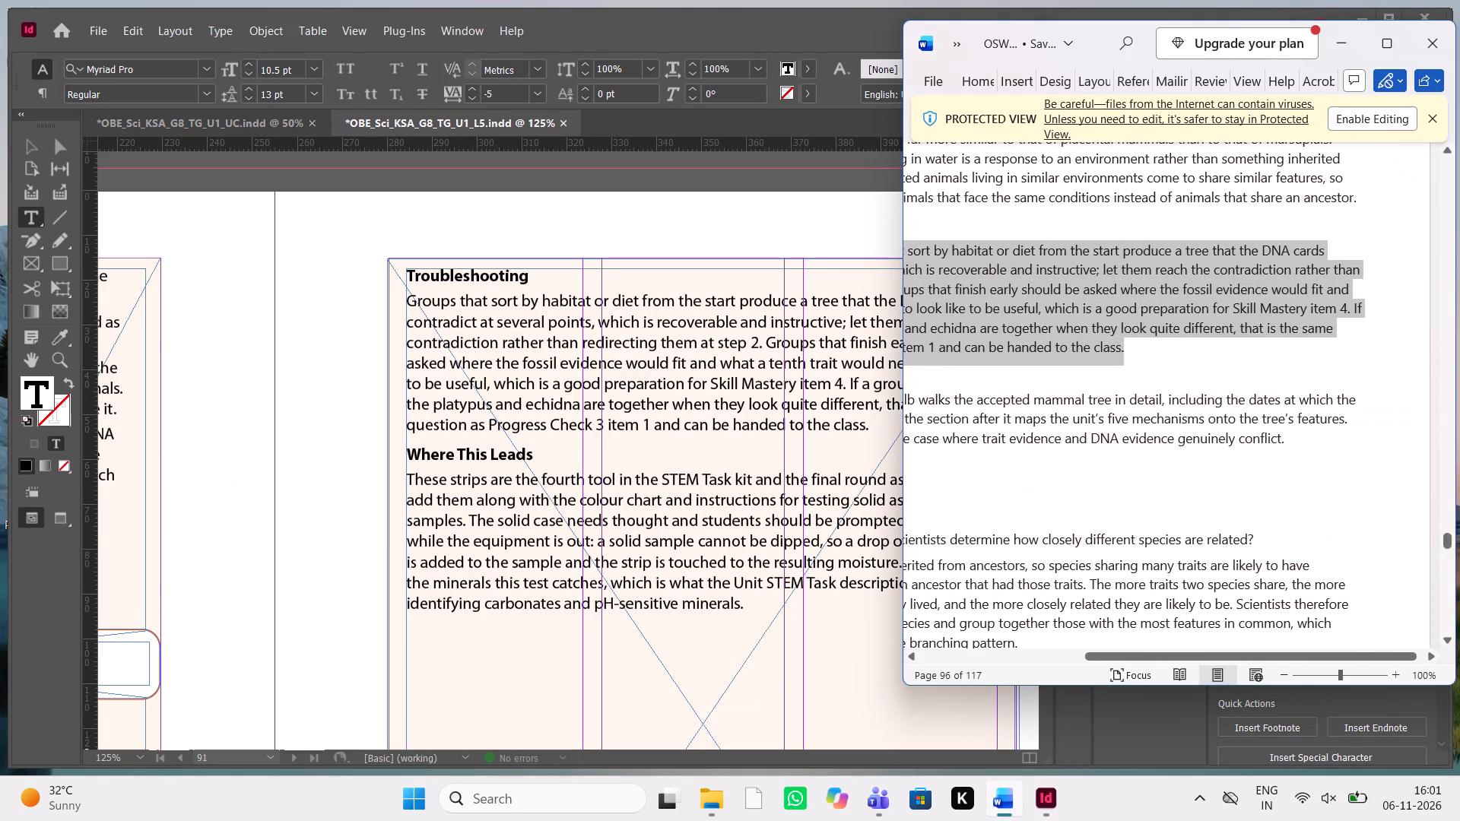
pyautogui.moveTo(1297, 438); pyautogui.dragTo(994, 394)
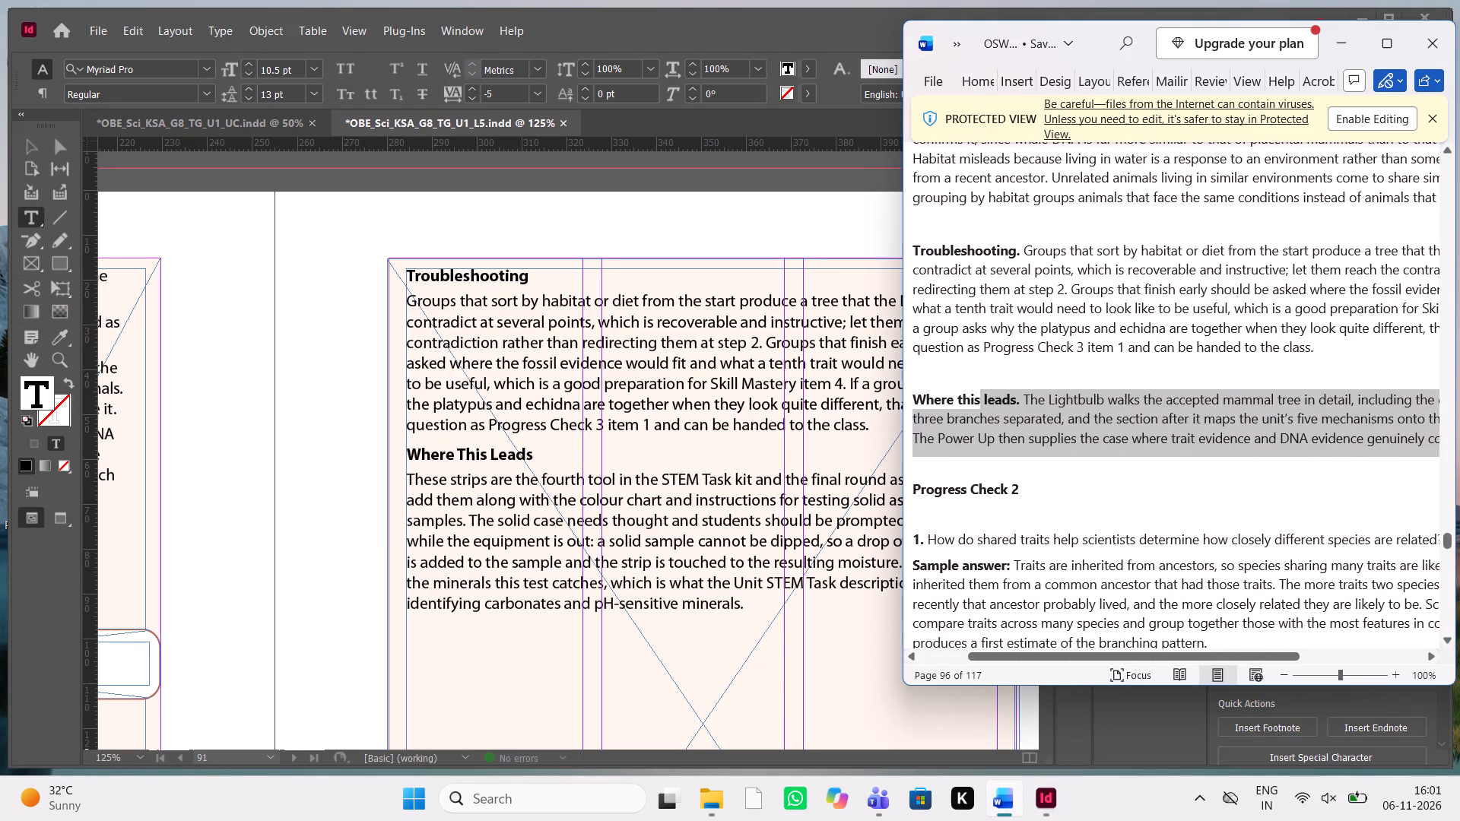
pyautogui.moveTo(994, 394); pyautogui.dragTo(1023, 396)
pyautogui.hotkey('ctrl', 'c')
pyautogui.hotkey('ctrl', 'c')
pyautogui.moveTo(761, 599); pyautogui.dragTo(436, 482)
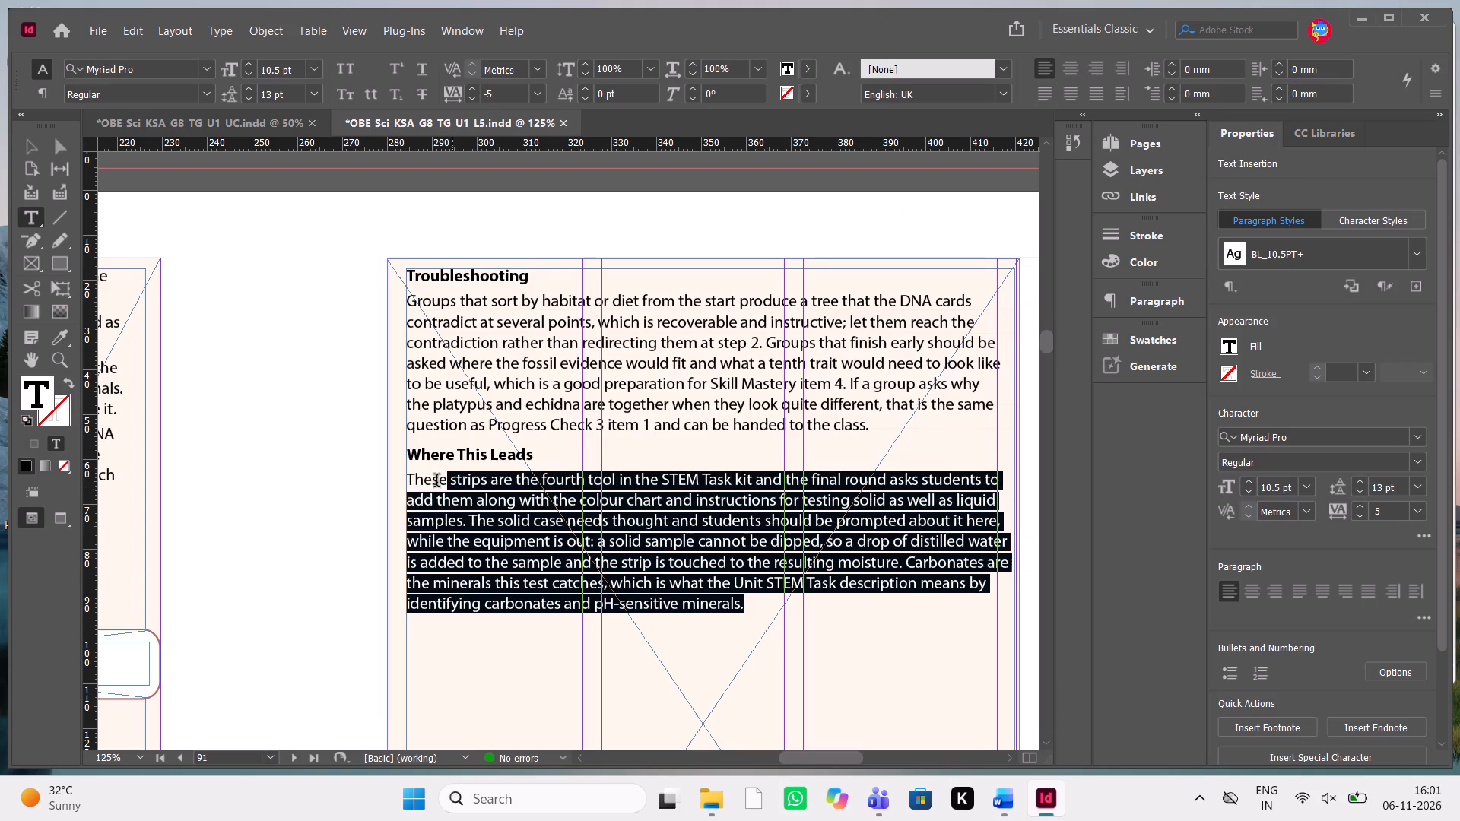
pyautogui.moveTo(436, 482); pyautogui.dragTo(394, 477)
pyautogui.hotkey('ctrl', 'v')
pyautogui.click(679, 553)
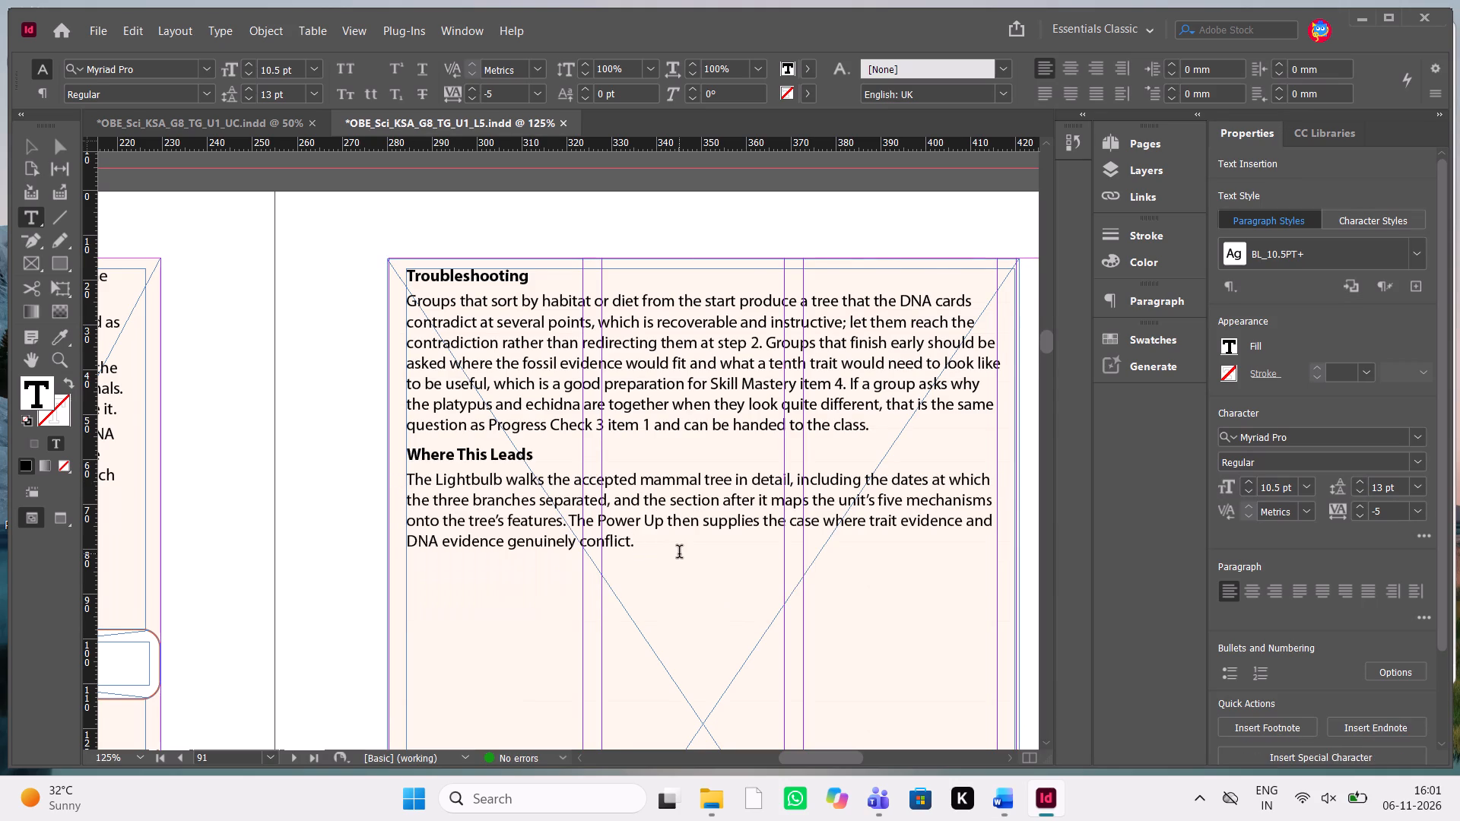
# Shorten page 91's text frame to end just below the last line of text, about 63 mm high.
pyautogui.scroll(-2, 679, 553)
pyautogui.press('Escape')
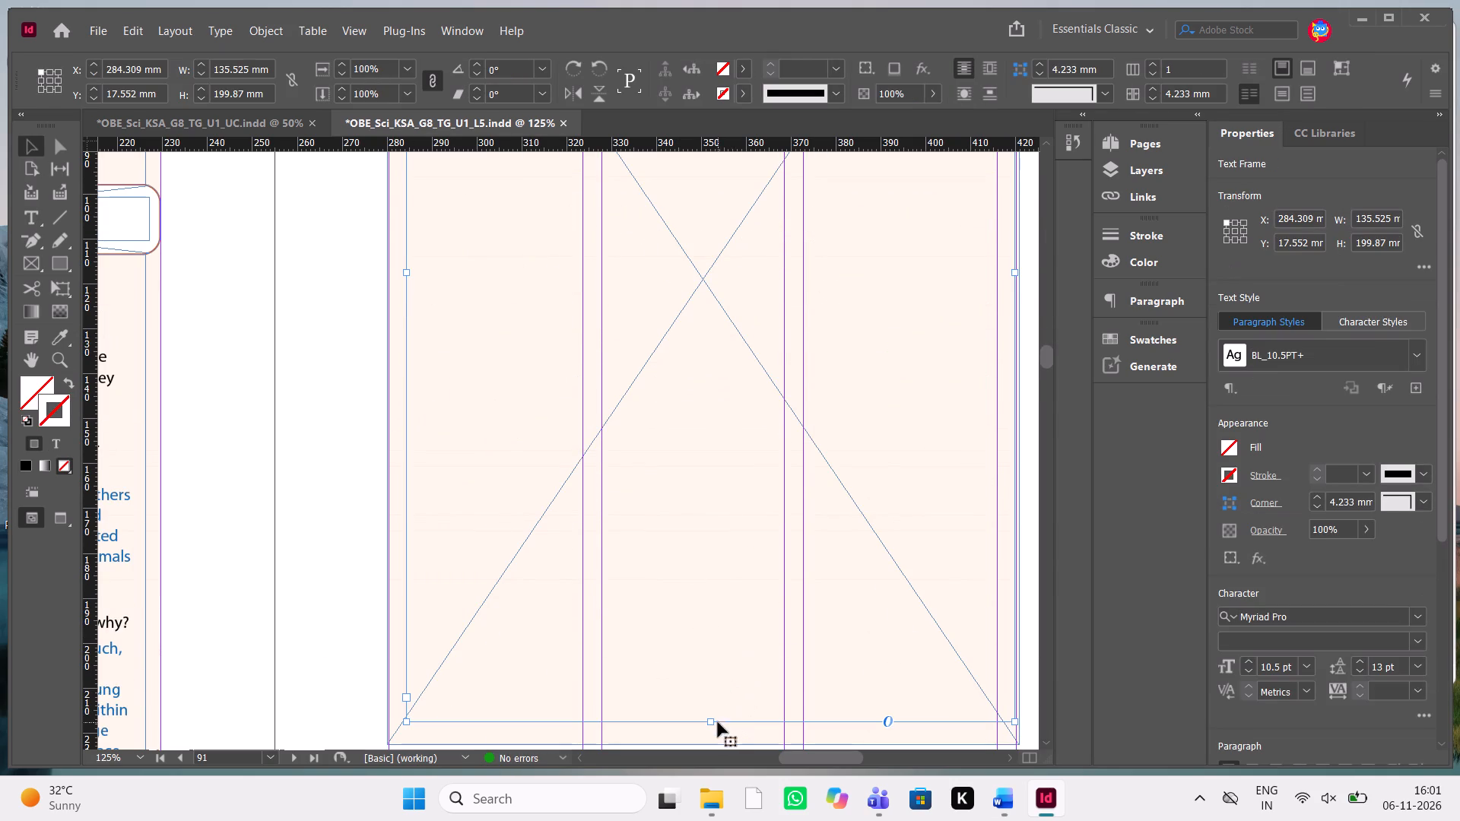
pyautogui.moveTo(710, 720); pyautogui.dragTo(668, 363)
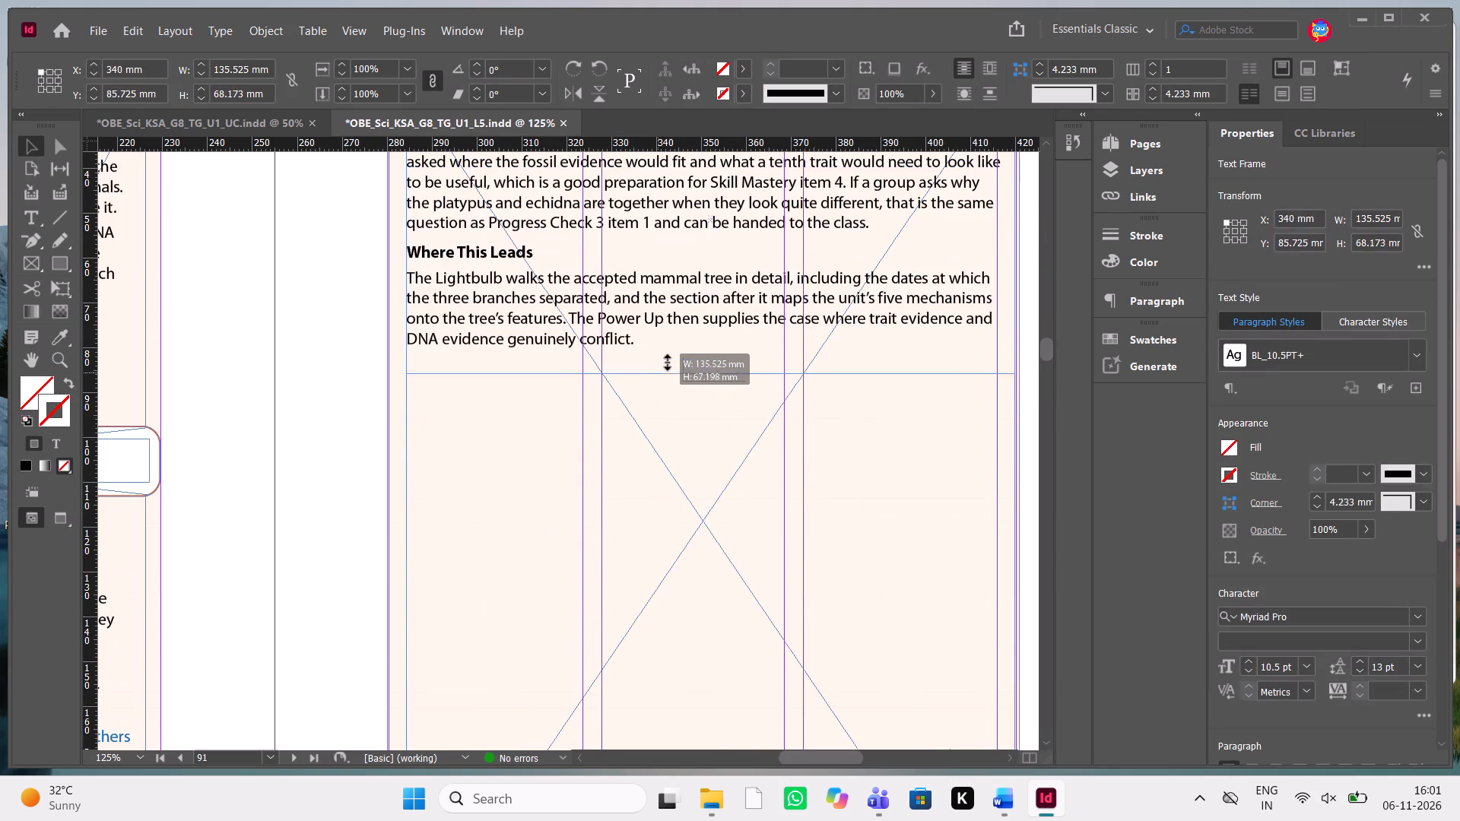
pyautogui.moveTo(668, 363); pyautogui.dragTo(684, 344)
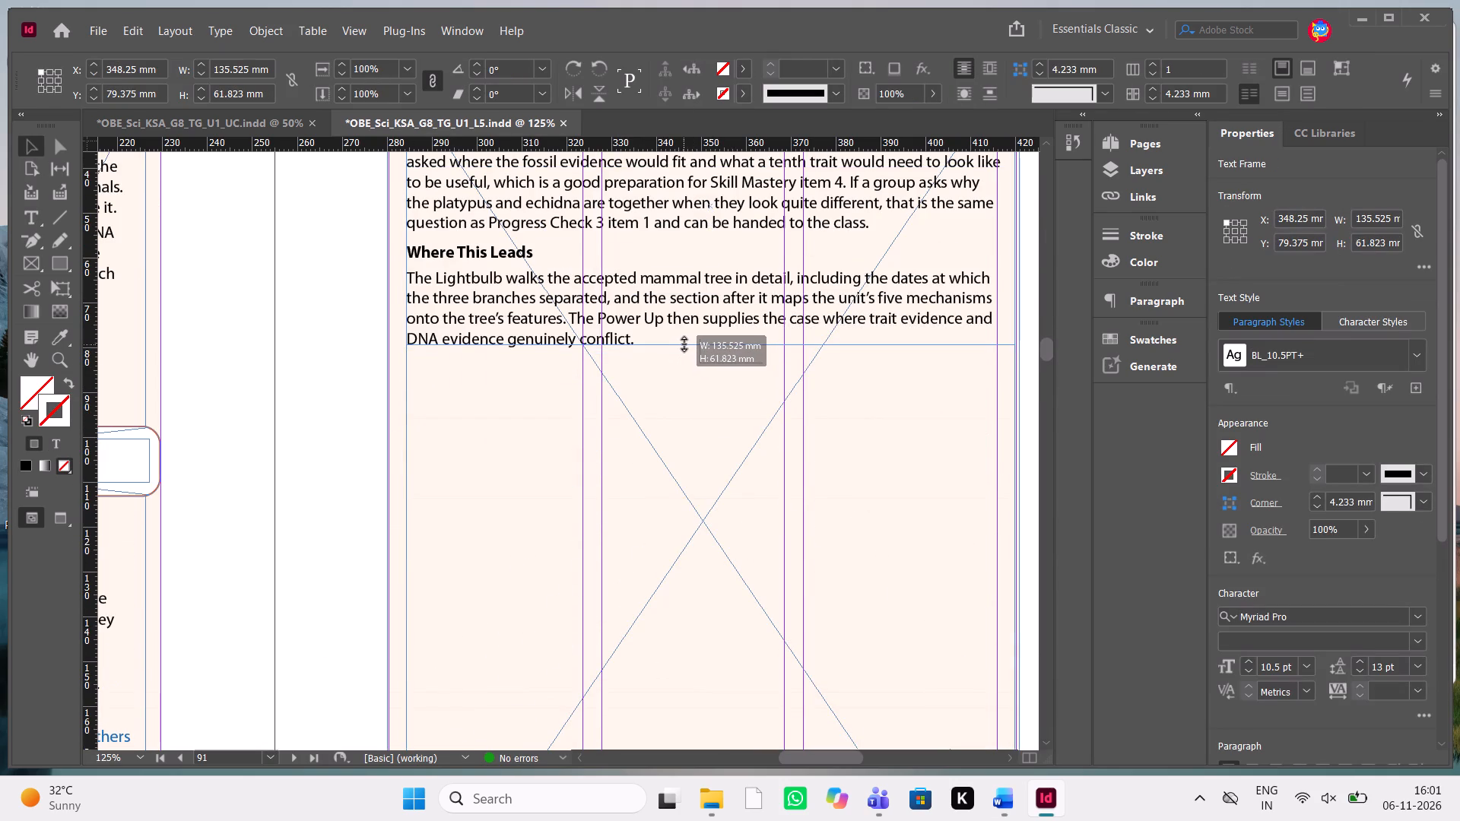
pyautogui.moveTo(684, 344); pyautogui.dragTo(682, 347)
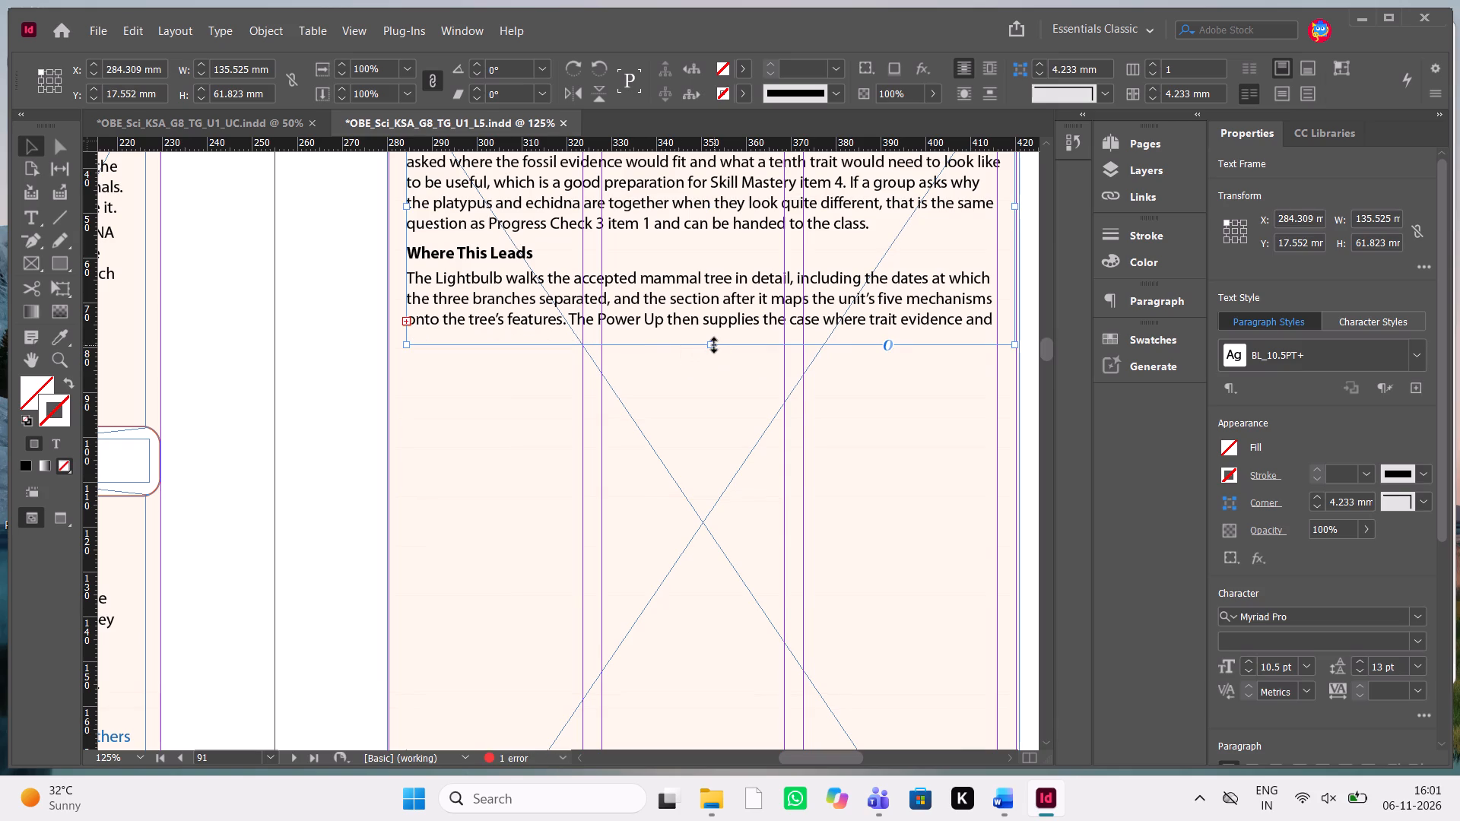
pyautogui.moveTo(714, 345); pyautogui.dragTo(714, 352)
# Shorten page 91's tinted background box to end just below the text frame and check the page in preview.
pyautogui.click(672, 478)
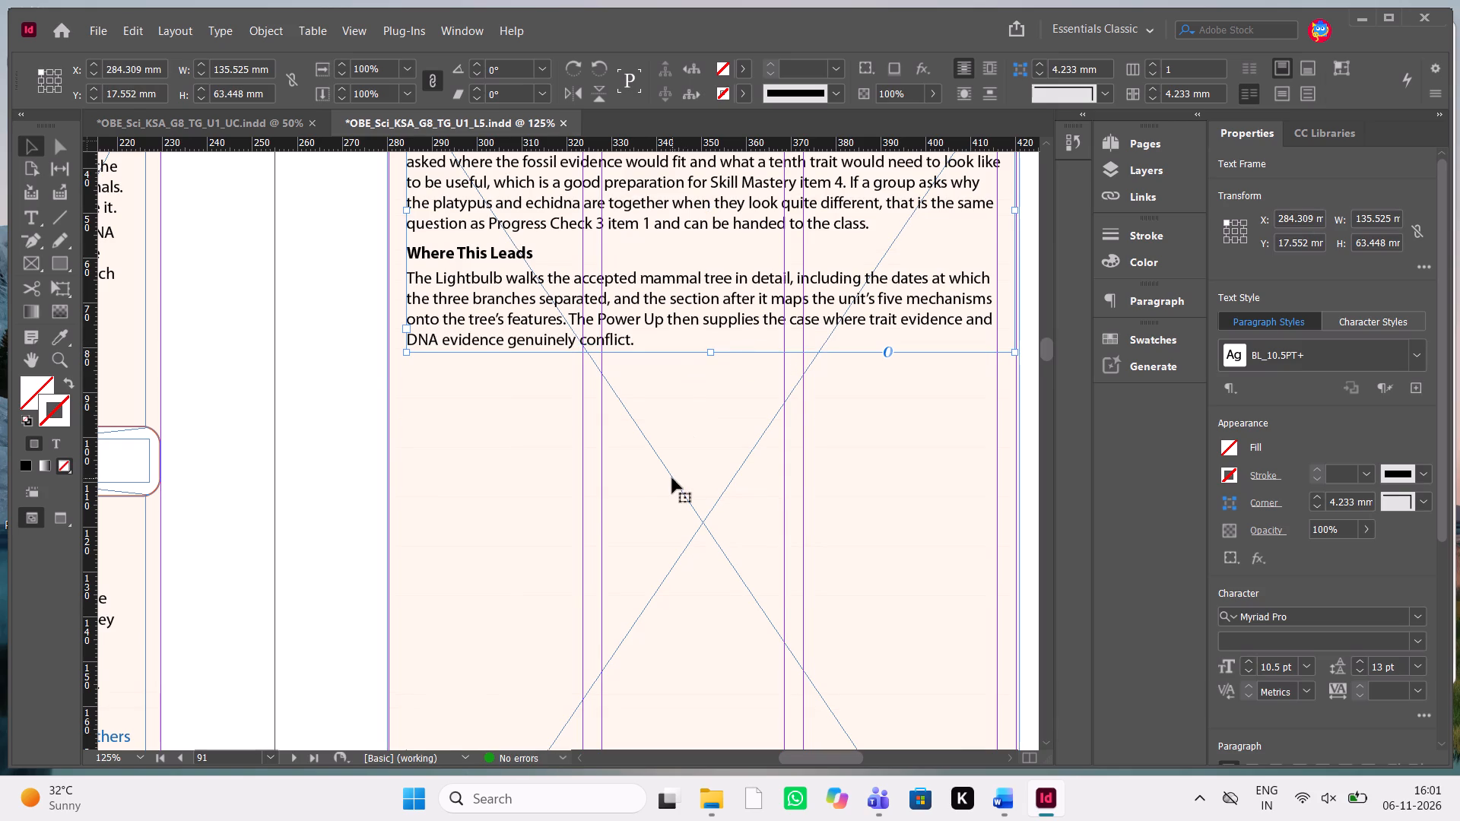
pyautogui.scroll(-3, 672, 478)
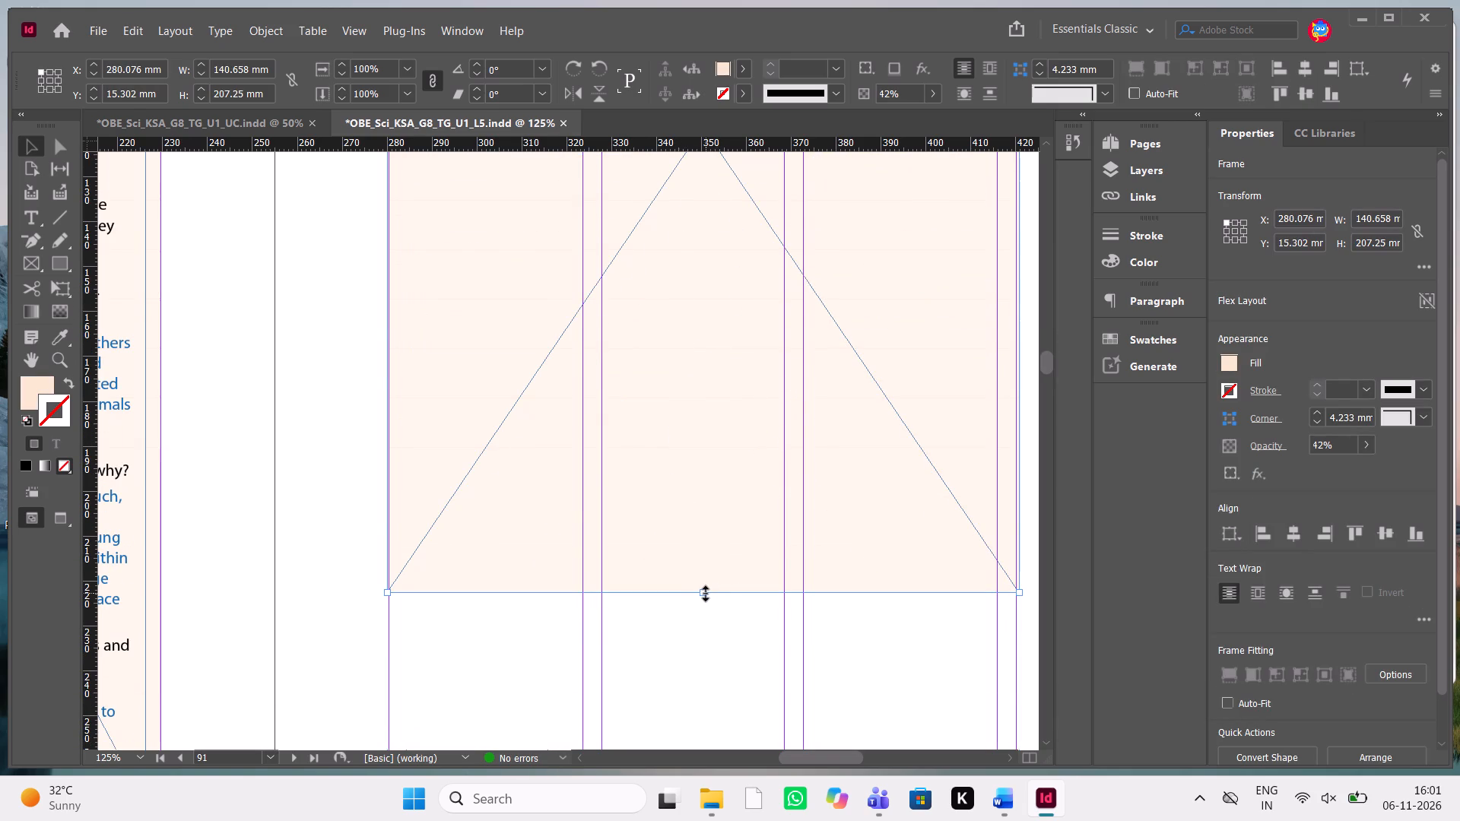
pyautogui.moveTo(705, 594); pyautogui.dragTo(646, 820)
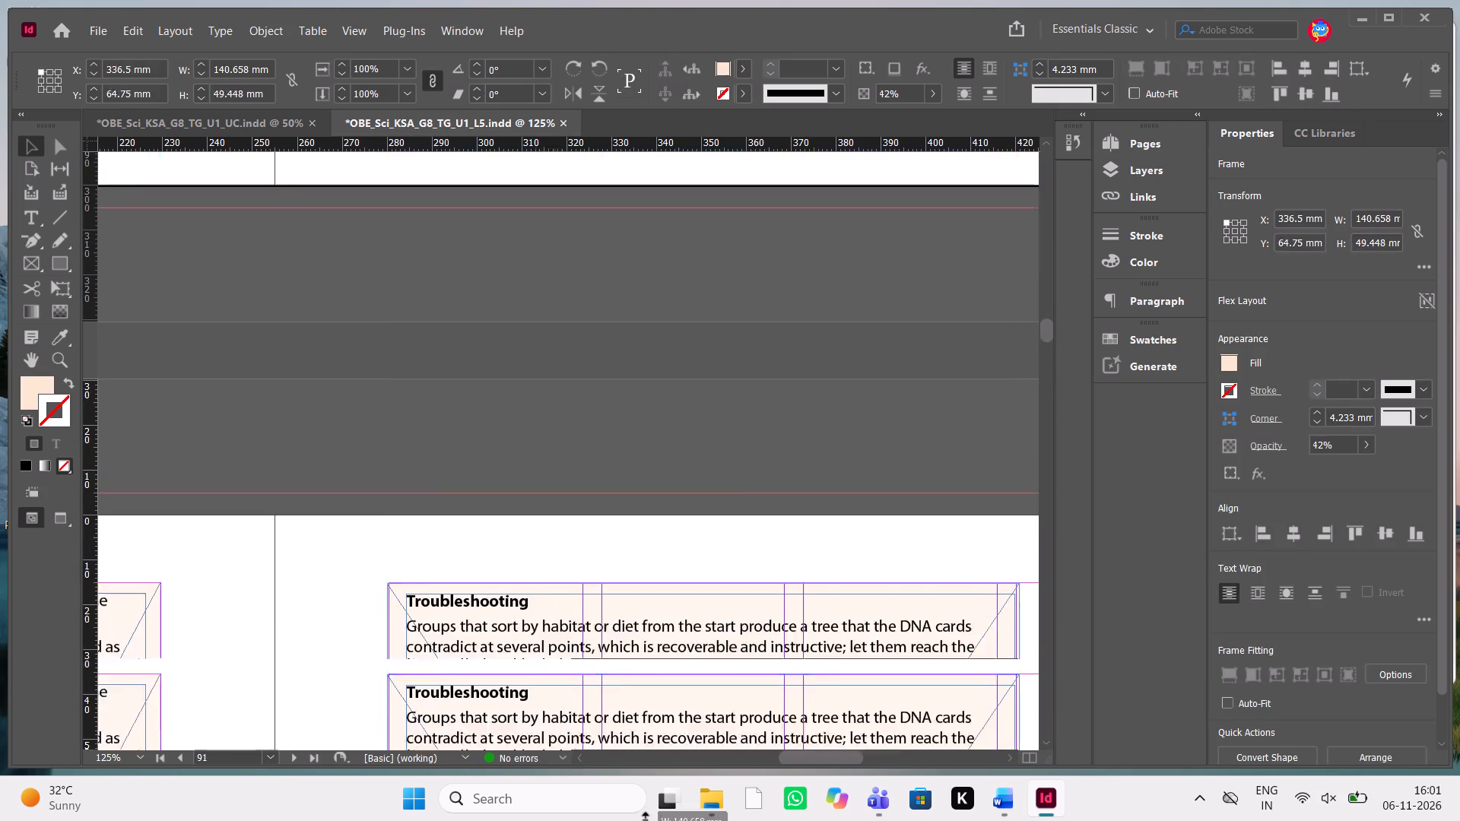
pyautogui.moveTo(646, 820); pyautogui.dragTo(643, 455)
pyautogui.click(277, 521)
pyautogui.press('w')
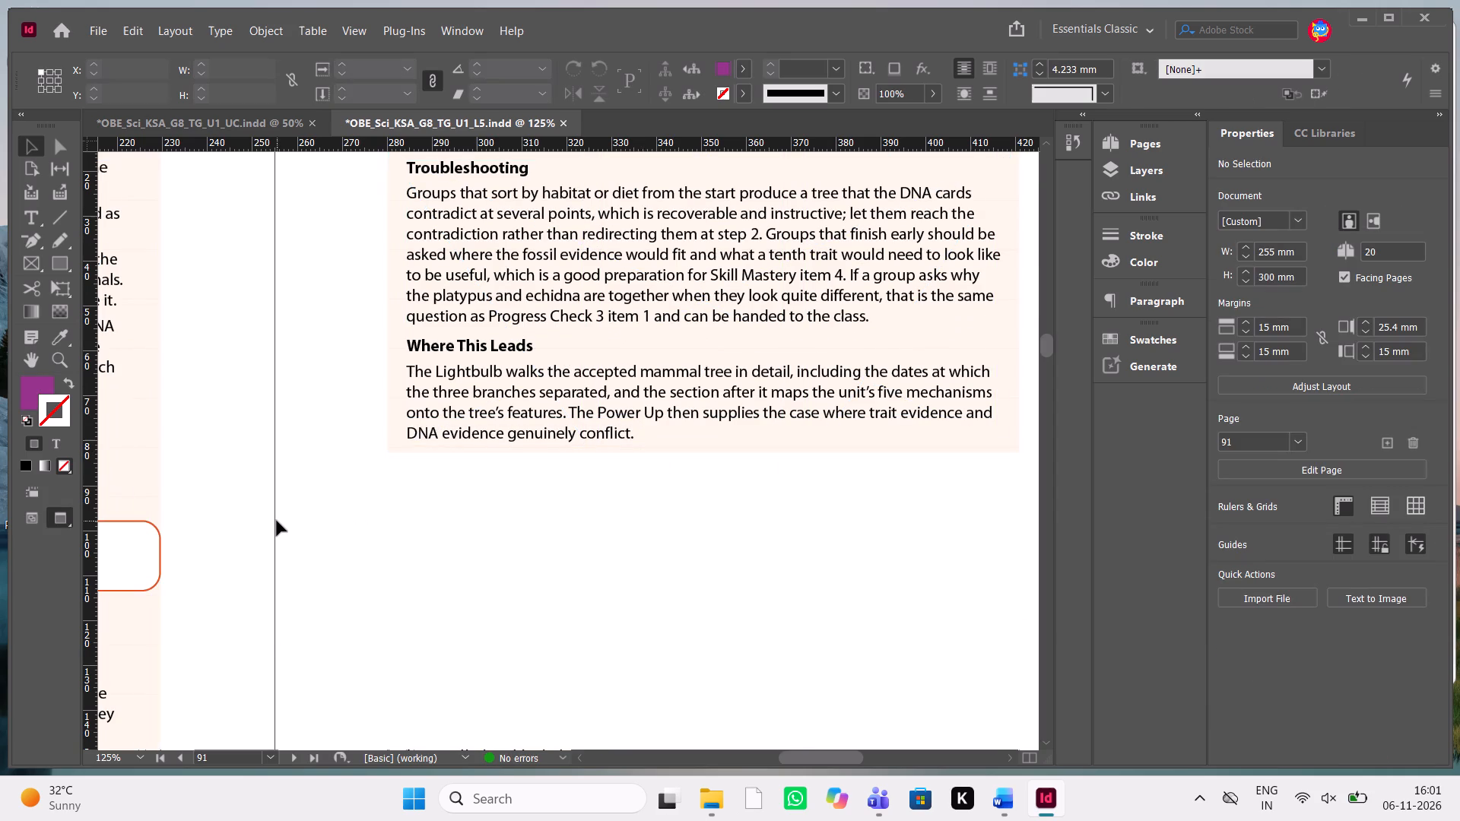
pyautogui.press('w')
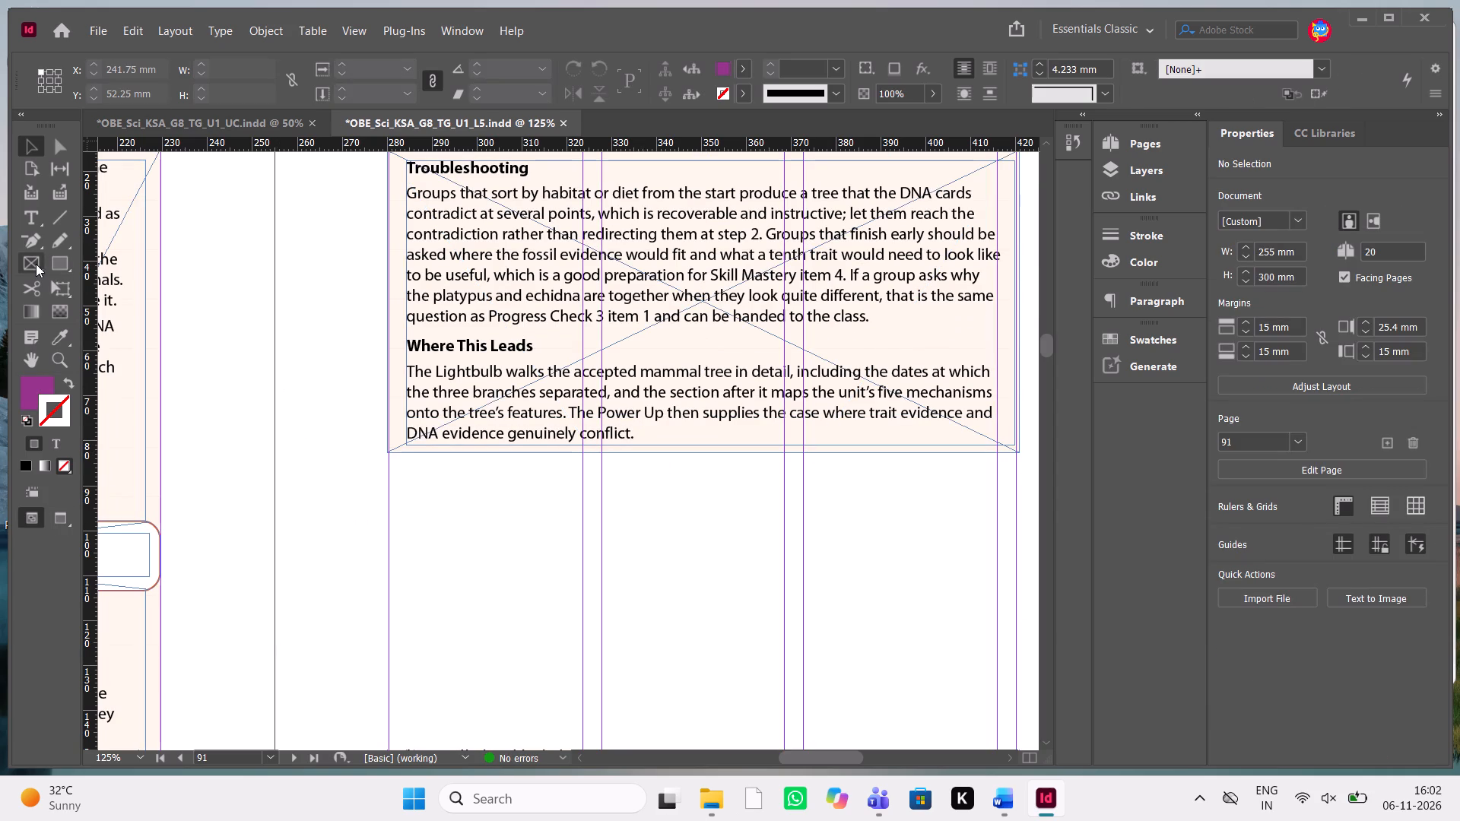
# Draw an empty rectangular frame about 30 mm wide and 22 mm high directly beneath page 91's tinted box.
pyautogui.click(36, 264)
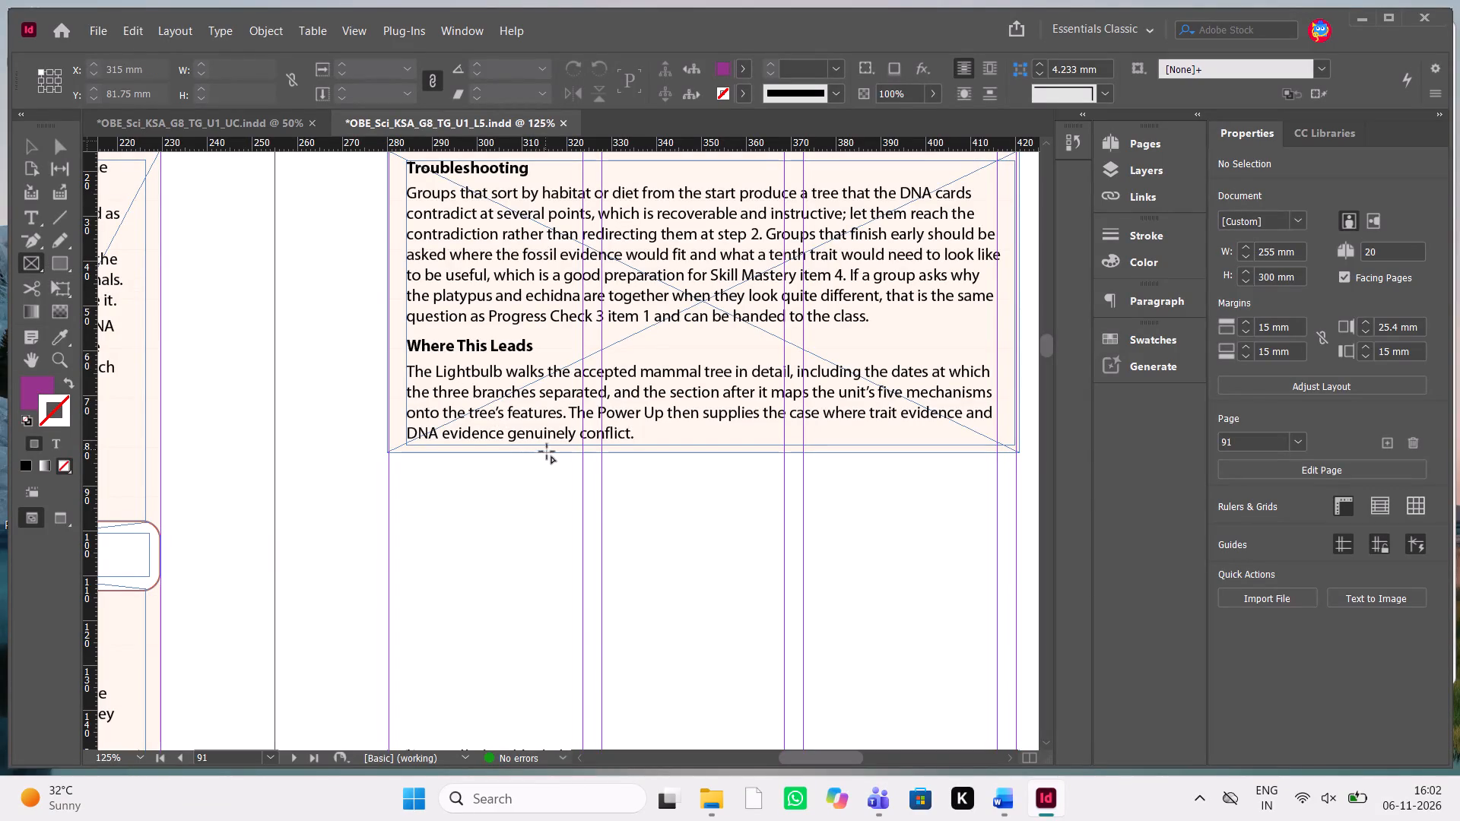
pyautogui.moveTo(548, 454); pyautogui.dragTo(681, 550)
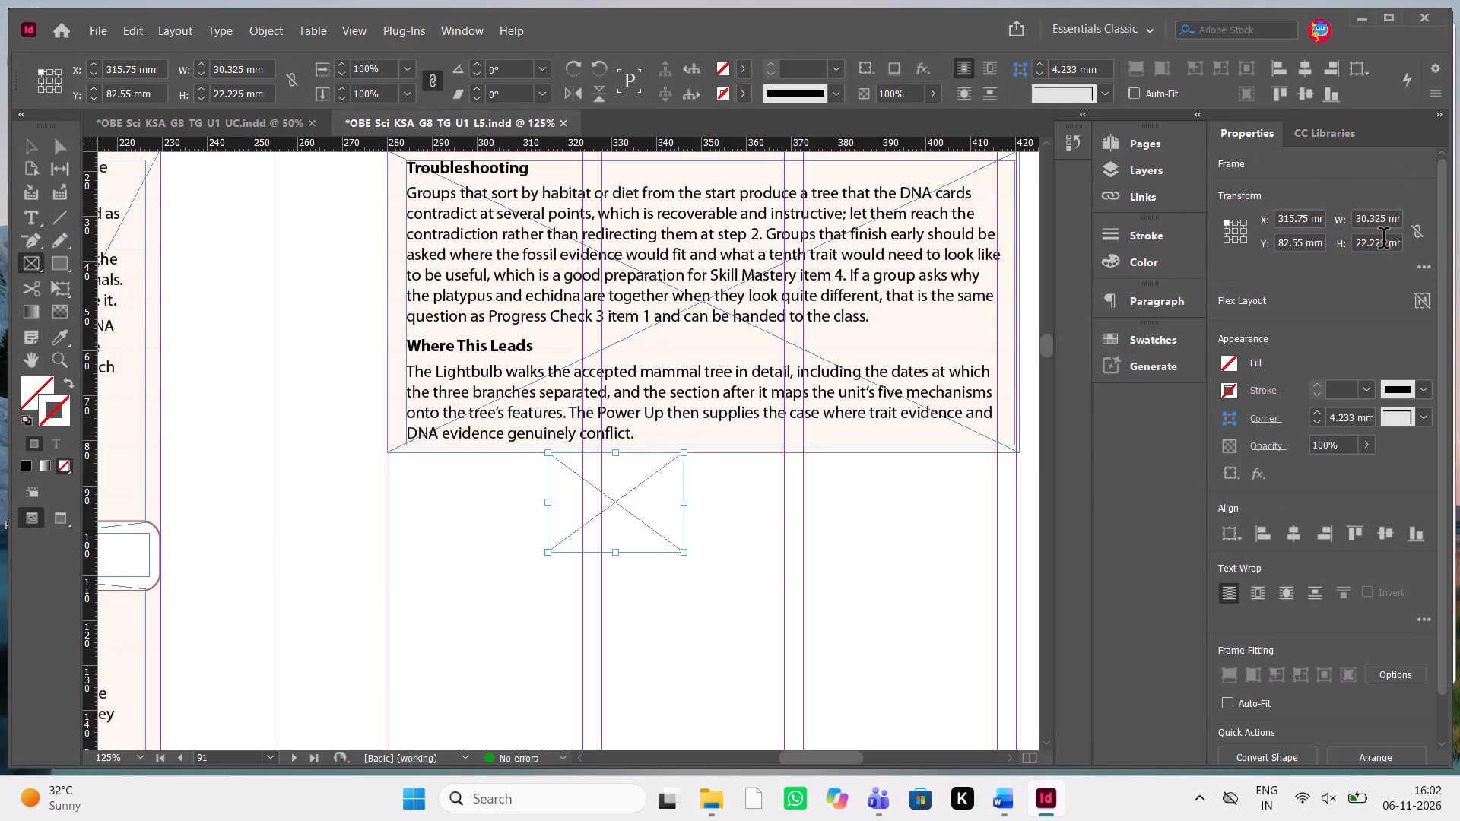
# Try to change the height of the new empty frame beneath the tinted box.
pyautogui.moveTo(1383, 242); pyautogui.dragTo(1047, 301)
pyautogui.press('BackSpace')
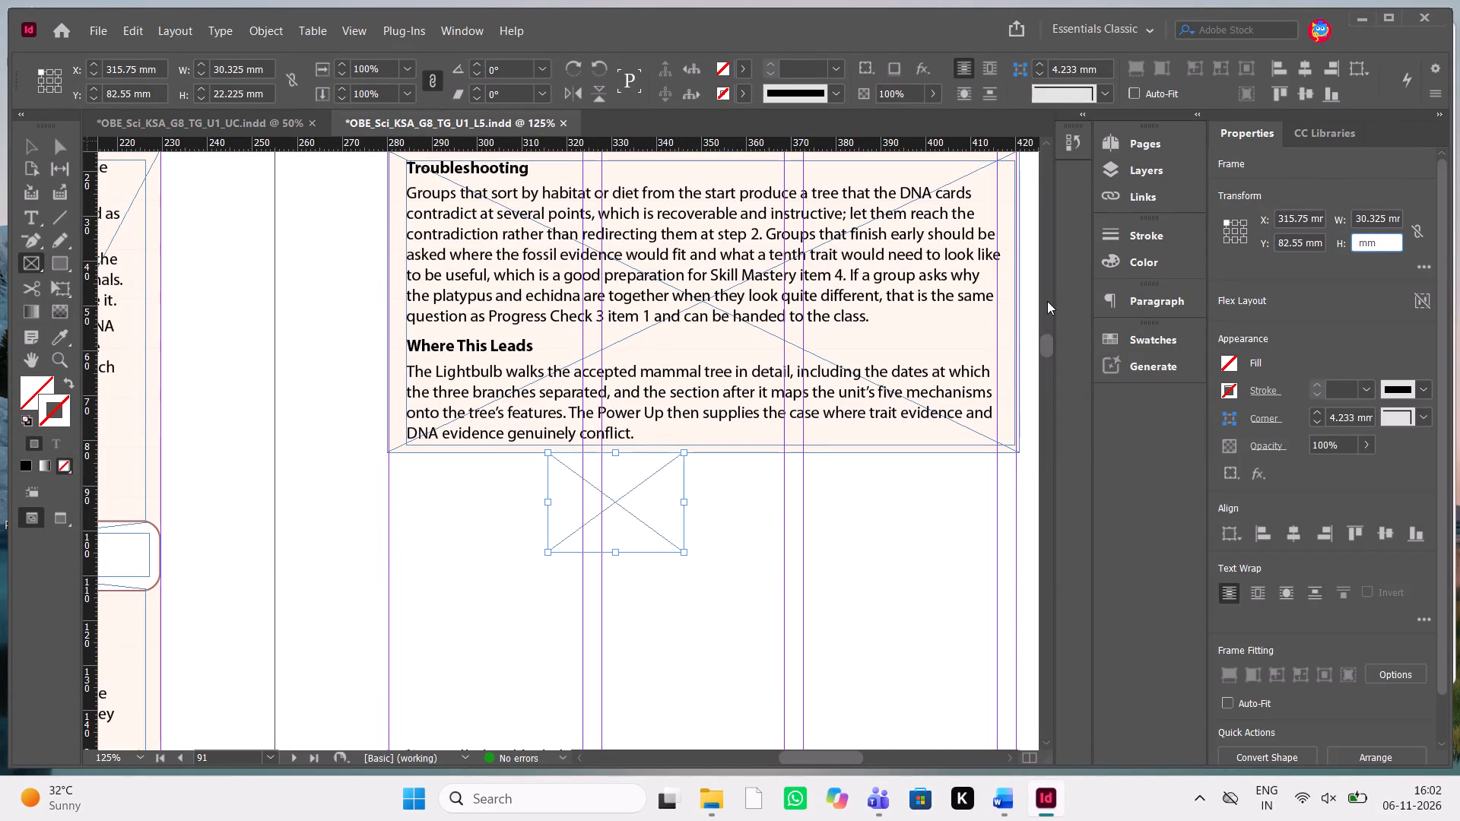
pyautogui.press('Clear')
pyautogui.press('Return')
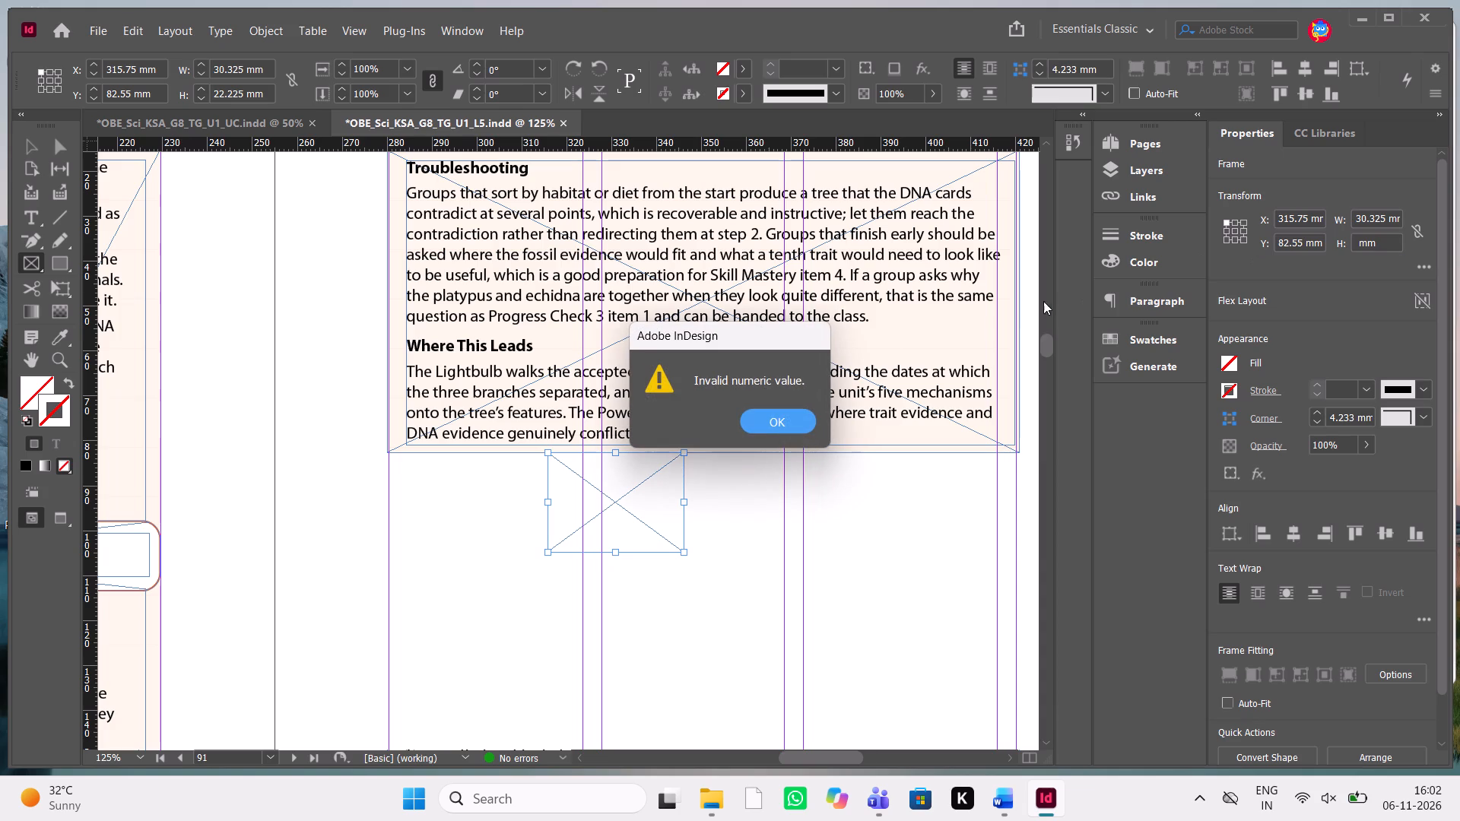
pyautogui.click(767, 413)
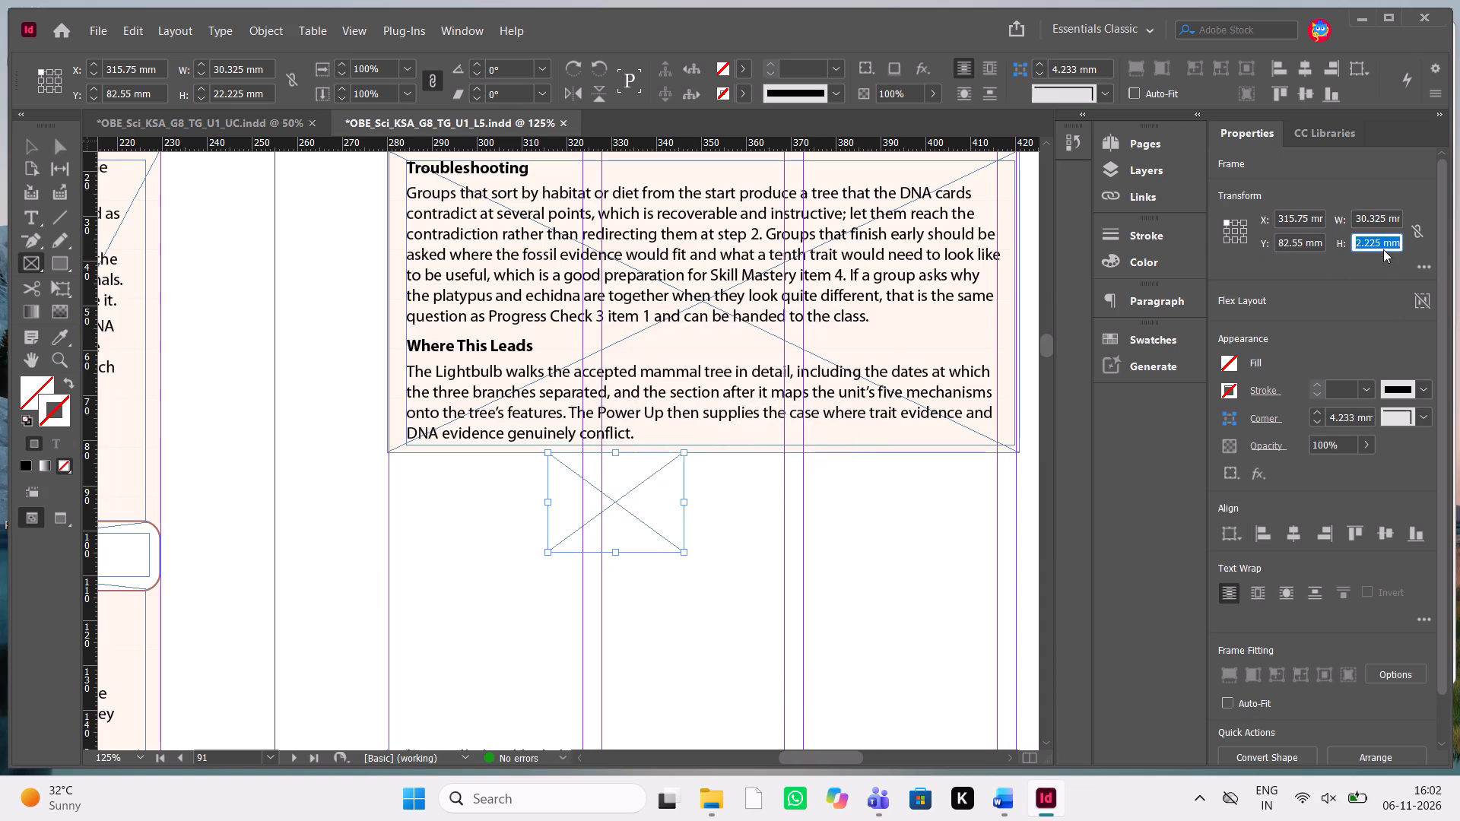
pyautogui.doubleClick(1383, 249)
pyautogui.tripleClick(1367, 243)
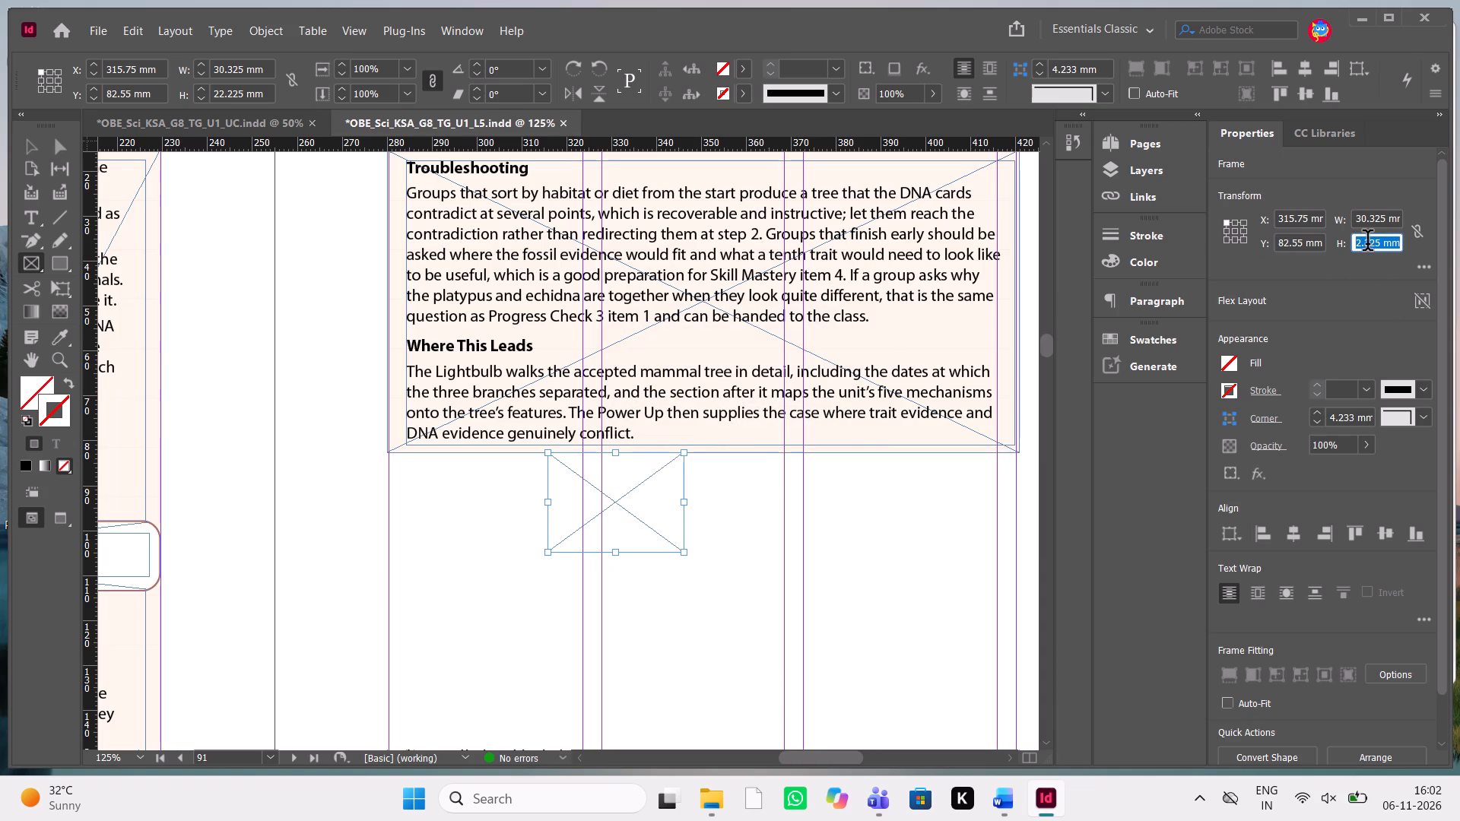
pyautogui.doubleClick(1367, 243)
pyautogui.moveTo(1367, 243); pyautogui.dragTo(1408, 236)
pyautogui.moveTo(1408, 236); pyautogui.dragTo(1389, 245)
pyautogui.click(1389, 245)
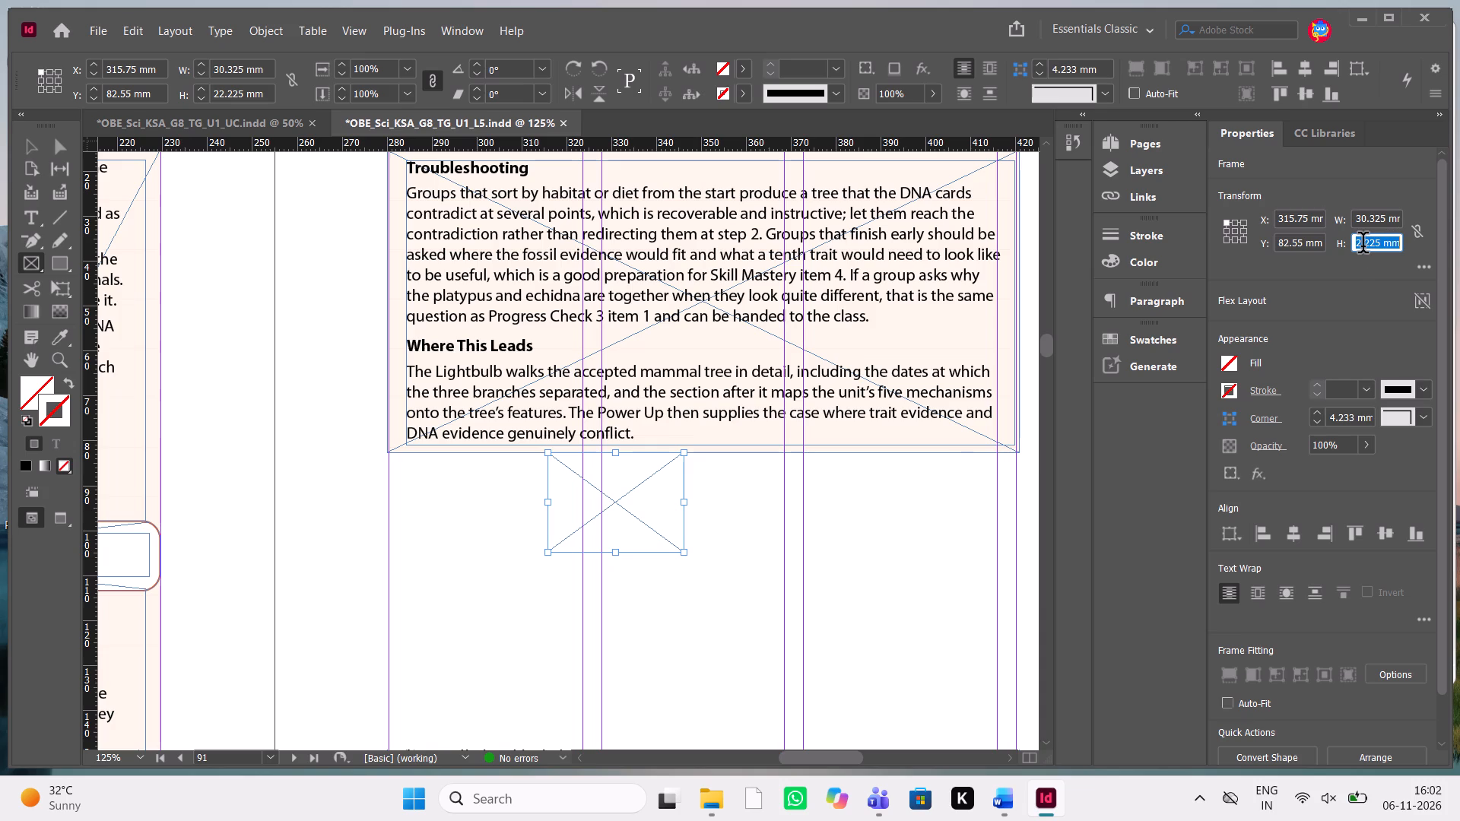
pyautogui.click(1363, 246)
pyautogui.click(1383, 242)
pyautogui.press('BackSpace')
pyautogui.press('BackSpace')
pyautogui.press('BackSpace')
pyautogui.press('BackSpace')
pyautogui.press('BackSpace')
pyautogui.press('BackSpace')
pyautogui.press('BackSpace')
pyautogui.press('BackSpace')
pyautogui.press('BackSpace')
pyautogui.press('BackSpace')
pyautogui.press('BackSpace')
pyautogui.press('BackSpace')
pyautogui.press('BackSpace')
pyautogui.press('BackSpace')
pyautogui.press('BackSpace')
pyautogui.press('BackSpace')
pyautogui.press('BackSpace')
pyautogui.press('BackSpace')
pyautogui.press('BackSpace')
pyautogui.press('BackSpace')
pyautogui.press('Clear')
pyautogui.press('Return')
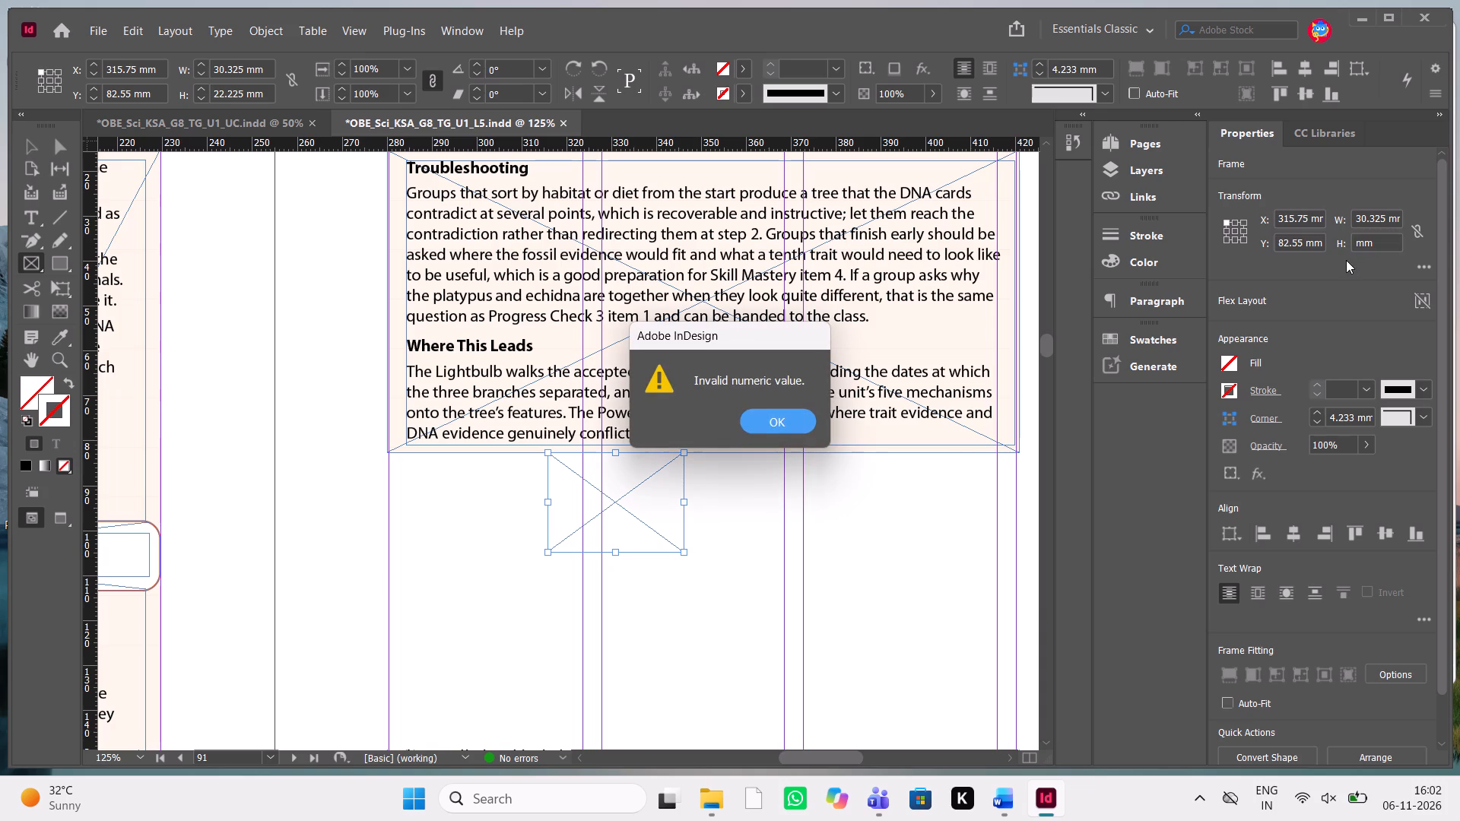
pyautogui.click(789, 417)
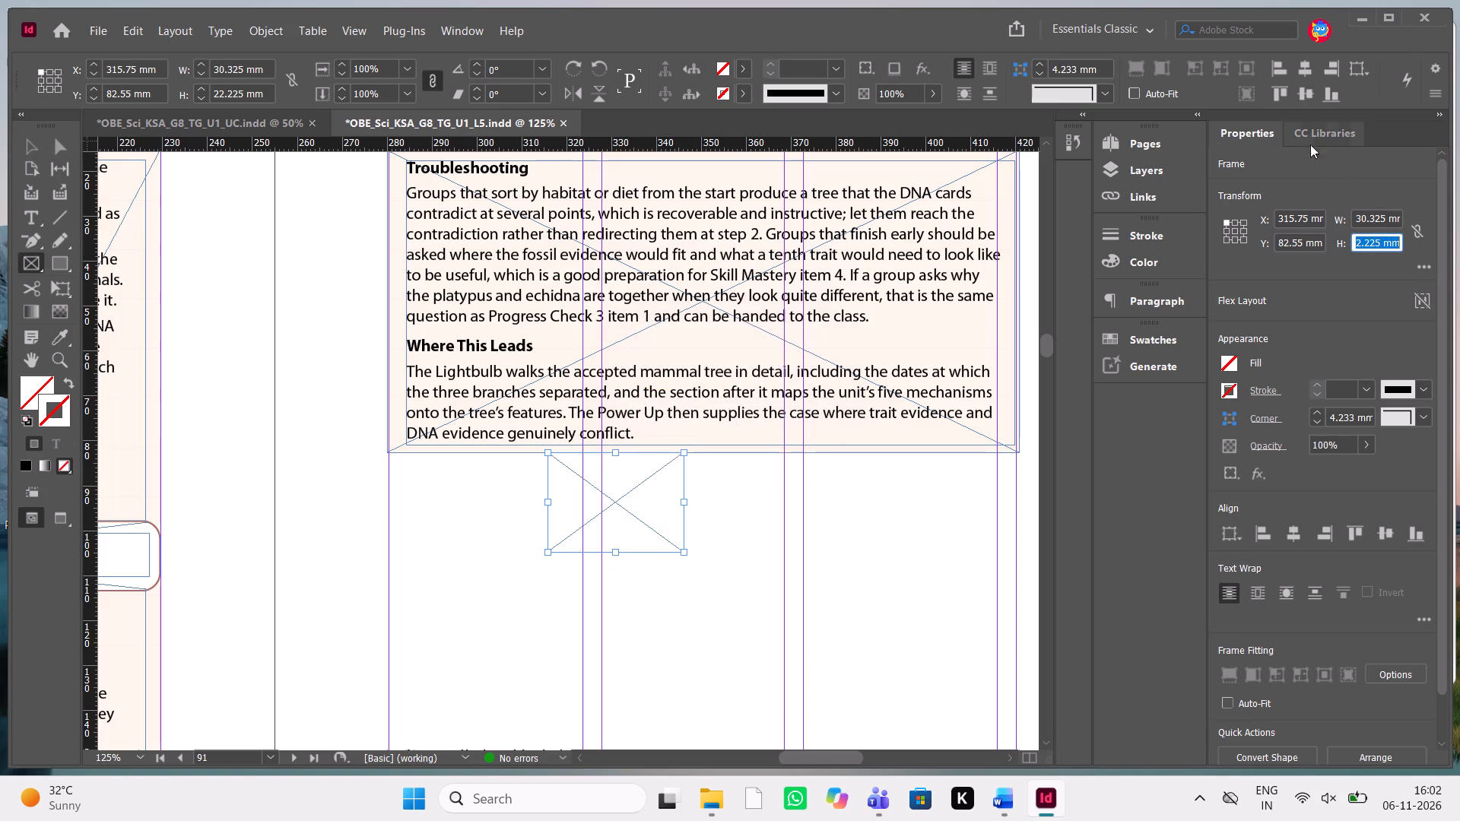
# Set the height of the new empty frame beneath the tinted box to 25 mm.
pyautogui.click(1357, 241)
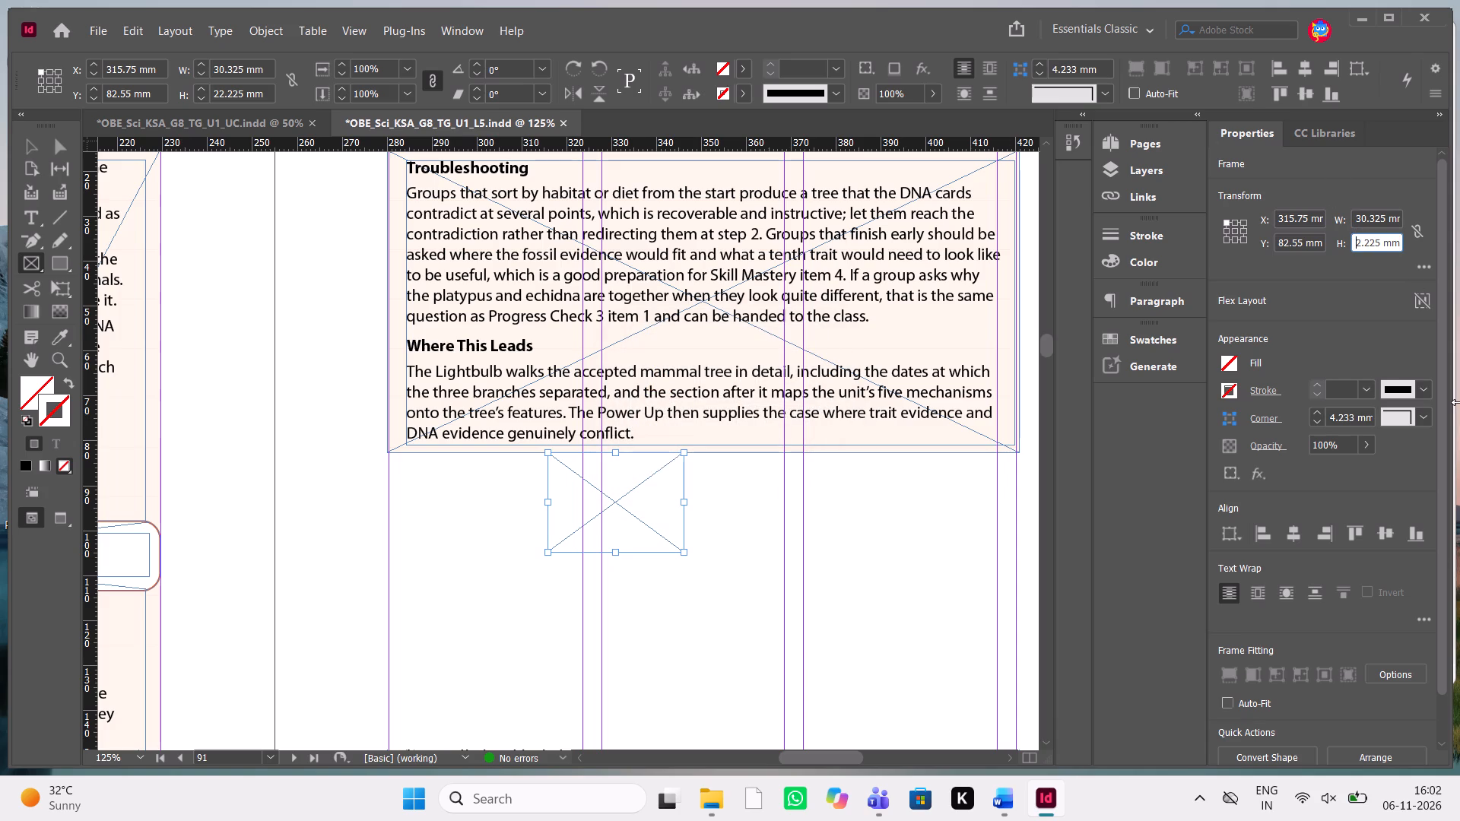
pyautogui.press('Delete')
pyautogui.press('Delete')
pyautogui.press('Delete')
pyautogui.press('Delete')
pyautogui.press('Delete')
pyautogui.press('Clear')
pyautogui.press('Clear')
pyautogui.press('5')
pyautogui.press('Return')
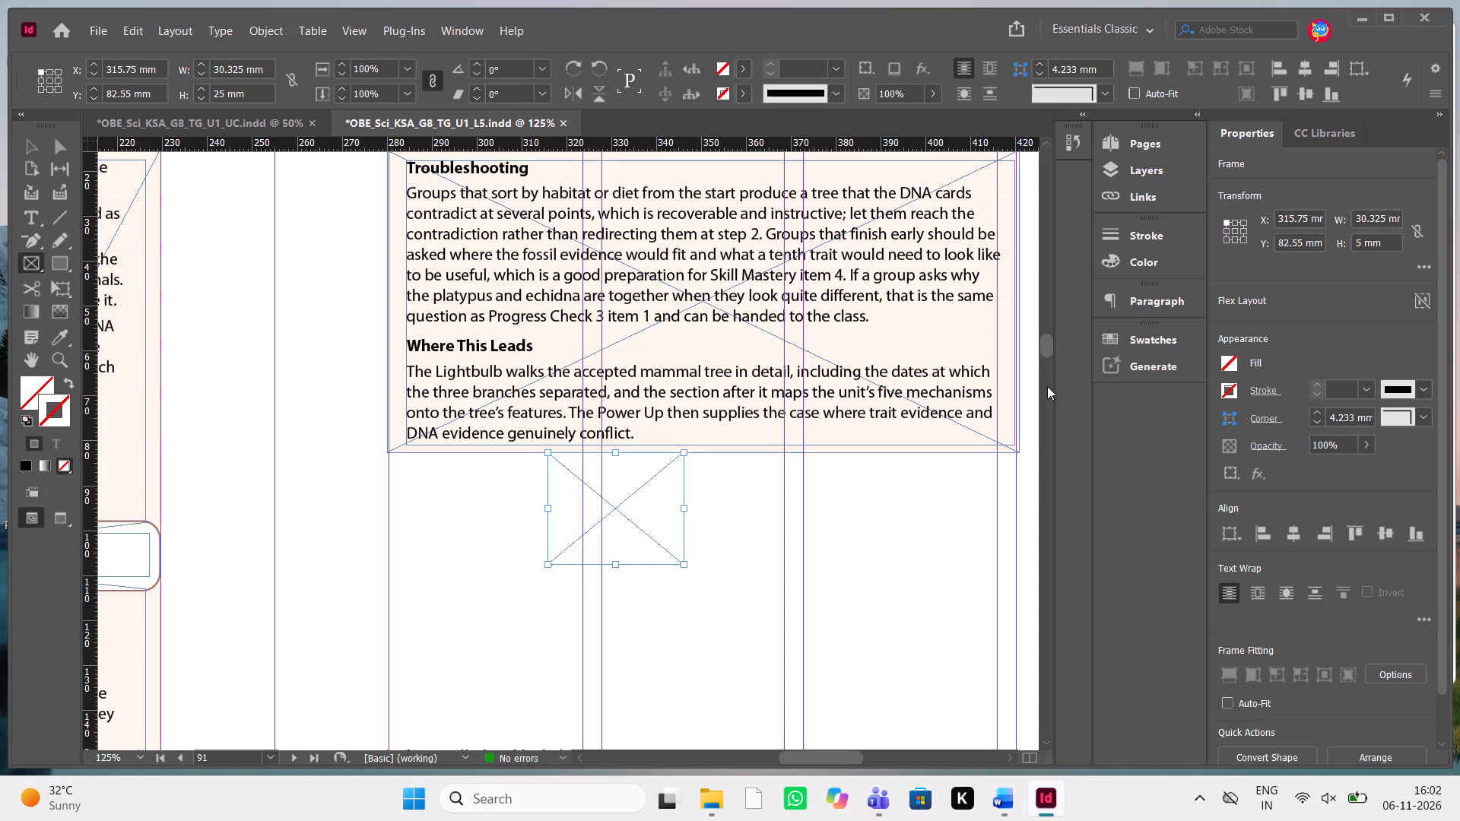
# Set the height of the empty spacer frame beneath page 91's tinted box to 5 mm.
pyautogui.click(670, 514)
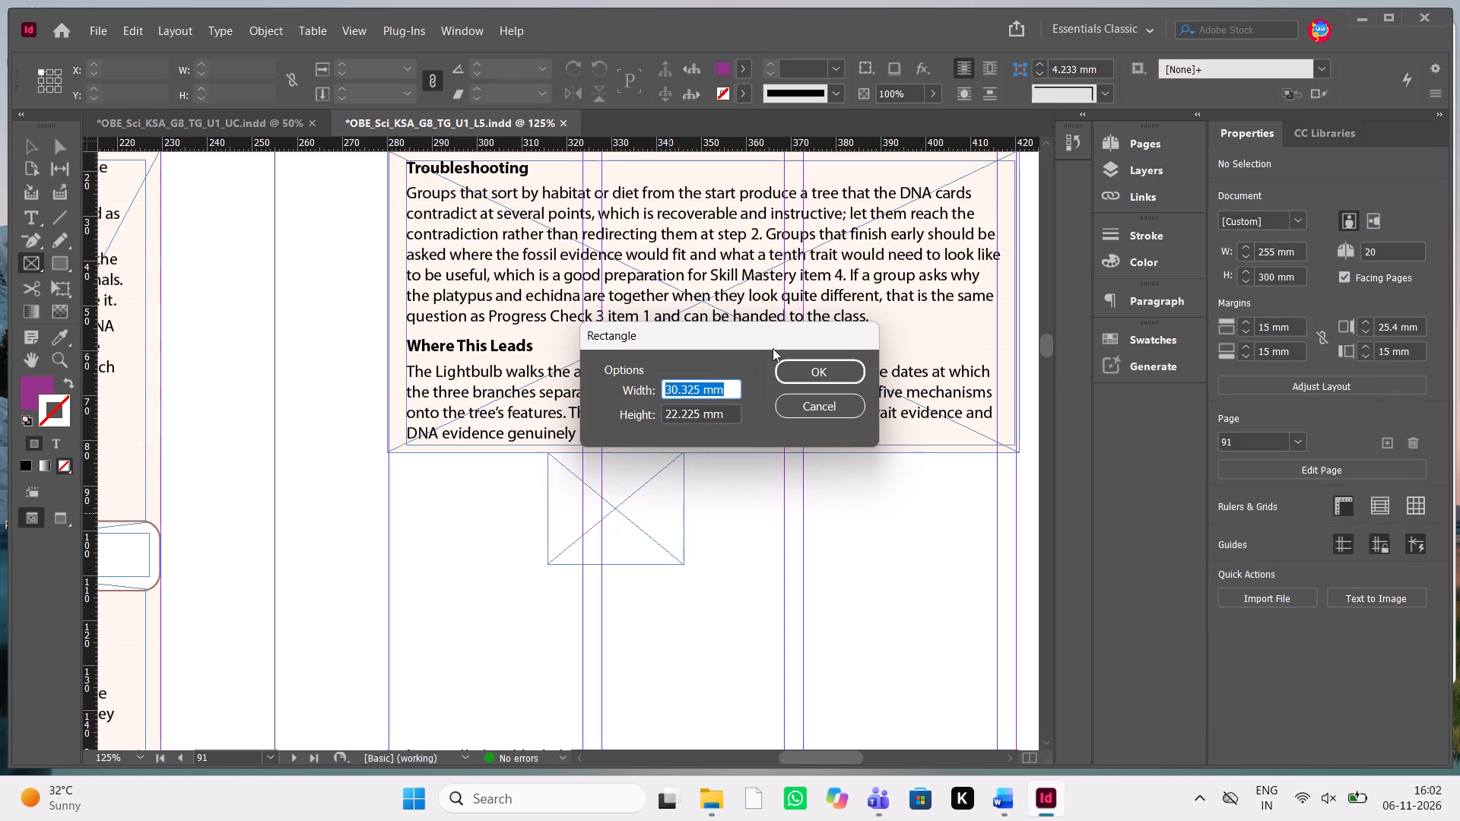
pyautogui.click(825, 407)
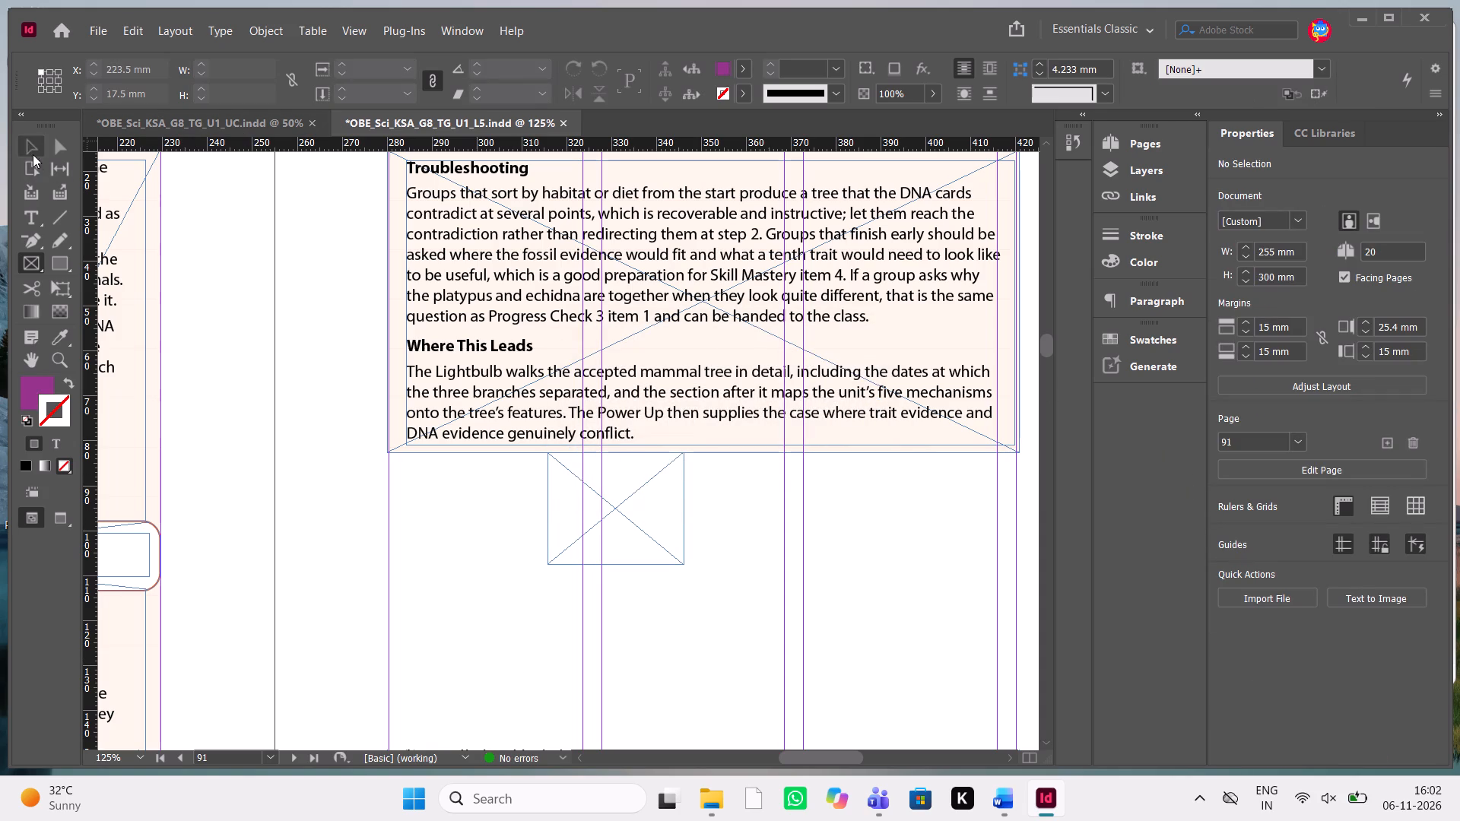
pyautogui.click(32, 152)
pyautogui.click(649, 500)
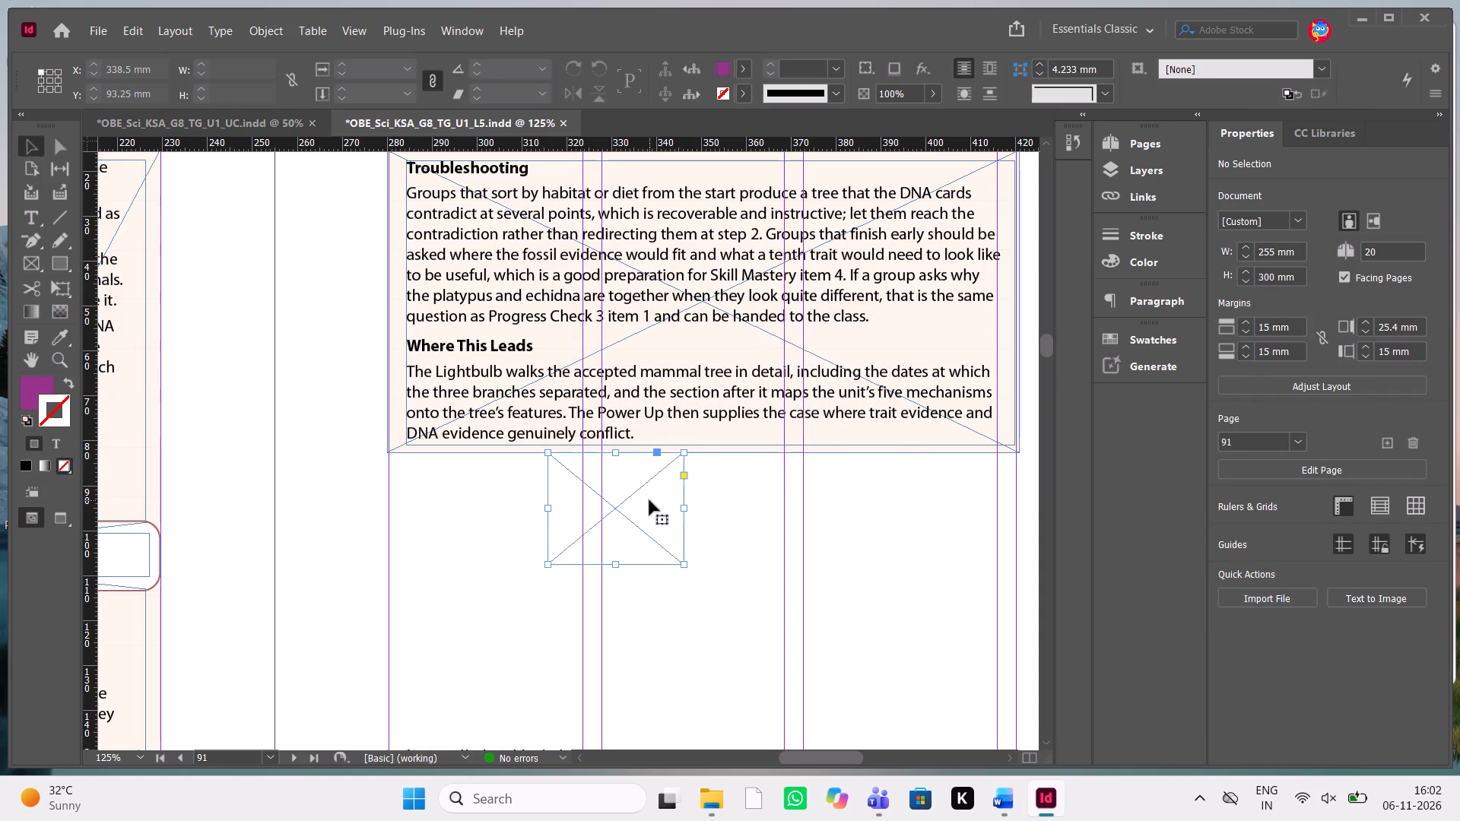
pyautogui.click(1363, 243)
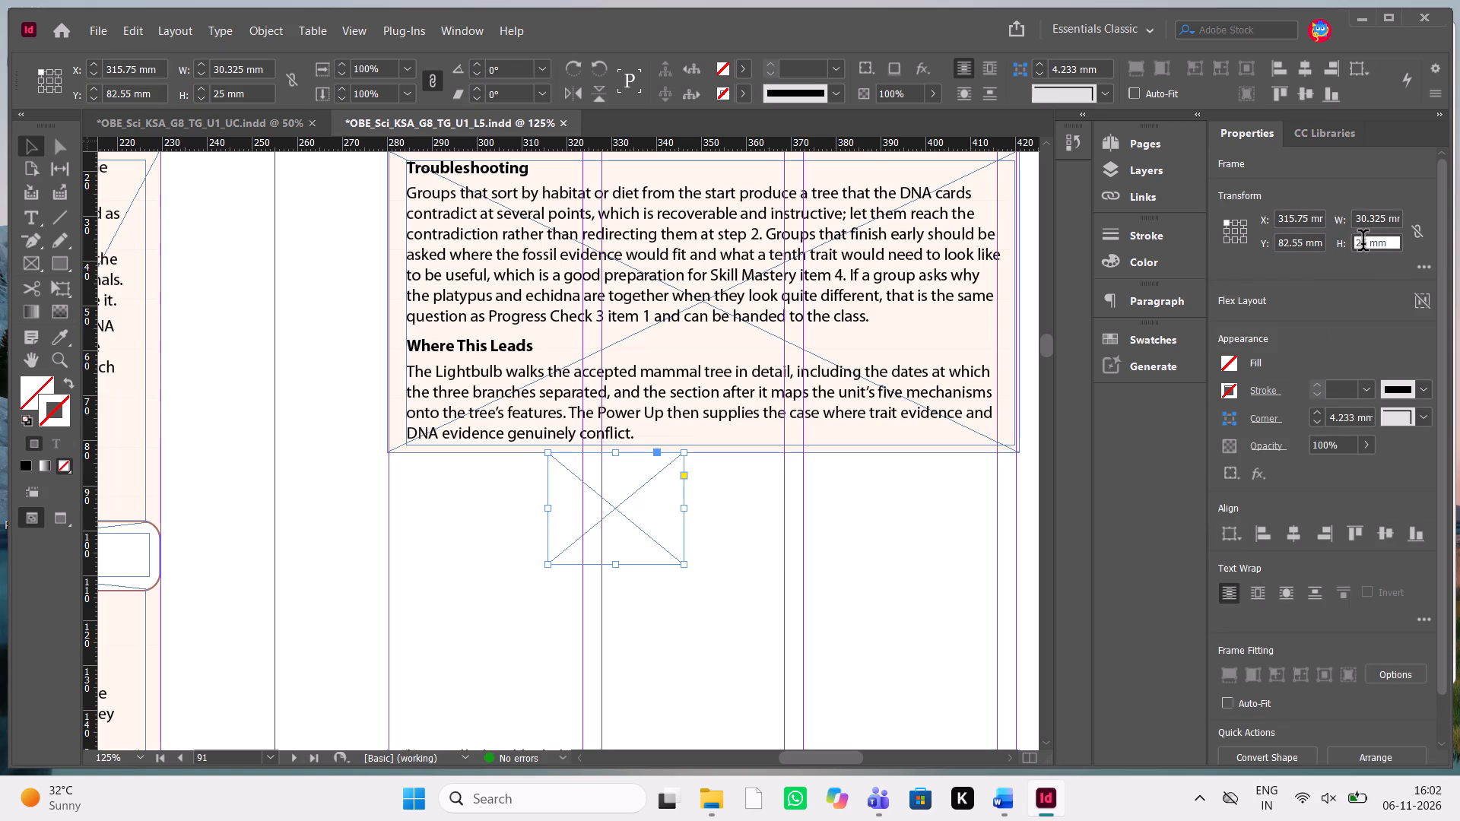
pyautogui.press('BackSpace')
pyautogui.press('Return')
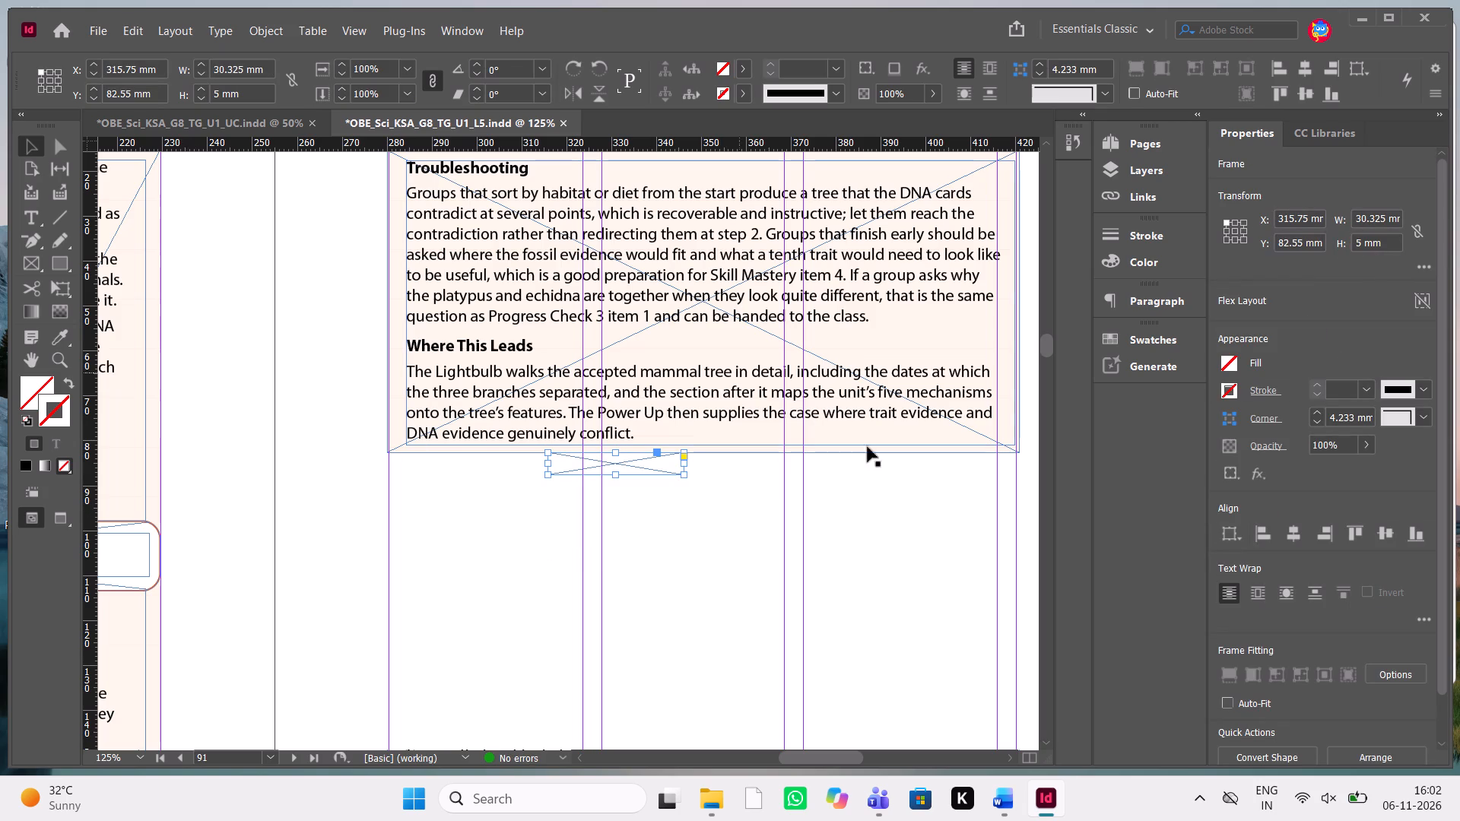
pyautogui.click(355, 457)
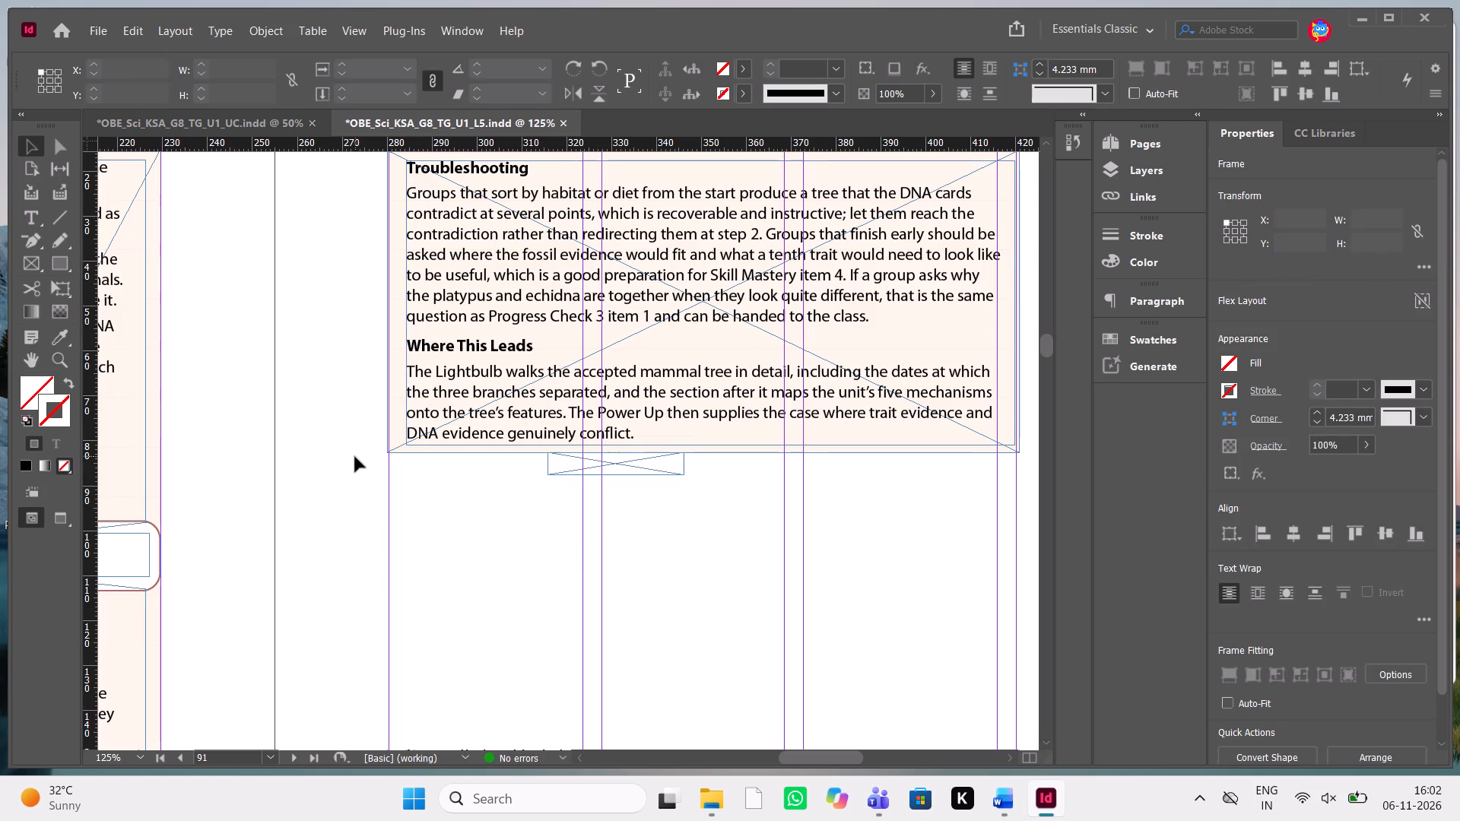
# Switch to the Word manuscript and read what follows the "Where this leads" paragraph, comparing it with the rest of page 91.
pyautogui.click(1012, 803)
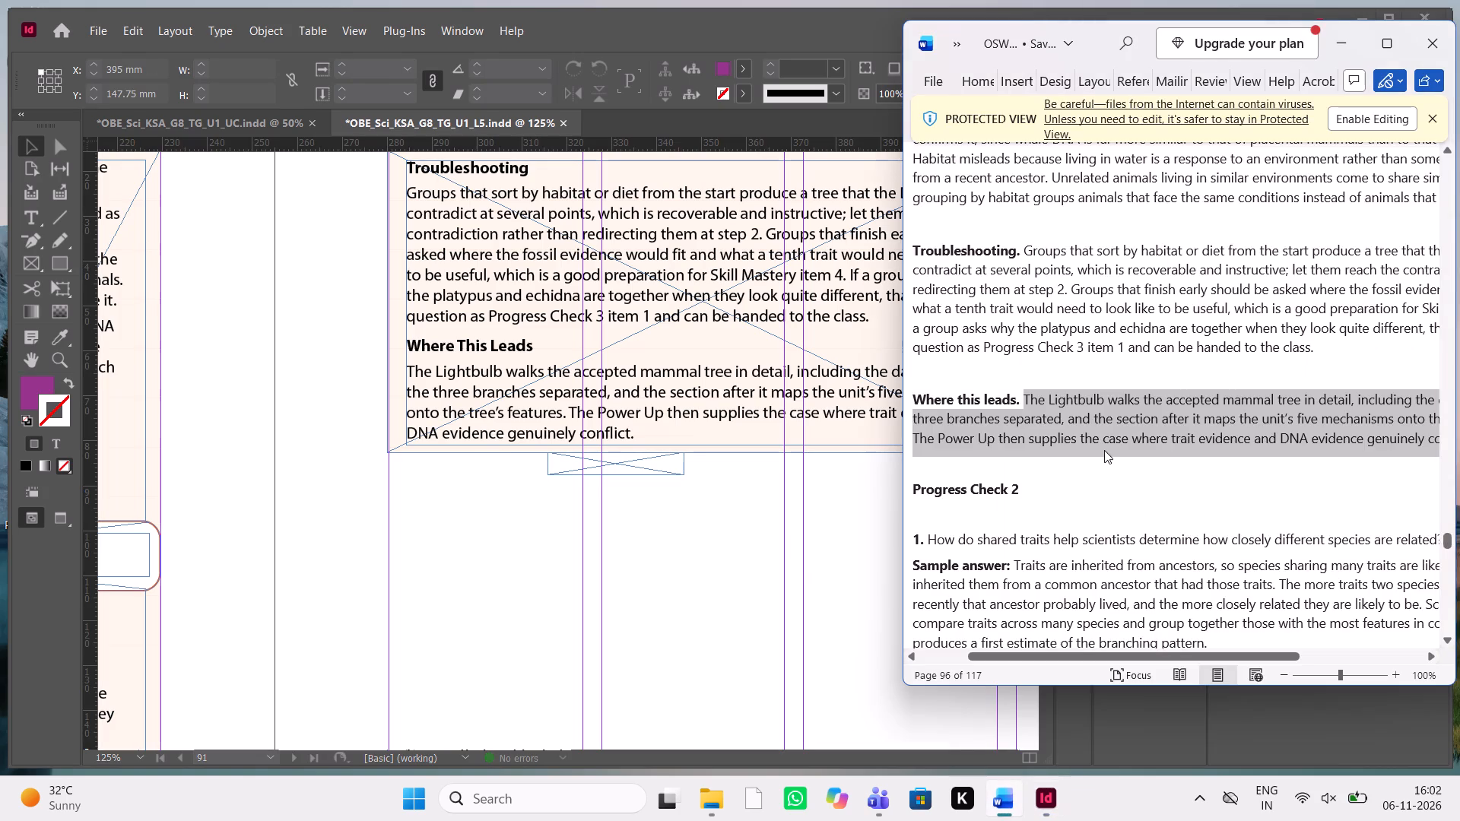
pyautogui.scroll(-1, 1104, 450)
pyautogui.click(1357, 48)
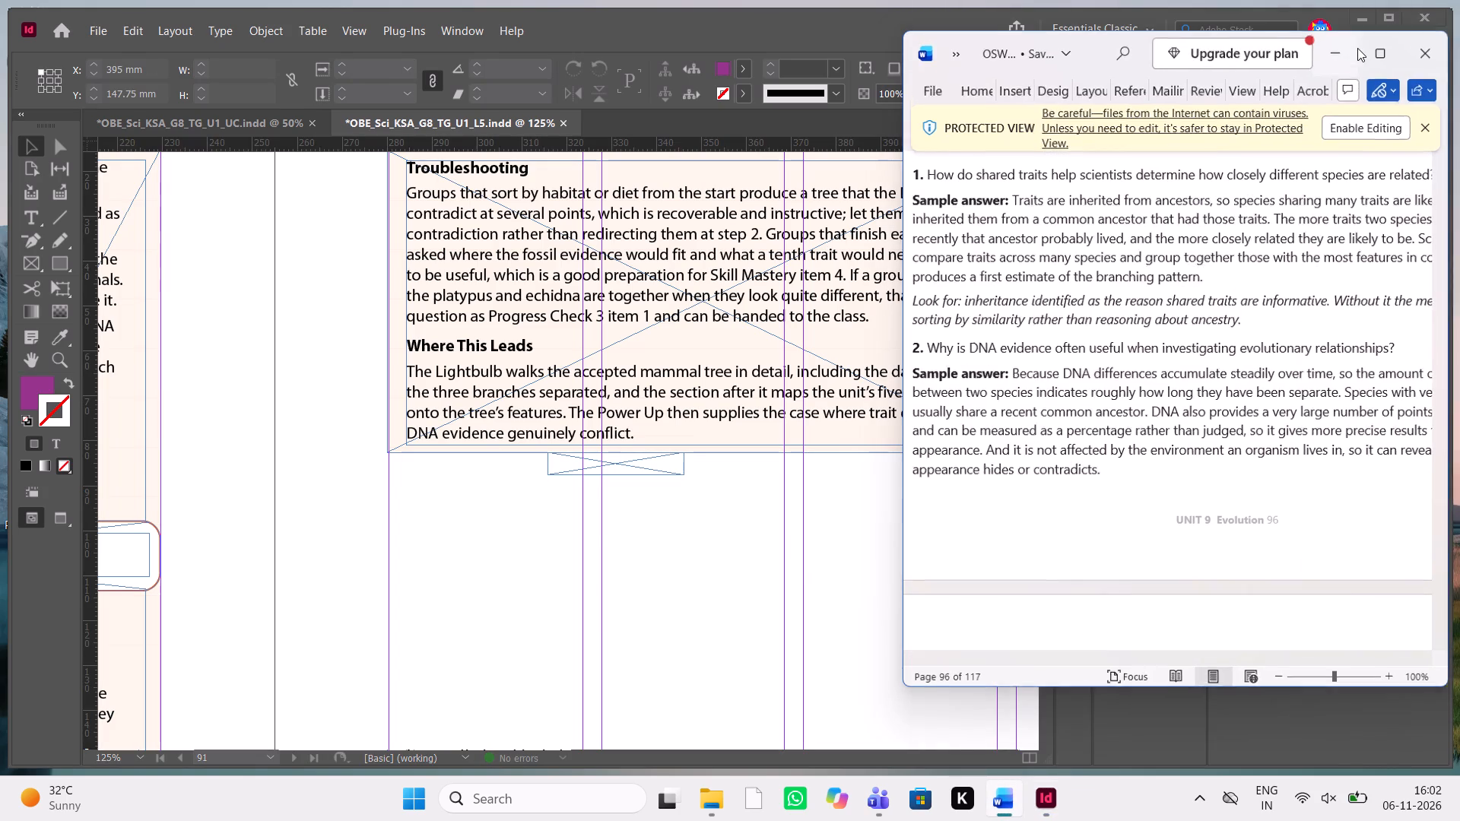
pyautogui.scroll(-2, 878, 433)
pyautogui.scroll(1, 878, 433)
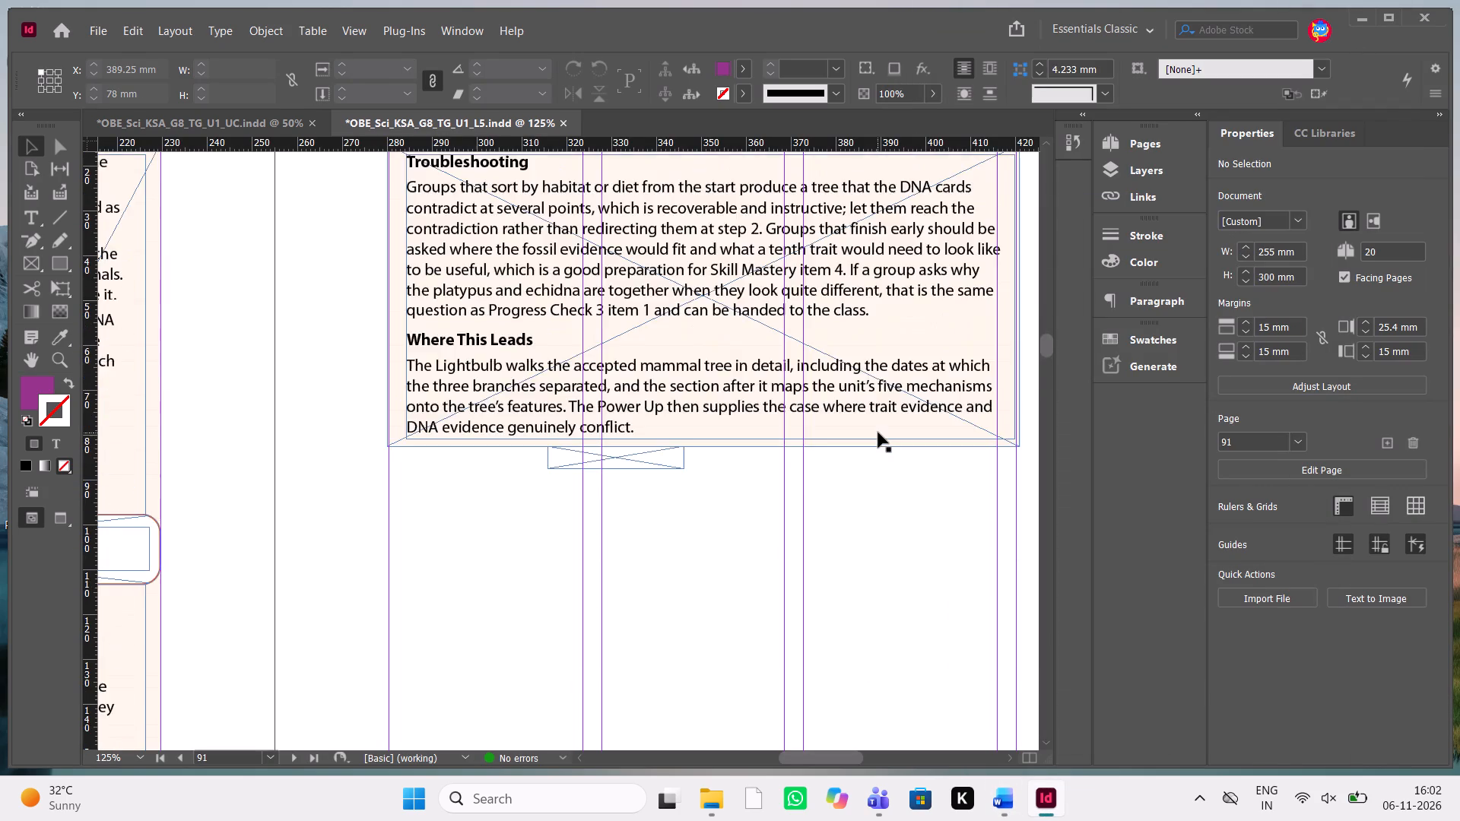
pyautogui.scroll(1, 878, 433)
pyautogui.scroll(-3, 878, 433)
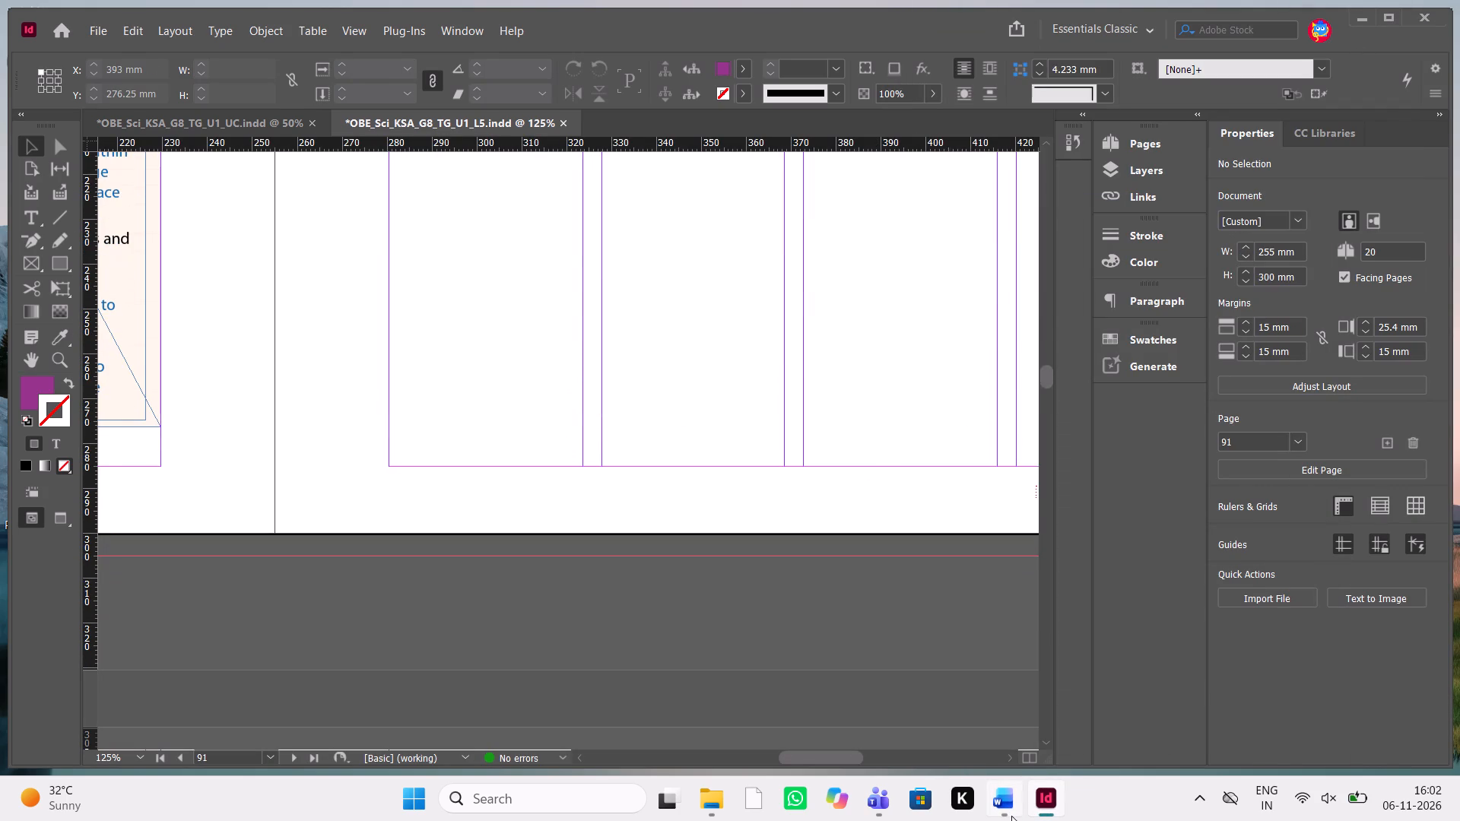
pyautogui.click(1010, 816)
pyautogui.scroll(-1, 1116, 543)
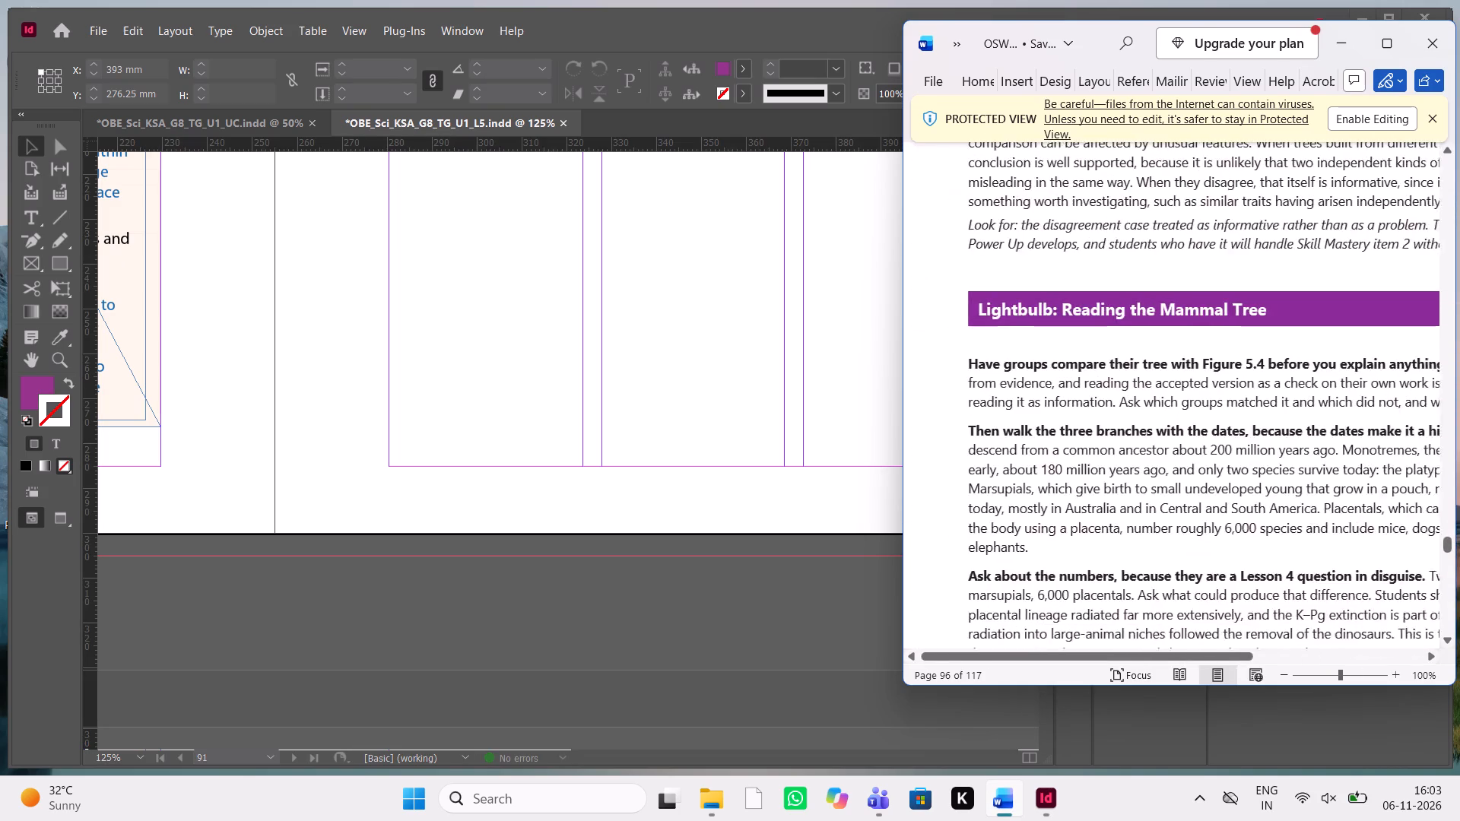
pyautogui.scroll(-1, 1116, 543)
pyautogui.scroll(2, 1116, 543)
pyautogui.scroll(-1, 1116, 543)
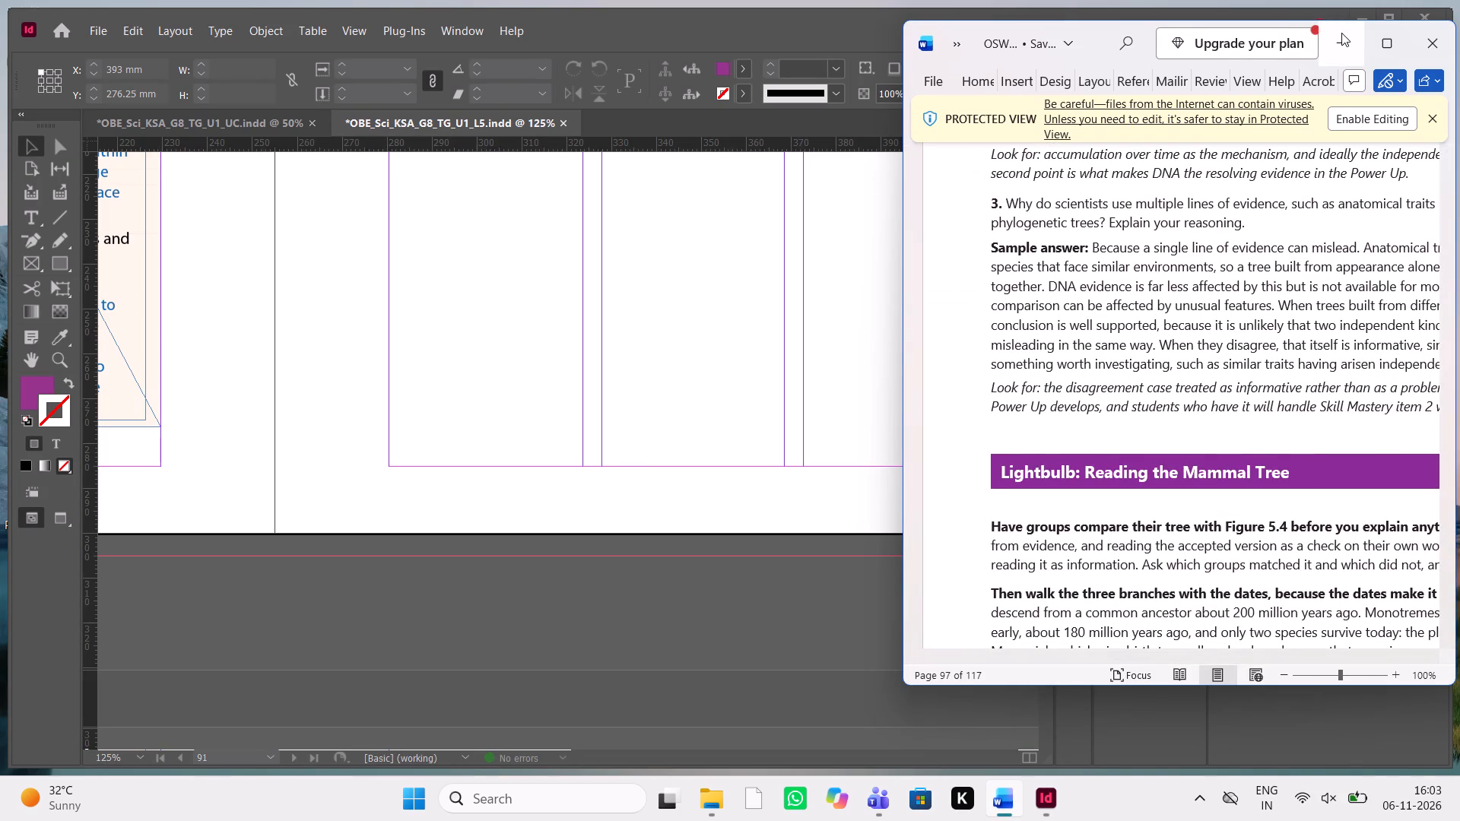
pyautogui.click(1341, 33)
# Cut the Progress Check 3 box with its icon and text from page 93 and paste it onto page 91.
pyautogui.scroll(-4, 776, 388)
pyautogui.scroll(2, 776, 388)
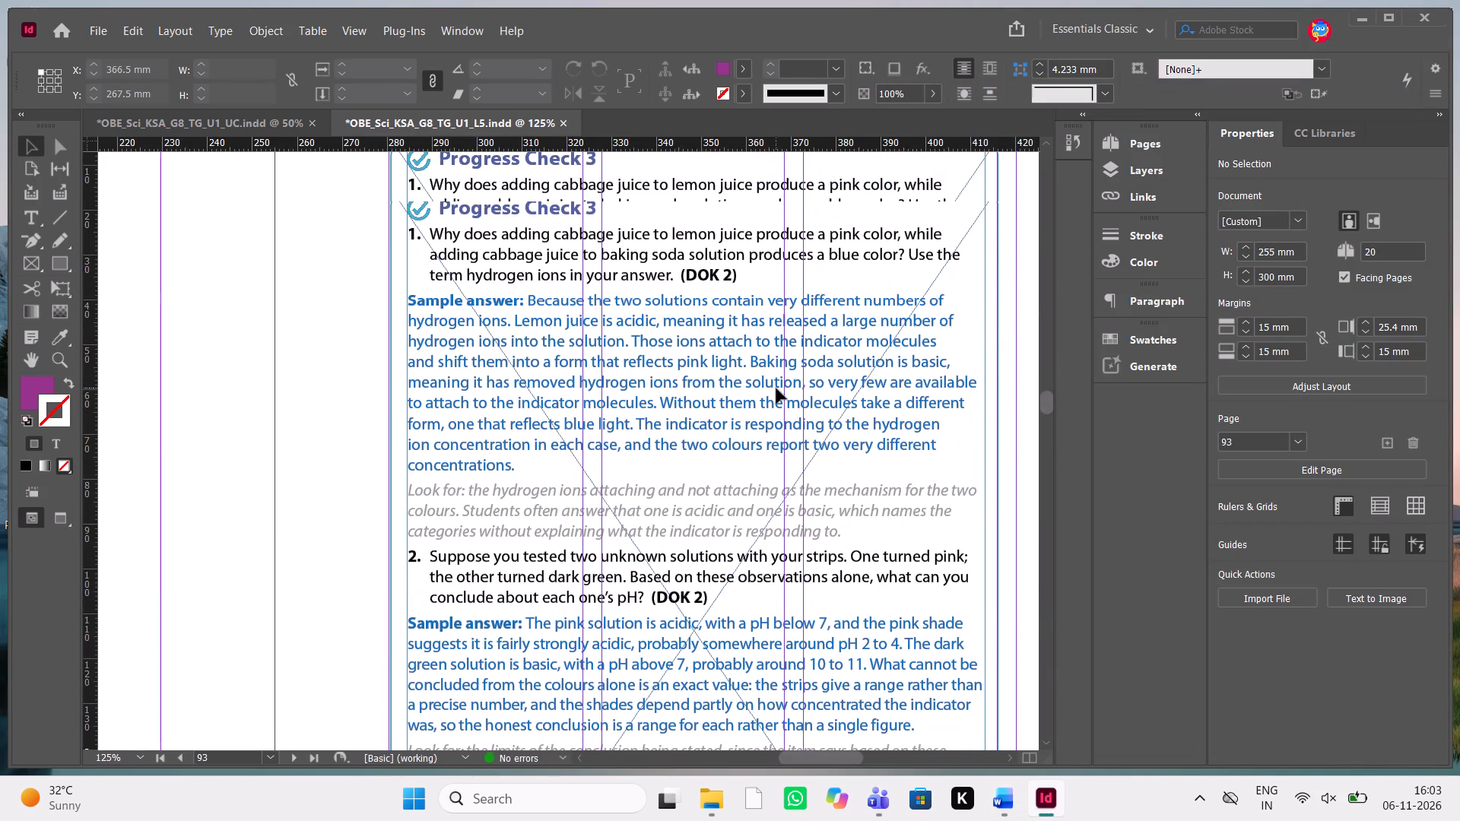
pyautogui.scroll(1, 776, 388)
pyautogui.scroll(-1, 776, 388)
pyautogui.scroll(1, 776, 388)
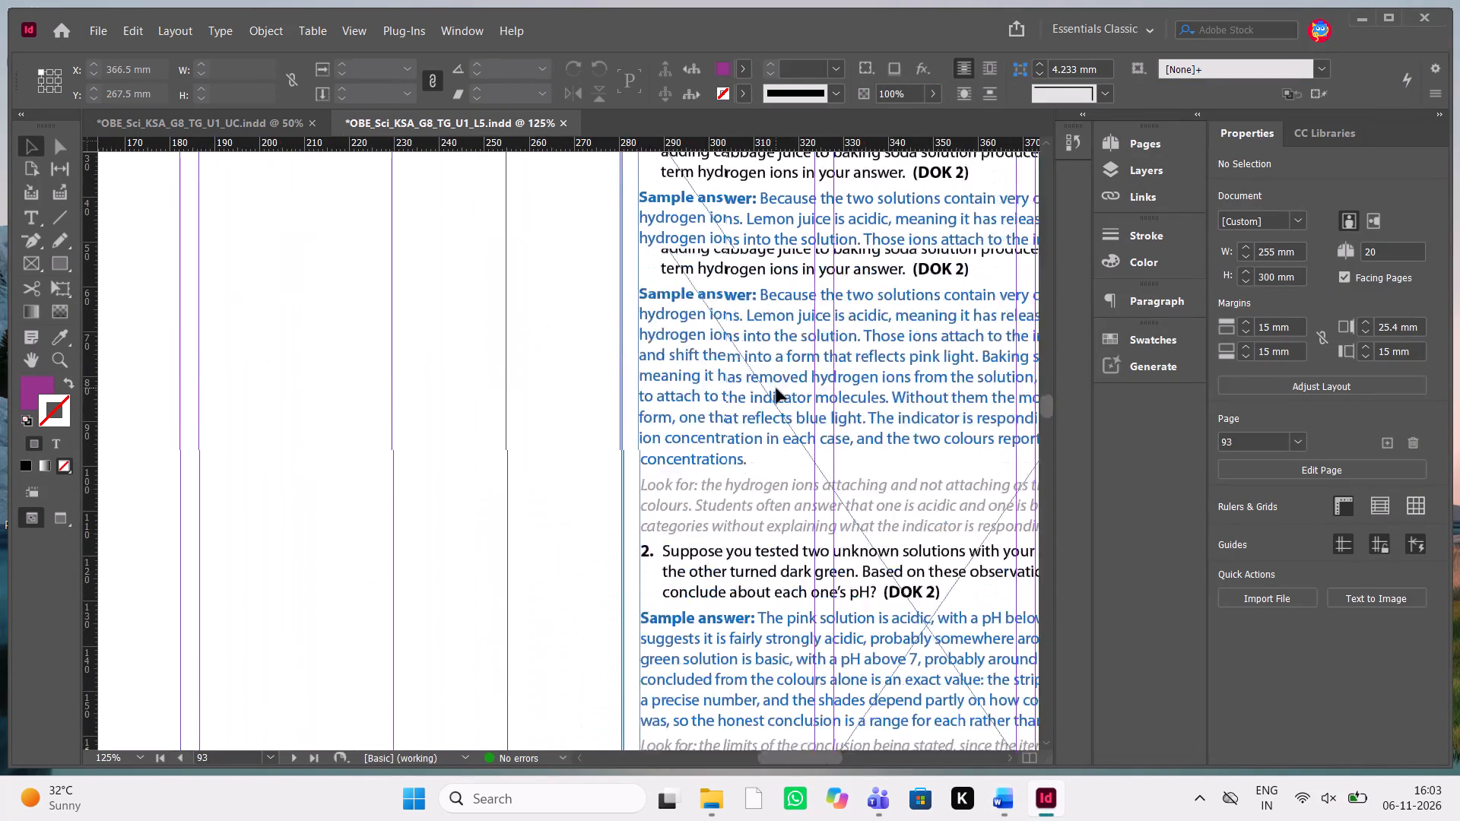
pyautogui.scroll(1, 776, 388)
pyautogui.moveTo(274, 413); pyautogui.dragTo(671, 626)
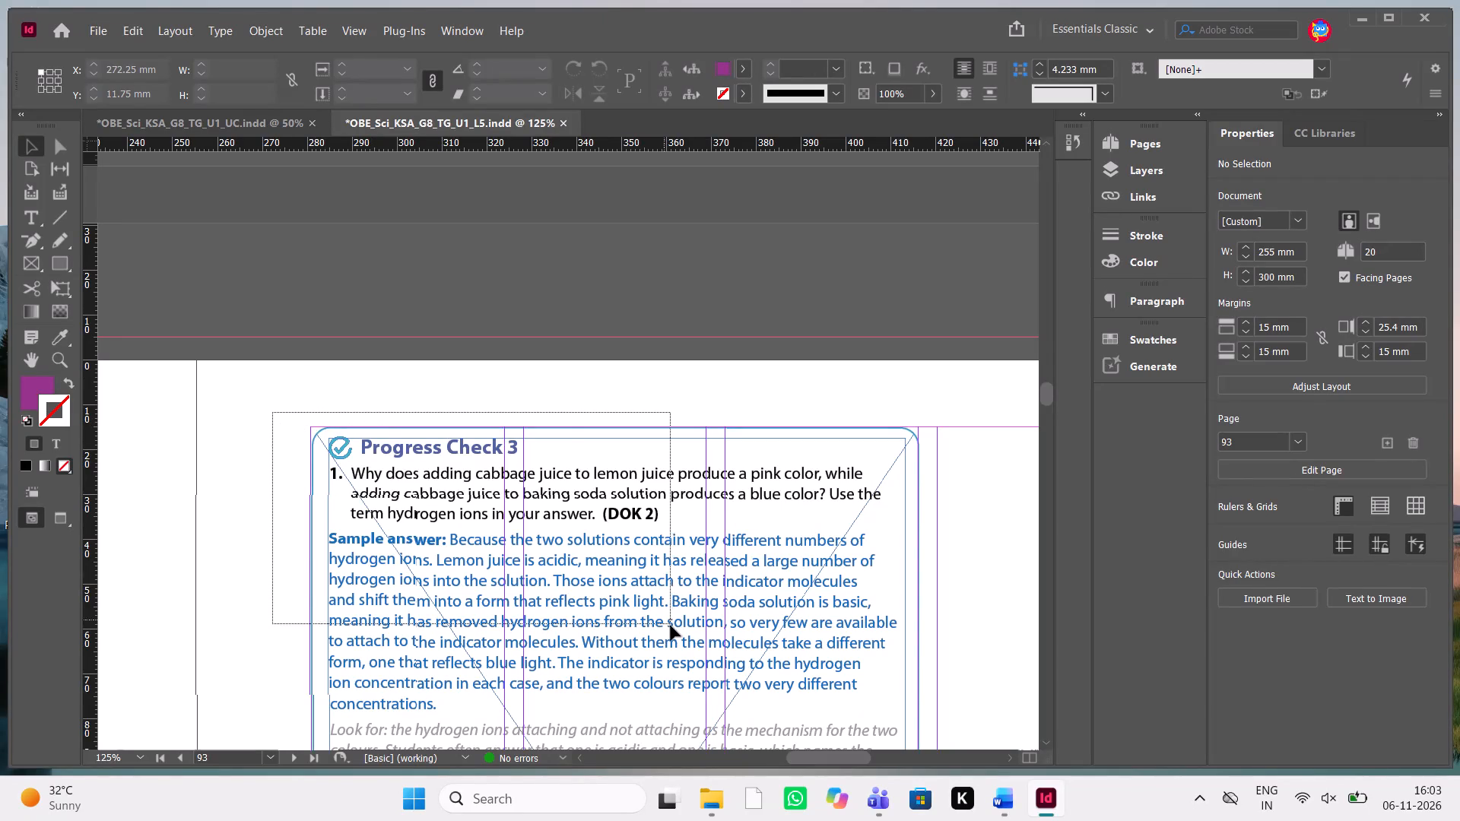
pyautogui.moveTo(671, 626); pyautogui.dragTo(671, 626)
pyautogui.hotkey('ctrl', 'x')
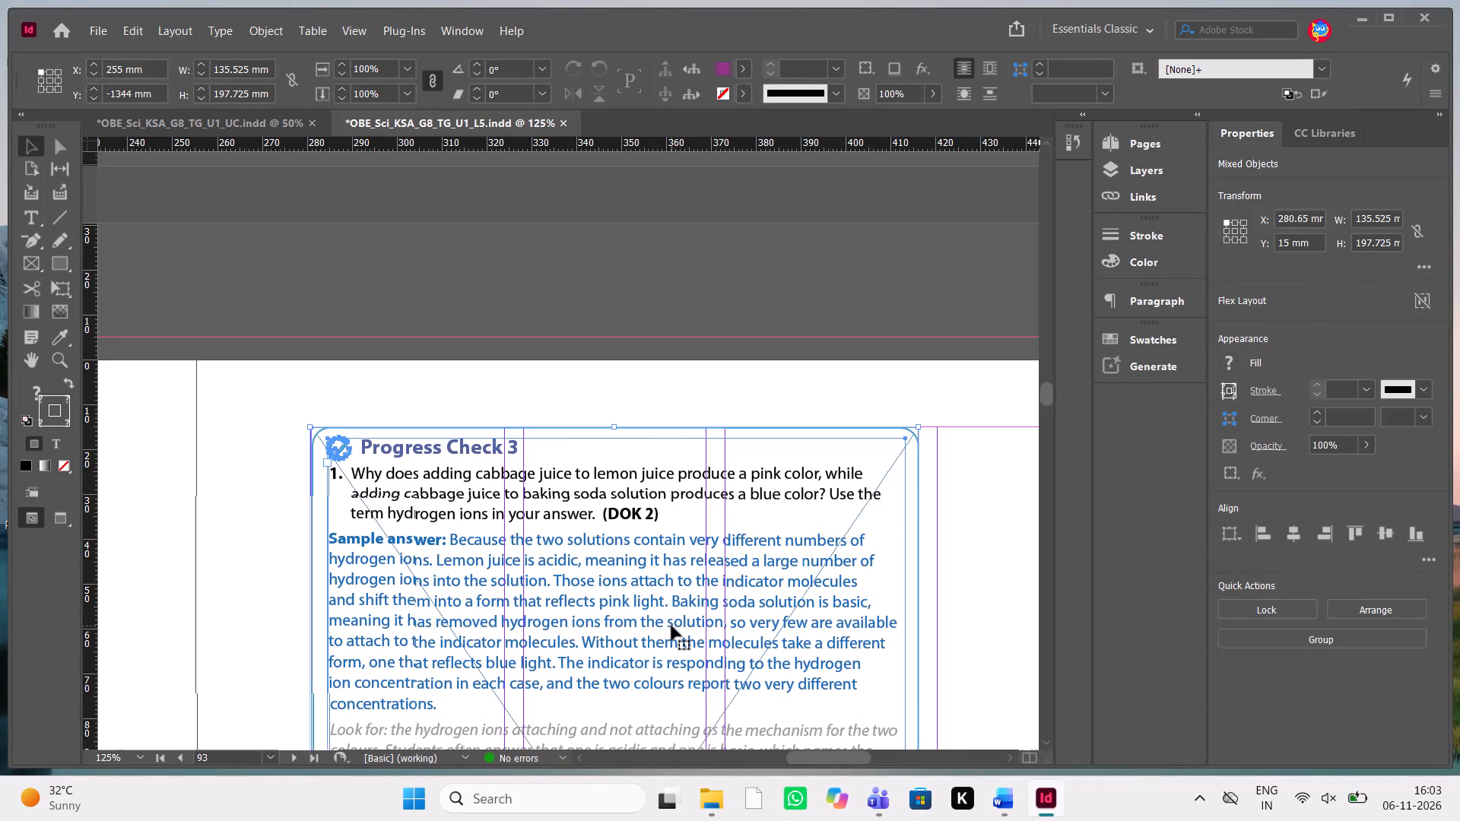
pyautogui.scroll(10, 671, 626)
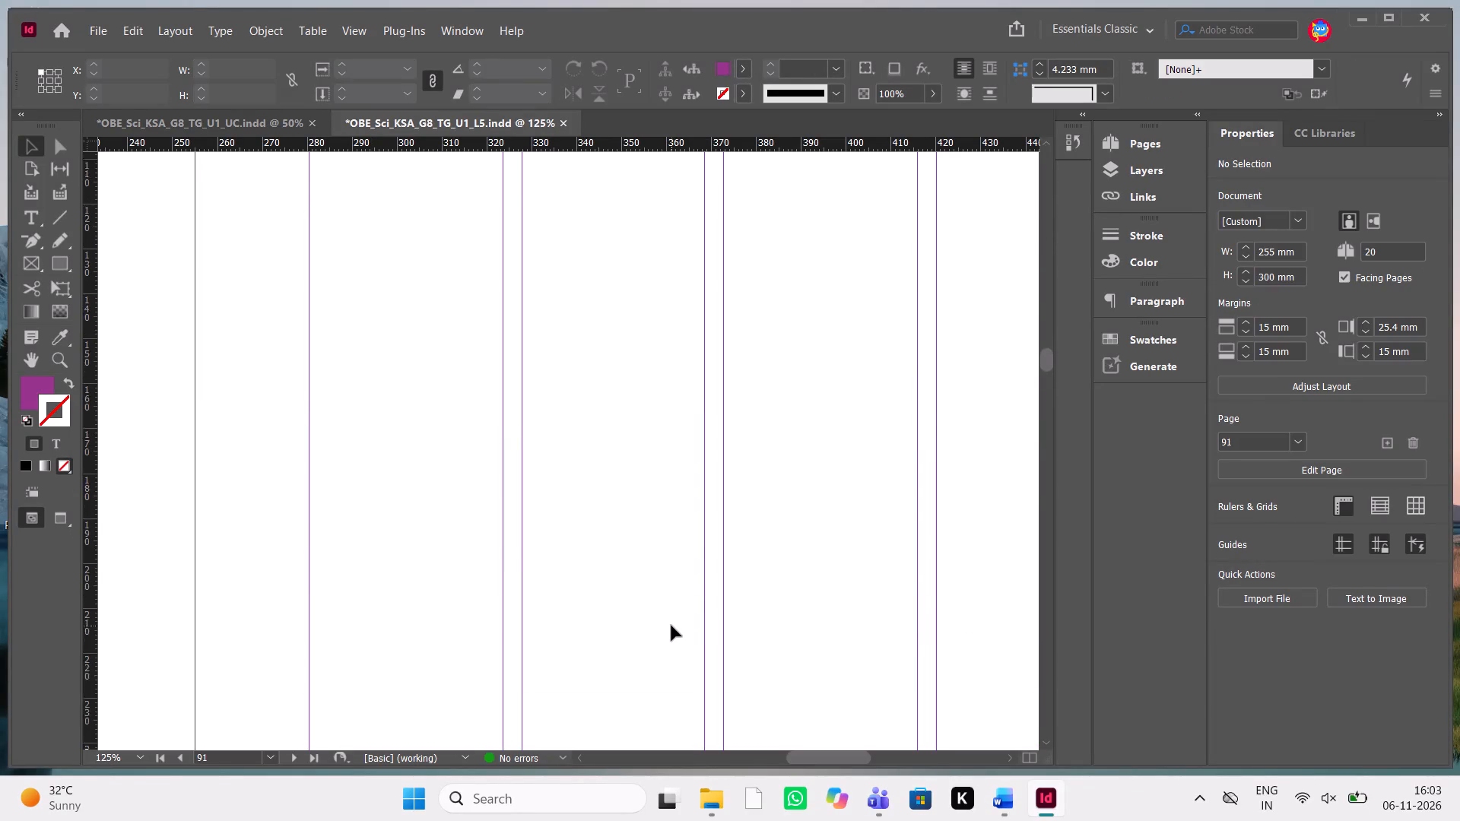
pyautogui.scroll(1, 671, 626)
pyautogui.hotkey('ctrl', 'v')
# Move the pasted Progress Check box directly beneath the spacer frame at the margin, at about X 280.4 mm, Y 87.6 mm.
pyautogui.scroll(1, 671, 626)
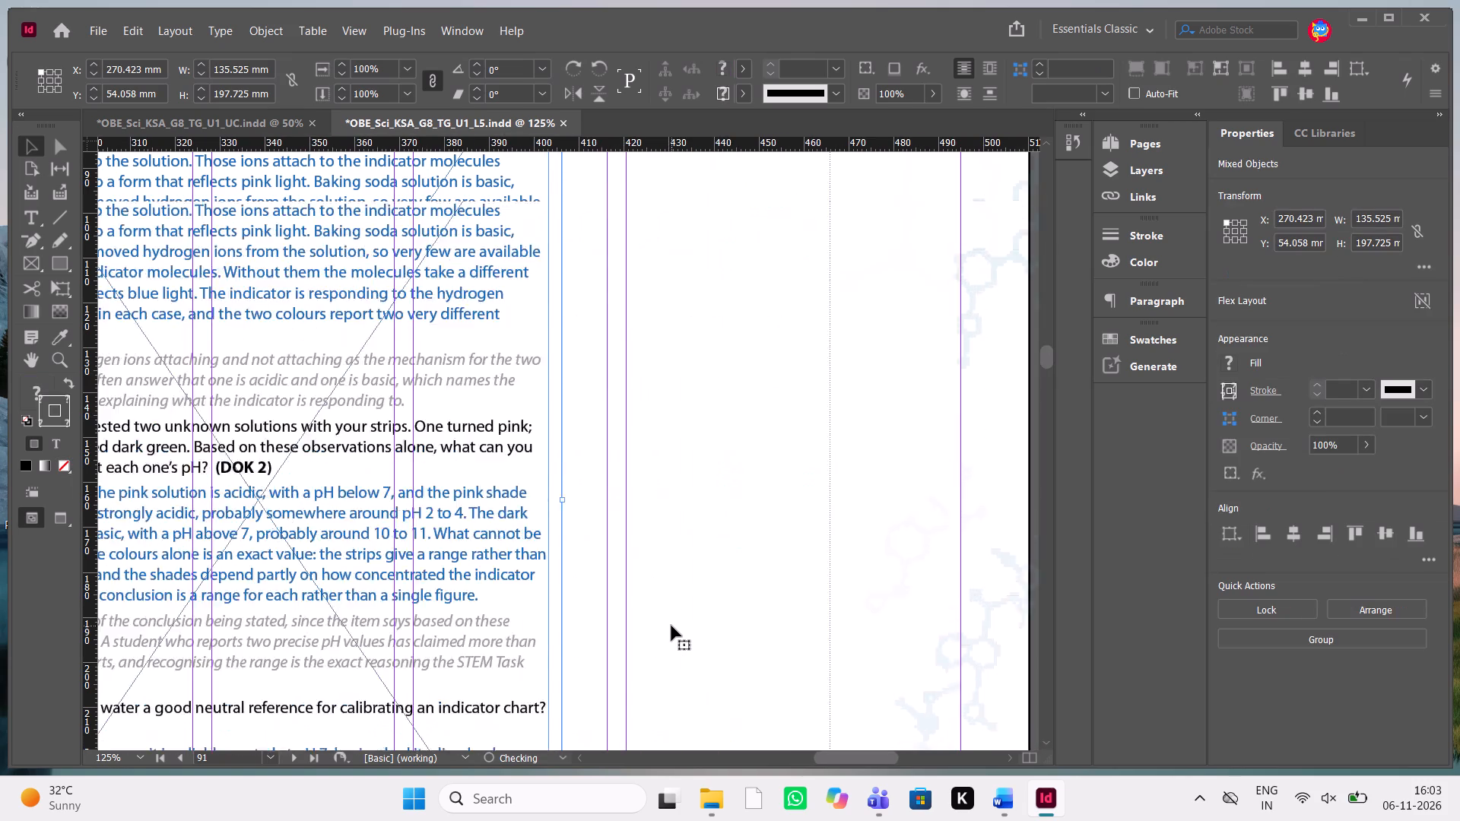
pyautogui.scroll(1, 671, 626)
pyautogui.hscroll(1, 671, 626)
pyautogui.hotkey('shift', 'Down')
pyautogui.hotkey('shift', 'Down')
pyautogui.hotkey('shift', 'Down')
pyautogui.hotkey('shift', 'Down')
pyautogui.hotkey('shift', 'Down')
pyautogui.hotkey('shift', 'Down')
pyautogui.hotkey('shift', 'Down')
pyautogui.hotkey('shift', 'Down')
pyautogui.hotkey('shift', 'Down')
pyautogui.hotkey('shift', 'Down')
pyautogui.hotkey('shift', 'Down')
pyautogui.hotkey('shift', 'Down')
pyautogui.hotkey('shift', 'Down')
pyautogui.hotkey('shift', 'Down')
pyautogui.hotkey('shift', 'Down')
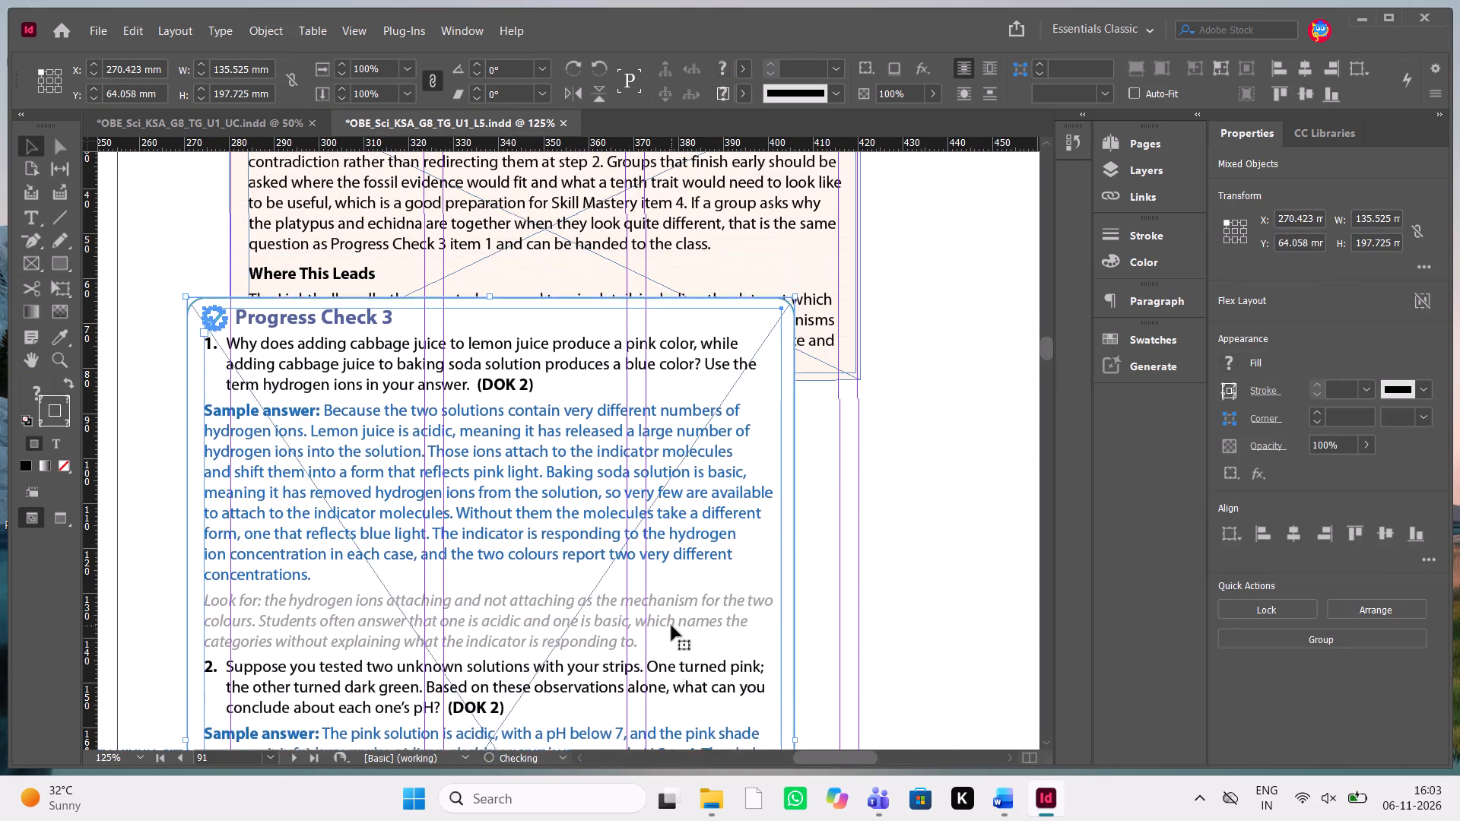
pyautogui.hotkey('shift', 'Right')
pyautogui.hotkey('shift', 'Right')
pyautogui.hotkey('shift', 'Right')
pyautogui.hotkey('shift', 'Right')
pyautogui.hotkey('shift', 'Right')
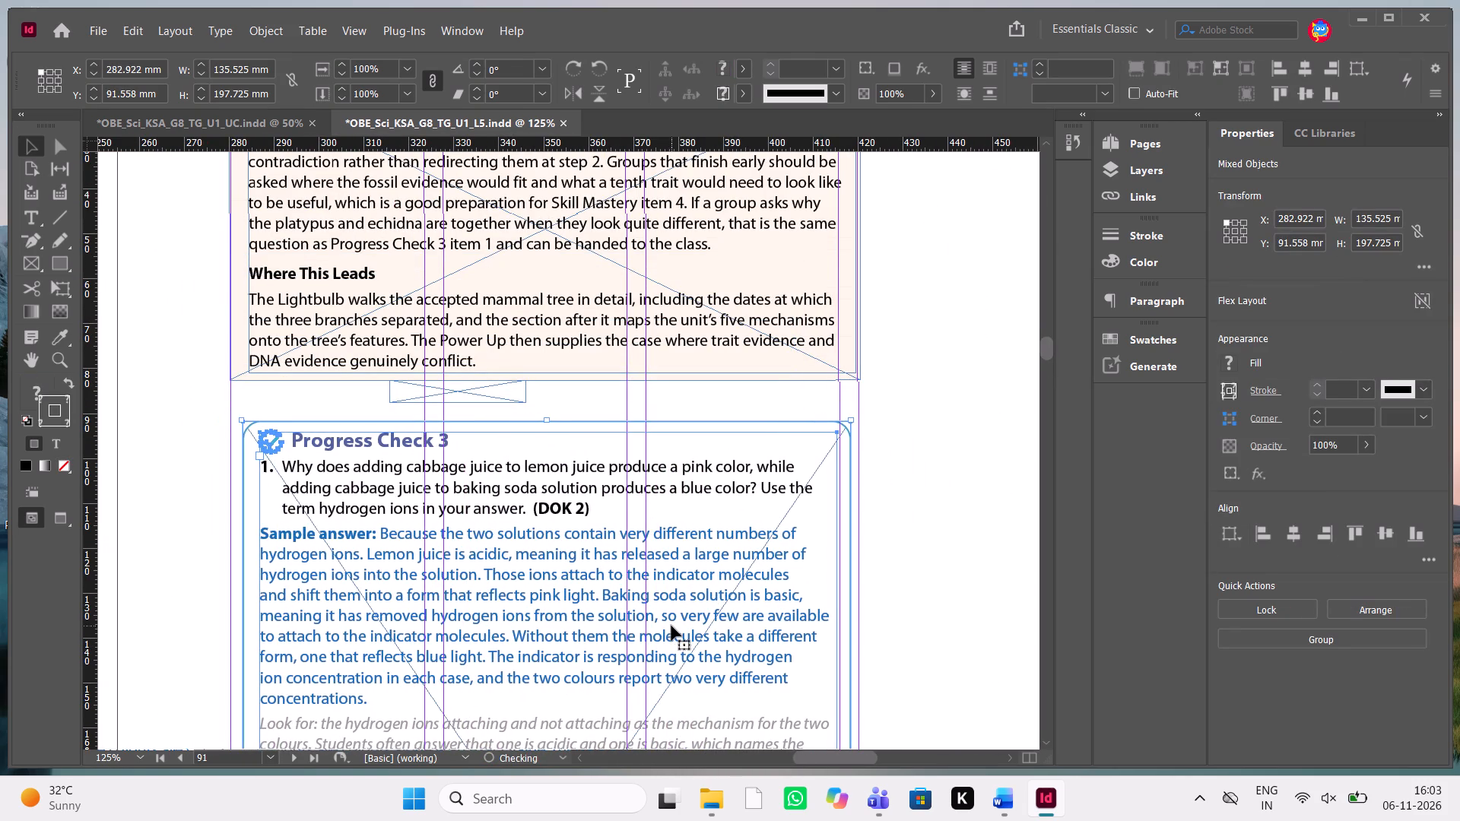
pyautogui.press('Left')
pyautogui.press('Left')
pyautogui.press('Left')
pyautogui.press('Left')
pyautogui.press('Left')
pyautogui.press('Left')
pyautogui.press('Left')
pyautogui.press('Left')
pyautogui.press('Left')
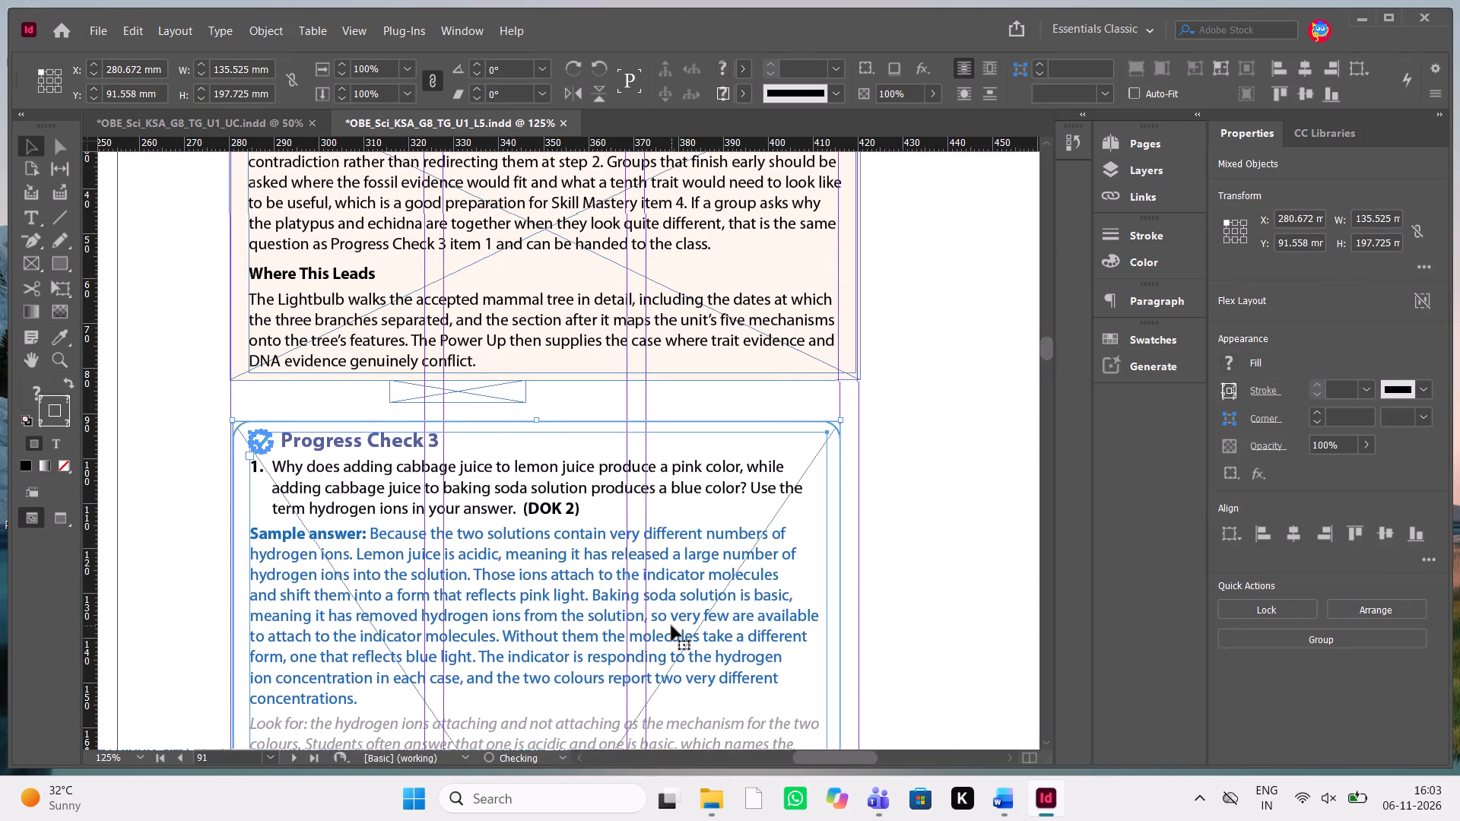
pyautogui.press('Left')
pyautogui.hotkey('shift', 'Up')
pyautogui.press('Up')
pyautogui.press('Up')
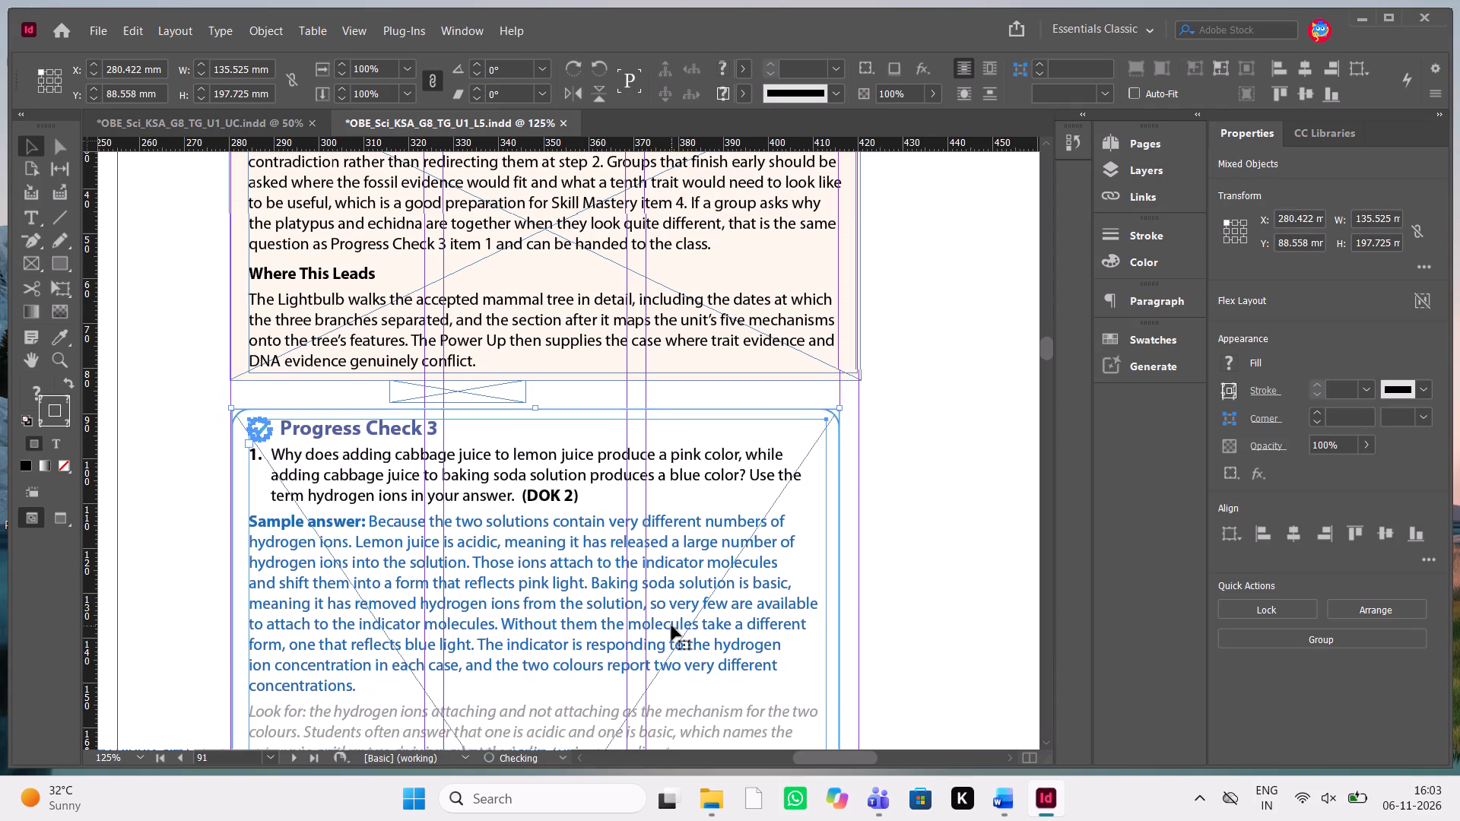
pyautogui.press('Up')
pyautogui.press('Up')
pyautogui.press('Up')
pyautogui.press('Up')
pyautogui.scroll(-1, 671, 626)
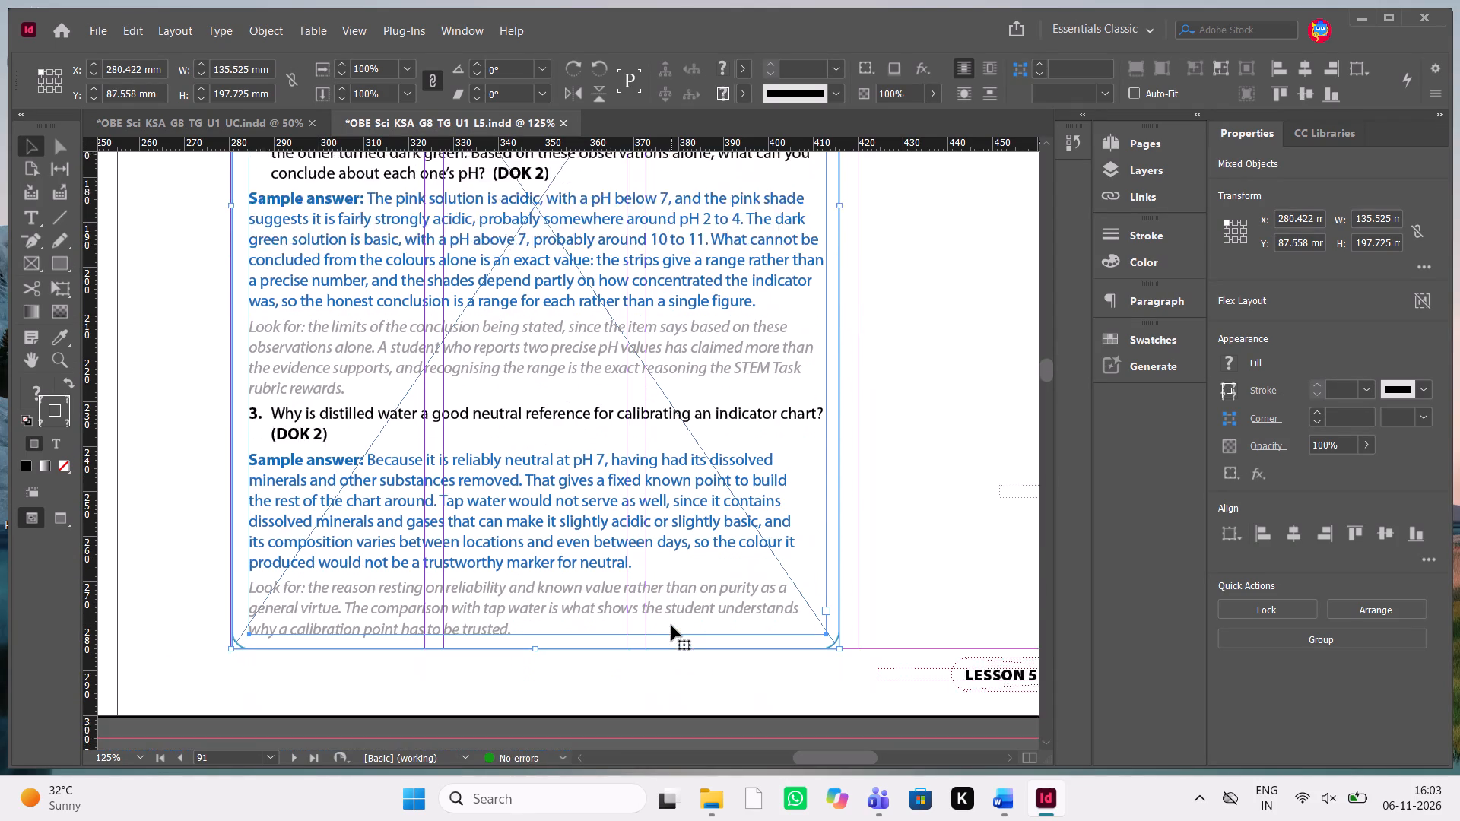
pyautogui.scroll(-1, 671, 626)
pyautogui.click(770, 572)
pyautogui.scroll(1, 770, 572)
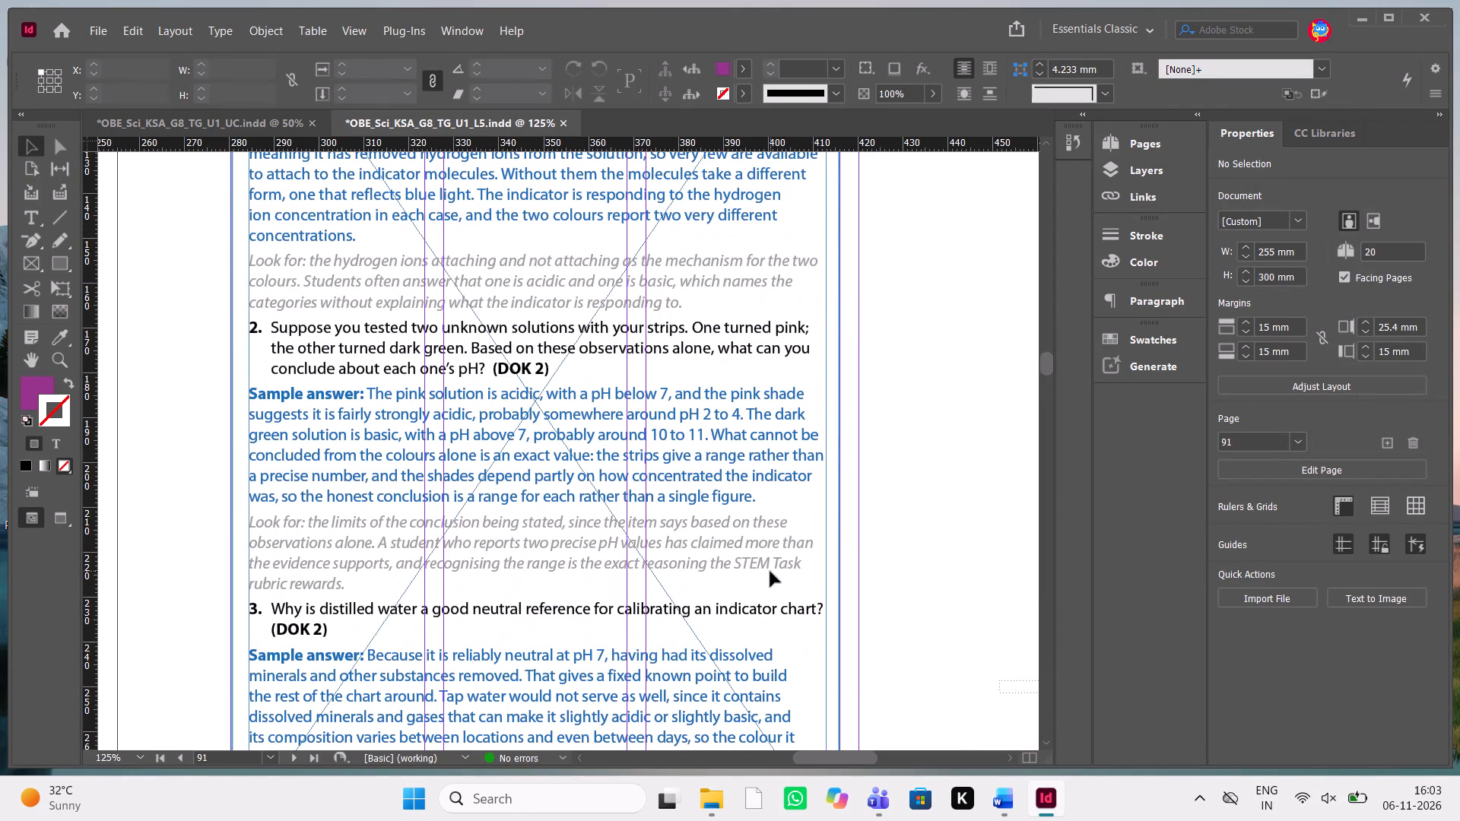
# Copy Progress Check 2's question 1, "How do shared traits help scientists determine how closely different species are related?", from the Word manuscript.
pyautogui.hotkey('alt', 'Tab')
pyautogui.scroll(2, 1175, 440)
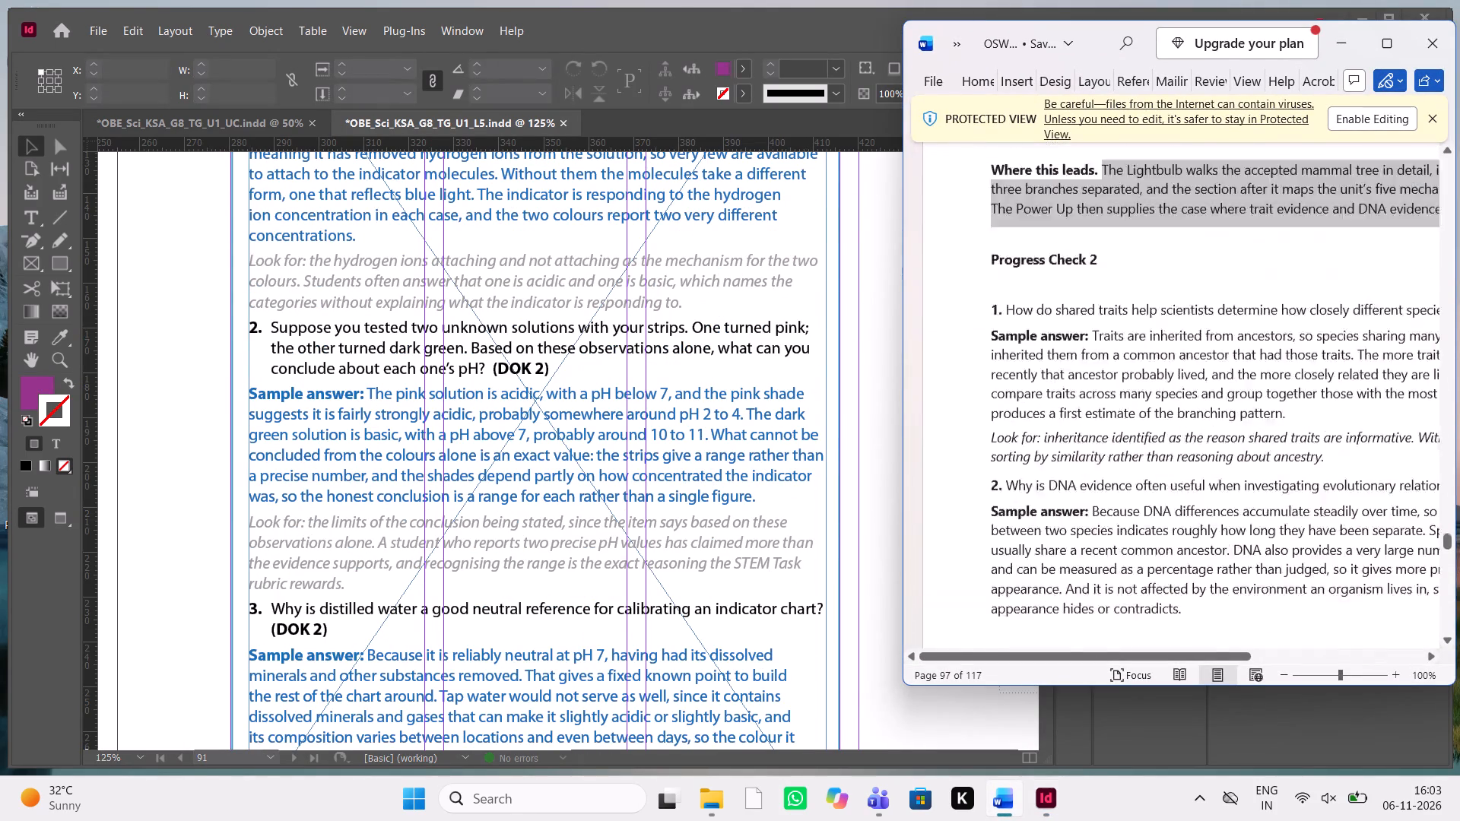
pyautogui.scroll(1, 1175, 440)
pyautogui.moveTo(1432, 438); pyautogui.dragTo(1399, 432)
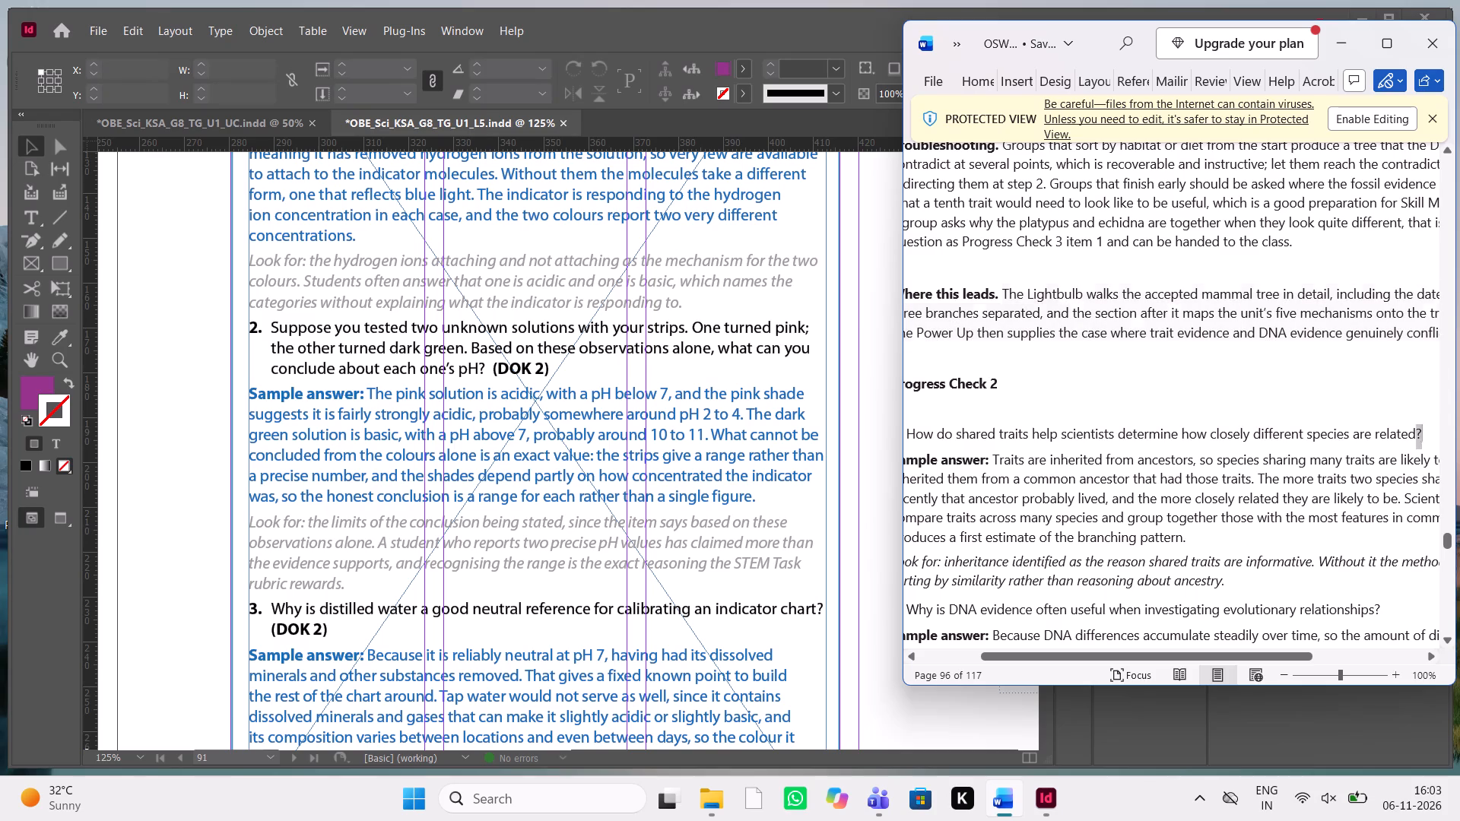
pyautogui.moveTo(1399, 432); pyautogui.dragTo(973, 432)
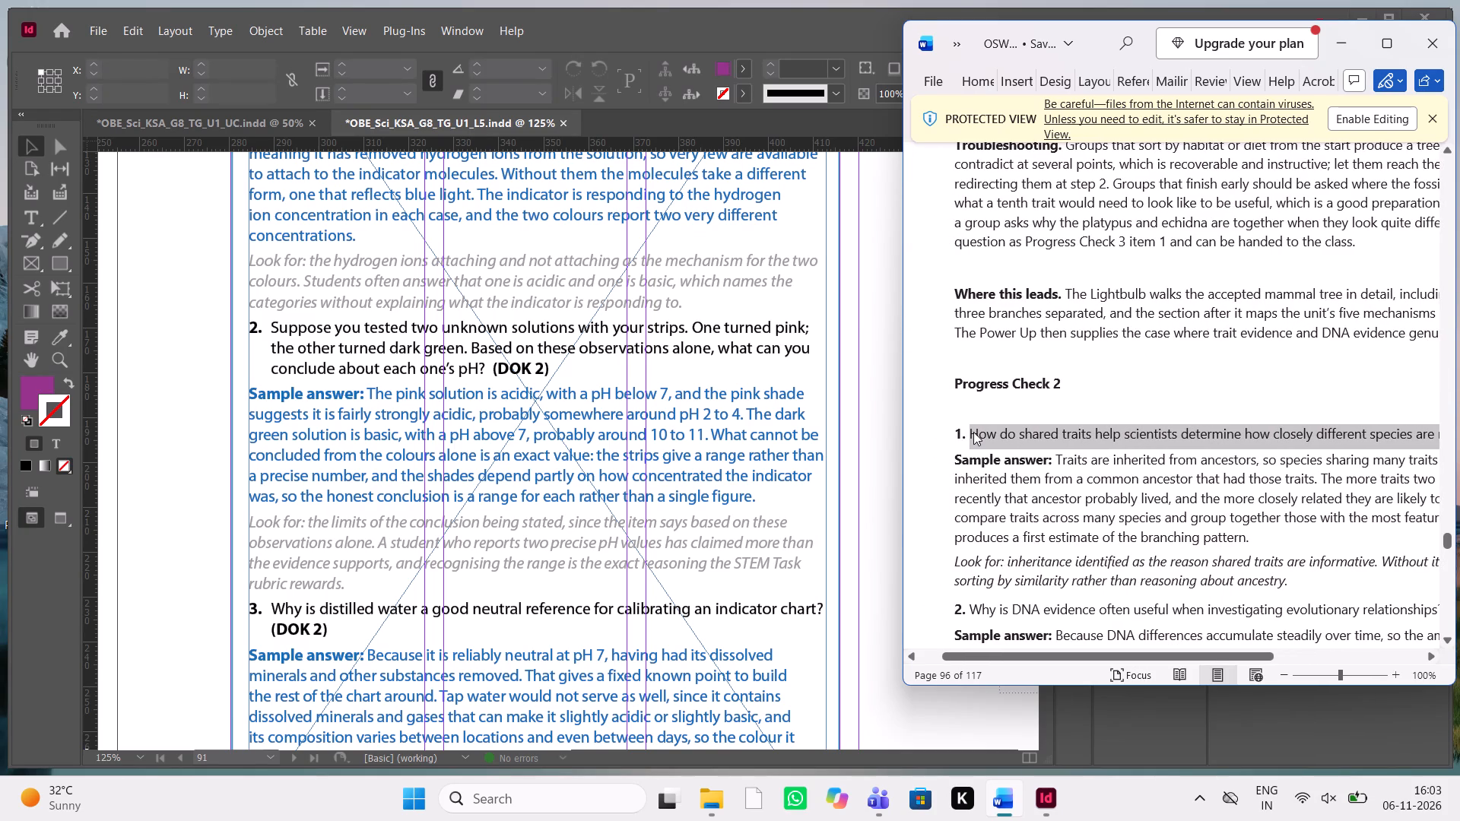
pyautogui.hotkey('ctrl', 'c')
pyautogui.hotkey('ctrl', 'c')
pyautogui.scroll(1, 674, 426)
# In InDesign, change the heading of page 91's Progress Check box to "Progress Check 2".
pyautogui.doubleClick(430, 366)
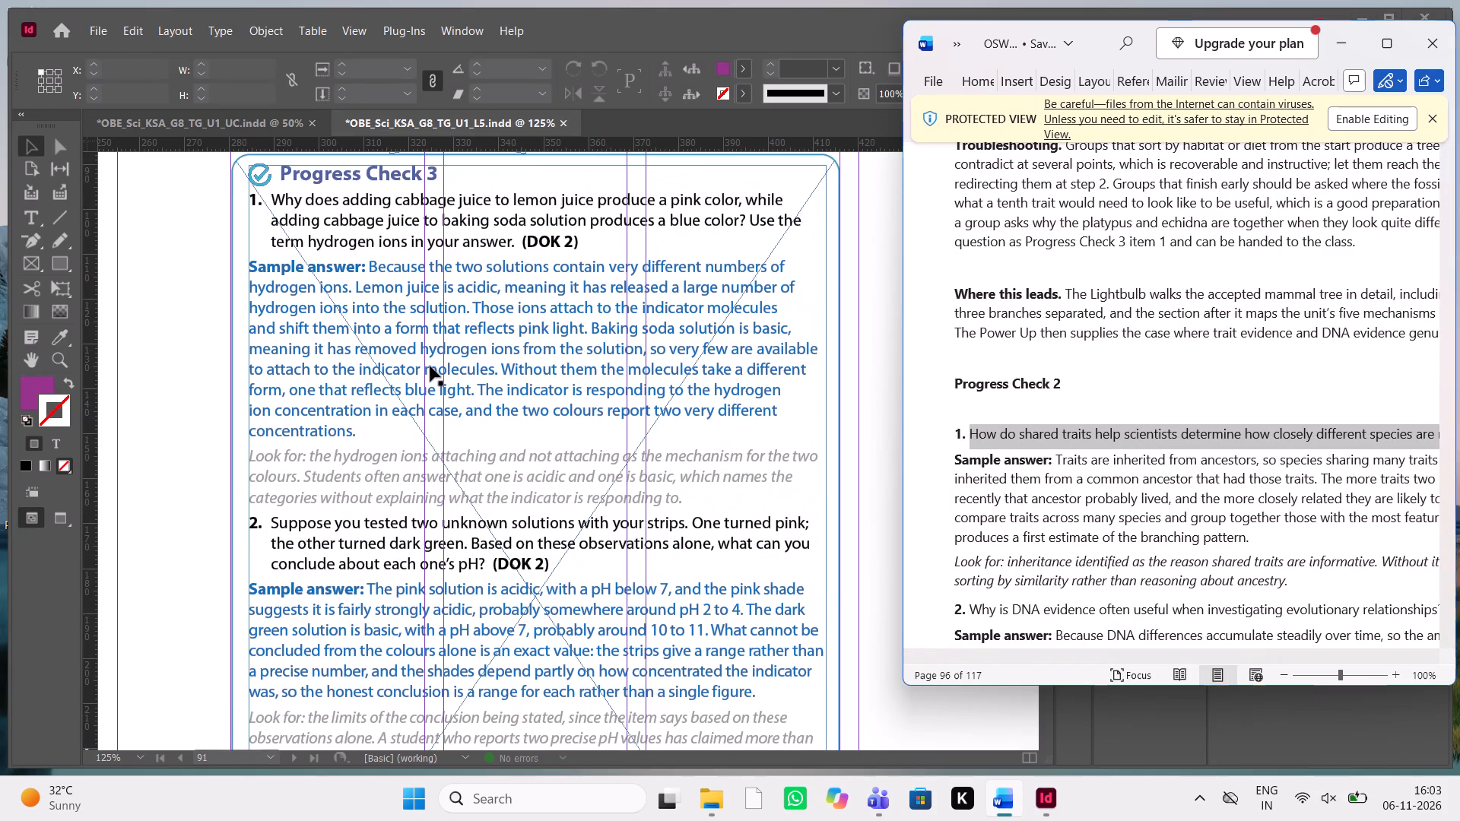
pyautogui.moveTo(591, 244); pyautogui.dragTo(344, 205)
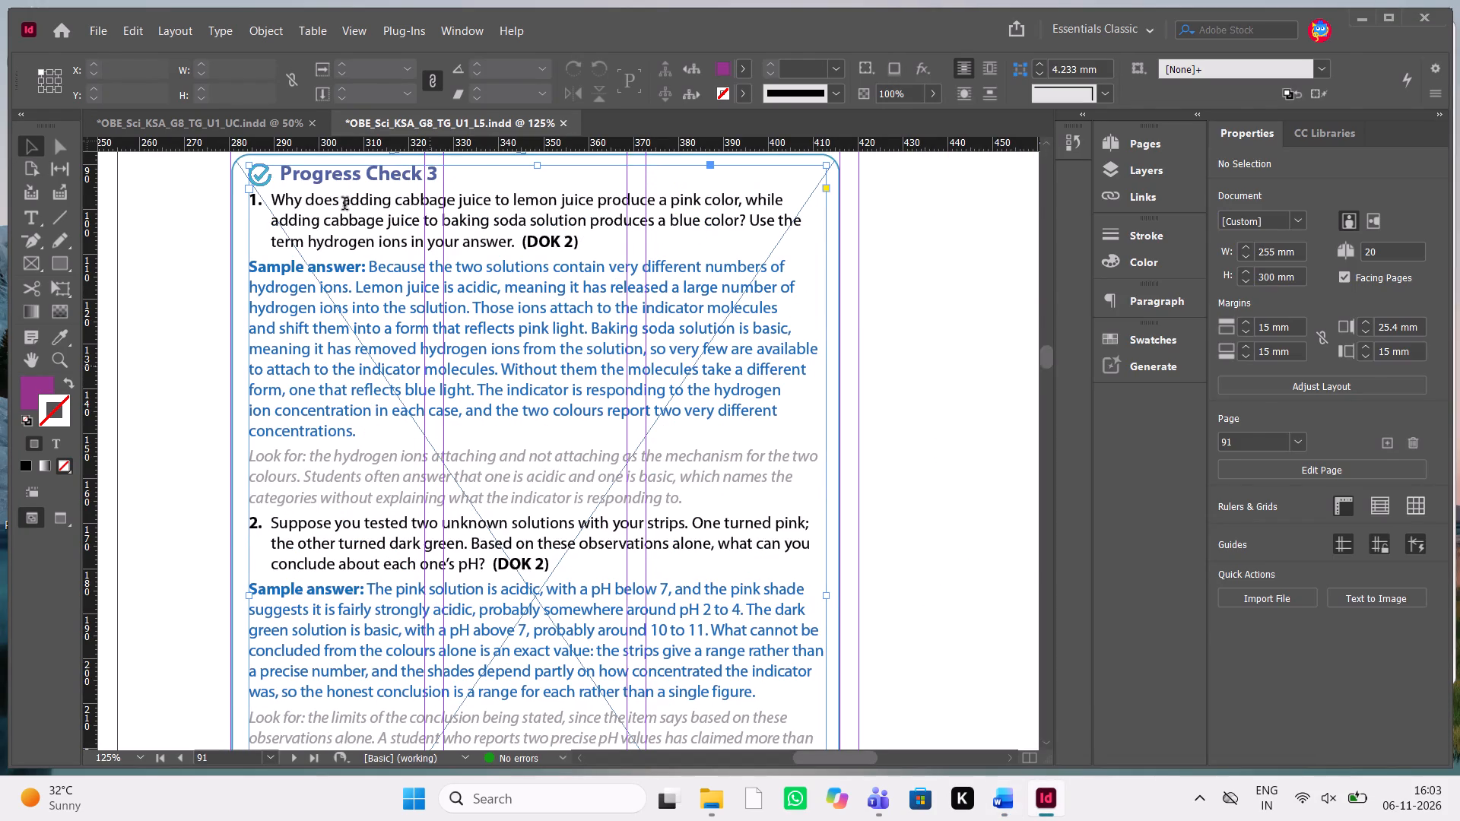
pyautogui.moveTo(344, 205); pyautogui.dragTo(348, 205)
pyautogui.click(437, 170)
pyautogui.press('BackSpace')
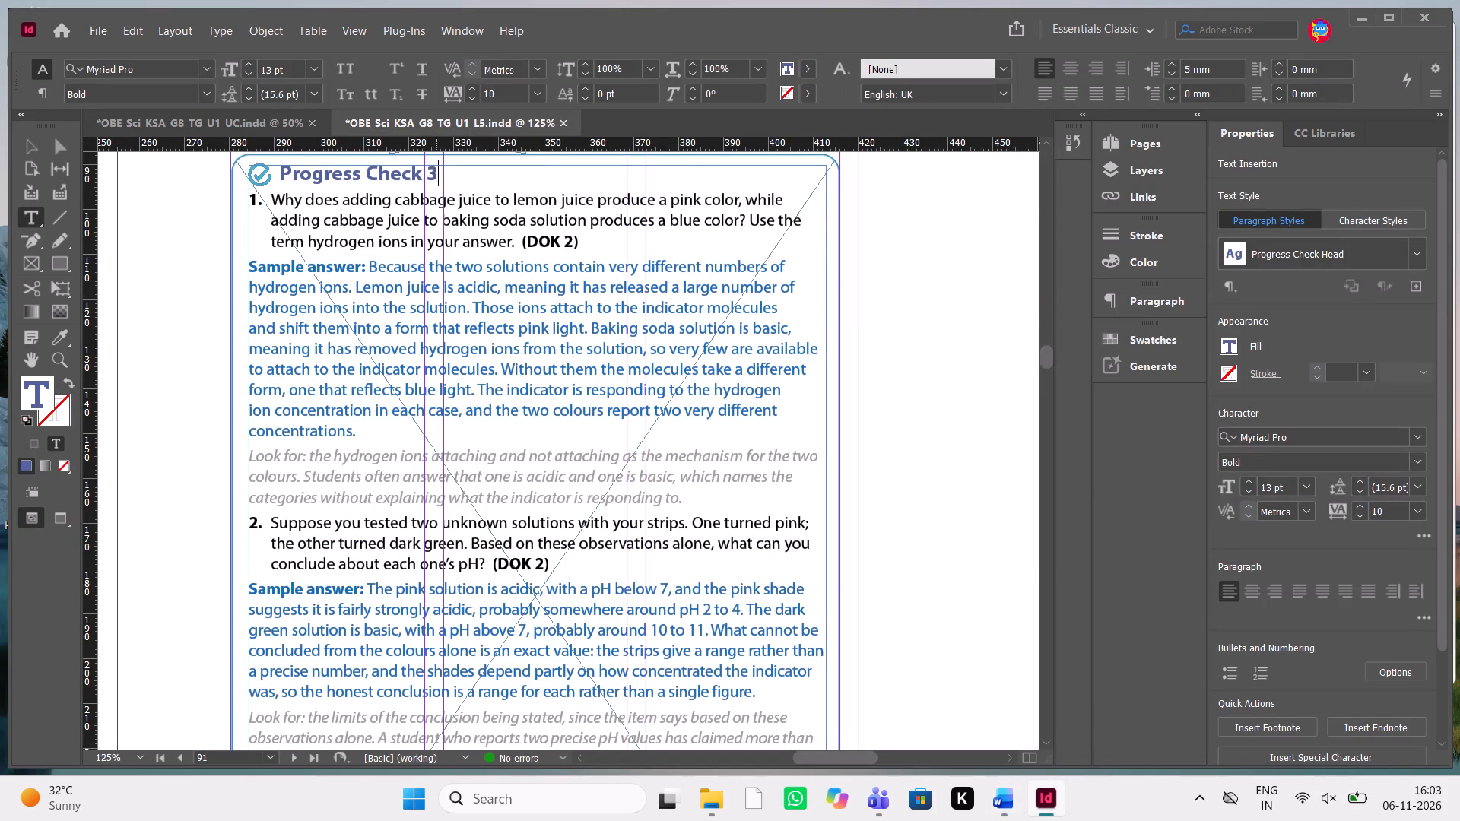
pyautogui.press('2')
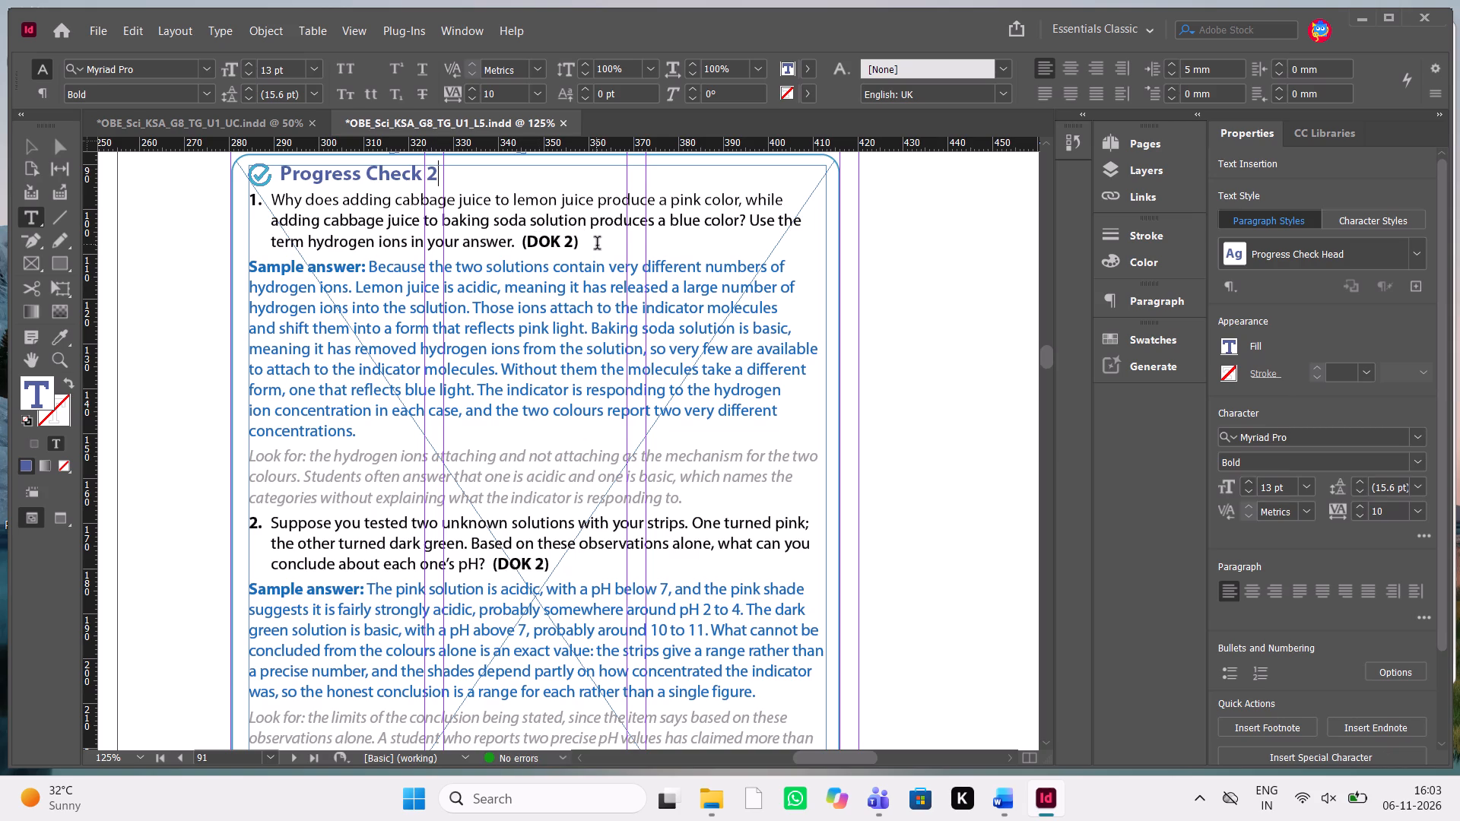
# Replace question 1 and its DOK tag in the Progress Check 2 box with the copied shared-traits question, set in regular weight.
pyautogui.moveTo(597, 245); pyautogui.dragTo(271, 203)
pyautogui.hotkey('ctrl', 'v')
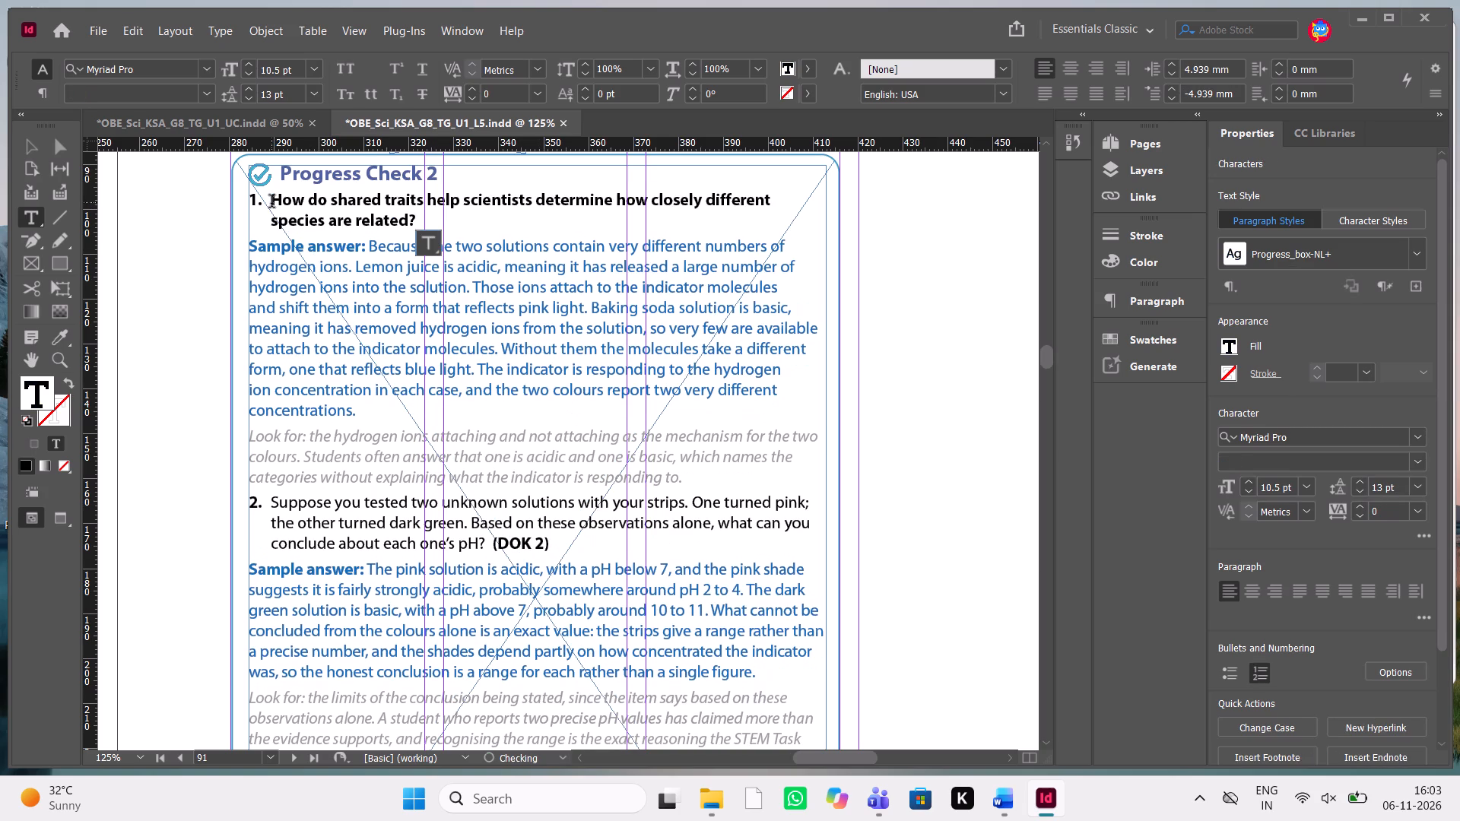
pyautogui.moveTo(440, 220); pyautogui.dragTo(265, 197)
pyautogui.hotkey('ctrl', 'shift', 'b')
pyautogui.click(371, 249)
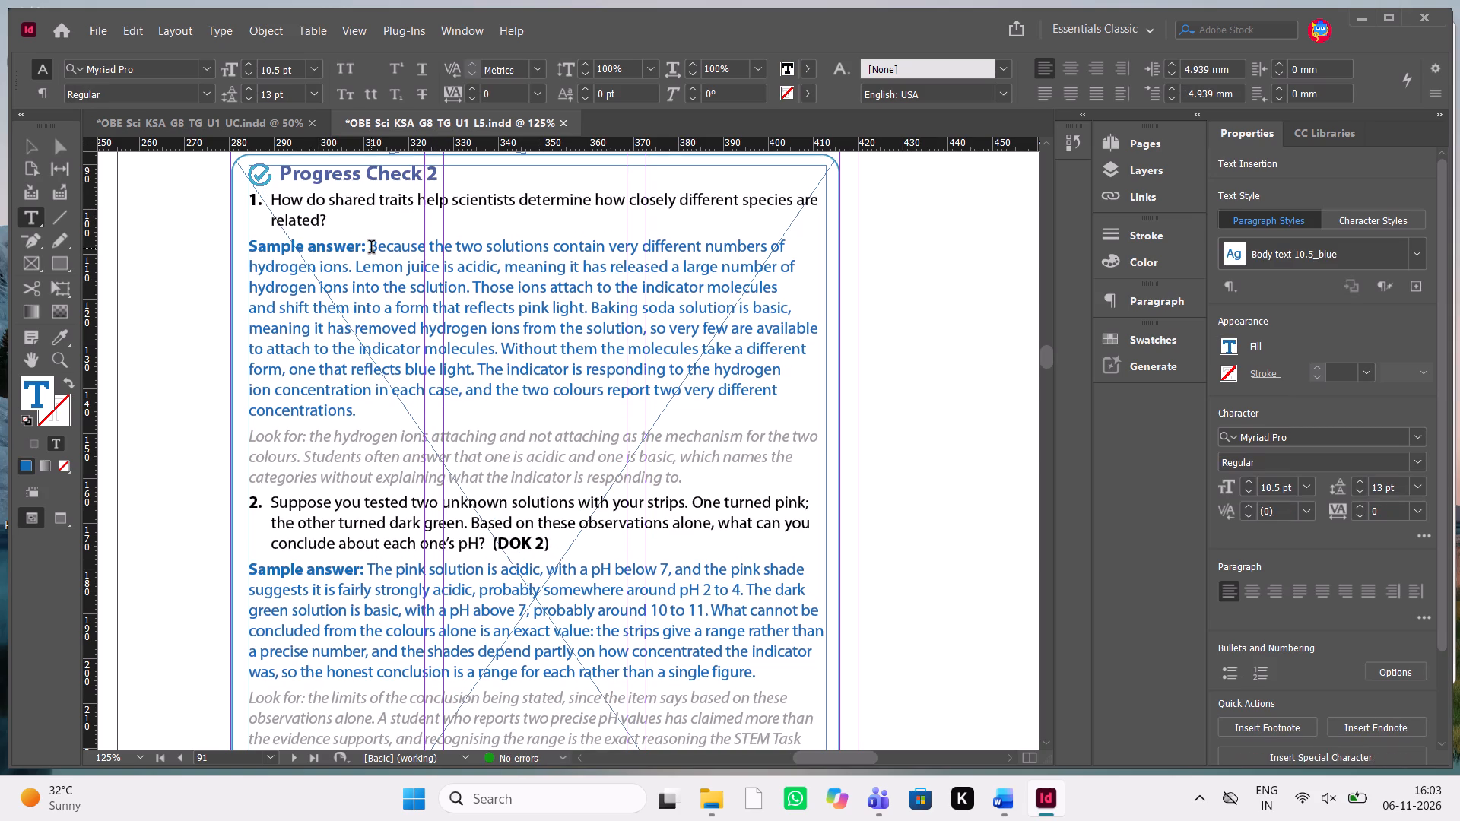
# Set the tracking of question 1's text to 10.
pyautogui.moveTo(341, 217); pyautogui.dragTo(270, 200)
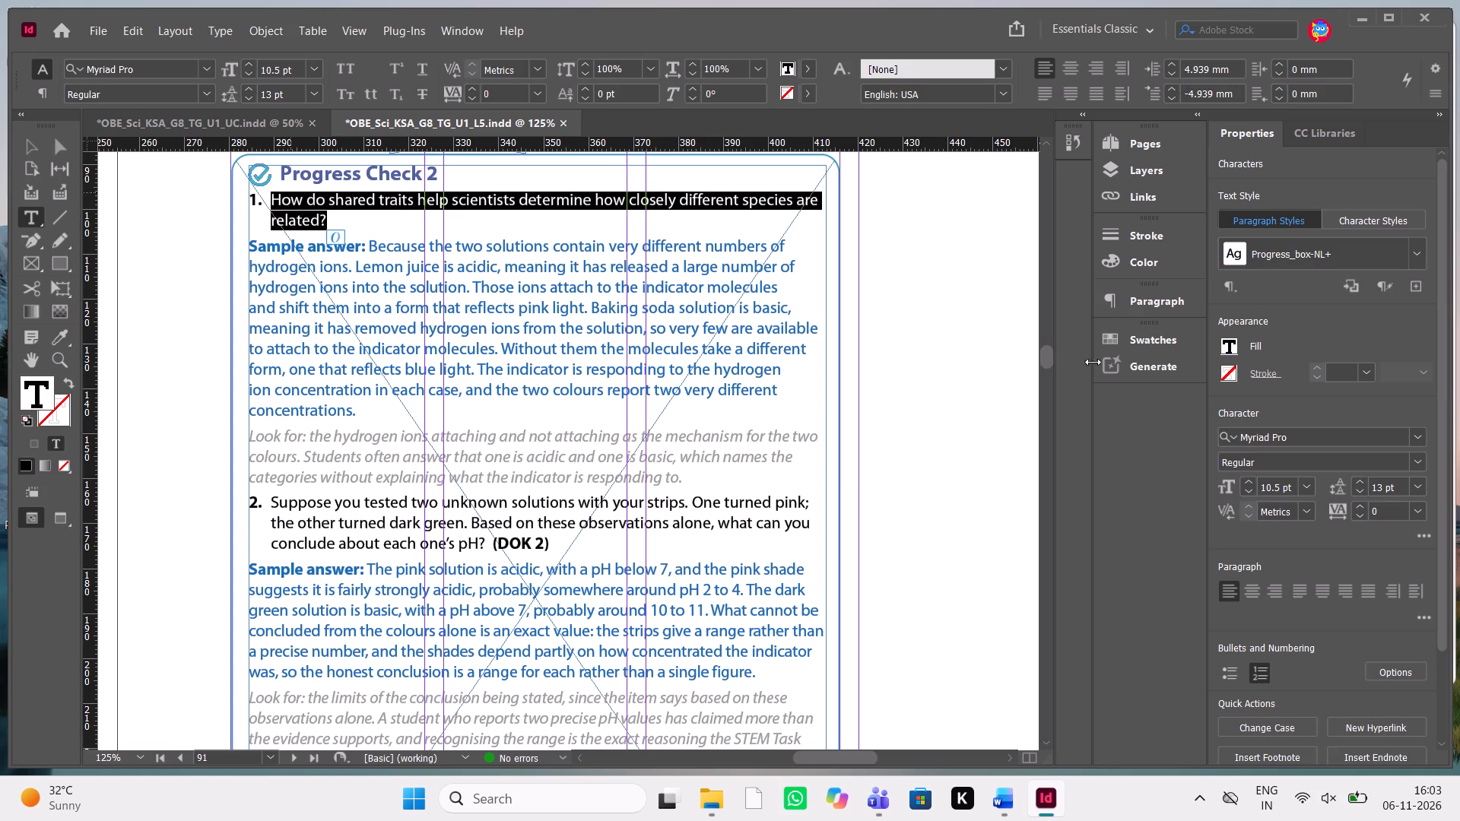
pyautogui.click(1421, 512)
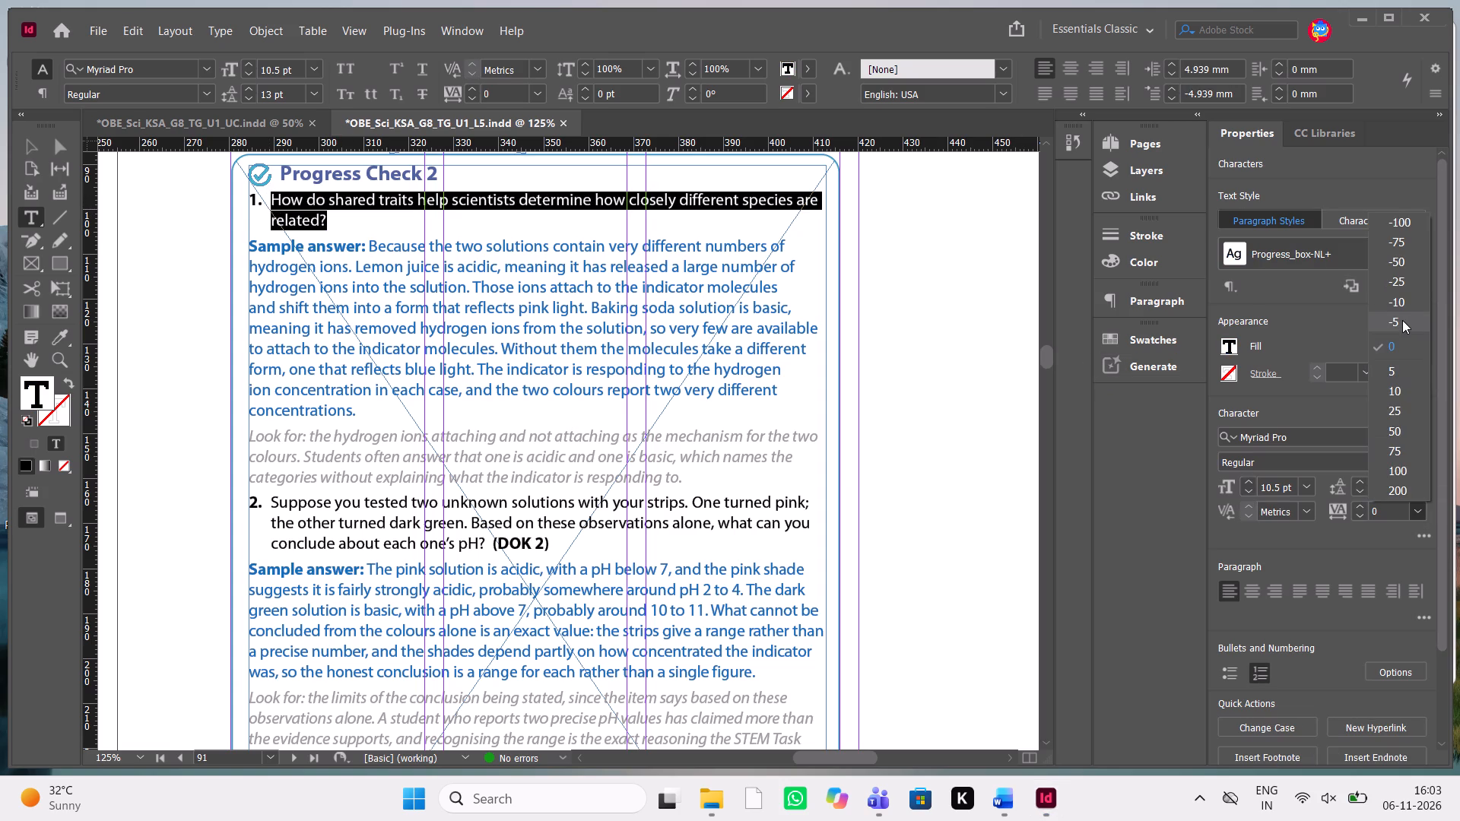
pyautogui.click(1402, 320)
pyautogui.click(1423, 511)
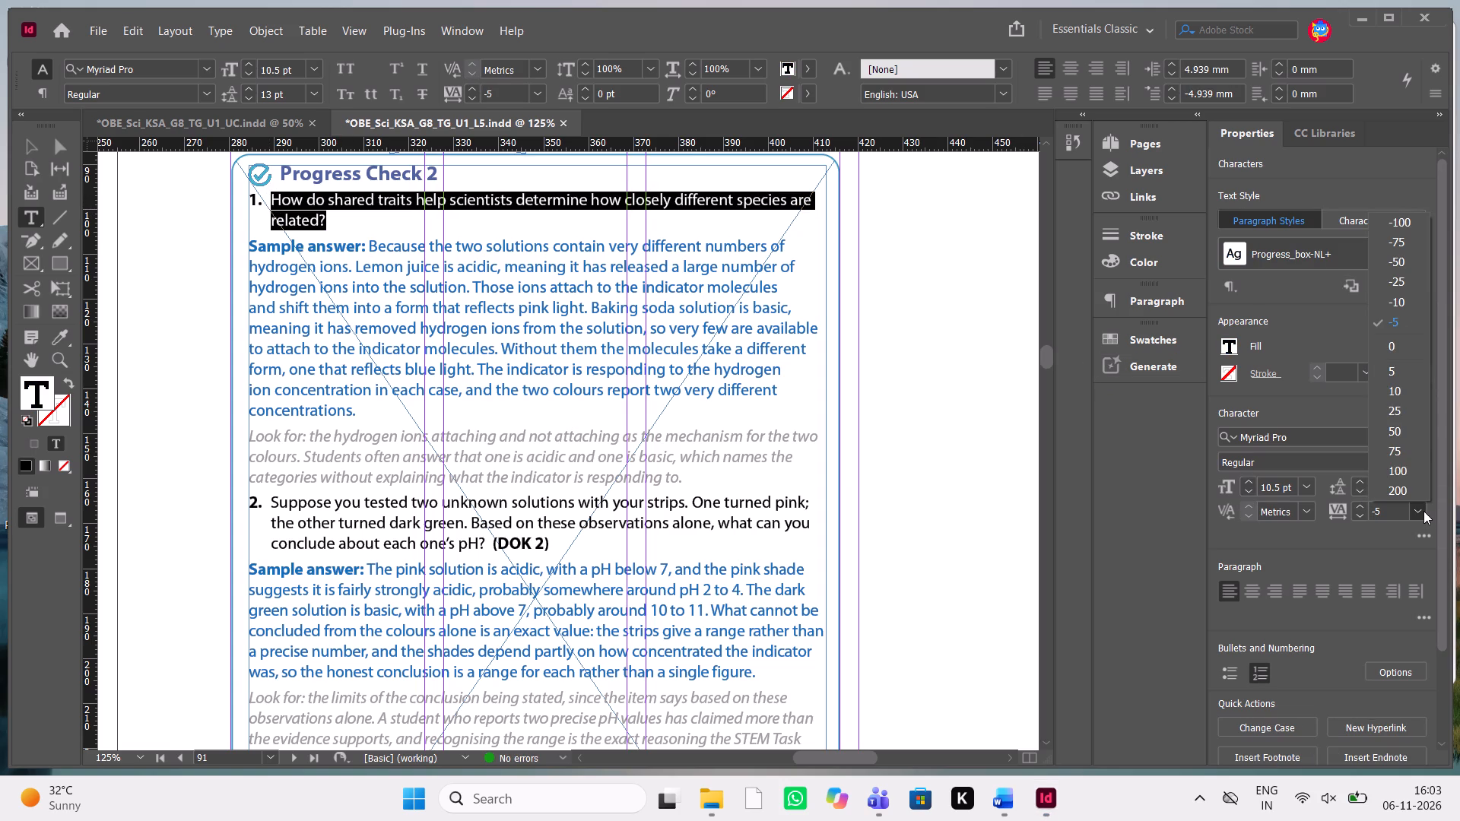
pyautogui.click(1401, 369)
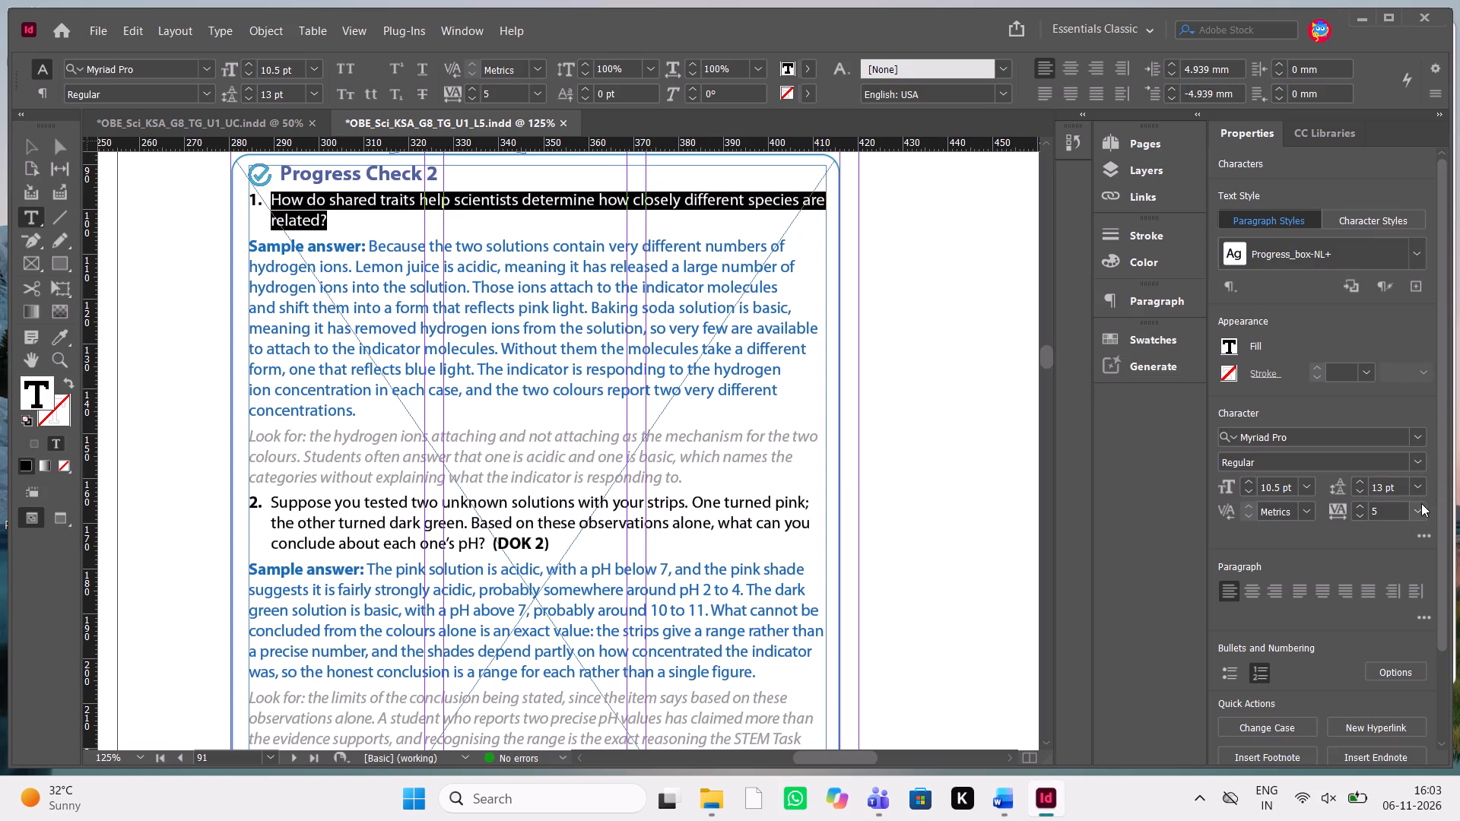
pyautogui.click(1421, 503)
pyautogui.click(1401, 387)
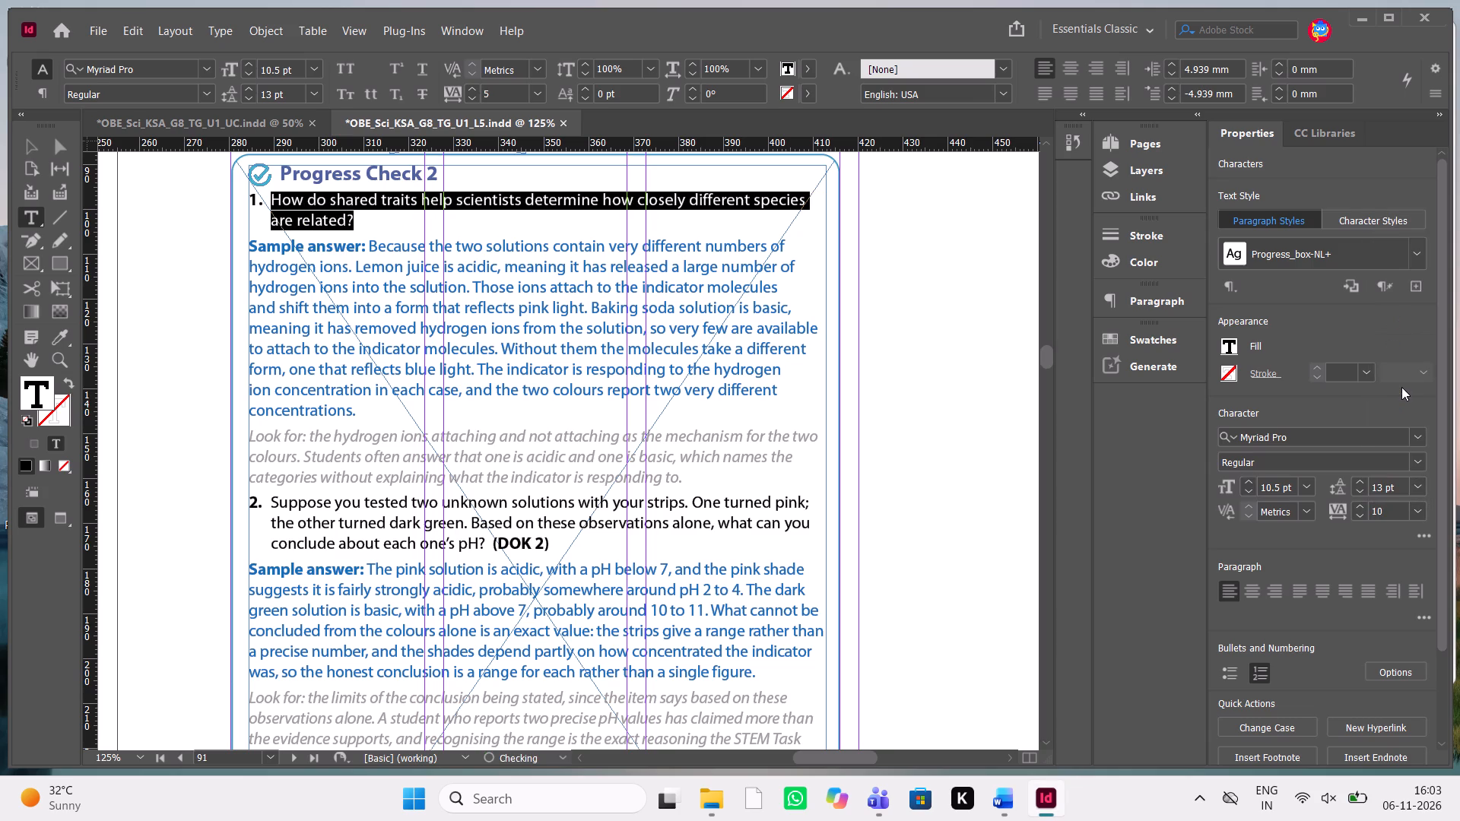
pyautogui.click(685, 230)
# Replace question 1's sample answer with the manuscript's text starting "Traits are inherited from ancestors", keeping the "Sample answer:" label.
pyautogui.hotkey('alt', 'Tab')
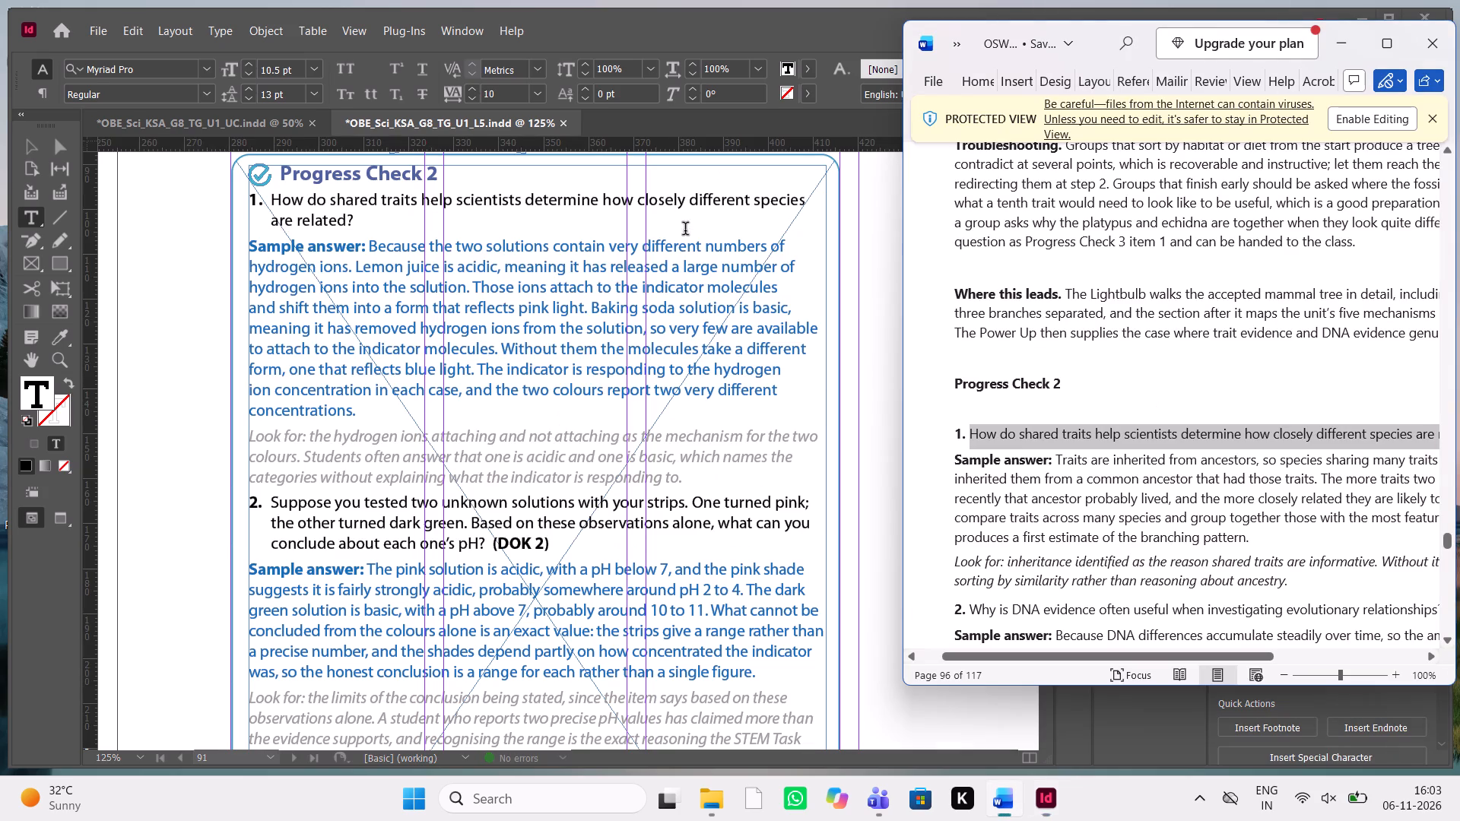
pyautogui.rightClick(1132, 375)
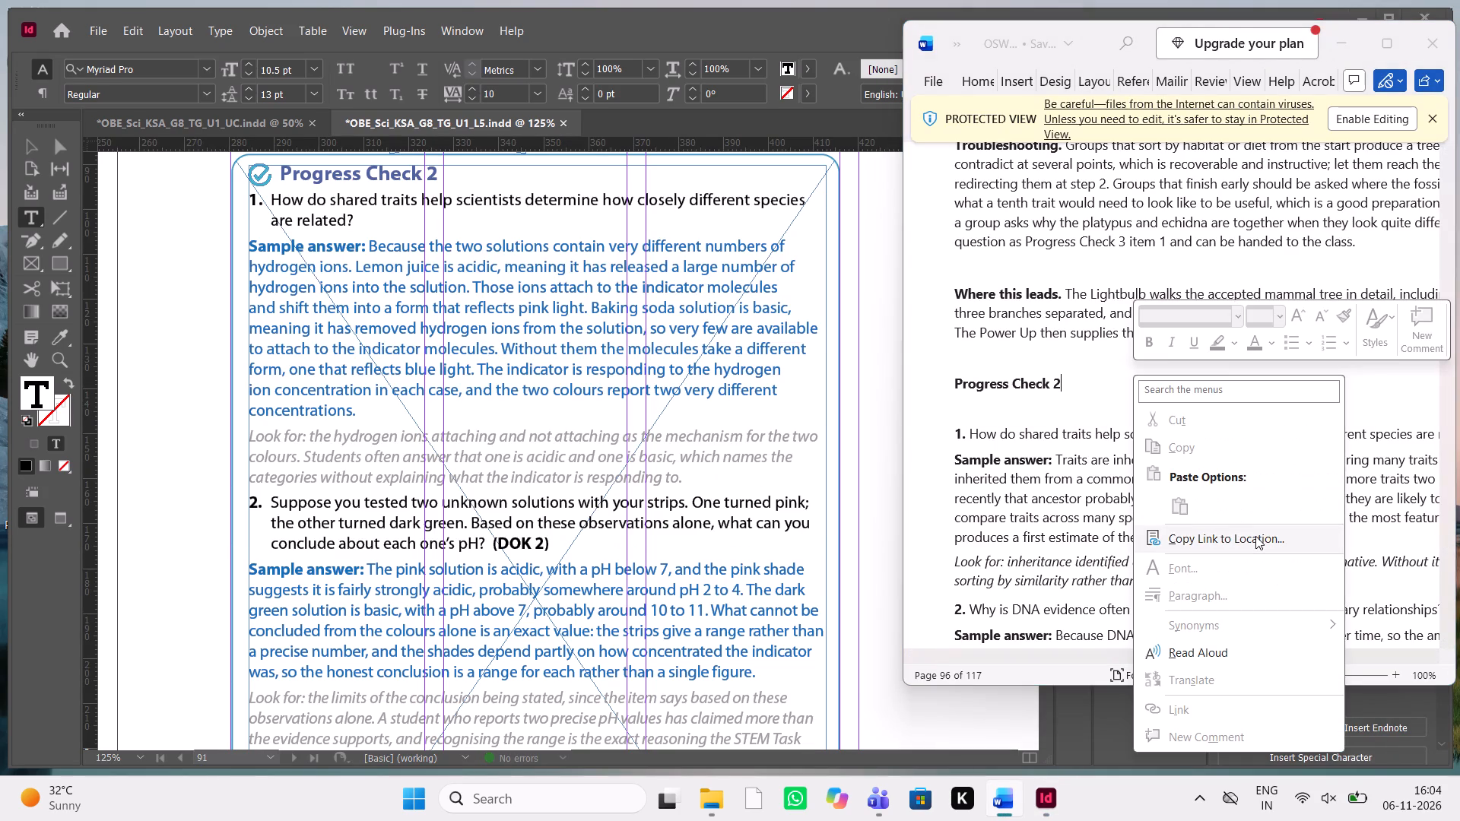
pyautogui.click(1069, 490)
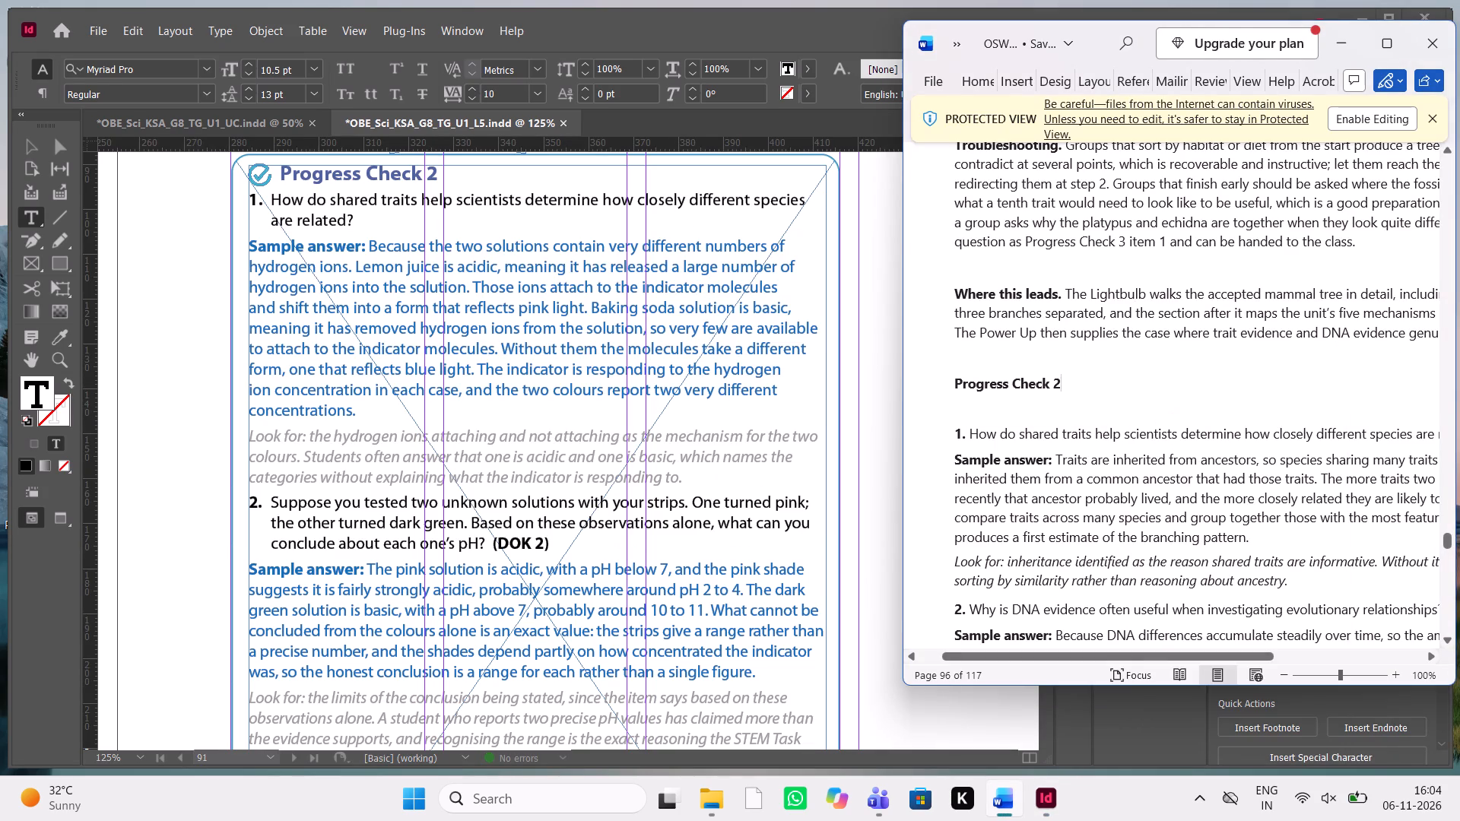
pyautogui.moveTo(1252, 530); pyautogui.dragTo(1059, 462)
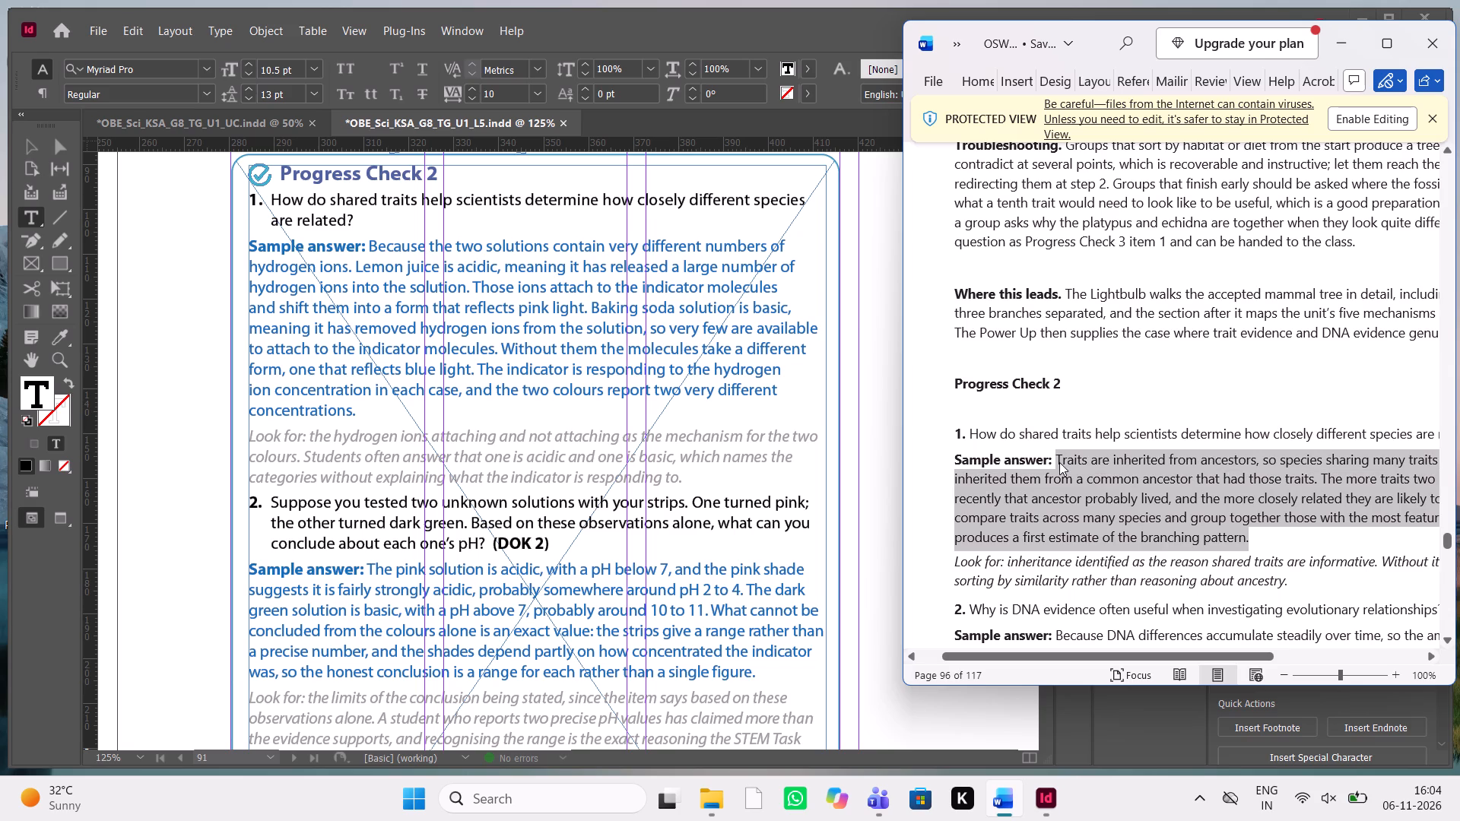
pyautogui.hotkey('ctrl', 'c')
pyautogui.hotkey('ctrl', 'c')
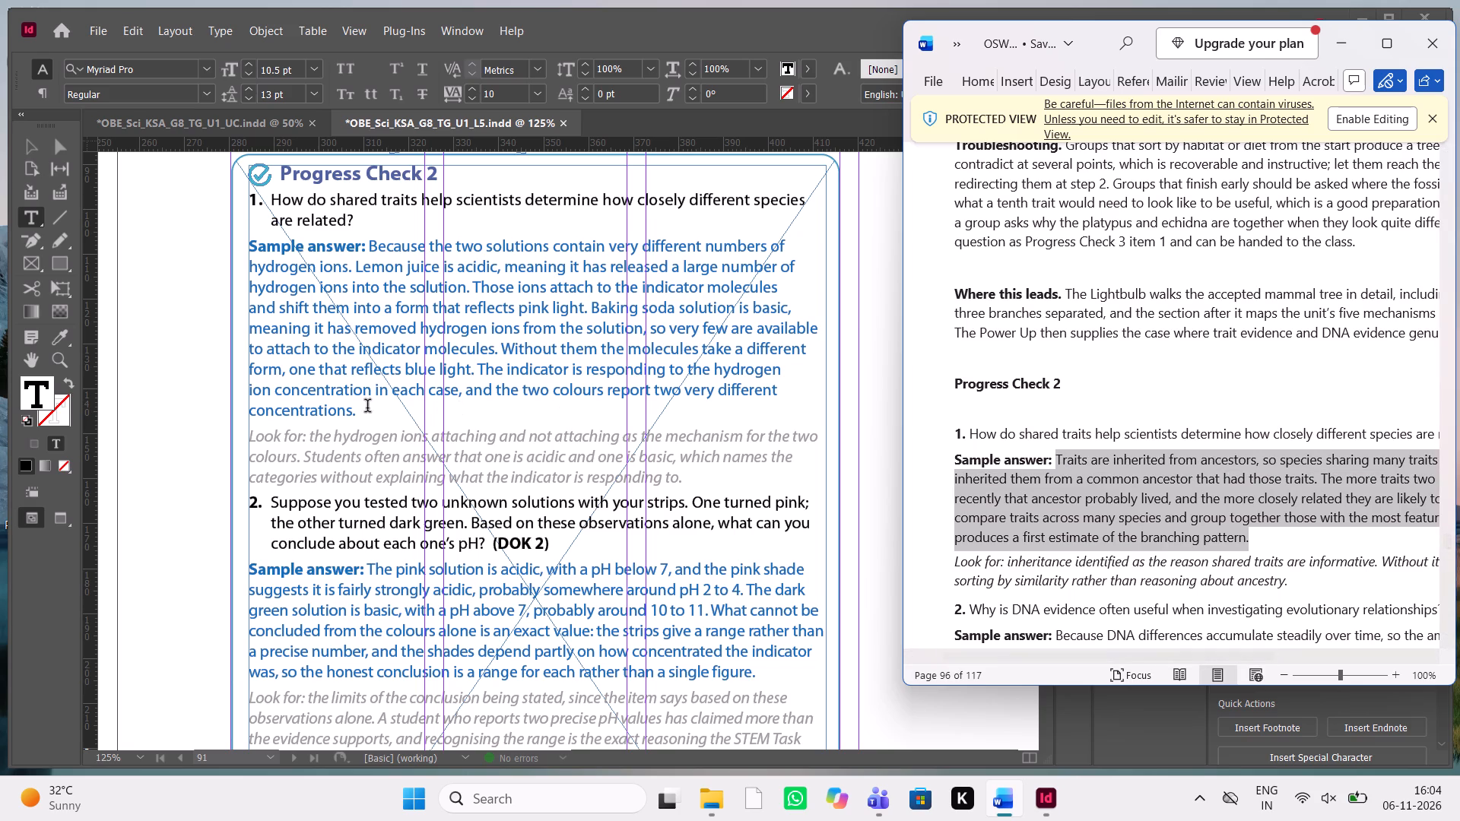
pyautogui.moveTo(367, 407); pyautogui.dragTo(367, 252)
pyautogui.hotkey('ctrl', 'v')
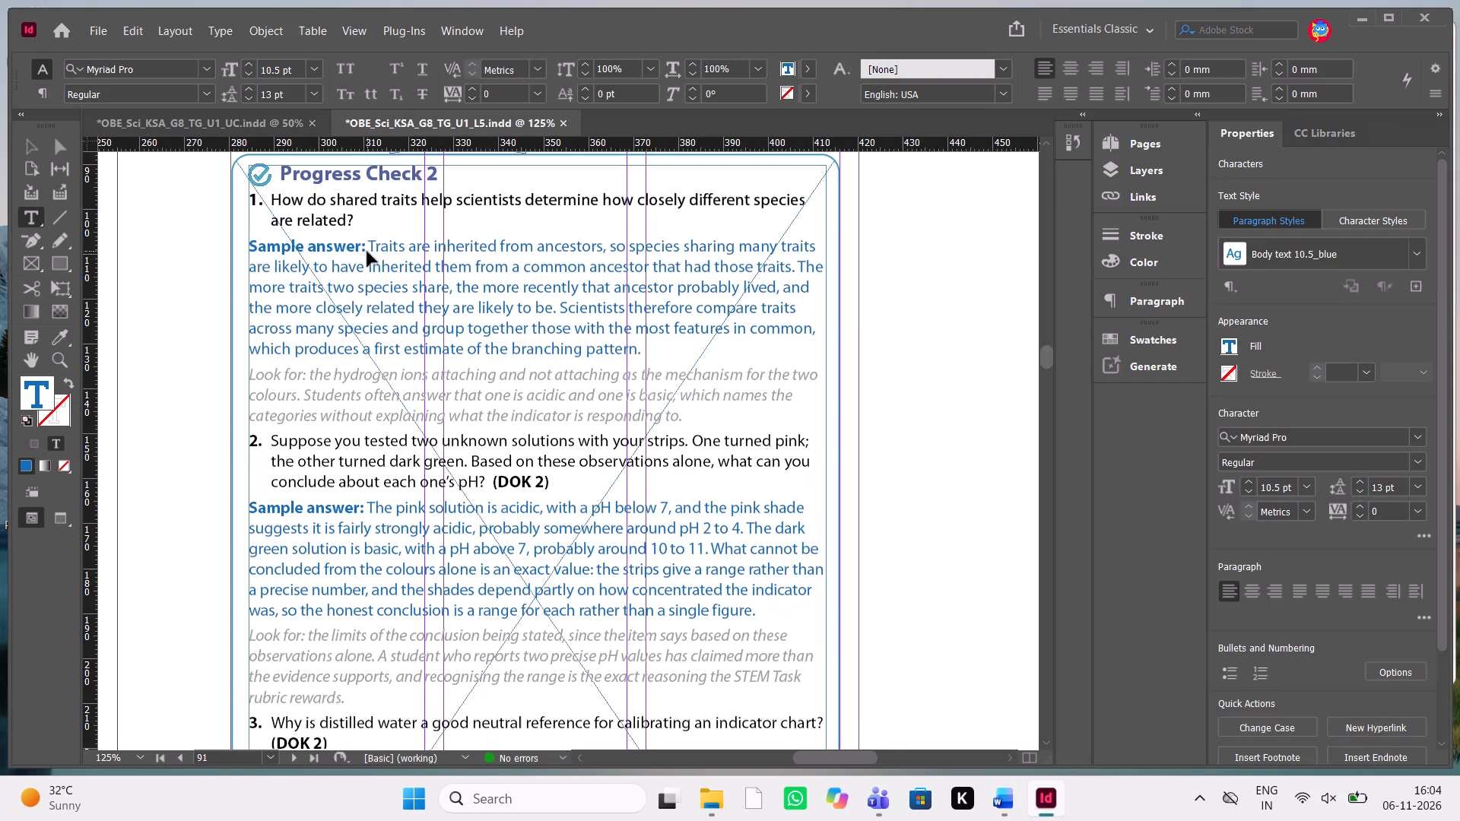
# Replace question 1's "Look for" note with the manuscript's note starting "Look for: inheritance identified as the reason shared traits are informative".
pyautogui.hotkey('alt', 'Tab')
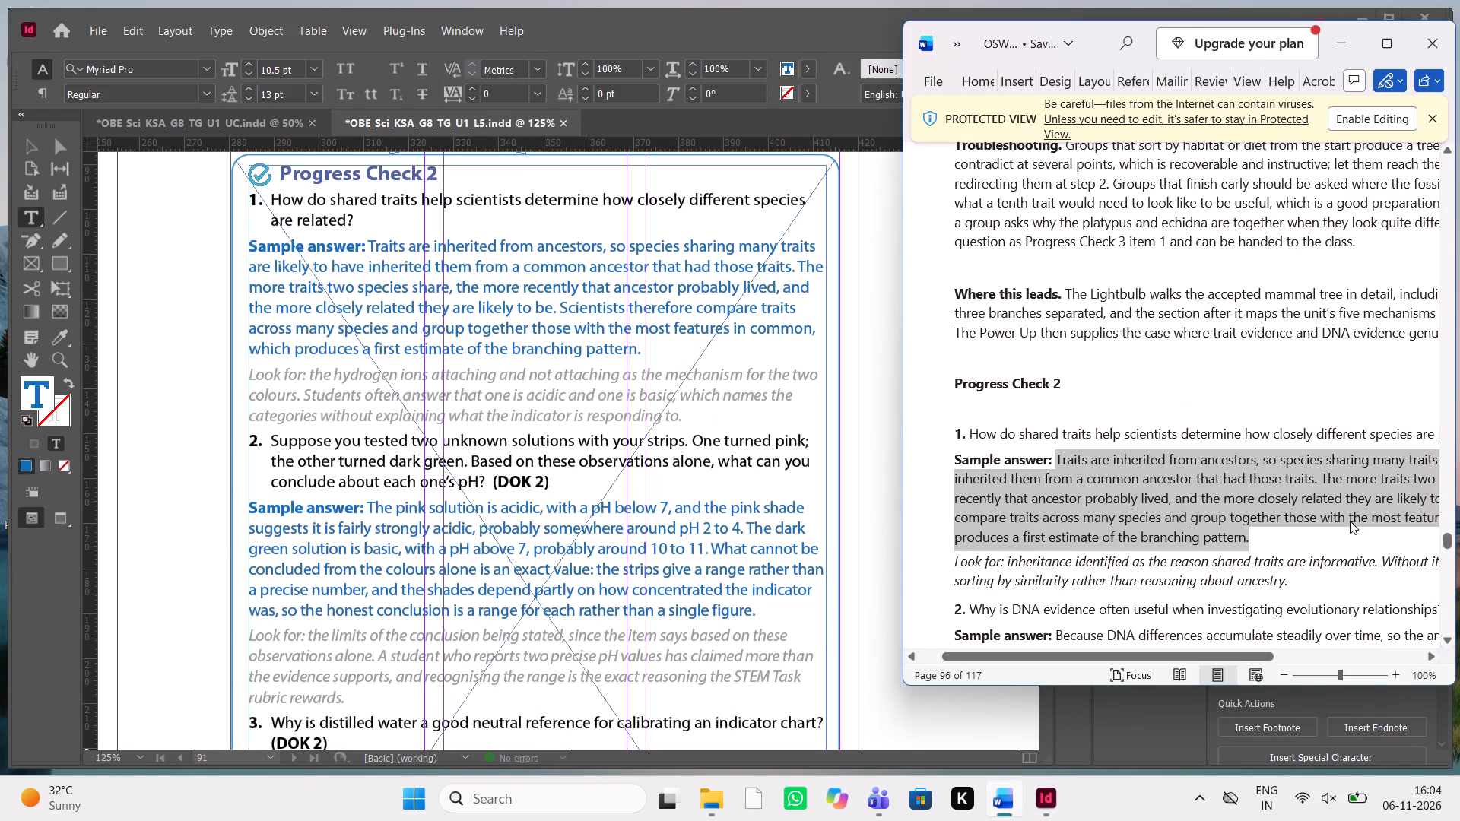
pyautogui.moveTo(1297, 575); pyautogui.dragTo(938, 559)
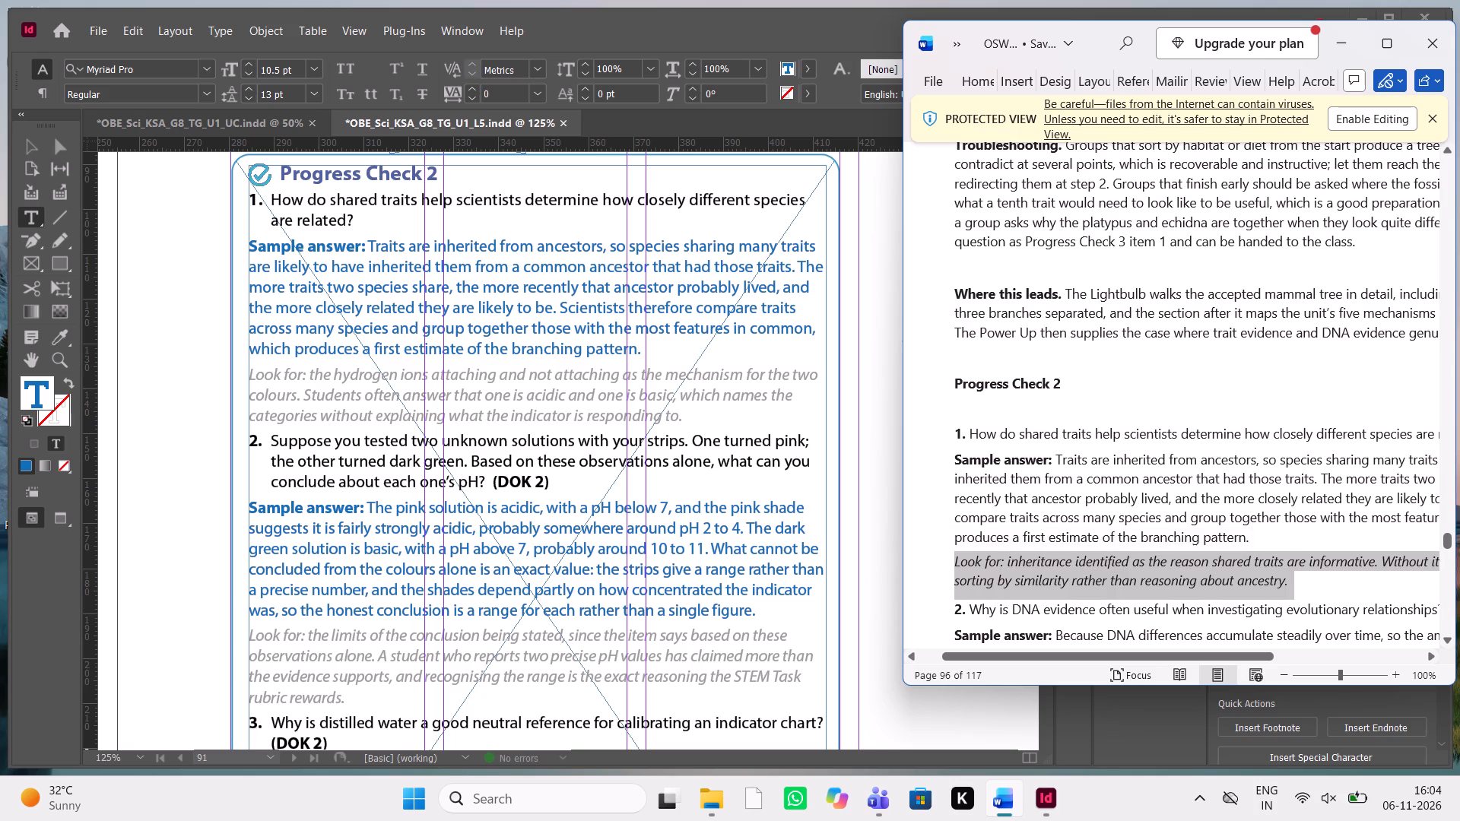
pyautogui.moveTo(938, 559); pyautogui.dragTo(941, 562)
pyautogui.hotkey('ctrl', 'c')
pyautogui.hotkey('ctrl', 'c')
pyautogui.moveTo(709, 408); pyautogui.dragTo(560, 386)
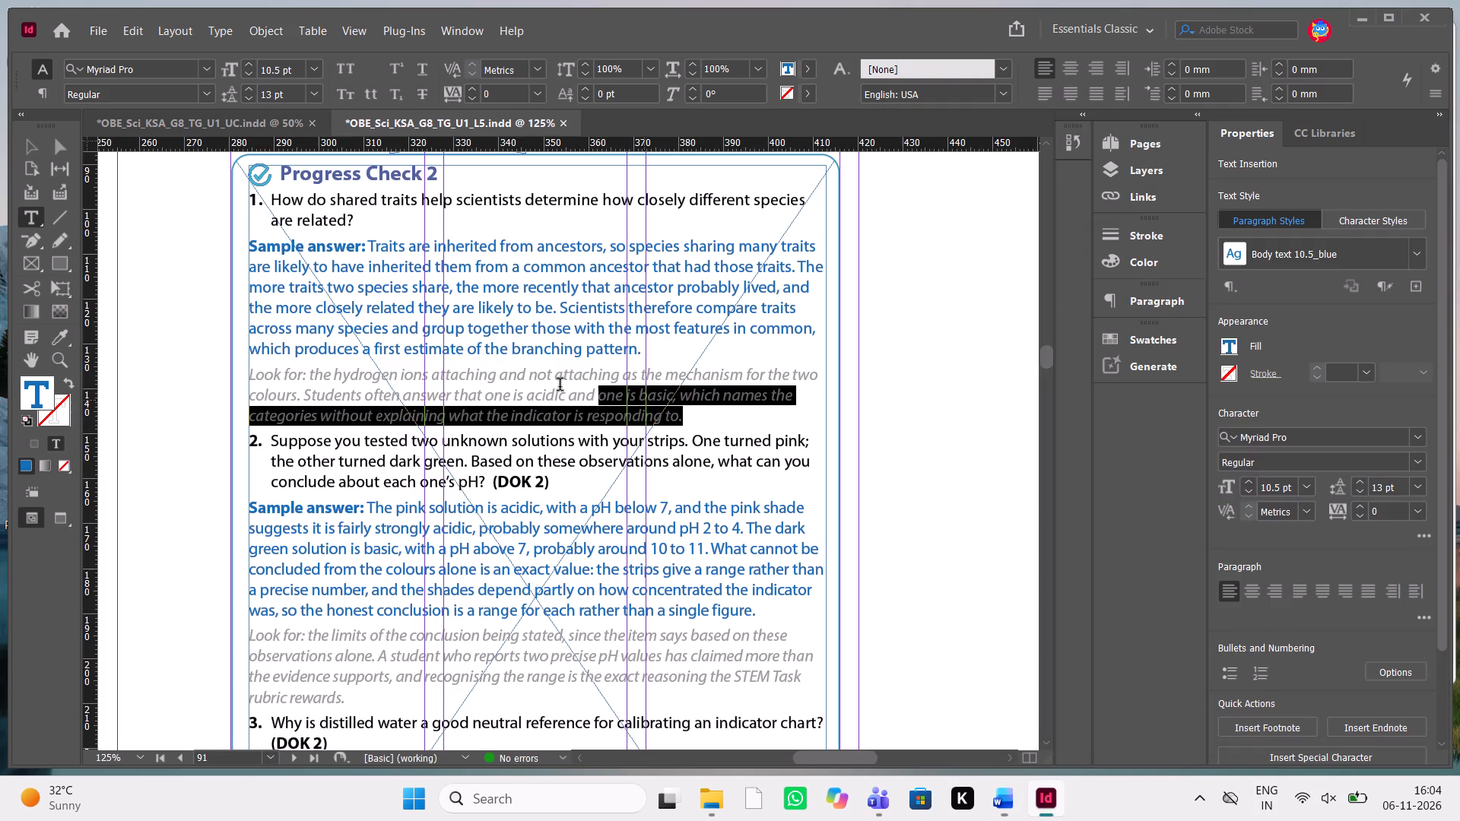
pyautogui.moveTo(560, 386); pyautogui.dragTo(245, 374)
pyautogui.hotkey('ctrl', 'v')
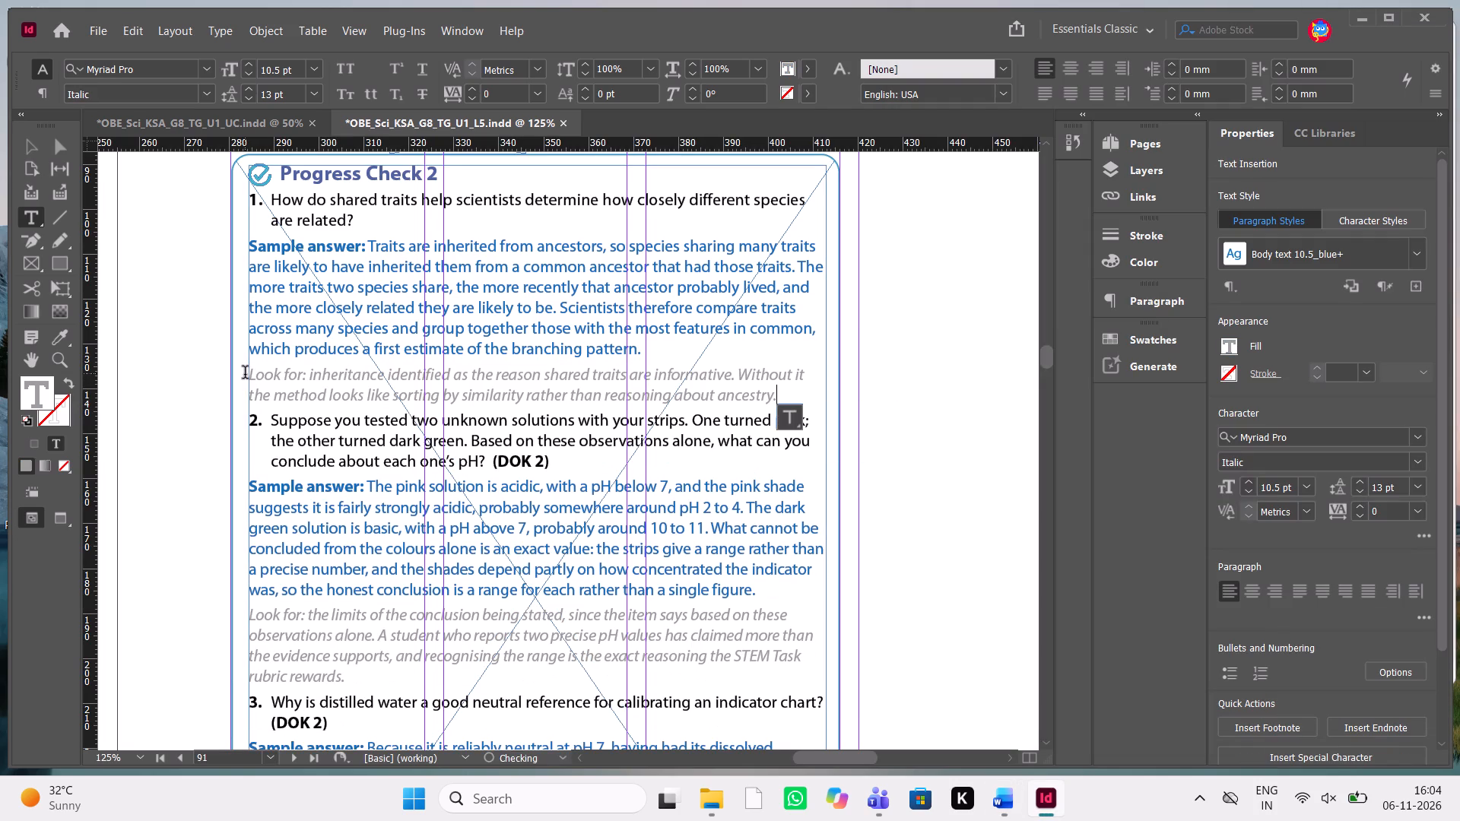
# Copy question 2, "Why is DNA evidence often useful when investigating evolutionary relationships?", from the Word manuscript.
pyautogui.hotkey('alt', 'Tab')
pyautogui.scroll(-1, 1198, 488)
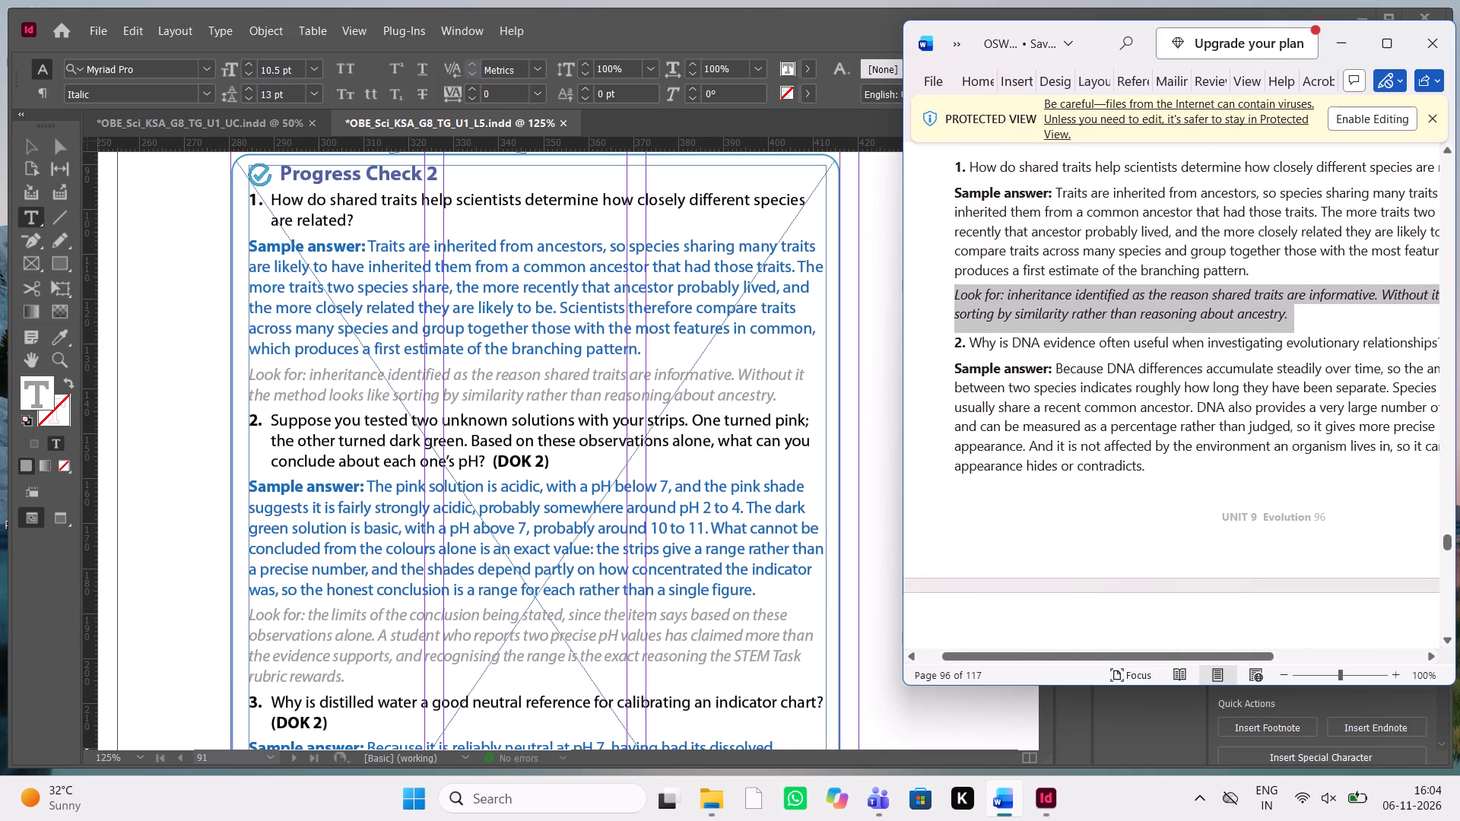
pyautogui.hscroll(-1, 1287, 407)
pyautogui.moveTo(1290, 339); pyautogui.dragTo(961, 337)
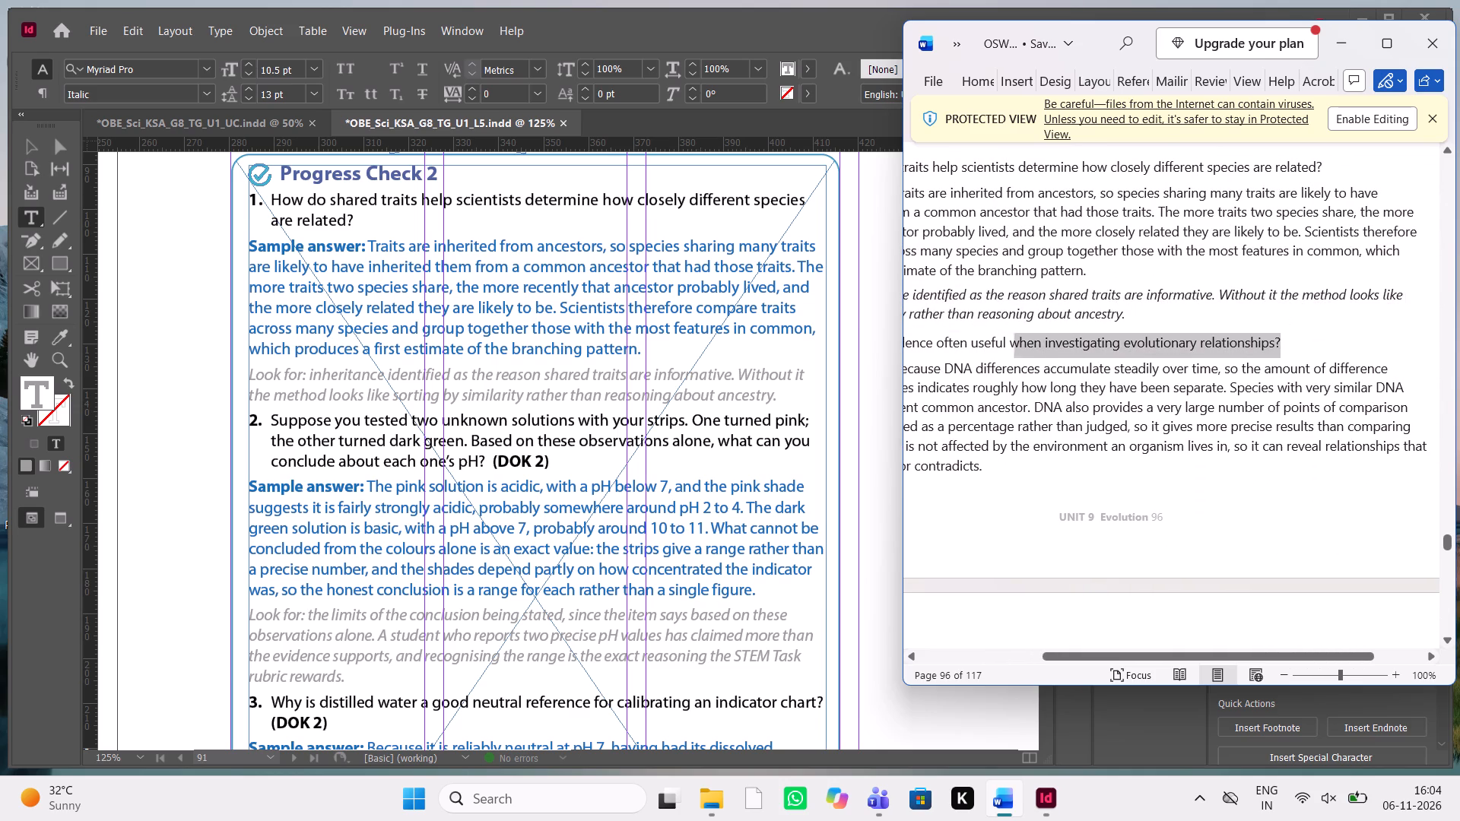
pyautogui.moveTo(961, 337); pyautogui.dragTo(931, 341)
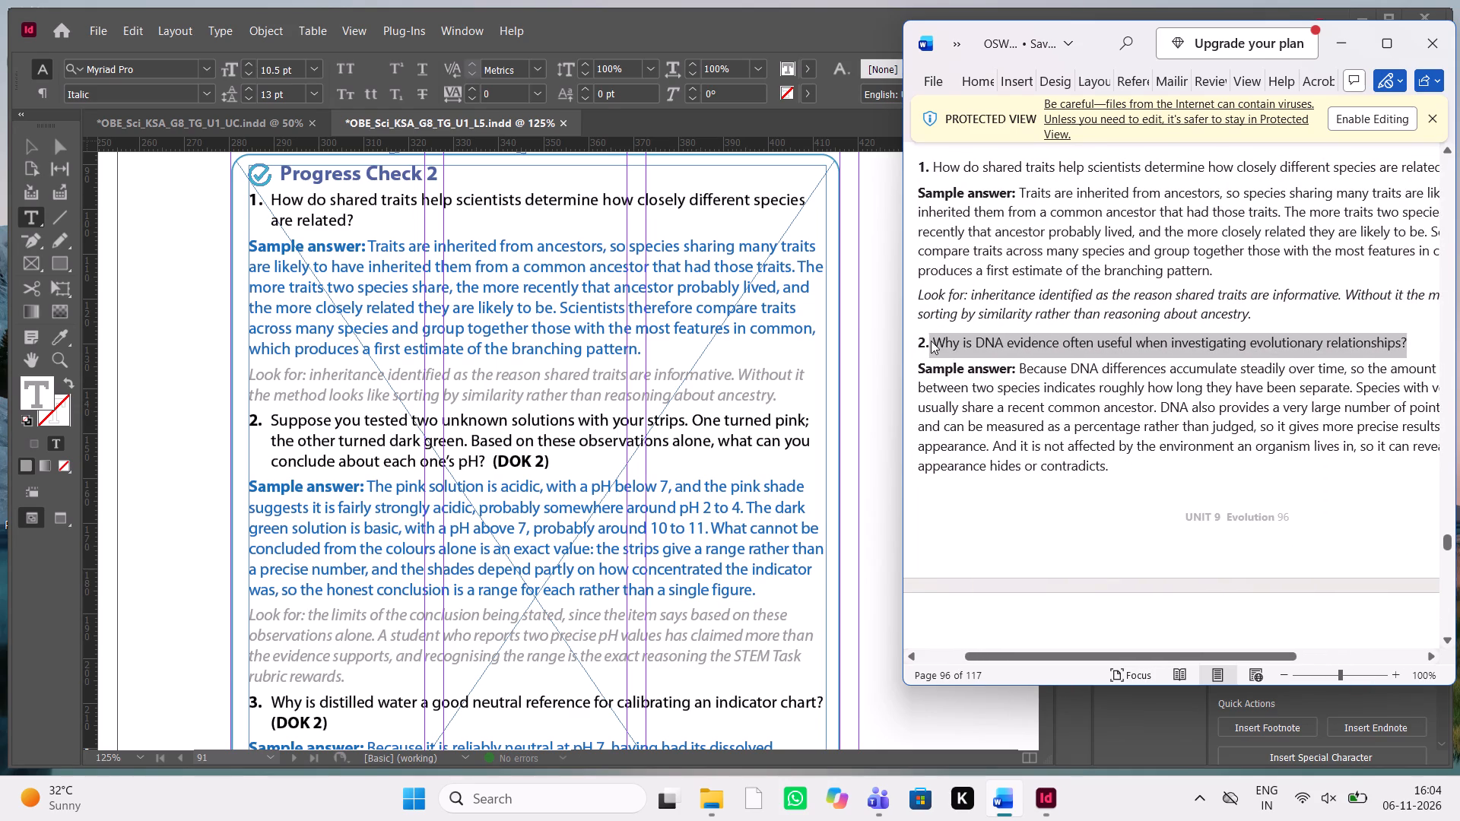
pyautogui.hotkey('ctrl', 'c')
pyautogui.hotkey('ctrl', 'c')
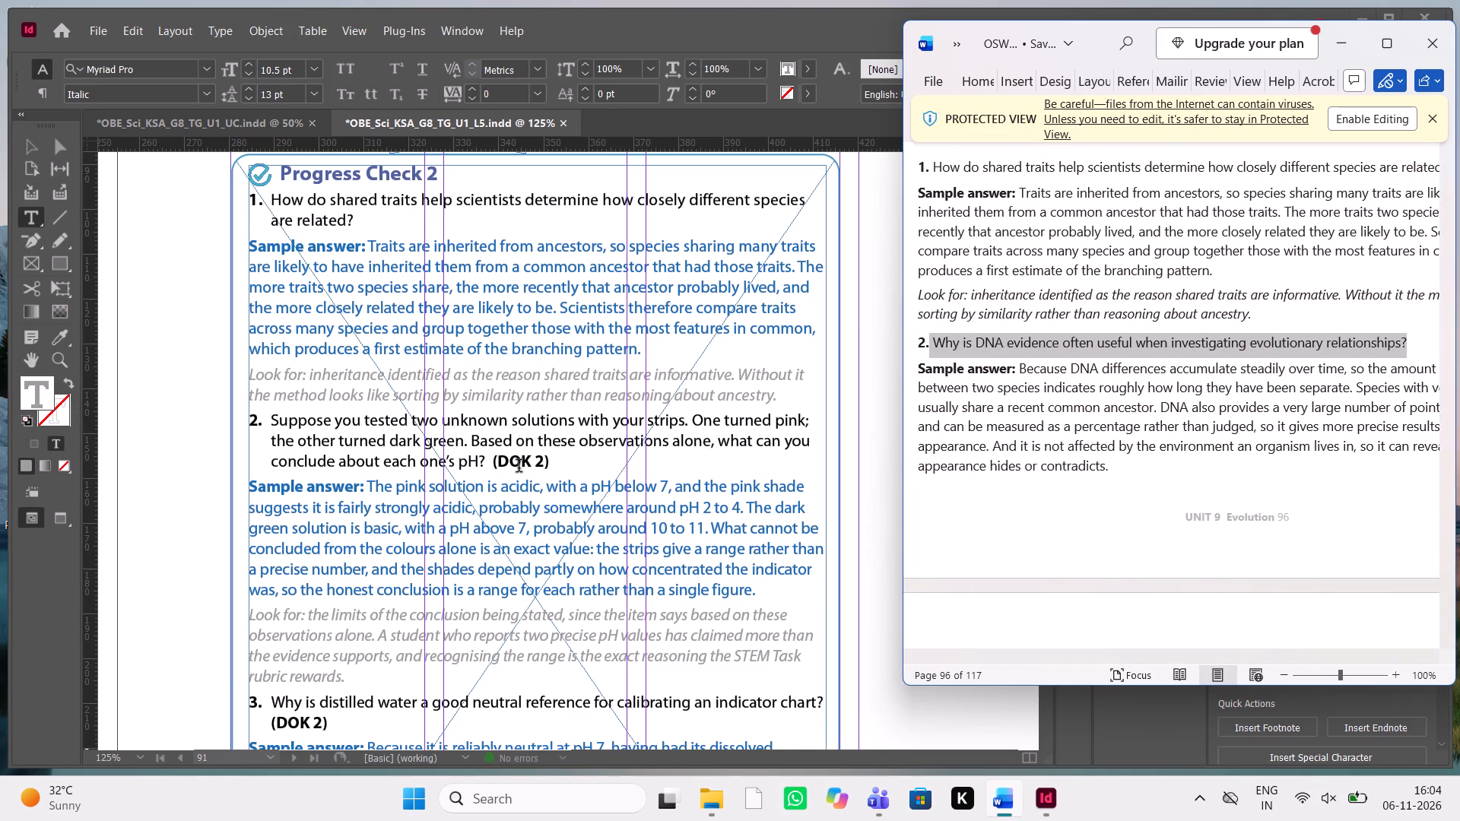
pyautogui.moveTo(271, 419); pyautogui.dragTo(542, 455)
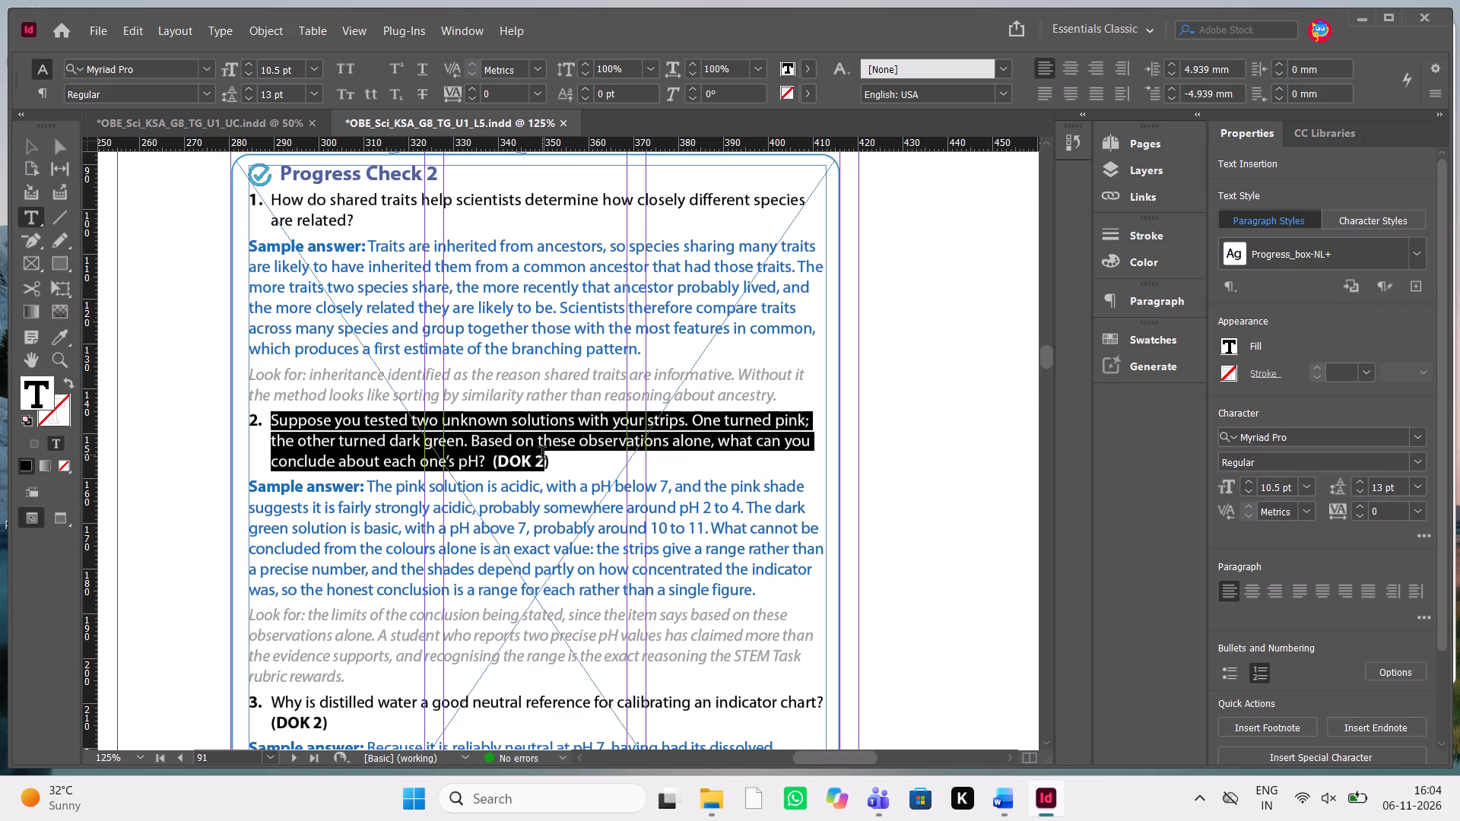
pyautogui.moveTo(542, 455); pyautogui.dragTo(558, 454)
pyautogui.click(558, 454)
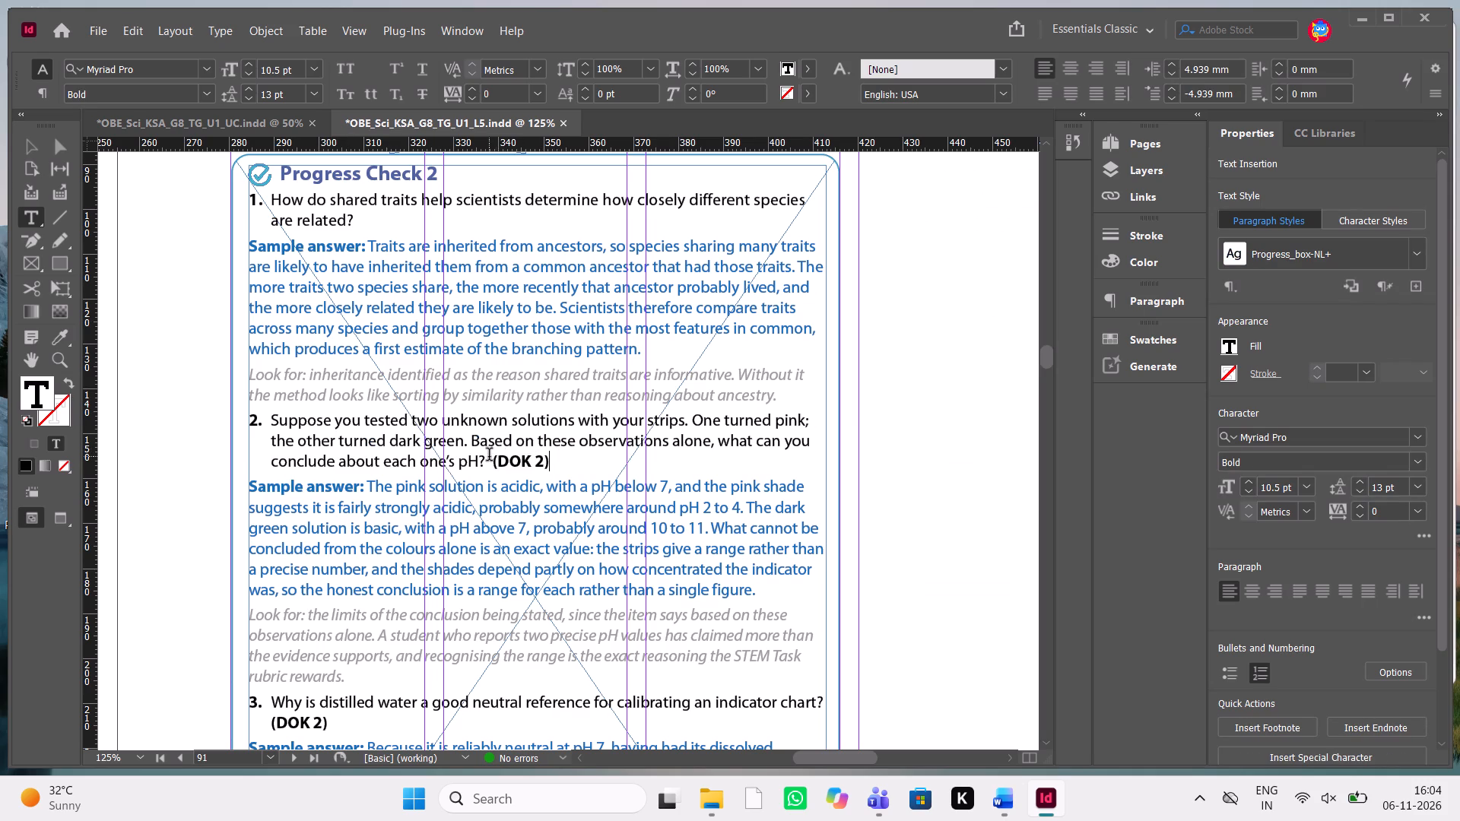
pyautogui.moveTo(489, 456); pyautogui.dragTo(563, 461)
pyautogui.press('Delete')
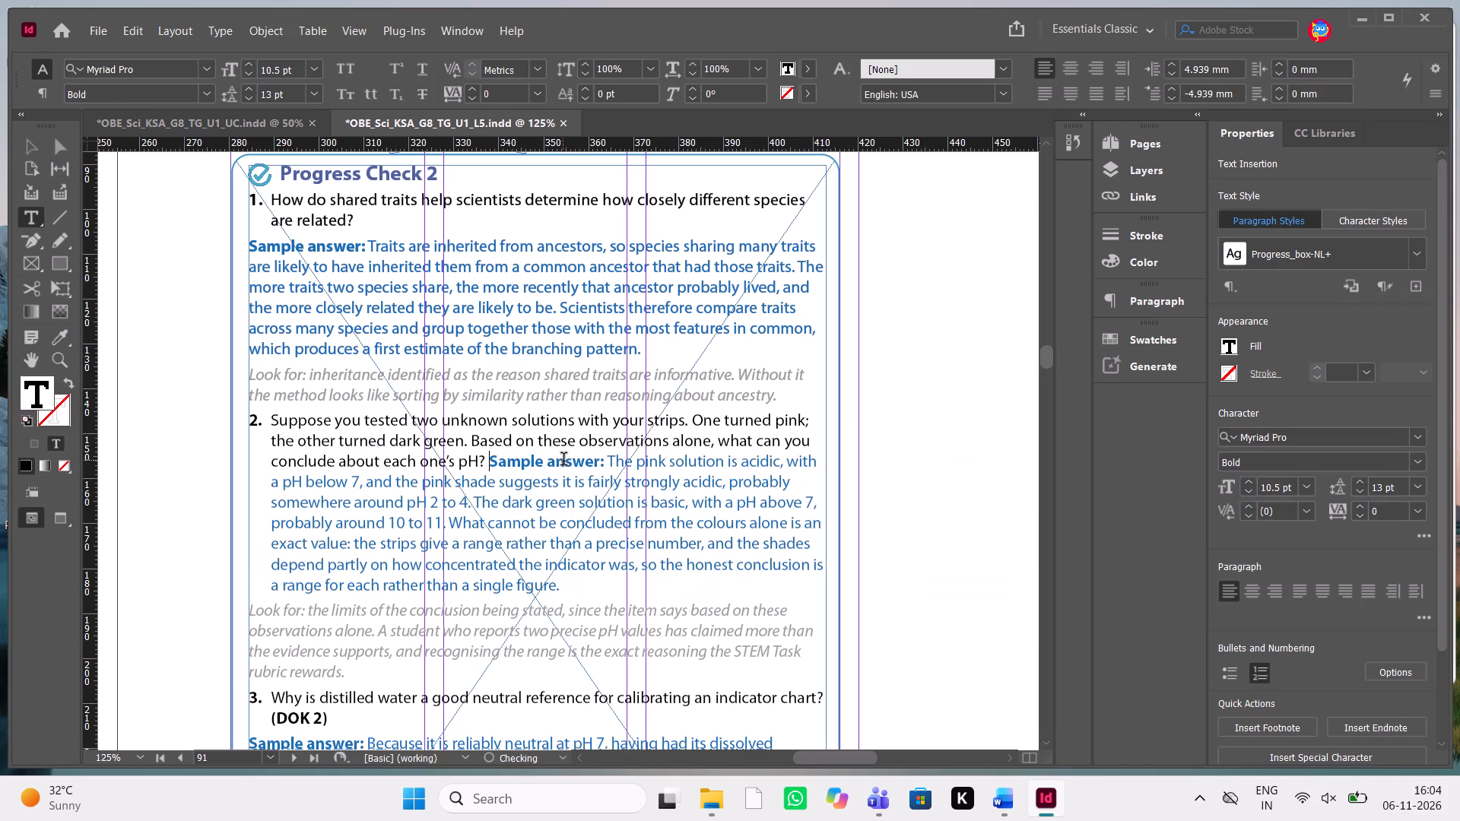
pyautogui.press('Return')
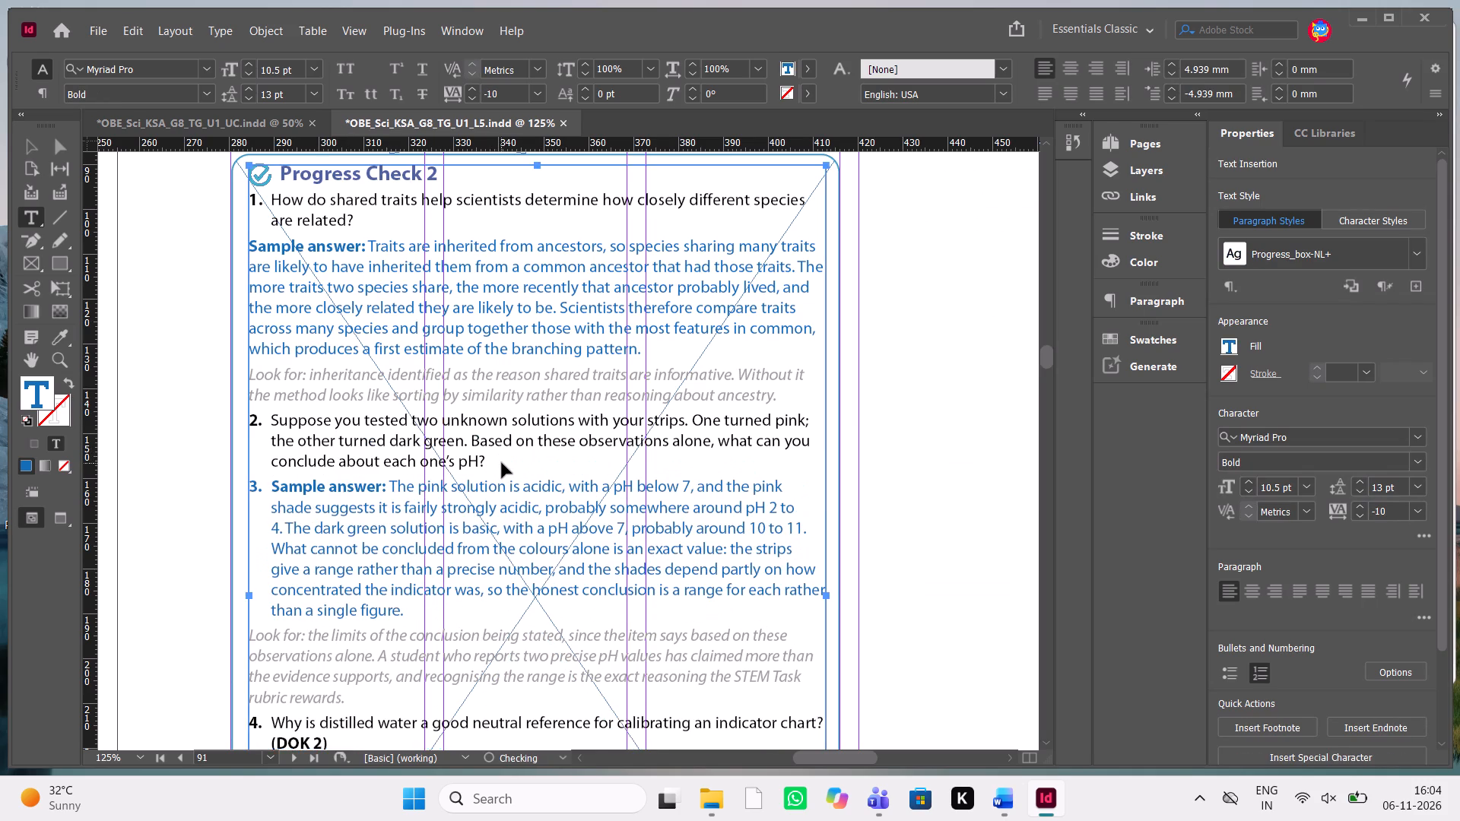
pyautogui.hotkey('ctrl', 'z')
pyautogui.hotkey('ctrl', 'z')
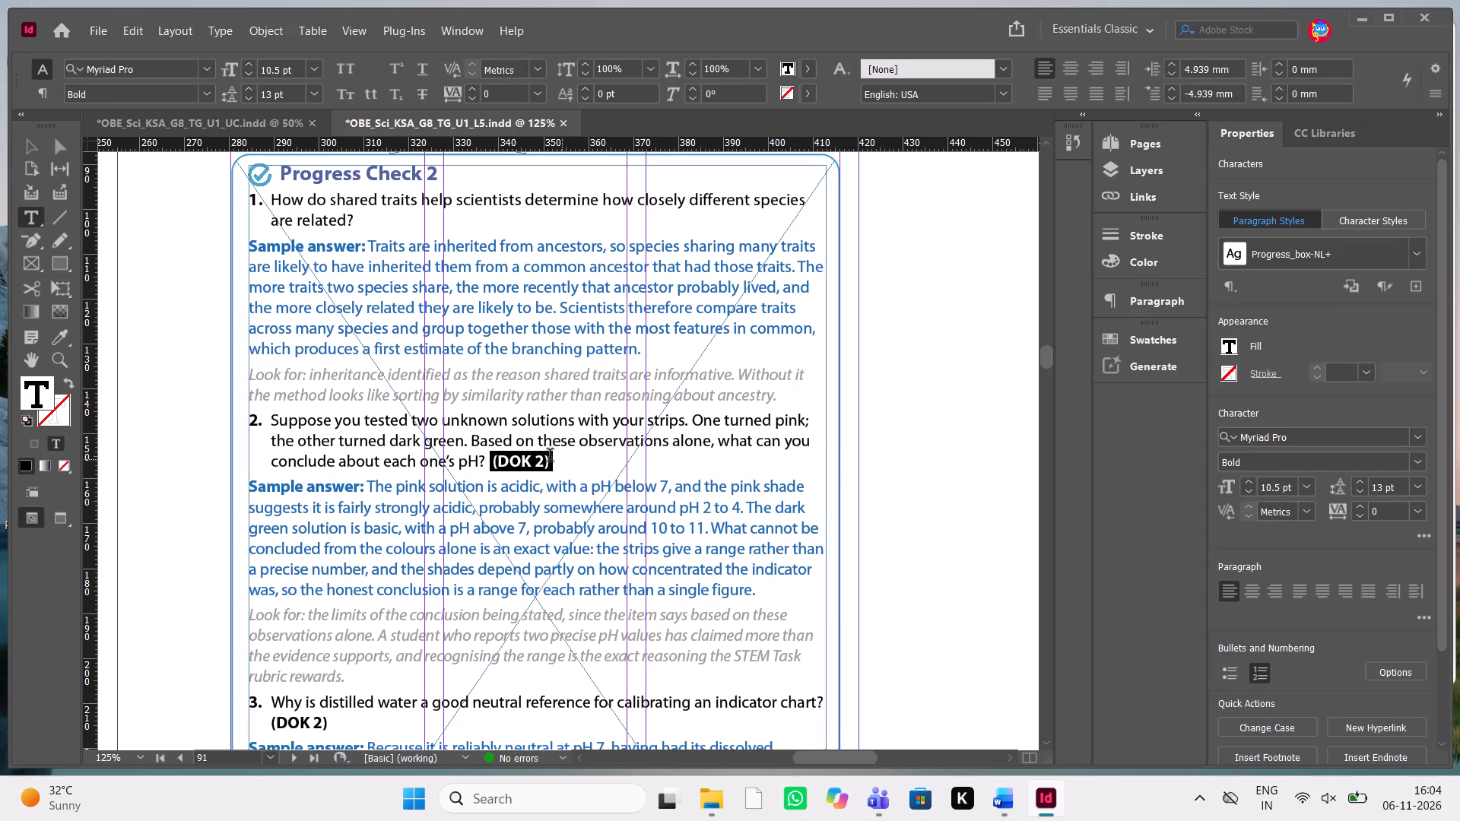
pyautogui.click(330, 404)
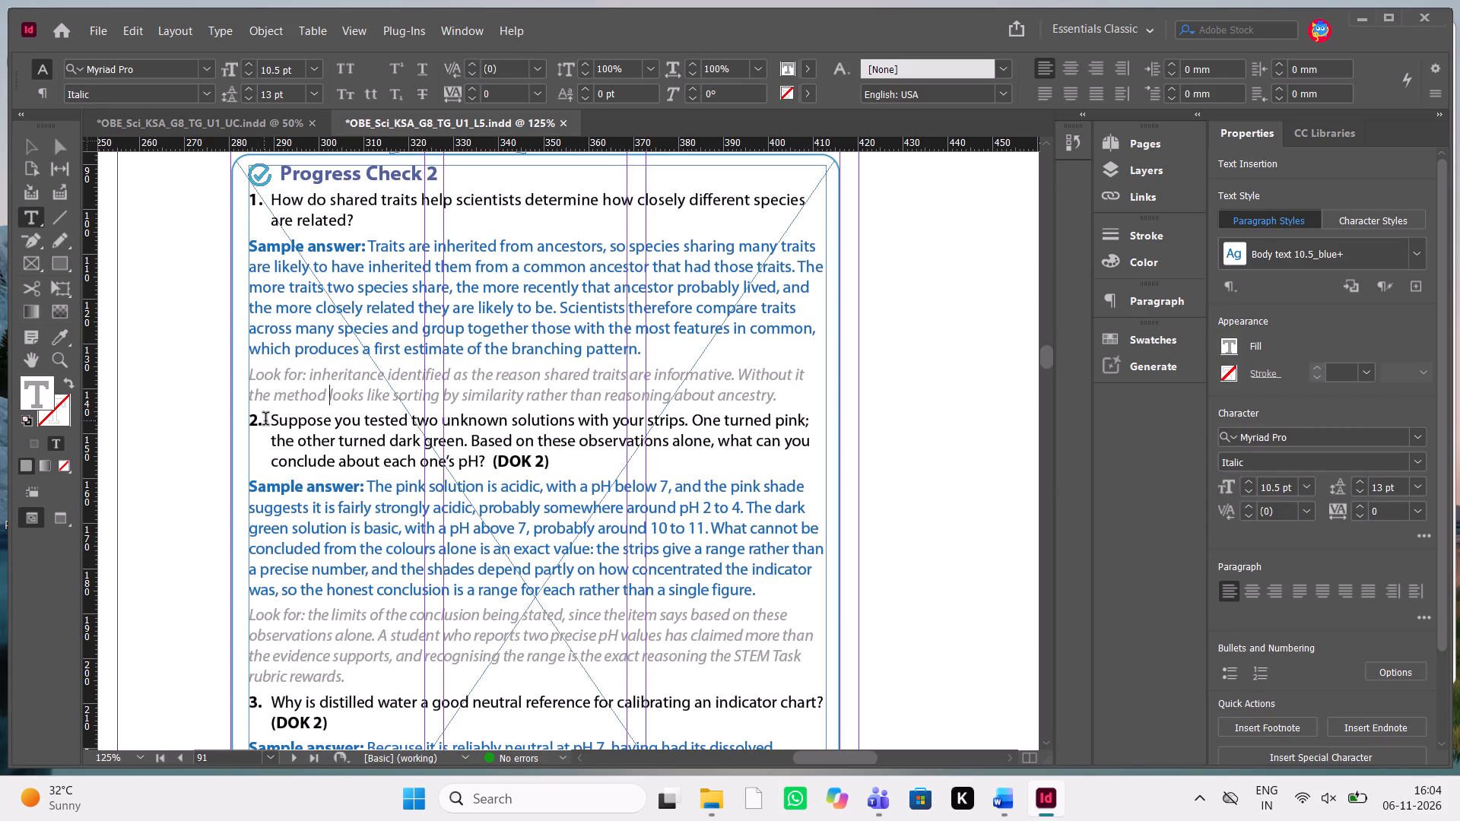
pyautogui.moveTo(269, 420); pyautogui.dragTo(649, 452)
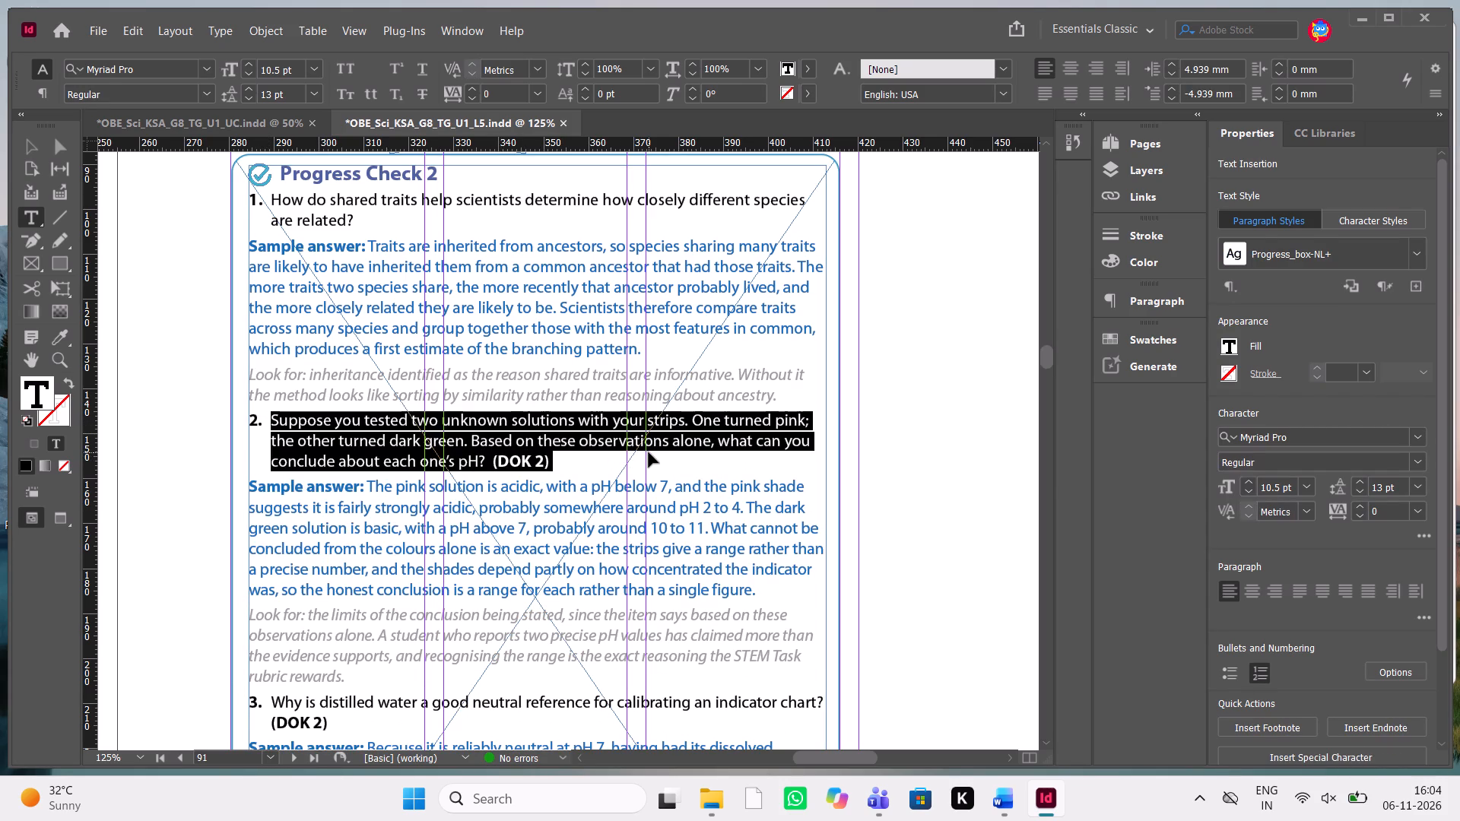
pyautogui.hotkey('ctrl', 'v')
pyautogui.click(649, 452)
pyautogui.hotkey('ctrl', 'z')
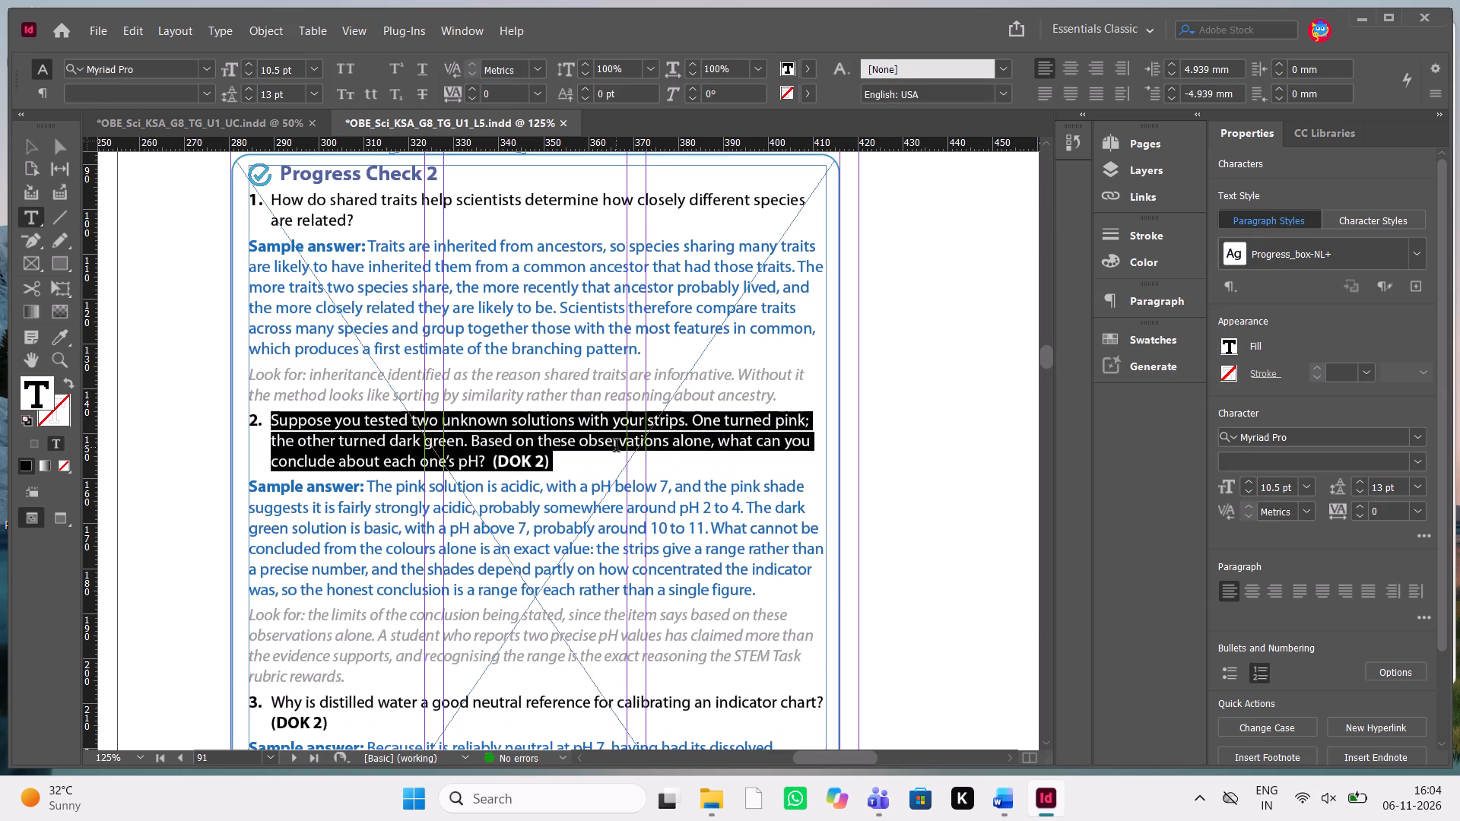
# In InDesign, replace question 2 and its DOK tag with the copied DNA evidence question and set it in regular weight.
pyautogui.moveTo(557, 454); pyautogui.dragTo(267, 423)
pyautogui.hotkey('ctrl', 'v')
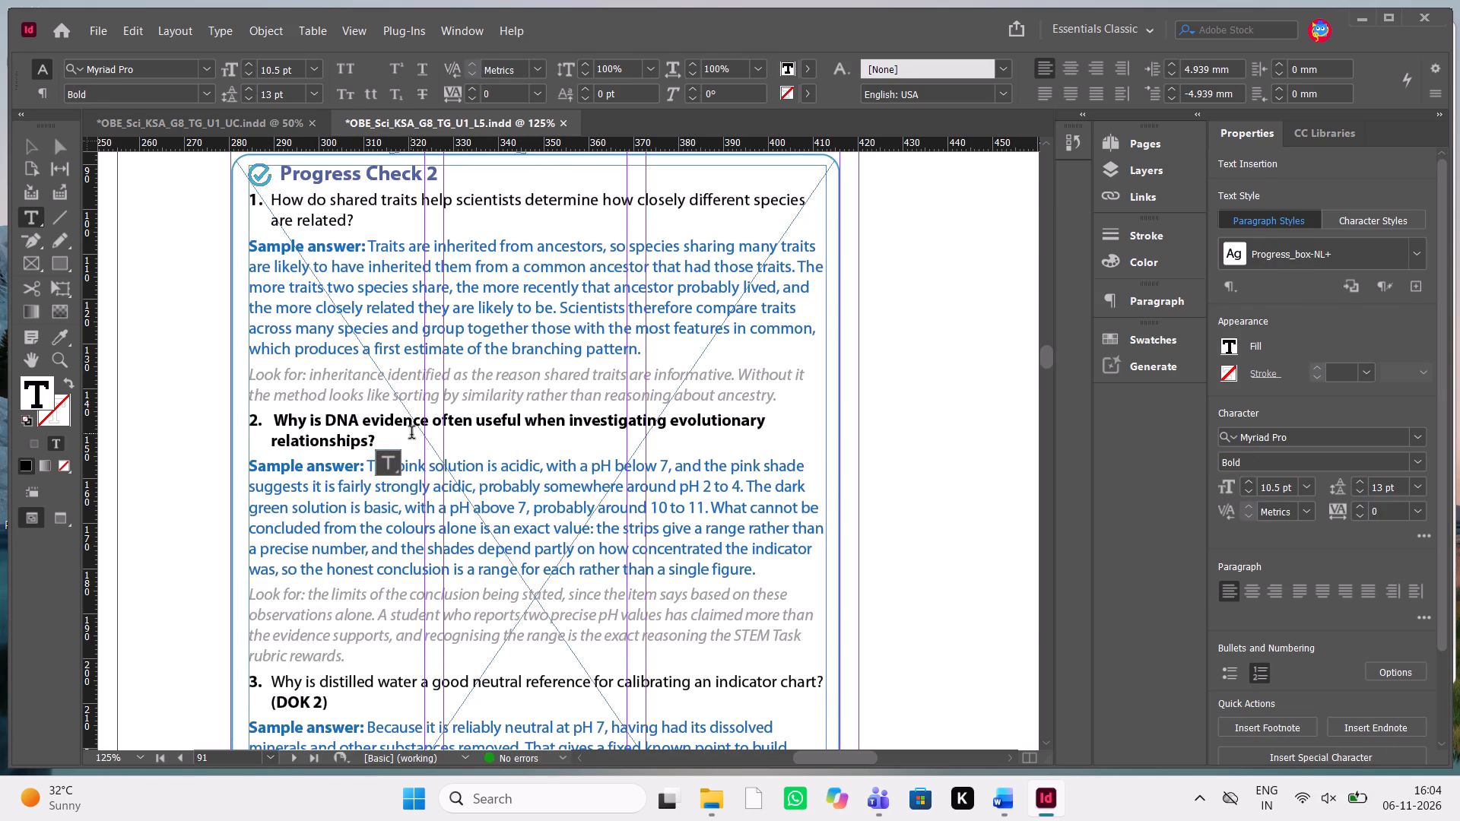
pyautogui.moveTo(411, 434); pyautogui.dragTo(262, 425)
pyautogui.hotkey('ctrl', 'shift', 'b')
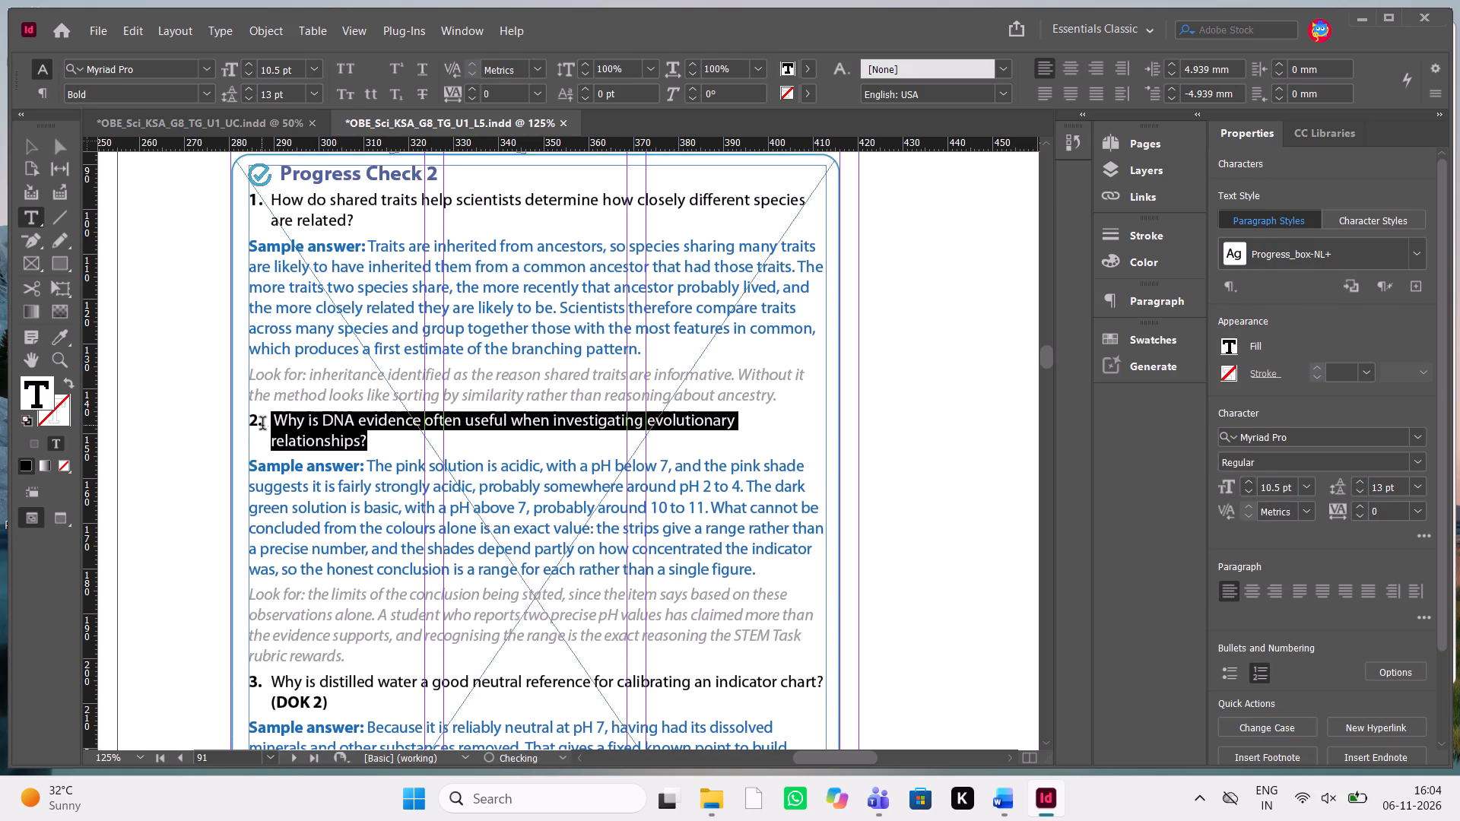
# Replace question 2's sample answer with the manuscript's text starting "Because DNA differences accumulate steadily over time", in regular weight, keeping the "Sample answer:" label.
pyautogui.hotkey('alt', 'Tab')
pyautogui.moveTo(1119, 470); pyautogui.dragTo(1020, 368)
pyautogui.hotkey('ctrl', 'c')
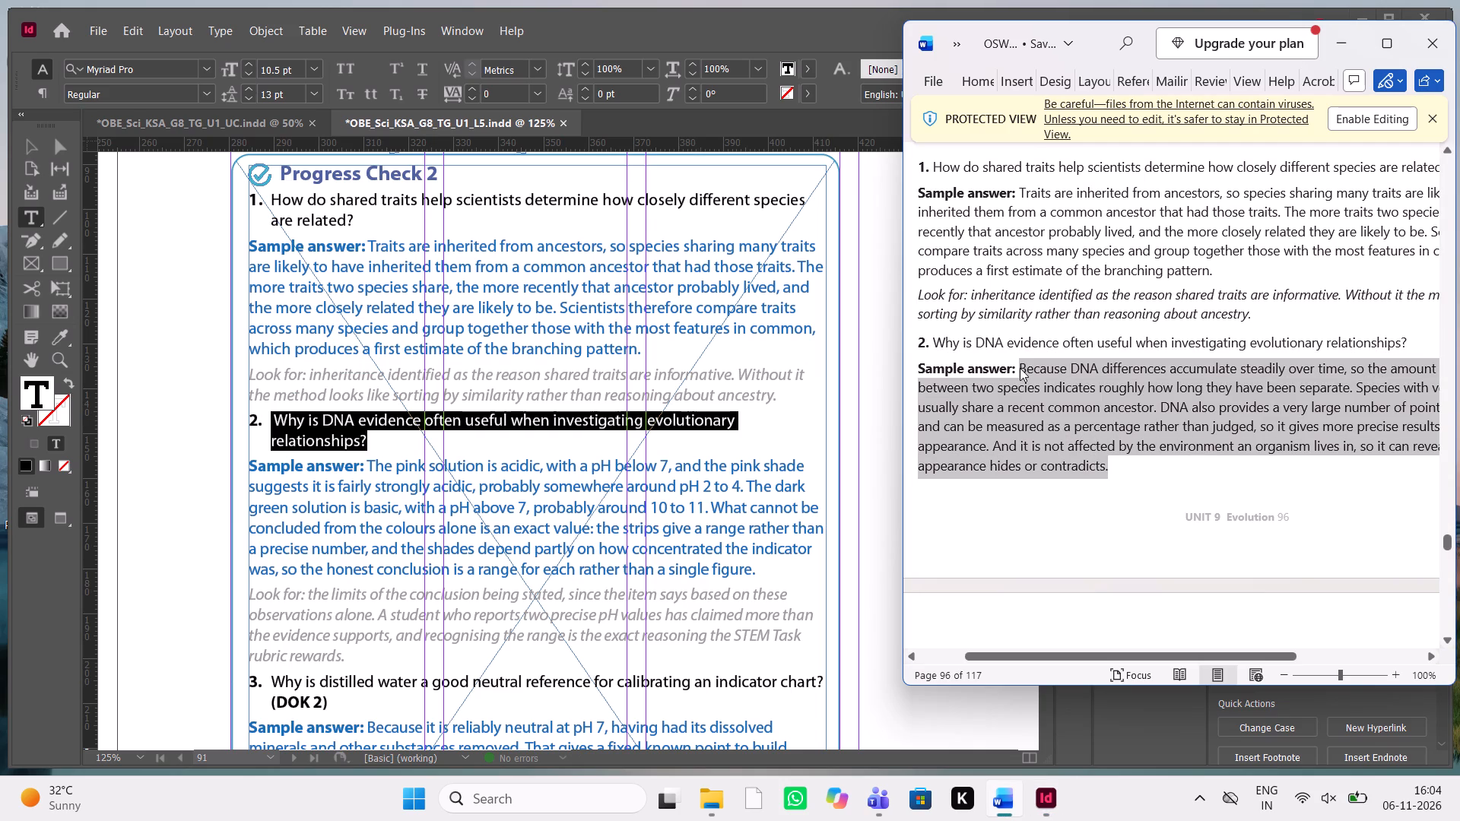
pyautogui.hotkey('ctrl', 'c')
pyautogui.moveTo(767, 565); pyautogui.dragTo(723, 557)
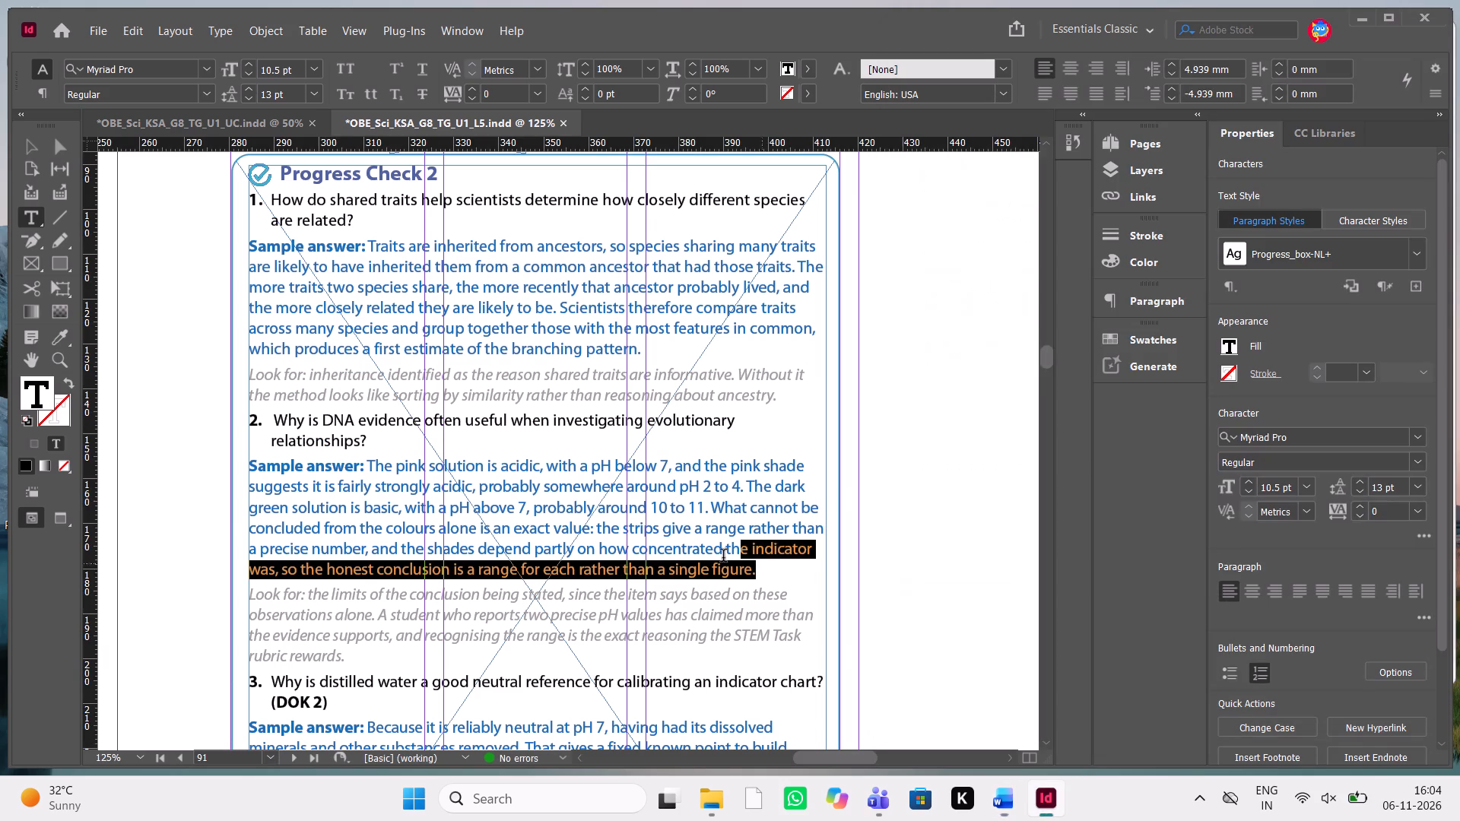
pyautogui.moveTo(723, 557); pyautogui.dragTo(373, 457)
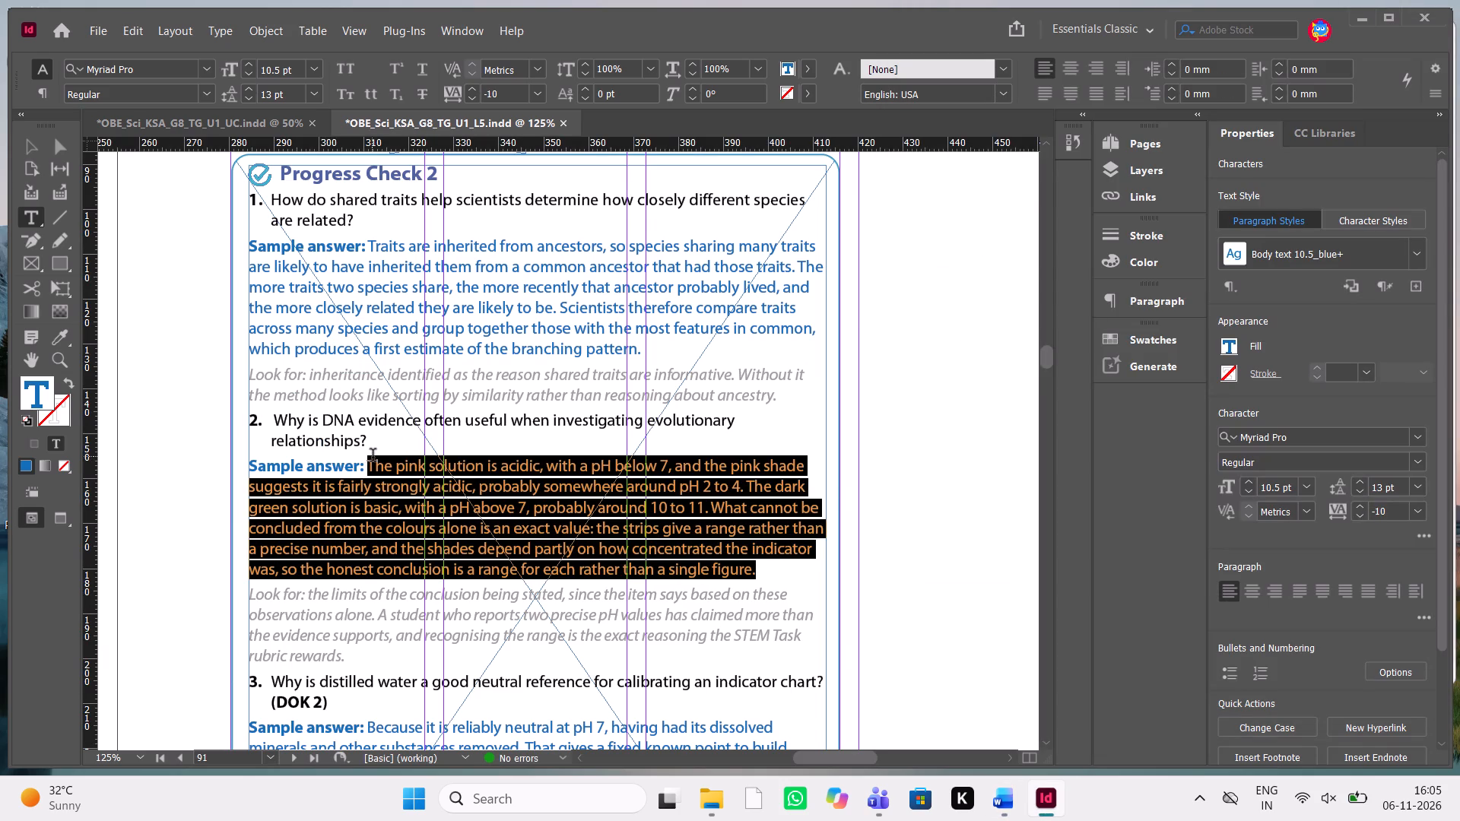
pyautogui.moveTo(373, 457); pyautogui.dragTo(371, 457)
pyautogui.hotkey('ctrl', 'v')
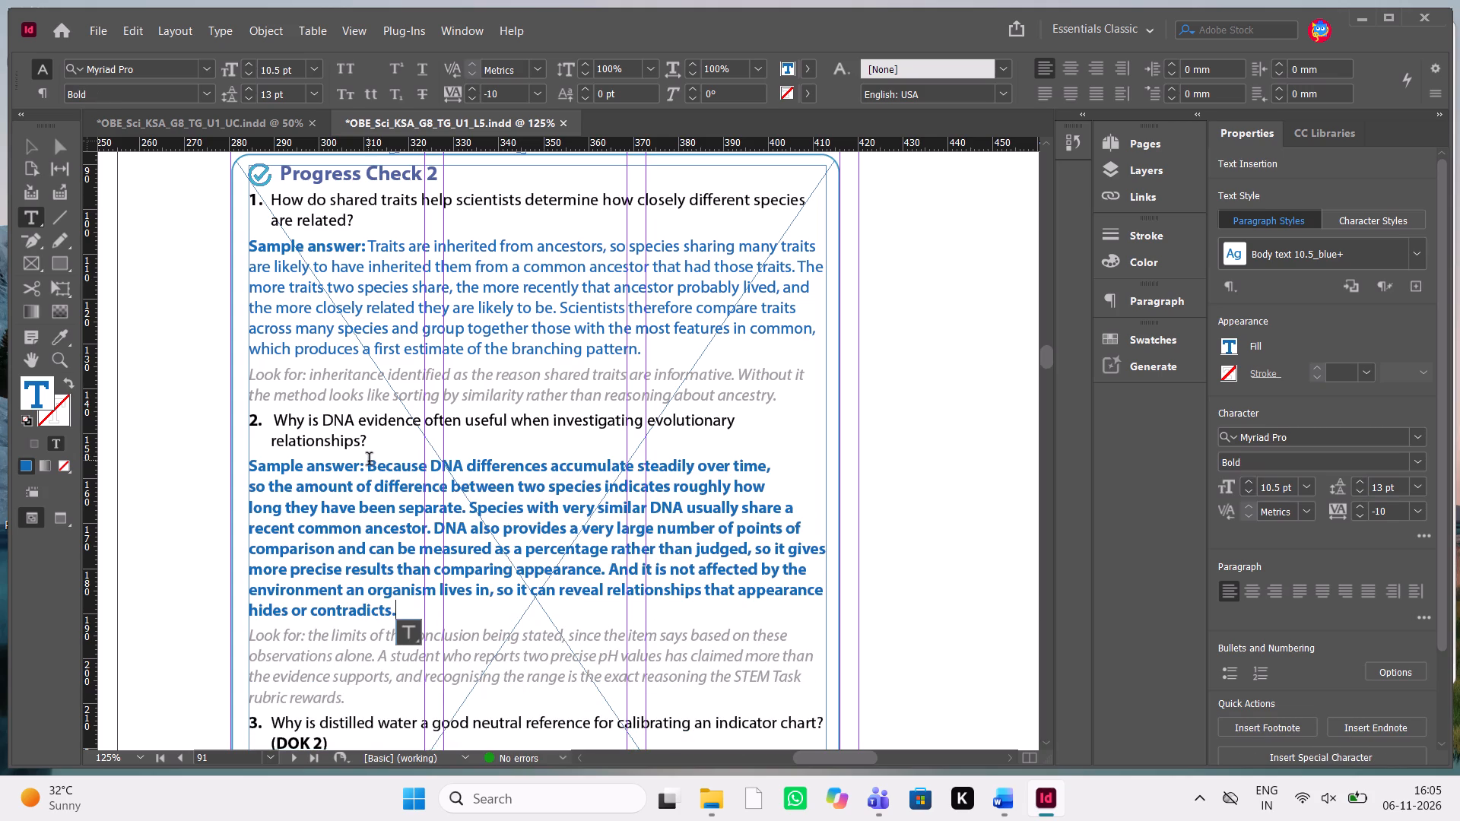
pyautogui.moveTo(369, 461); pyautogui.dragTo(427, 609)
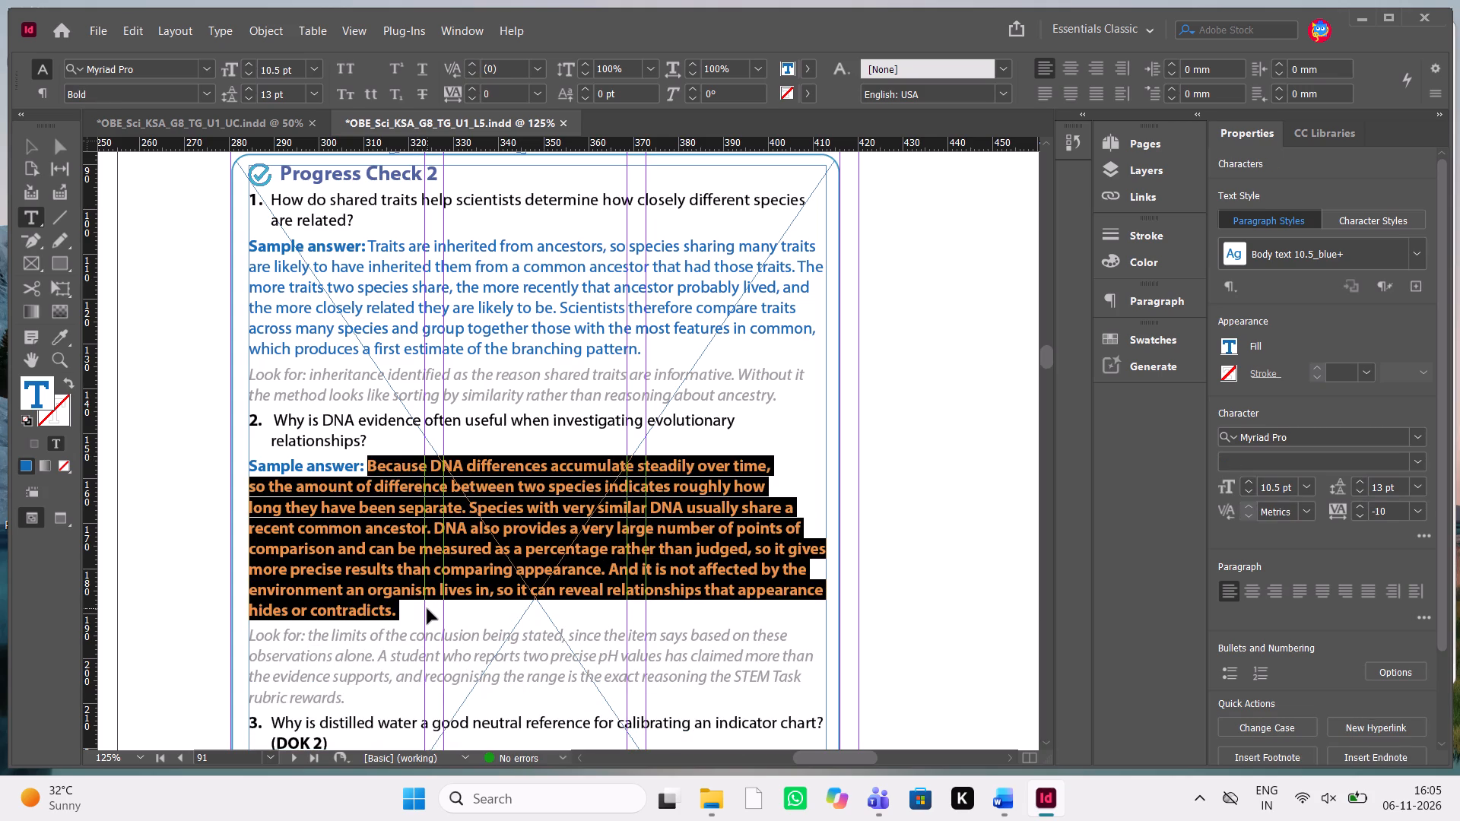
pyautogui.hotkey('ctrl', 'shift', 'b')
pyautogui.hotkey('ctrl', 'shift', 'b')
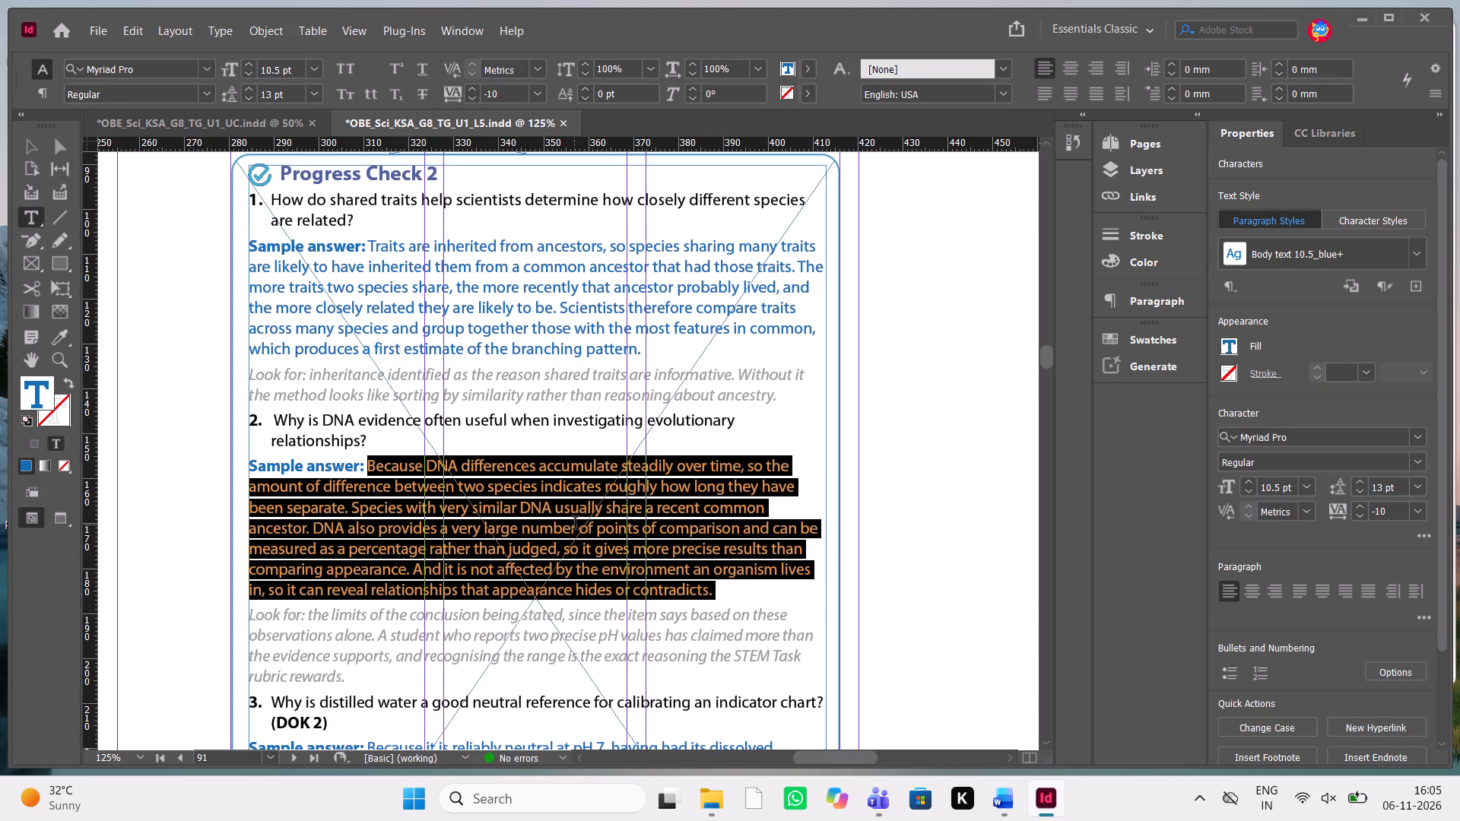
pyautogui.click(575, 525)
# Replace question 2's "Look for" note with the manuscript's note starting "Look for: accumulation over time as the mechanism".
pyautogui.scroll(-1, 575, 525)
pyautogui.hotkey('alt', 'Tab')
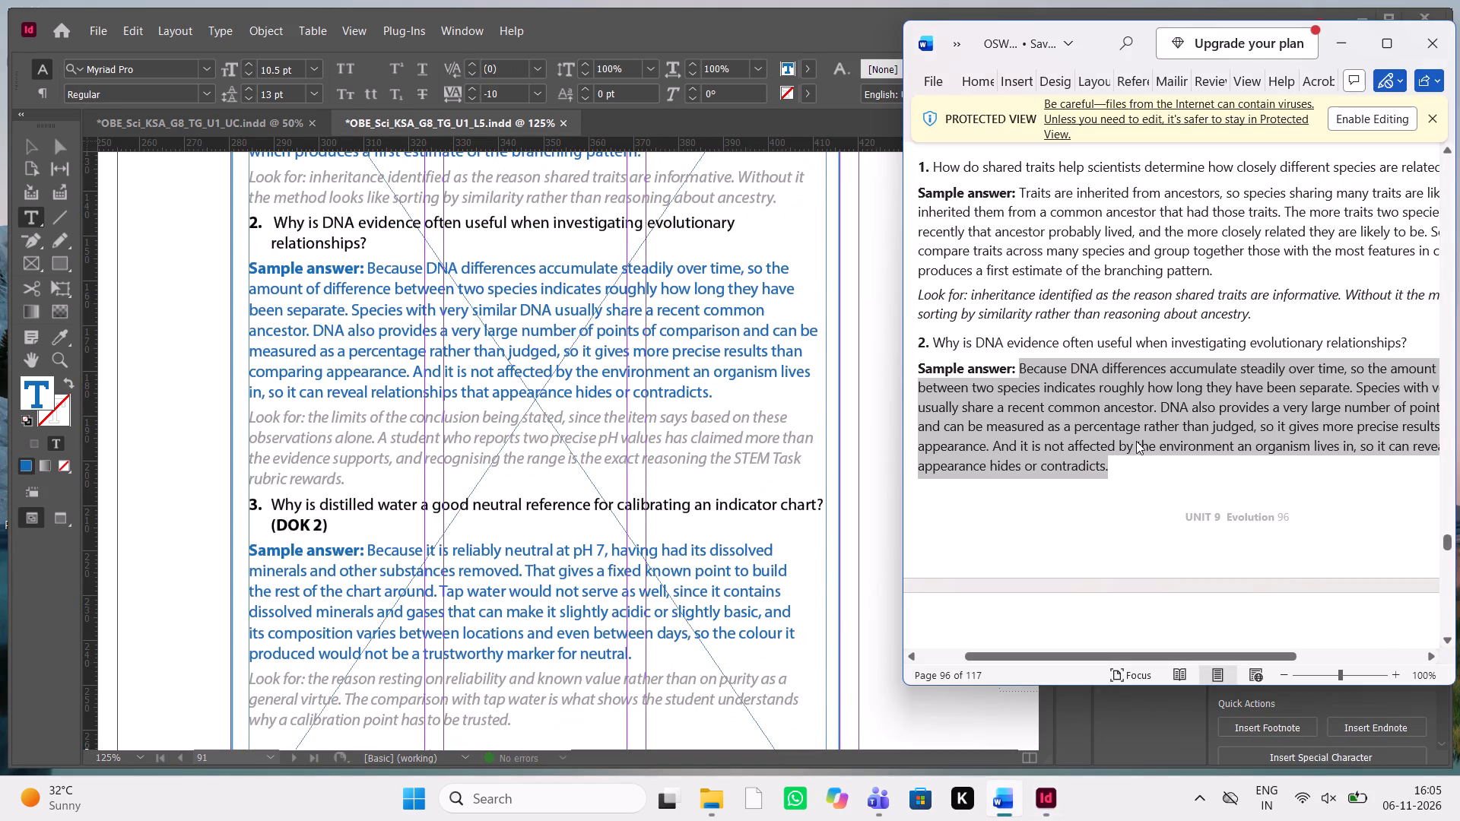
pyautogui.scroll(-1, 1136, 441)
pyautogui.moveTo(1347, 363); pyautogui.dragTo(1211, 363)
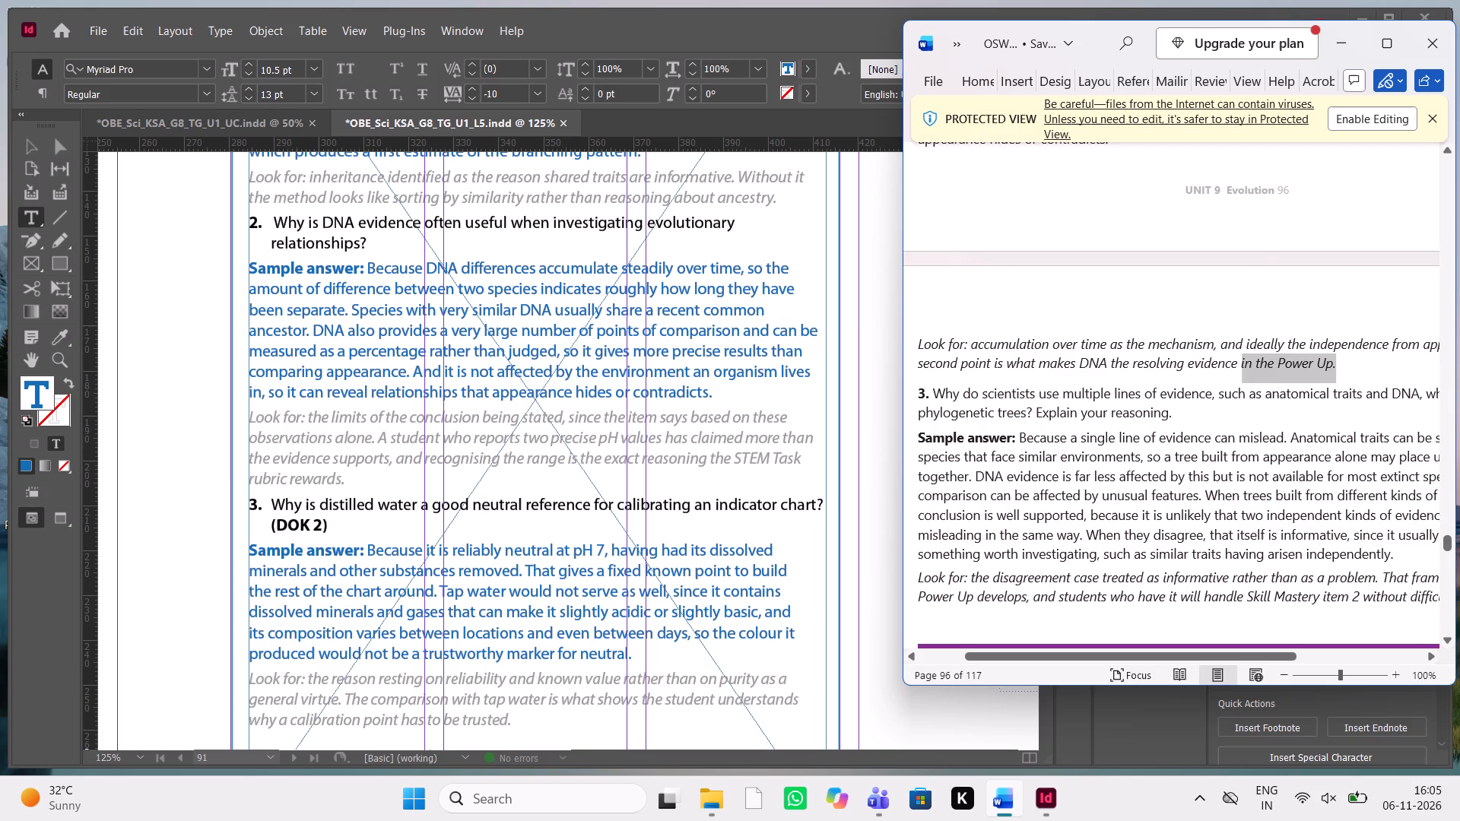
pyautogui.moveTo(1211, 363); pyautogui.dragTo(926, 344)
pyautogui.hotkey('ctrl', 'c')
pyautogui.hotkey('ctrl', 'c')
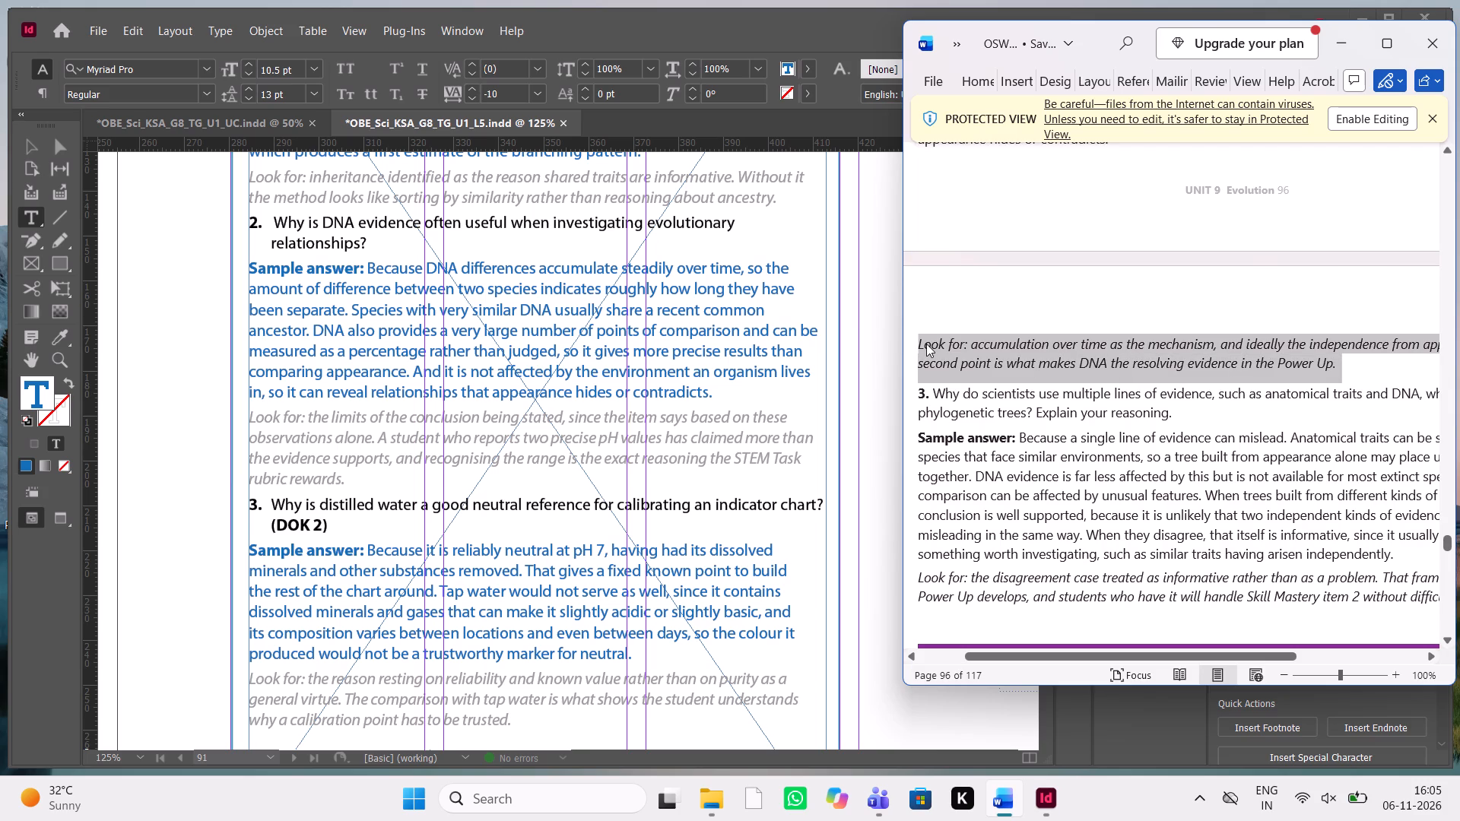
pyautogui.moveTo(351, 484); pyautogui.dragTo(243, 426)
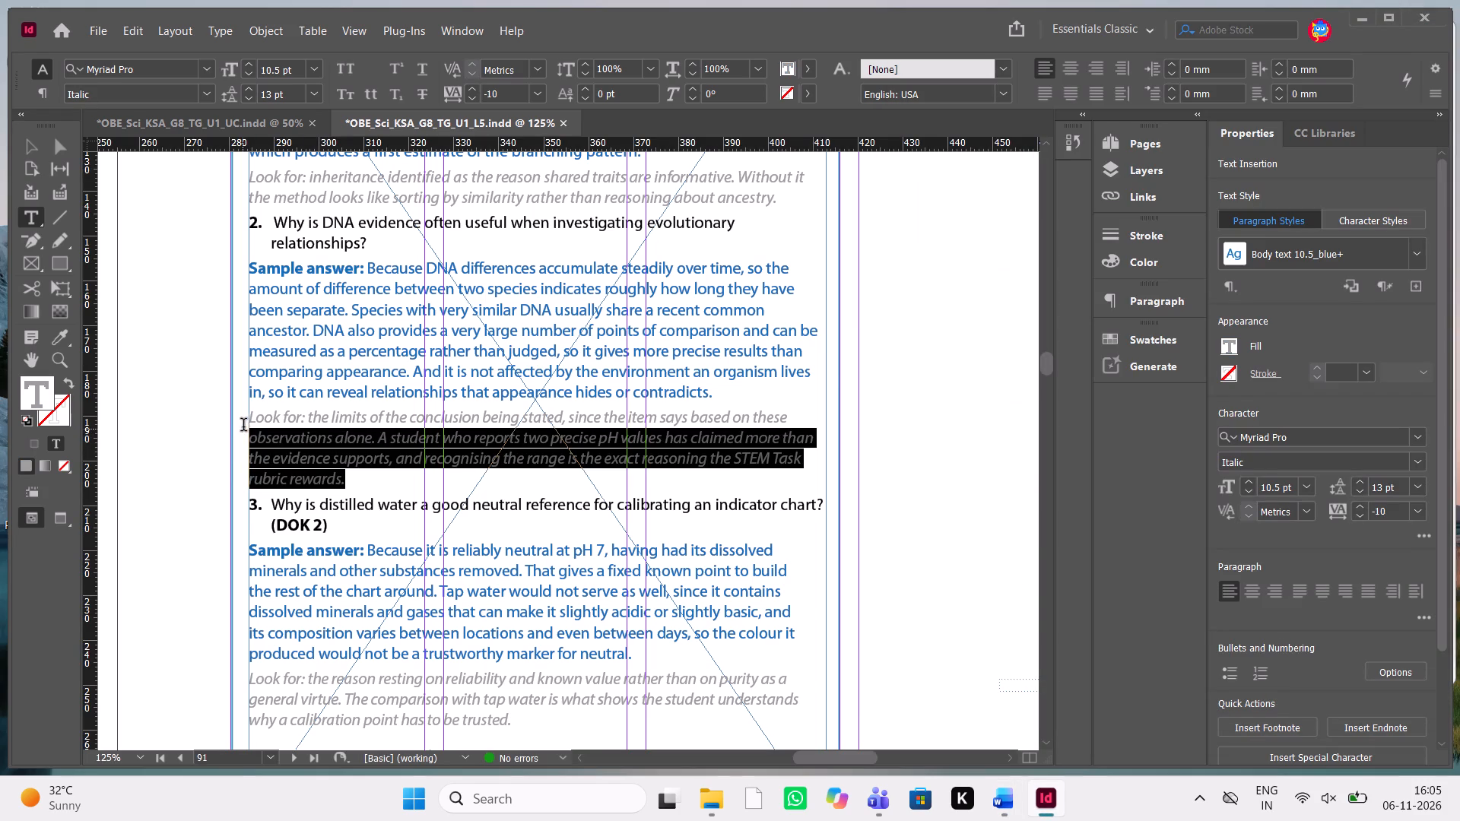
pyautogui.moveTo(243, 426); pyautogui.dragTo(243, 422)
pyautogui.hotkey('ctrl', 'v')
# Replace question 3 and its DOK tag with the manuscript's "Why do scientists use multiple lines of evidence" question, set in regular weight.
pyautogui.hotkey('alt', 'Tab')
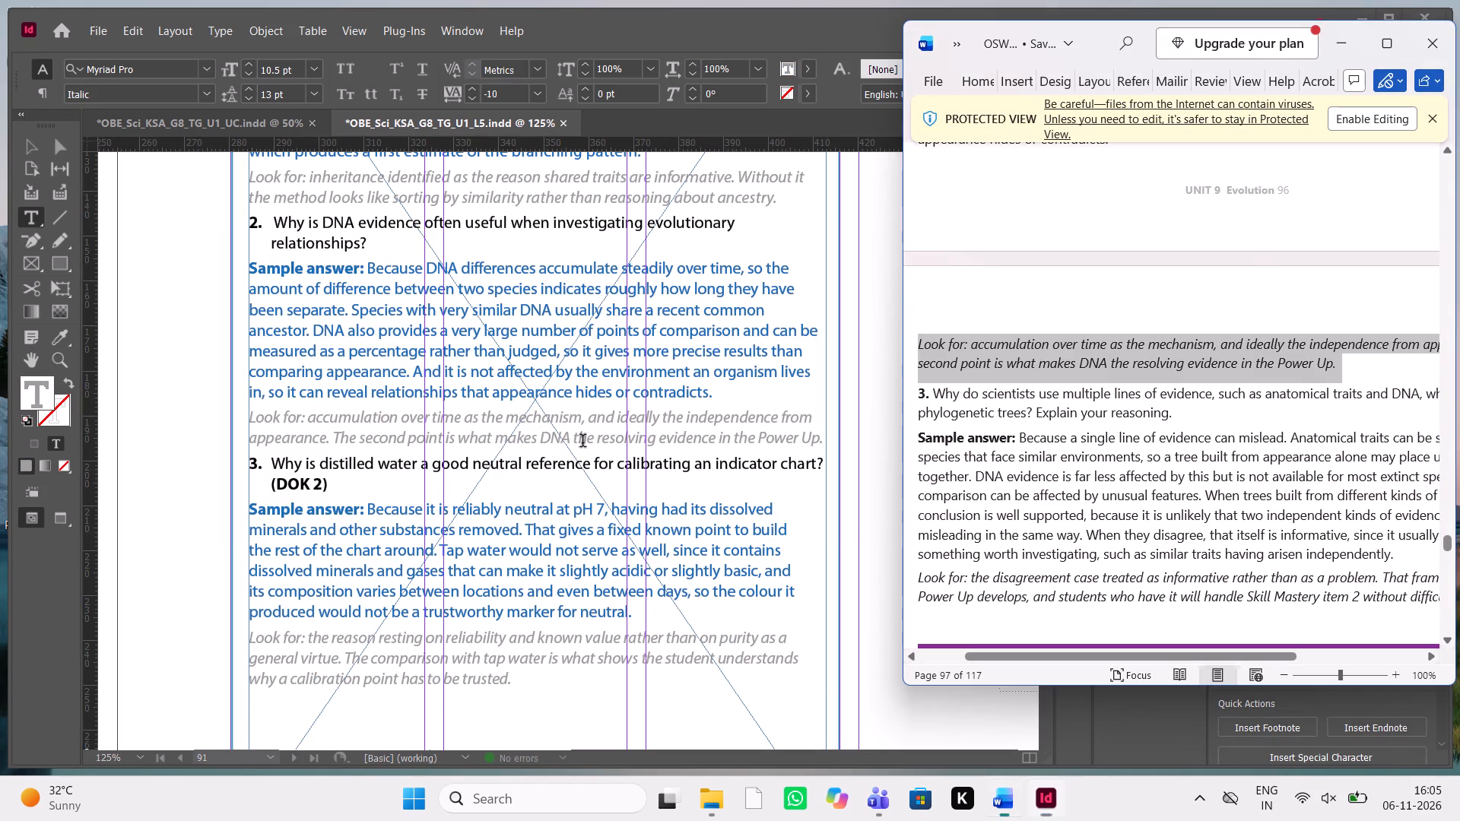
pyautogui.moveTo(1186, 410); pyautogui.dragTo(983, 407)
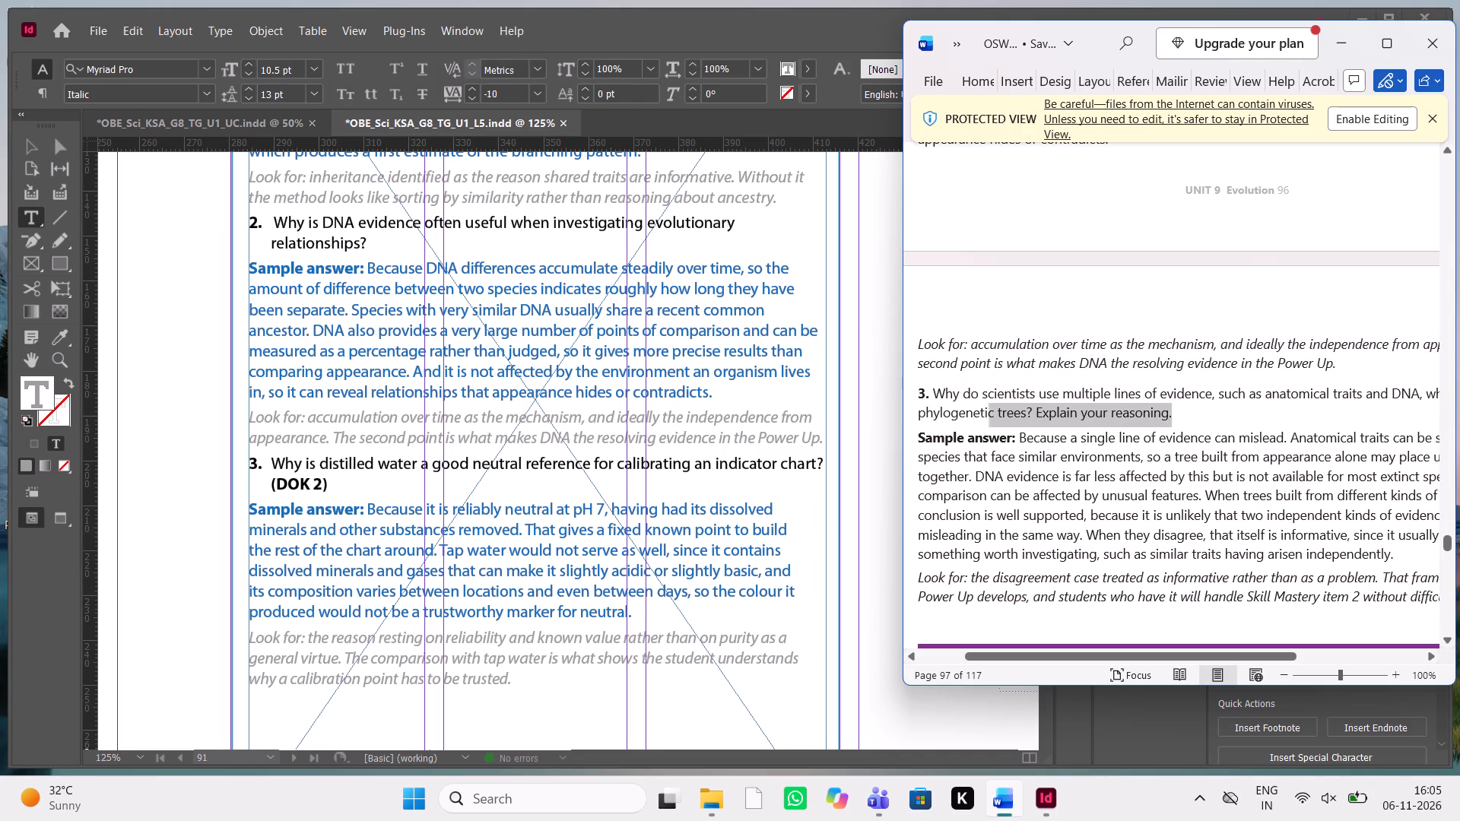
pyautogui.moveTo(983, 407); pyautogui.dragTo(940, 396)
pyautogui.hotkey('ctrl', 'c')
pyautogui.hotkey('ctrl', 'c')
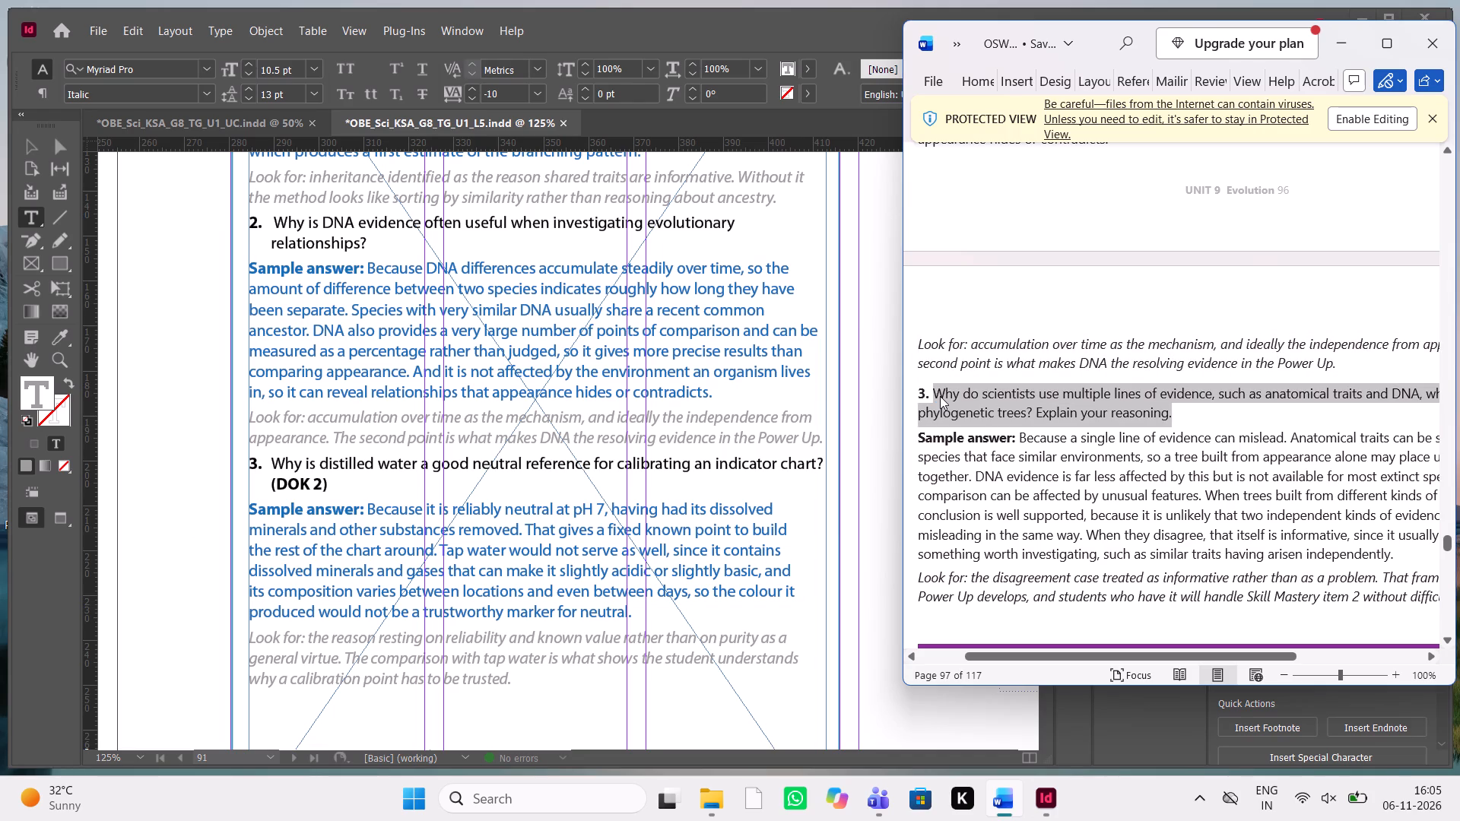
pyautogui.moveTo(344, 484); pyautogui.dragTo(272, 465)
pyautogui.hotkey('ctrl', 'v')
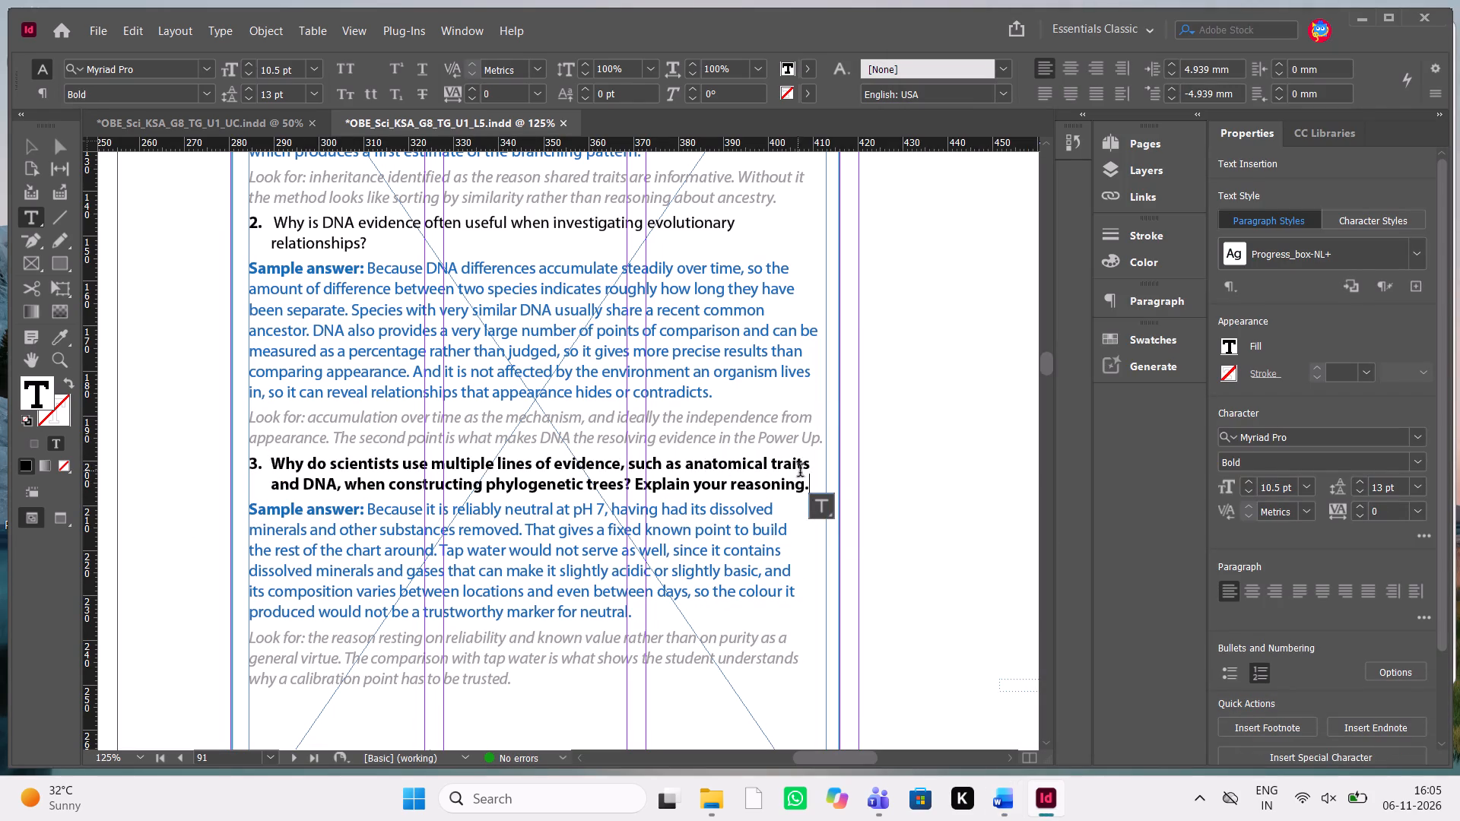
pyautogui.moveTo(817, 481); pyautogui.dragTo(259, 456)
pyautogui.hotkey('ctrl', 'shift', 'b')
# Copy question 3's sample answer, starting "Because a single line of evidence can mislead", from the Word manuscript without its label.
pyautogui.hotkey('alt', 'Tab')
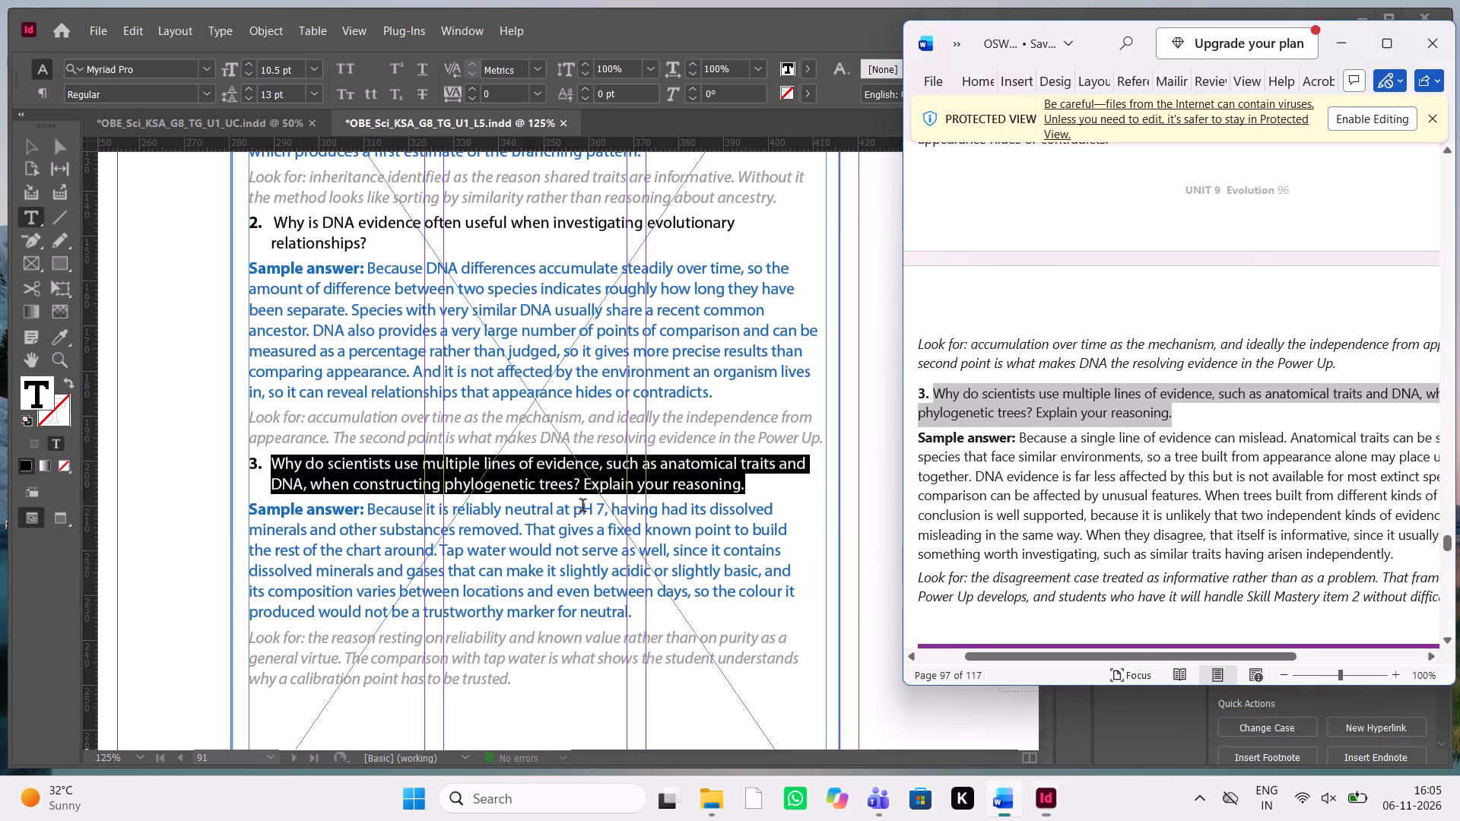
pyautogui.scroll(-1, 1309, 447)
pyautogui.hscroll(-1, 1309, 447)
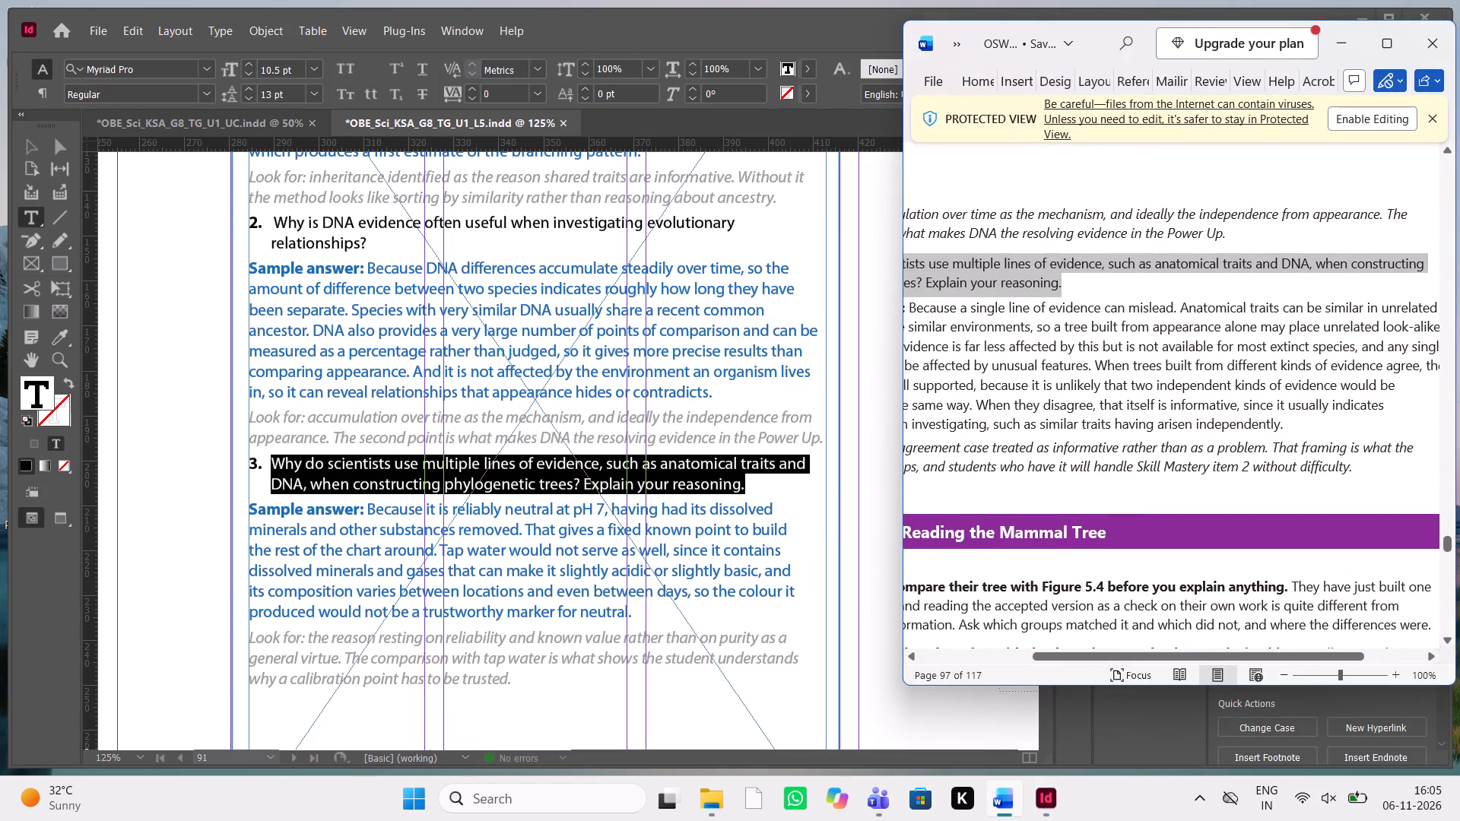
pyautogui.moveTo(1291, 417); pyautogui.dragTo(916, 312)
pyautogui.hscroll(2, 916, 312)
pyautogui.scroll(1, 916, 312)
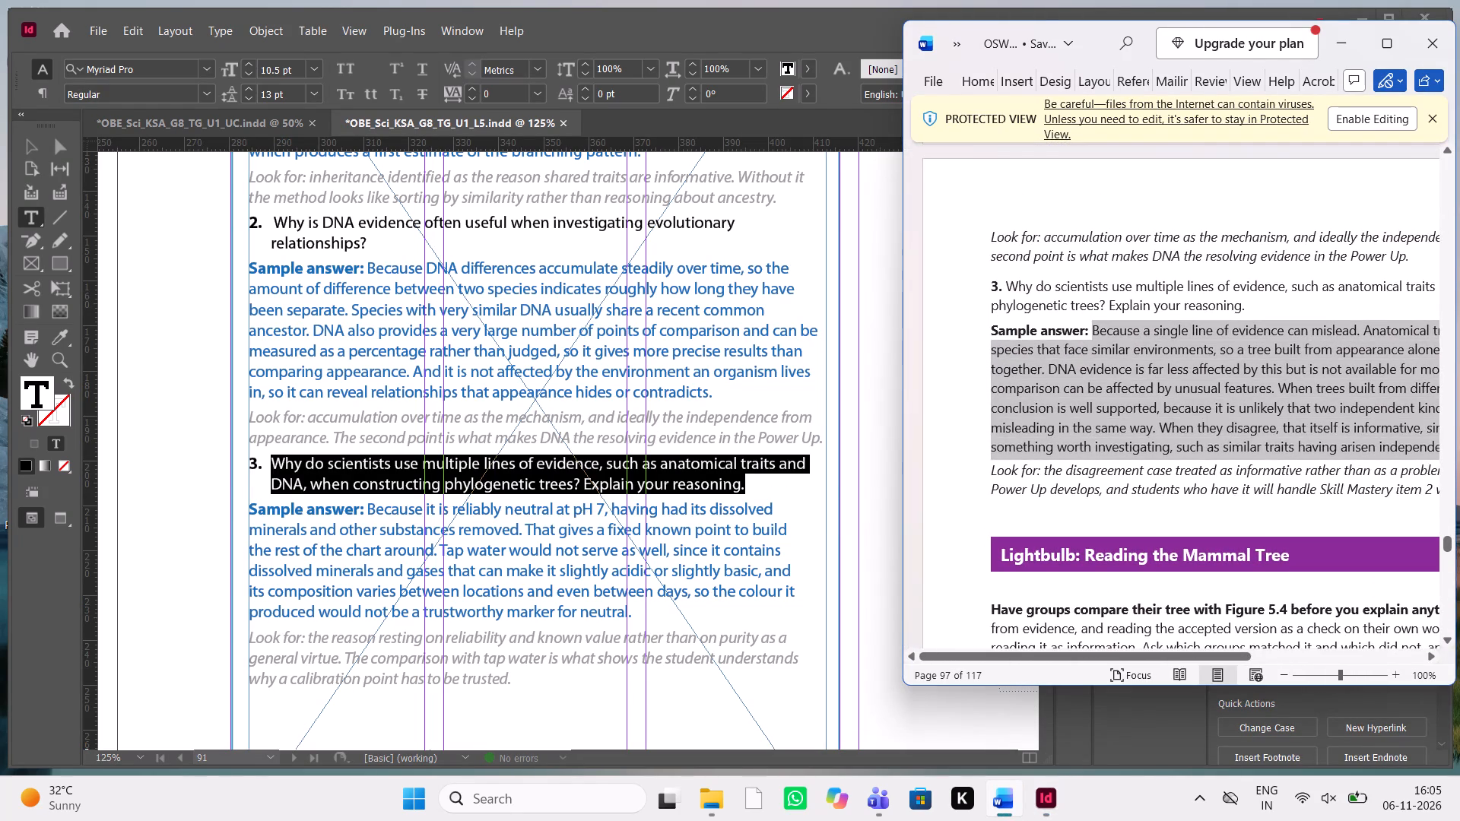
pyautogui.hotkey('ctrl', 'c')
pyautogui.hotkey('ctrl', 'c')
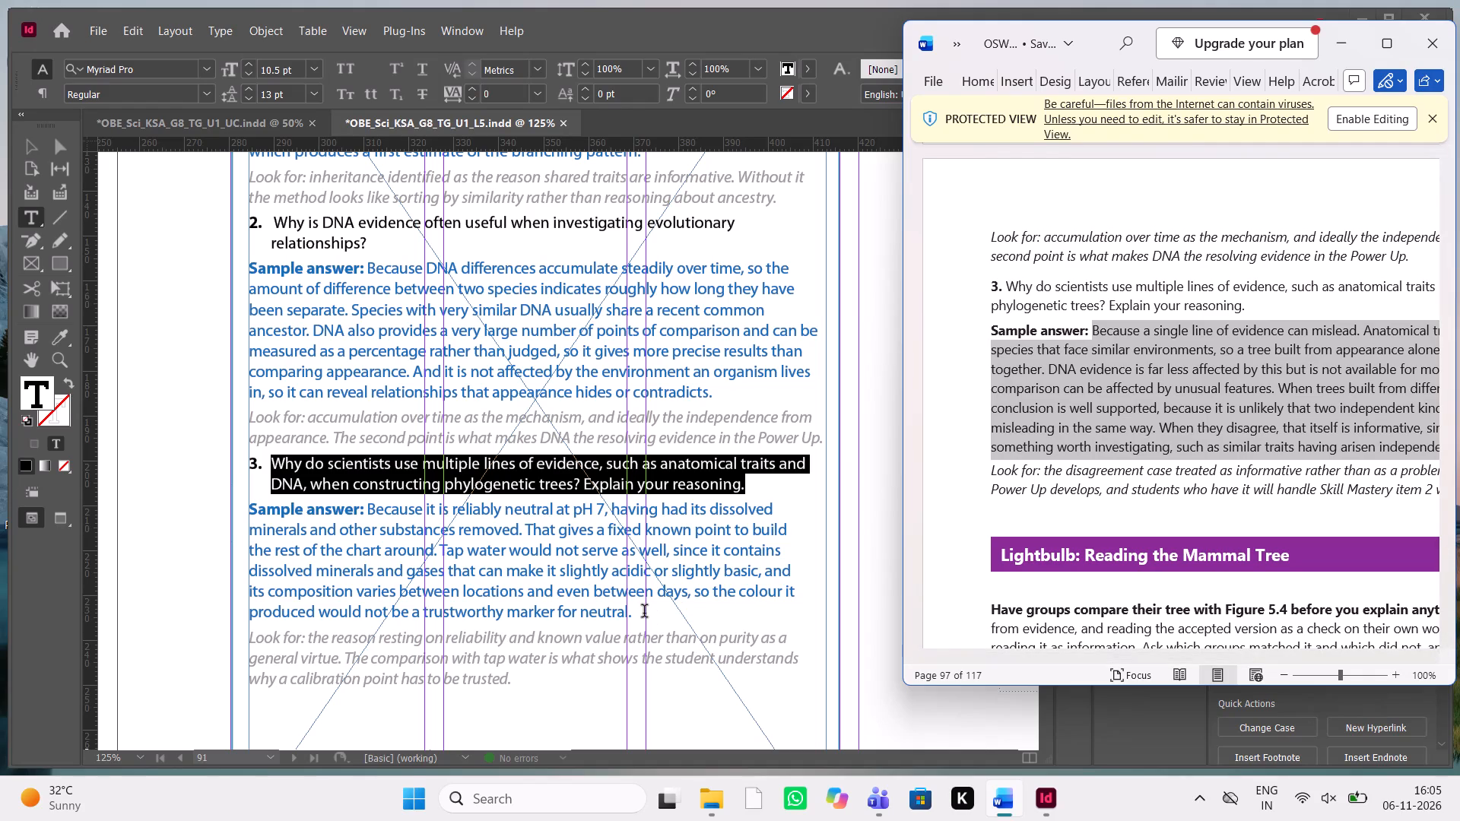
# In InDesign, replace question 3's sample answer with the copied text in regular weight, keeping the bold "Sample answer:" label.
pyautogui.moveTo(644, 613); pyautogui.dragTo(367, 505)
pyautogui.hotkey('ctrl', 'v')
pyautogui.keyDown('ctrl'); pyautogui.click(367, 505); pyautogui.keyUp('ctrl')
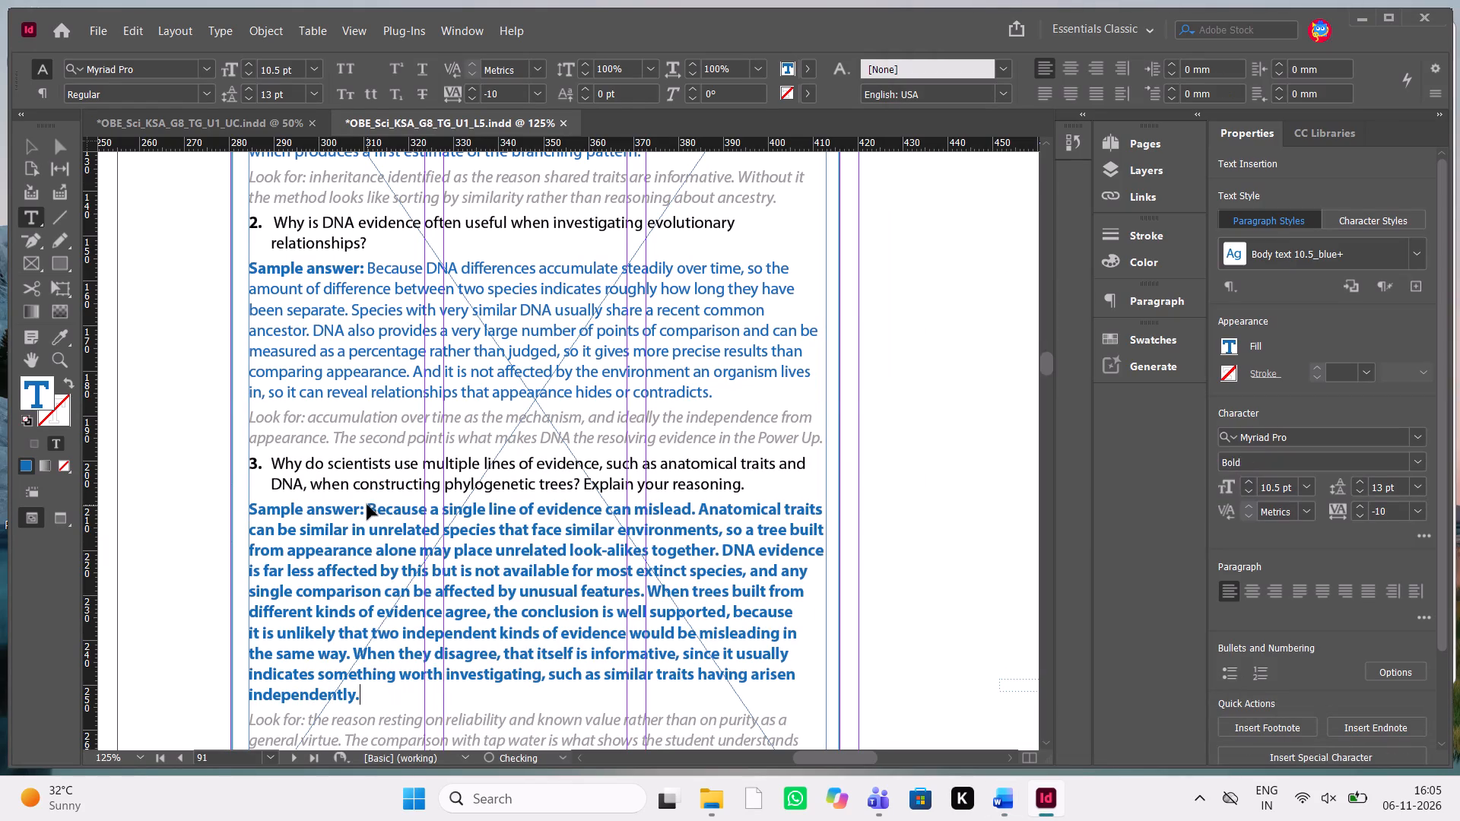
pyautogui.moveTo(370, 501); pyautogui.dragTo(384, 680)
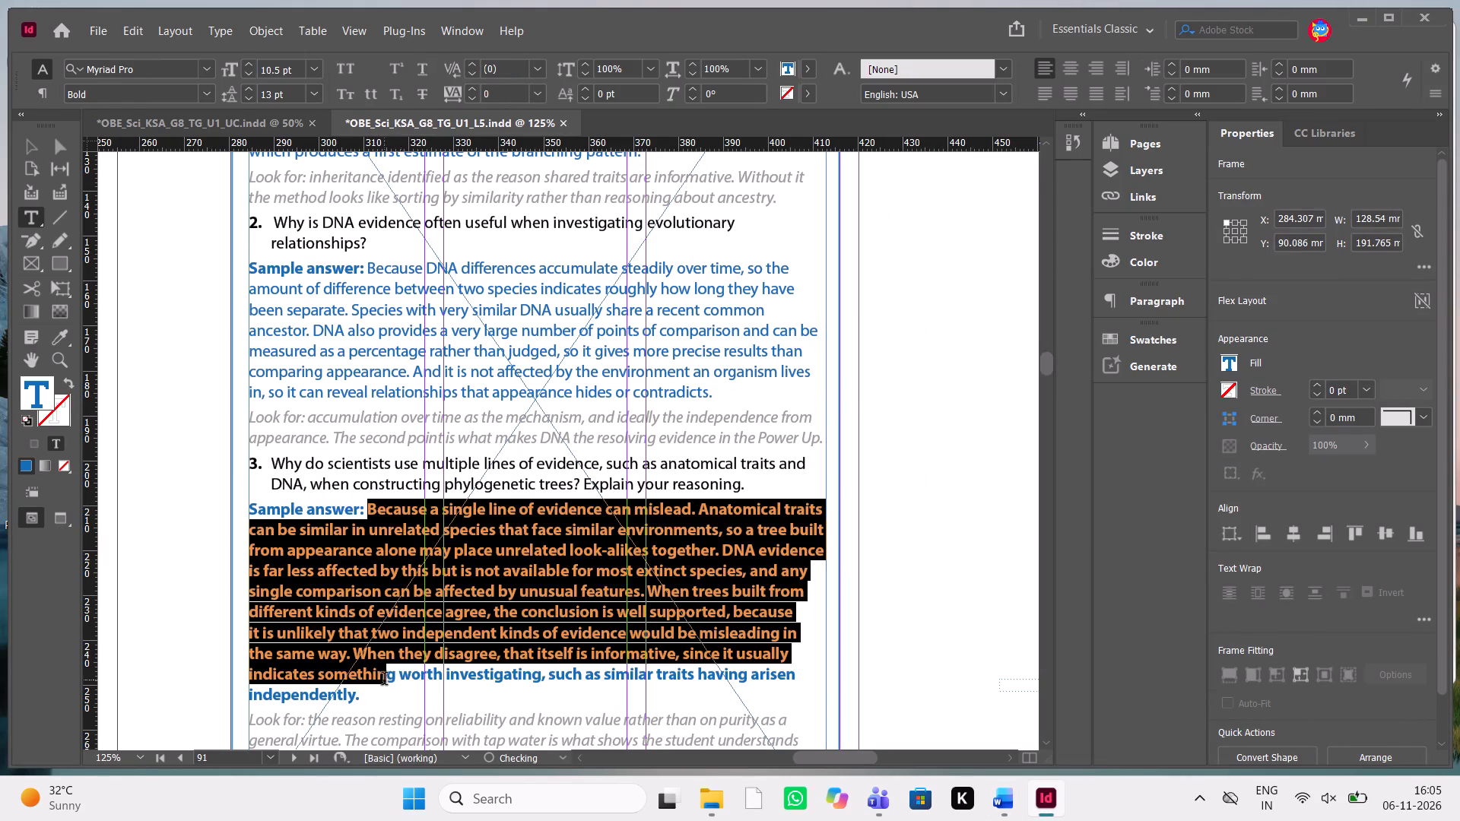
pyautogui.moveTo(384, 680); pyautogui.dragTo(379, 693)
pyautogui.hotkey('ctrl', 'shift', 'b')
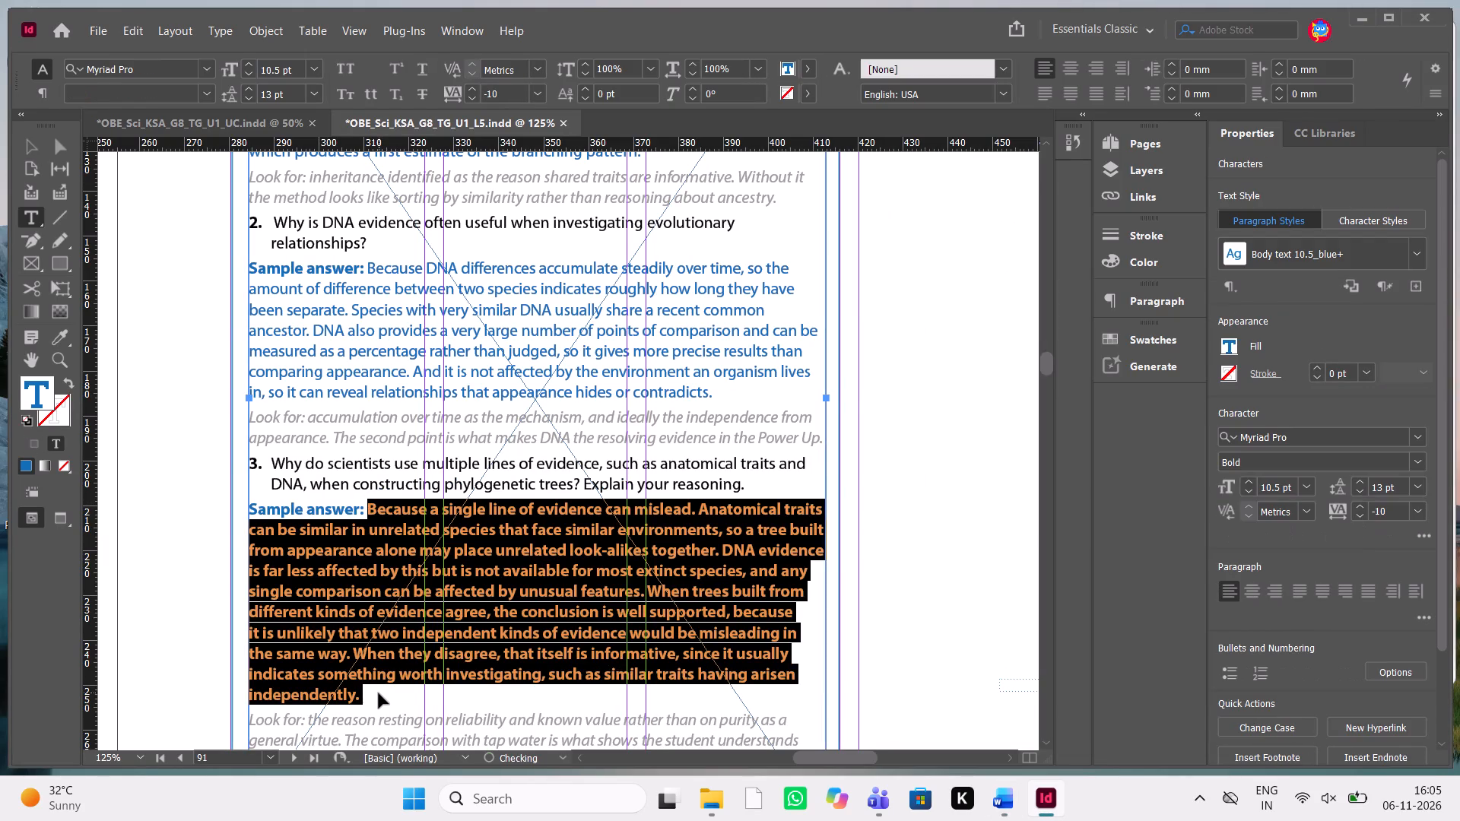
pyautogui.hotkey('ctrl', 'shift', 'b')
pyautogui.click(526, 634)
# Replace question 3's "Look for" note with the manuscript's note starting "Look for: the disagreement case treated as informative".
pyautogui.hotkey('alt', 'Tab')
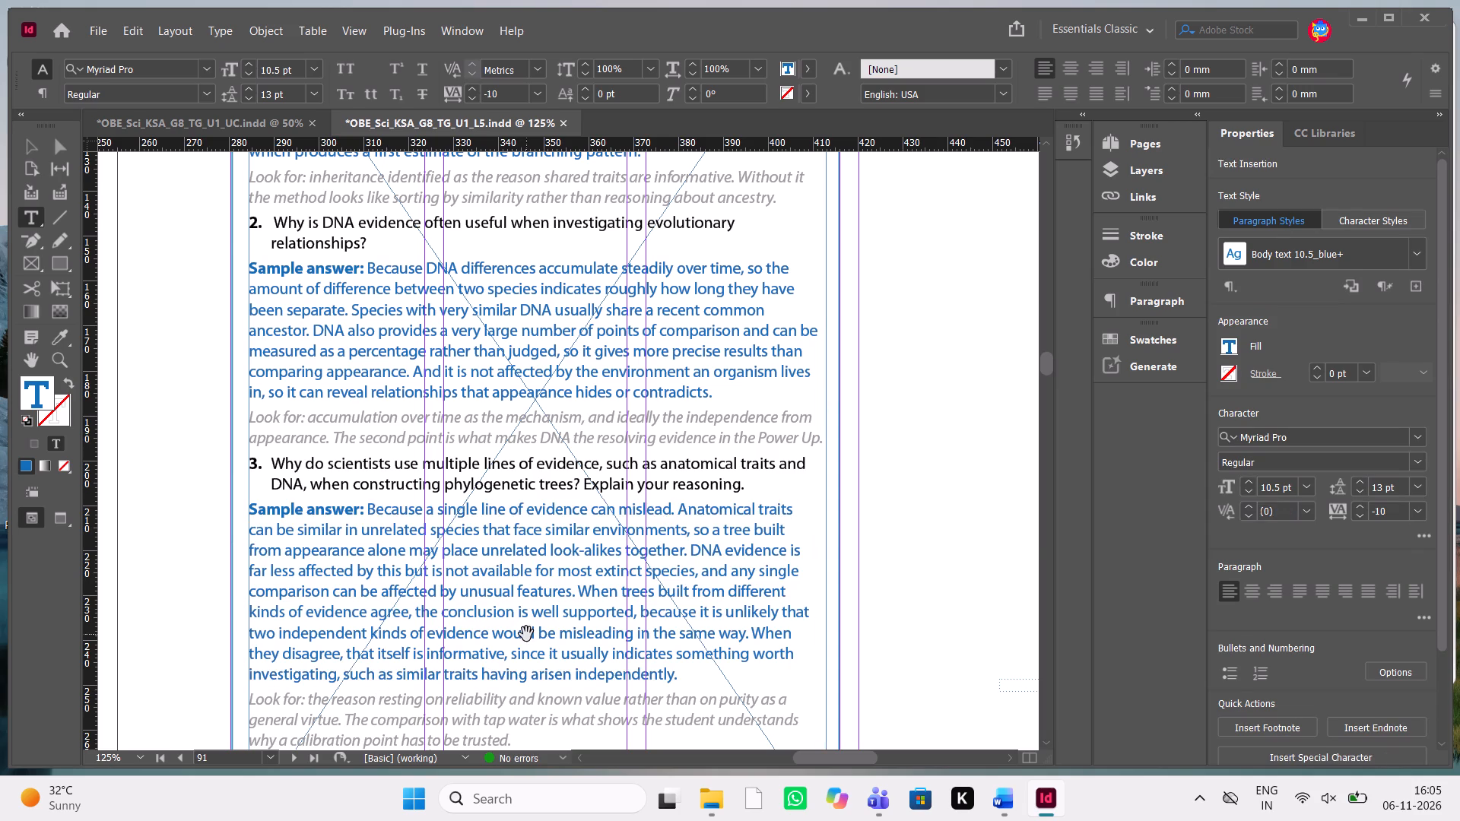
pyautogui.scroll(-1, 526, 634)
pyautogui.hscroll(-1, 1144, 489)
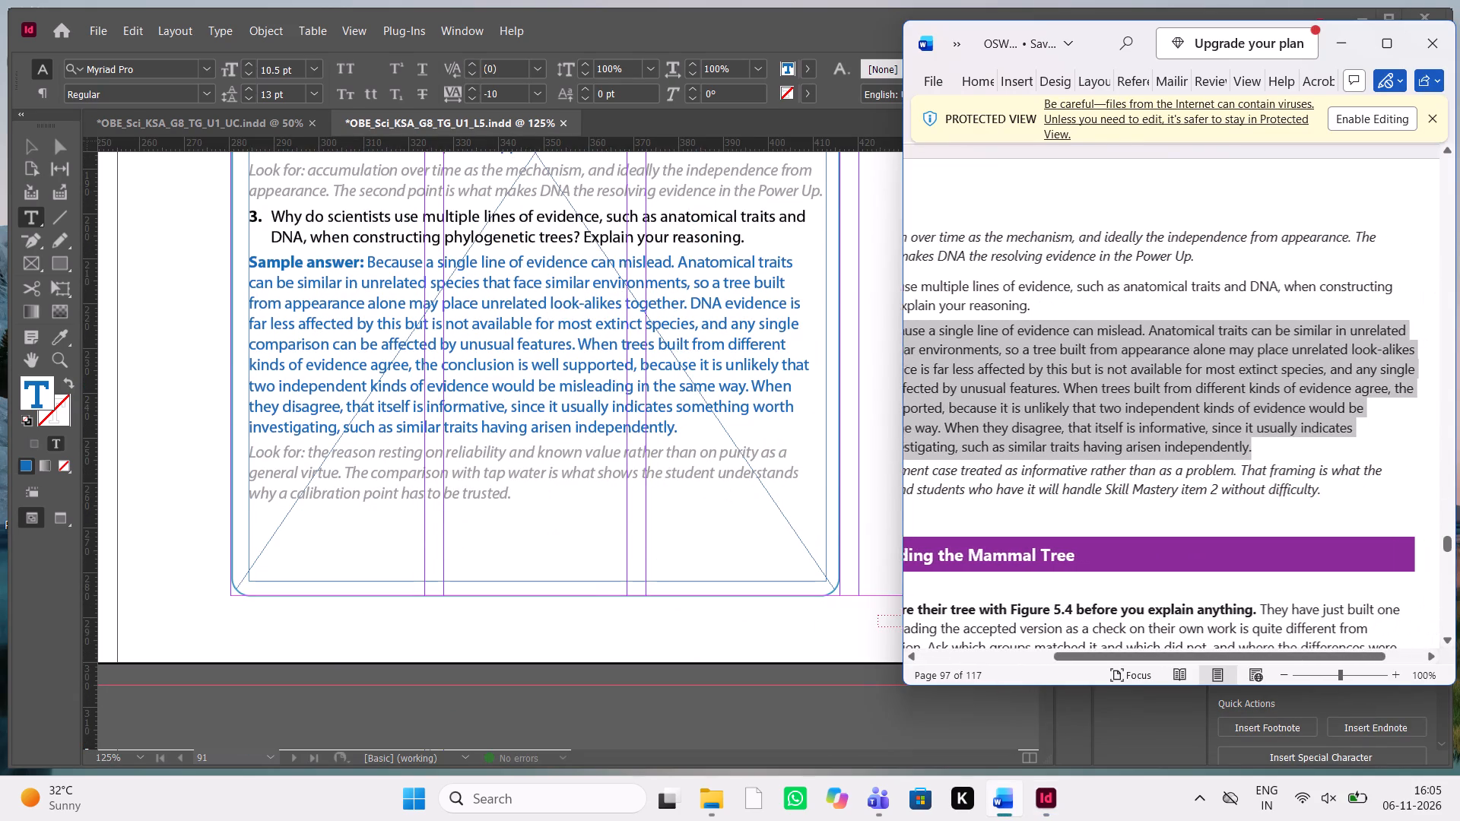
pyautogui.moveTo(1328, 491); pyautogui.dragTo(875, 470)
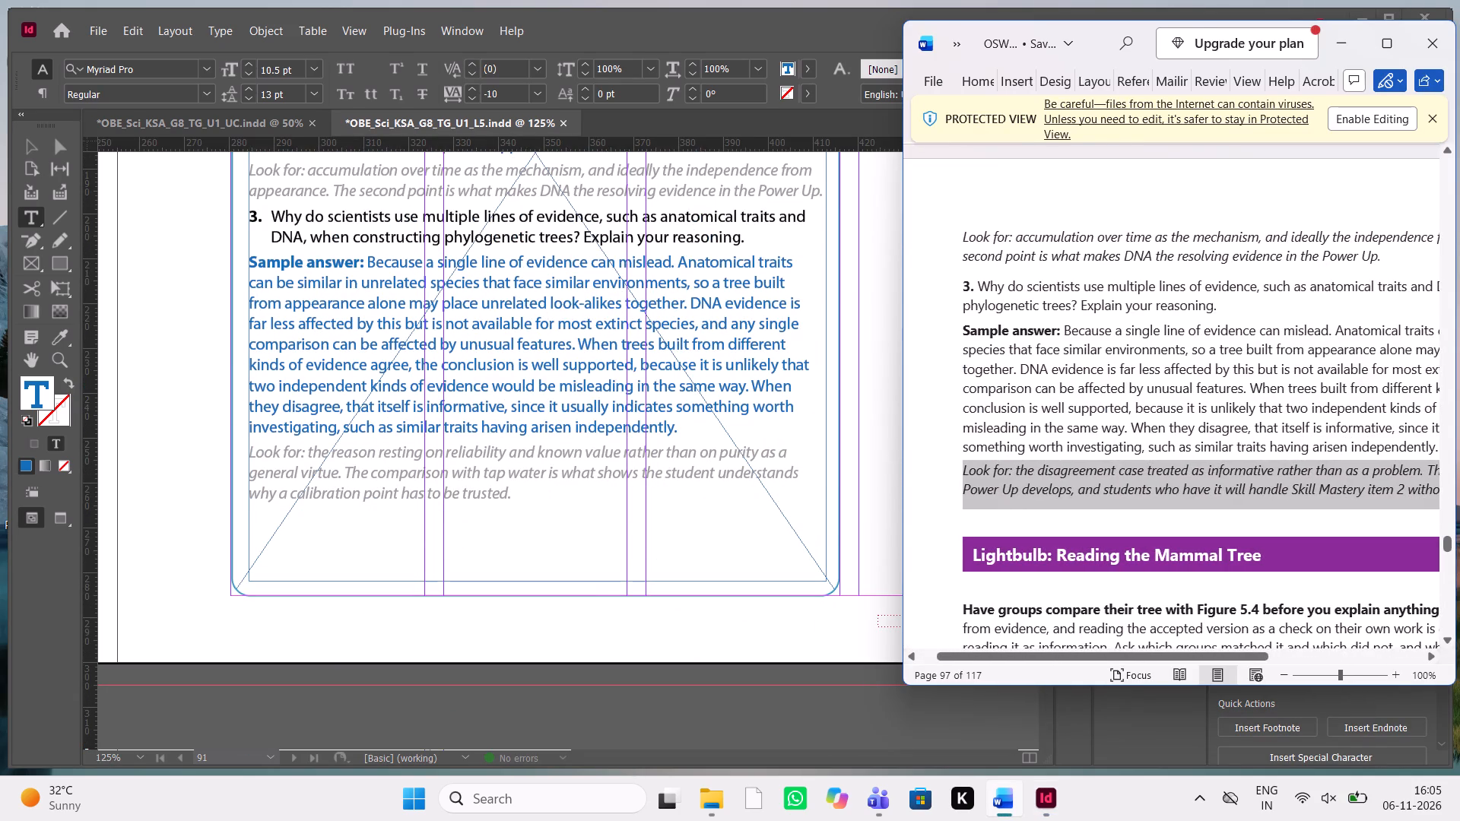
pyautogui.moveTo(875, 470); pyautogui.dragTo(876, 470)
pyautogui.hotkey('ctrl', 'c')
pyautogui.hotkey('ctrl', 'c')
pyautogui.hotkey('ctrl', 'c')
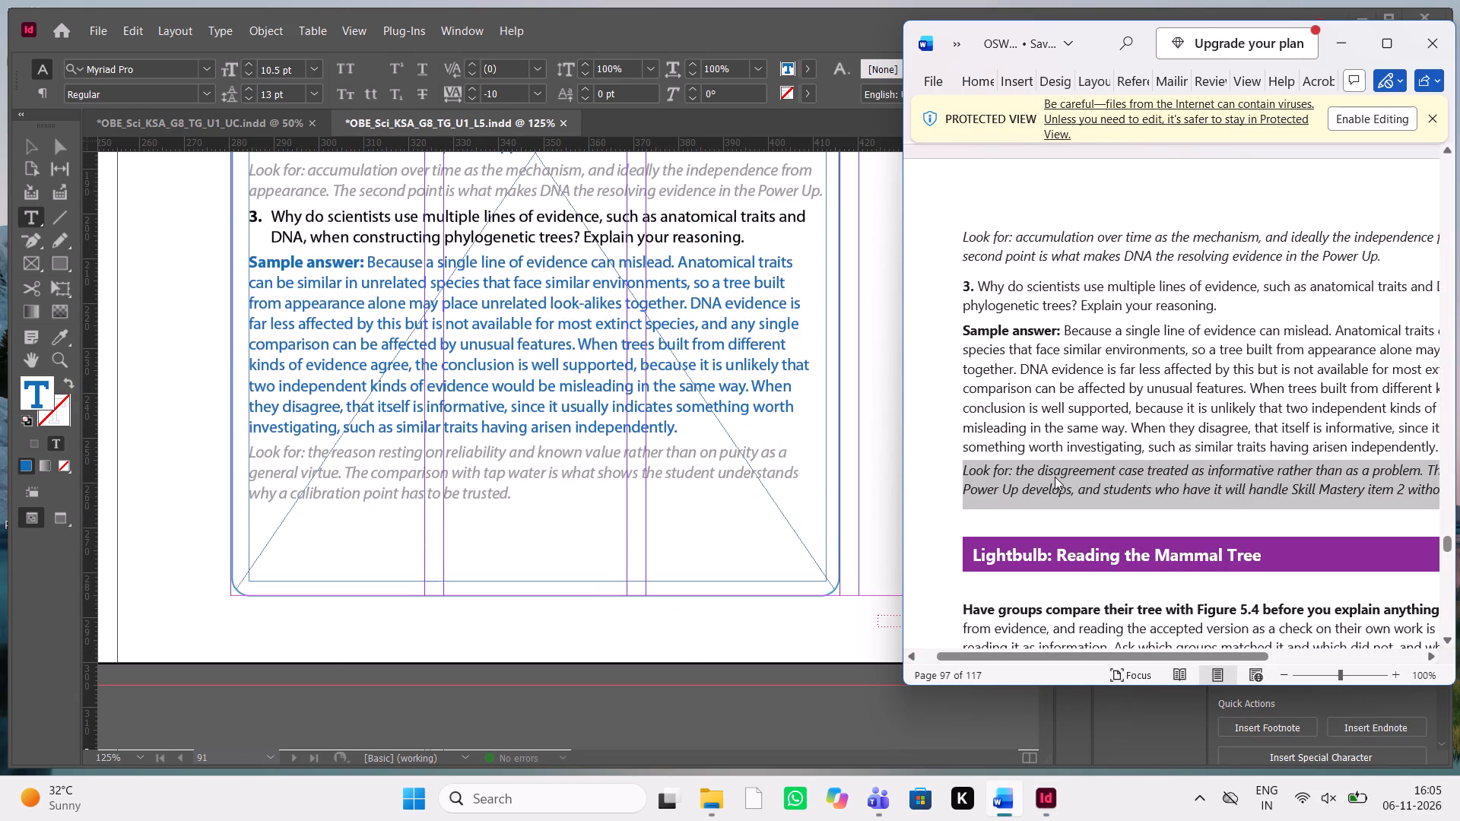
pyautogui.hotkey('ctrl', 'c')
pyautogui.moveTo(520, 494); pyautogui.dragTo(242, 460)
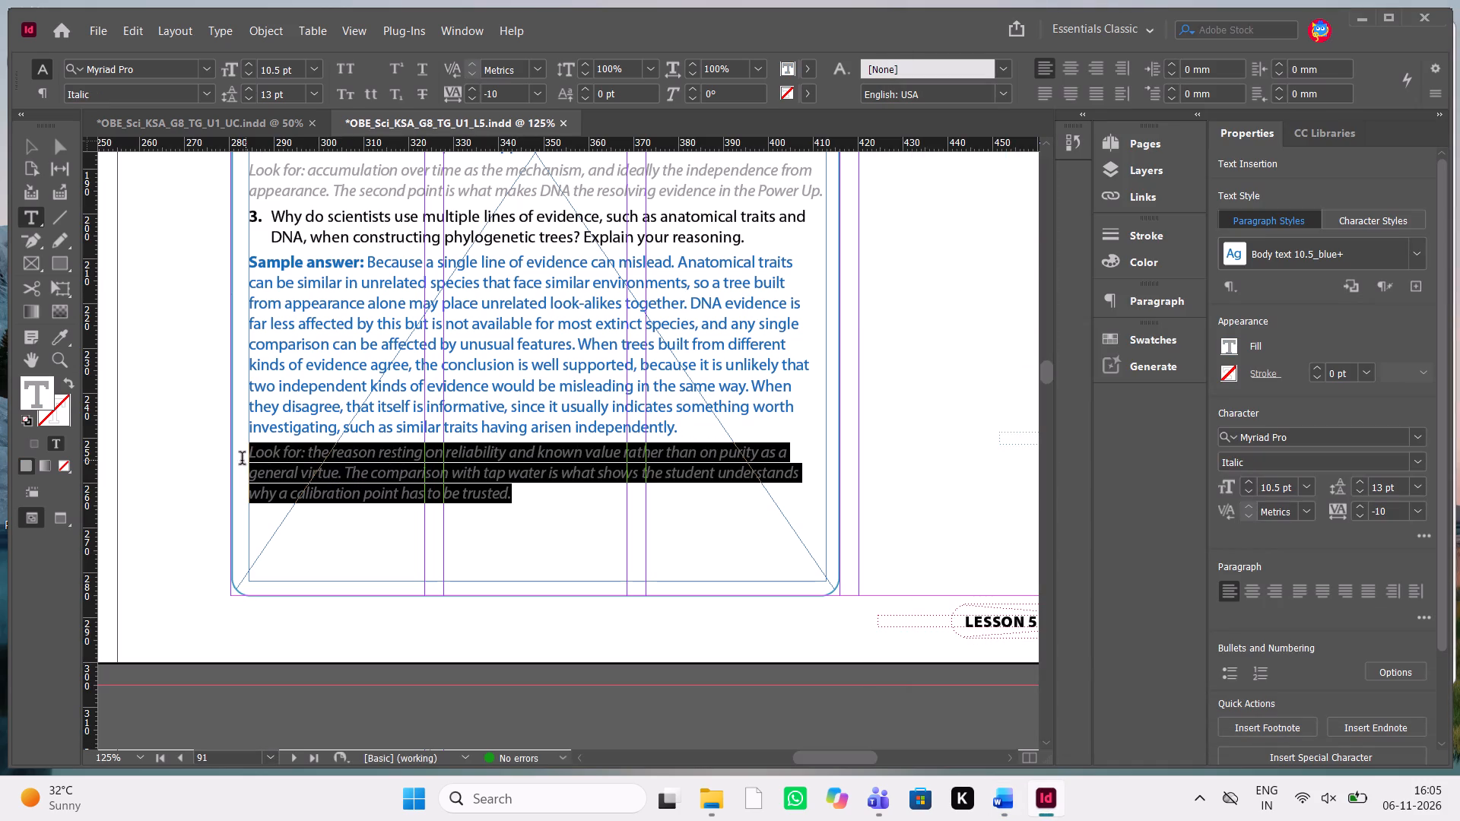
pyautogui.moveTo(242, 460); pyautogui.dragTo(238, 456)
pyautogui.hotkey('ctrl', 'v')
pyautogui.press('Escape')
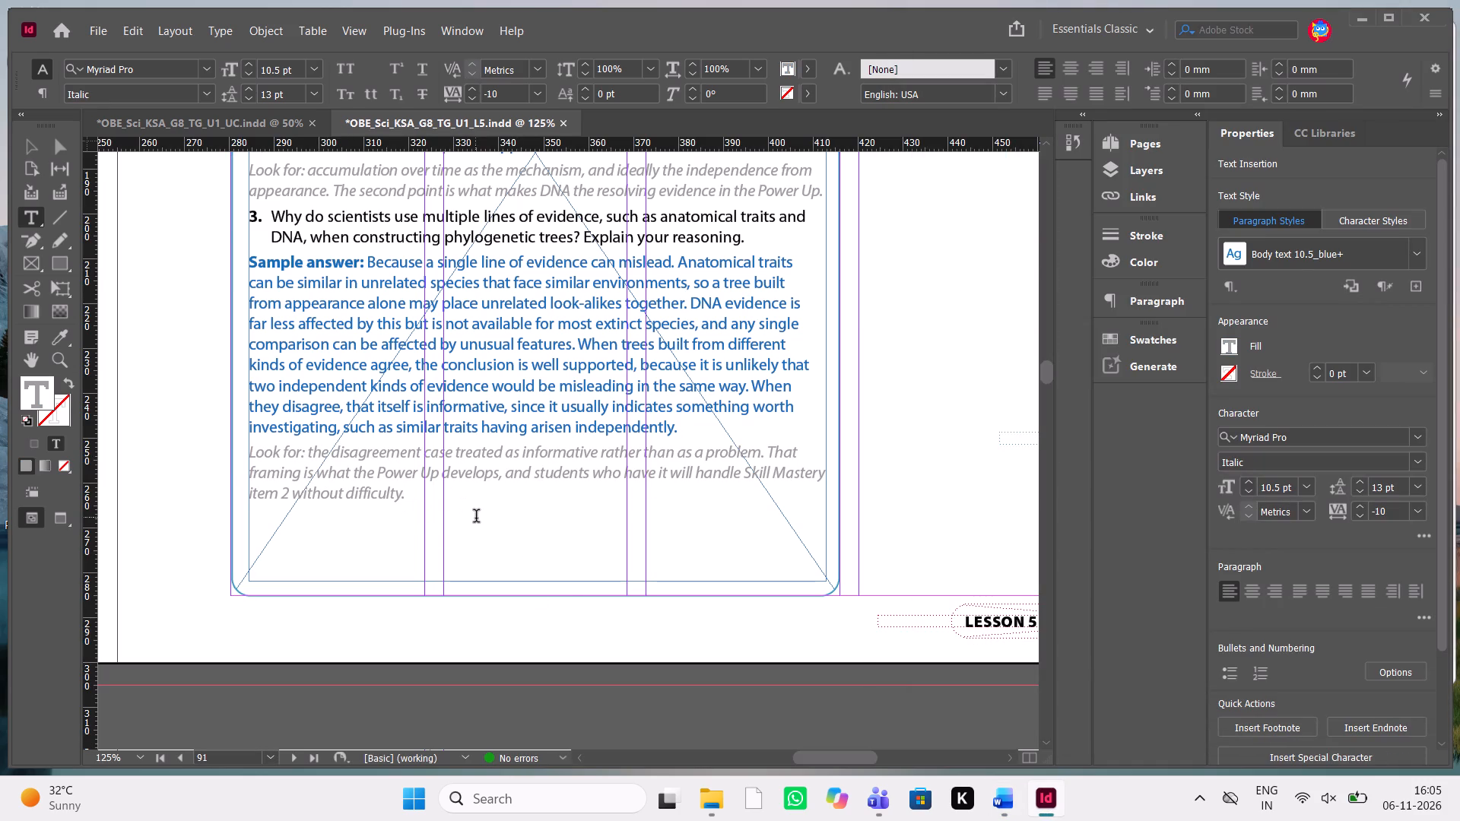
# Shorten the Progress Check 2 box outline to about 179 mm high, ending just below the last note, and preview the page without guides.
pyautogui.click(547, 590)
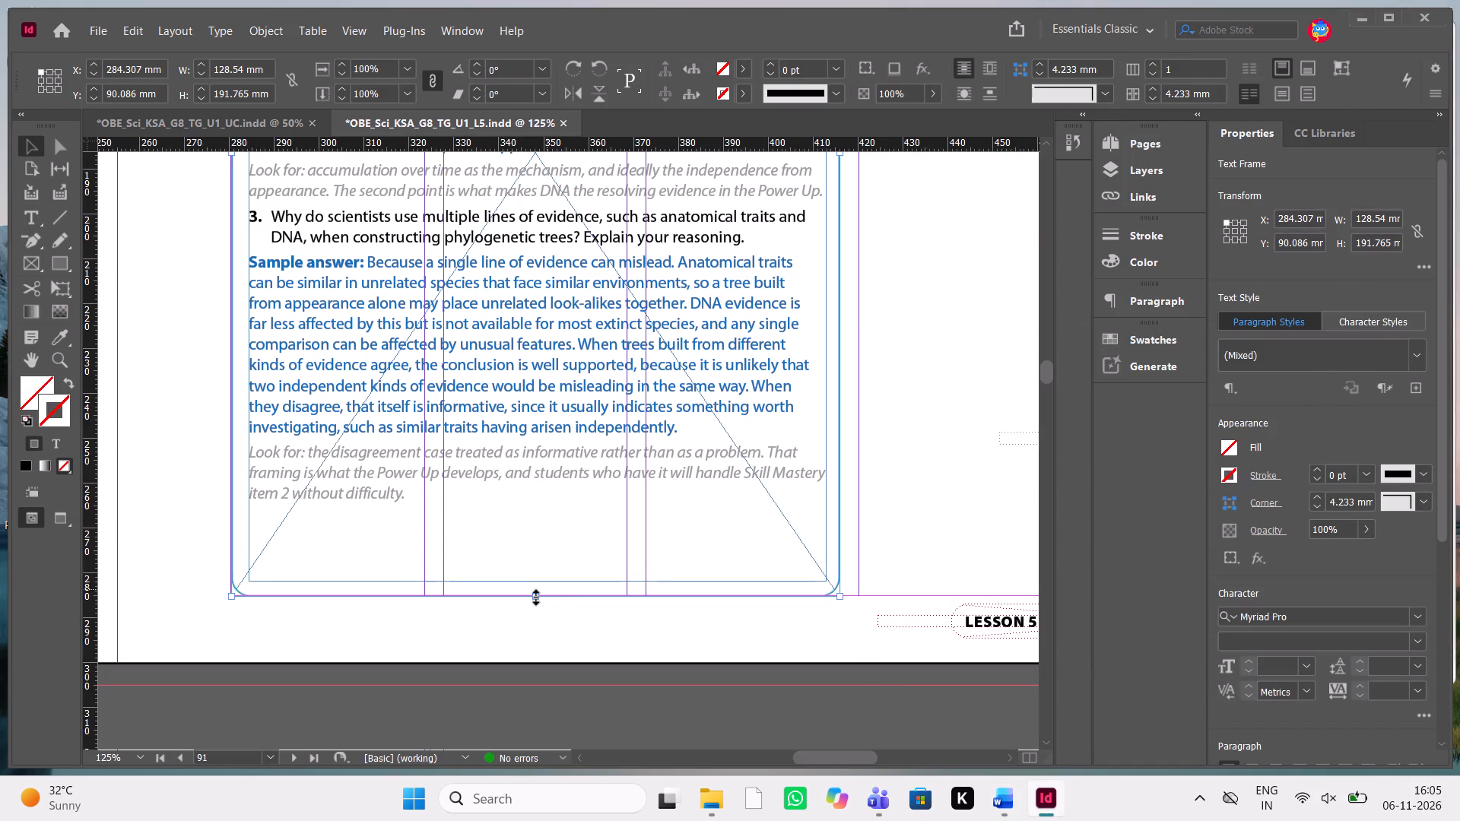
pyautogui.moveTo(536, 598); pyautogui.dragTo(528, 513)
pyautogui.click(525, 667)
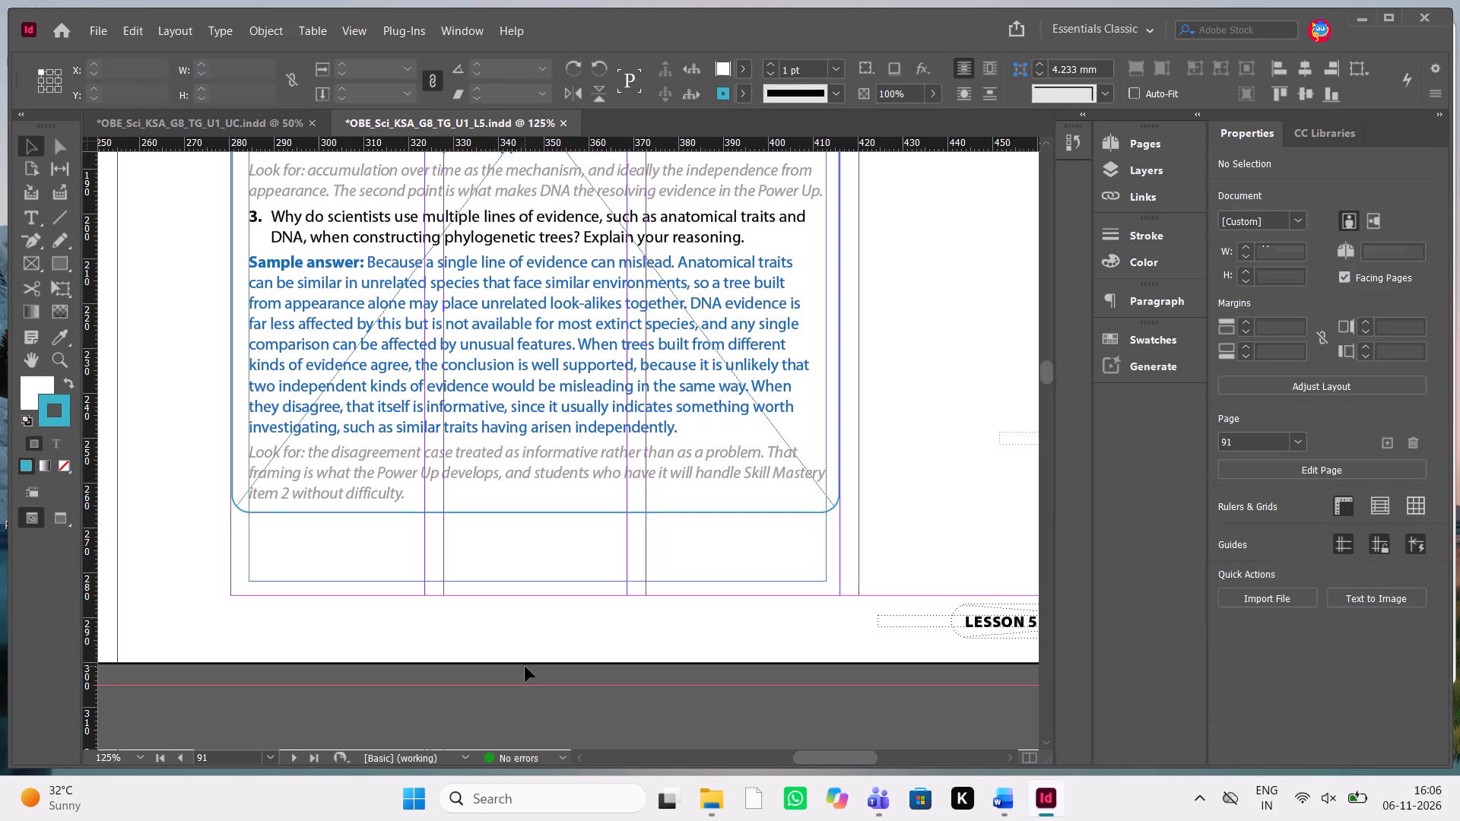
pyautogui.press('w')
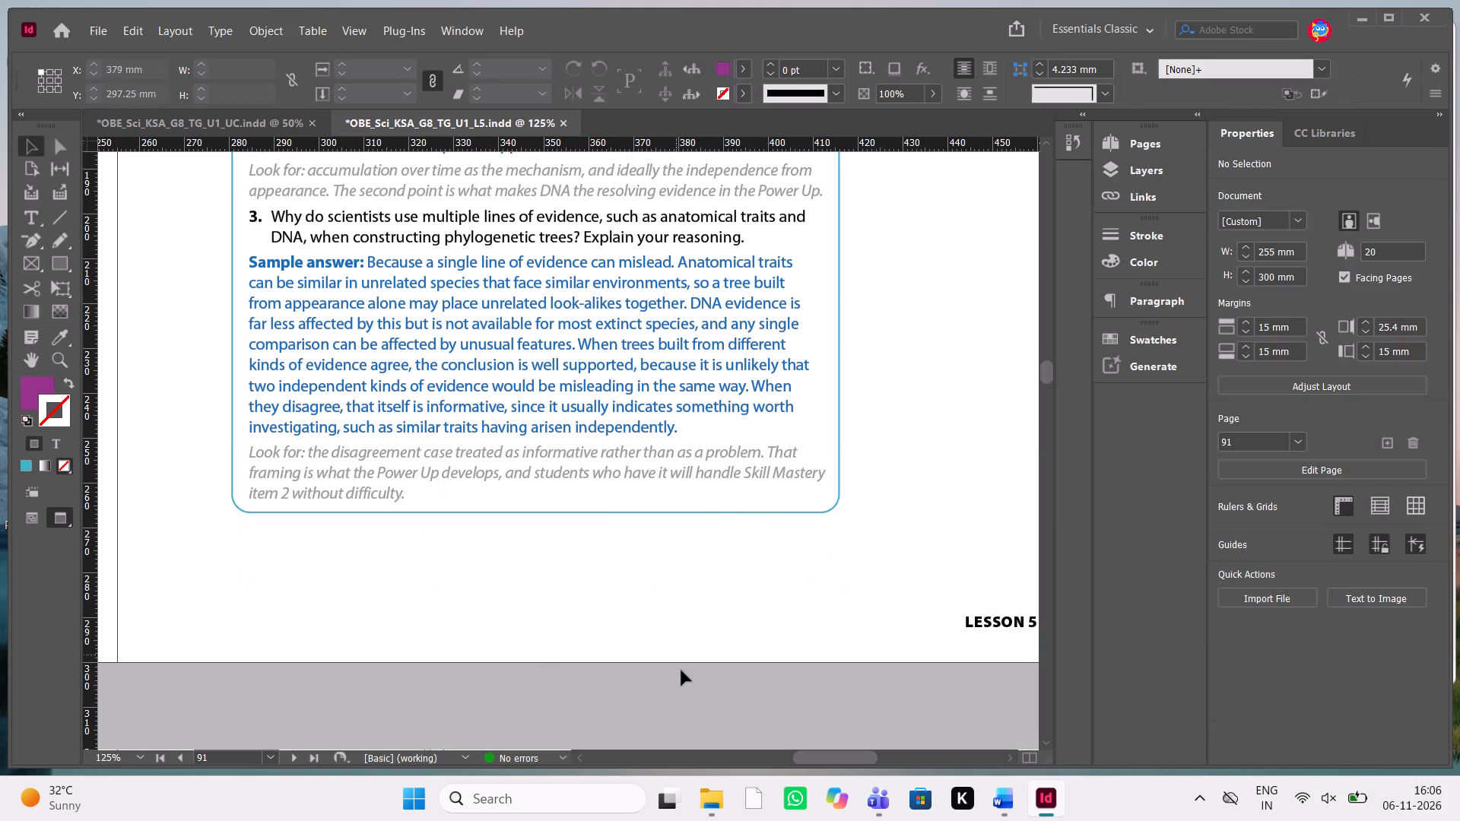
pyautogui.click(681, 670)
pyautogui.scroll(2, 681, 670)
pyautogui.scroll(-3, 681, 670)
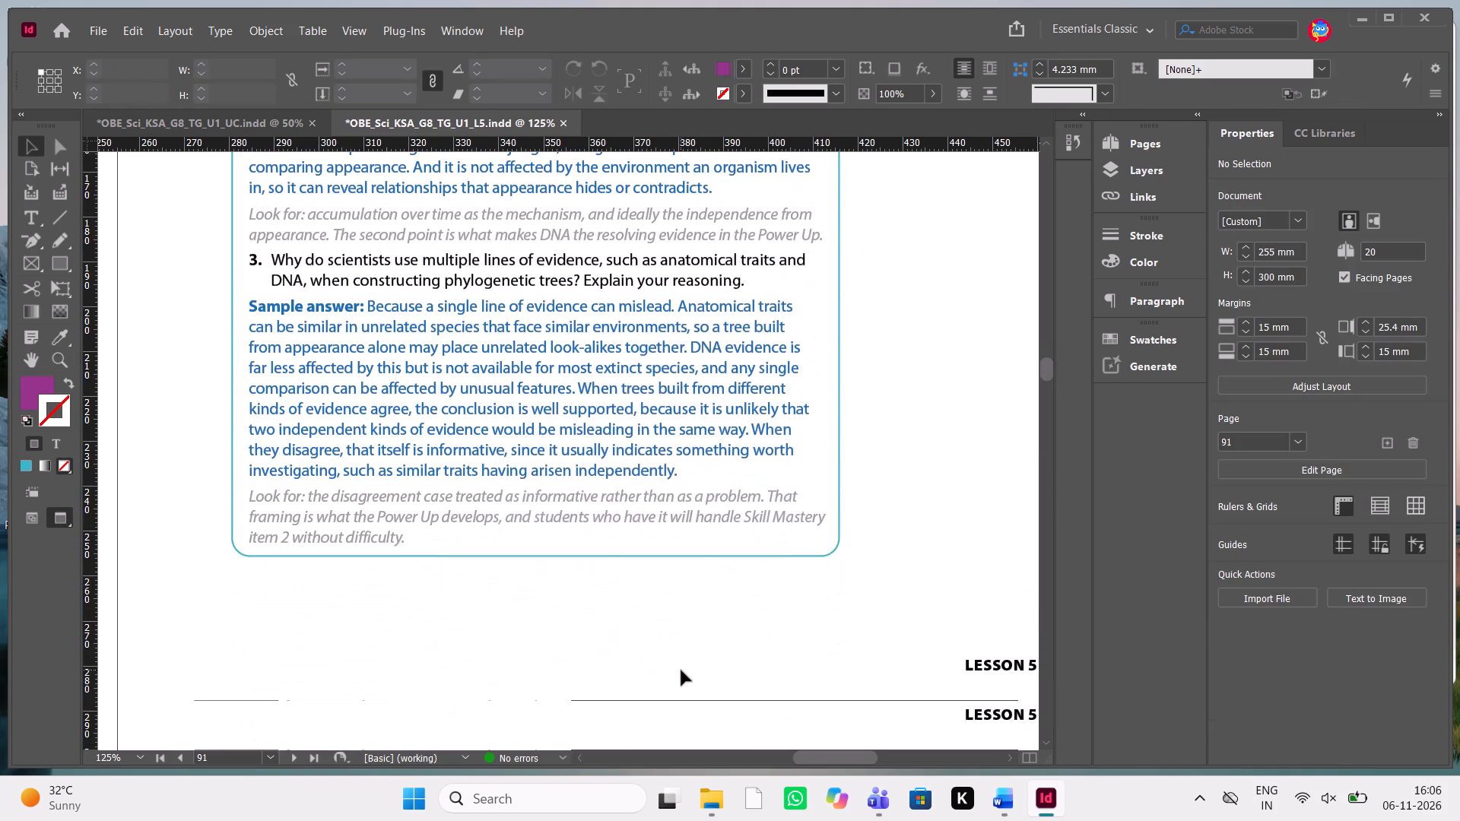
# Extend the Progress Check 2 box outline on page 91 to about 180 mm high and return to the normal view with guides.
pyautogui.click(588, 553)
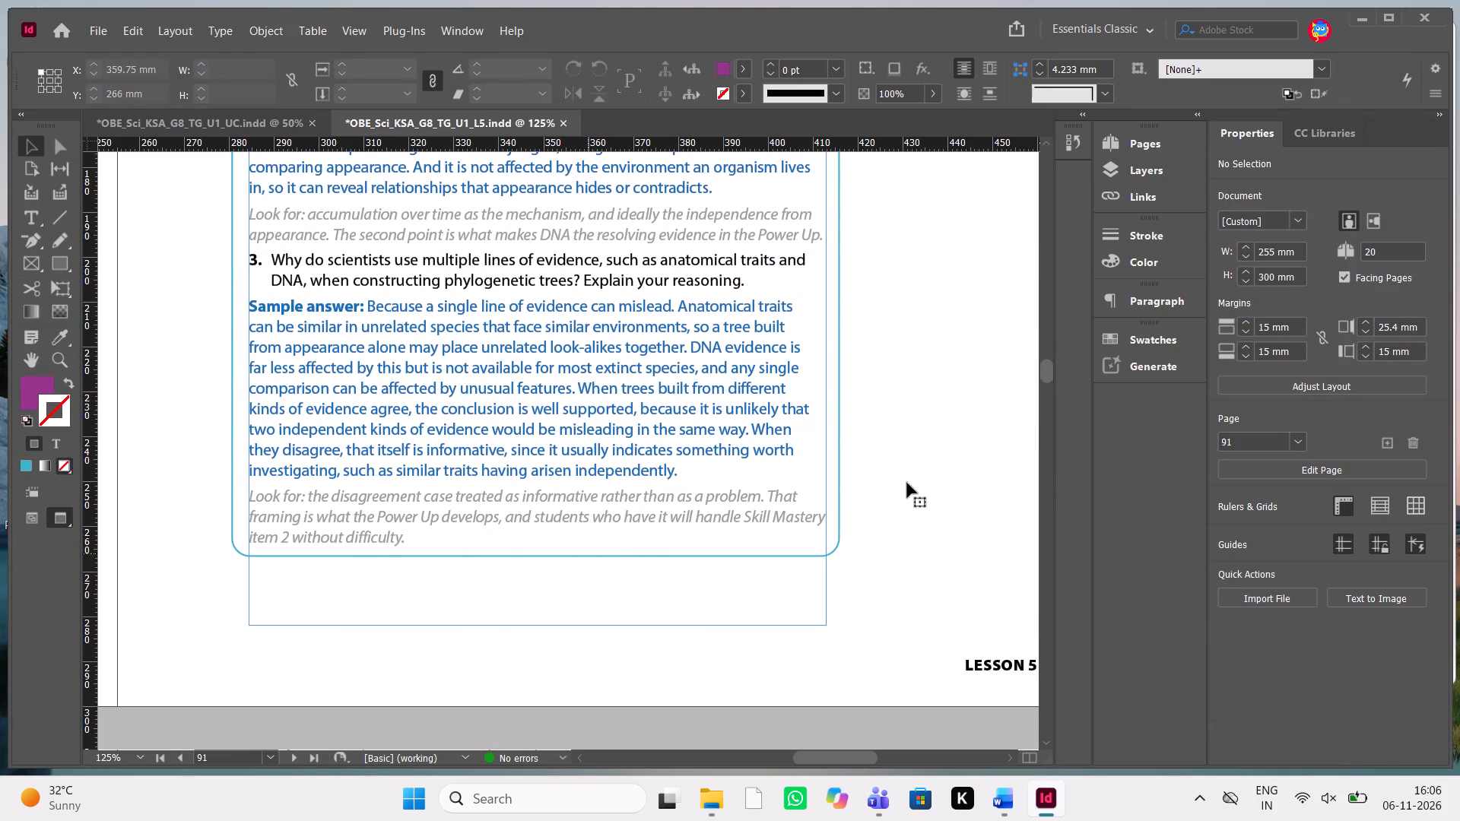
pyautogui.click(840, 535)
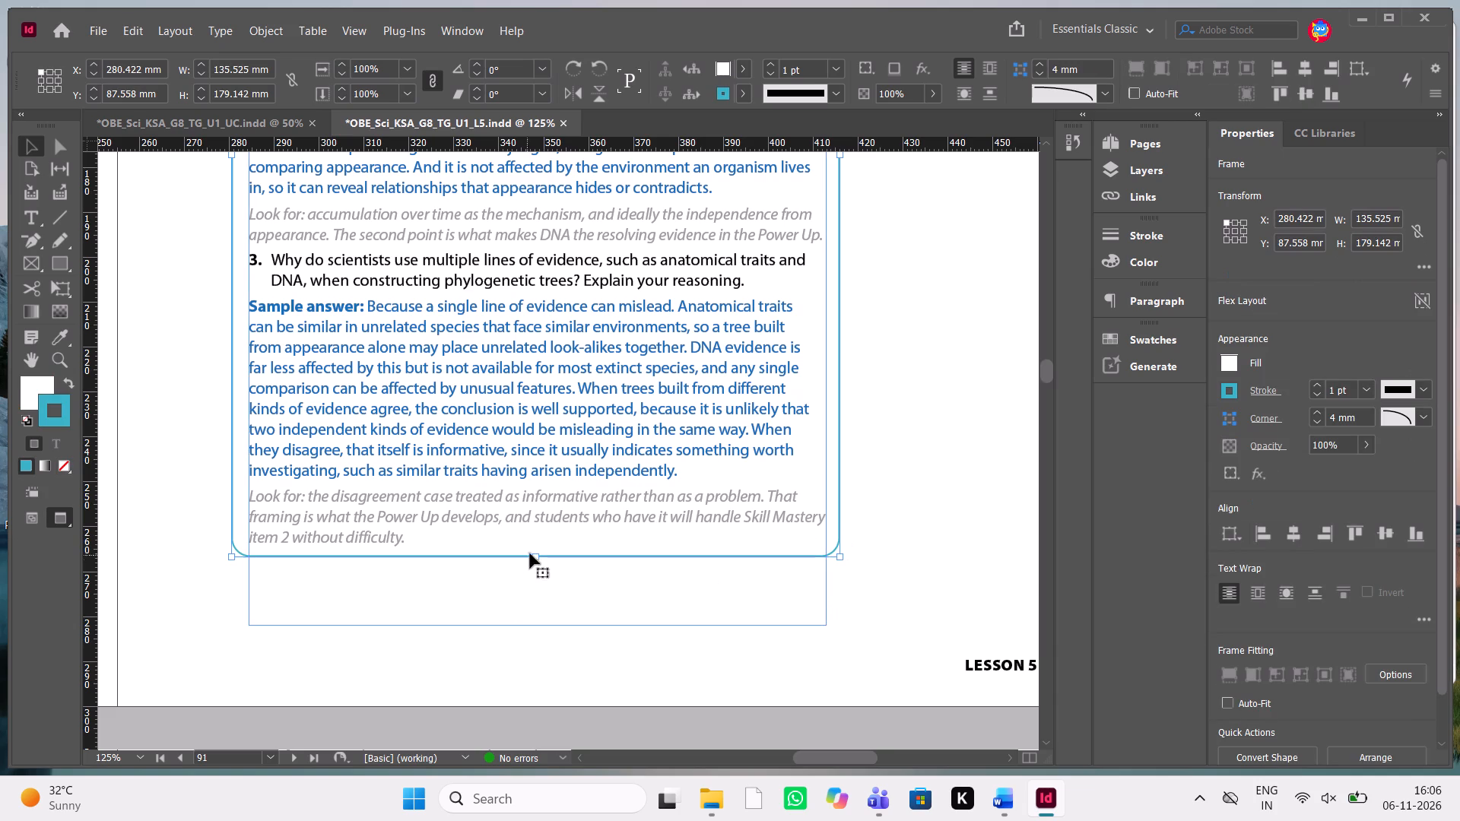
pyautogui.click(536, 556)
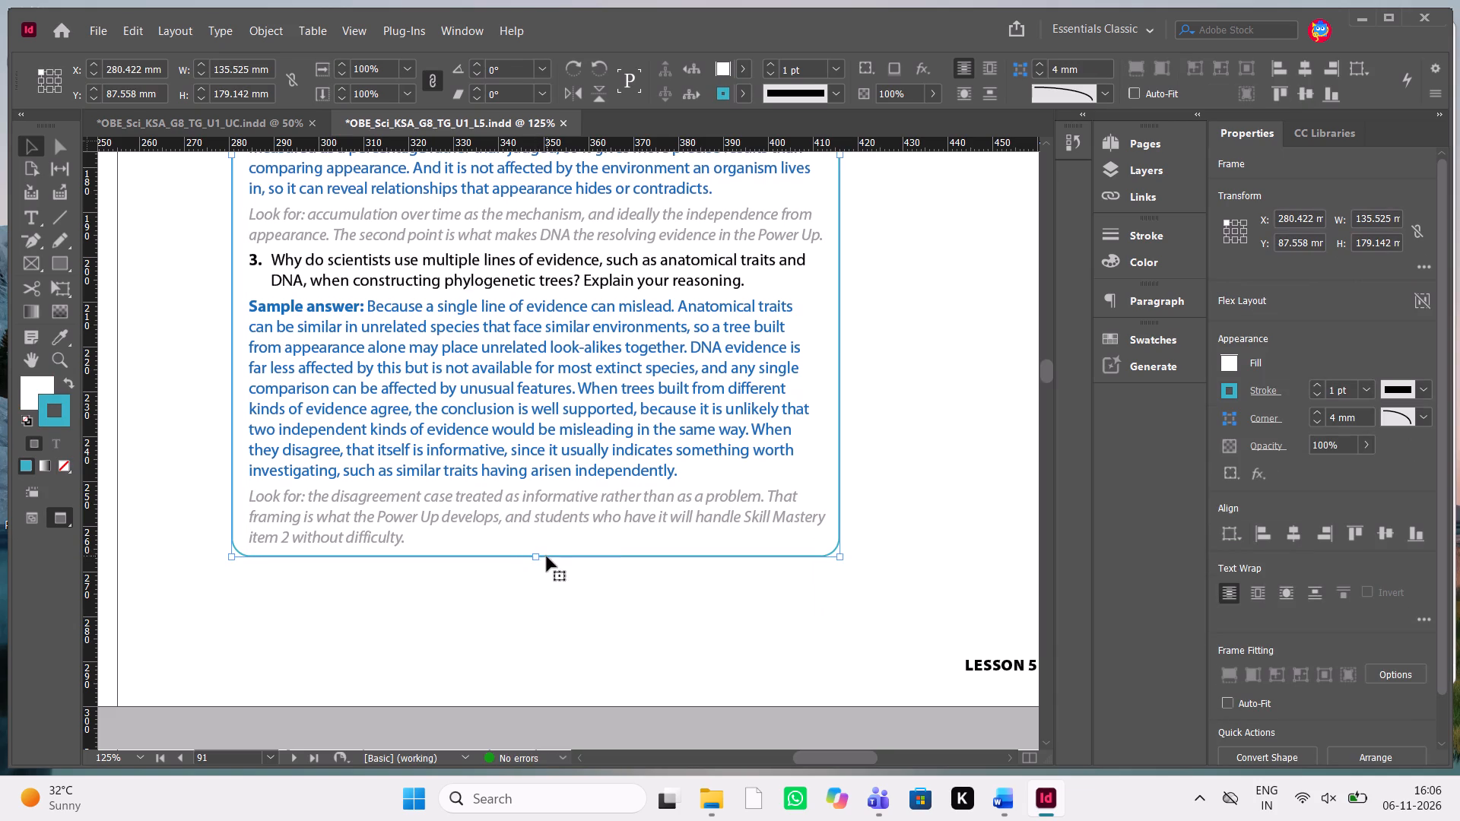
pyautogui.click(538, 558)
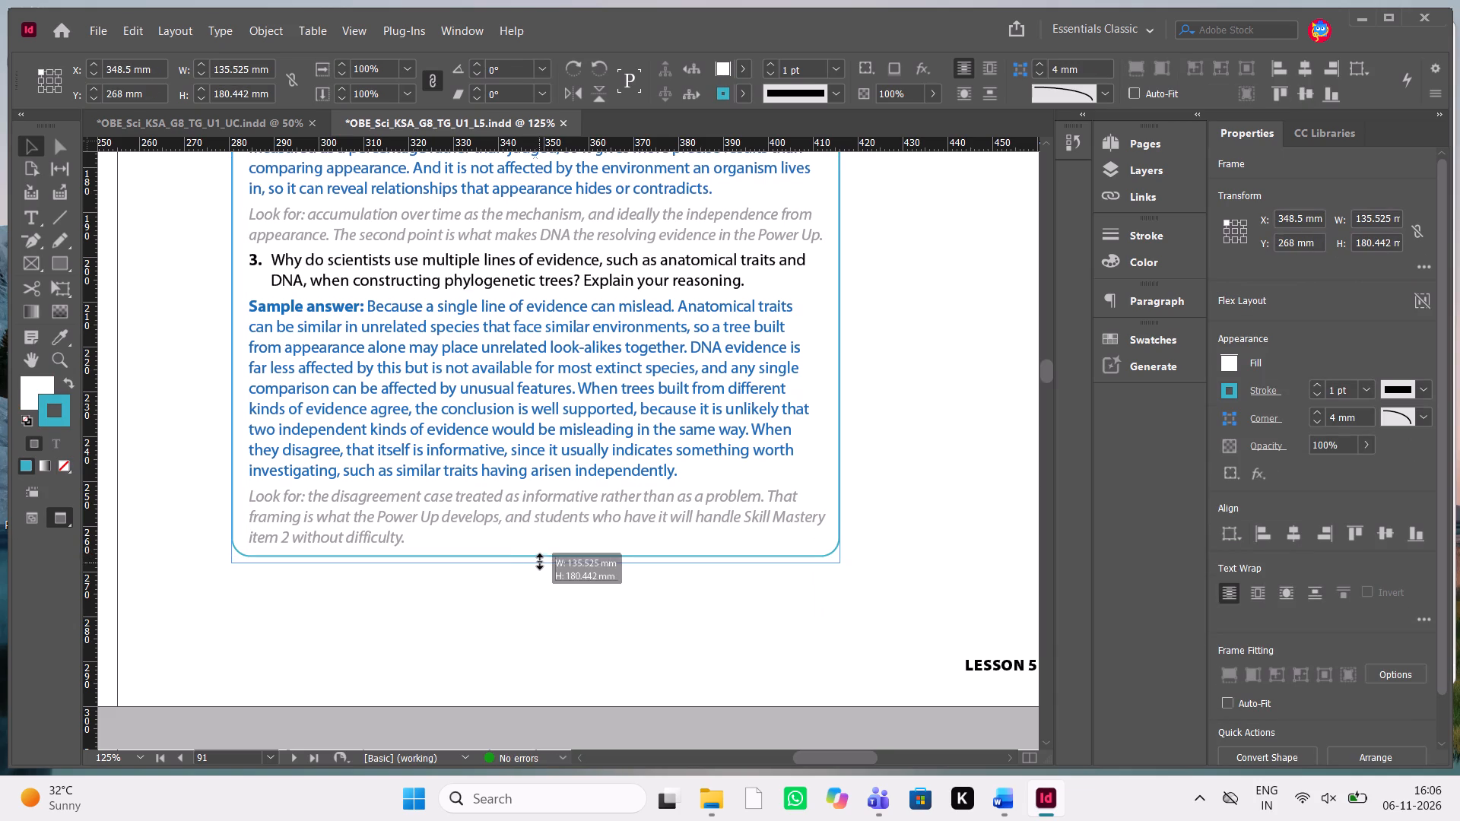
pyautogui.click(615, 658)
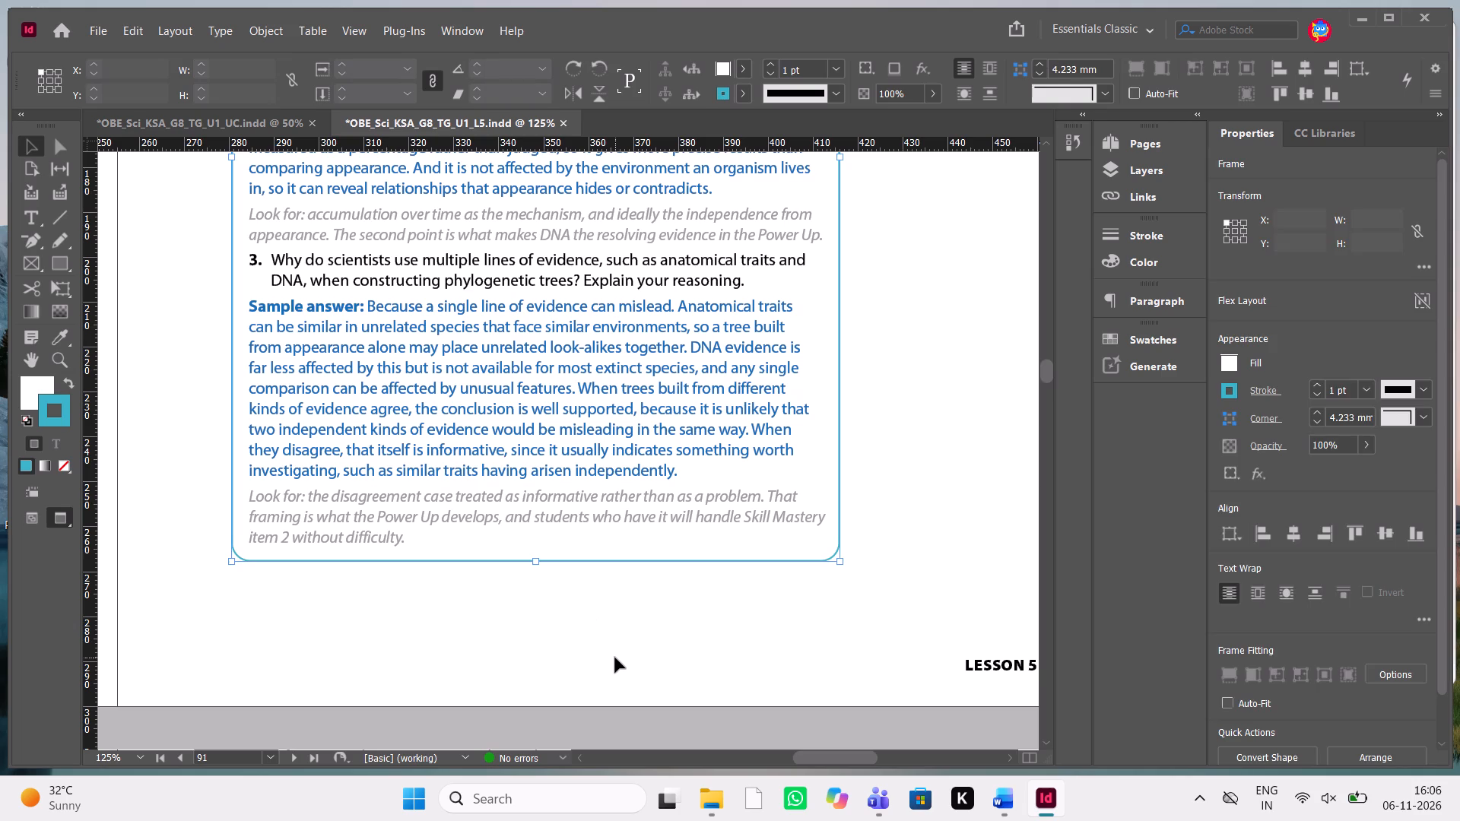
pyautogui.write('www')
# Look through pages 92 to 95 and the Word manuscript to locate the layout block needed for the next Lightbulb section.
pyautogui.scroll(-2, 615, 658)
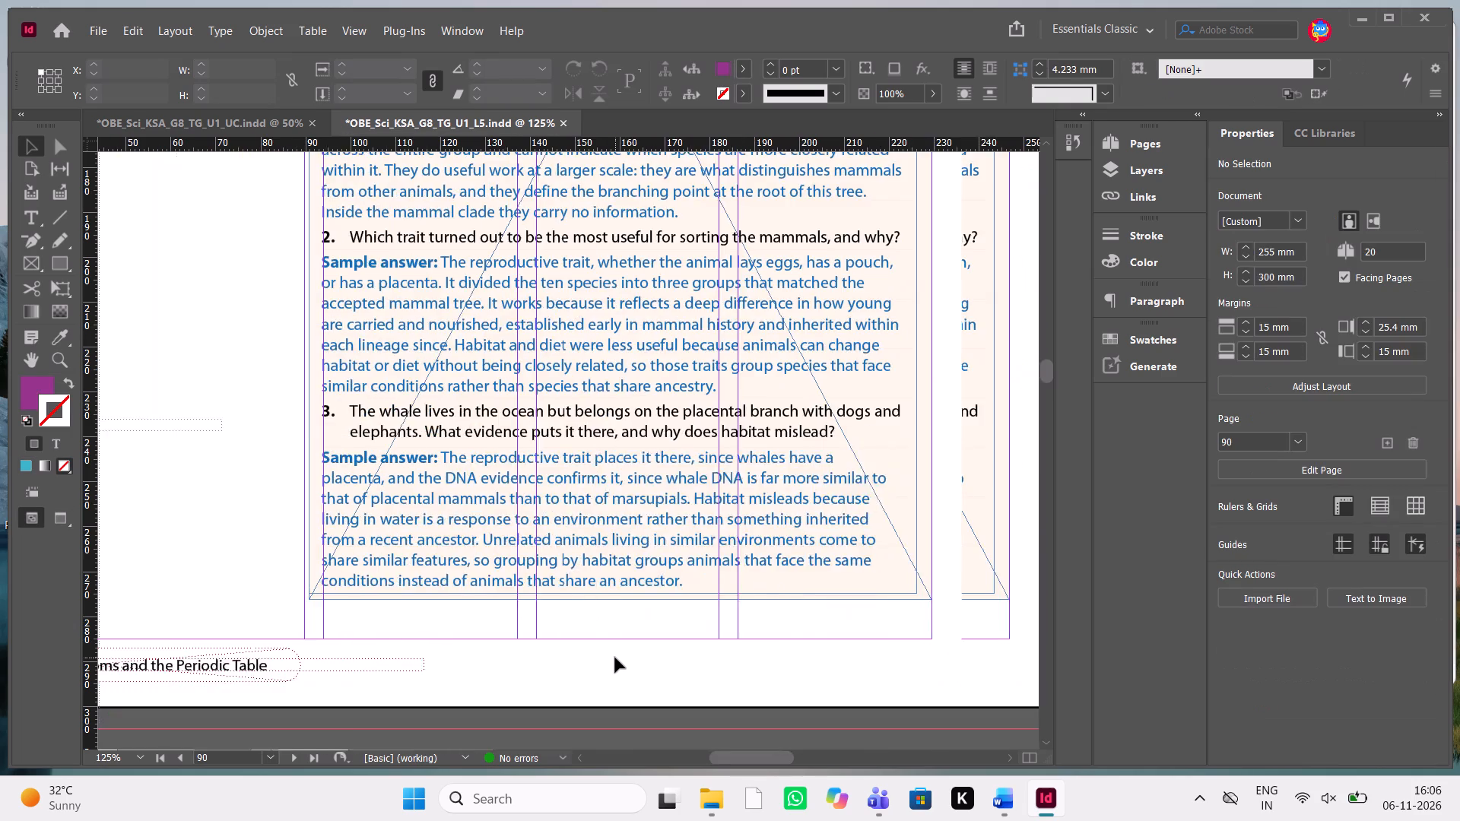
pyautogui.scroll(-2, 615, 658)
pyautogui.scroll(2, 615, 658)
pyautogui.scroll(-2, 615, 658)
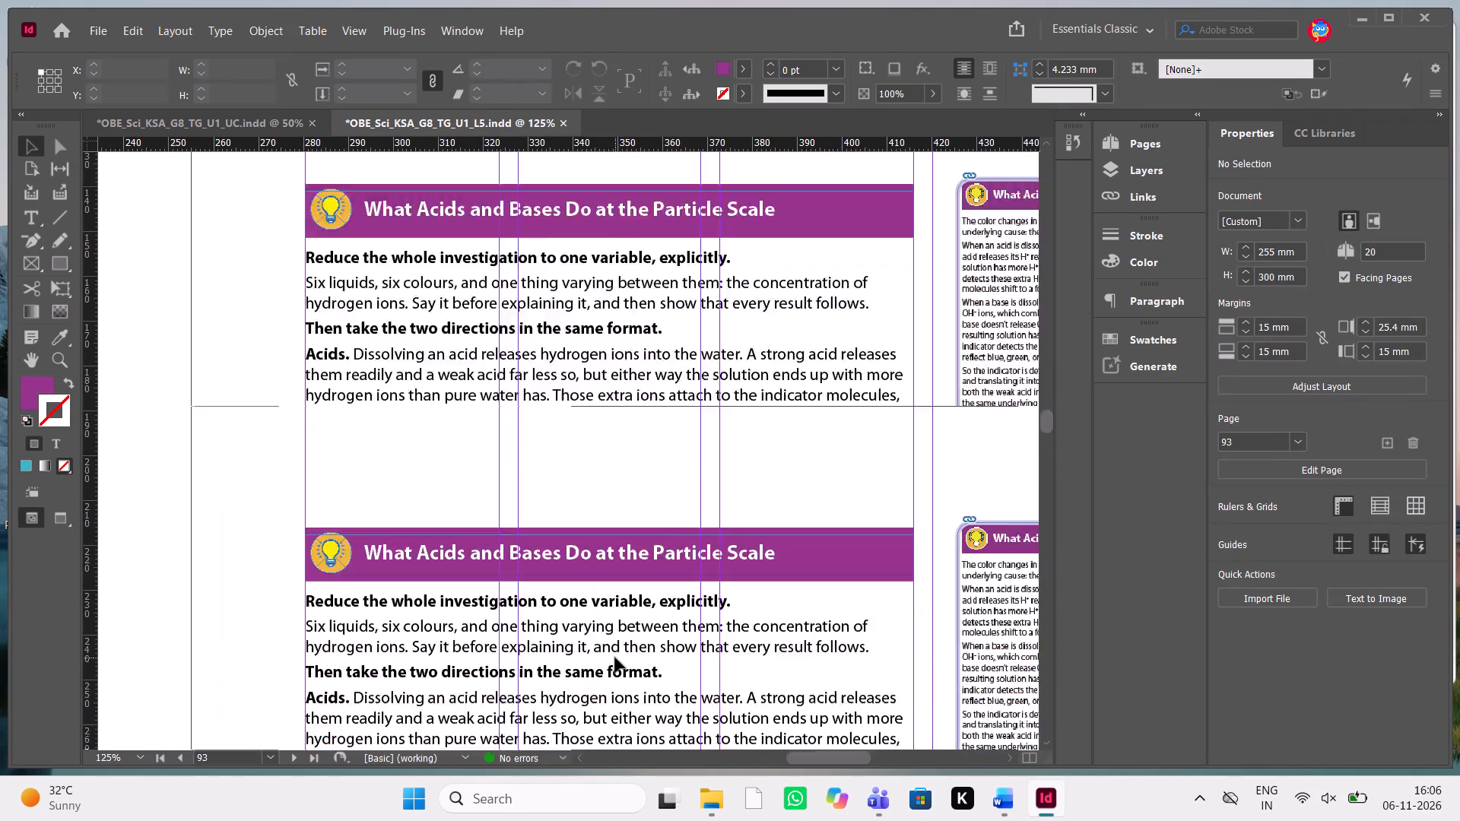
pyautogui.scroll(-2, 615, 658)
pyautogui.scroll(2, 615, 658)
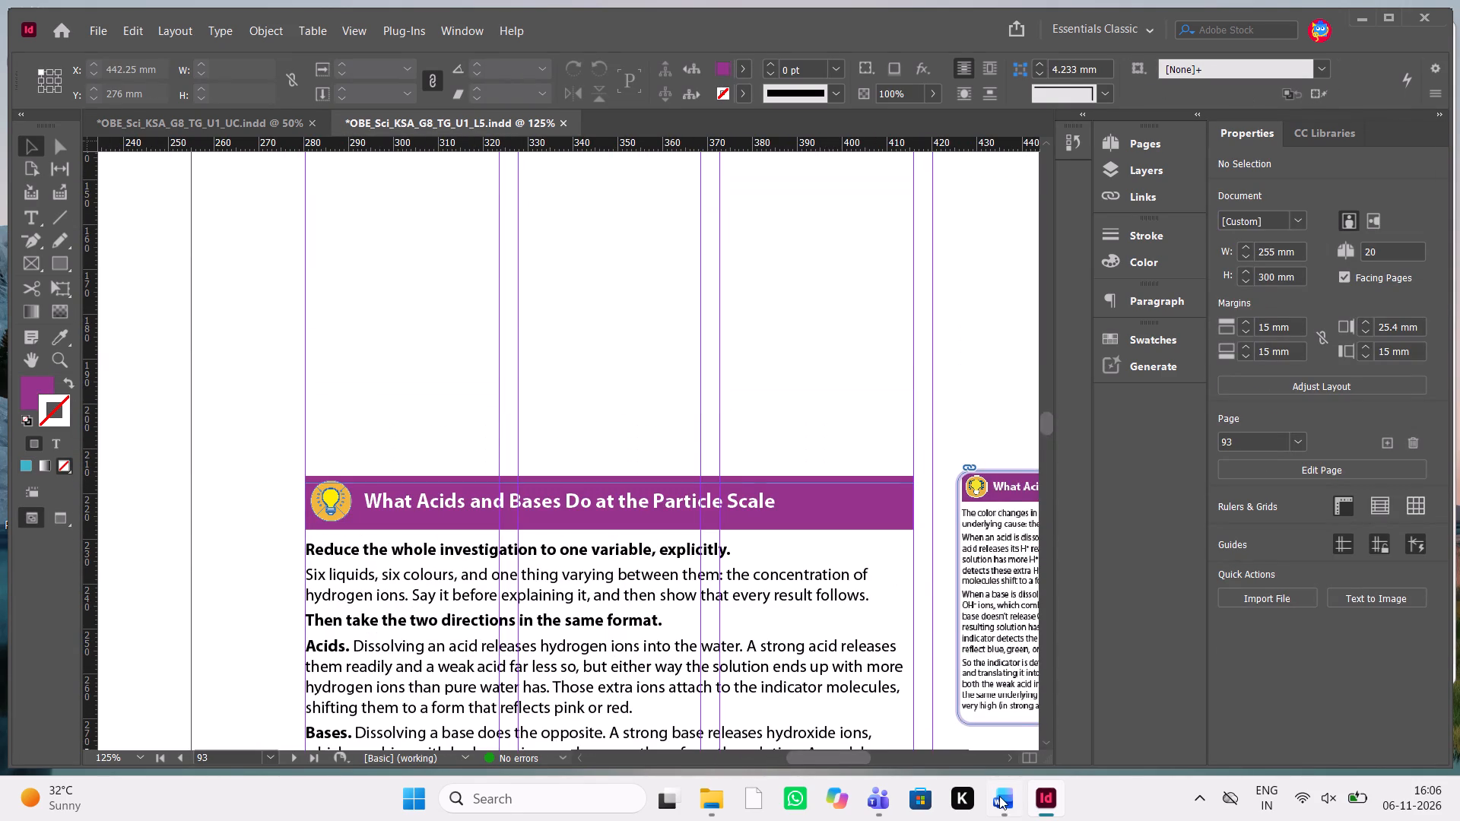
pyautogui.click(999, 796)
pyautogui.click(999, 796)
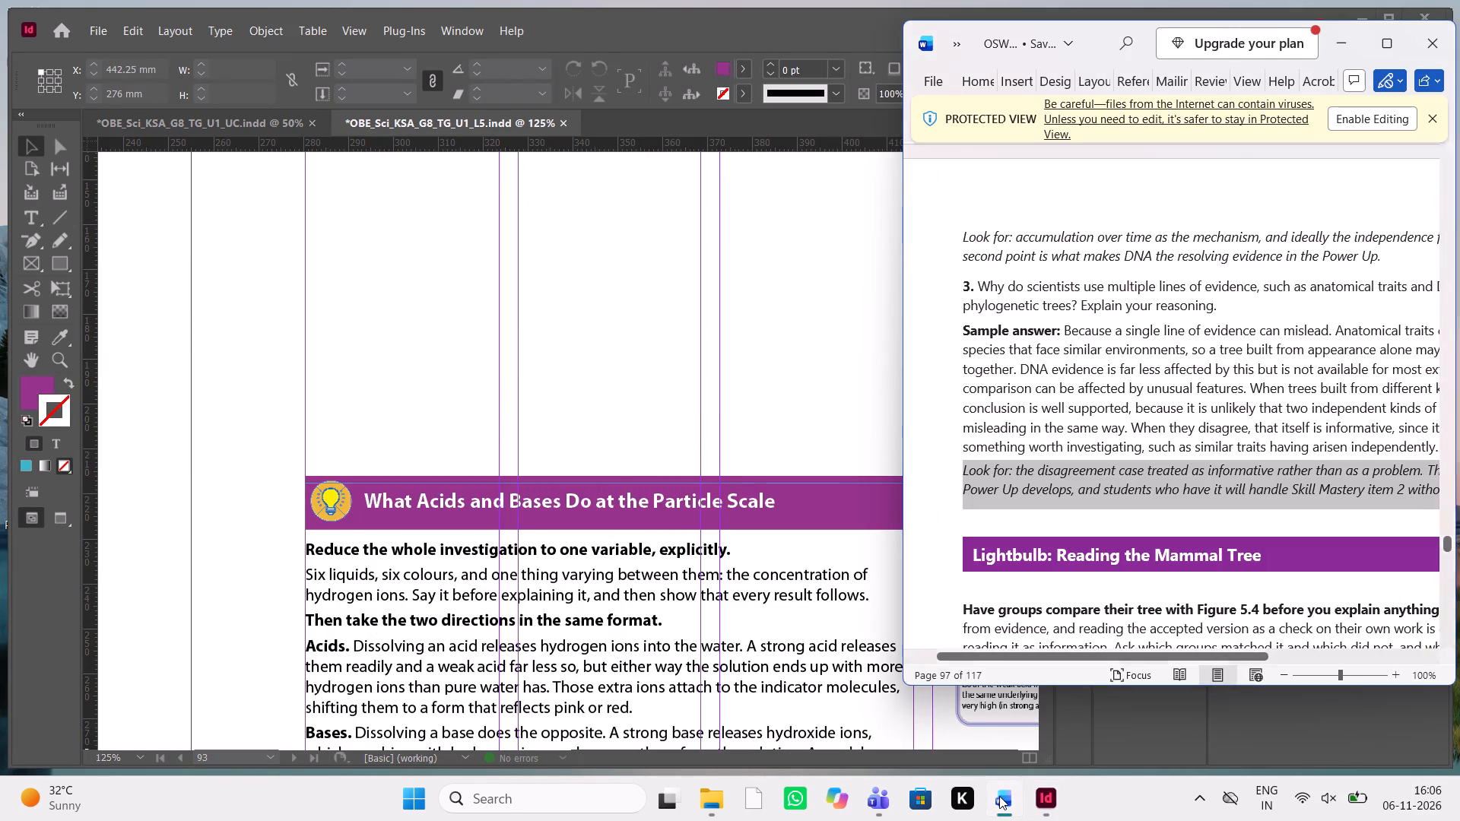
pyautogui.scroll(-2, 901, 395)
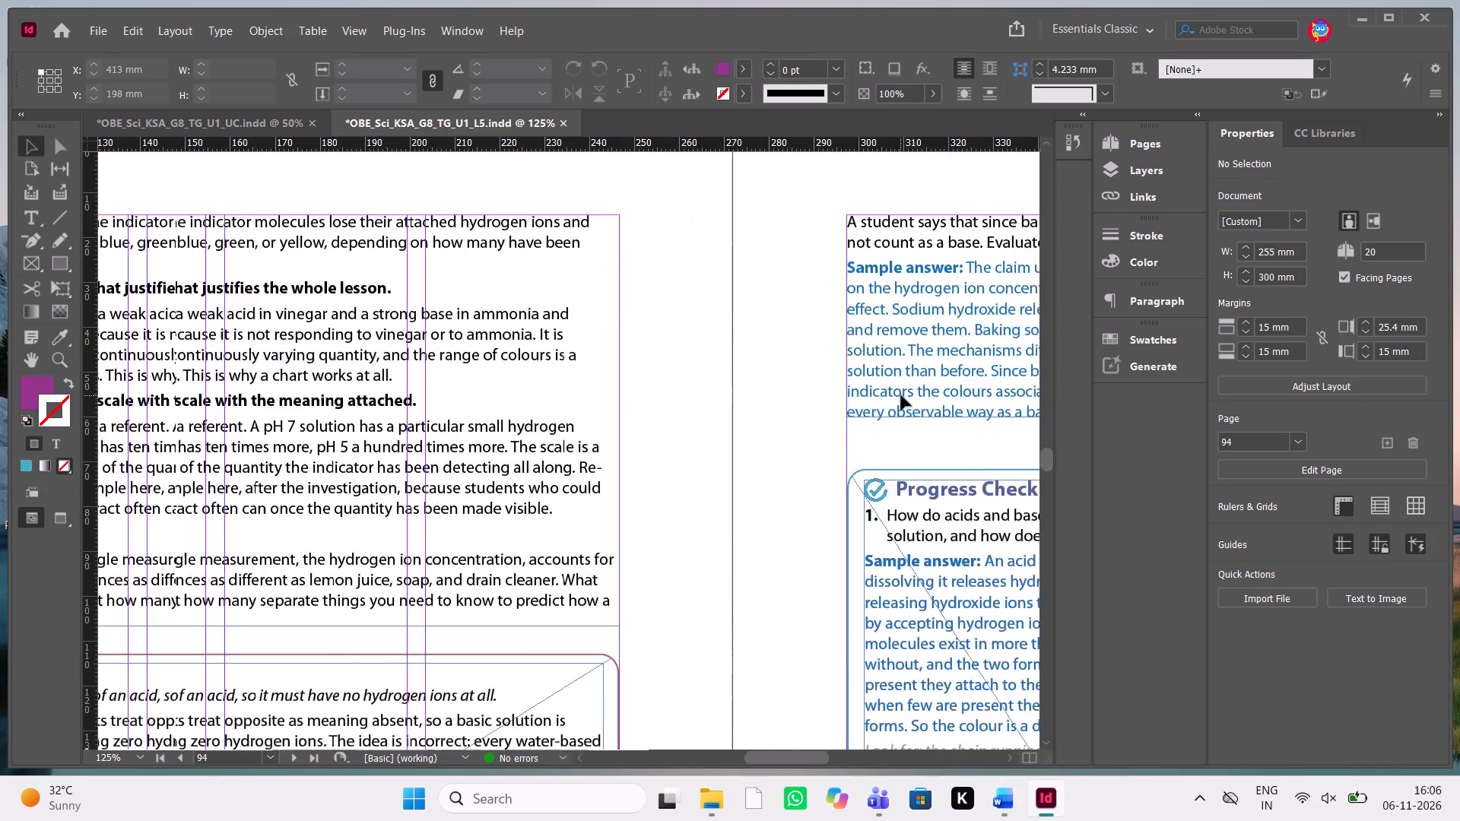
pyautogui.scroll(-1, 901, 395)
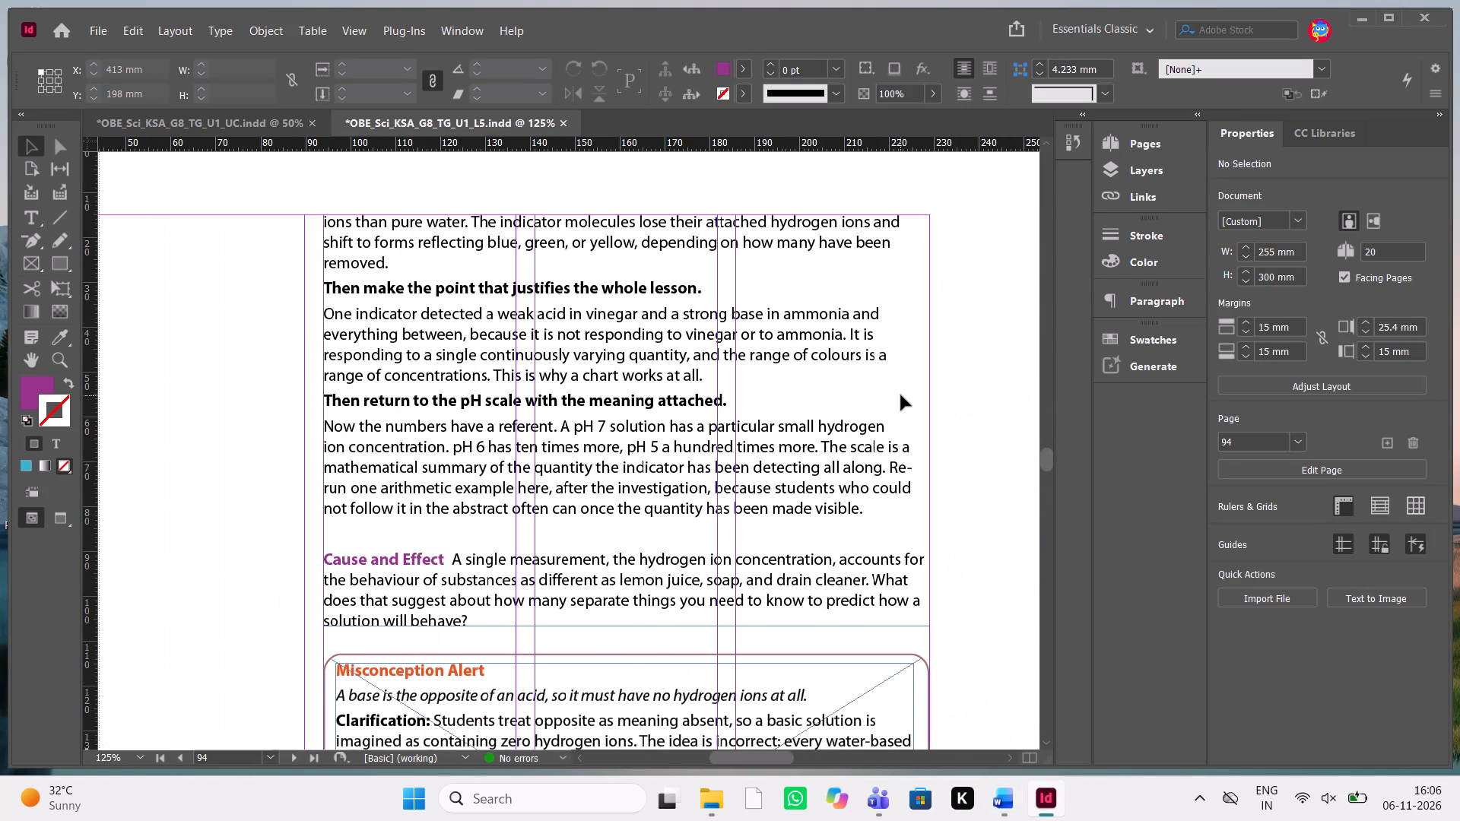
pyautogui.scroll(2, 901, 395)
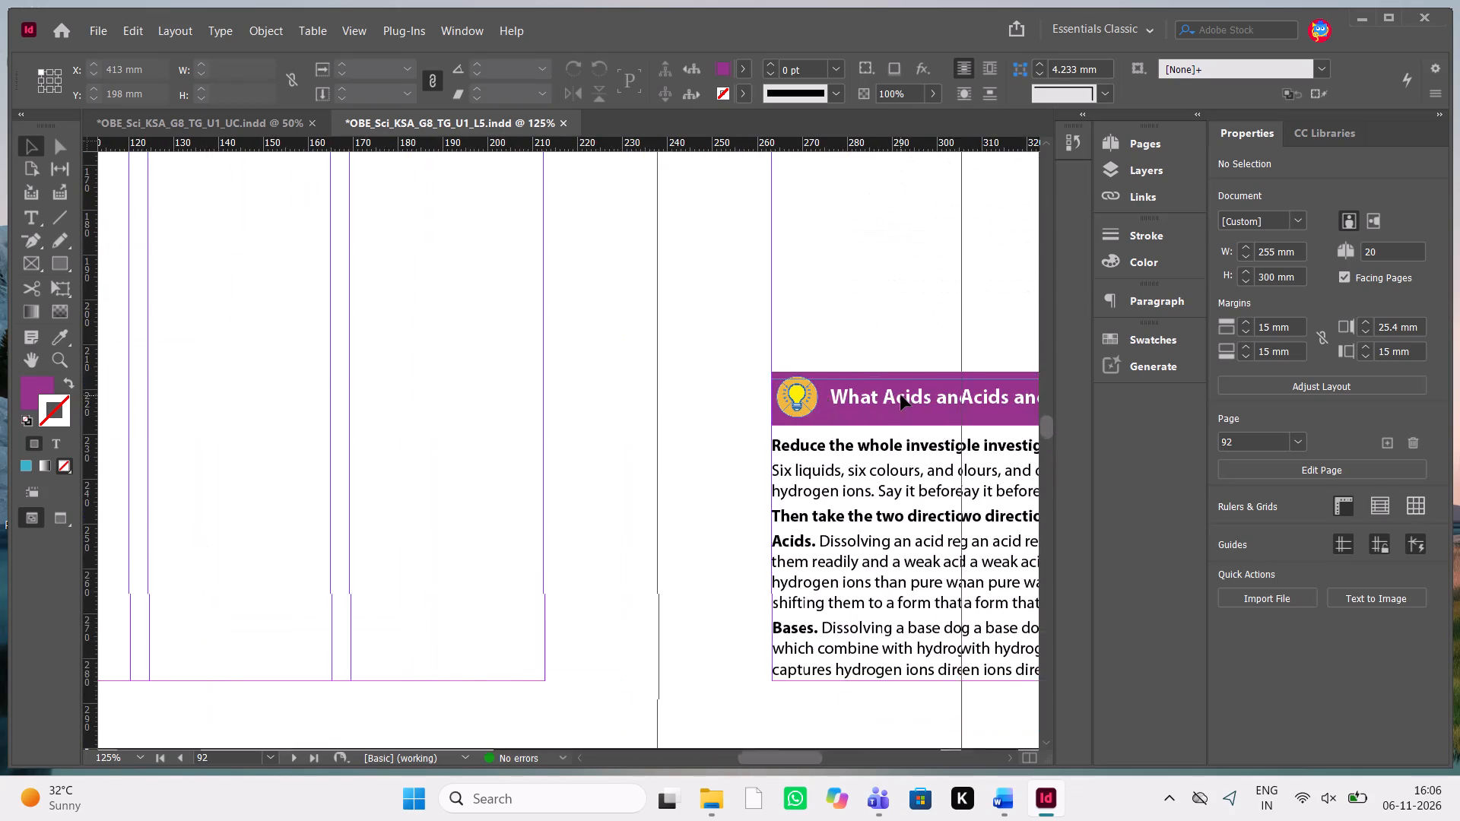
pyautogui.scroll(2, 901, 395)
pyautogui.scroll(-1, 901, 395)
# Move the "What Acids and Bases Do at the Particle Scale" heading, text and linked thumbnail from page 93 onto page 92.
pyautogui.moveTo(488, 500); pyautogui.dragTo(982, 720)
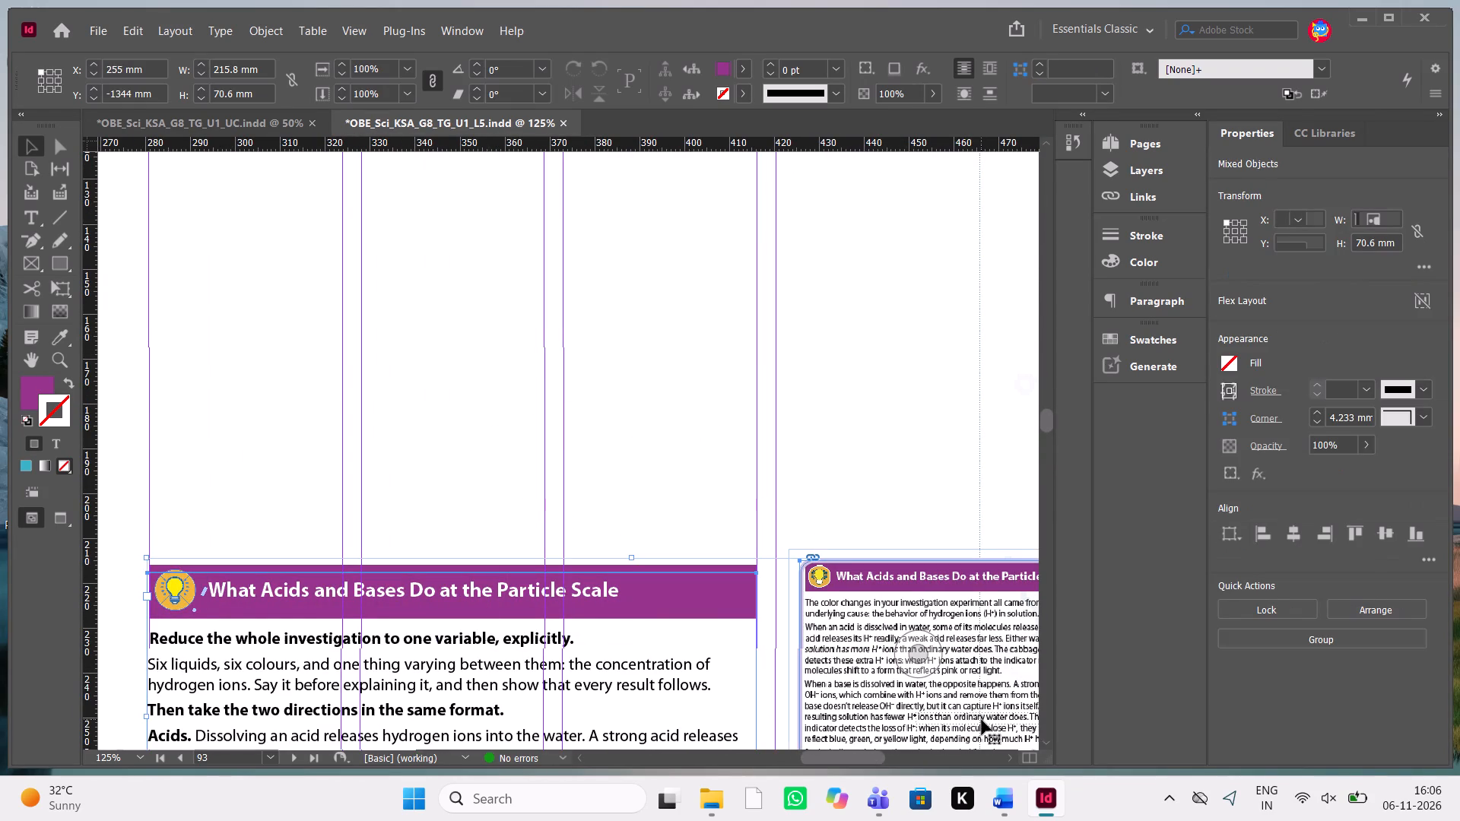
pyautogui.hotkey('ctrl', 'x')
pyautogui.hotkey('ctrl', 'z')
pyautogui.scroll(-1, 982, 720)
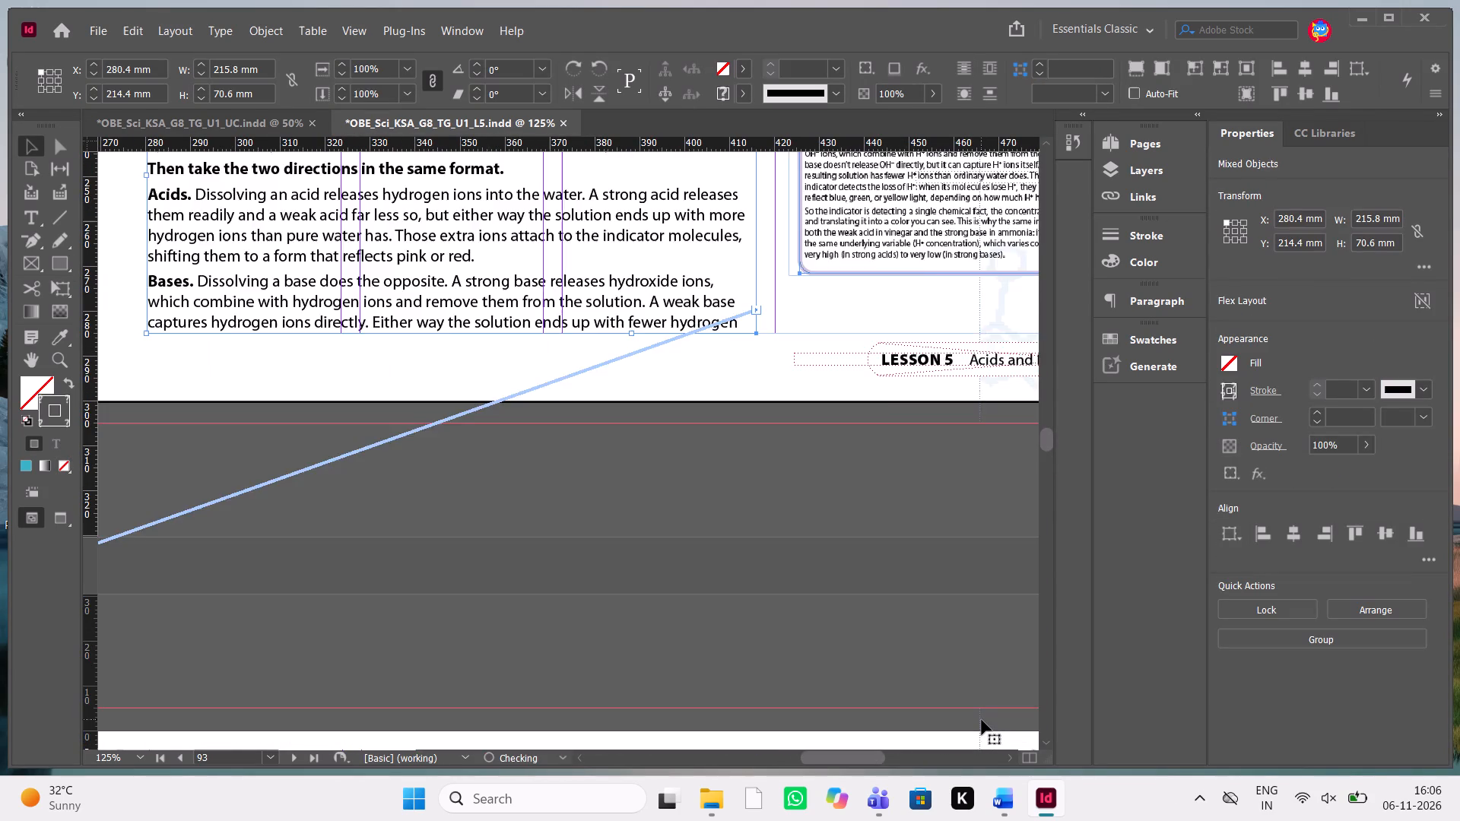
pyautogui.scroll(-1, 982, 720)
pyautogui.scroll(1, 982, 720)
pyautogui.hotkey('ctrl', '-')
pyautogui.hotkey('ctrl', '-')
pyautogui.hotkey('ctrl', '-')
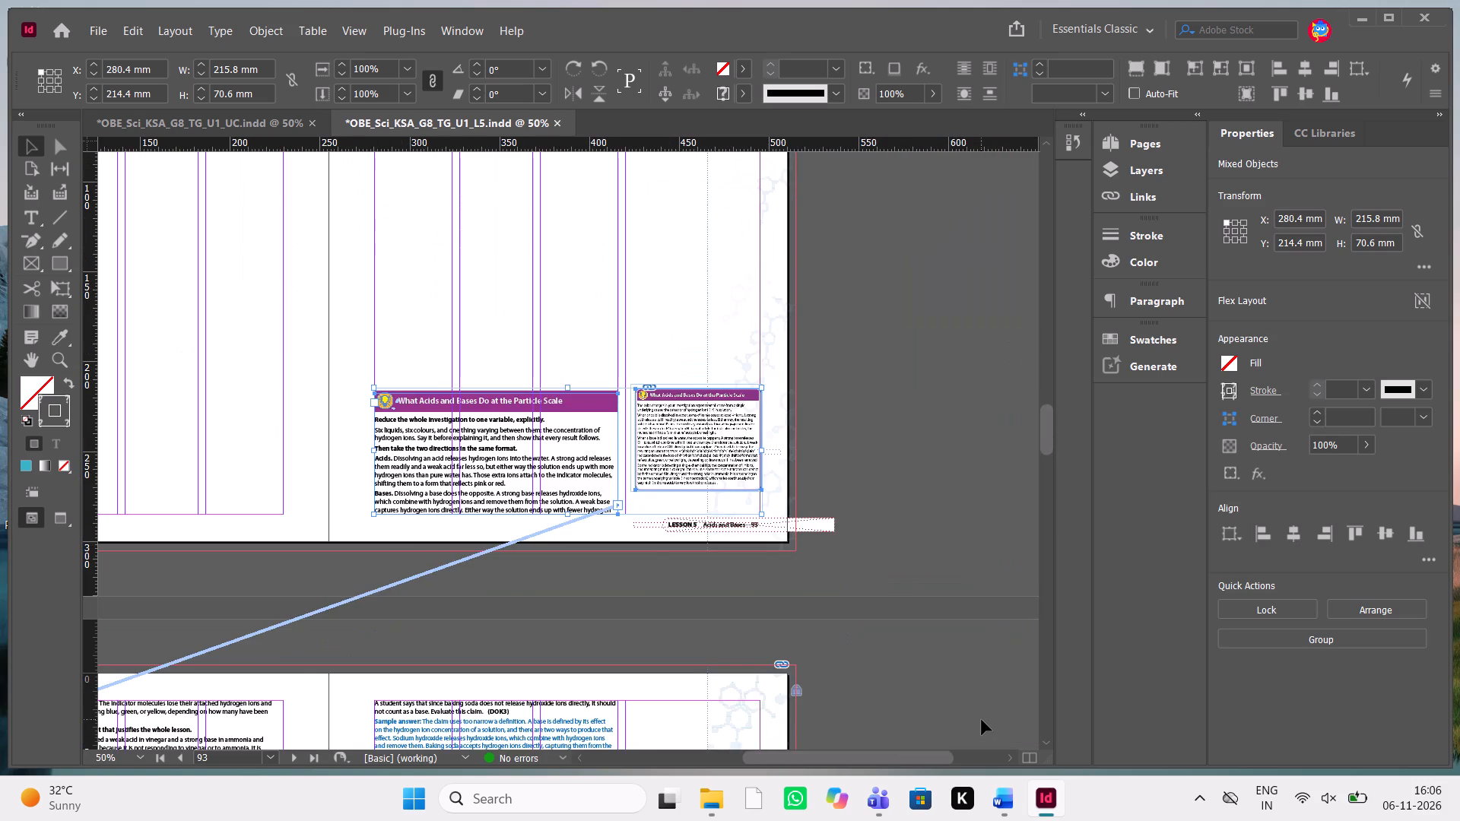
pyautogui.hscroll(1, 982, 720)
pyautogui.scroll(1, 982, 720)
pyautogui.scroll(-1, 982, 720)
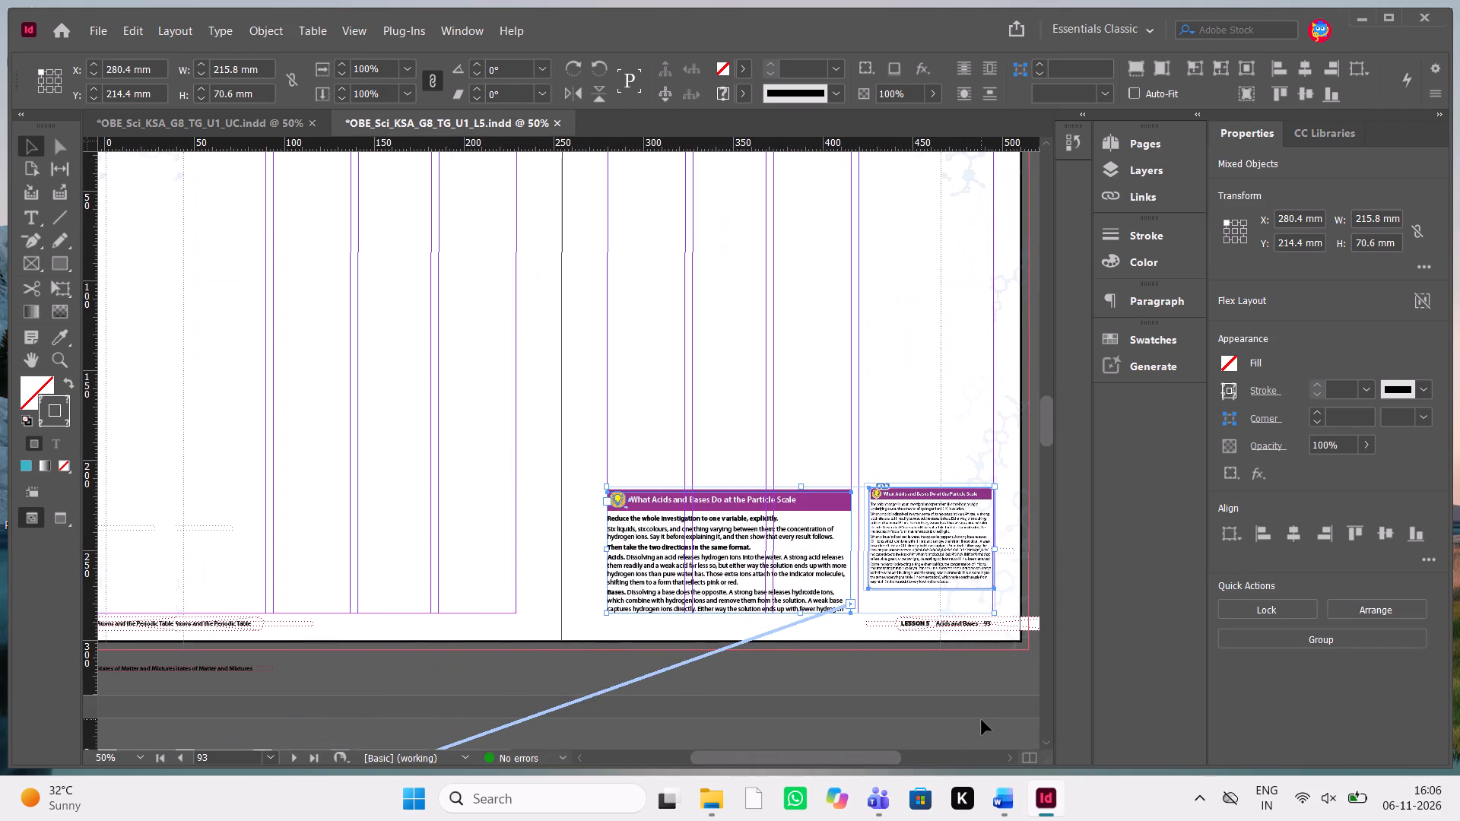
pyautogui.hotkey('ctrl', 'x')
pyautogui.hscroll(1, 764, 534)
pyautogui.scroll(1, 764, 534)
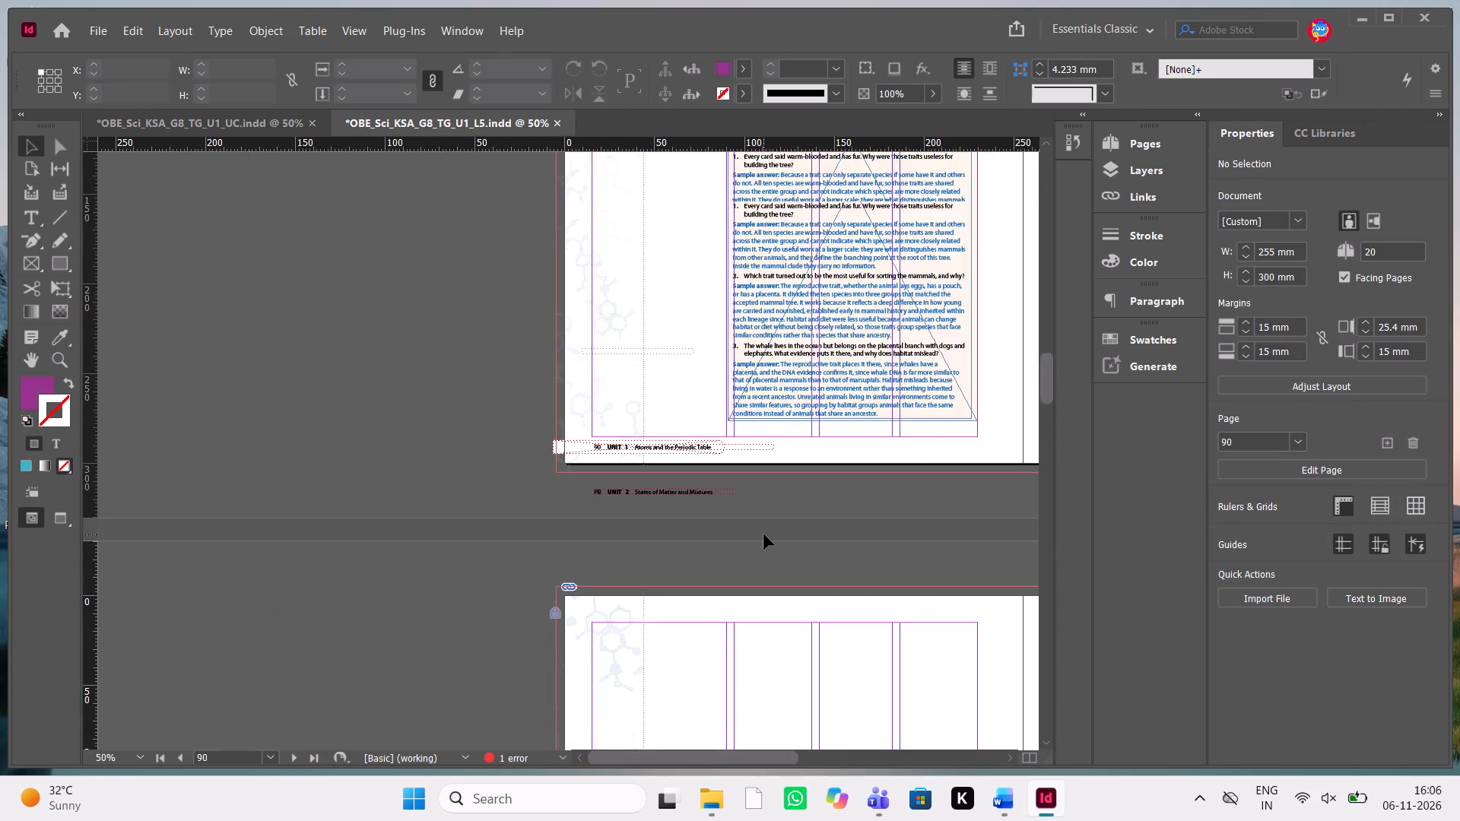
pyautogui.scroll(1, 764, 534)
pyautogui.scroll(-1, 764, 534)
pyautogui.hotkey('ctrl', '=')
pyautogui.hotkey('ctrl', '=')
pyautogui.hotkey('ctrl', '=')
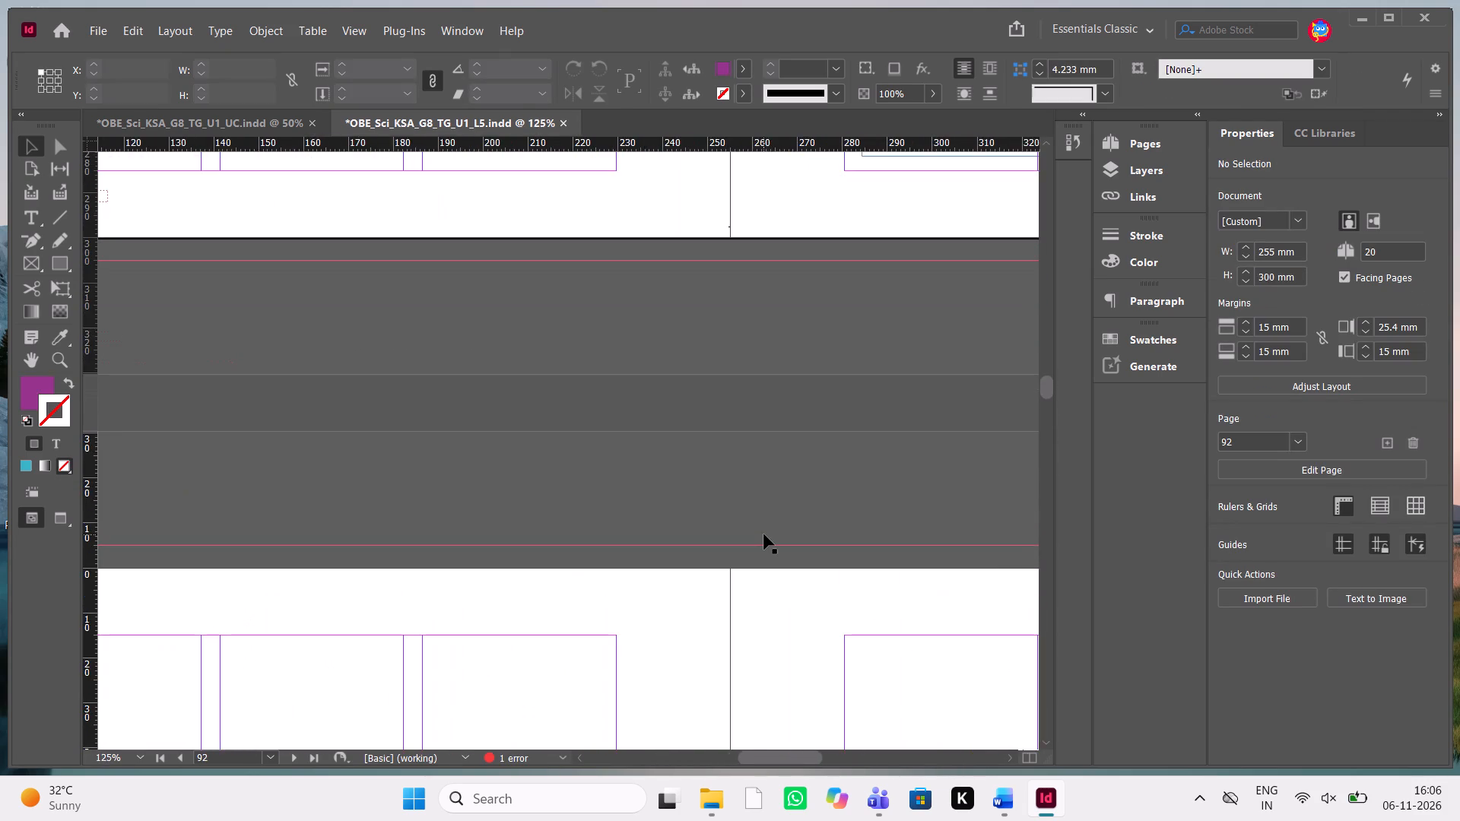
pyautogui.hotkey('ctrl', '=')
pyautogui.scroll(-1, 764, 534)
pyautogui.hotkey('ctrl', 'v')
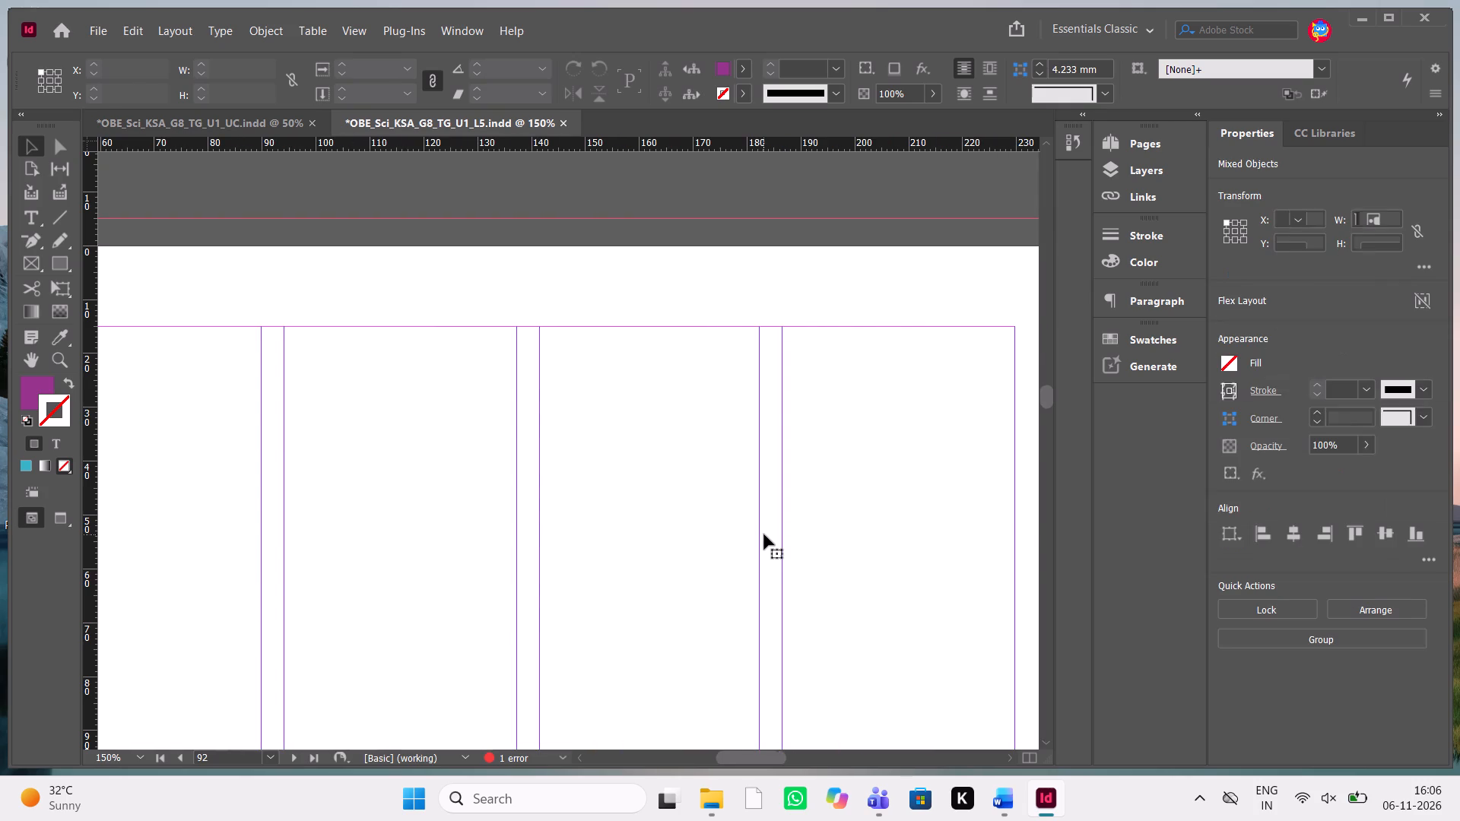
# Align the pasted heading and text with page 92's main column and top margin, with the selection at about X 94 mm, Y 13.5 mm.
pyautogui.hotkey('shift', 'Right')
pyautogui.hotkey('shift', 'Right')
pyautogui.hotkey('shift', 'Right')
pyautogui.hotkey('shift', 'Right')
pyautogui.hotkey('shift', 'Right')
pyautogui.hotkey('shift', 'Right')
pyautogui.hotkey('shift', 'Right')
pyautogui.hotkey('shift', 'Right')
pyautogui.hotkey('shift', 'Right')
pyautogui.hotkey('shift', 'Right')
pyautogui.hotkey('shift', 'Right')
pyautogui.hotkey('shift', 'Right')
pyautogui.hotkey('shift', 'Right')
pyautogui.hotkey('shift', 'Right')
pyautogui.hotkey('shift', 'Right')
pyautogui.hotkey('shift', 'Right')
pyautogui.hotkey('shift', 'Right')
pyautogui.hotkey('shift', 'Right')
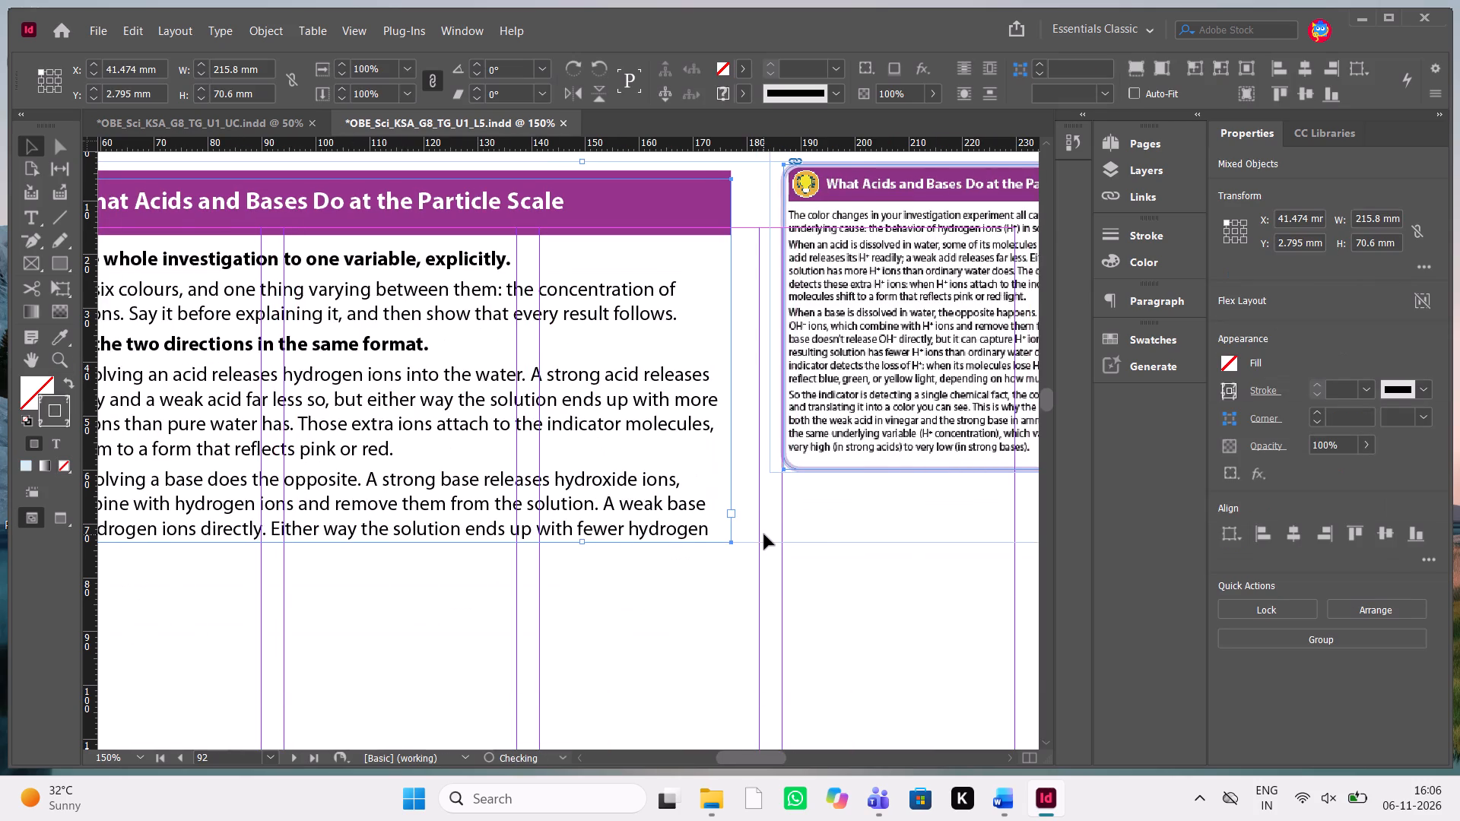
pyautogui.hotkey('shift', 'Right')
pyautogui.hotkey('shift', 'Right')
pyautogui.hotkey('shift', 'Right')
pyautogui.hotkey('shift', 'Right')
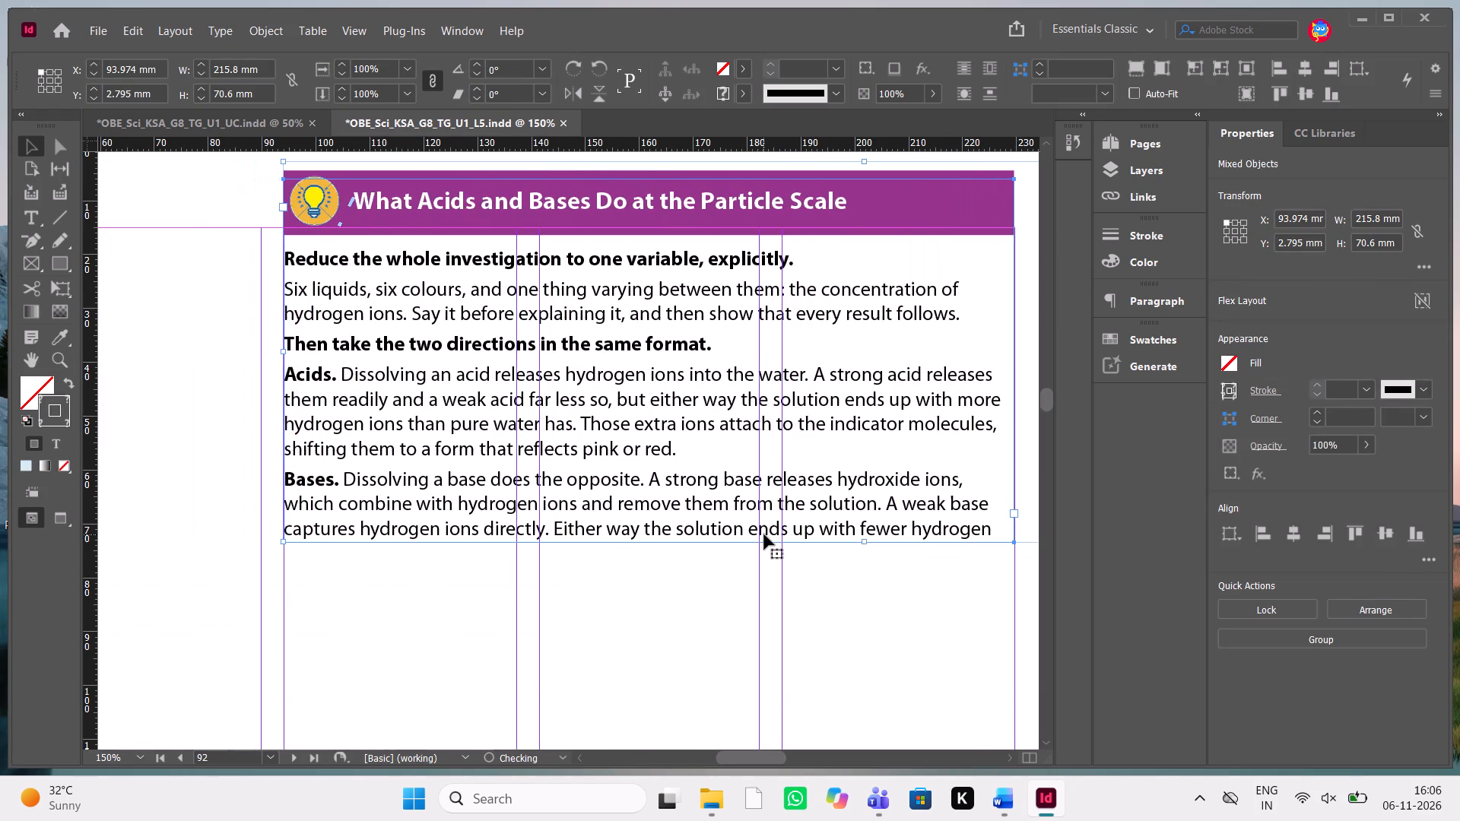
pyautogui.hotkey('shift', 'Down')
pyautogui.hotkey('shift', 'Down')
pyautogui.hotkey('shift', 'Down')
pyautogui.hotkey('shift', 'Down')
pyautogui.hotkey('shift', 'Down')
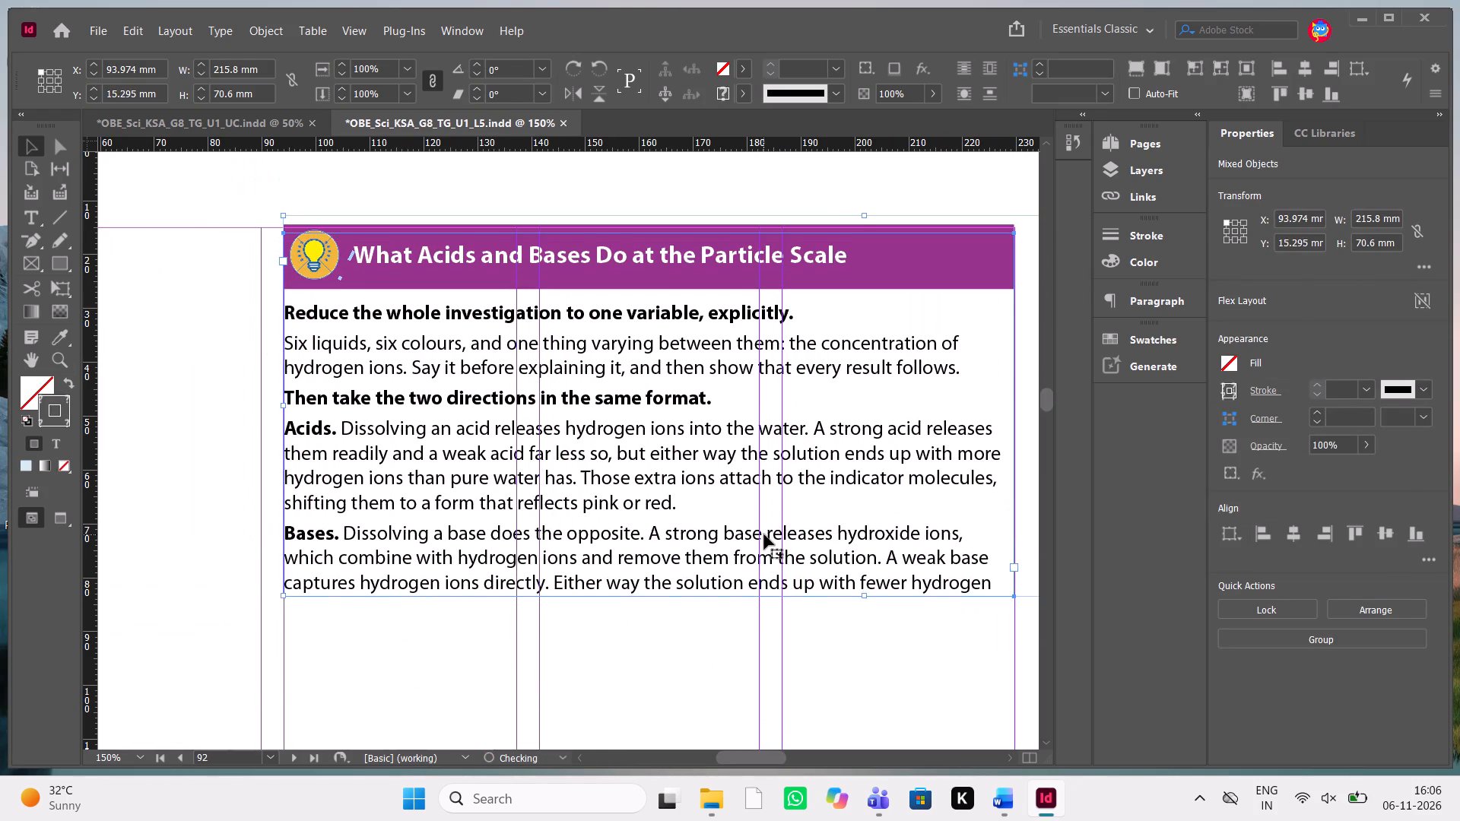
pyautogui.press('Up')
pyautogui.press('Up')
pyautogui.press('Up')
pyautogui.press('Up')
pyautogui.press('Up')
pyautogui.press('Up')
pyautogui.press('Up')
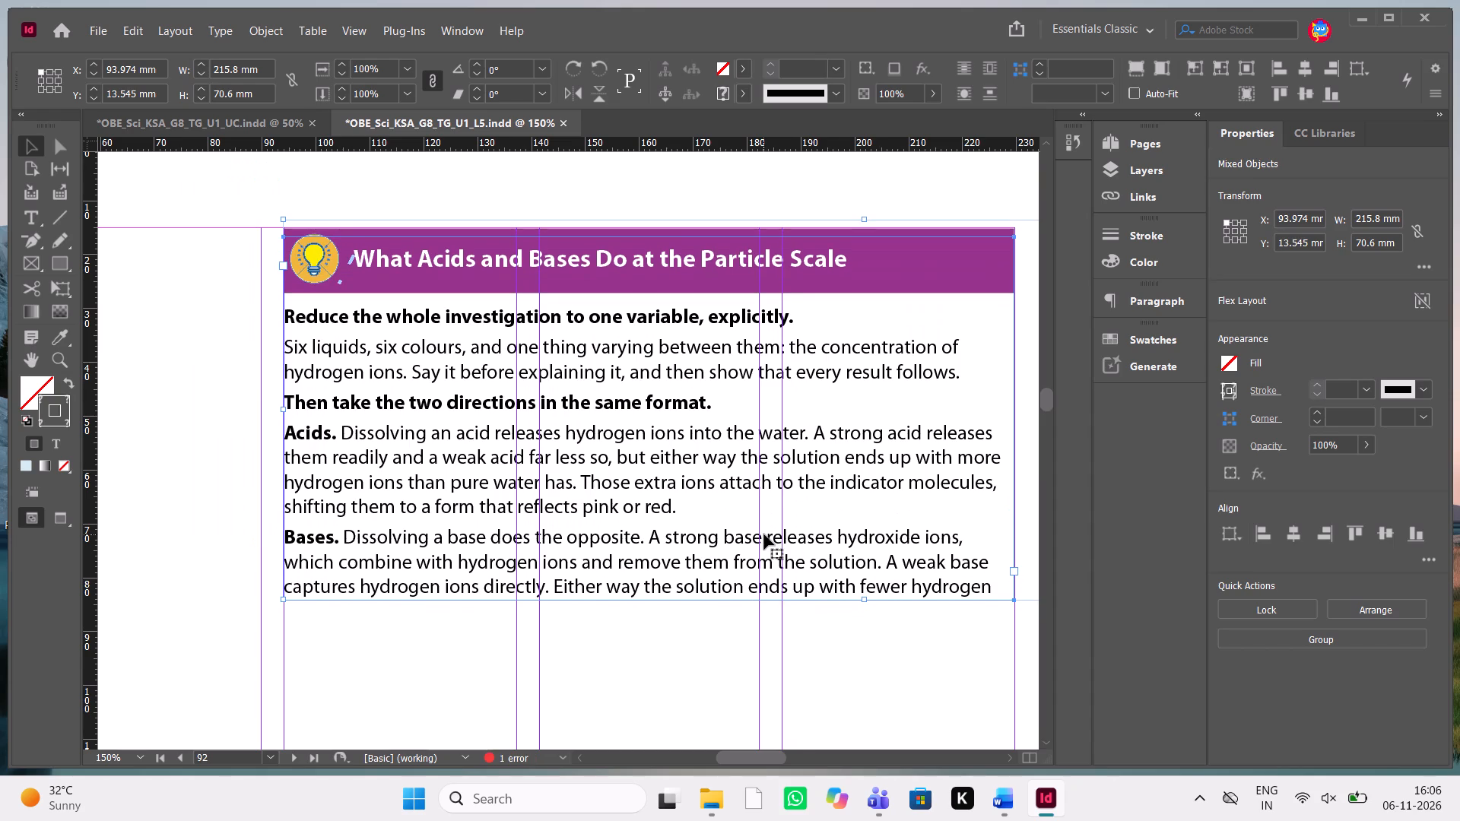
# Cut the linked "What Acids and Bases" thumbnail overhanging page 93 and paste it beside the text block on page 92.
pyautogui.hscroll(-3, 764, 534)
pyautogui.click(443, 445)
pyautogui.hscroll(1, 443, 445)
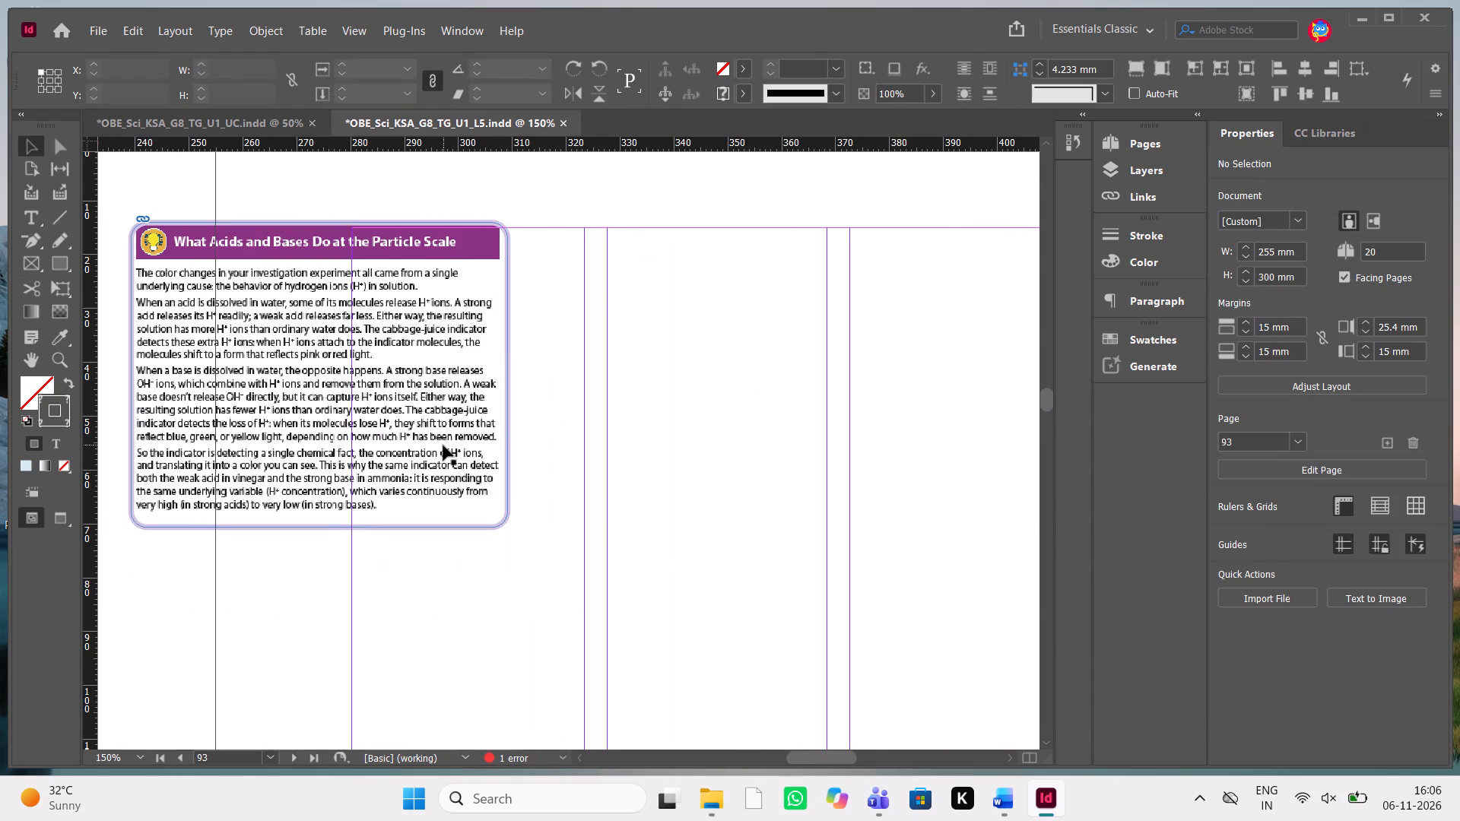
pyautogui.moveTo(171, 201); pyautogui.dragTo(572, 510)
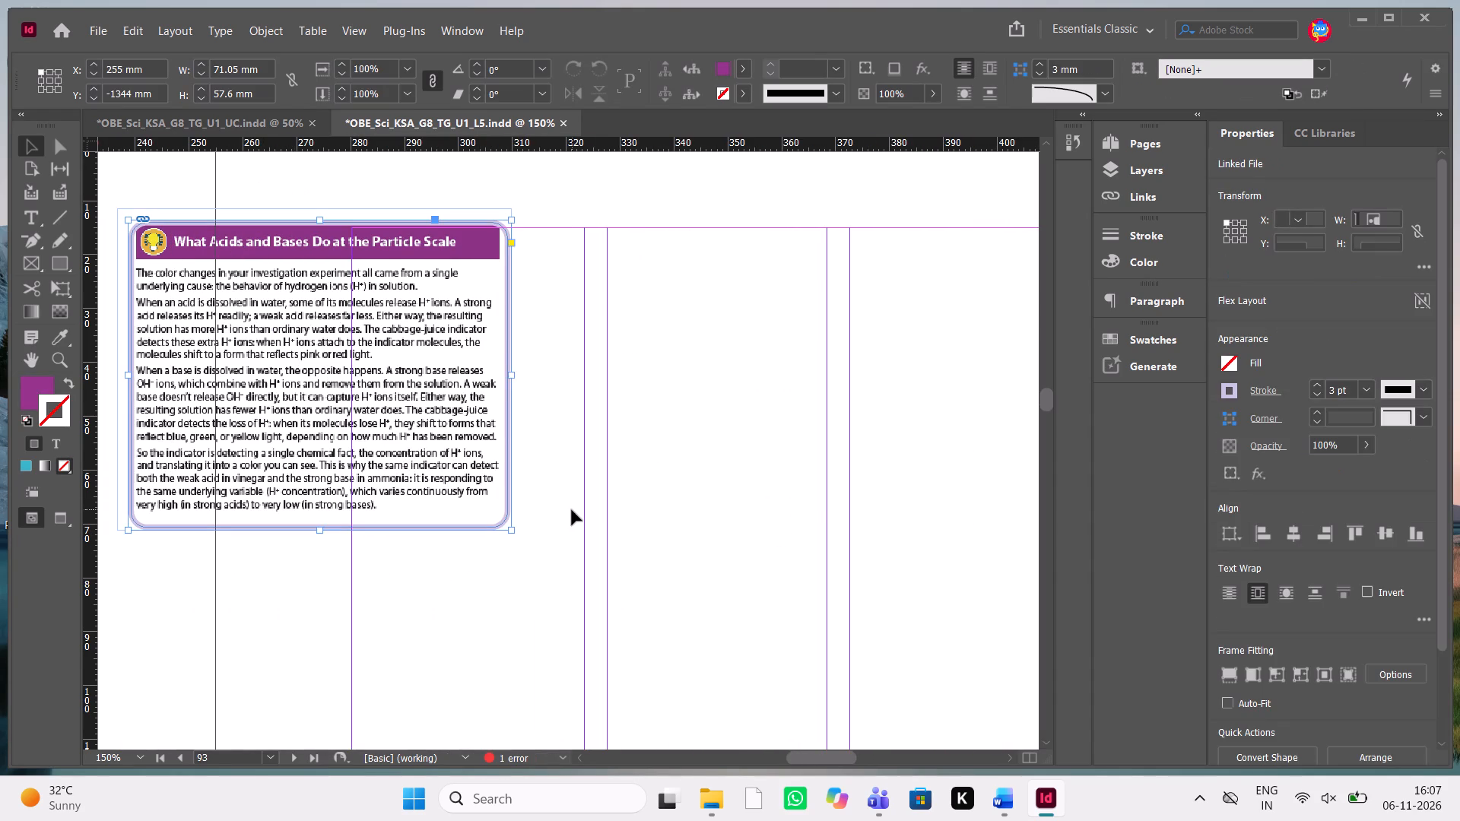
pyautogui.hotkey('ctrl', 'x')
pyautogui.hscroll(3, 572, 510)
pyautogui.scroll(1, 572, 510)
pyautogui.hscroll(1, 572, 510)
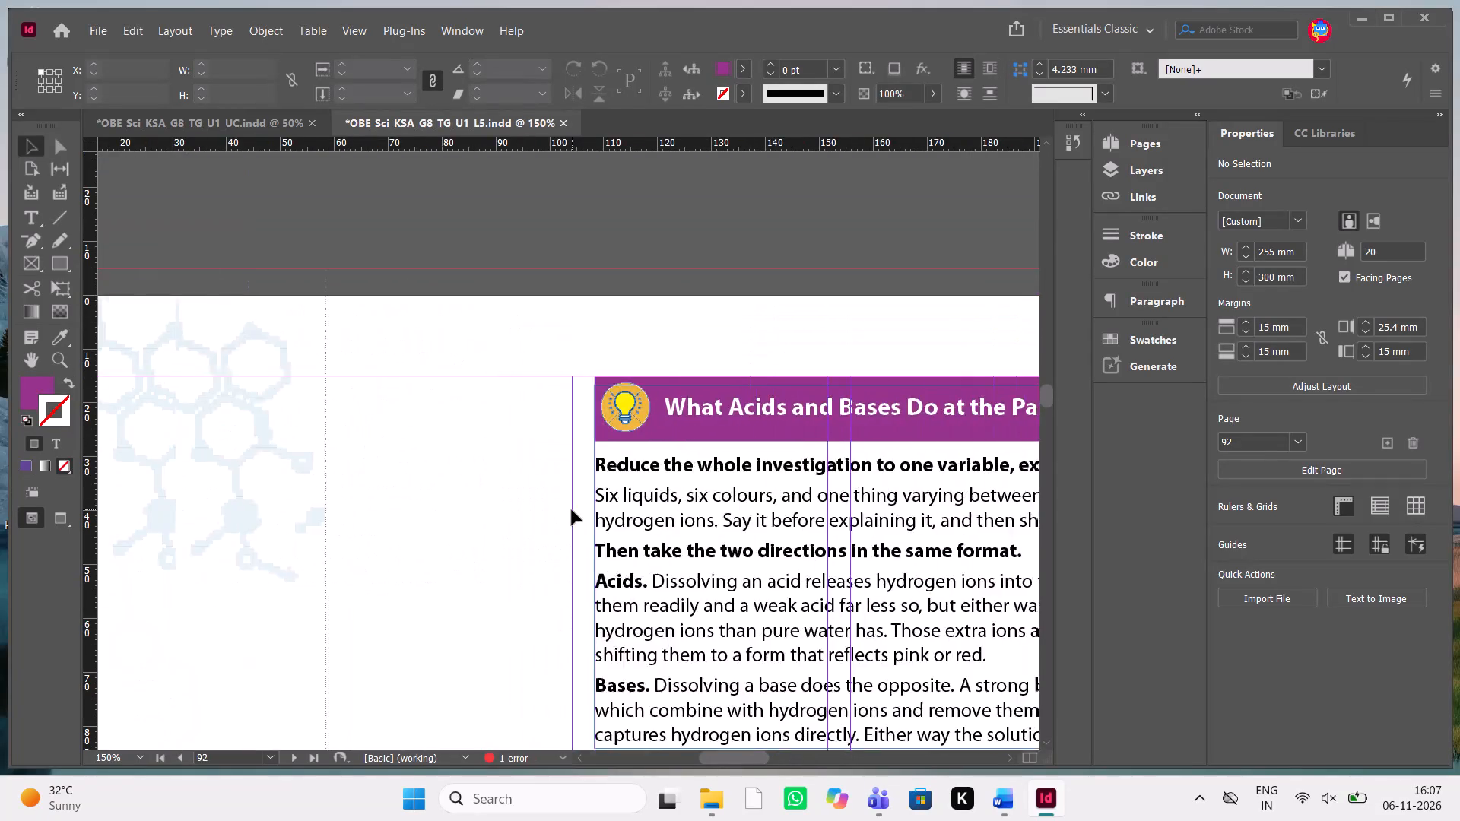
pyautogui.hscroll(1, 572, 510)
pyautogui.scroll(-1, 572, 510)
pyautogui.hotkey('ctrl', 'v')
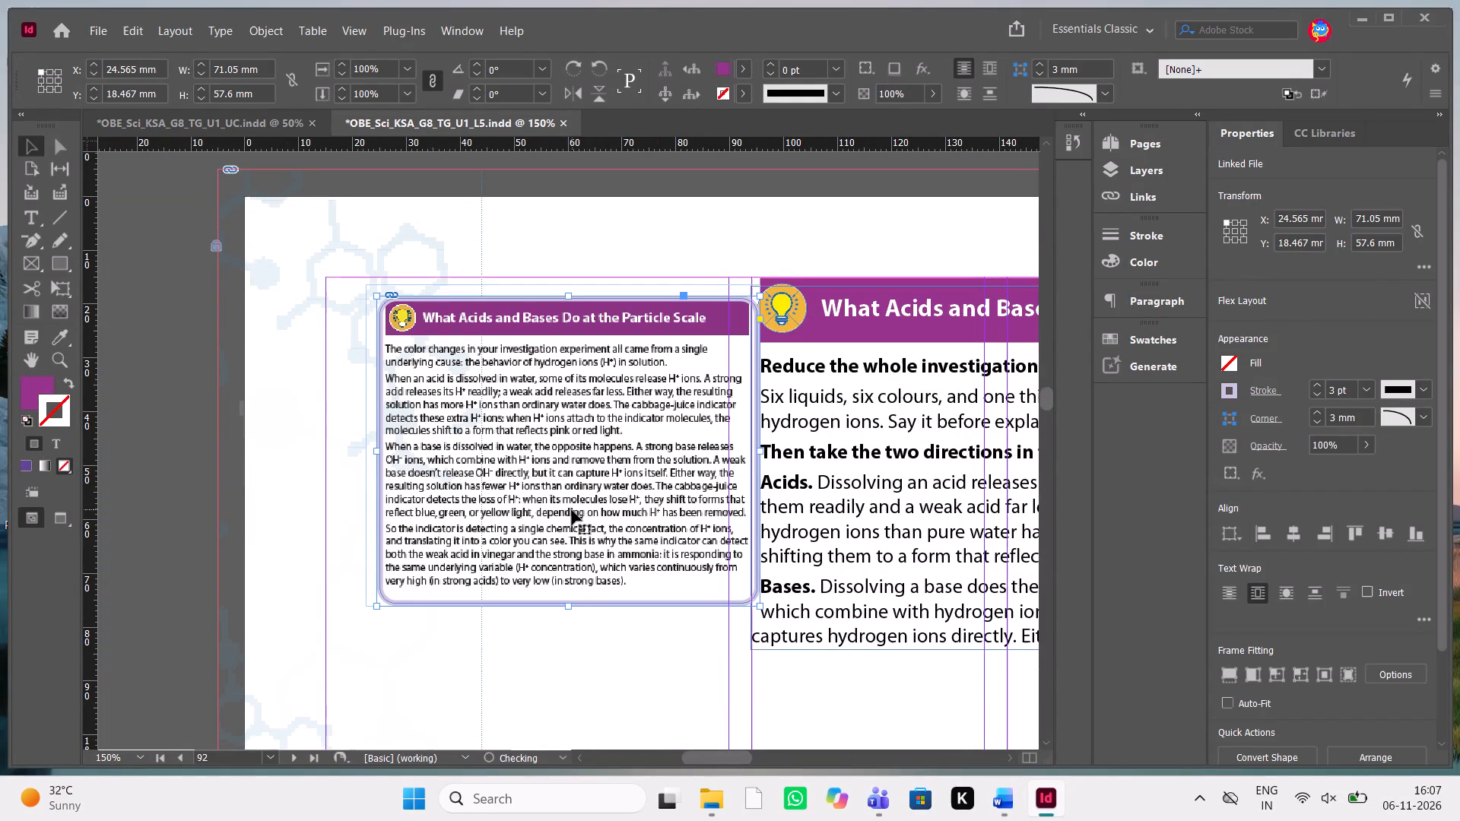
# Position the linked thumbnail in page 92's narrow outer column at about X 17.3 mm, Y 15.2 mm, near the top margin.
pyautogui.hotkey('shift', 'Left')
pyautogui.hotkey('shift', 'Left')
pyautogui.hotkey('shift', 'Left')
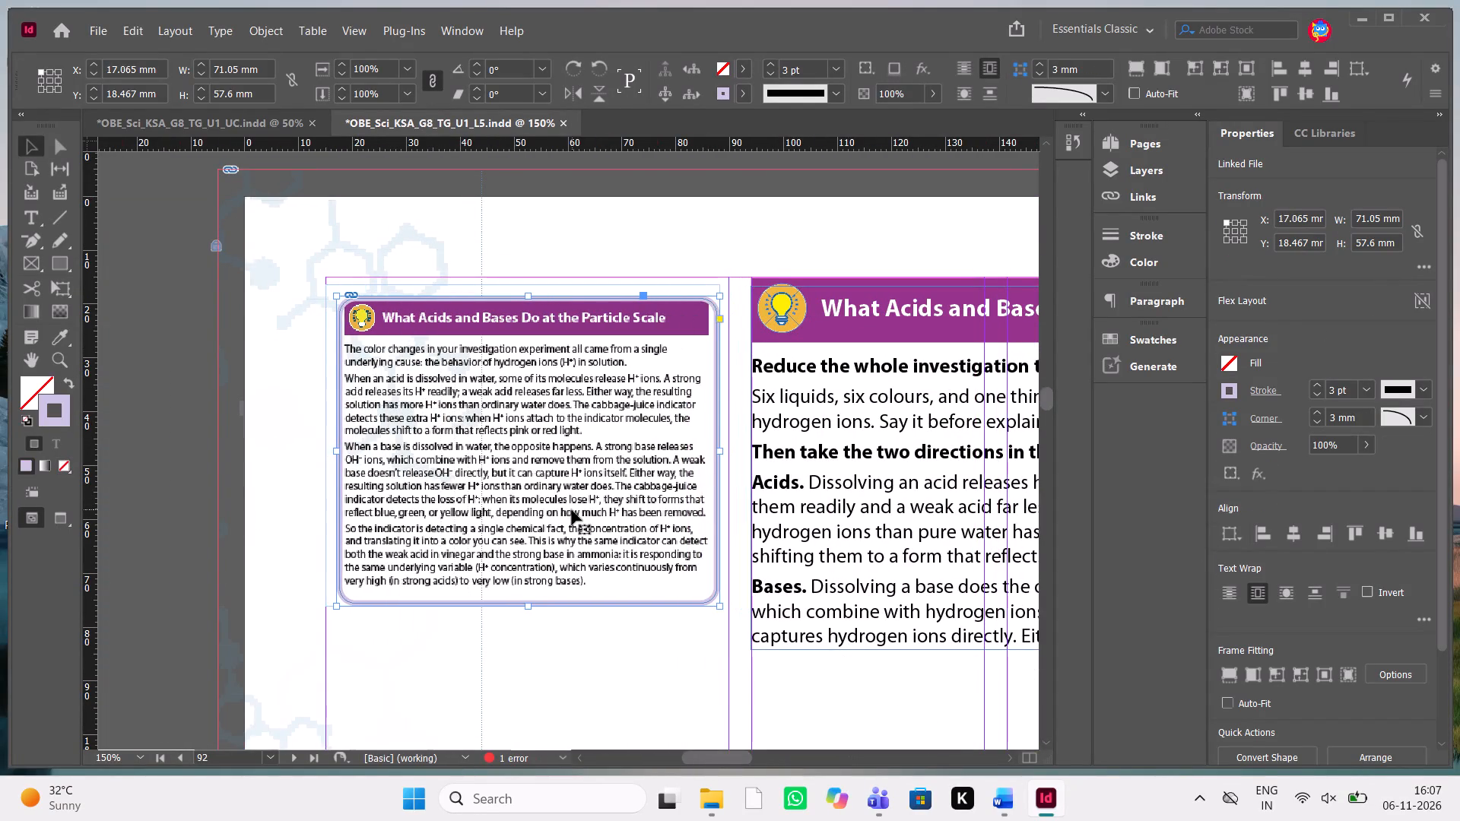
pyautogui.press('Right')
pyautogui.press('Right')
pyautogui.press('Right')
pyautogui.press('Right')
pyautogui.press('Right')
pyautogui.hotkey('shift', 'Down')
pyautogui.hotkey('shift', 'Up')
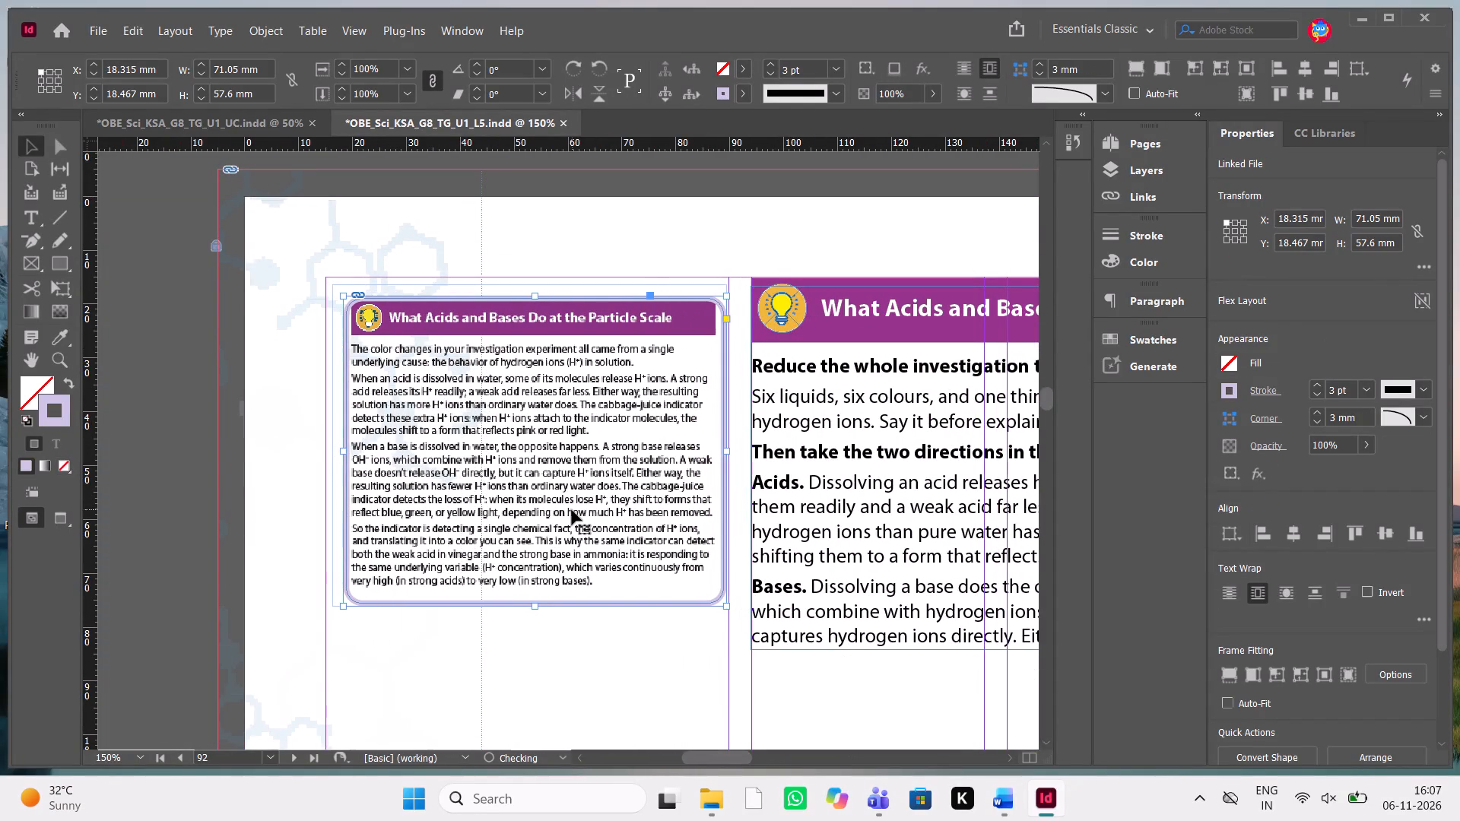
pyautogui.hotkey('shift', 'Up')
pyautogui.hotkey('shift', 'Up')
pyautogui.press('Down')
pyautogui.press('Down')
pyautogui.press('Down')
pyautogui.press('Down')
pyautogui.press('Down')
pyautogui.press('Down')
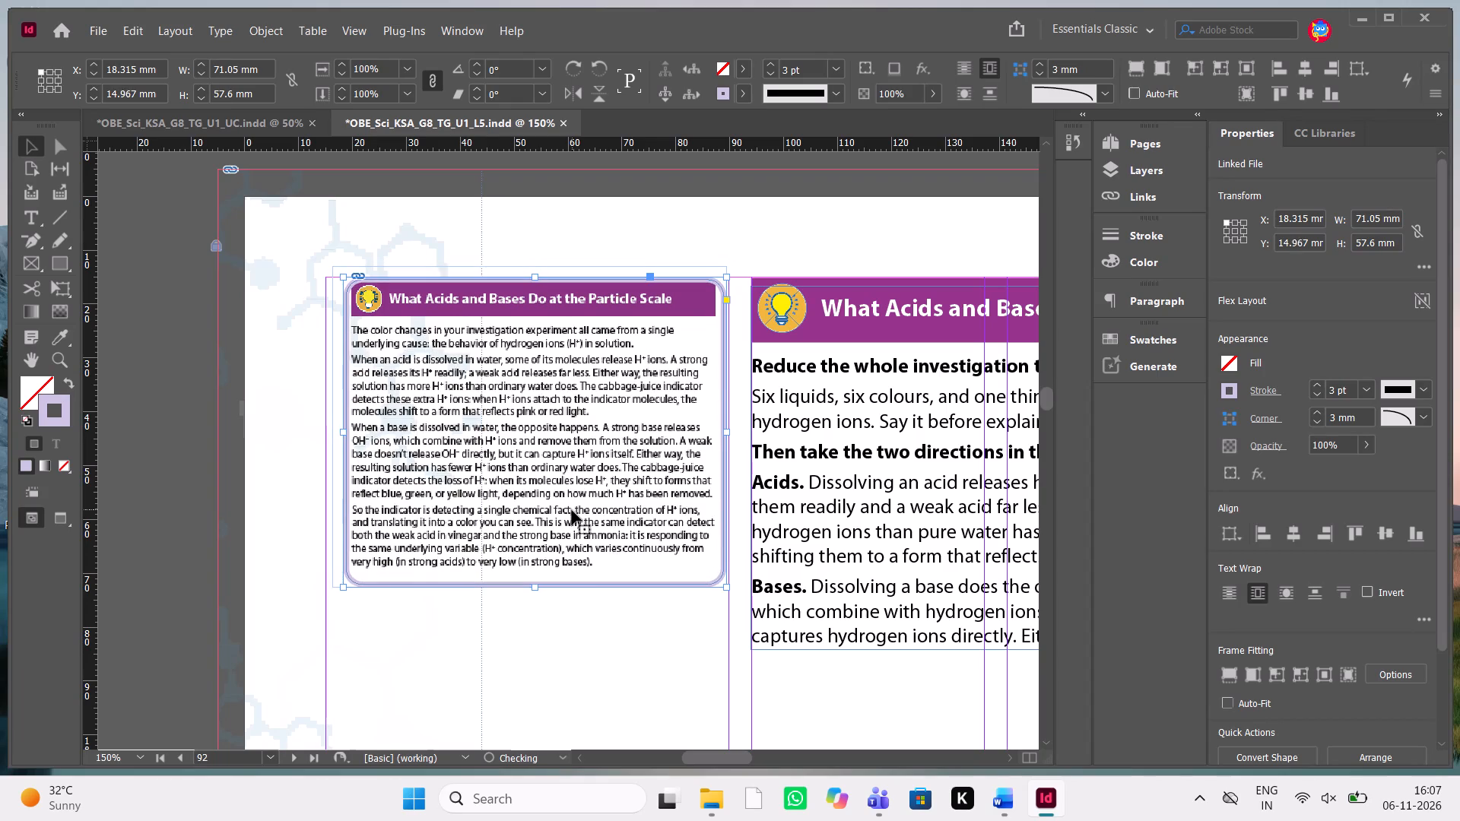
pyautogui.press('Down')
pyautogui.press('Down')
pyautogui.press('Left')
pyautogui.press('Left')
pyautogui.press('Left')
pyautogui.press('Left')
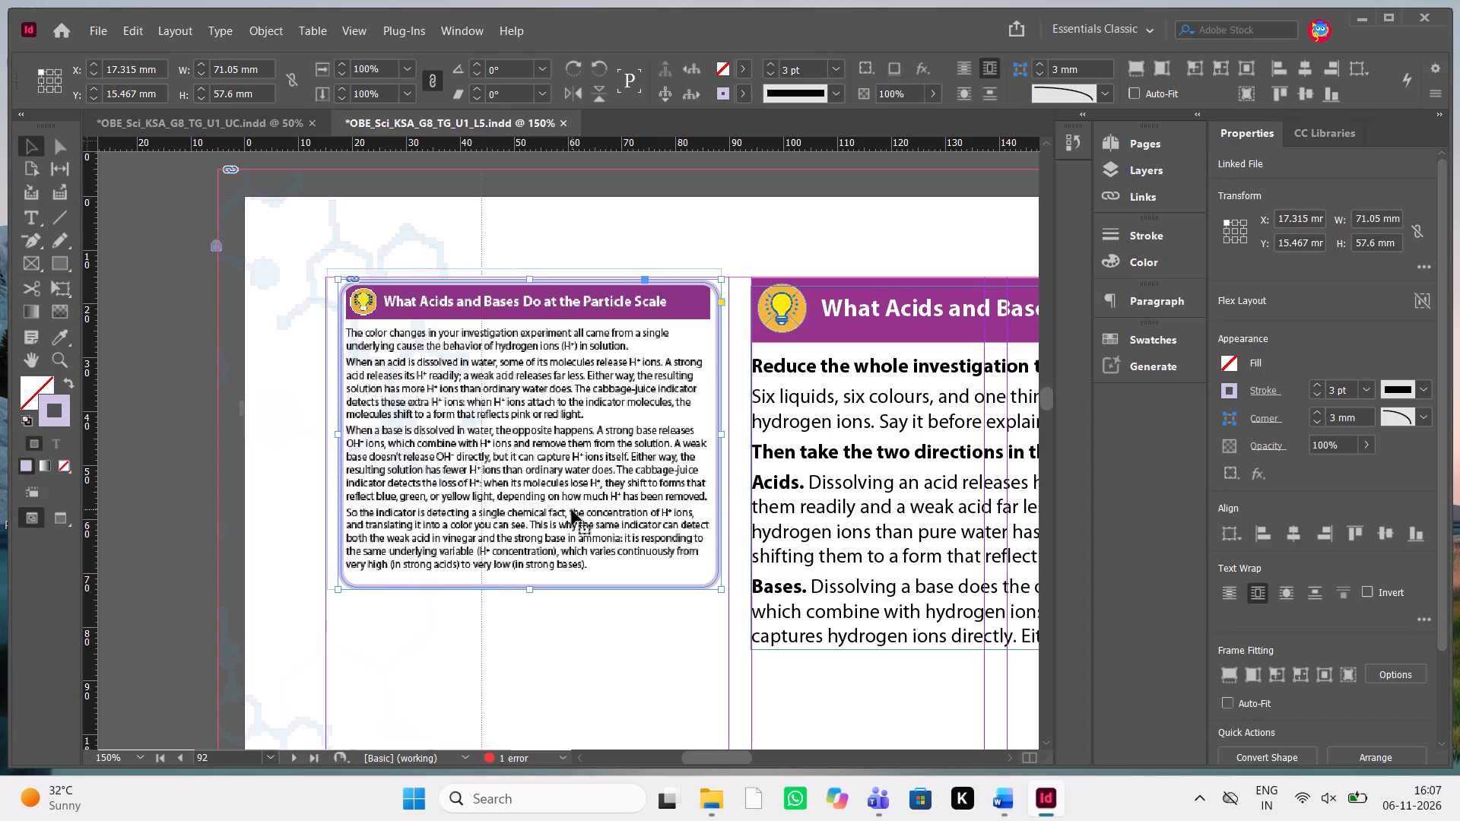
pyautogui.press('Left')
pyautogui.press('Right')
pyautogui.press('Right')
pyautogui.press('Right')
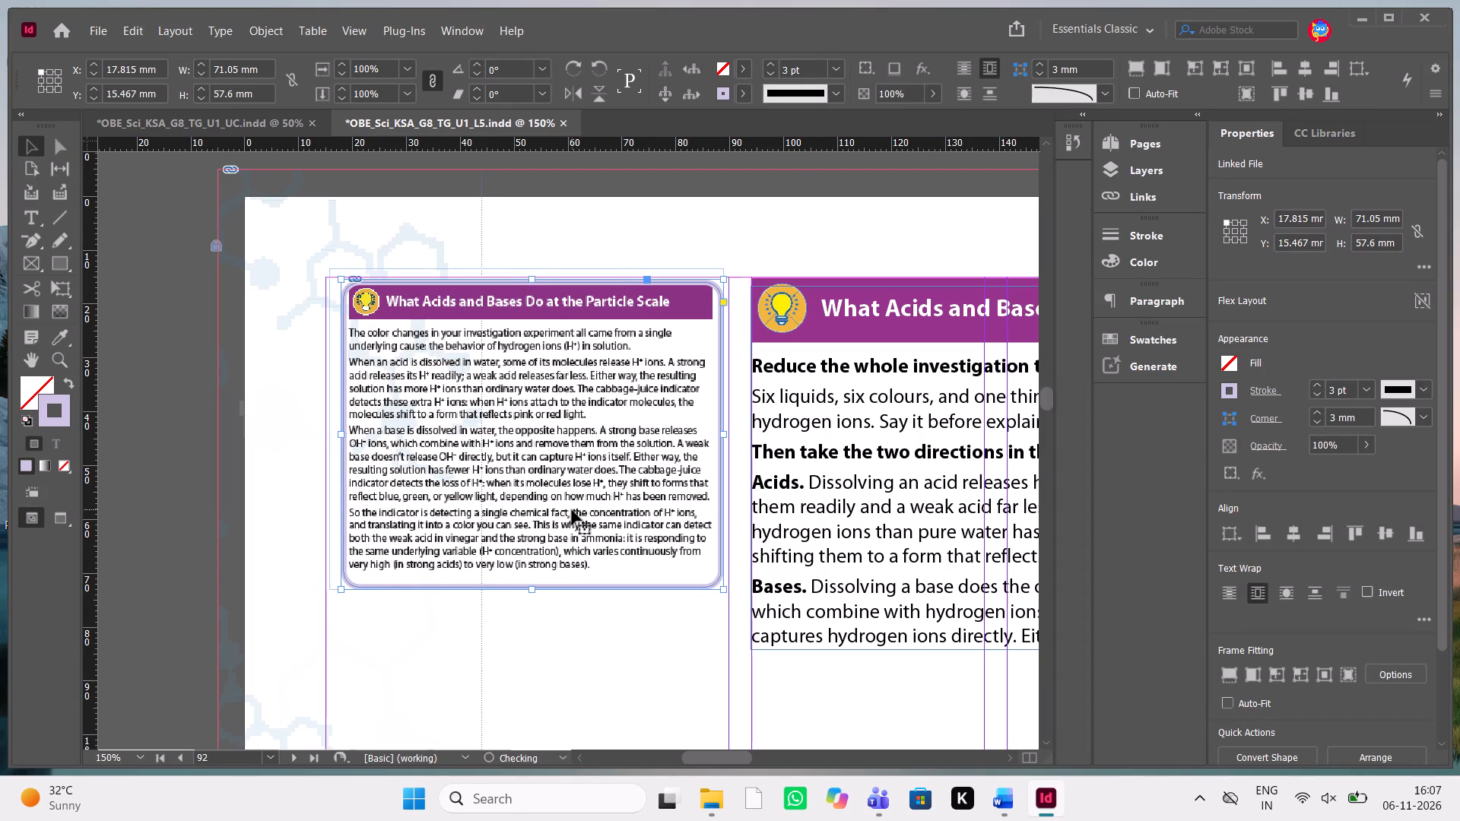
pyautogui.press('Left')
pyautogui.press('Left')
pyautogui.press('Up')
pyautogui.press('Up')
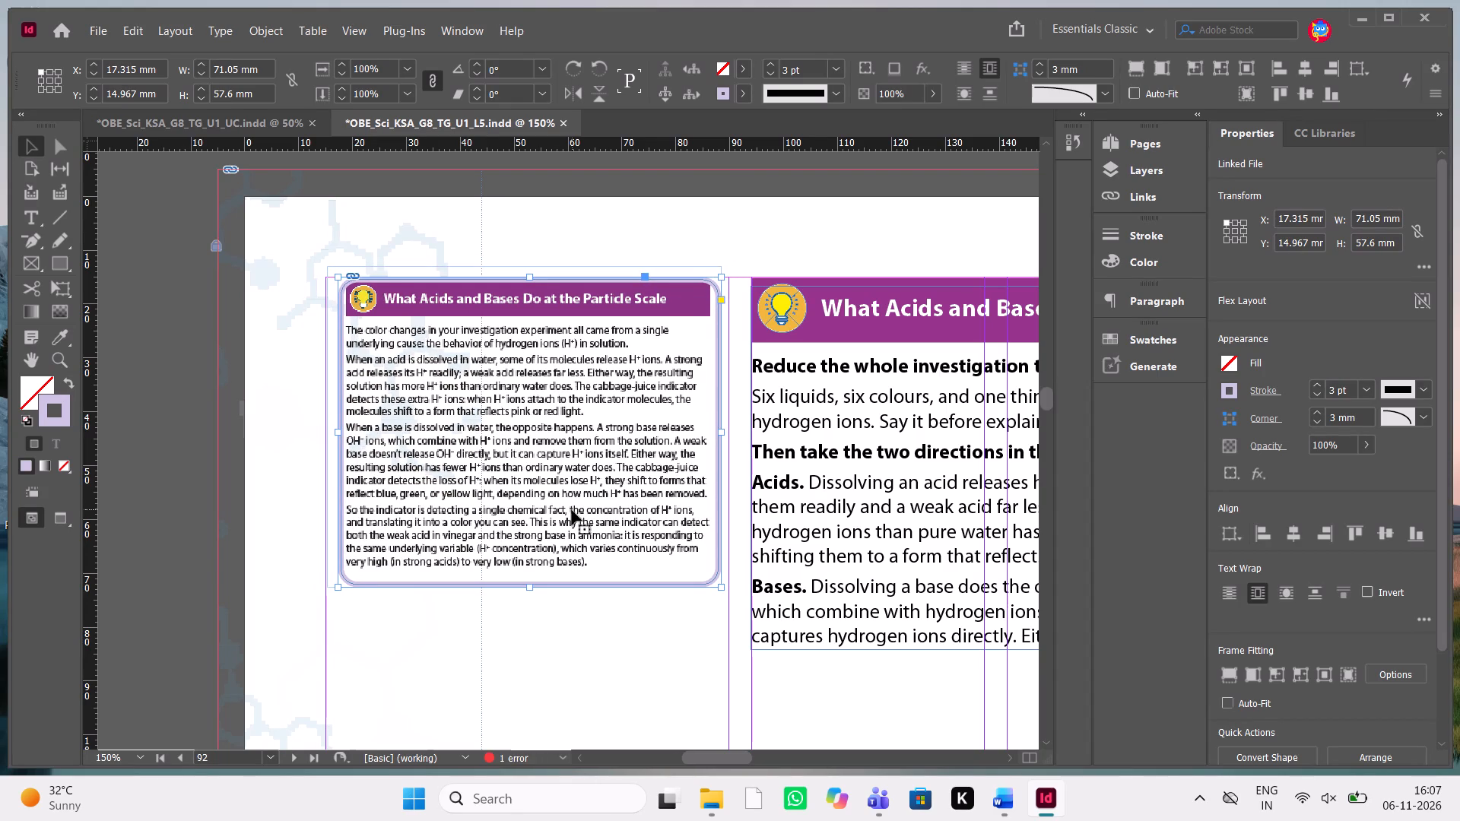
pyautogui.press('Down')
pyautogui.press('Down')
pyautogui.press('Up')
# Copy "Reading the Mammal Tree" from the Word manuscript's Lightbulb heading and replace page 92's "What Acids and Bases Do at the Particle Scale" heading text in InDesign.
pyautogui.hscroll(-2, 572, 510)
pyautogui.scroll(-1, 572, 510)
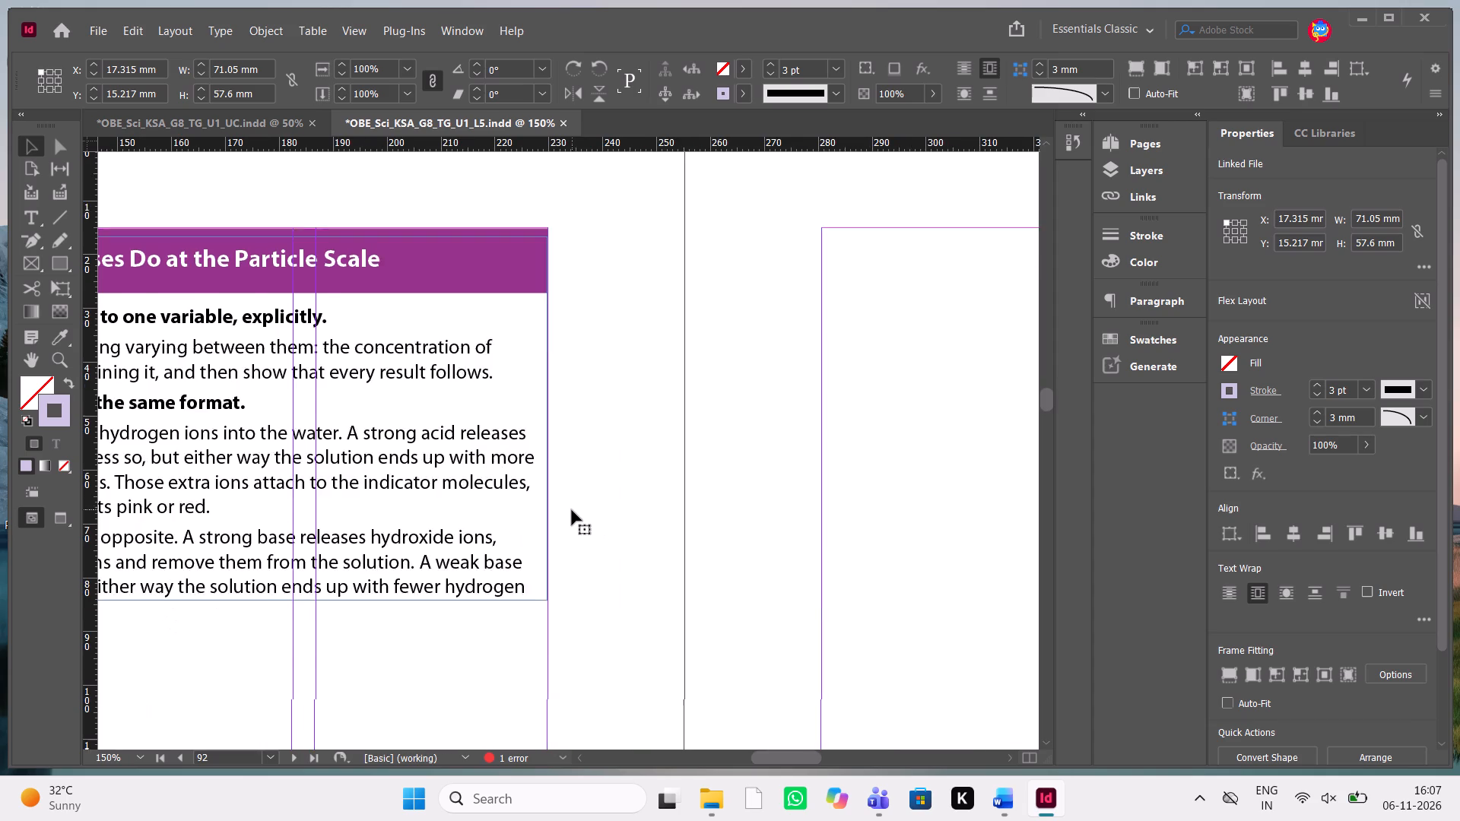
pyautogui.scroll(-1, 572, 510)
pyautogui.hotkey('alt', 'Tab')
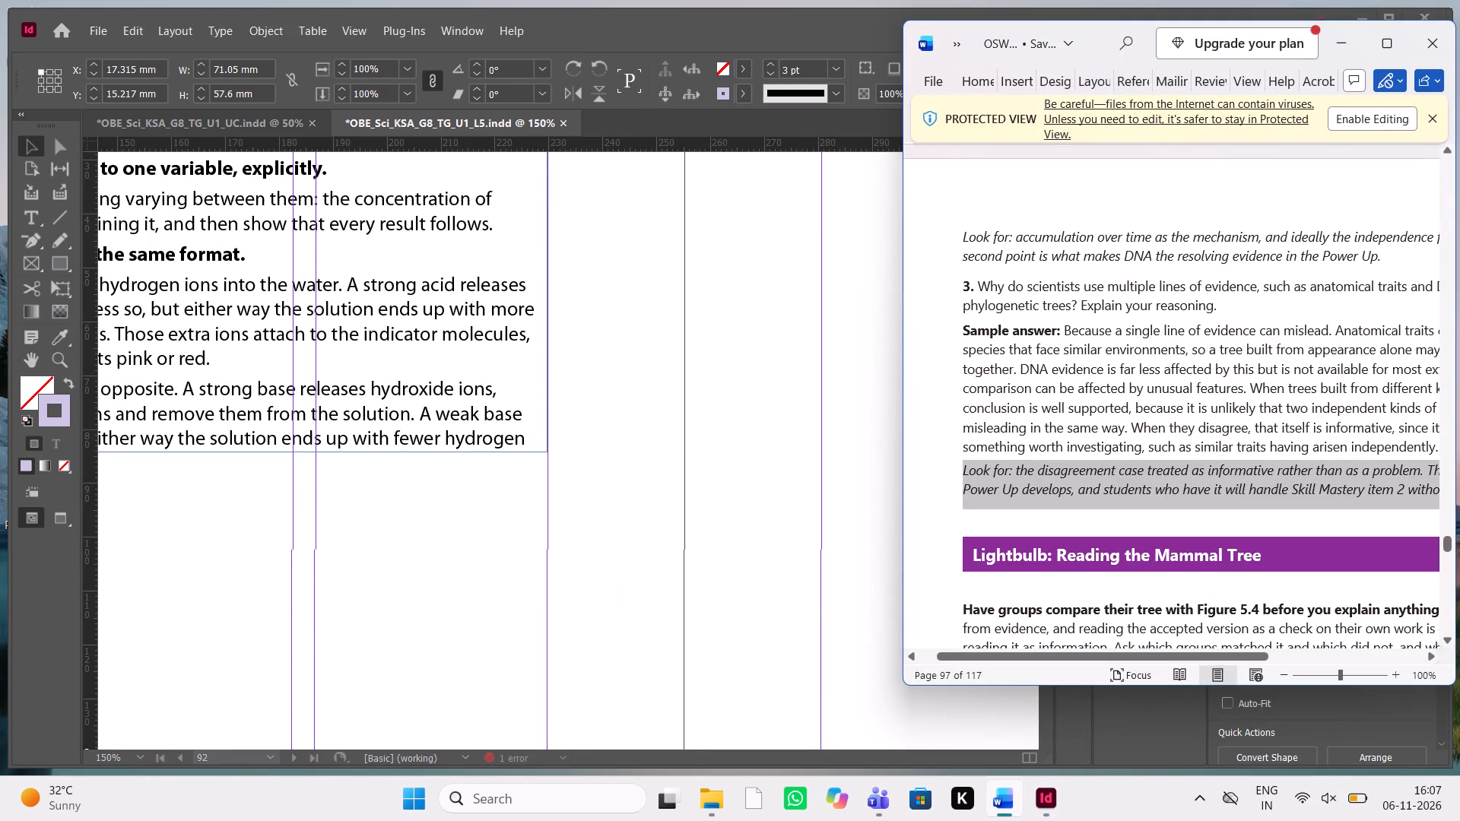
pyautogui.moveTo(1267, 553); pyautogui.dragTo(1069, 555)
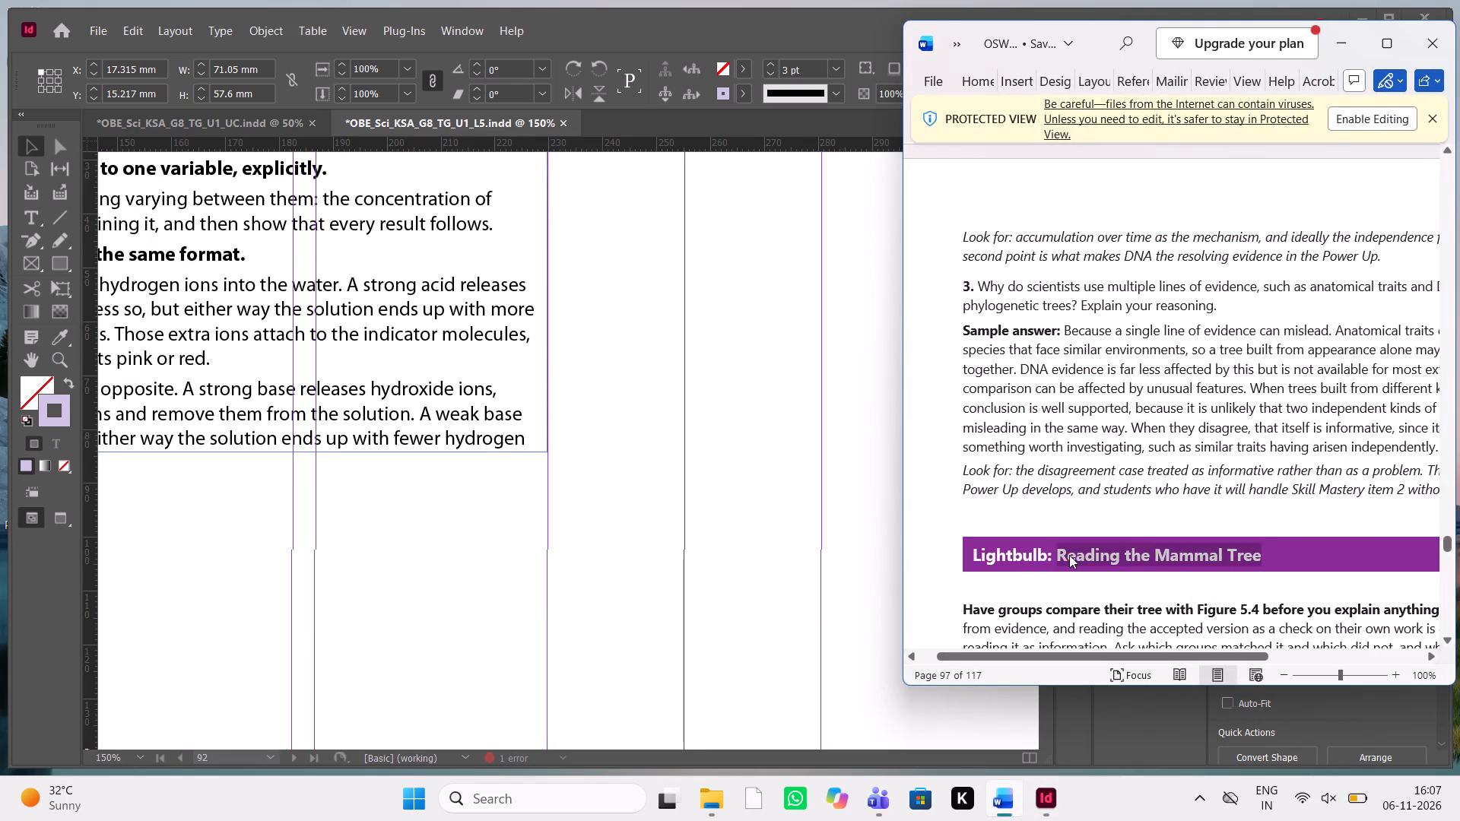
pyautogui.hotkey('ctrl', 'c')
pyautogui.hotkey('ctrl', 'c')
pyautogui.hscroll(1, 739, 515)
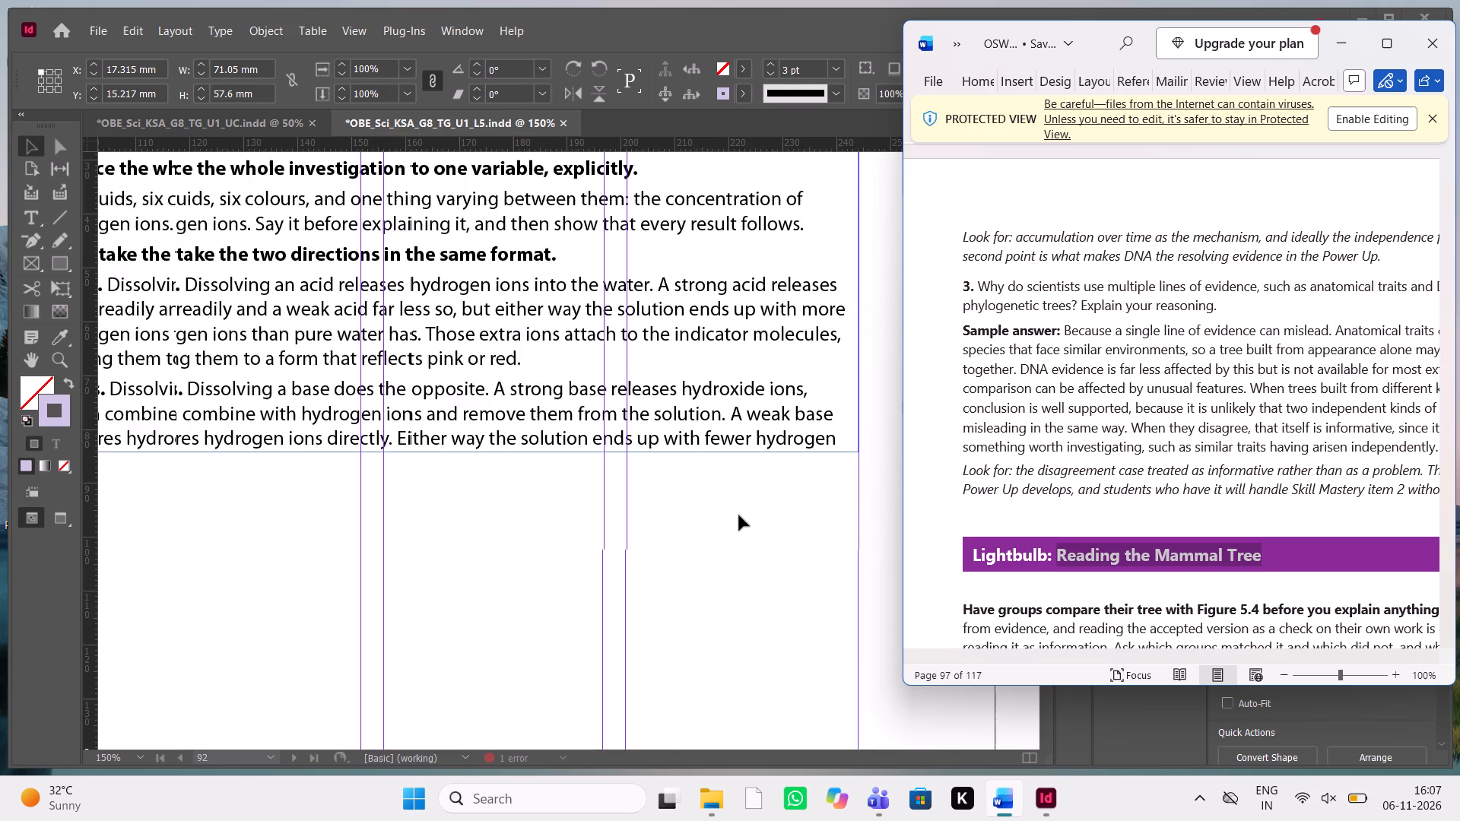
pyautogui.hscroll(1, 739, 515)
pyautogui.scroll(1, 739, 515)
pyautogui.doubleClick(579, 569)
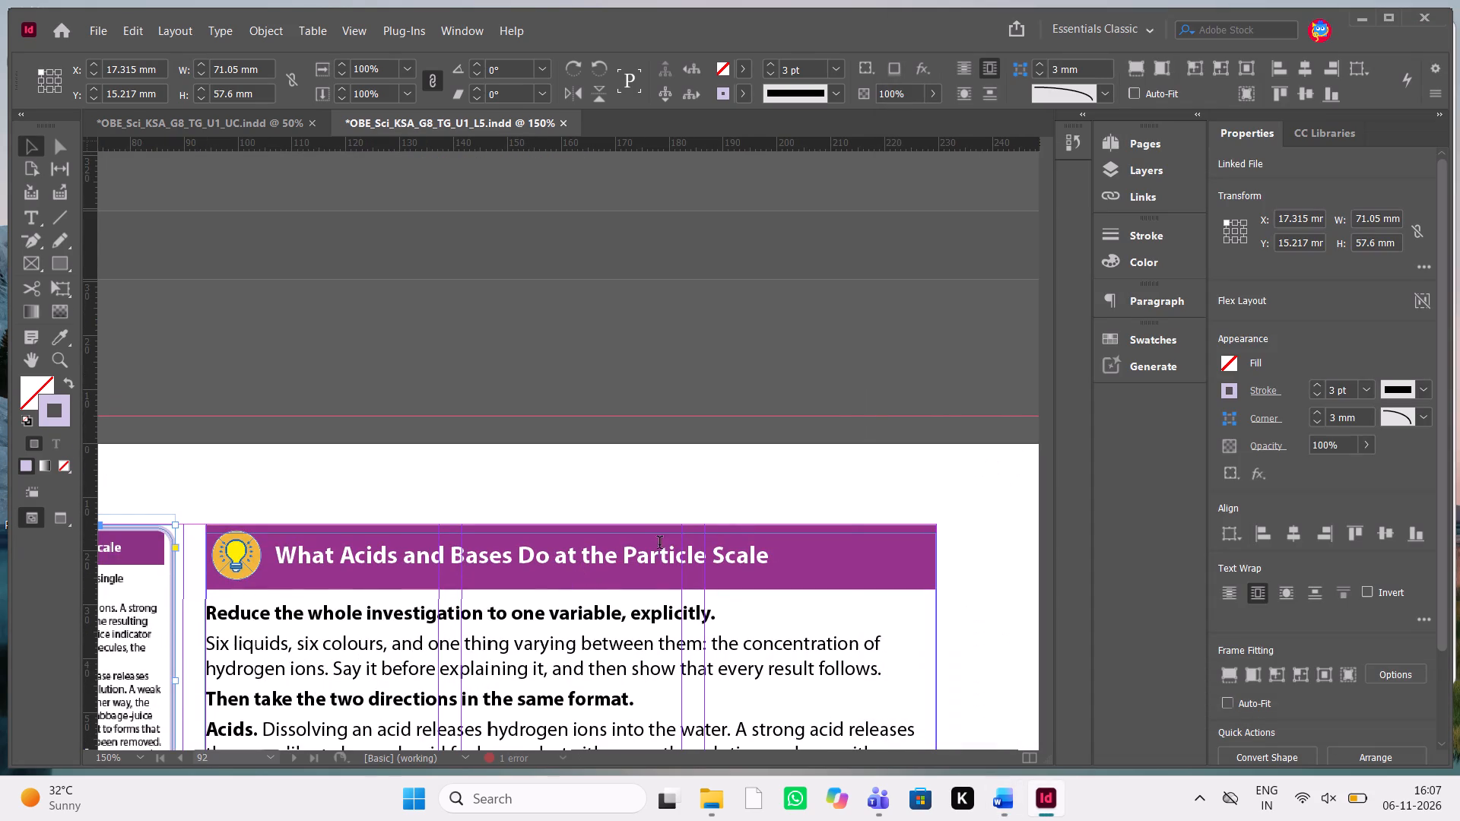
pyautogui.moveTo(800, 566); pyautogui.dragTo(392, 566)
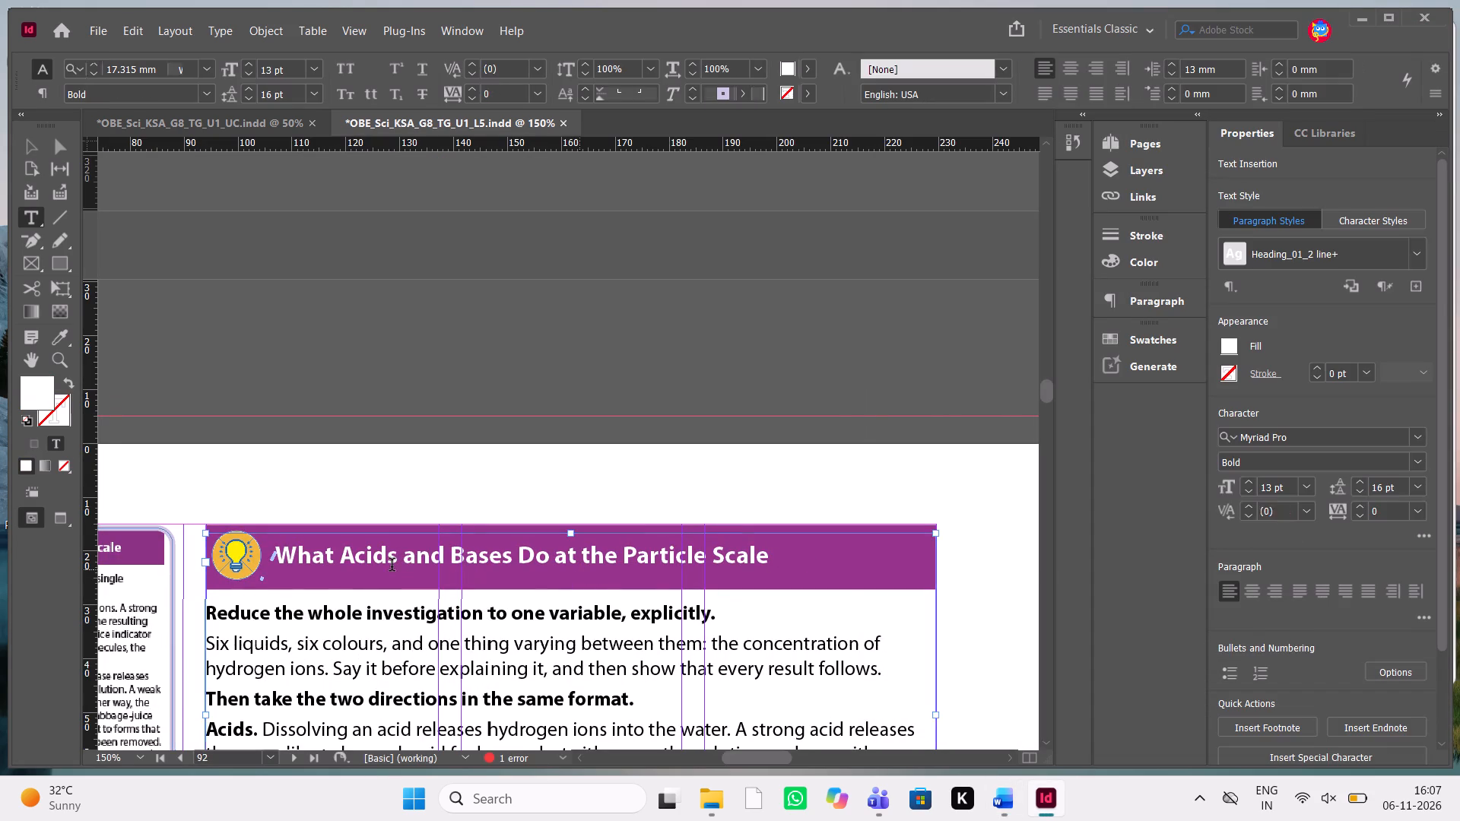
pyautogui.click(392, 566)
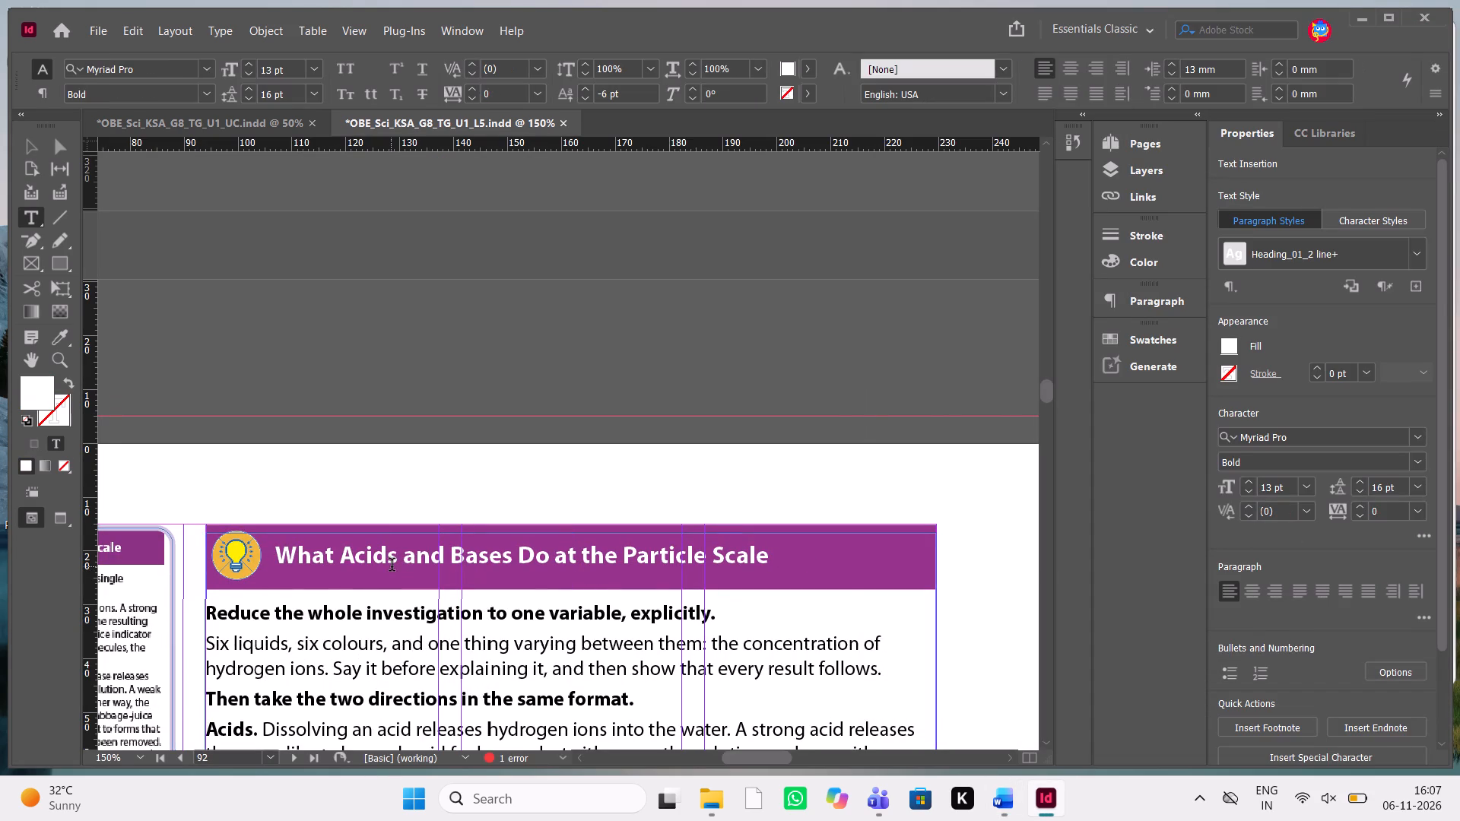
pyautogui.click(392, 566)
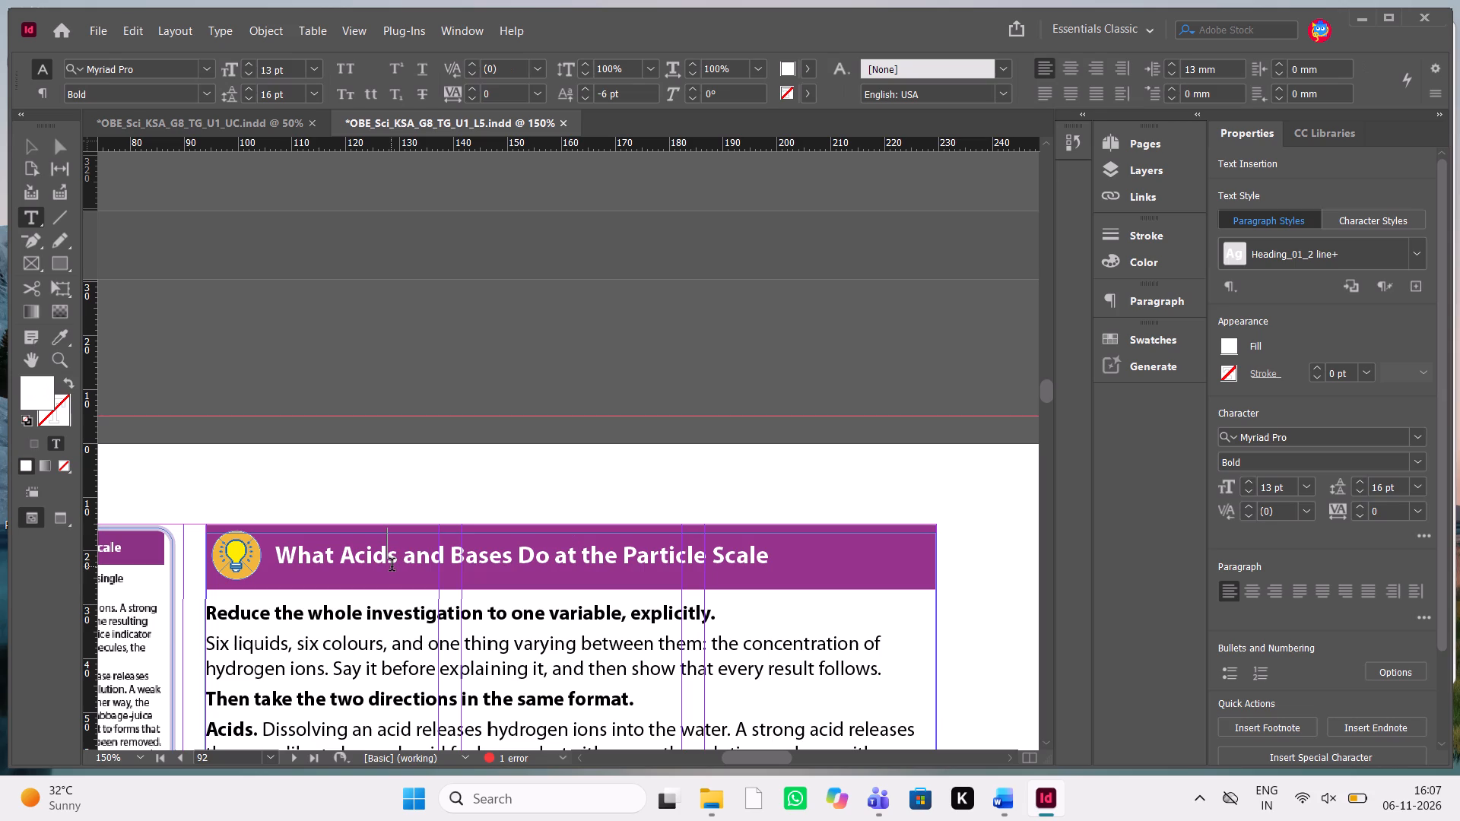
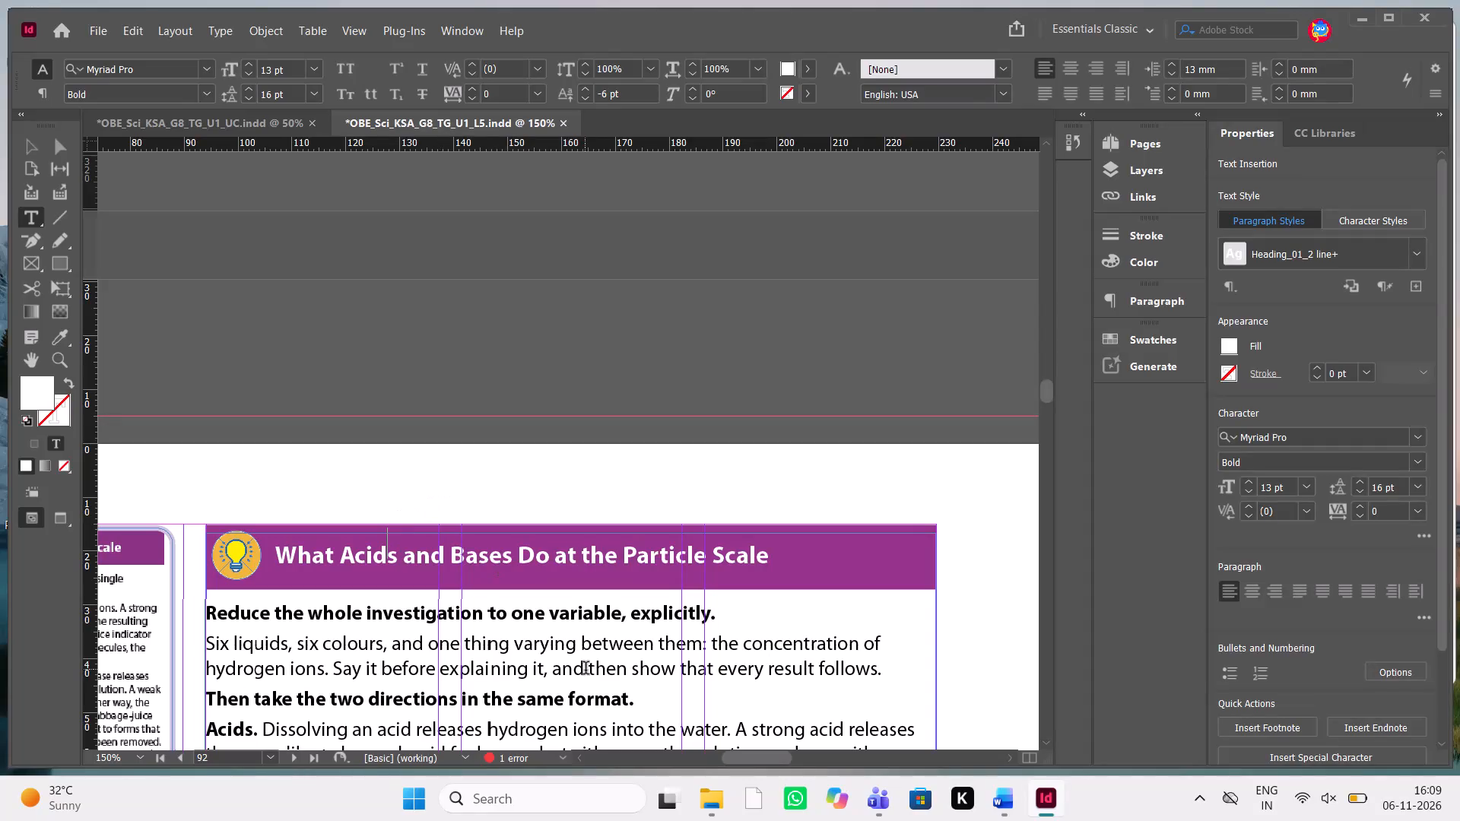
# Copy "Reading the Mammal Tree" from the Word manuscript and paste it over the "What Acids and Bases Do at the Particle Scale" heading in InDesign.
pyautogui.click(1006, 801)
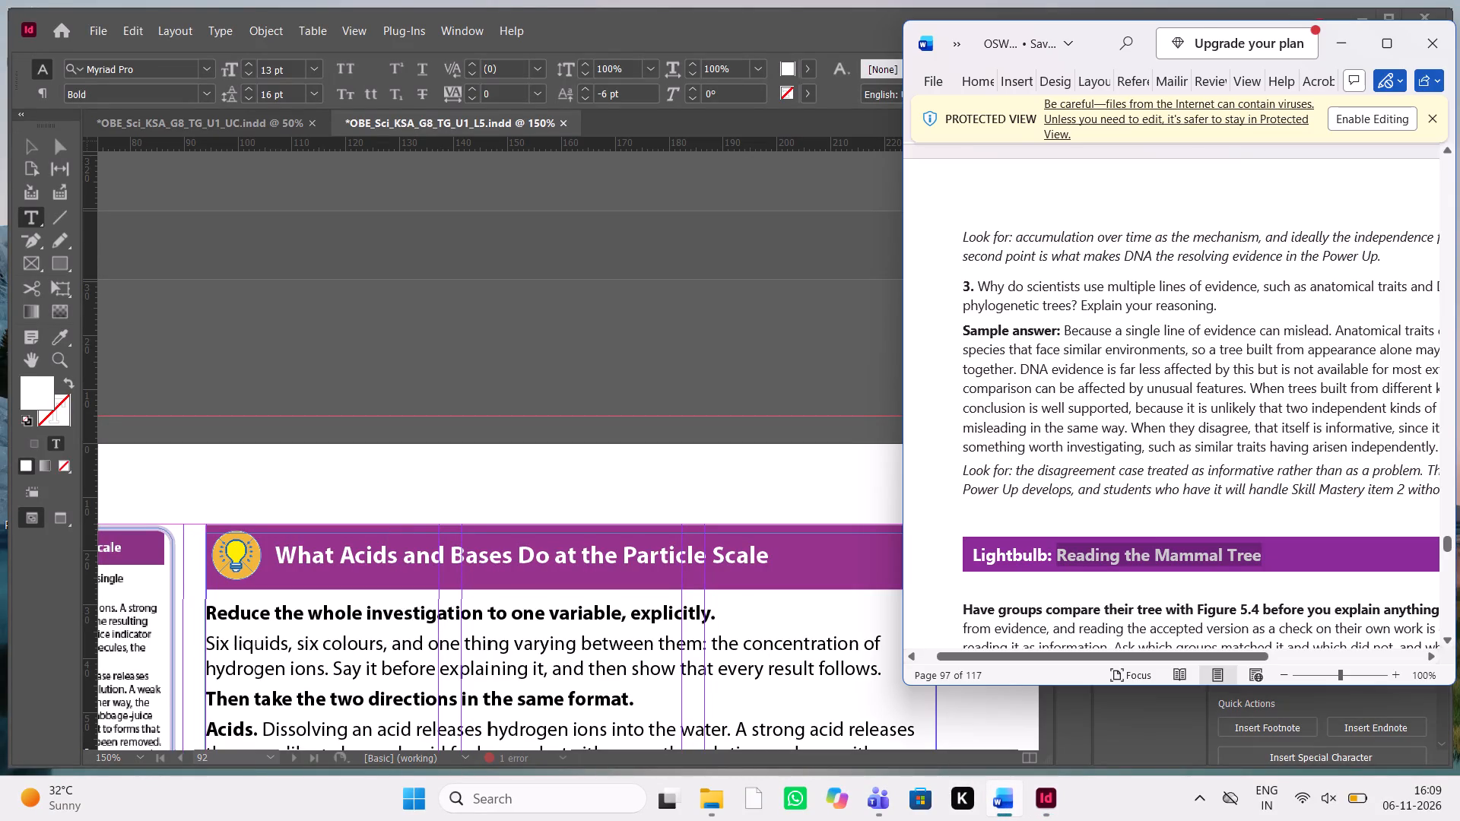
pyautogui.hotkey('ctrl', 'c')
pyautogui.hotkey('ctrl', 'c')
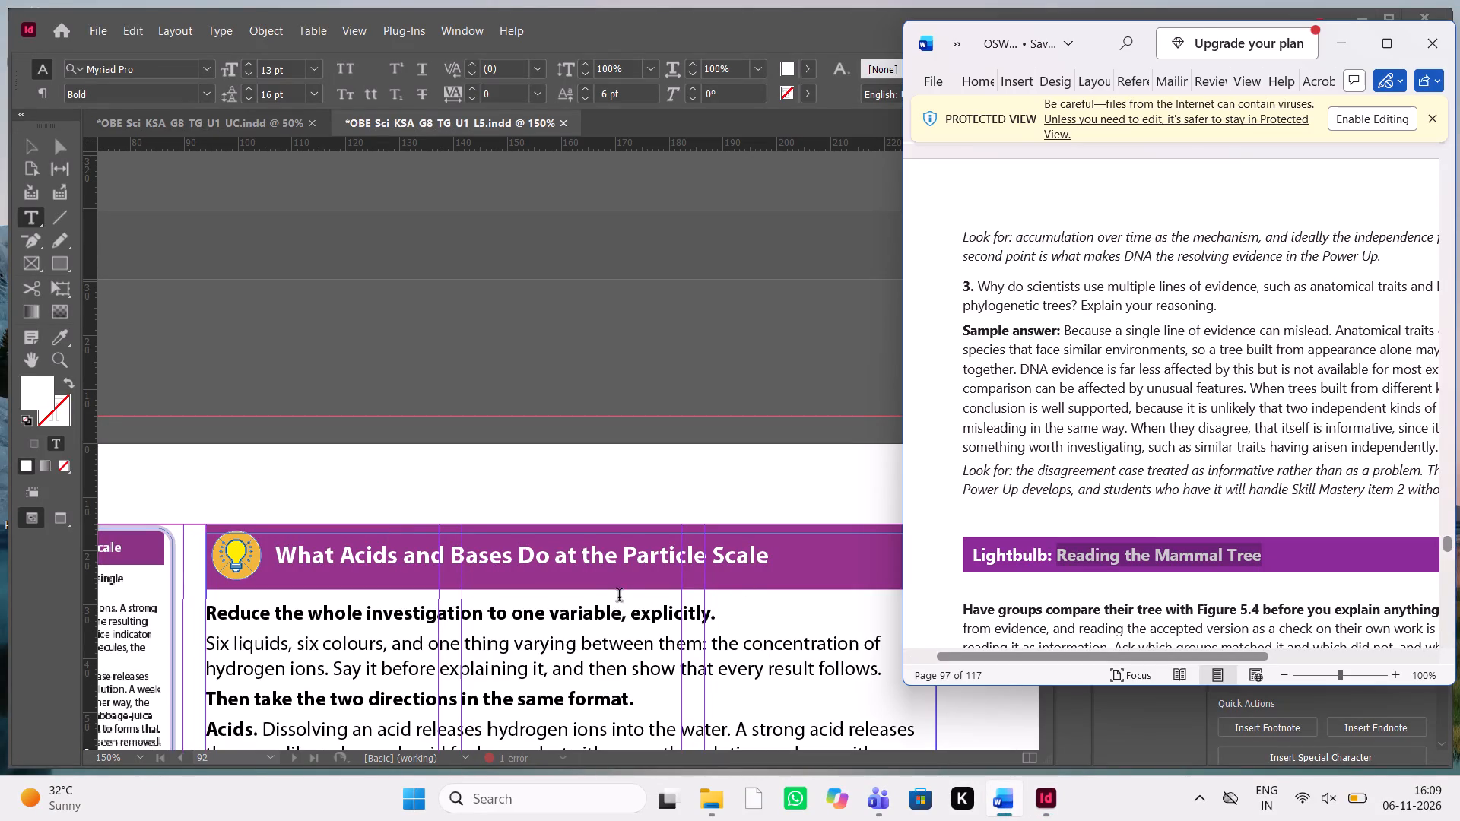
pyautogui.moveTo(806, 557); pyautogui.dragTo(313, 580)
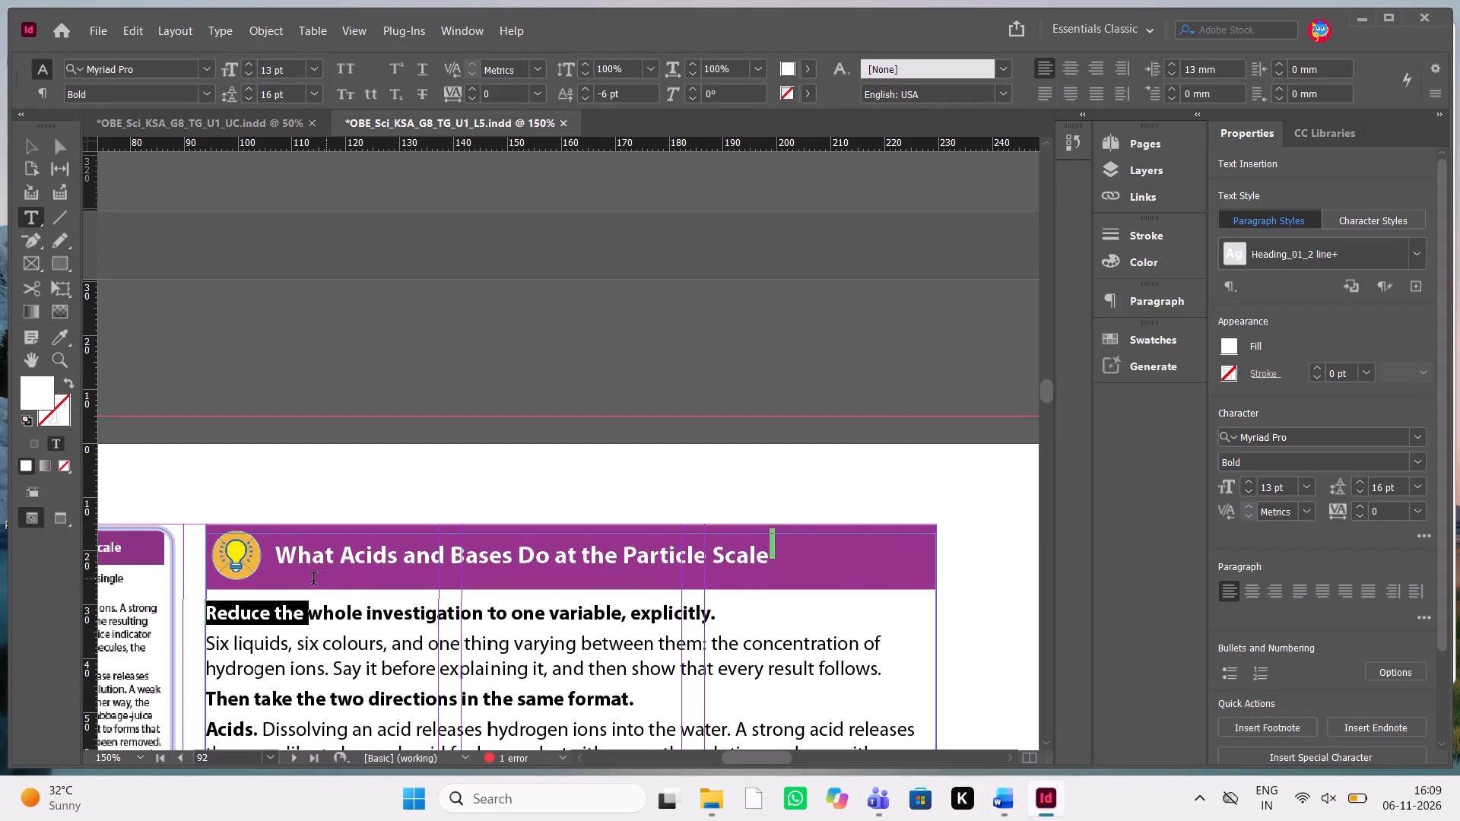
pyautogui.moveTo(313, 580); pyautogui.dragTo(281, 564)
pyautogui.hotkey('ctrl', 'v')
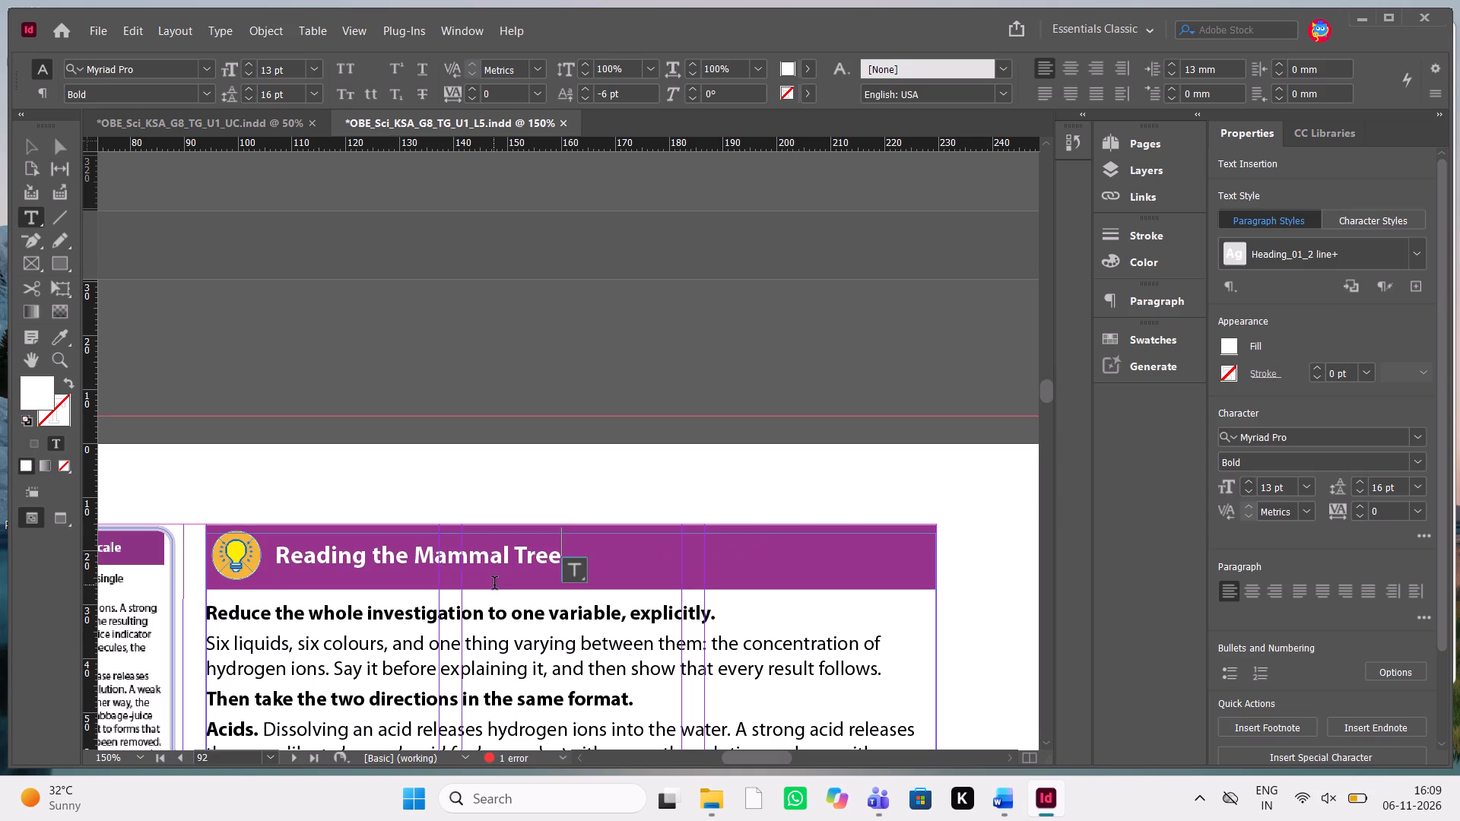
# Delete the placed acids-and-bases student page image on page 92, keeping its rounded frame.
pyautogui.hotkey('alt', 'Tab')
pyautogui.scroll(-1, 1034, 531)
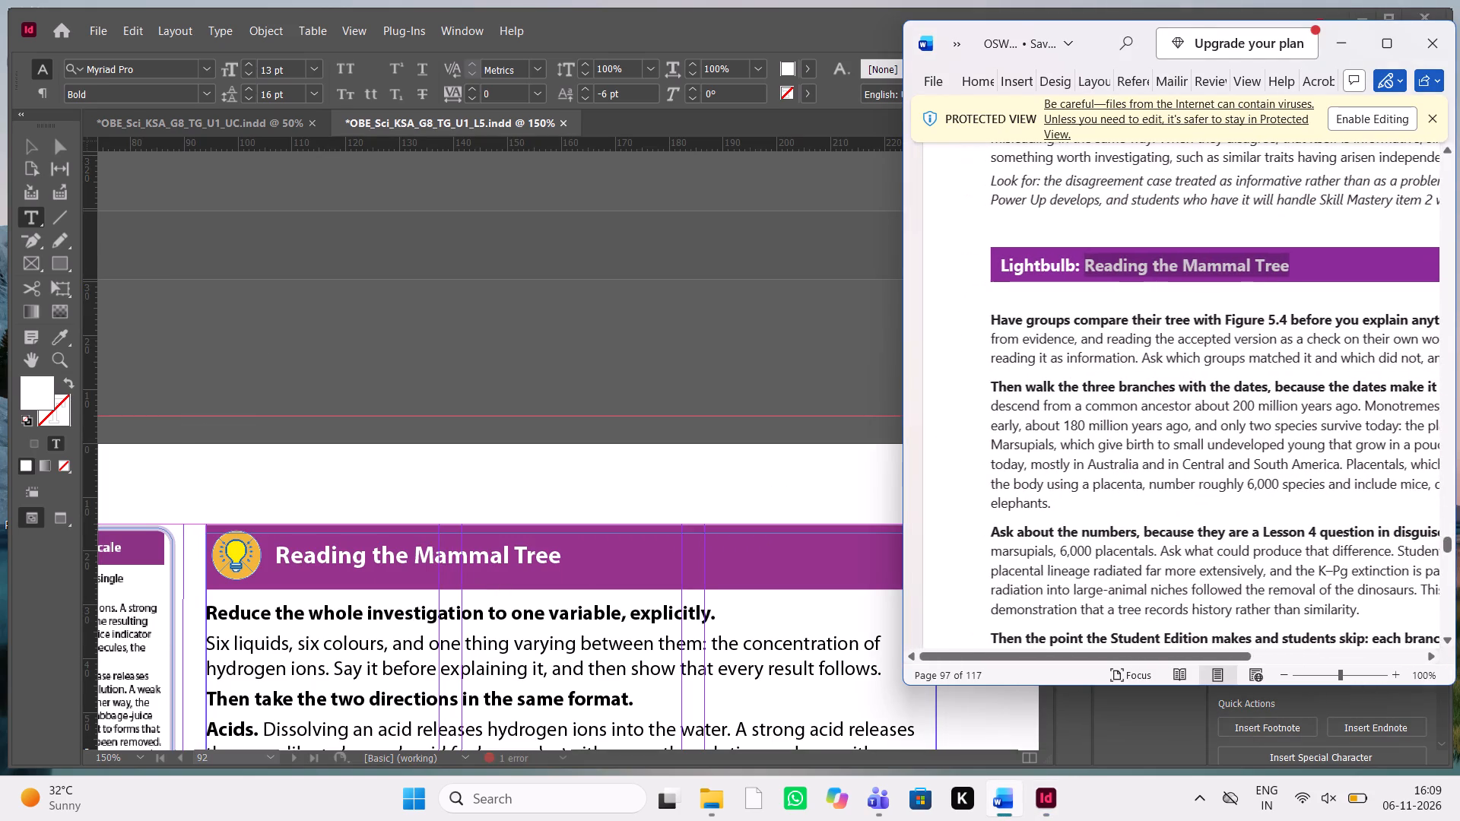
pyautogui.scroll(-1, 425, 469)
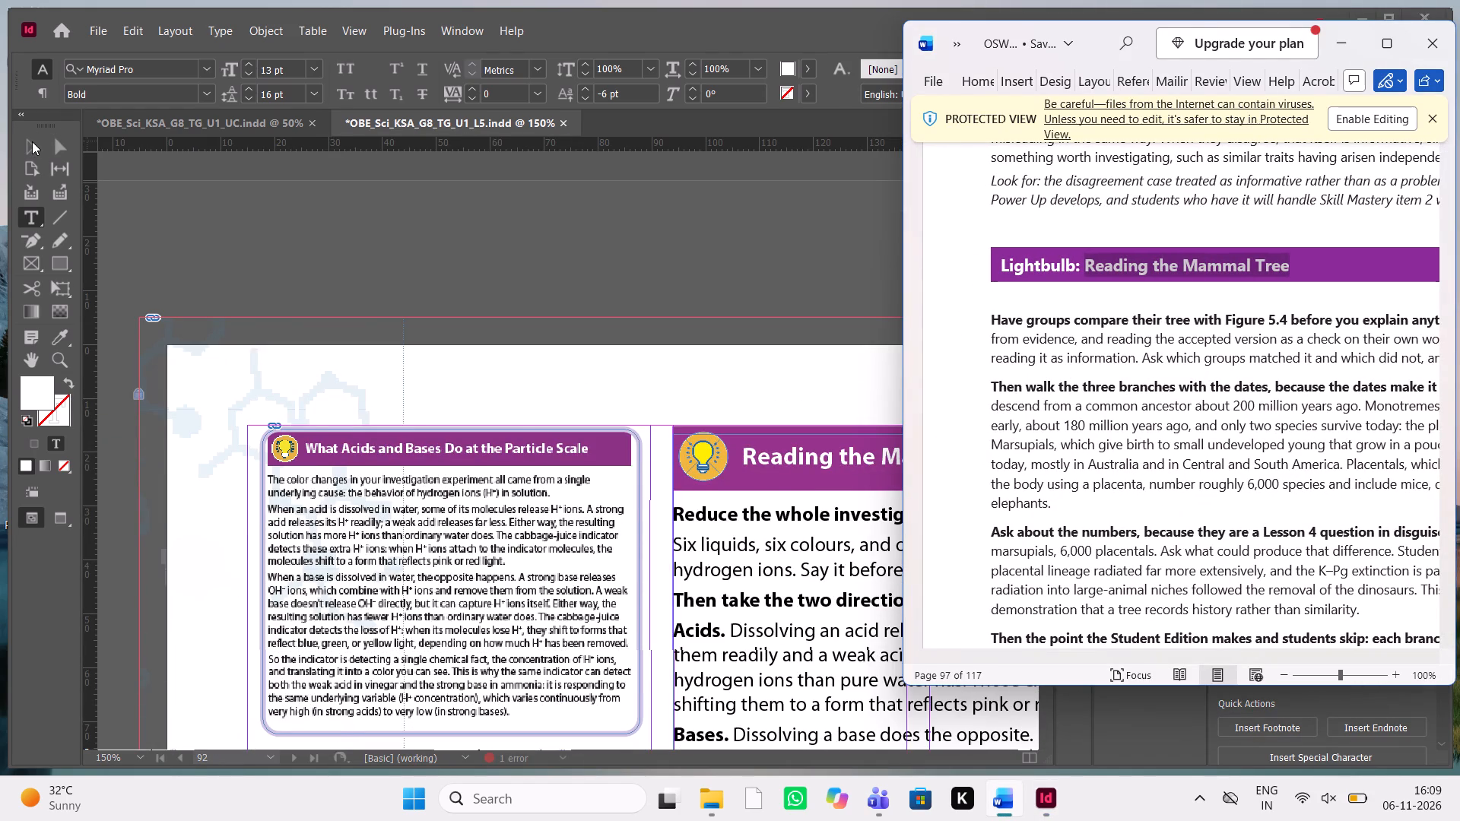
pyautogui.click(32, 141)
pyautogui.click(449, 583)
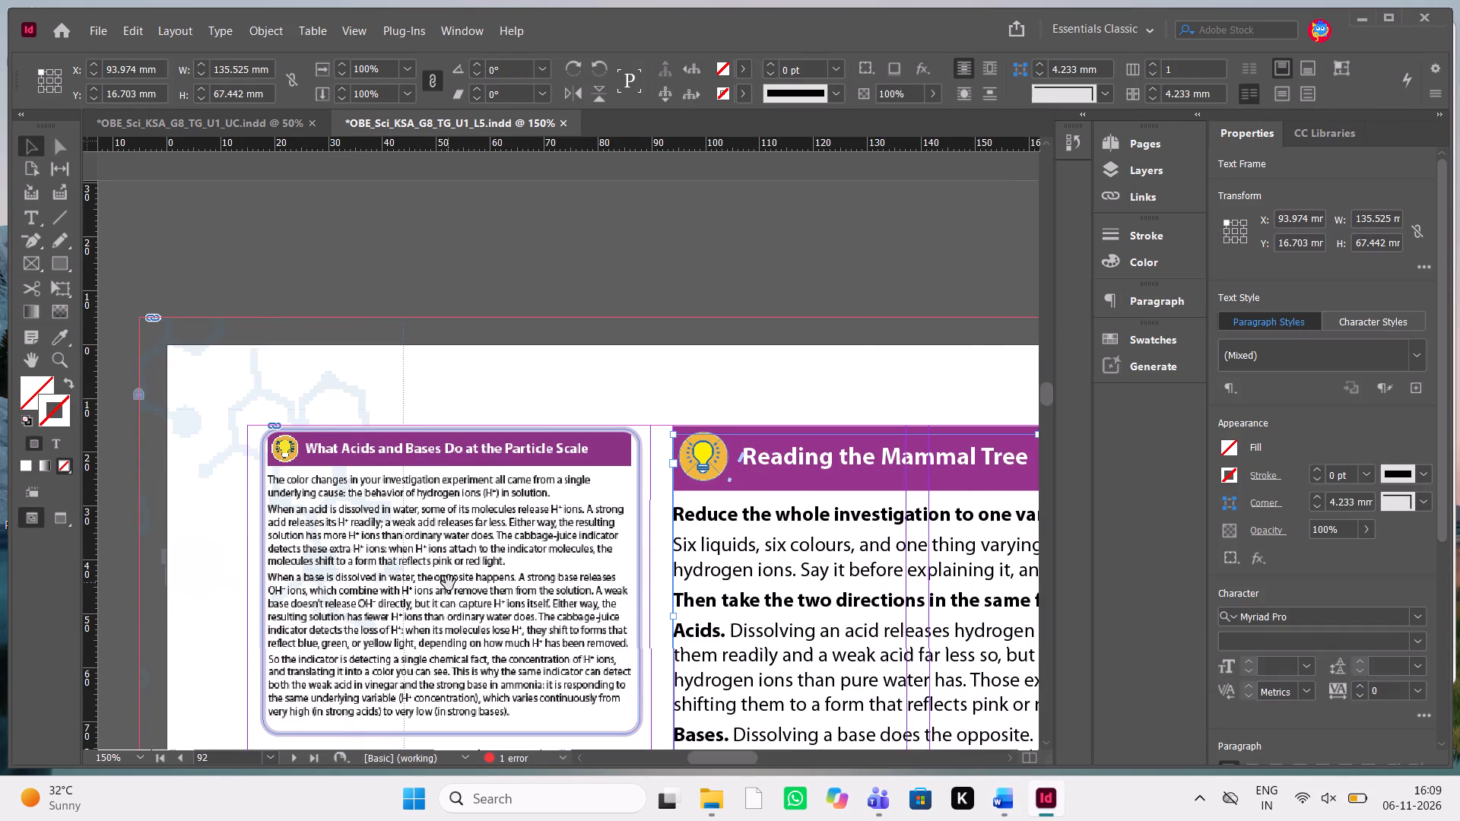
pyautogui.press('Delete')
# Look through the laid-out lesson pages from page 86 to page 92 to review their content and layout.
pyautogui.scroll(3, 449, 583)
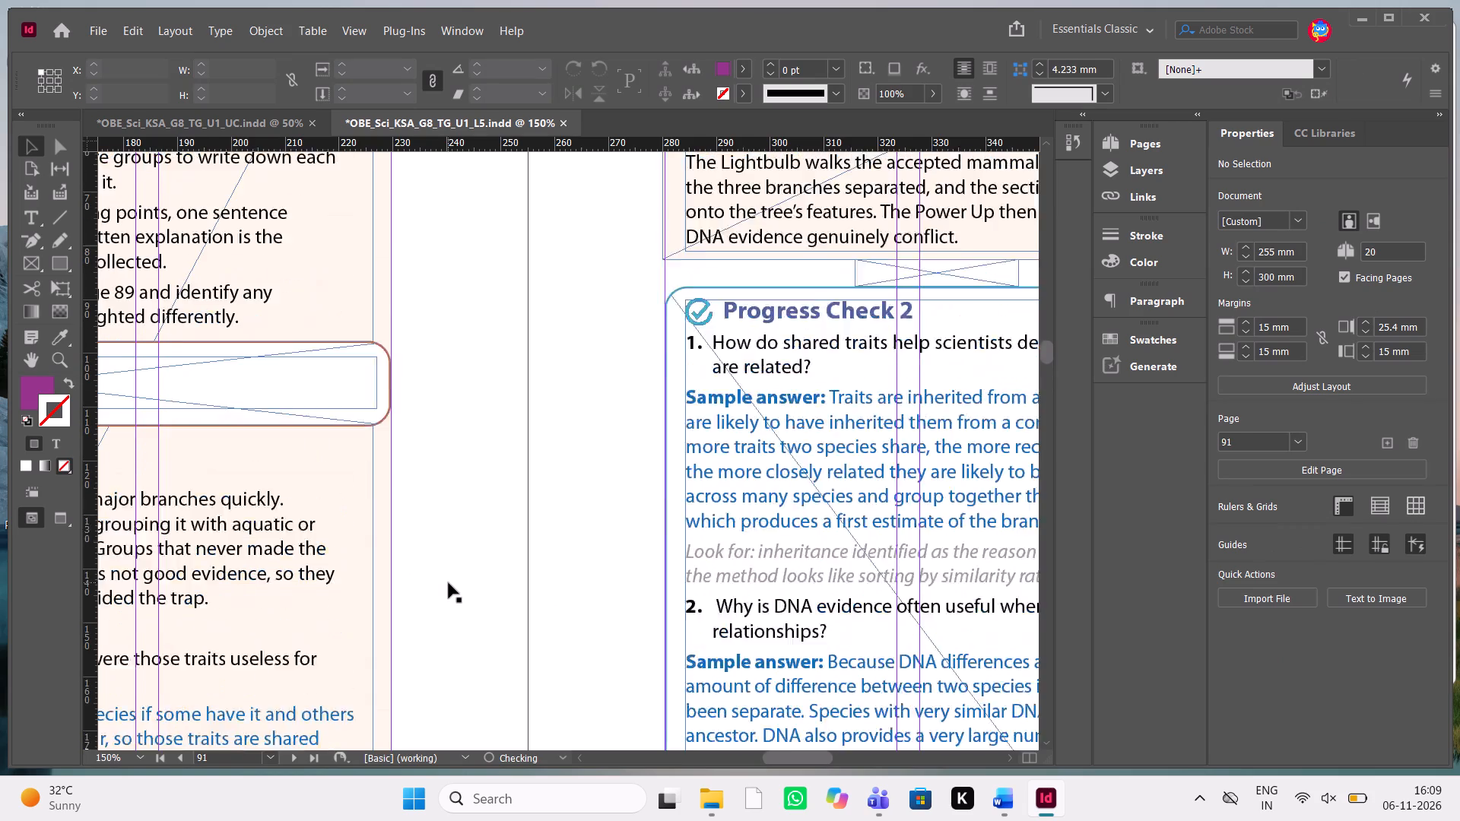
pyautogui.scroll(2, 449, 583)
pyautogui.hscroll(3, 449, 583)
pyautogui.scroll(6, 449, 583)
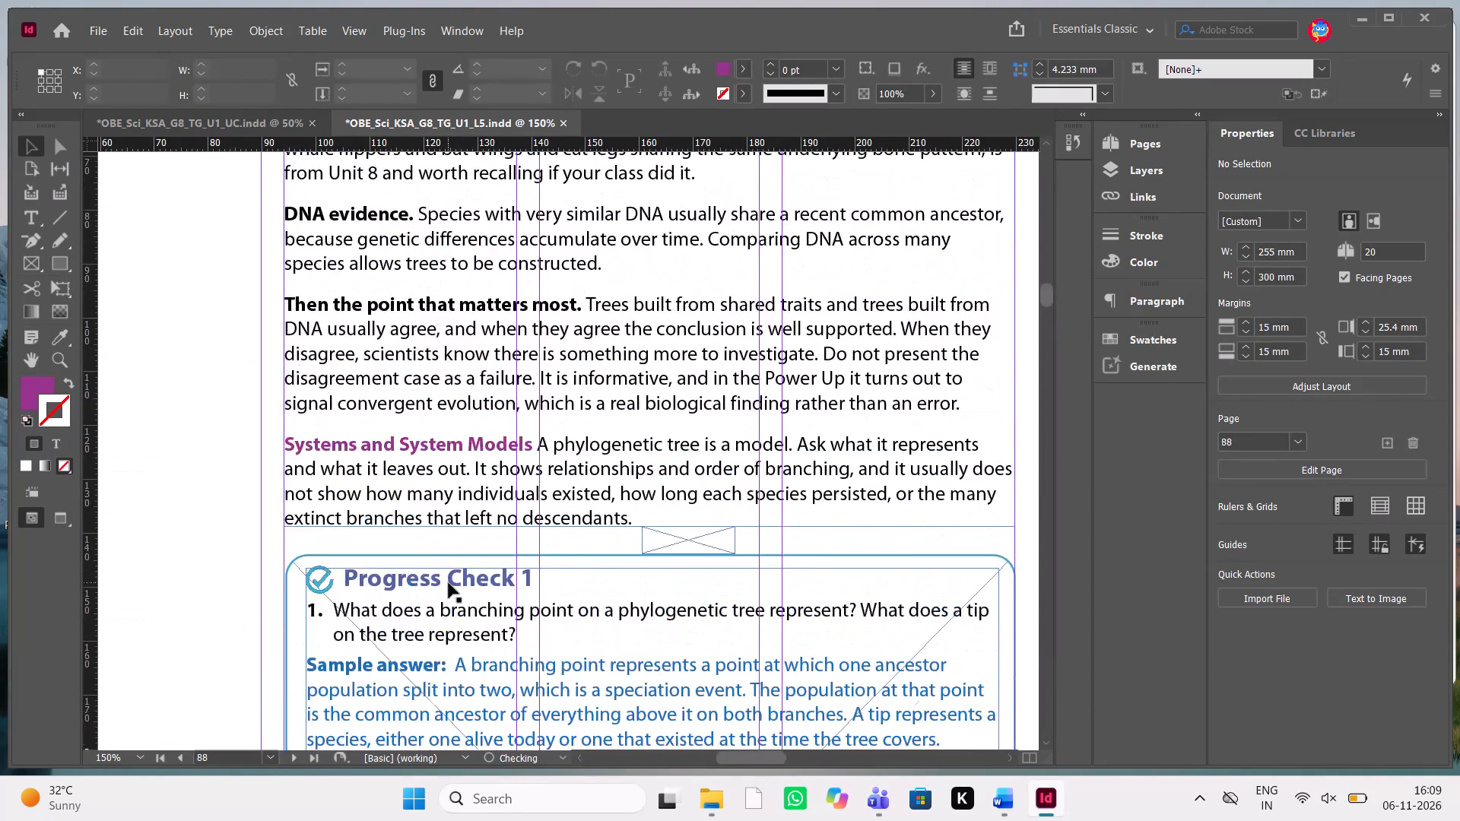
pyautogui.scroll(2, 449, 583)
pyautogui.scroll(-2, 449, 583)
pyautogui.scroll(5, 449, 583)
pyautogui.hscroll(3, 449, 583)
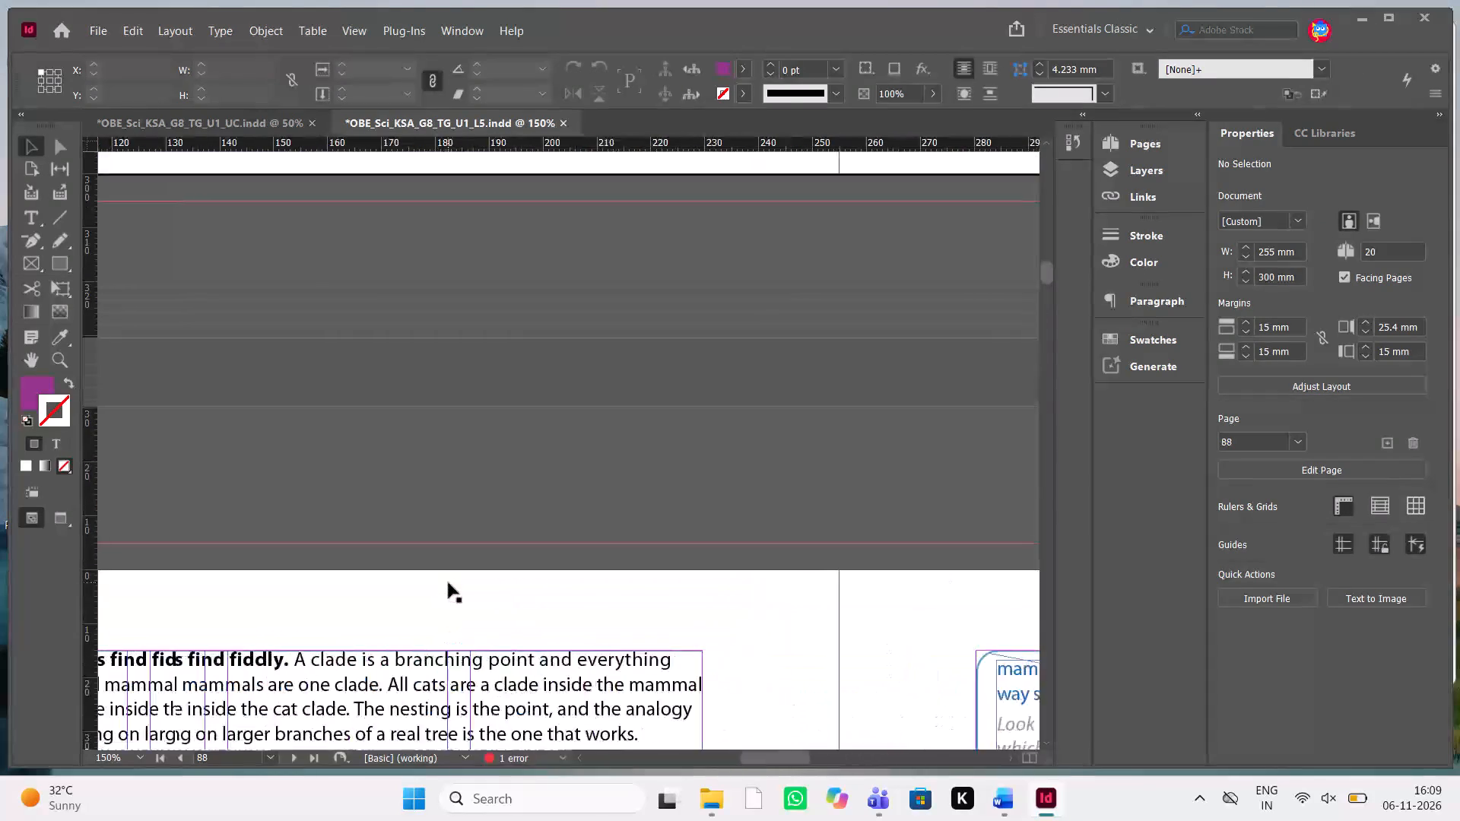
pyautogui.scroll(7, 449, 583)
pyautogui.scroll(-2, 449, 583)
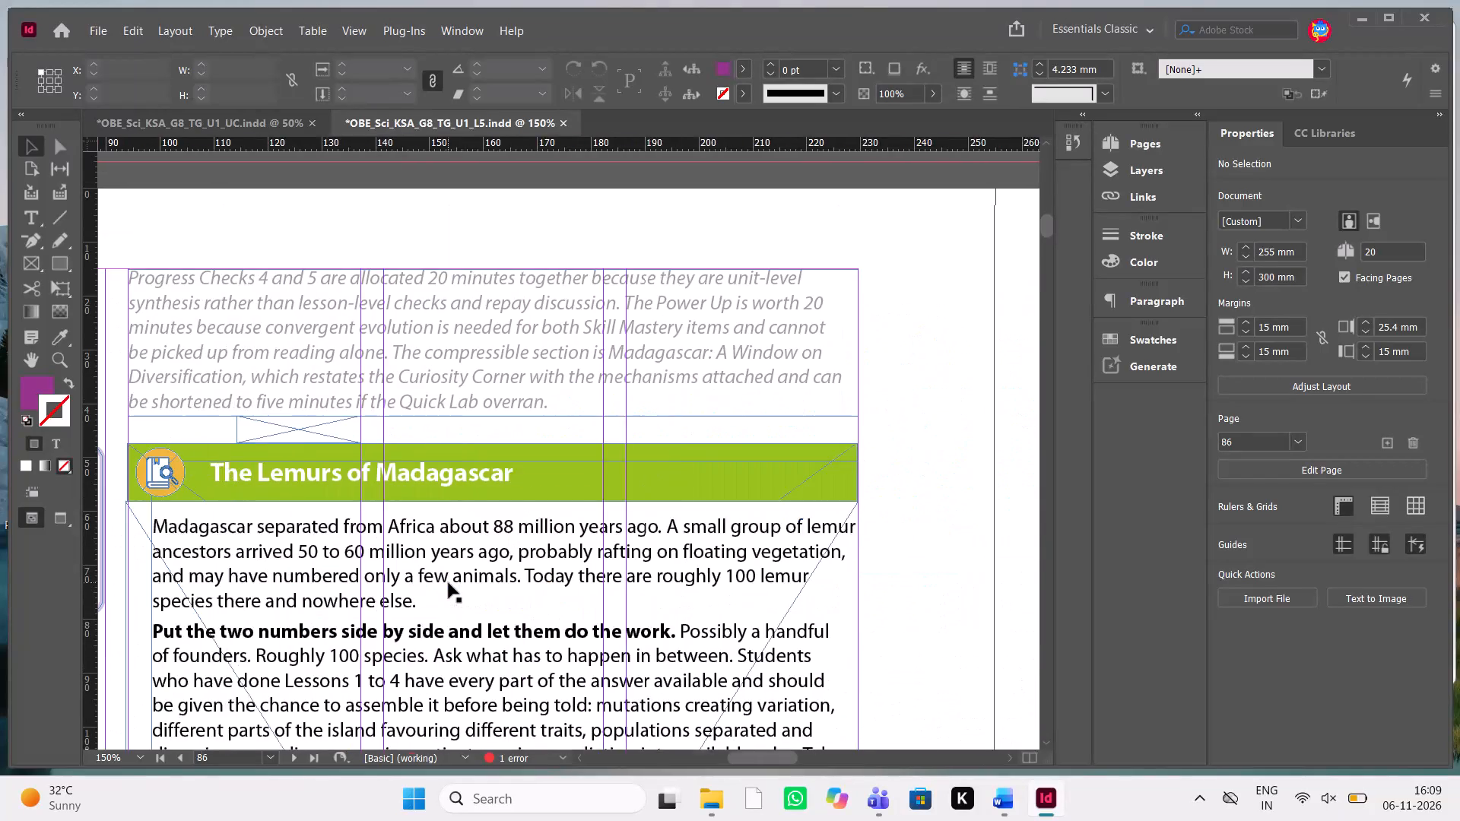
pyautogui.hscroll(-4, 449, 583)
pyautogui.scroll(-20, 449, 583)
pyautogui.scroll(-9, 449, 583)
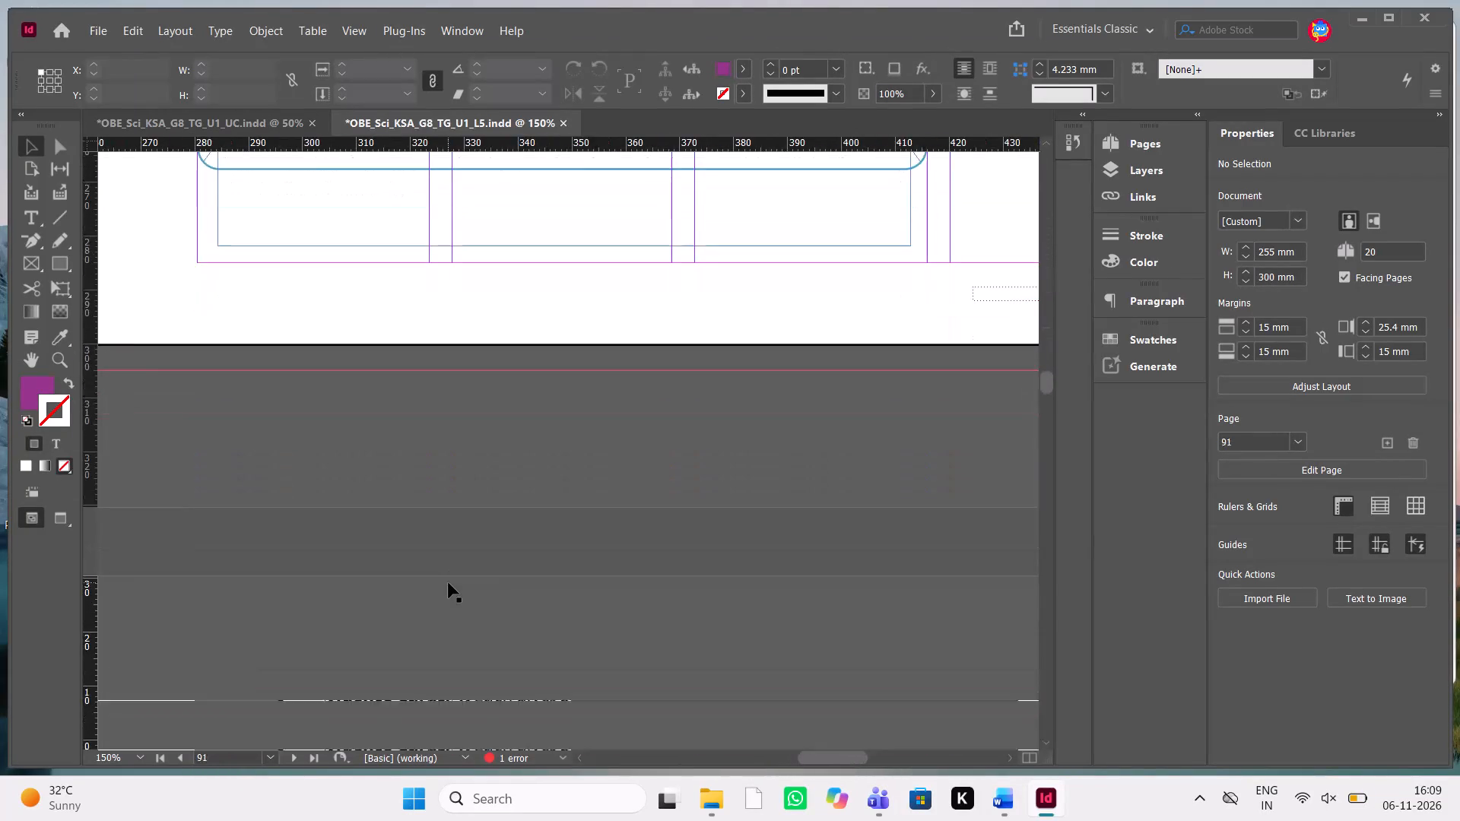
pyautogui.scroll(-20, 449, 583)
pyautogui.scroll(-6, 449, 583)
pyautogui.scroll(3, 449, 583)
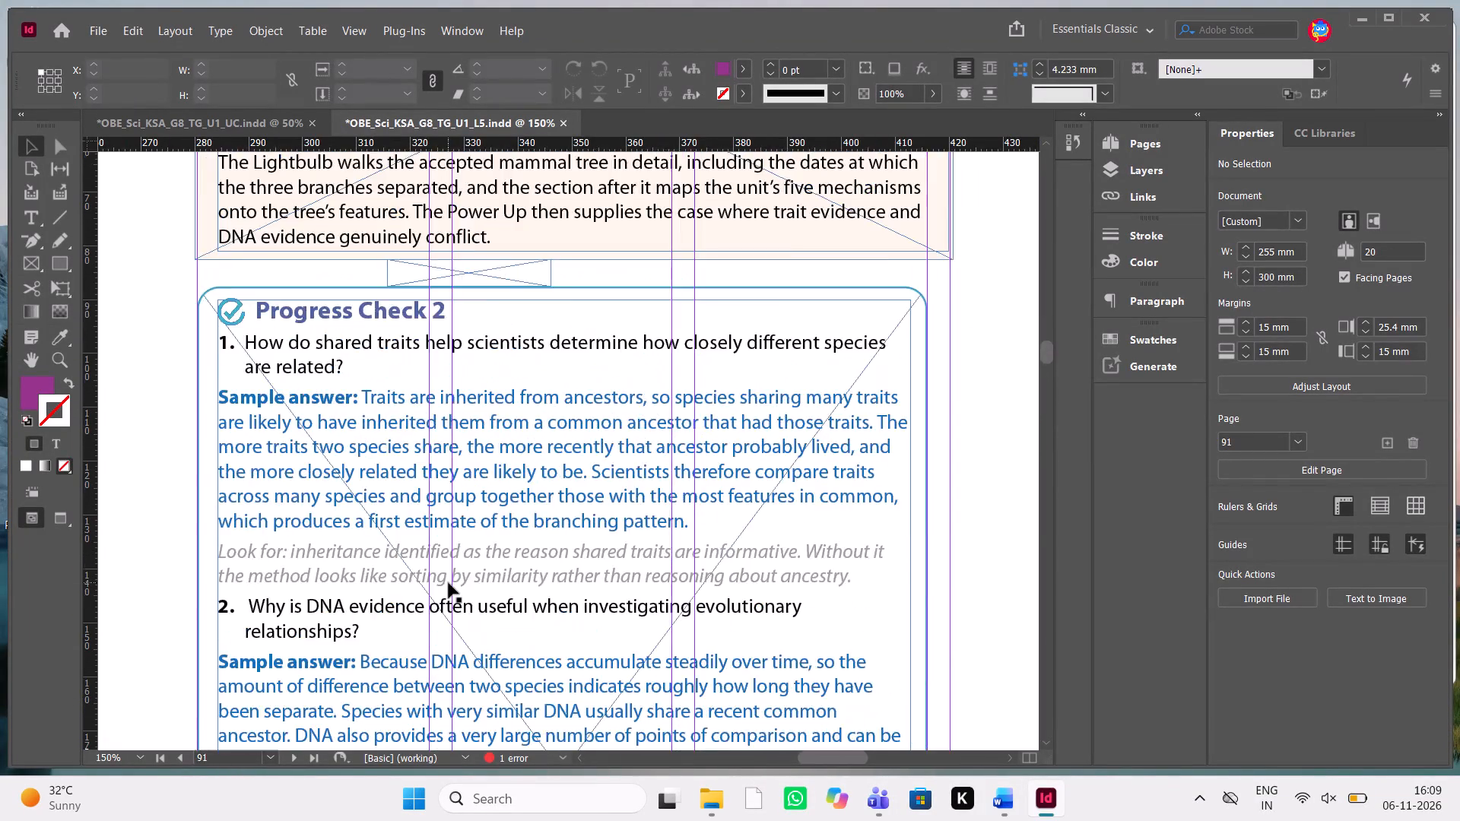
pyautogui.scroll(4, 449, 583)
pyautogui.scroll(-2, 449, 583)
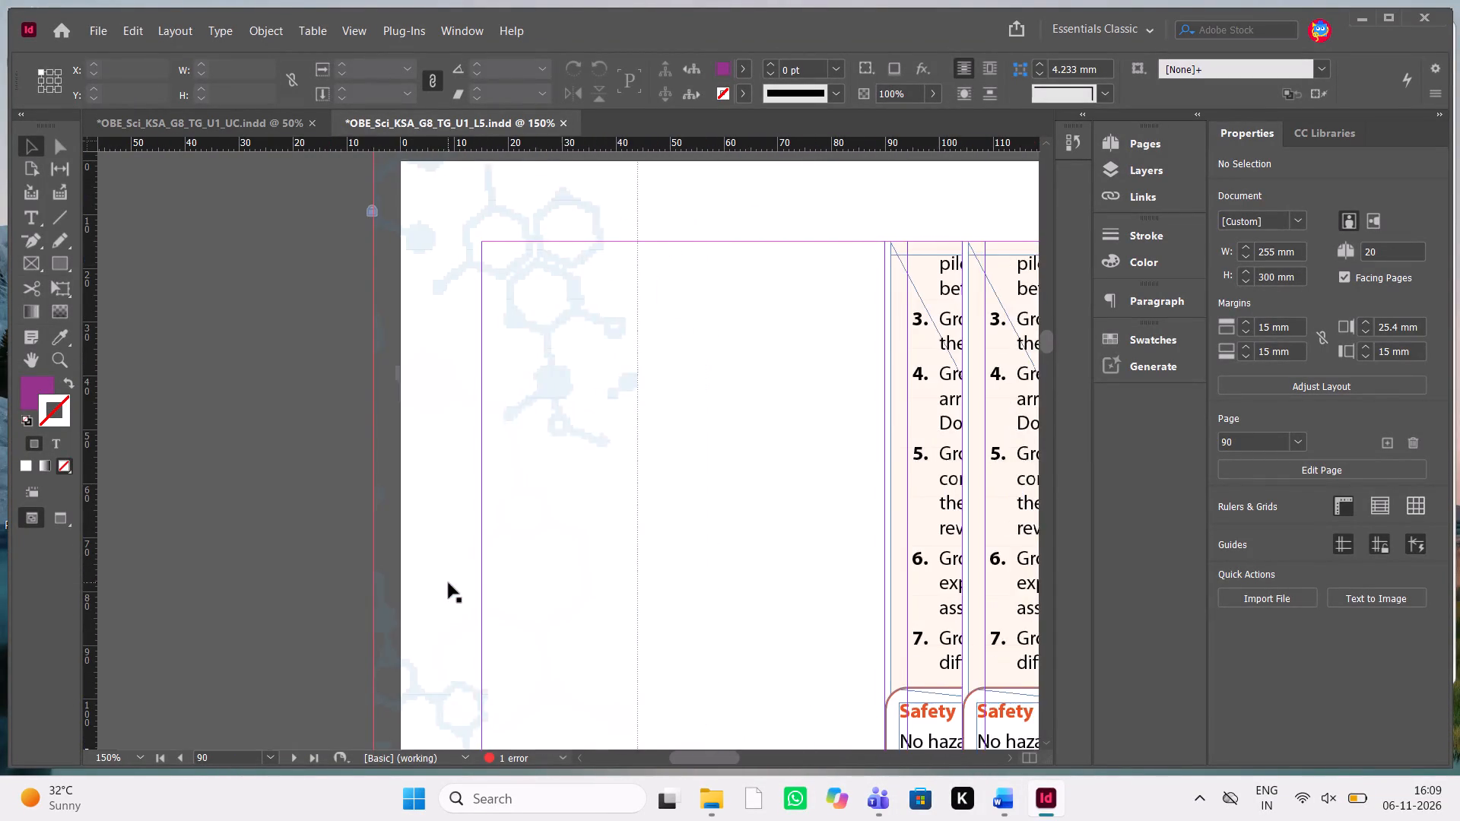
pyautogui.scroll(-4, 449, 583)
pyautogui.hscroll(-1, 449, 583)
pyautogui.scroll(-1, 449, 583)
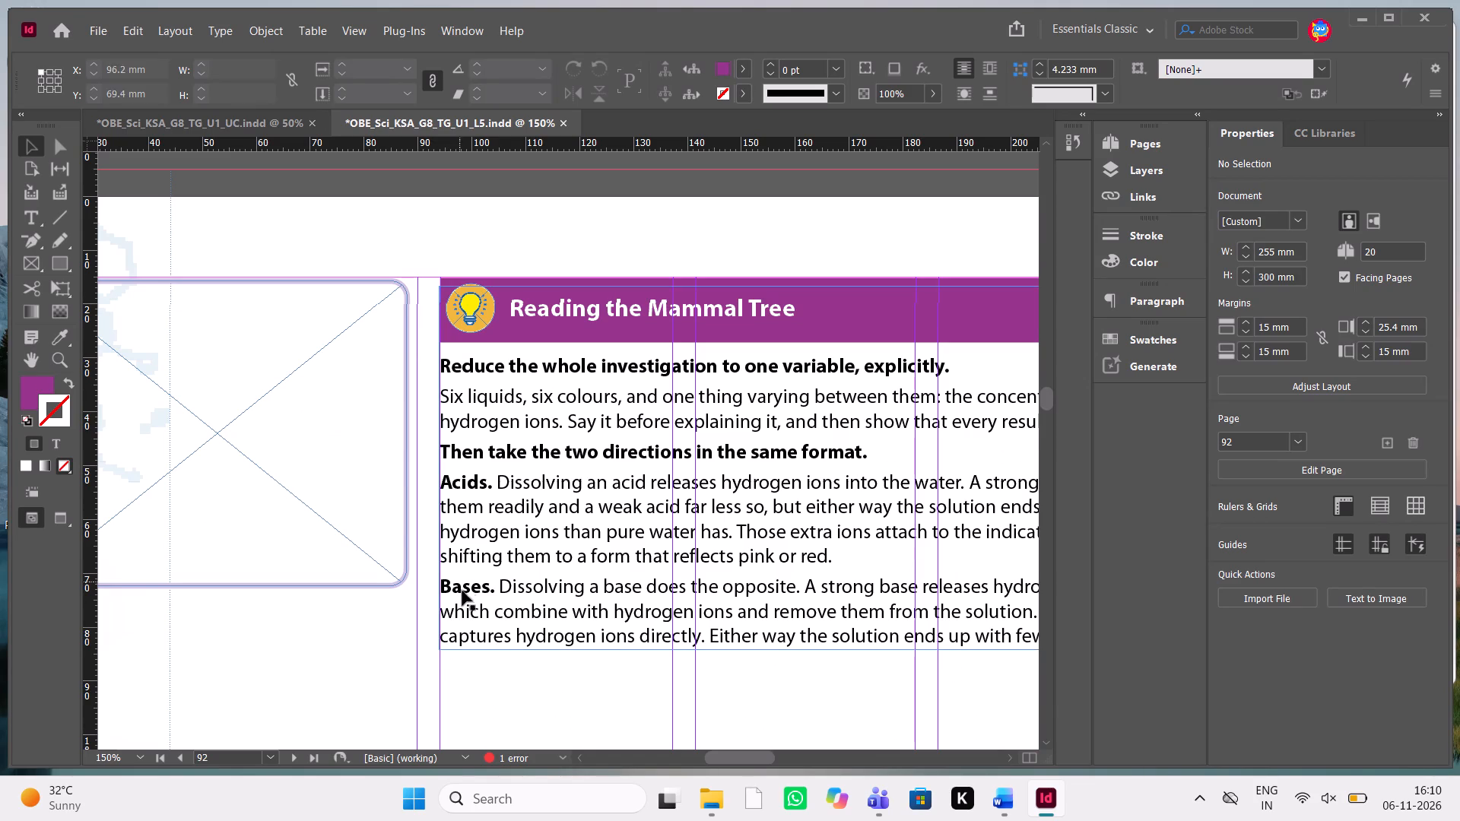
# Extend the Lightbulb text frame on page 92 down to just above the bottom margin, about 262.7 mm high.
pyautogui.scroll(-1, 764, 655)
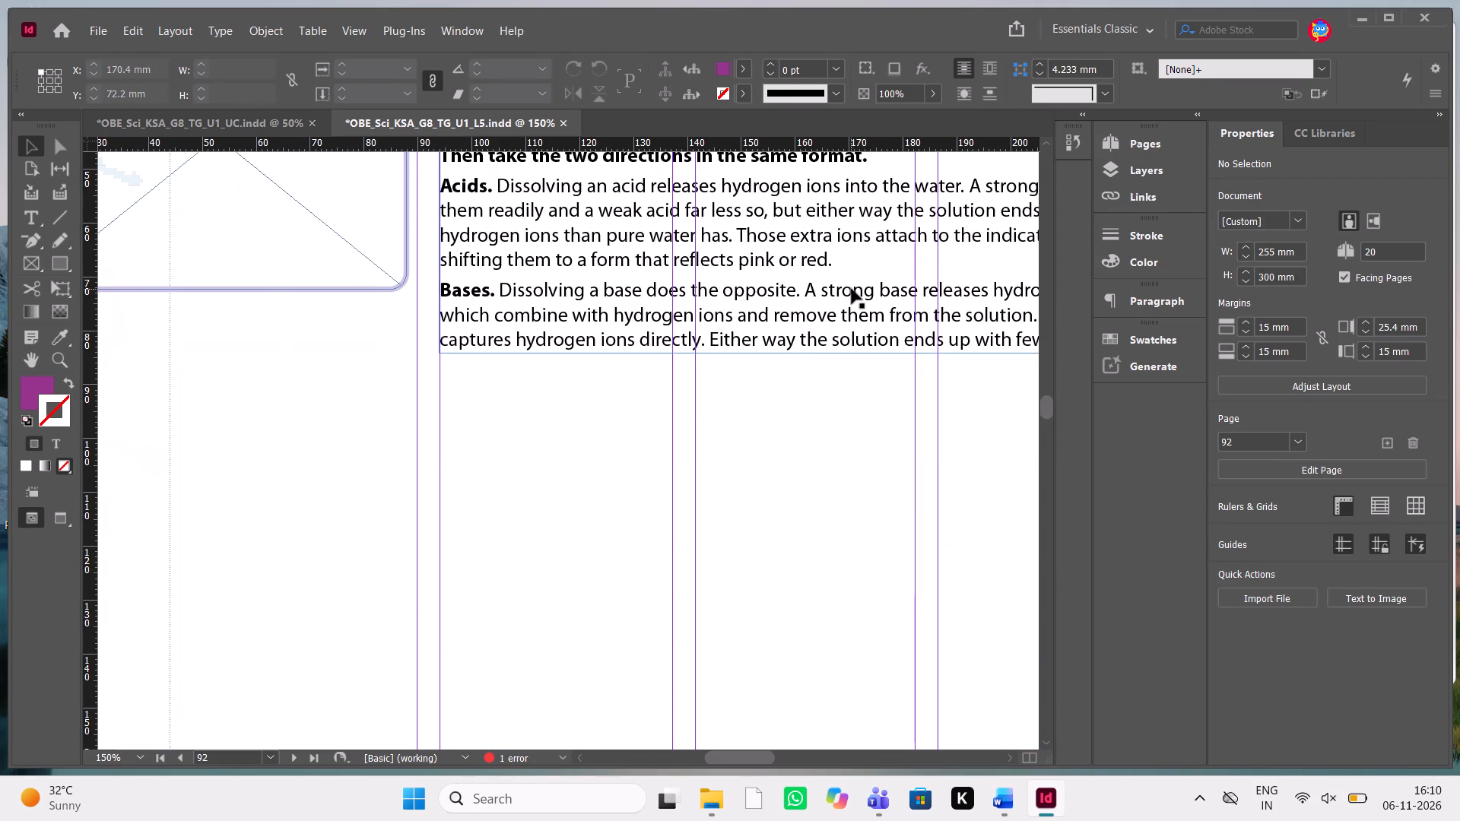
pyautogui.click(852, 289)
pyautogui.moveTo(805, 353); pyautogui.dragTo(821, 766)
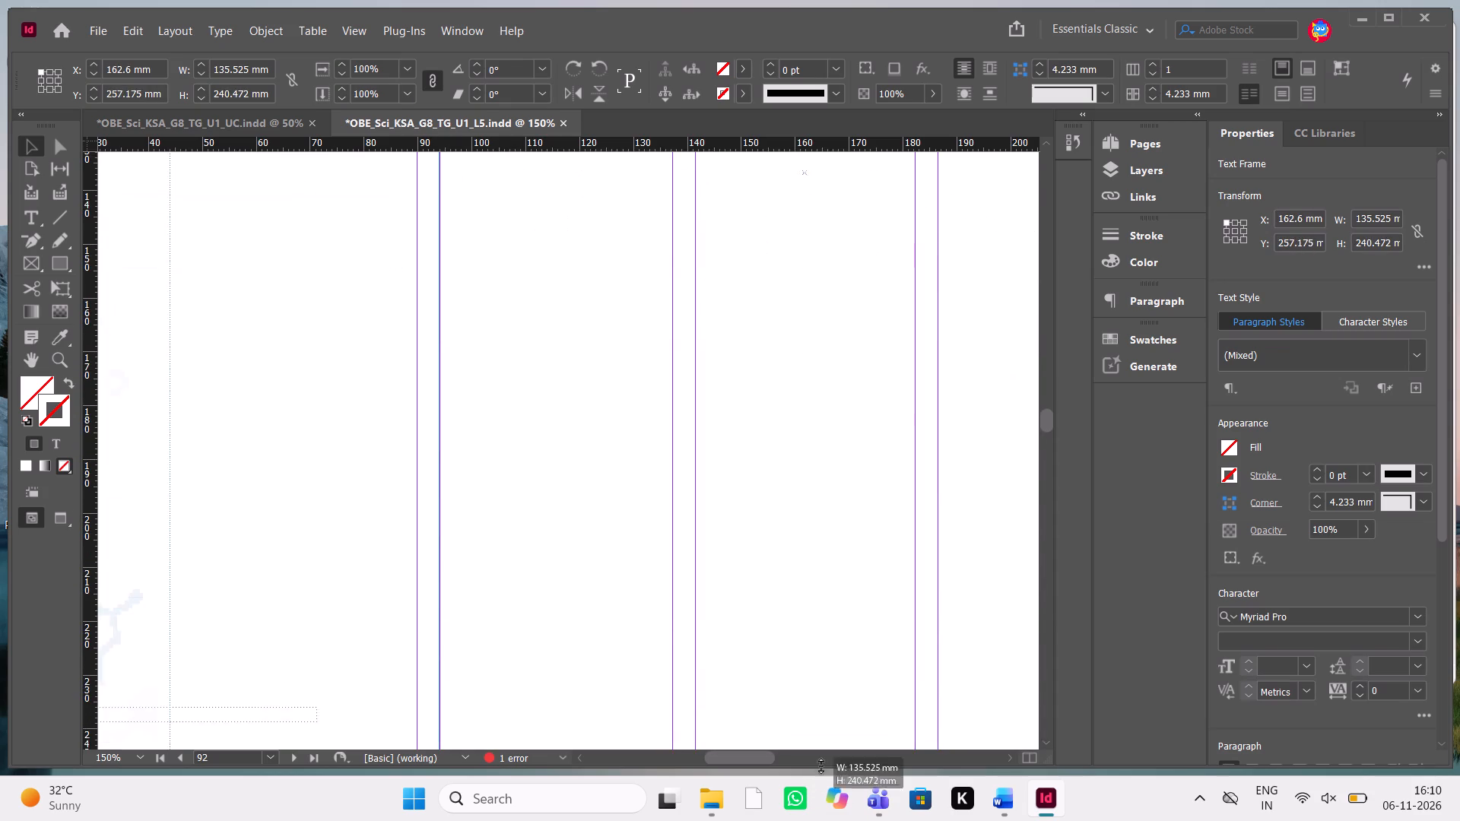
pyautogui.moveTo(821, 766); pyautogui.dragTo(881, 398)
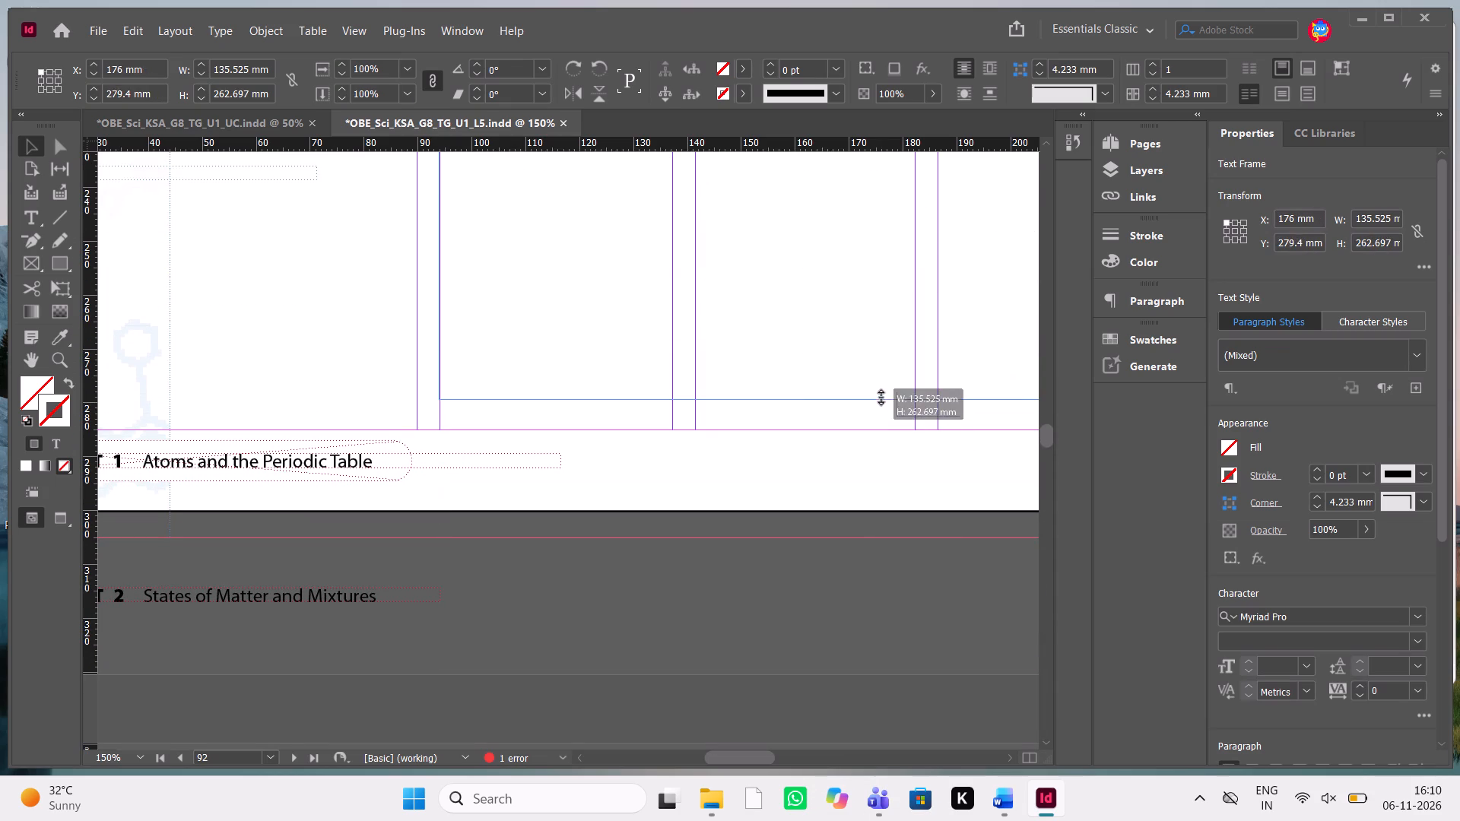
pyautogui.moveTo(881, 398); pyautogui.dragTo(881, 397)
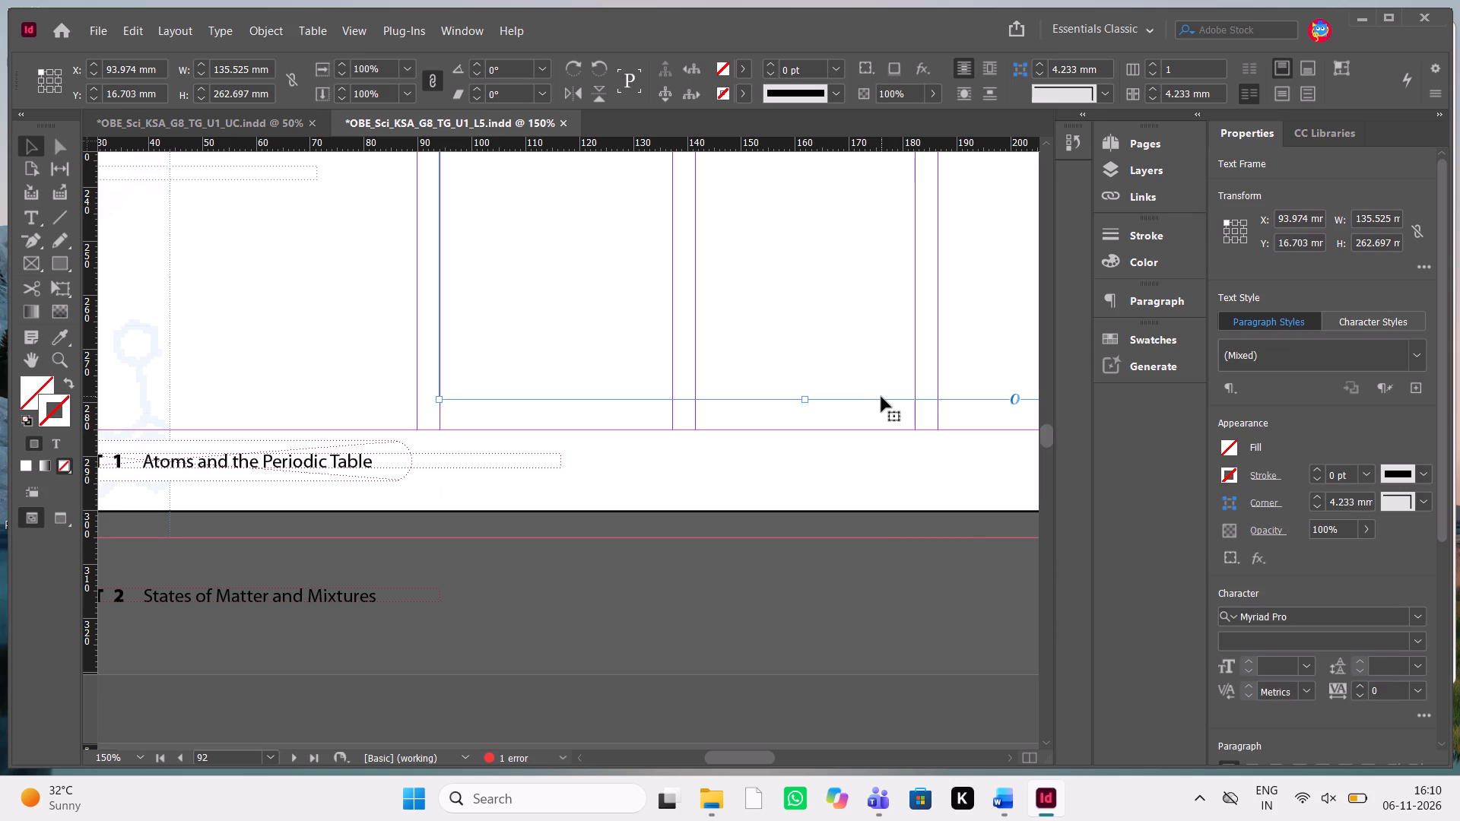
# Replace the acids-and-bases body text with the Word paragraphs from "Have groups compare their tree" through "That is the Power Up in advance.".
pyautogui.scroll(1, 879, 430)
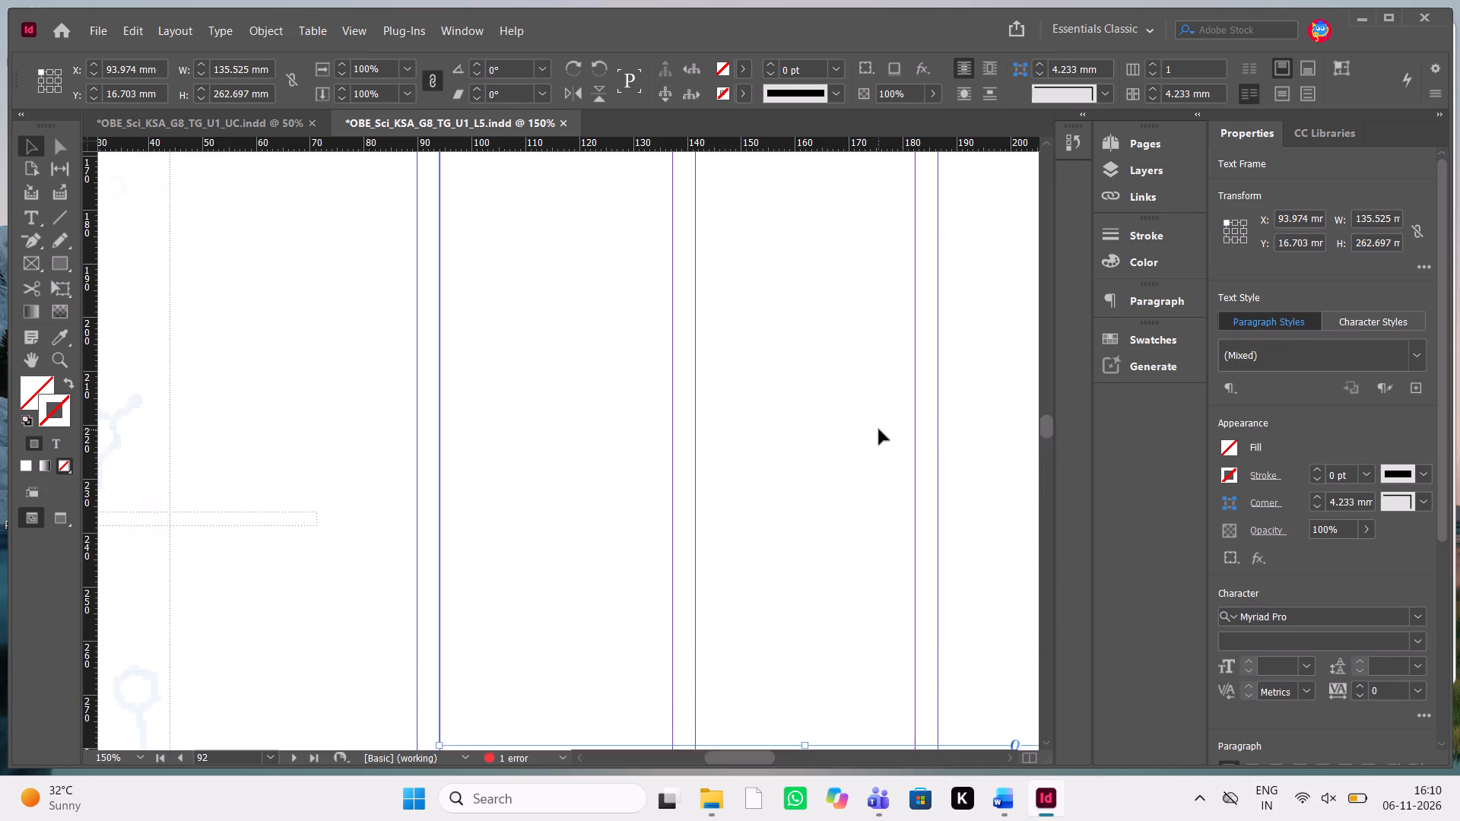
pyautogui.scroll(3, 879, 430)
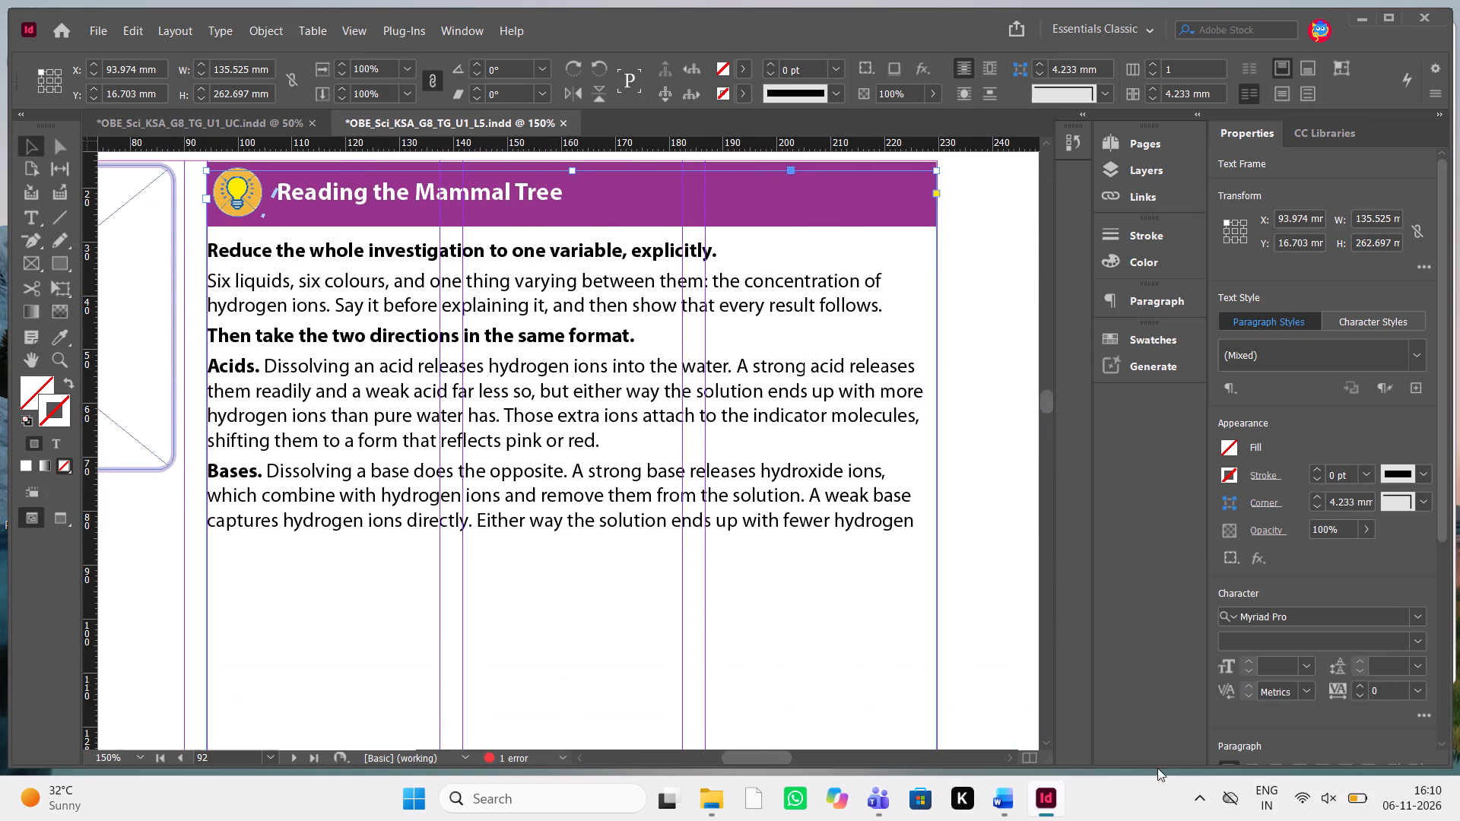
pyautogui.click(1014, 819)
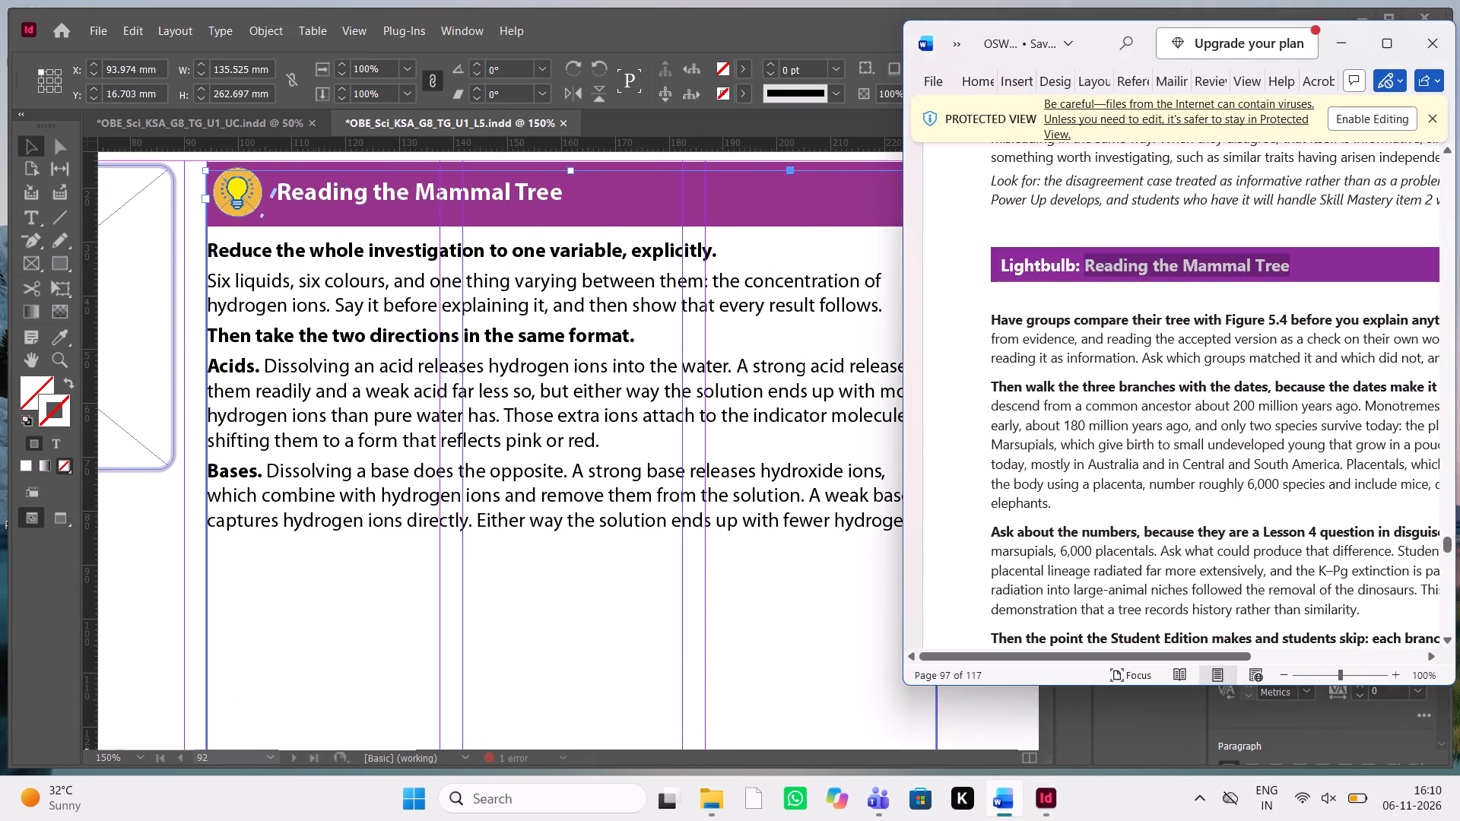
pyautogui.moveTo(989, 315); pyautogui.dragTo(1100, 451)
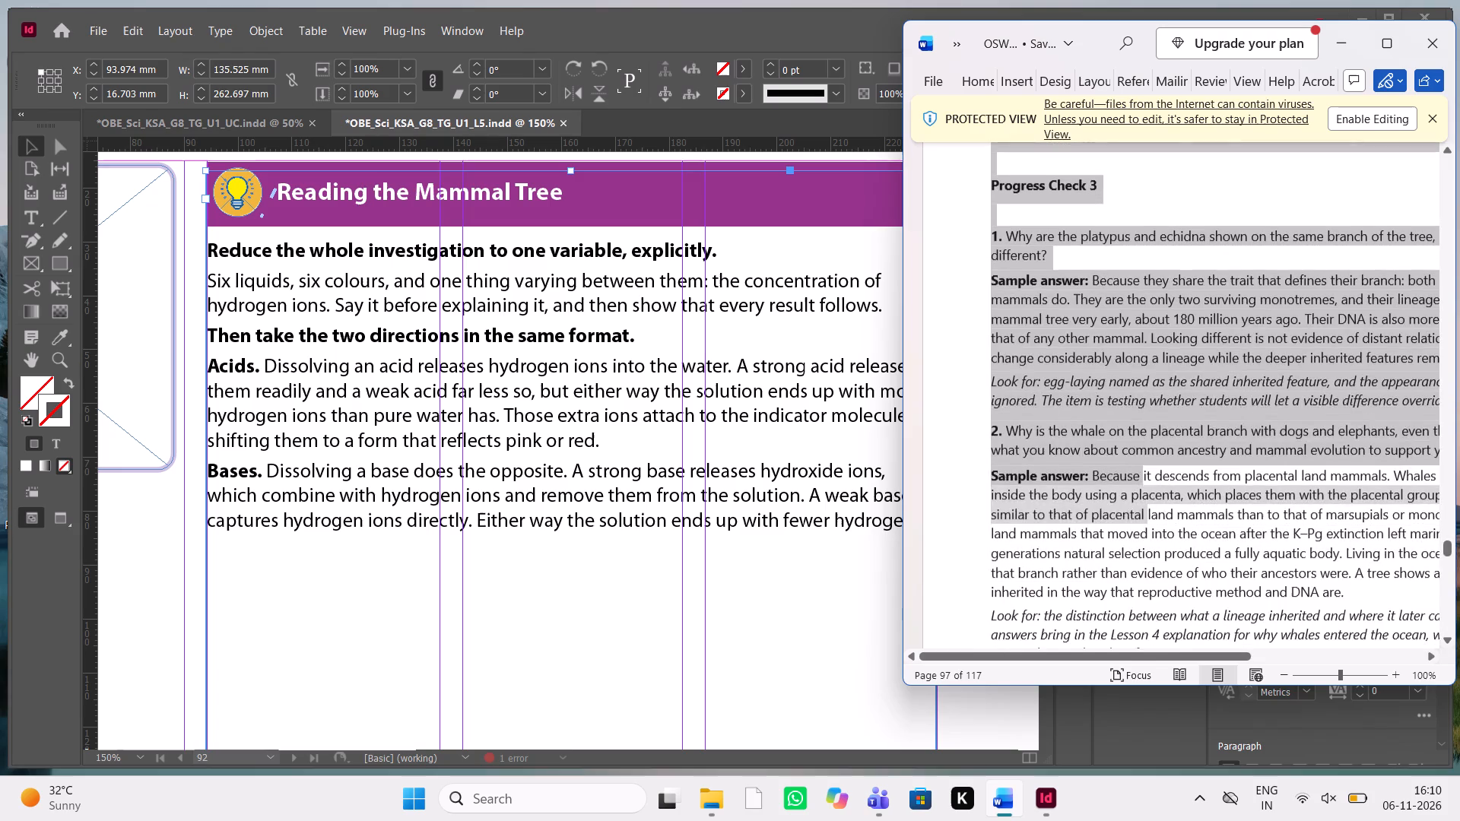
pyautogui.moveTo(1100, 451); pyautogui.dragTo(1367, 441)
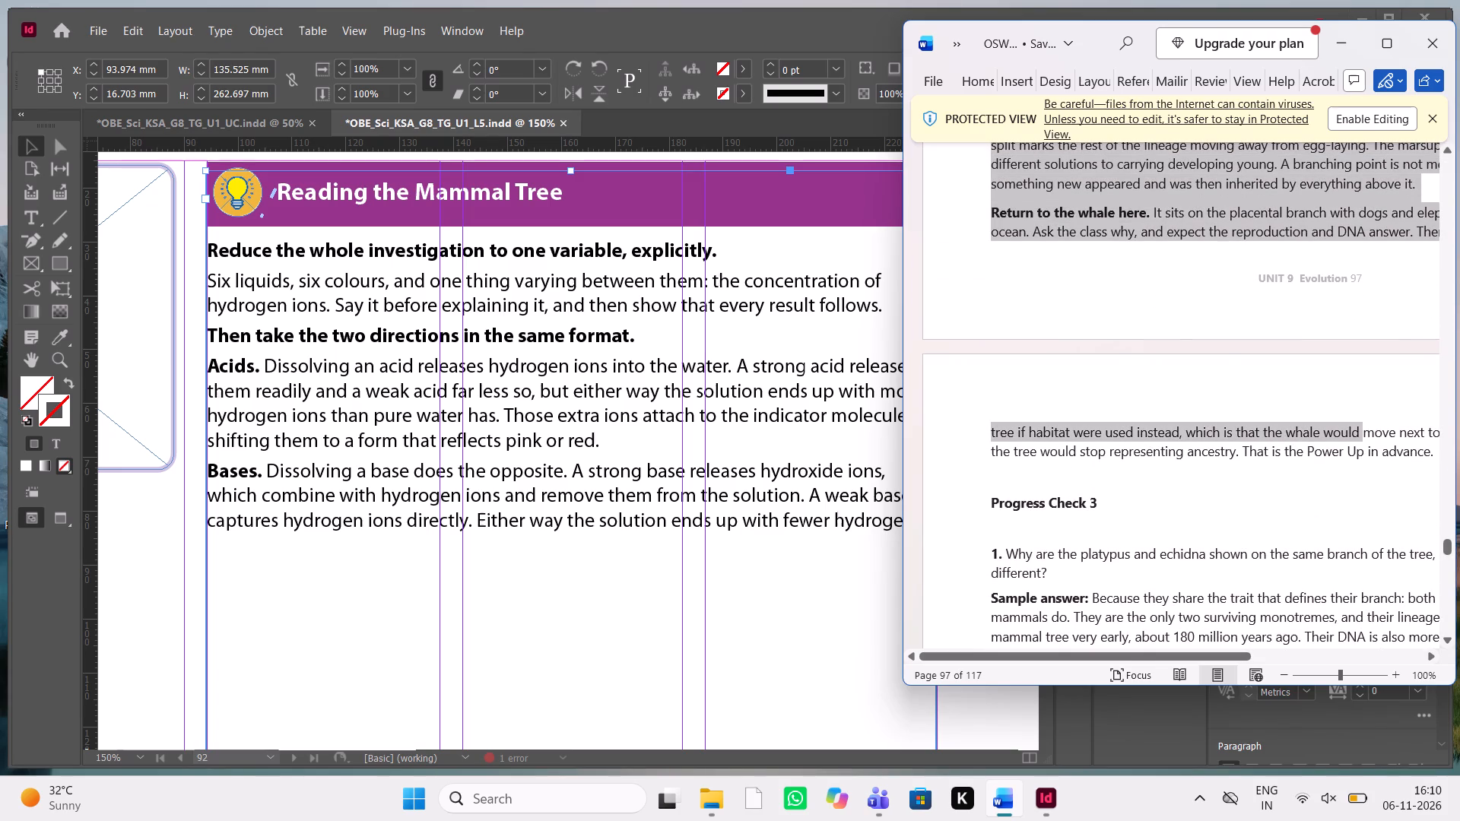
pyautogui.moveTo(1367, 441); pyautogui.dragTo(1459, 449)
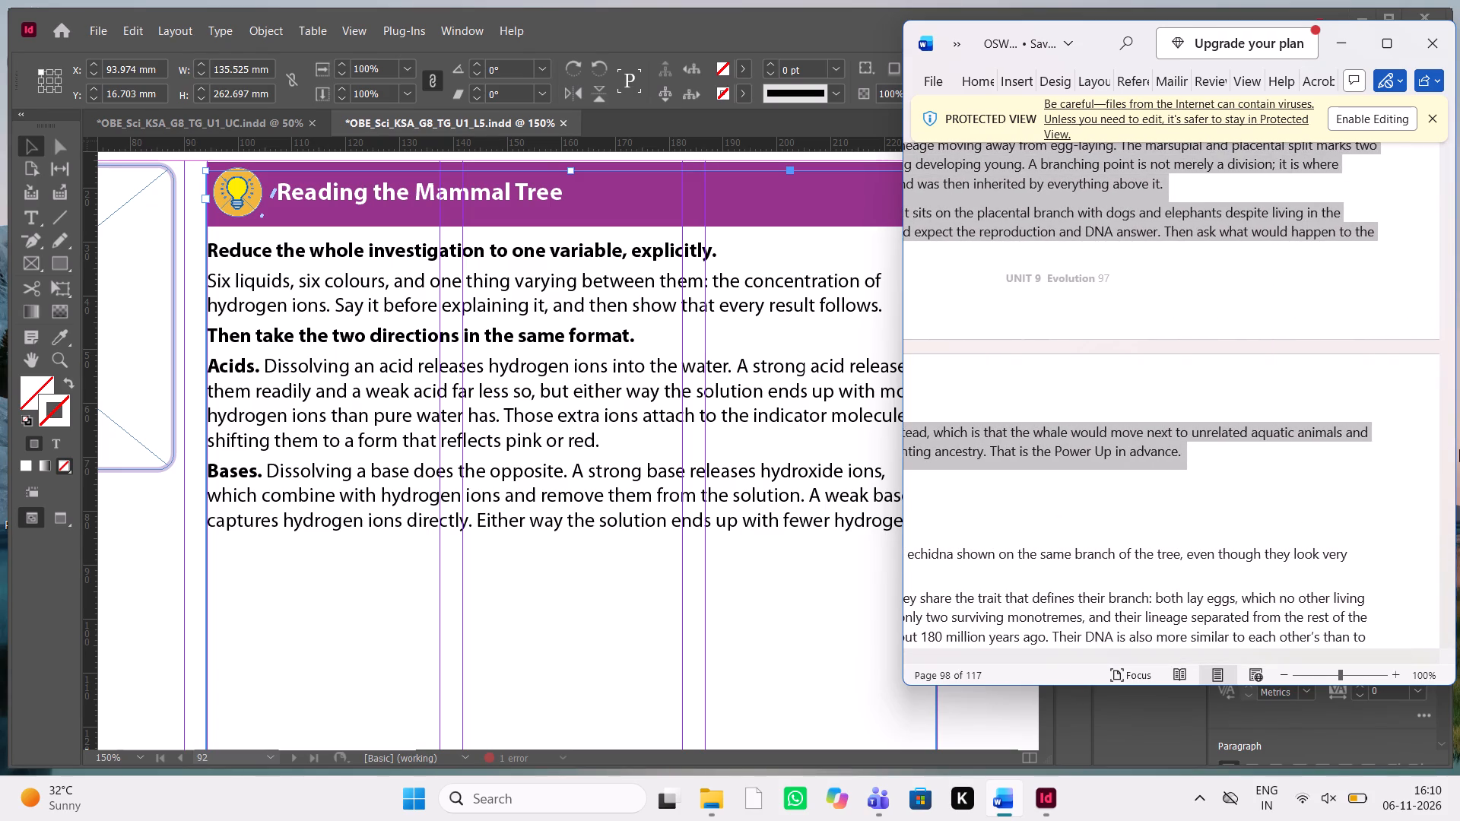
pyautogui.hotkey('ctrl', 'c')
pyautogui.hotkey('ctrl', 'c')
pyautogui.hotkey('ctrl', 'c')
pyautogui.hotkey('ctrl', 'c')
pyautogui.hotkey('ctrl', 'c')
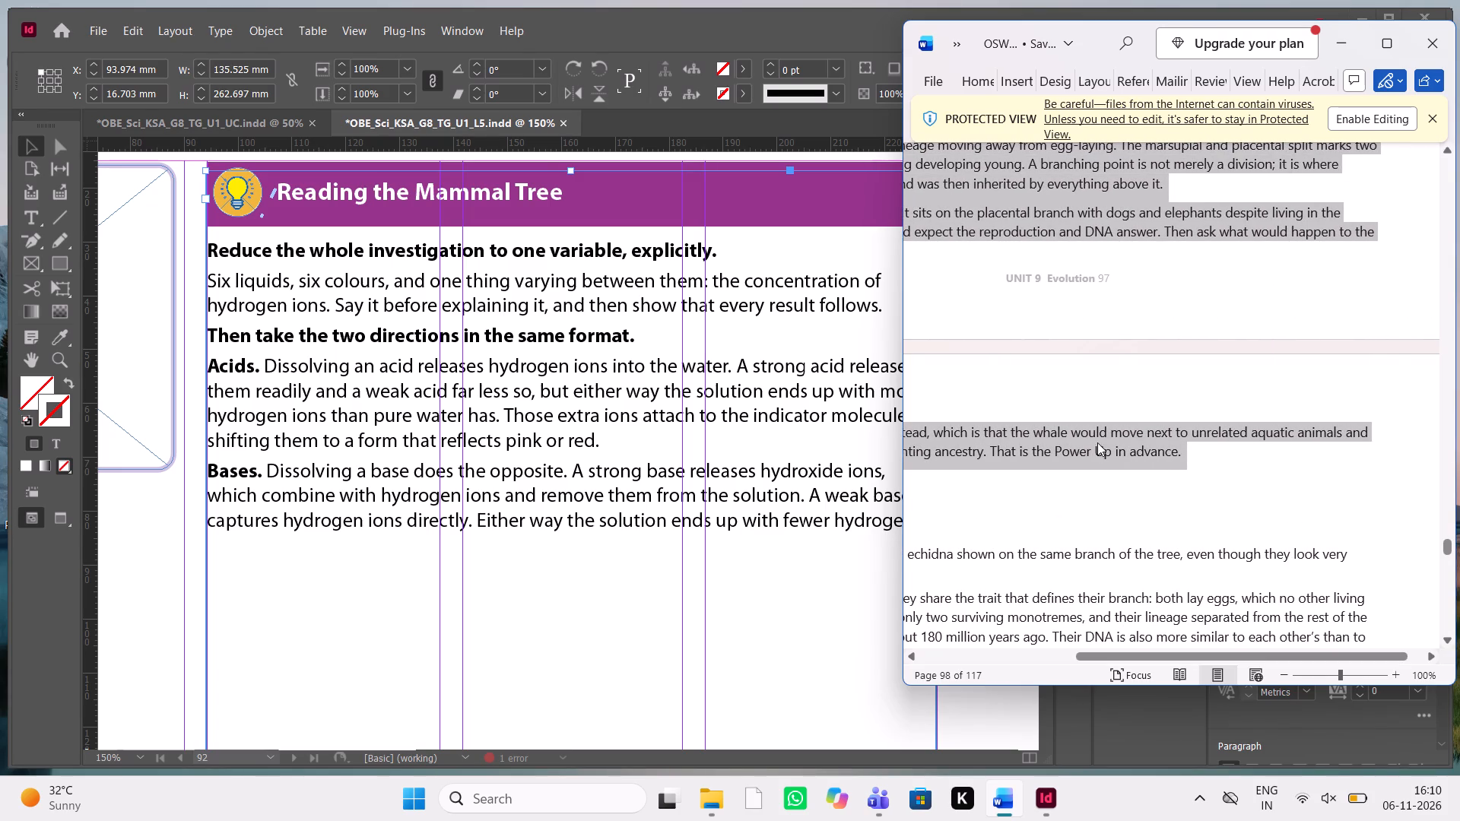
pyautogui.doubleClick(359, 407)
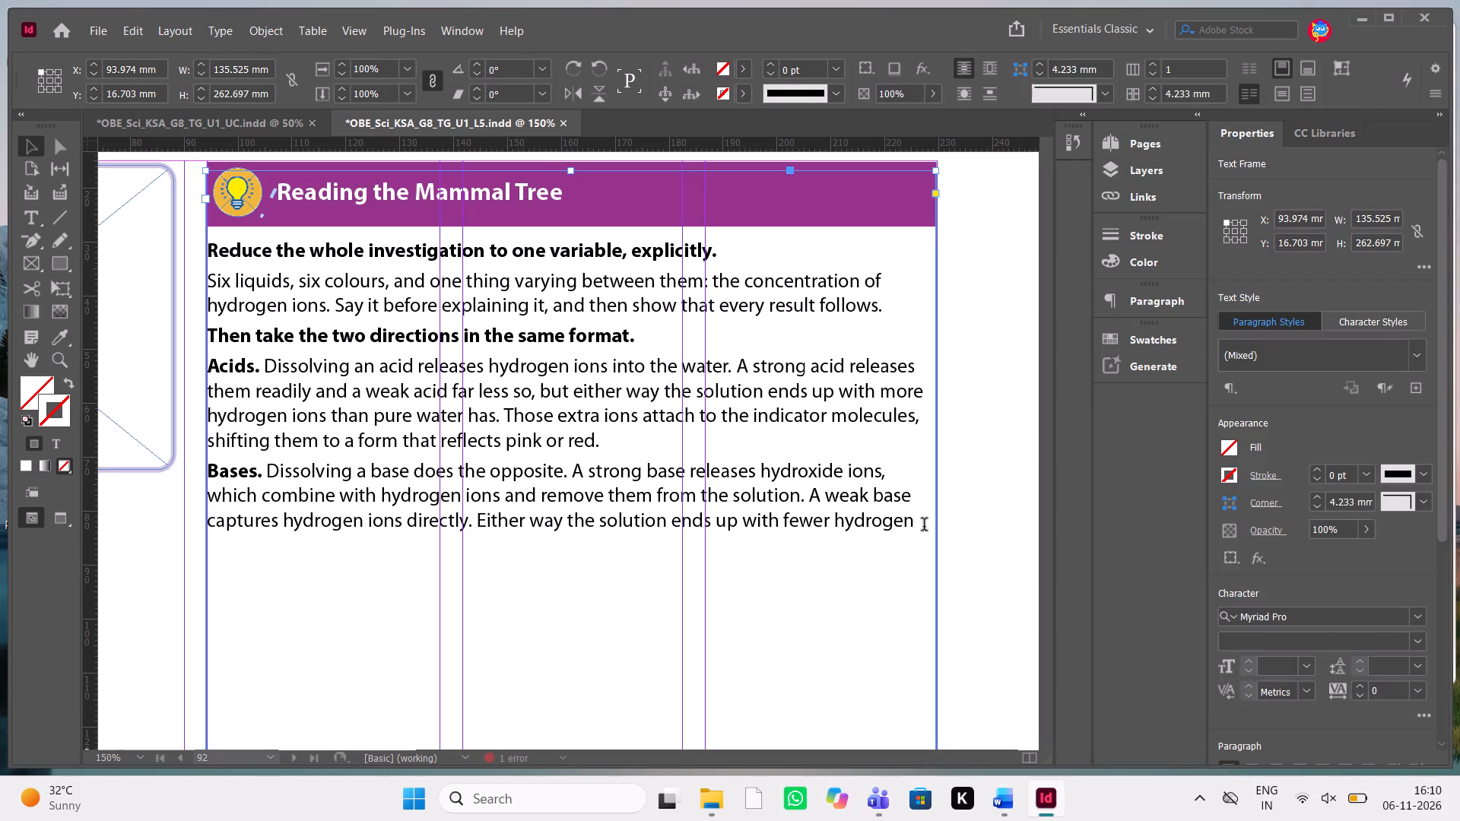
pyautogui.moveTo(928, 526); pyautogui.dragTo(204, 267)
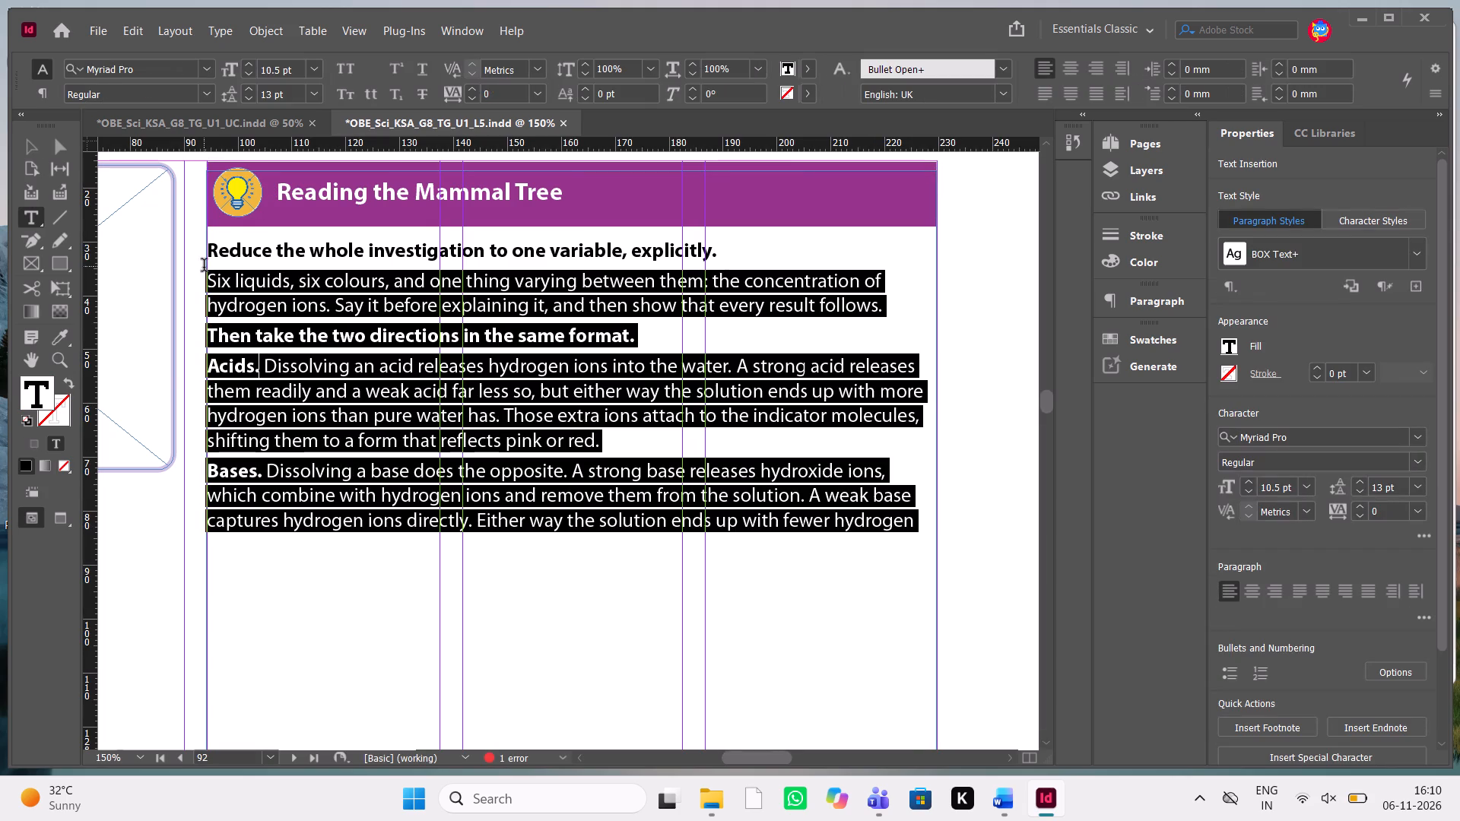
pyautogui.moveTo(204, 267); pyautogui.dragTo(202, 246)
pyautogui.hotkey('ctrl', 'v')
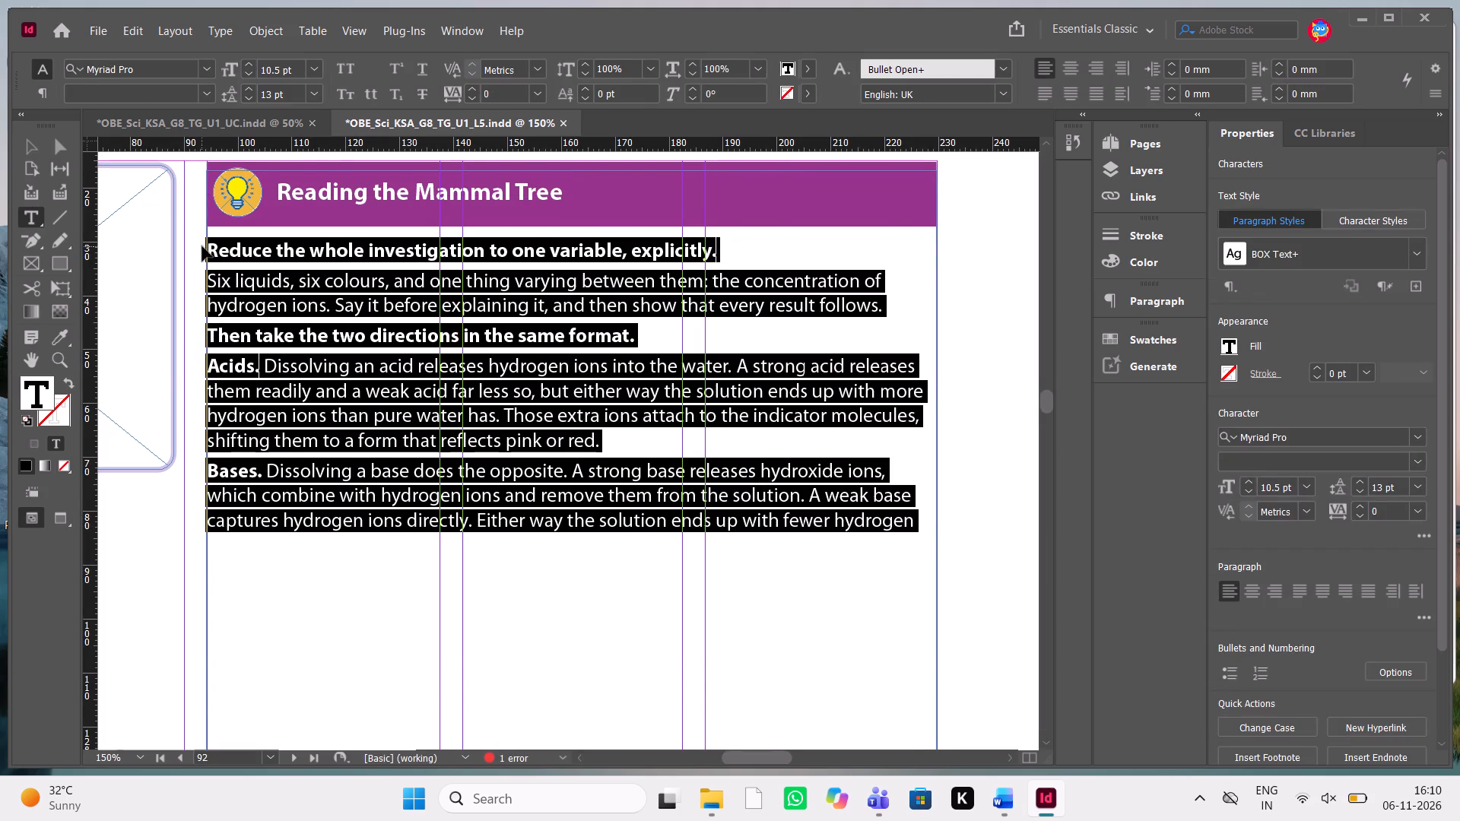
# Remove the bold from all the pasted paragraphs under the "Reading the Mammal Tree" heading so they use Myriad Pro Regular.
pyautogui.scroll(4, 369, 377)
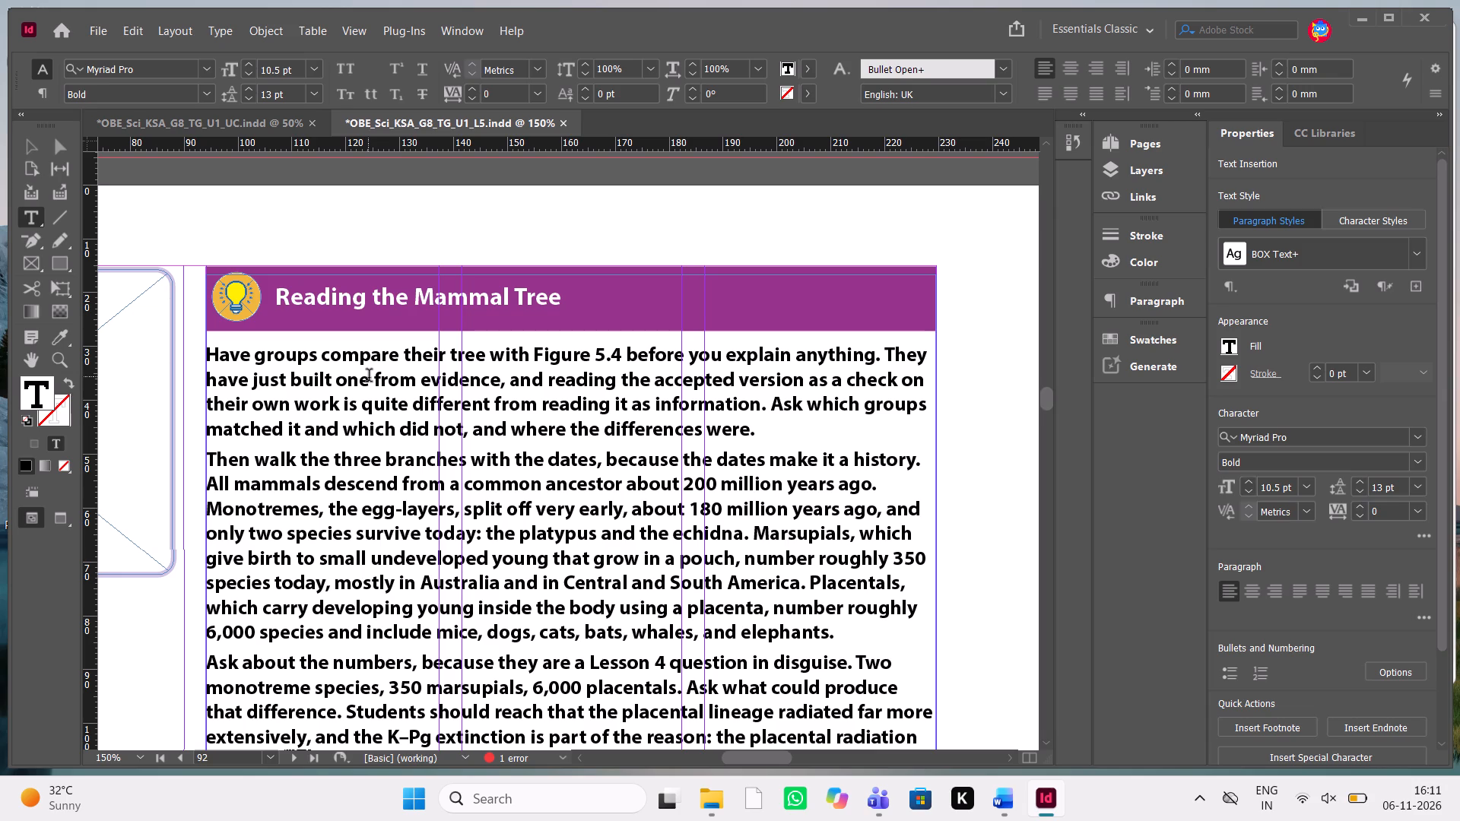
pyautogui.scroll(-2, 207, 369)
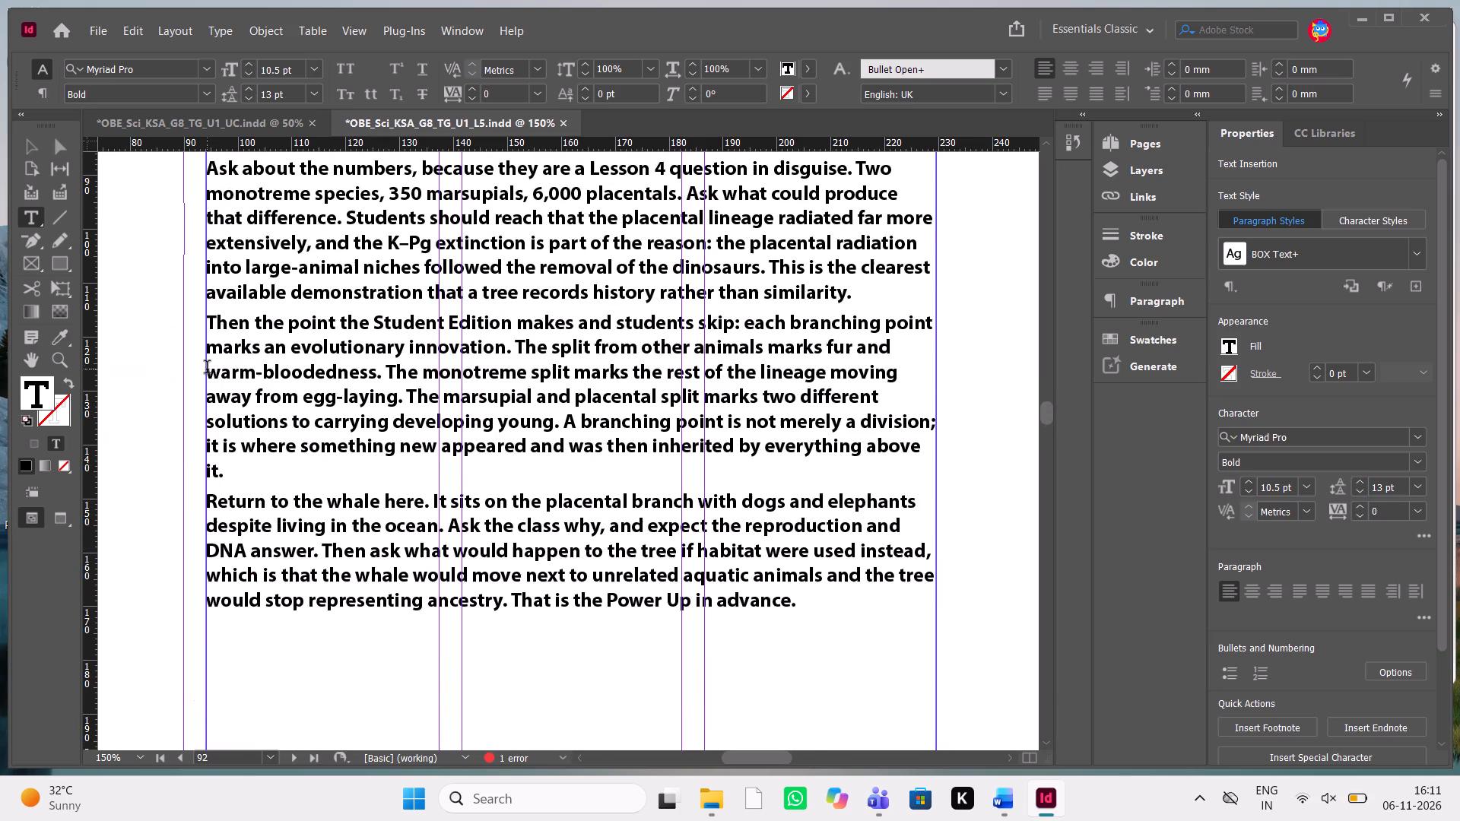
pyautogui.moveTo(833, 609); pyautogui.dragTo(173, 198)
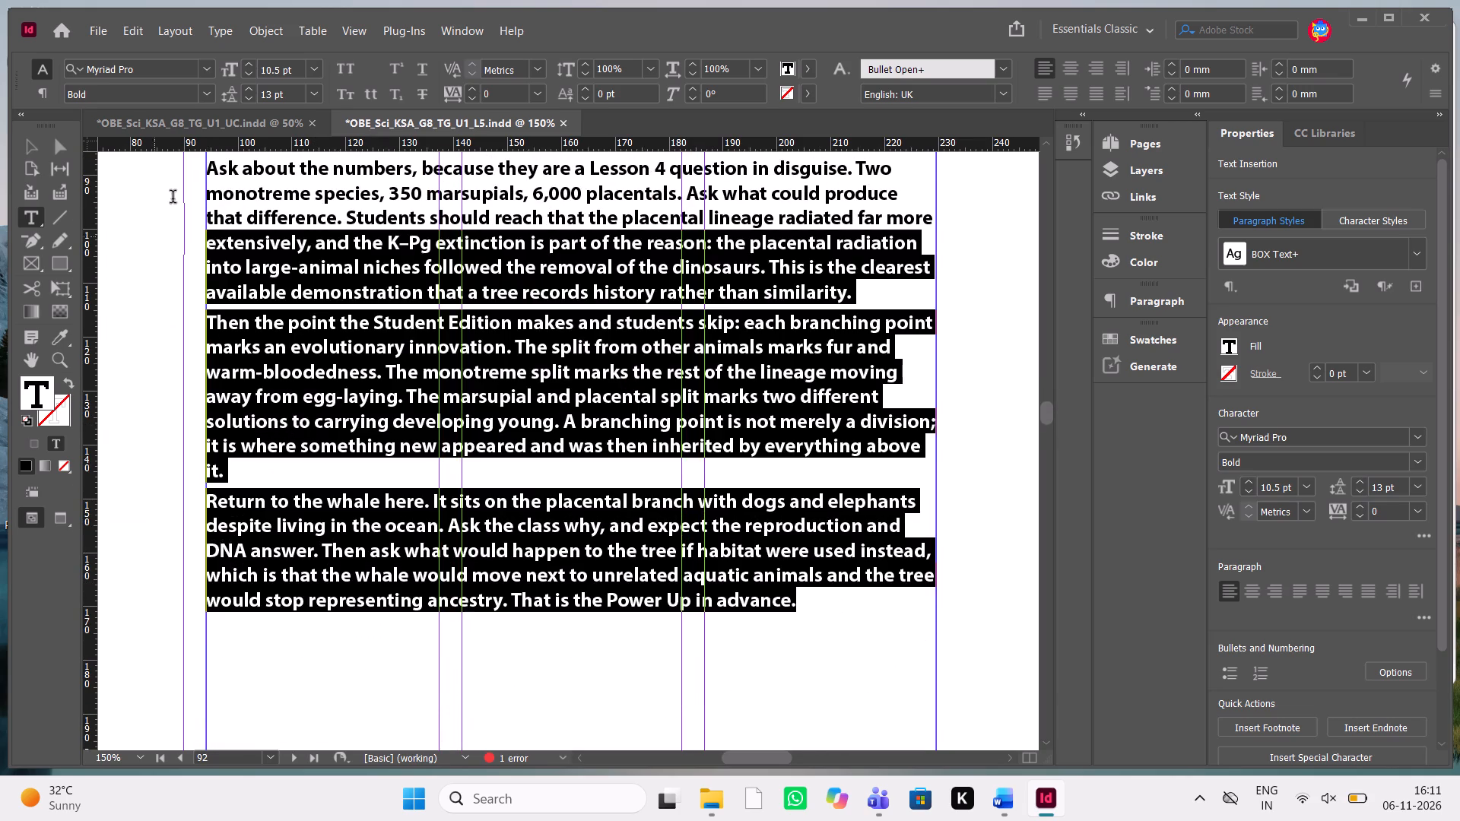
pyautogui.moveTo(173, 198); pyautogui.dragTo(204, 274)
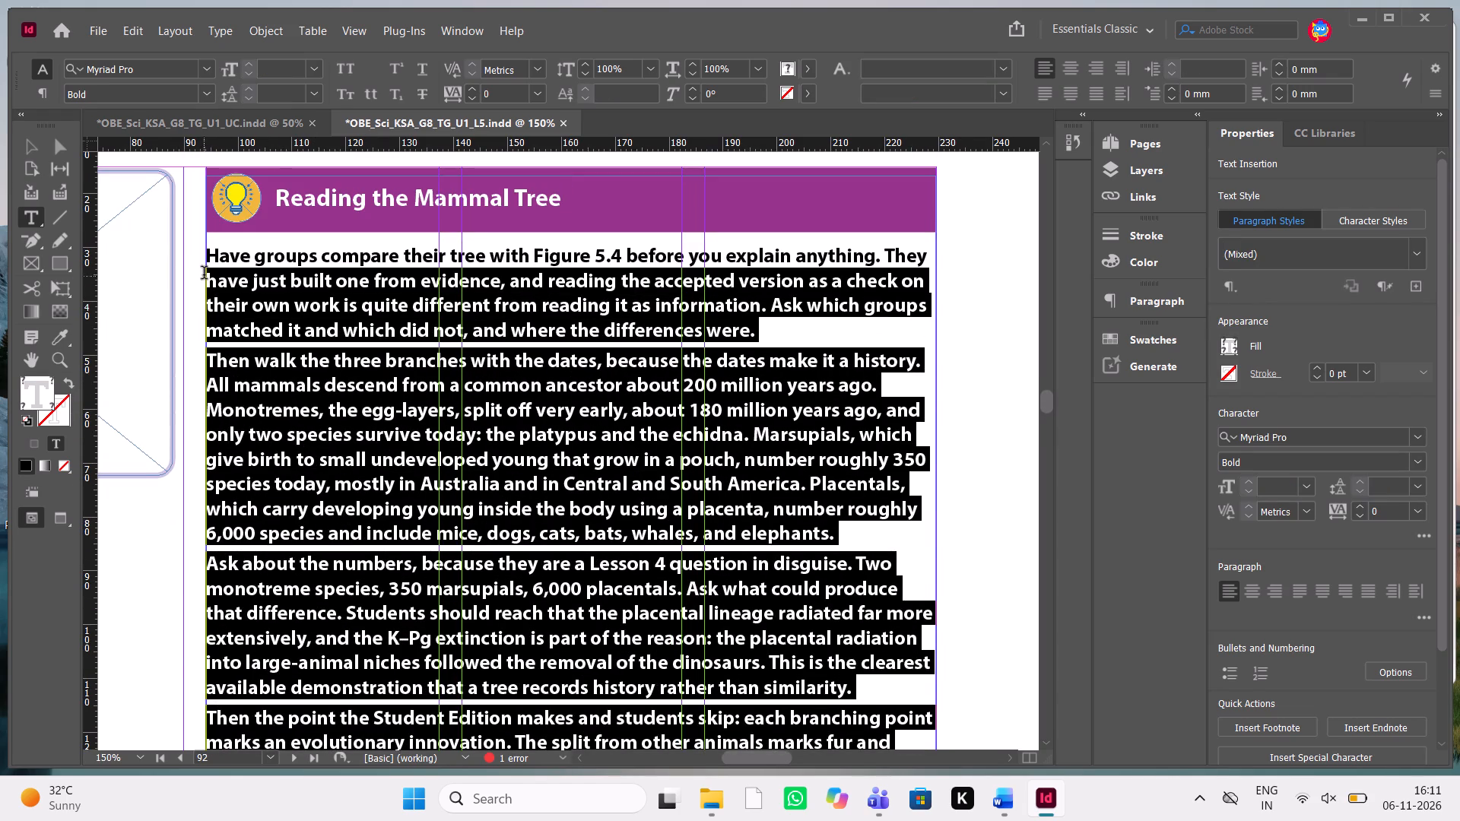
pyautogui.moveTo(204, 274); pyautogui.dragTo(207, 263)
pyautogui.hotkey('ctrl', 'shift', 'b')
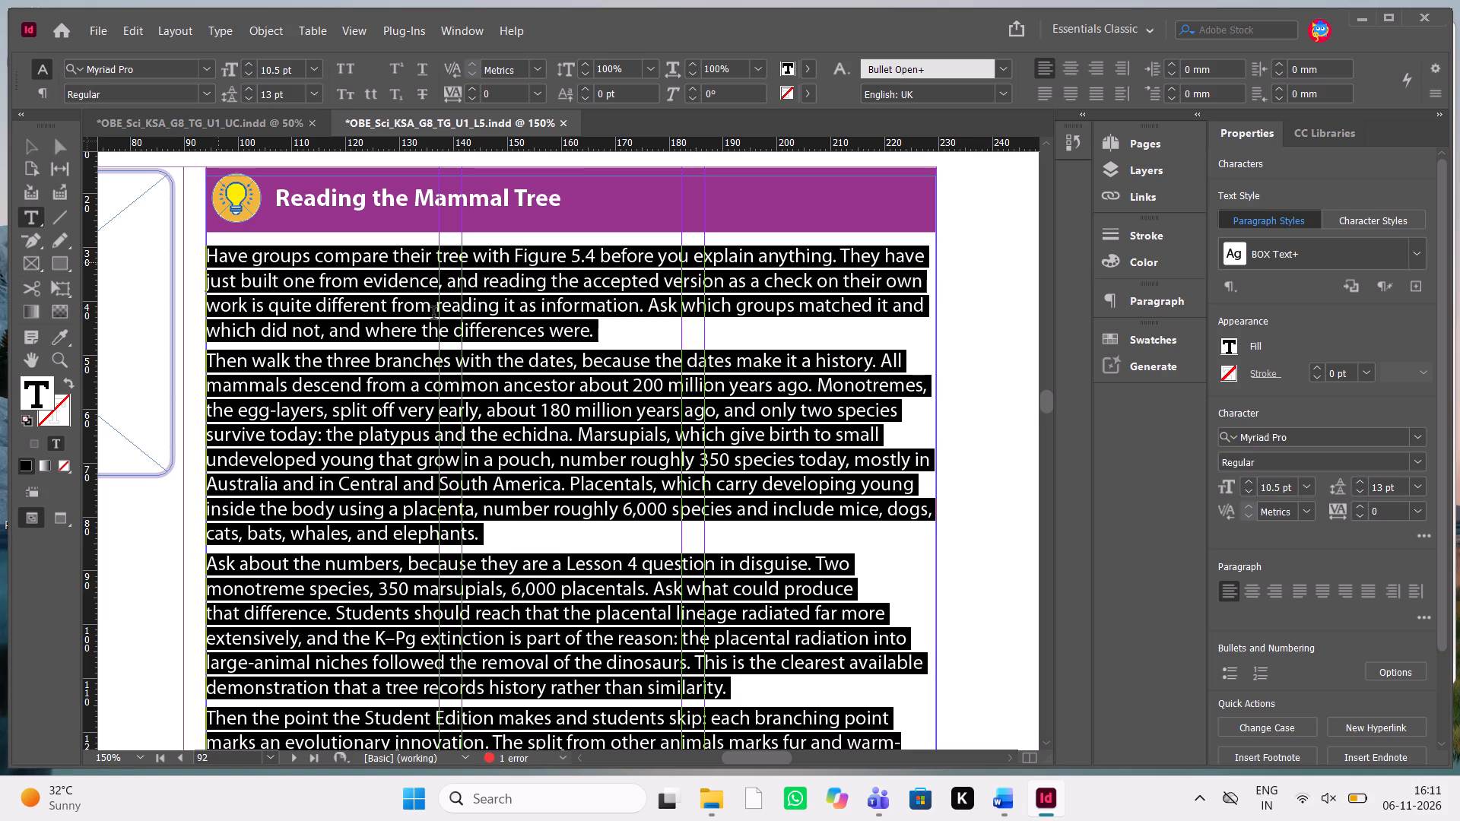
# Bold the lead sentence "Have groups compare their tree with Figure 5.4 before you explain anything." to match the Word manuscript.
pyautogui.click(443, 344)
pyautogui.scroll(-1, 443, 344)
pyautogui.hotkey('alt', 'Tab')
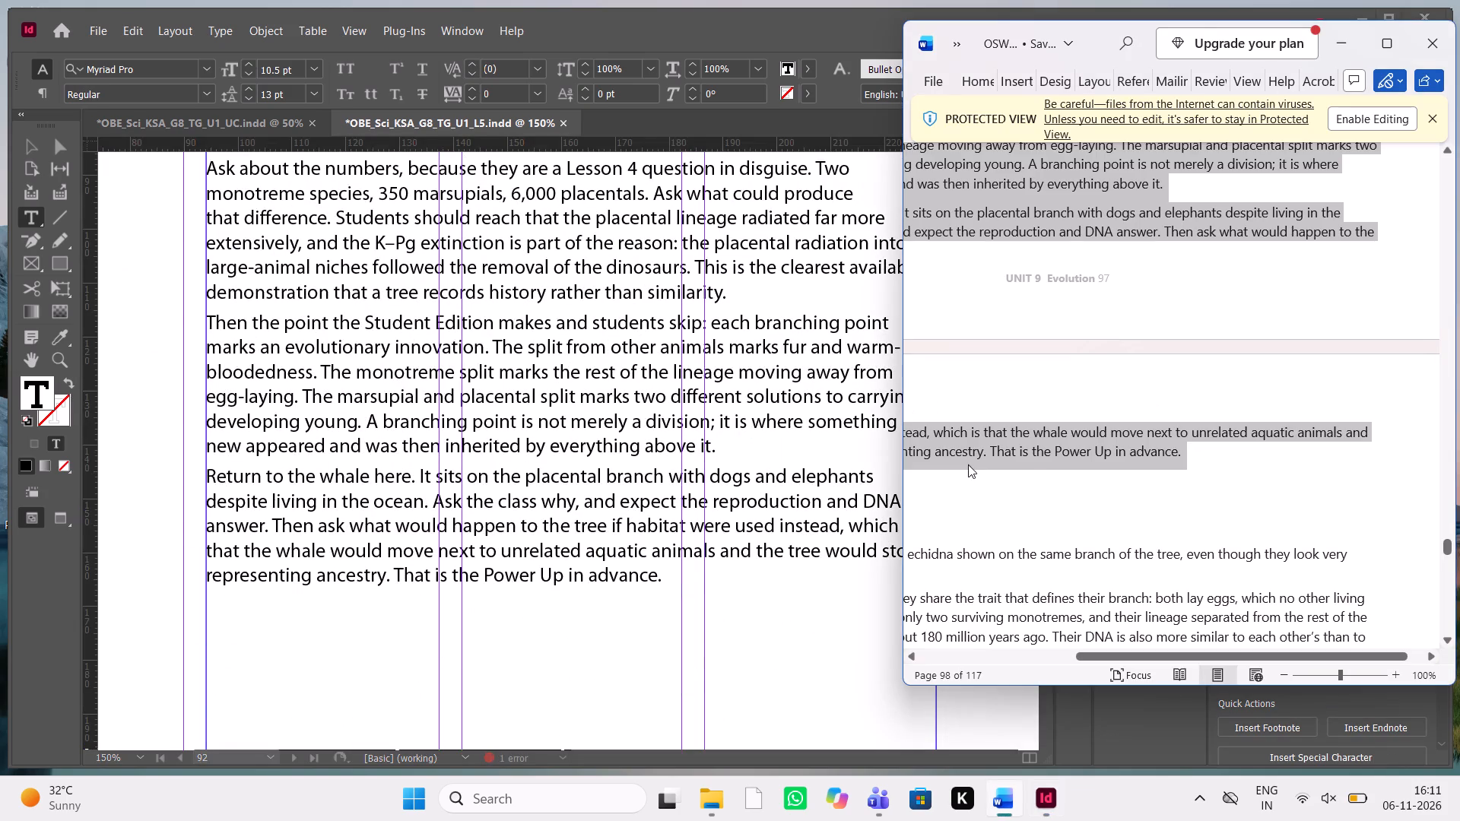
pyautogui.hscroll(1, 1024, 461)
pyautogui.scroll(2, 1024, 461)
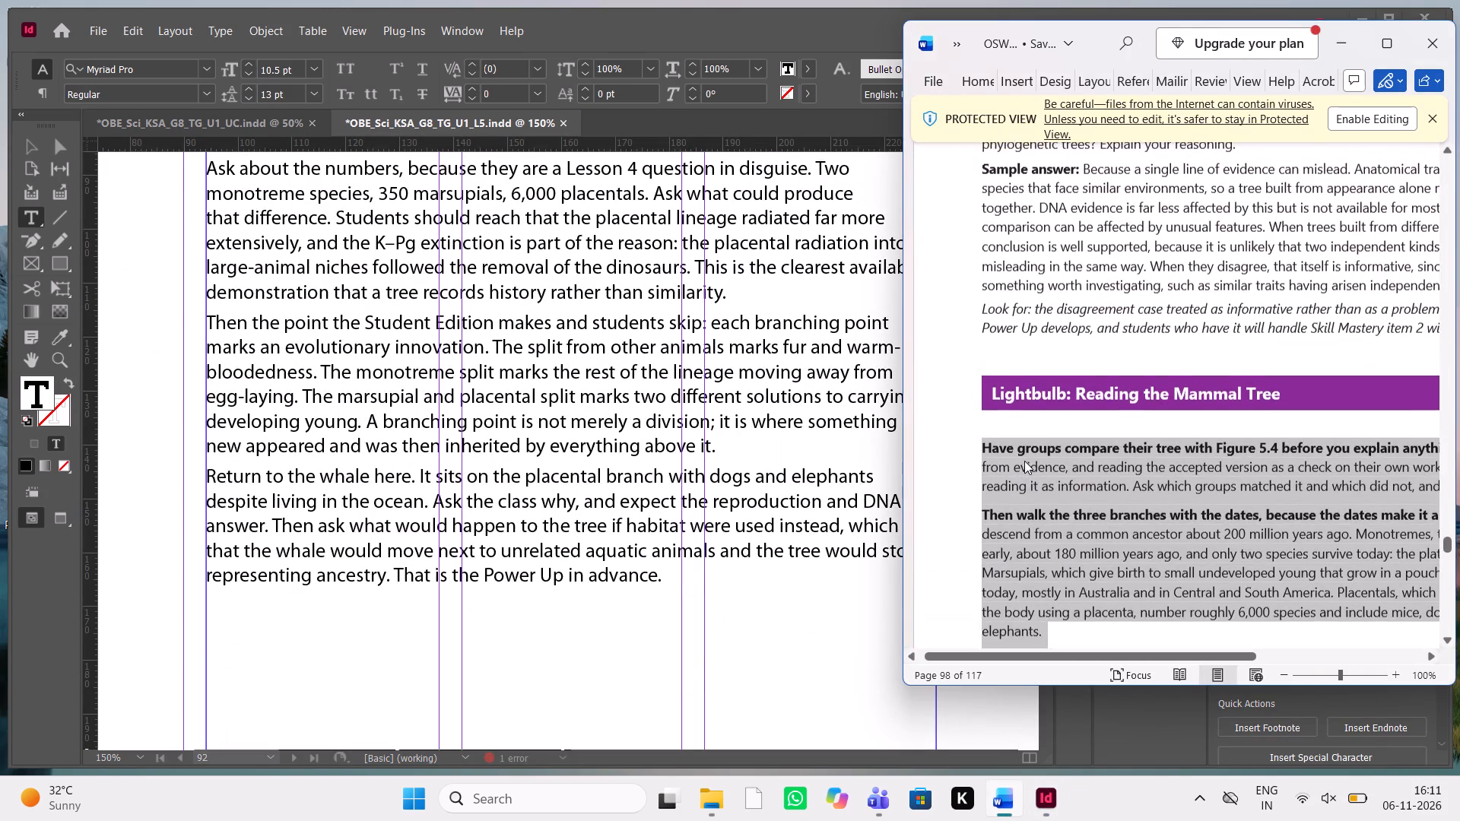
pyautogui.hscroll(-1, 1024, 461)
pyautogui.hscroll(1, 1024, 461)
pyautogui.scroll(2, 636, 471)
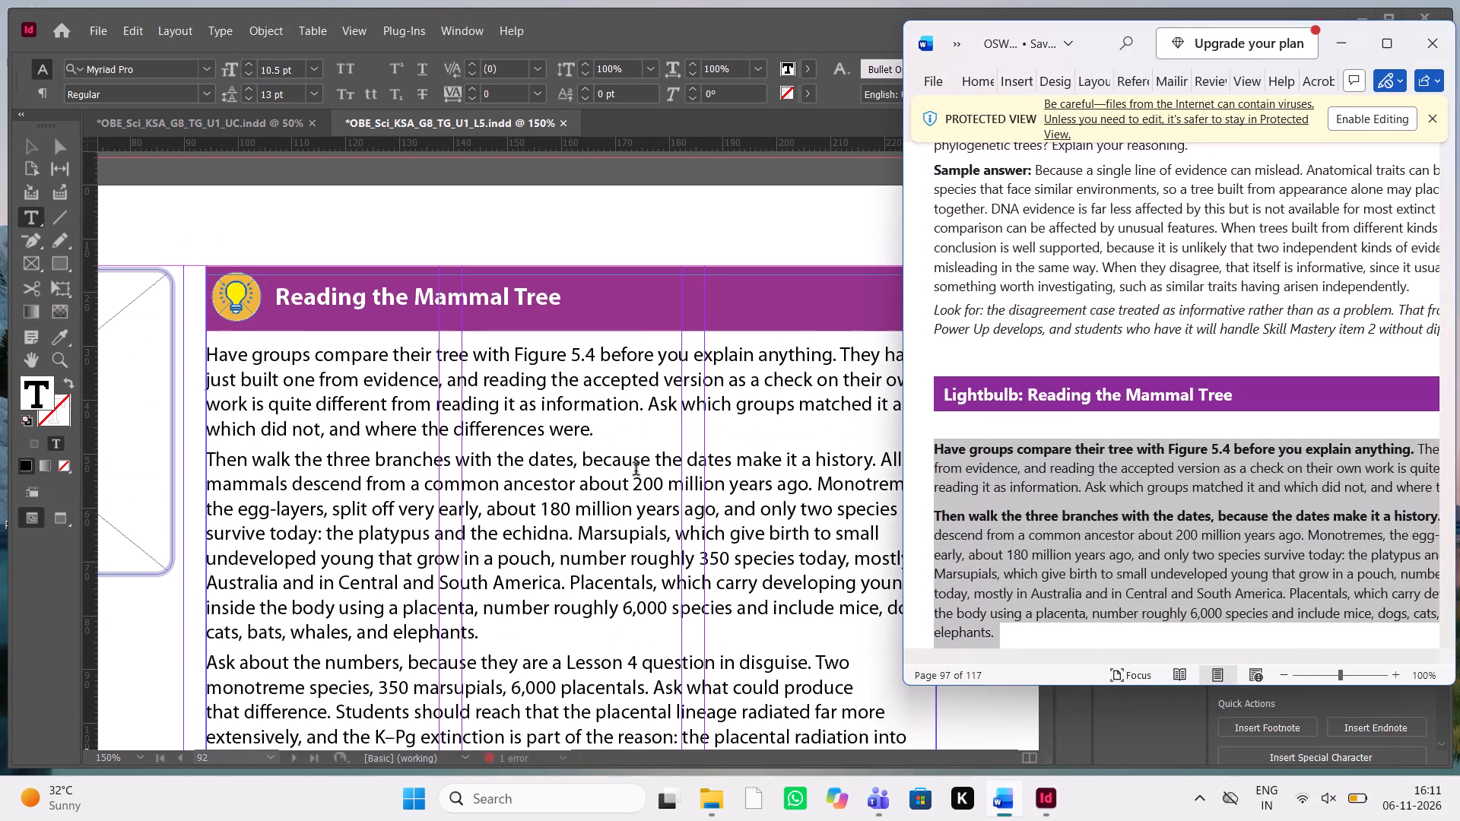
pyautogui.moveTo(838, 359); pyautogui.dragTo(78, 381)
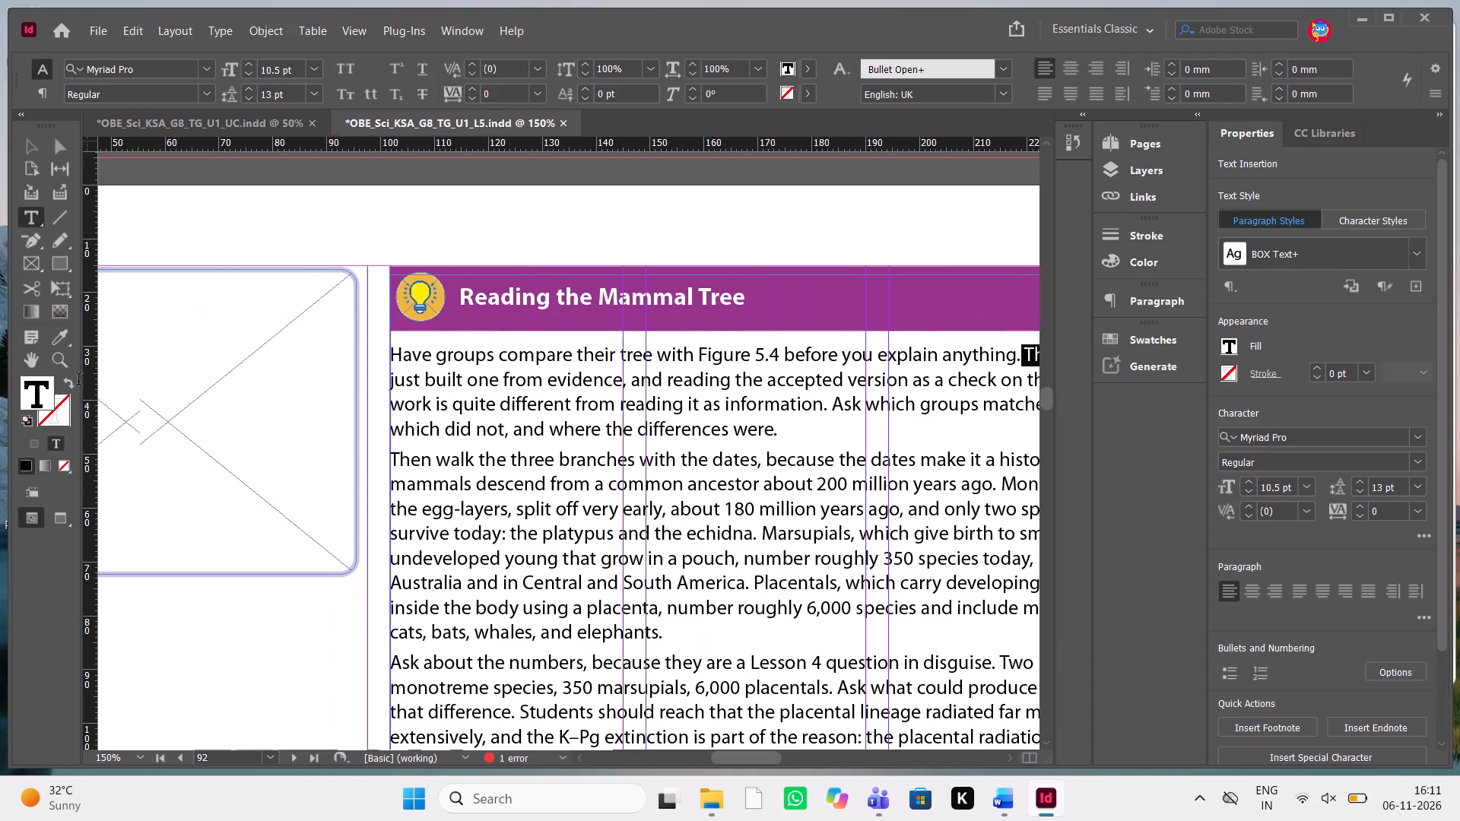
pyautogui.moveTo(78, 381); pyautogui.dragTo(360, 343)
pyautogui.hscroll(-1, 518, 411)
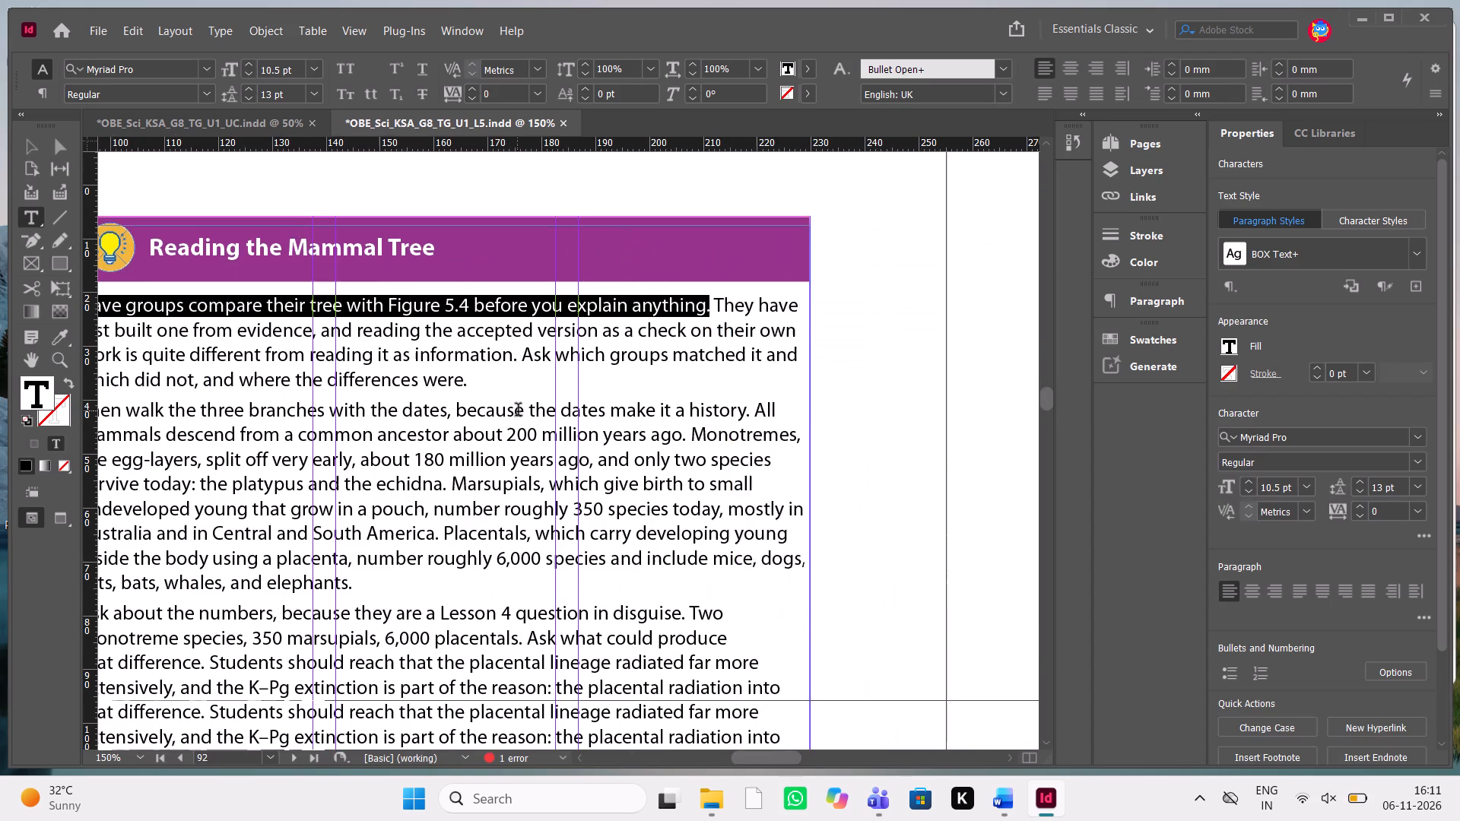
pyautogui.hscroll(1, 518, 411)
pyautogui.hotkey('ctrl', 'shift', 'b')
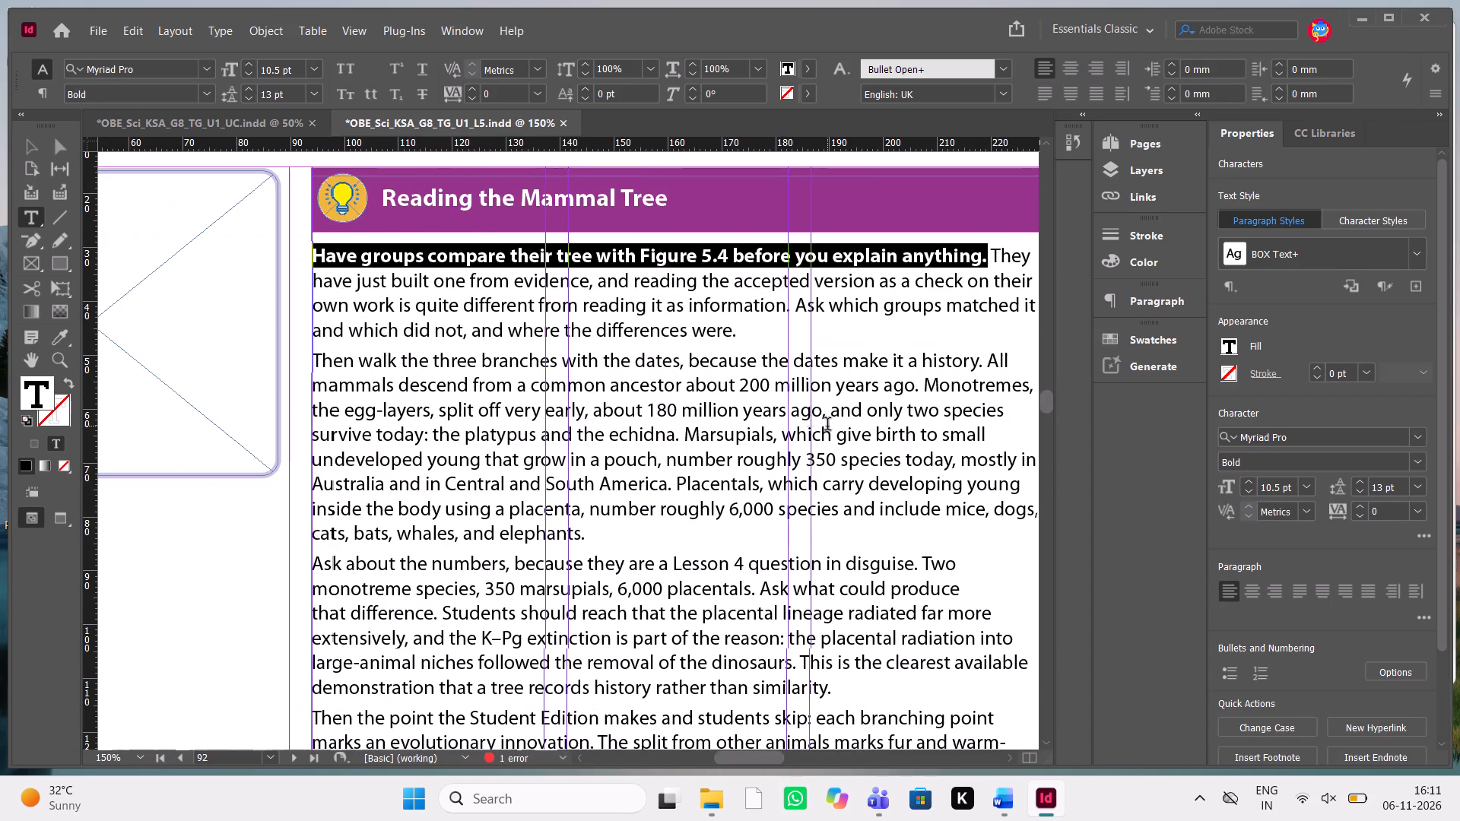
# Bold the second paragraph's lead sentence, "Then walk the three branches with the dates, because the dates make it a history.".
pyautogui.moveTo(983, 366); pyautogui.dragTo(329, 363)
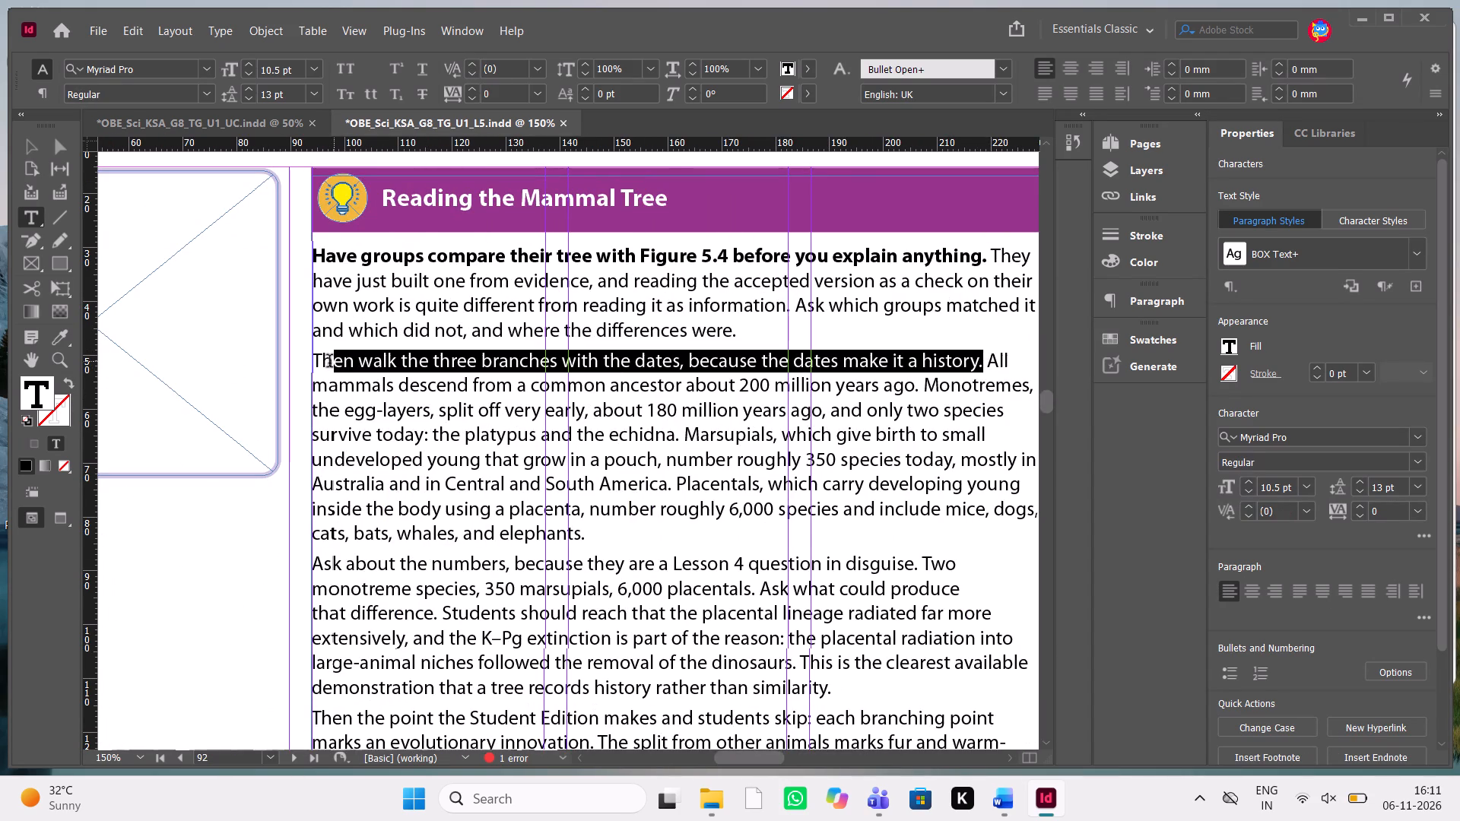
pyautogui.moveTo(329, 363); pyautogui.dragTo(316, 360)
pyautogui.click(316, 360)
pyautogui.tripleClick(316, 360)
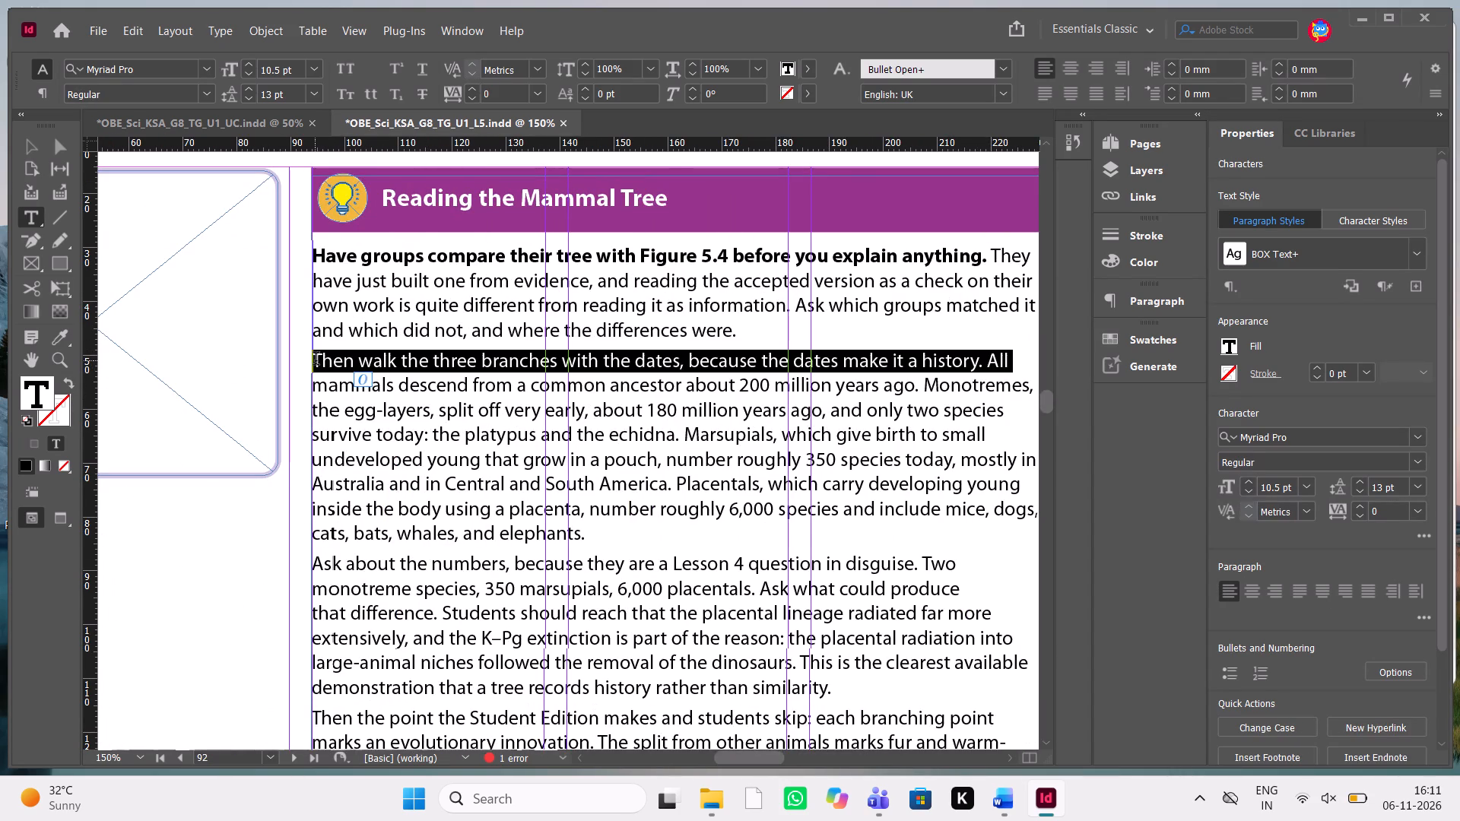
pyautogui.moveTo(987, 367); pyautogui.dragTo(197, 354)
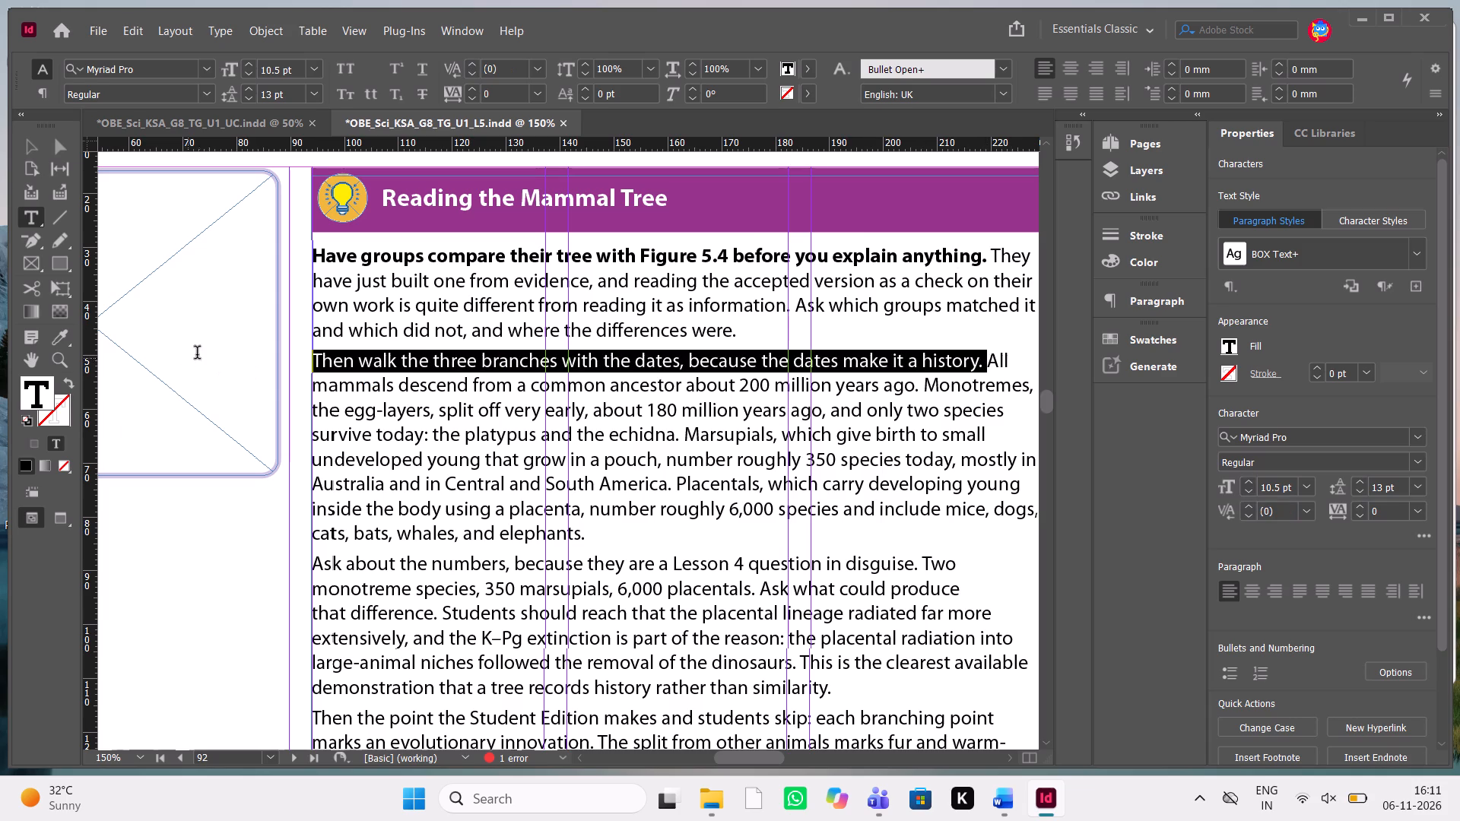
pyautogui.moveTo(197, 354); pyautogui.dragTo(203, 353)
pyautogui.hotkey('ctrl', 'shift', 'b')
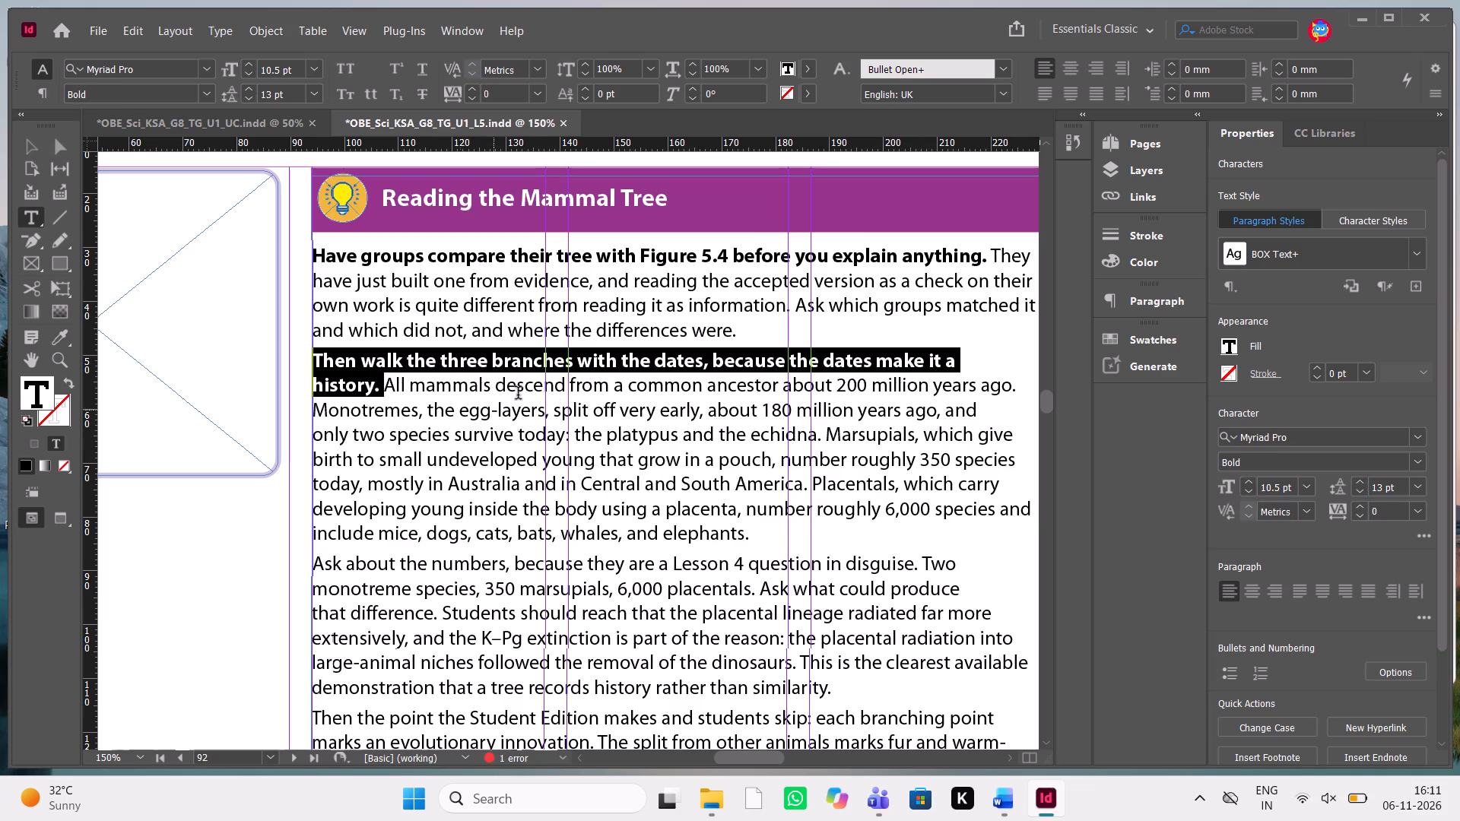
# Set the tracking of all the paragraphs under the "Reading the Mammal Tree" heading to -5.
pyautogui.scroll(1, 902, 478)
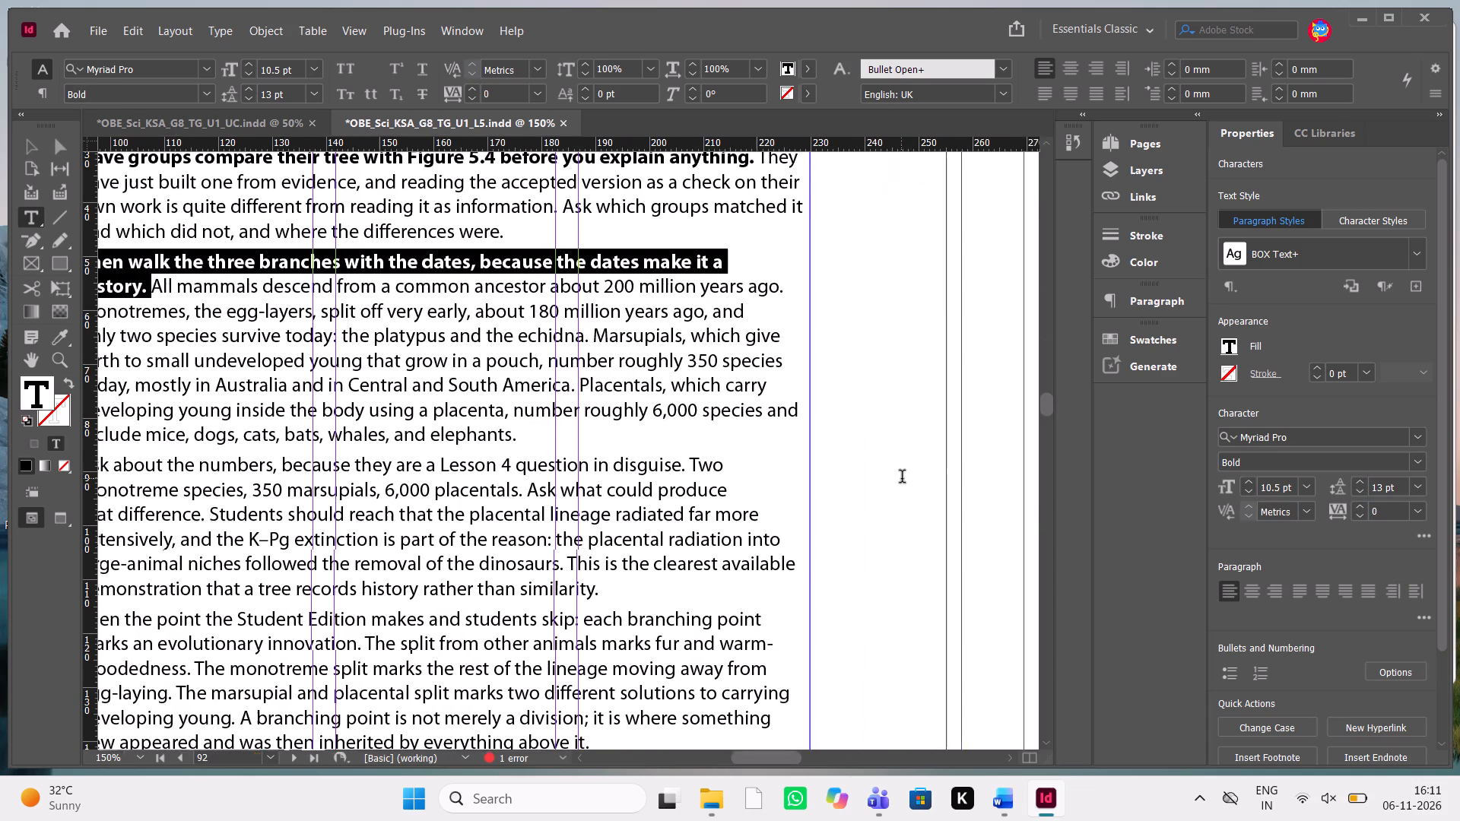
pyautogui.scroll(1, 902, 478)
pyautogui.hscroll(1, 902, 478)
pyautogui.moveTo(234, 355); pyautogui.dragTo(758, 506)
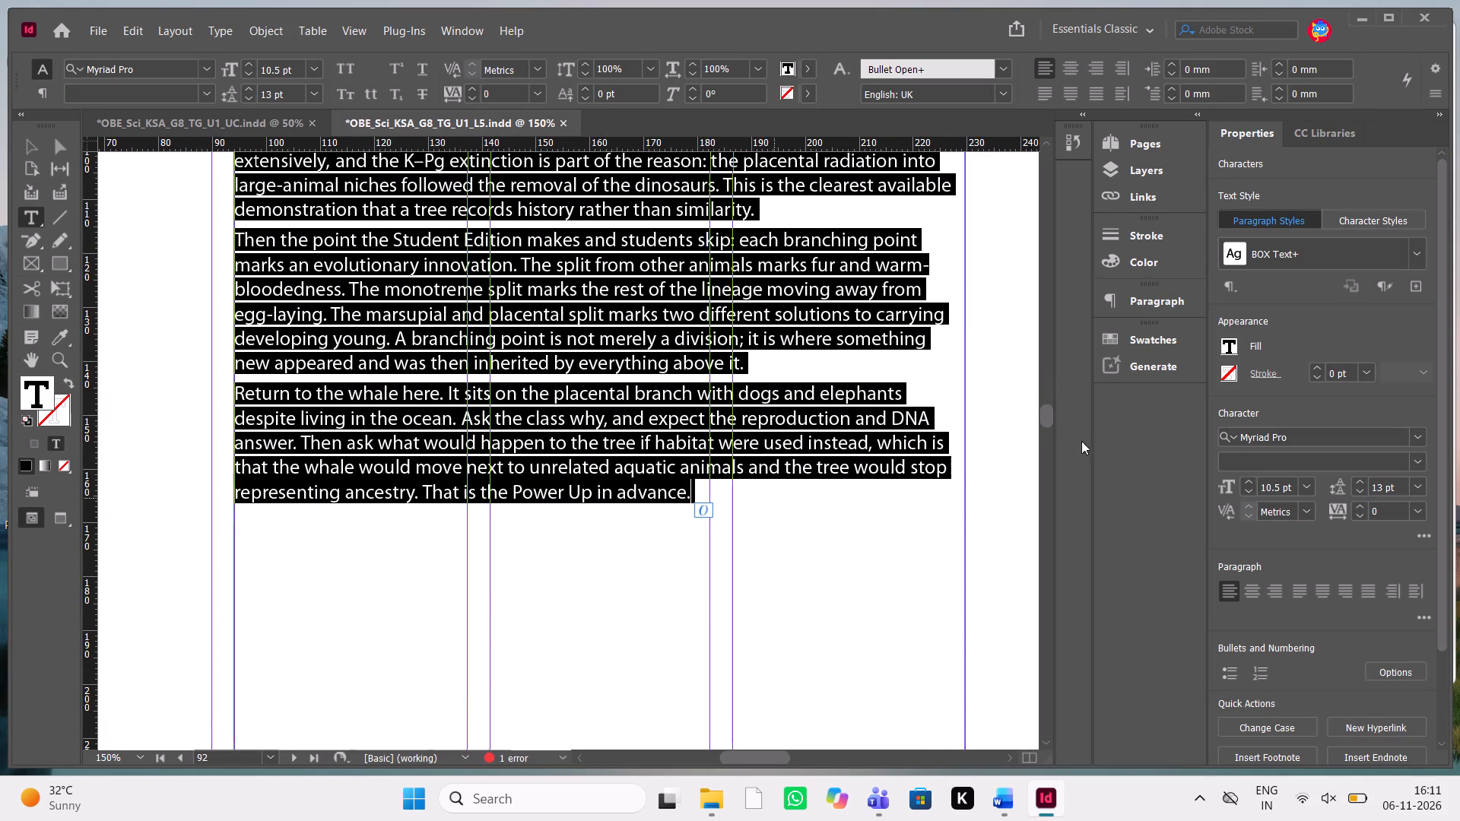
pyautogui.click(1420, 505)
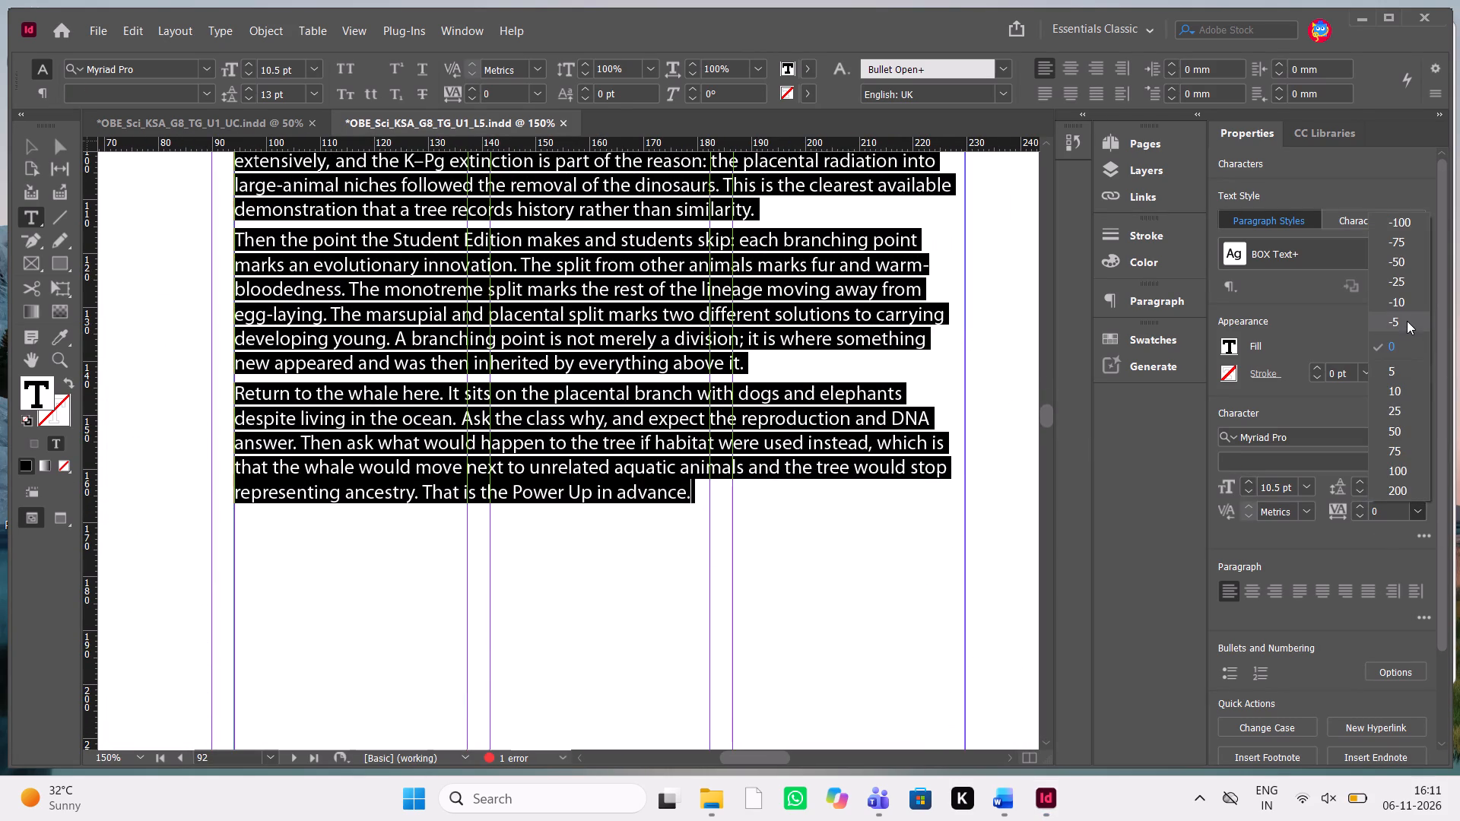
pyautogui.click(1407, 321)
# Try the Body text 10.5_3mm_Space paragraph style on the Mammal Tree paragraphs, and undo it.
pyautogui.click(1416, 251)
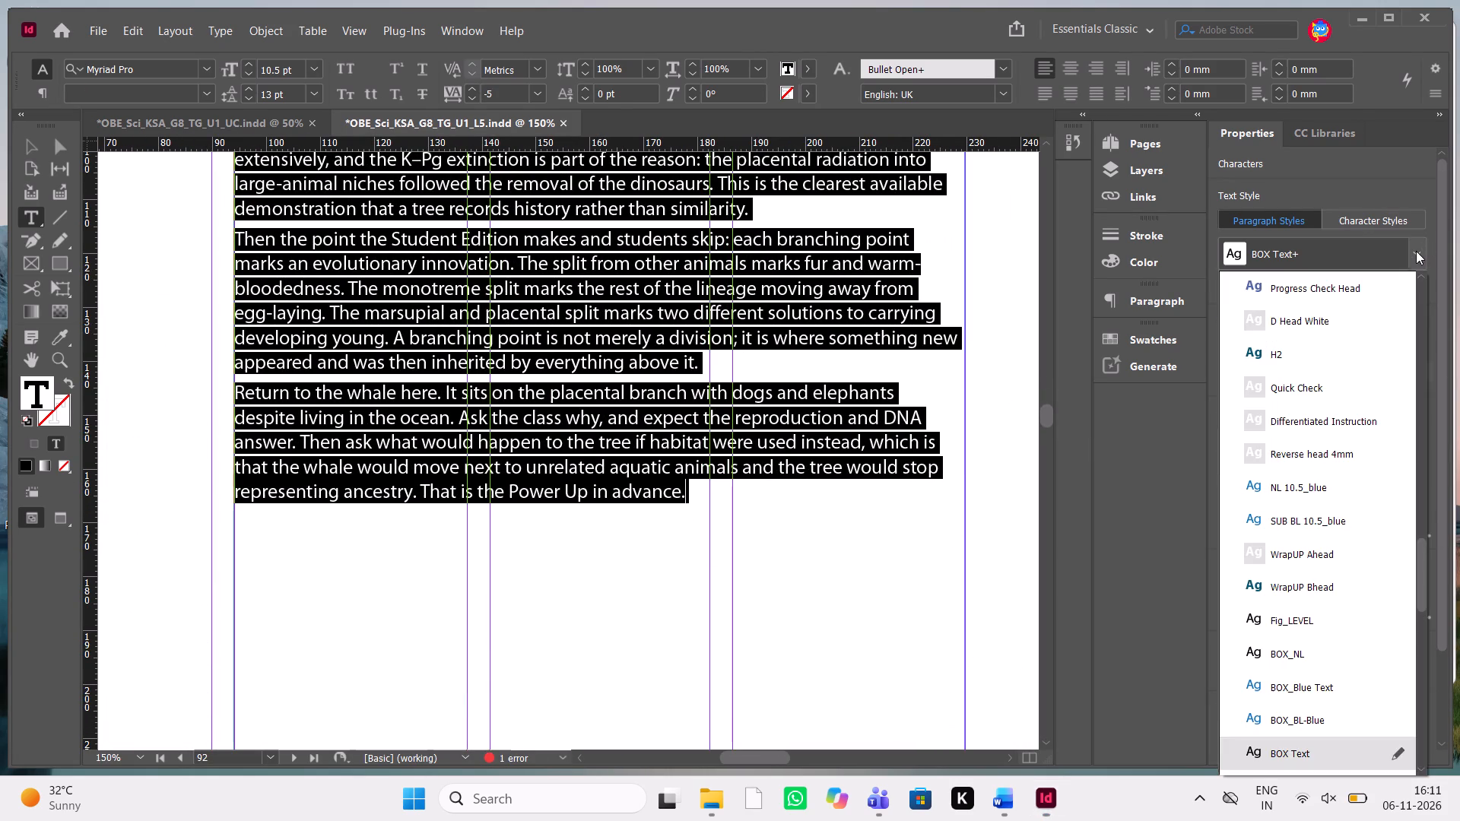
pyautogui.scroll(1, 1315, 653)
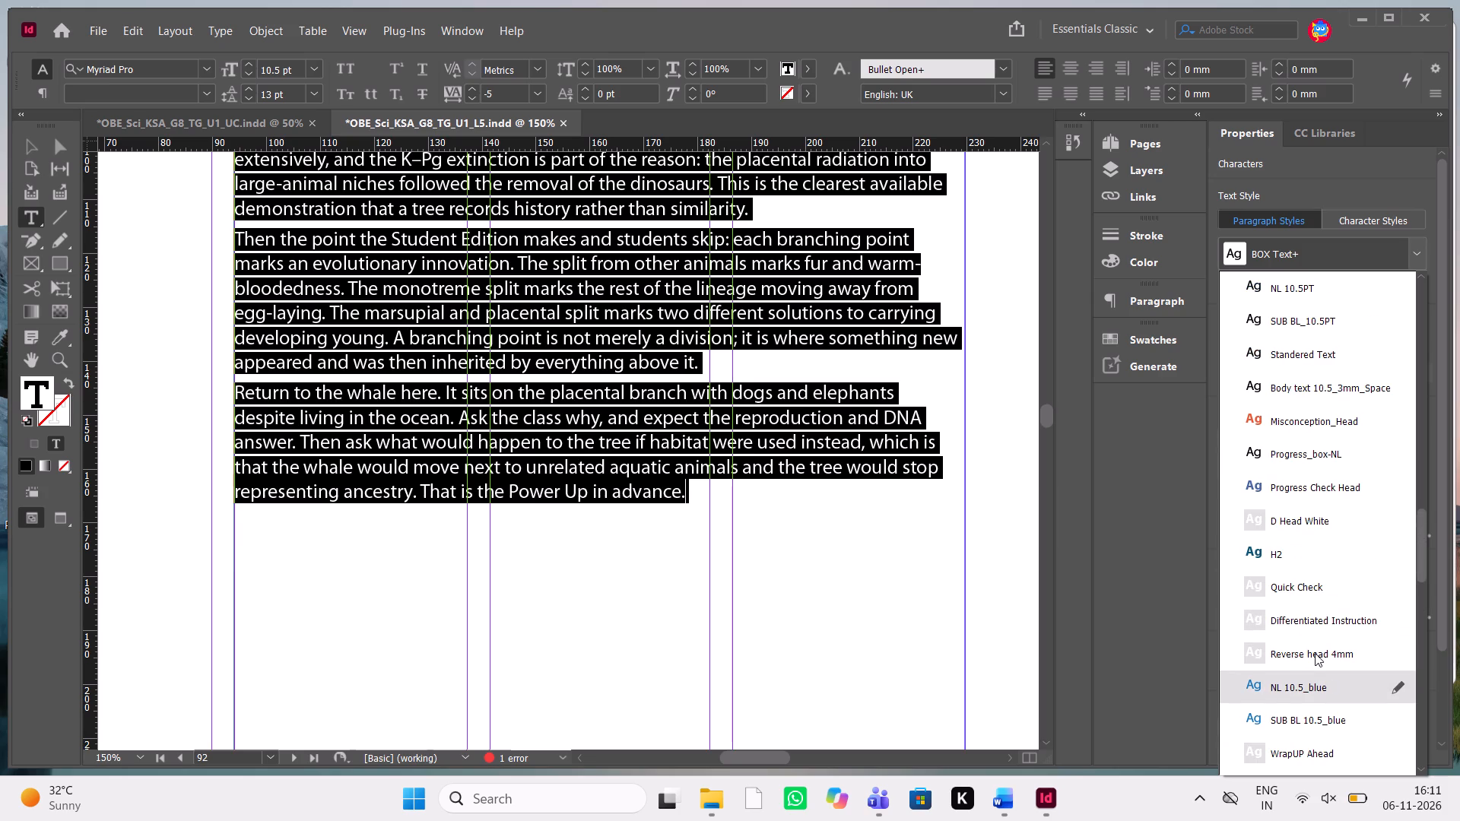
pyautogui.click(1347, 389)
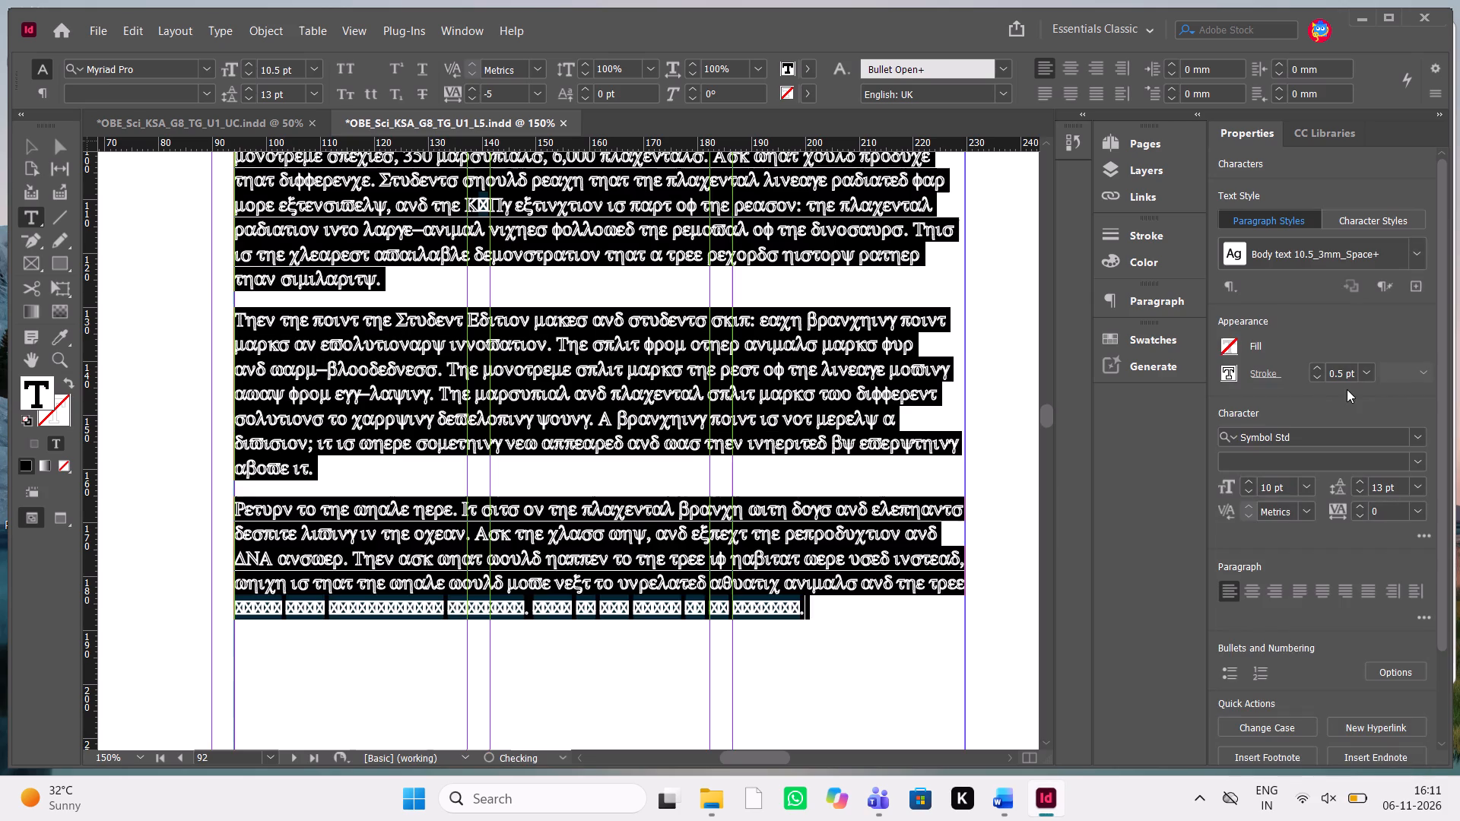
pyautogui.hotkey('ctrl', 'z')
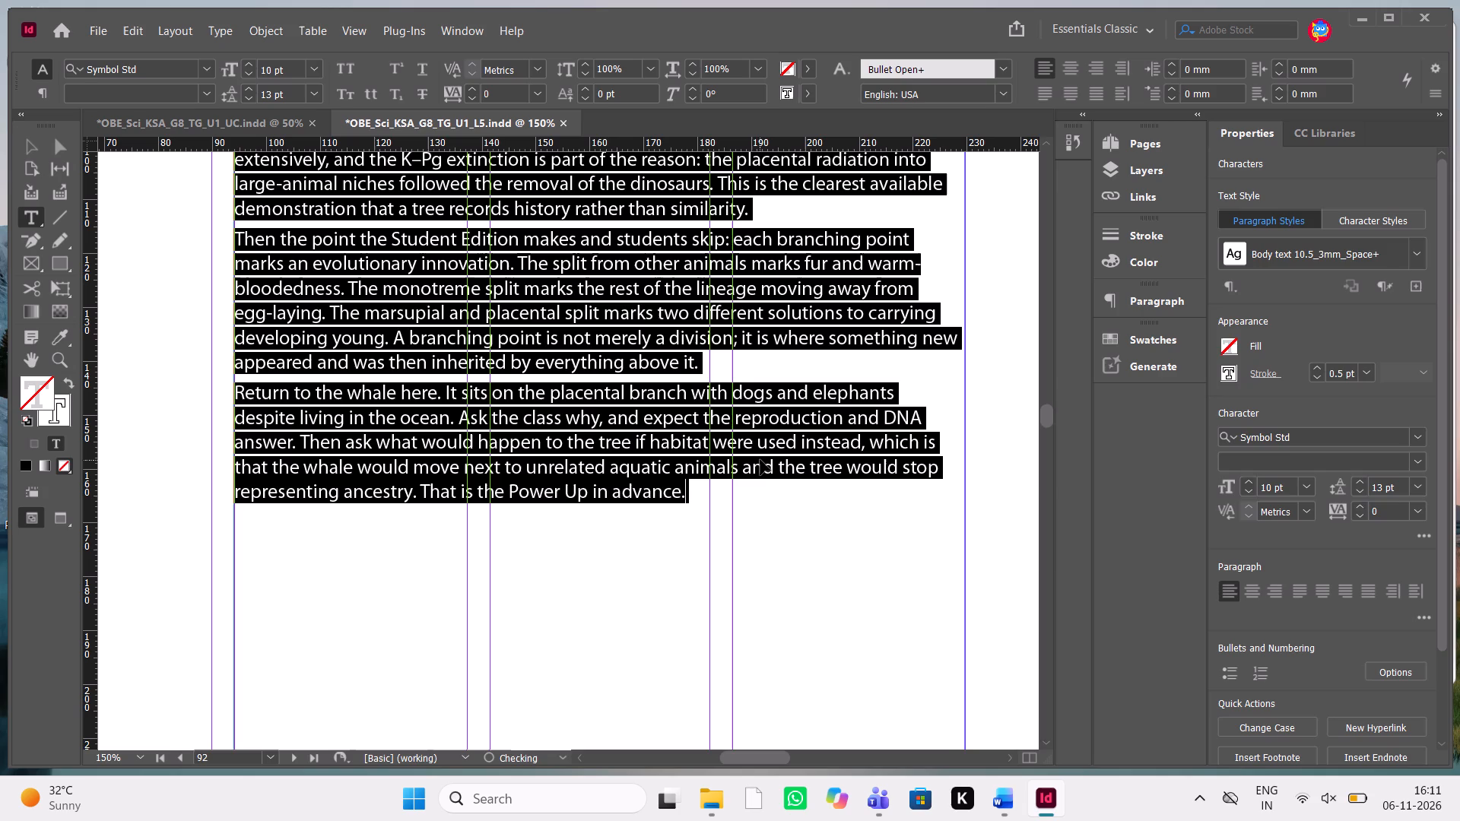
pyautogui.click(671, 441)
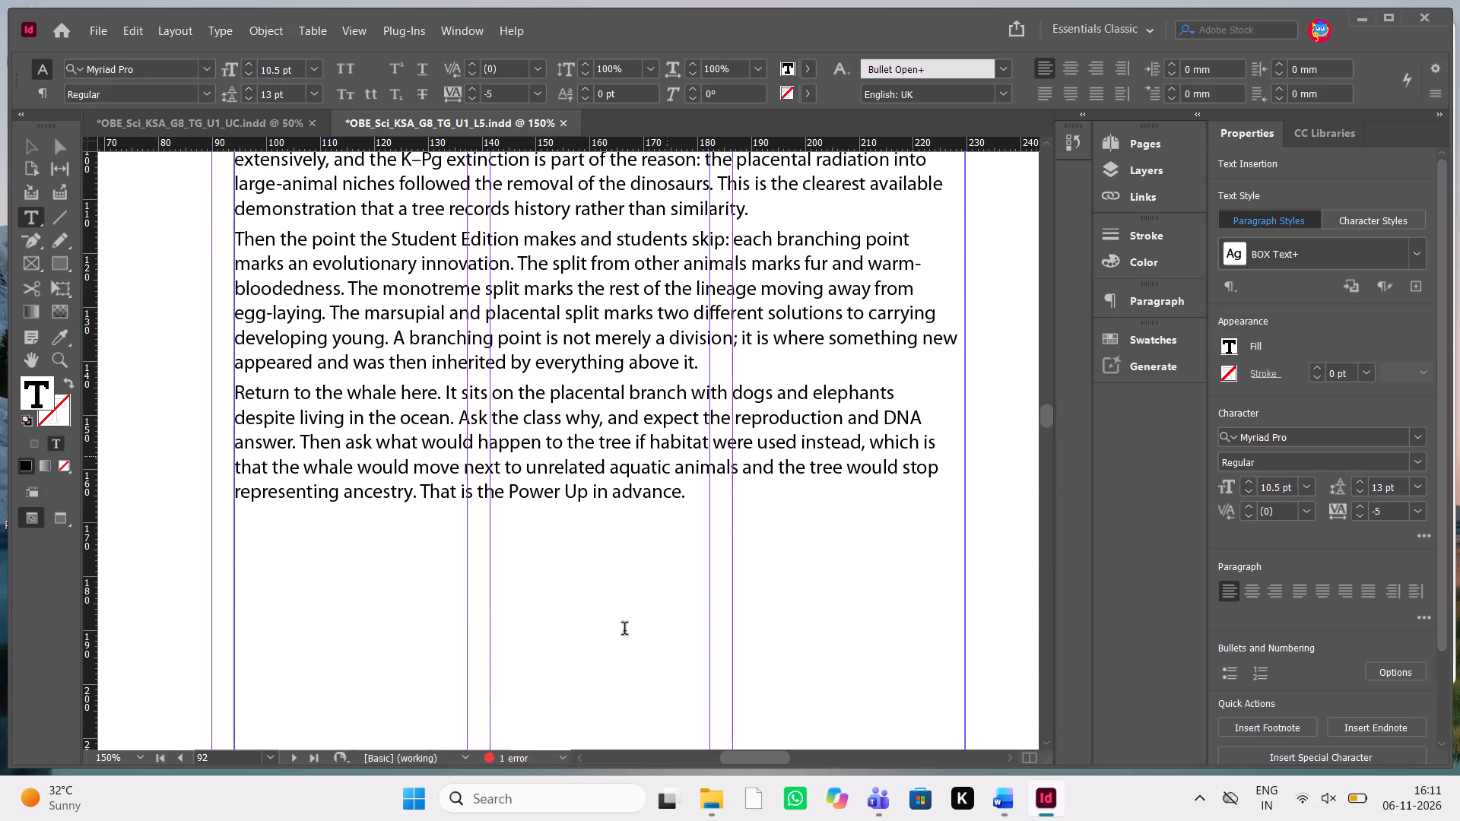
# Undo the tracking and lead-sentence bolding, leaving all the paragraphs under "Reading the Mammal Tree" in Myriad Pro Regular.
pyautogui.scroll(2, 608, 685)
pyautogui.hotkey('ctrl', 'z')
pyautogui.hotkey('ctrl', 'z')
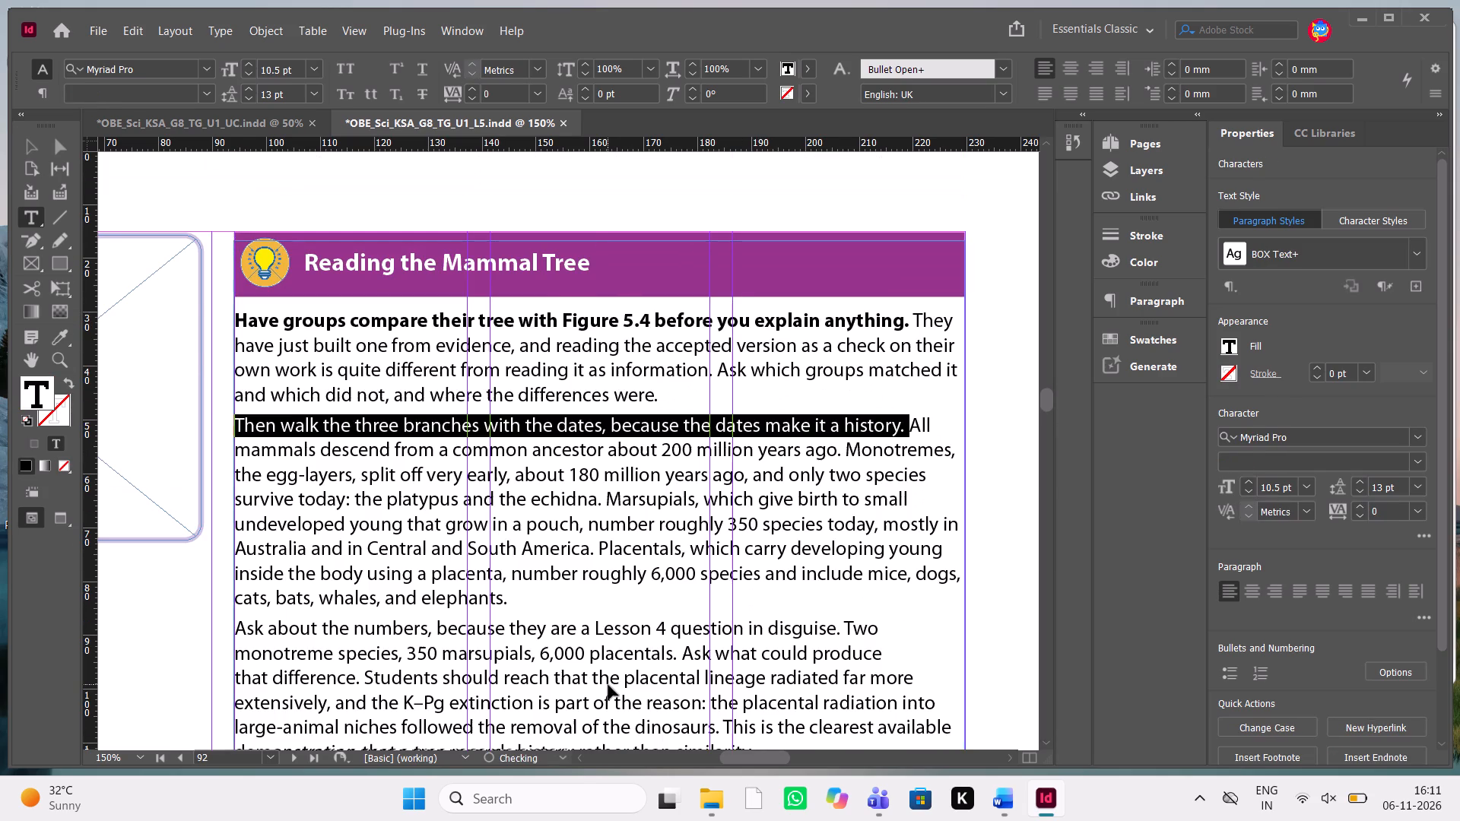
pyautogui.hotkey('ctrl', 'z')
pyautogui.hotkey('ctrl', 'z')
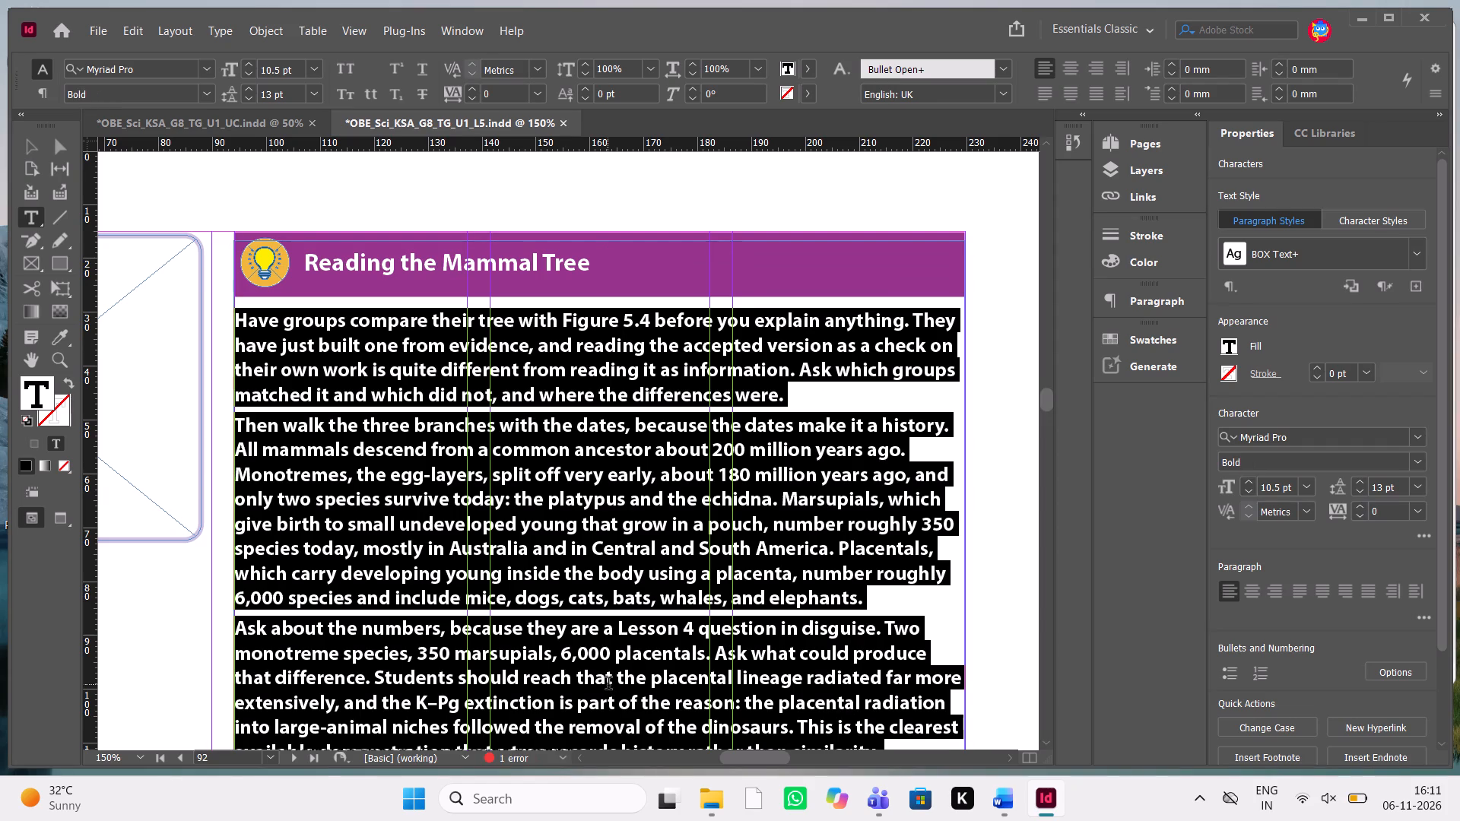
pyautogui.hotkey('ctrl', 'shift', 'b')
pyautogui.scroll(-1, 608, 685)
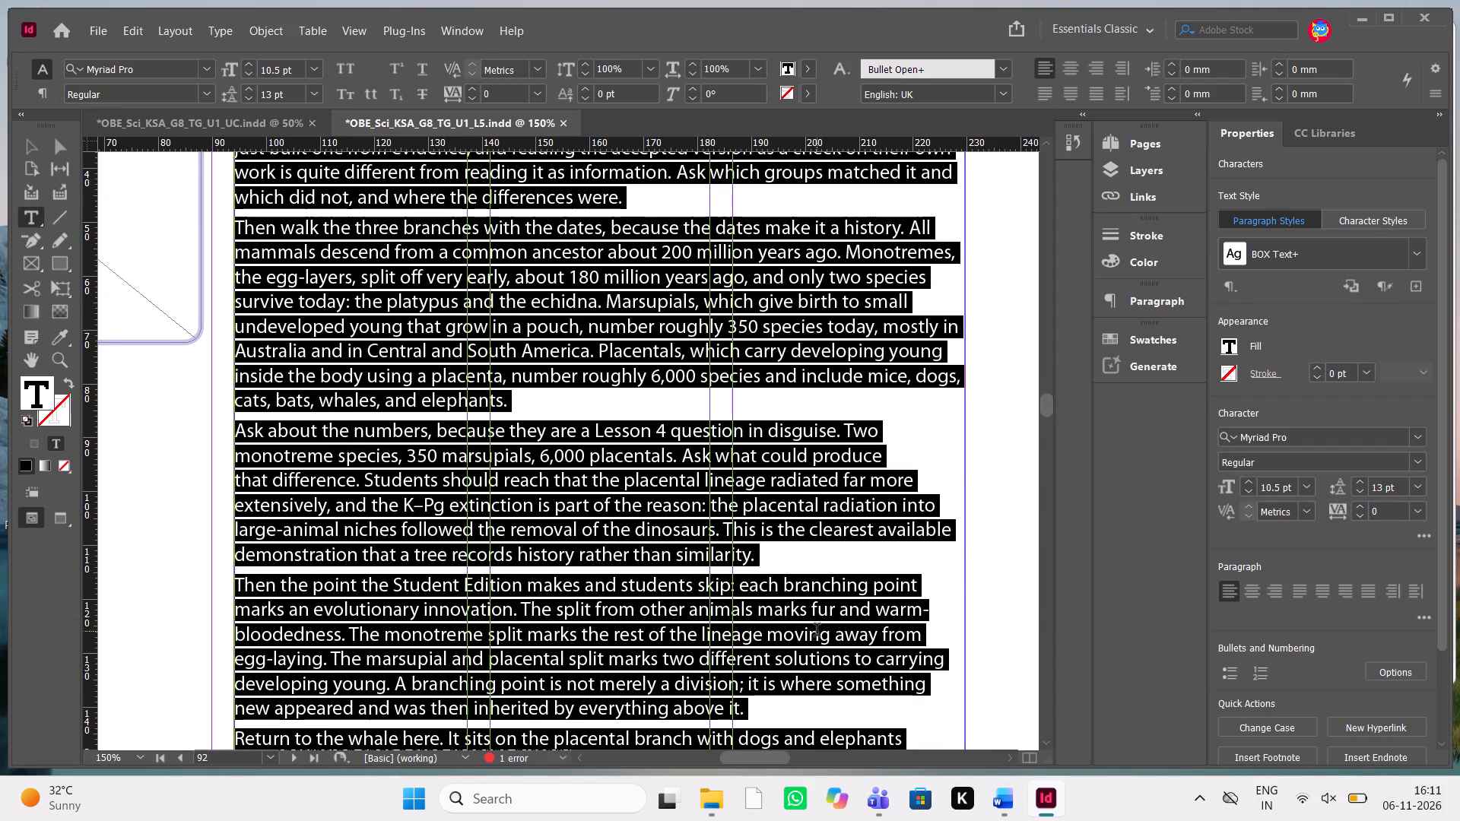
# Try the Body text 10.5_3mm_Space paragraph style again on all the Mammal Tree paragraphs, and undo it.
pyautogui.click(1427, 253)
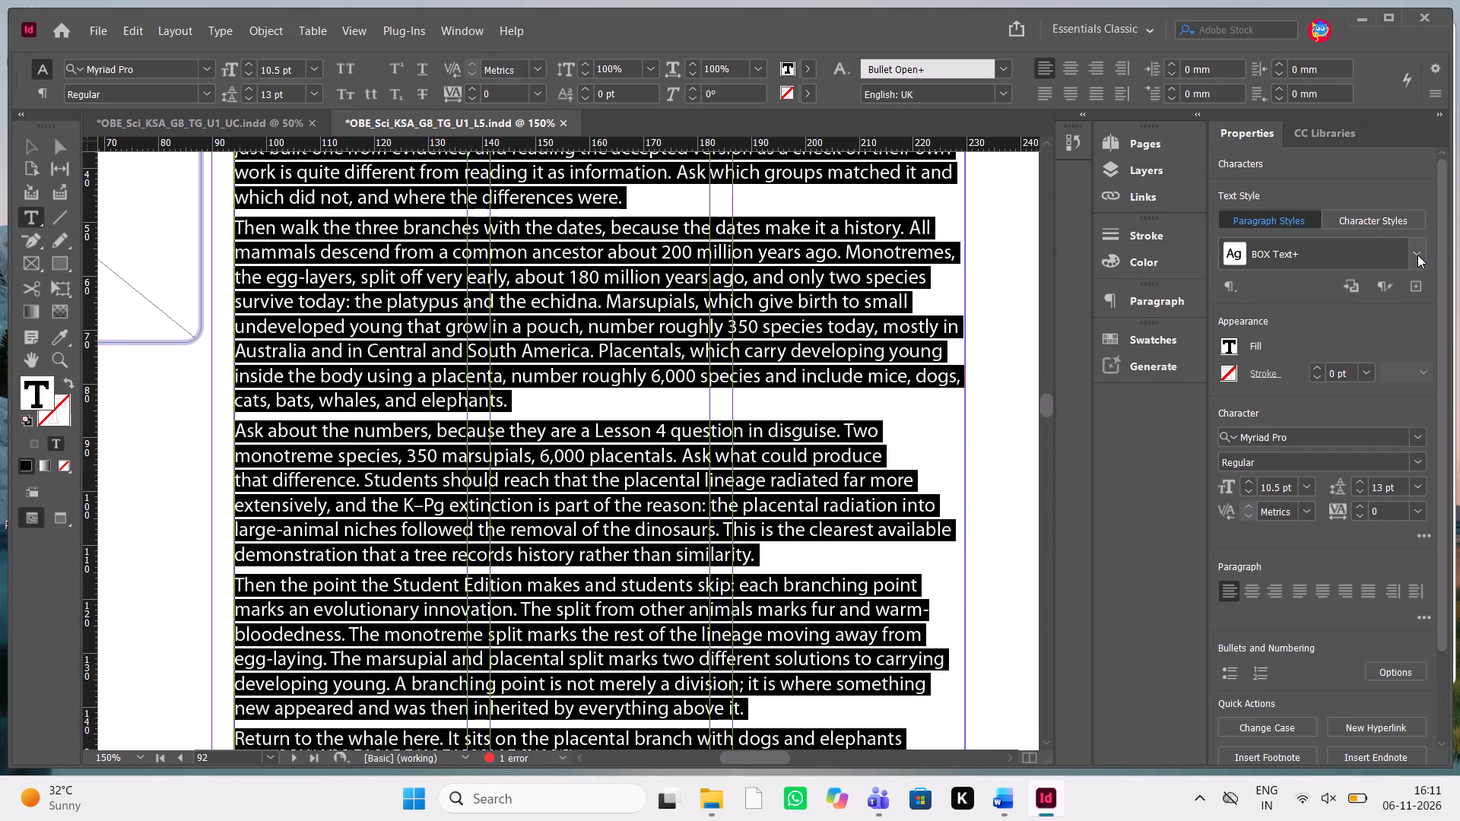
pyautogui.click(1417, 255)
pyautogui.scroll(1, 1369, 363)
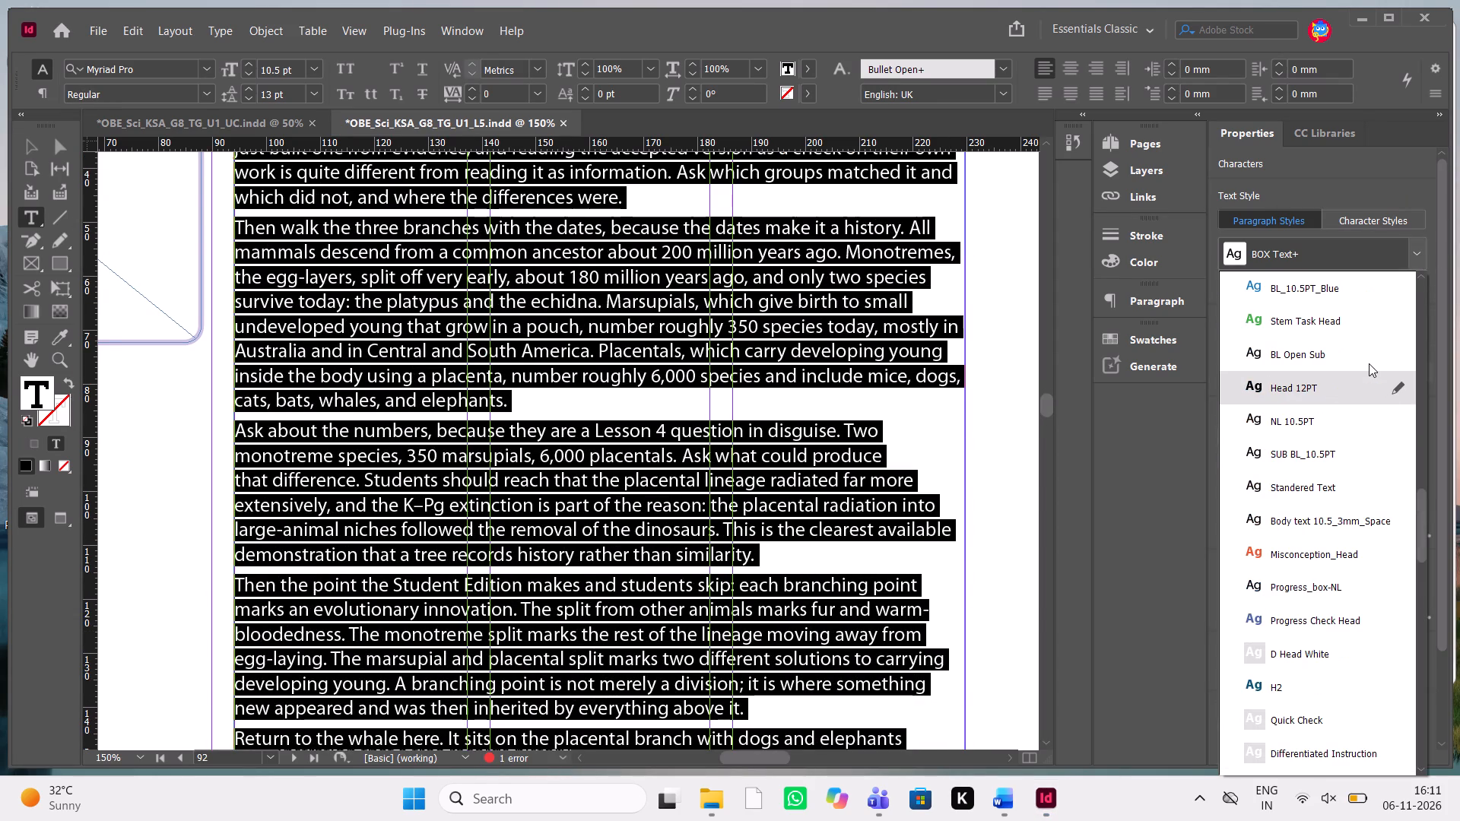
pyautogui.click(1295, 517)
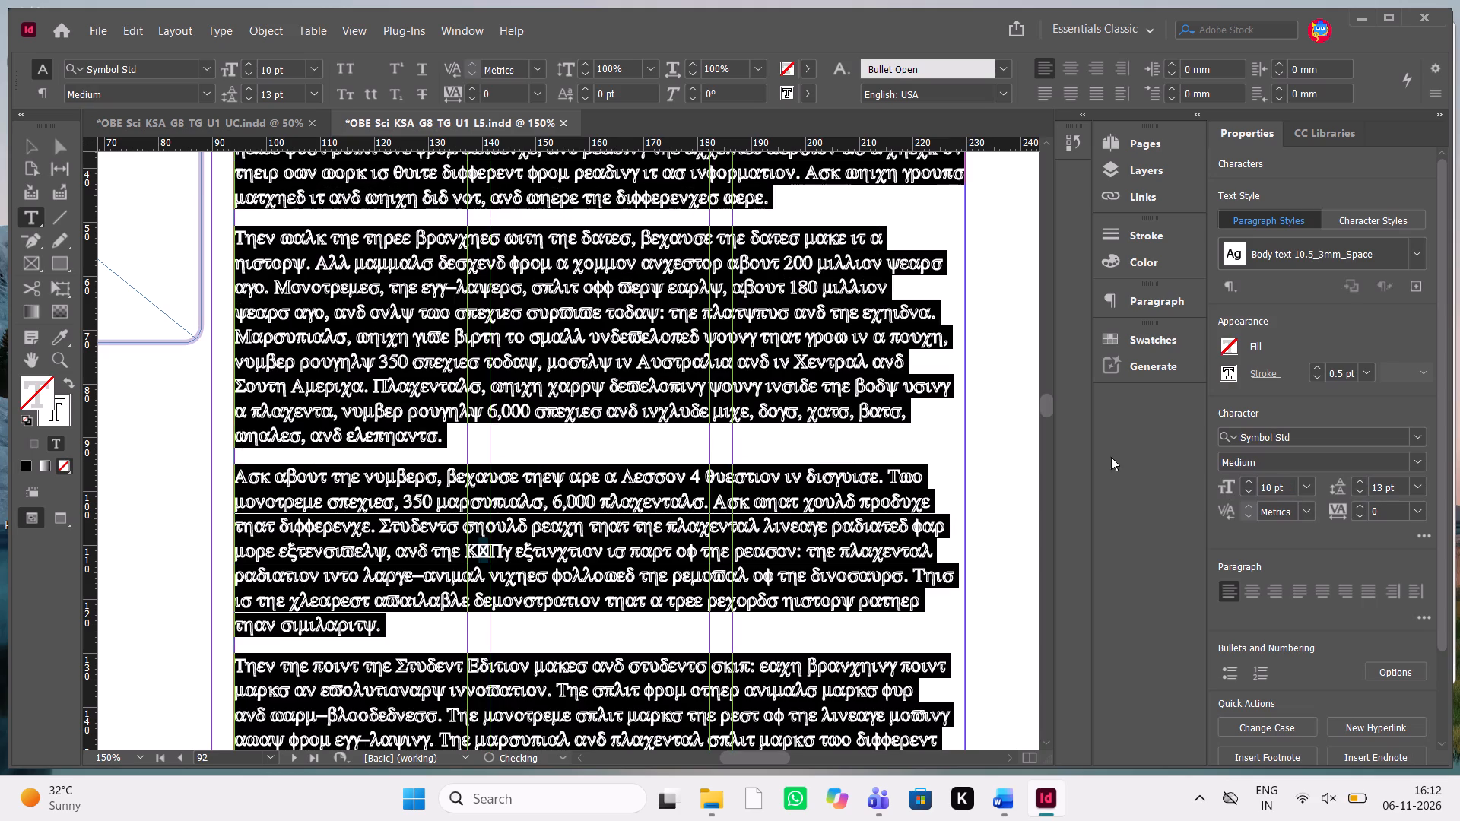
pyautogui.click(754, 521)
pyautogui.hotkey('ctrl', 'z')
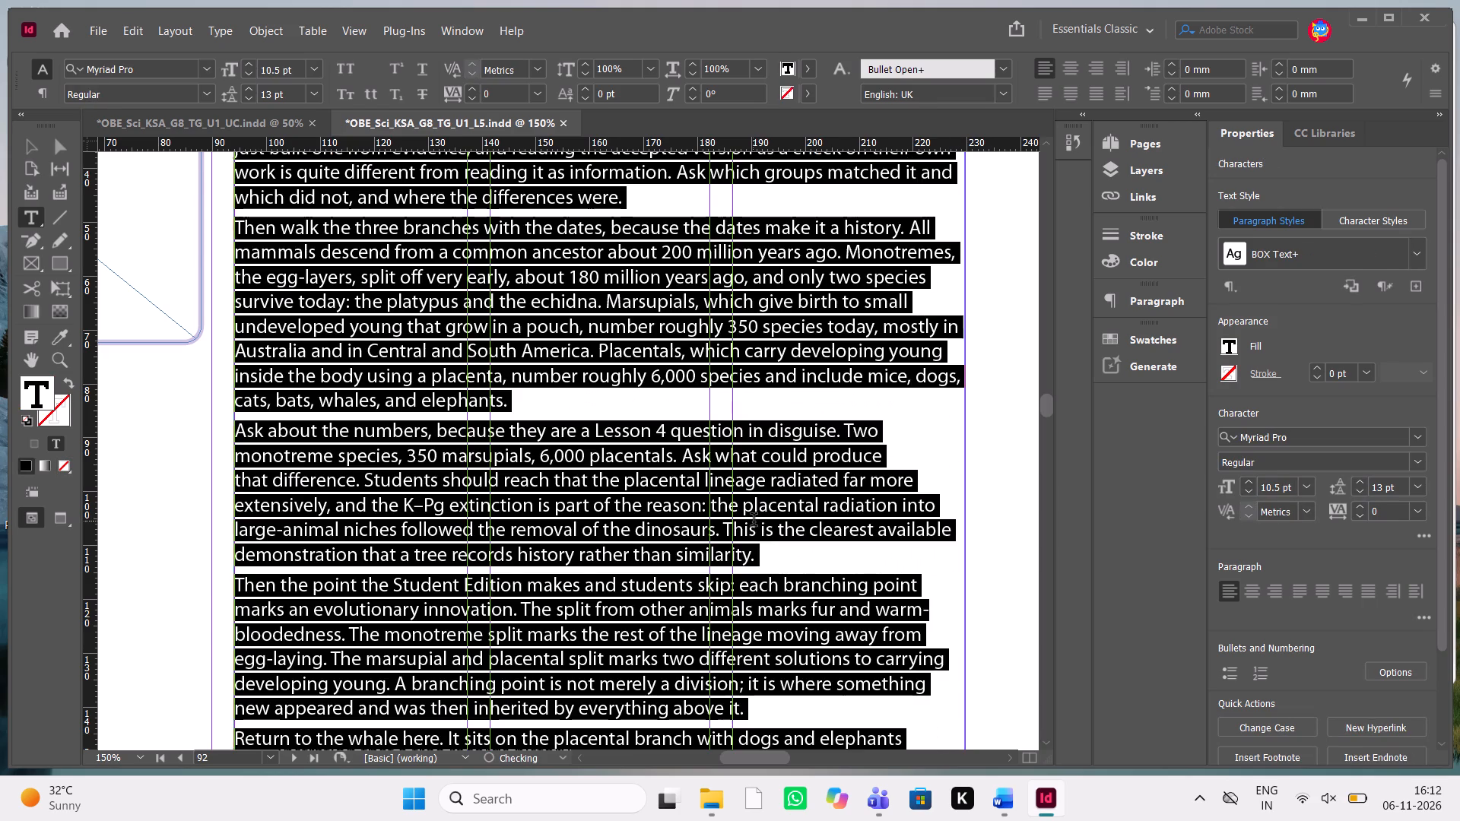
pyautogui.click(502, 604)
# Look through the neighbouring lesson pages between 87 and 94 to examine how their body text is formatted, returning to page 92.
pyautogui.scroll(-1, 466, 493)
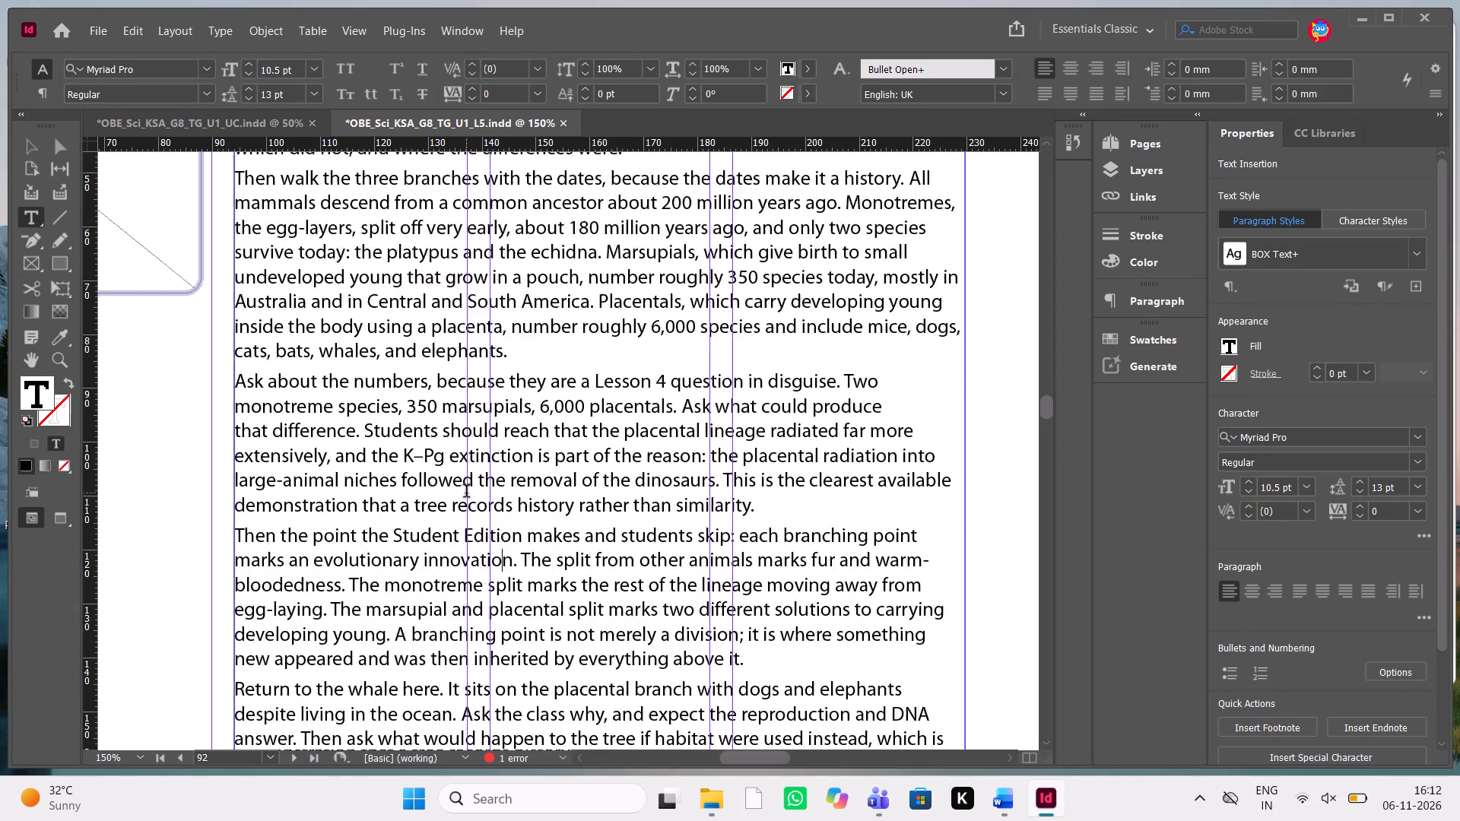
pyautogui.scroll(-6, 466, 493)
pyautogui.scroll(2, 466, 493)
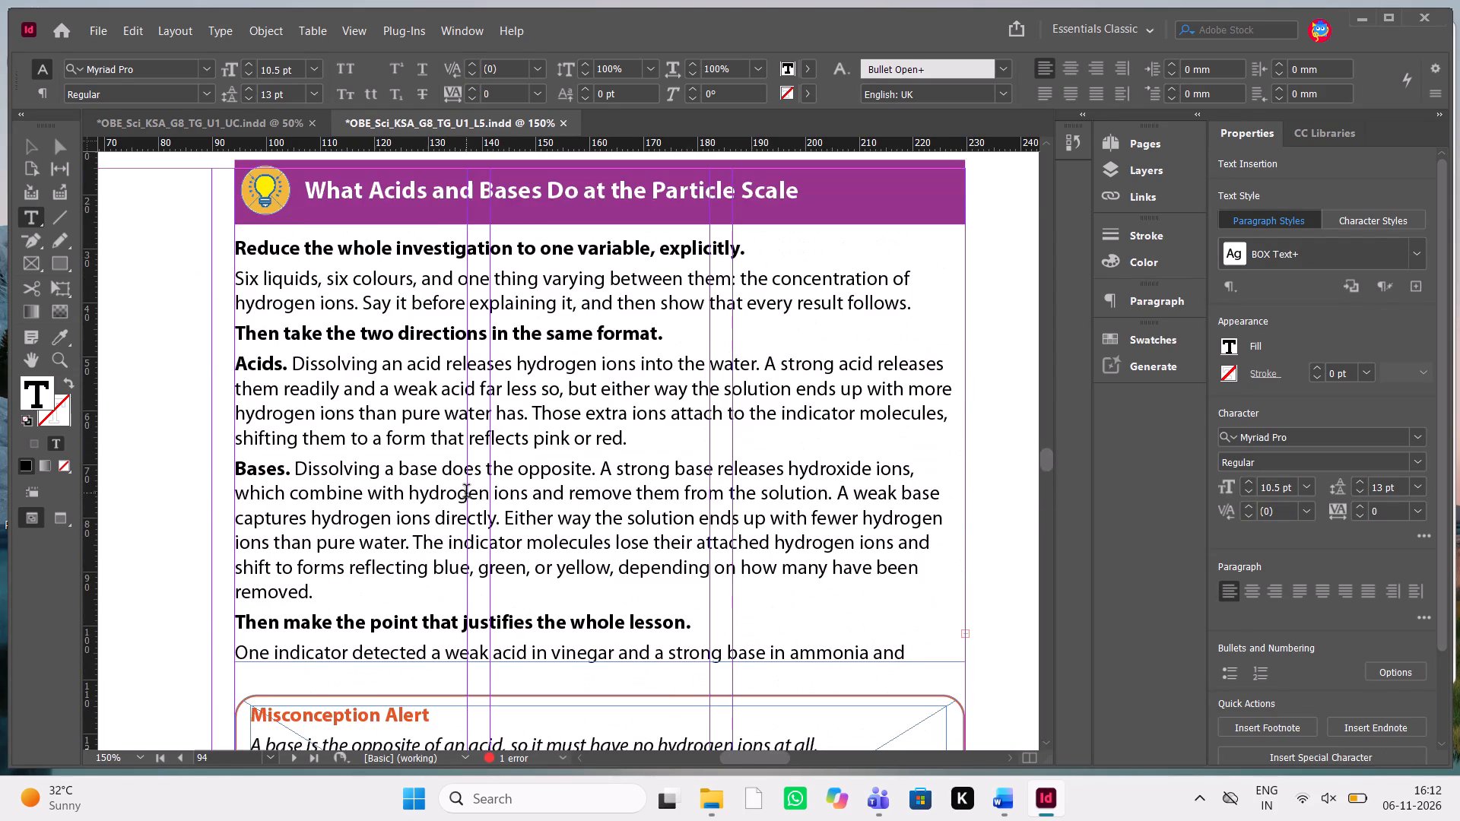
pyautogui.scroll(2, 466, 493)
pyautogui.scroll(-2, 466, 493)
pyautogui.scroll(3, 466, 493)
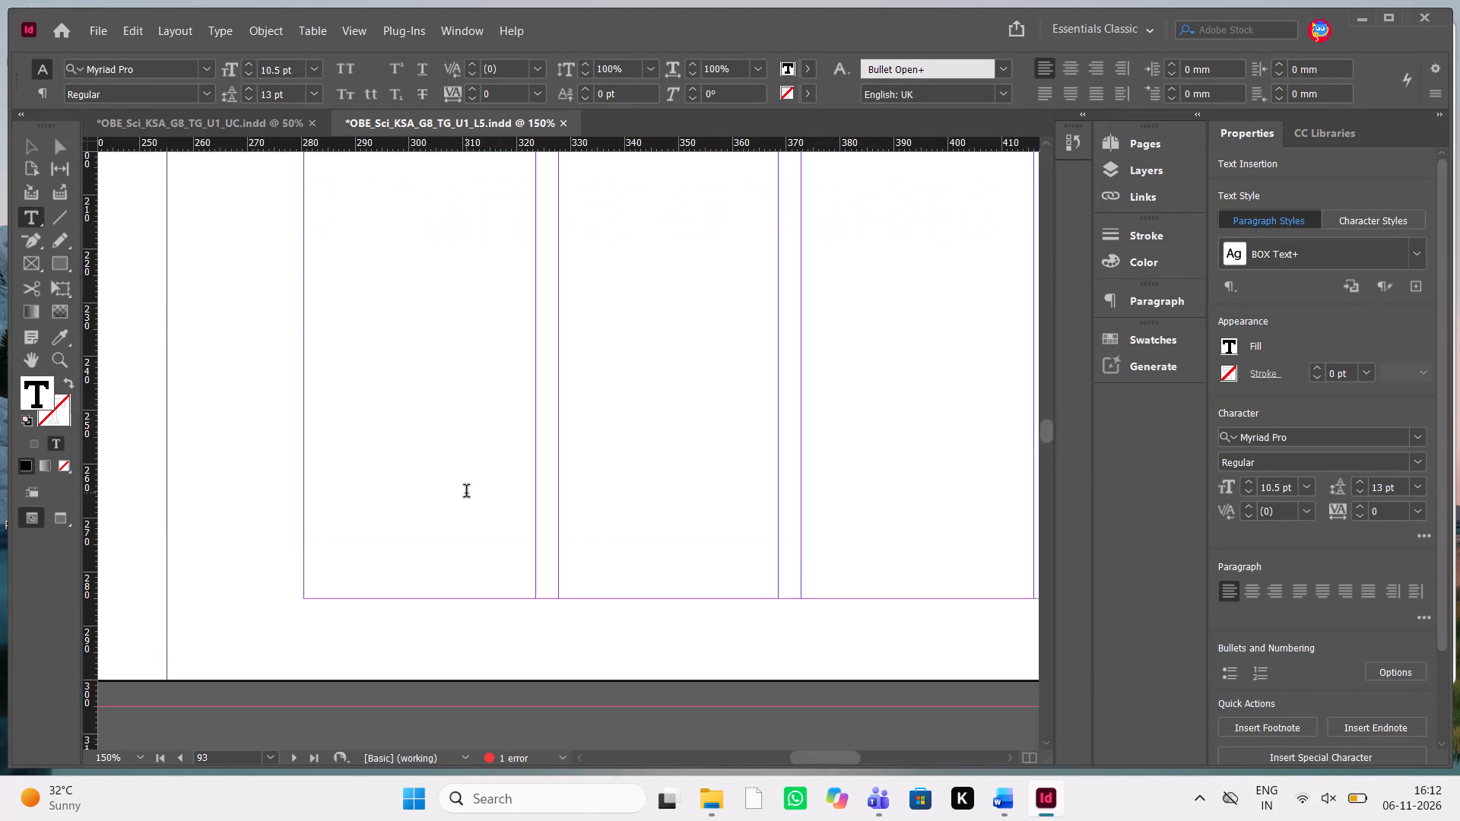
pyautogui.scroll(11, 466, 493)
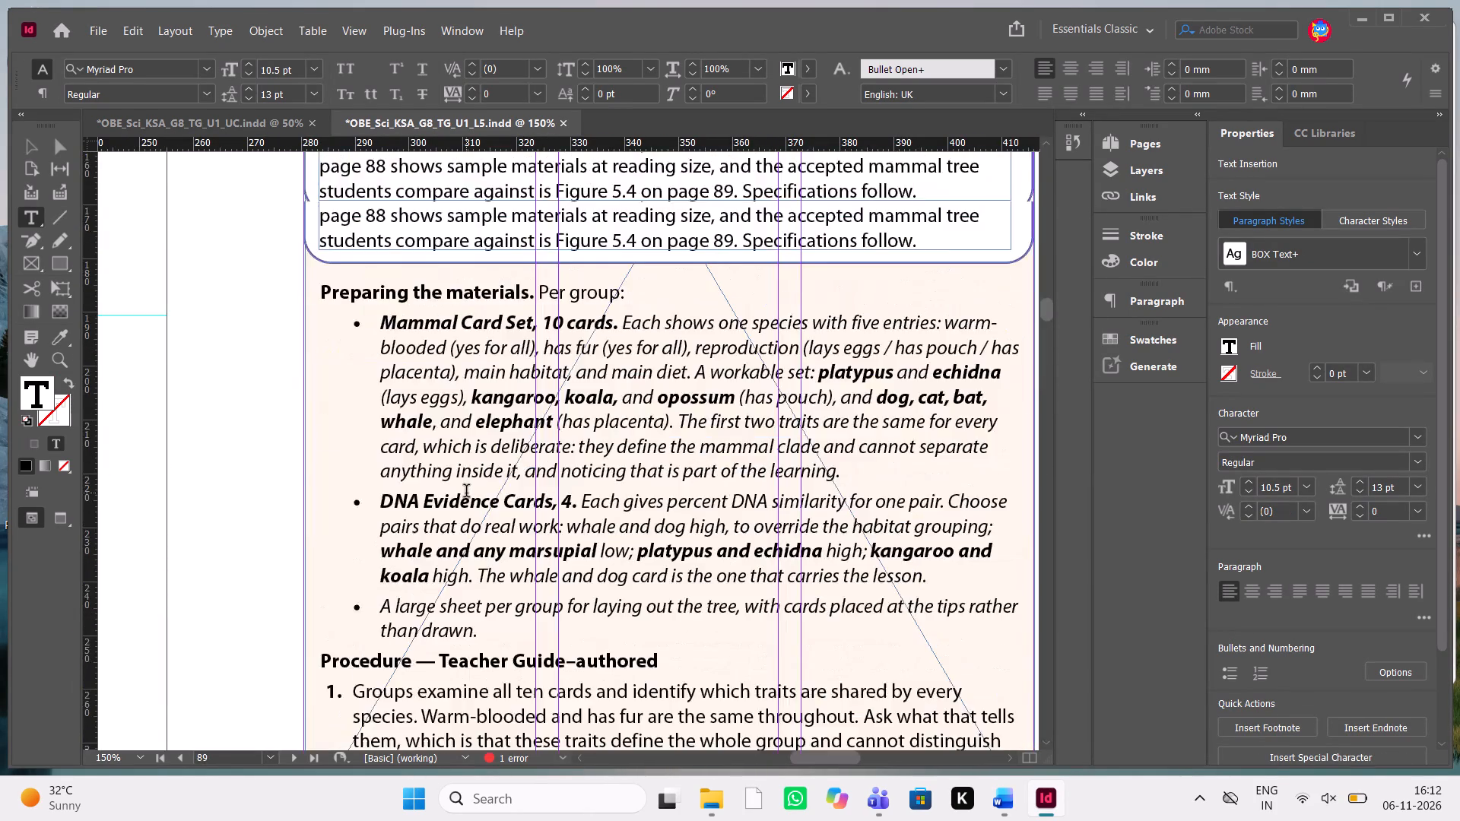
pyautogui.scroll(2, 466, 493)
pyautogui.hscroll(2, 466, 493)
pyautogui.scroll(2, 466, 493)
pyautogui.hscroll(1, 466, 493)
pyautogui.scroll(1, 466, 493)
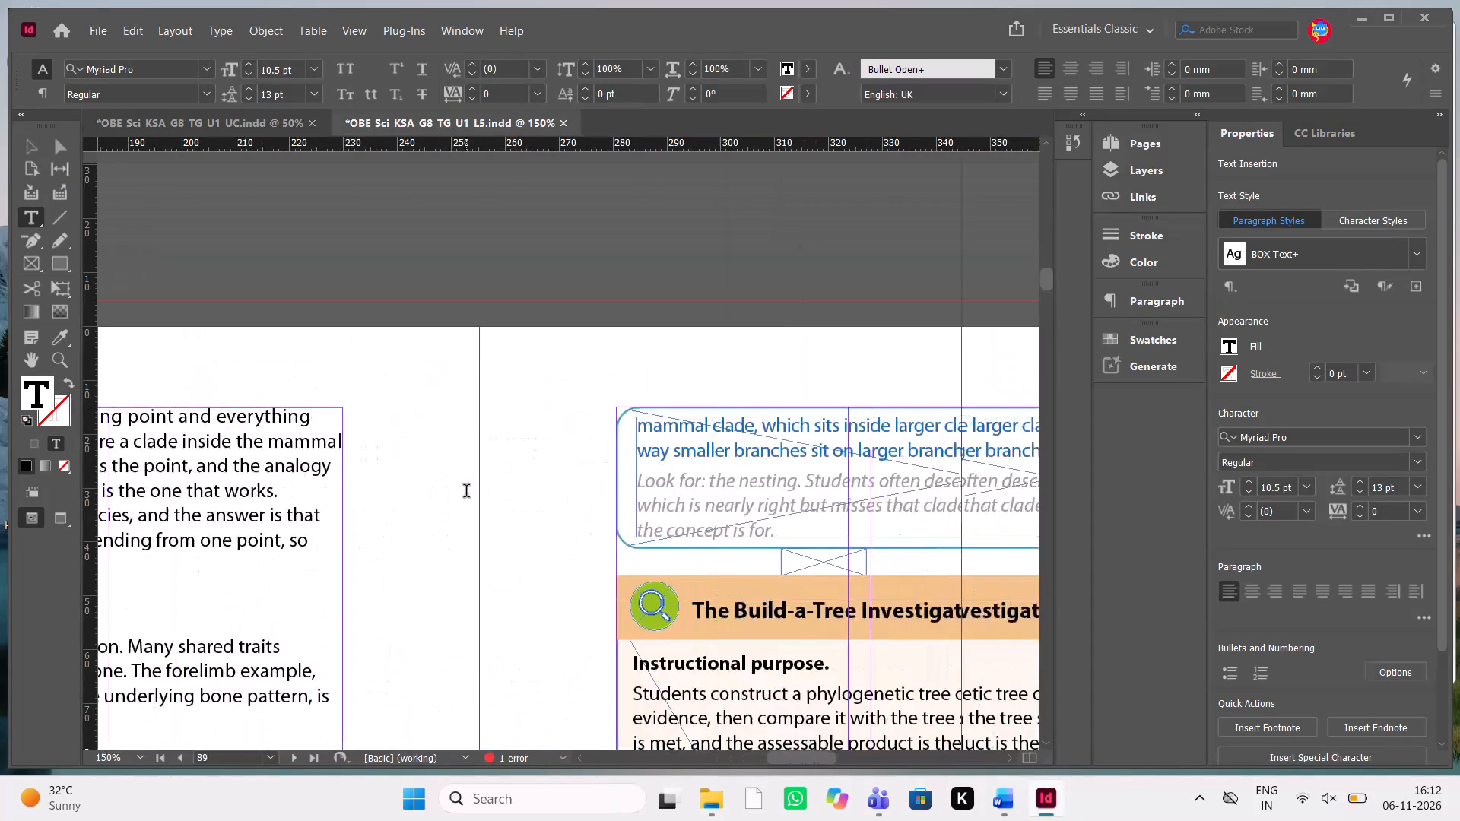
pyautogui.scroll(3, 466, 493)
pyautogui.scroll(-1, 466, 493)
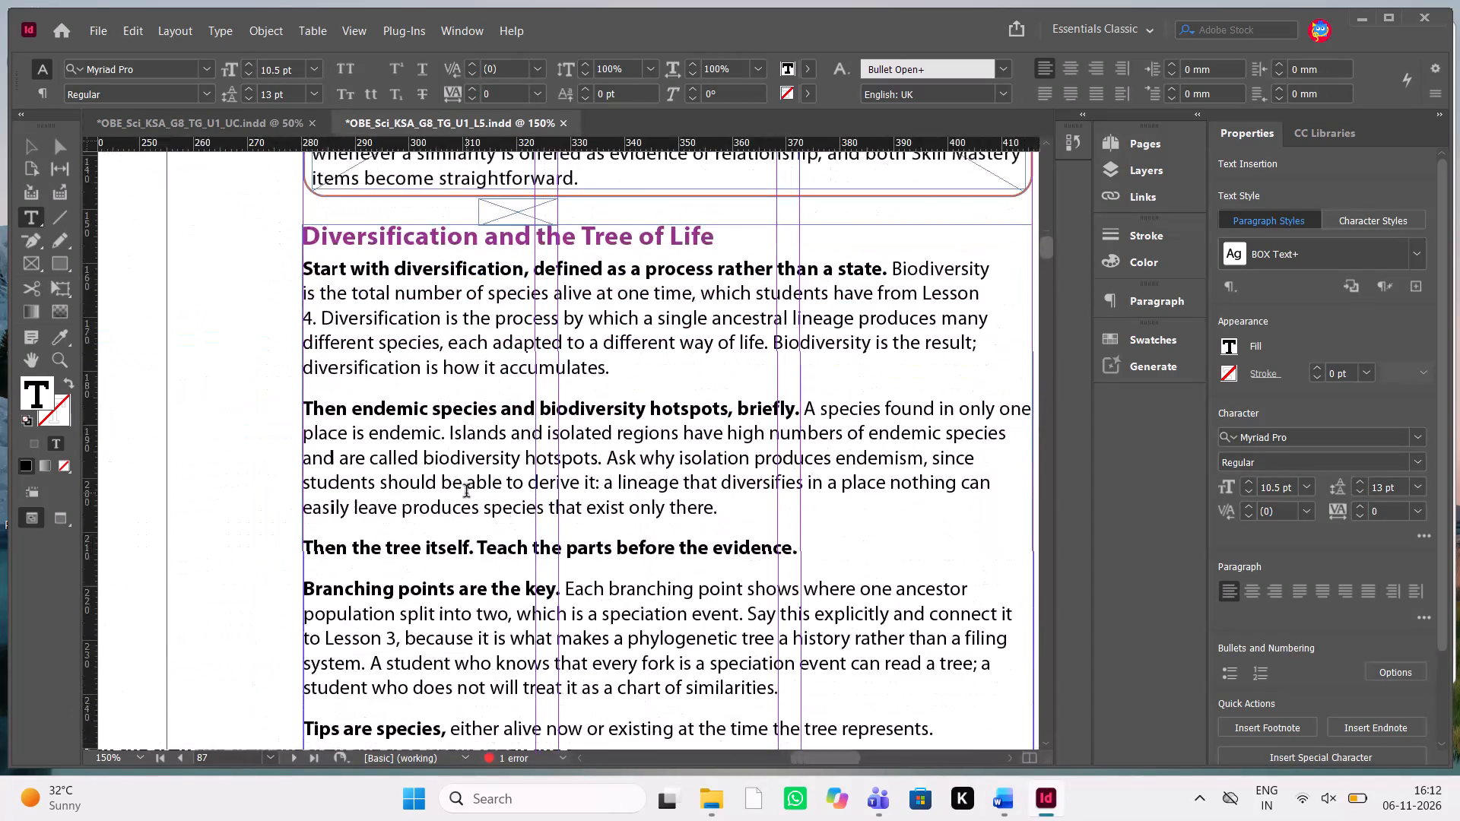
pyautogui.hscroll(-1, 466, 493)
pyautogui.scroll(-2, 466, 493)
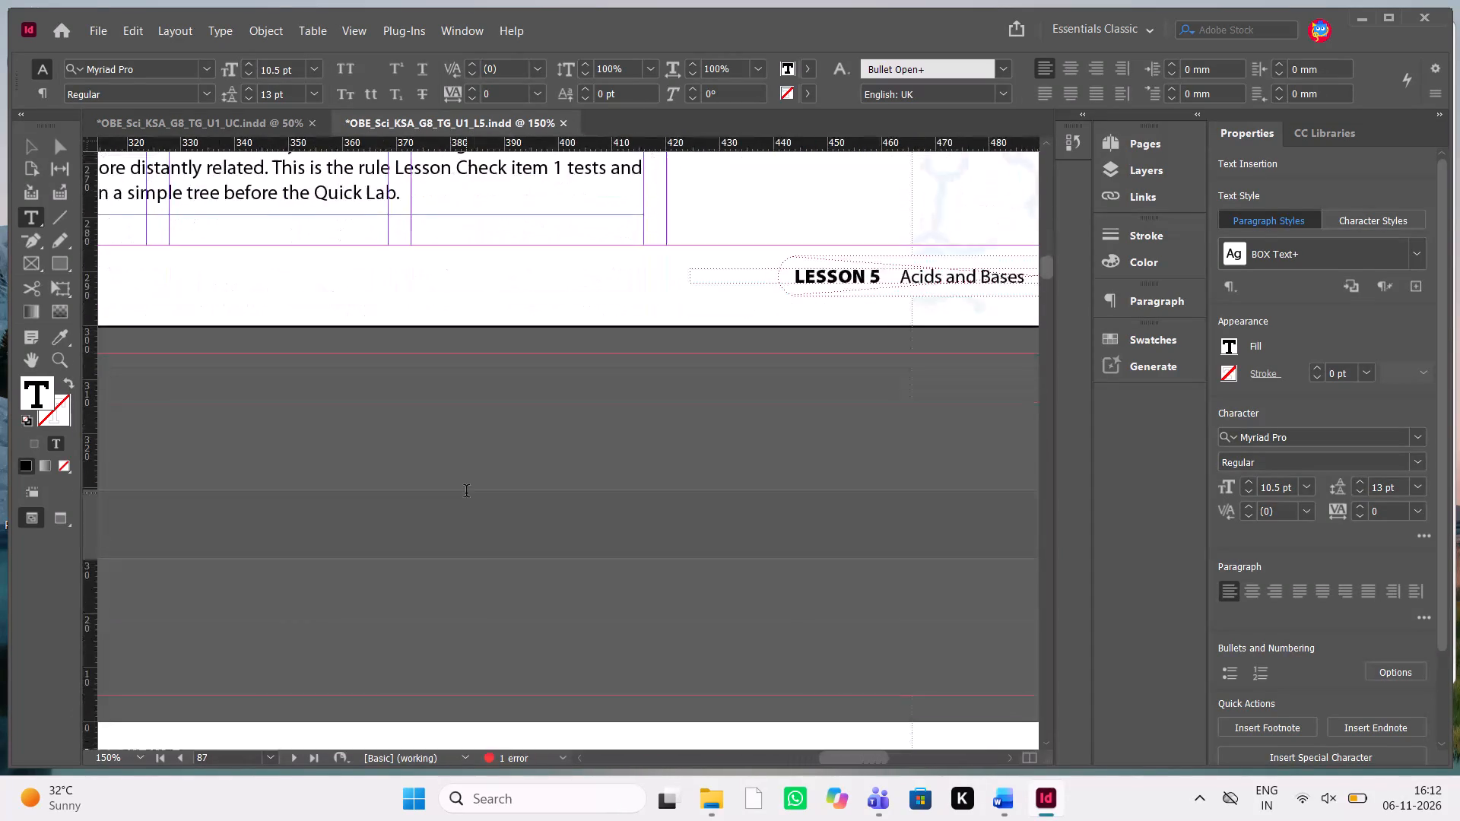
pyautogui.scroll(-10, 466, 493)
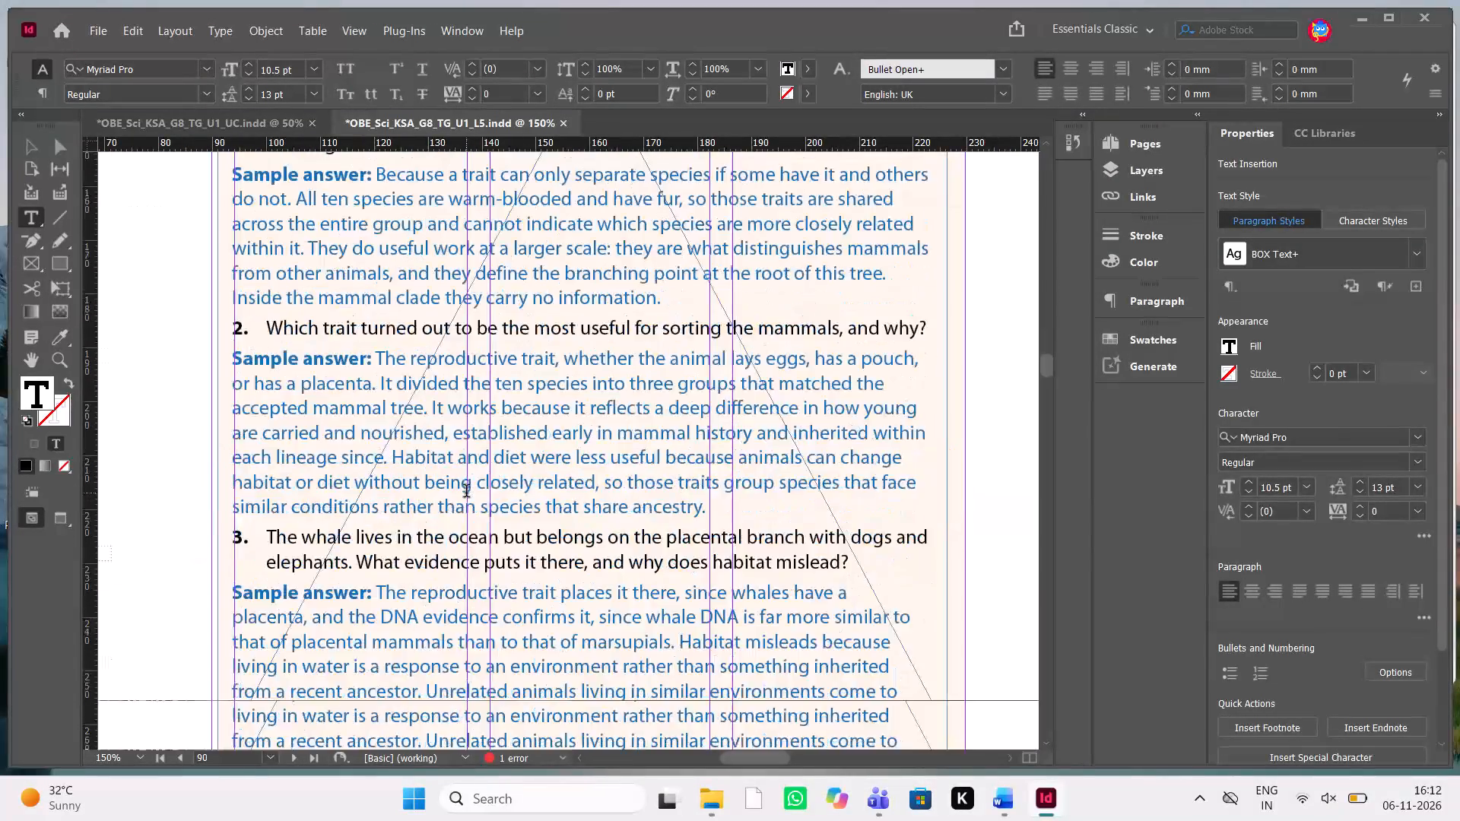
pyautogui.scroll(-8, 466, 493)
pyautogui.scroll(5, 487, 385)
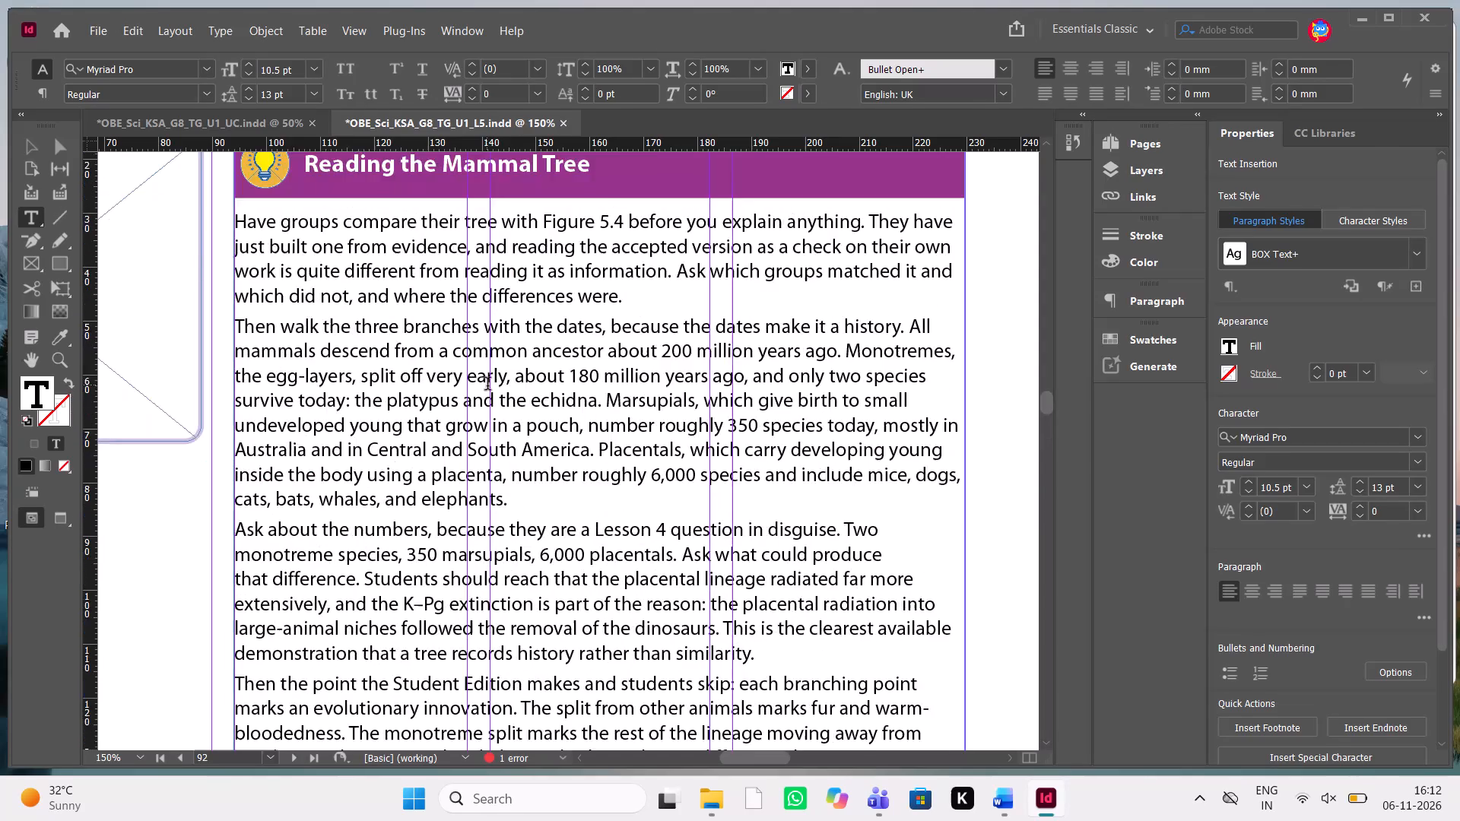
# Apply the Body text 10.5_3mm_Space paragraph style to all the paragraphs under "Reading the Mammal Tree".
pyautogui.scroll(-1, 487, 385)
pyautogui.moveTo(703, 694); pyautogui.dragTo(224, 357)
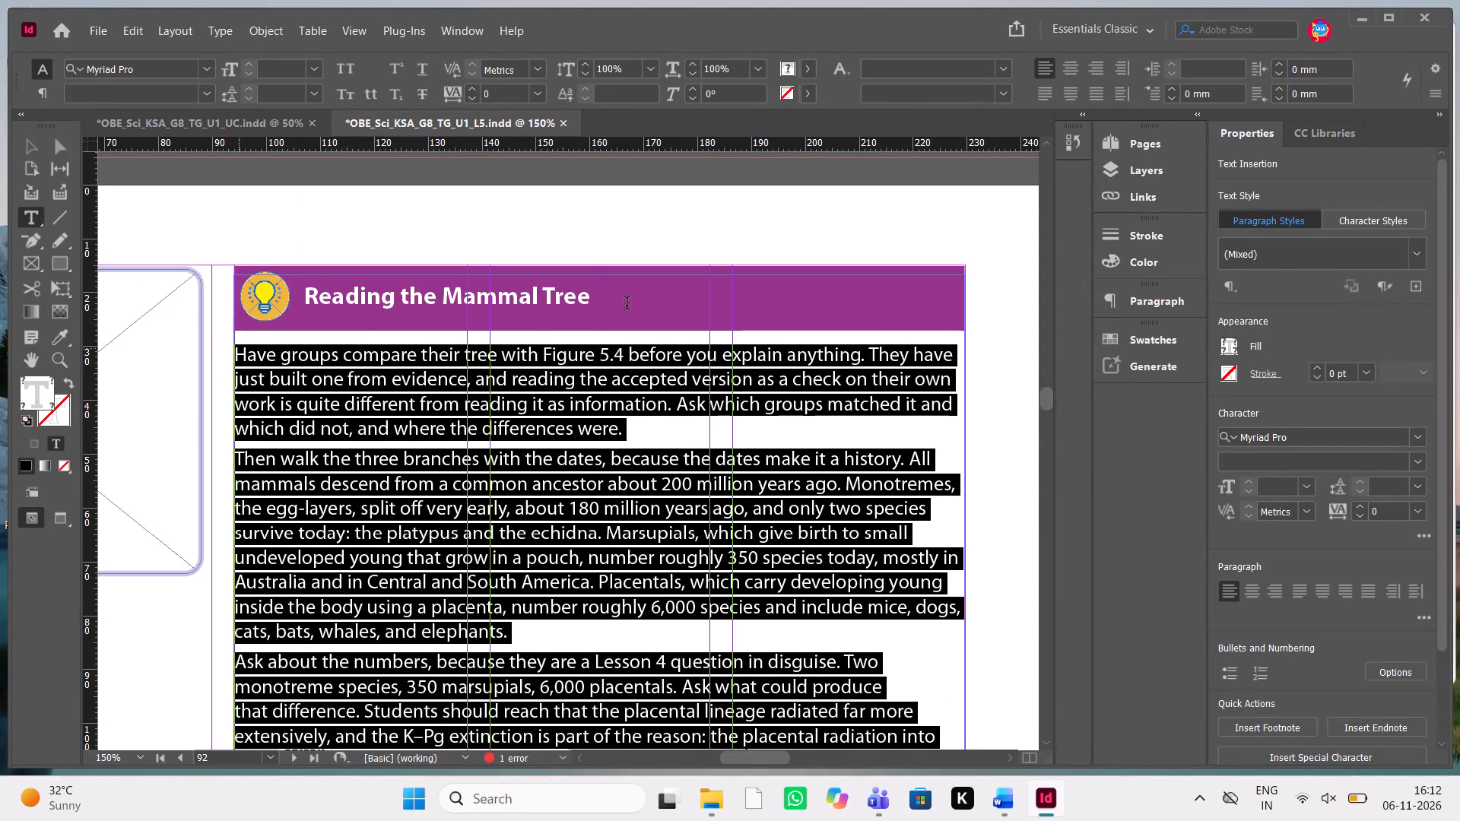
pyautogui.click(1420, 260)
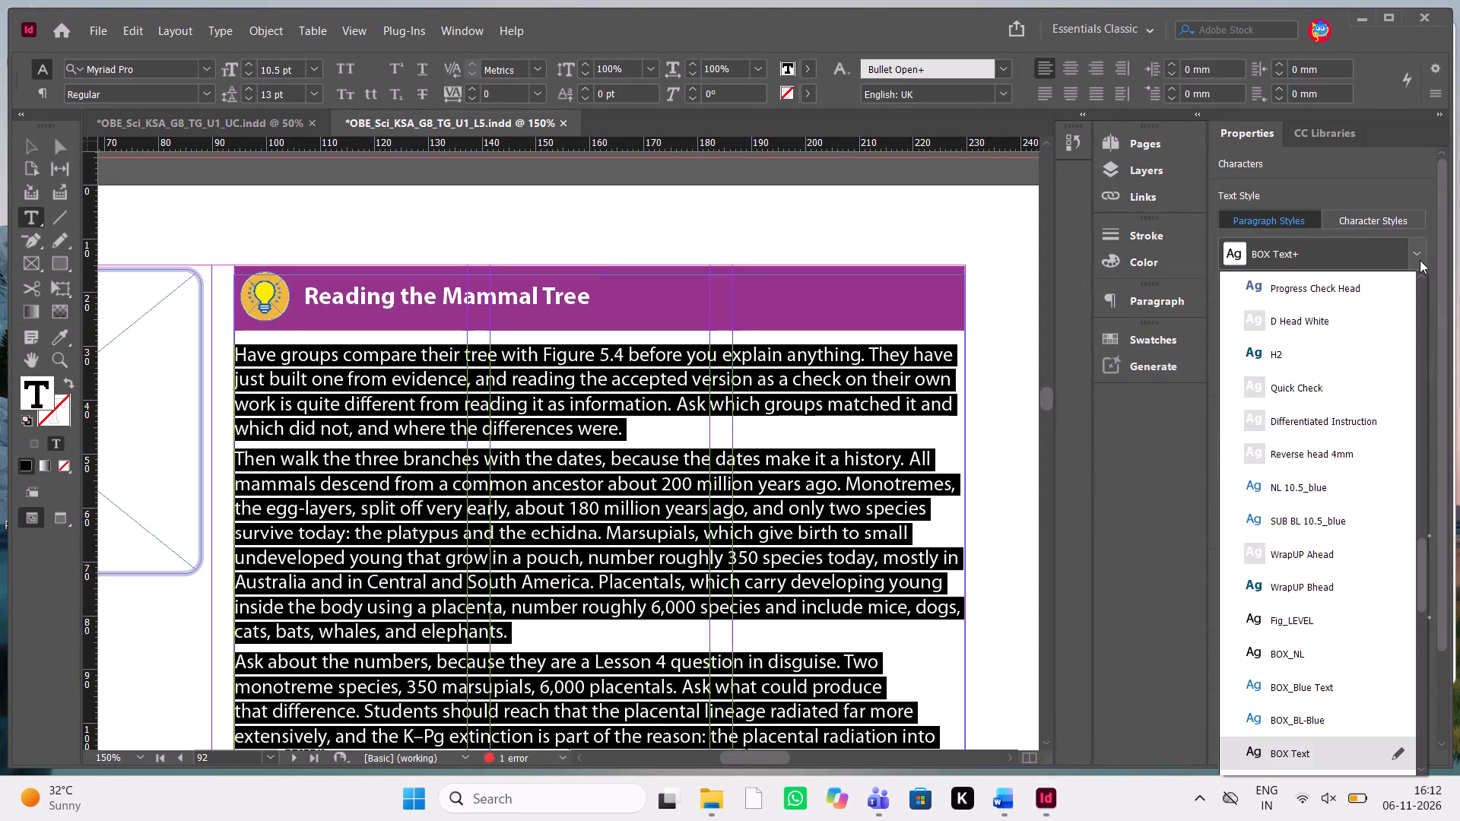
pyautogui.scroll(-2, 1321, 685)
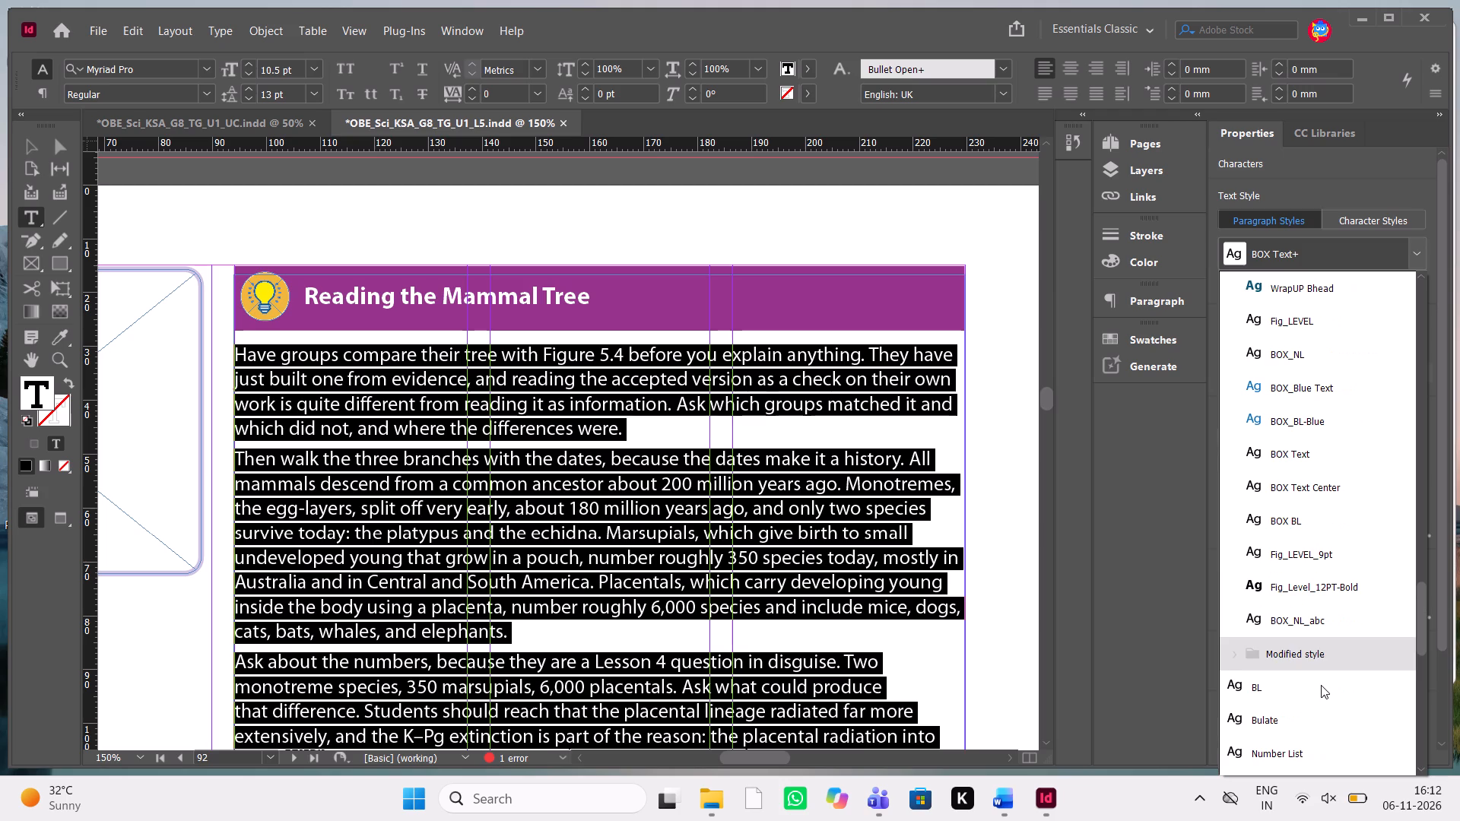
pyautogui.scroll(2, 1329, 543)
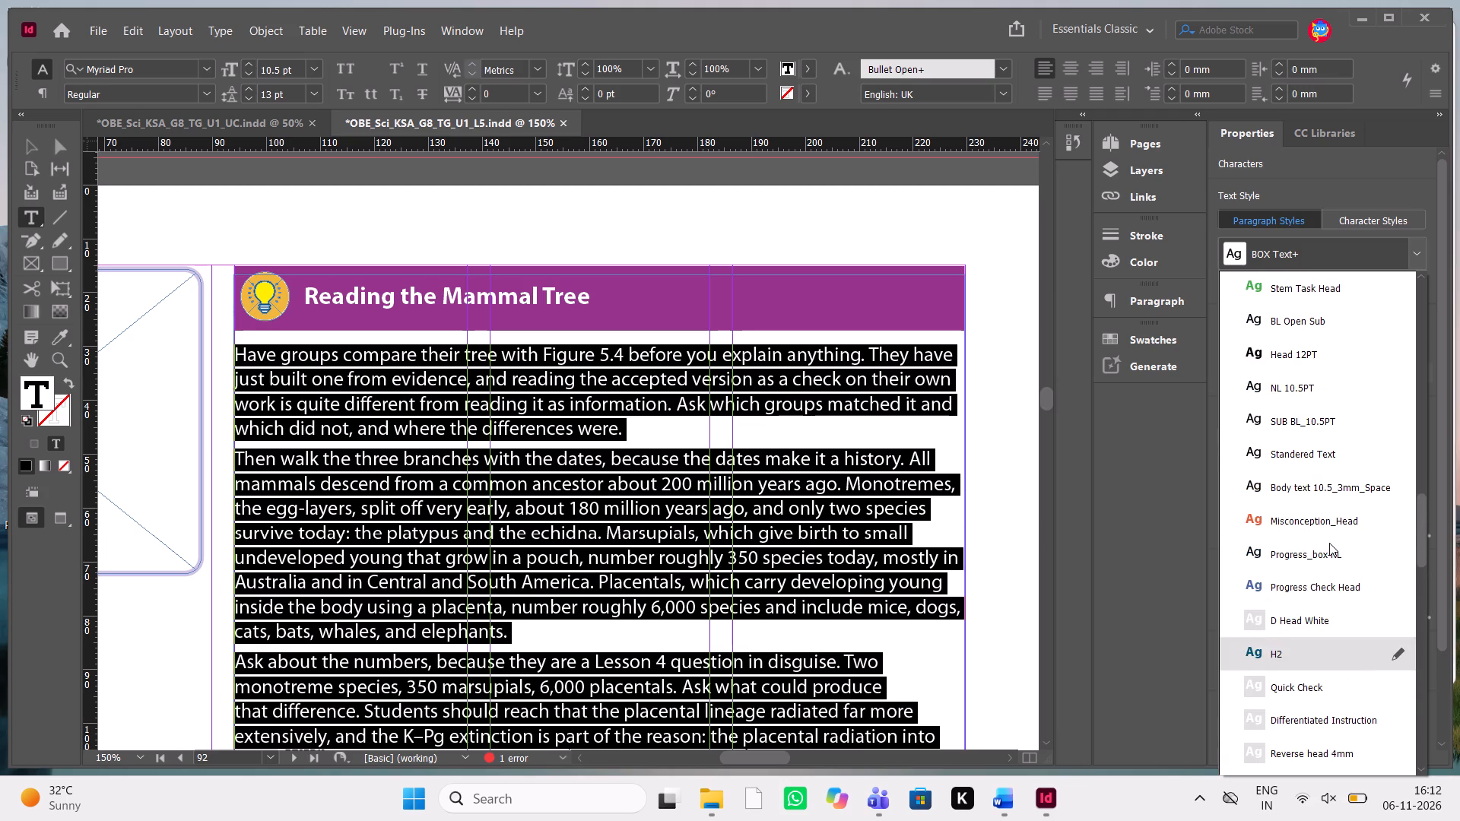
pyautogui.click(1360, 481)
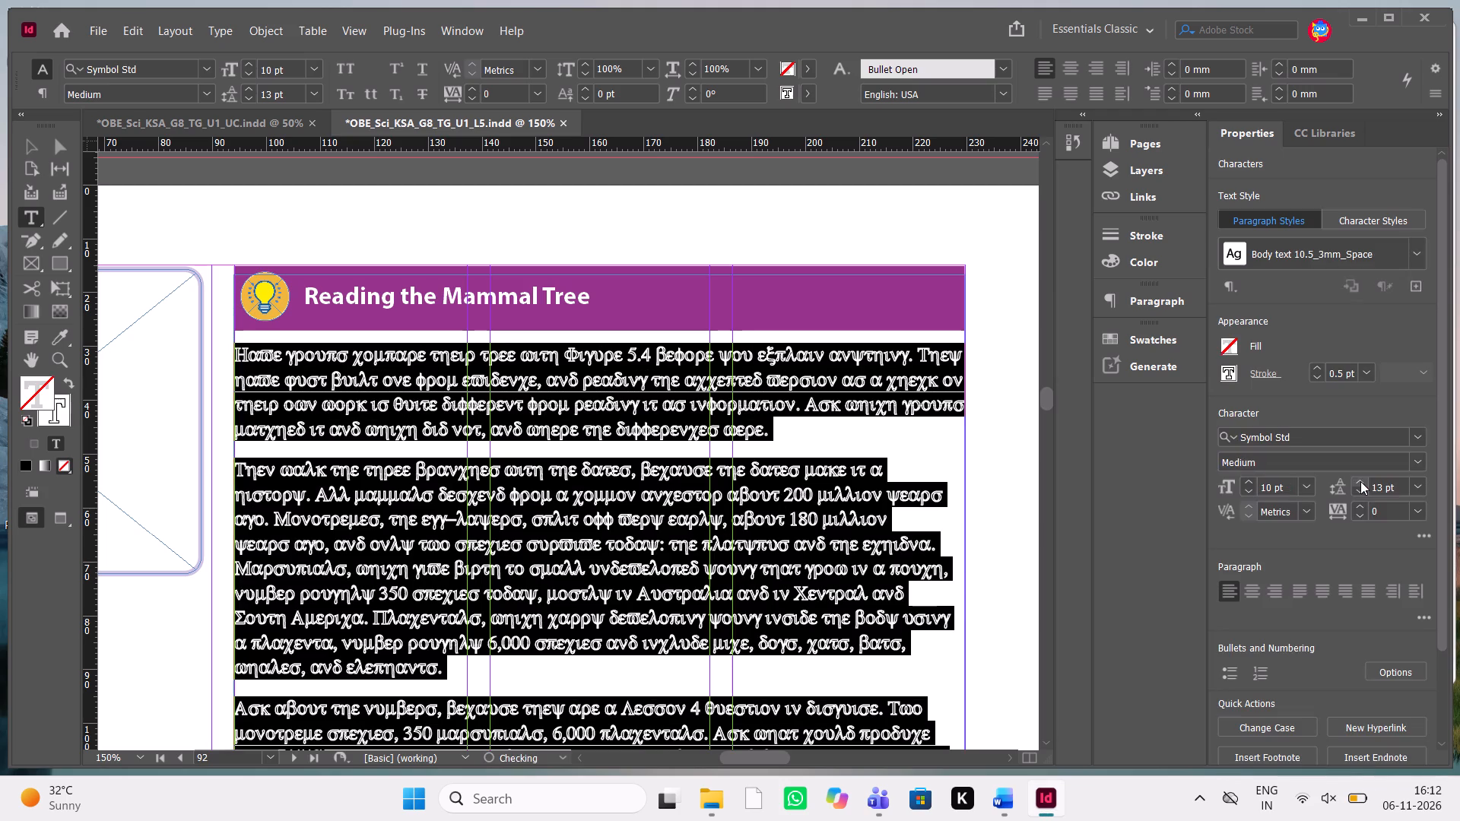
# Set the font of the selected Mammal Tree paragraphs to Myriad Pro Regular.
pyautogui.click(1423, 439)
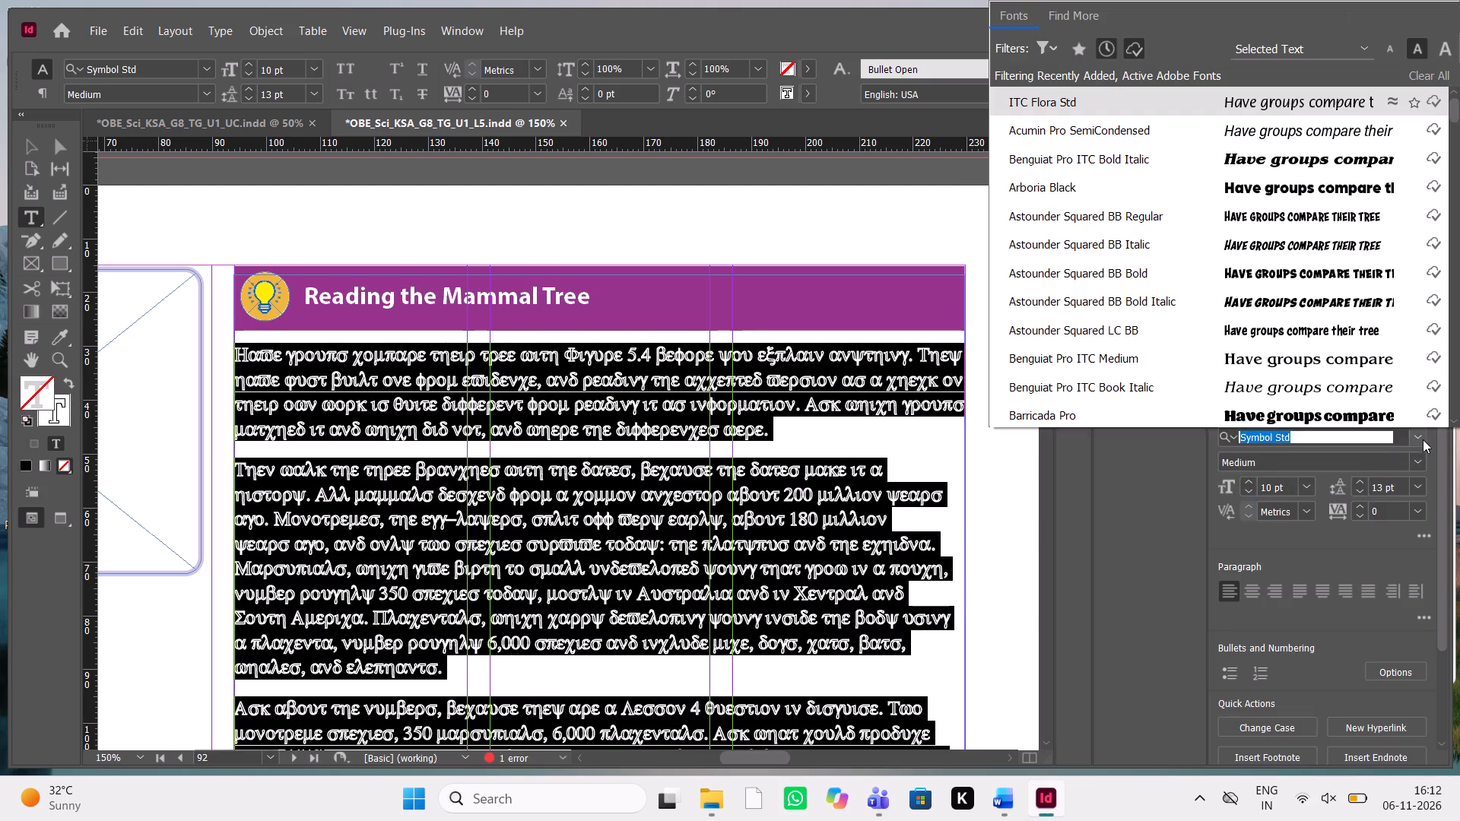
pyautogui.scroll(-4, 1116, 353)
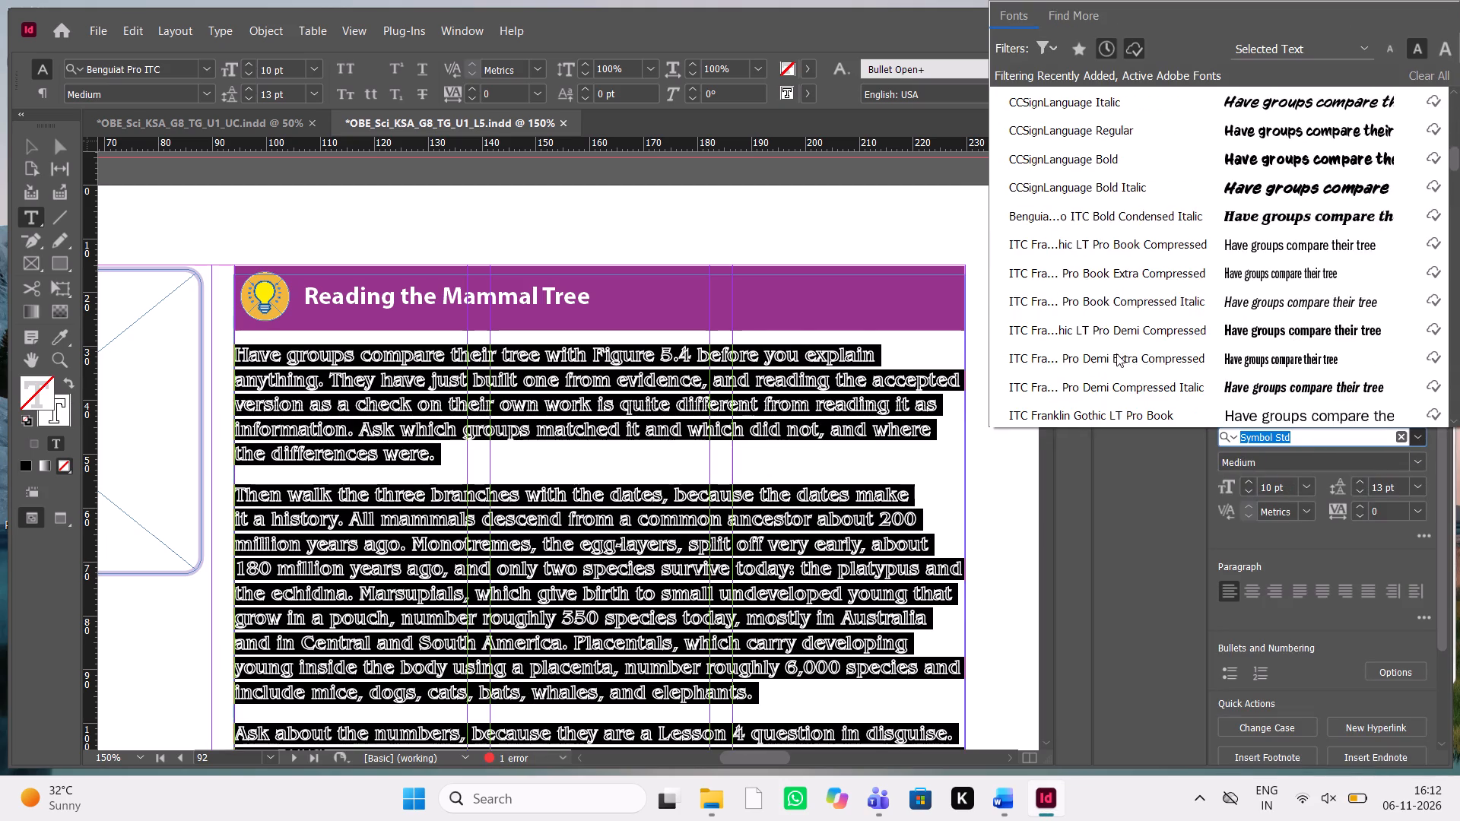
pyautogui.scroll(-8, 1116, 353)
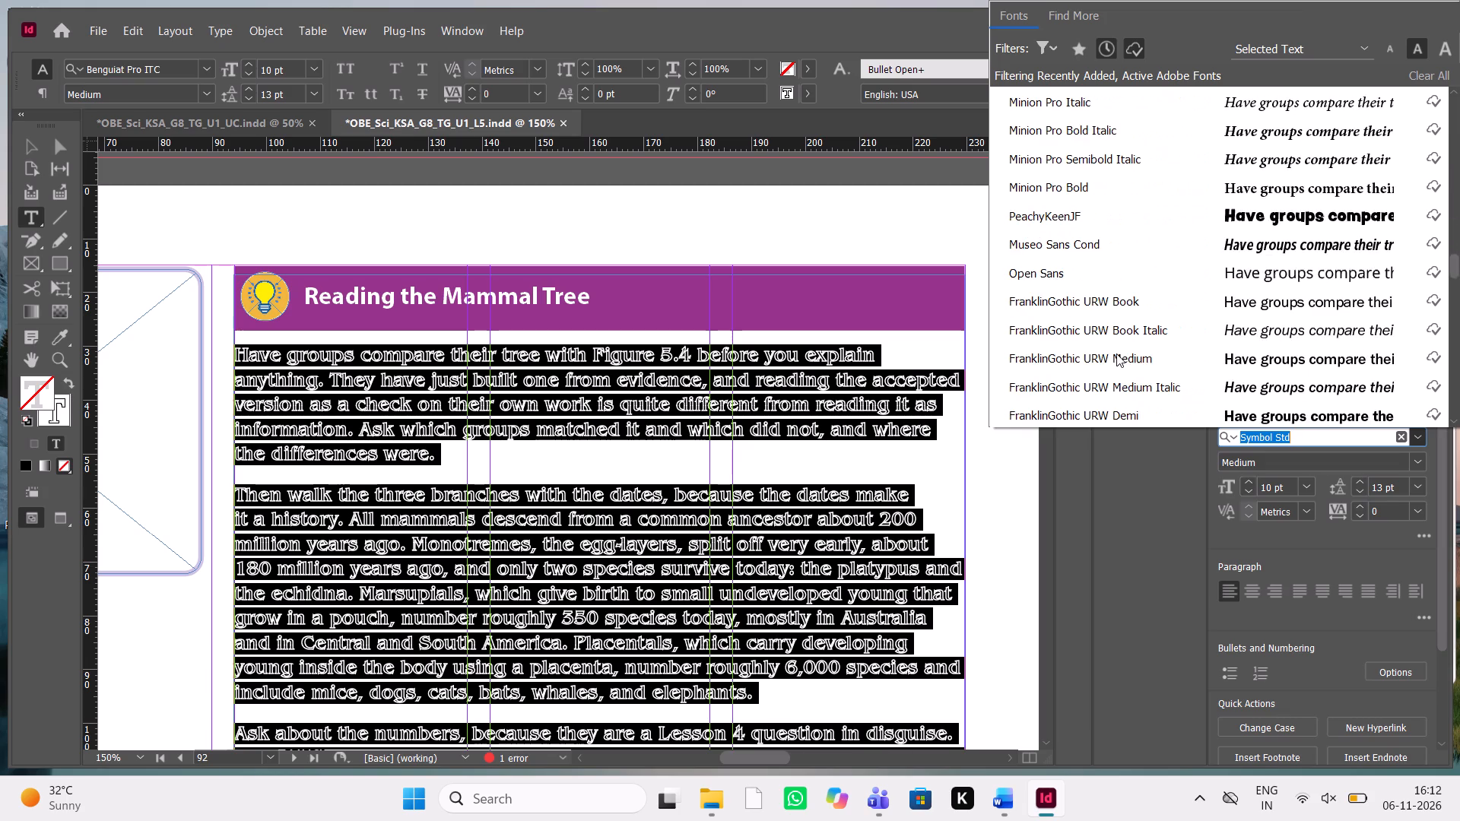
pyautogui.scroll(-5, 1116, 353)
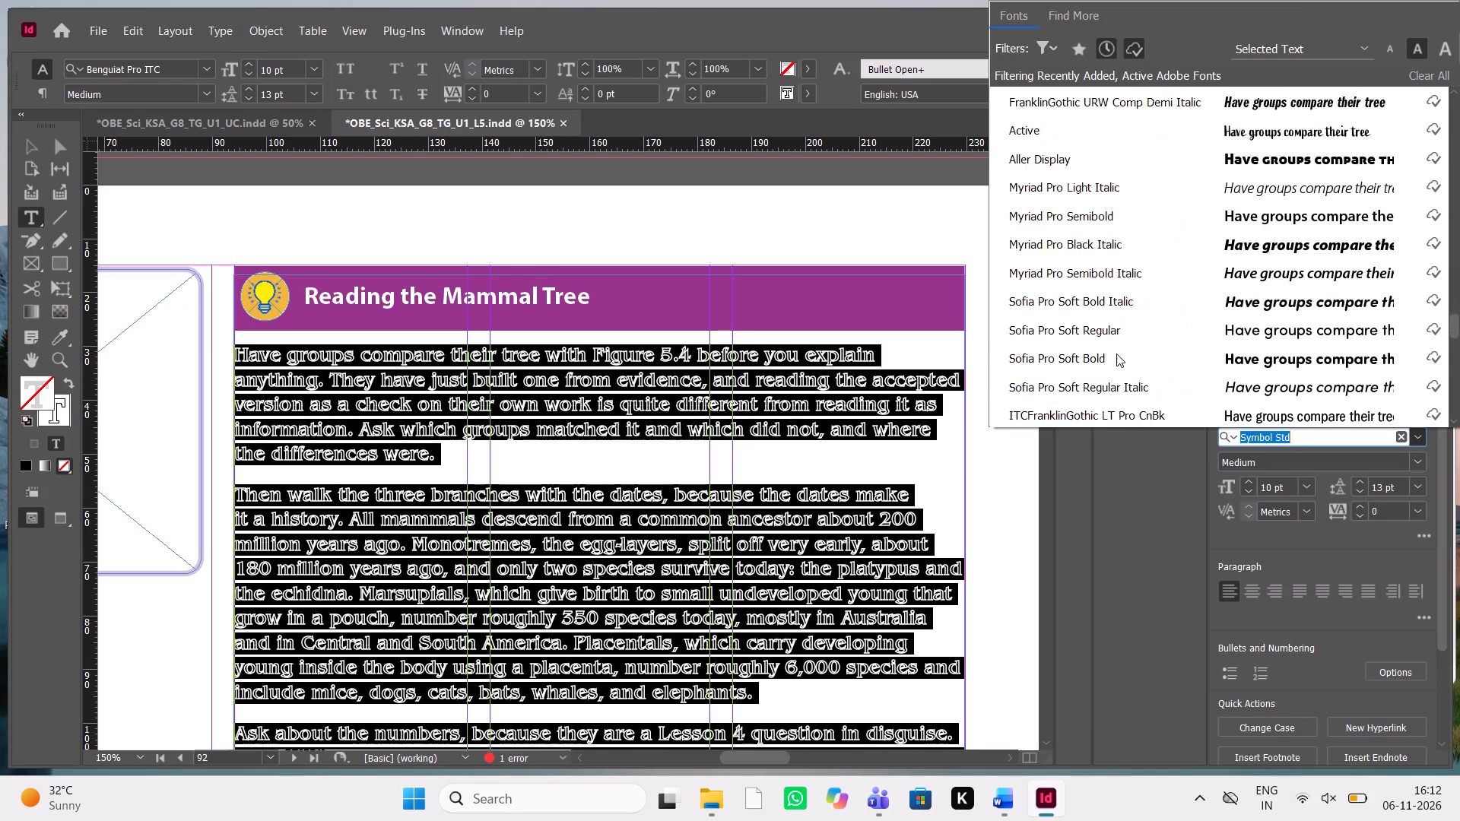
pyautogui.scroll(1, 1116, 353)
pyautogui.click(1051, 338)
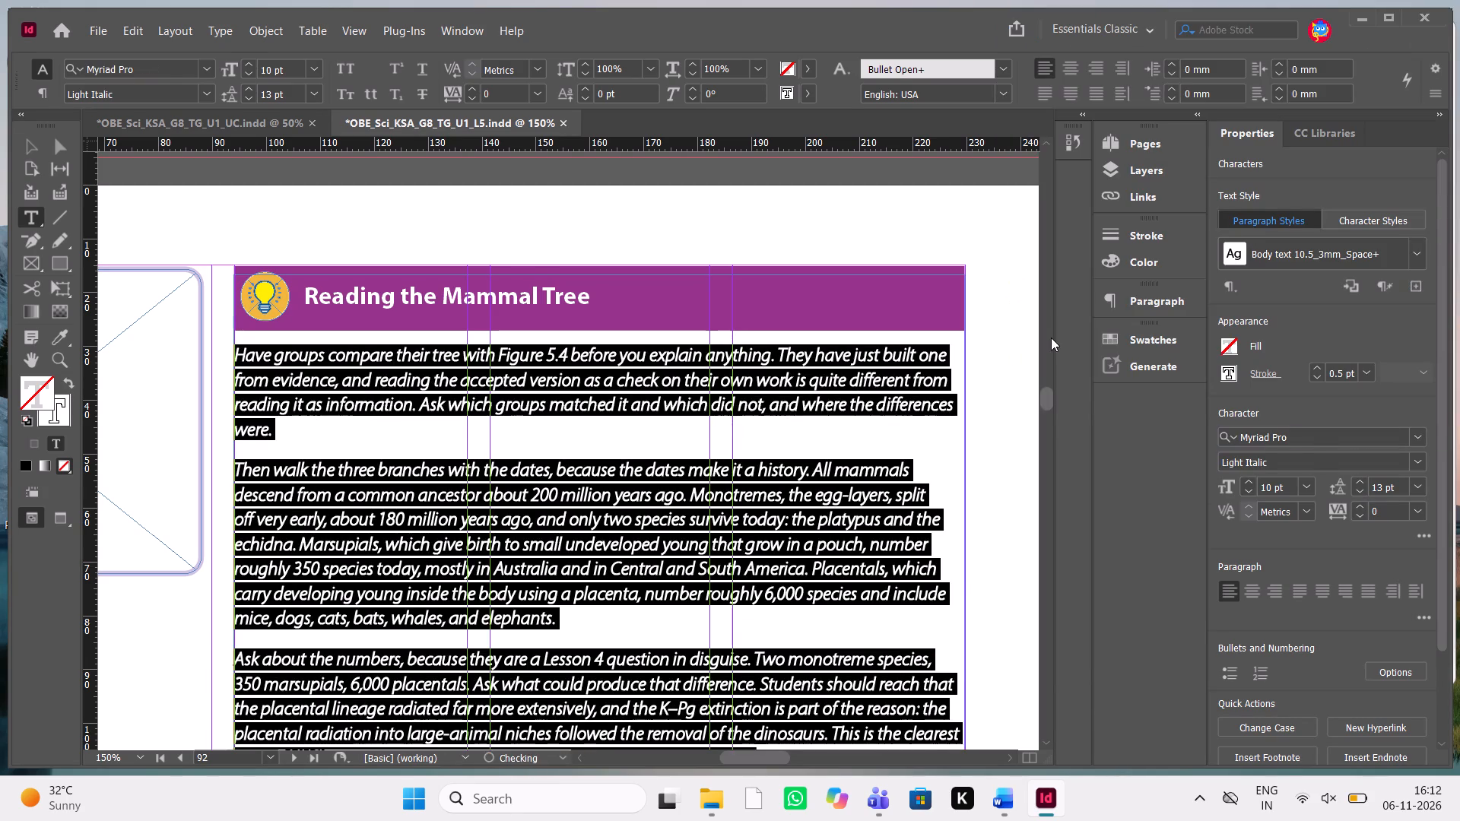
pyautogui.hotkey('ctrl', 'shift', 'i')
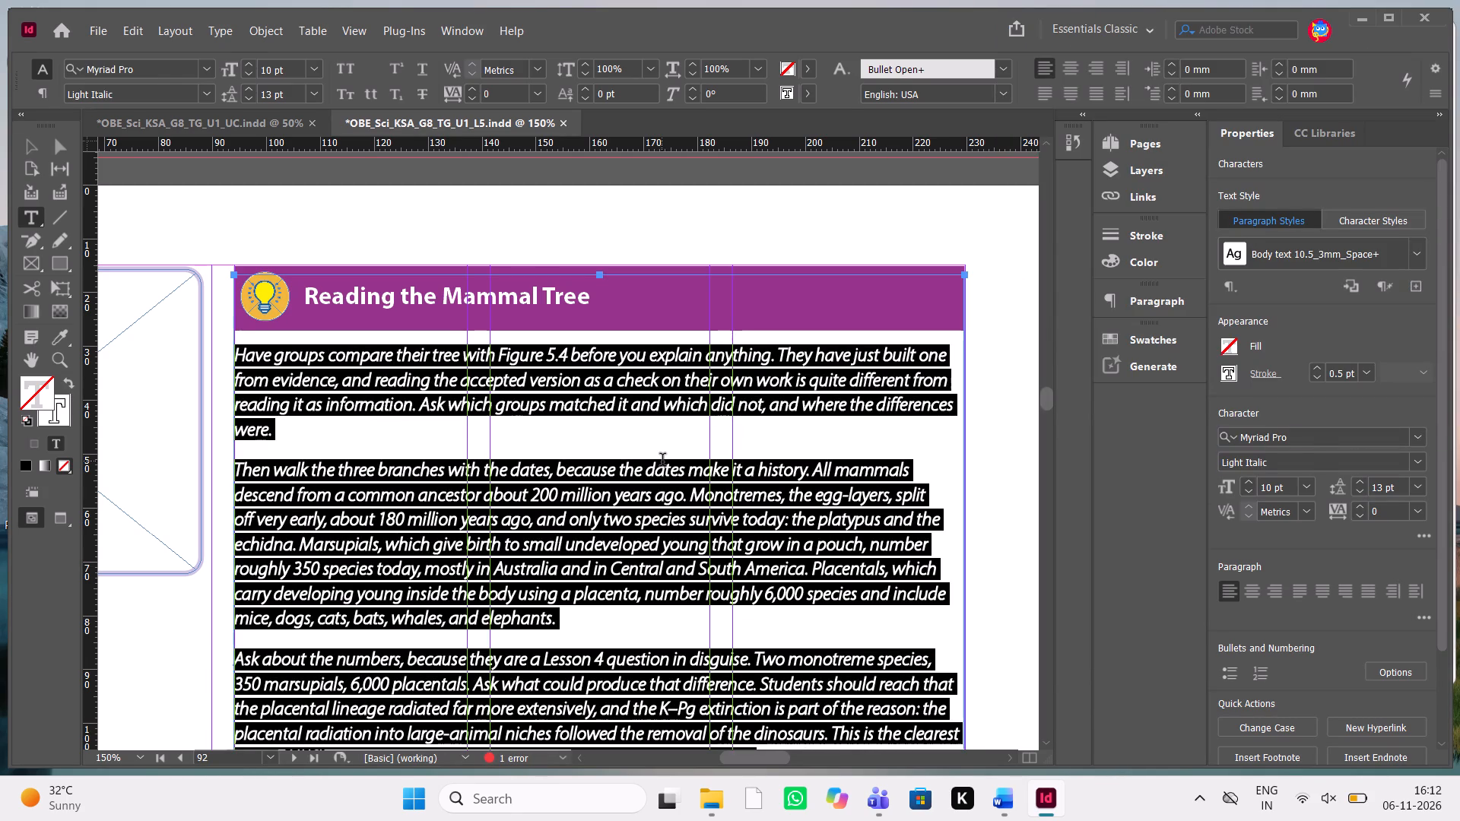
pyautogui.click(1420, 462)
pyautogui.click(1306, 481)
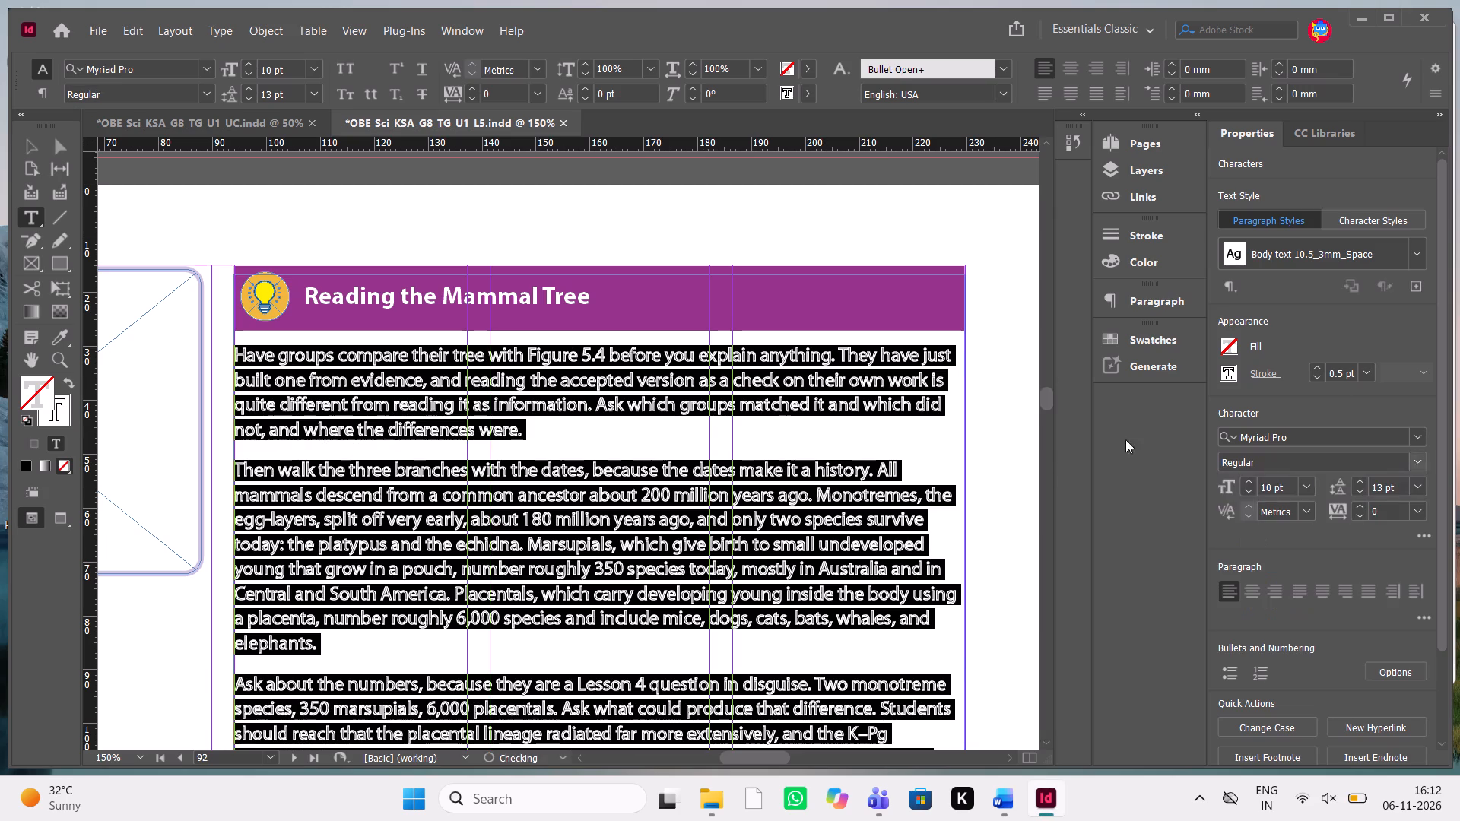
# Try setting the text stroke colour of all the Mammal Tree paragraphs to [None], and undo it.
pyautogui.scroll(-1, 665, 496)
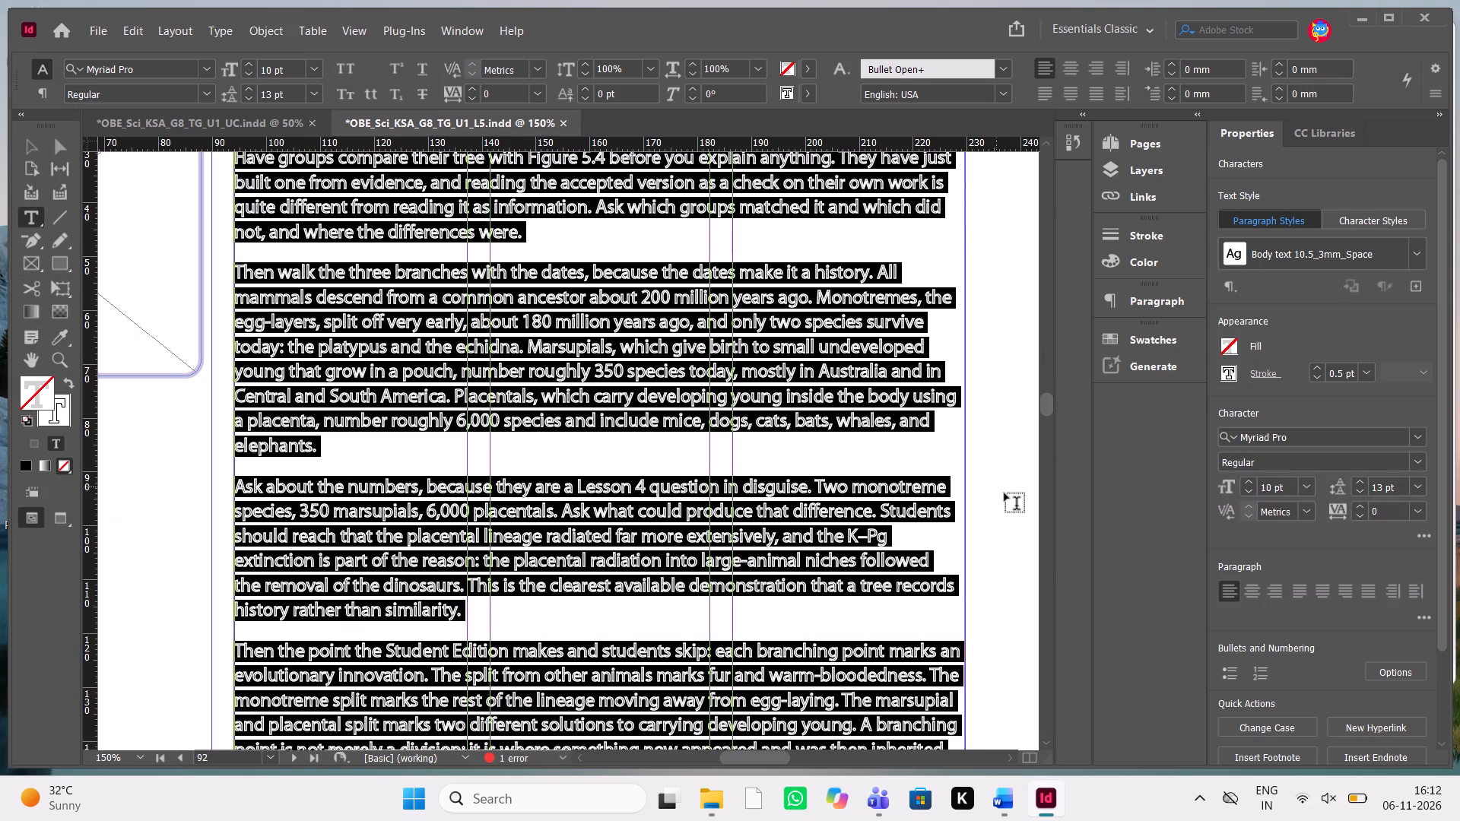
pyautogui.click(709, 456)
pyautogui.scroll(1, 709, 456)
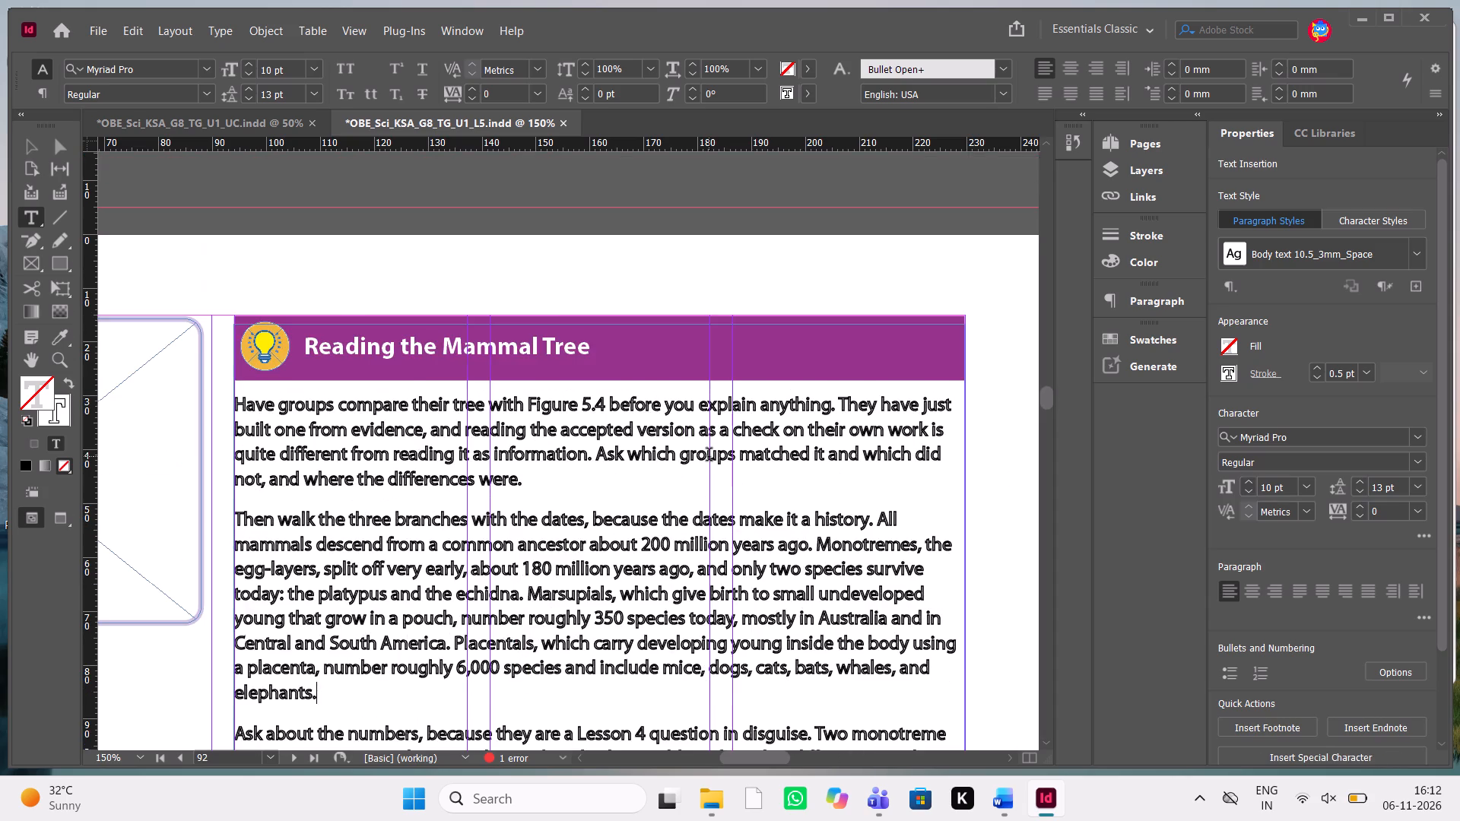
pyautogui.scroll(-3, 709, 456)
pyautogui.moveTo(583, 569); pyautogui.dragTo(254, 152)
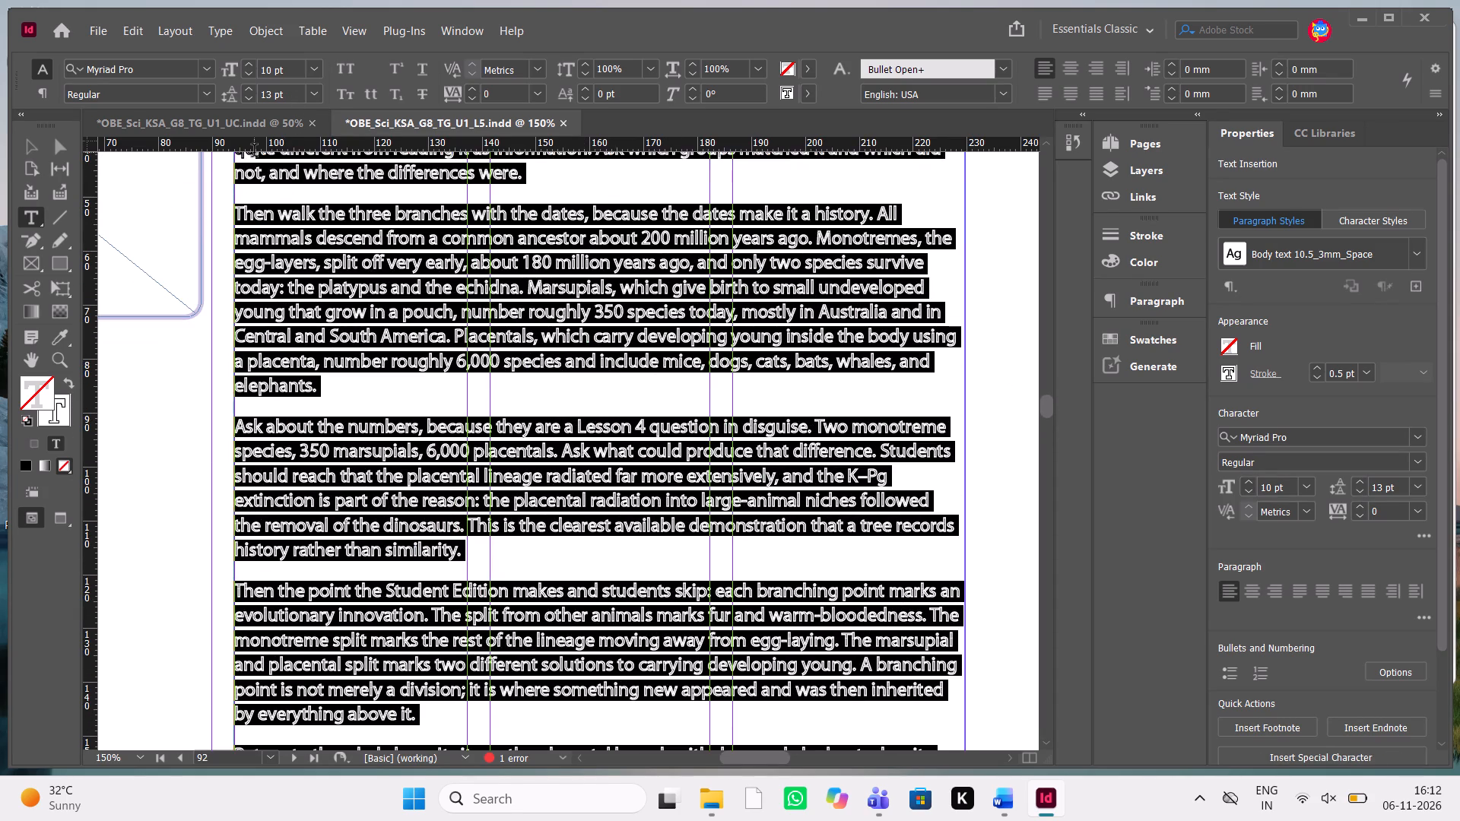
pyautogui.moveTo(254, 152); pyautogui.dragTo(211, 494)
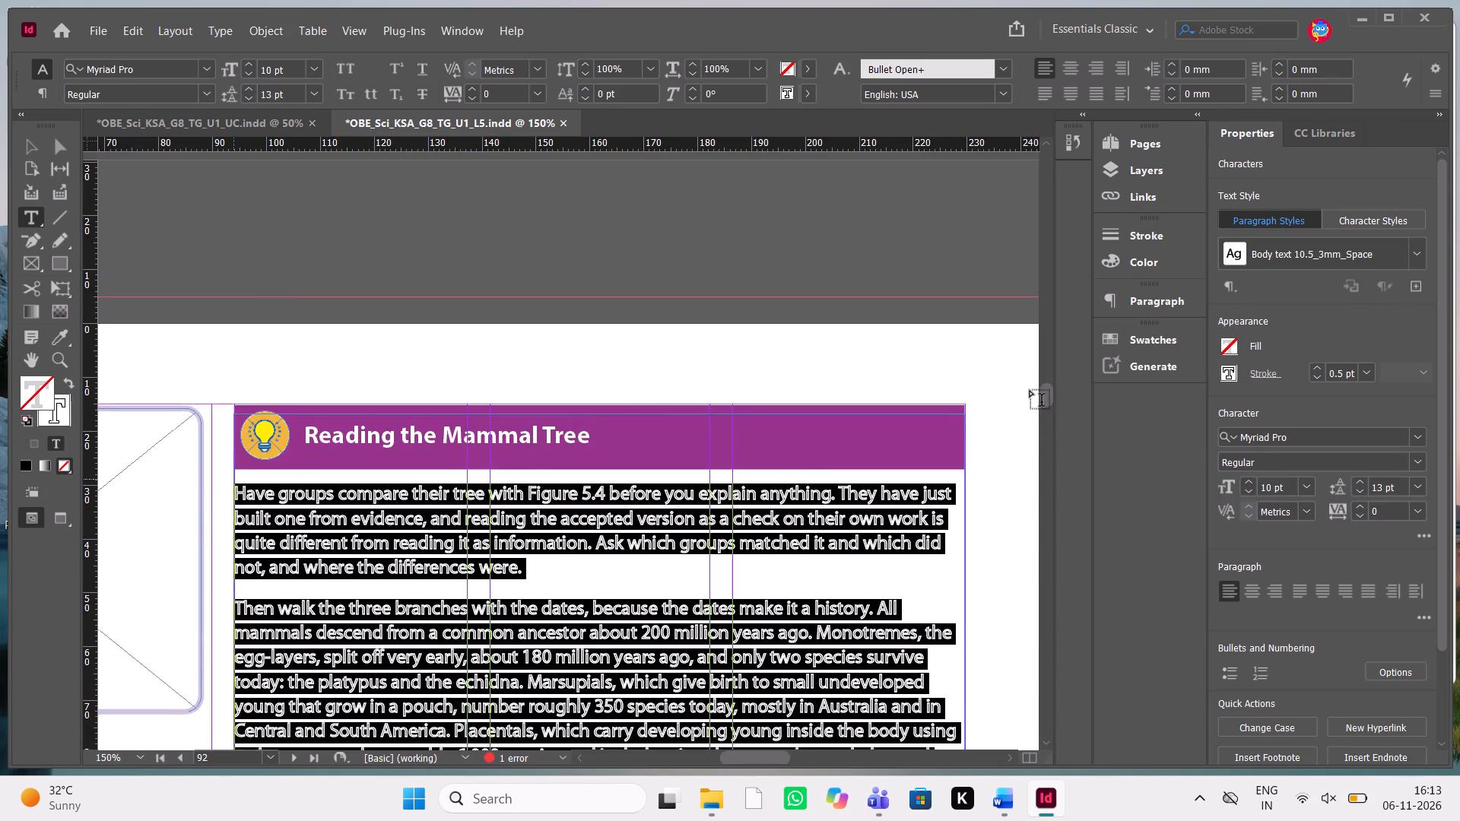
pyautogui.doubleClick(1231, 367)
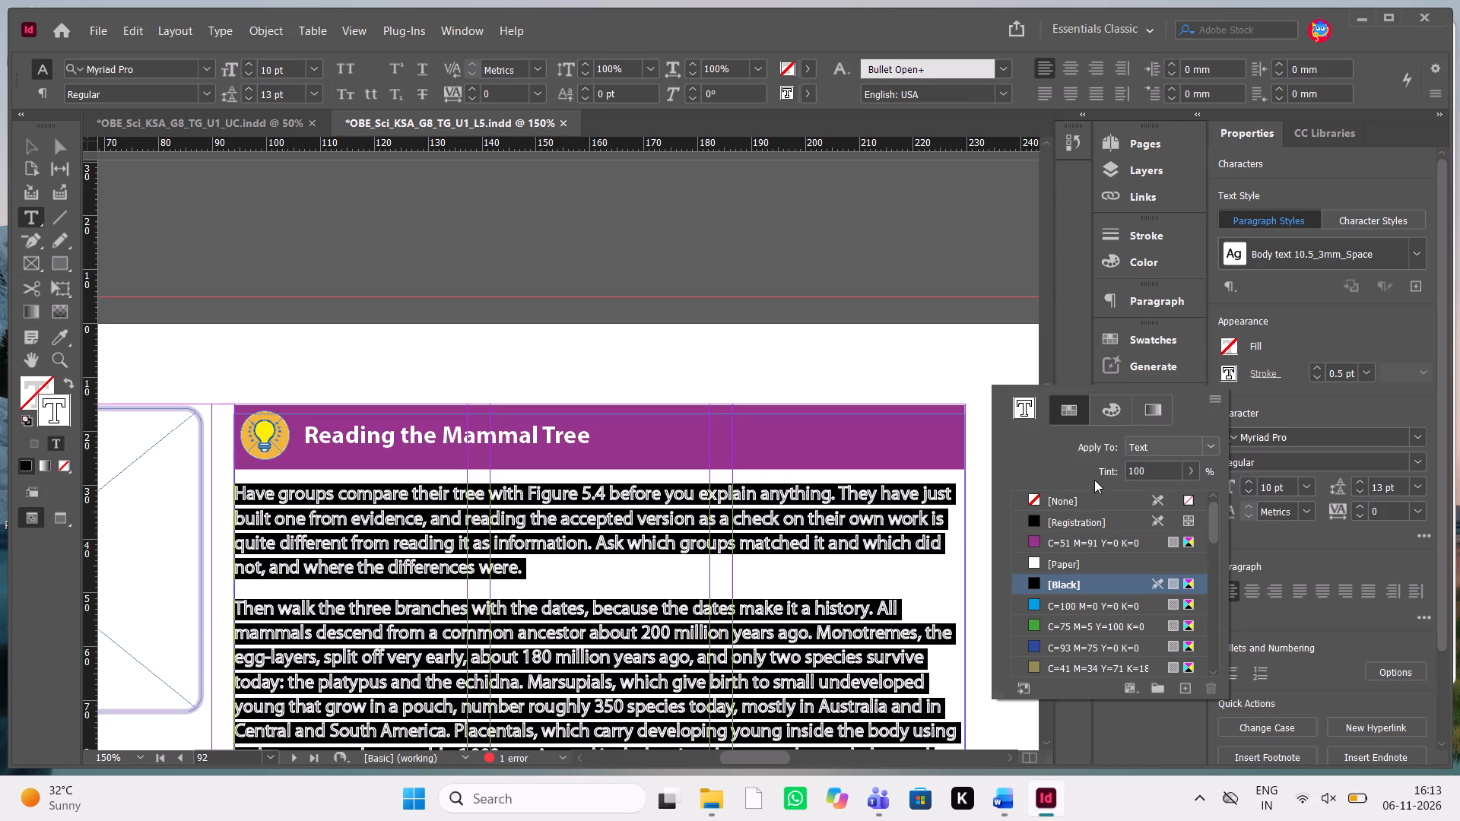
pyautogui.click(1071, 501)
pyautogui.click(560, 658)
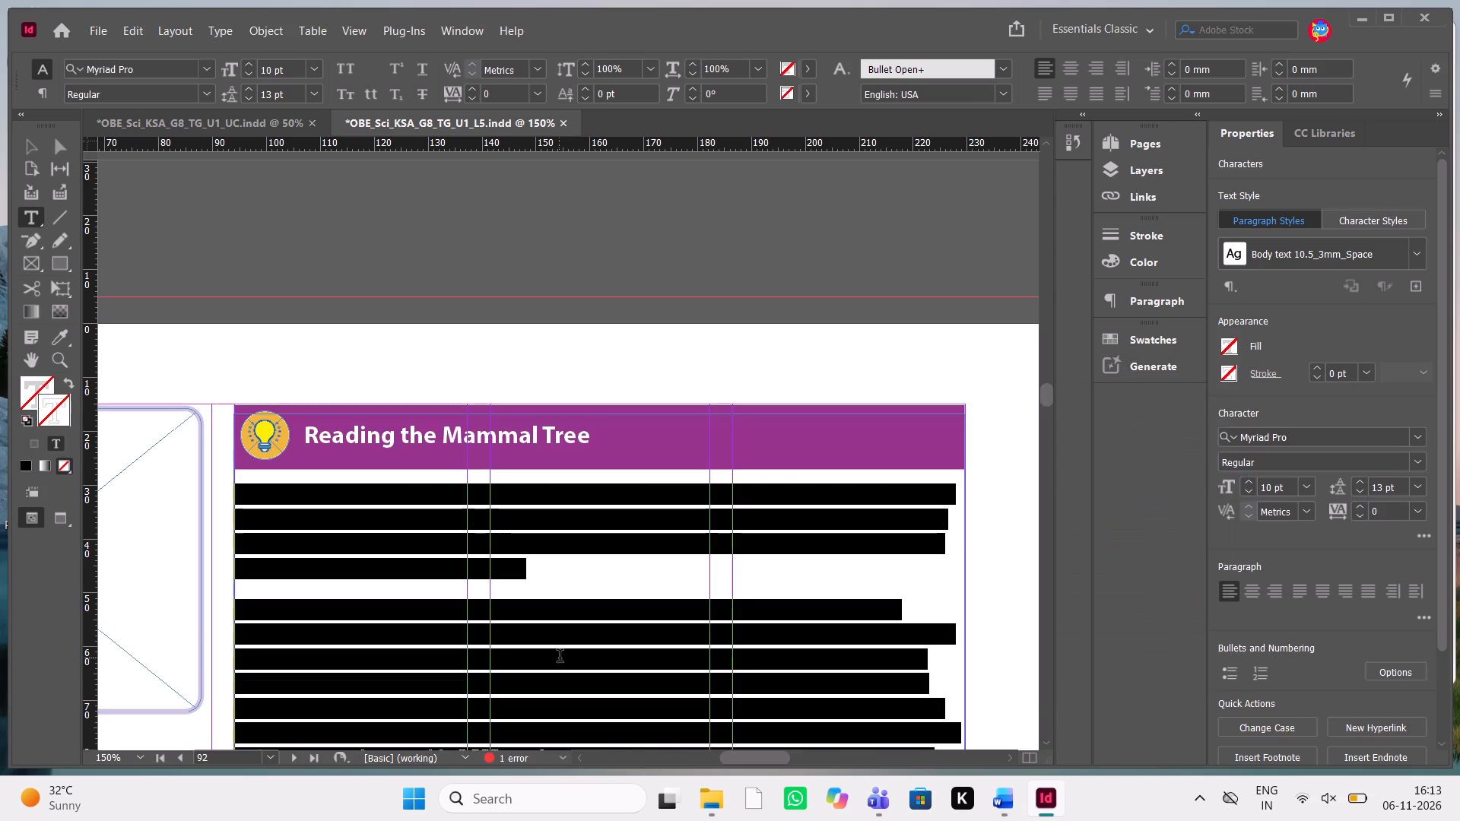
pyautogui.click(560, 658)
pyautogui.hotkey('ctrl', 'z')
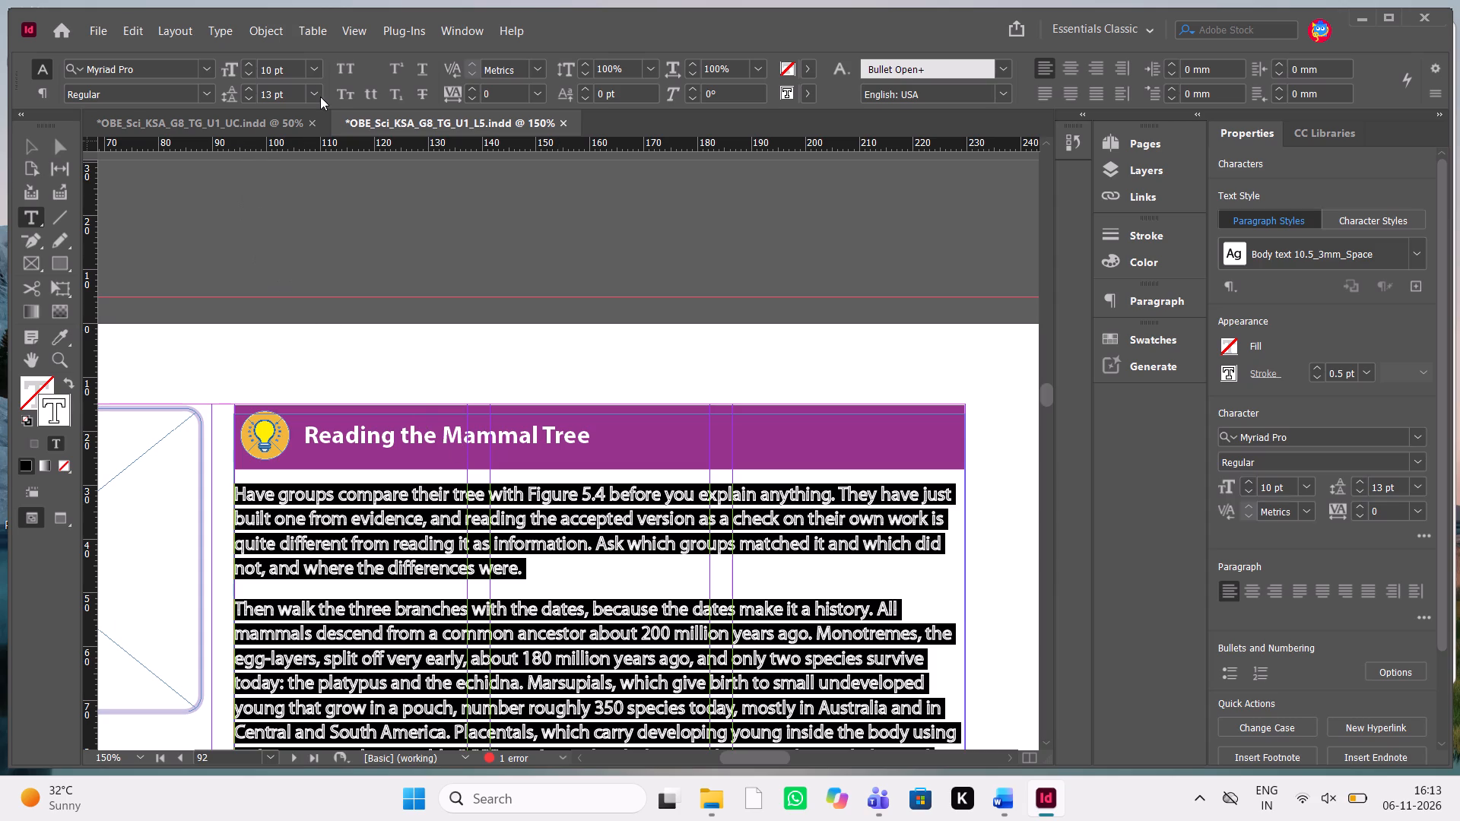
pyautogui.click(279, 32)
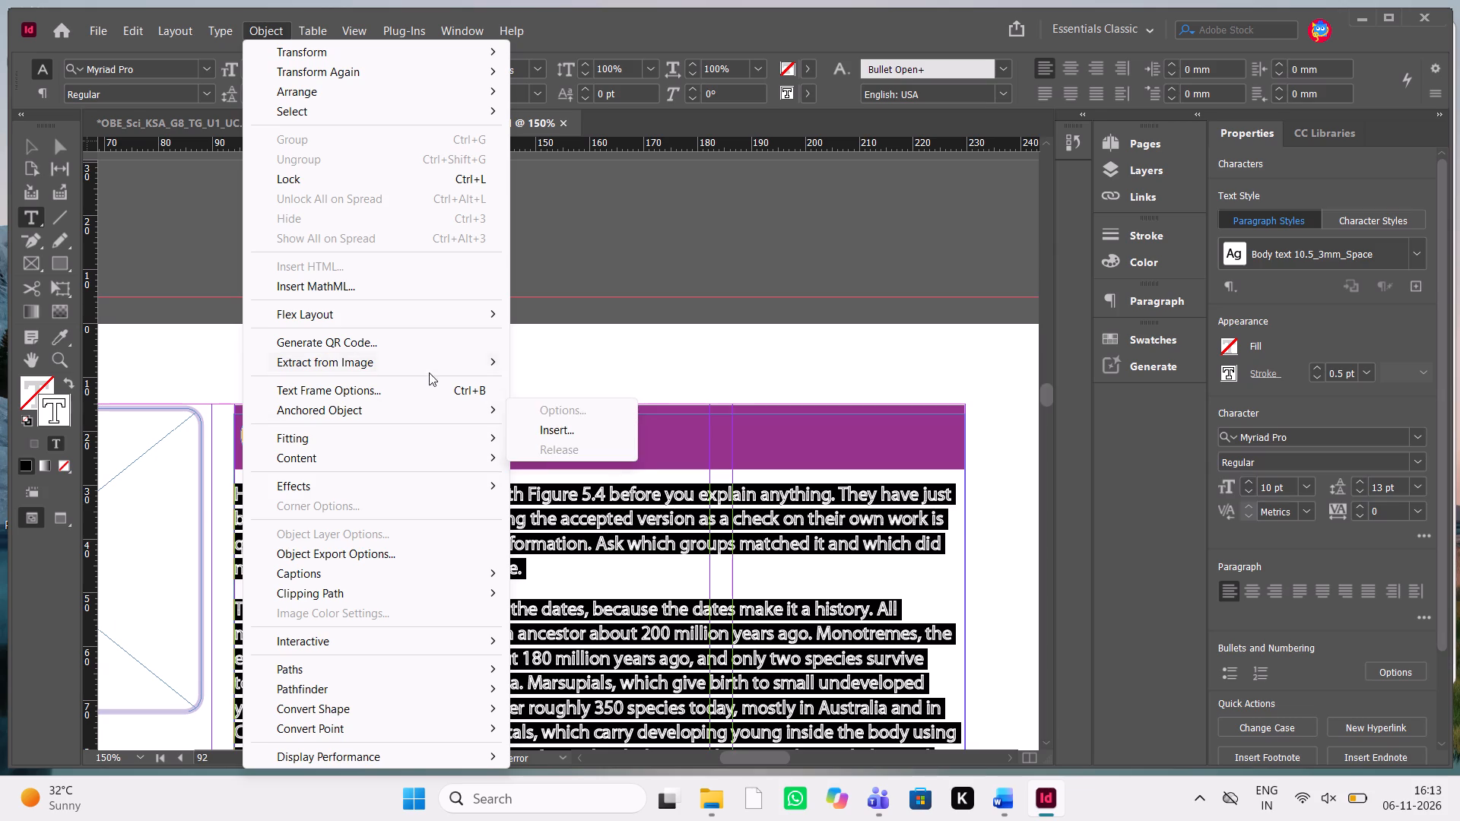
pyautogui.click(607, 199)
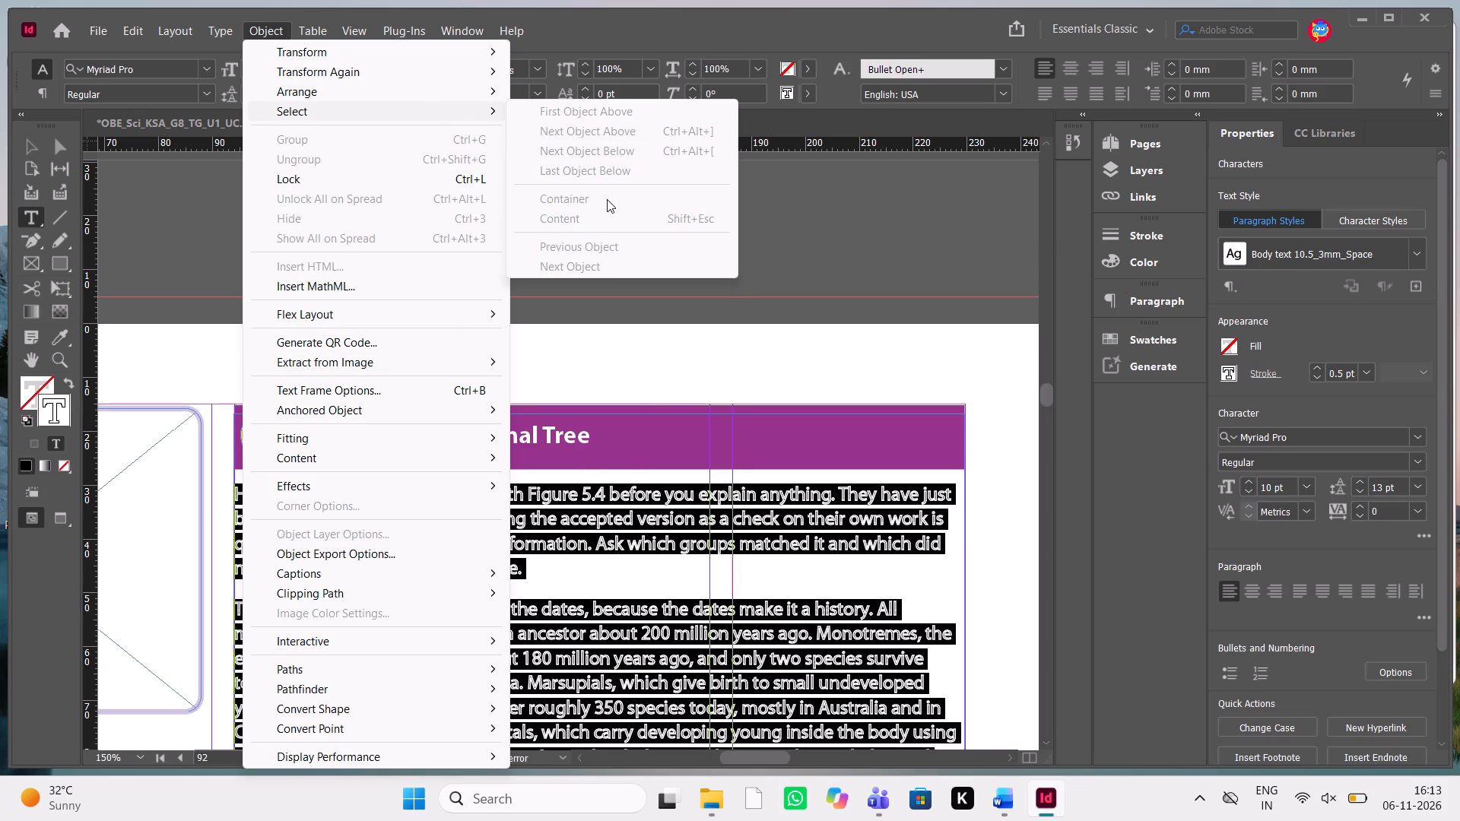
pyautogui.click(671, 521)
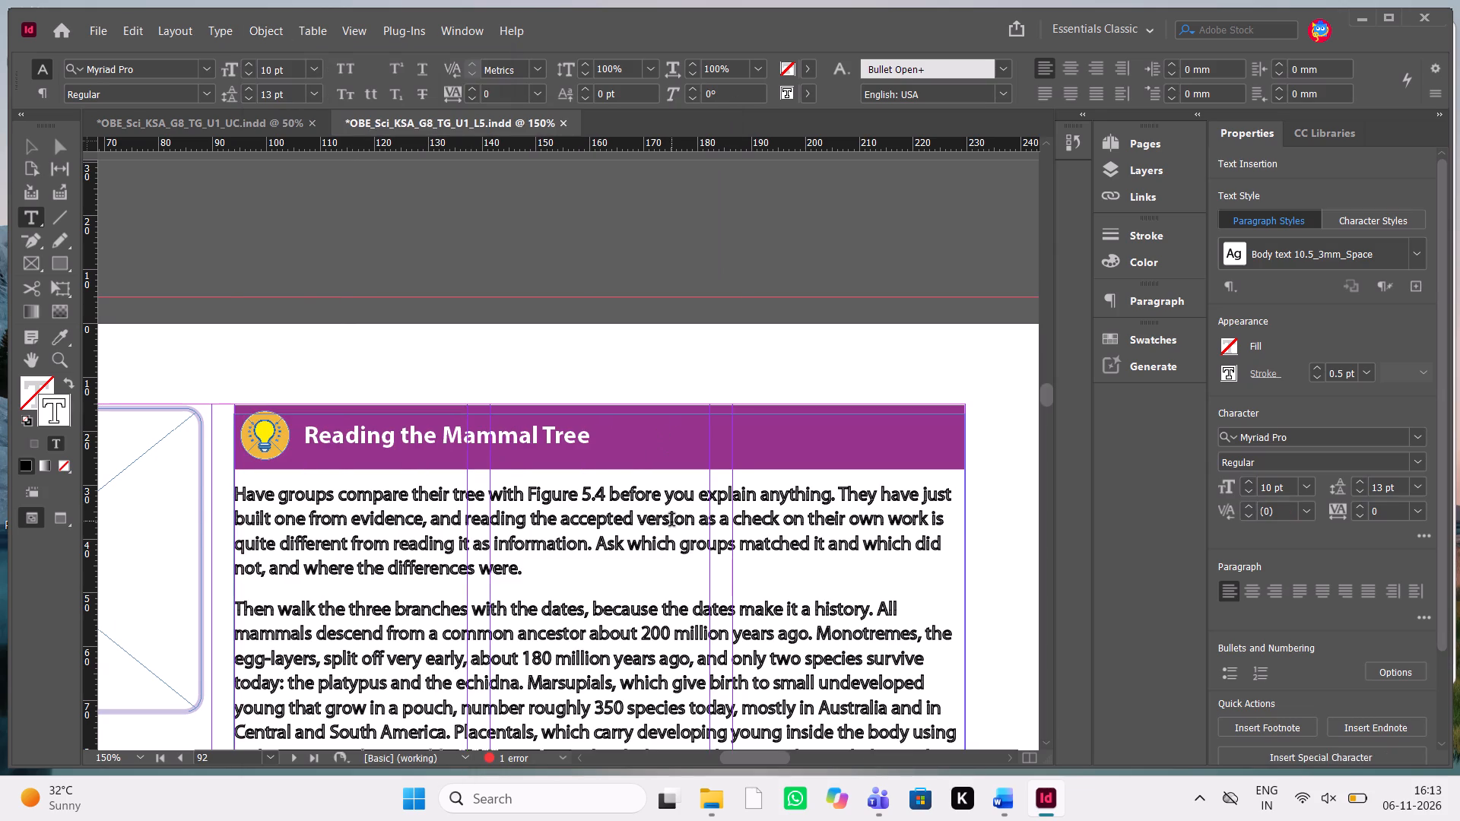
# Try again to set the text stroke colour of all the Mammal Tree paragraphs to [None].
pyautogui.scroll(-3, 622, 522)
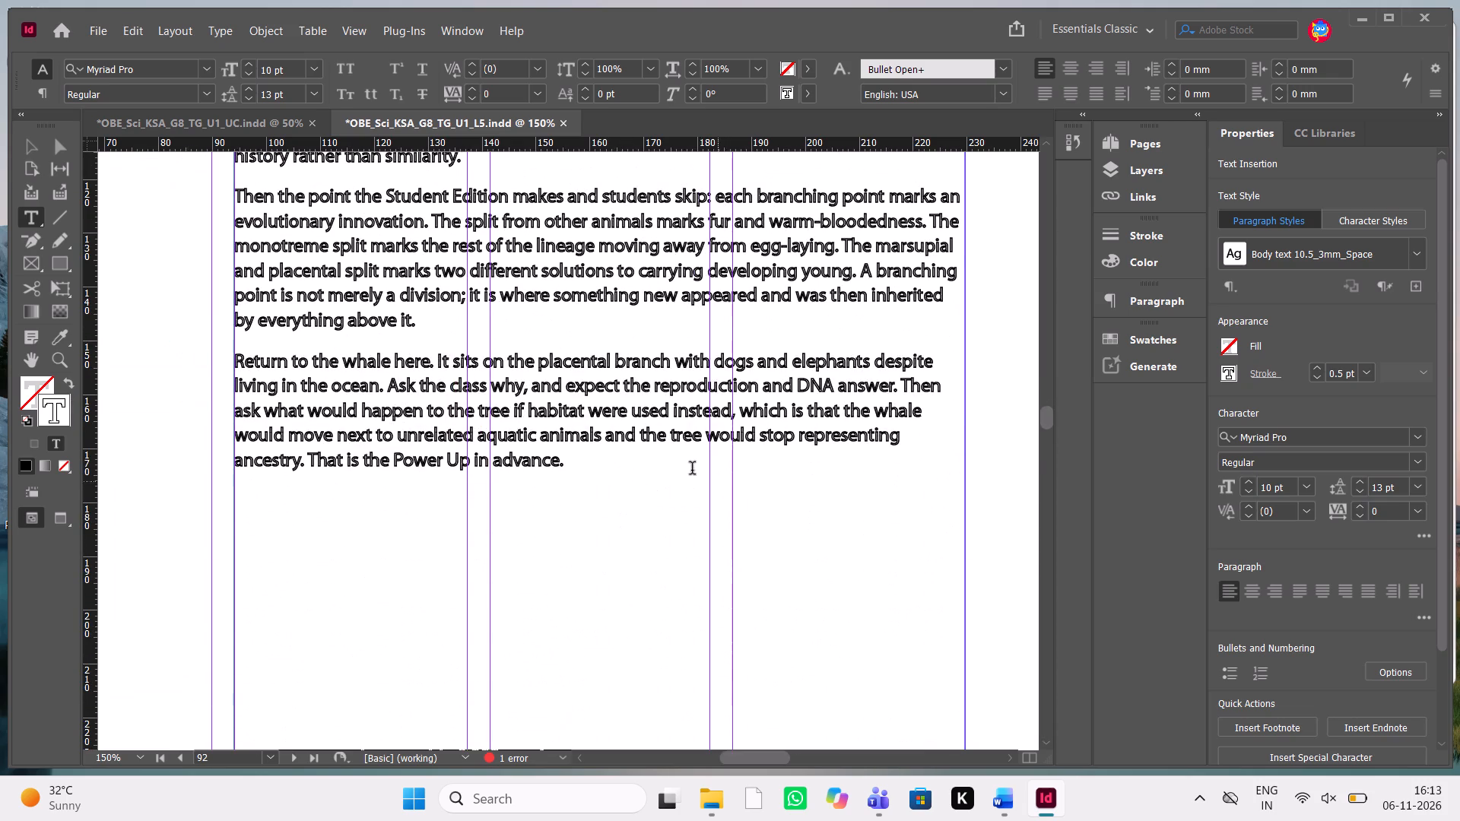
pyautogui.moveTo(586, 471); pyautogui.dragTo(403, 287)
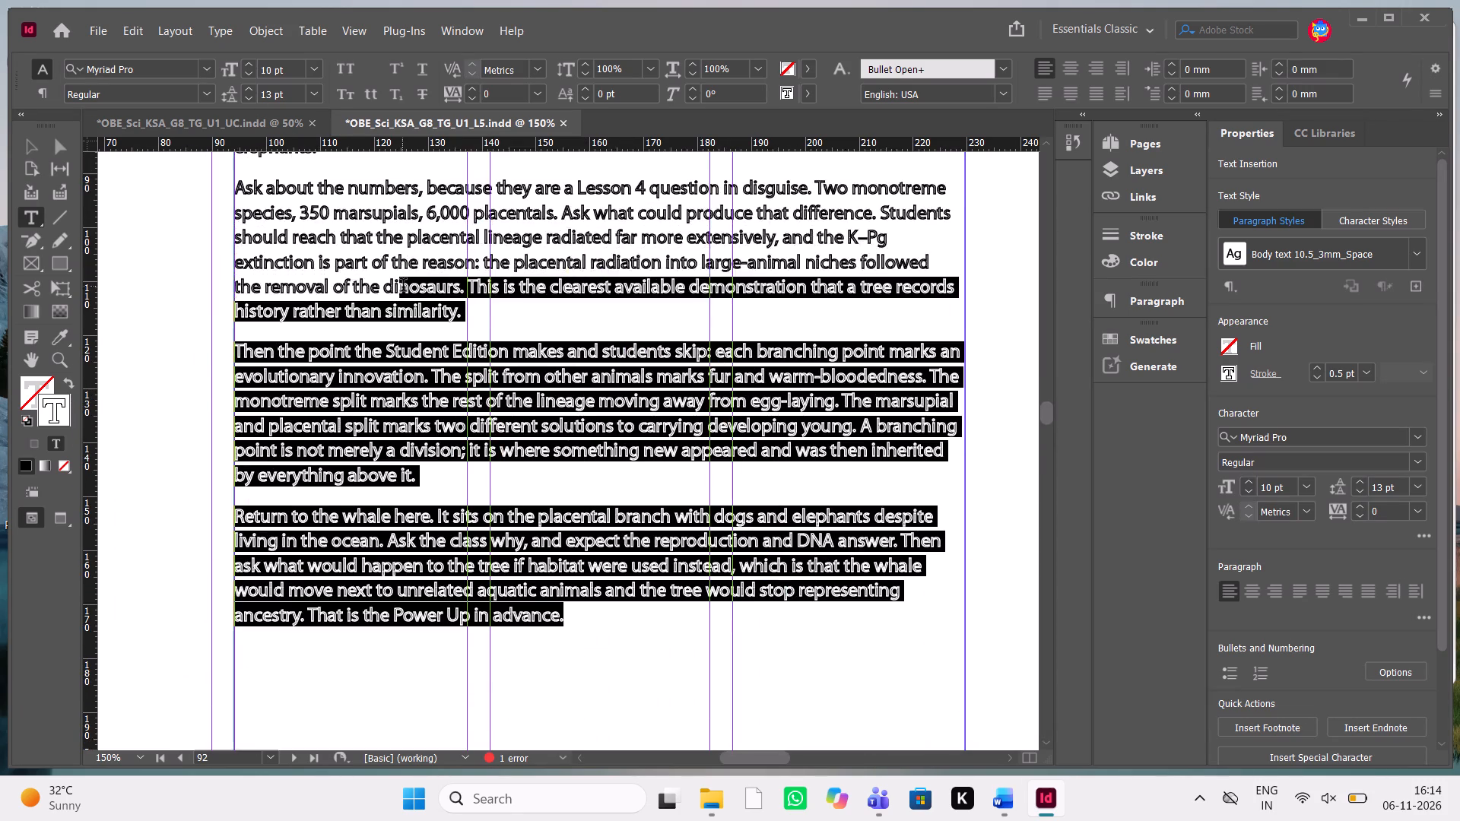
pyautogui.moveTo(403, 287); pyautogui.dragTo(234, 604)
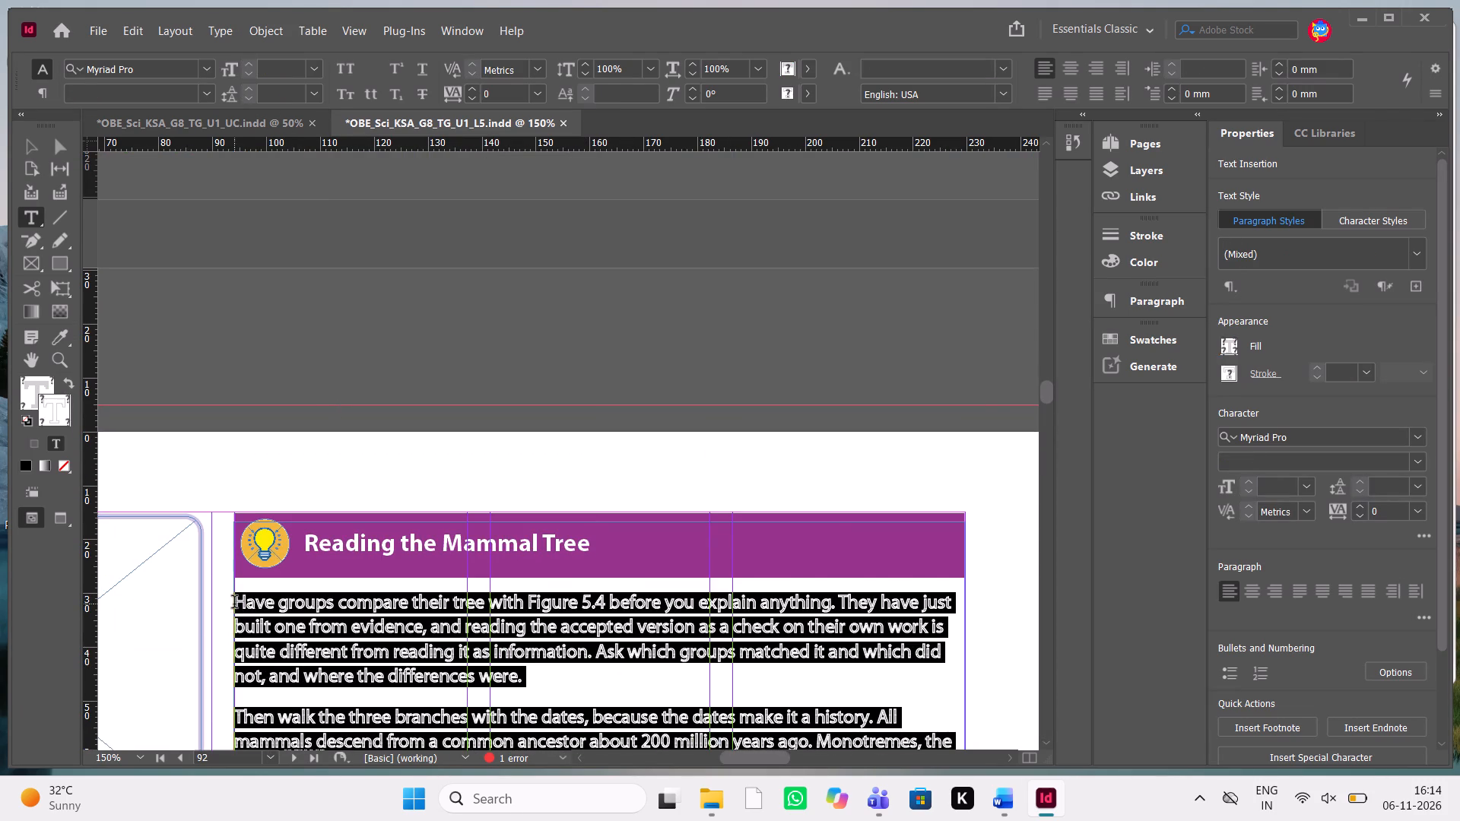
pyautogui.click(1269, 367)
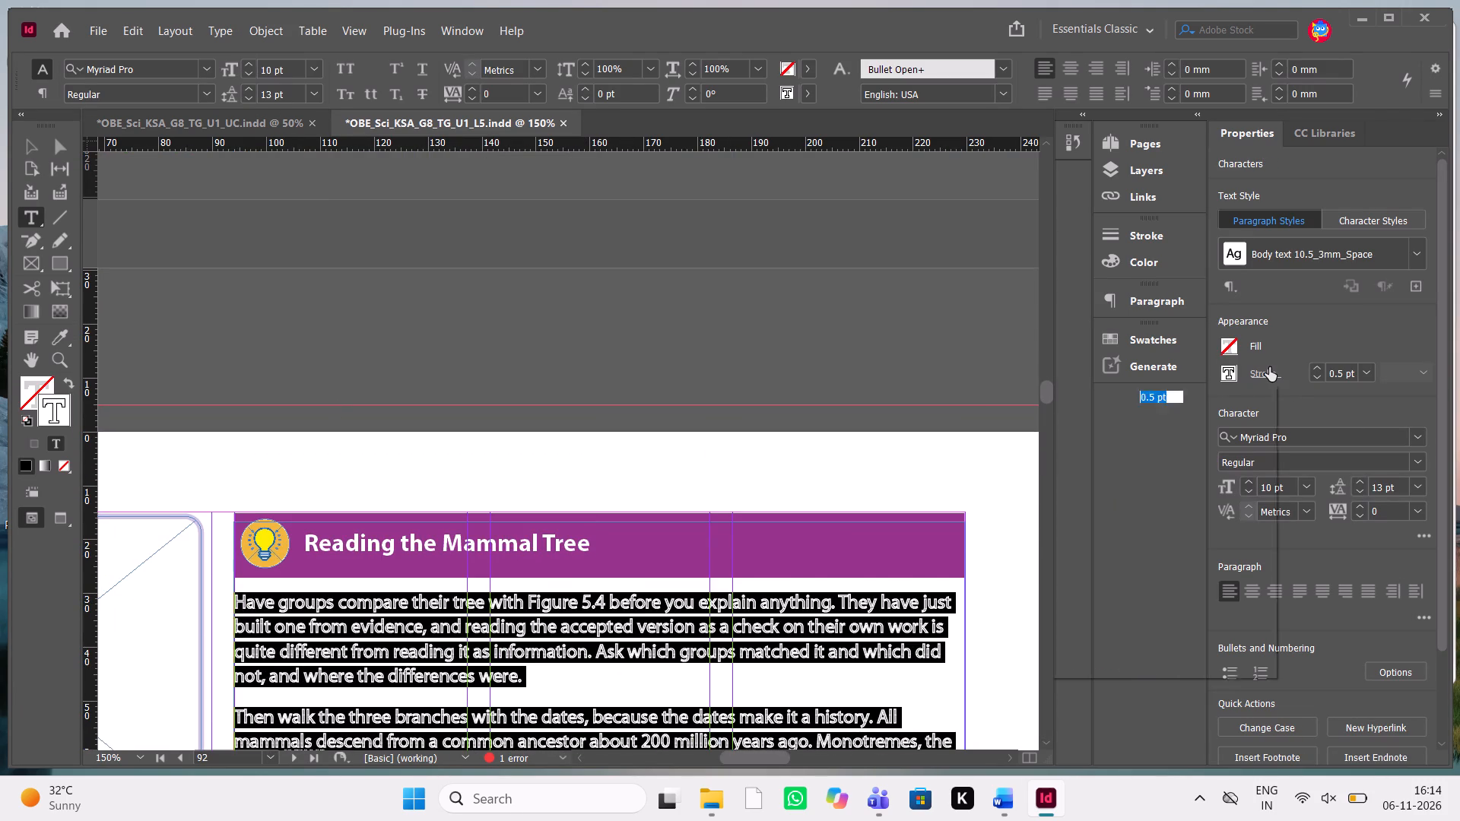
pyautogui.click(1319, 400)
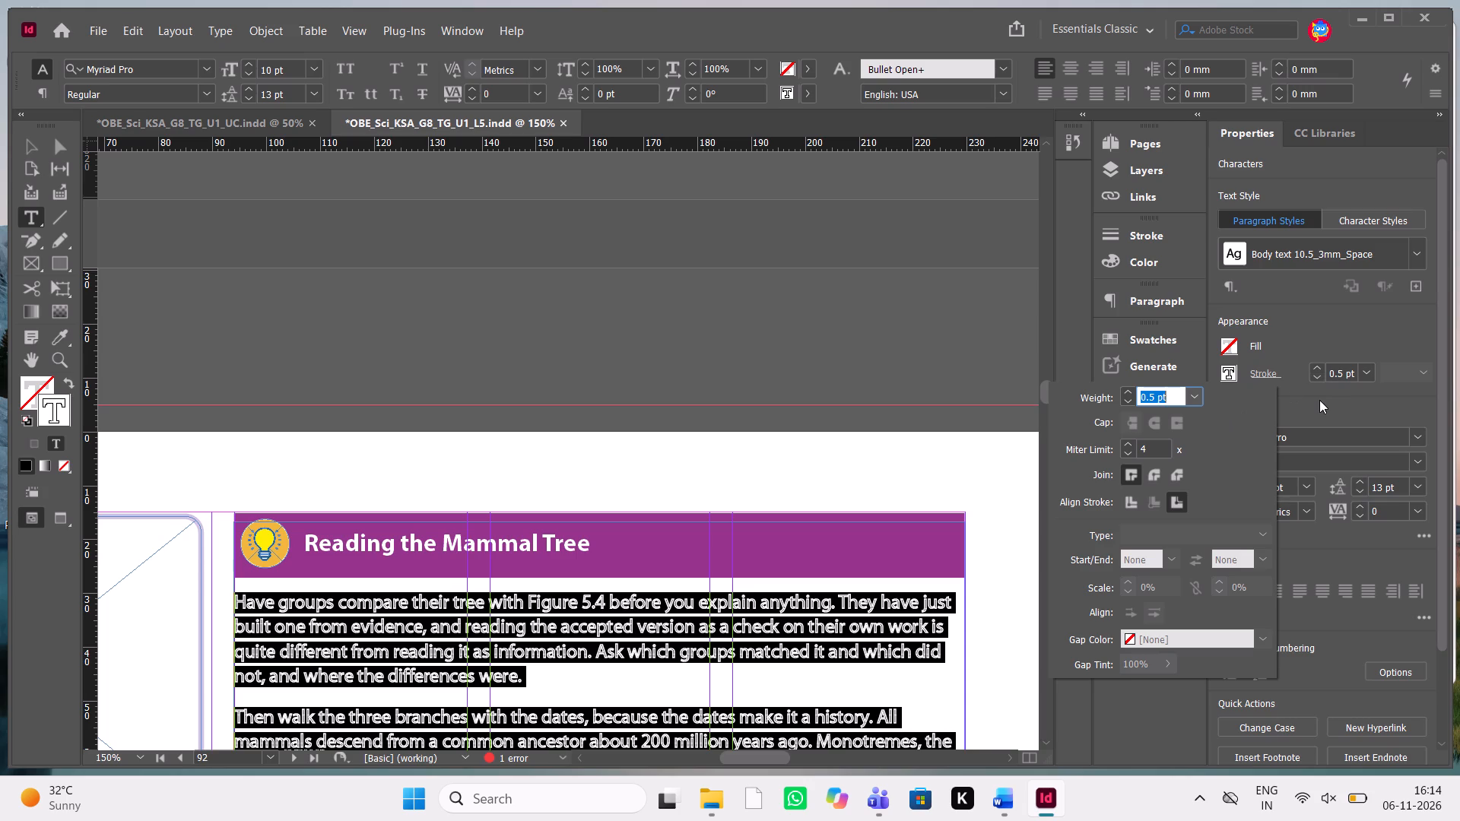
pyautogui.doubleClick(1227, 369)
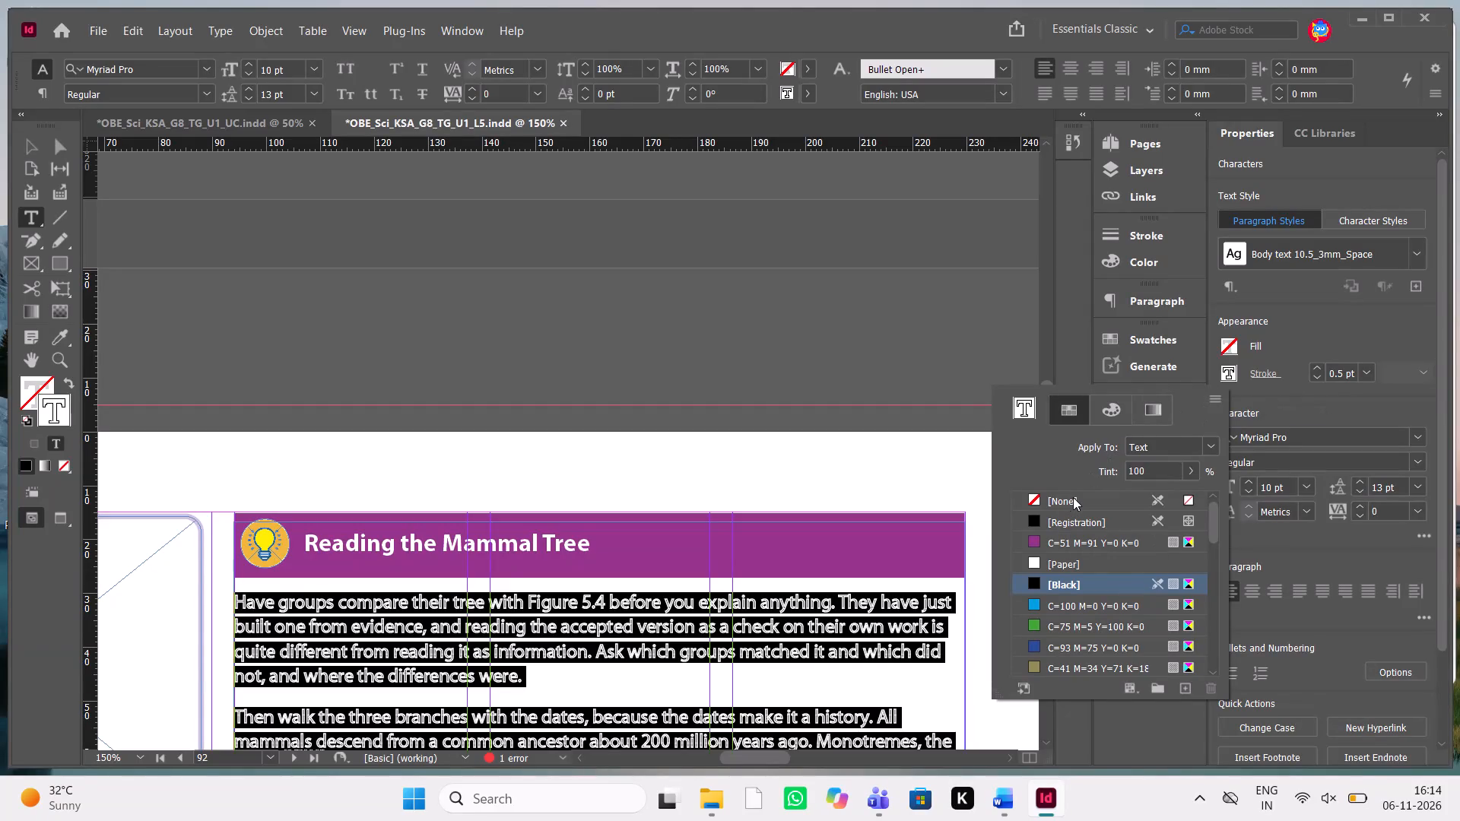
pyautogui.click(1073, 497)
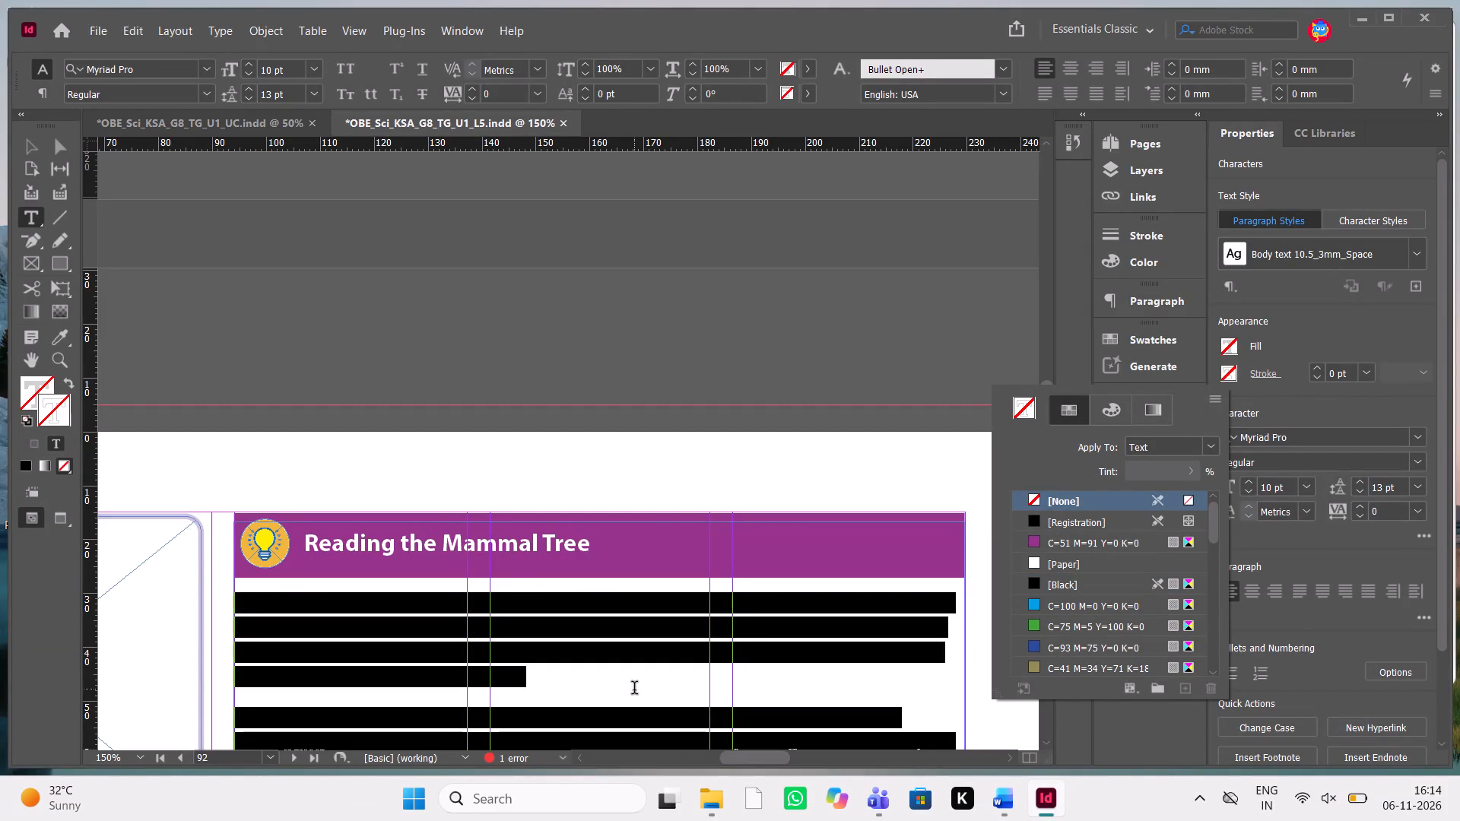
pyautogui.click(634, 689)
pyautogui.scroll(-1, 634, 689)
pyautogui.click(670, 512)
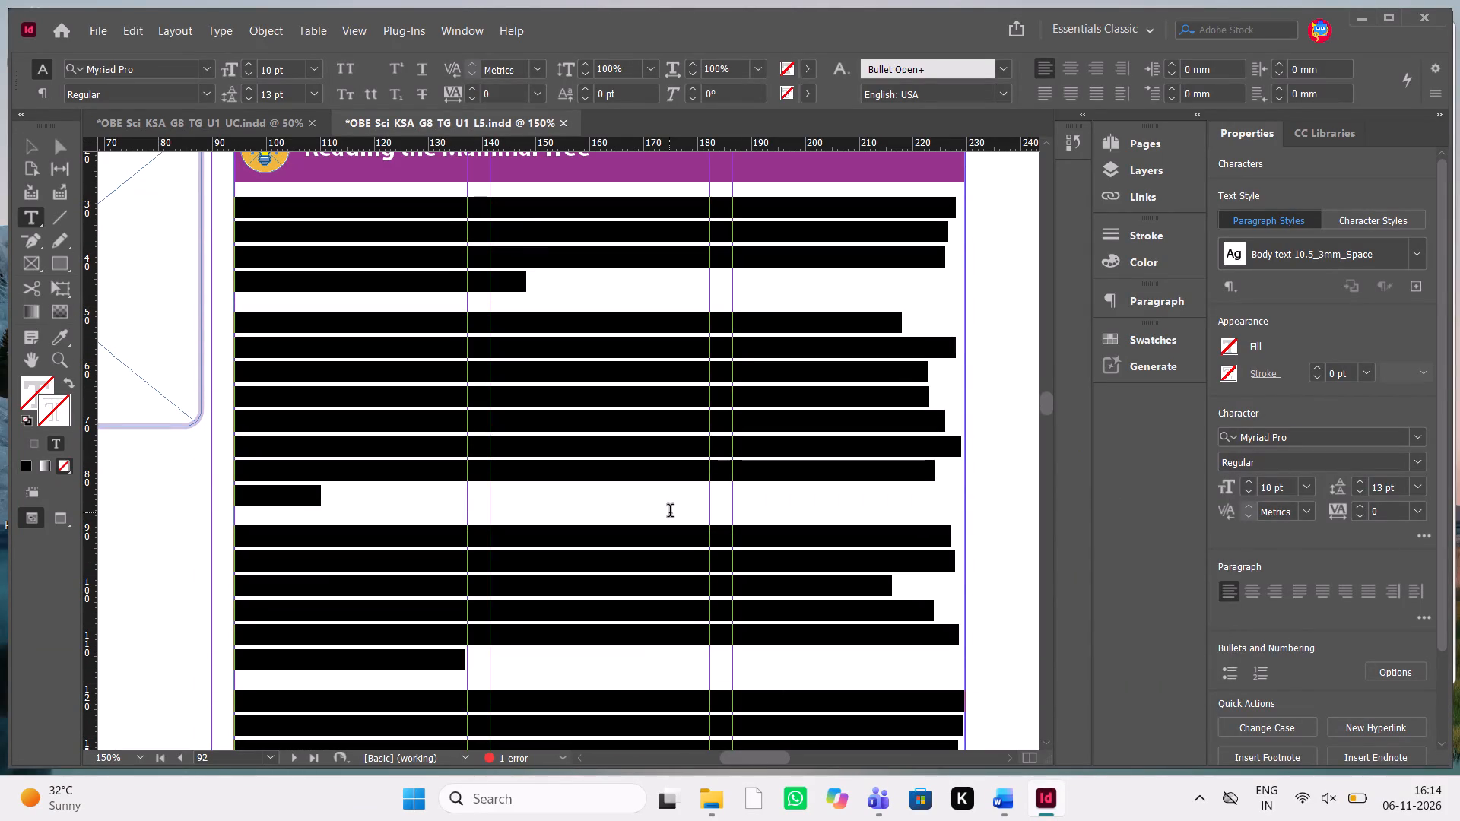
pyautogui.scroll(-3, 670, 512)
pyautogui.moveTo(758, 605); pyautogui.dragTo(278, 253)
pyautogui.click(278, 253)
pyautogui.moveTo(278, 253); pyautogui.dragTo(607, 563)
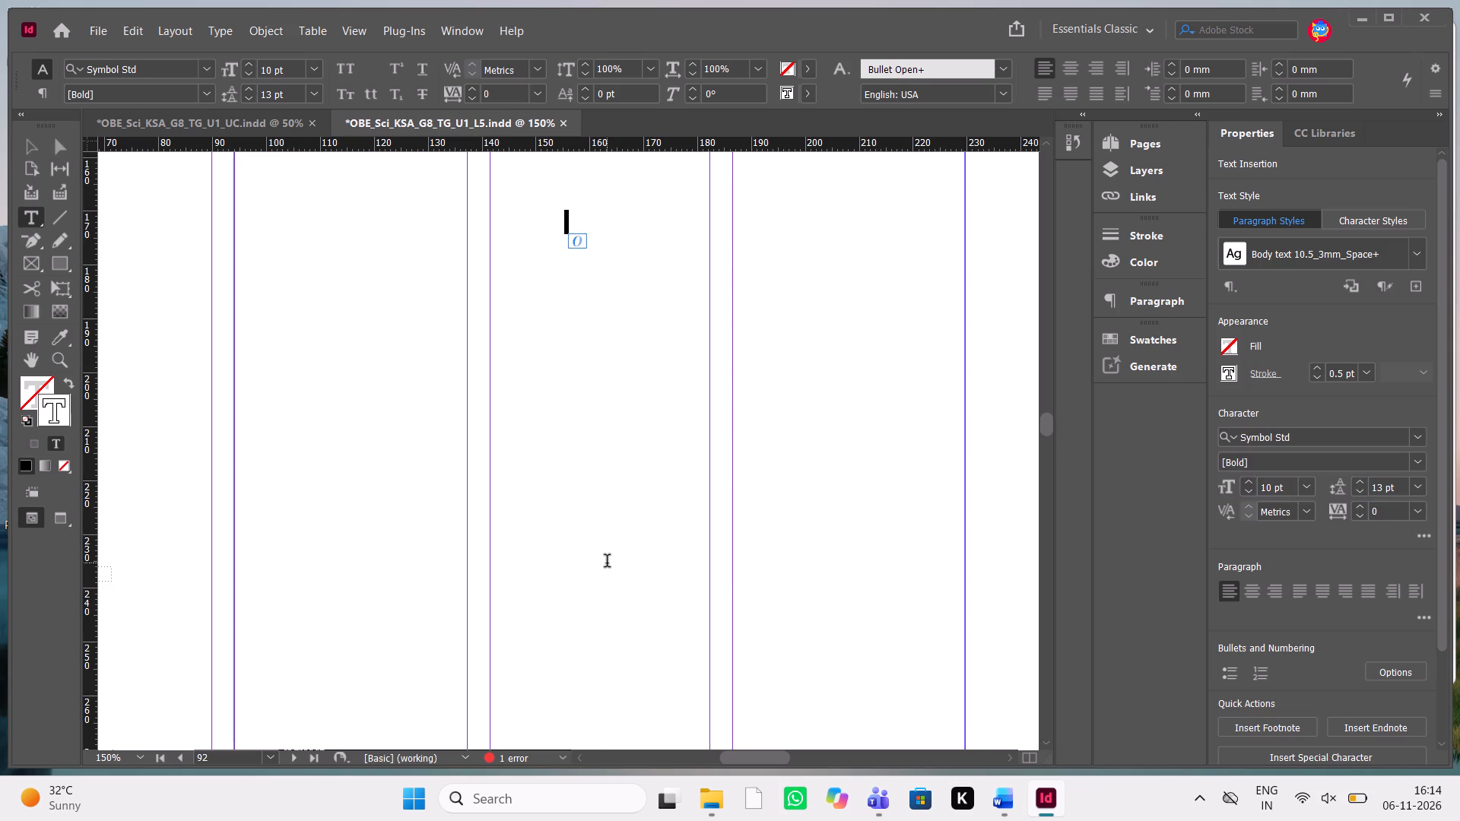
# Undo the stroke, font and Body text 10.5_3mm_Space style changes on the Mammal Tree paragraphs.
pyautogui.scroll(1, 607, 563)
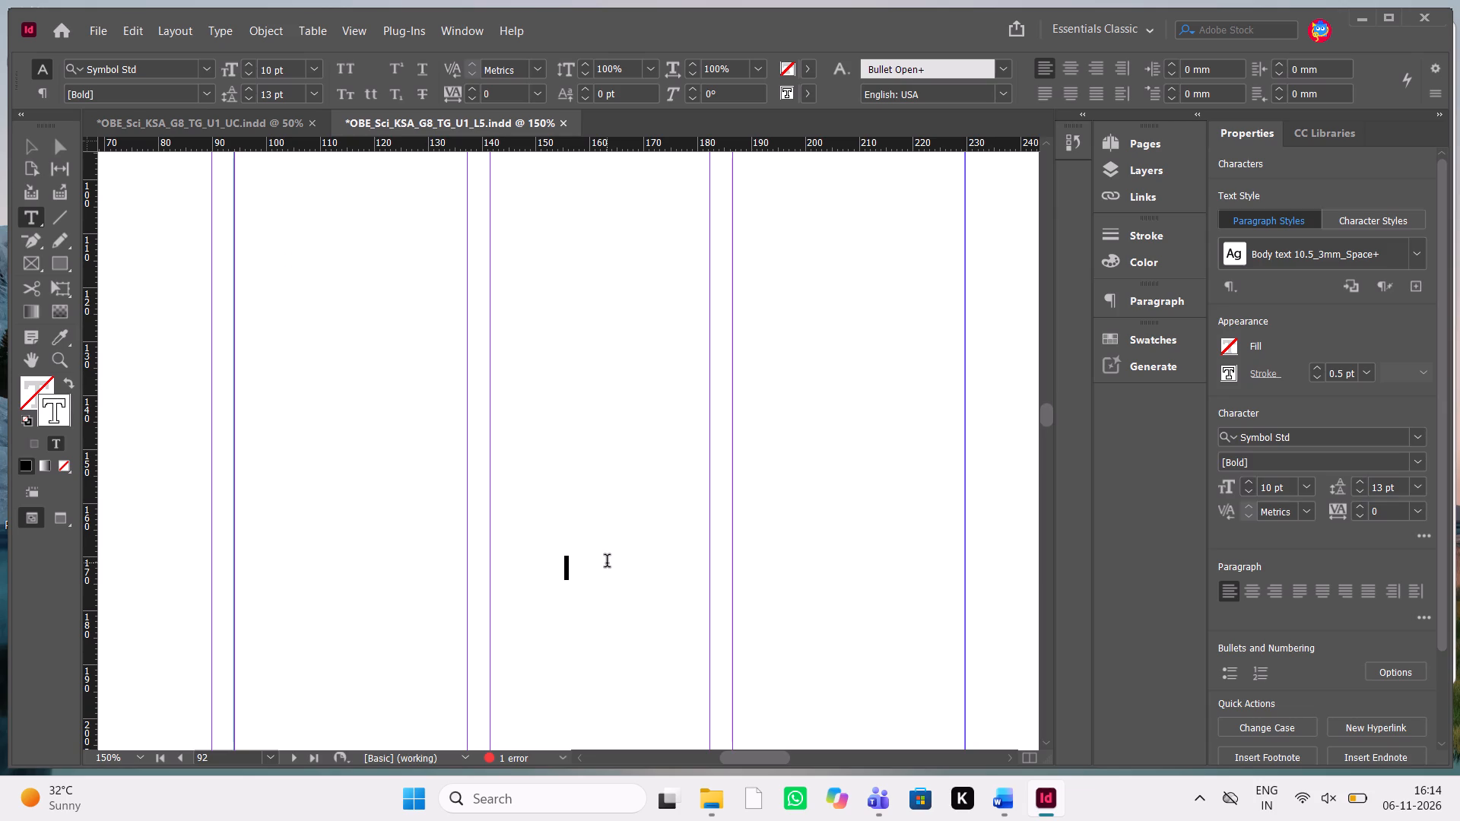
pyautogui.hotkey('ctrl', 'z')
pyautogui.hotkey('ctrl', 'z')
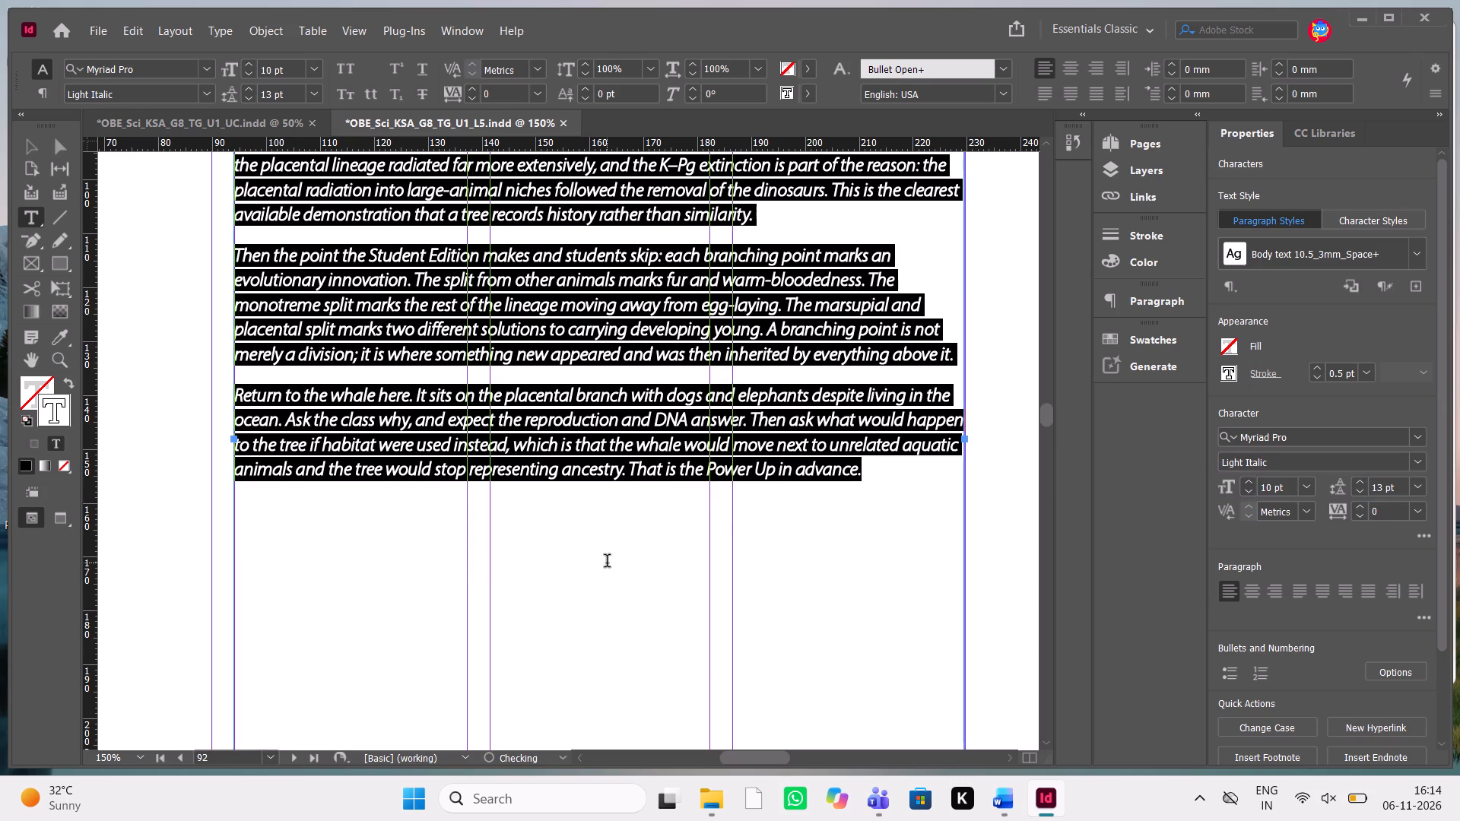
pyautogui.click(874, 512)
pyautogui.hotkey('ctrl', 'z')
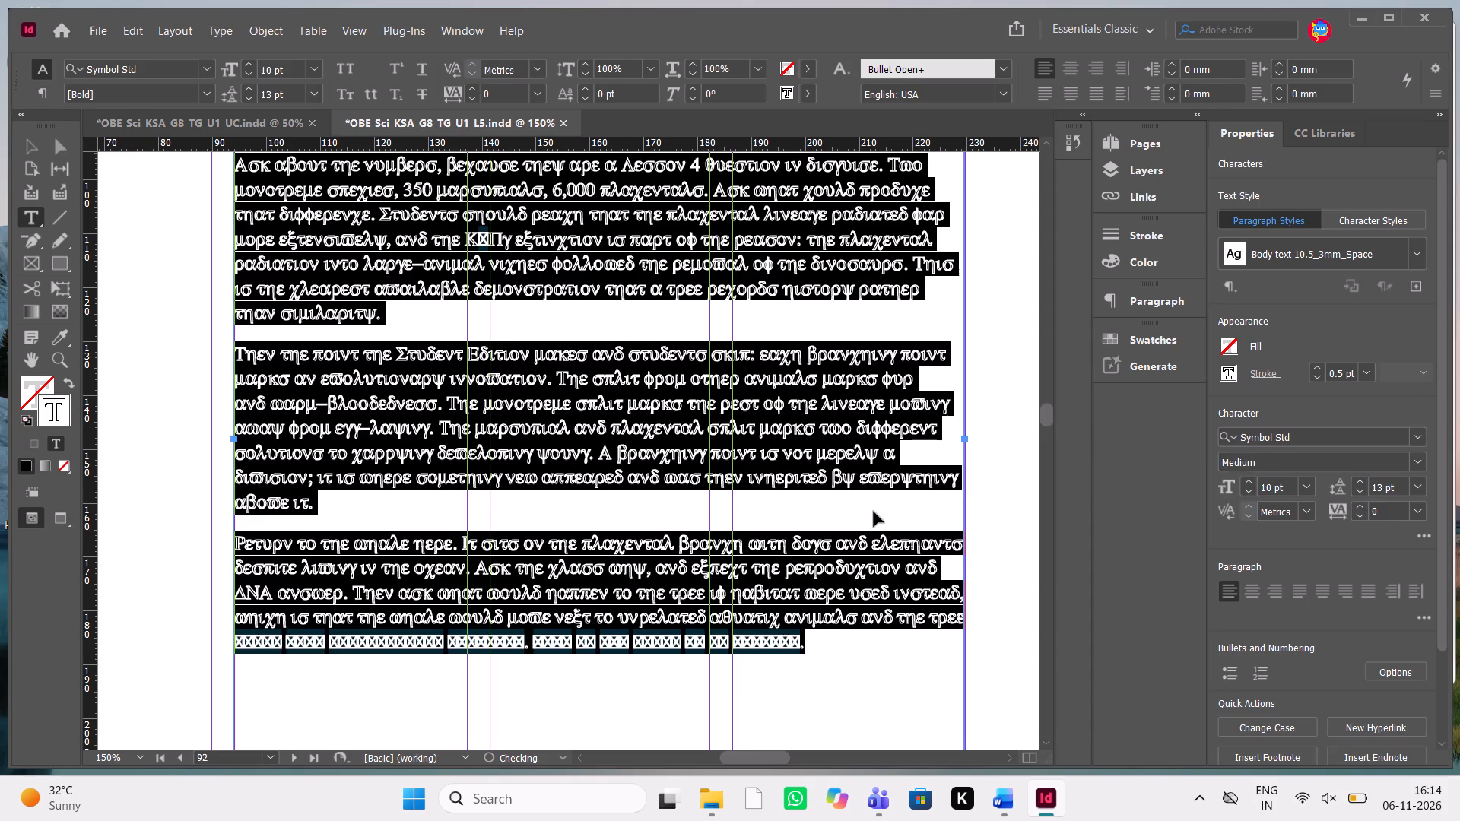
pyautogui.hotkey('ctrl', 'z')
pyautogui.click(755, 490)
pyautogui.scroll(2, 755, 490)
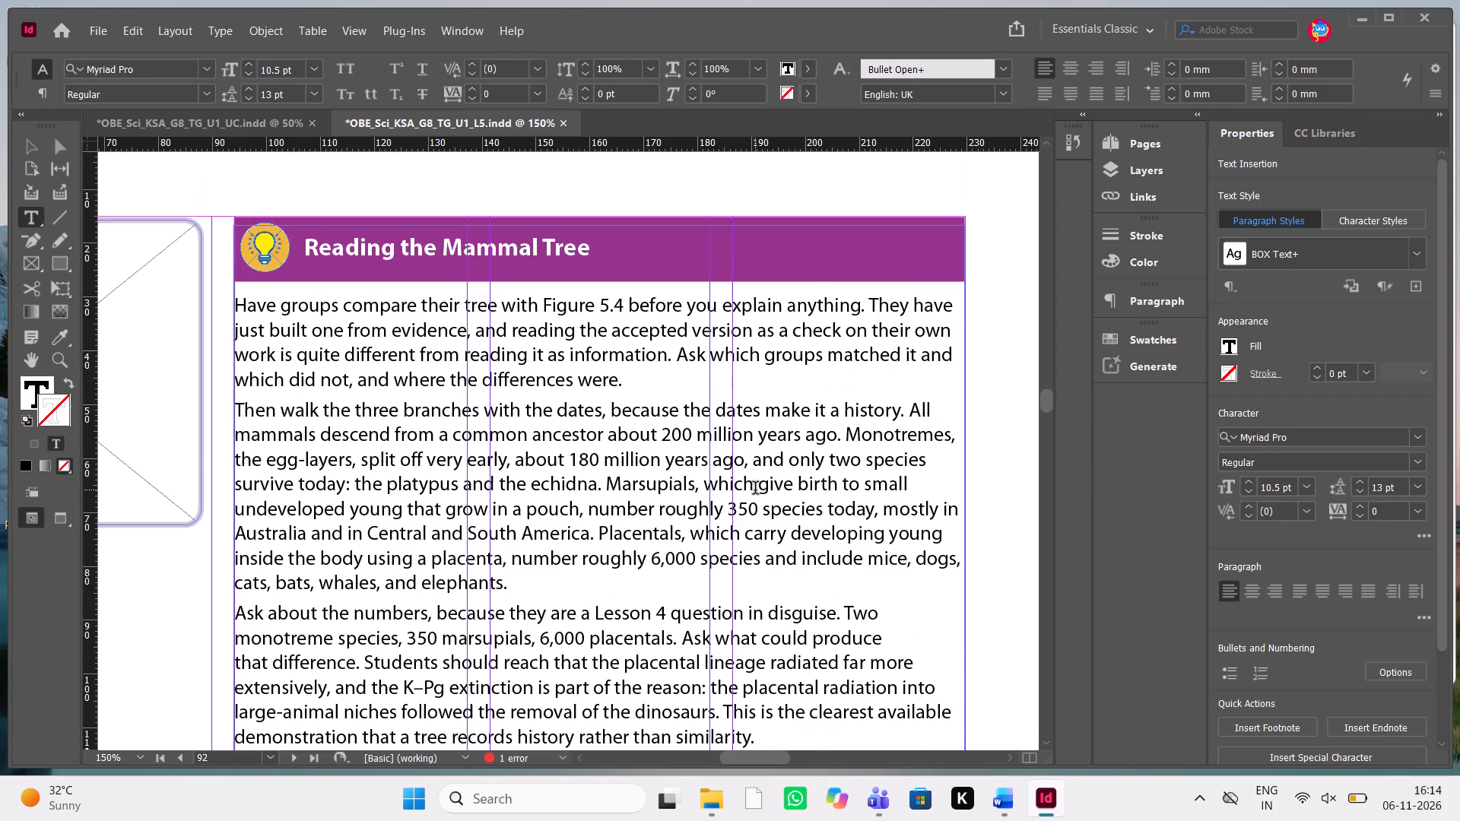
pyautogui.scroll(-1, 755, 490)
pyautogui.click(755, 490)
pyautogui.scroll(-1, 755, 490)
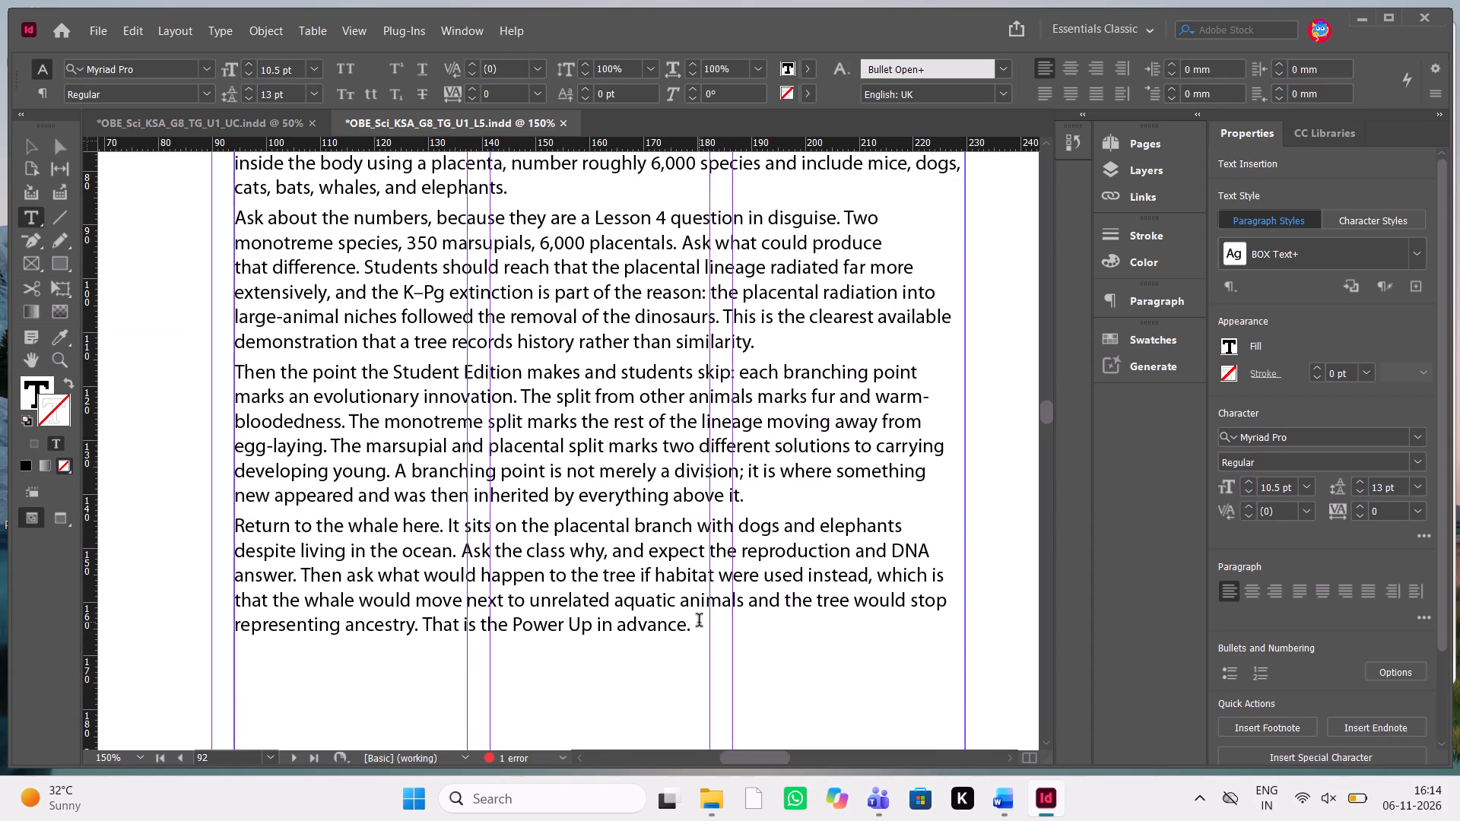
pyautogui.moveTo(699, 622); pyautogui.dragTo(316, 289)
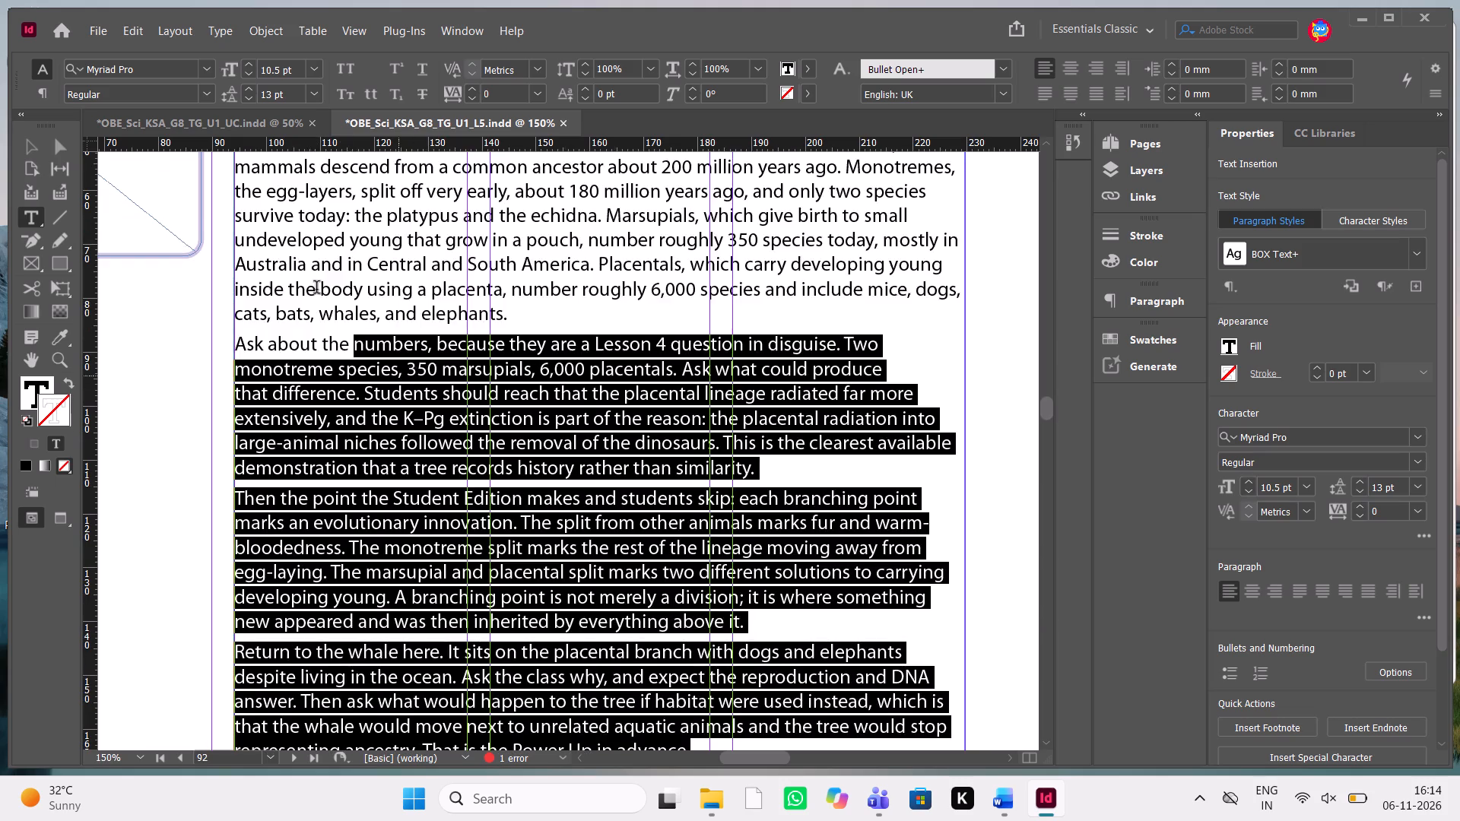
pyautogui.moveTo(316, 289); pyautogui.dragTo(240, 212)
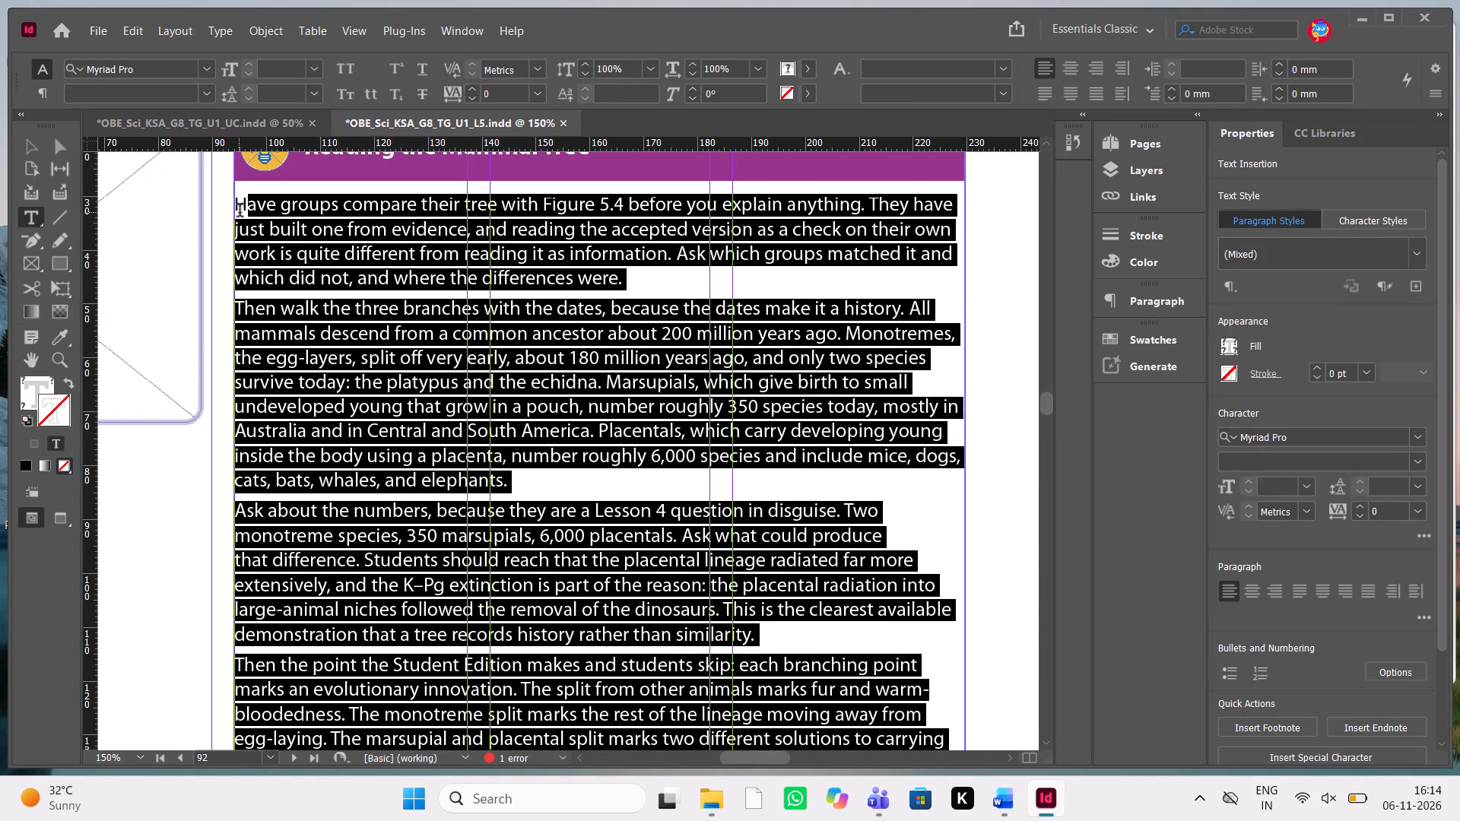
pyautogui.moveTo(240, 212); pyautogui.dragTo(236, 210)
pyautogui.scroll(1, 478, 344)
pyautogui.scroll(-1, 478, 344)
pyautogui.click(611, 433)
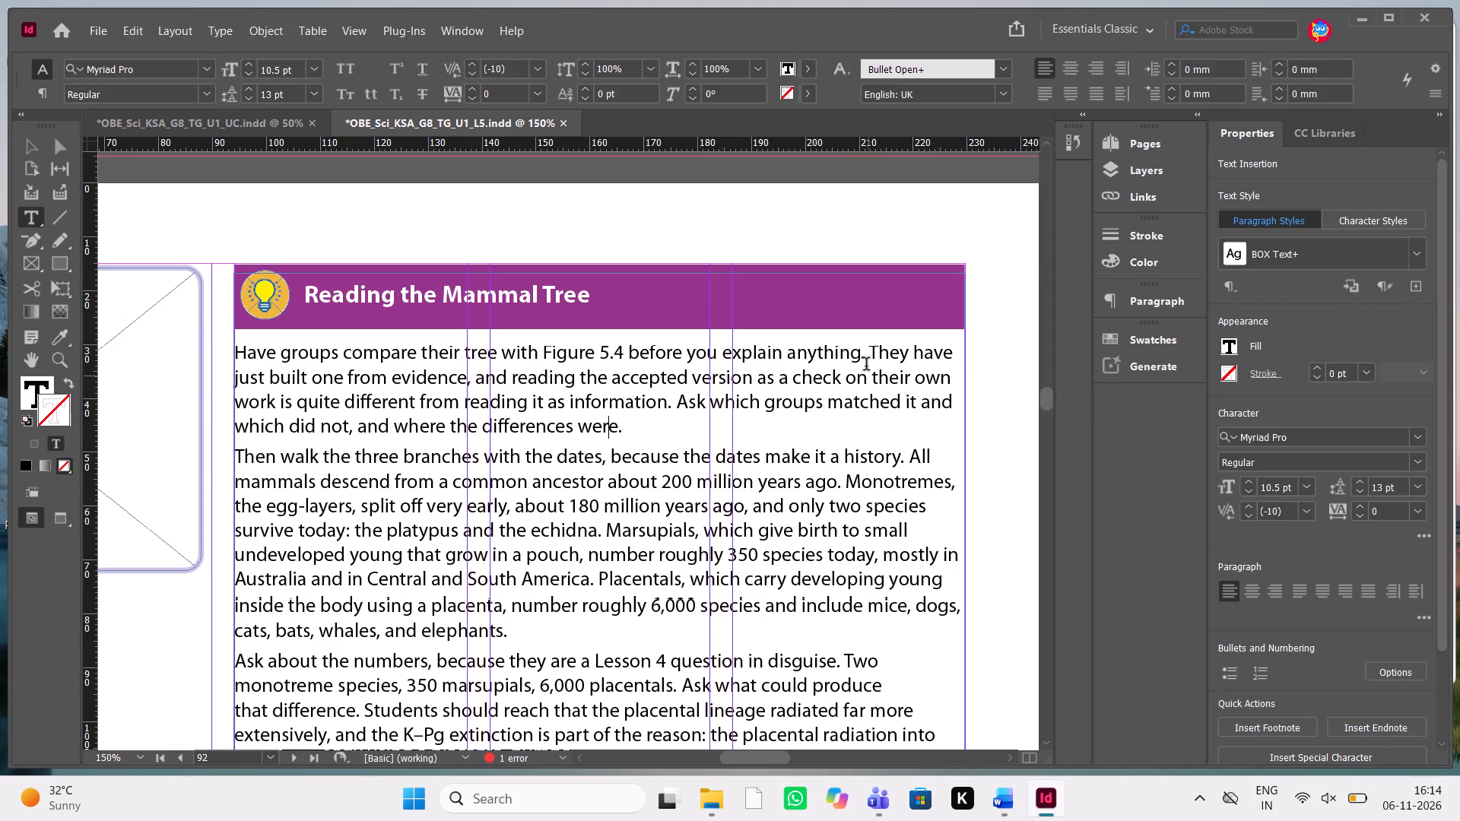
# Bold the opening sentences of the first two Mammal Tree paragraphs, as in the Word manuscript.
pyautogui.moveTo(865, 361); pyautogui.dragTo(227, 334)
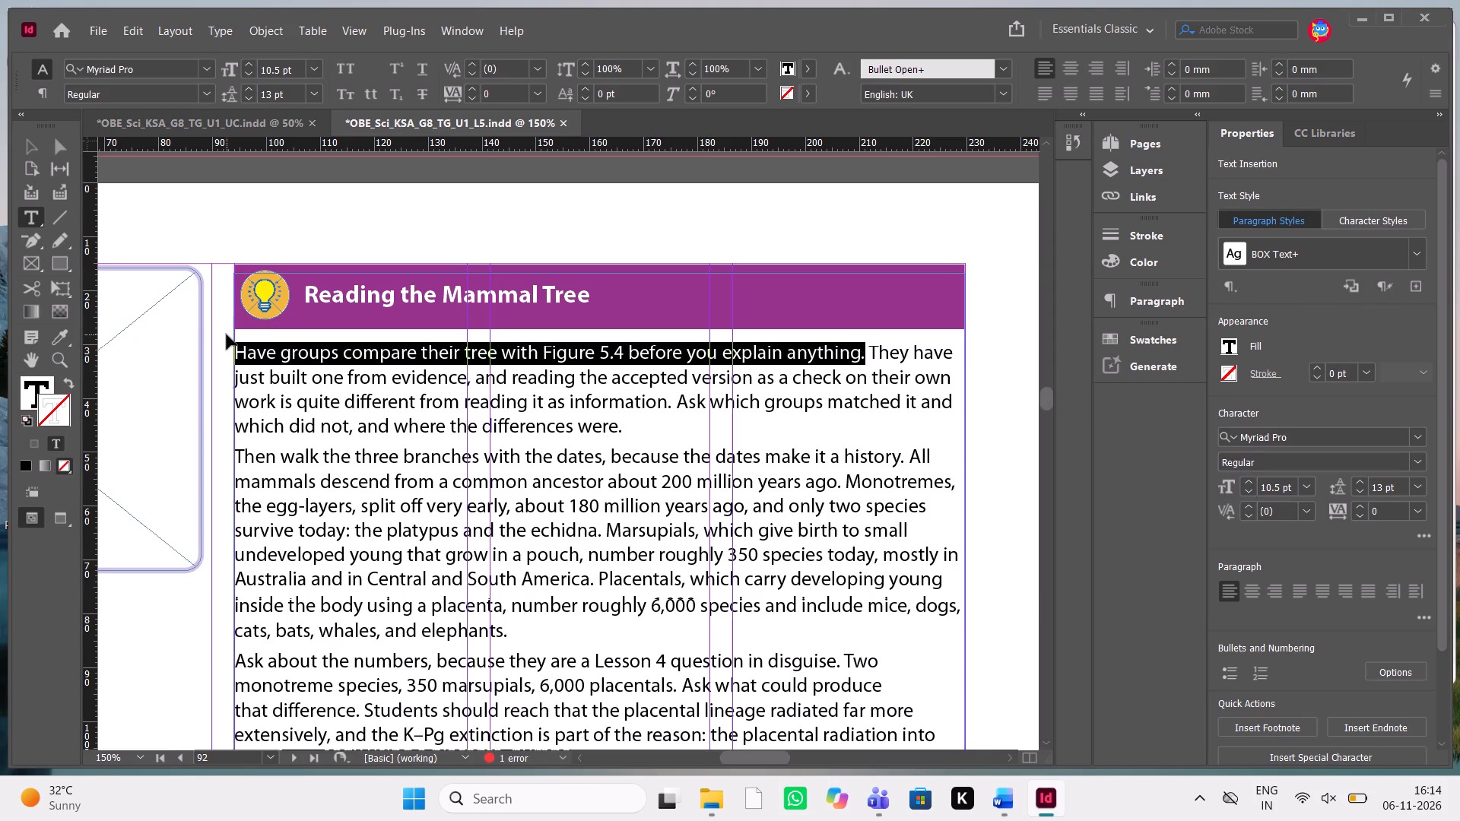
pyautogui.hotkey('ctrl', 'shift', 'b')
pyautogui.hotkey('alt', 'Tab')
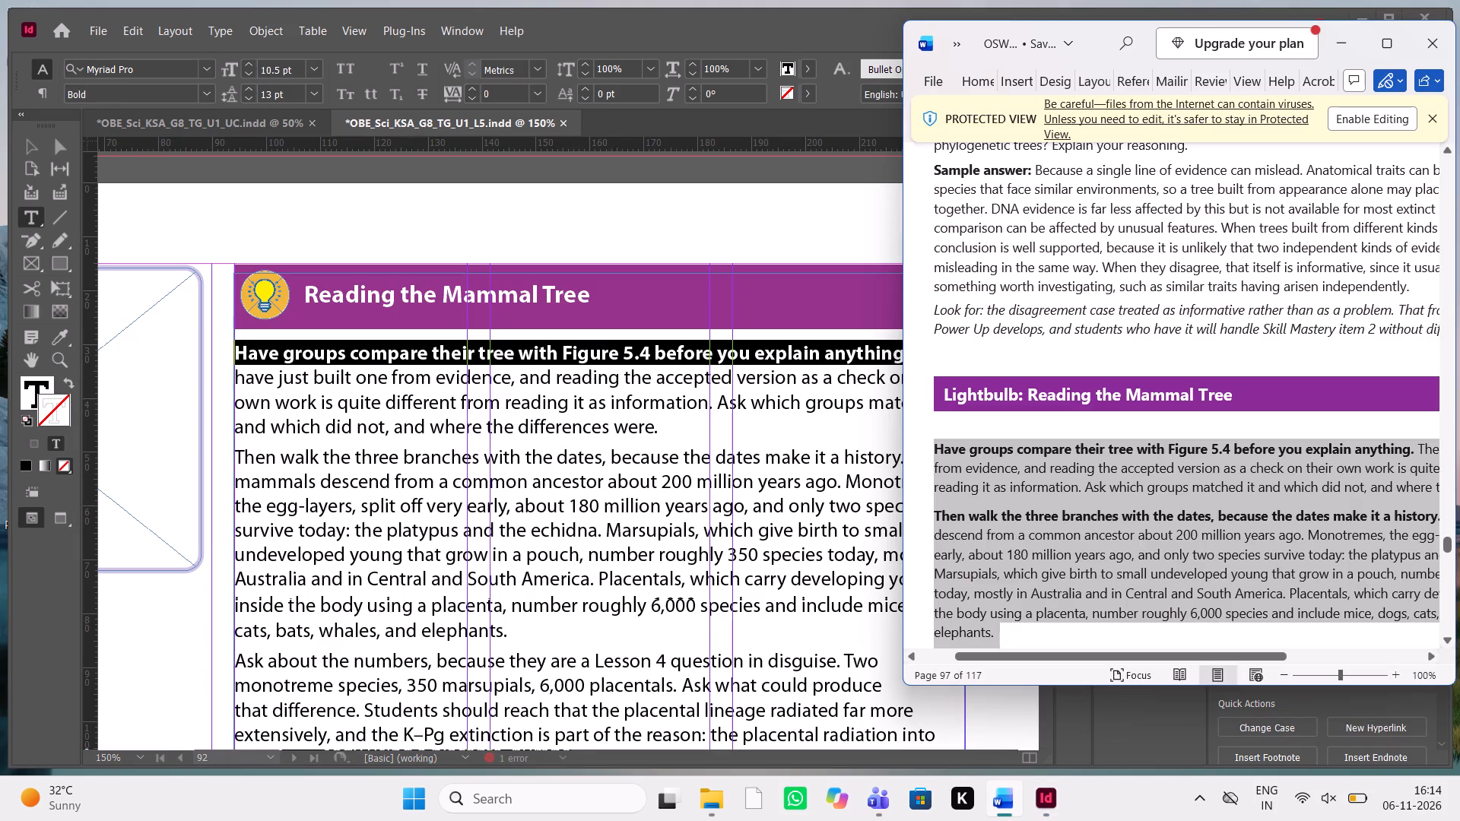
pyautogui.hscroll(-1, 1151, 346)
pyautogui.hscroll(1, 1151, 346)
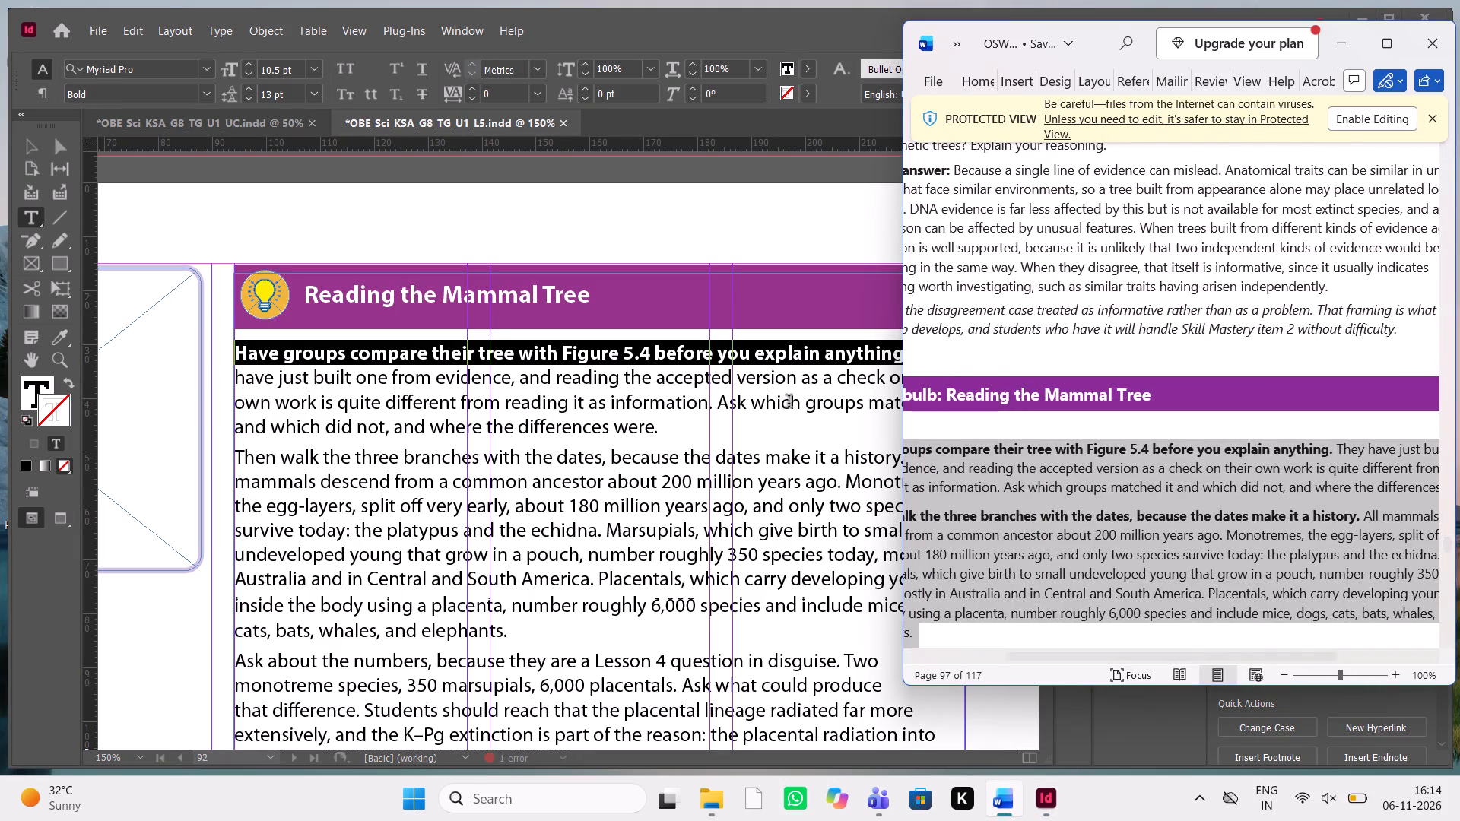
pyautogui.click(798, 439)
pyautogui.moveTo(907, 454); pyautogui.dragTo(744, 444)
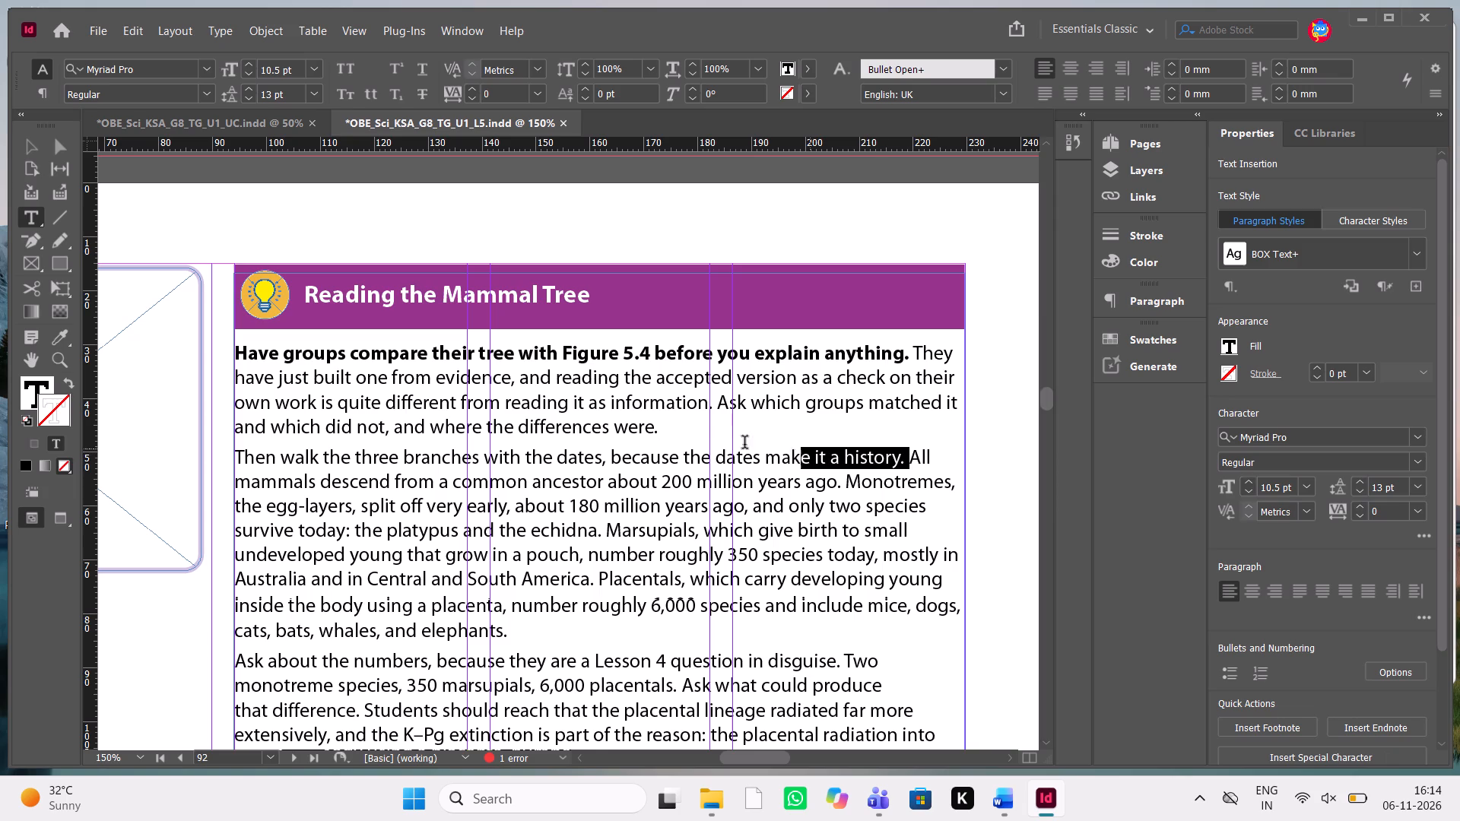
pyautogui.moveTo(744, 444); pyautogui.dragTo(222, 455)
pyautogui.hotkey('ctrl', 'shift', 'b')
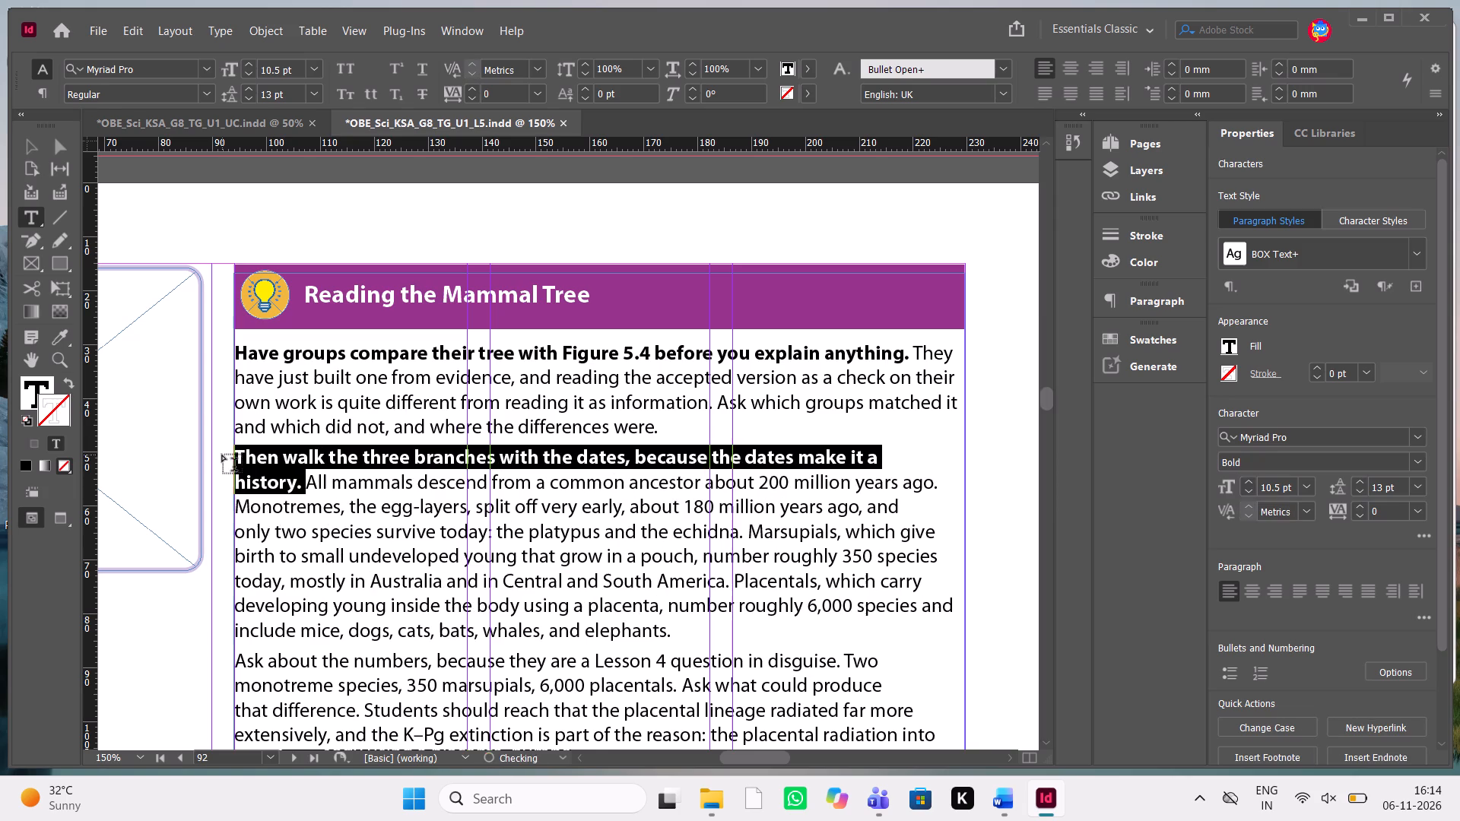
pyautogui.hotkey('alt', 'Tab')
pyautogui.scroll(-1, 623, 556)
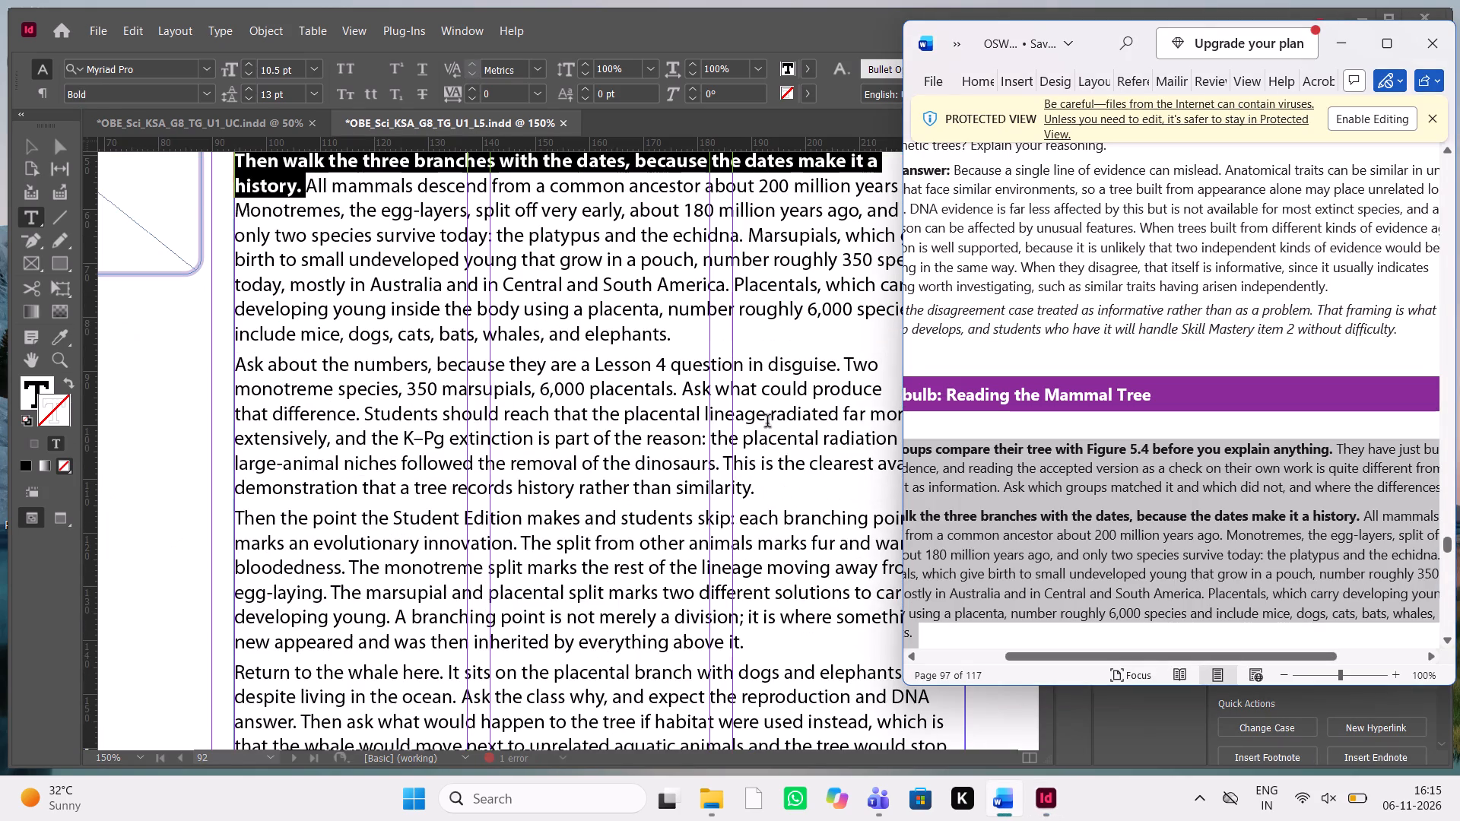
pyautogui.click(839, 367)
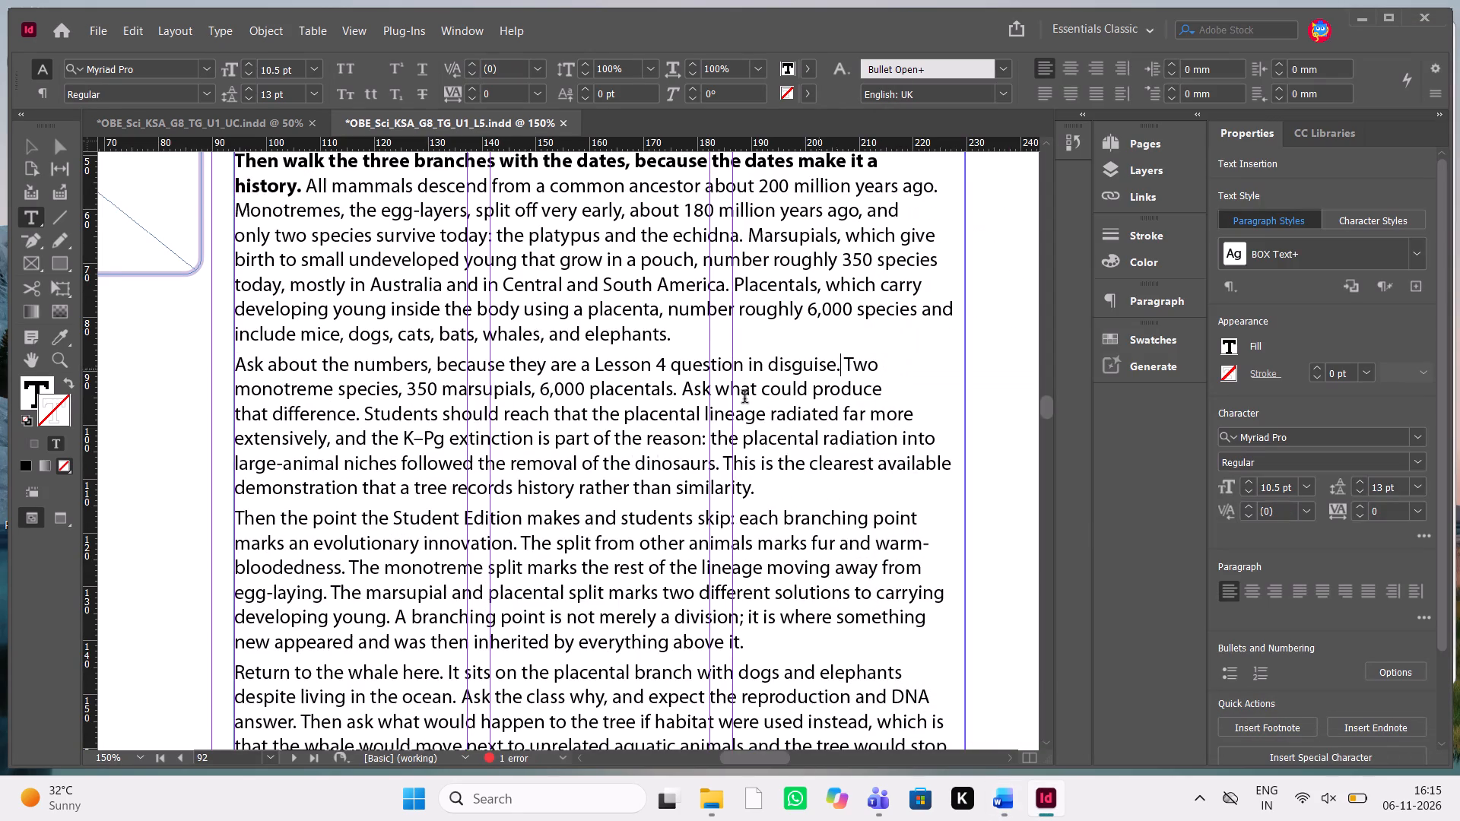
# Set the tracking to 10 for the Mammal Tree text from "Then walk the three branches" through the last paragraph.
pyautogui.scroll(-2, 636, 464)
pyautogui.moveTo(724, 334); pyautogui.dragTo(481, 110)
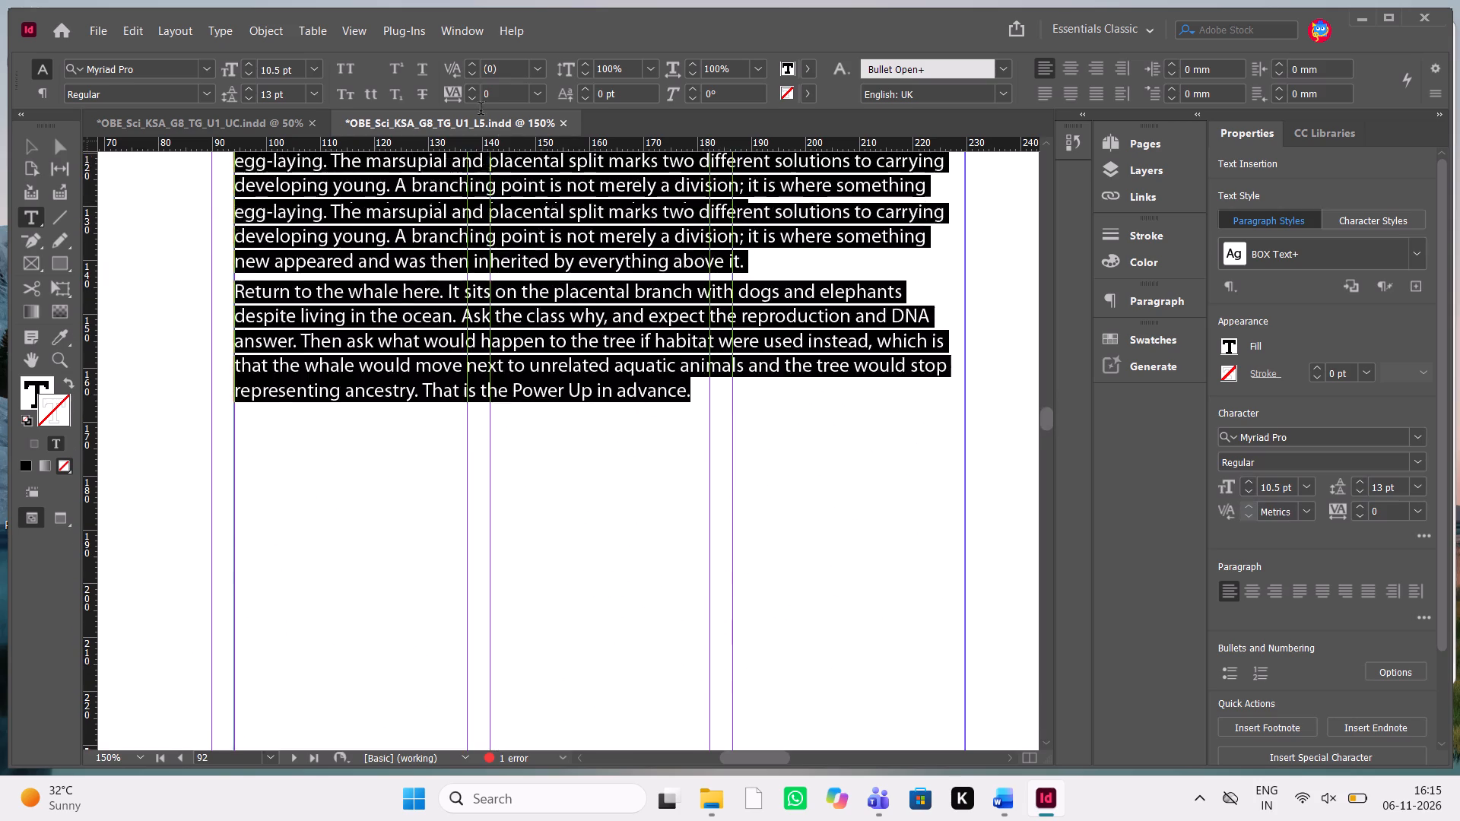
pyautogui.moveTo(481, 110); pyautogui.dragTo(233, 585)
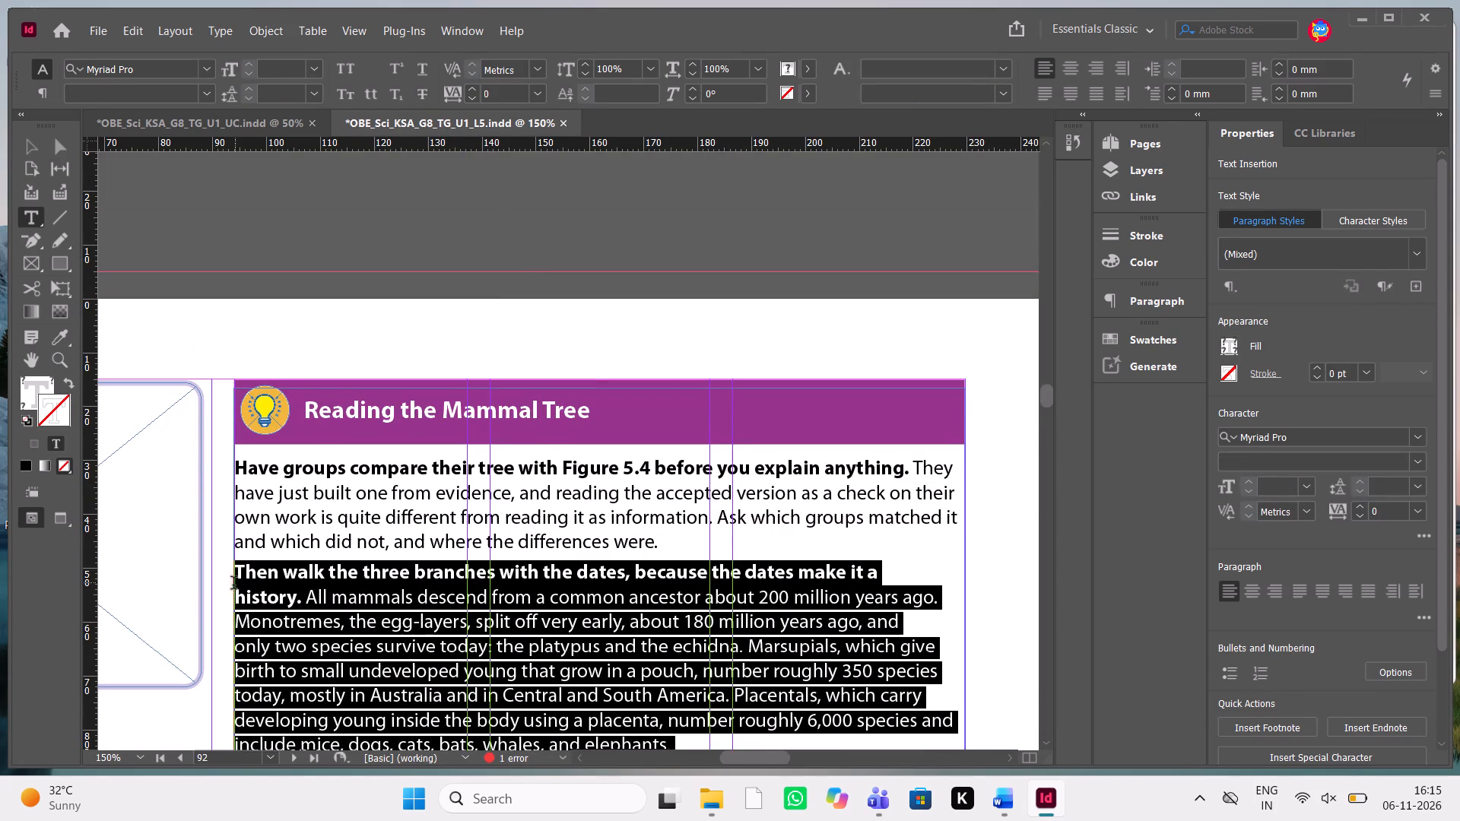
pyautogui.moveTo(233, 585); pyautogui.dragTo(211, 601)
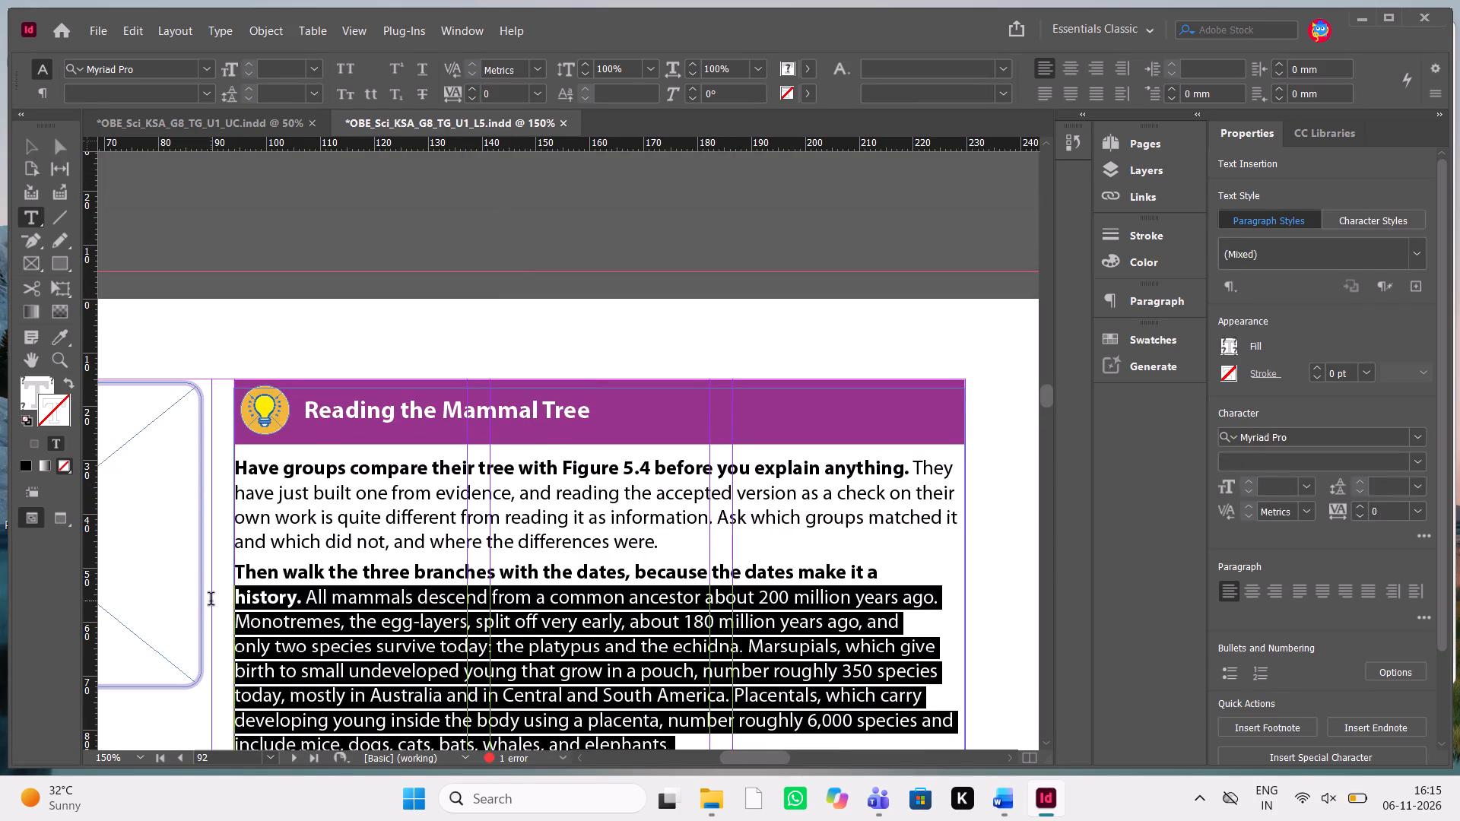
pyautogui.moveTo(211, 601); pyautogui.dragTo(224, 584)
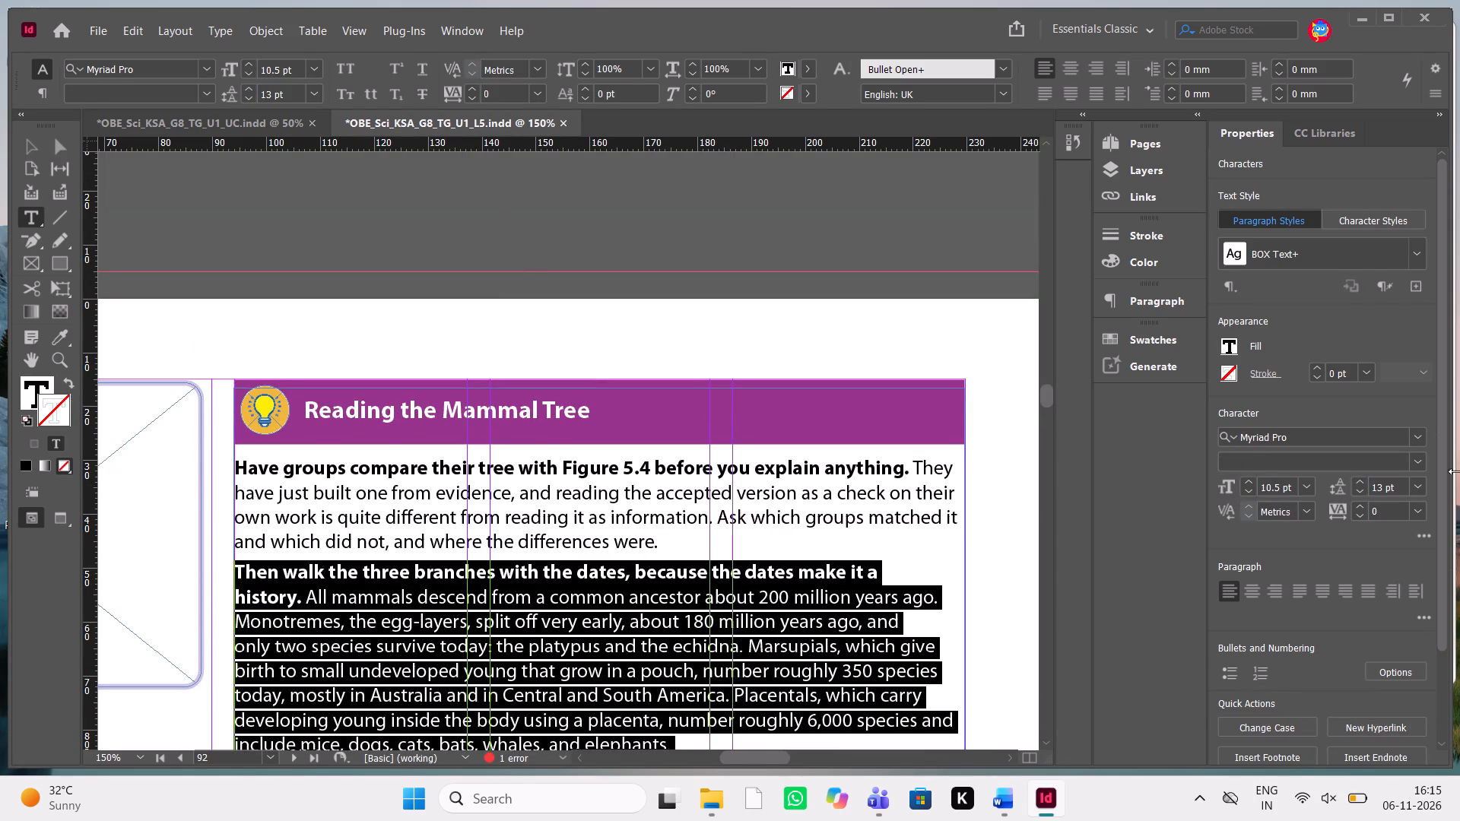
pyautogui.click(1419, 517)
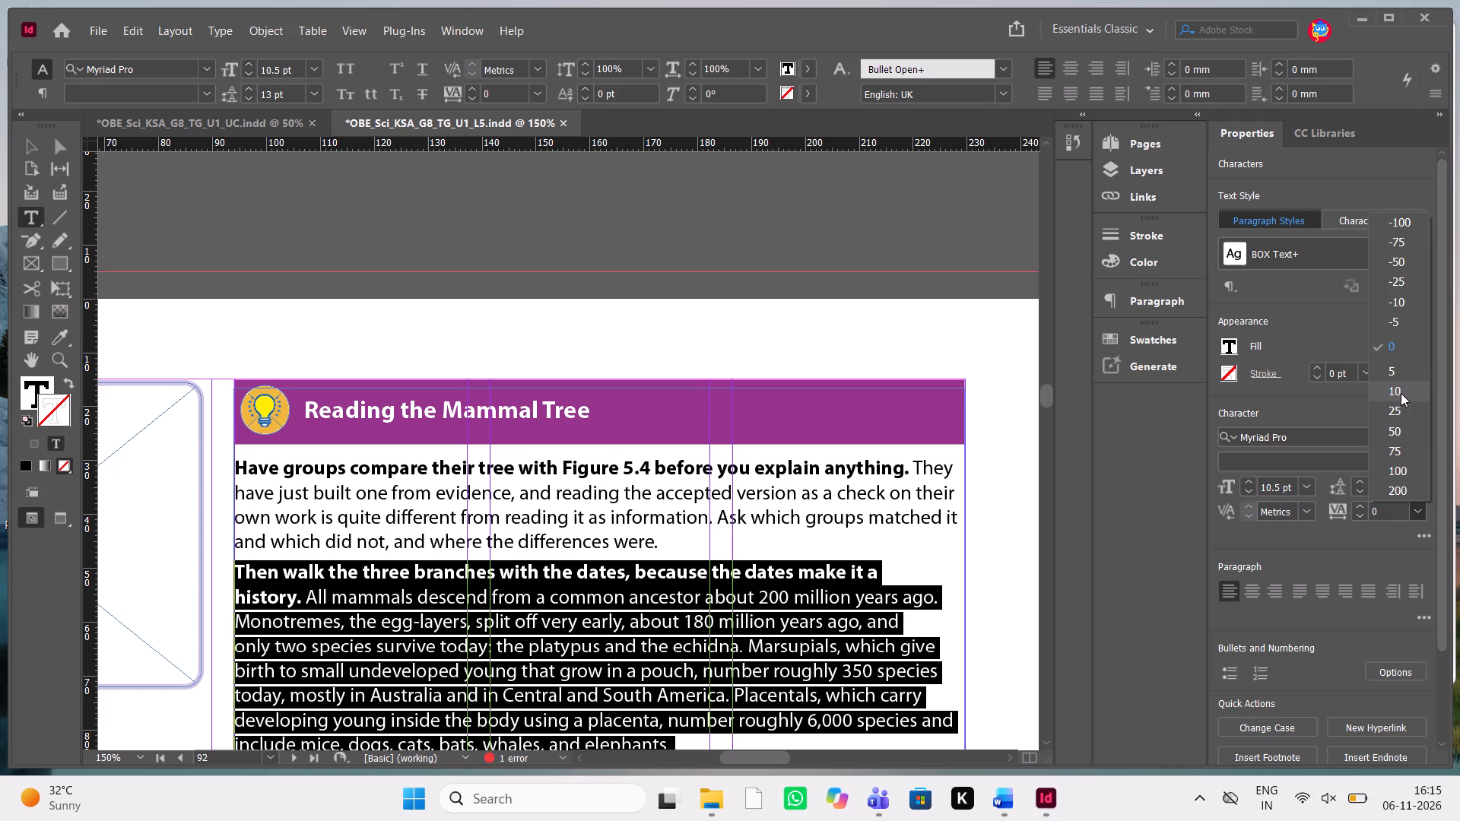
pyautogui.click(1403, 386)
pyautogui.scroll(-1, 735, 630)
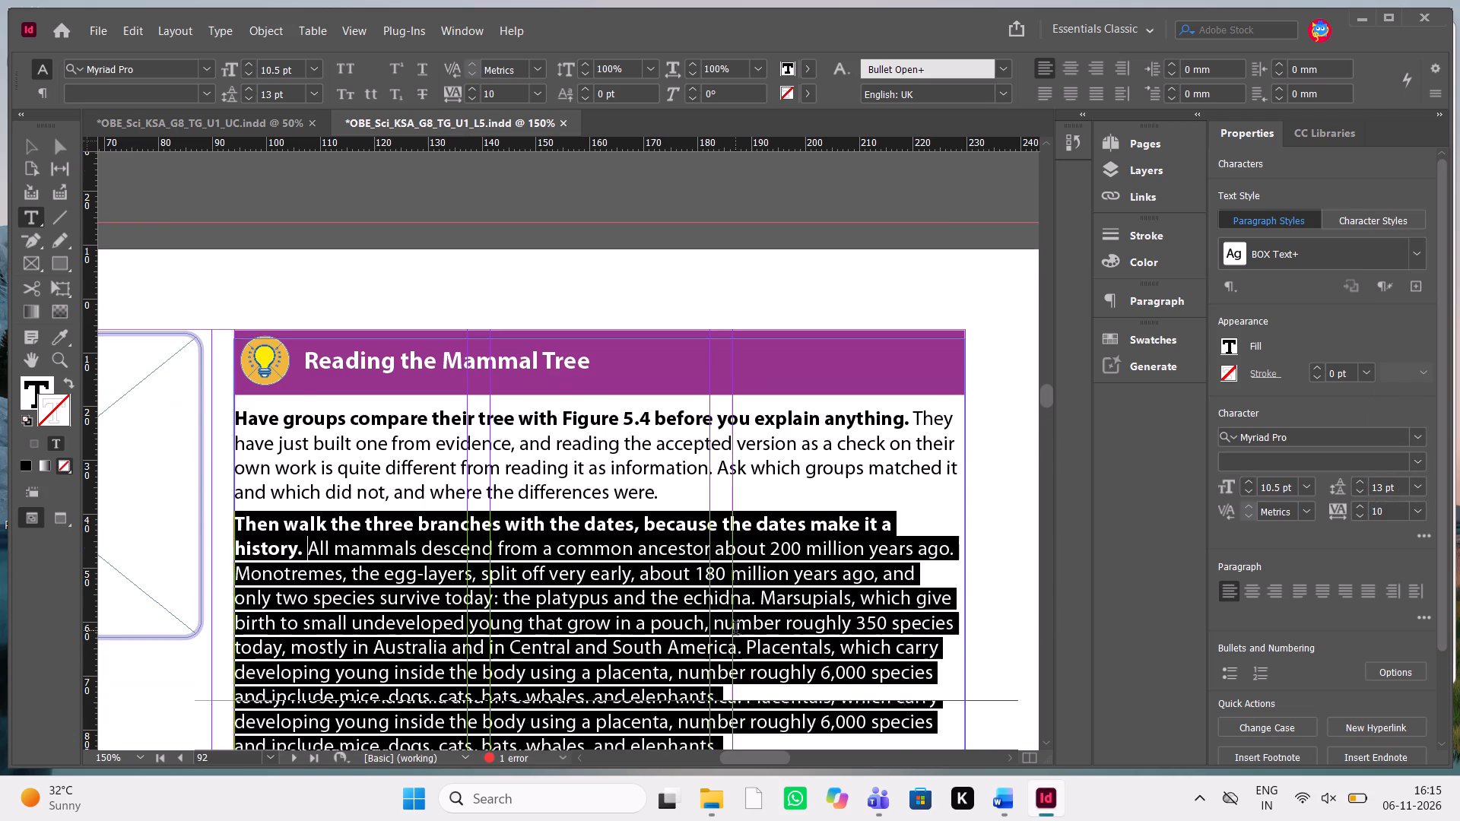
pyautogui.scroll(-2, 735, 630)
pyautogui.scroll(1, 954, 550)
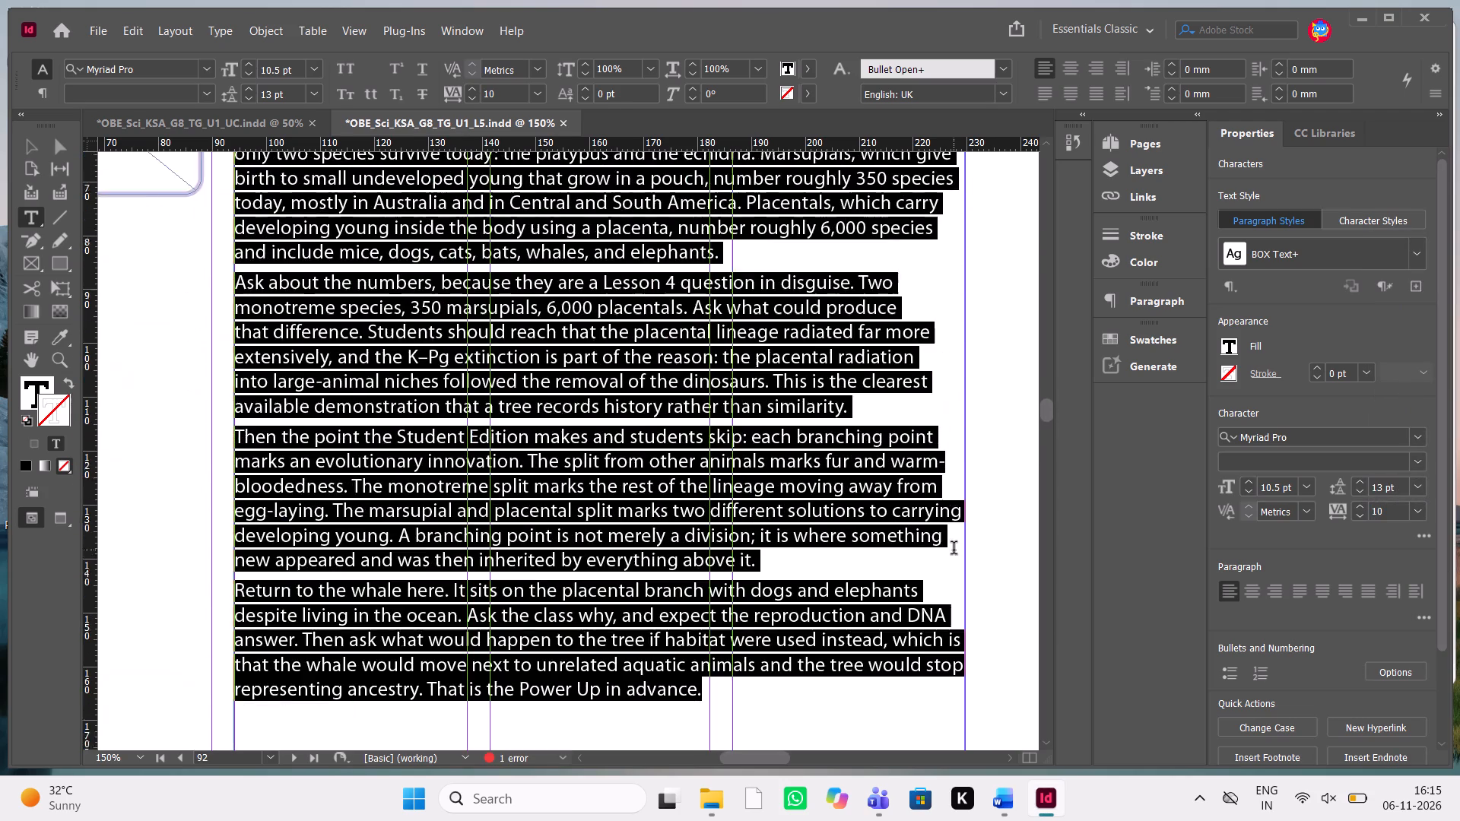
pyautogui.scroll(1, 954, 550)
pyautogui.click(606, 480)
pyautogui.scroll(1, 606, 480)
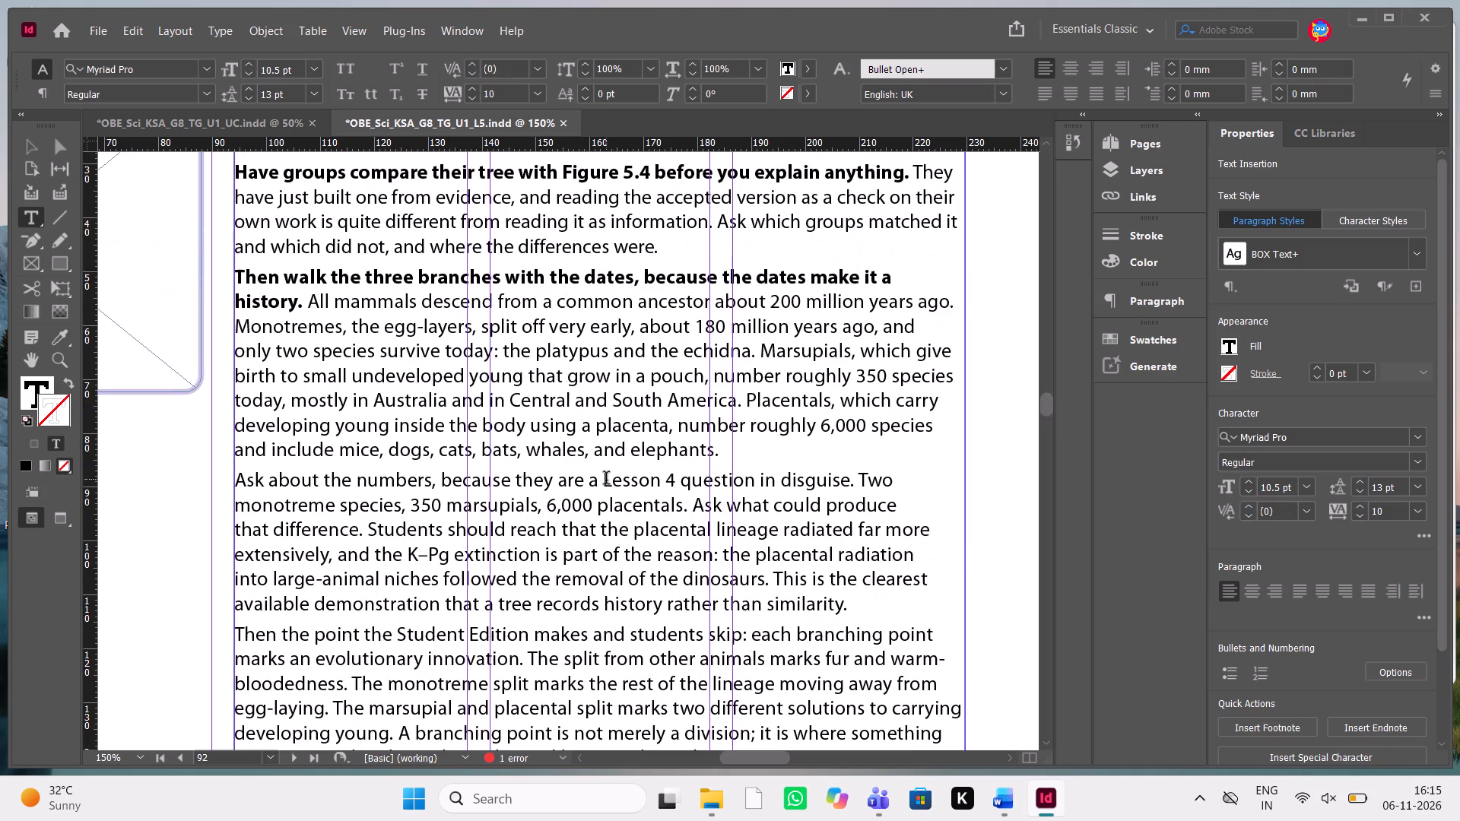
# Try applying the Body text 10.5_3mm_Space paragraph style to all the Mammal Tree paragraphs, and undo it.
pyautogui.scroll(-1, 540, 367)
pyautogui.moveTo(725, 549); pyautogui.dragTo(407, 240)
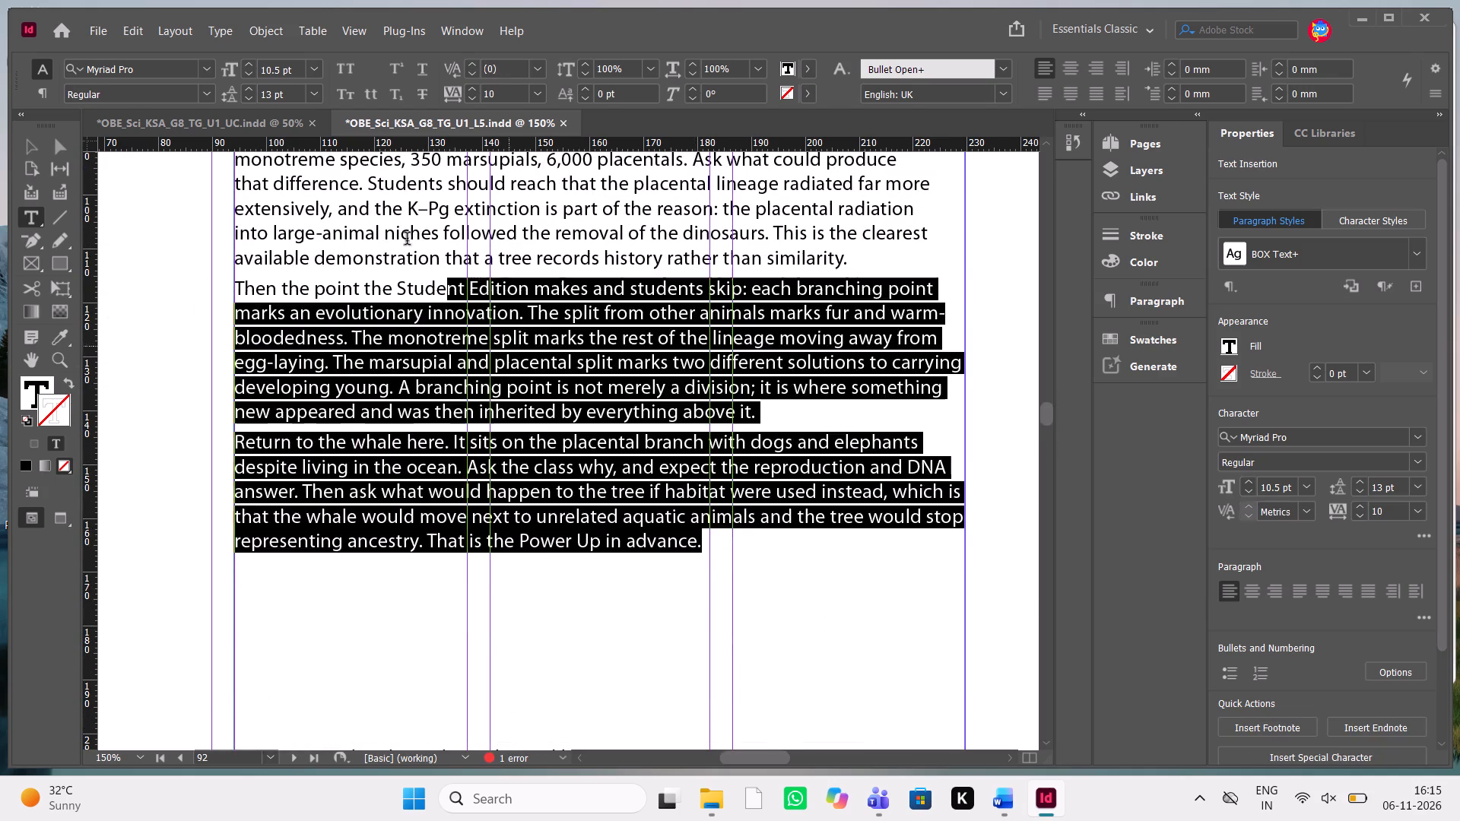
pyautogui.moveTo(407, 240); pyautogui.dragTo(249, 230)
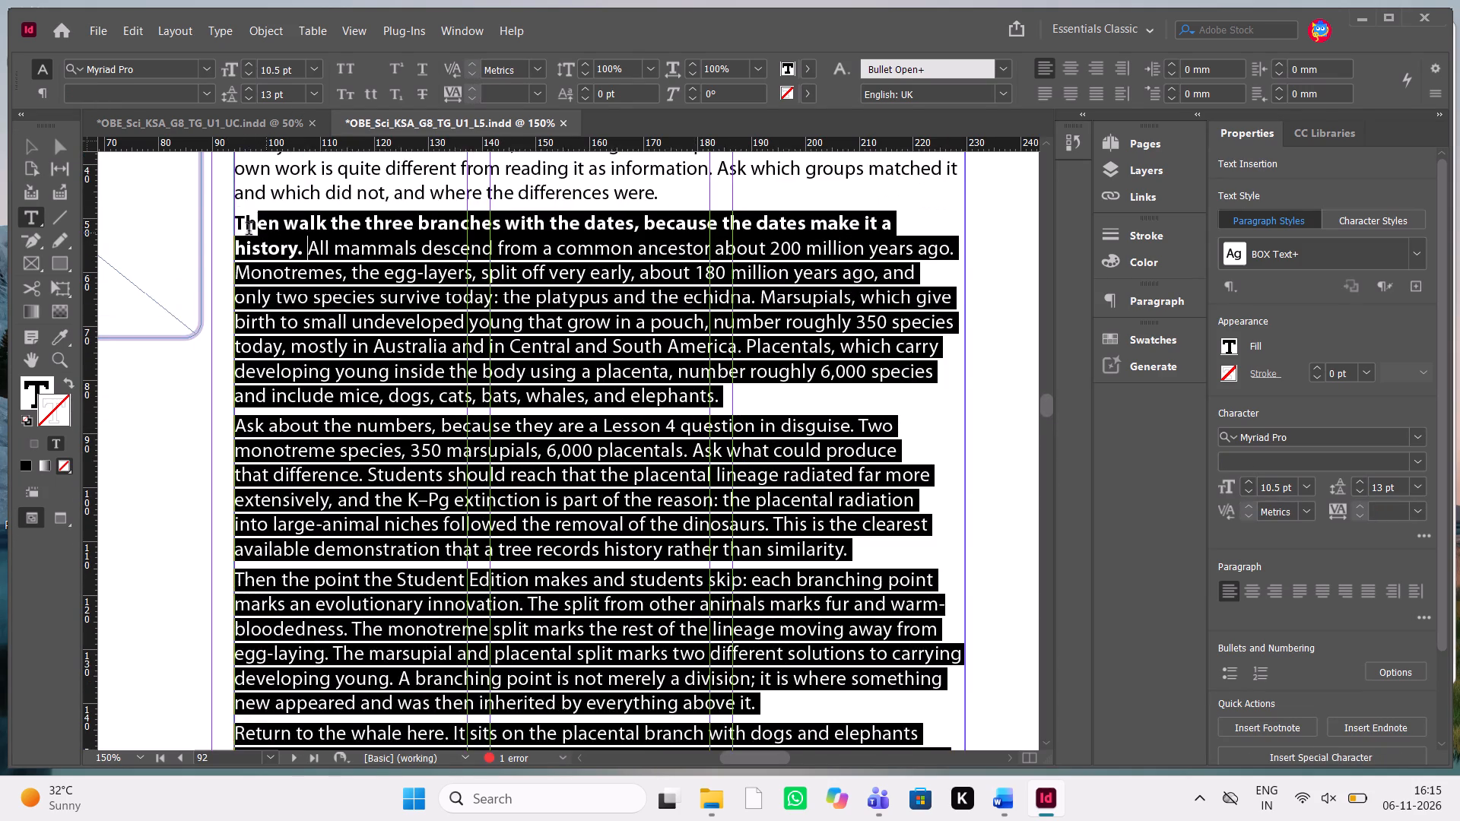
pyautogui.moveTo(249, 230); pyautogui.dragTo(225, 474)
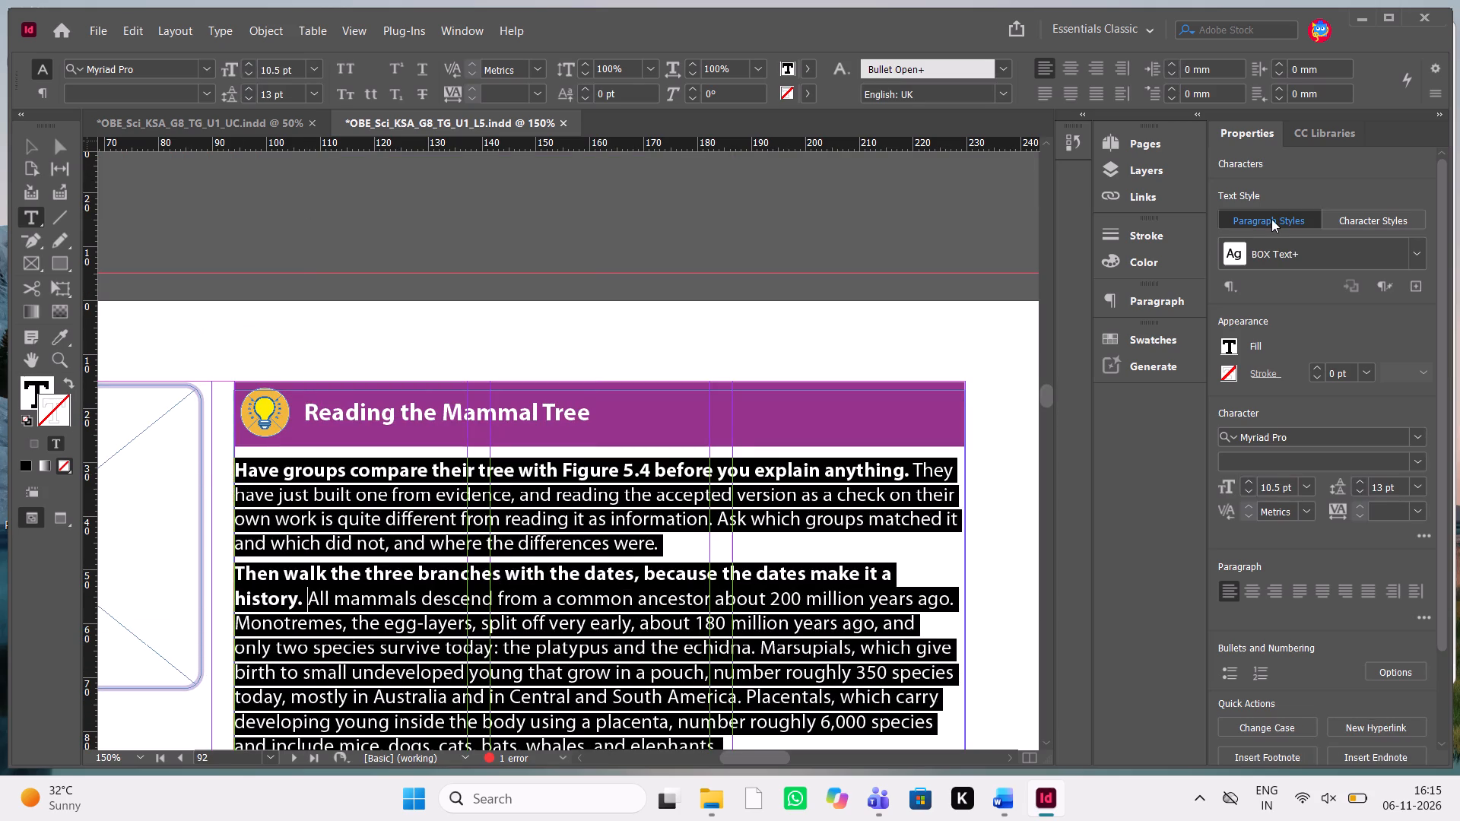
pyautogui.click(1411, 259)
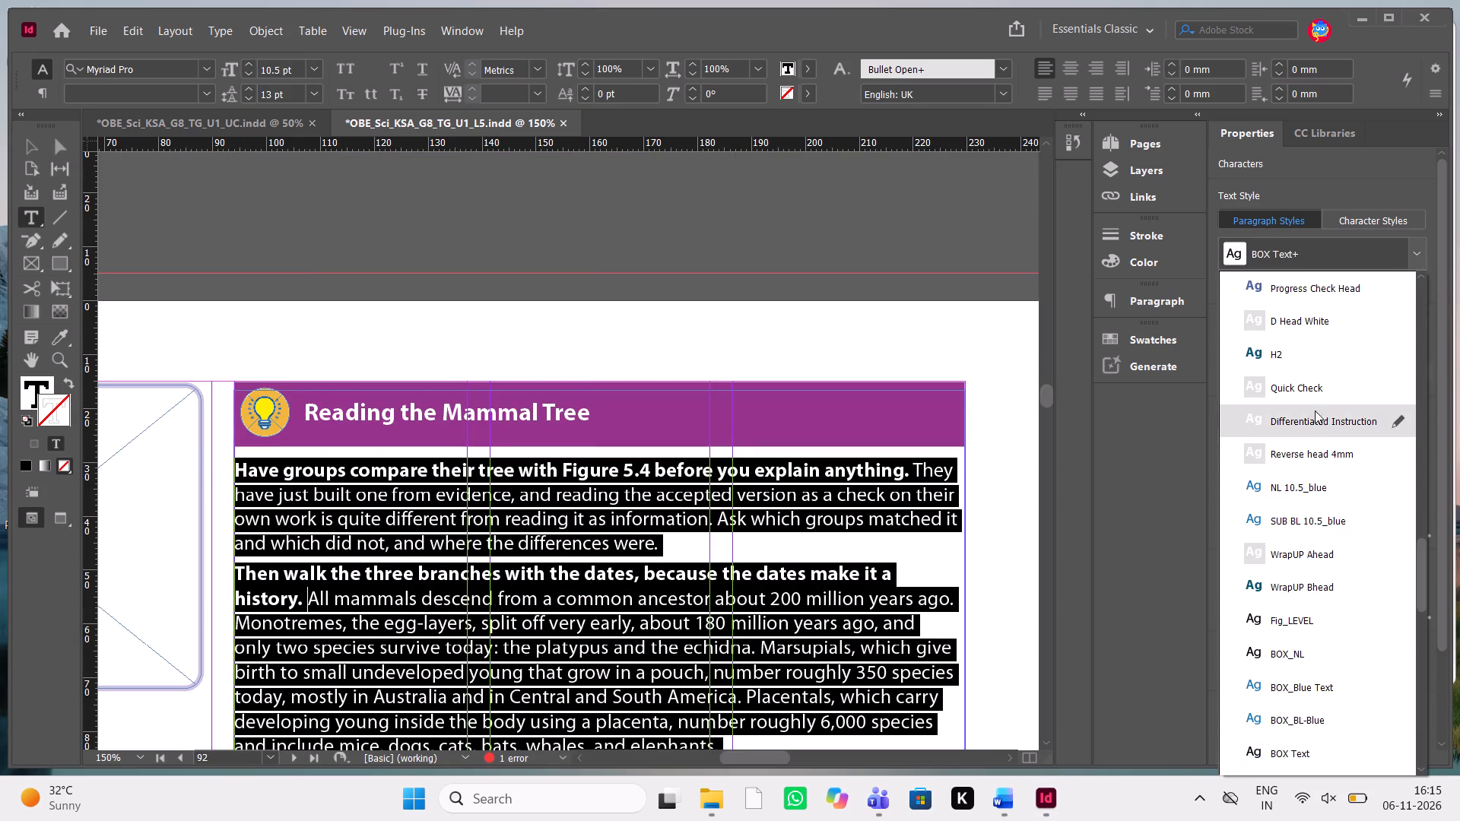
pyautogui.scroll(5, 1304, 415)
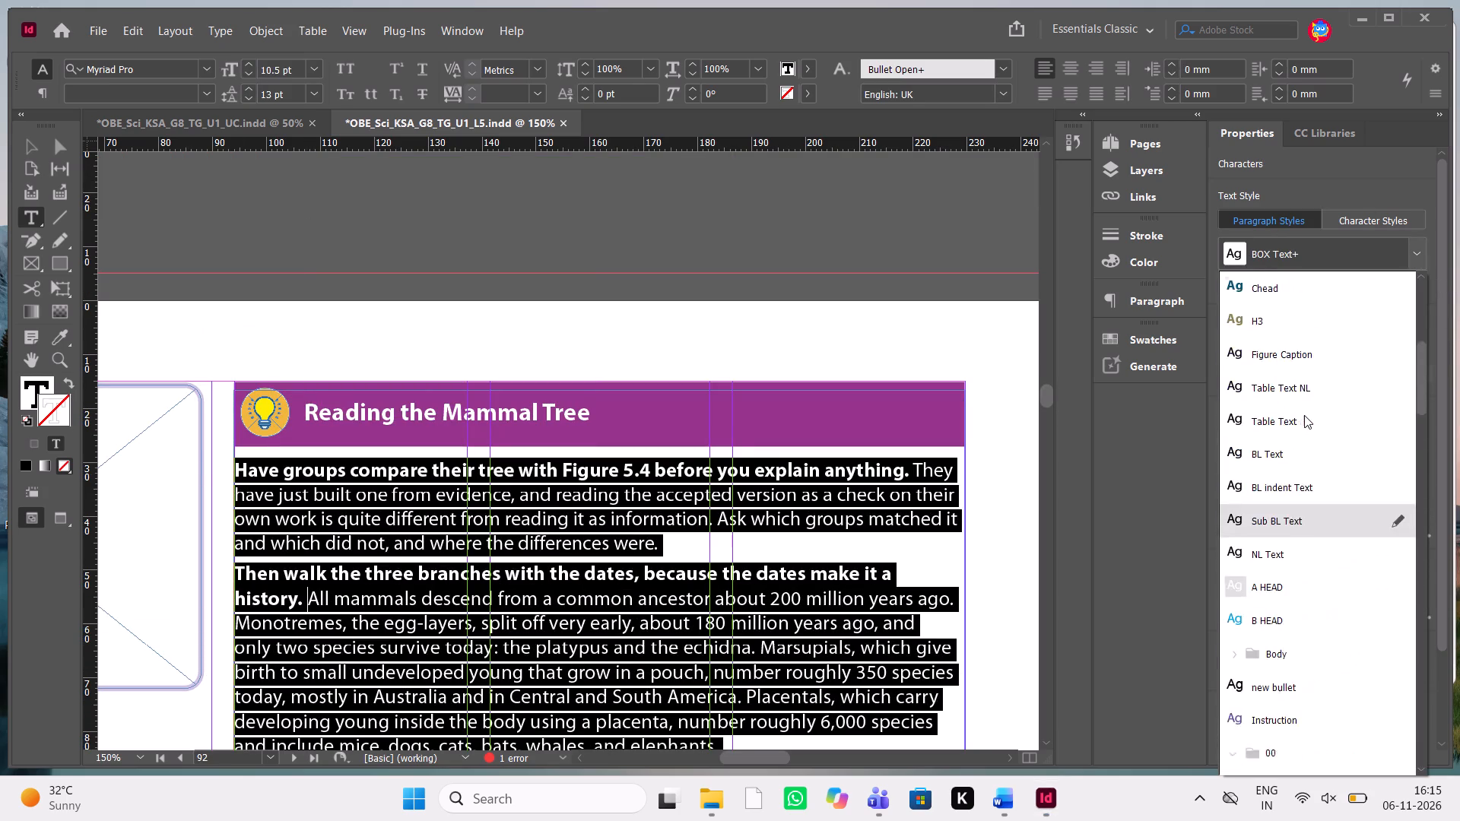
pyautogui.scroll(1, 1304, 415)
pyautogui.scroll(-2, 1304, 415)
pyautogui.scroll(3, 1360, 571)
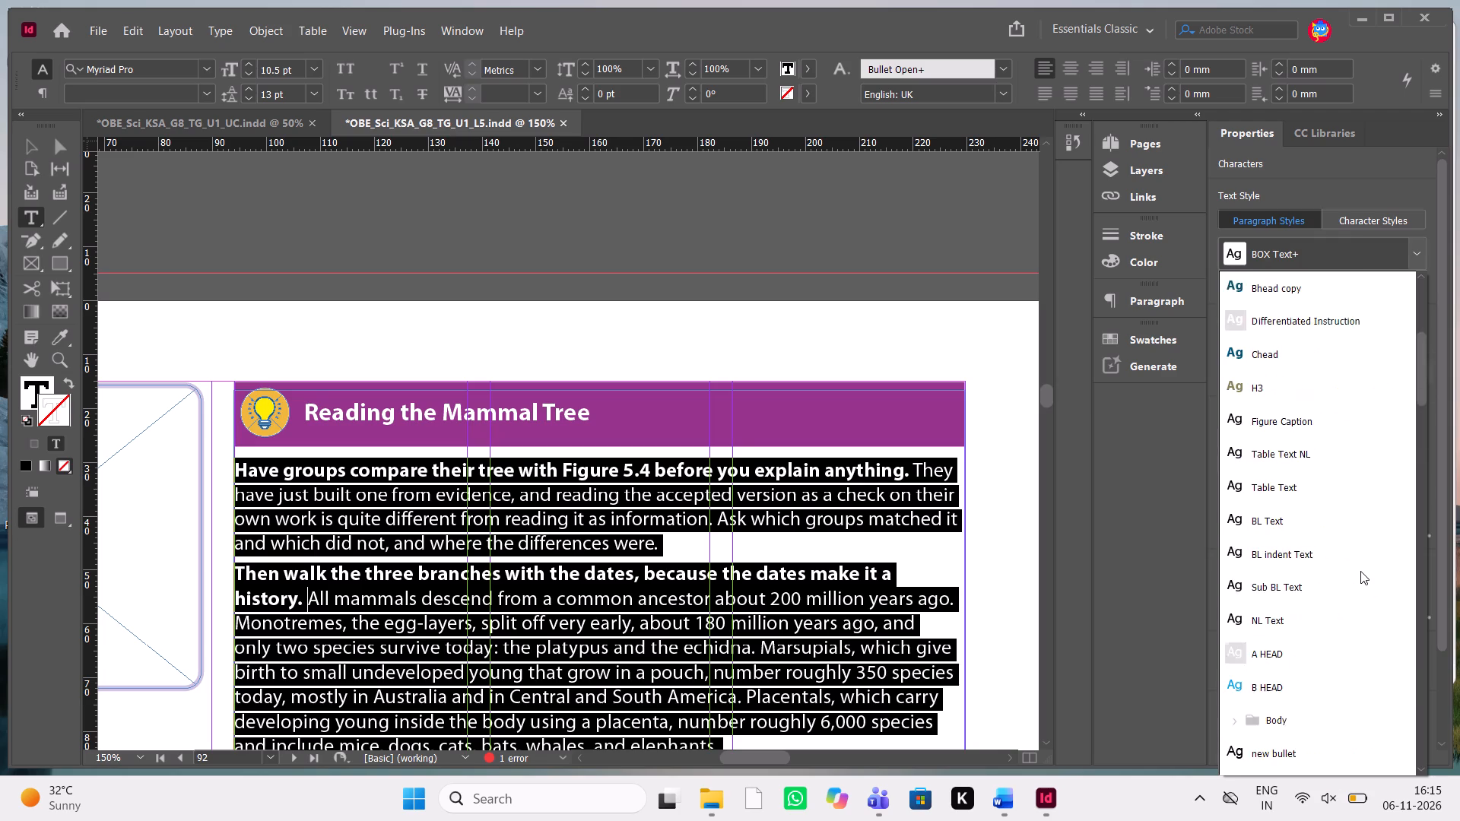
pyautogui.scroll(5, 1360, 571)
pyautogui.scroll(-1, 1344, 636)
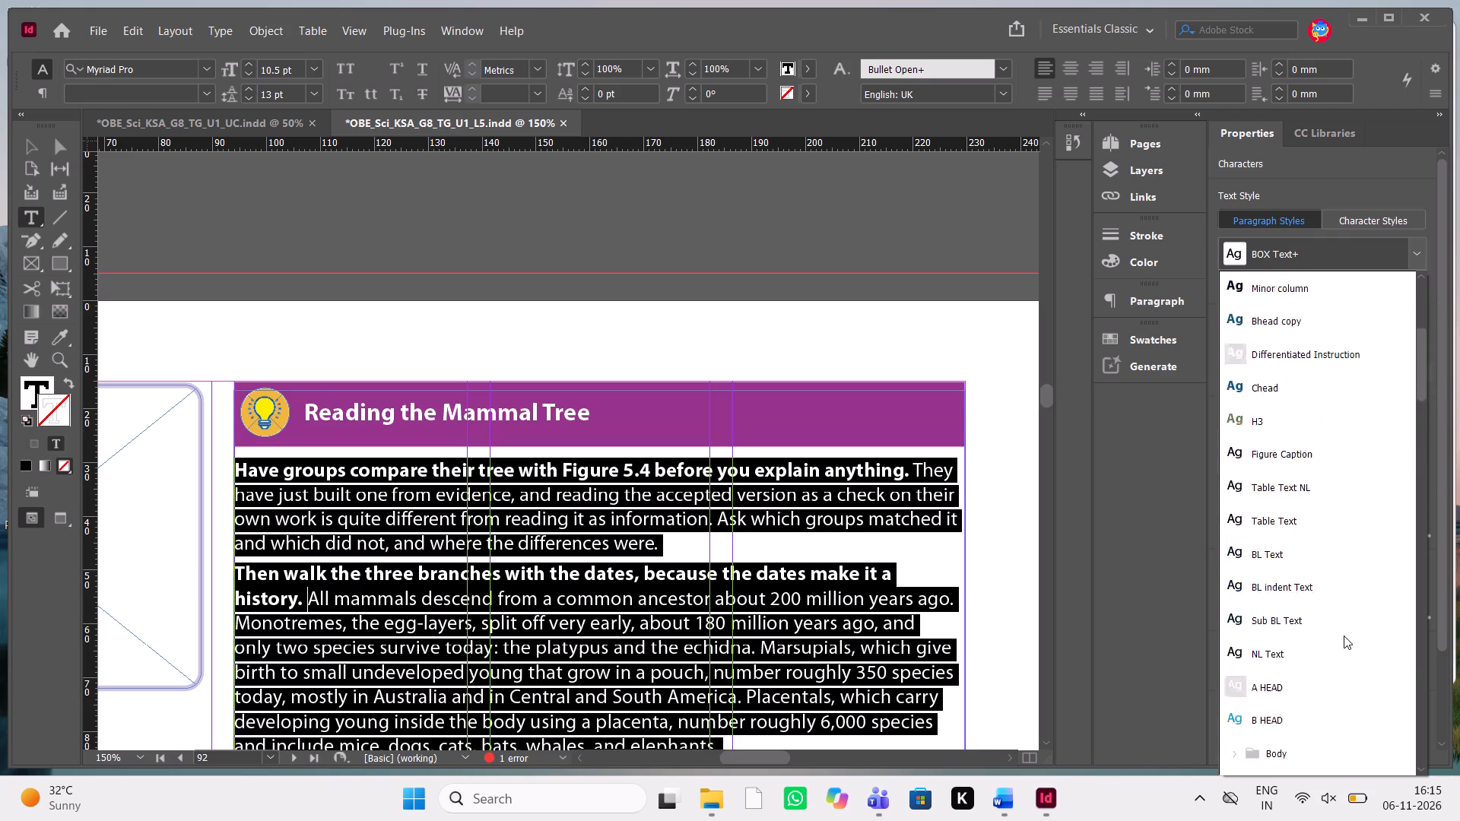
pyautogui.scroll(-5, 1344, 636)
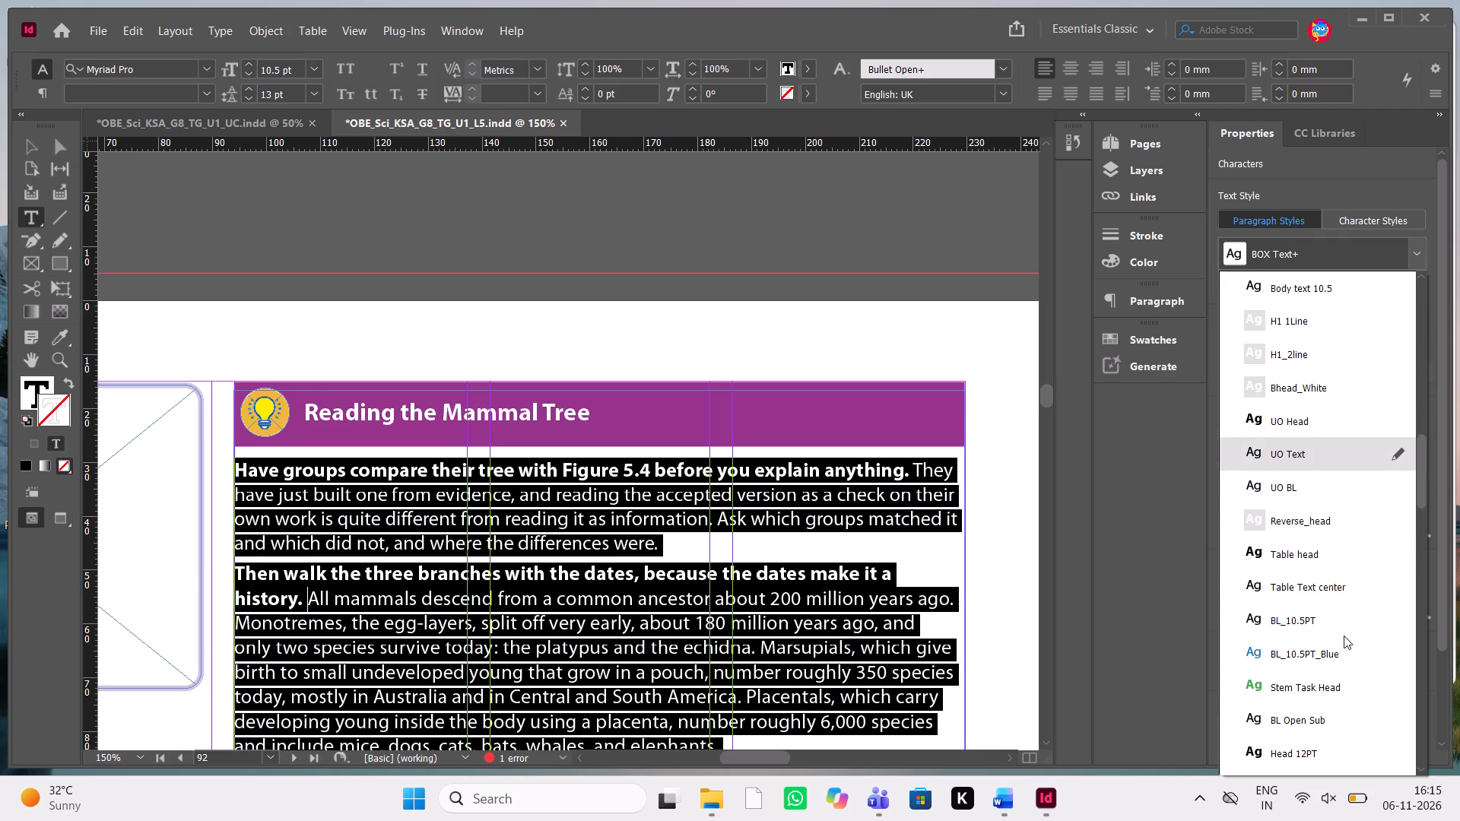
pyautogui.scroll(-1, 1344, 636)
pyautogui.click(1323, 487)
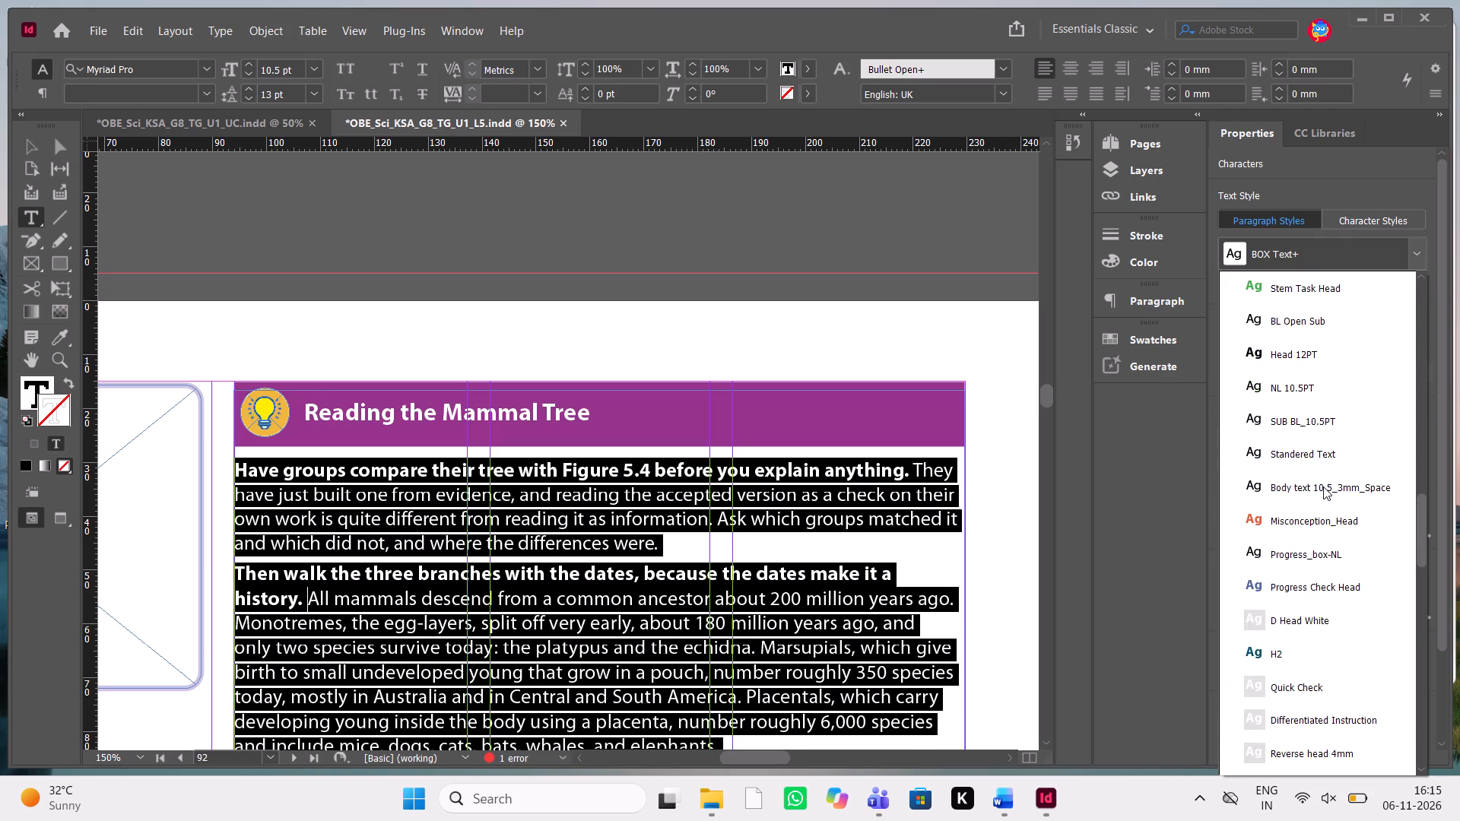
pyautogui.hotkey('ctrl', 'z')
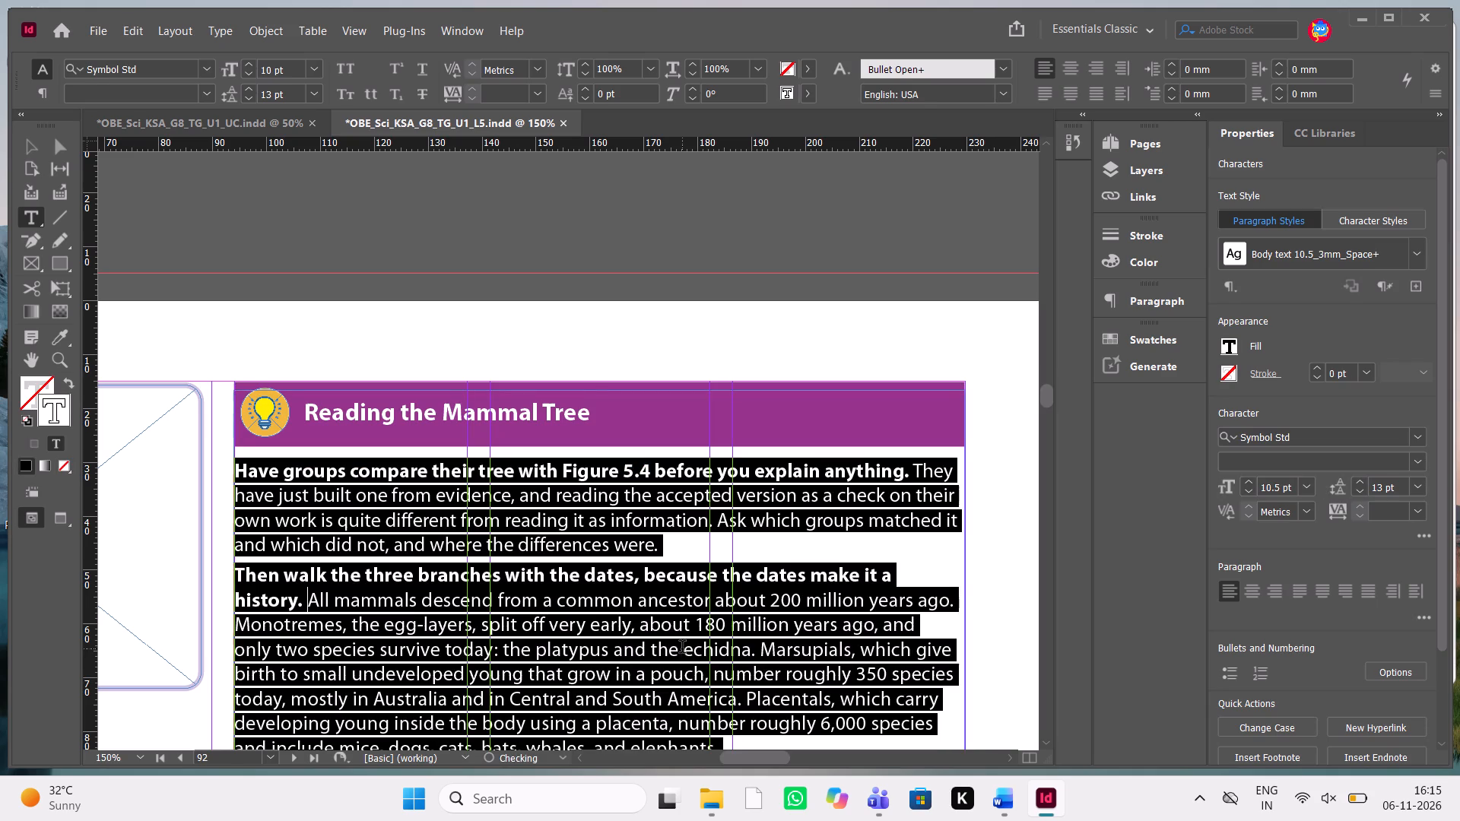
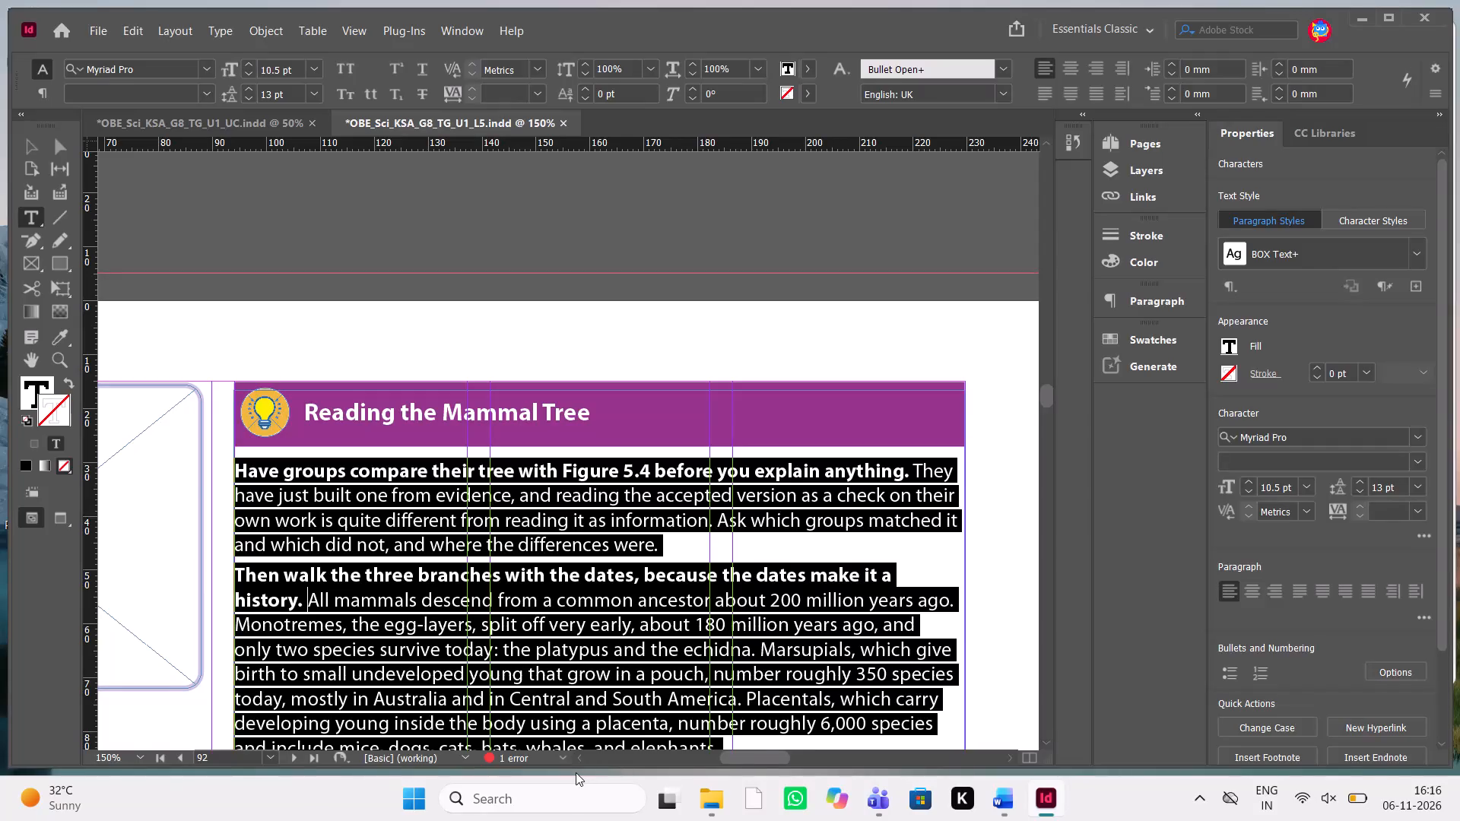
# Set the space after the first Mammal Tree paragraph, "Have groups compare their tree", to 3 mm.
pyautogui.click(576, 772)
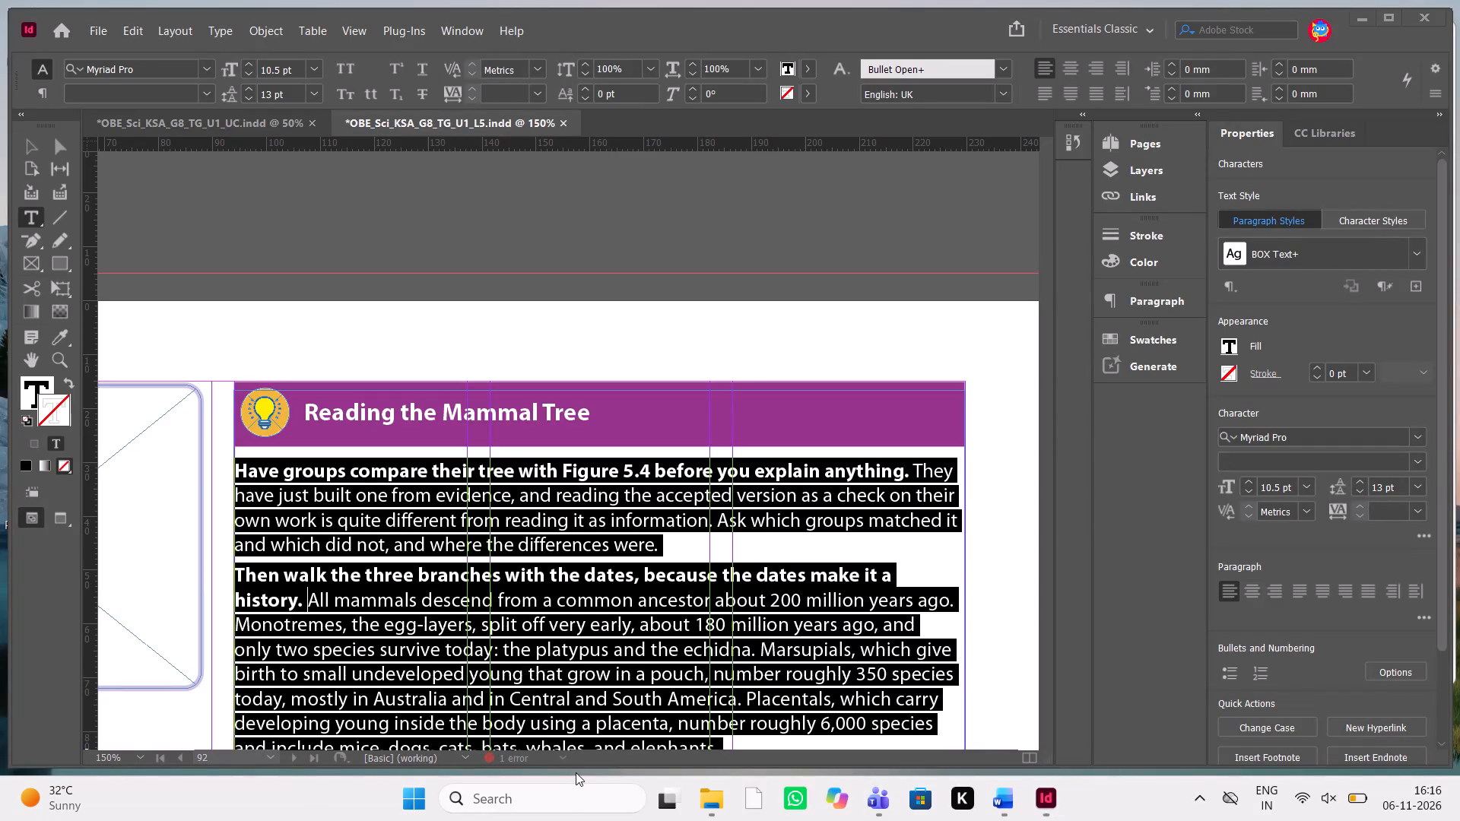
pyautogui.click(547, 593)
pyautogui.scroll(-2, 547, 593)
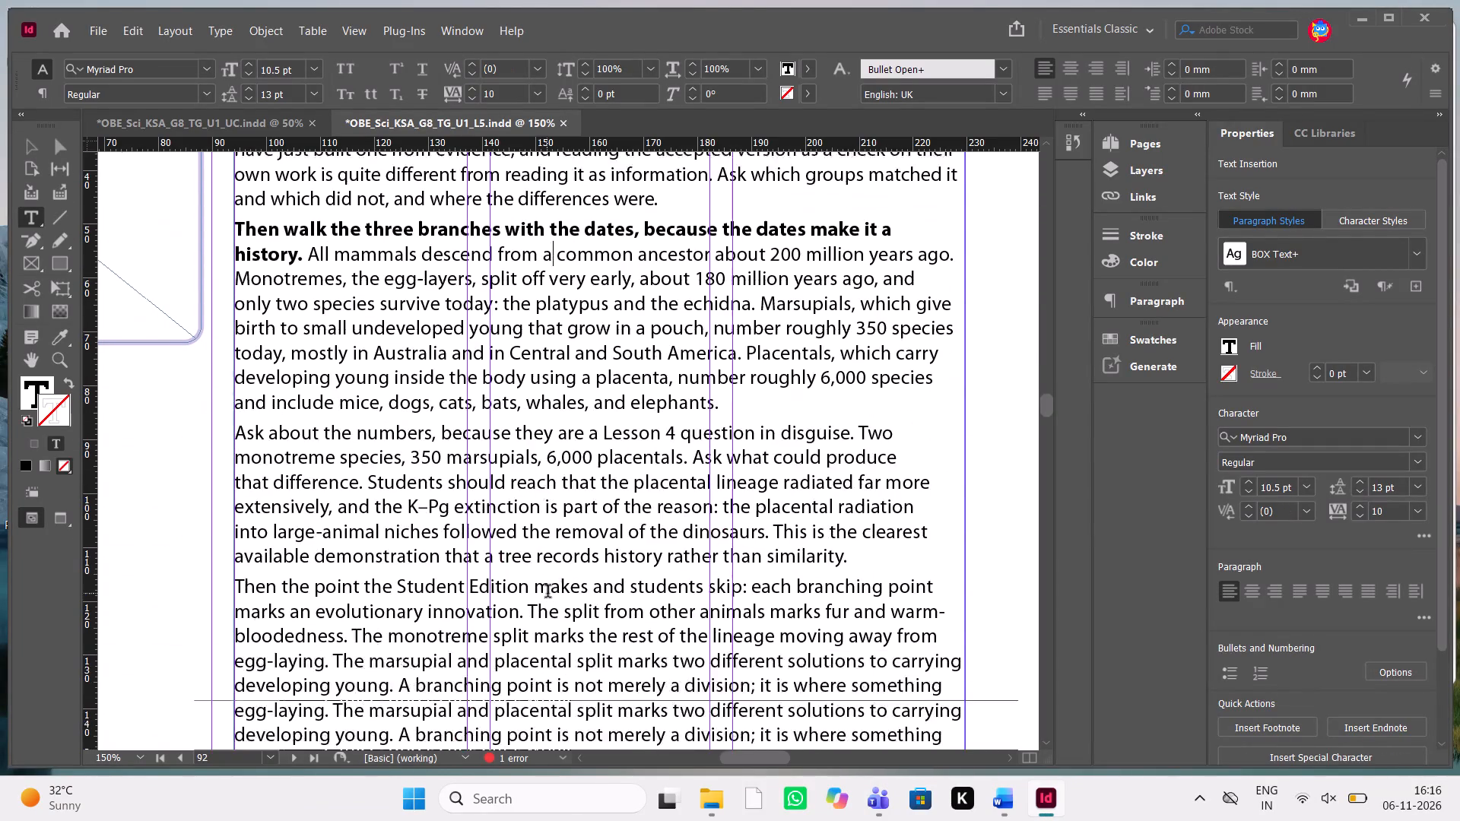
pyautogui.scroll(-1, 547, 593)
pyautogui.scroll(1, 547, 593)
pyautogui.moveTo(661, 302); pyautogui.dragTo(374, 246)
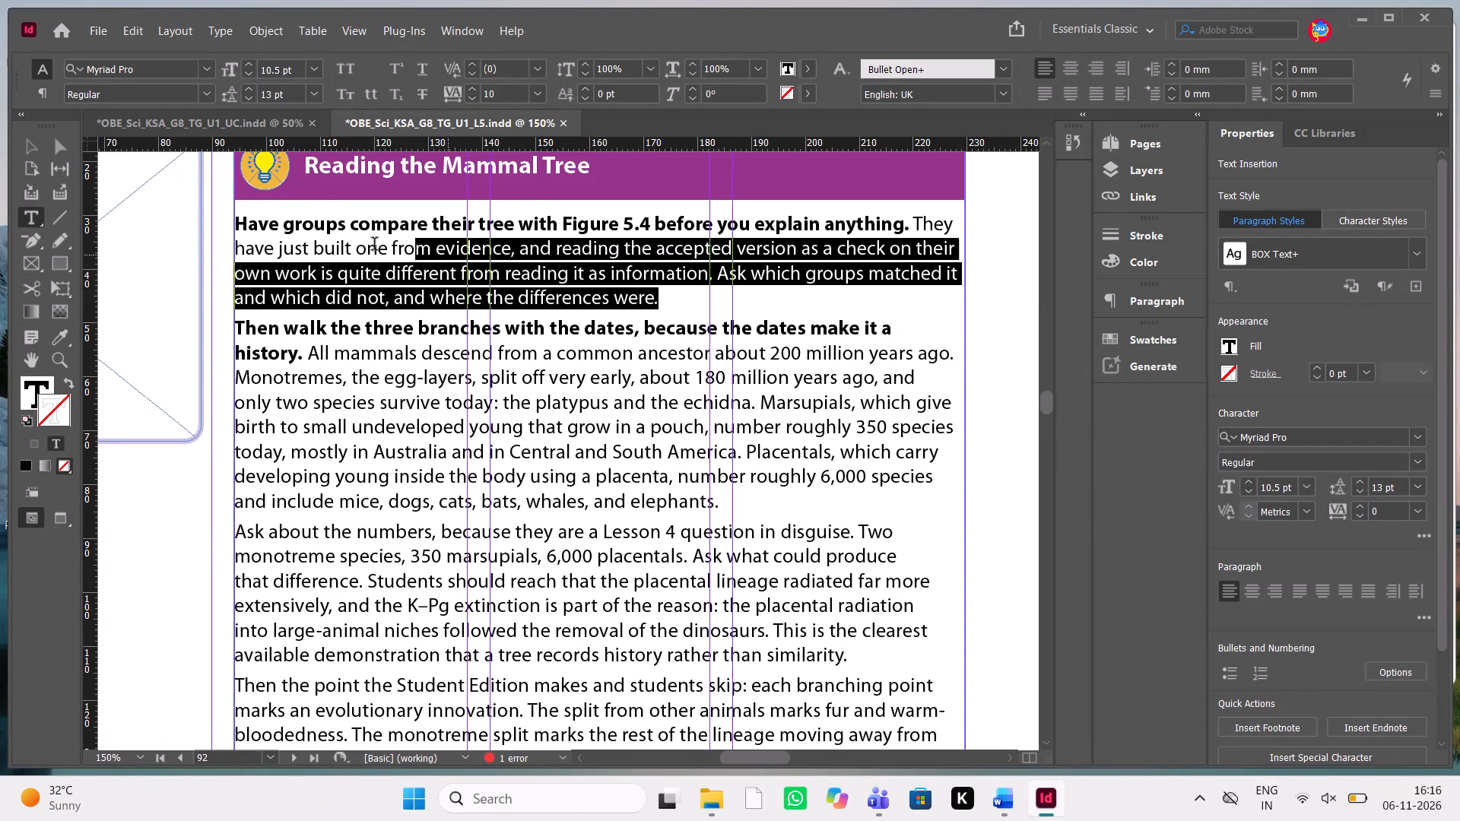
pyautogui.moveTo(374, 246); pyautogui.dragTo(229, 223)
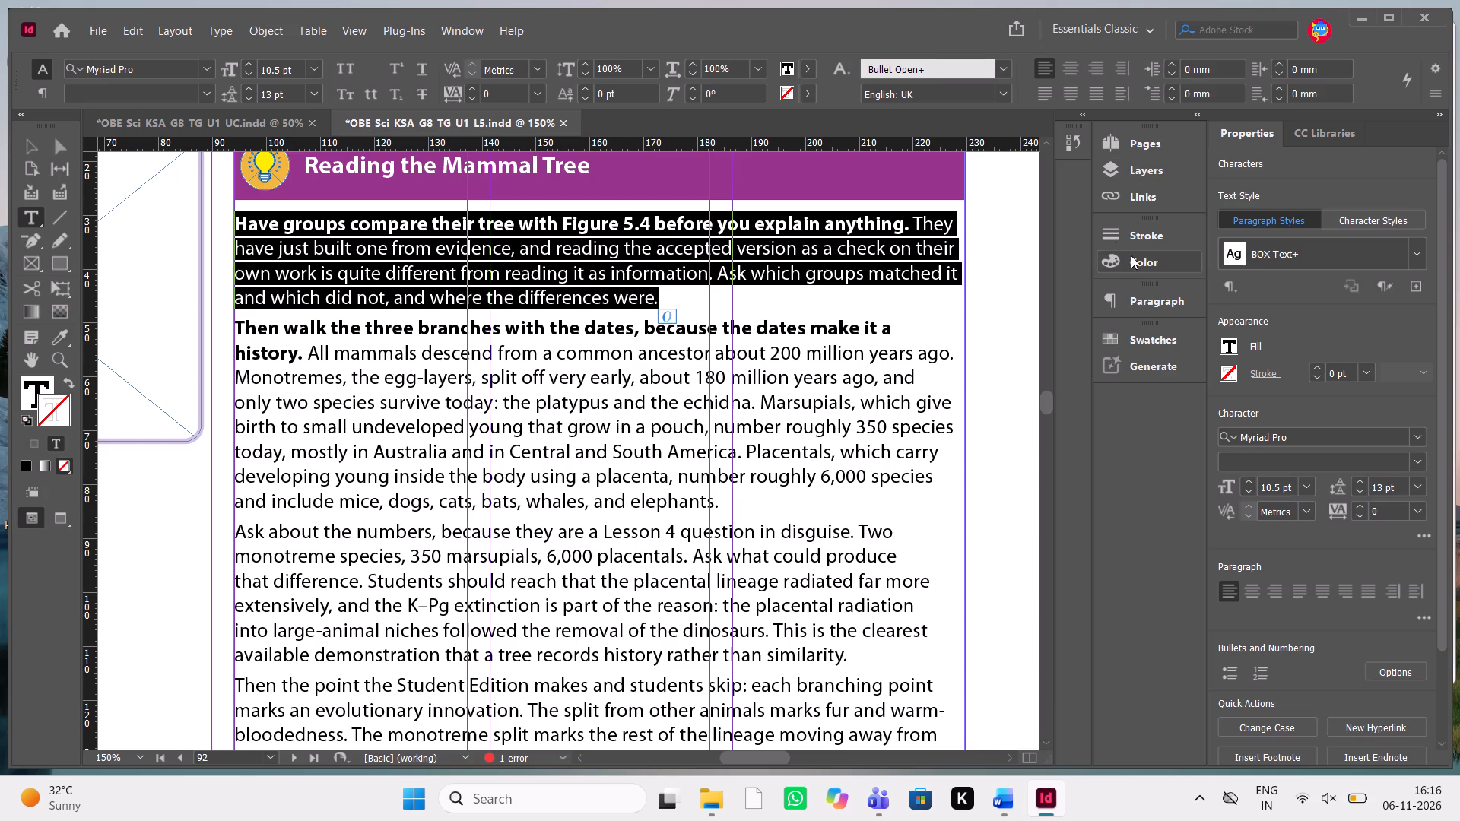
pyautogui.click(1165, 300)
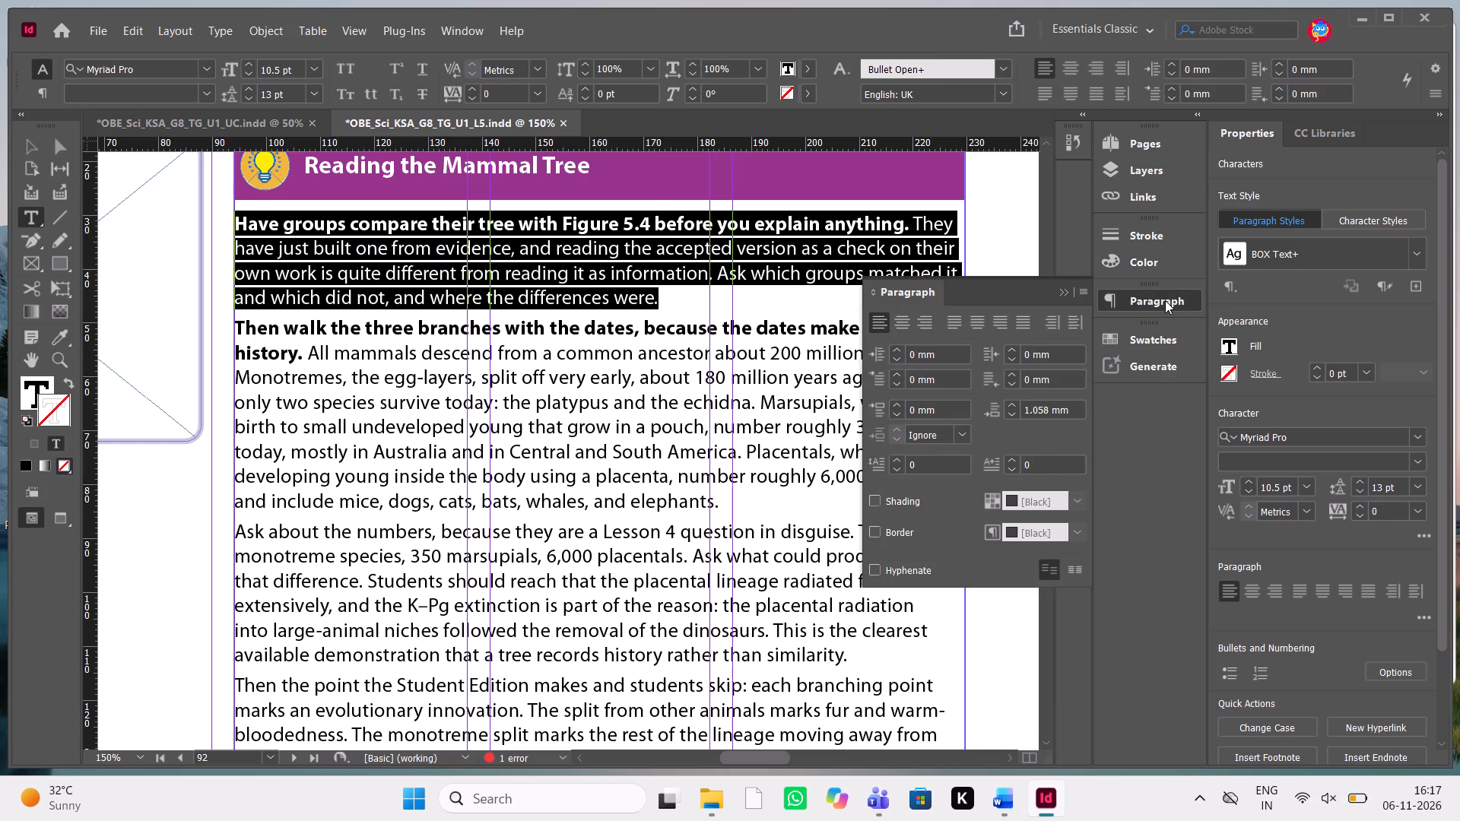
pyautogui.click(1016, 405)
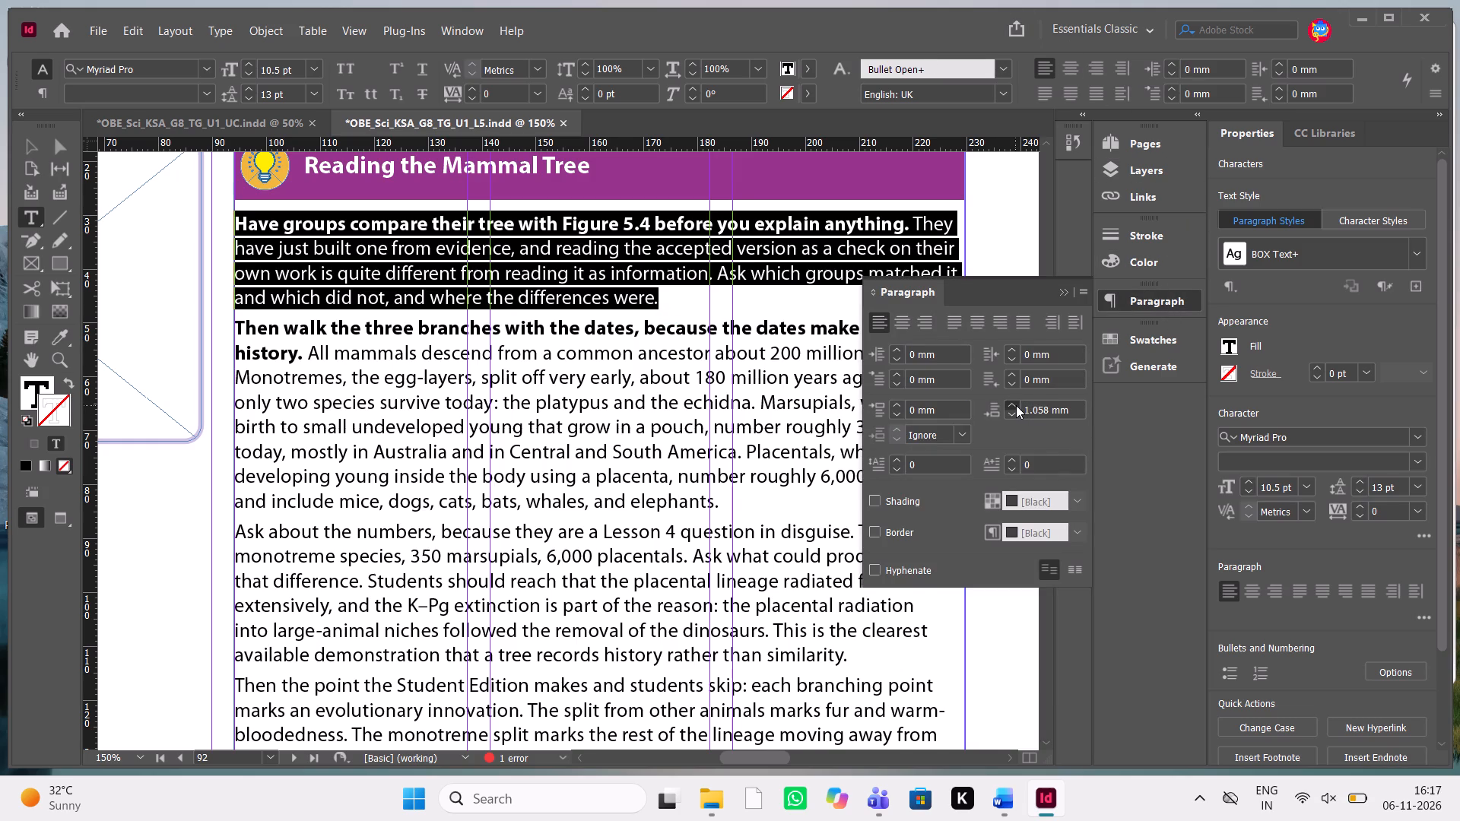
pyautogui.click(1016, 405)
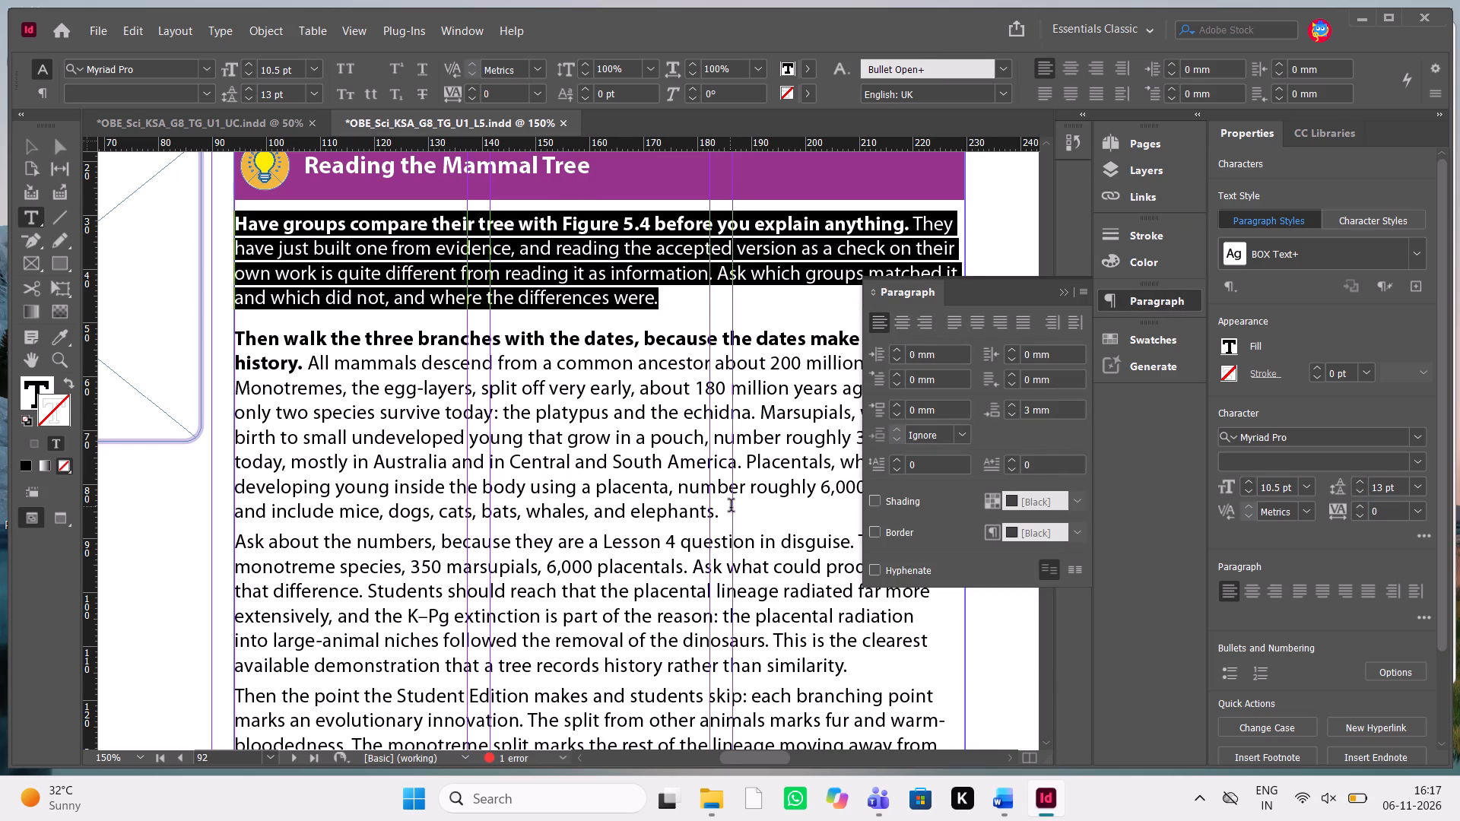
# Set the space after the second, third and fourth Mammal Tree paragraphs to 3 mm each.
pyautogui.moveTo(731, 507); pyautogui.dragTo(237, 343)
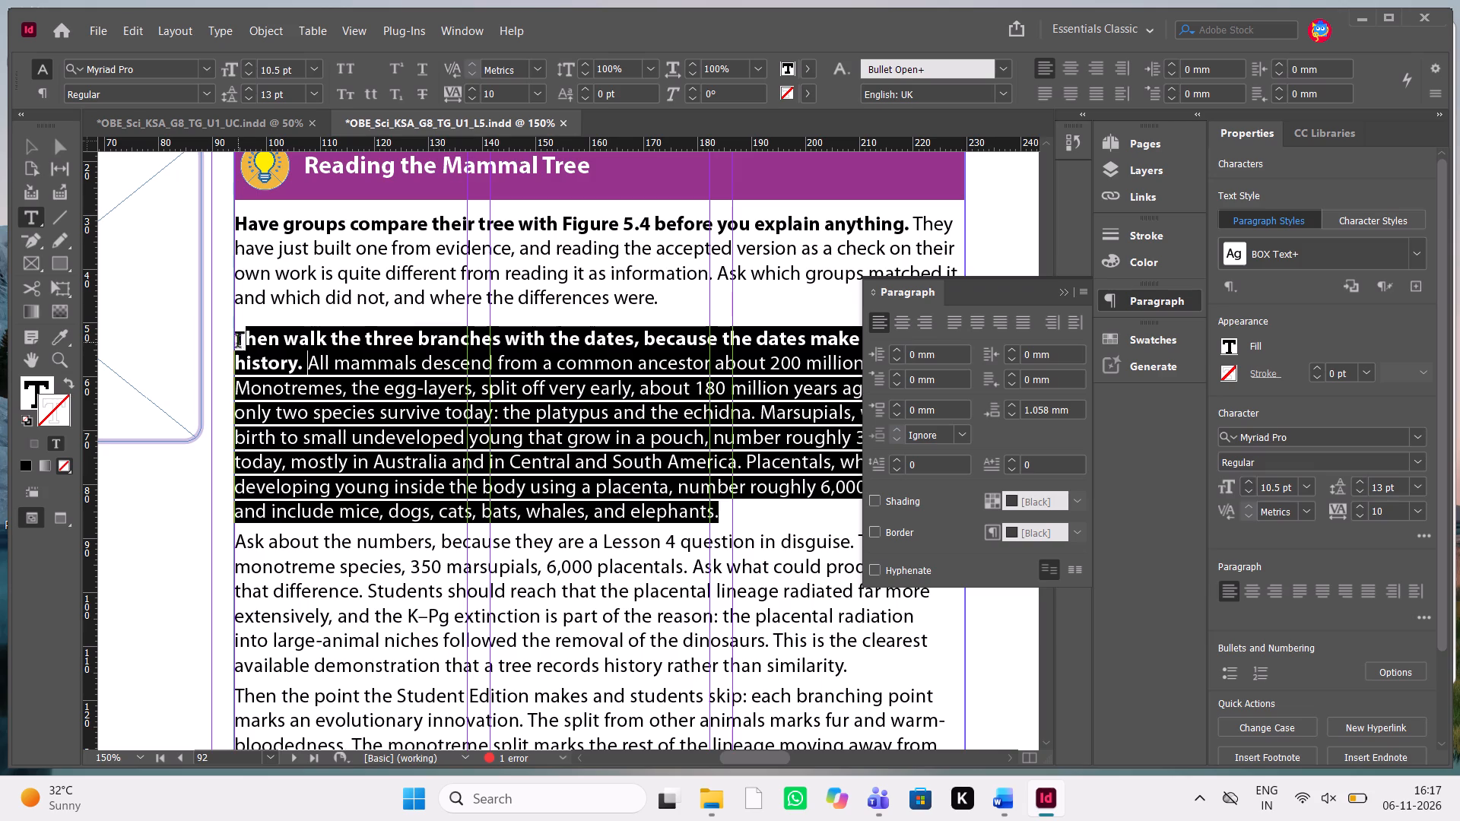
pyautogui.moveTo(237, 343); pyautogui.dragTo(233, 341)
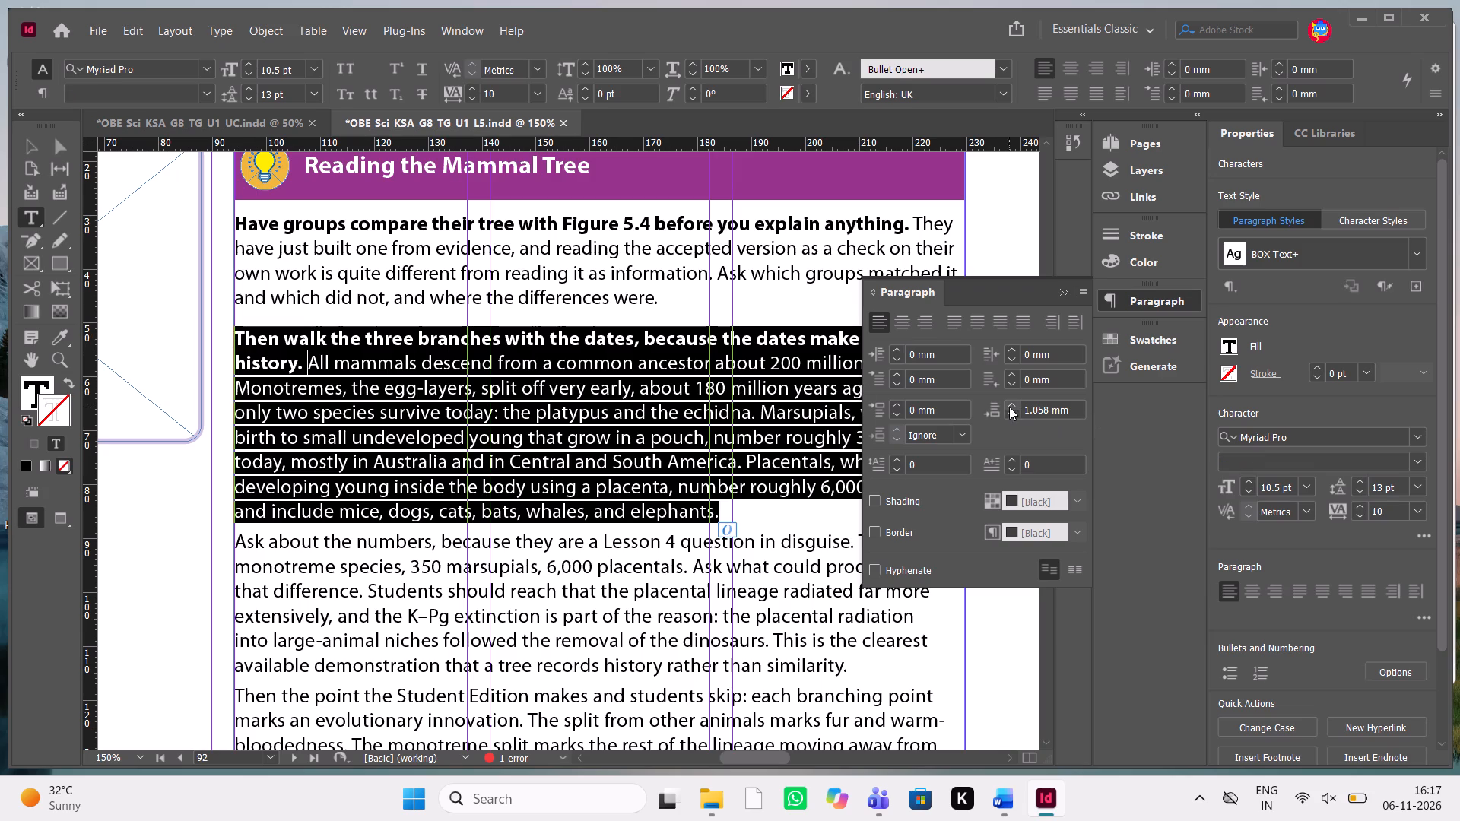
pyautogui.click(1008, 403)
pyautogui.click(1008, 403)
pyautogui.scroll(-1, 630, 552)
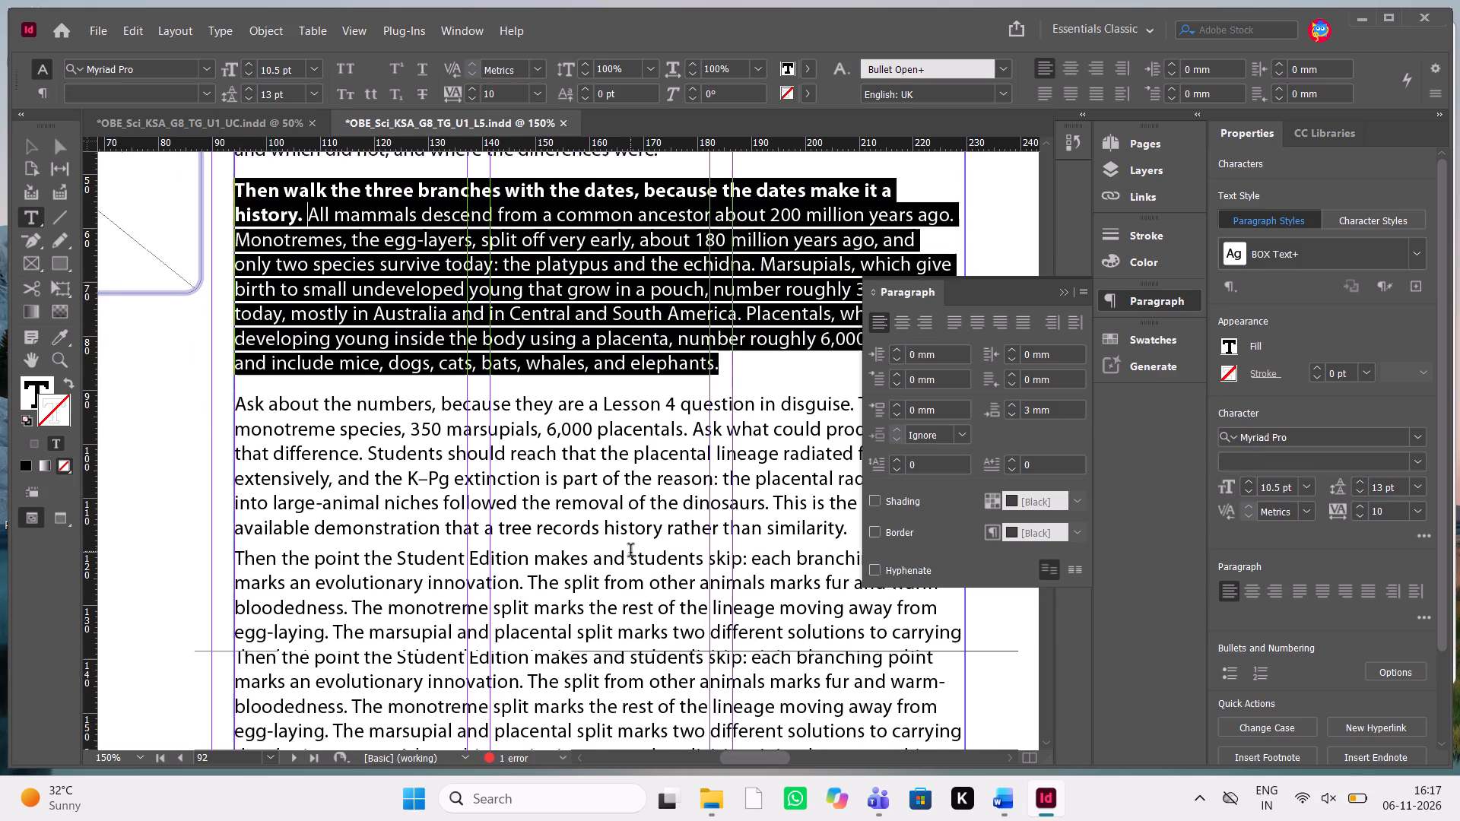
pyautogui.scroll(-1, 630, 552)
pyautogui.moveTo(853, 480); pyautogui.dragTo(260, 387)
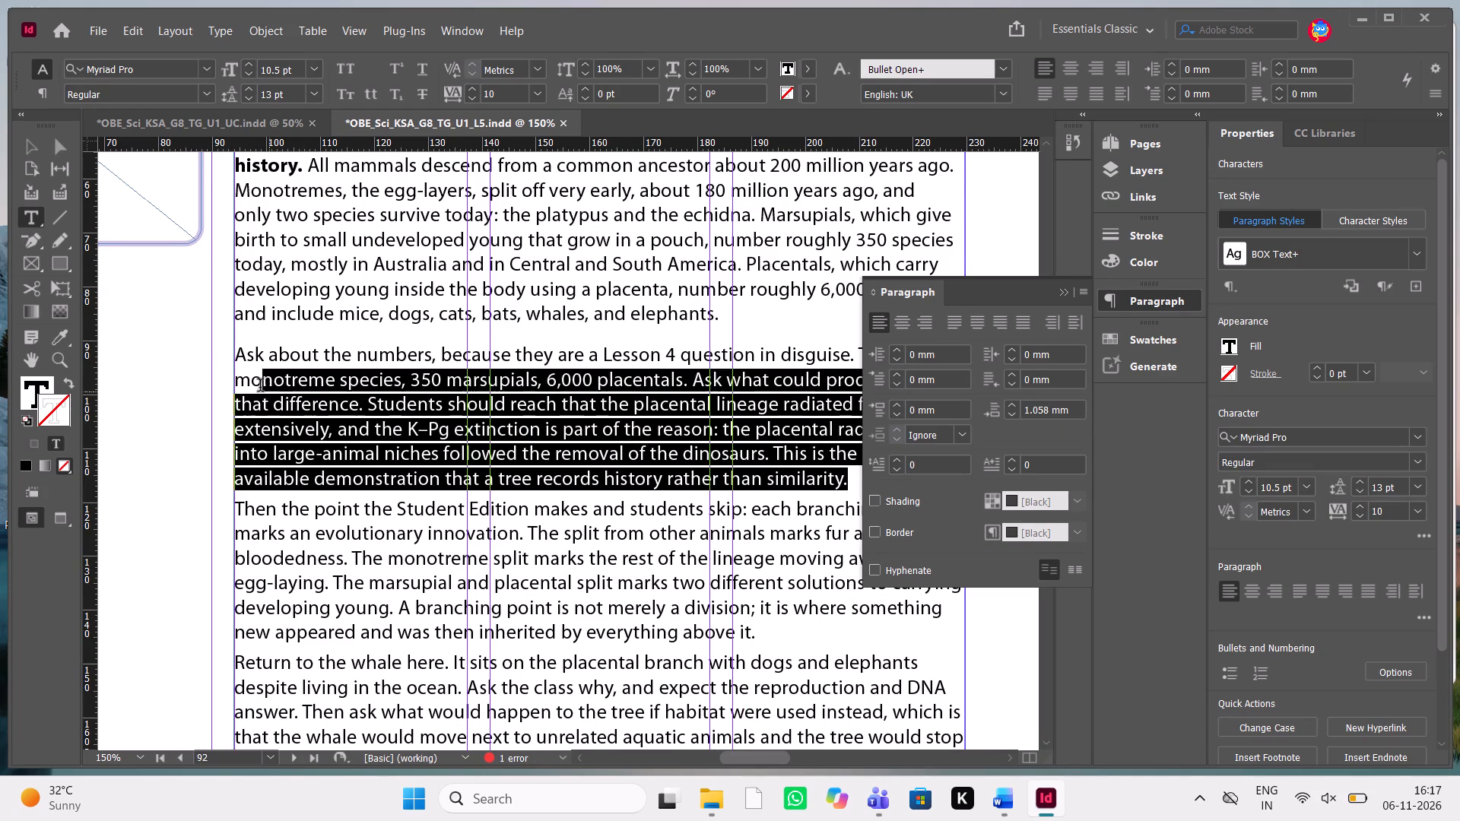
pyautogui.moveTo(260, 387); pyautogui.dragTo(222, 360)
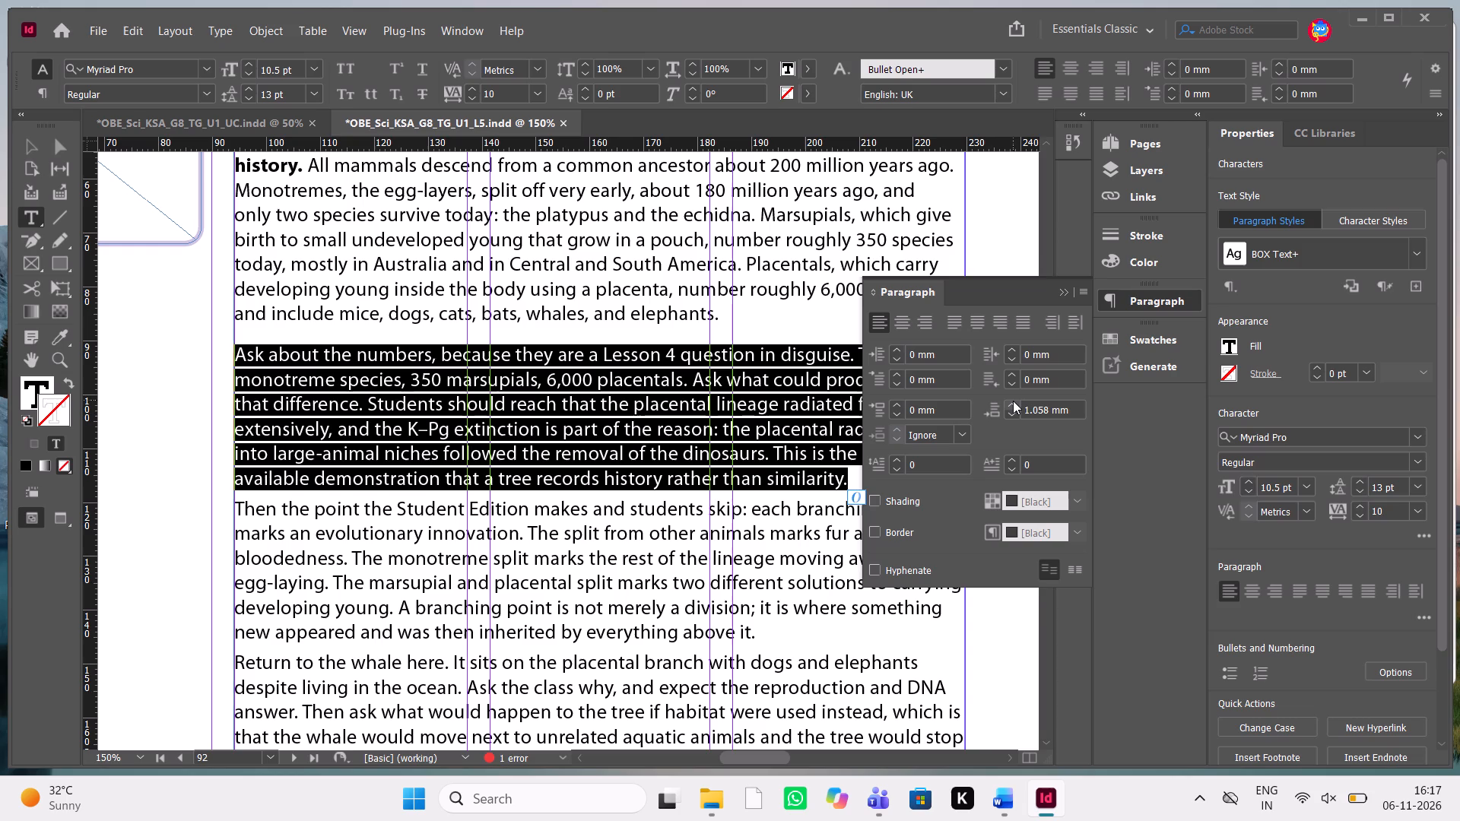
pyautogui.click(1013, 401)
pyautogui.click(1013, 401)
pyautogui.scroll(-1, 697, 461)
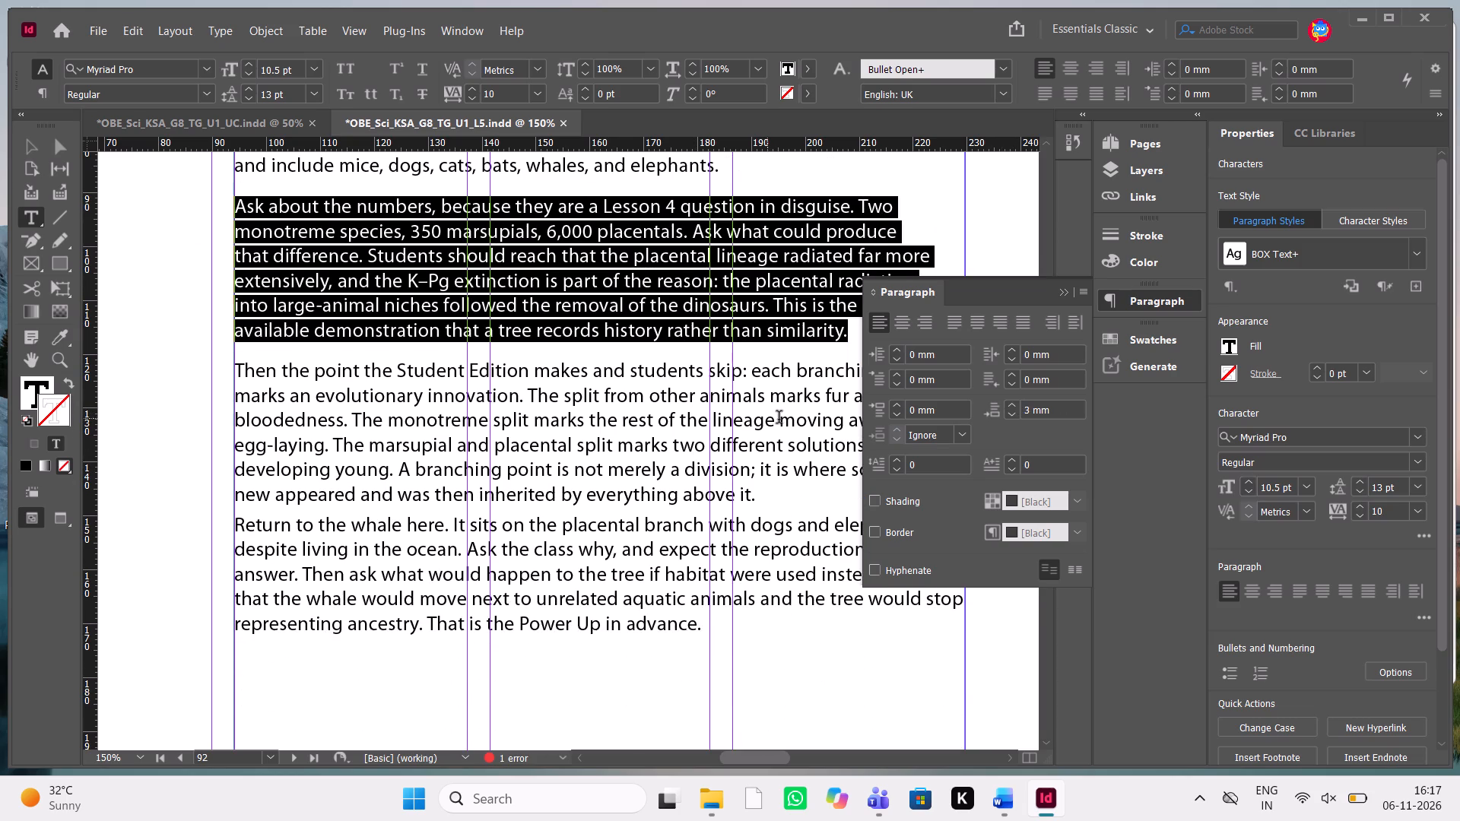
pyautogui.moveTo(768, 492); pyautogui.dragTo(225, 379)
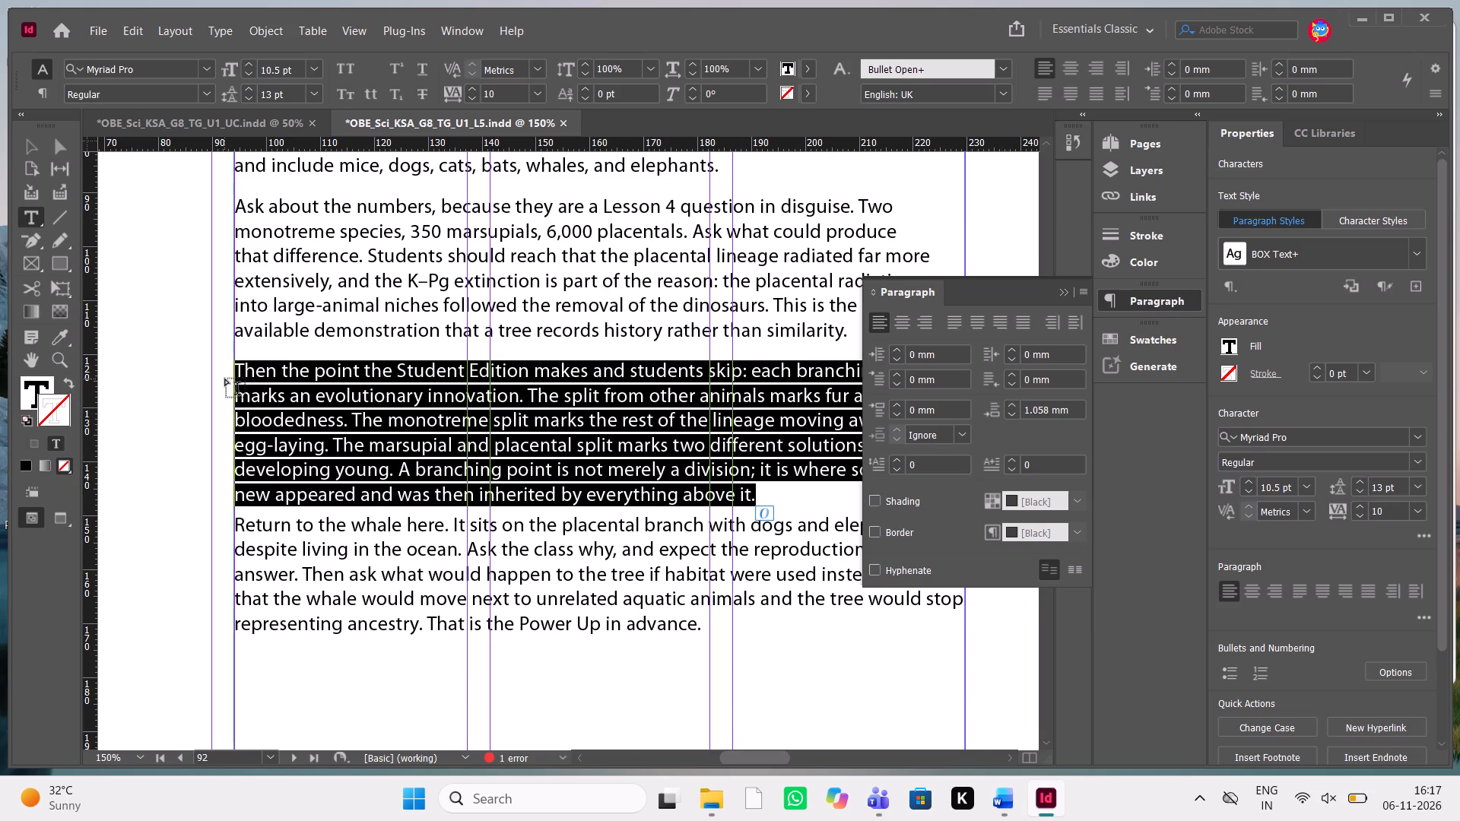
pyautogui.click(1015, 402)
pyautogui.click(1015, 402)
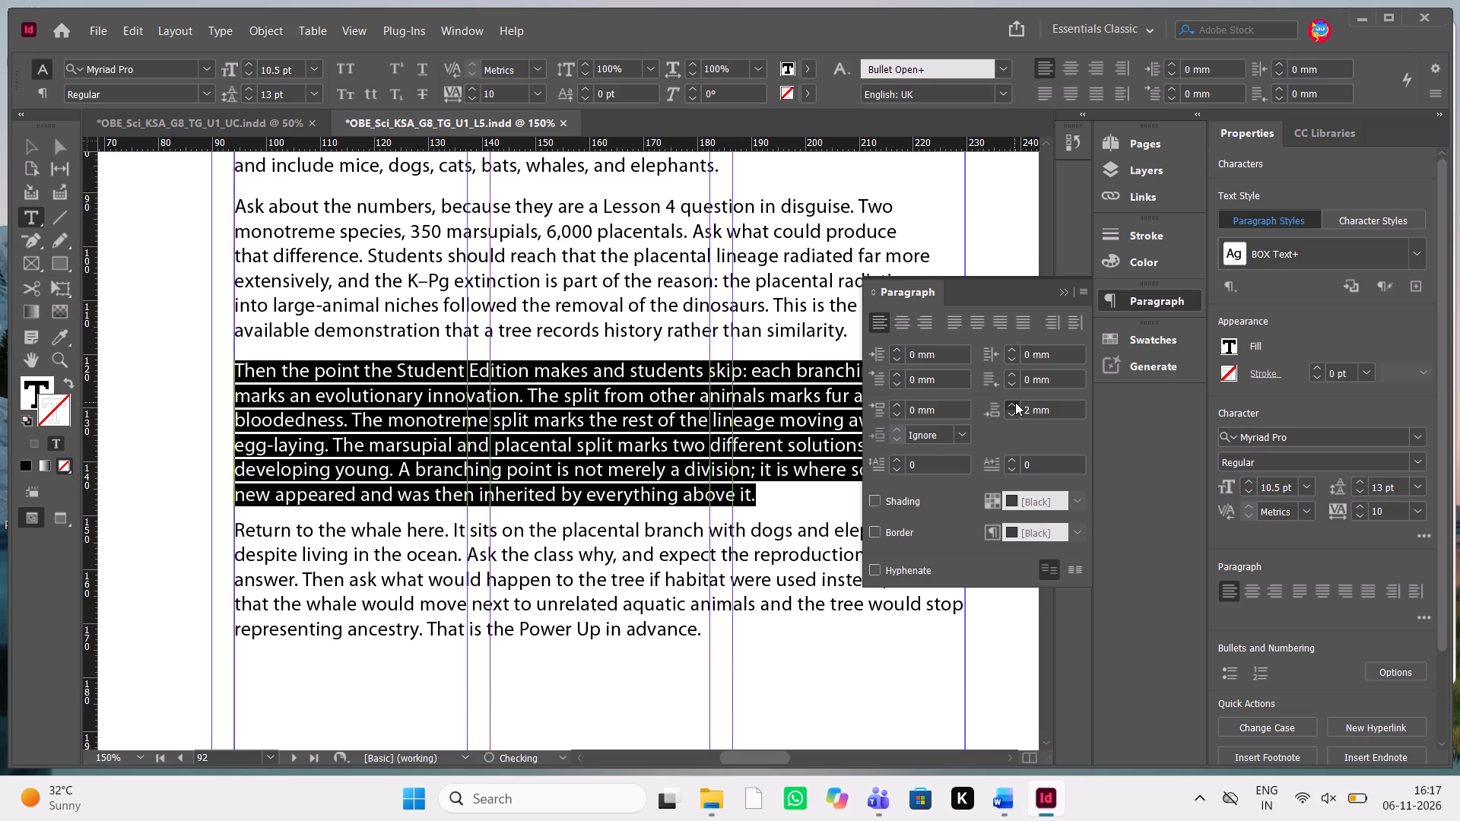
pyautogui.click(532, 623)
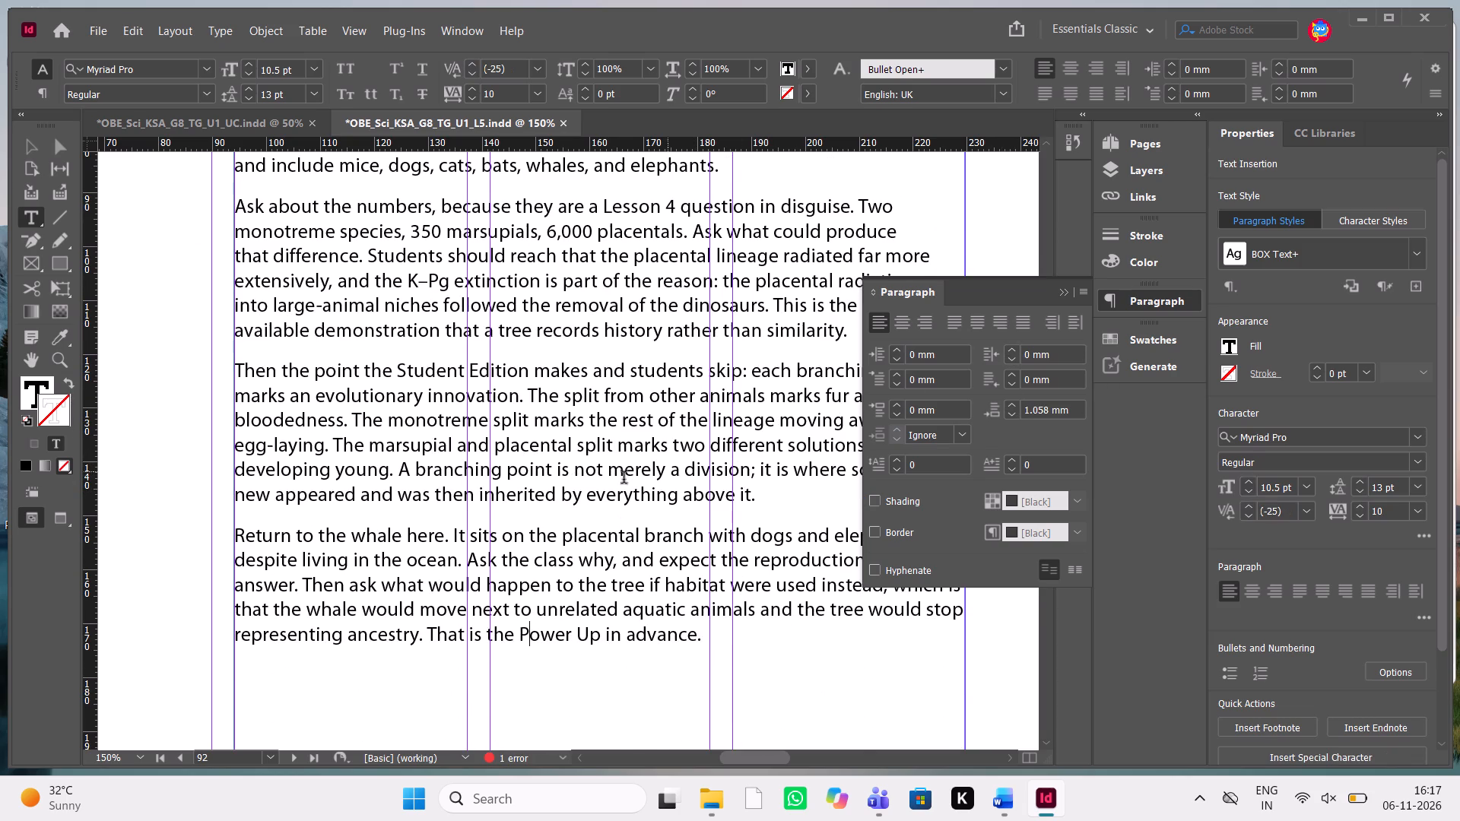
# Bold the opening sentence "Ask about the numbers, because they are a Lesson 4 question in disguise.".
pyautogui.scroll(1, 529, 486)
pyautogui.scroll(-1, 529, 486)
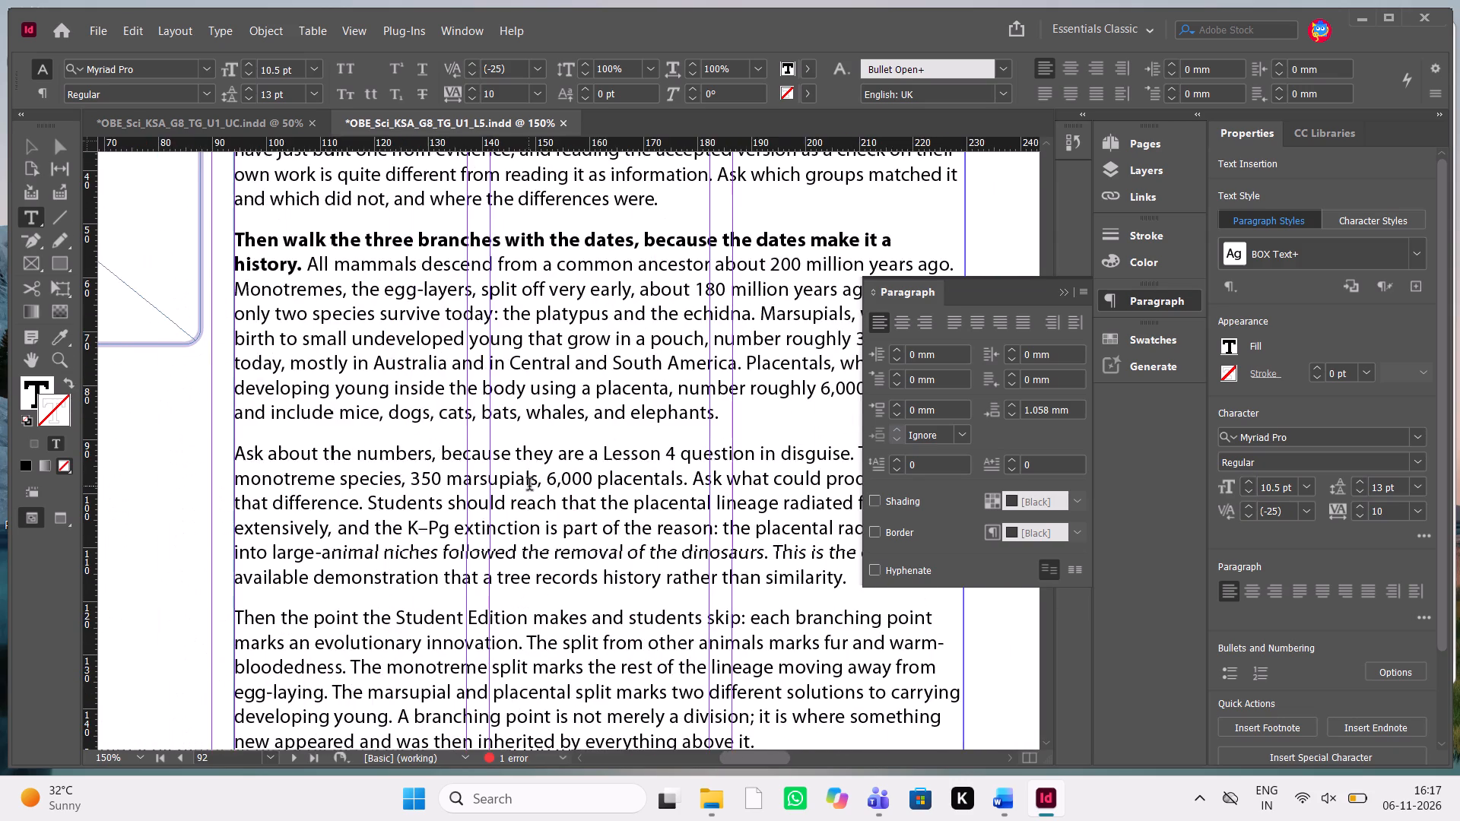
pyautogui.hscroll(-1, 529, 486)
pyautogui.moveTo(547, 455); pyautogui.dragTo(274, 461)
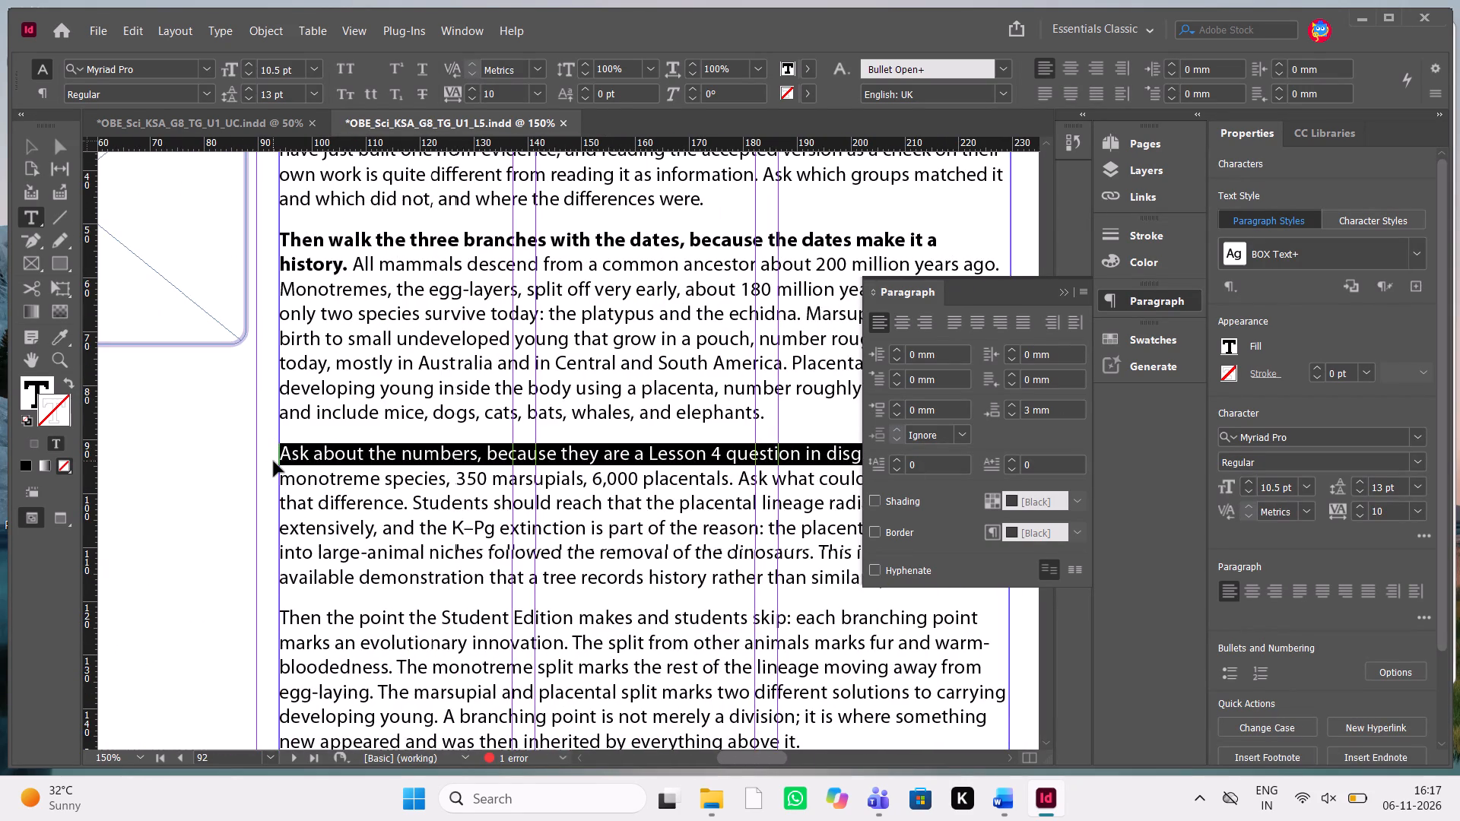
pyautogui.hotkey('ctrl', 'shift', 'b')
# Bold the fourth paragraph's opening sentence, from "Then the point the Student Edition makes" through "an evolutionary innovation.".
pyautogui.hscroll(-1, 425, 463)
pyautogui.scroll(-1, 425, 463)
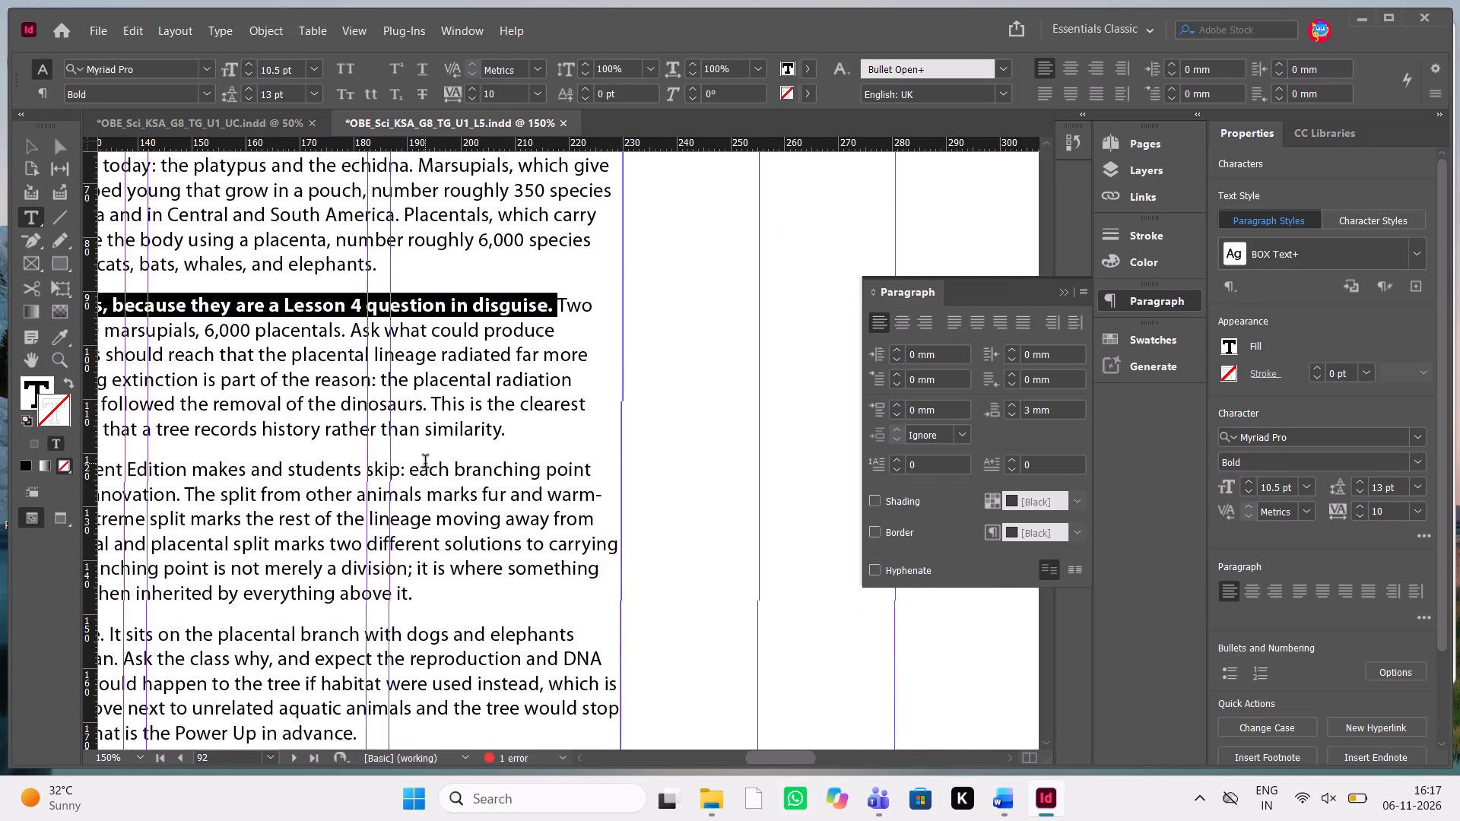
pyautogui.scroll(-1, 425, 463)
pyautogui.hscroll(-1, 591, 540)
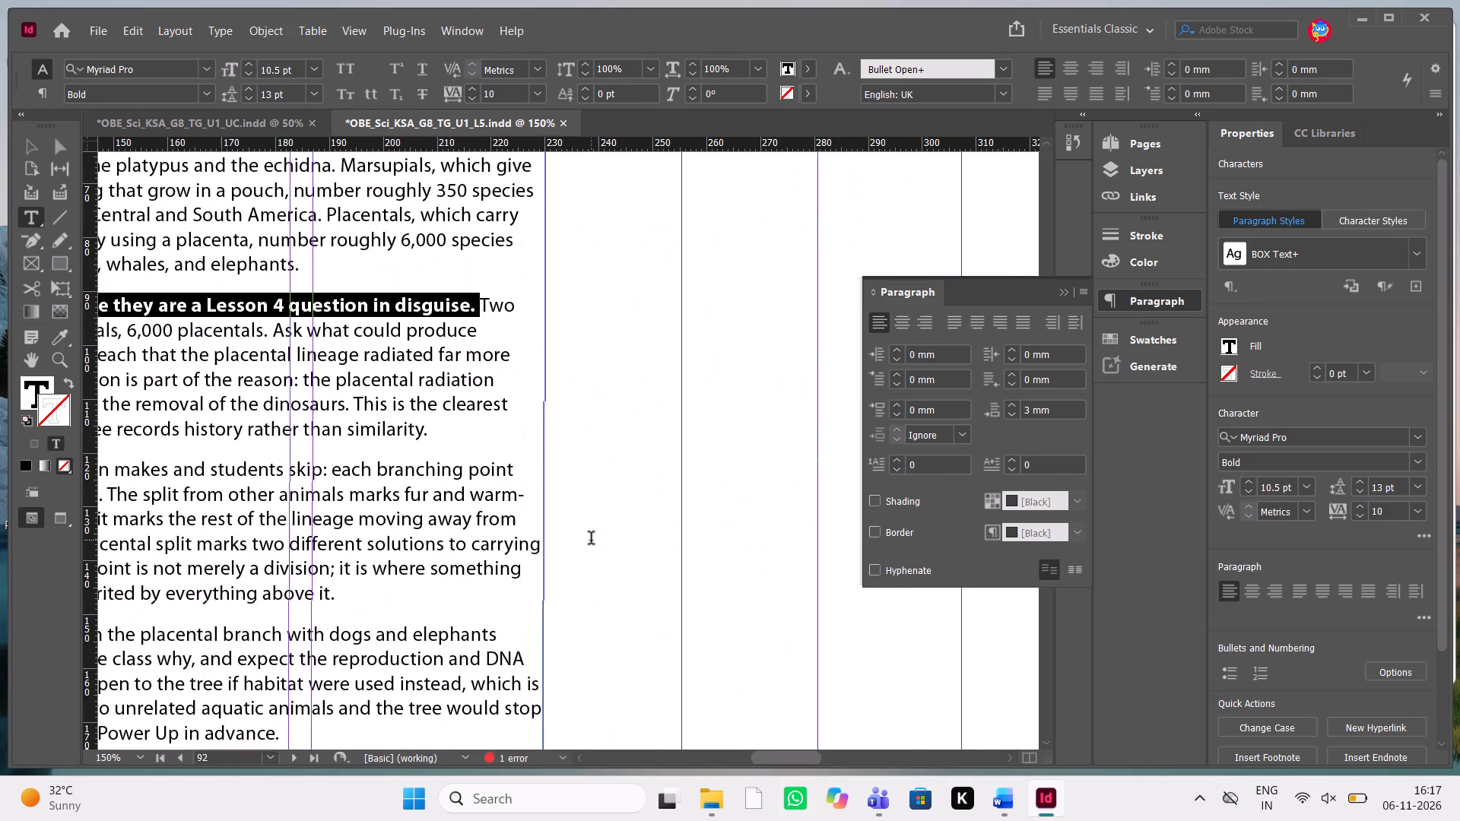
pyautogui.hscroll(2, 591, 540)
pyautogui.hscroll(-1, 591, 540)
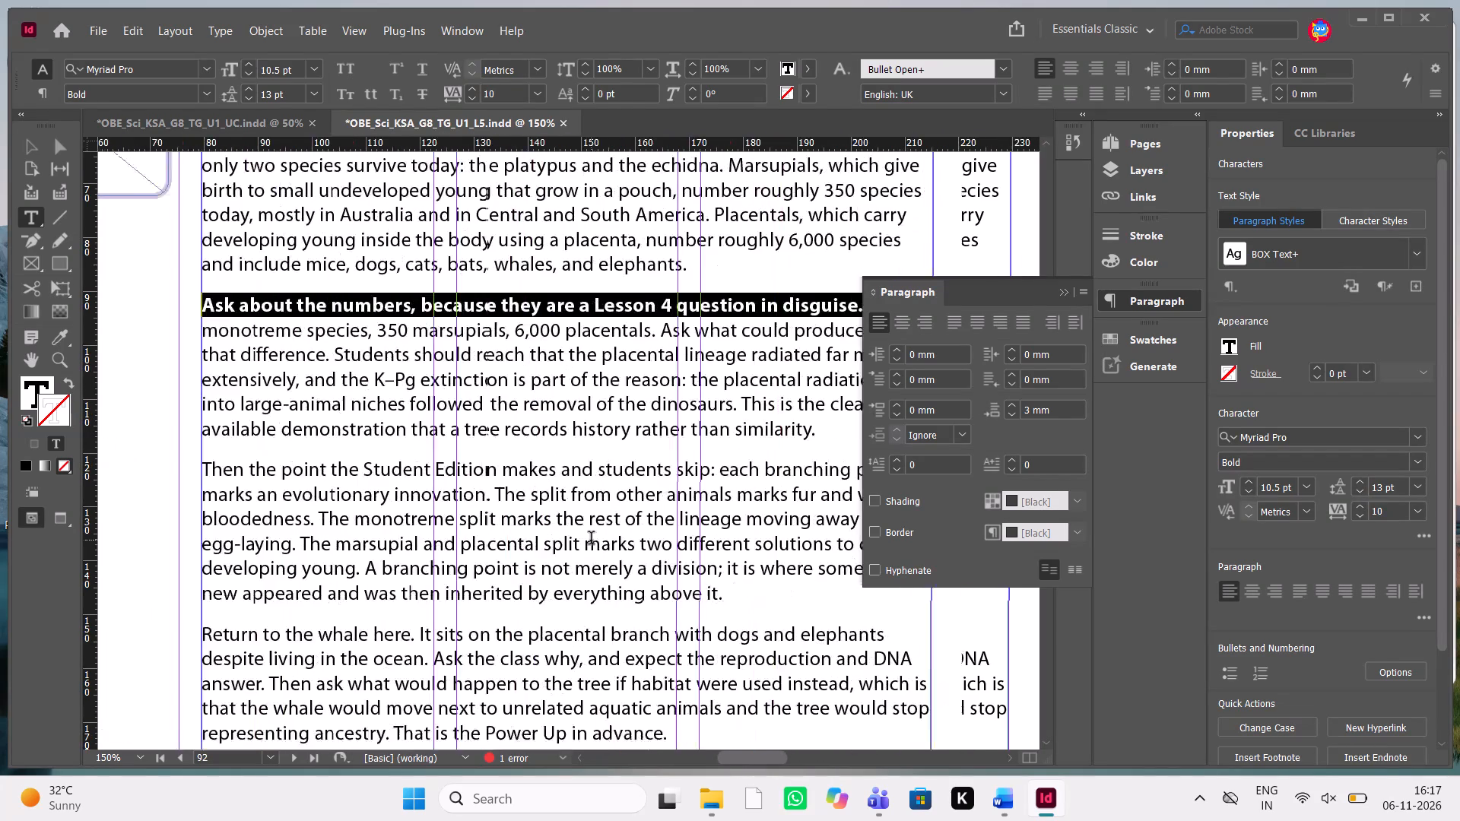
pyautogui.hscroll(-1, 591, 540)
pyautogui.moveTo(649, 492); pyautogui.dragTo(341, 465)
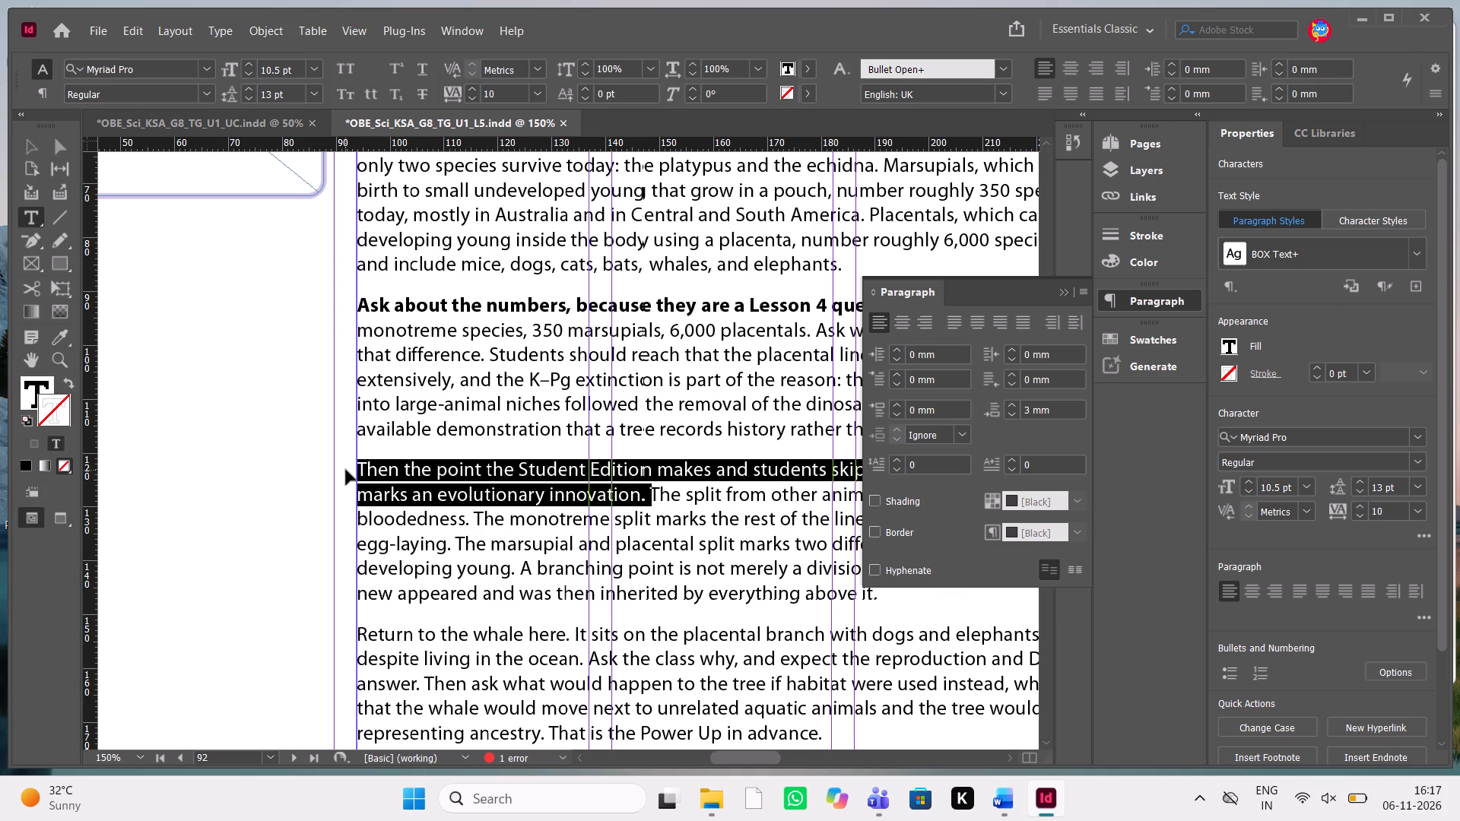
pyautogui.hotkey('ctrl', 'shift', 'b')
pyautogui.click(713, 473)
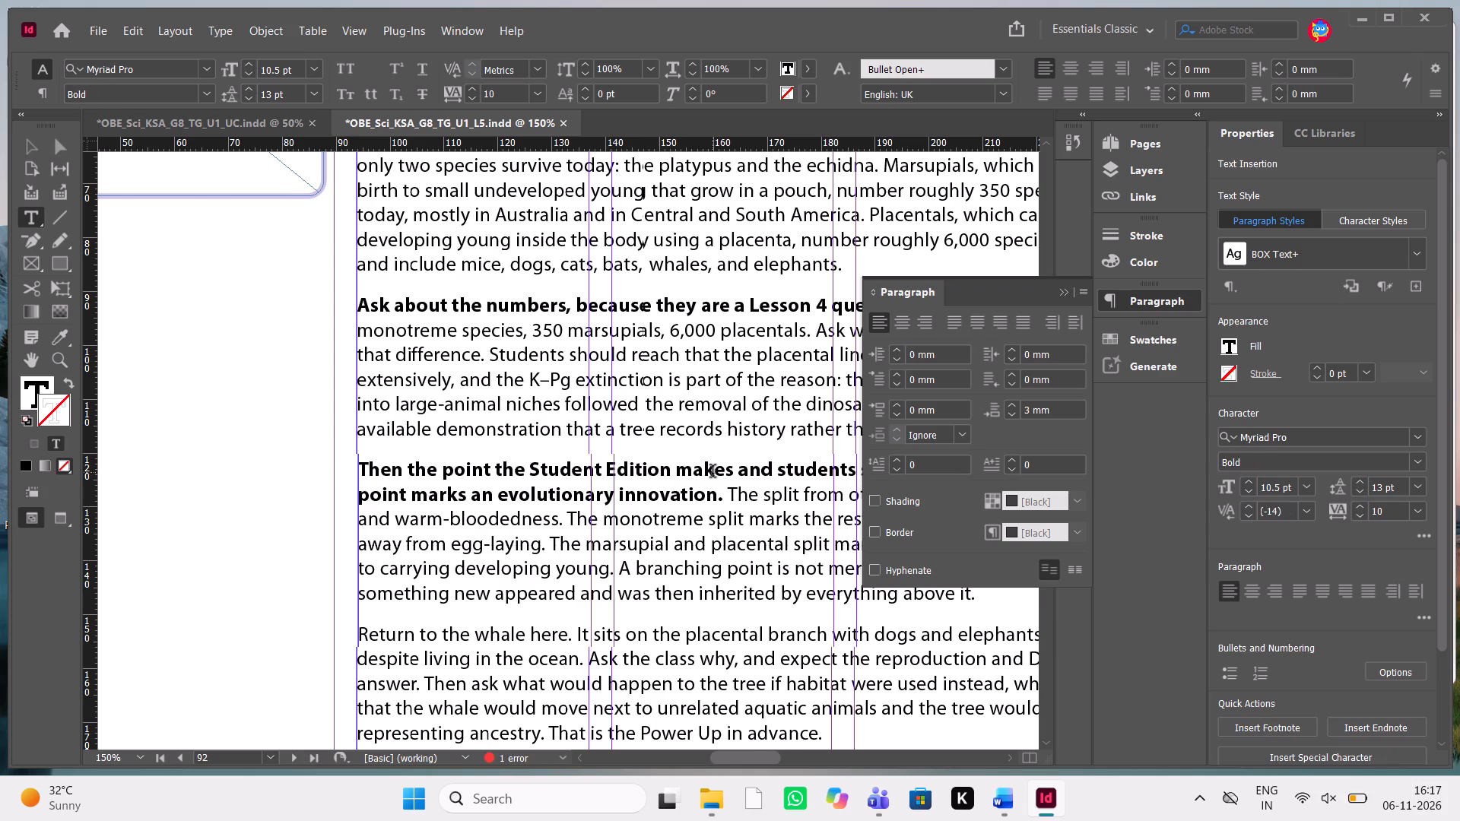
# Bold the last paragraph's opening sentence, "Return to the whale here.", and collapse the paragraph settings.
pyautogui.hscroll(-1, 713, 473)
pyautogui.scroll(-1, 713, 473)
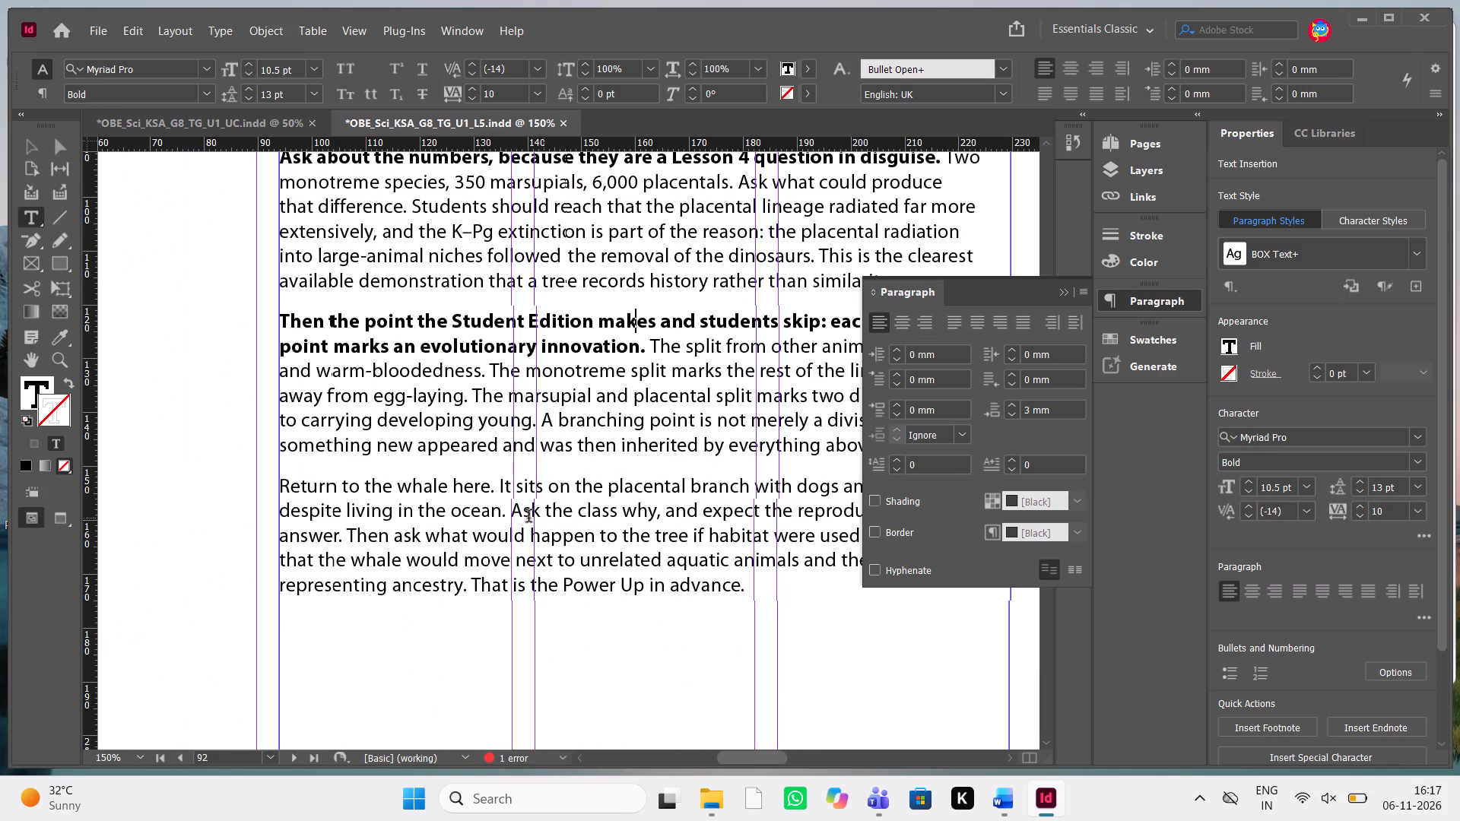
pyautogui.moveTo(498, 487); pyautogui.dragTo(225, 467)
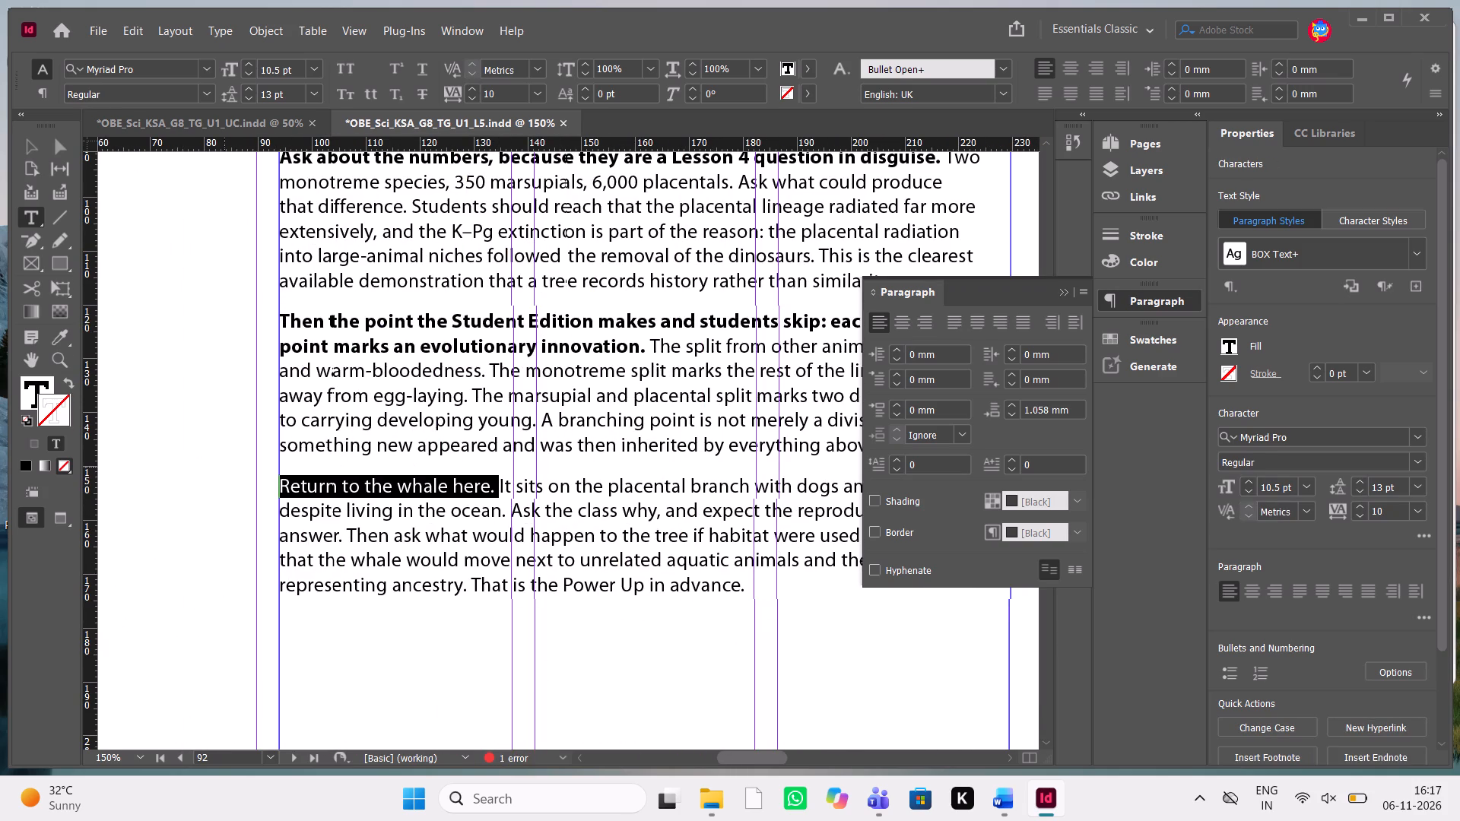
pyautogui.hotkey('shift', 'n')
pyautogui.hotkey('ctrl', 'z')
pyautogui.hotkey('ctrl', 'shift', 'b')
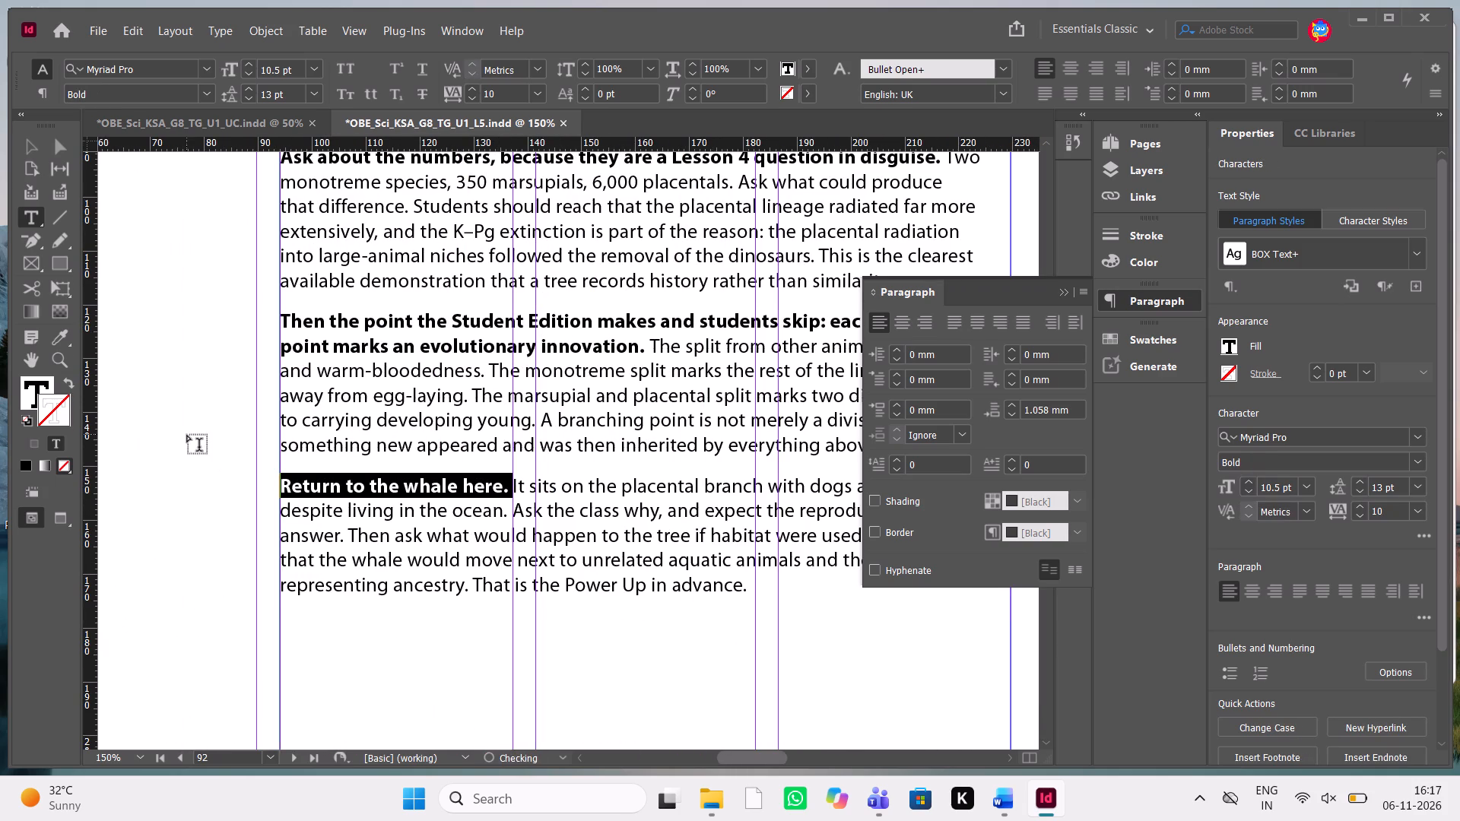
pyautogui.click(1055, 293)
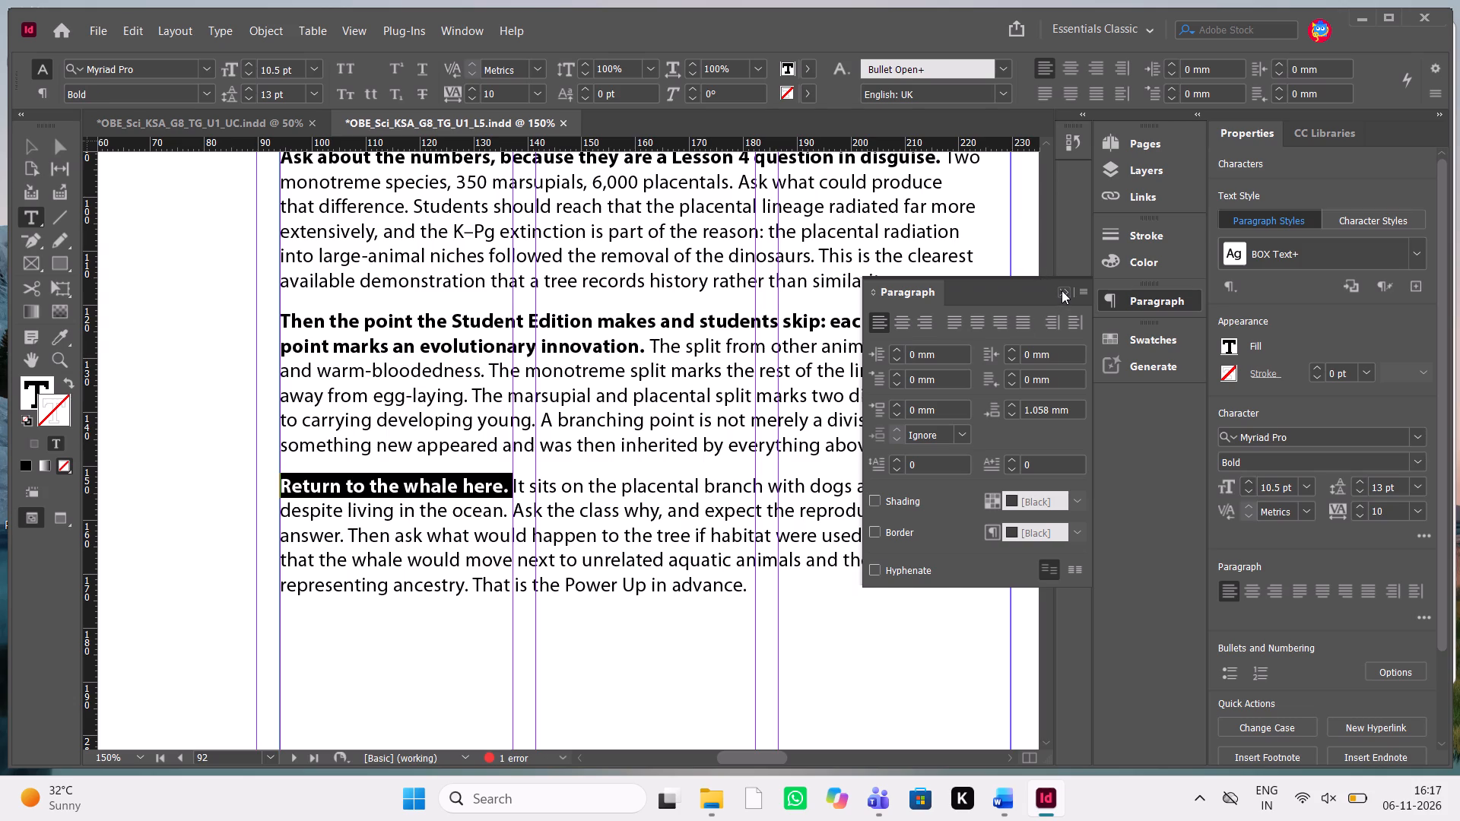
pyautogui.click(1062, 290)
pyautogui.click(509, 413)
# Set the tracking to -5 for the bold sentence "Then walk the three branches with the dates, because the dates make it a history.".
pyautogui.scroll(1, 509, 413)
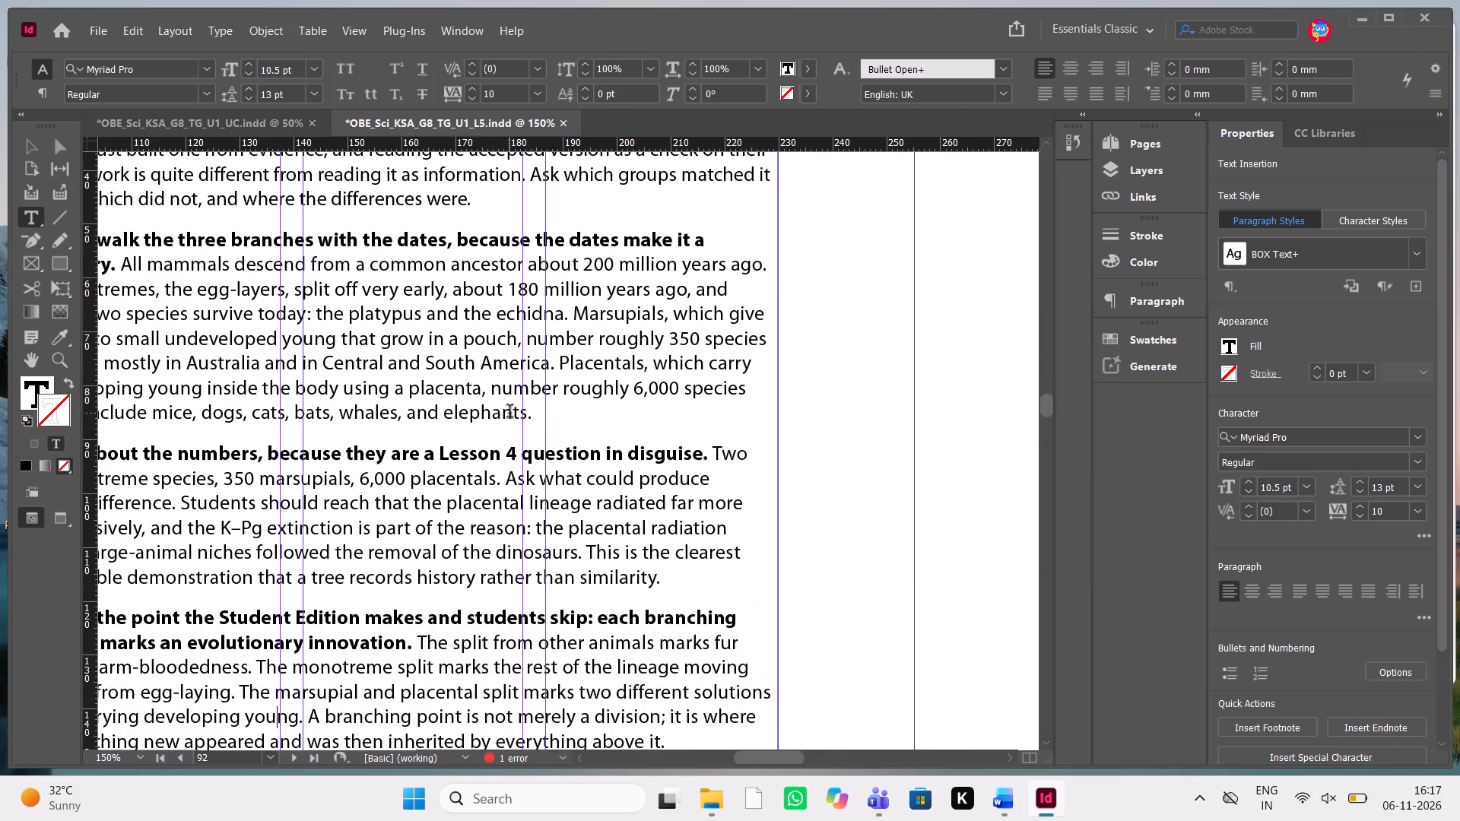
pyautogui.scroll(1, 509, 413)
pyautogui.hscroll(1, 509, 413)
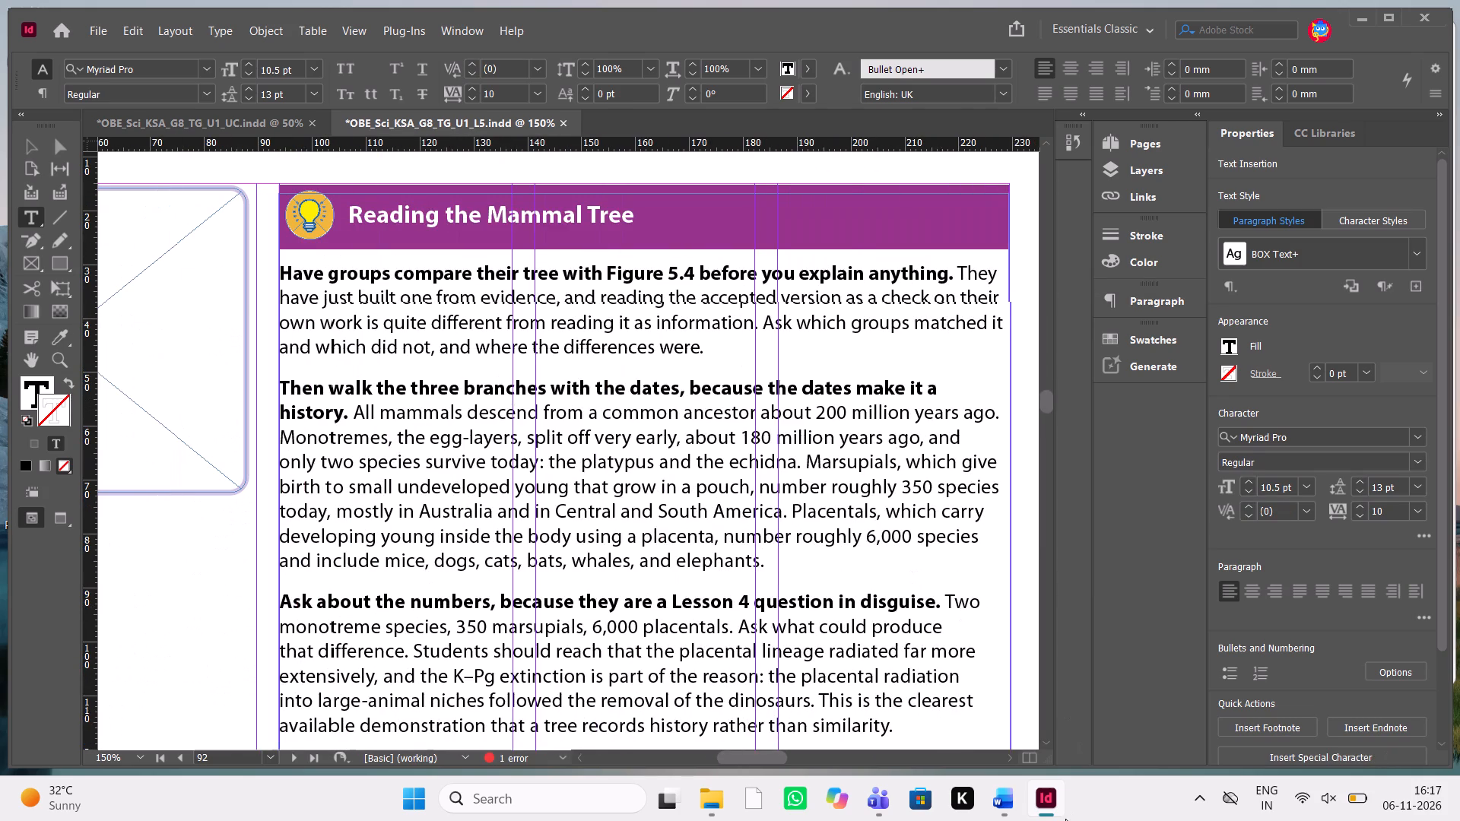
pyautogui.click(991, 805)
pyautogui.click(991, 805)
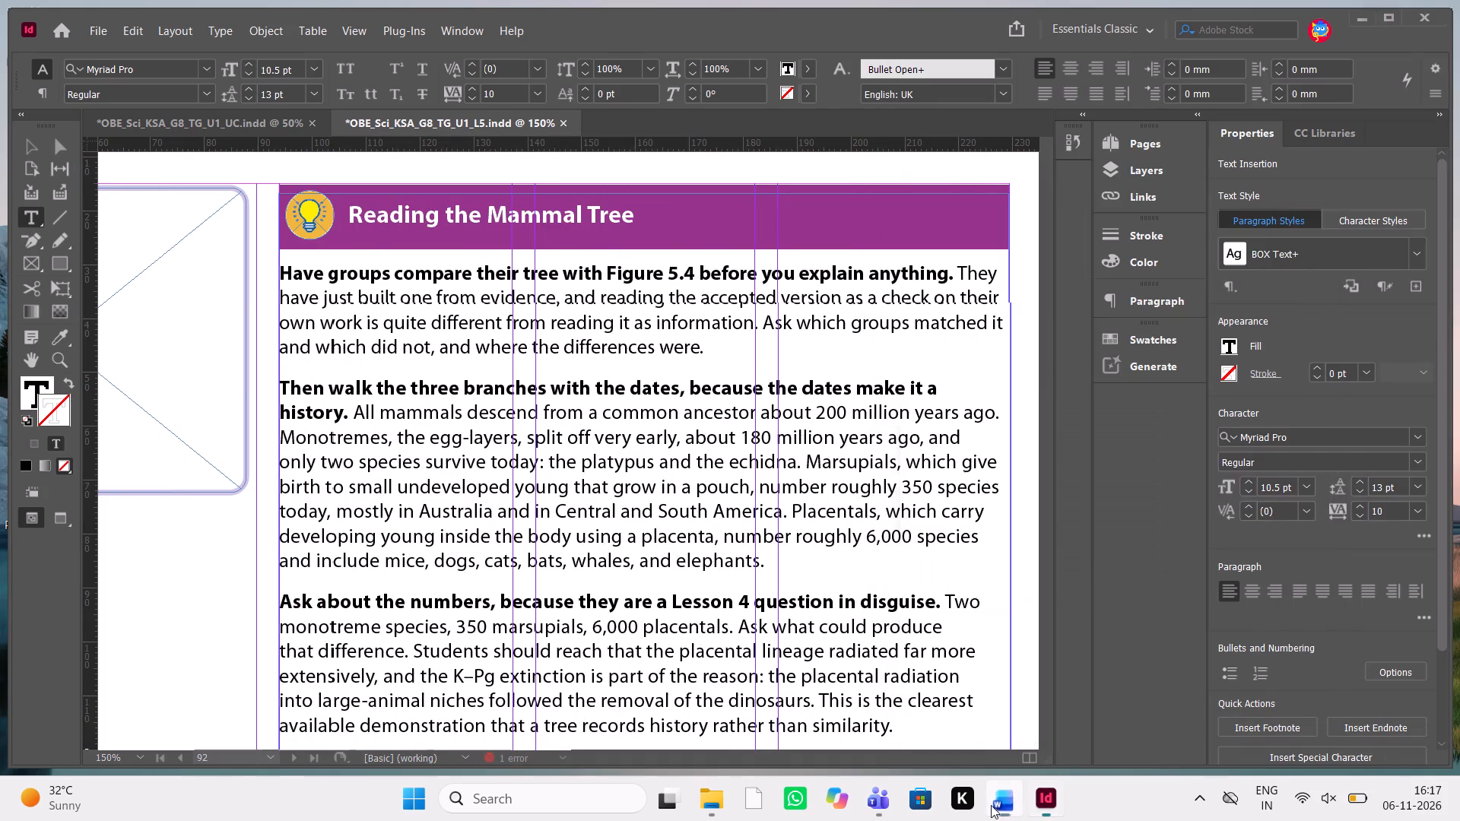
pyautogui.moveTo(350, 411); pyautogui.dragTo(268, 385)
pyautogui.click(1420, 509)
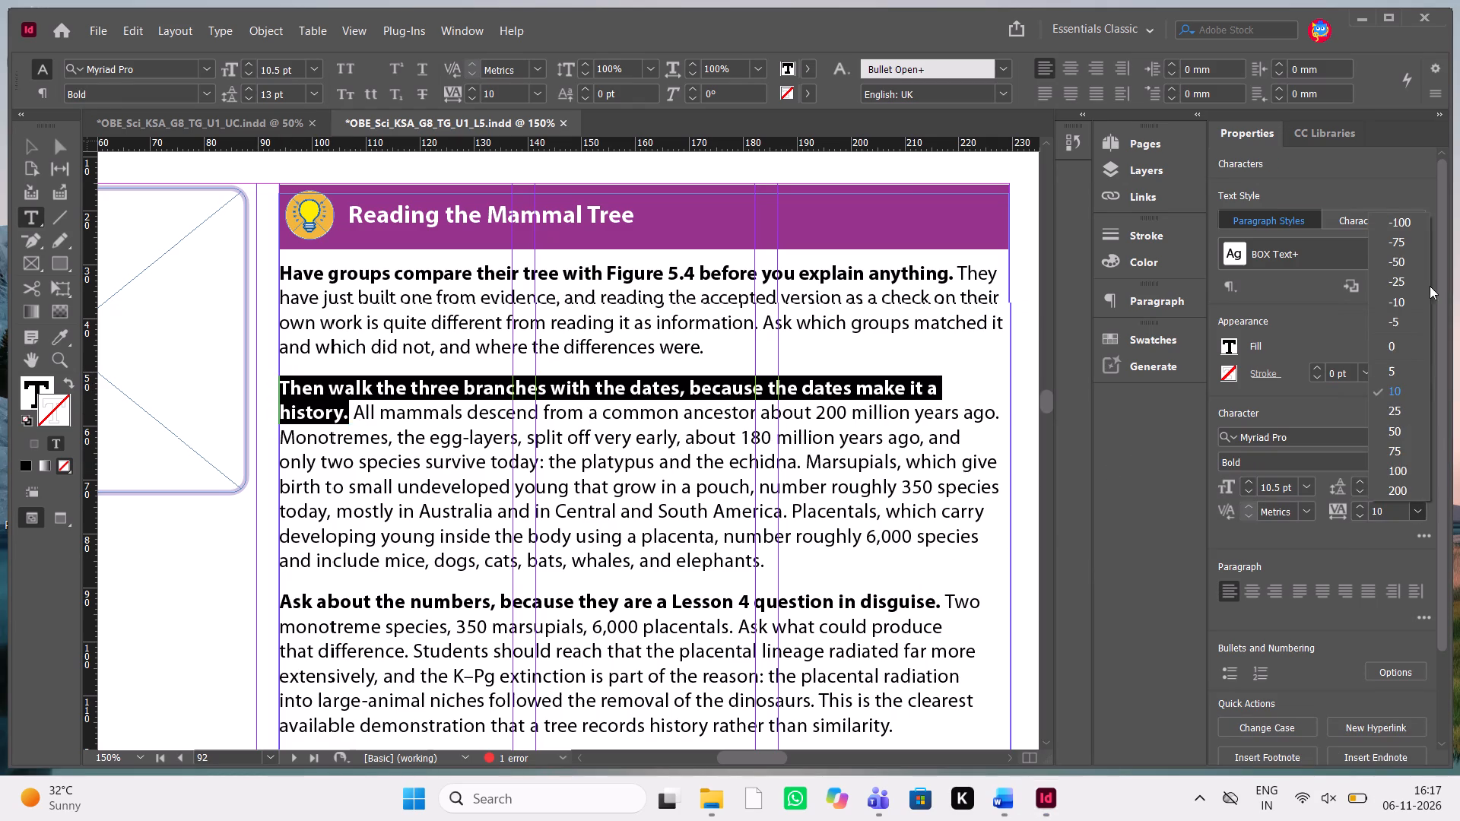
pyautogui.click(1408, 328)
pyautogui.click(849, 457)
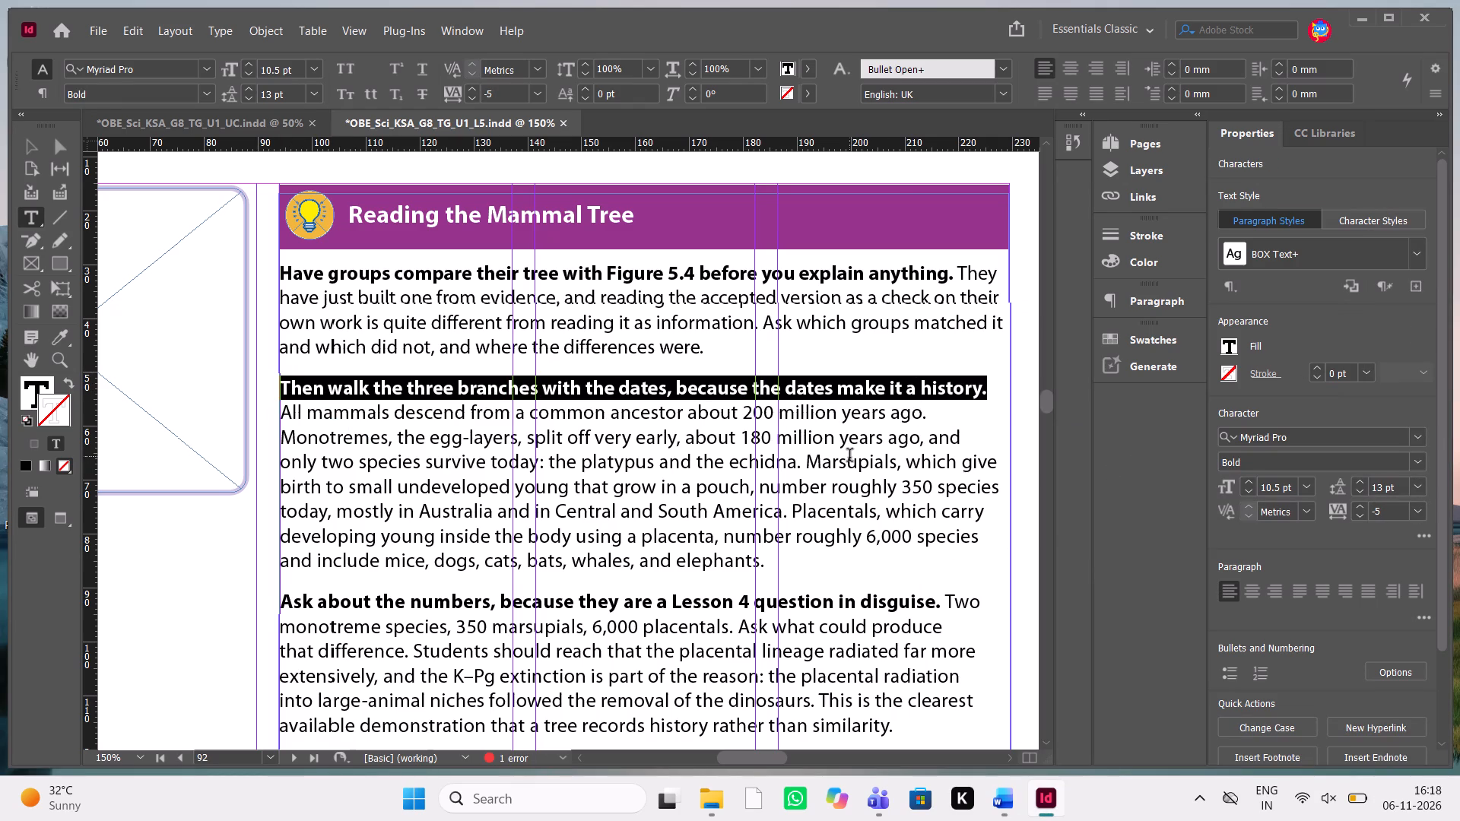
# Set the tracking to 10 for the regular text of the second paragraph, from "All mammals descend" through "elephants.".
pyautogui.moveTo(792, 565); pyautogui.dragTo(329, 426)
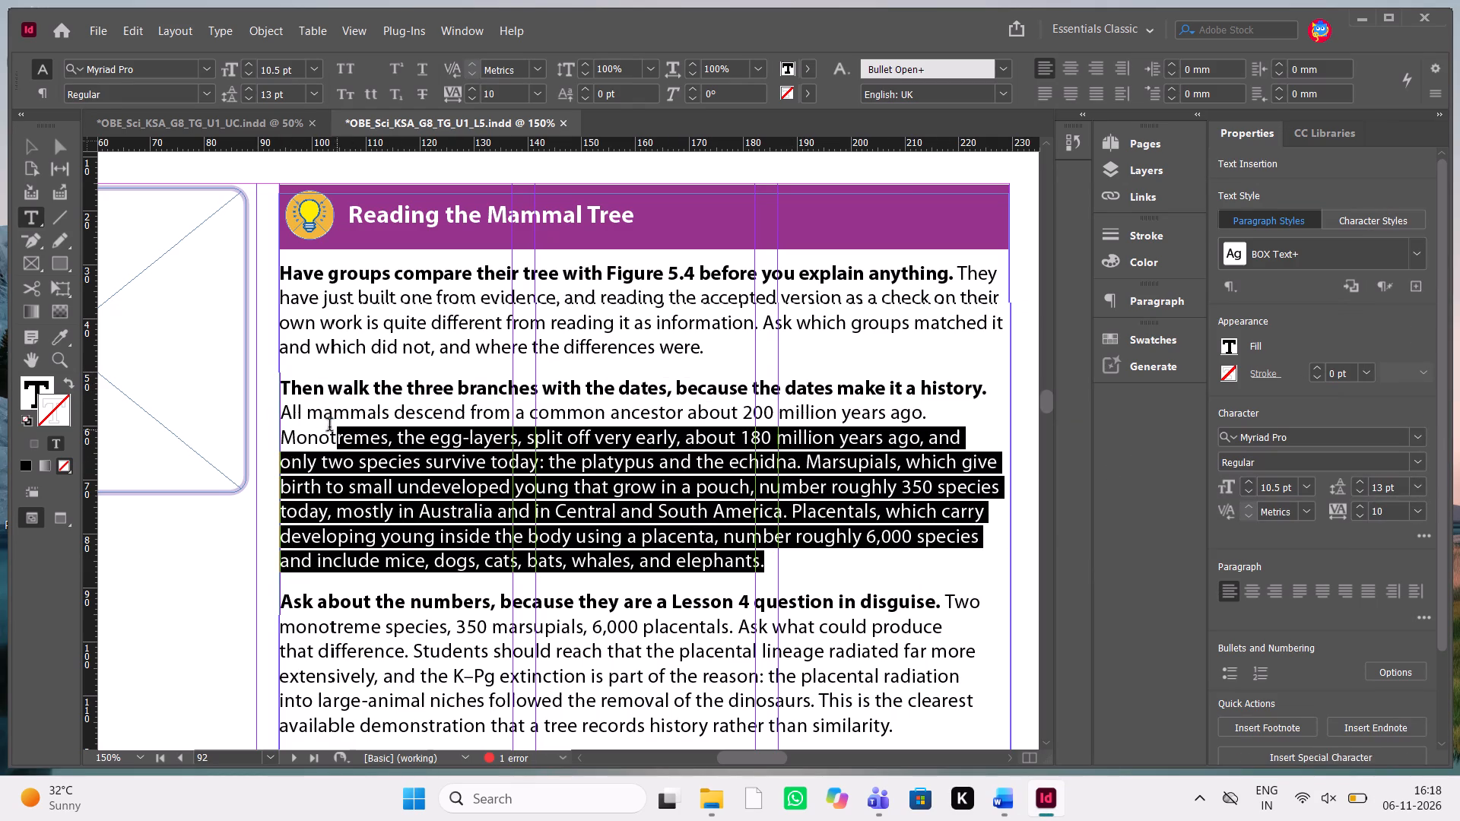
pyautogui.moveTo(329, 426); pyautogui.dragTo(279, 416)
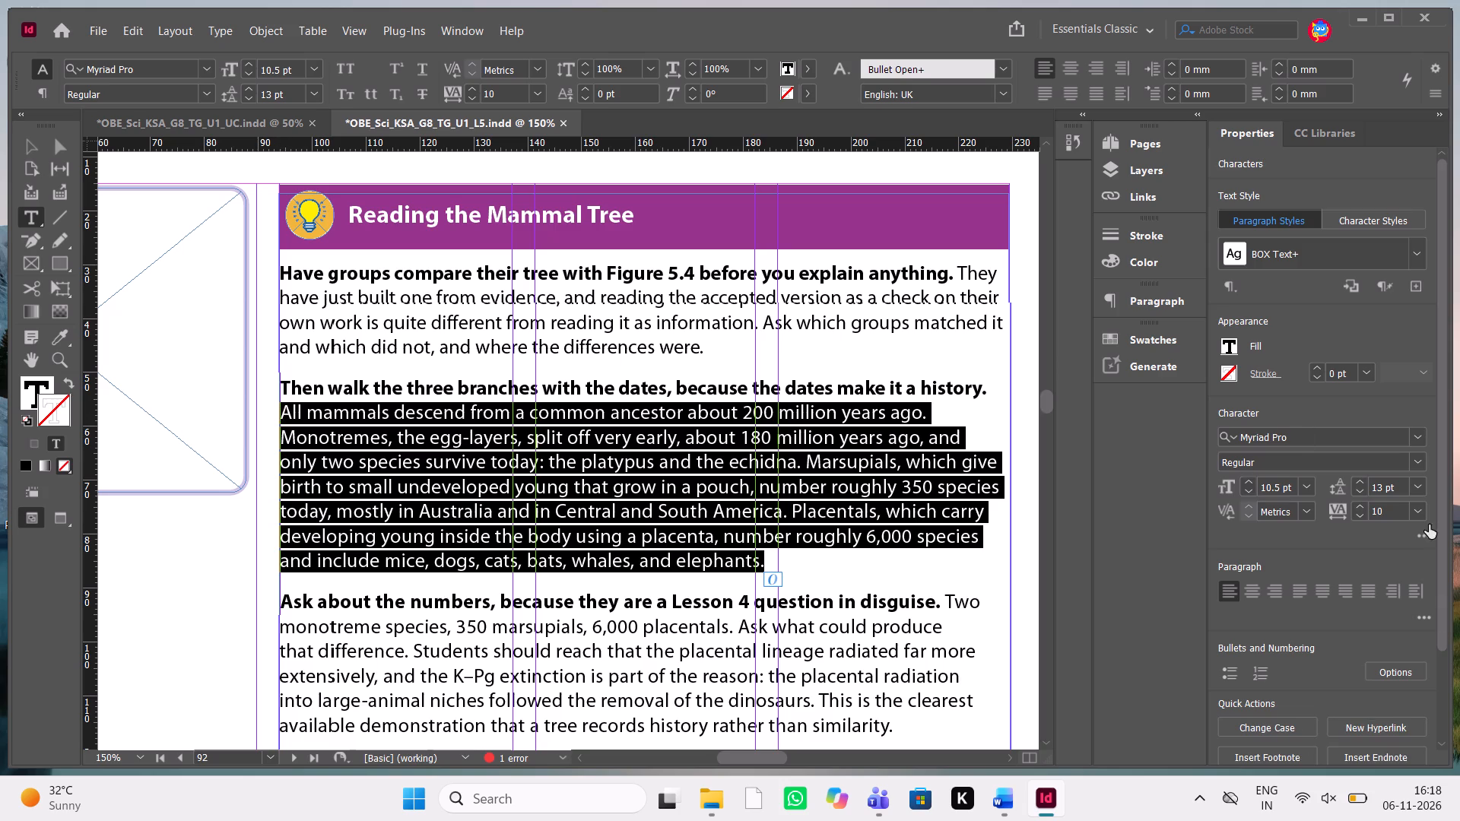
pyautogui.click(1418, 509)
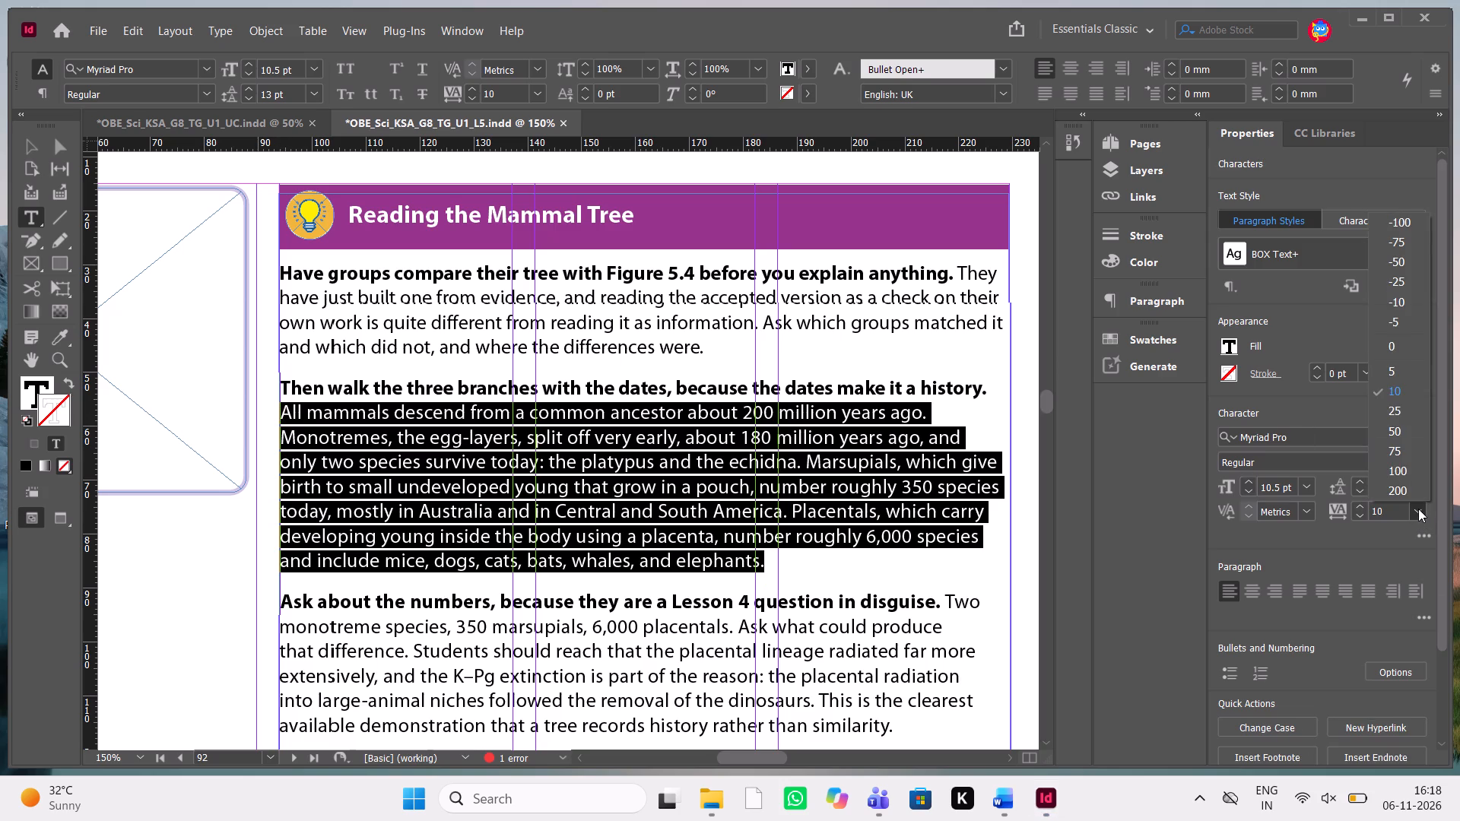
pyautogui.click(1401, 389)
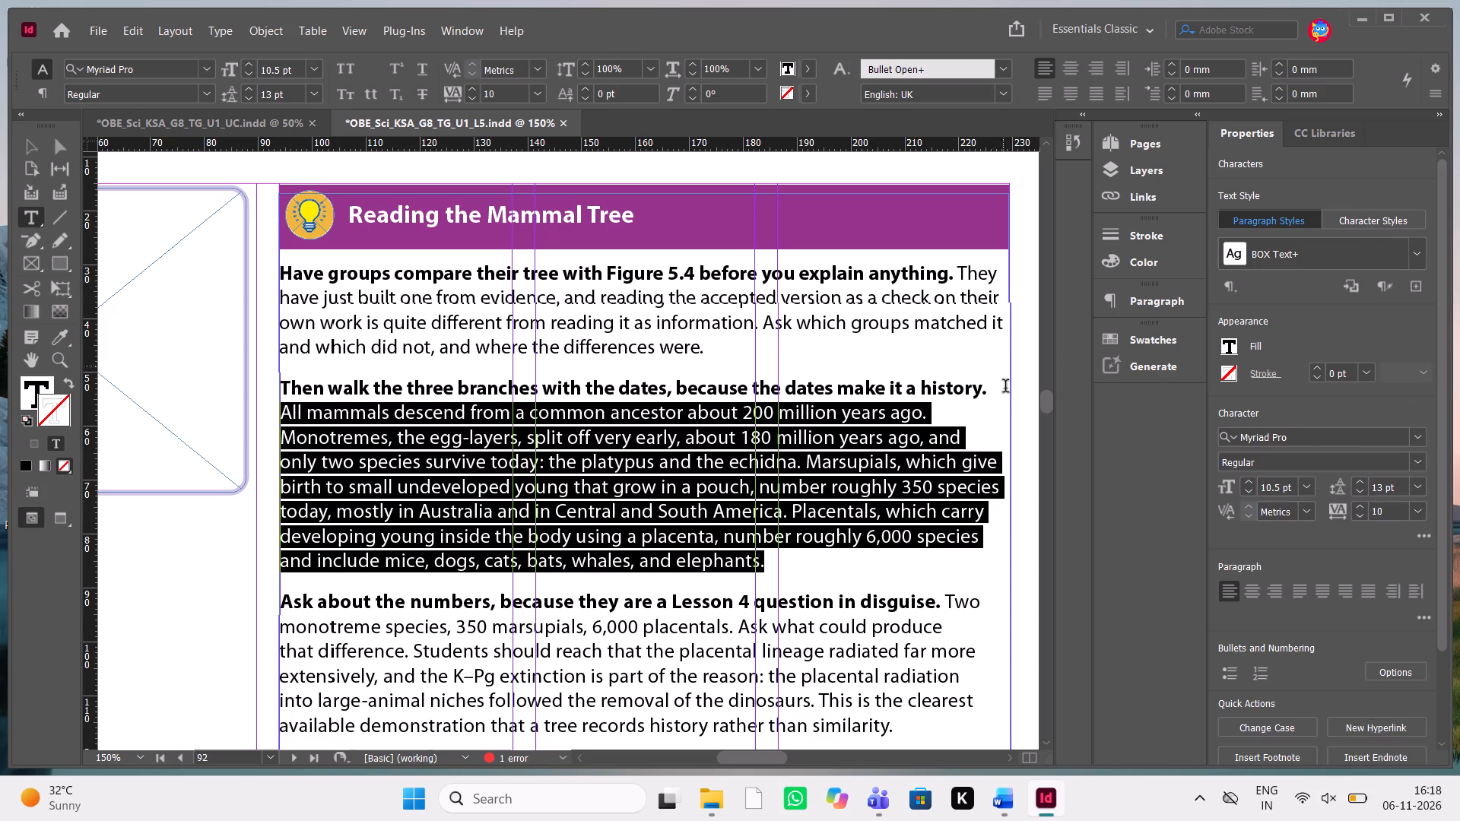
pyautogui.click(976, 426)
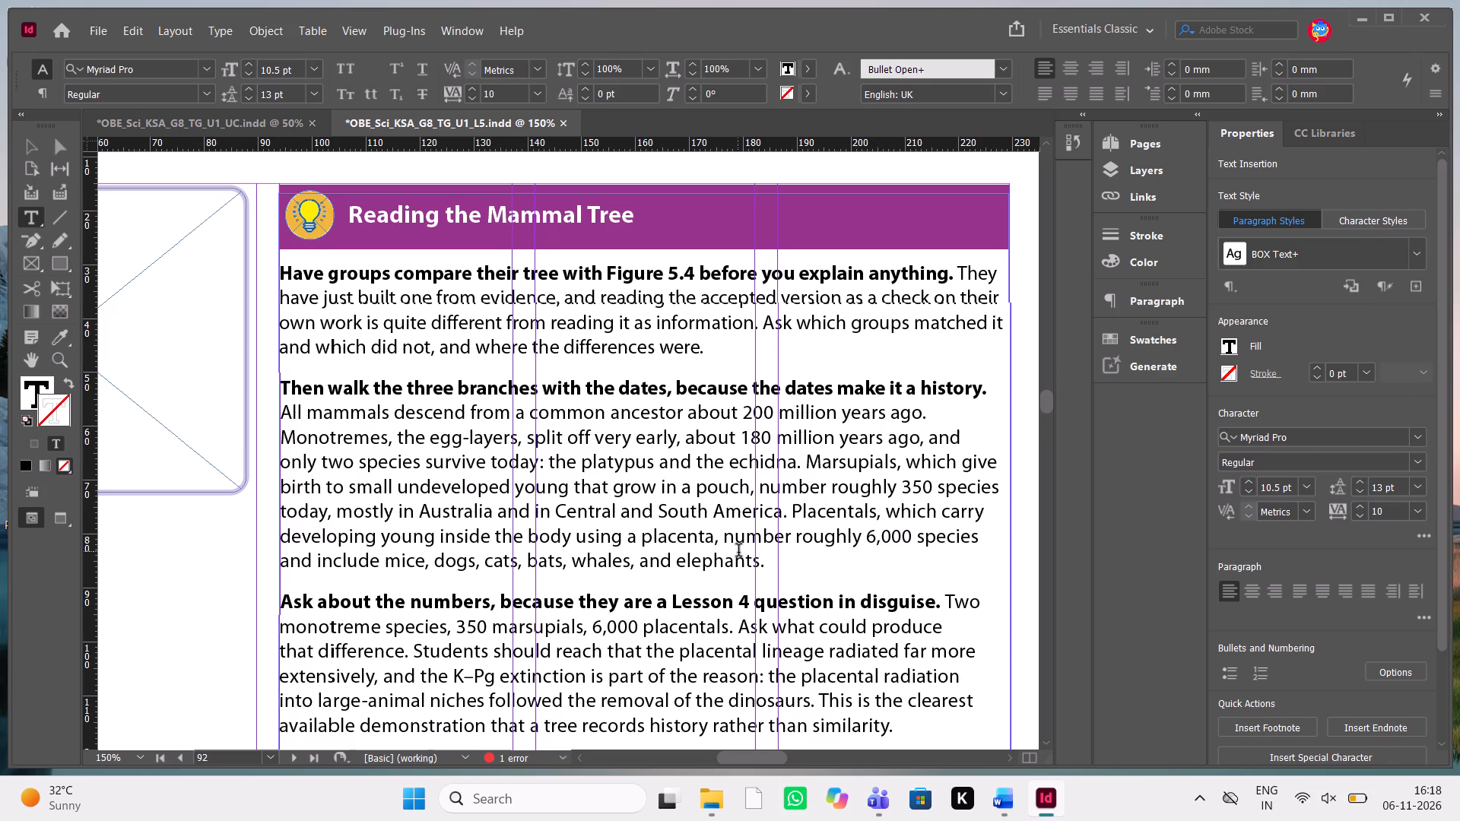
# Set the tracking to 0 for all five body paragraphs under "Reading the Mammal Tree".
pyautogui.scroll(-3, 738, 552)
pyautogui.scroll(1, 738, 552)
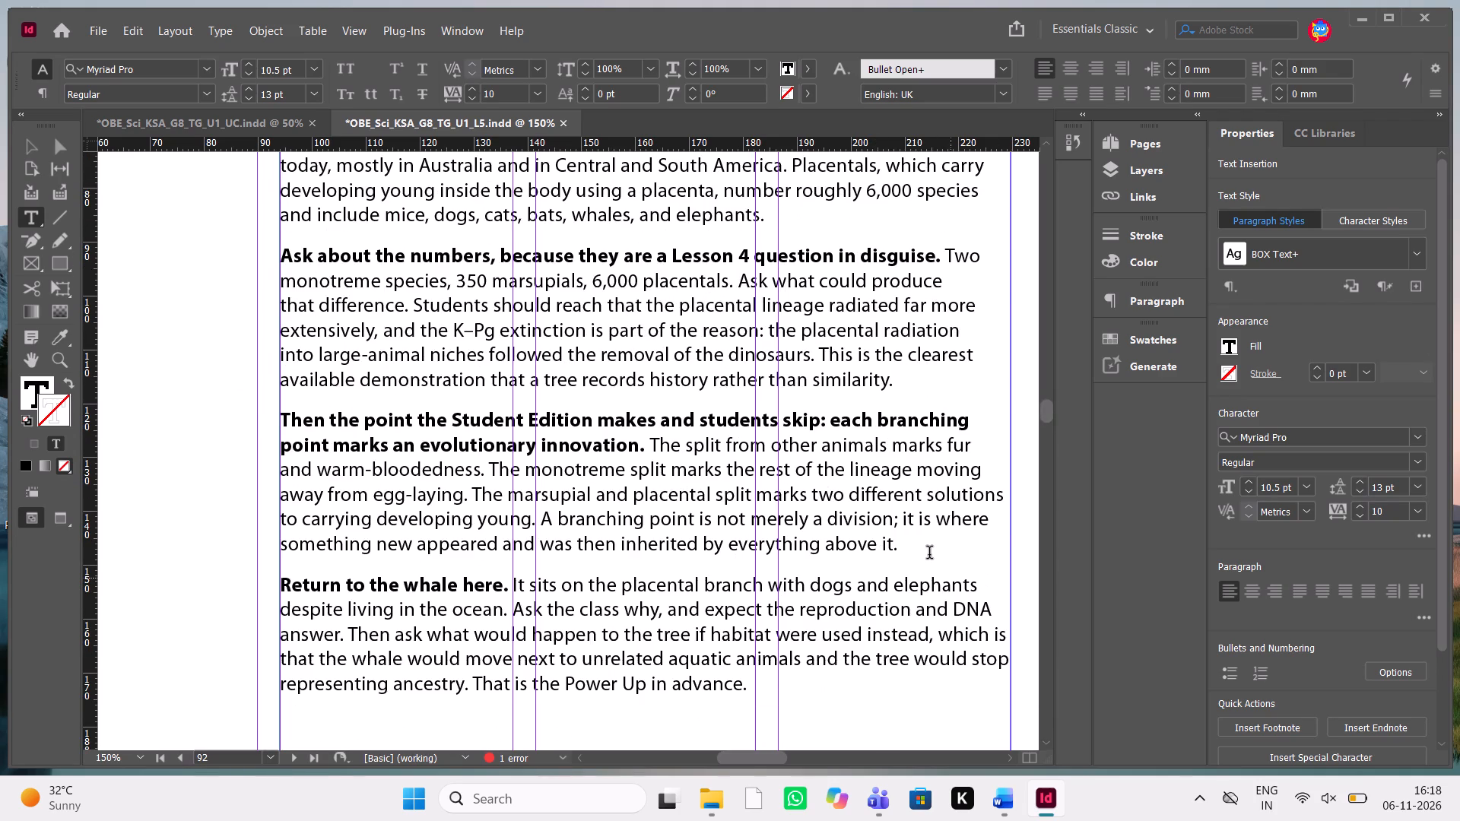
pyautogui.scroll(-3, 929, 554)
pyautogui.scroll(1, 929, 554)
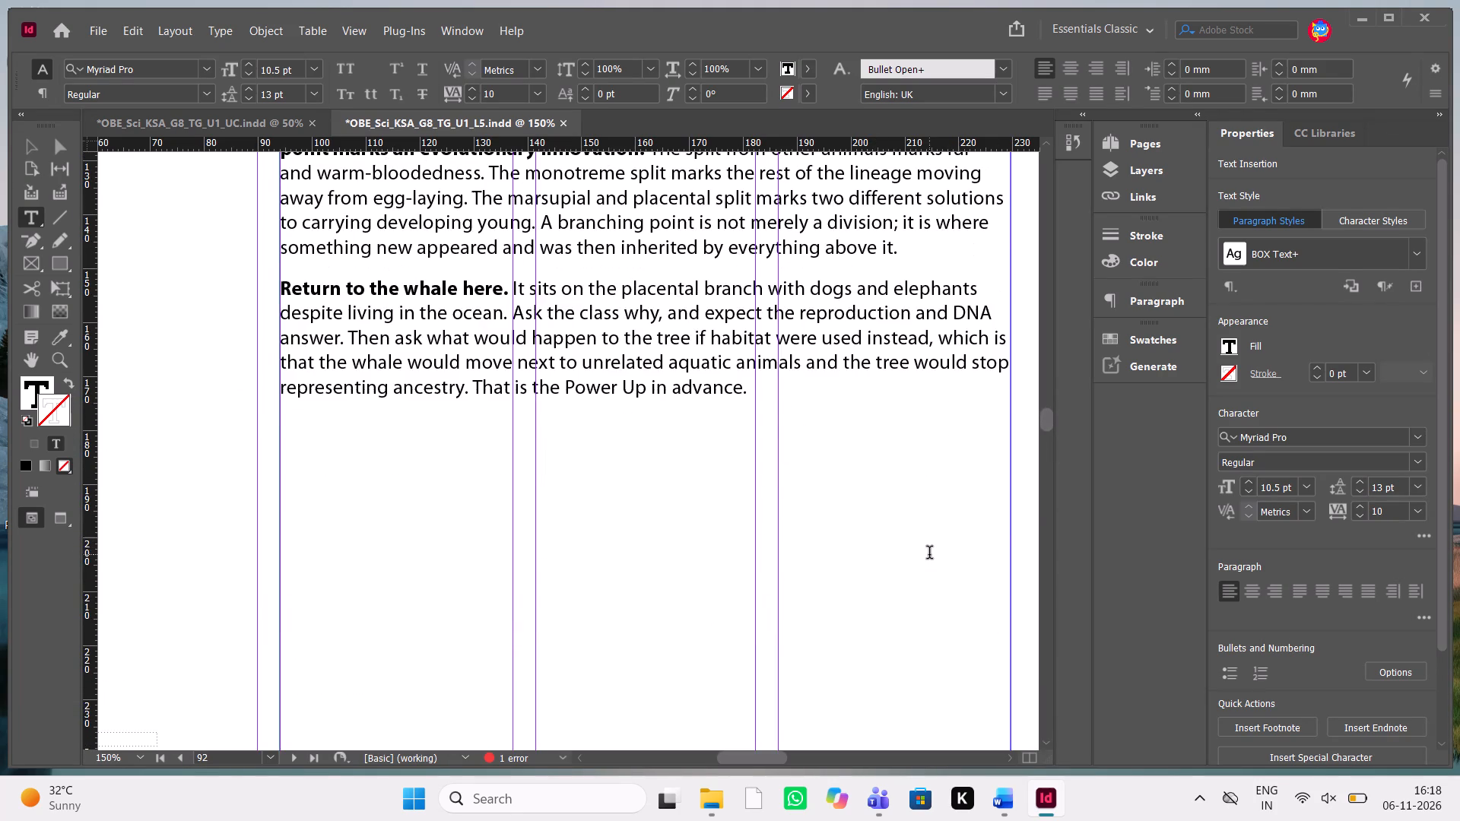
pyautogui.scroll(1, 929, 554)
pyautogui.scroll(-1, 771, 471)
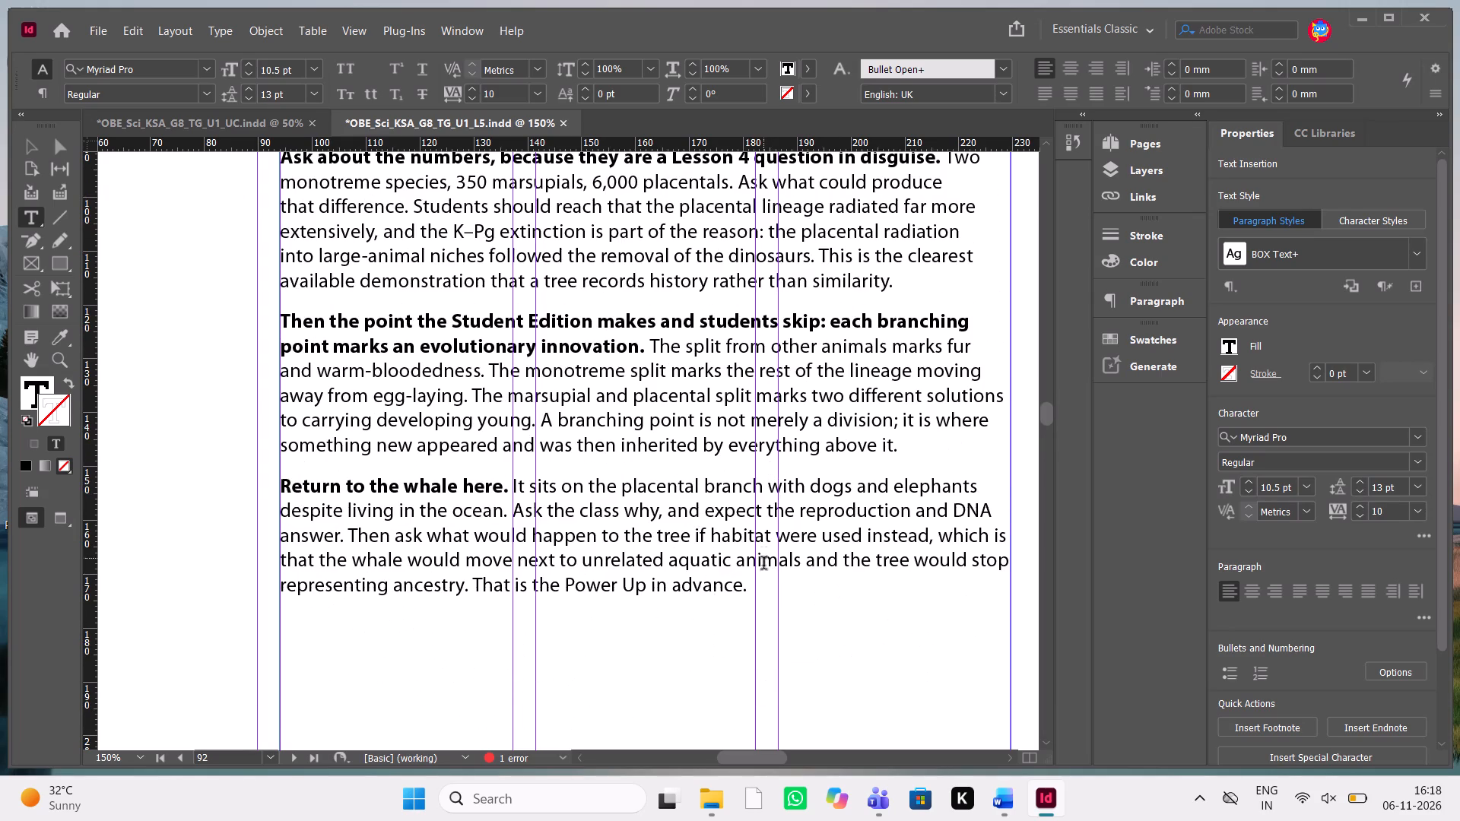
pyautogui.moveTo(768, 588); pyautogui.dragTo(288, 164)
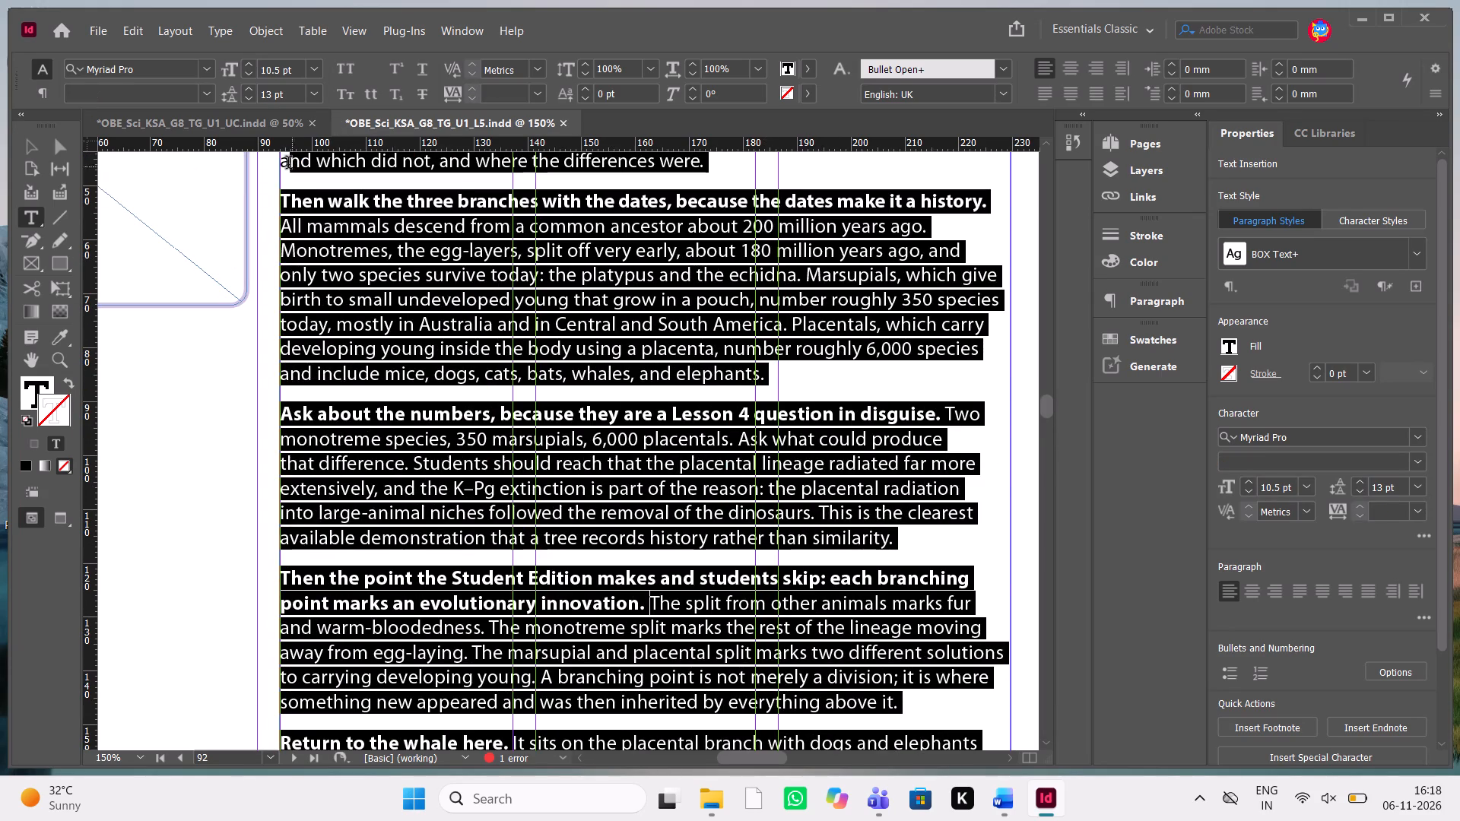
pyautogui.moveTo(288, 164); pyautogui.dragTo(268, 199)
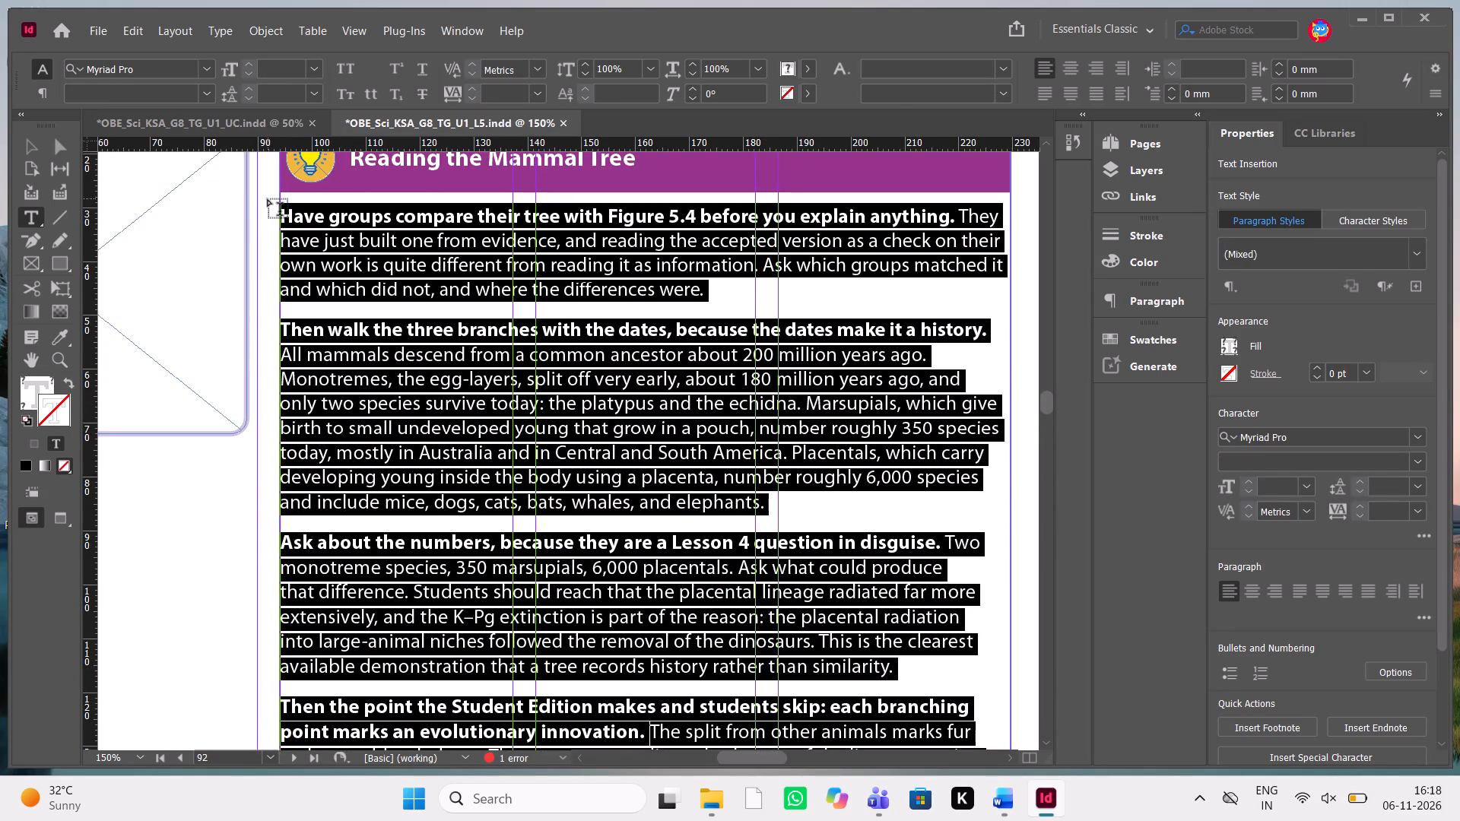
pyautogui.click(1415, 513)
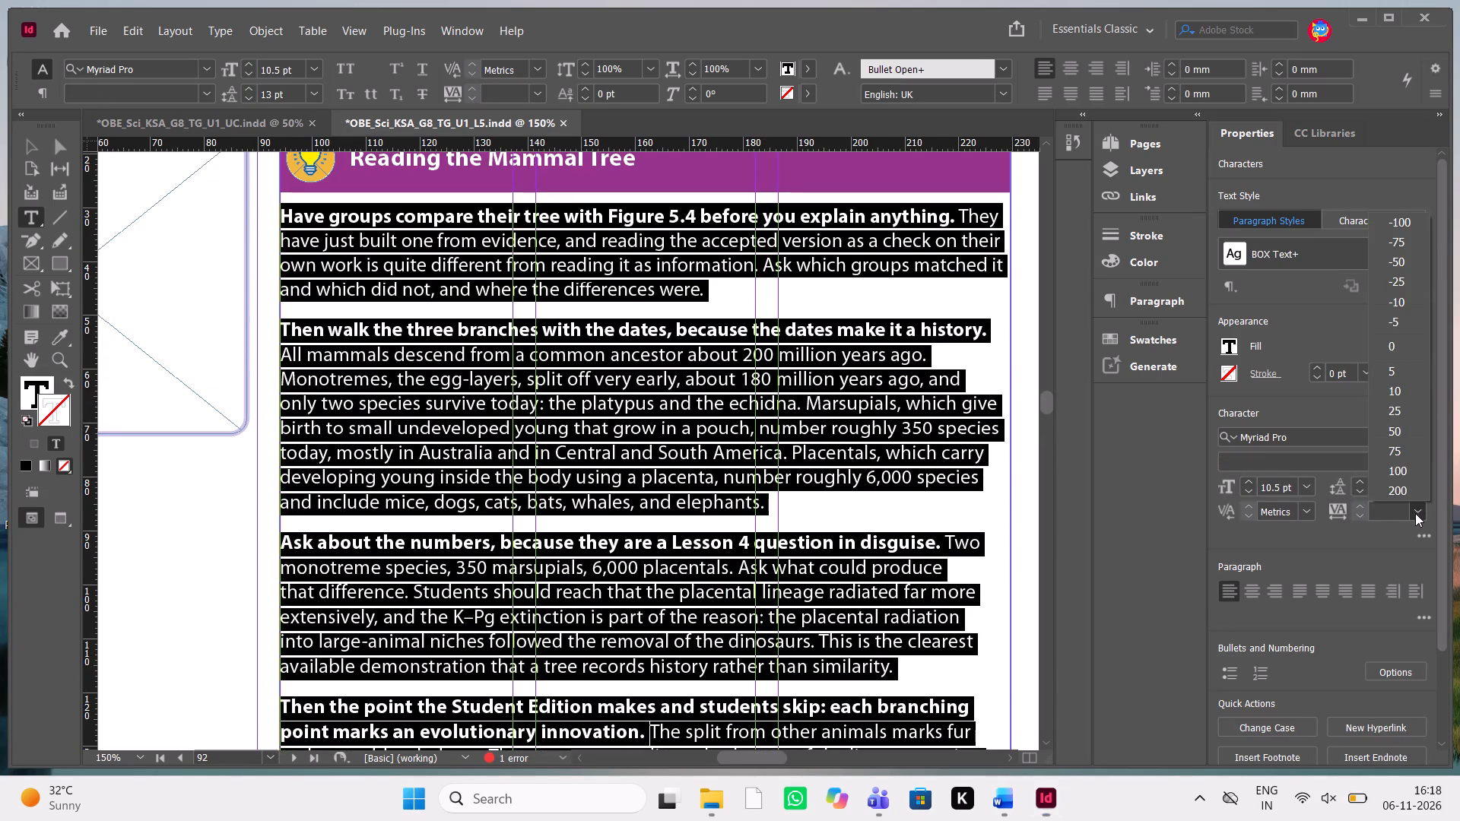
pyautogui.click(1403, 353)
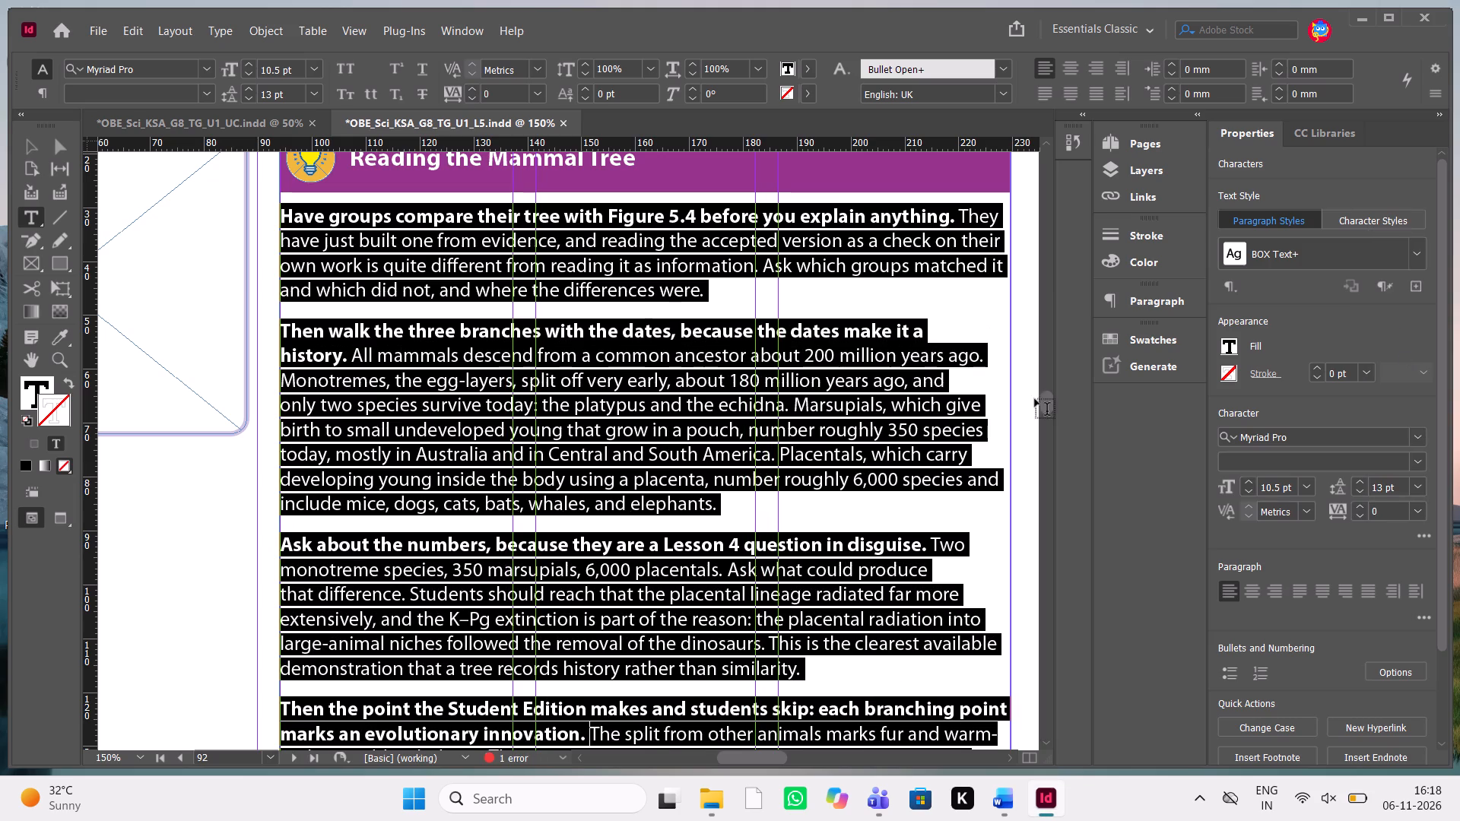
pyautogui.click(833, 355)
# Tighten the tracking of the bold sentence "Then walk the three branches with the dates" to -5, then to -10.
pyautogui.moveTo(347, 350); pyautogui.dragTo(257, 315)
pyautogui.scroll(-2, 729, 436)
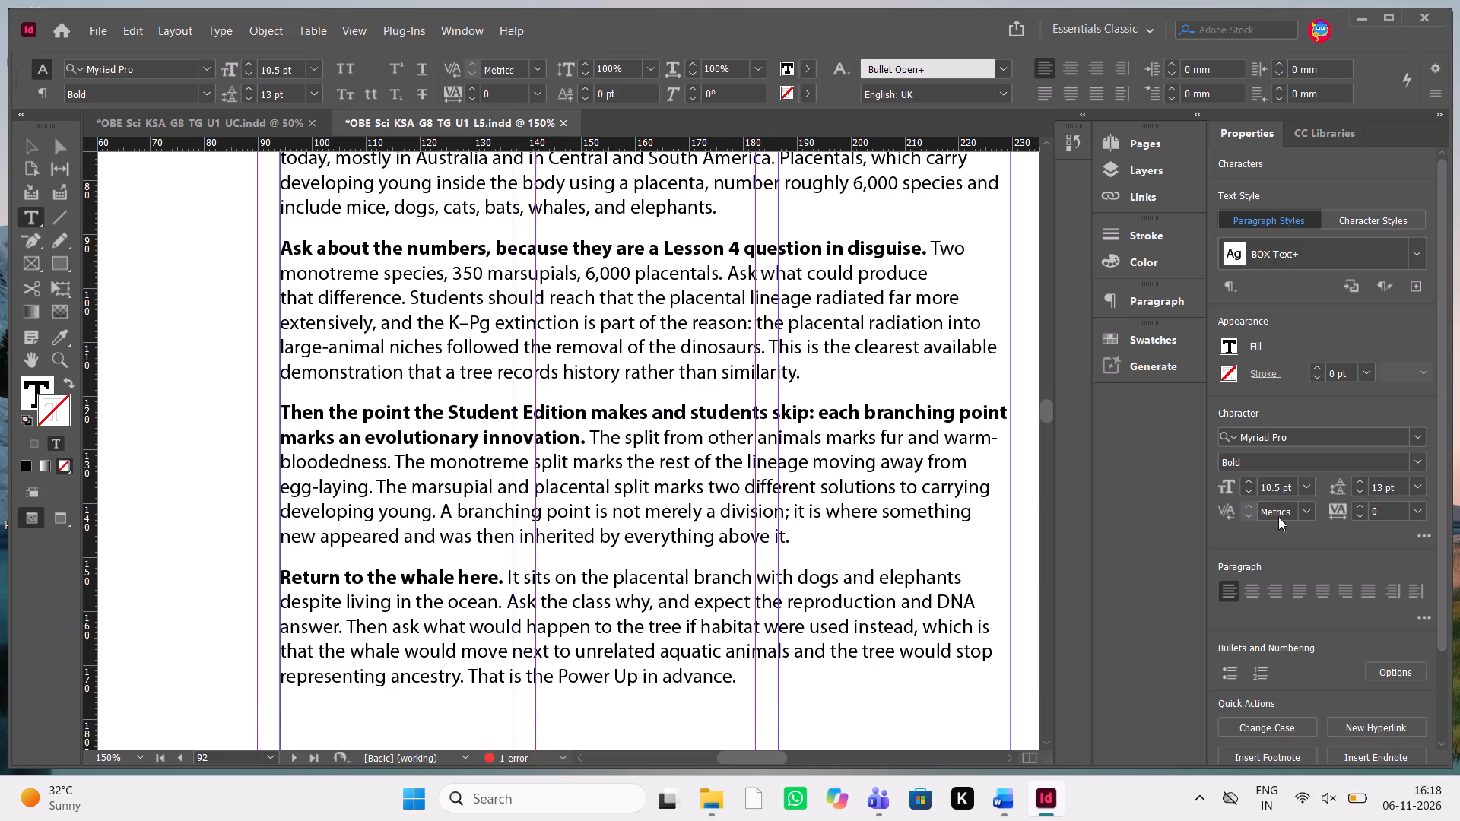
pyautogui.click(1411, 506)
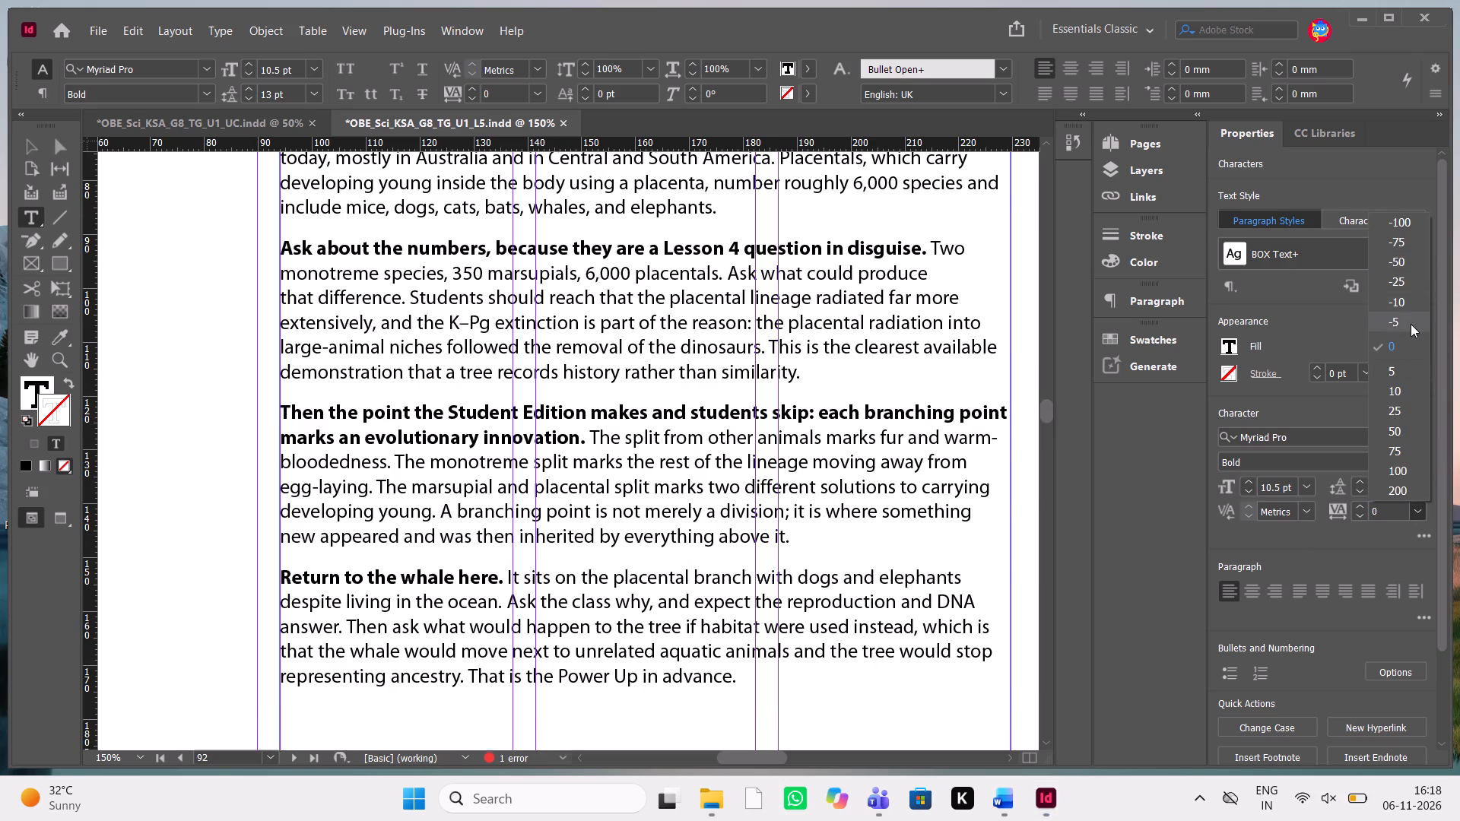
pyautogui.click(1411, 325)
pyautogui.scroll(1, 806, 380)
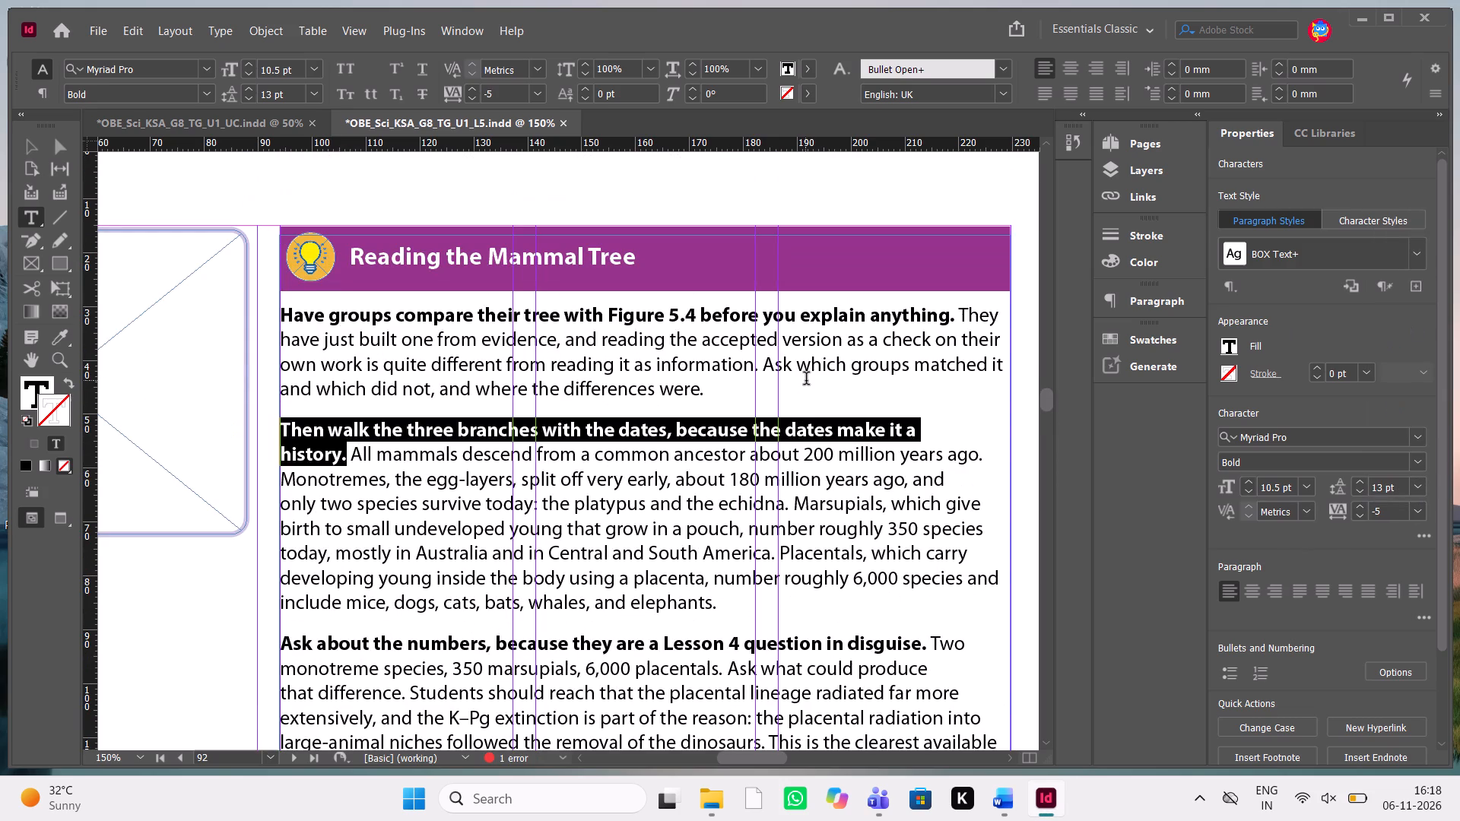
pyautogui.click(1414, 506)
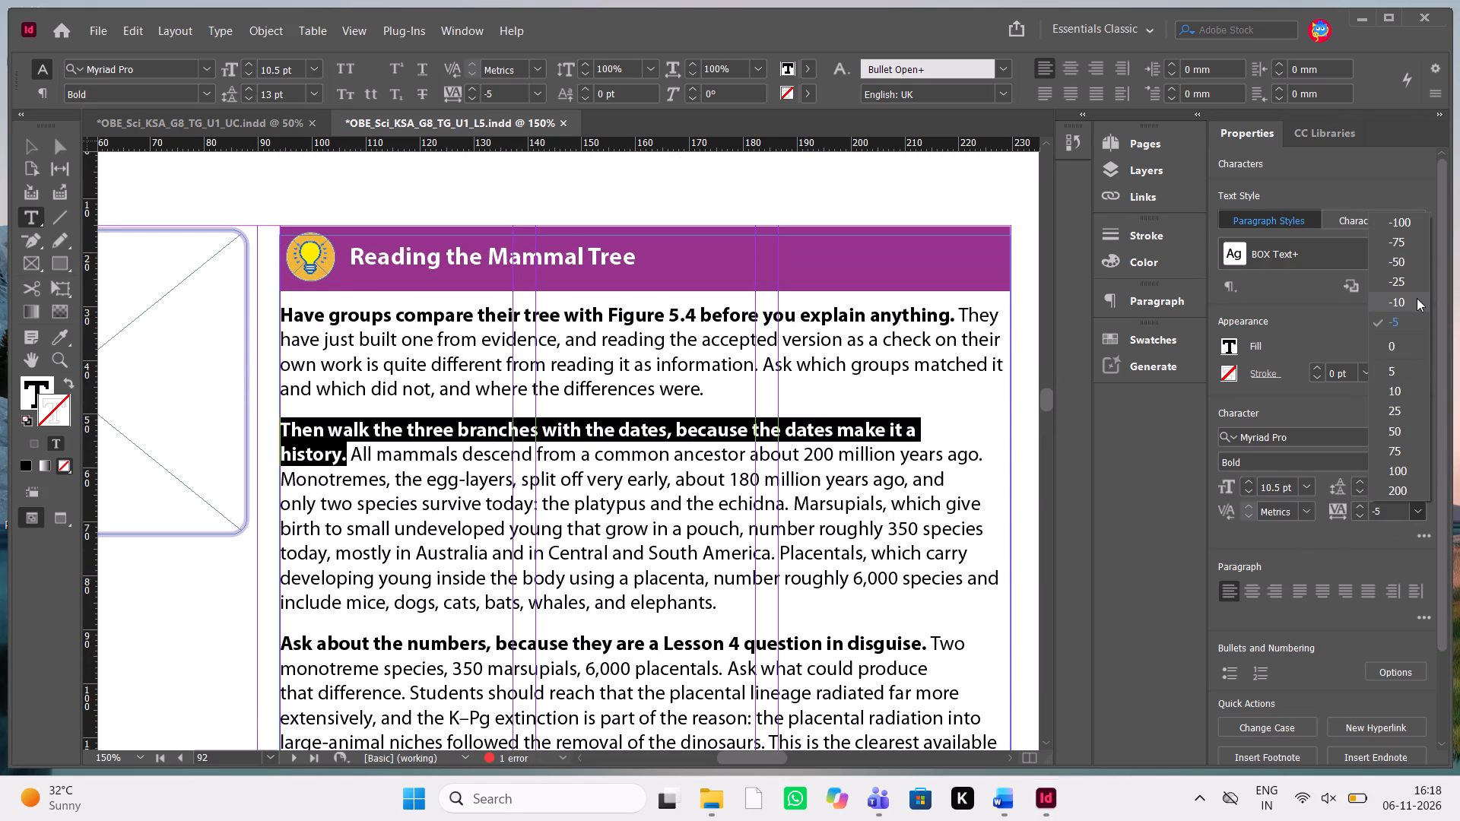
pyautogui.click(1412, 299)
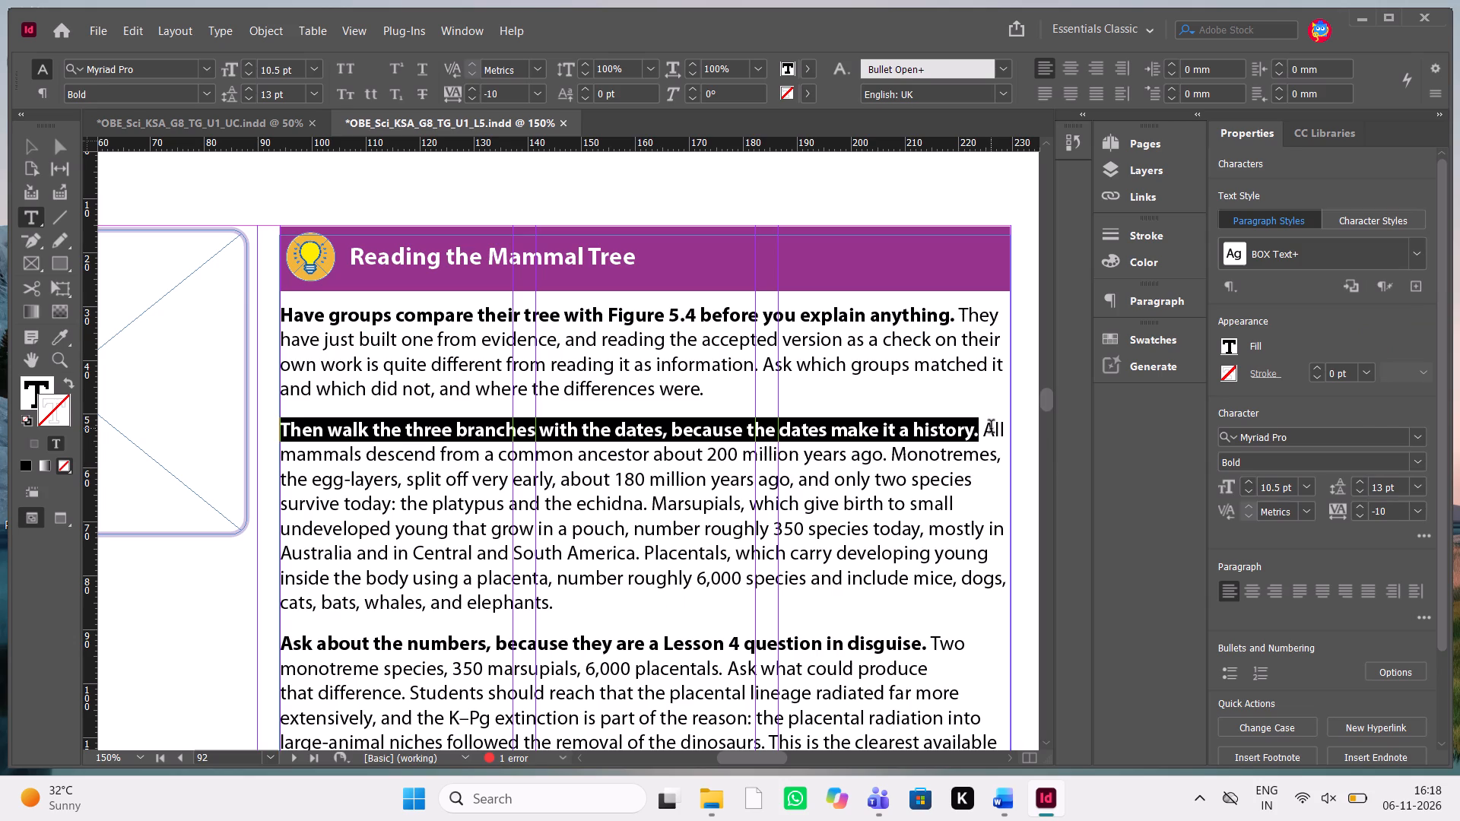
pyautogui.click(991, 428)
# Check the end of the mammal tree text against the Word manuscript and read which section follows it.
pyautogui.scroll(-3, 712, 510)
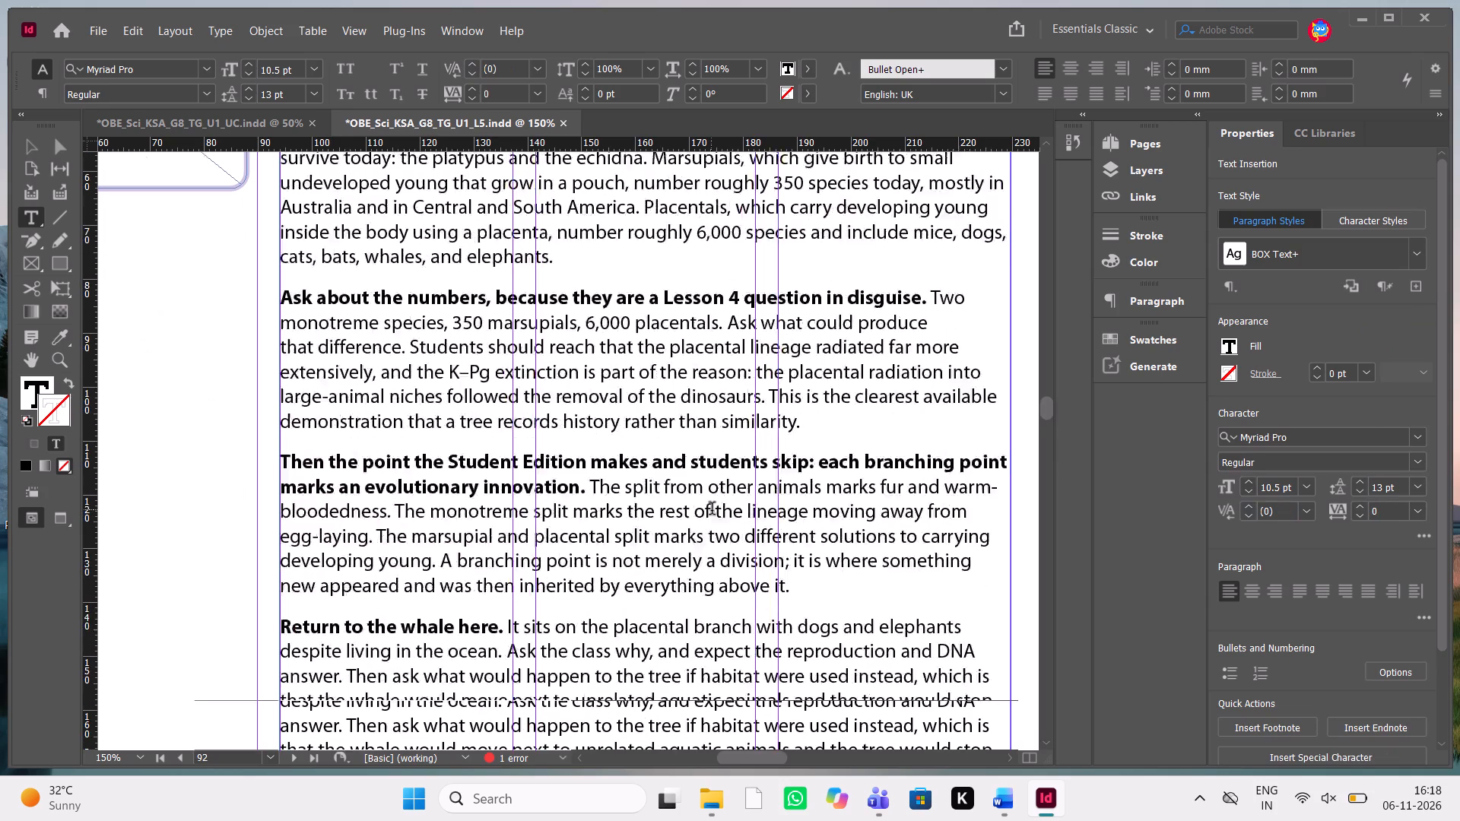
pyautogui.scroll(-3, 712, 510)
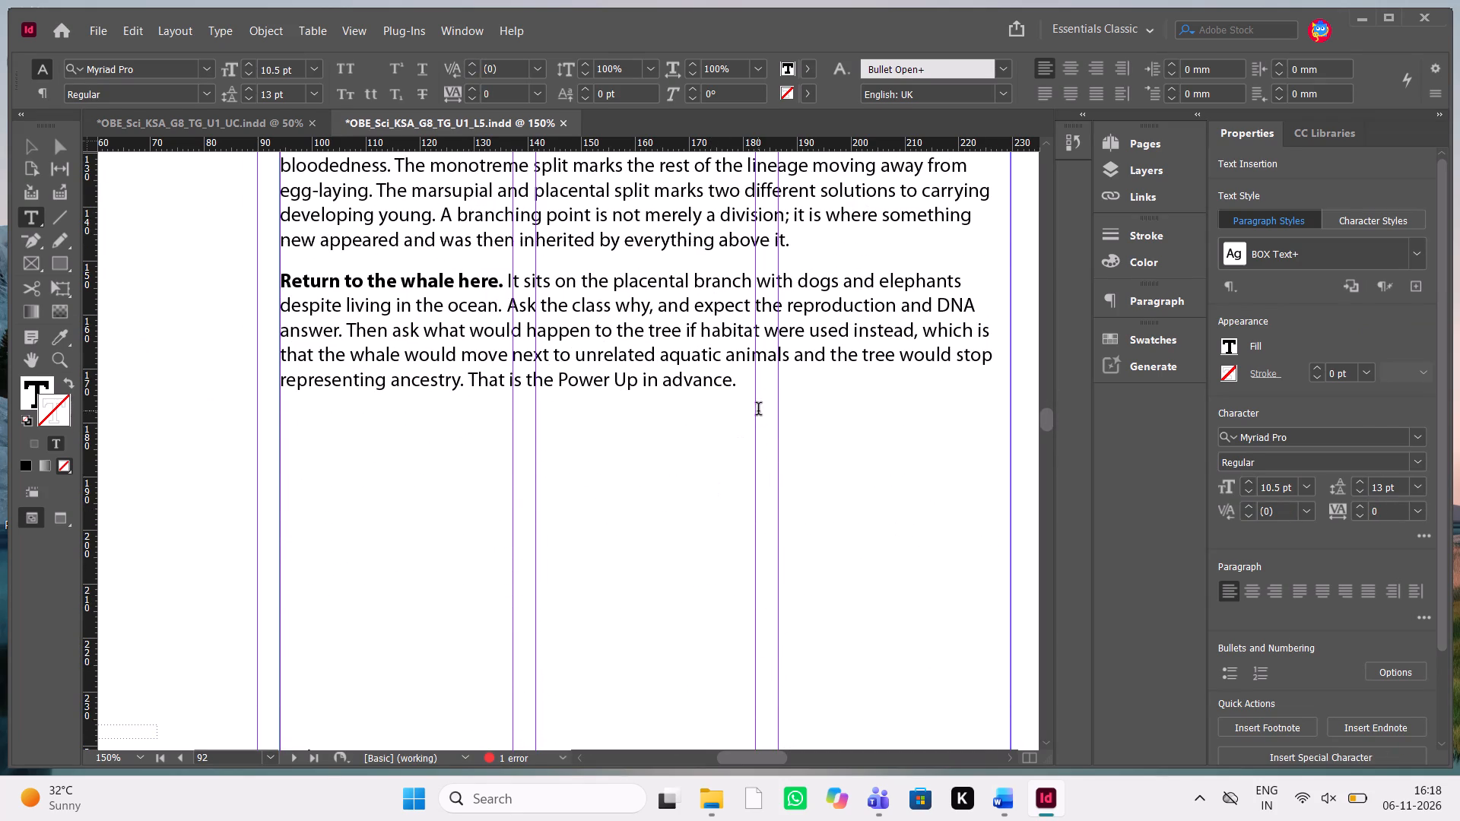
pyautogui.click(773, 385)
pyautogui.hotkey('alt', 'Tab')
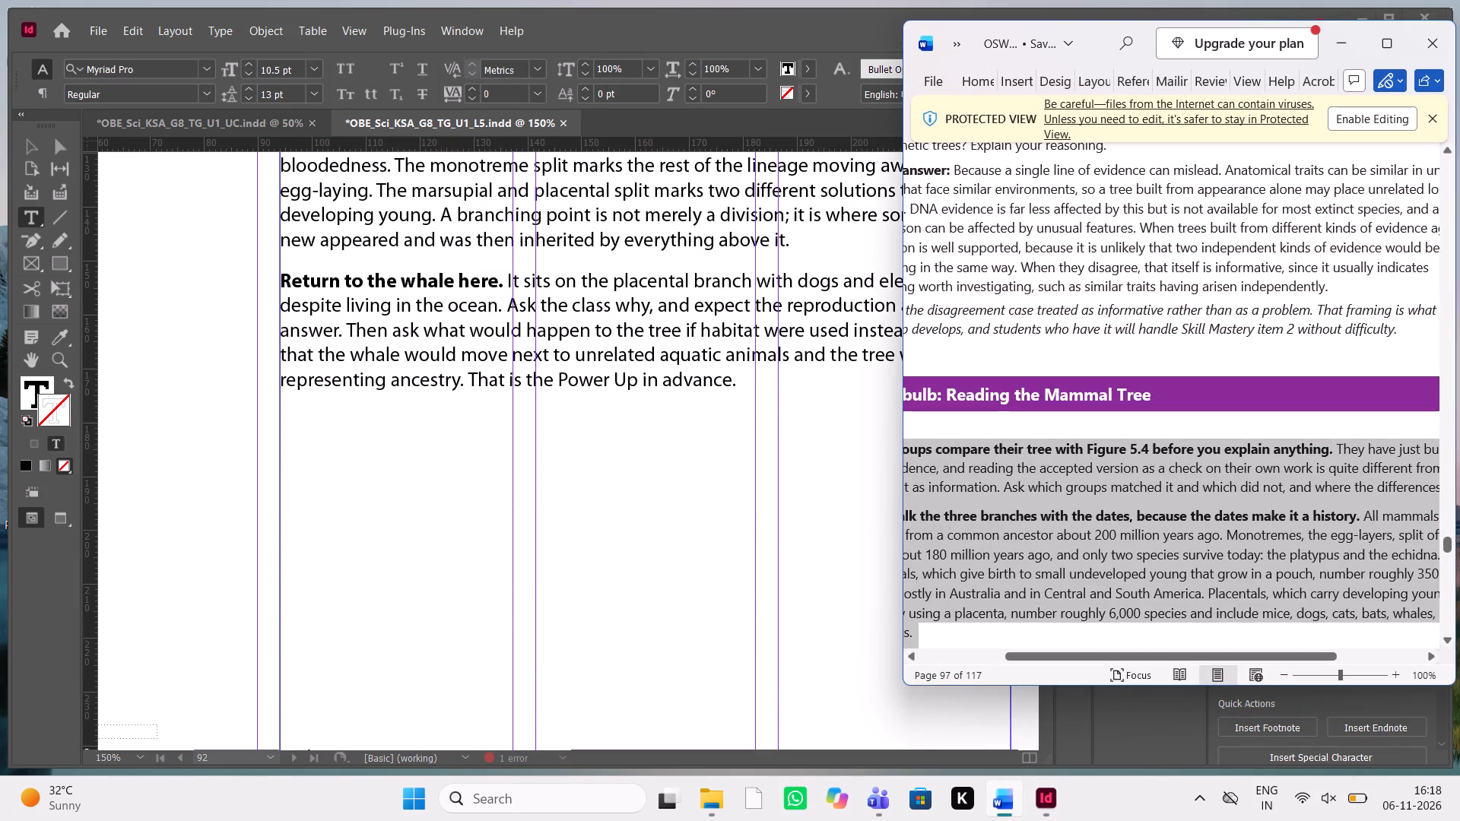
pyautogui.scroll(-3, 1221, 399)
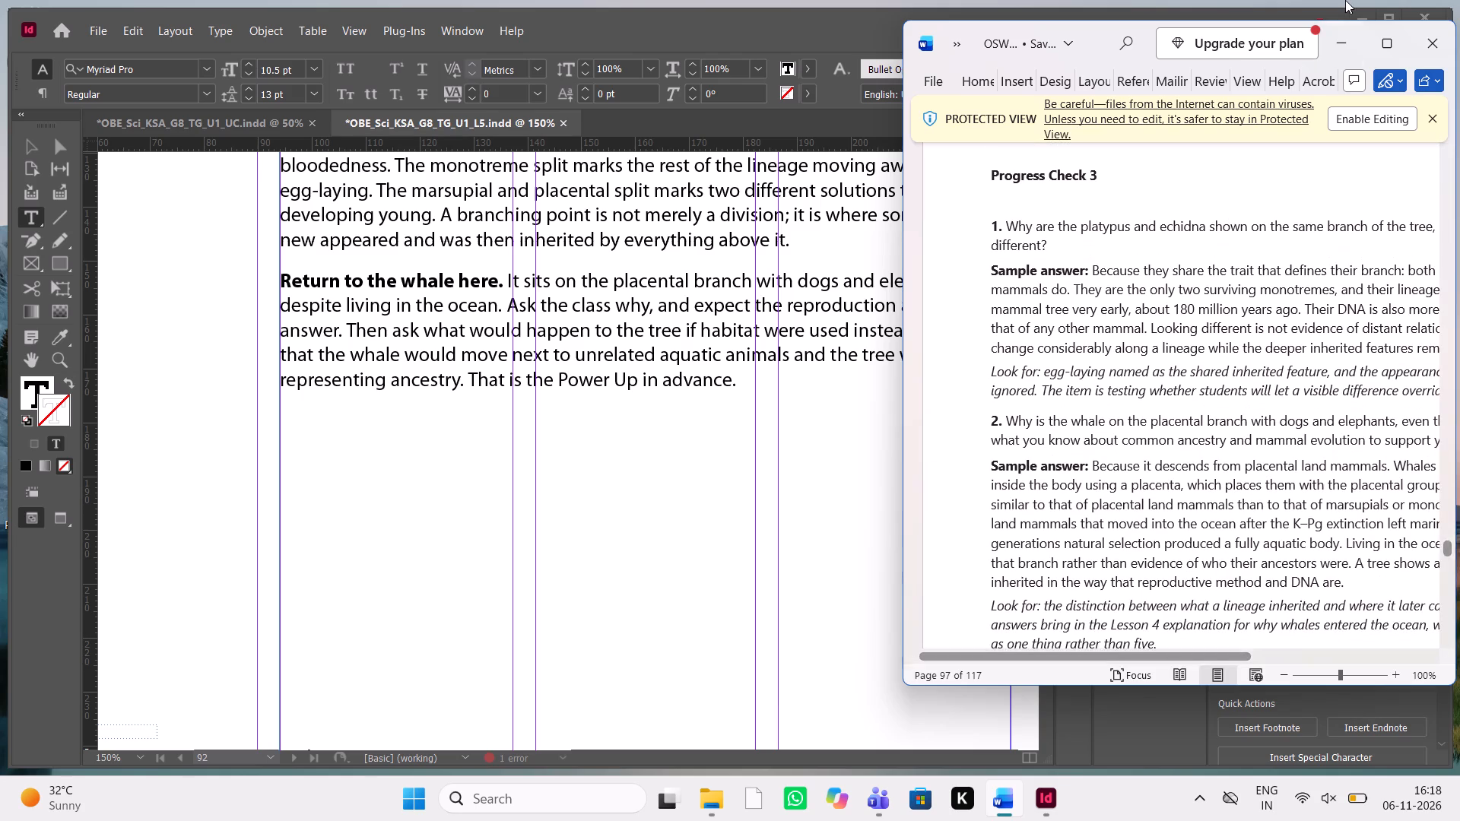
pyautogui.click(1344, 45)
# Shorten the "Reading the Mammal Tree" text frame to about 157 mm high, ending just below its last line.
pyautogui.scroll(-1, 800, 444)
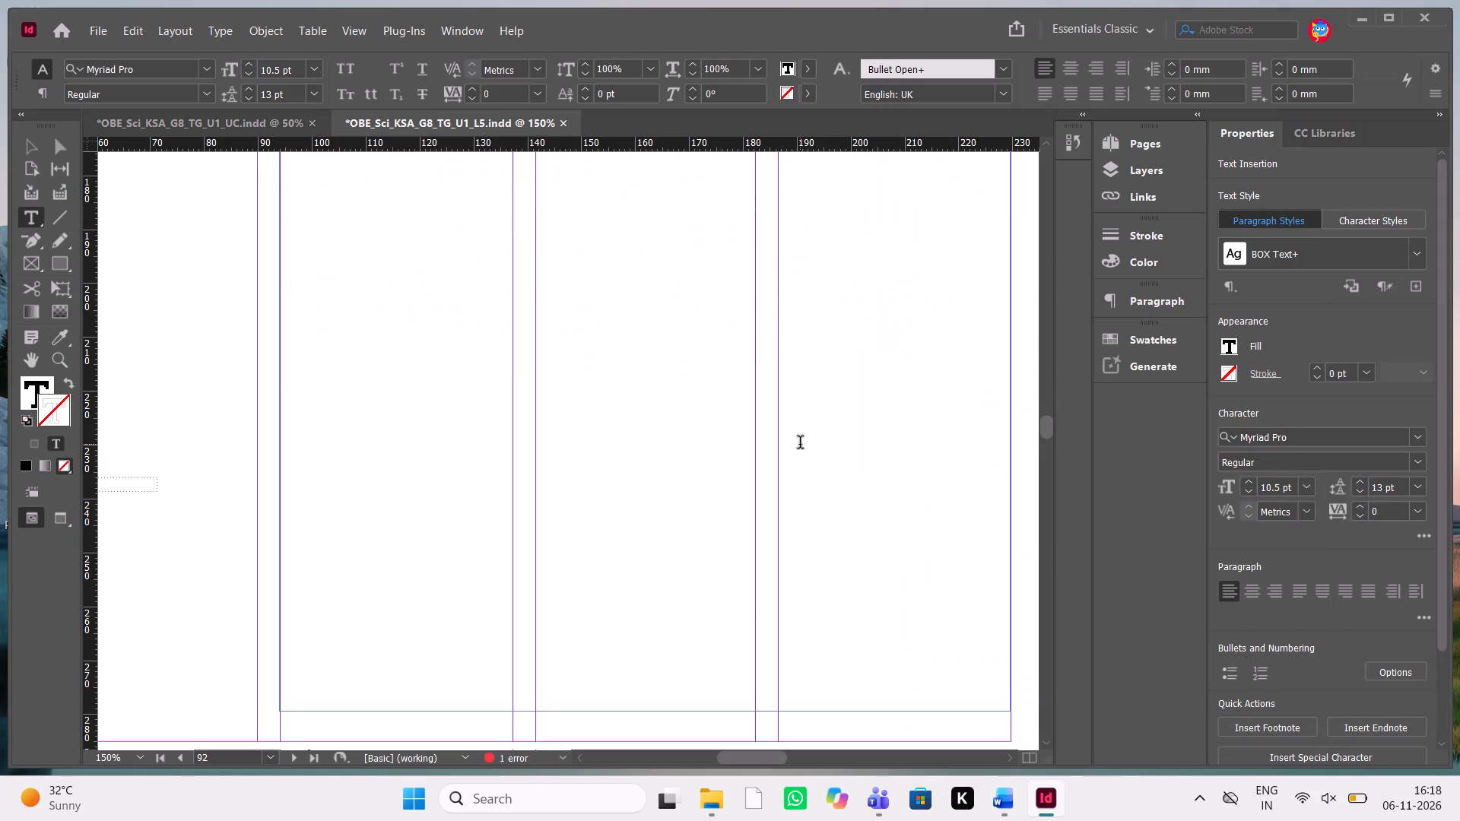
pyautogui.press('Escape')
pyautogui.click(669, 636)
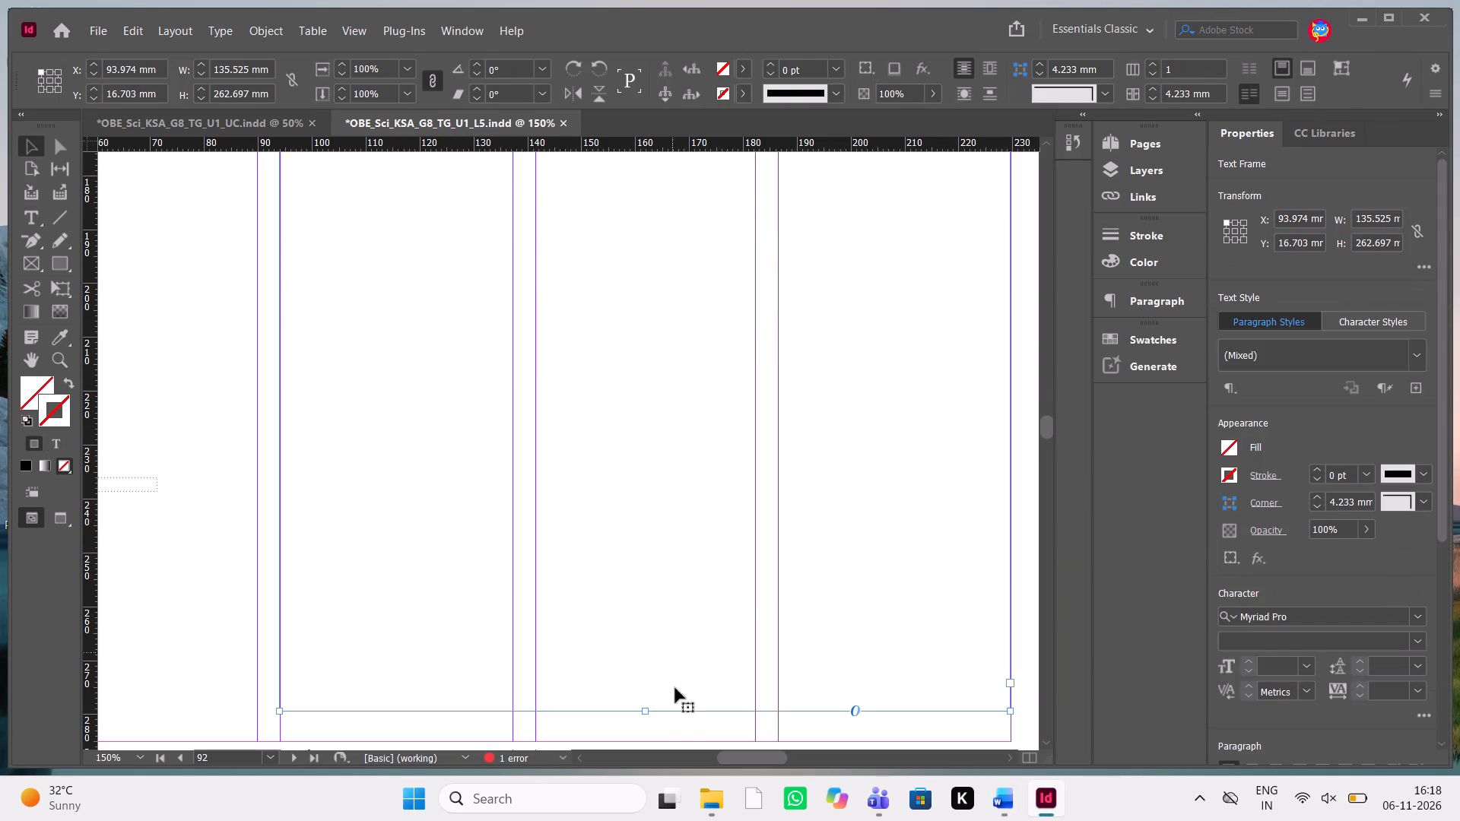
pyautogui.moveTo(647, 712); pyautogui.dragTo(589, 246)
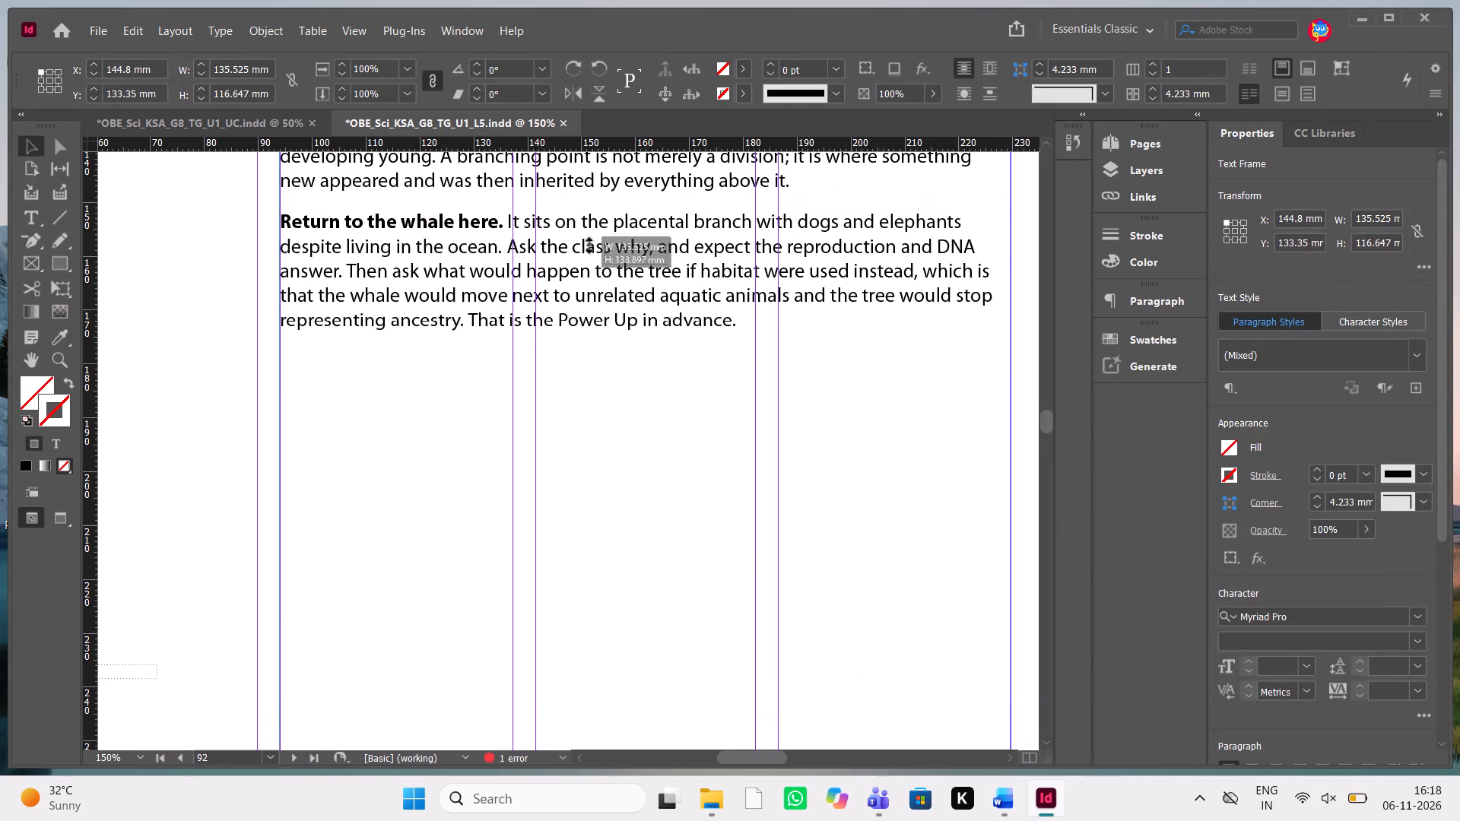
pyautogui.moveTo(589, 246); pyautogui.dragTo(611, 331)
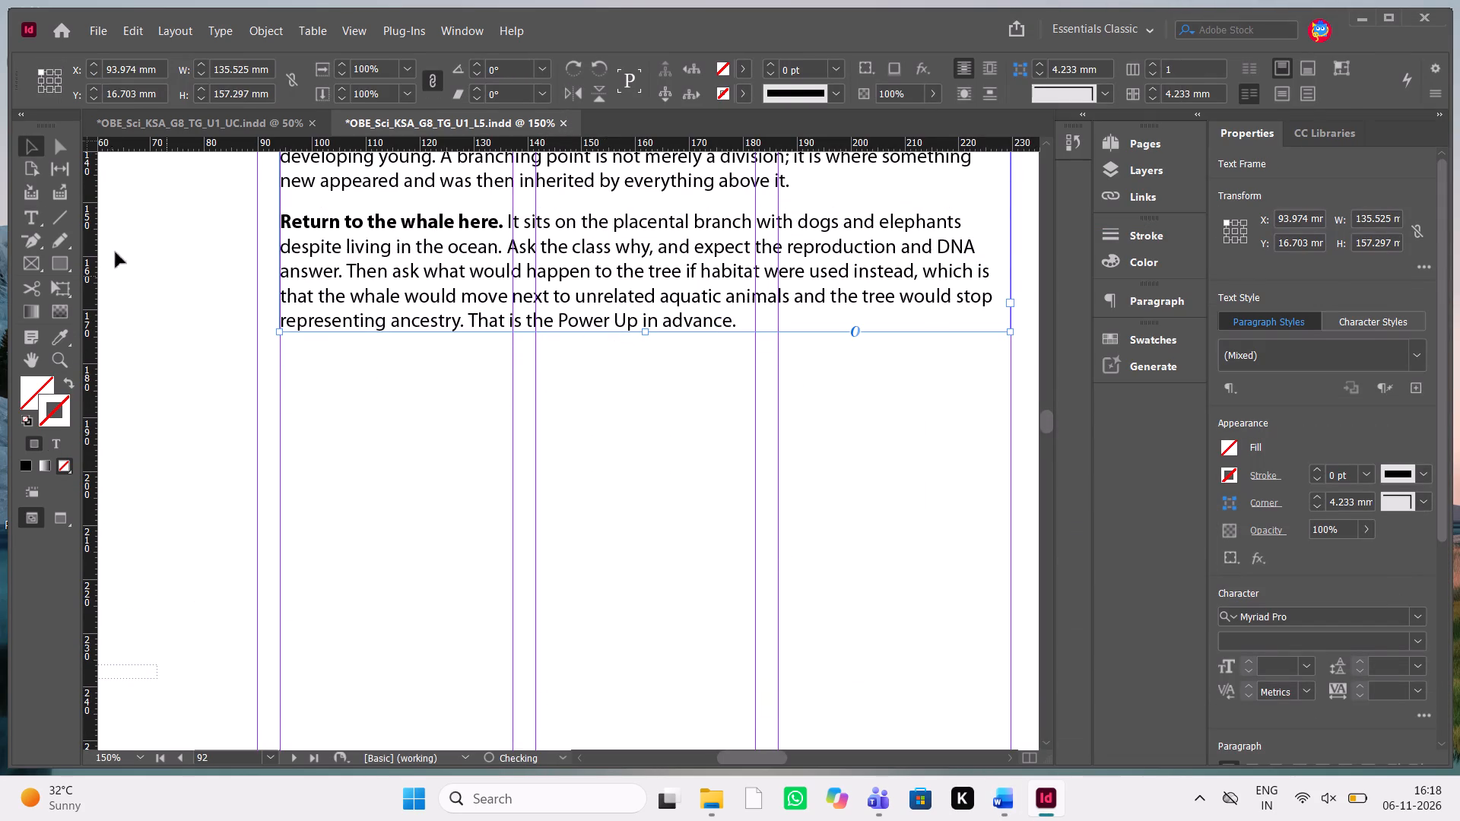
# Draw an empty rectangle frame about 16.6 by 14.6 mm below the text and nudge it against the text frame's bottom edge.
pyautogui.click(28, 265)
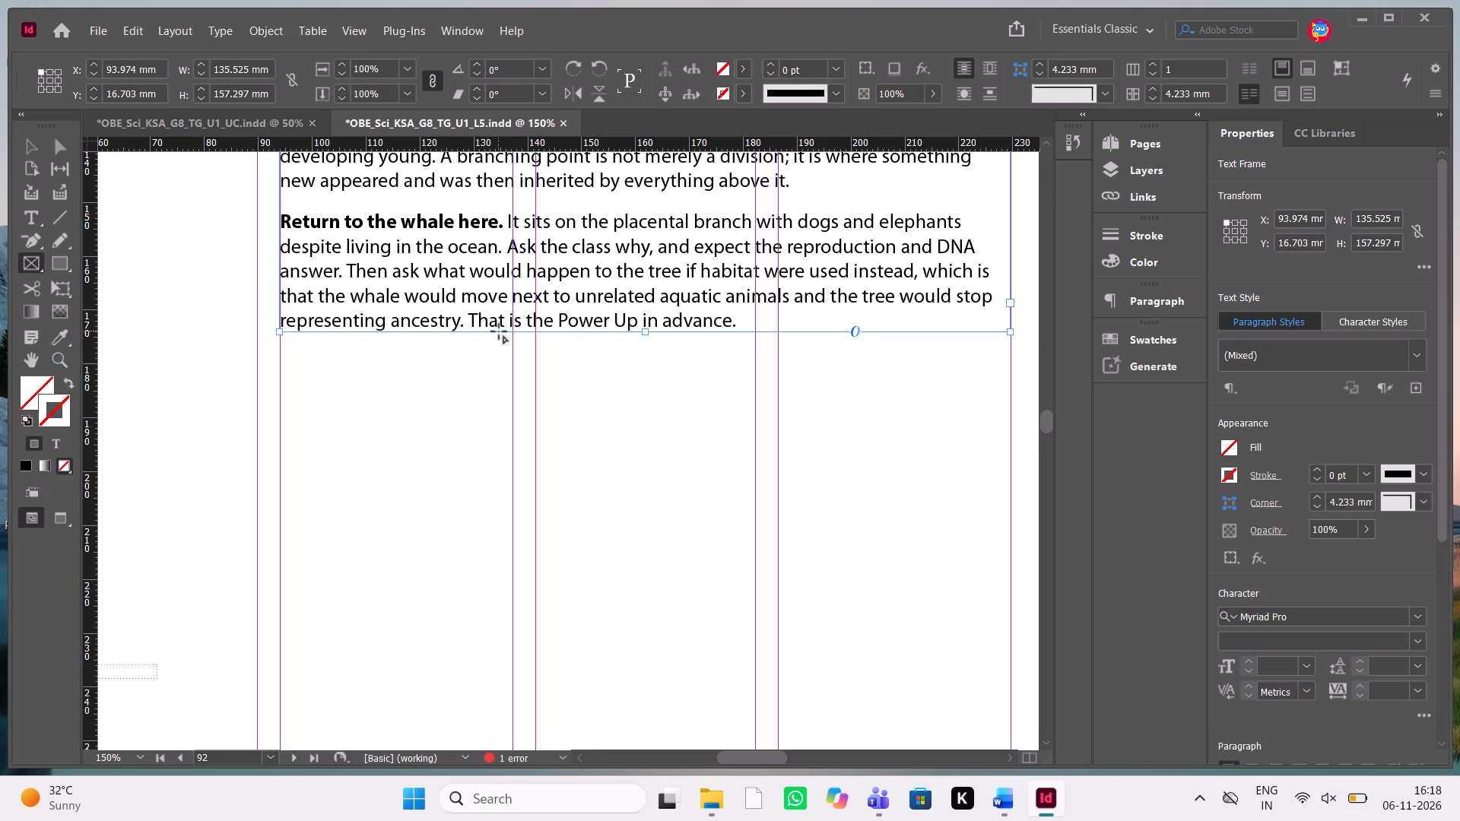
pyautogui.moveTo(499, 333); pyautogui.dragTo(588, 414)
pyautogui.press('Up')
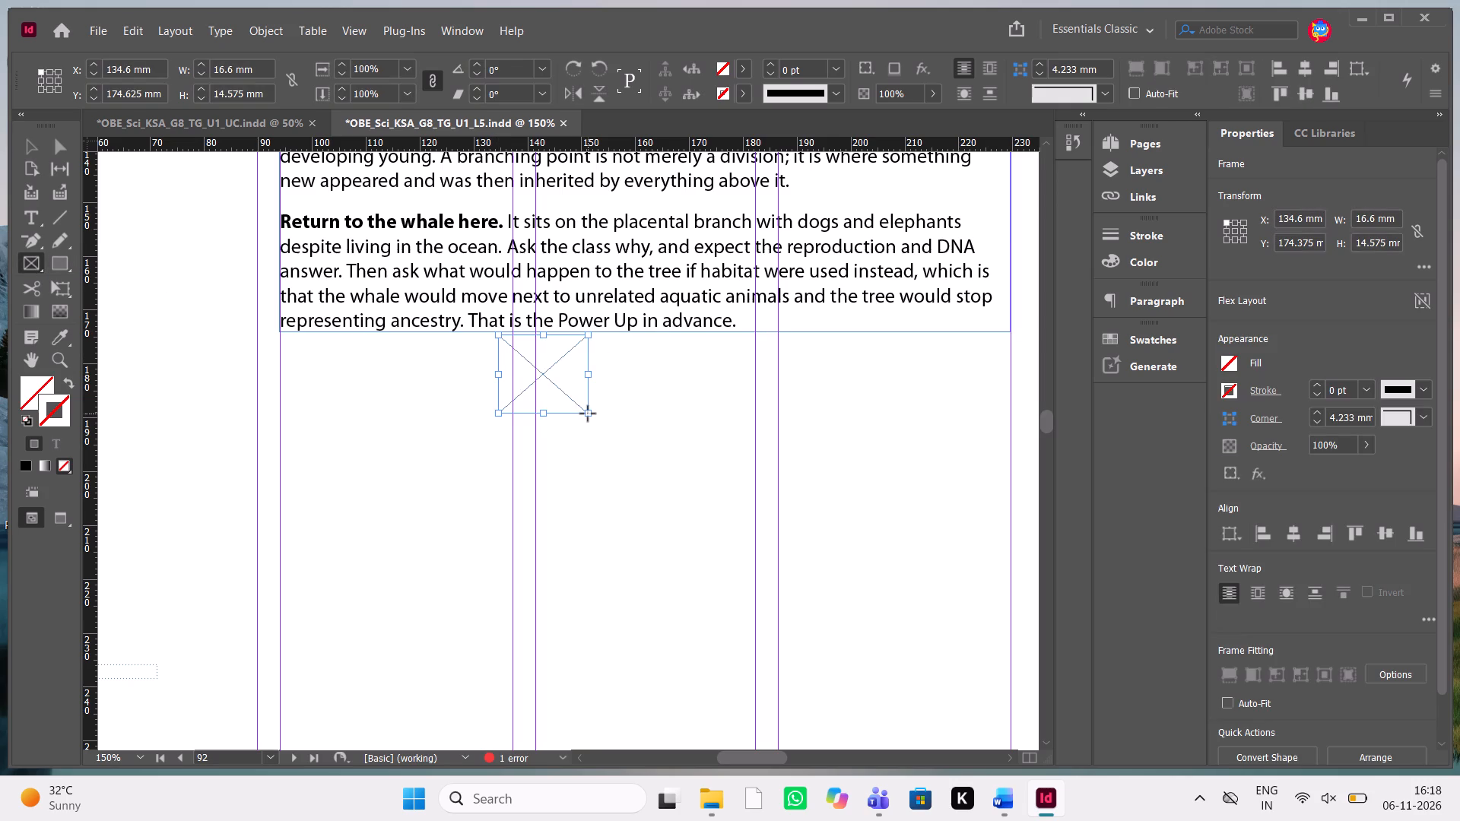
pyautogui.press('Up')
pyautogui.press('Up')
pyautogui.press('Down')
pyautogui.press('Up')
pyautogui.press('Down')
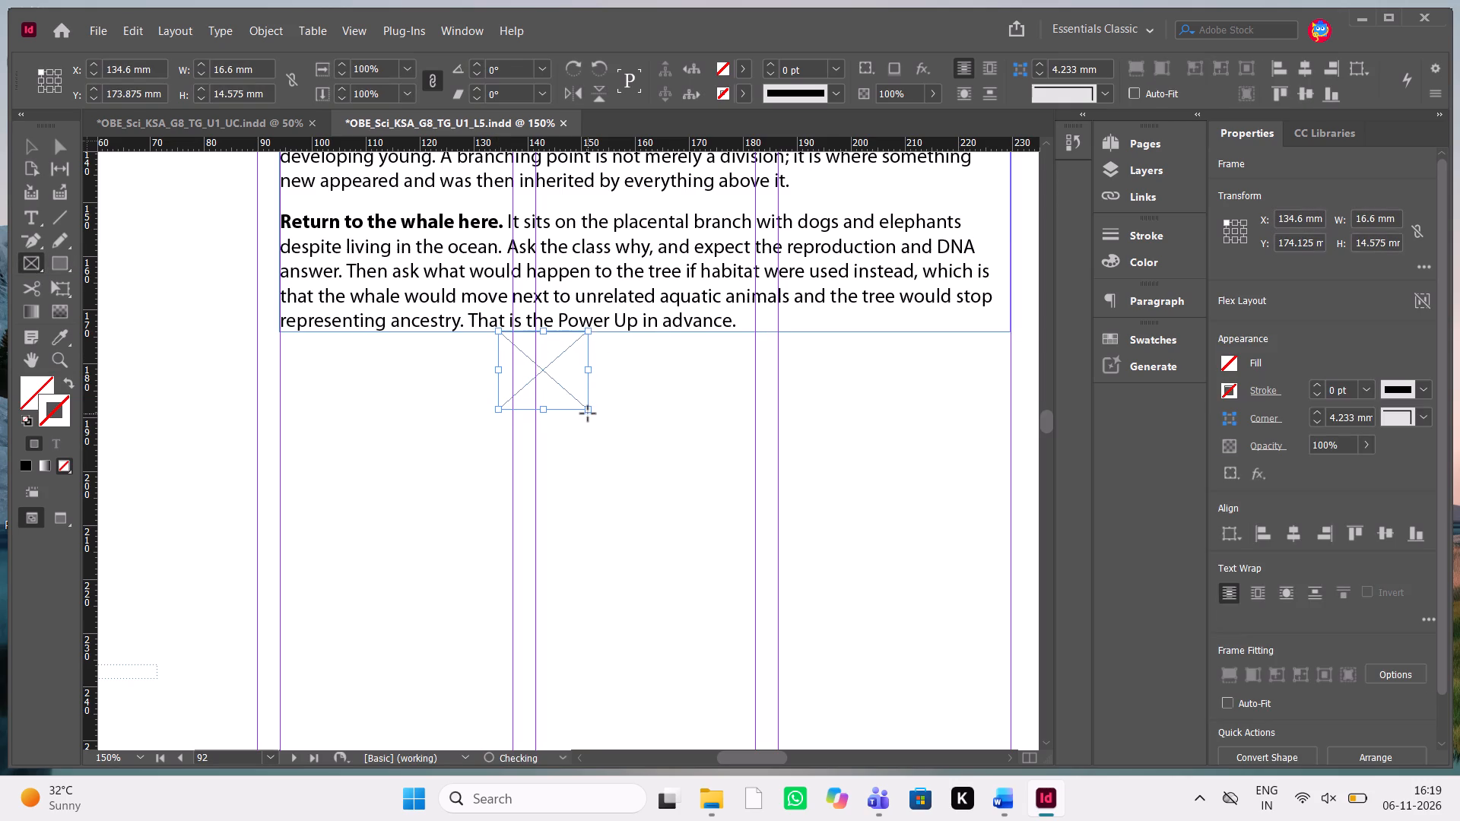
pyautogui.press('Down')
pyautogui.press('Down')
pyautogui.press('Up')
pyautogui.press('Down')
pyautogui.press('Up')
pyautogui.press('Up')
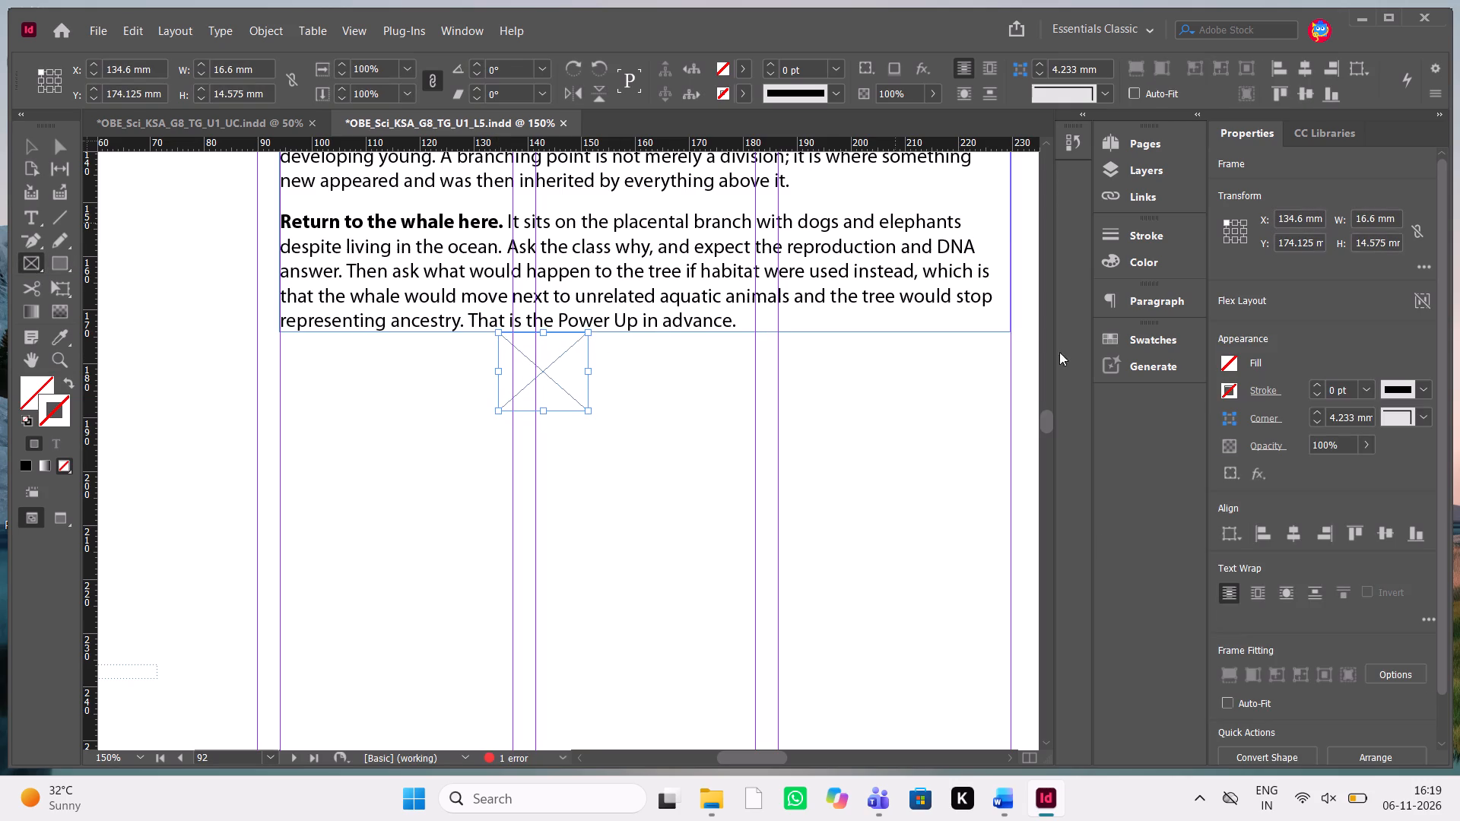
# Set the empty rectangle frame's height to 5 mm as a spacer below the text frame.
pyautogui.moveTo(1387, 241); pyautogui.dragTo(1370, 241)
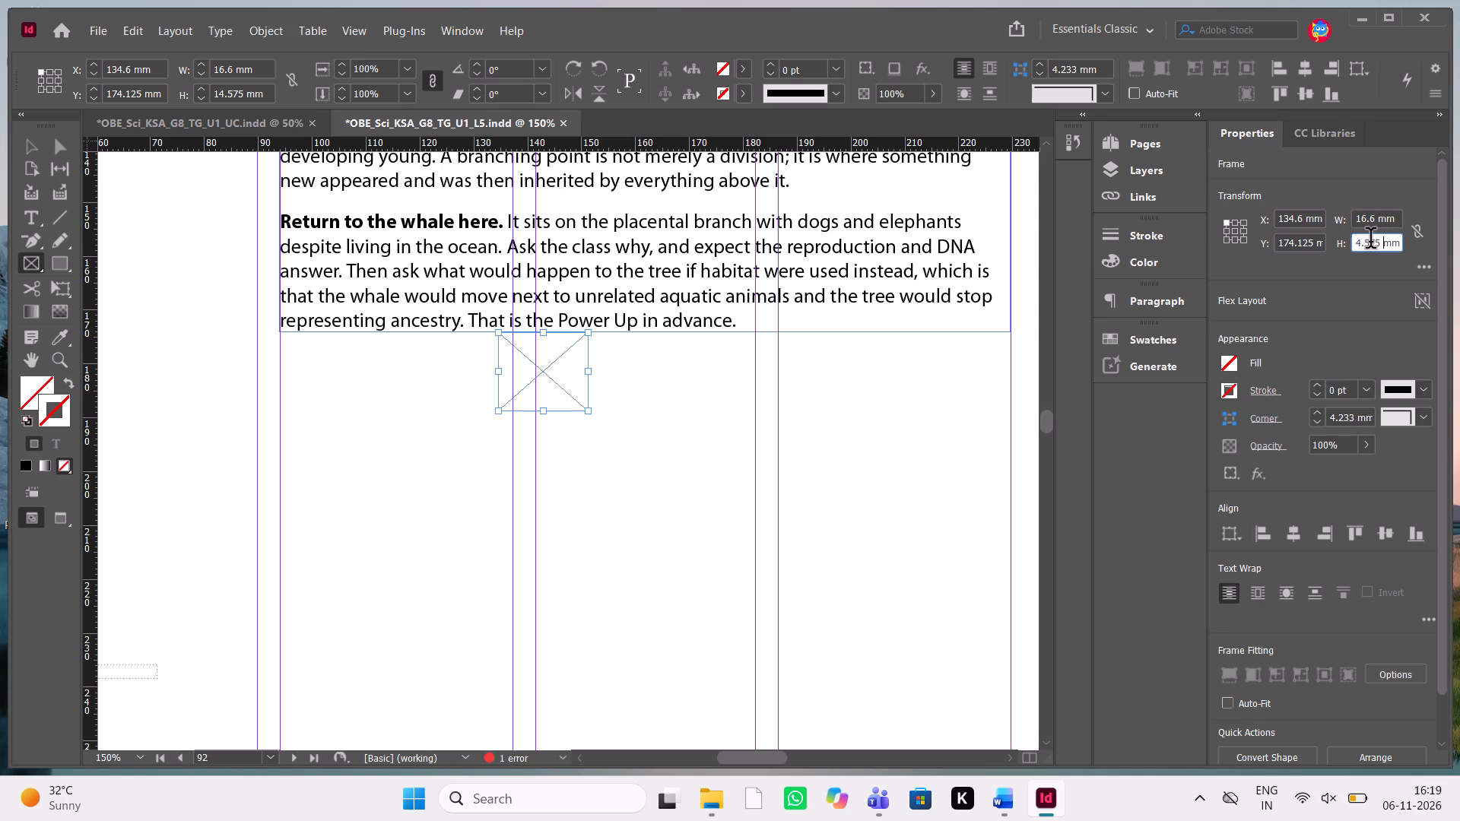
pyautogui.moveTo(1370, 241); pyautogui.dragTo(1244, 251)
pyautogui.press('BackSpace')
pyautogui.press('5')
pyautogui.press('Return')
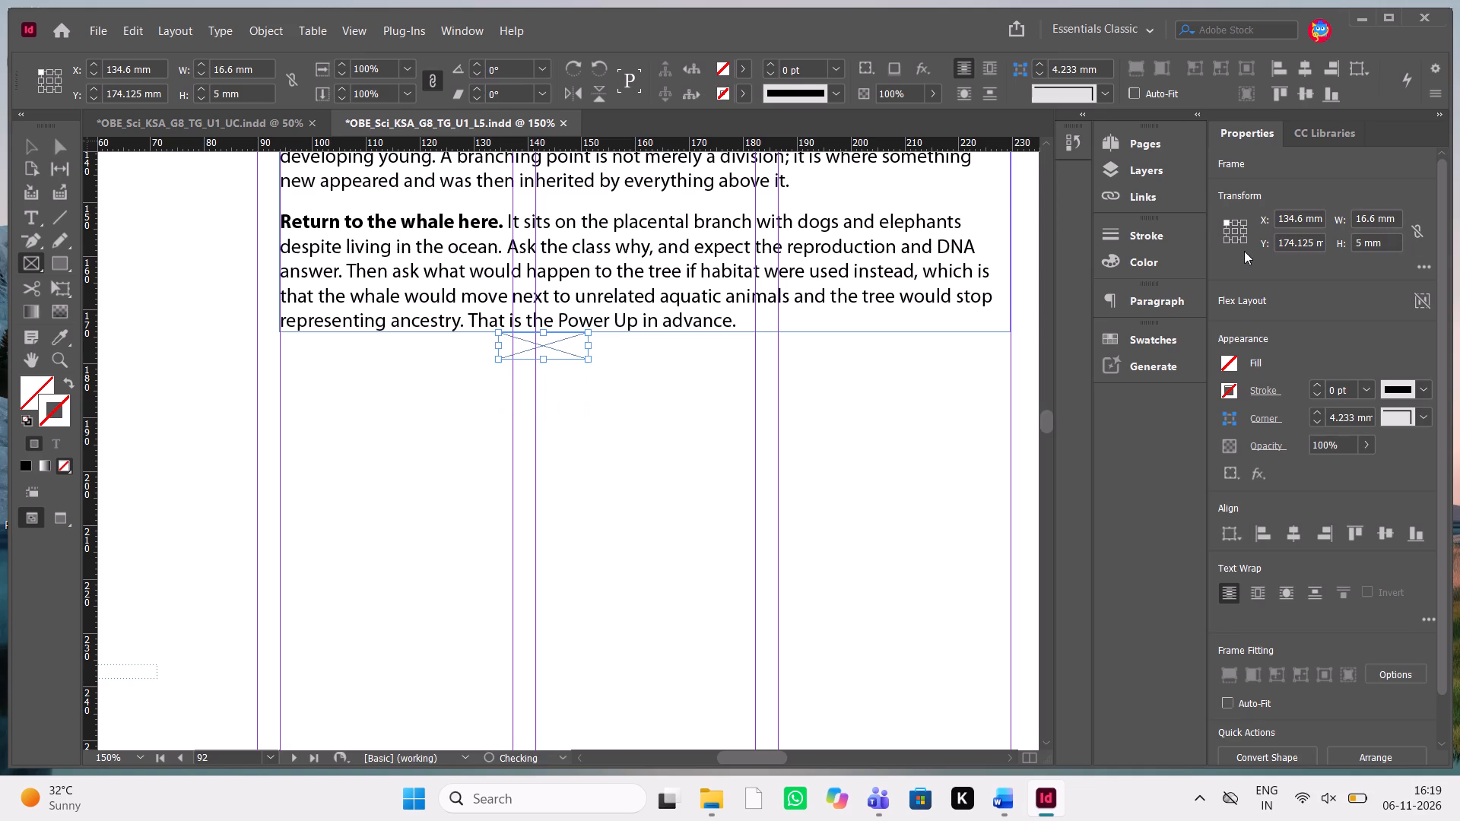
# Deselect the spacer frame and examine the template content on the following pages, including the numbered questions with sample answers.
pyautogui.scroll(1, 250, 206)
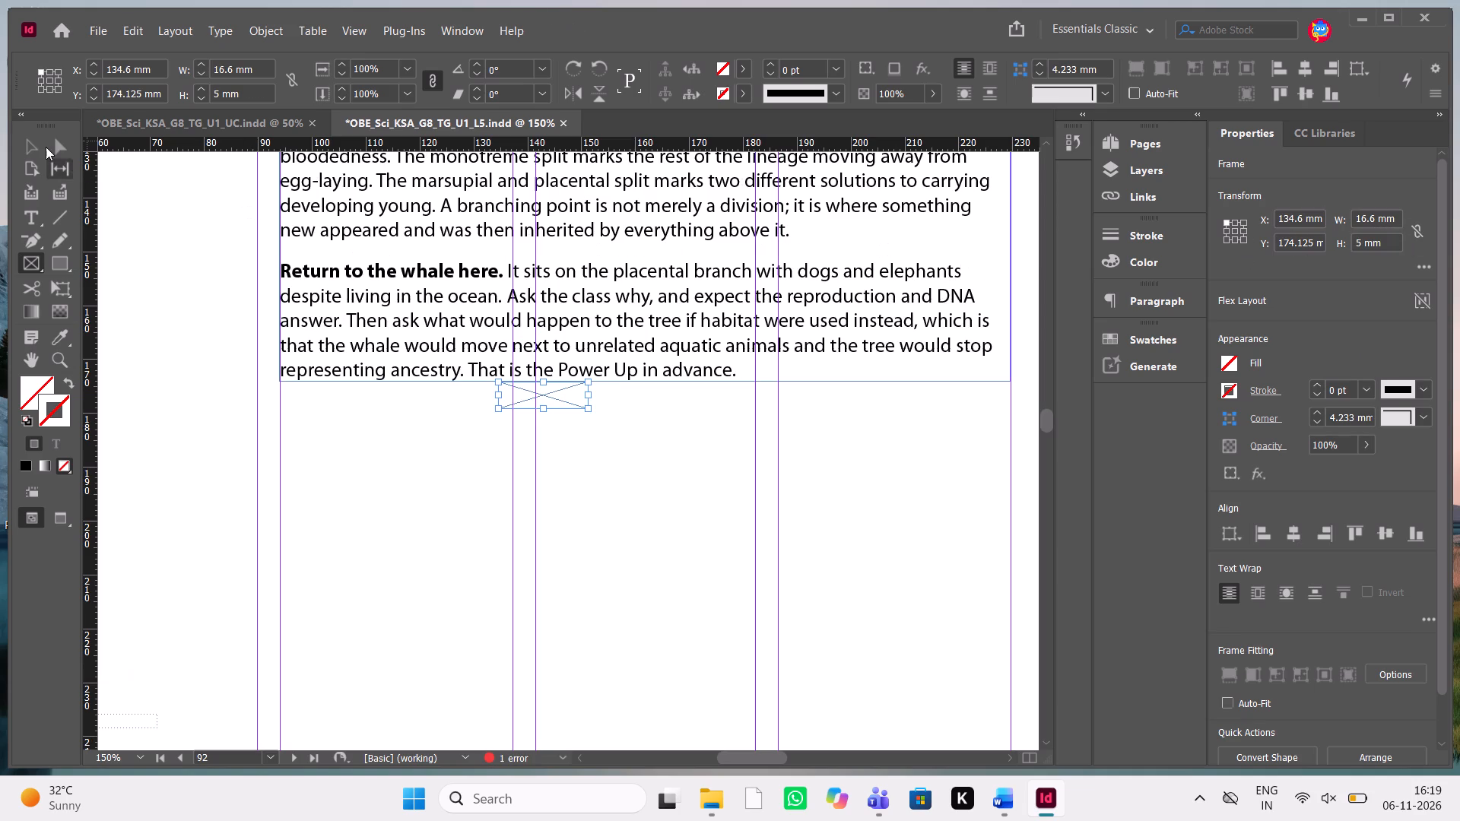
pyautogui.click(39, 144)
pyautogui.click(267, 461)
pyautogui.scroll(1, 267, 461)
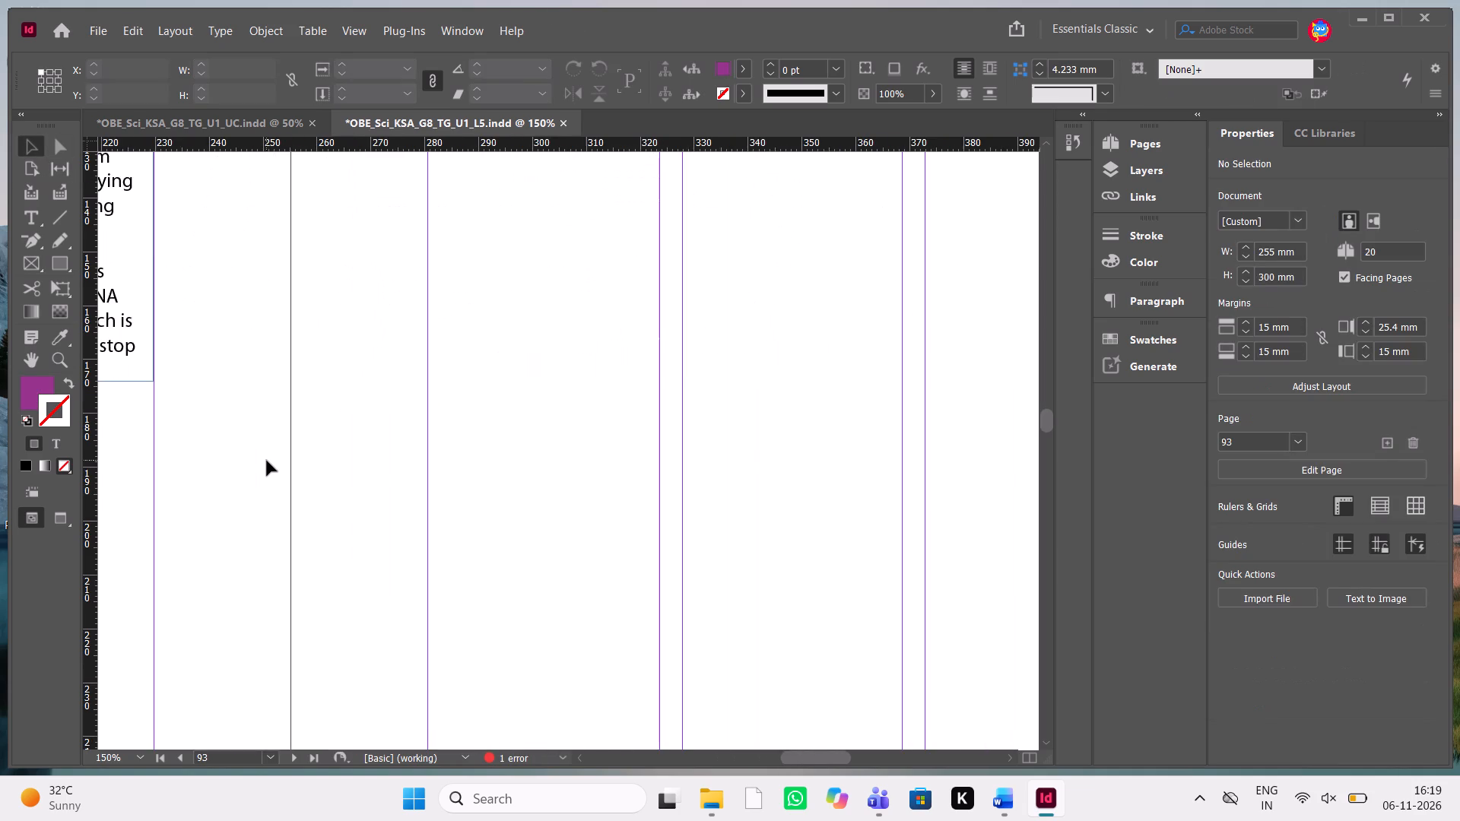
pyautogui.scroll(1, 267, 461)
pyautogui.scroll(-7, 267, 461)
pyautogui.scroll(1, 267, 461)
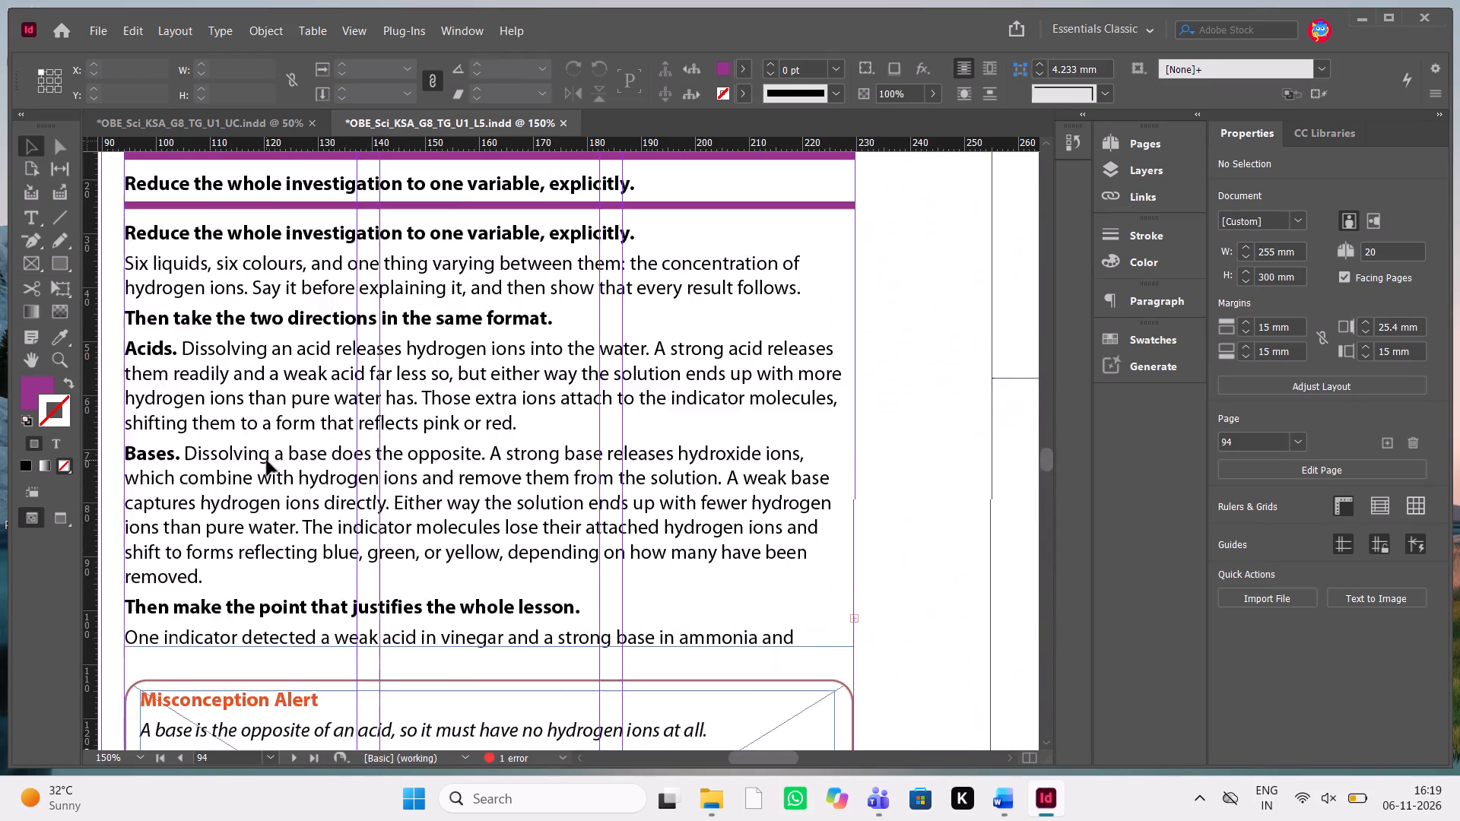
pyautogui.scroll(1, 267, 461)
pyautogui.scroll(-3, 267, 461)
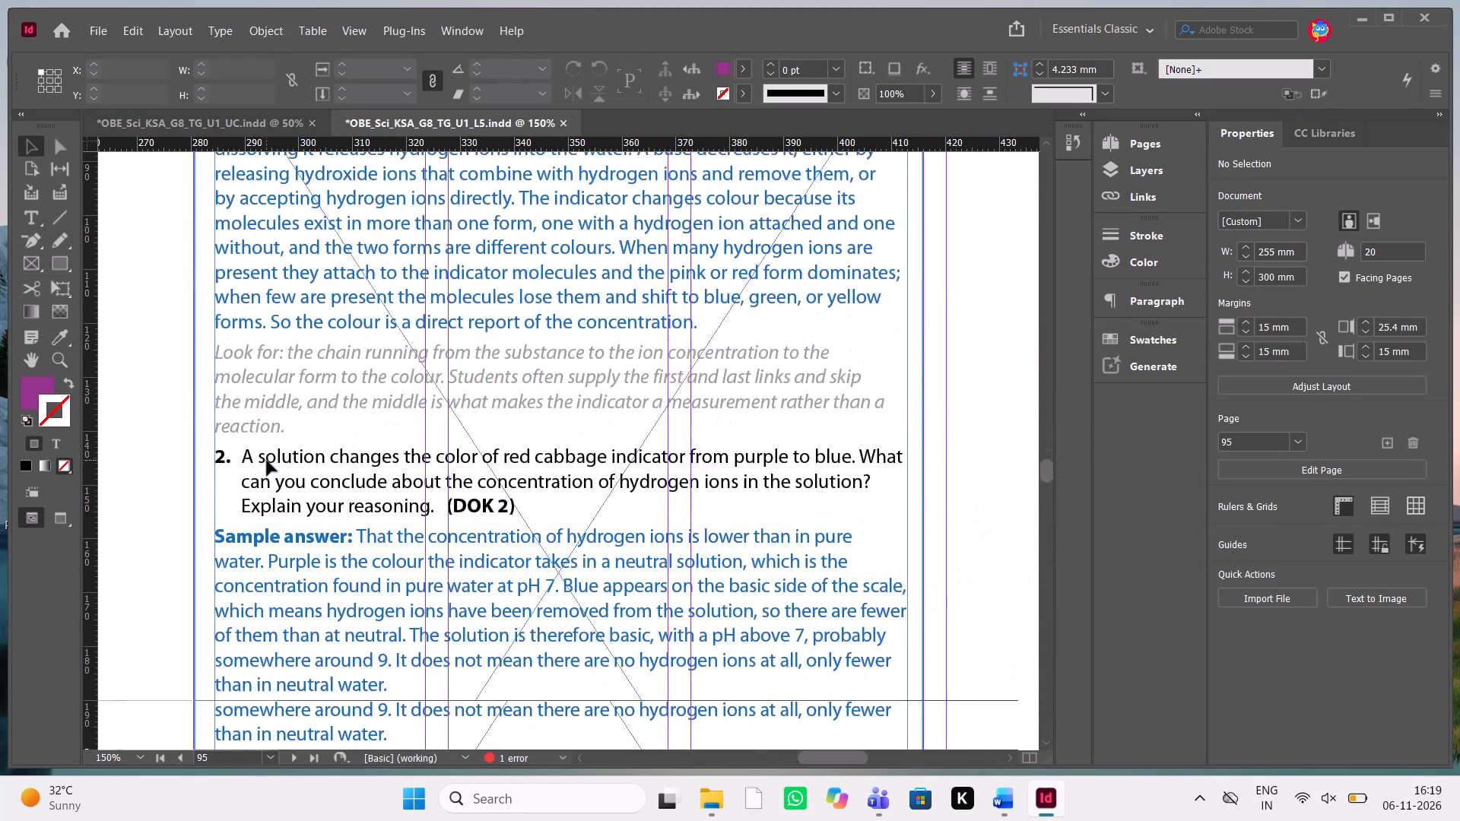
pyautogui.scroll(-1, 267, 461)
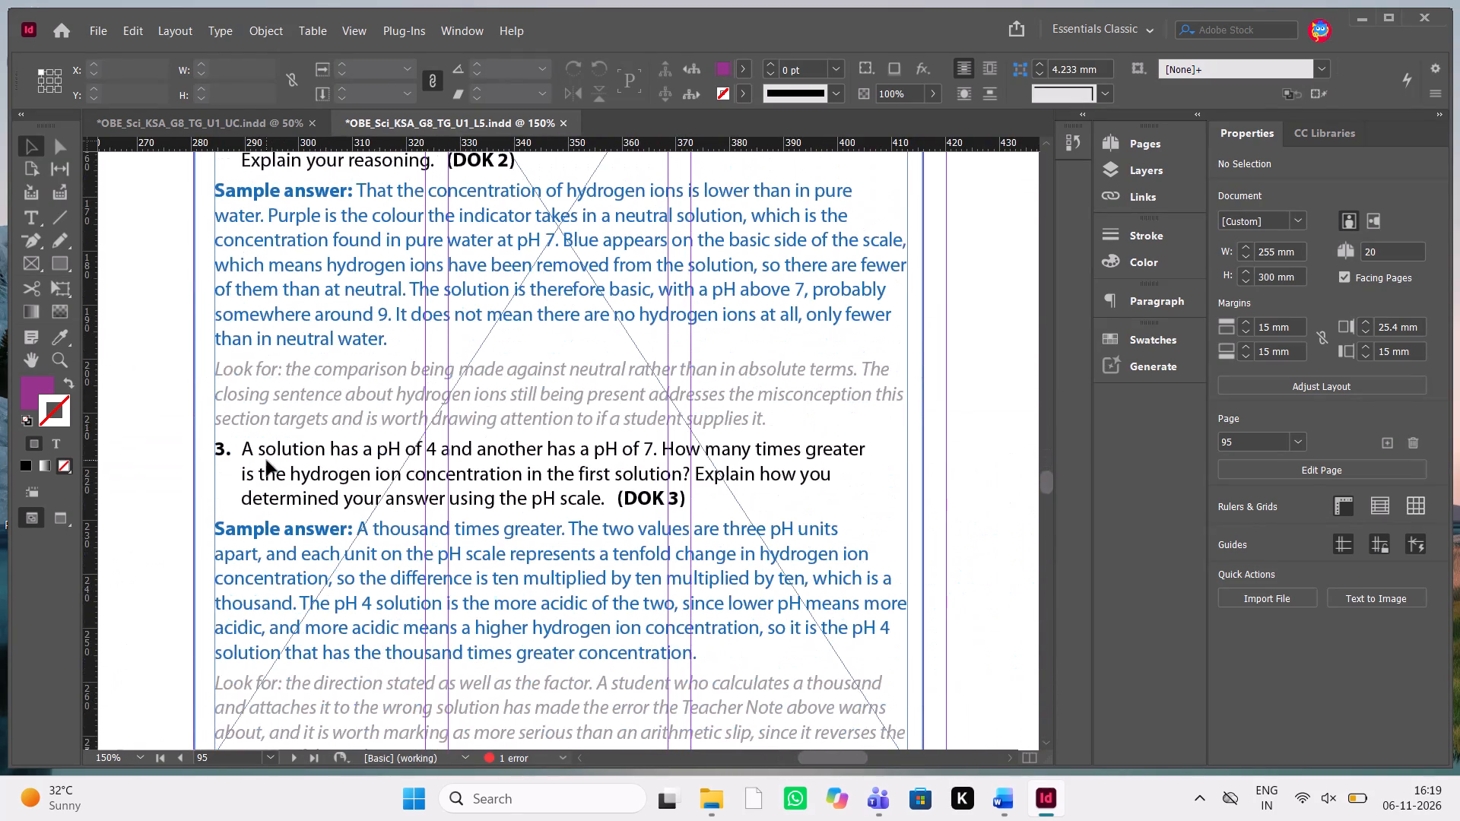
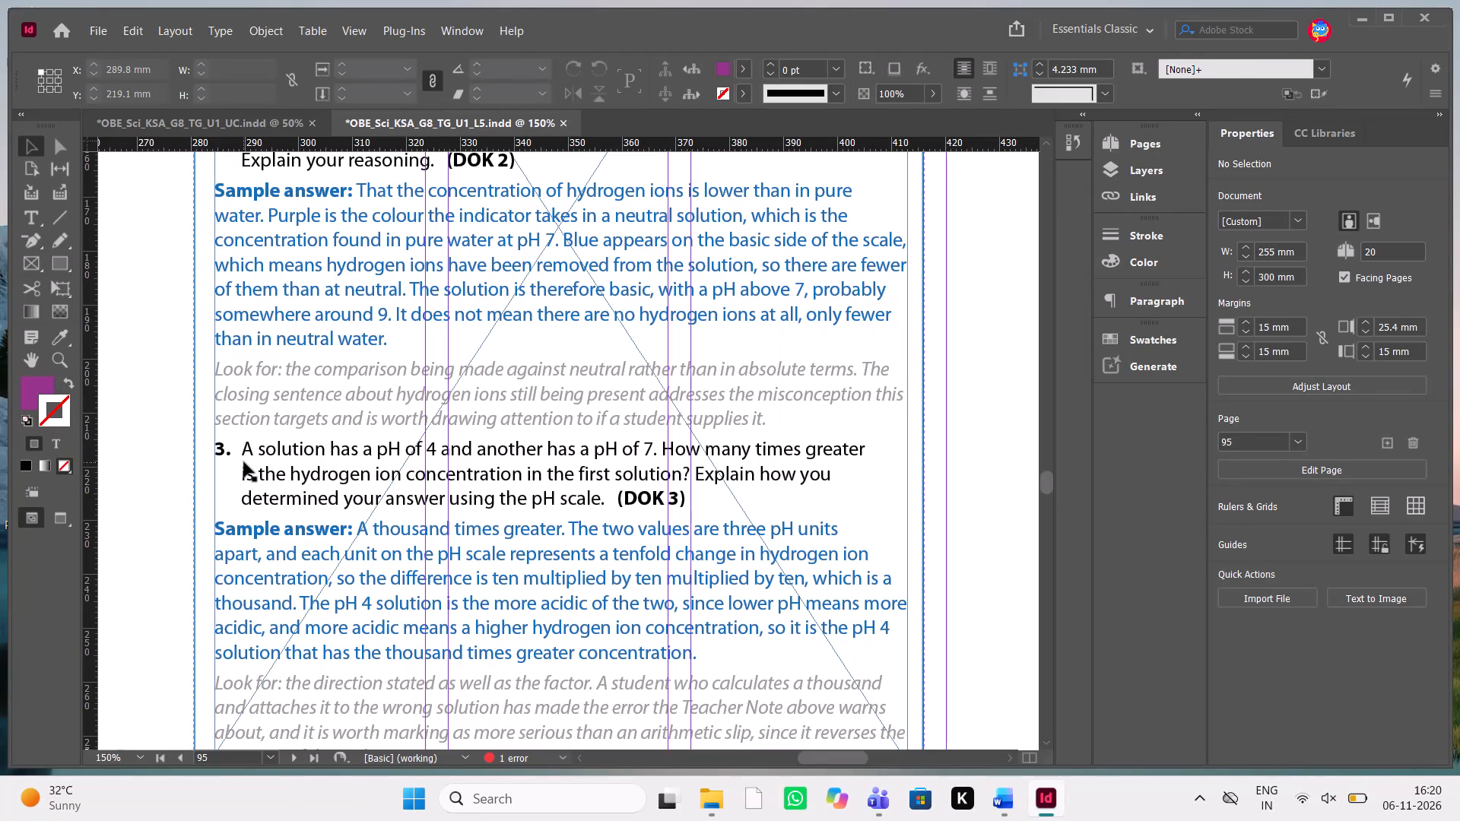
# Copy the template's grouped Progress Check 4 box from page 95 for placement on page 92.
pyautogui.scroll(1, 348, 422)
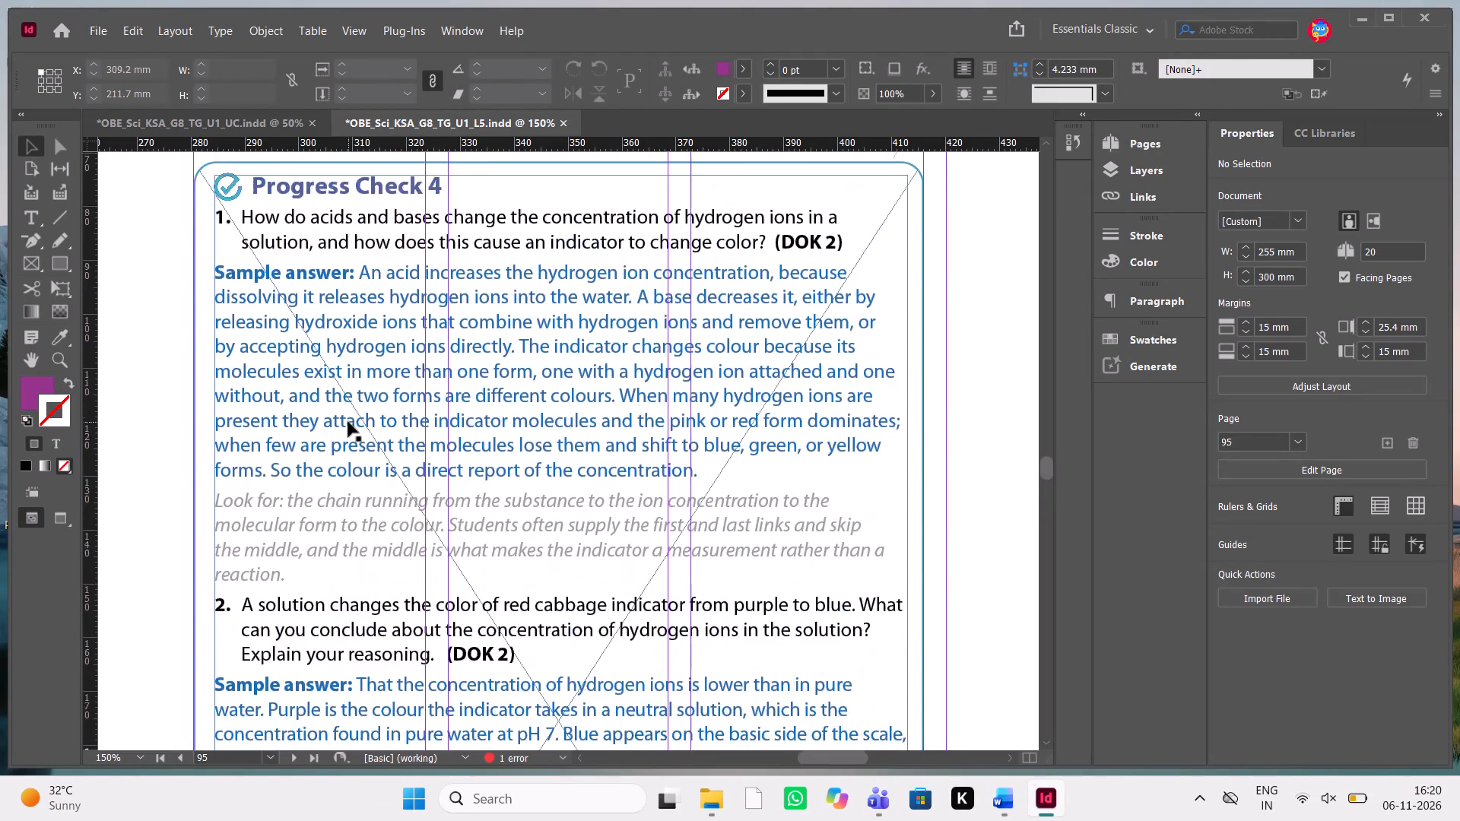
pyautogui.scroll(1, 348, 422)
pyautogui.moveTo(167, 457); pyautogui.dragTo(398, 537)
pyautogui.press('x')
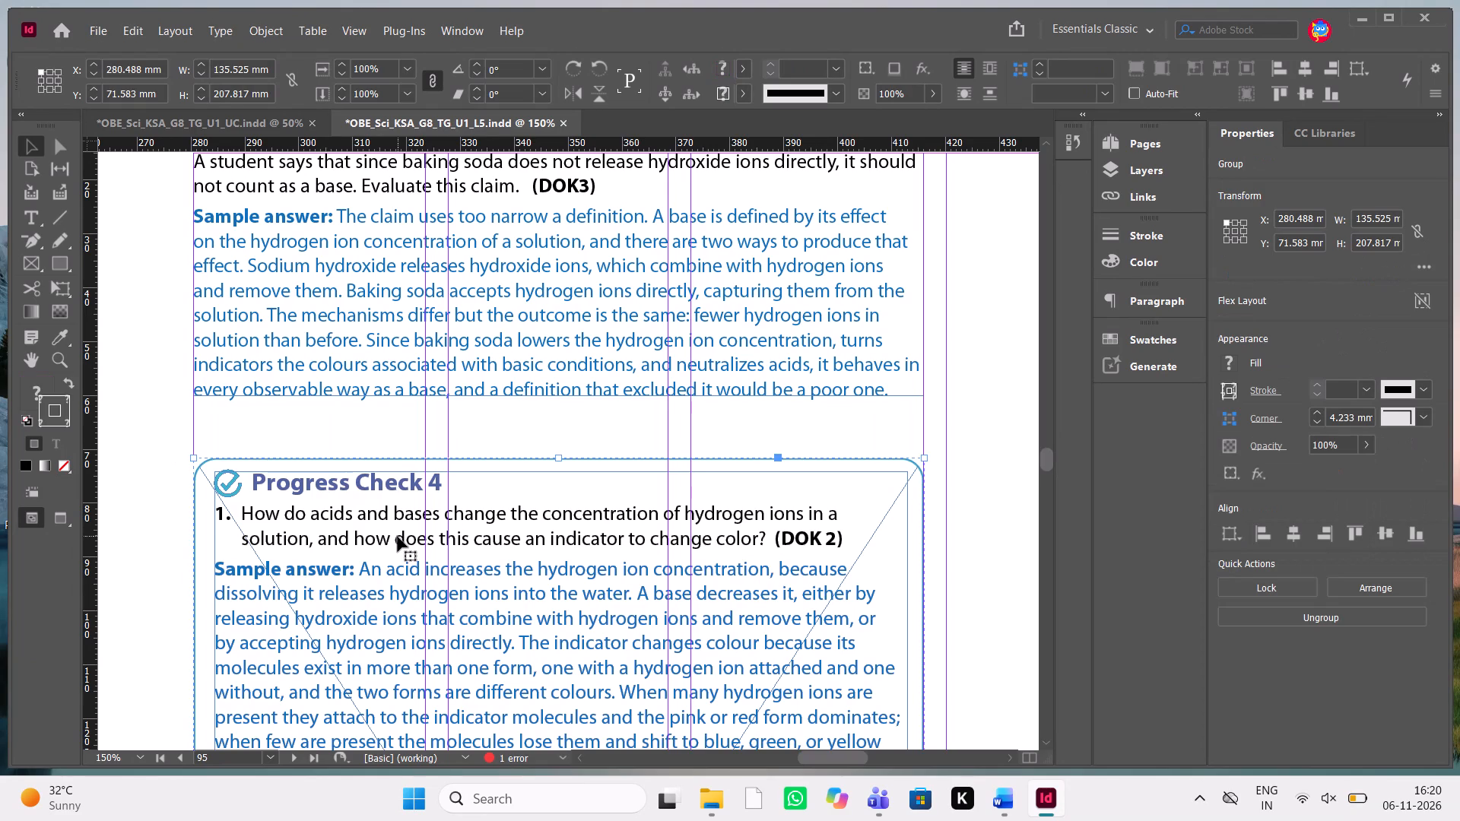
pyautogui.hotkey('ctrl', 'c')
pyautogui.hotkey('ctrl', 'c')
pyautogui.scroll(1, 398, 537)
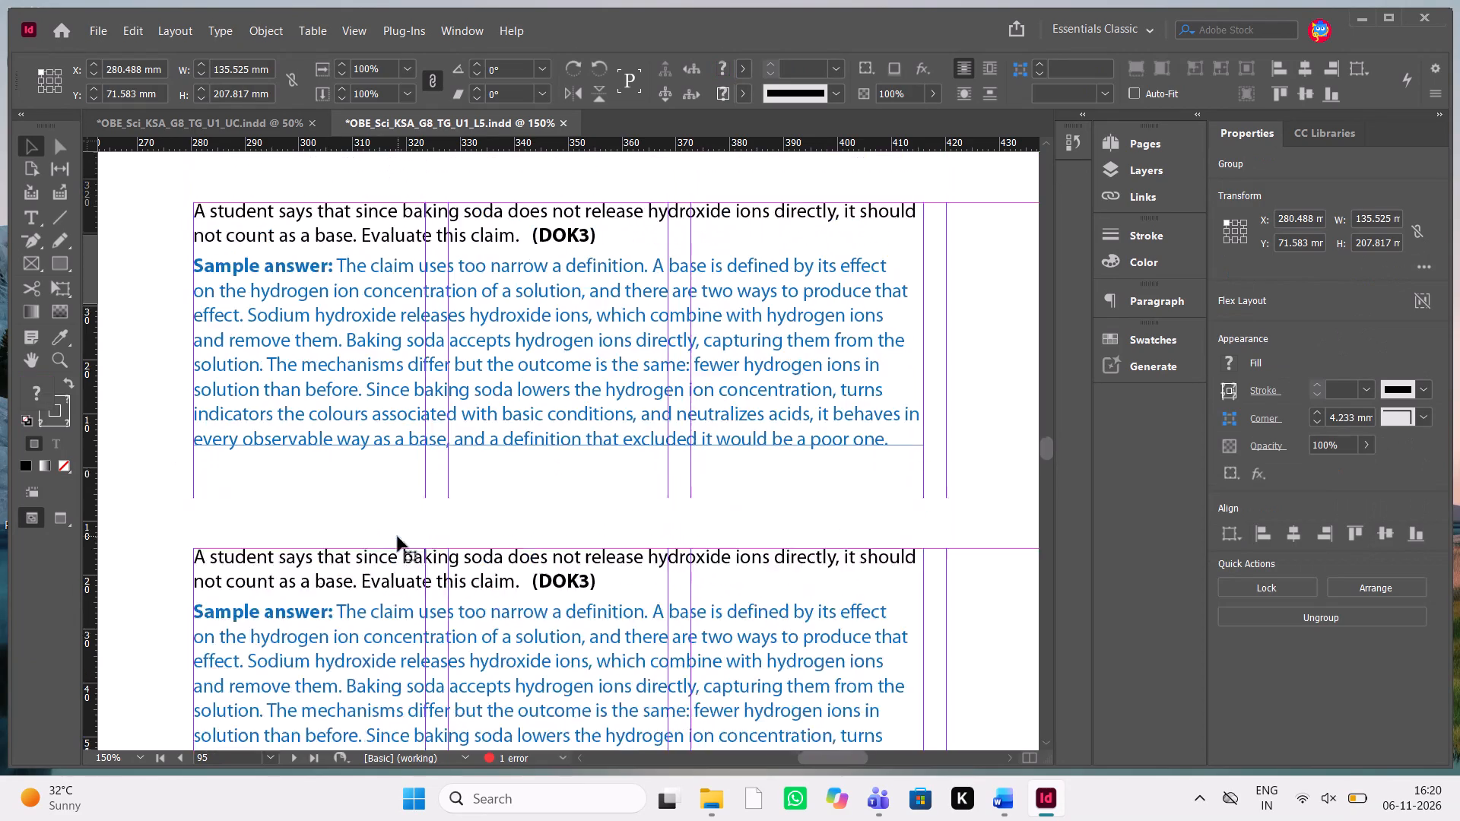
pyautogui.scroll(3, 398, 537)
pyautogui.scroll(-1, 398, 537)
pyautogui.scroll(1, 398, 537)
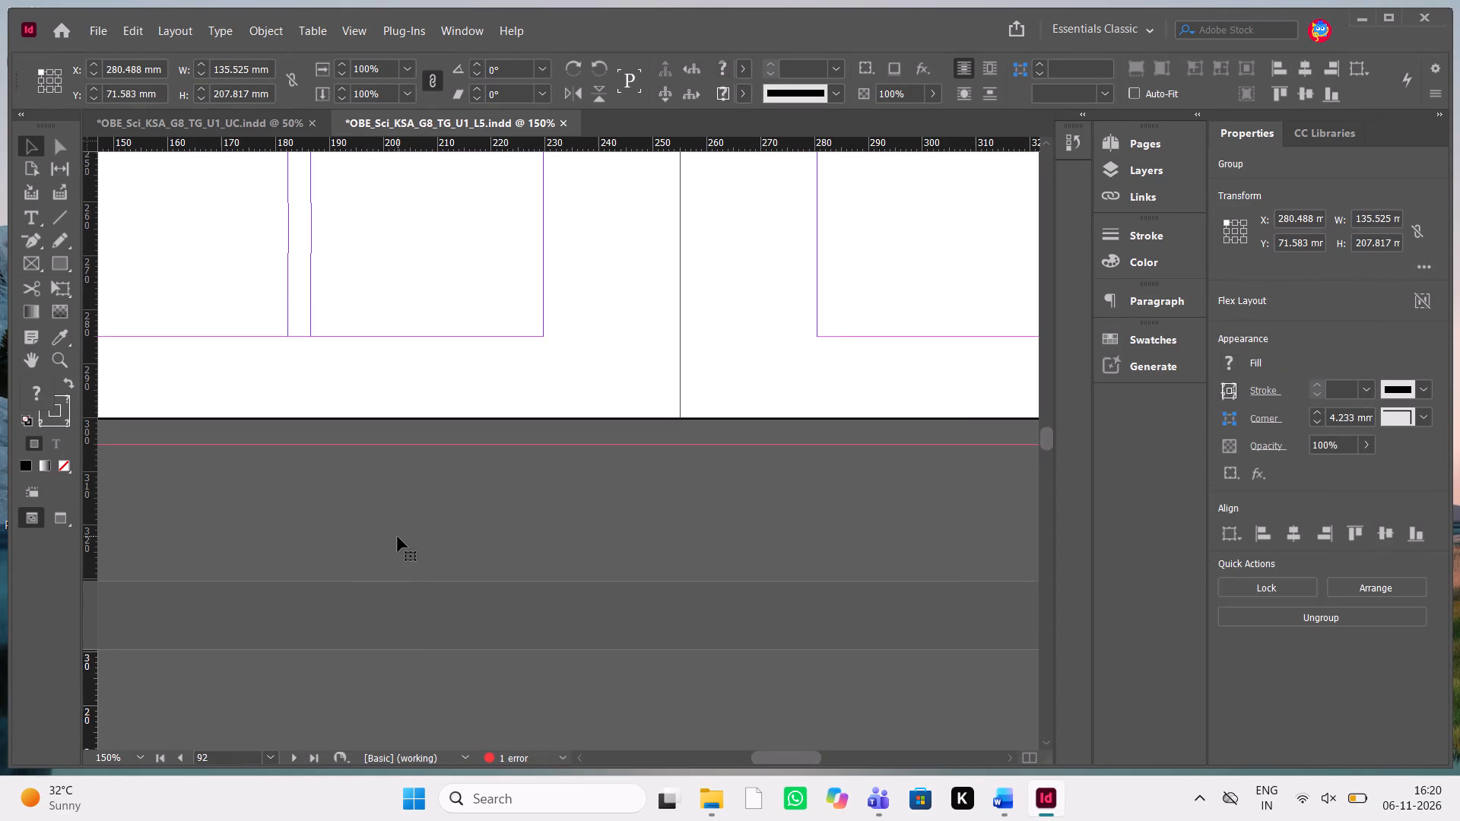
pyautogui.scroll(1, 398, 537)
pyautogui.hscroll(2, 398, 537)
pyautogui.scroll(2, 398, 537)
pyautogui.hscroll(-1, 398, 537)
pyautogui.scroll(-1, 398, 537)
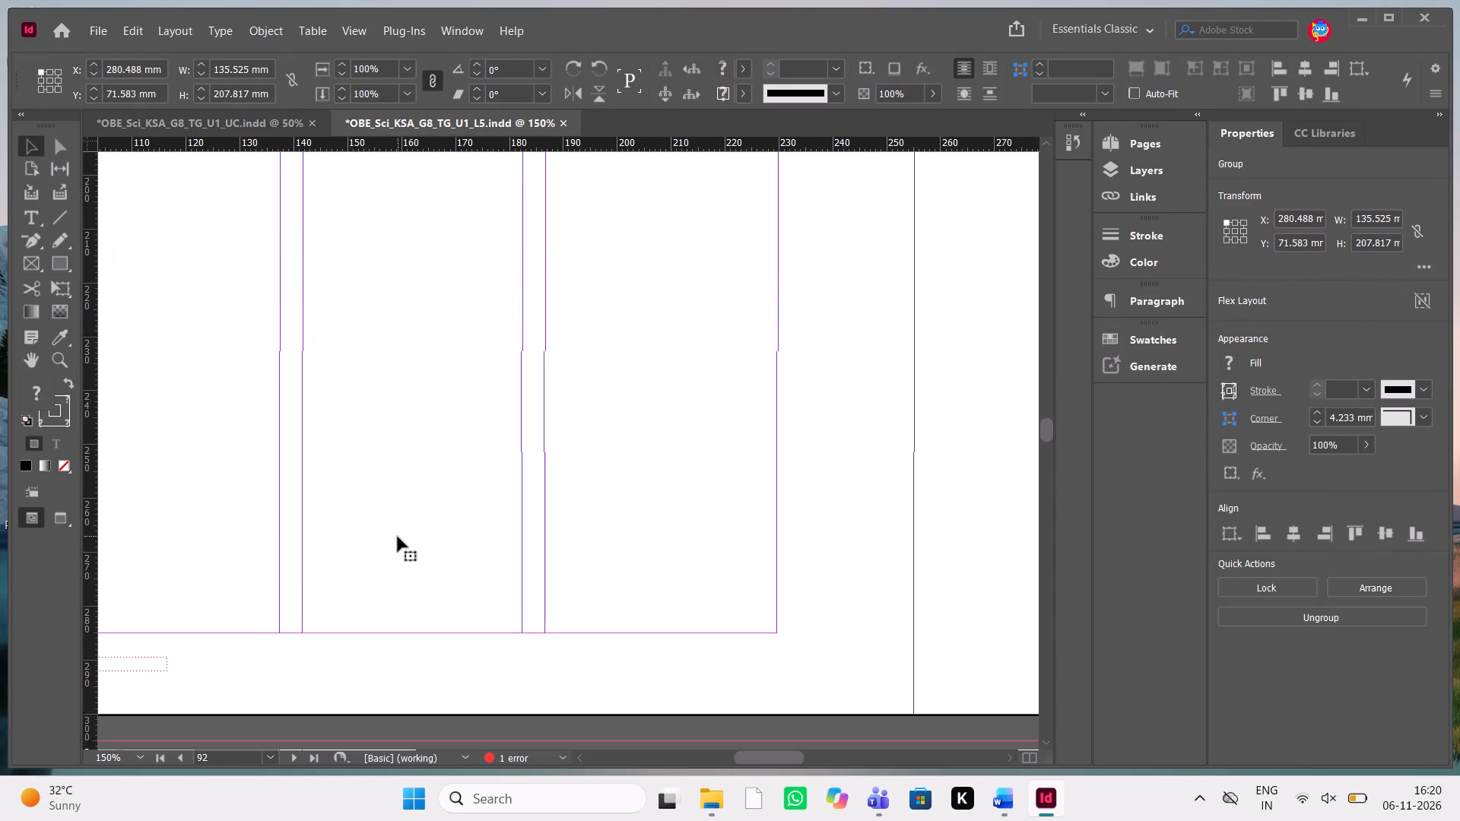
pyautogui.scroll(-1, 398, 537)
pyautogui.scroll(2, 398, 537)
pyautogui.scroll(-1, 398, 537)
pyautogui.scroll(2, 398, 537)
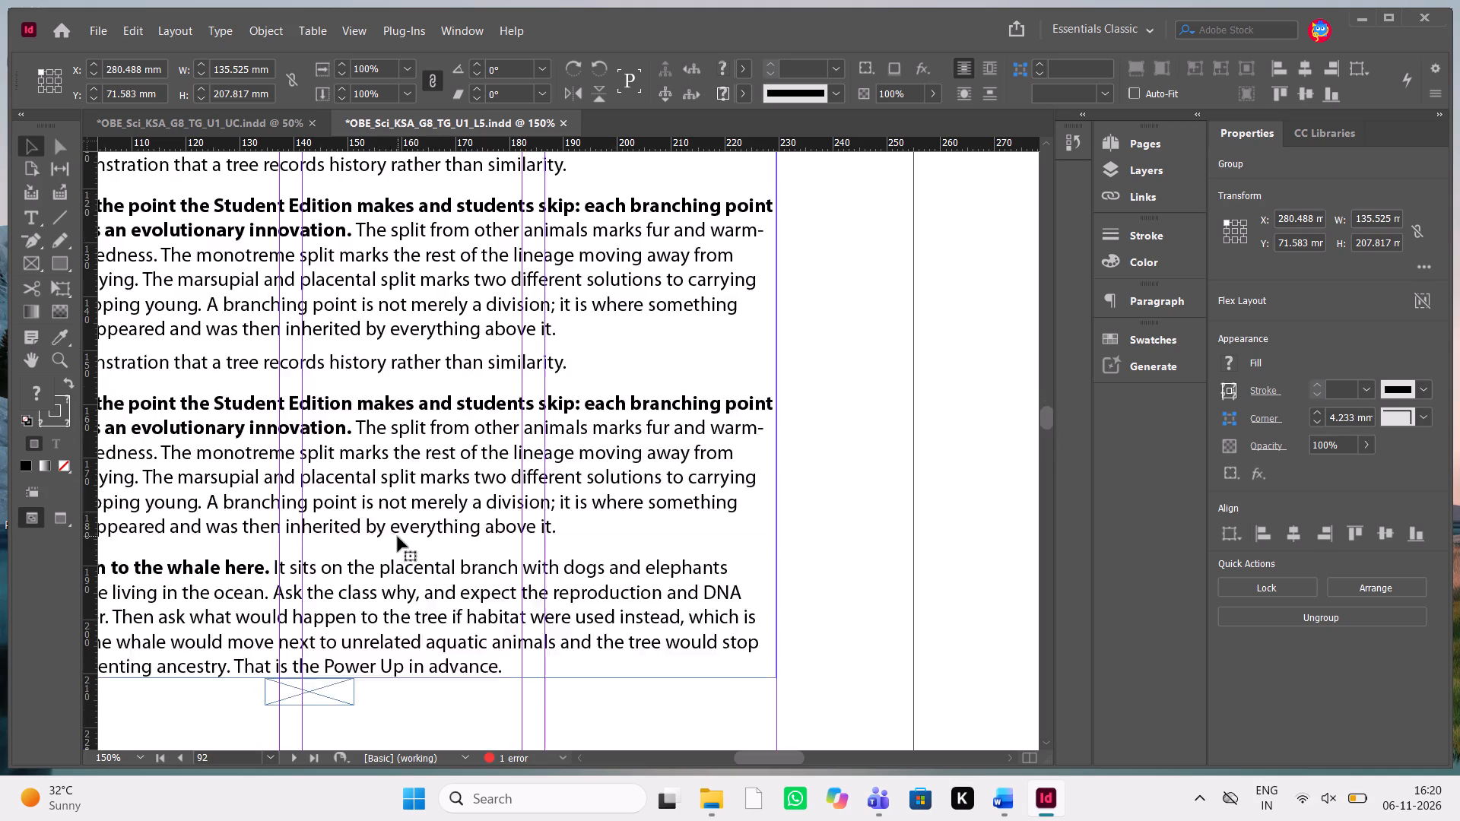
# Select the whole Progress Check 1 box on page 88, nudge it 0.25 mm to the left, and copy it.
pyautogui.scroll(12, 398, 537)
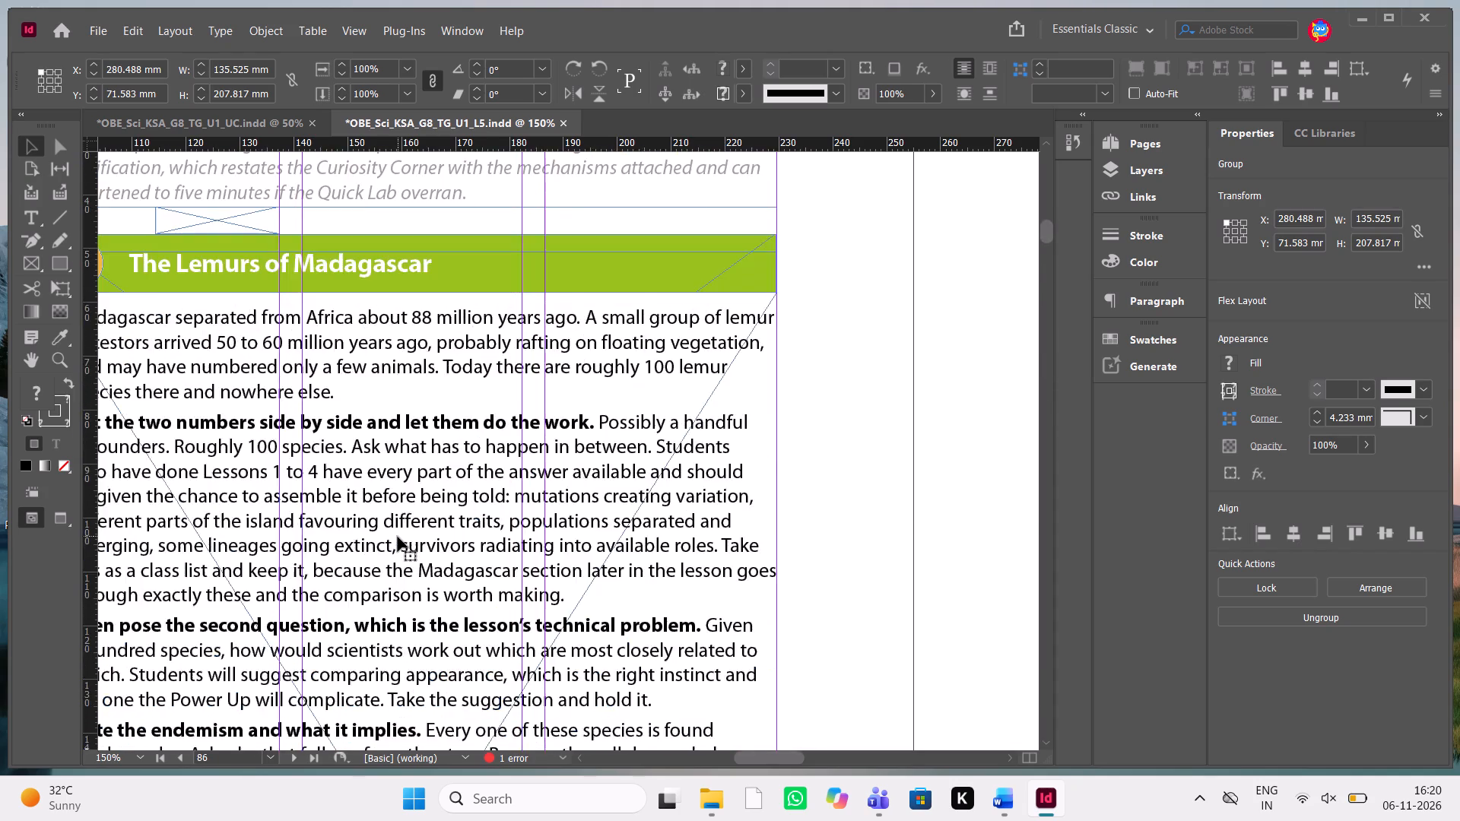
pyautogui.scroll(3, 398, 537)
pyautogui.scroll(-3, 398, 537)
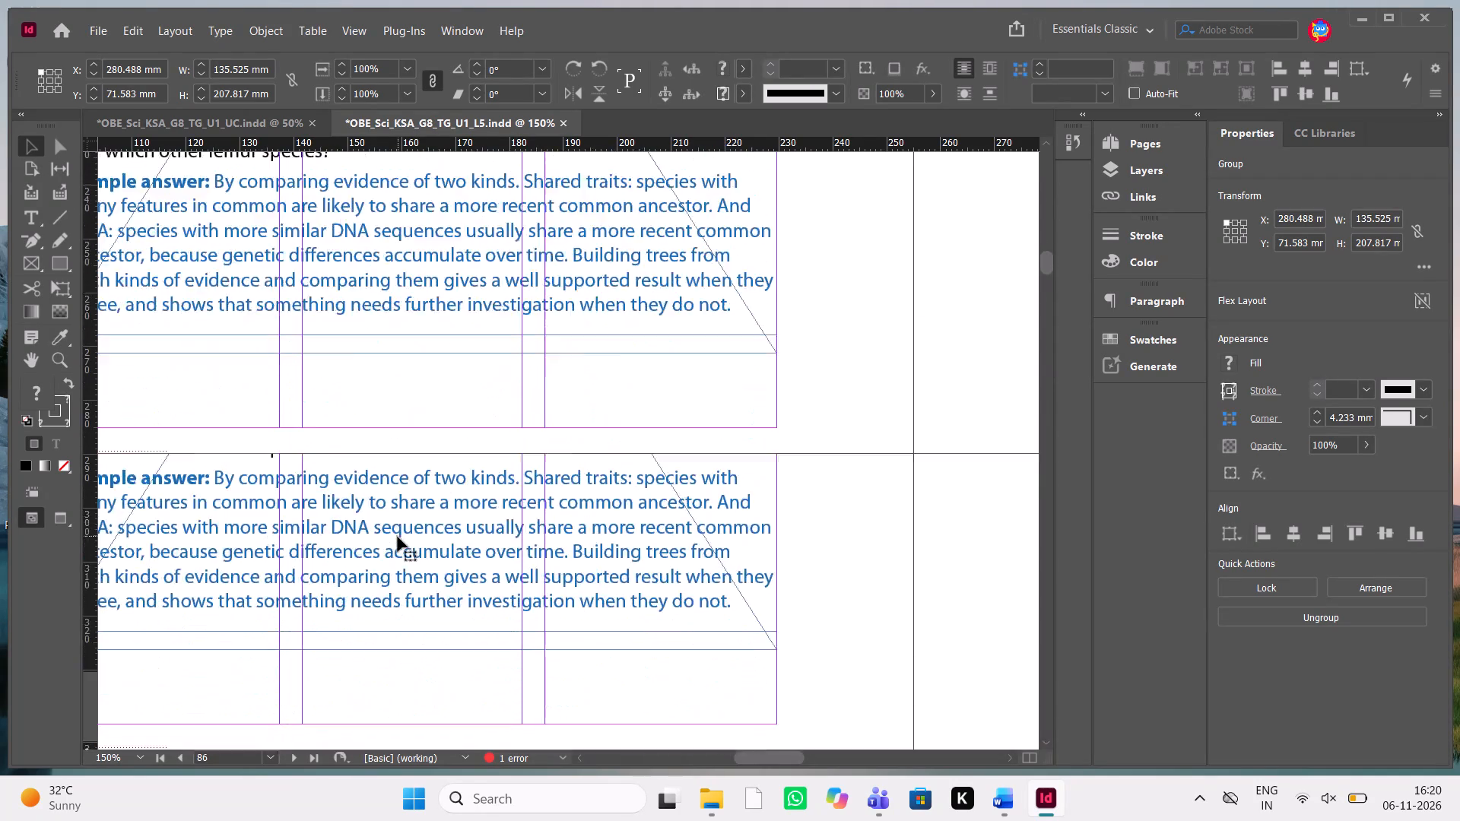
pyautogui.scroll(-2, 398, 537)
pyautogui.scroll(2, 398, 537)
pyautogui.scroll(-6, 398, 537)
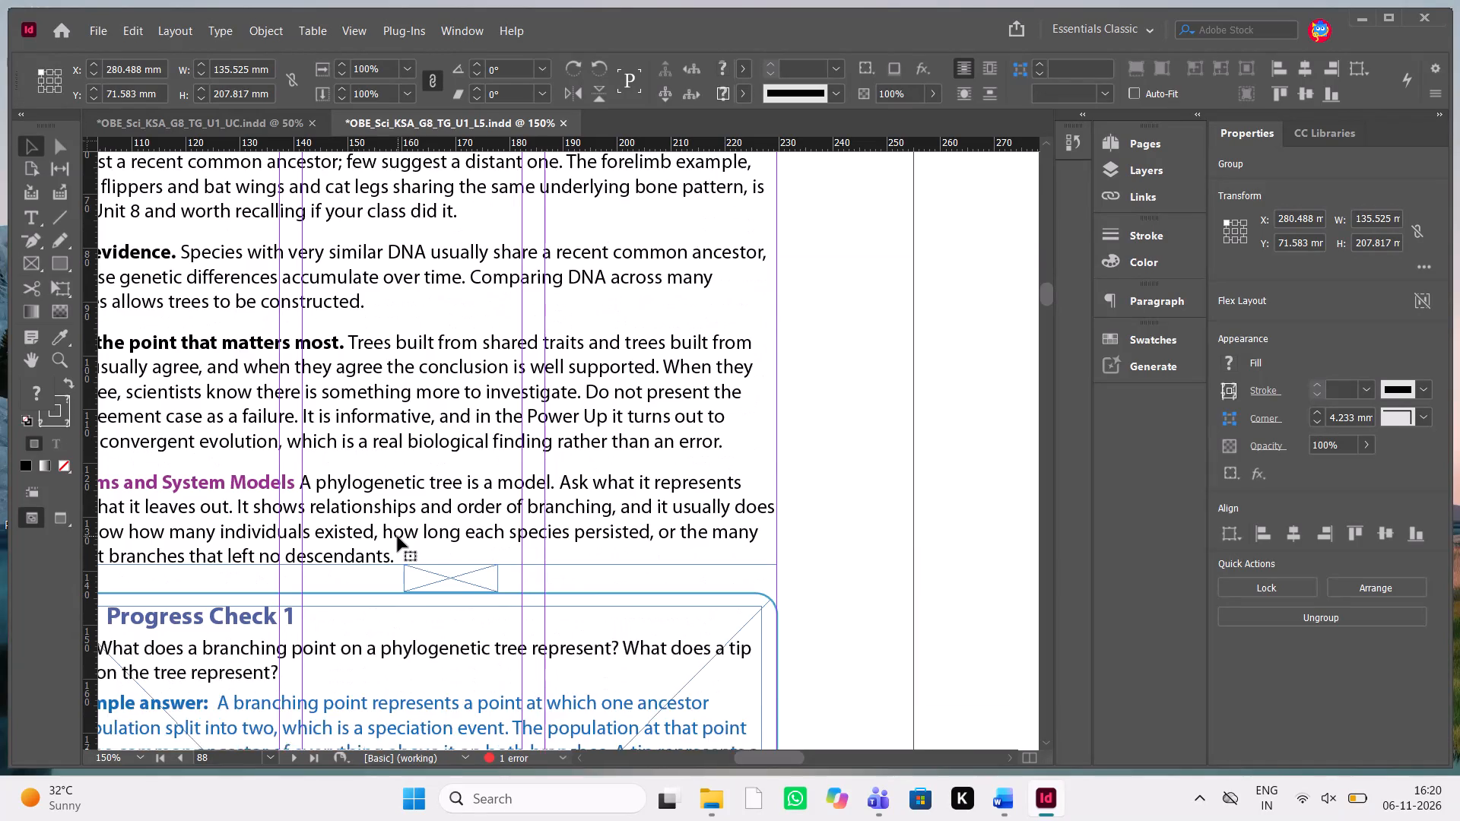
pyautogui.scroll(-7, 398, 537)
pyautogui.scroll(1, 398, 537)
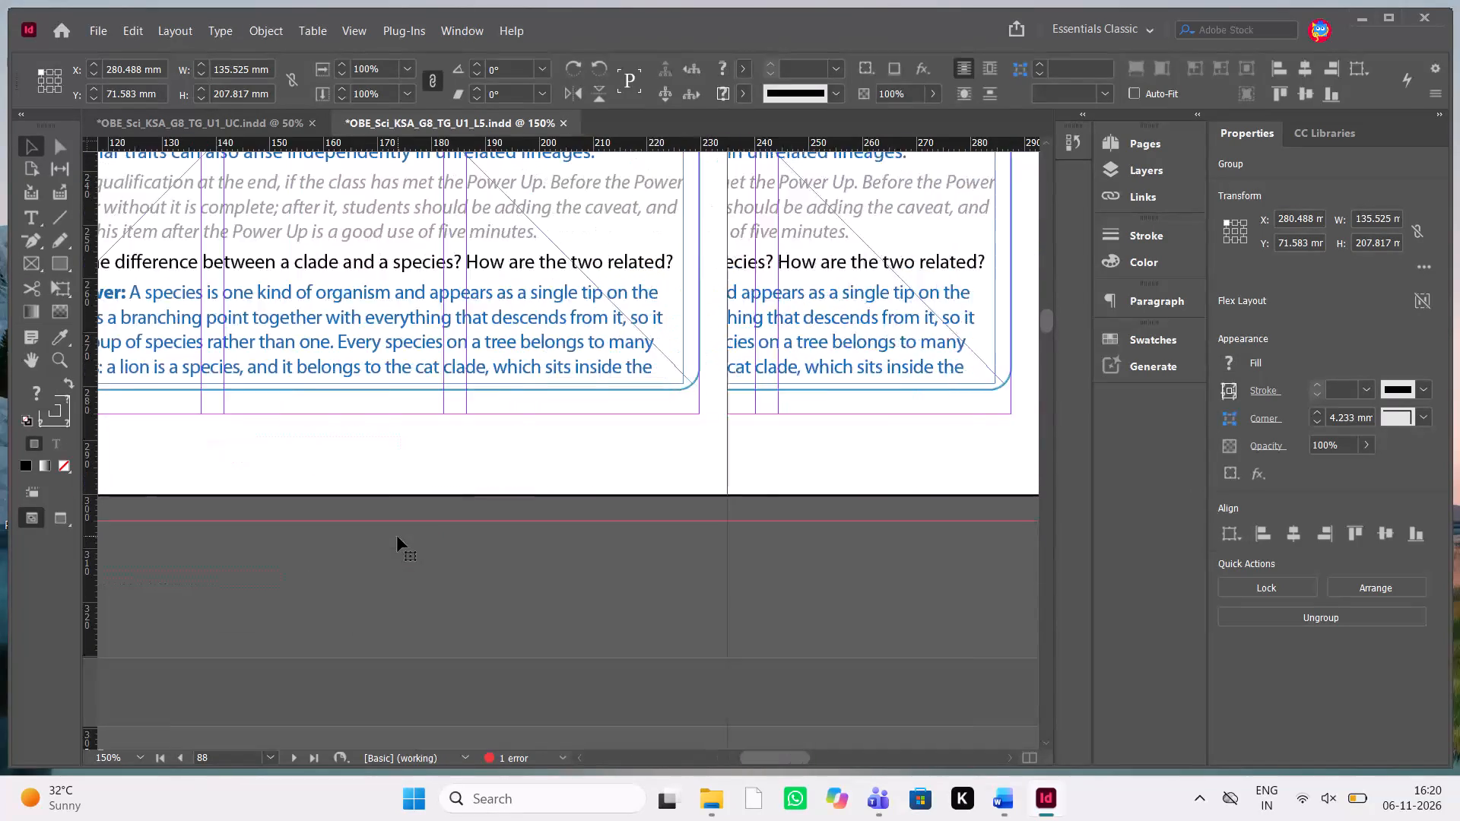
pyautogui.scroll(1, 398, 537)
pyautogui.hscroll(1, 398, 537)
pyautogui.scroll(1, 398, 537)
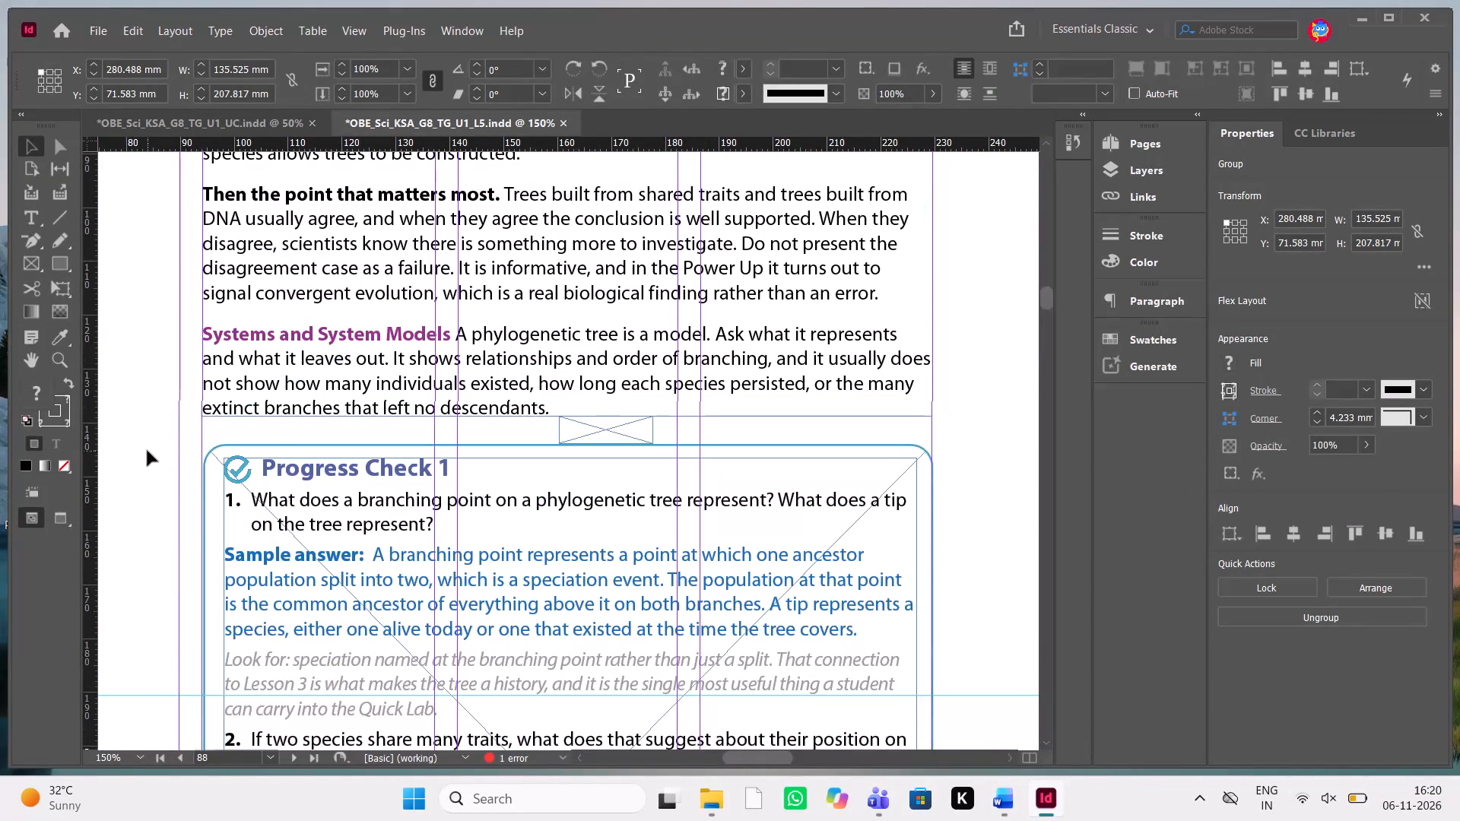
pyautogui.moveTo(148, 451); pyautogui.dragTo(401, 569)
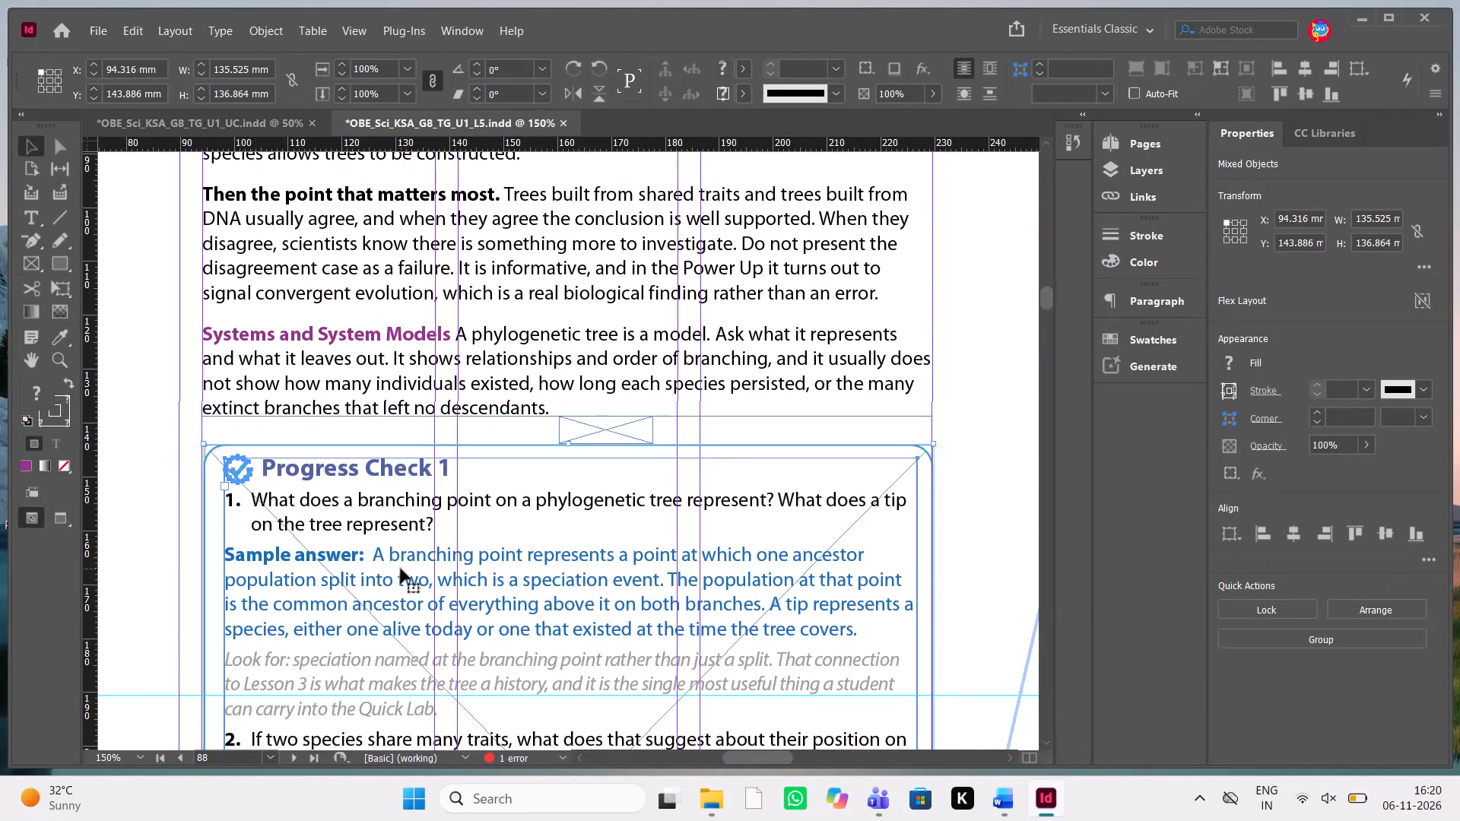
pyautogui.press('Left')
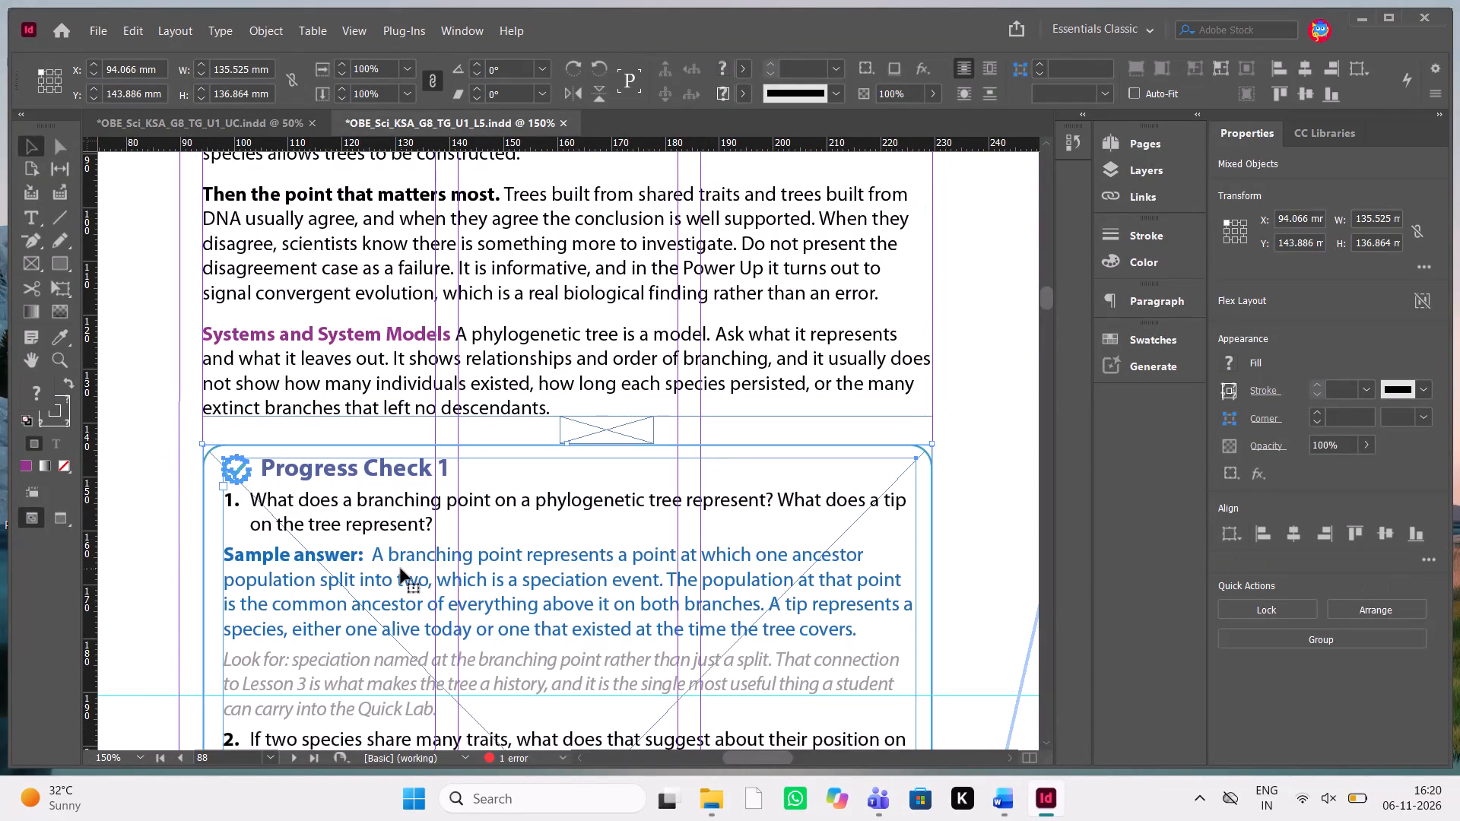
pyautogui.hotkey('ctrl', 'c')
pyautogui.hotkey('ctrl', 'c')
# Paste the Progress Check 1 box on page 92 and move it against the spacer frame's bottom edge, at about Y 179 mm.
pyautogui.scroll(-9, 401, 569)
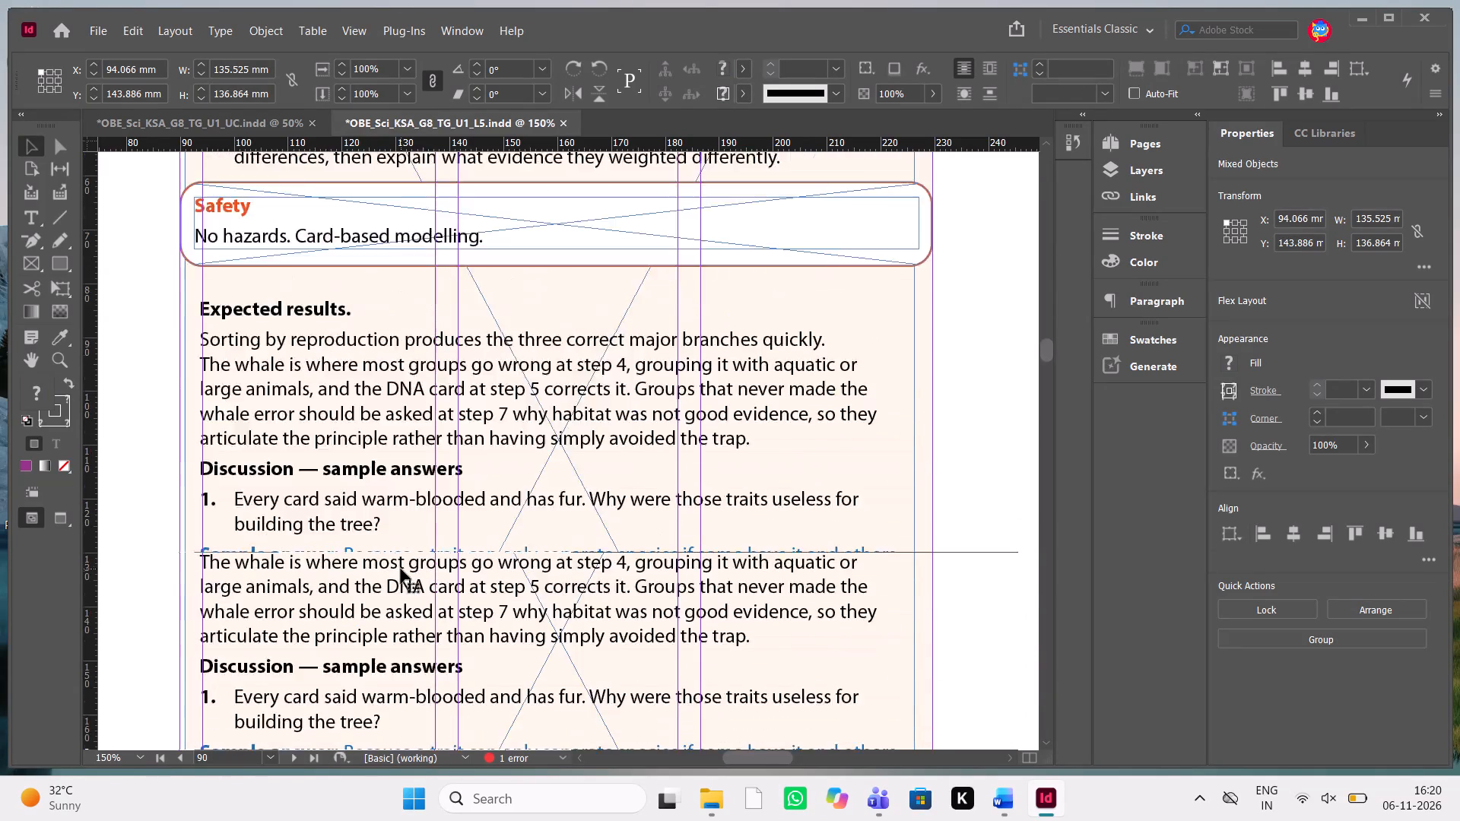
pyautogui.scroll(-17, 401, 569)
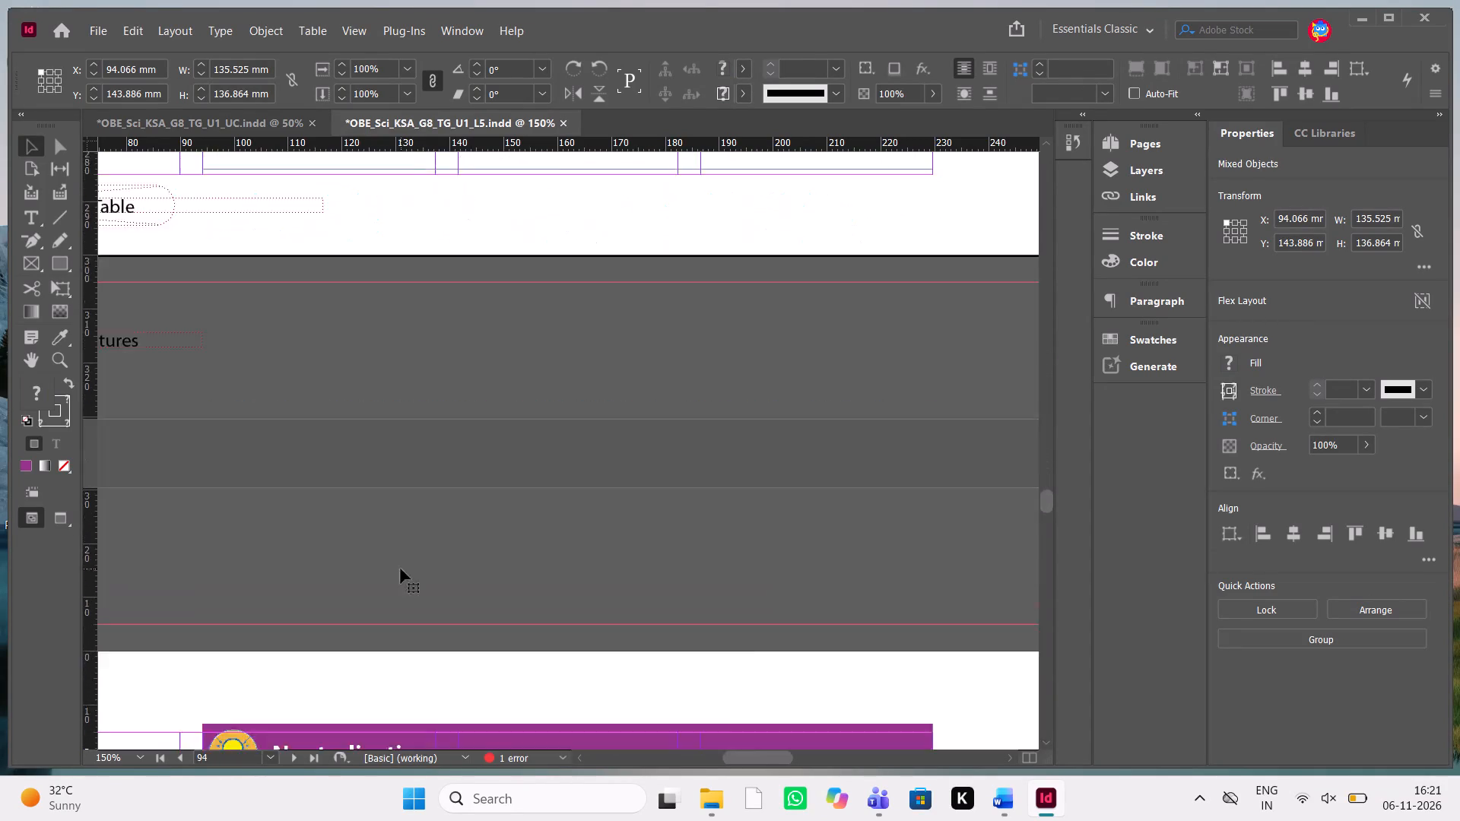
pyautogui.scroll(1, 401, 569)
pyautogui.scroll(-2, 401, 569)
pyautogui.scroll(6, 401, 569)
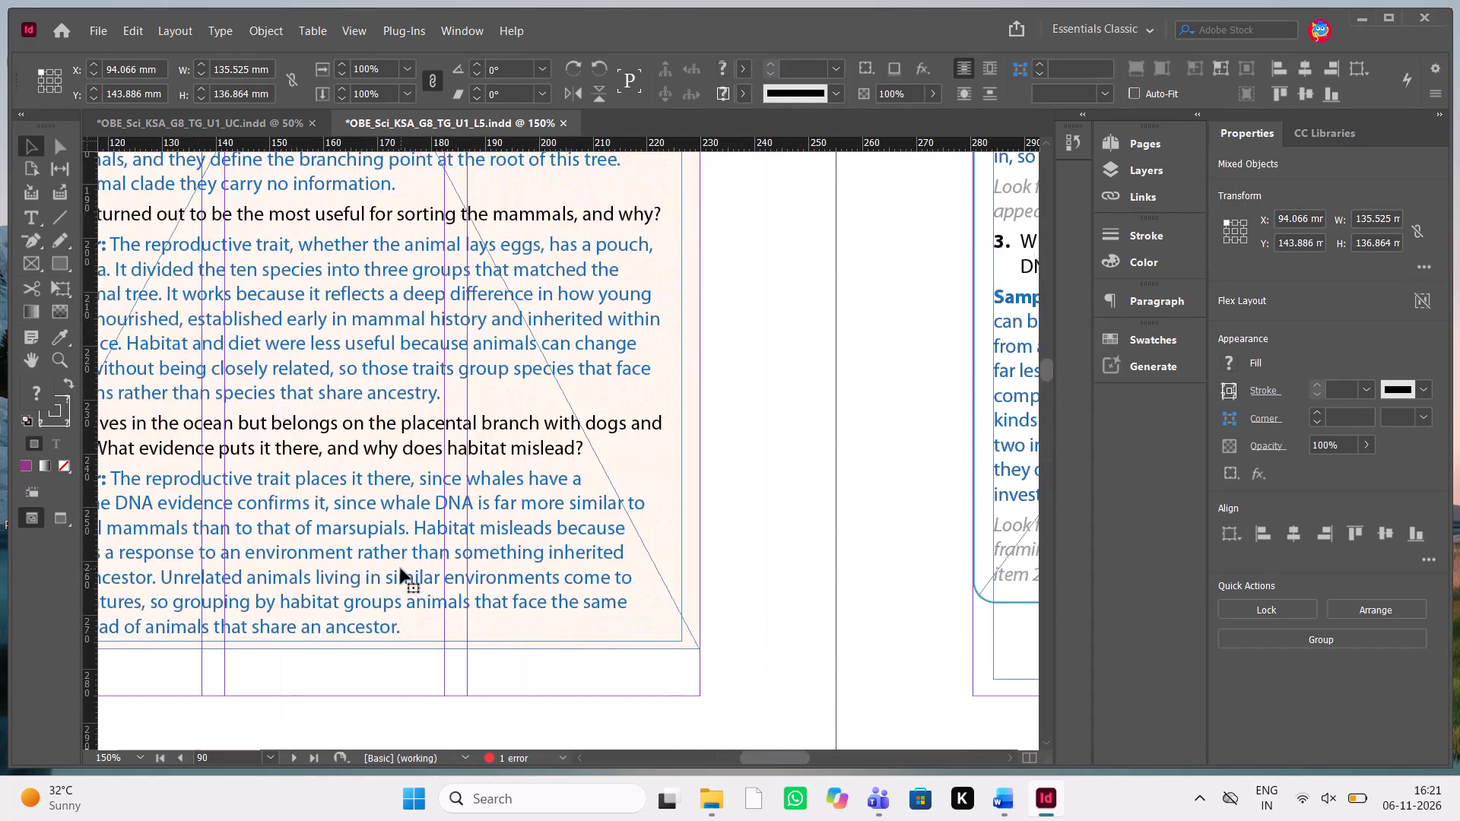
pyautogui.scroll(2, 401, 569)
pyautogui.scroll(-6, 401, 569)
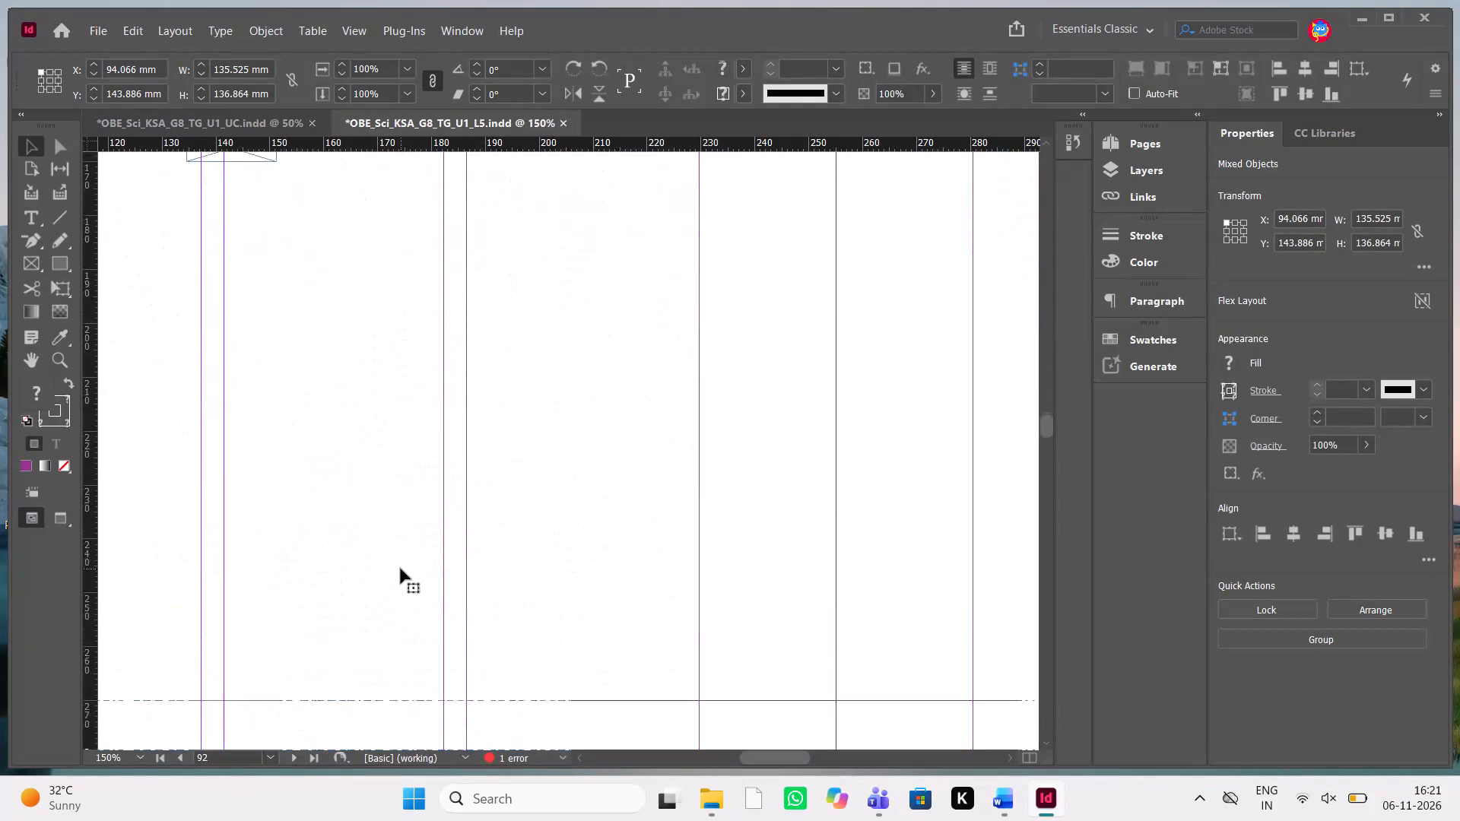
pyautogui.scroll(-3, 401, 569)
pyautogui.scroll(1, 401, 569)
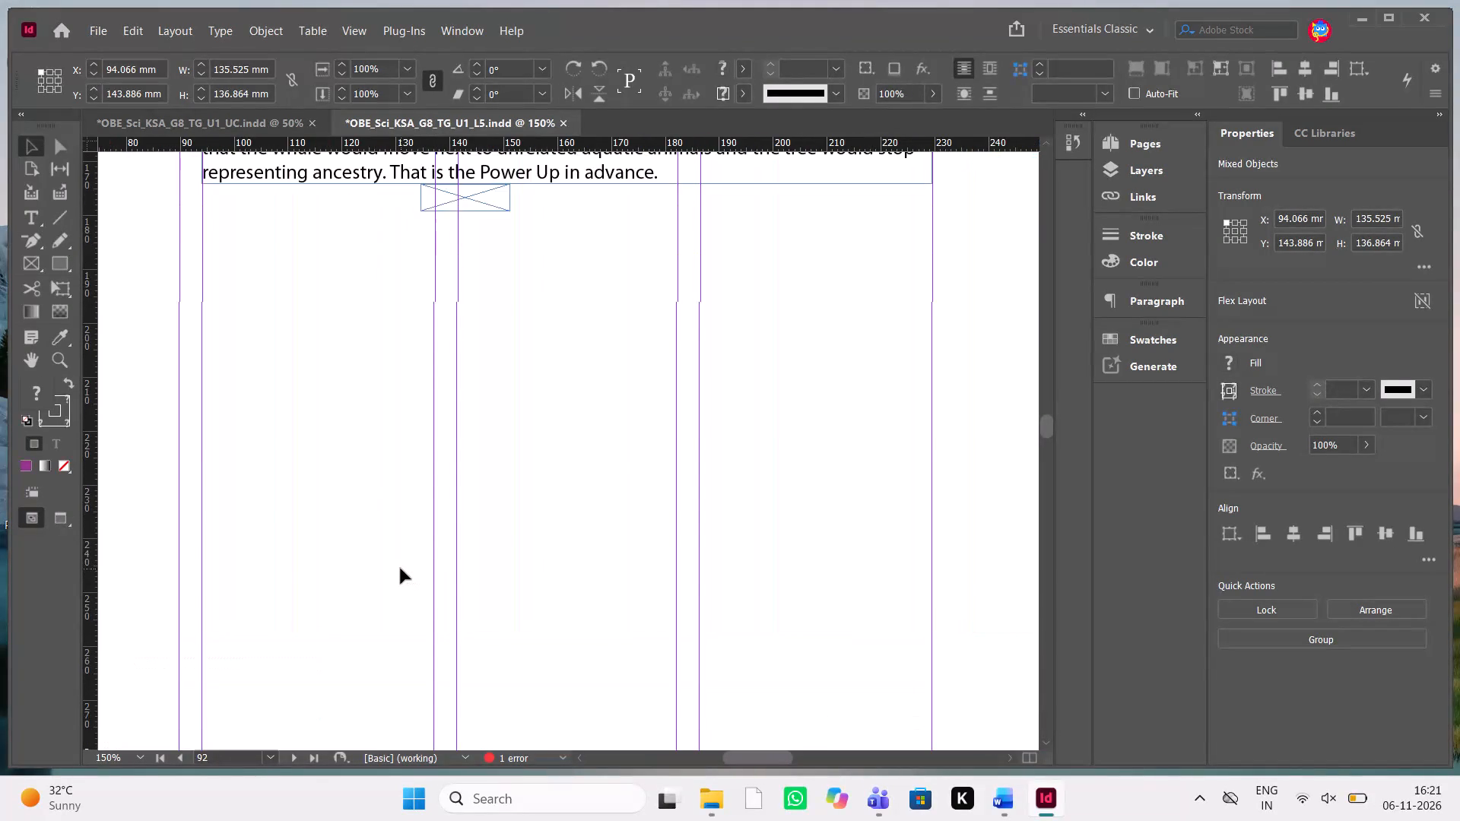
pyautogui.hotkey('ctrl', 'v')
pyautogui.hotkey('shift', 'Down')
pyautogui.hotkey('shift', 'Up')
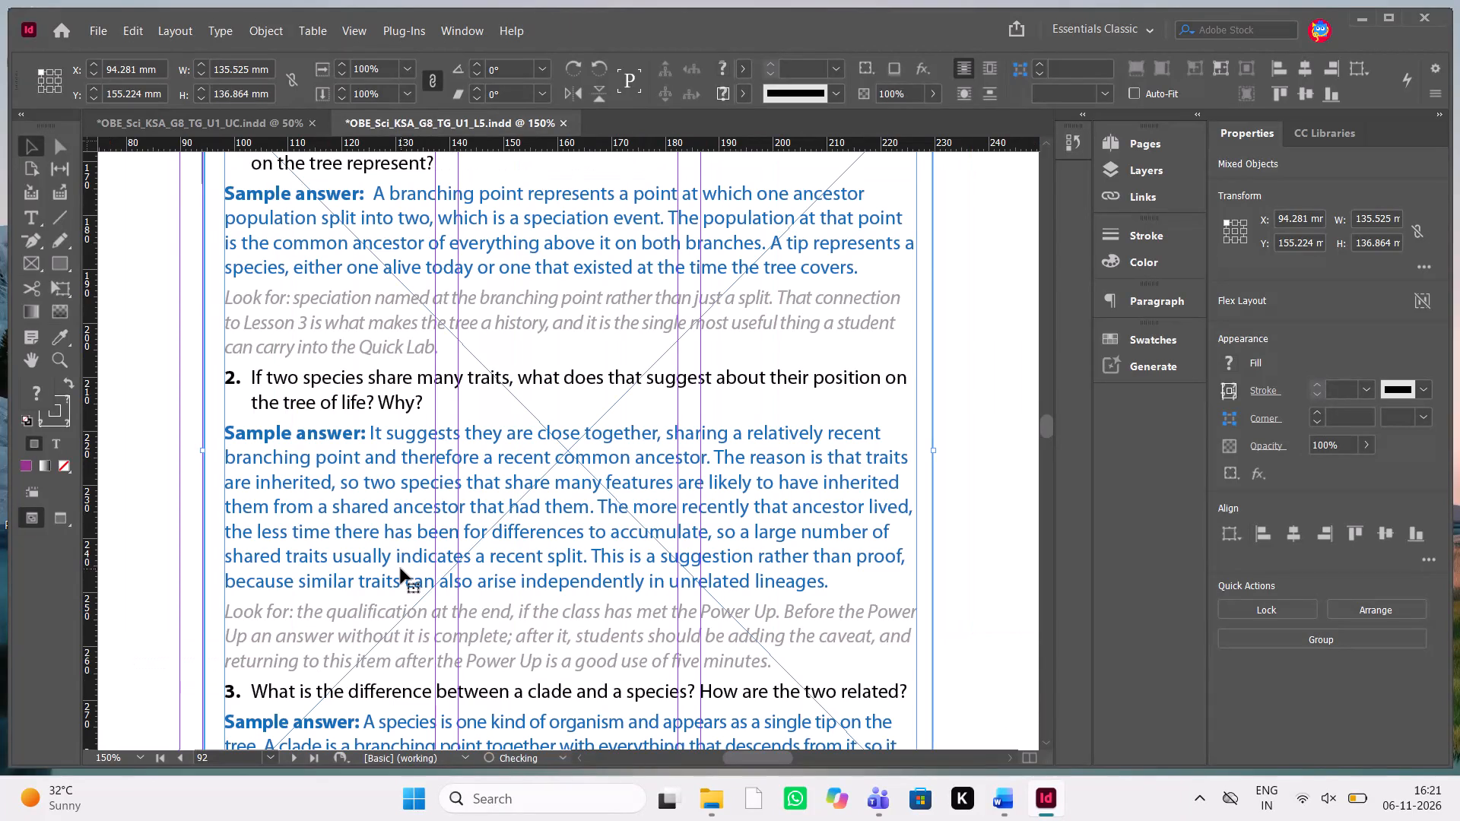
pyautogui.hotkey('shift', 'Down')
pyautogui.hotkey('shift', 'Down')
pyautogui.hotkey('shift', 'Down')
pyautogui.hotkey('shift', 'Down')
pyautogui.hotkey('shift', 'Down')
pyautogui.hotkey('shift', 'Down')
pyautogui.hotkey('shift', 'Down')
pyautogui.hotkey('shift', 'Down')
pyautogui.hotkey('shift', 'Down')
pyautogui.hotkey('shift', 'Down')
pyautogui.hotkey('shift', 'Down')
pyautogui.hotkey('shift', 'Down')
pyautogui.hotkey('shift', 'Down')
pyautogui.hotkey('shift', 'Down')
pyautogui.hotkey('shift', 'Down')
pyautogui.hotkey('shift', 'Down')
pyautogui.hotkey('shift', 'Down')
pyautogui.hotkey('shift', 'Down')
pyautogui.hotkey('shift', 'Down')
pyautogui.hotkey('shift', 'Down')
pyautogui.hotkey('shift', 'Down')
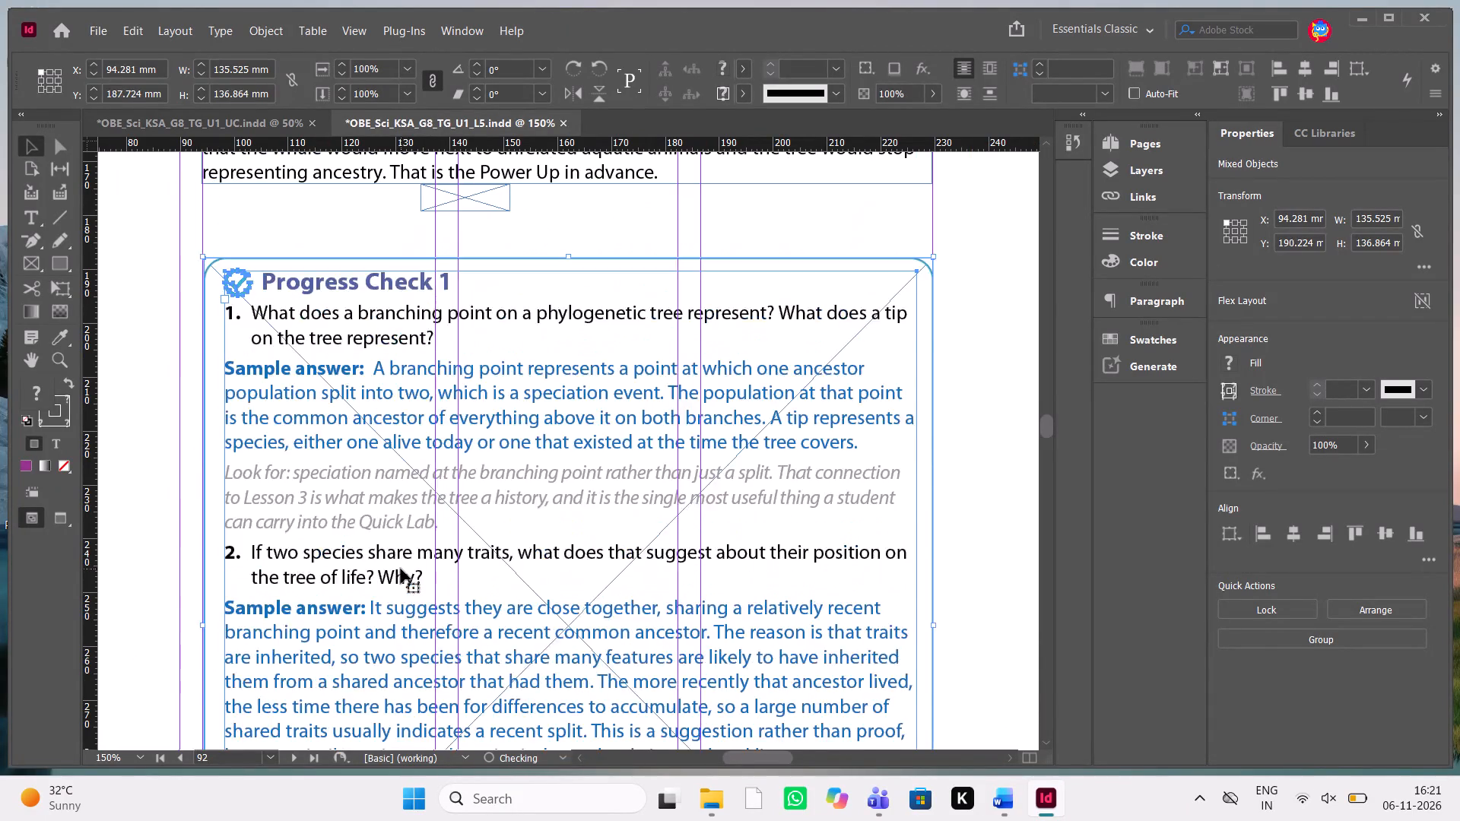
pyautogui.hotkey('shift', 'Up')
pyautogui.hotkey('shift', 'Up')
pyautogui.hotkey('shift', 'Up')
pyautogui.hotkey('shift', 'Up')
pyautogui.hotkey('shift', 'Up')
pyautogui.hotkey('shift', 'Up')
pyautogui.hotkey('shift', 'Up')
pyautogui.hotkey('shift', 'Up')
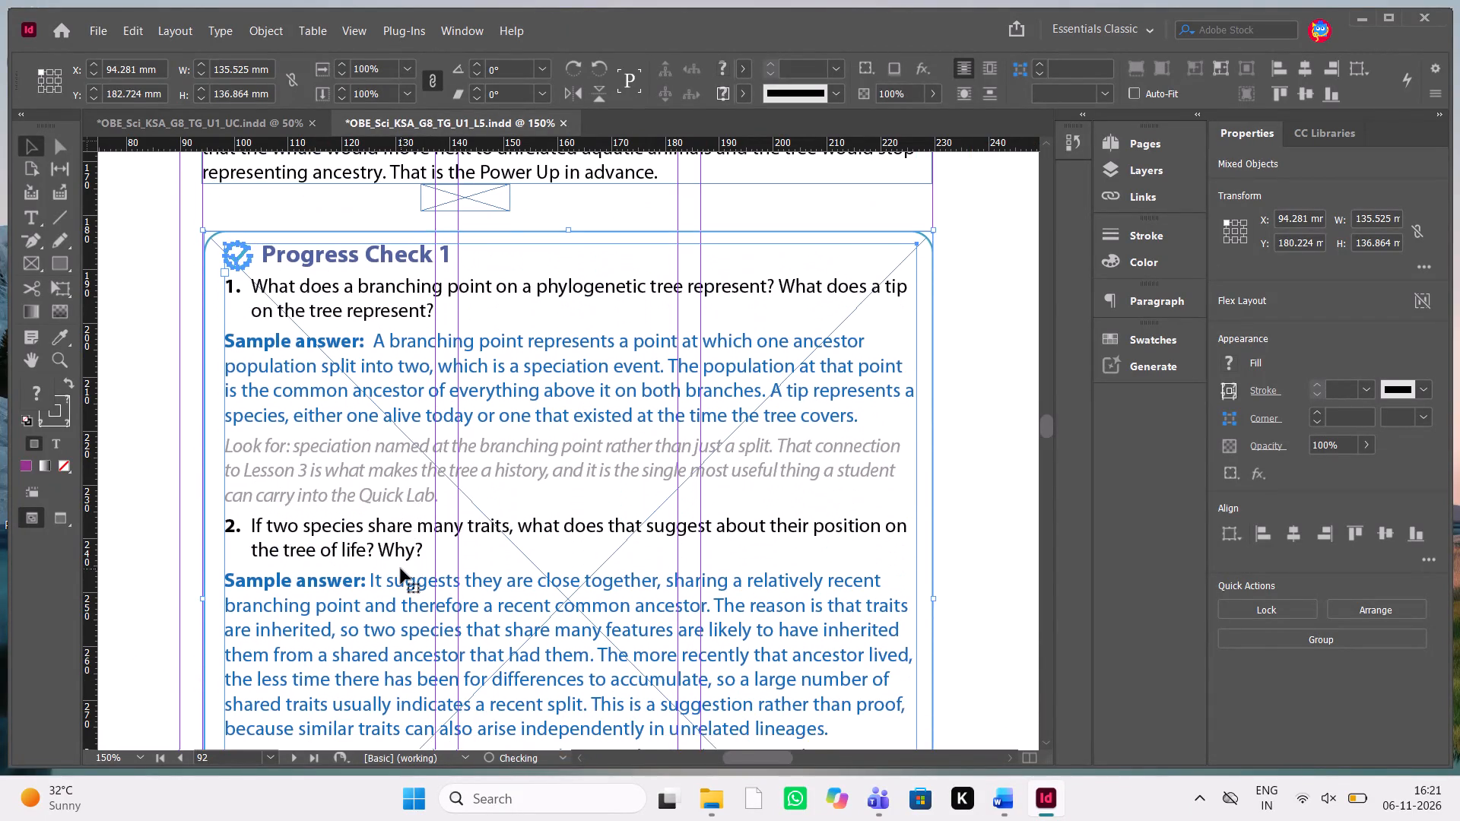
pyautogui.hotkey('shift', 'Up')
pyautogui.press('Down')
pyautogui.press('Down')
pyautogui.press('Down')
pyautogui.press('Down')
pyautogui.press('Down')
pyautogui.press('Down')
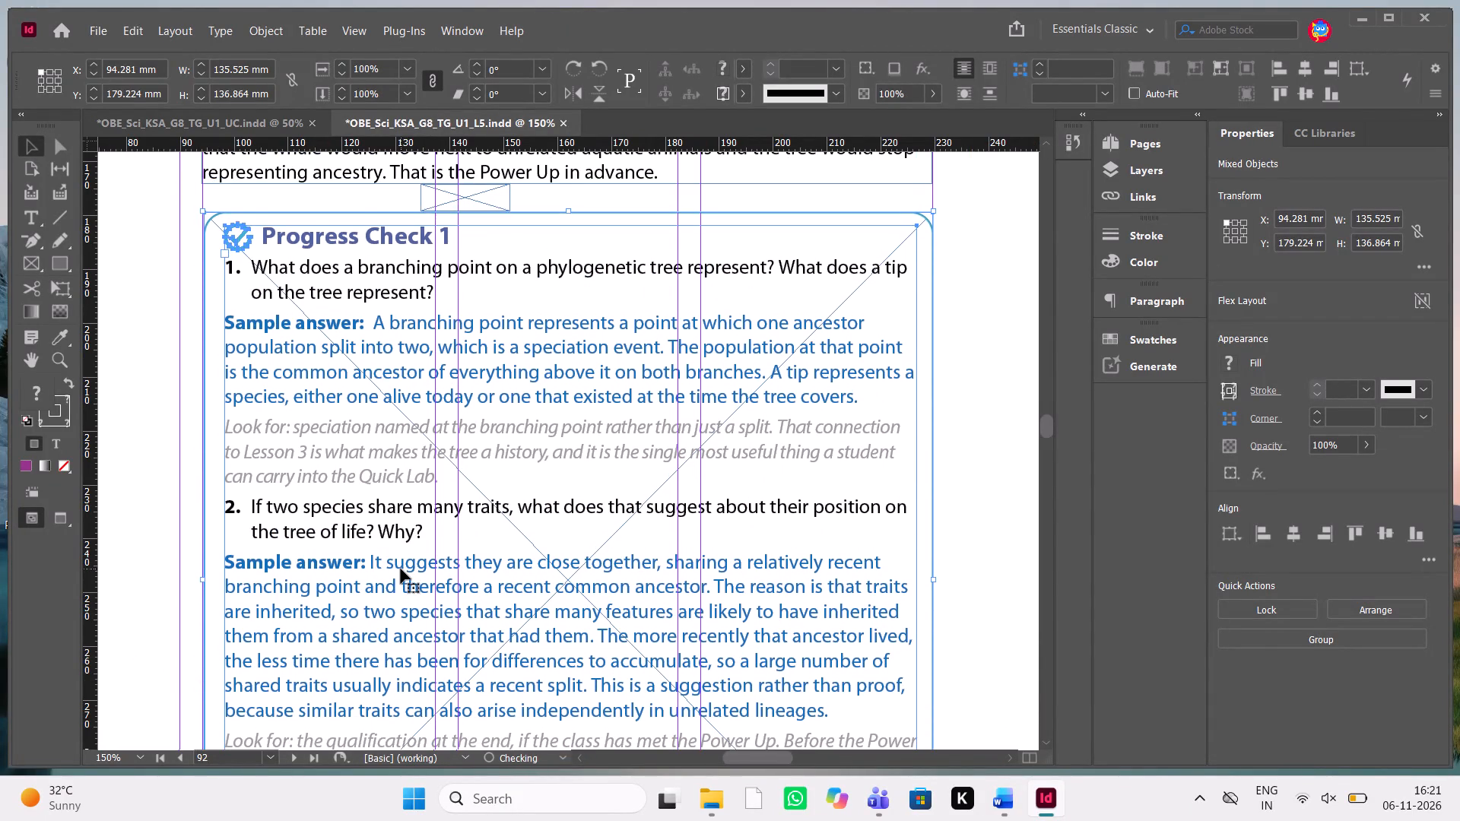
pyautogui.press('Down')
pyautogui.press('Up')
pyautogui.press('Up')
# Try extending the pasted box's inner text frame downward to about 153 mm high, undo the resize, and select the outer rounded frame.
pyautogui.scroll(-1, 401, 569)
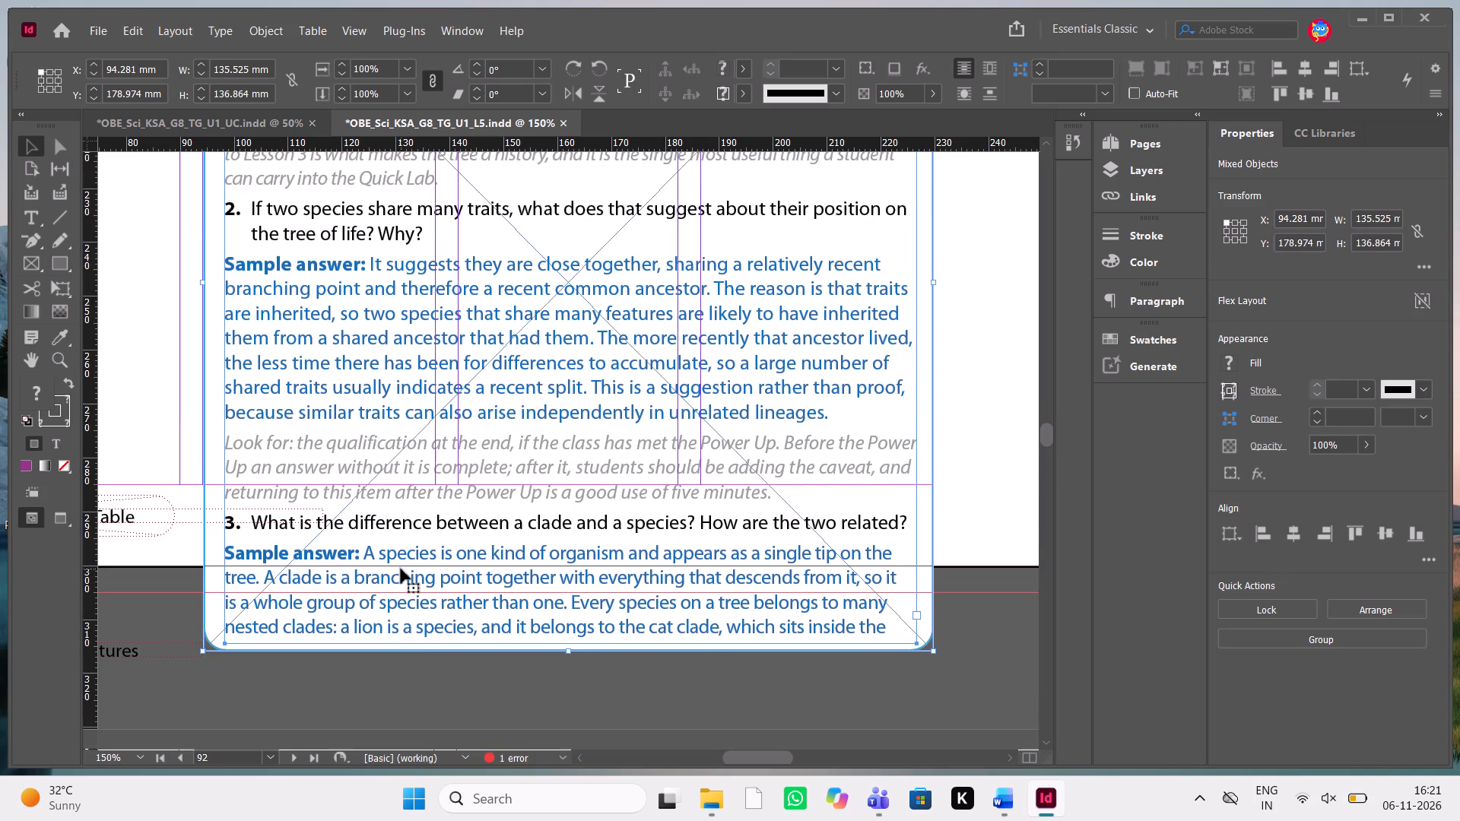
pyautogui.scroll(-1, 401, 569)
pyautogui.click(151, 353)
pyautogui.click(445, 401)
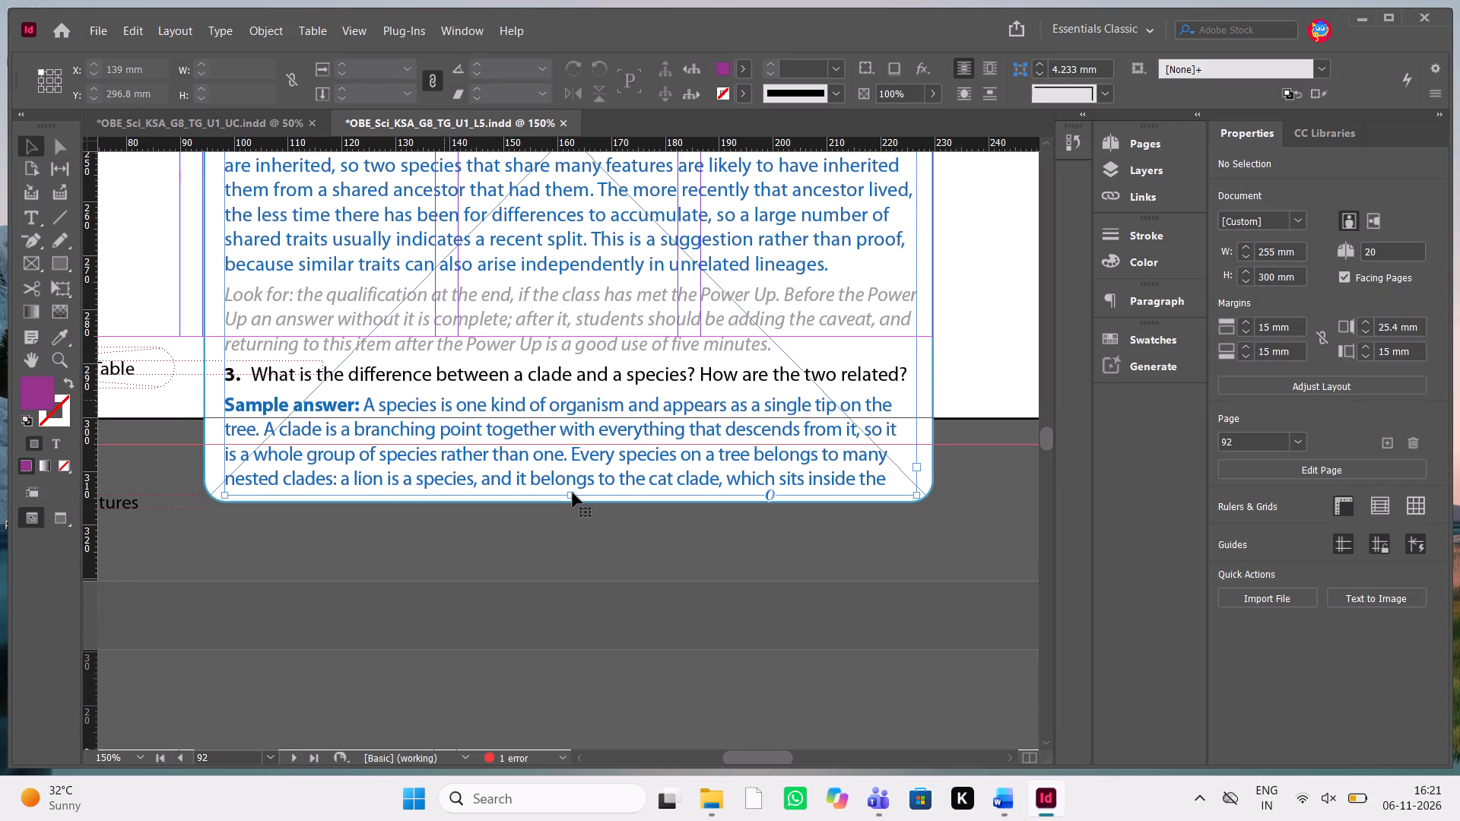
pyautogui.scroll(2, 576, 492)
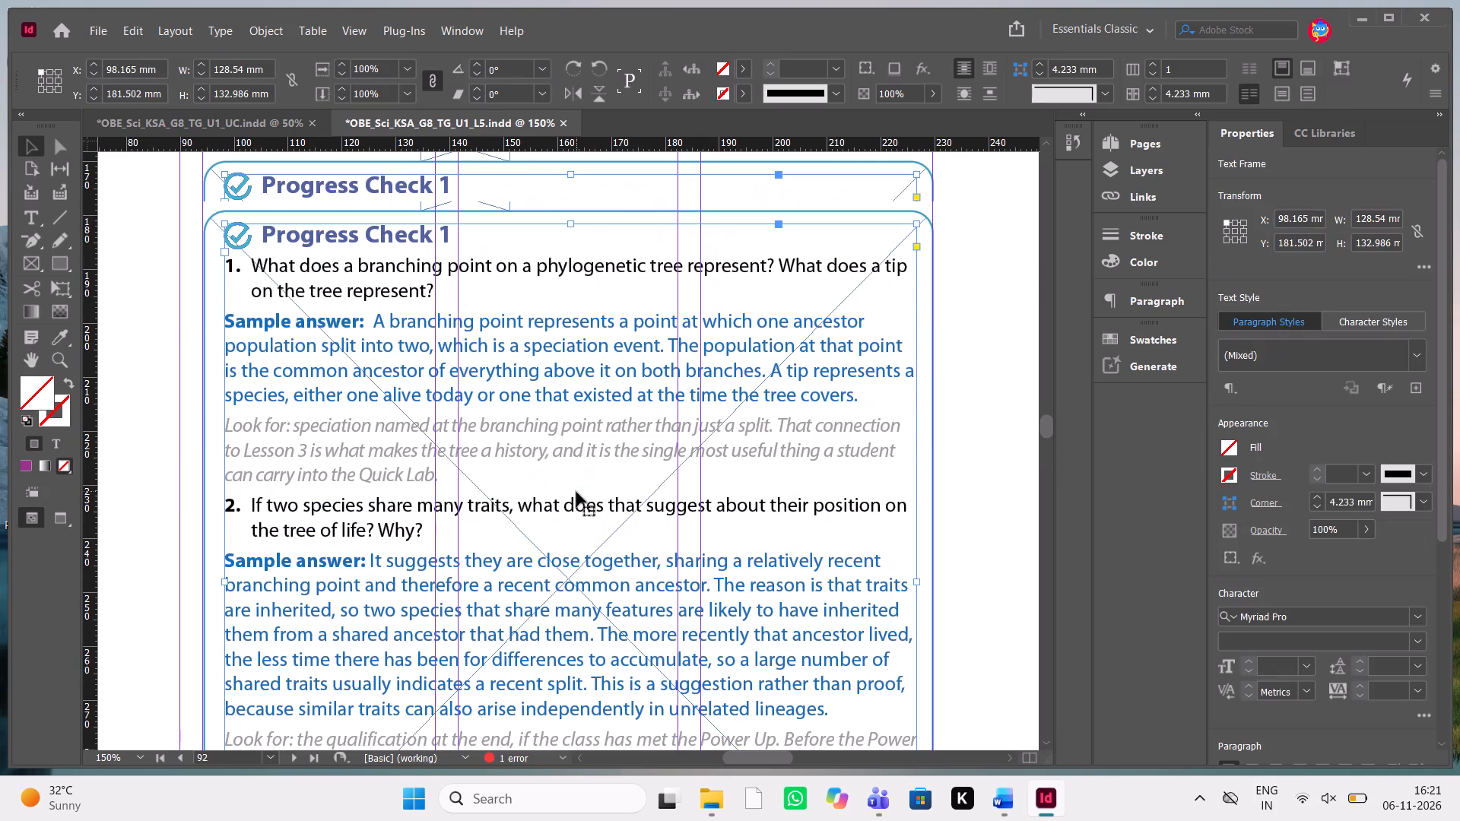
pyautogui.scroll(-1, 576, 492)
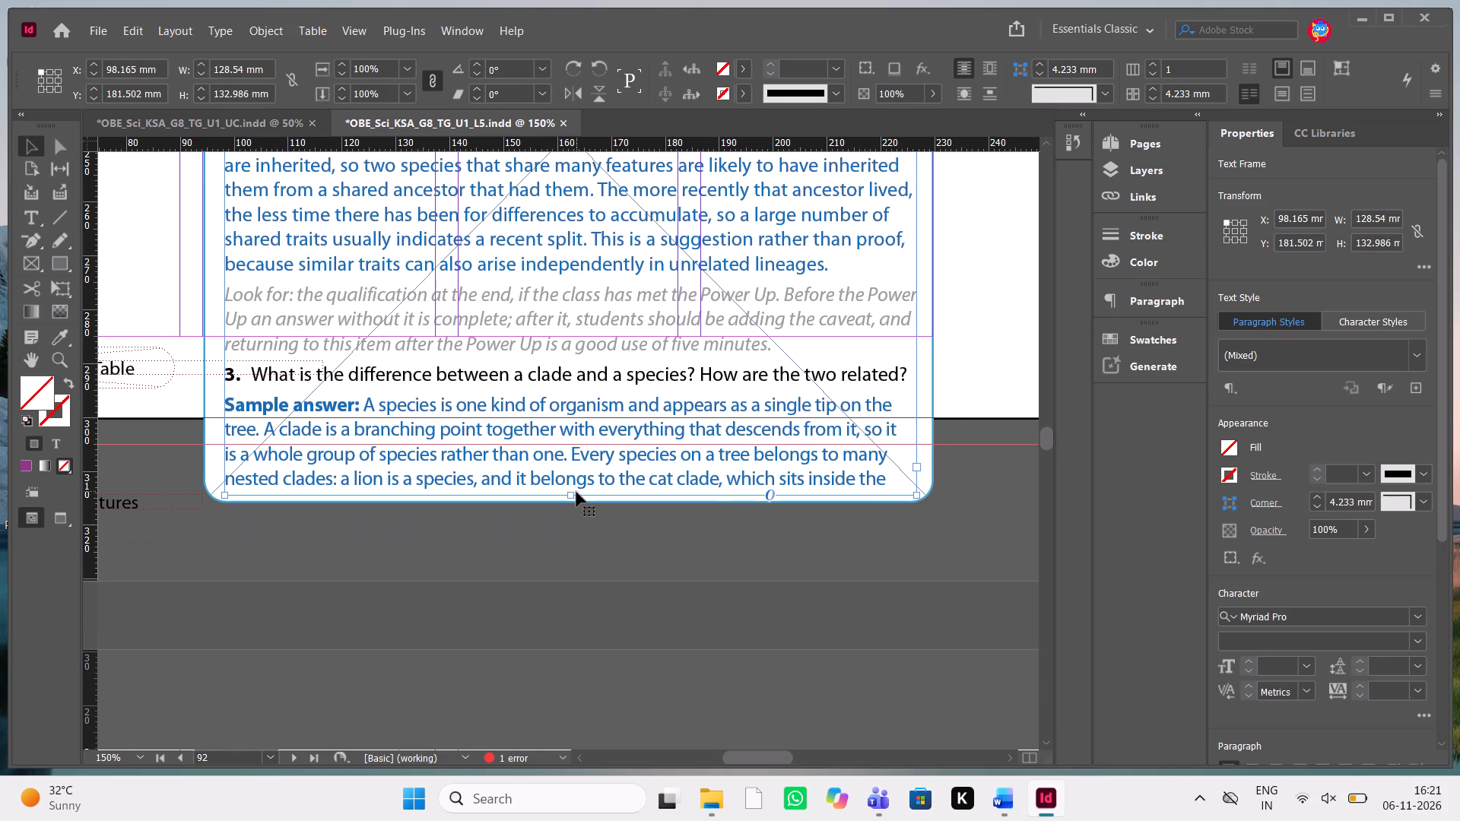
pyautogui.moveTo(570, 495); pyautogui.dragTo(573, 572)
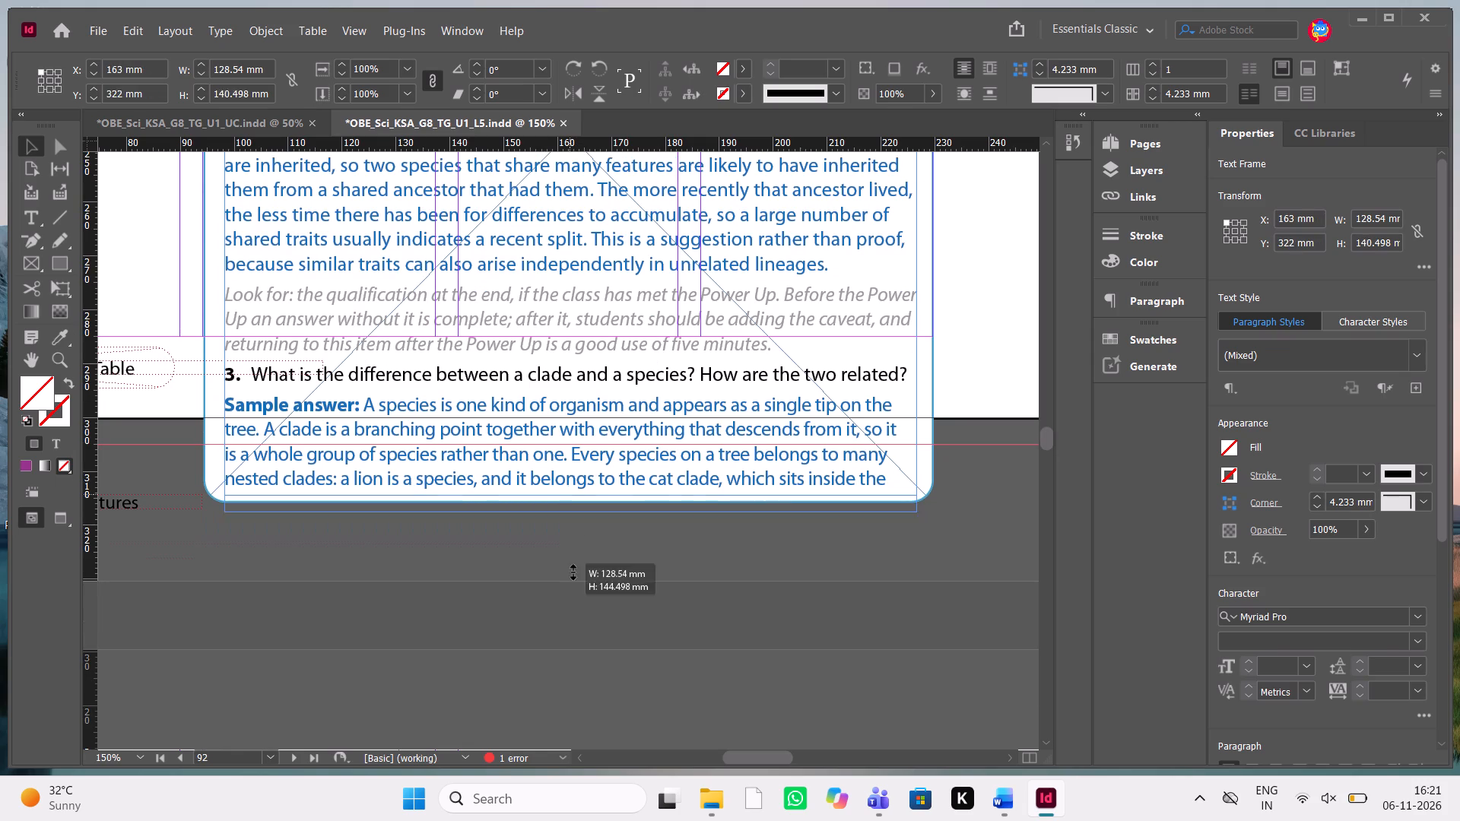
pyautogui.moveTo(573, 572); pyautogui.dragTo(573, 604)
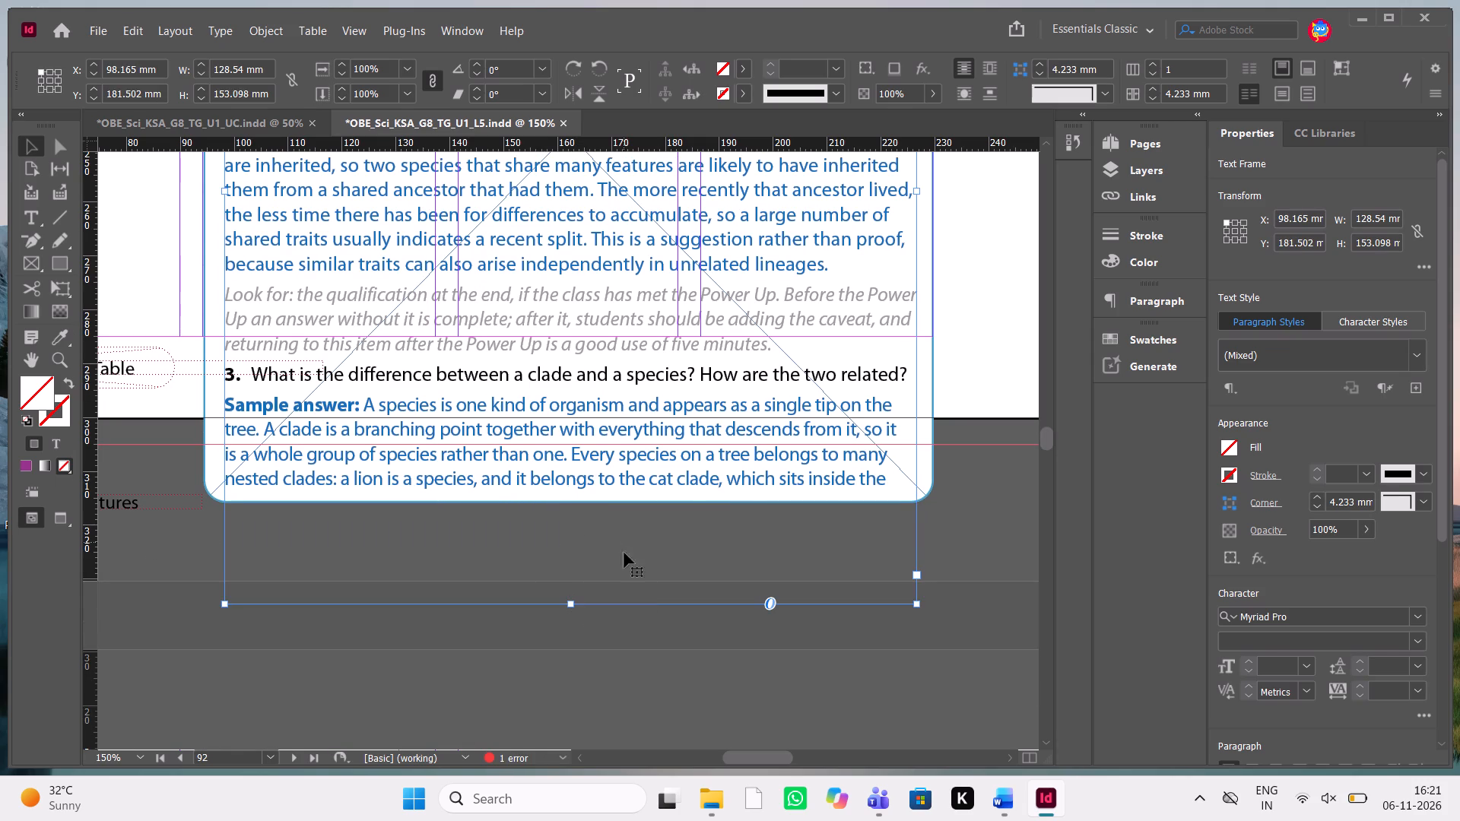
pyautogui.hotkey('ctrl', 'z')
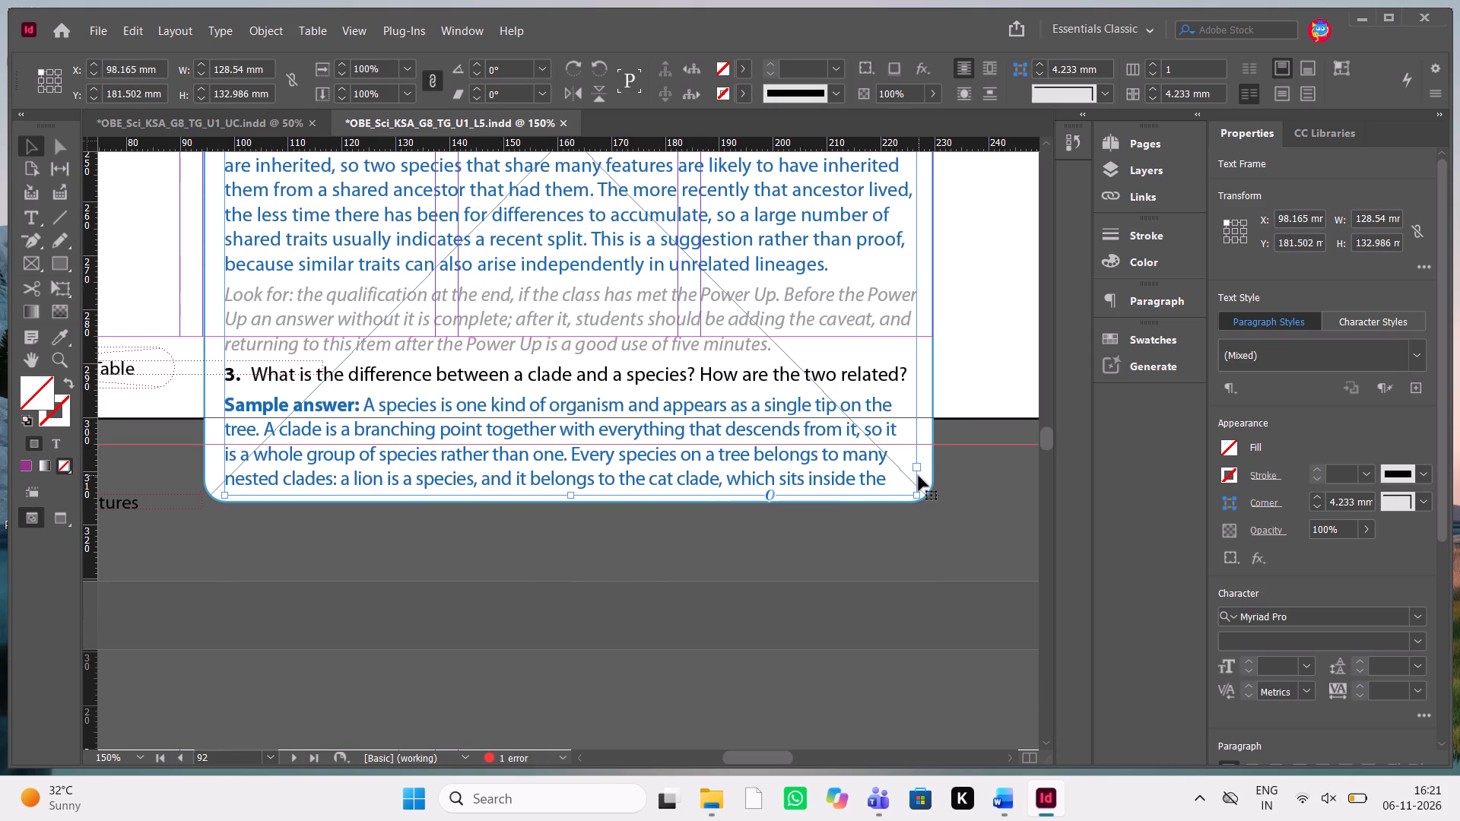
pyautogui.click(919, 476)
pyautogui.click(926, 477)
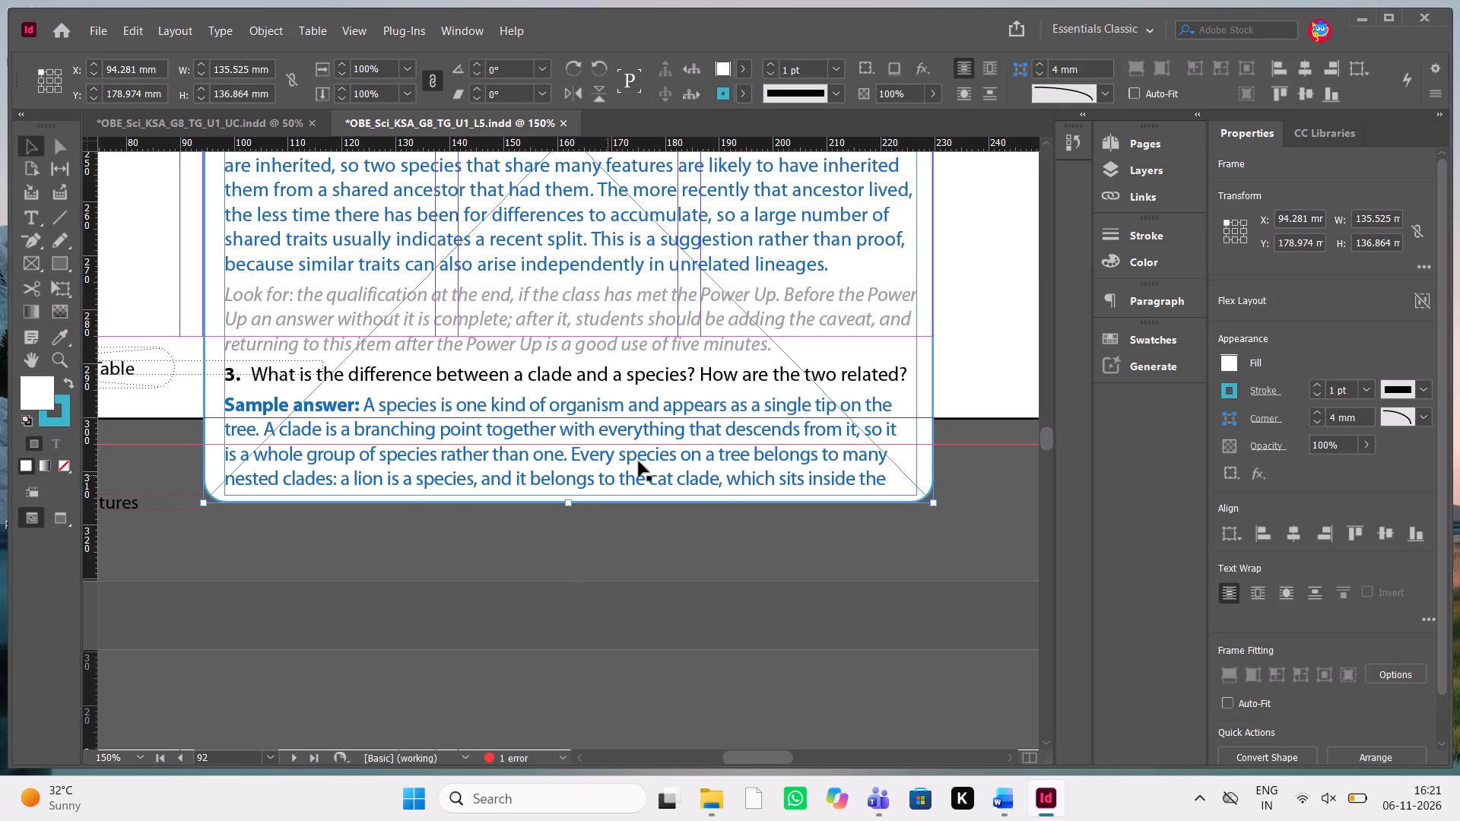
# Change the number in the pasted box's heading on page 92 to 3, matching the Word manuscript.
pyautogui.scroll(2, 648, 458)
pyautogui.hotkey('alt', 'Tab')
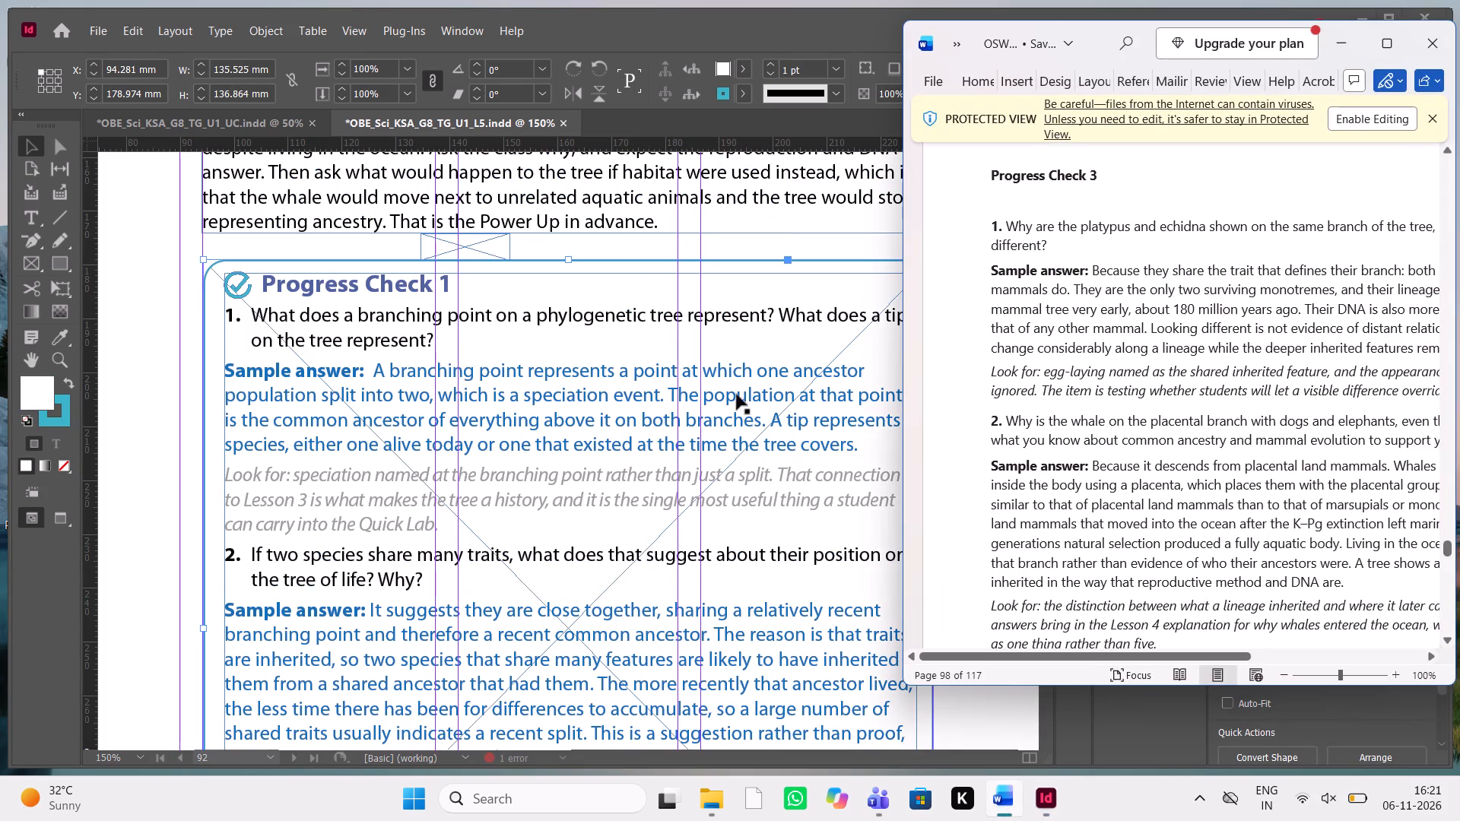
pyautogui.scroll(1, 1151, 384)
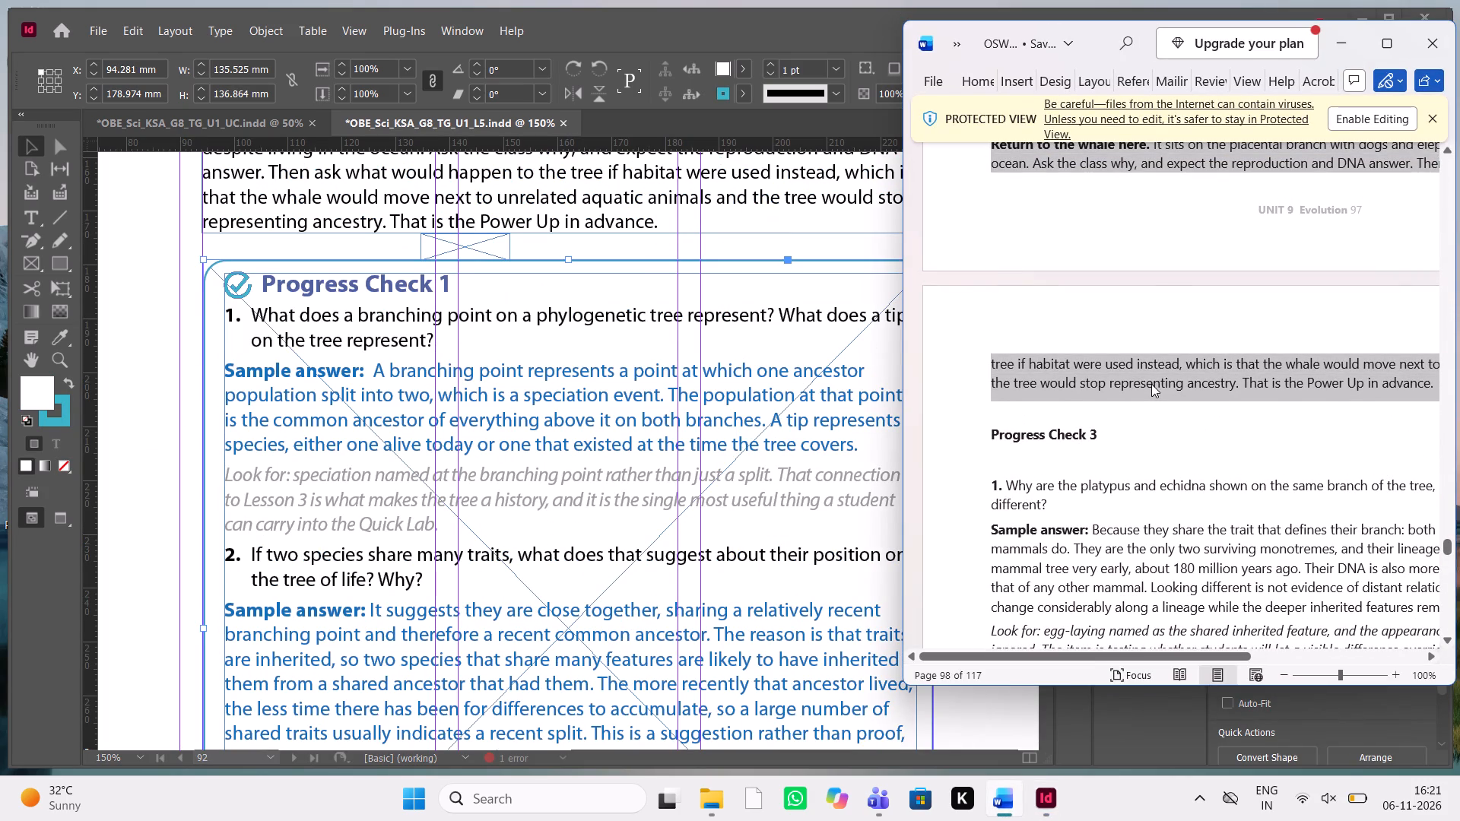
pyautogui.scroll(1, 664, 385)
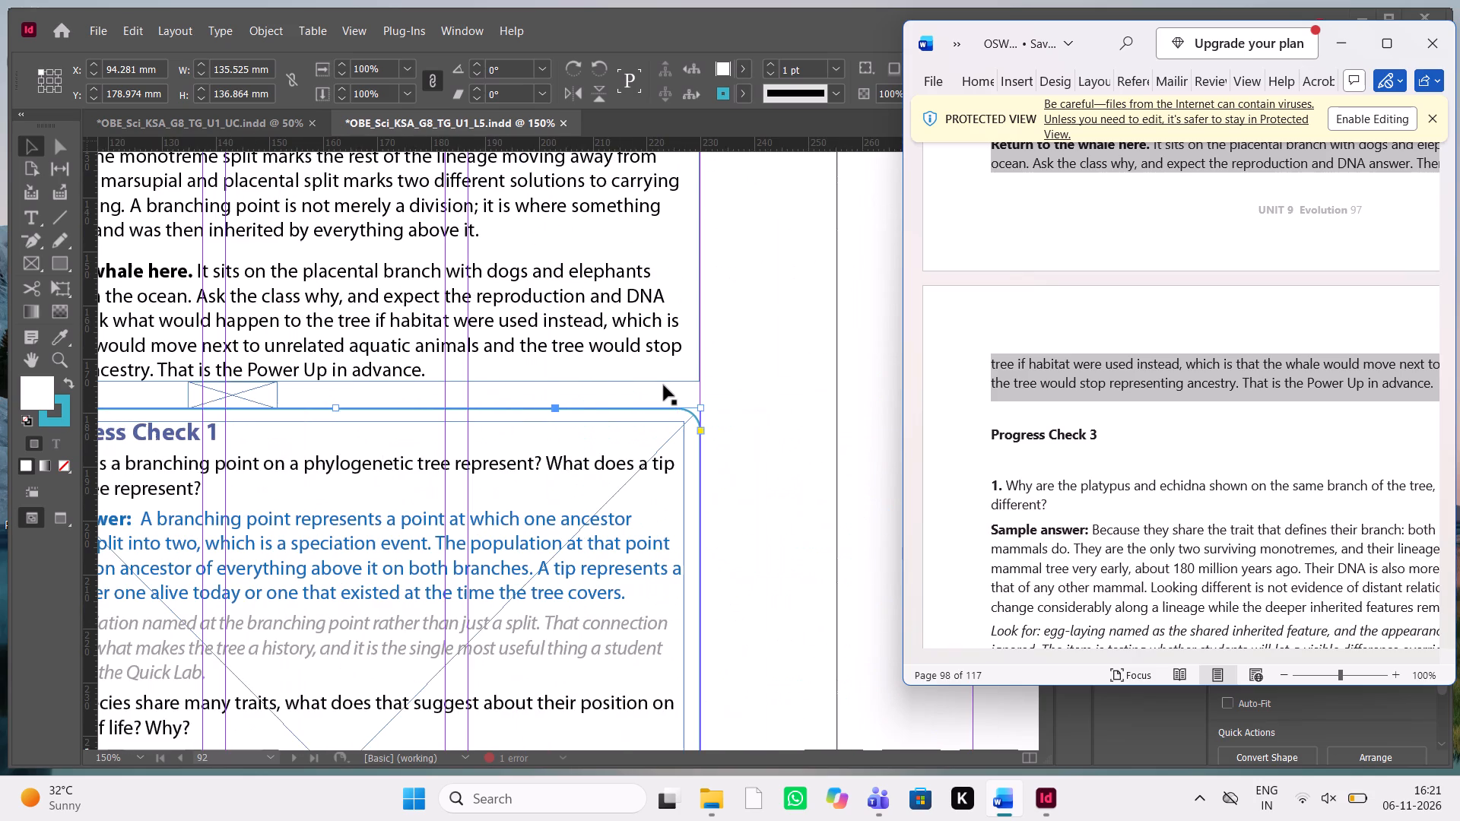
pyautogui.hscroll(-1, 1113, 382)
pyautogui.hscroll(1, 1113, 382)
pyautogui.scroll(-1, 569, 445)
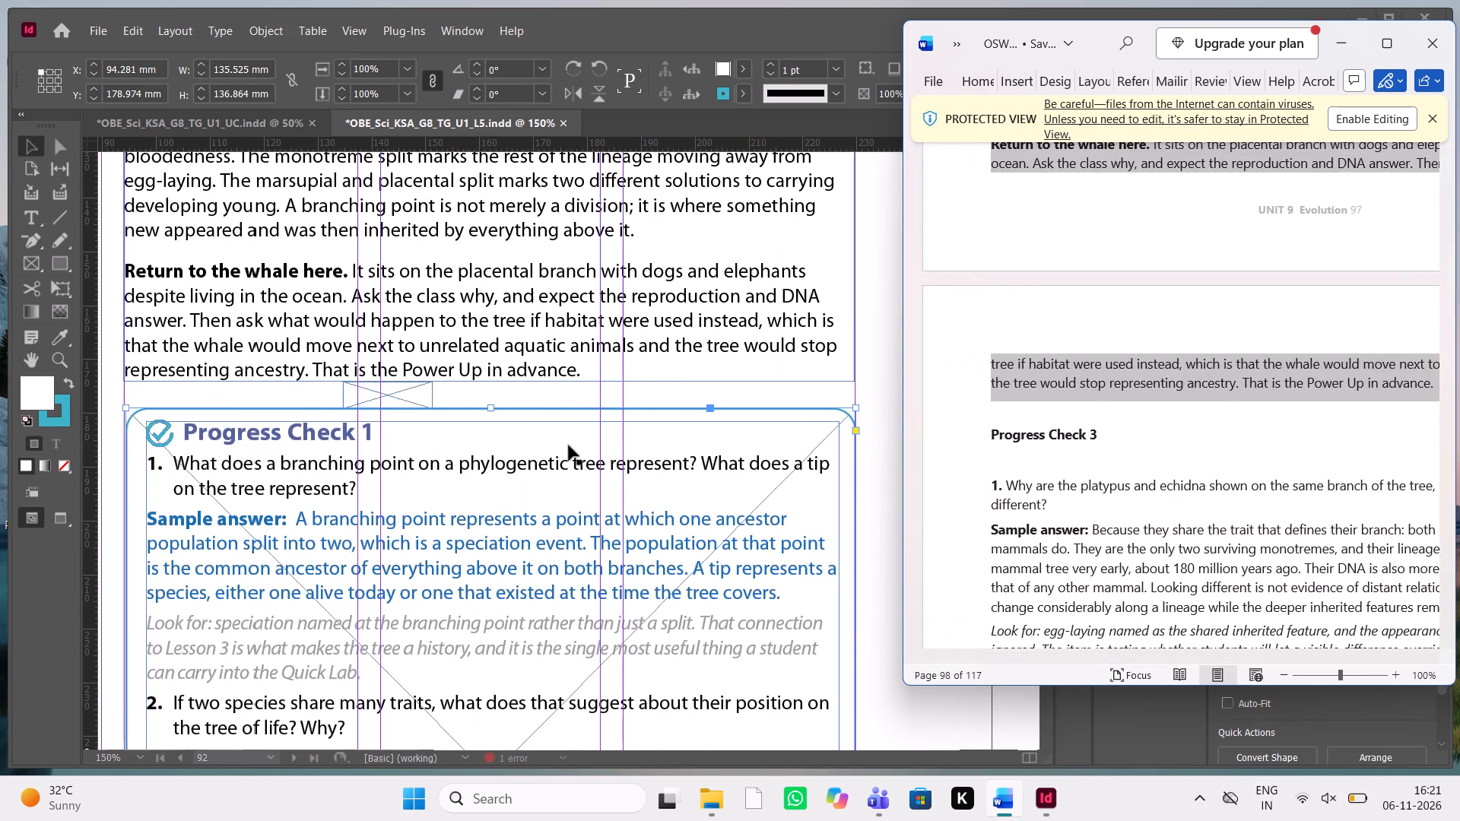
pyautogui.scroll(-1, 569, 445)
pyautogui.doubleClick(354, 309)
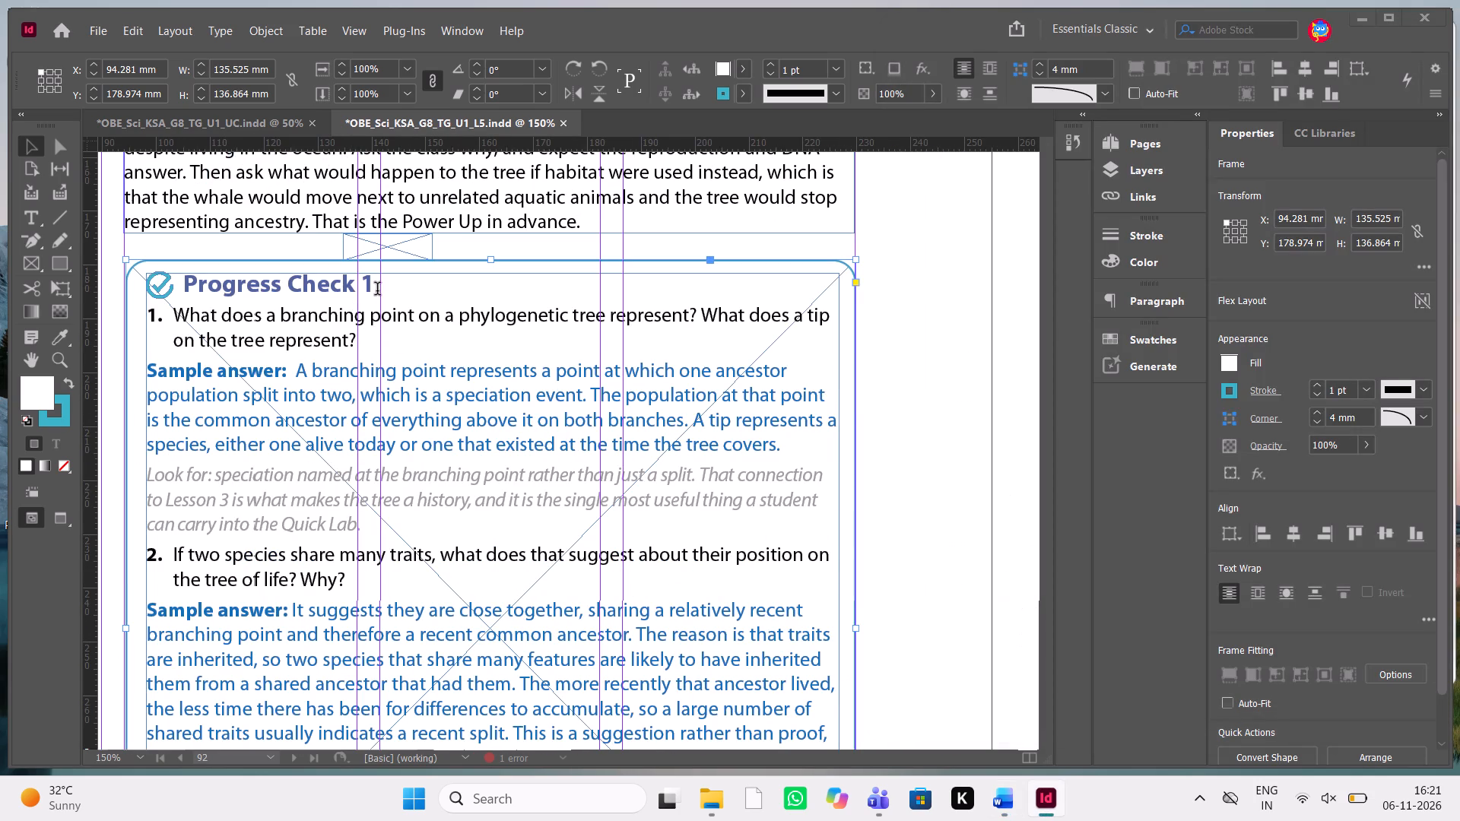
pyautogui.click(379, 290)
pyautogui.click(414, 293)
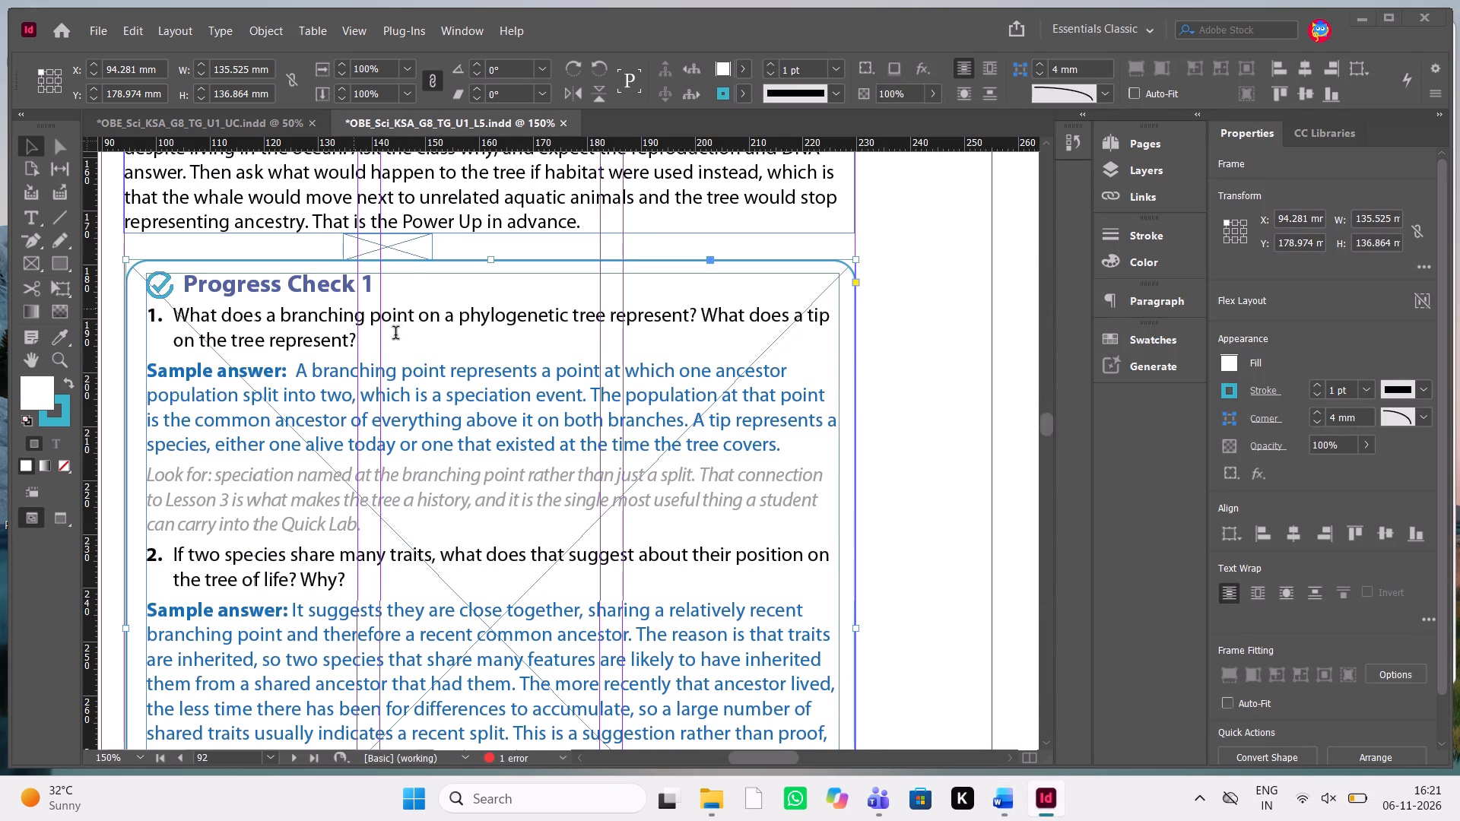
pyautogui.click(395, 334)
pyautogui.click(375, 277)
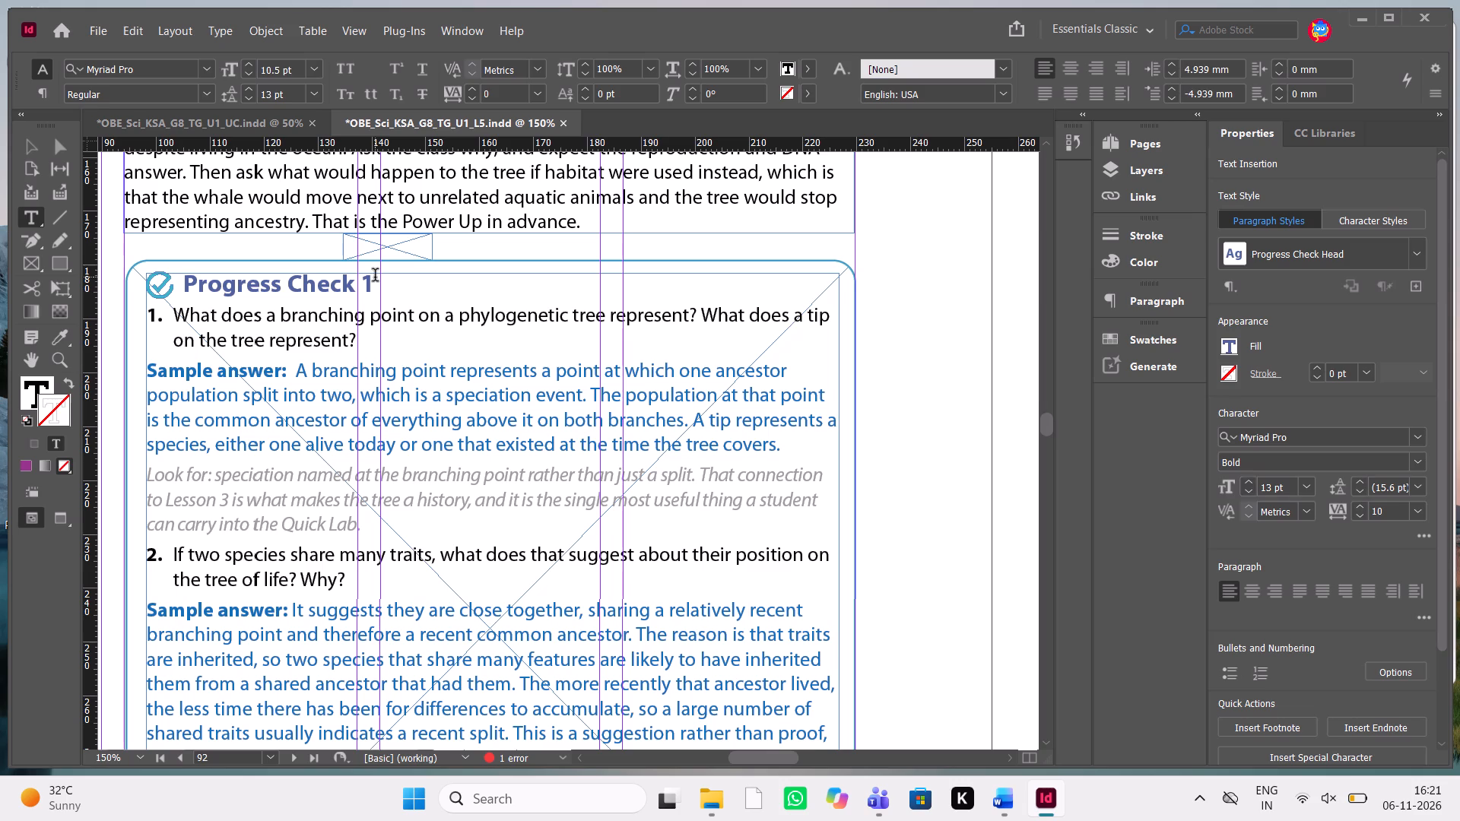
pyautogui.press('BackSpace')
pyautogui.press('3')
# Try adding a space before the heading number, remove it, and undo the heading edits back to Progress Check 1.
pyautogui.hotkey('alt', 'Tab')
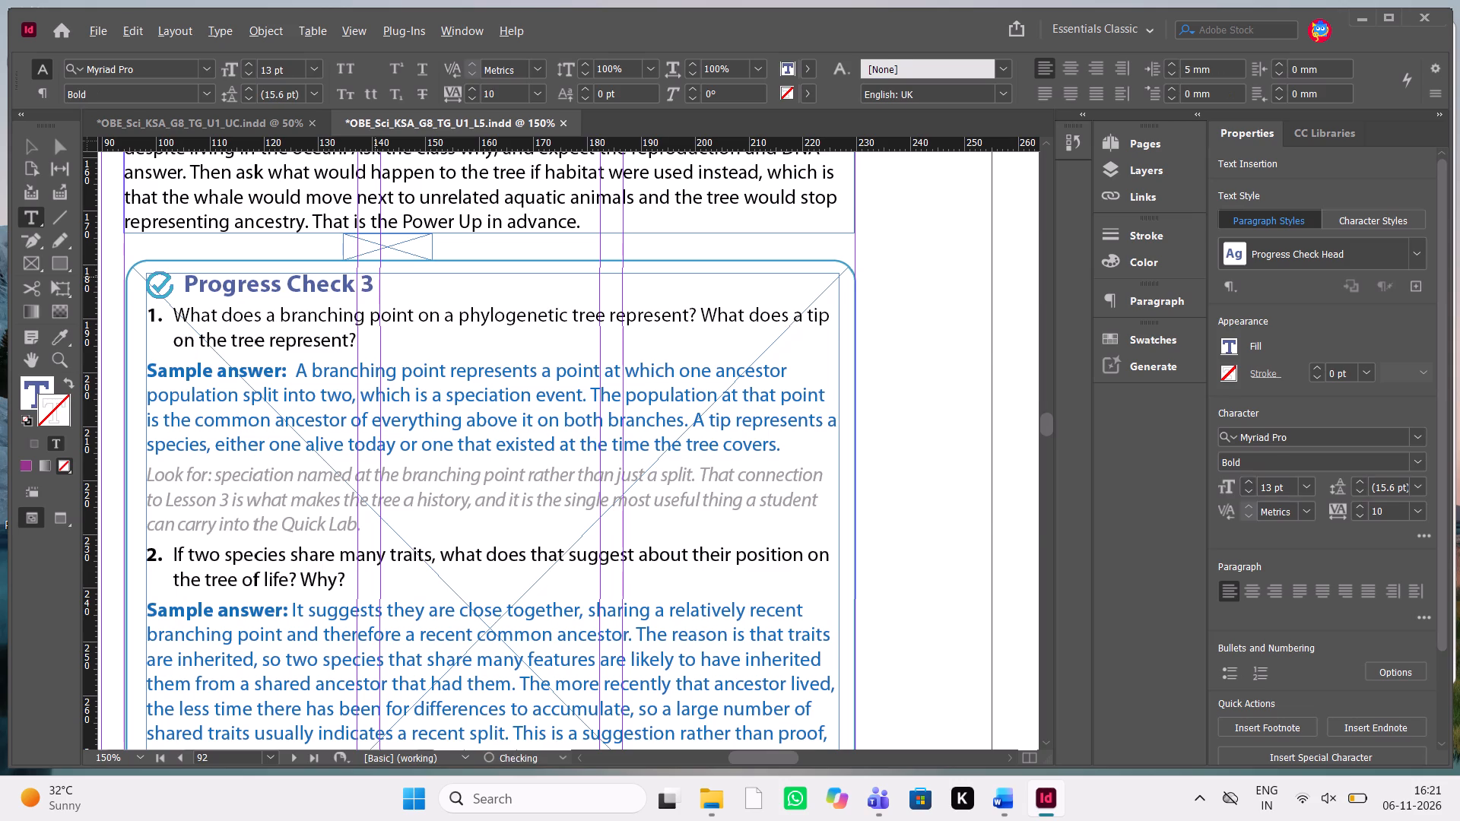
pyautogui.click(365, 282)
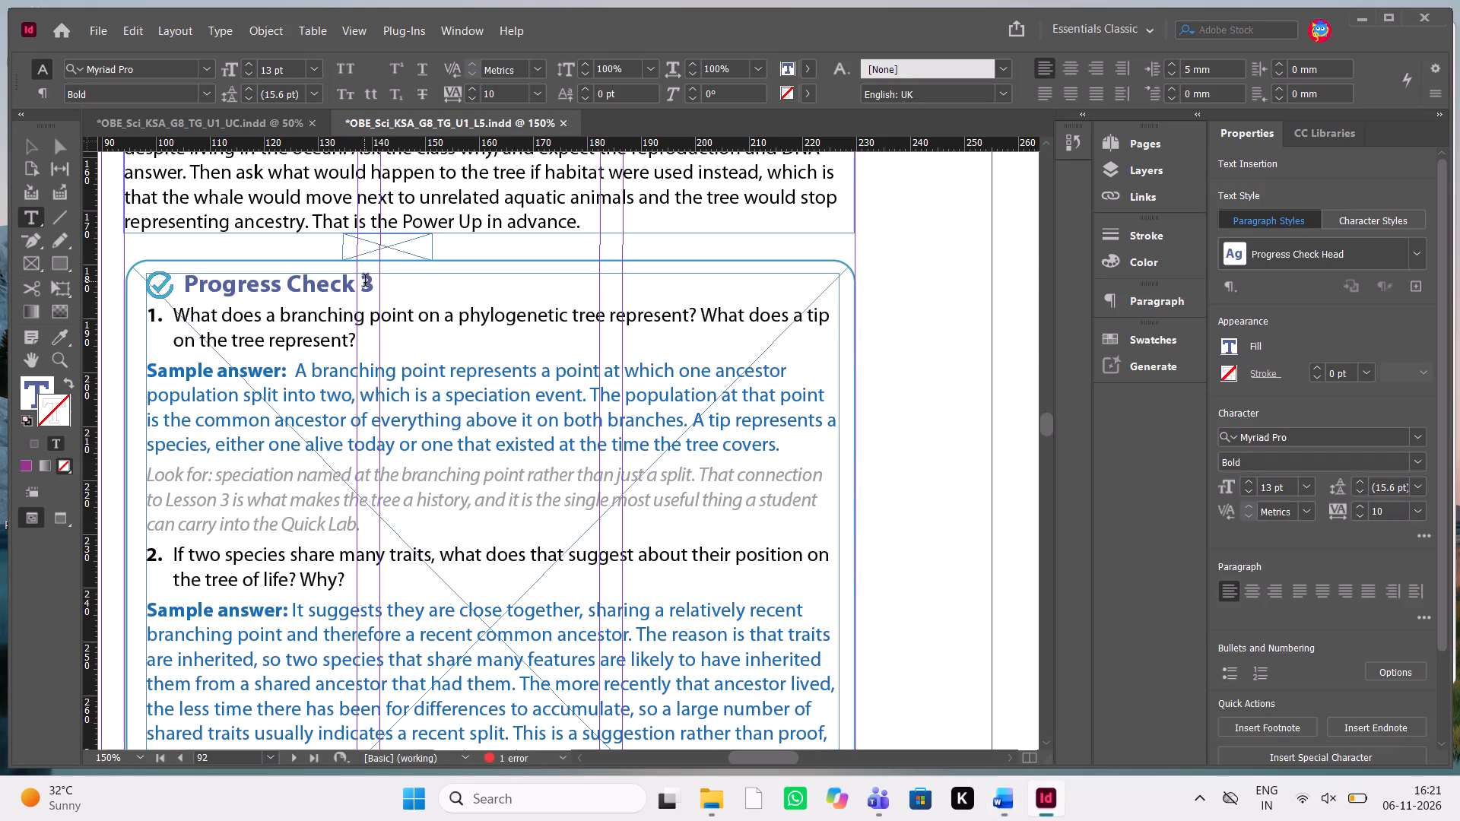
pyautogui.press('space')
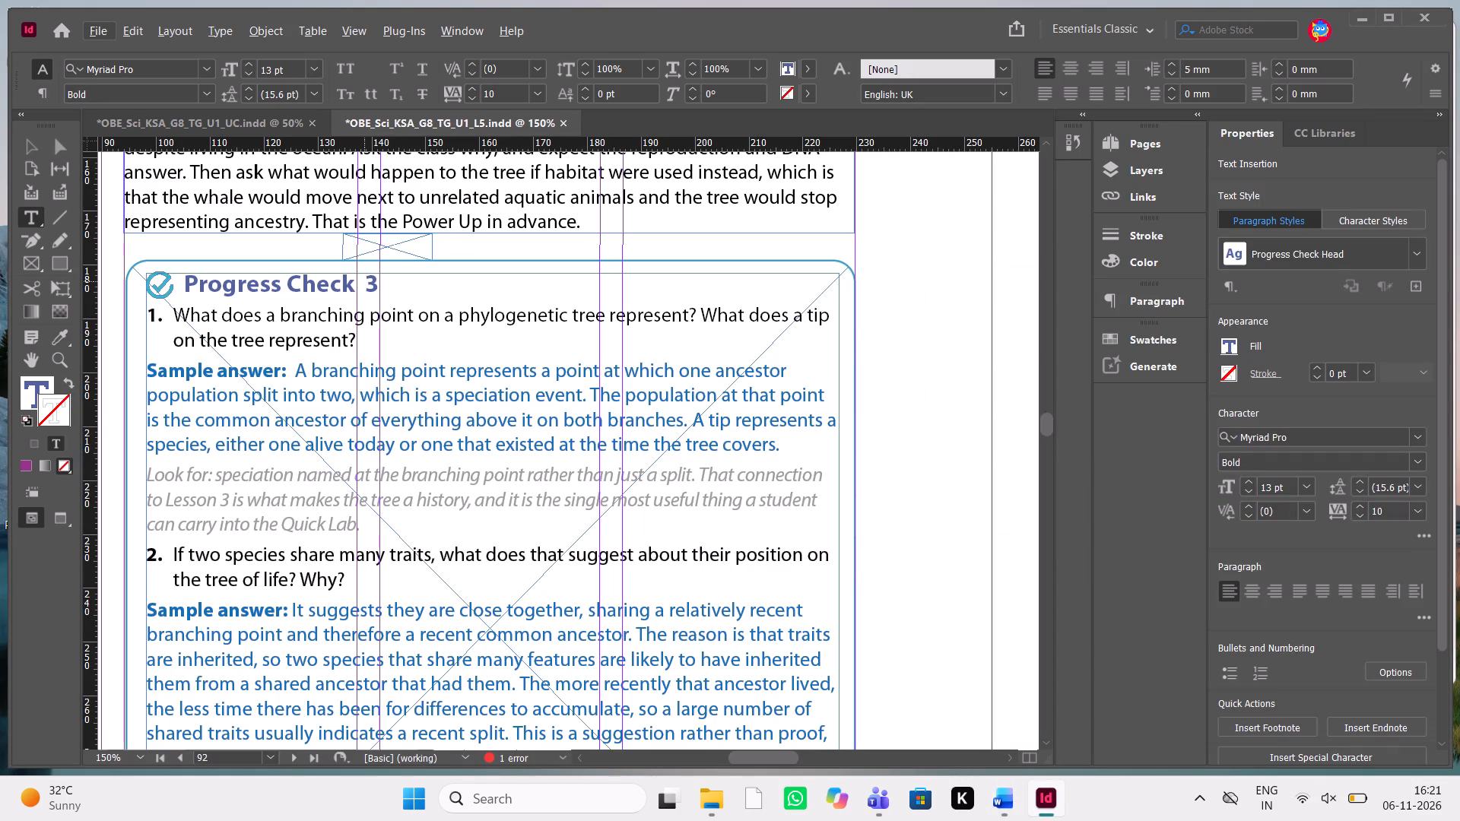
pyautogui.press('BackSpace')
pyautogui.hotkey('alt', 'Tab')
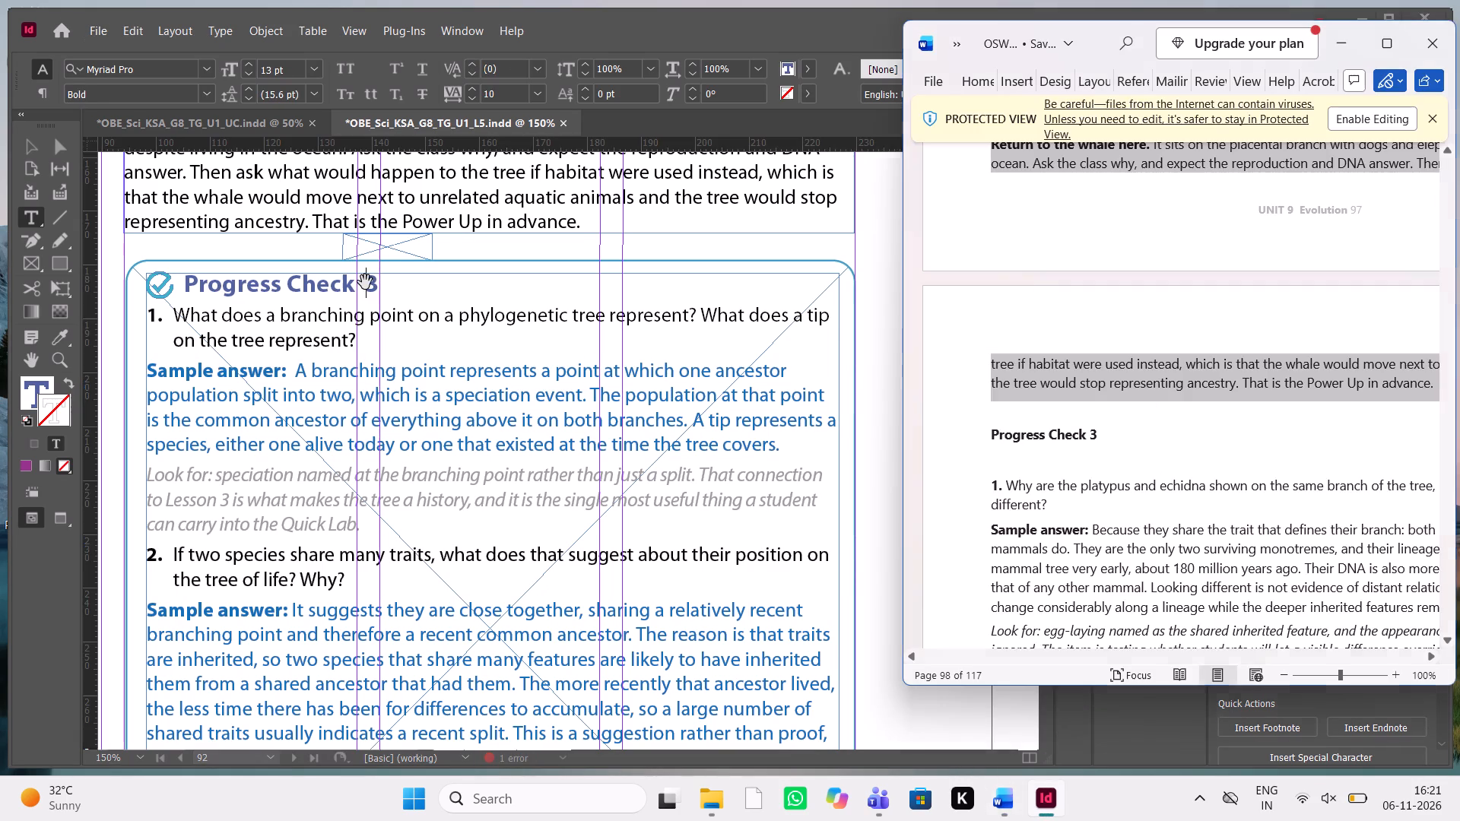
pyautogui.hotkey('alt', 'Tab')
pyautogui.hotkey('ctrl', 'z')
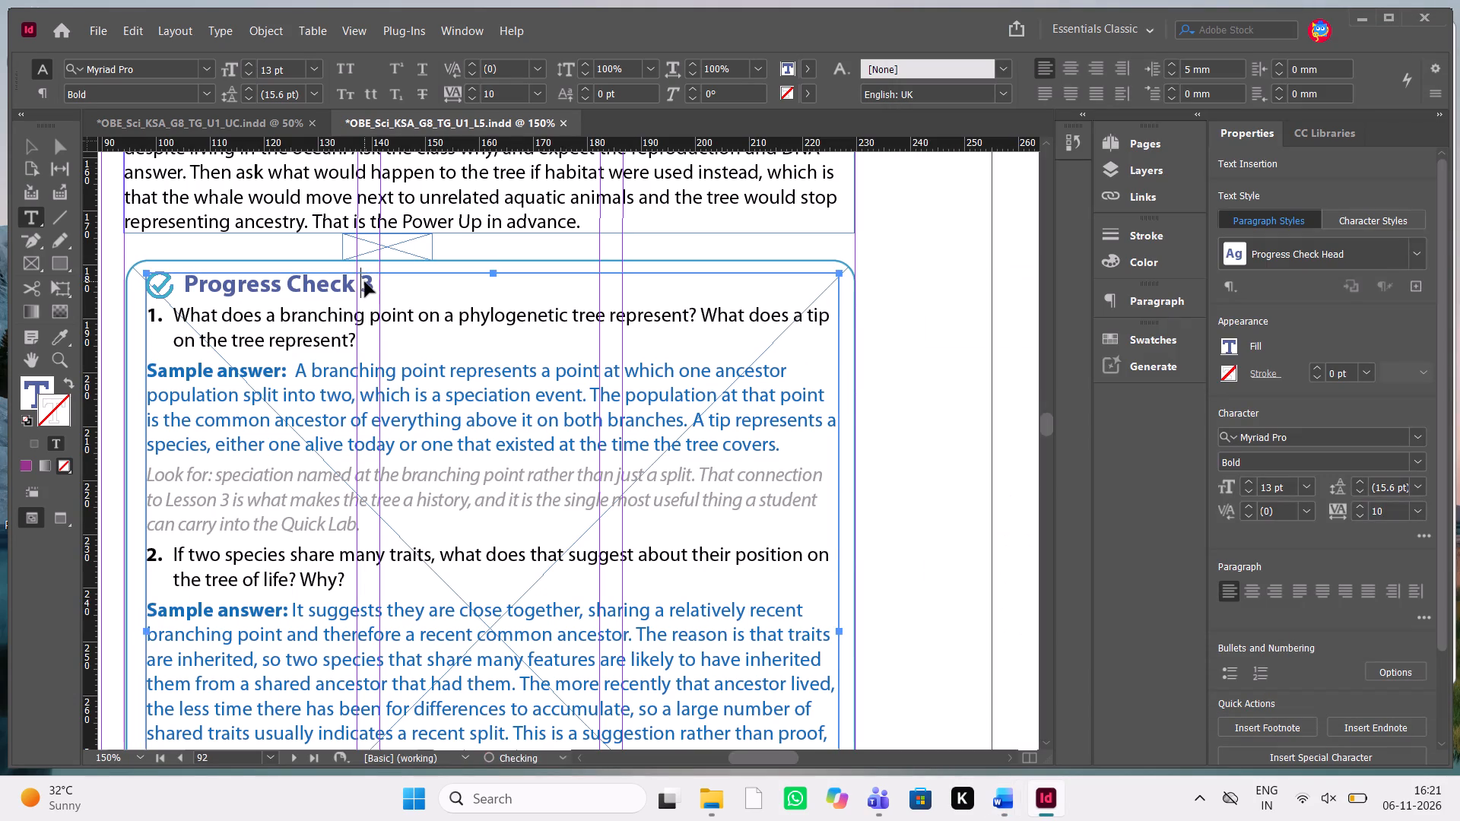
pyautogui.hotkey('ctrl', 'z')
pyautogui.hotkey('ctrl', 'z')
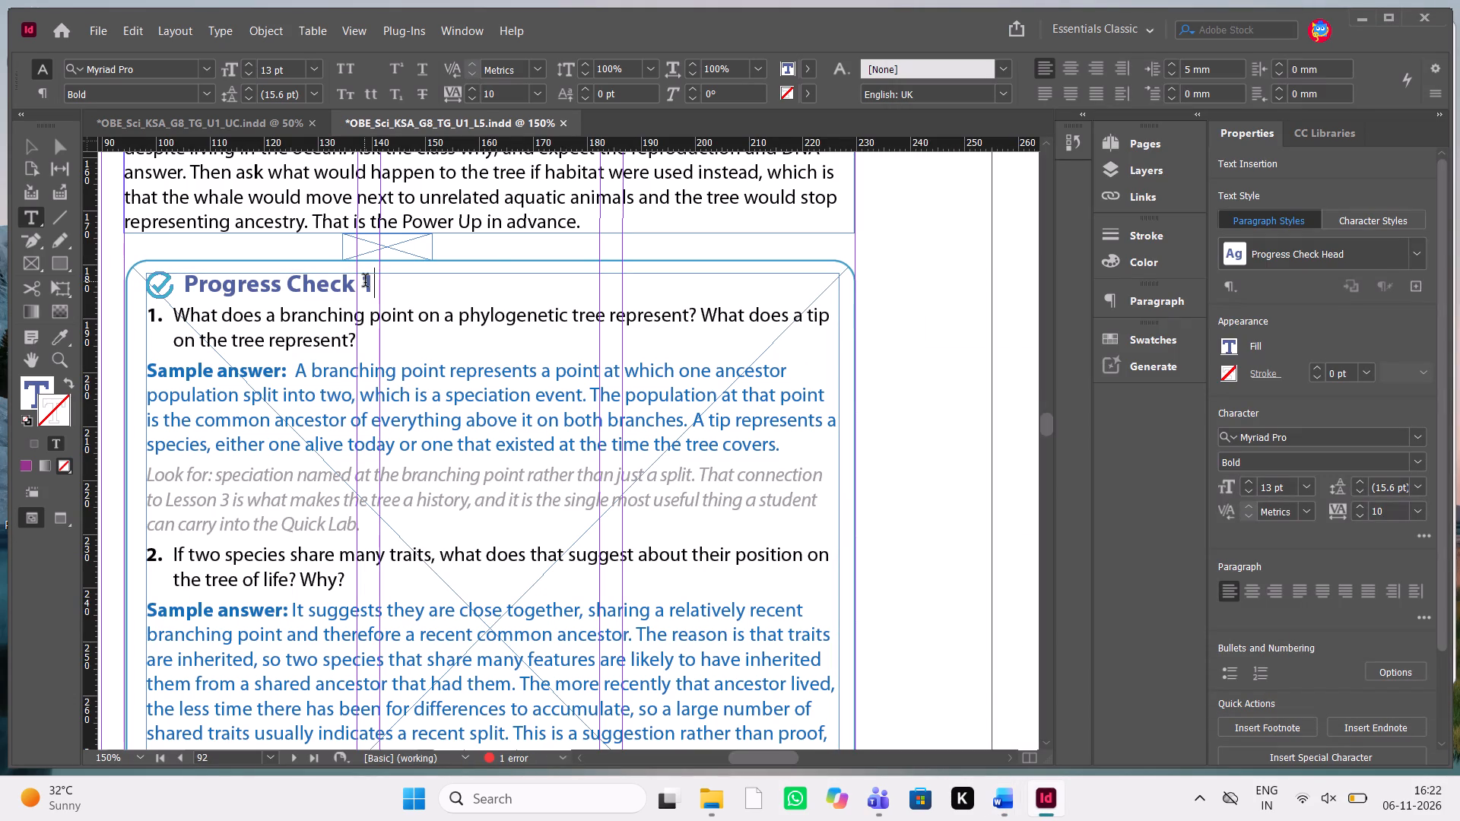
# Replace the heading's number with 3 so that it reads Progress Check 3.
pyautogui.press('Left')
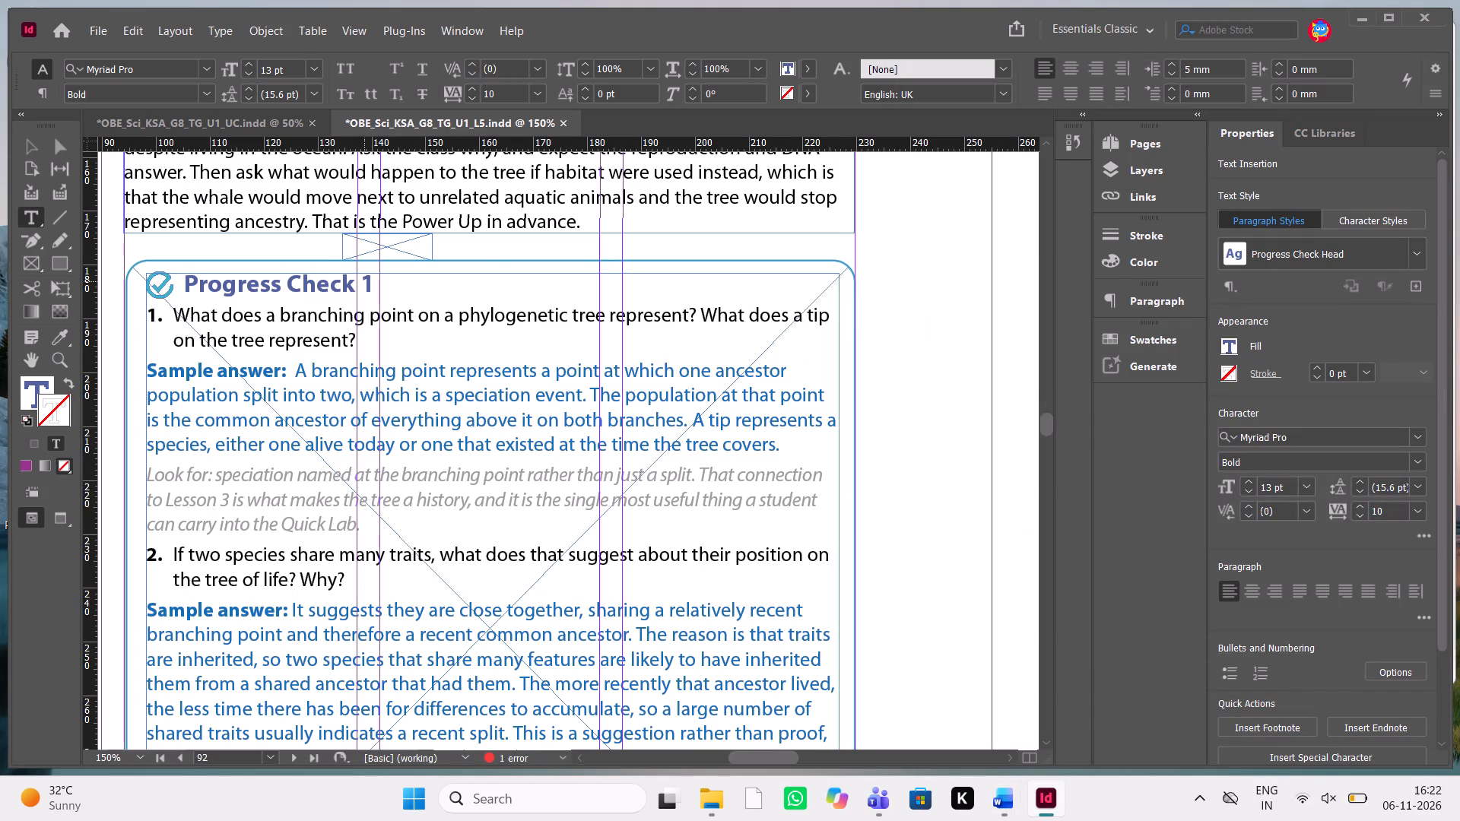
pyautogui.press('Right')
pyautogui.press('BackSpace')
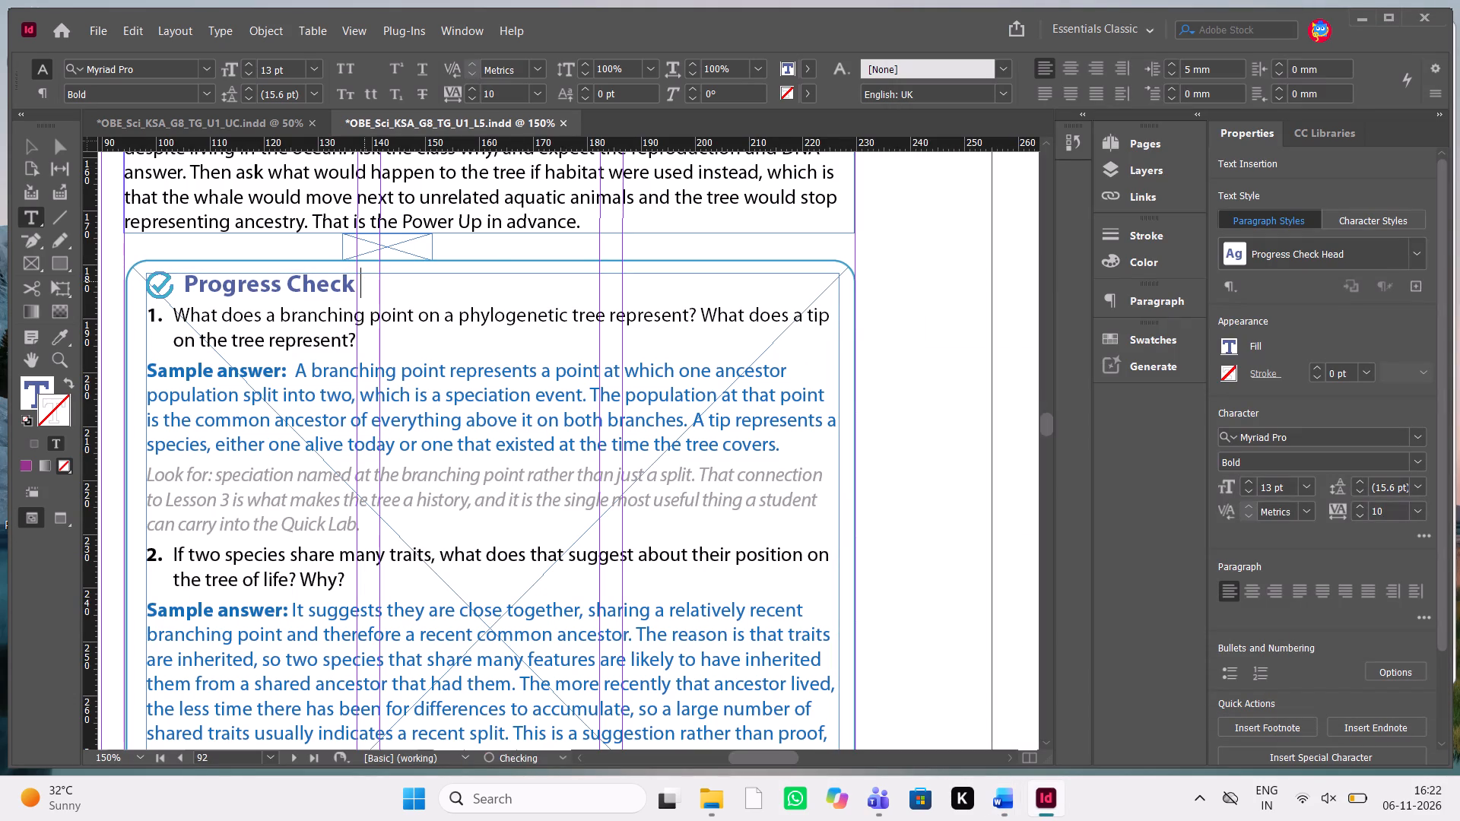
pyautogui.press('3')
# Replace the box's question 1 text with the manuscript's platypus and echidna question, keeping the list number.
pyautogui.hotkey('alt', 'Tab')
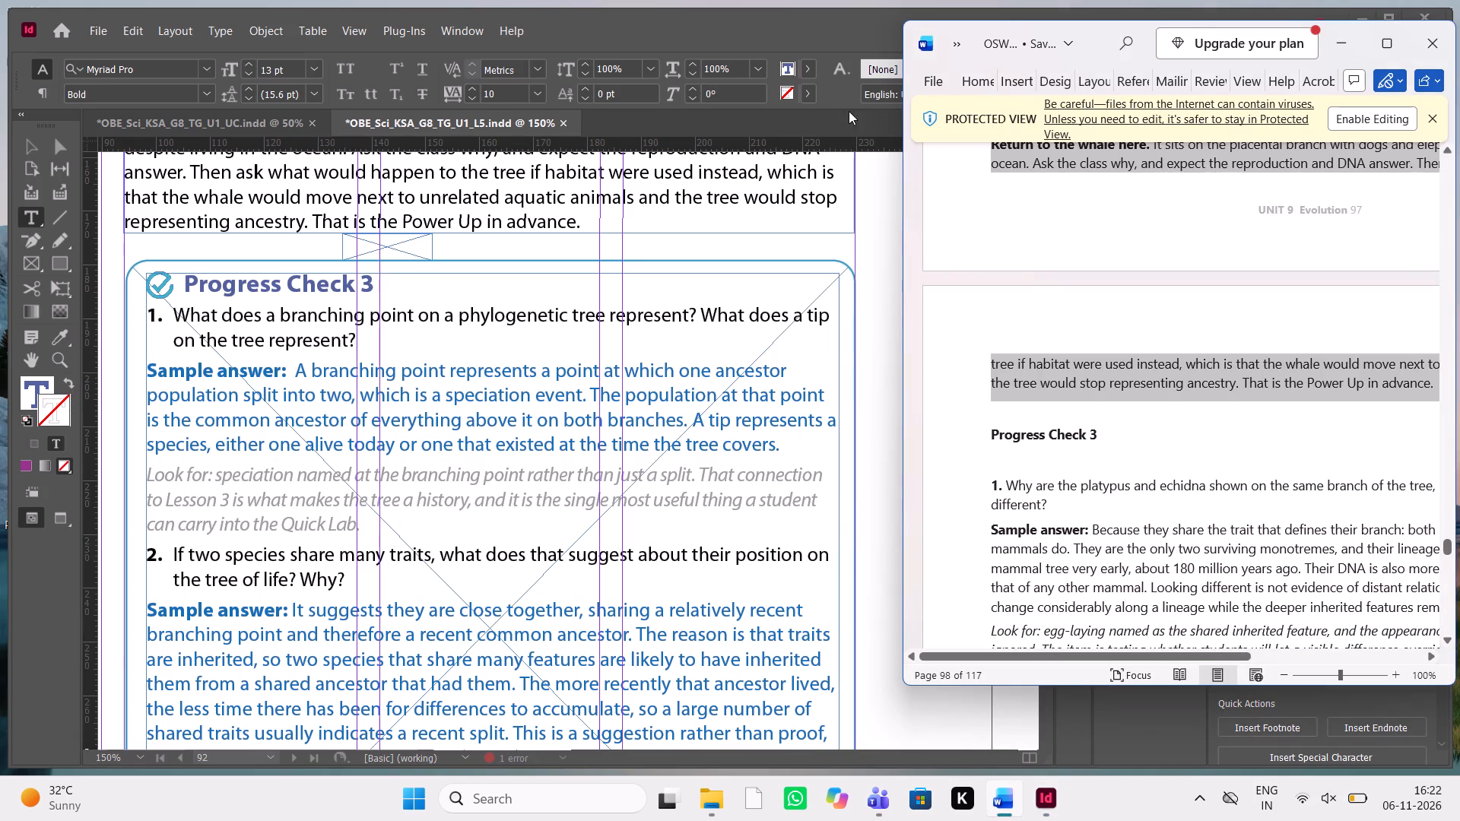
pyautogui.moveTo(1055, 502); pyautogui.dragTo(1015, 490)
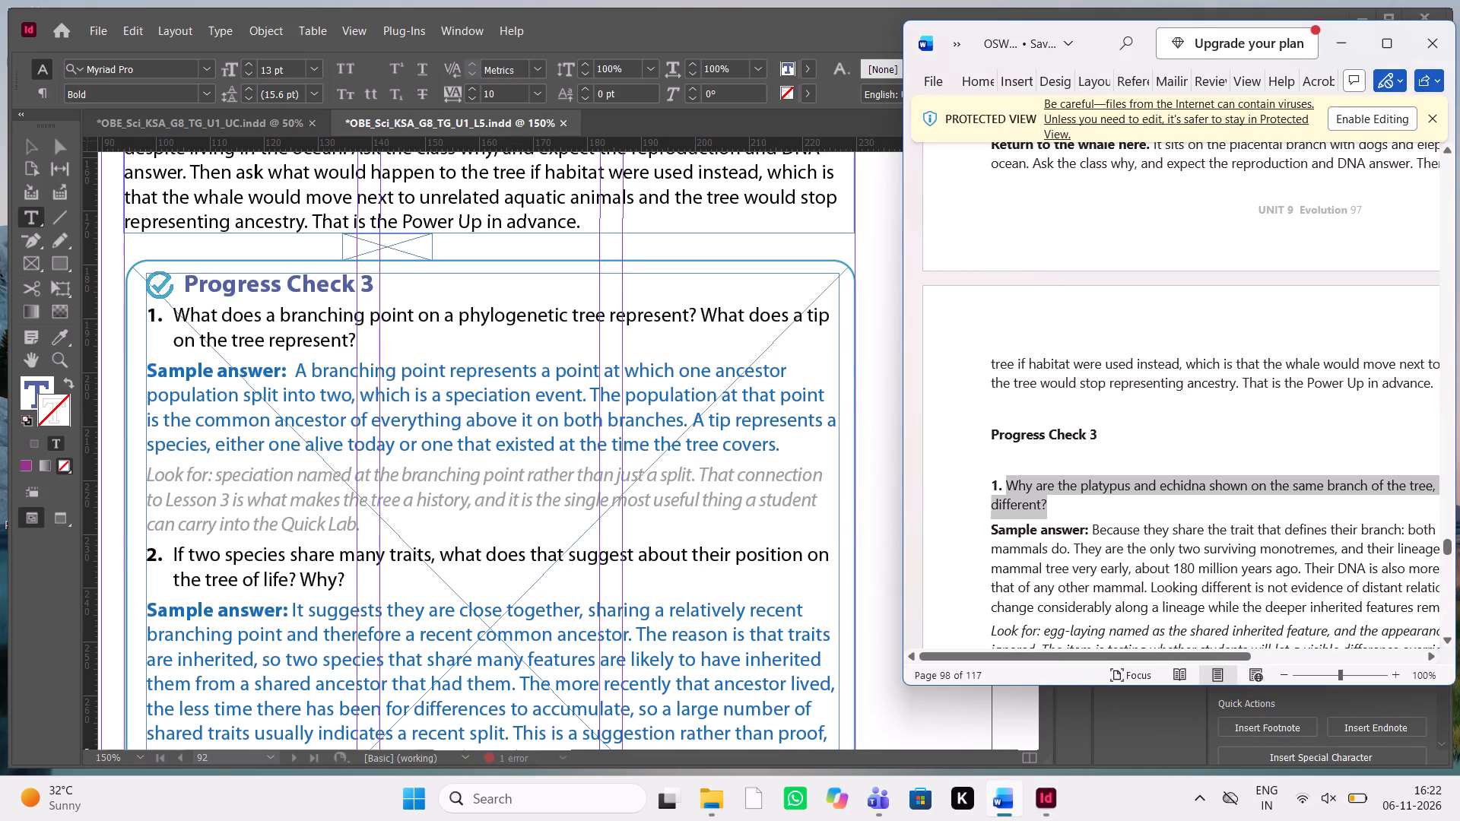
pyautogui.moveTo(1015, 490); pyautogui.dragTo(1013, 488)
pyautogui.hotkey('ctrl', 'c')
pyautogui.hotkey('ctrl', 'c')
pyautogui.hotkey('ctrl', 'c')
pyautogui.hotkey('ctrl', 'c')
pyautogui.hotkey('ctrl', 'c')
pyautogui.click(351, 328)
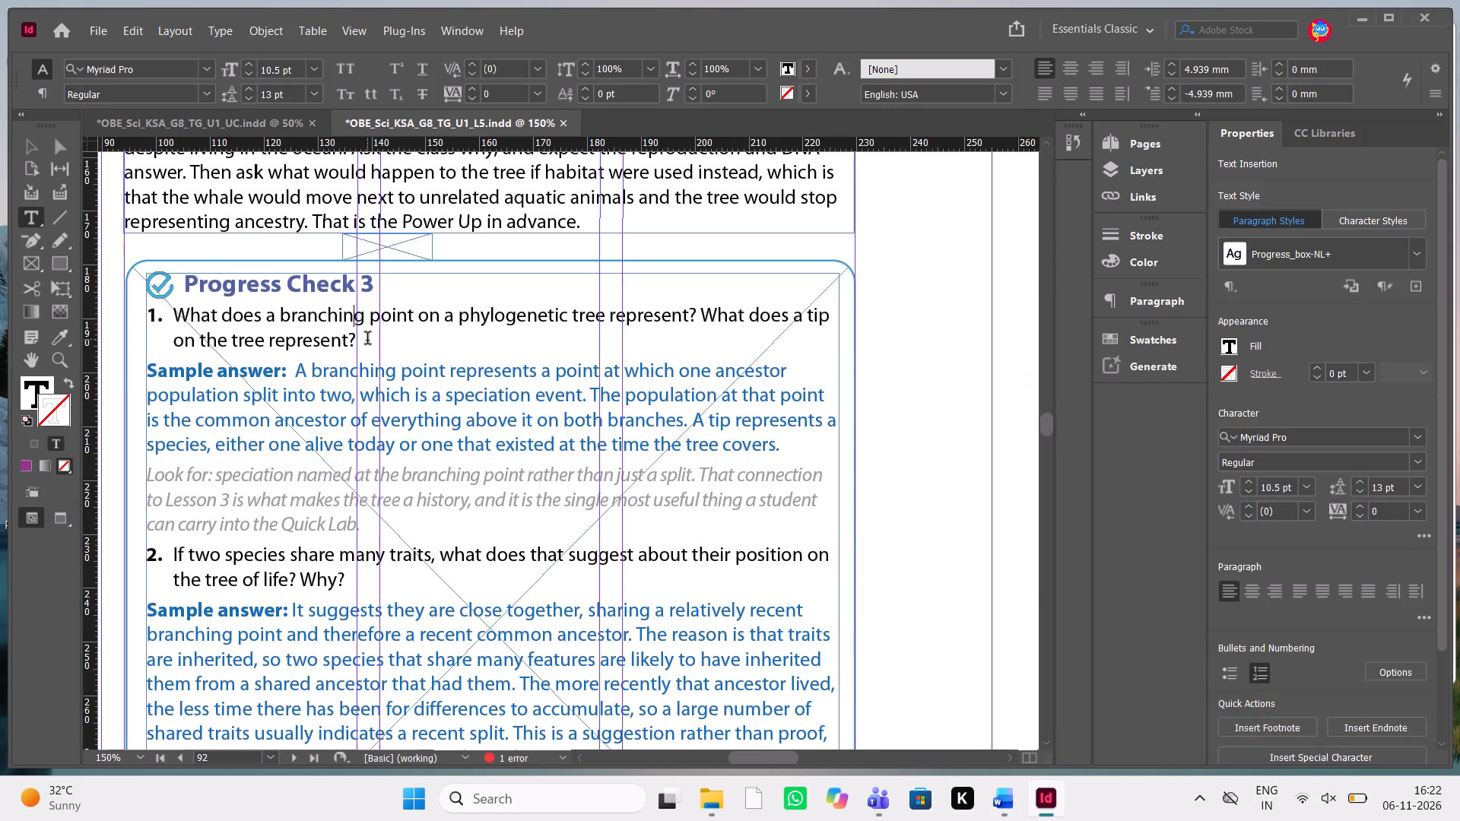
pyautogui.moveTo(367, 340); pyautogui.dragTo(170, 315)
pyautogui.hotkey('ctrl', 'v')
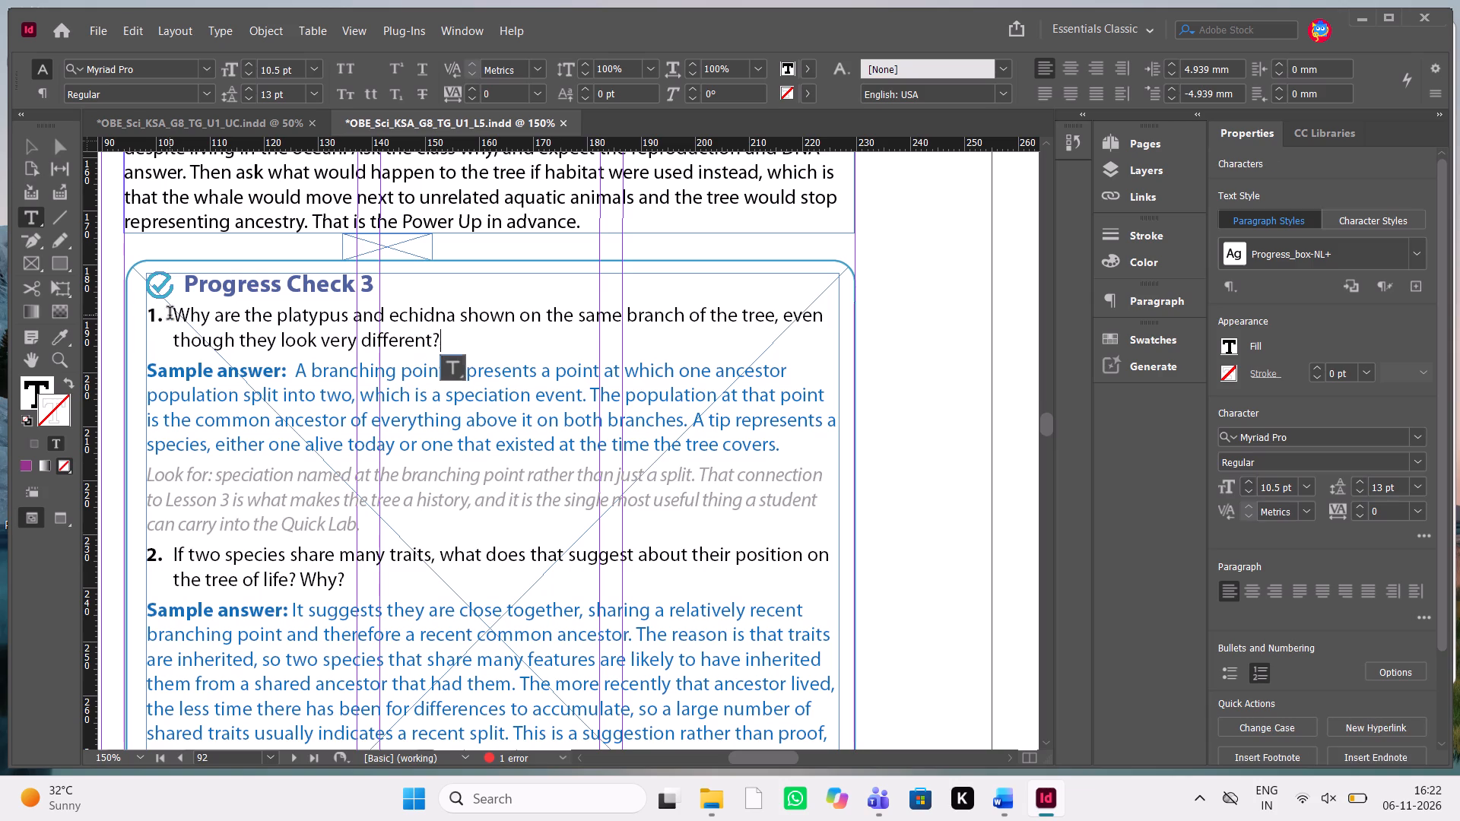
# Copy the manuscript's Progress Check 3 question 1 sample answer in Word, without its bold "Sample answer:" label.
pyautogui.scroll(-1, 344, 398)
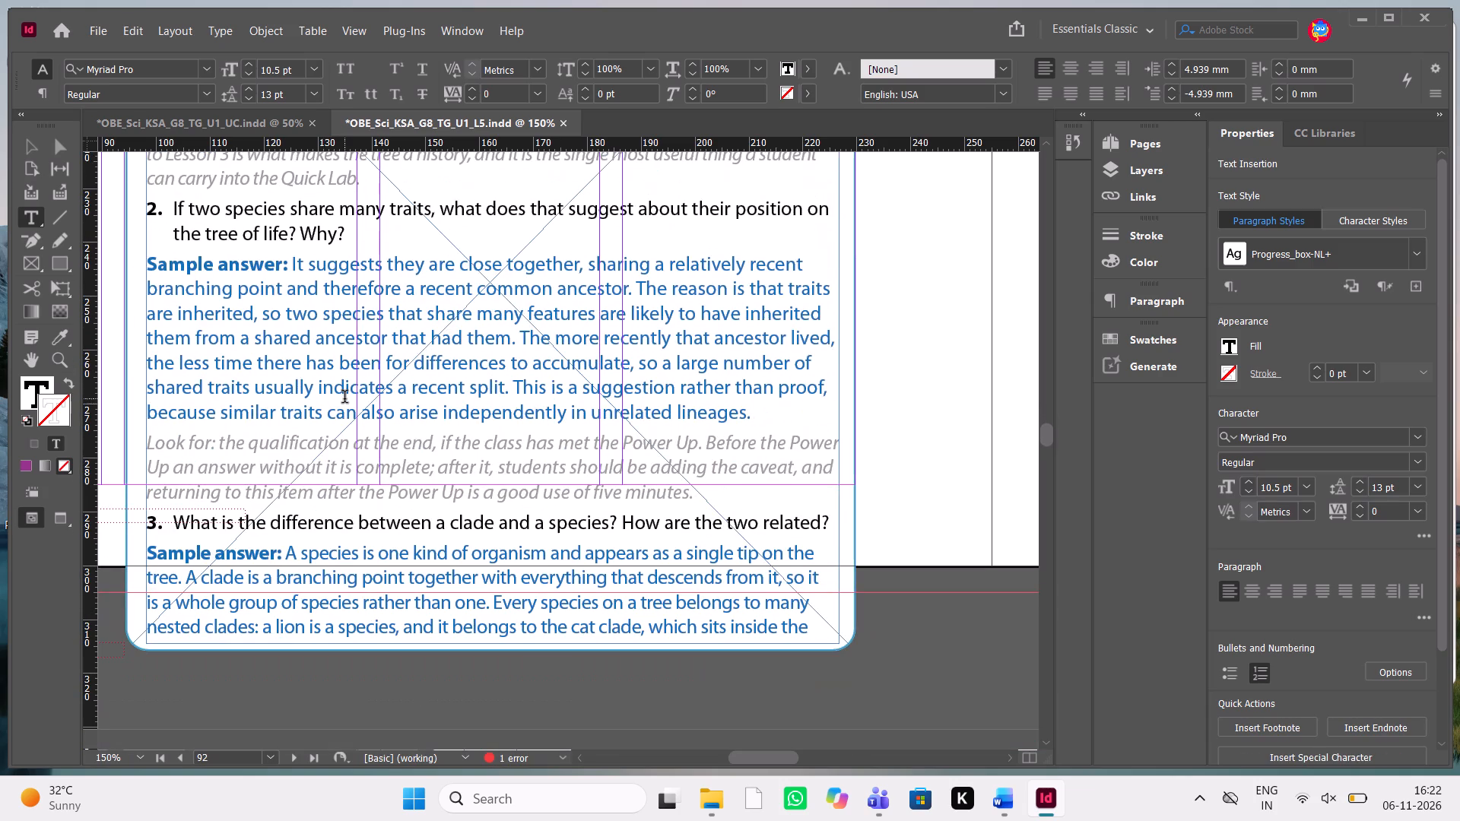
pyautogui.hotkey('alt', 'Tab')
pyautogui.scroll(-1, 1054, 437)
pyautogui.hscroll(-1, 1054, 437)
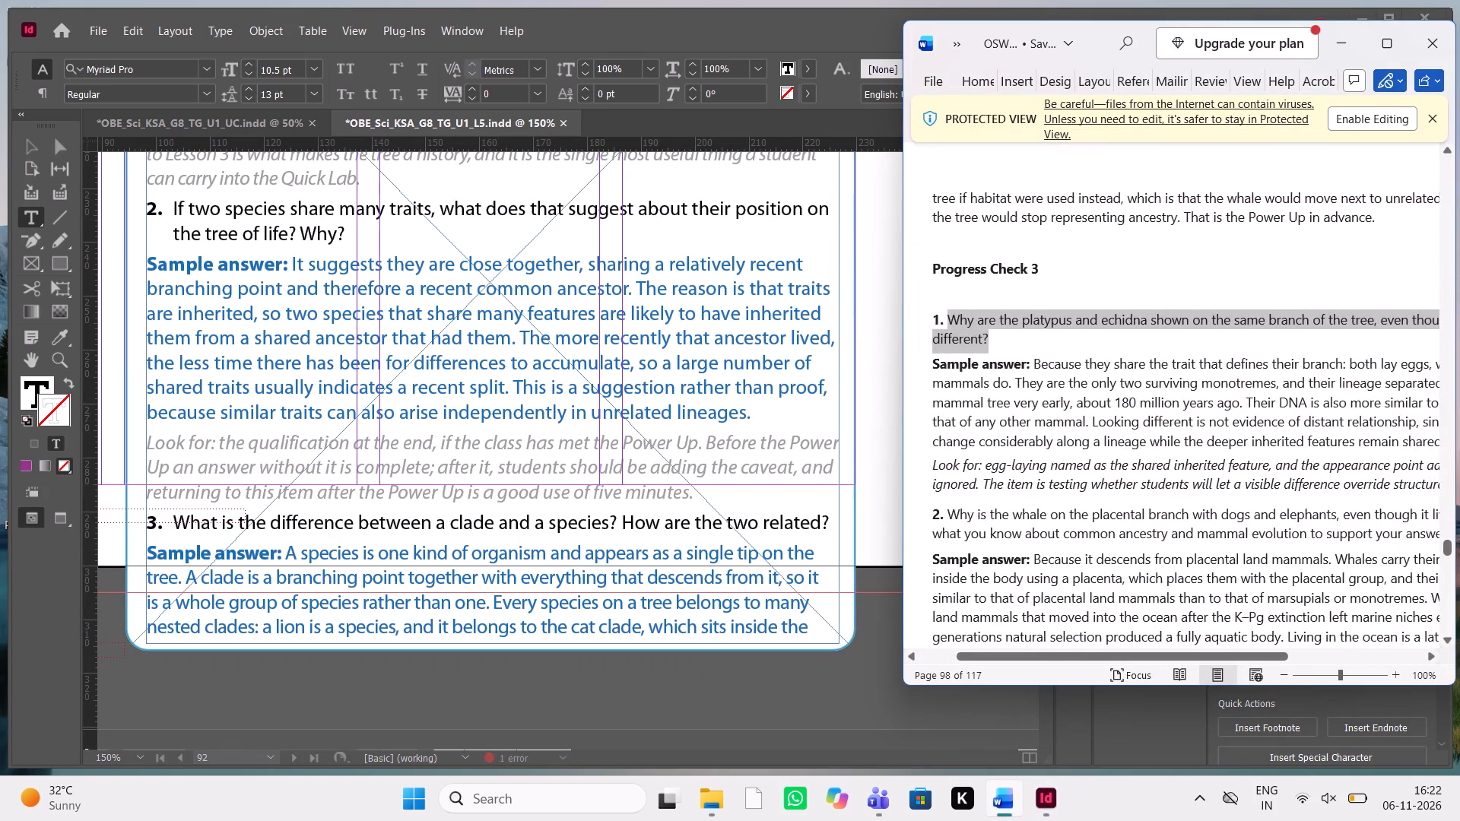
pyautogui.hscroll(-1, 1300, 478)
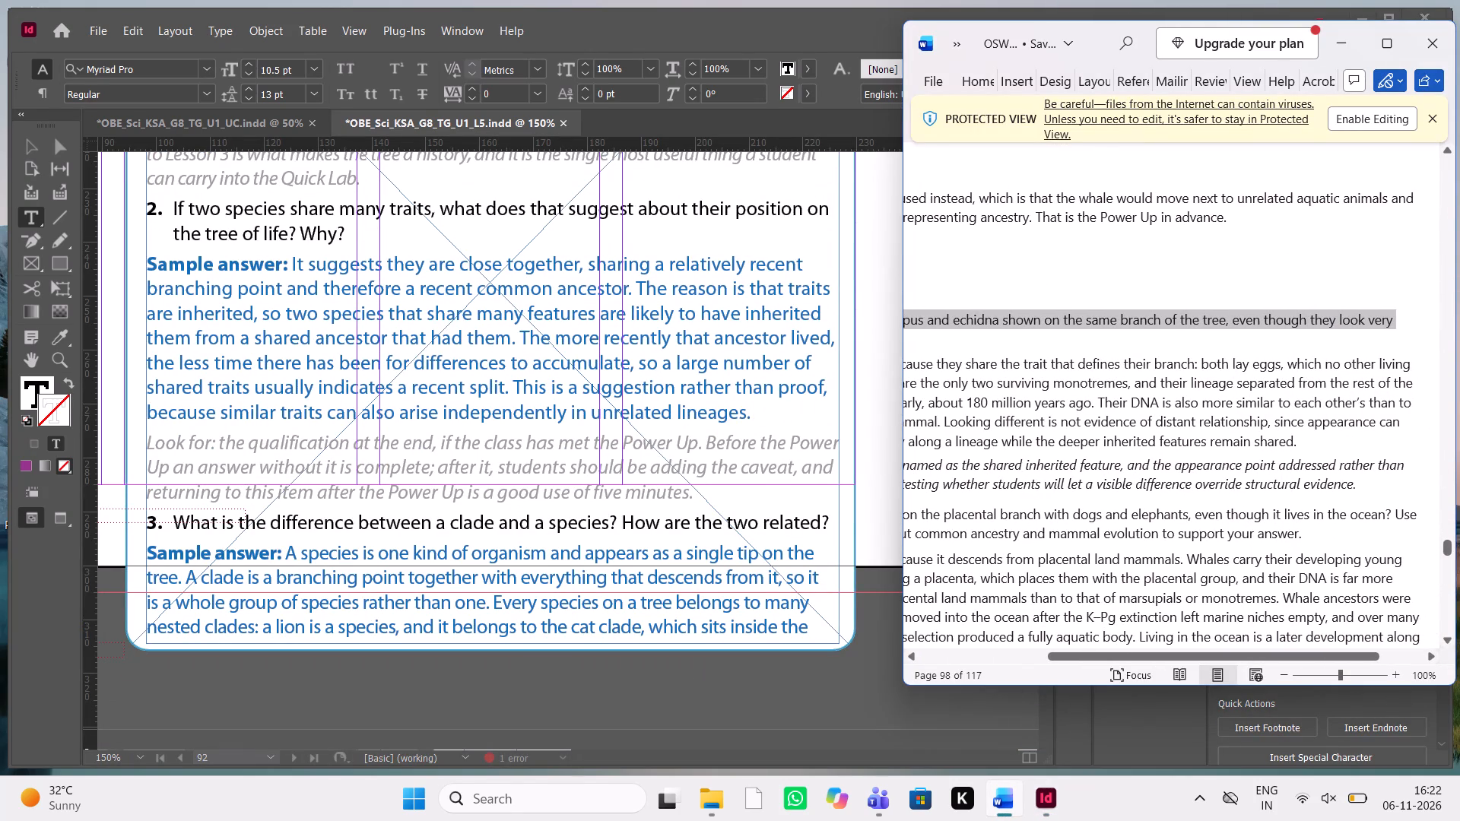
pyautogui.moveTo(1304, 442); pyautogui.dragTo(918, 373)
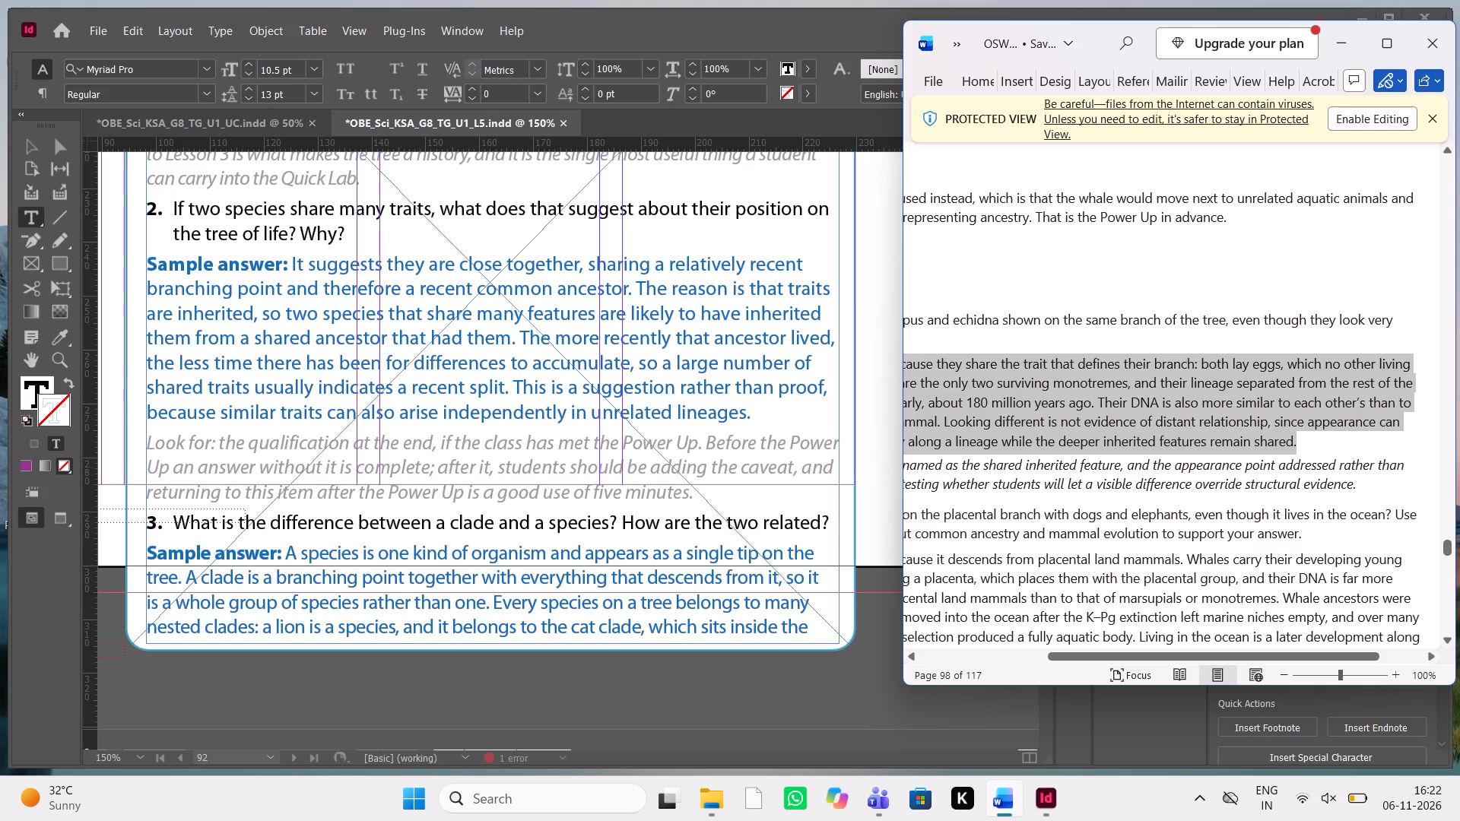
pyautogui.moveTo(918, 373); pyautogui.dragTo(928, 309)
pyautogui.hscroll(1, 978, 384)
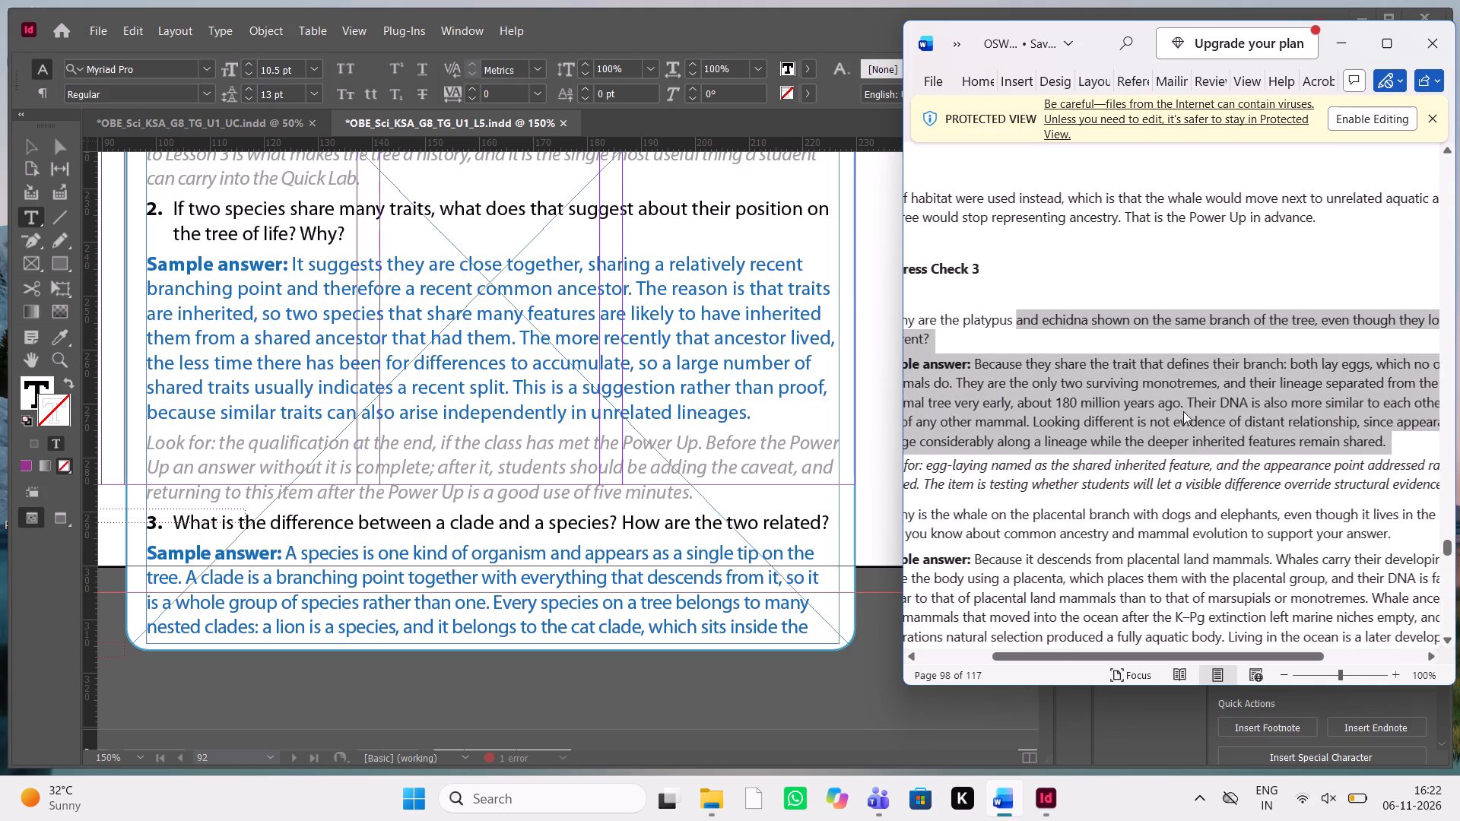
pyautogui.doubleClick(1398, 445)
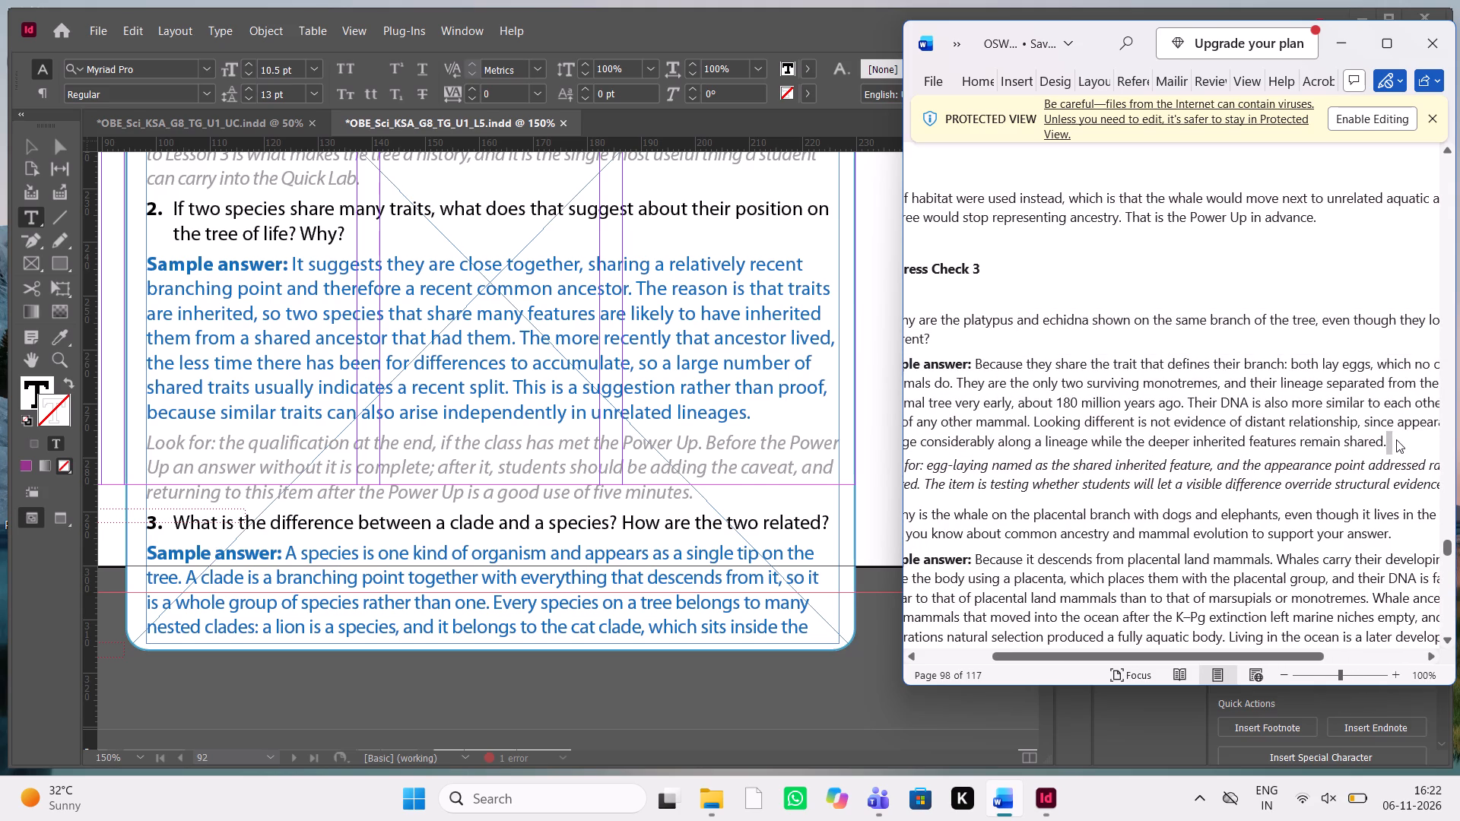
pyautogui.click(1392, 439)
pyautogui.moveTo(1393, 441); pyautogui.dragTo(1388, 441)
pyautogui.moveTo(1388, 441); pyautogui.dragTo(978, 367)
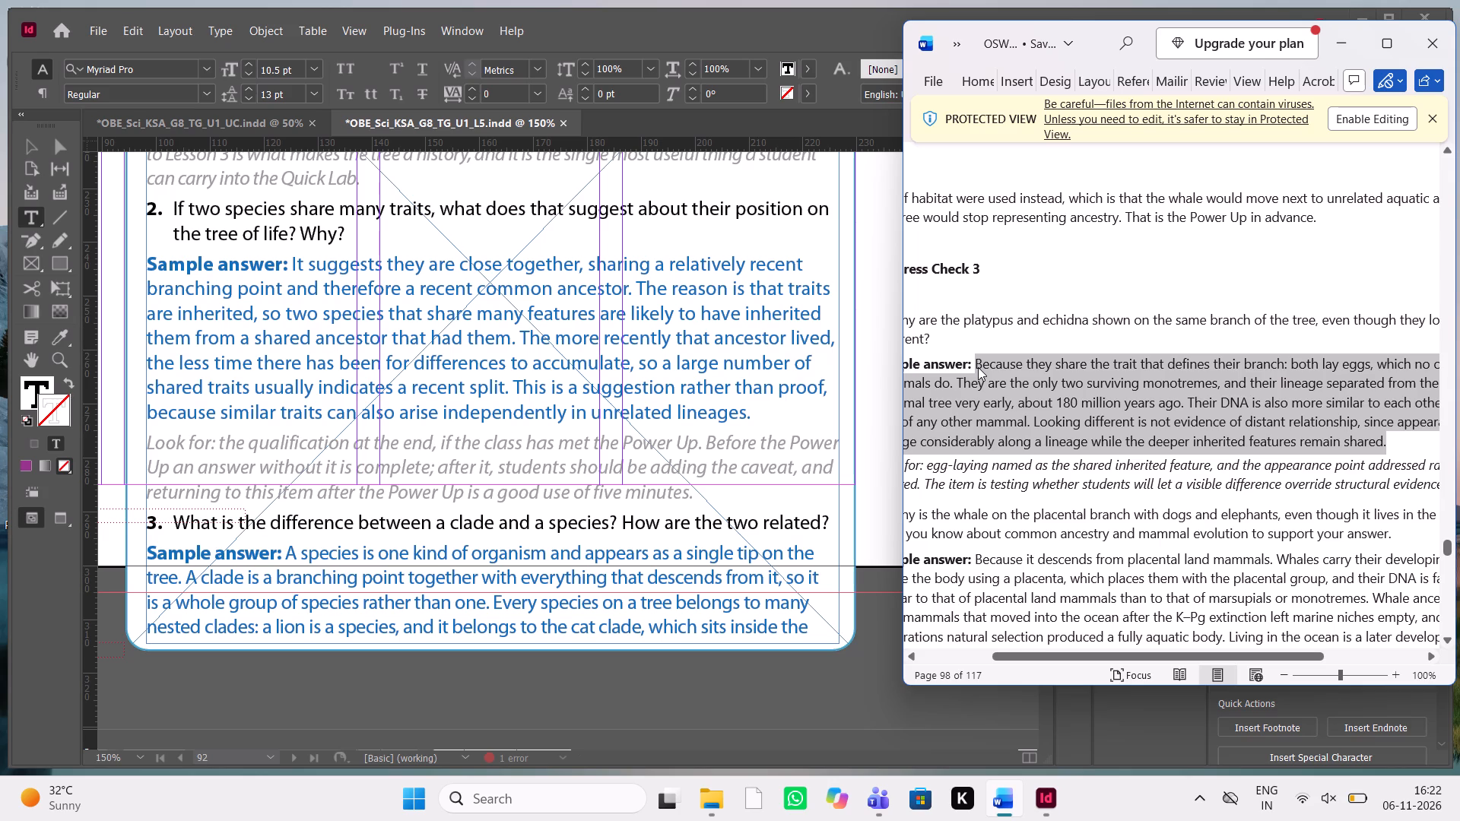
pyautogui.hotkey('ctrl', 'c')
pyautogui.hotkey('ctrl', 'c')
# Replace the sample answer text under the box's question 2 in InDesign with the copied answer, keeping its label.
pyautogui.moveTo(776, 413); pyautogui.dragTo(446, 330)
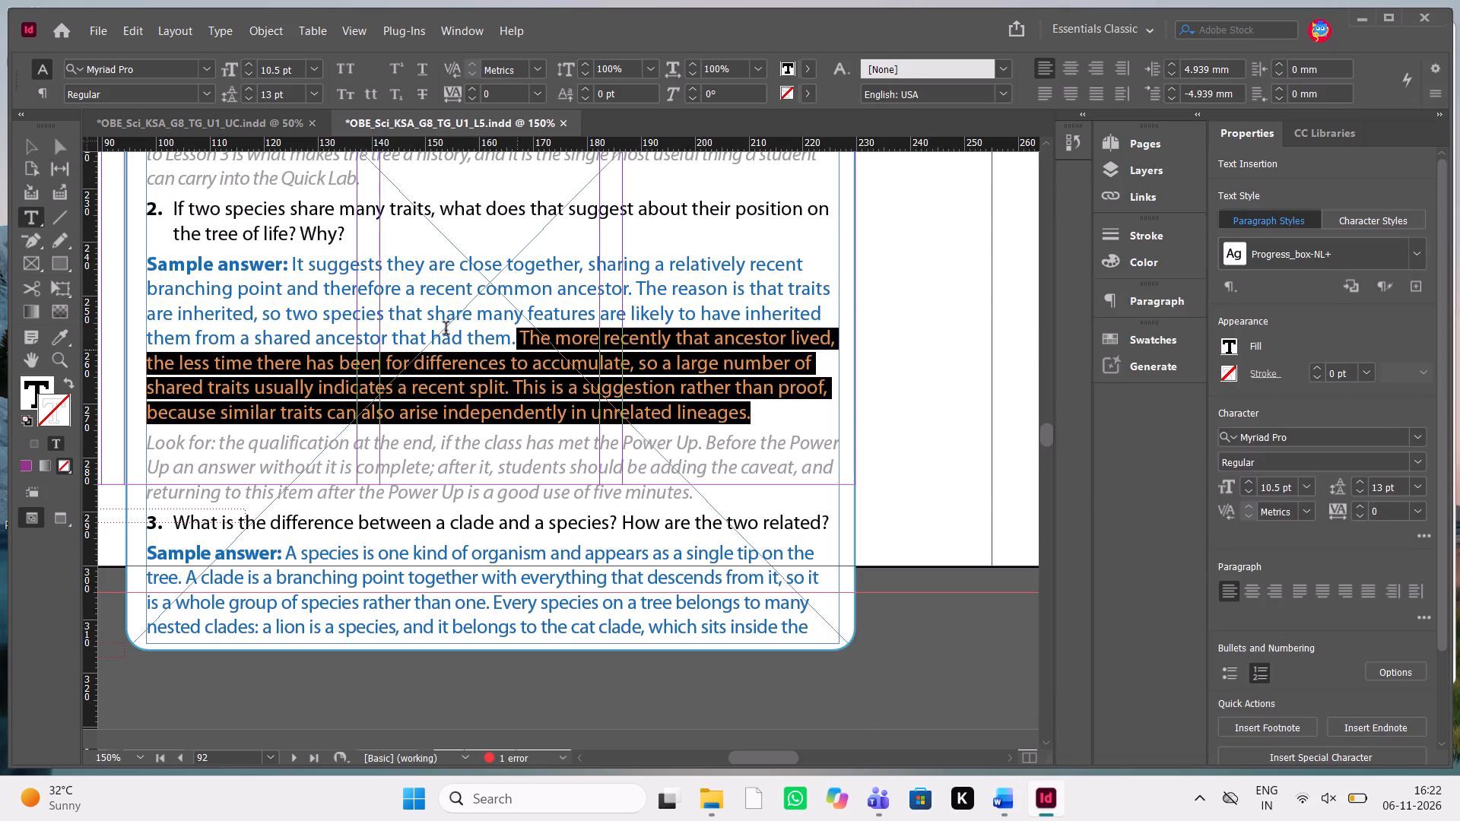
pyautogui.moveTo(446, 330); pyautogui.dragTo(289, 268)
pyautogui.hotkey('ctrl', 'v')
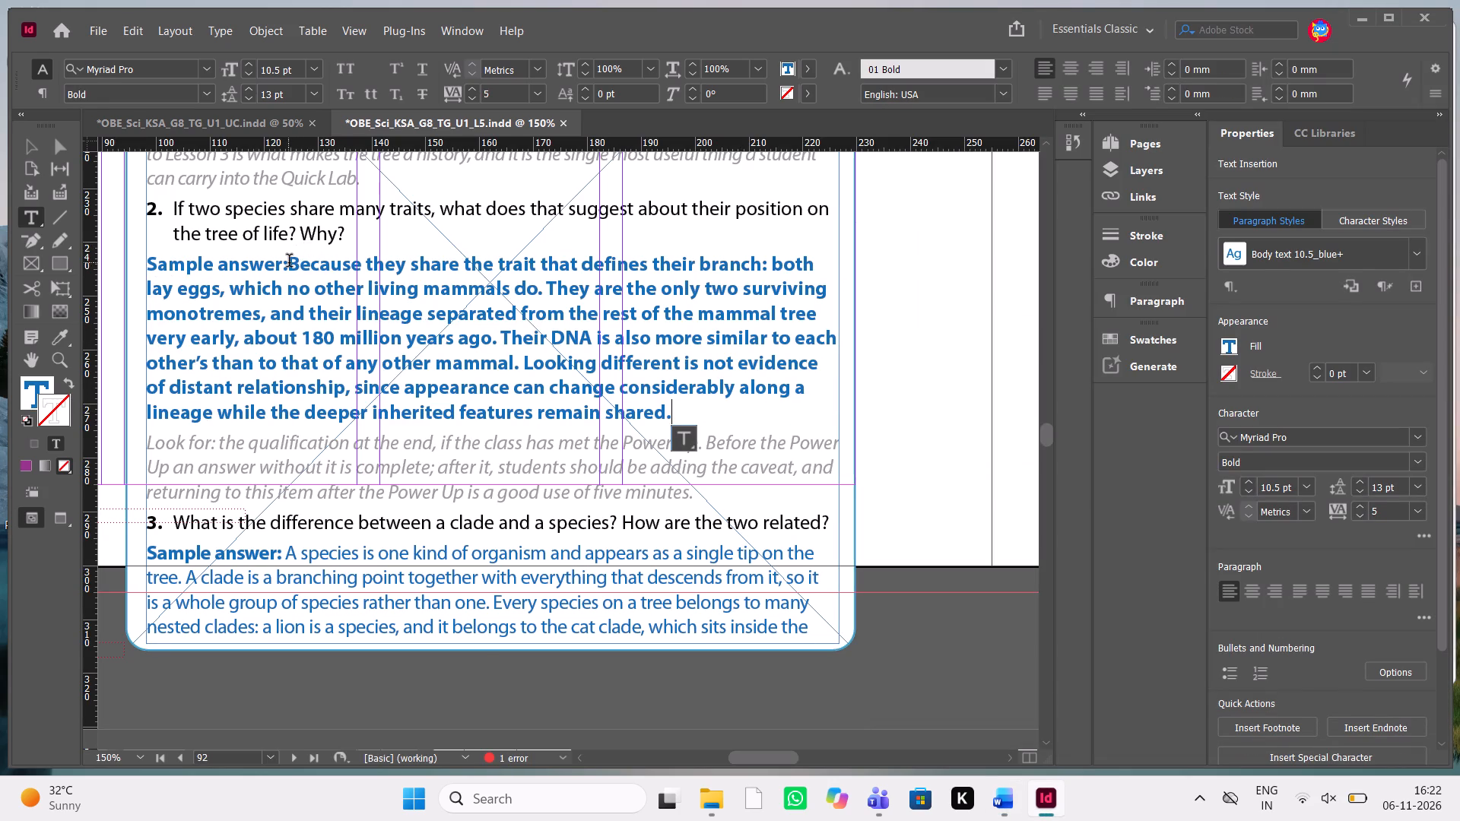
# Set the newly pasted sample answer text to Regular weight, excluding the bold "Sample answer:" label.
pyautogui.moveTo(289, 262); pyautogui.dragTo(678, 411)
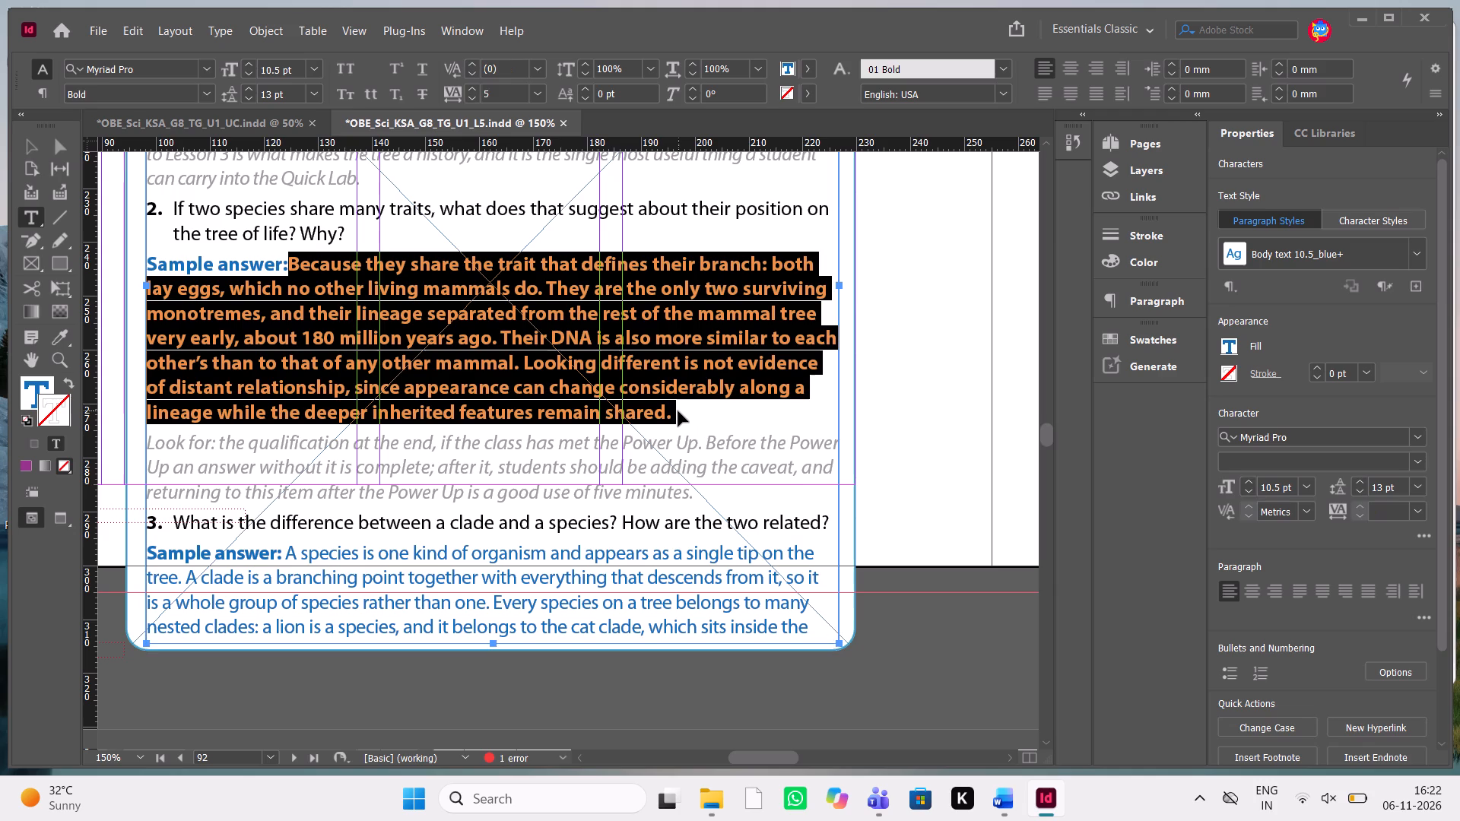
pyautogui.hotkey('ctrl', 'shift', 'b')
pyautogui.hotkey('ctrl', 'shift', 'b')
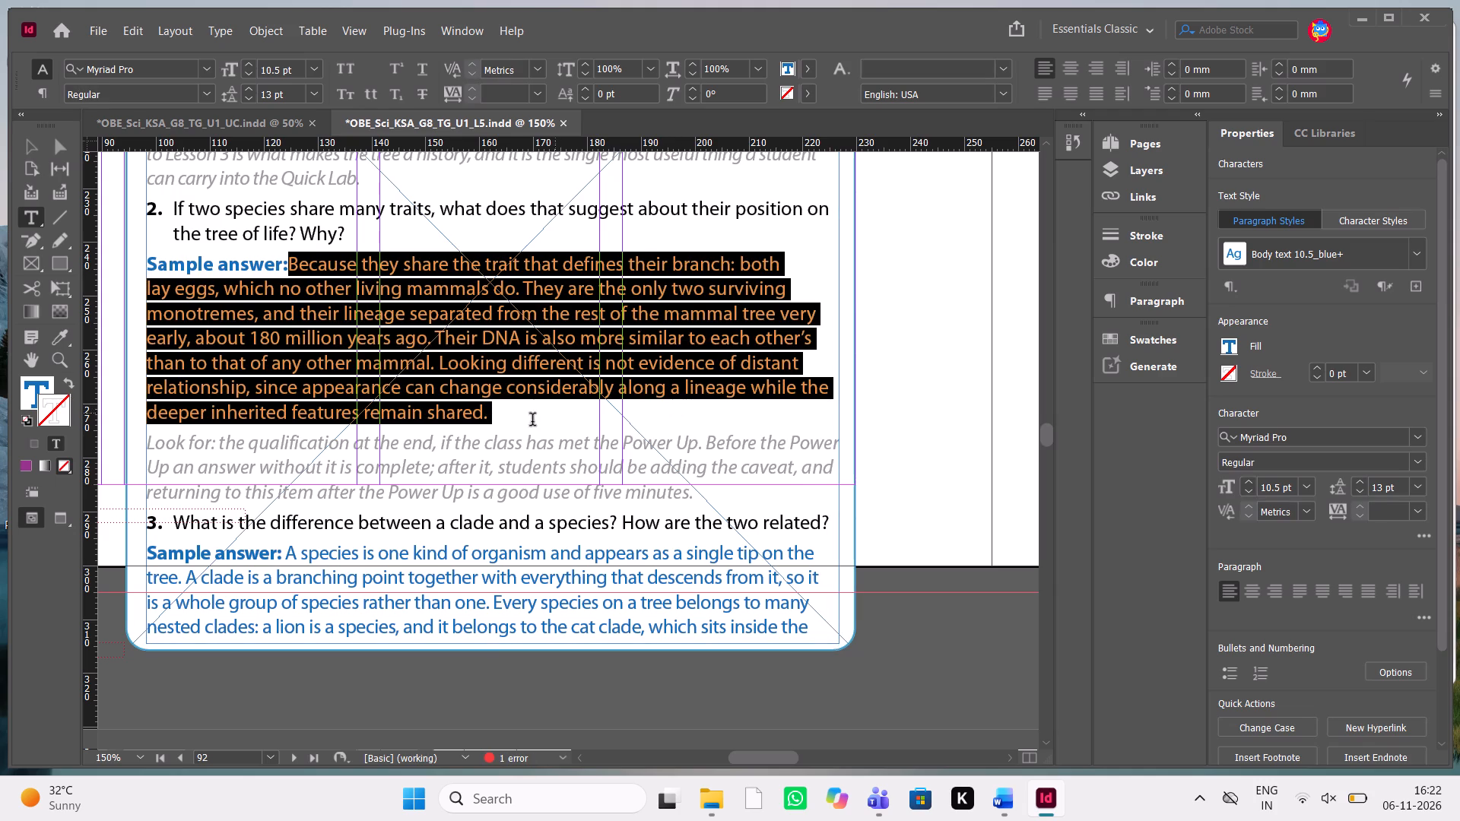
pyautogui.click(521, 426)
# Insert a space between the "Sample answer:" label and "Because" in the pasted answer.
pyautogui.hotkey('alt', 'Tab')
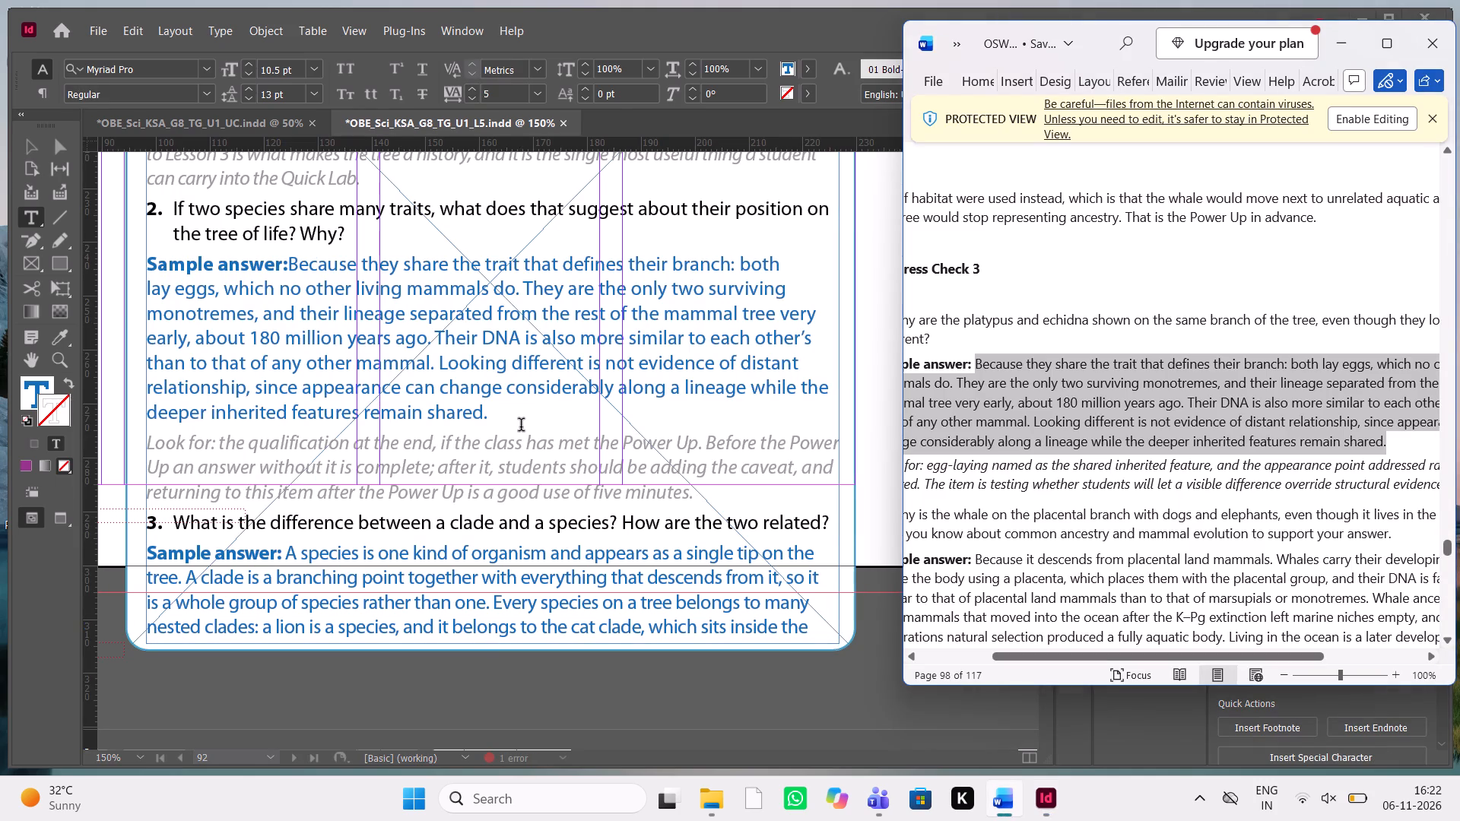
pyautogui.click(292, 263)
pyautogui.press('space')
pyautogui.hotkey('alt', 'Tab')
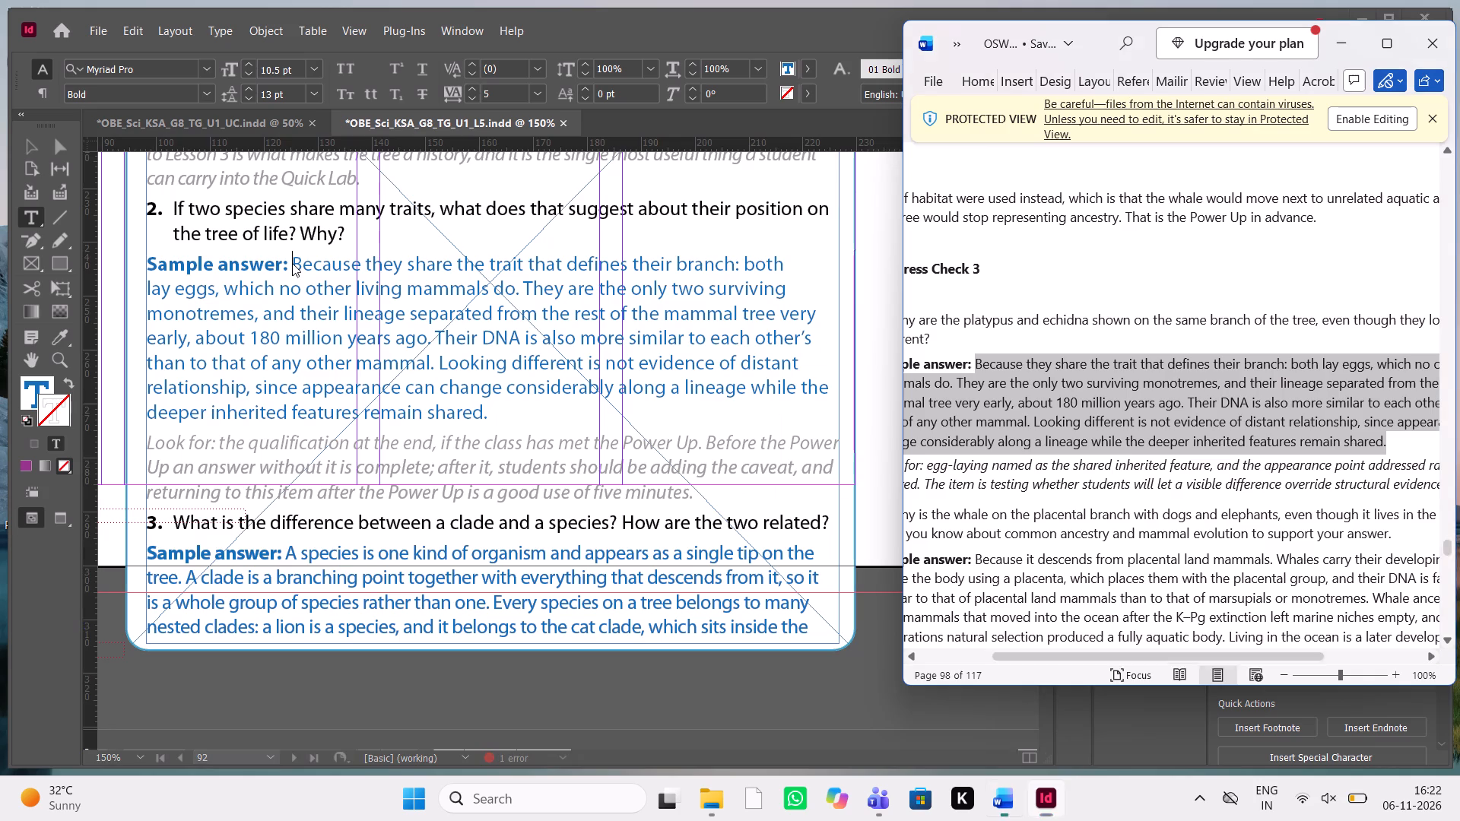
pyautogui.hotkey('alt', 'Tab')
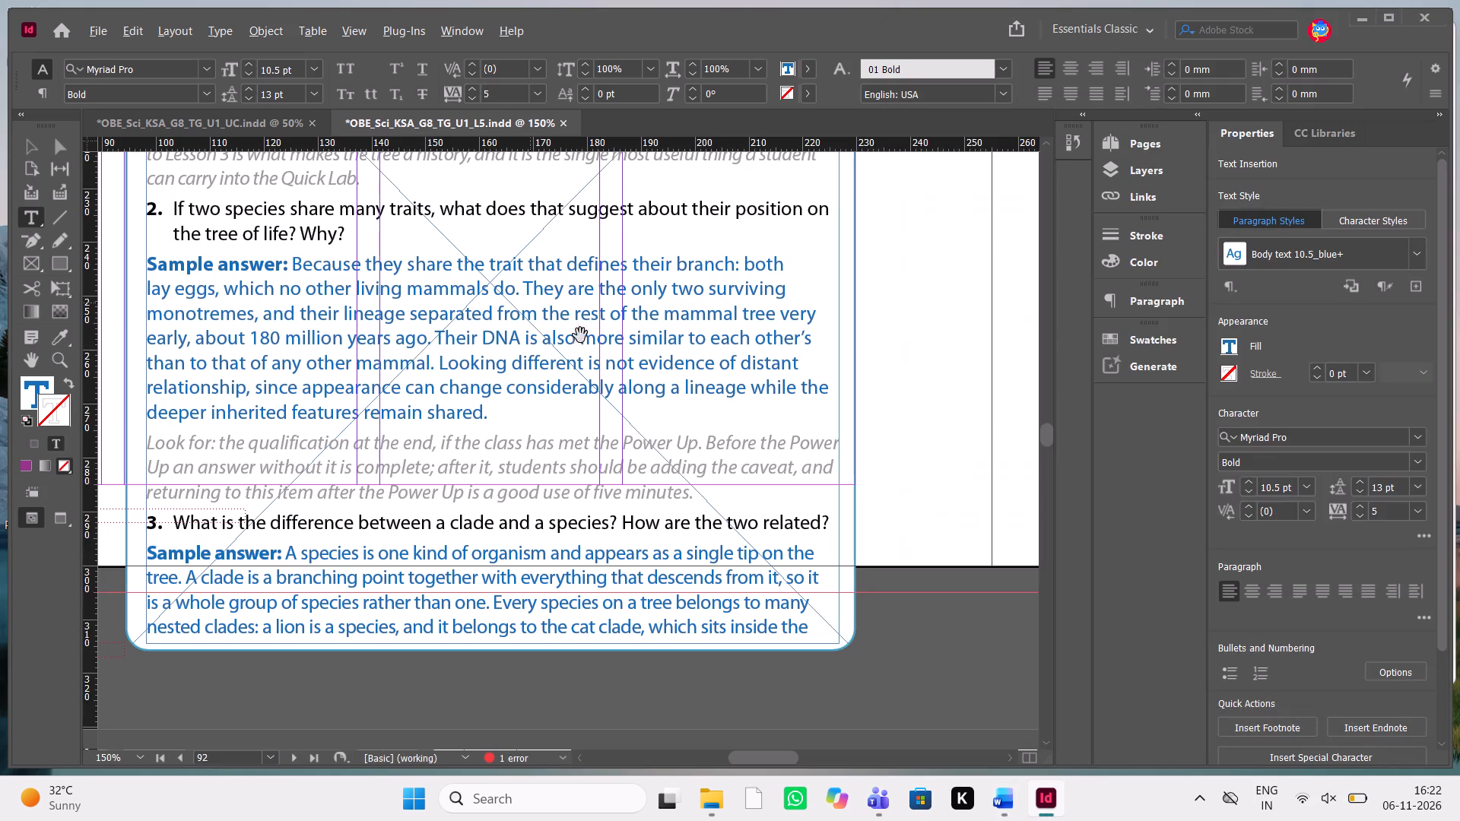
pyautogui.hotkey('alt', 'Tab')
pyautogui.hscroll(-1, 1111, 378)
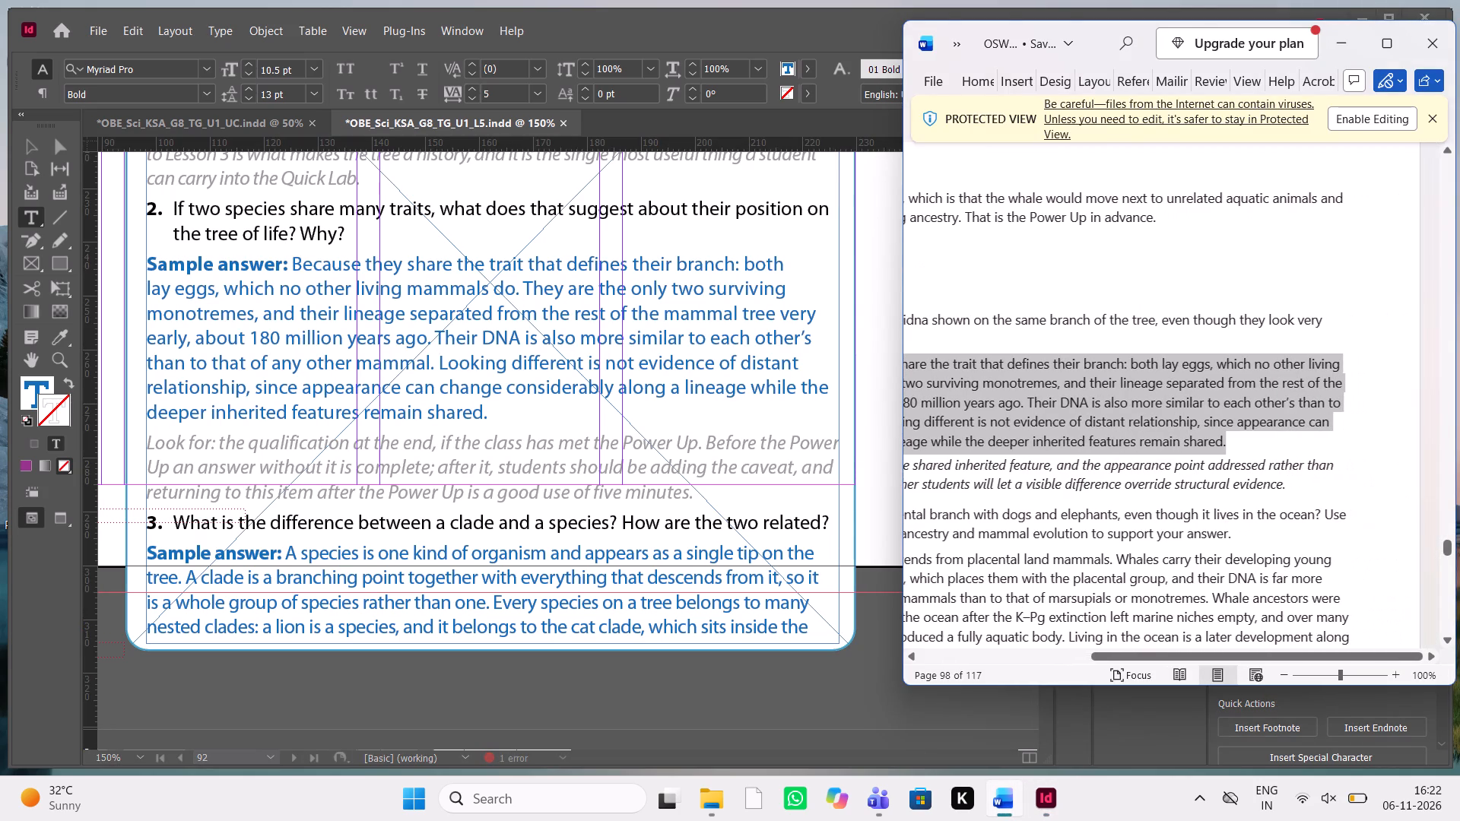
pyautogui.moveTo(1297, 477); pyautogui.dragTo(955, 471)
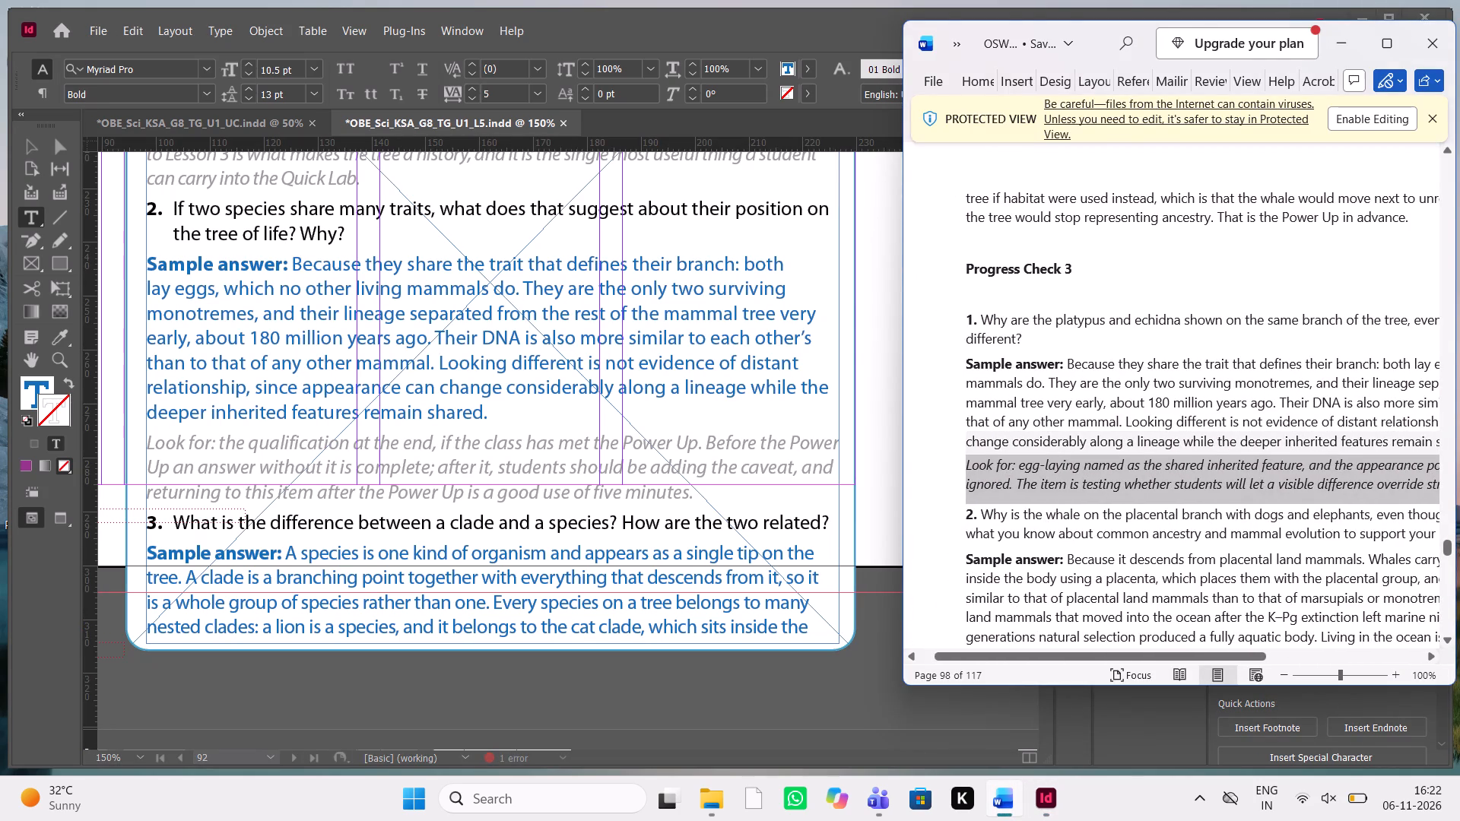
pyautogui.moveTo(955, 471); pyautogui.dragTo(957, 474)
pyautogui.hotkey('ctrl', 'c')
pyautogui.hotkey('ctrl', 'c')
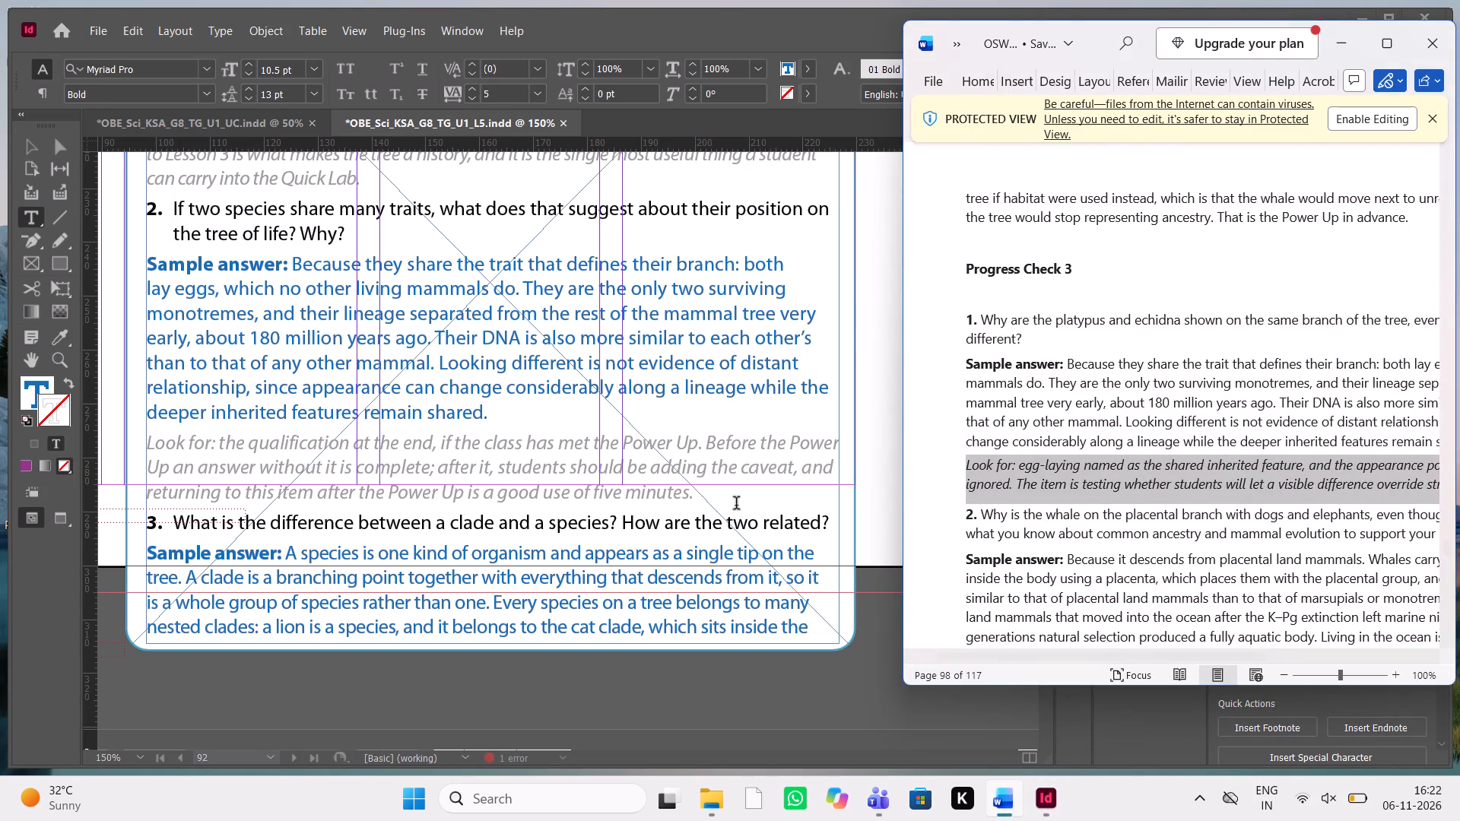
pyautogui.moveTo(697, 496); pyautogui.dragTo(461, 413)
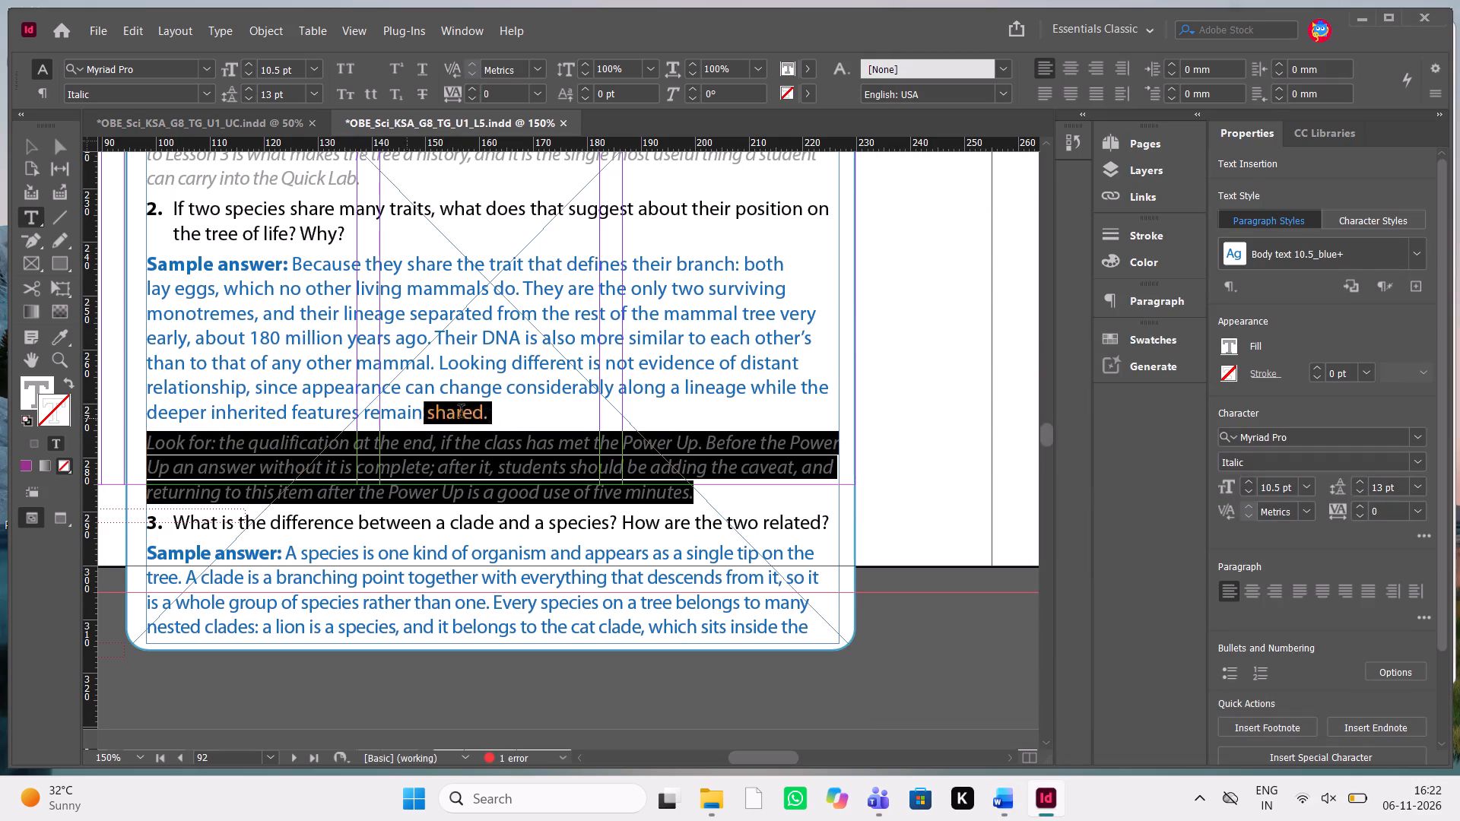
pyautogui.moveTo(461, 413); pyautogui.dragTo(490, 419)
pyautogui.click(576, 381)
# Copy the Progress Check 3 question 1 sample answer again from the Word manuscript, without its "Sample answer:" label.
pyautogui.scroll(1, 576, 381)
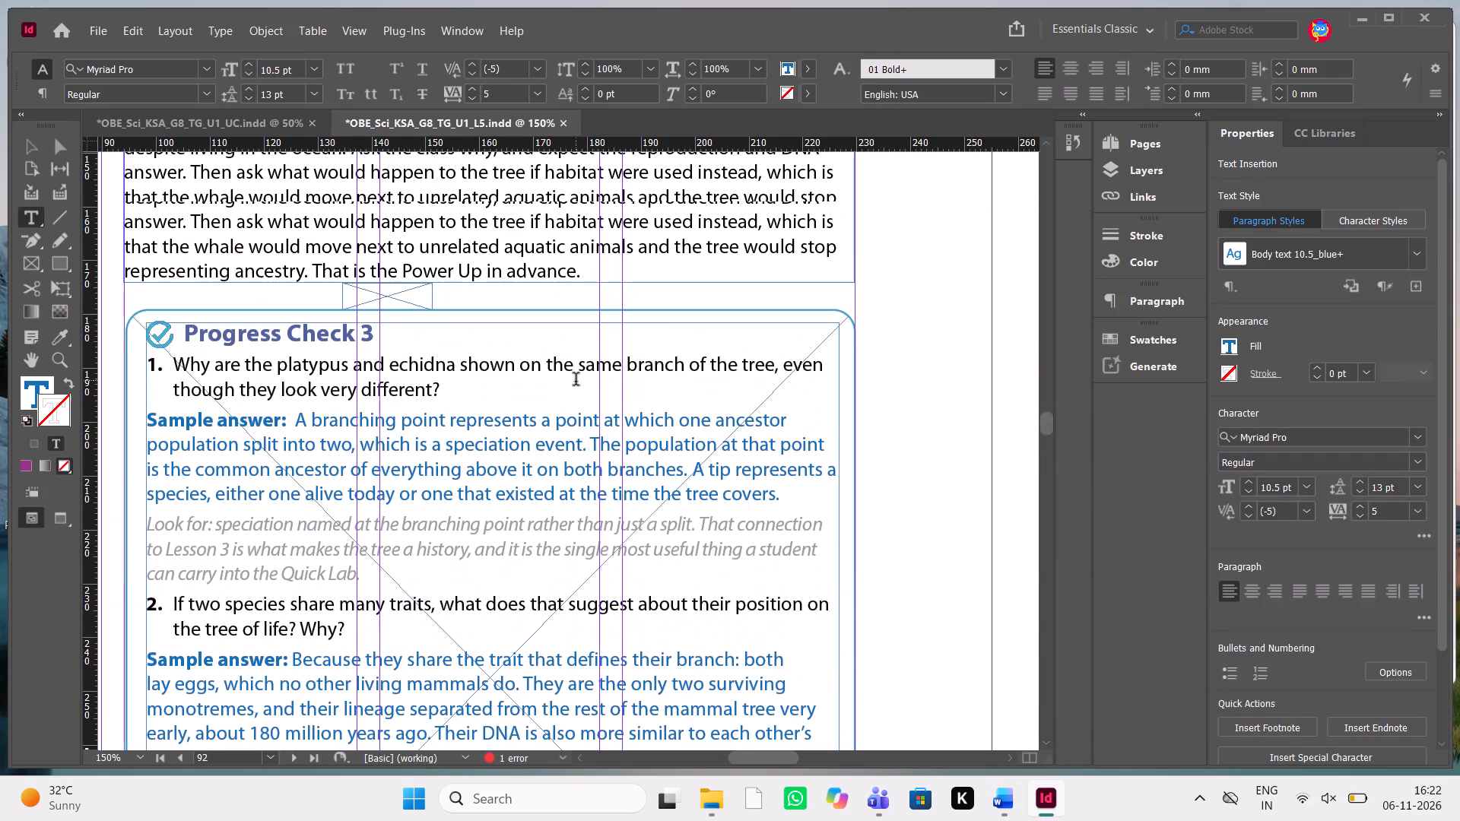
pyautogui.hotkey('alt', 'Tab')
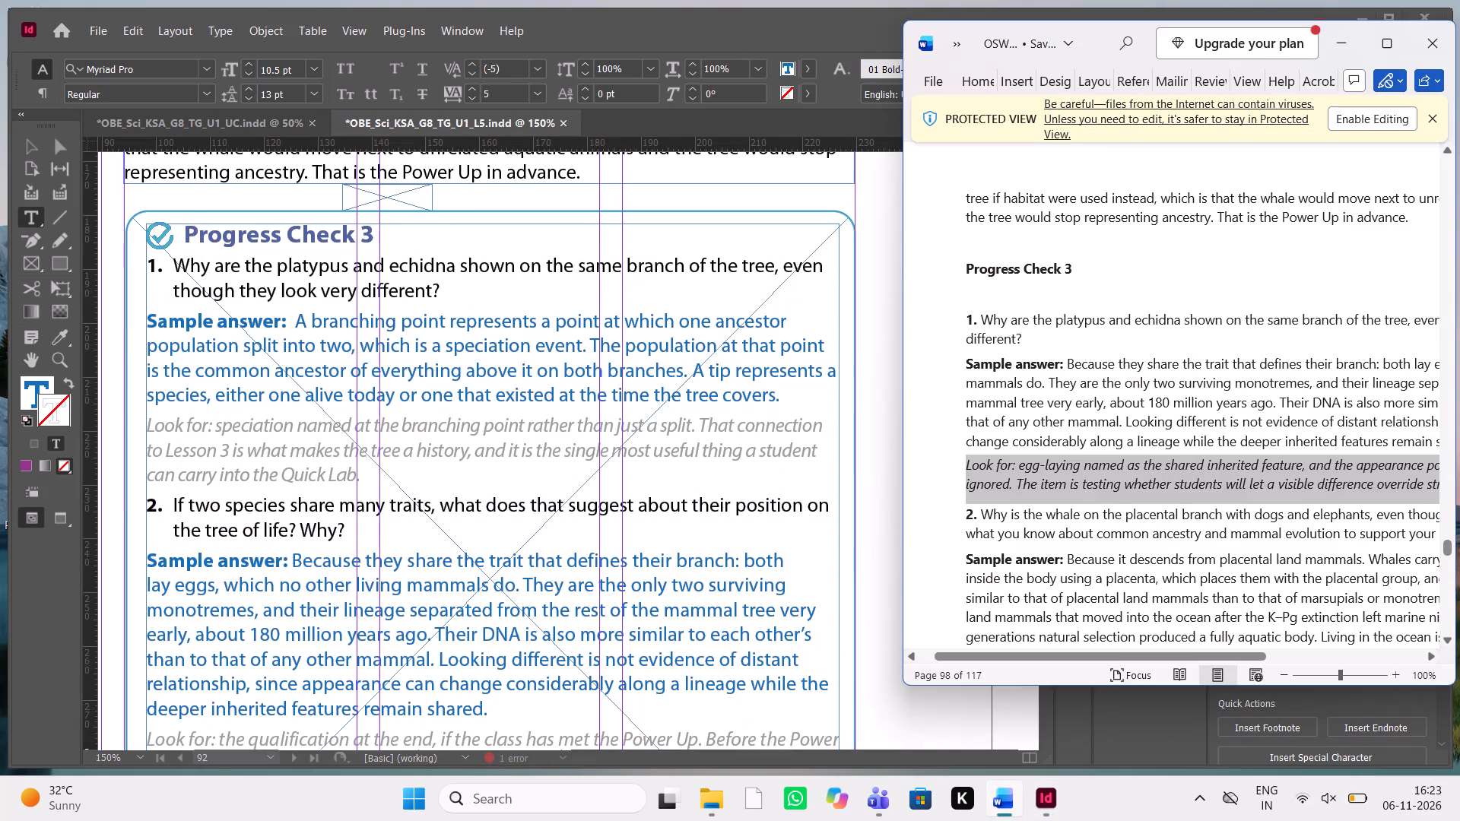
pyautogui.hscroll(-1, 1261, 391)
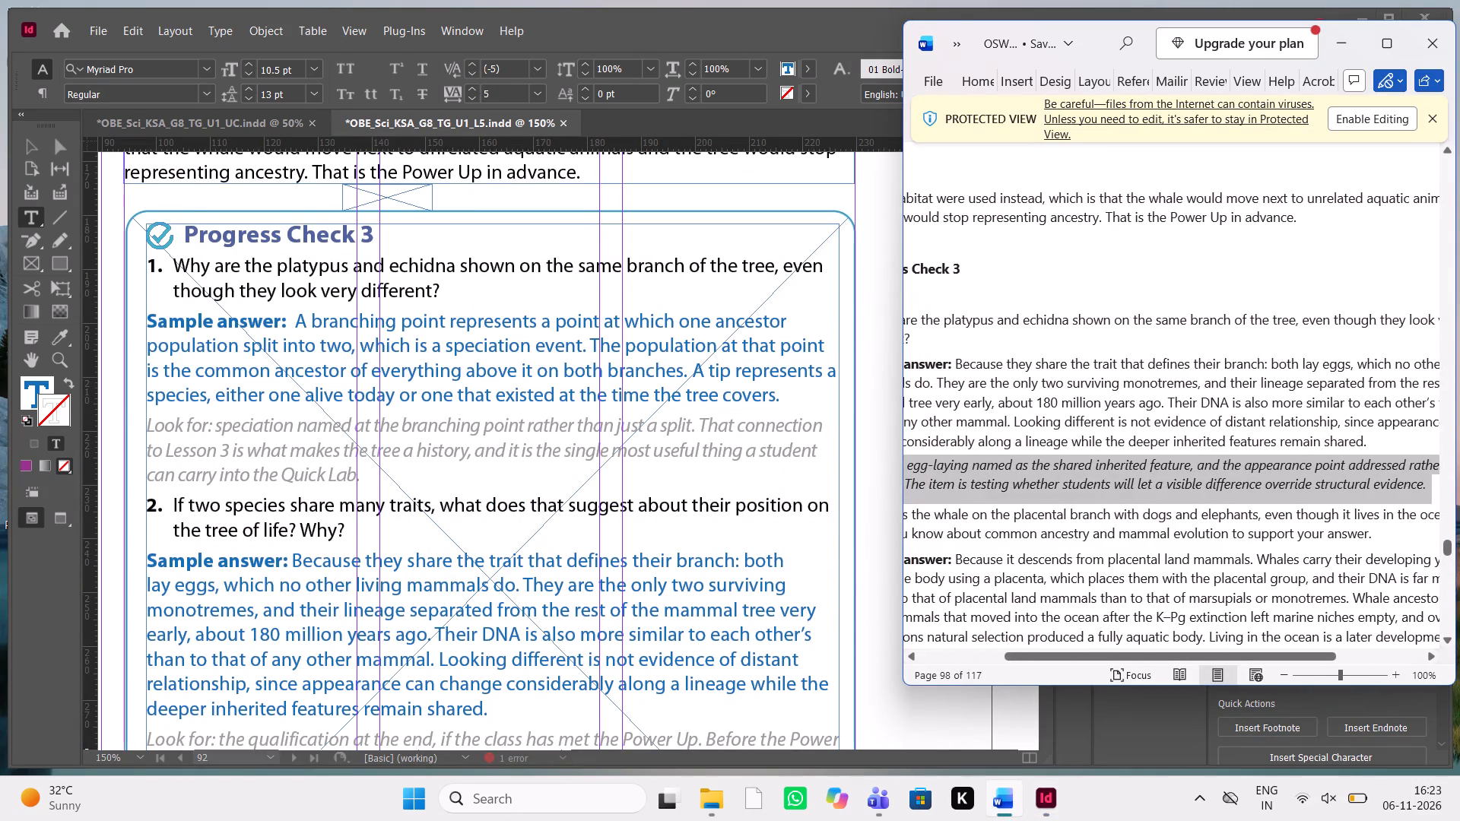
pyautogui.moveTo(1379, 429); pyautogui.dragTo(1281, 430)
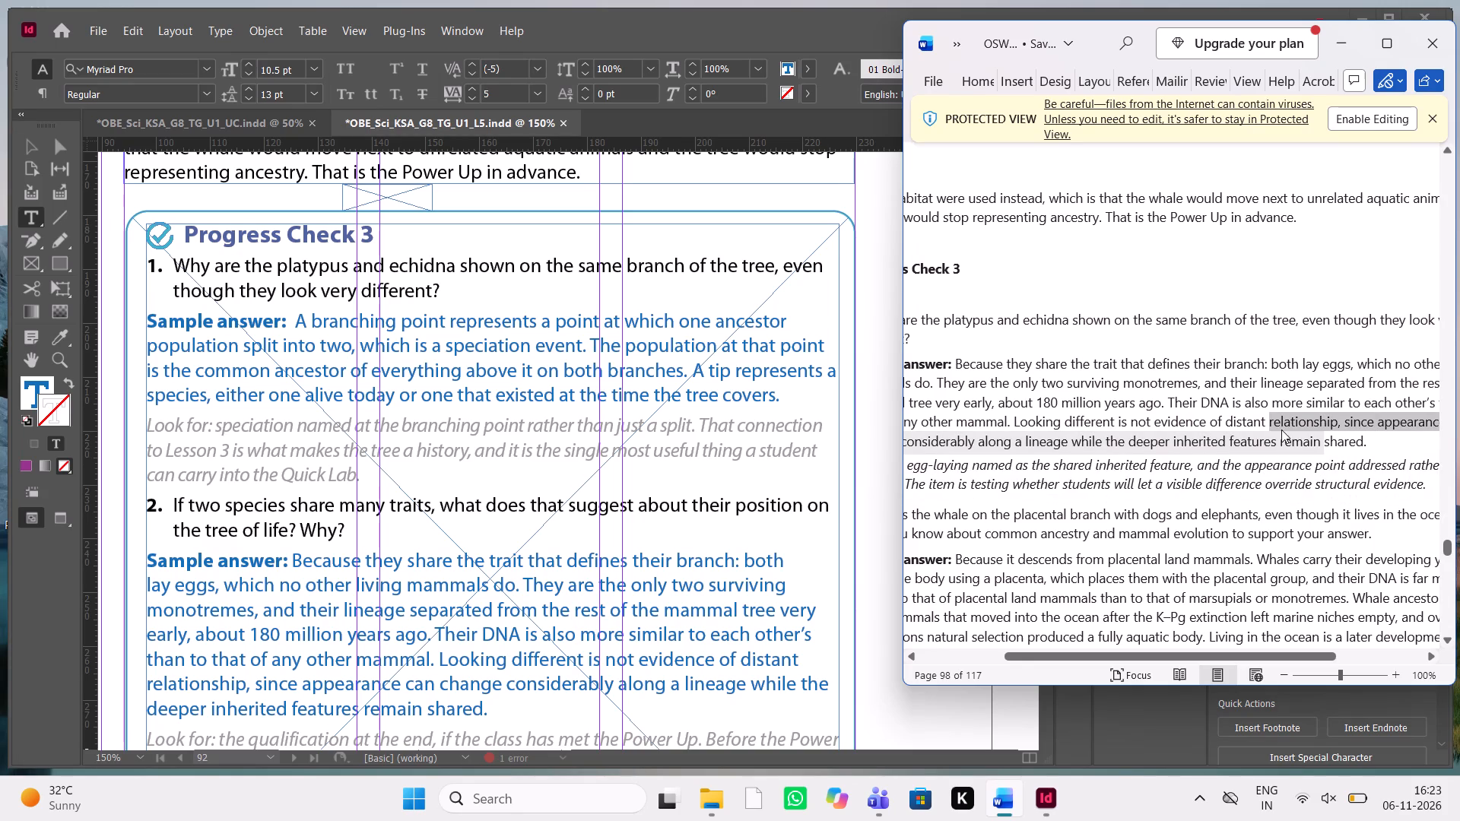
pyautogui.scroll(-1, 650, 520)
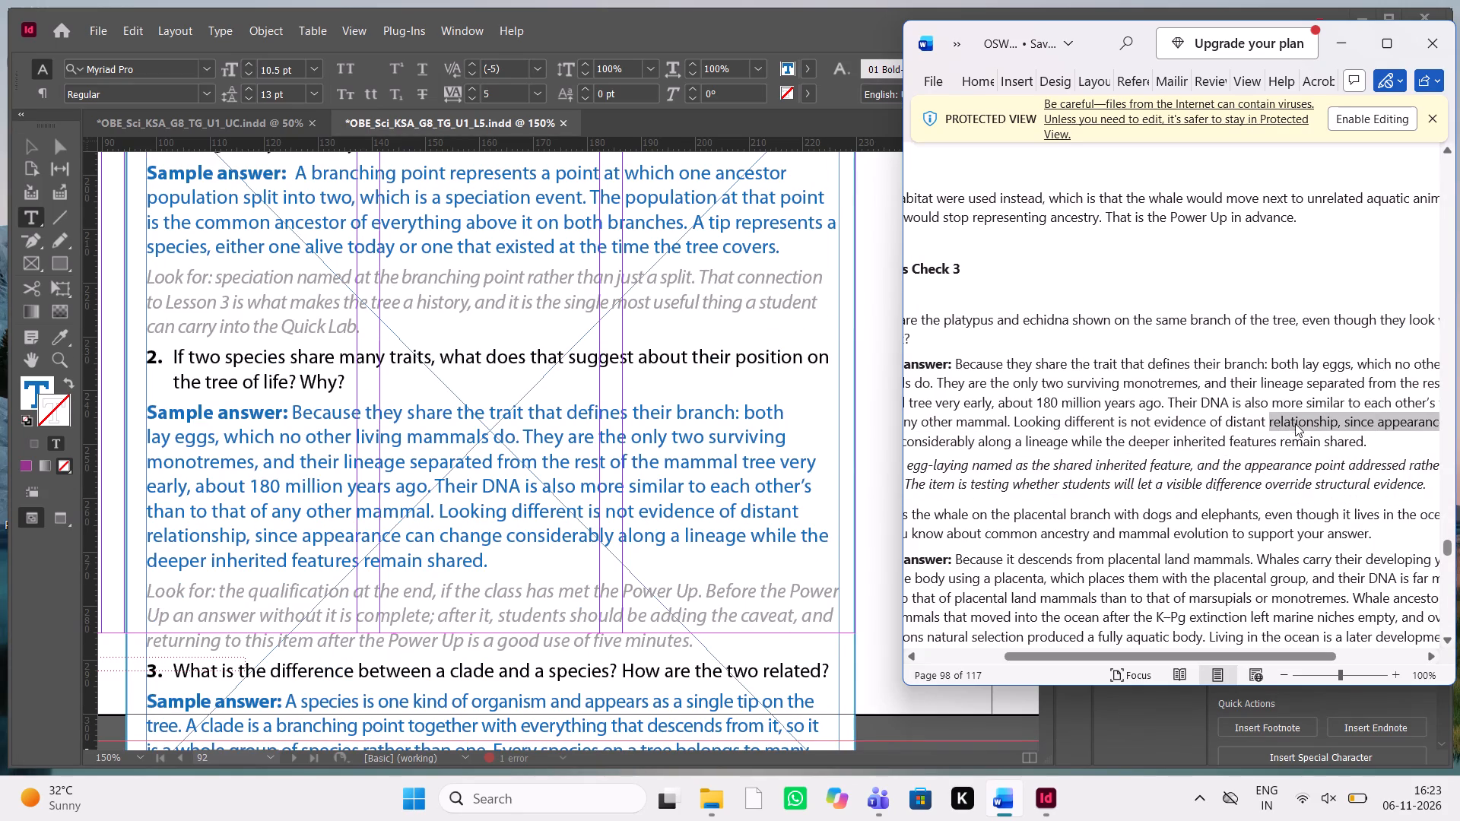
pyautogui.doubleClick(1363, 433)
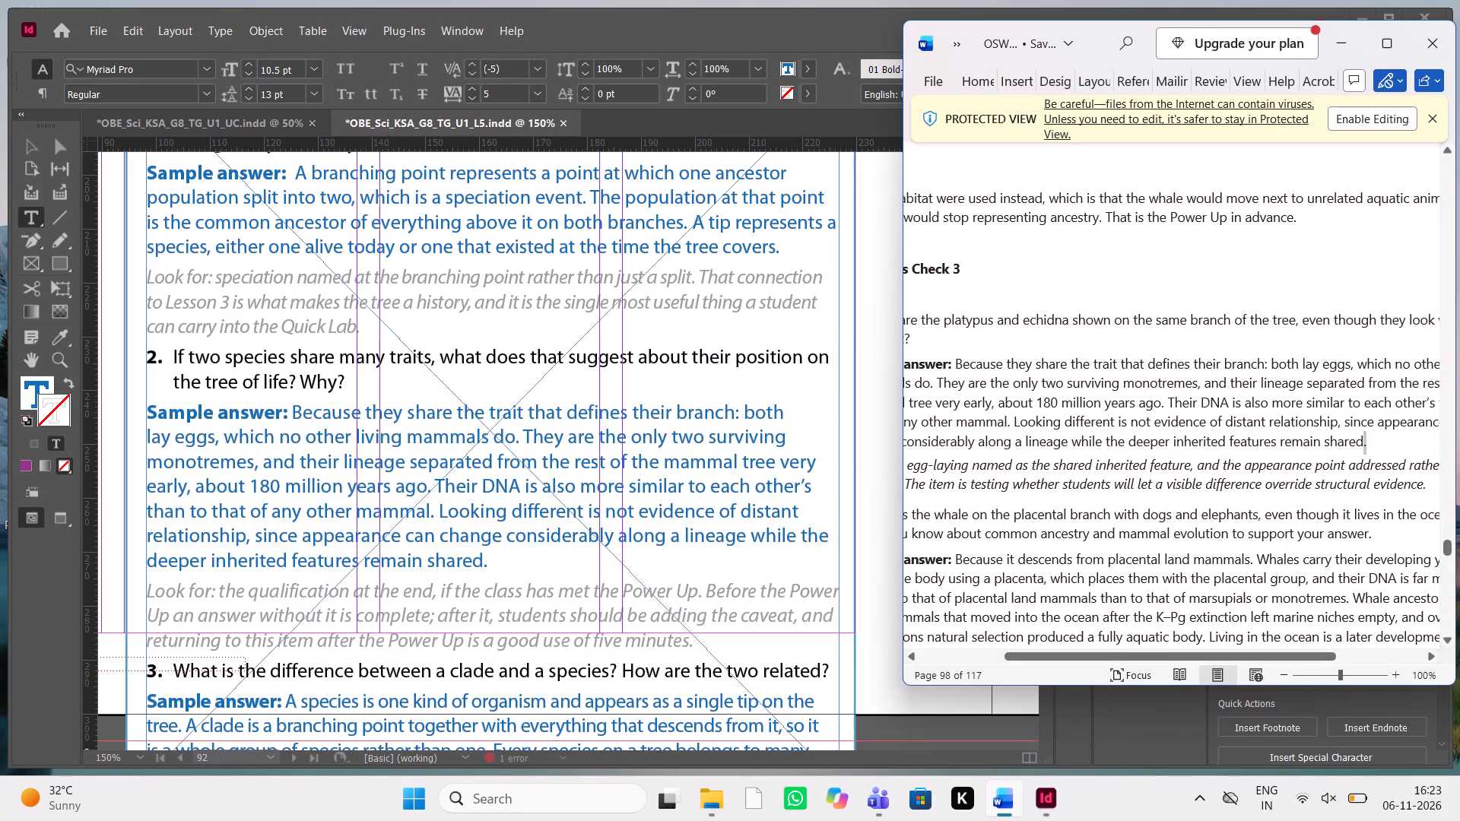
pyautogui.moveTo(1370, 439); pyautogui.dragTo(960, 366)
pyautogui.hotkey('ctrl', 'c')
pyautogui.hotkey('ctrl', 'c')
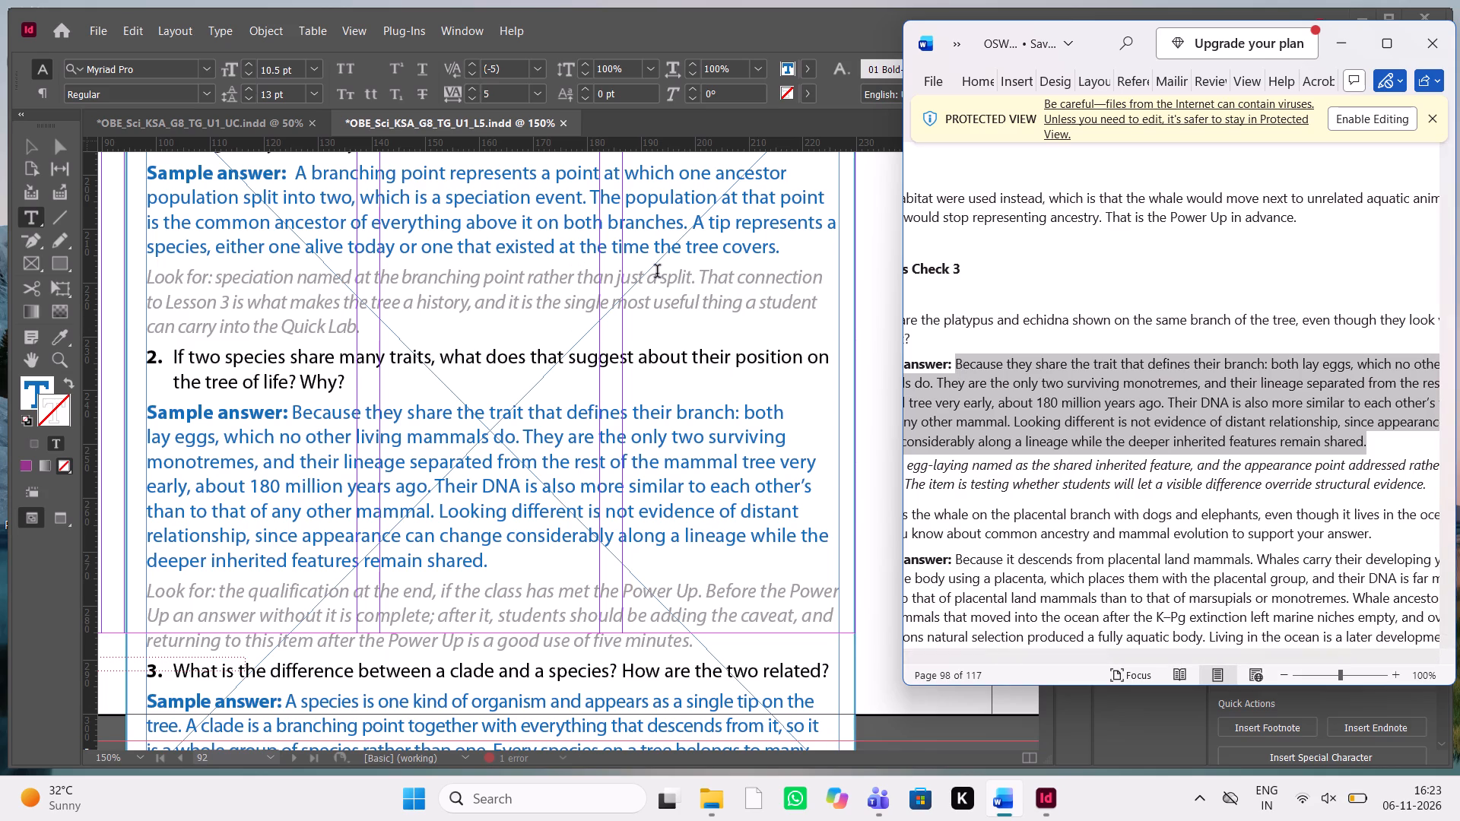
# Replace the sample answer text under question 1 in InDesign with the copied answer, removing the extra space after its label.
pyautogui.scroll(3, 657, 273)
pyautogui.moveTo(789, 490); pyautogui.dragTo(361, 425)
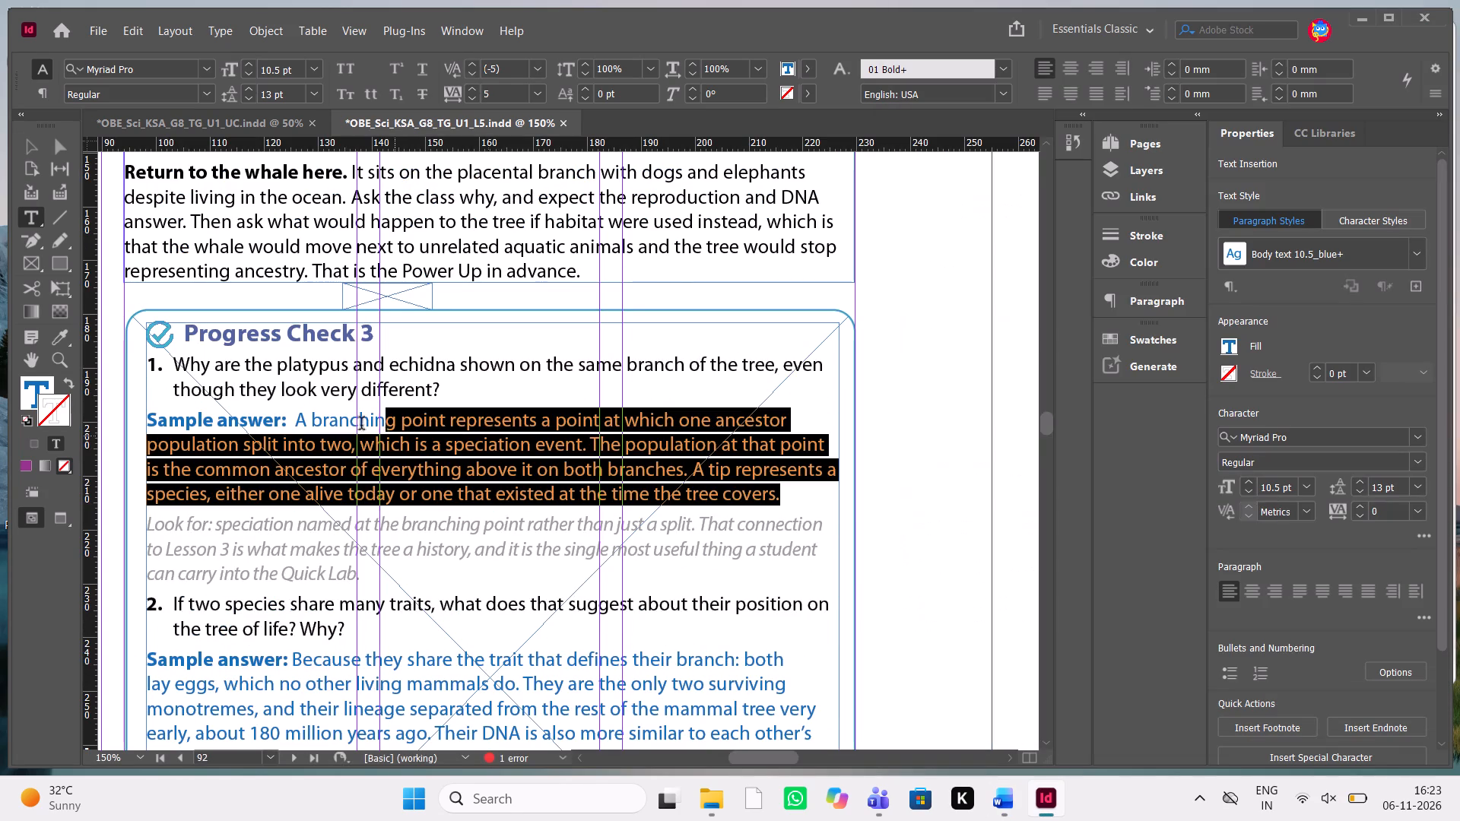
pyautogui.moveTo(361, 425); pyautogui.dragTo(296, 407)
pyautogui.hotkey('ctrl', 'v')
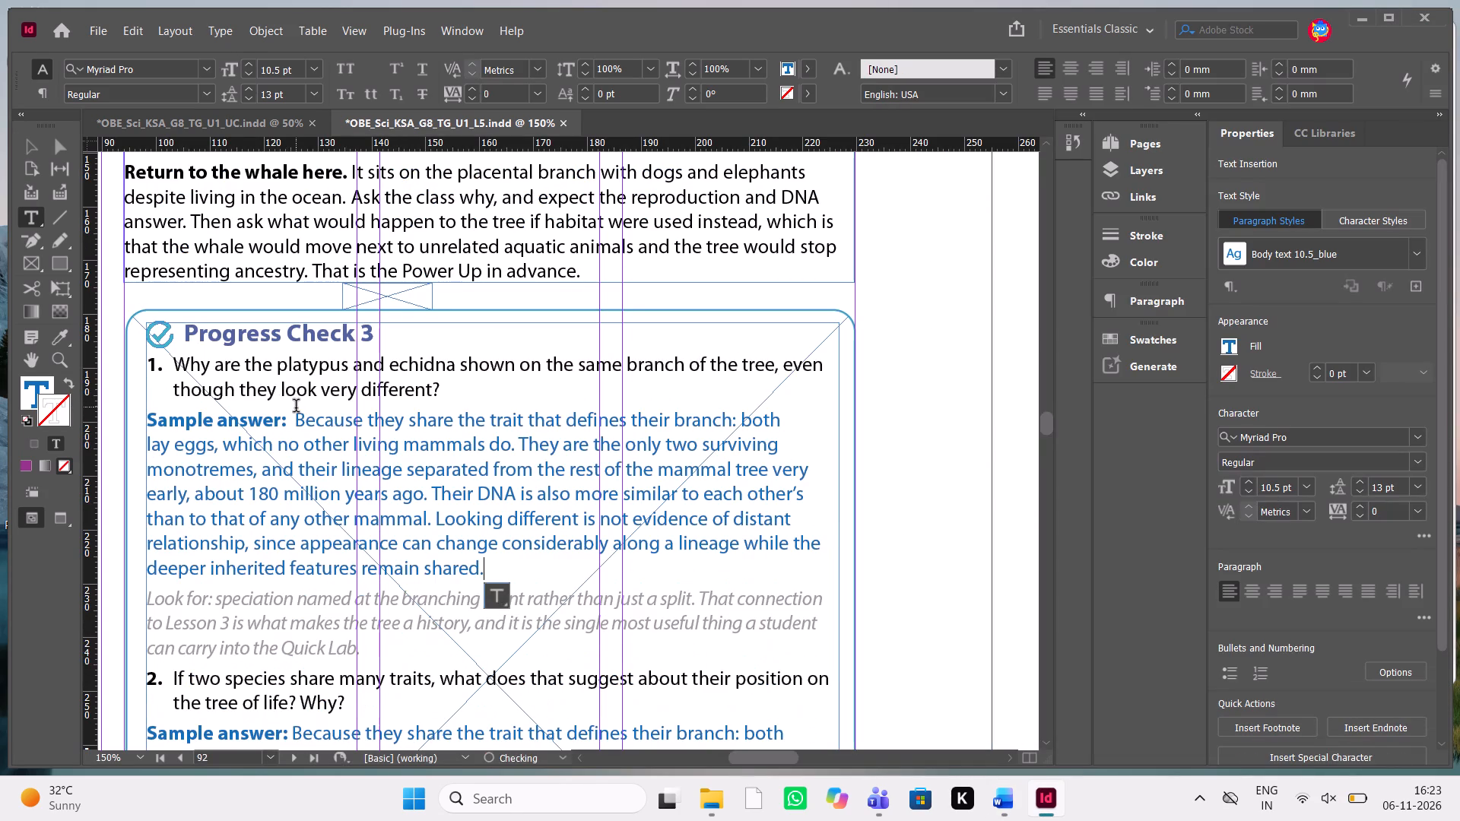
pyautogui.hotkey('alt', 'Tab')
pyautogui.hotkey('alt', 'Tab')
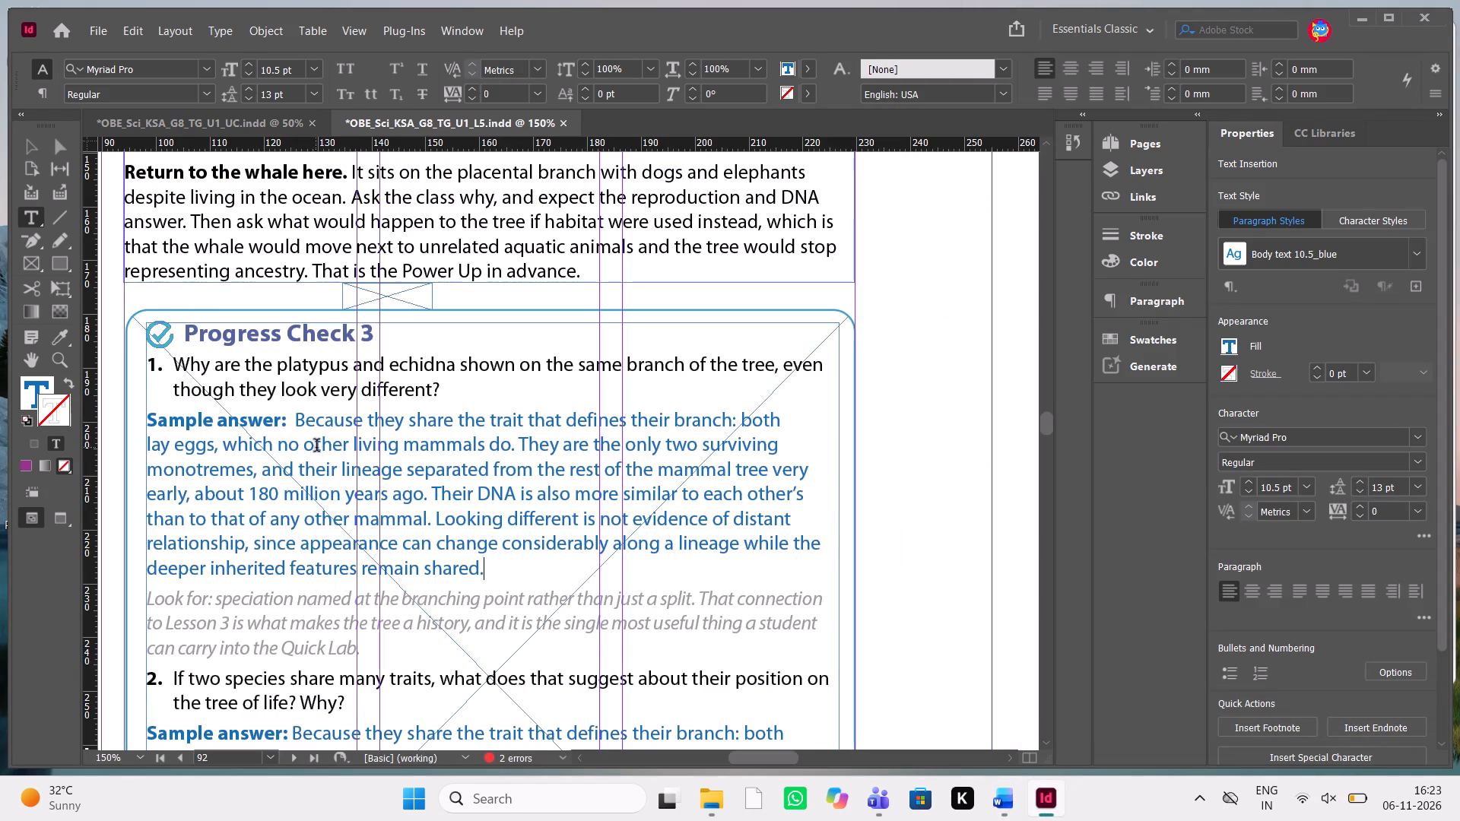
pyautogui.click(295, 423)
pyautogui.press('BackSpace')
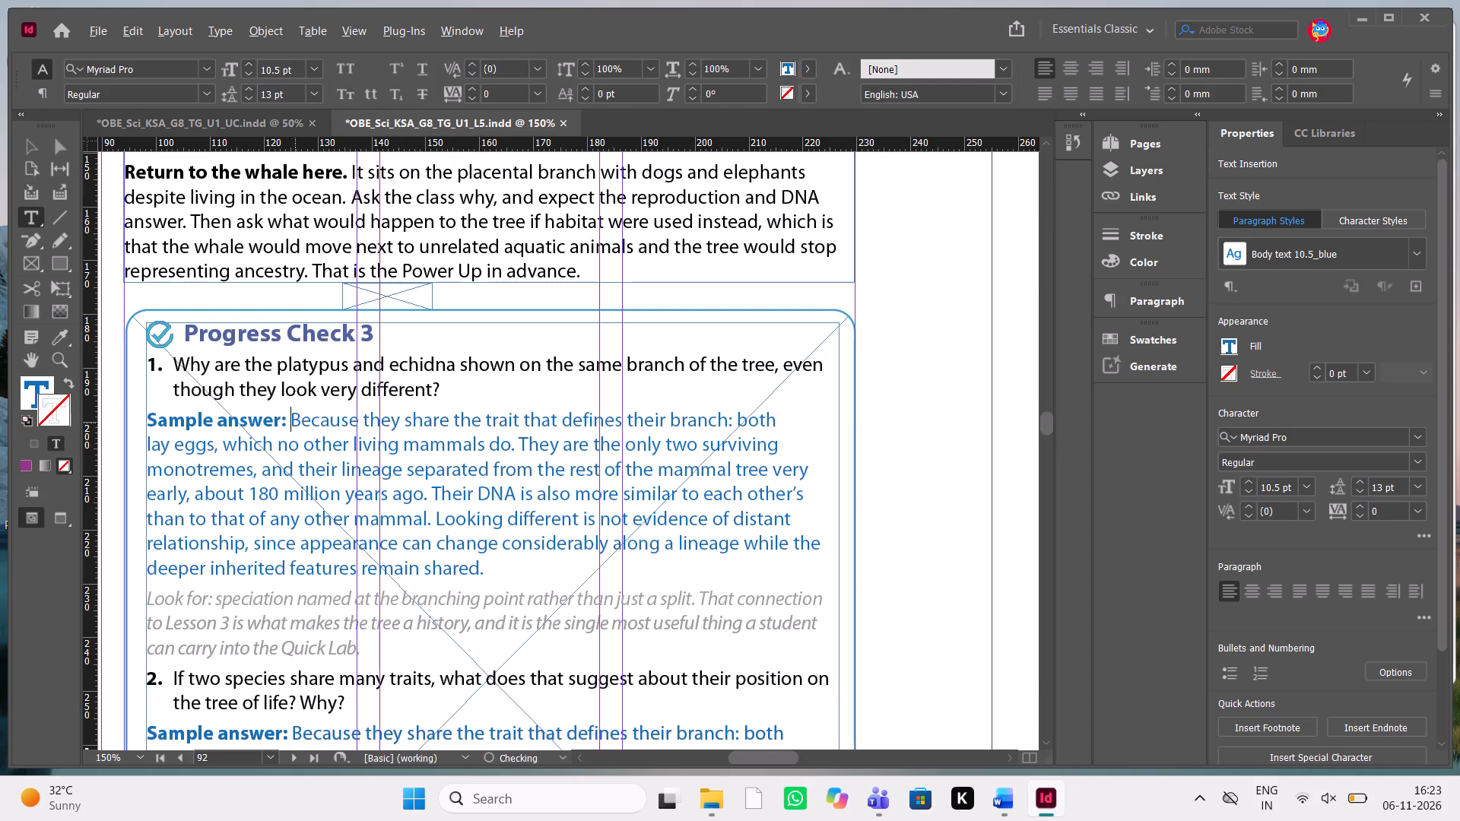
# Replace the "Look for" note under question 1 with the manuscript's note beginning "Look for: egg-laying named as the shared inherited feature".
pyautogui.hotkey('alt', 'Tab')
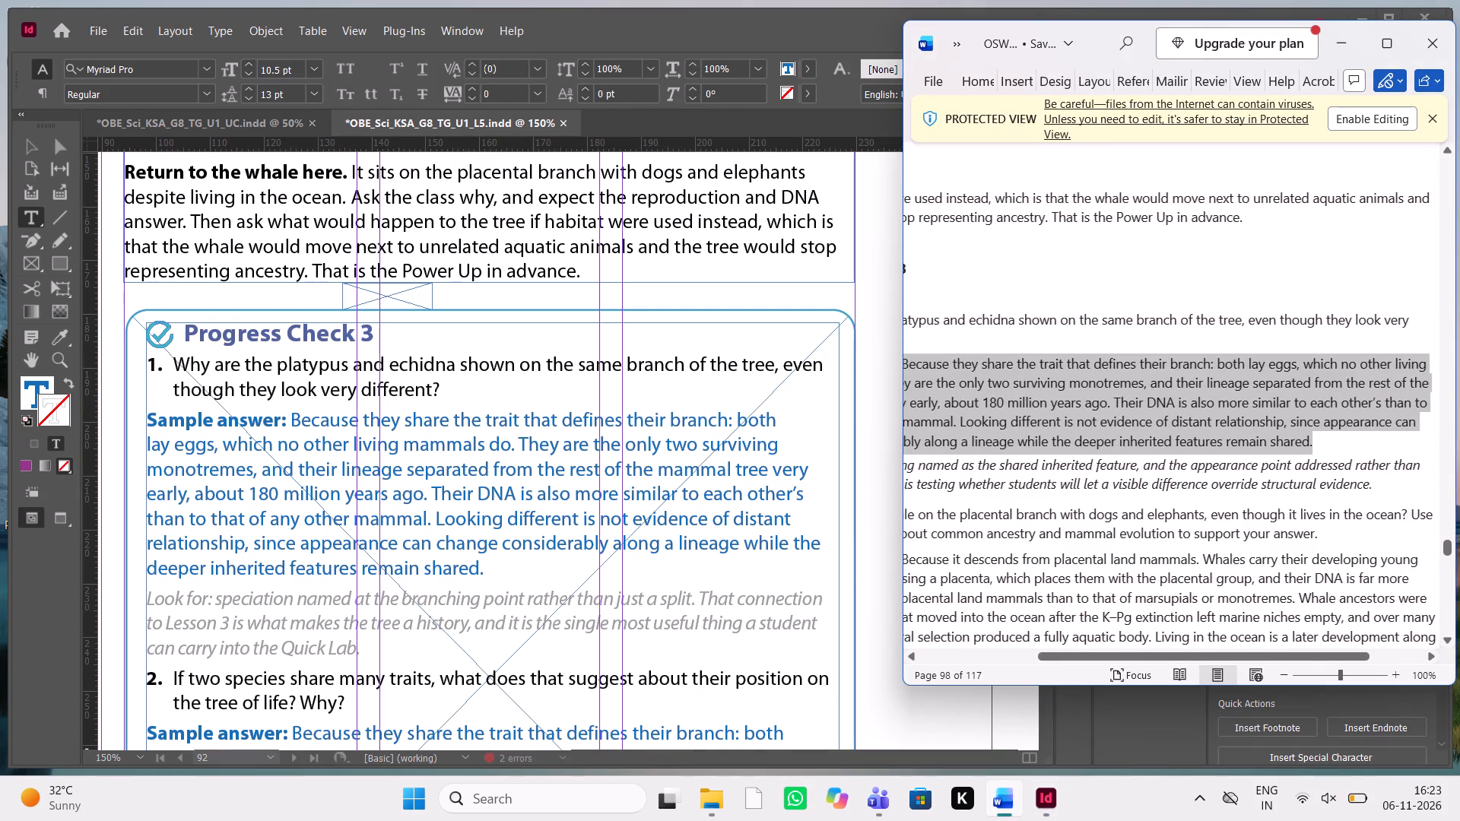
pyautogui.moveTo(1373, 487); pyautogui.dragTo(919, 465)
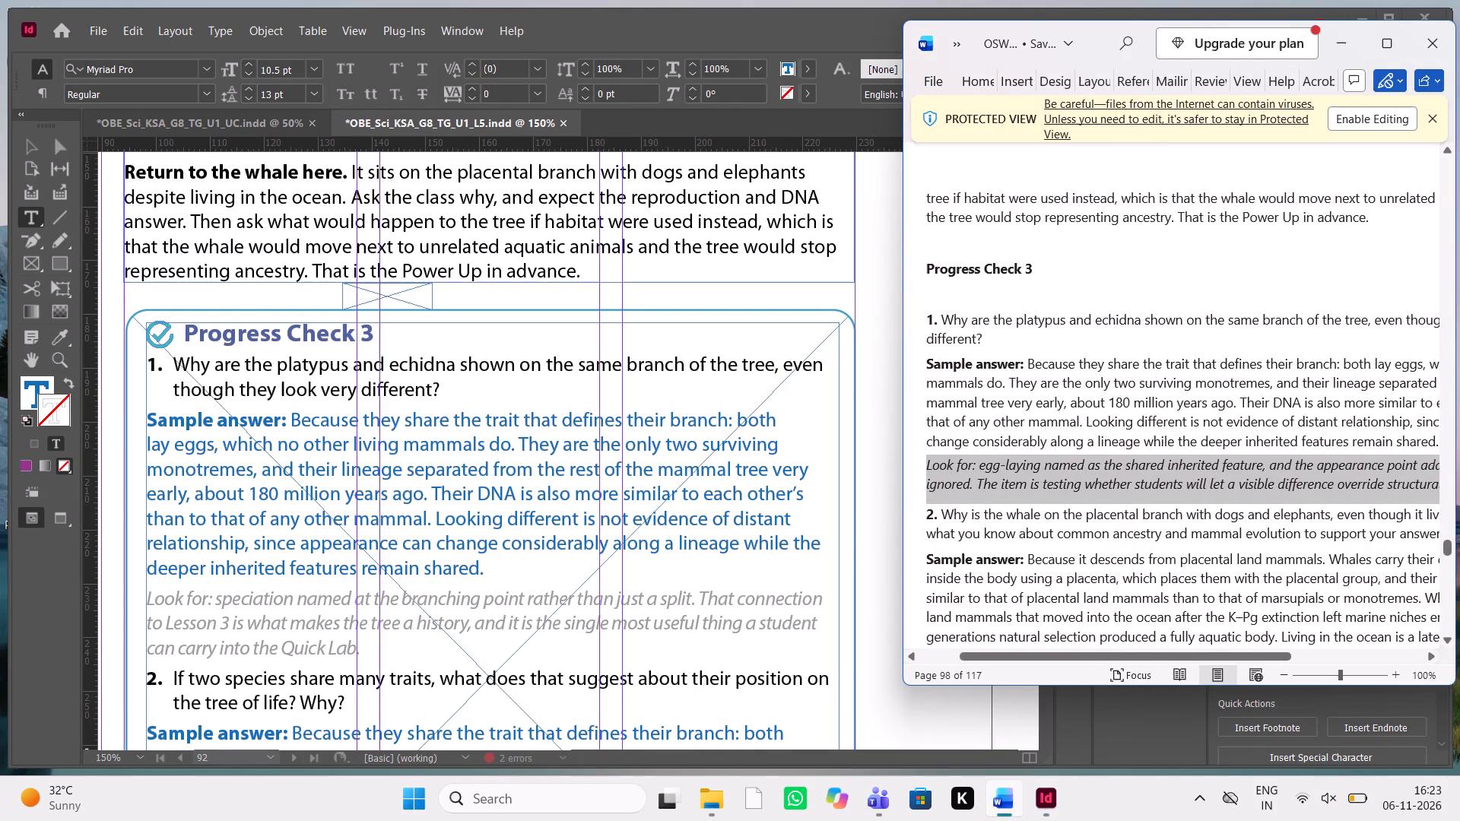
pyautogui.moveTo(919, 465); pyautogui.dragTo(922, 465)
pyautogui.hotkey('ctrl', 'c')
pyautogui.hotkey('ctrl', 'c')
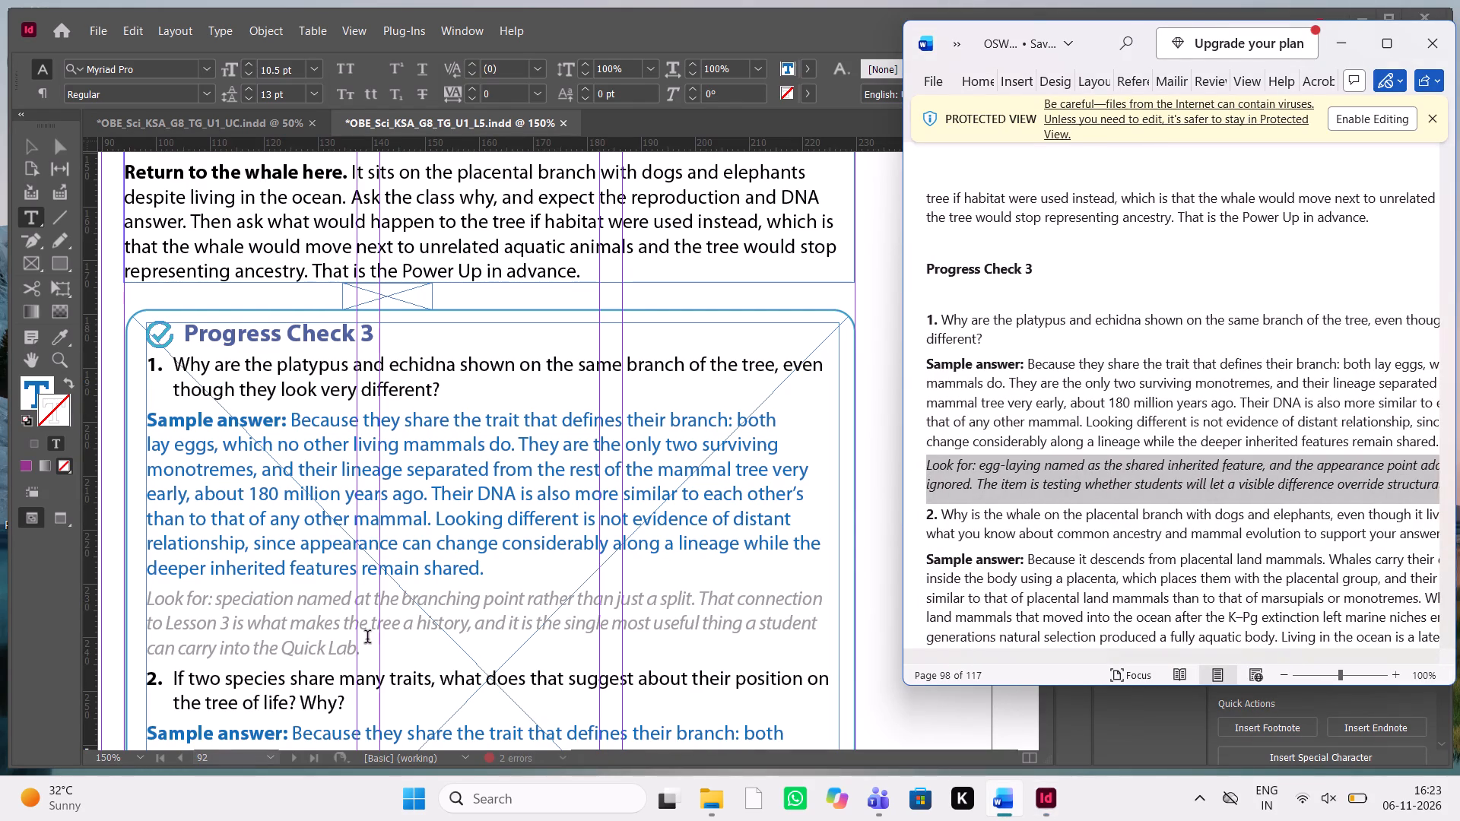
pyautogui.moveTo(363, 649); pyautogui.dragTo(122, 597)
pyautogui.hotkey('ctrl', 'v')
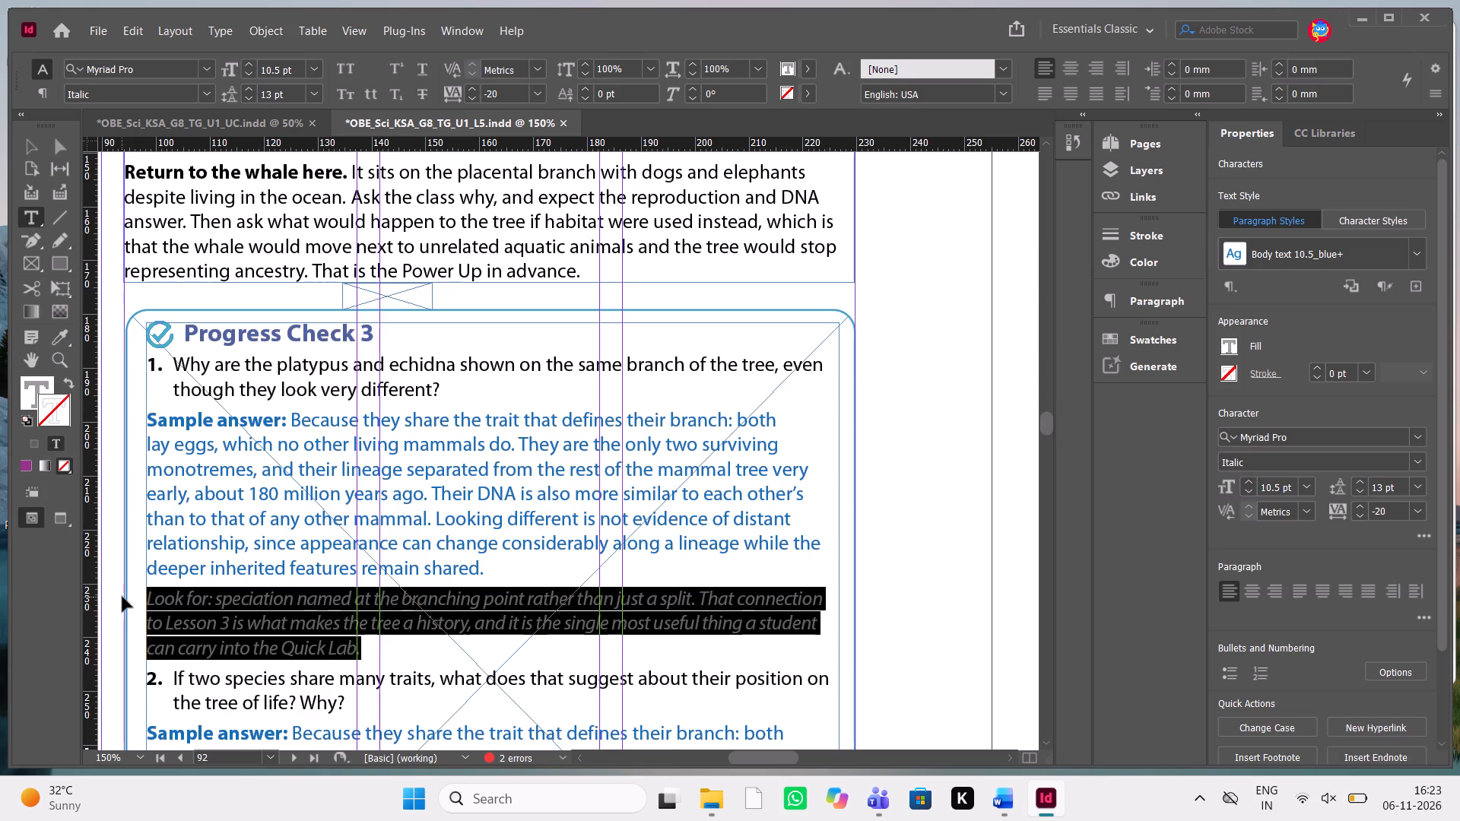
# Replace the box's question 2 text with the manuscript's question "Why is the whale on the placental branch with dogs and elephants", keeping the automatic number.
pyautogui.scroll(-1, 284, 614)
pyautogui.hotkey('alt', 'Tab')
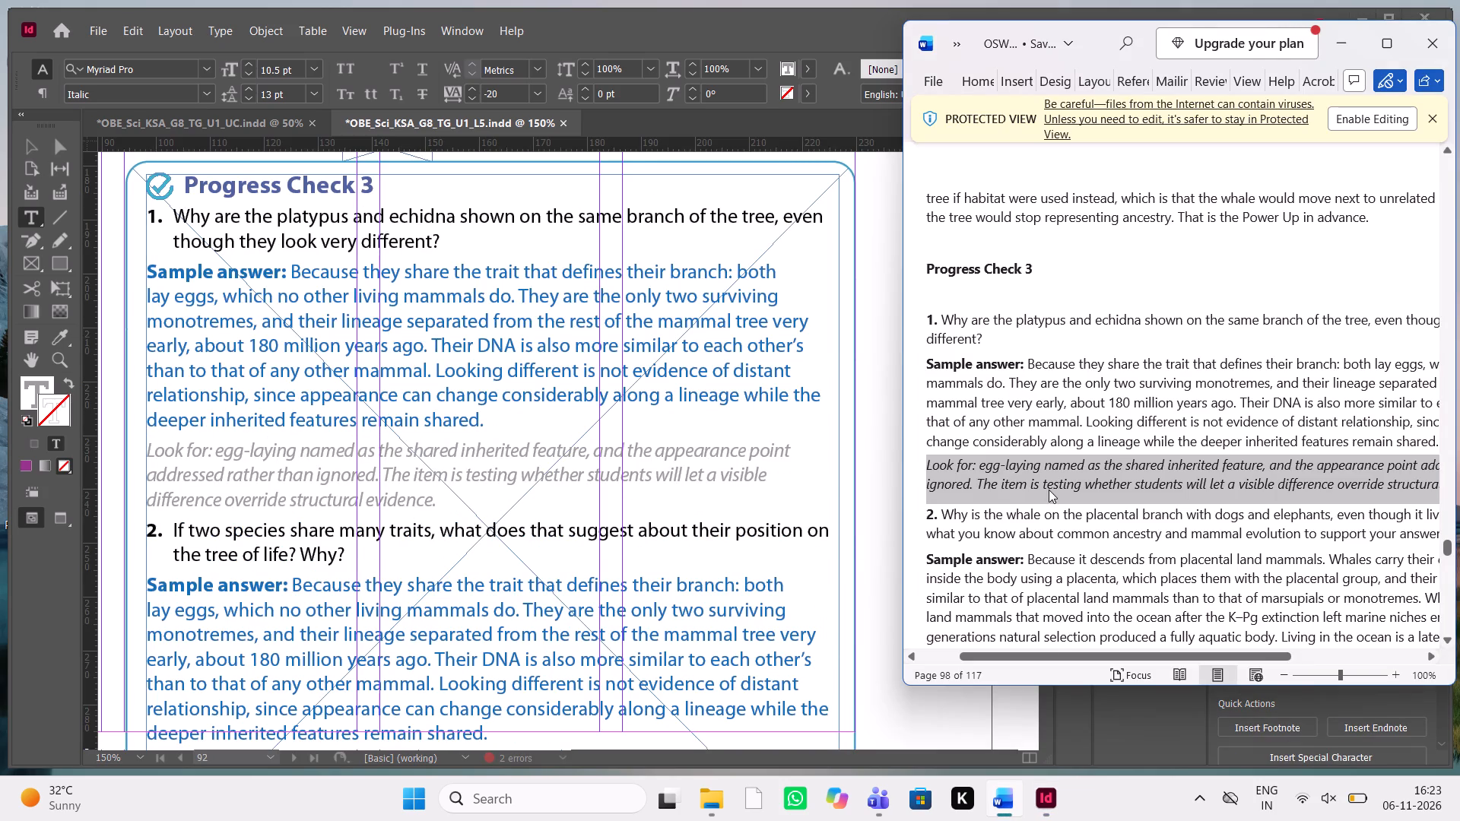
pyautogui.hscroll(-1, 1372, 531)
pyautogui.moveTo(1290, 531); pyautogui.dragTo(968, 516)
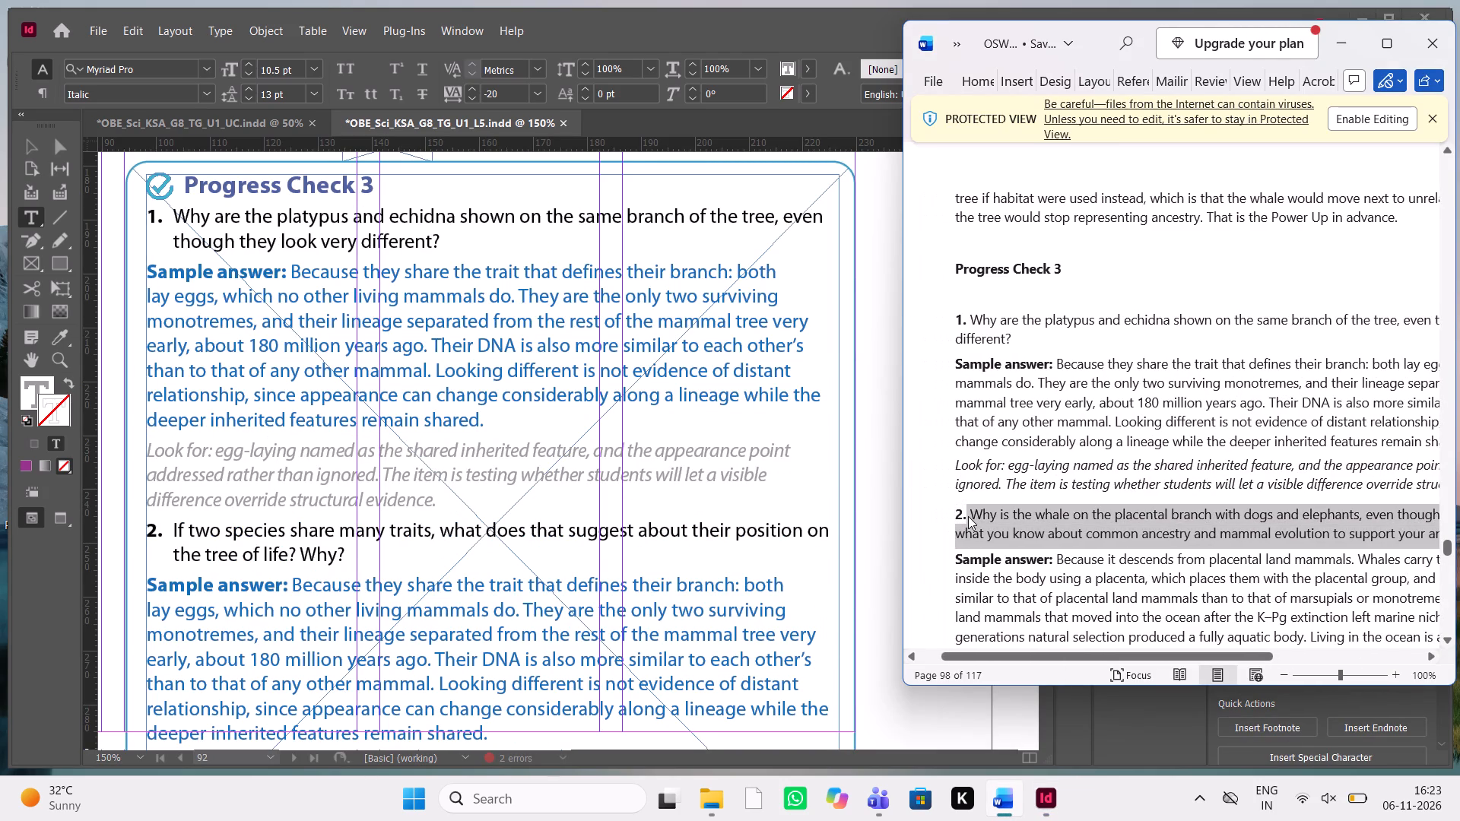
pyautogui.hotkey('ctrl', 'c')
pyautogui.hotkey('ctrl', 'c')
pyautogui.moveTo(360, 557); pyautogui.dragTo(294, 544)
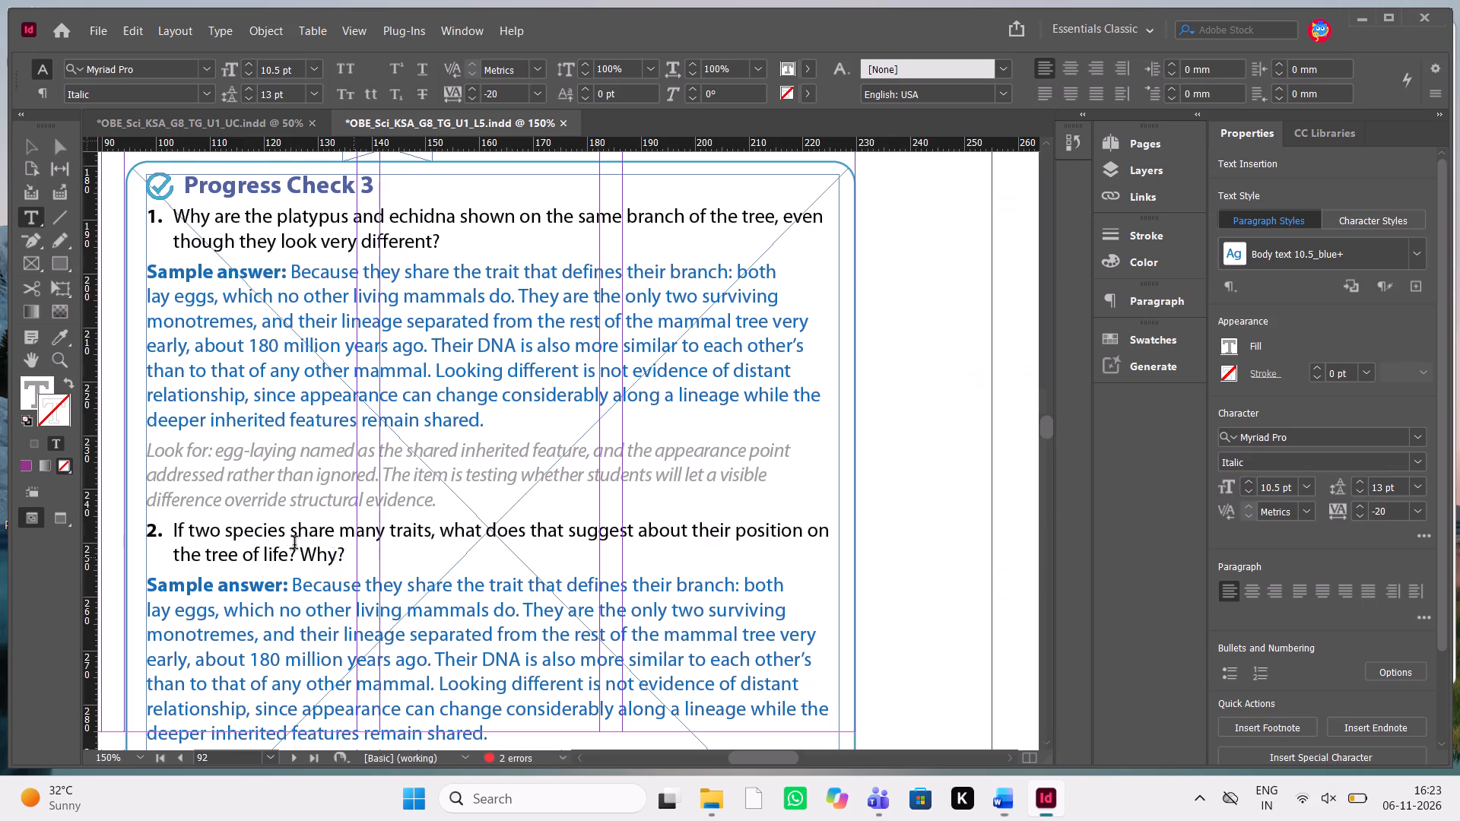
pyautogui.moveTo(294, 544); pyautogui.dragTo(168, 525)
pyautogui.hotkey('ctrl', 'v')
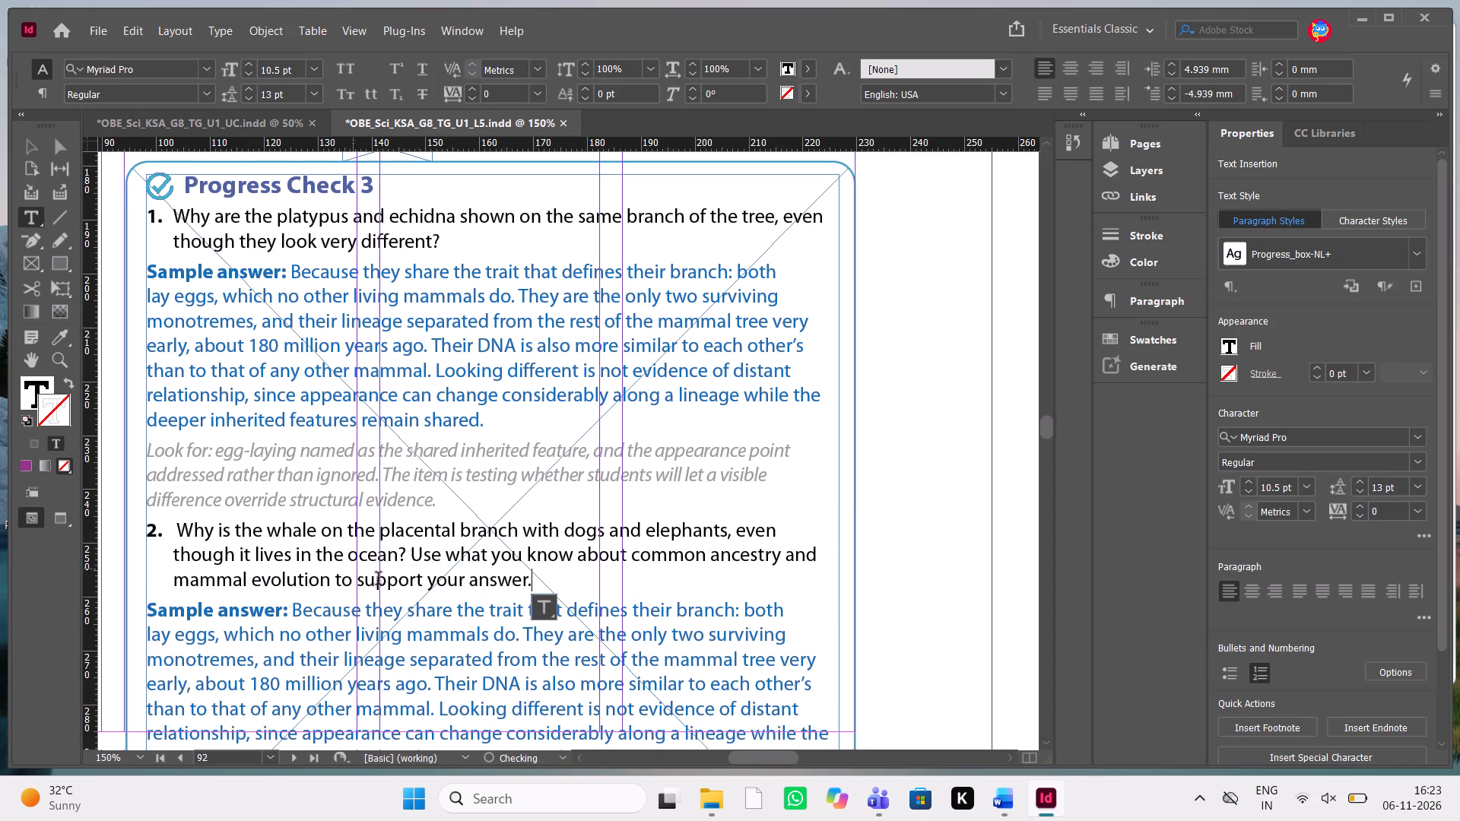
# Replace the sample answer text under question 2 with the manuscript's answer beginning "Because it descends from placental land mammals", keeping its label.
pyautogui.hotkey('alt', 'Tab')
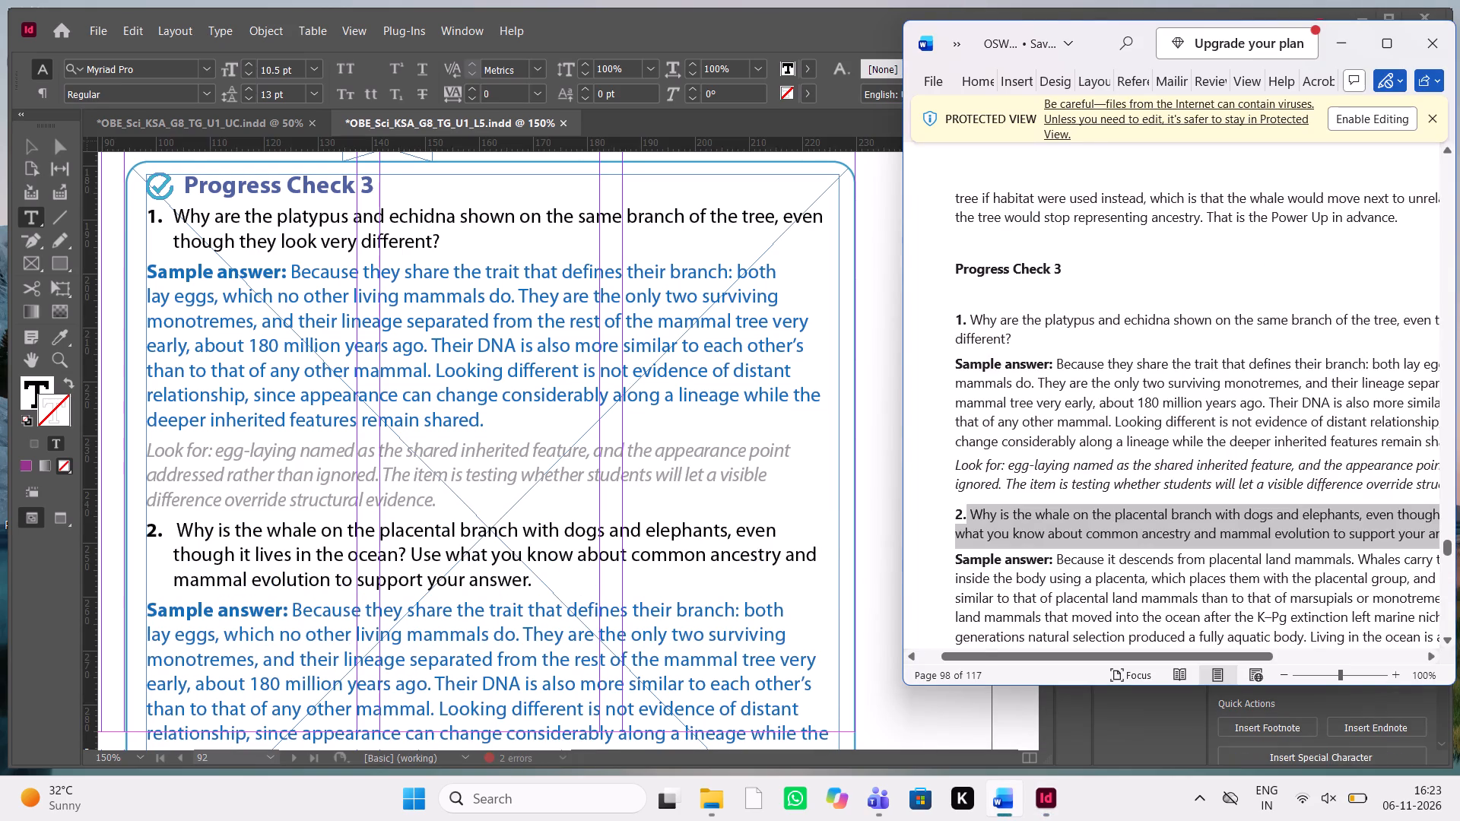
pyautogui.scroll(-1, 1170, 484)
pyautogui.moveTo(1244, 454); pyautogui.dragTo(1235, 454)
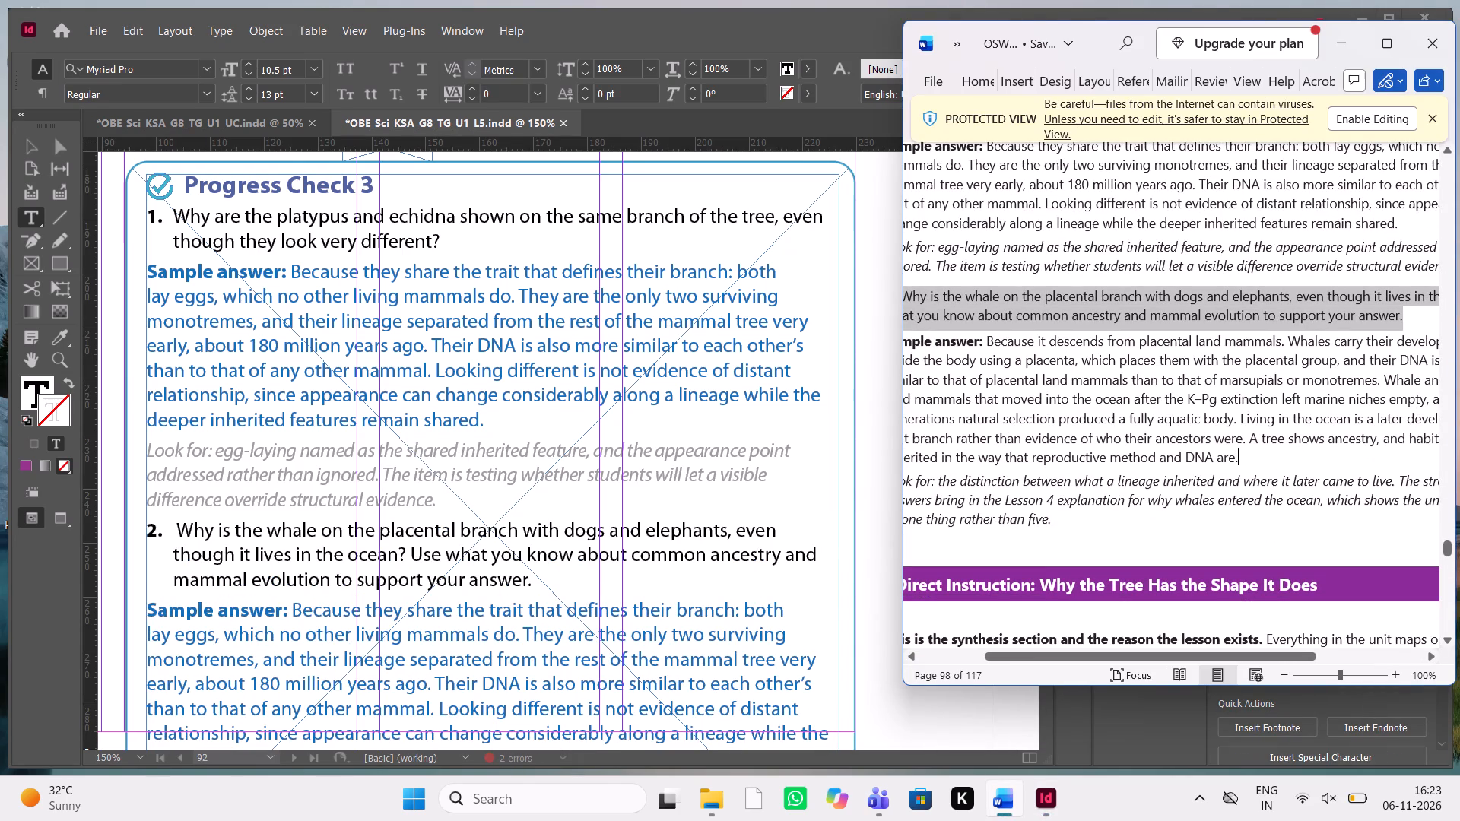
pyautogui.moveTo(1235, 454); pyautogui.dragTo(988, 342)
pyautogui.hotkey('ctrl', 'c')
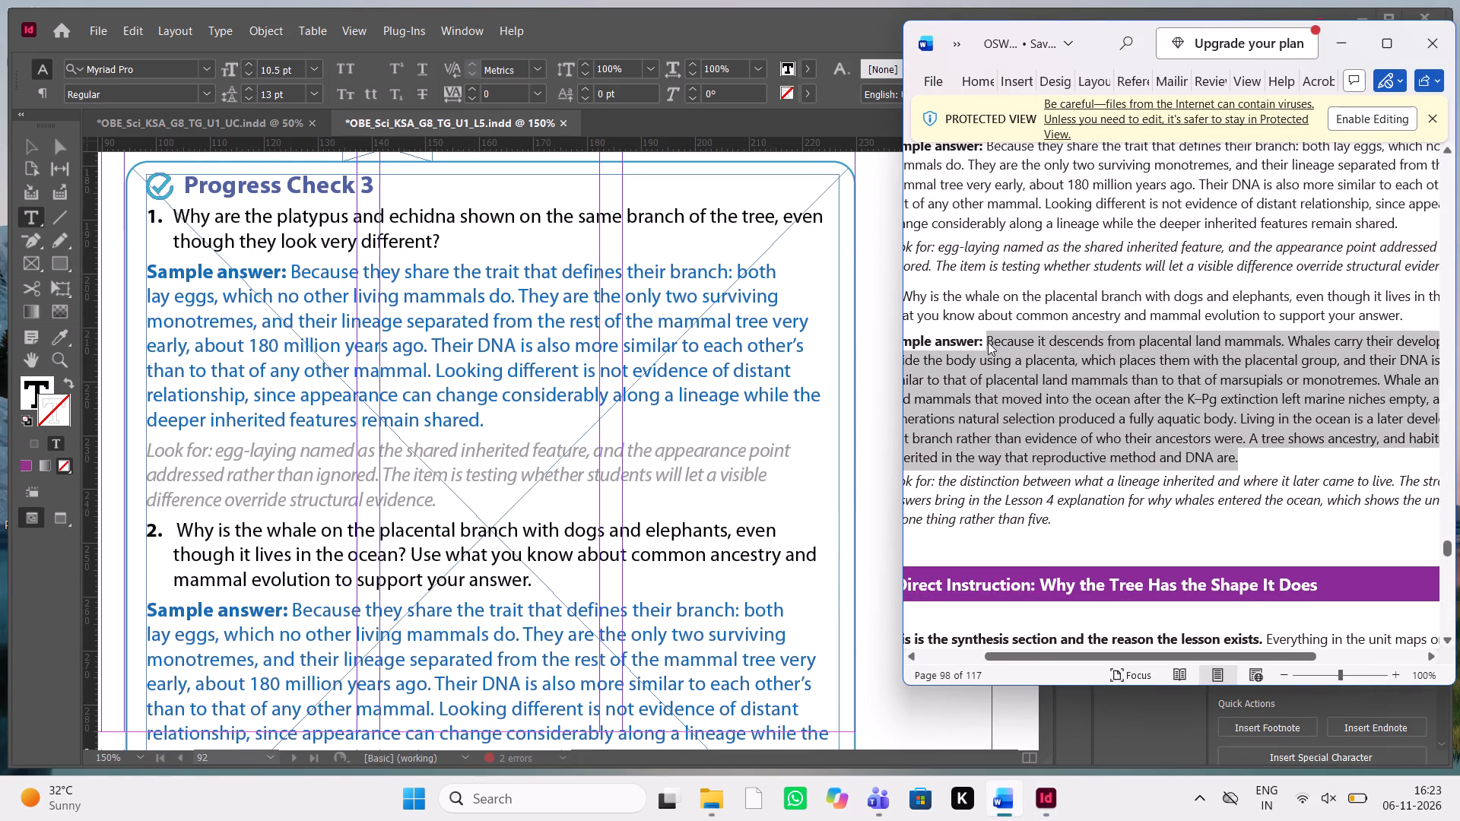
pyautogui.hotkey('ctrl', 'c')
pyautogui.scroll(-1, 536, 490)
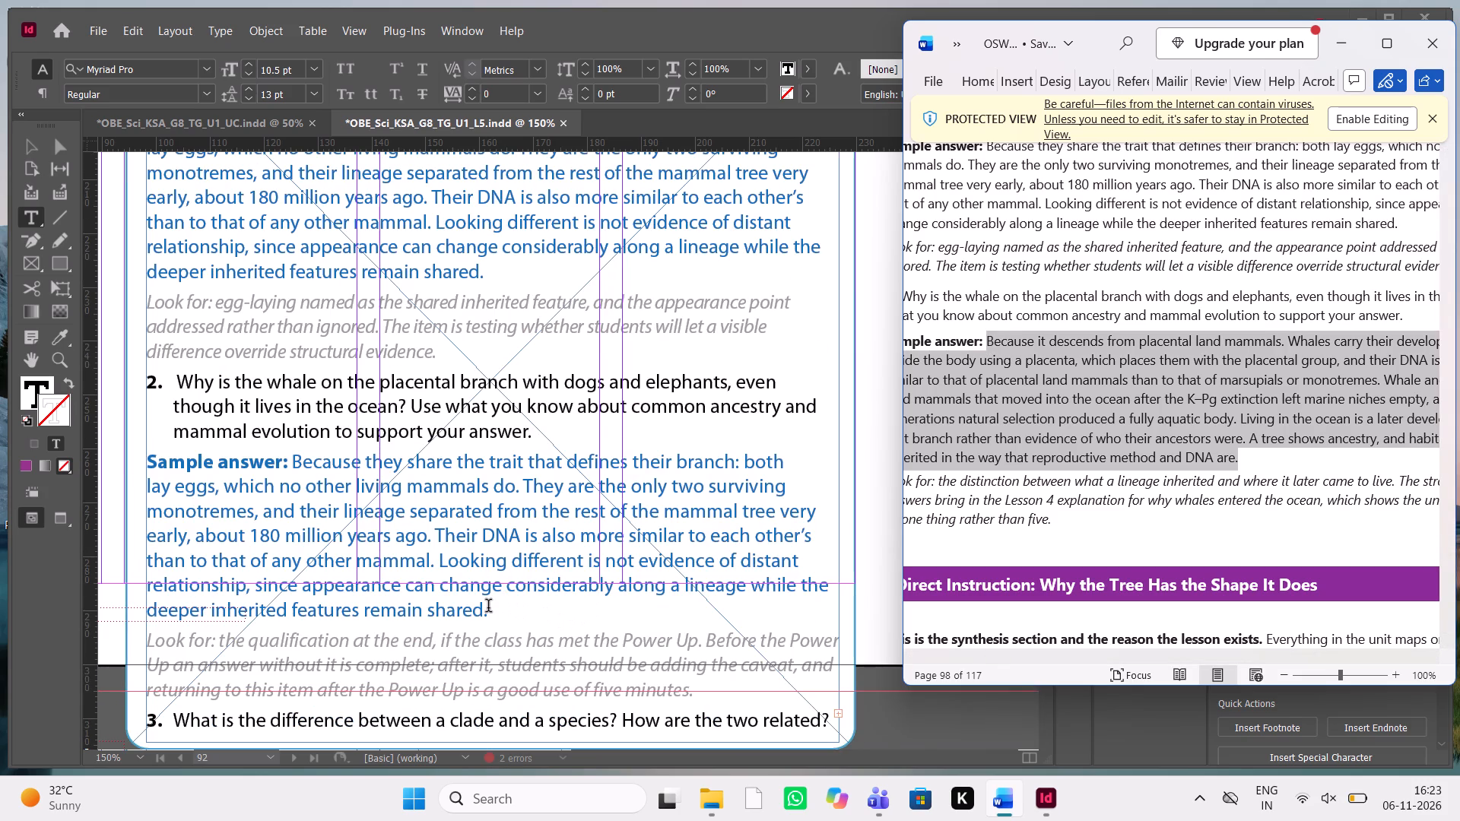
pyautogui.moveTo(488, 607); pyautogui.dragTo(293, 467)
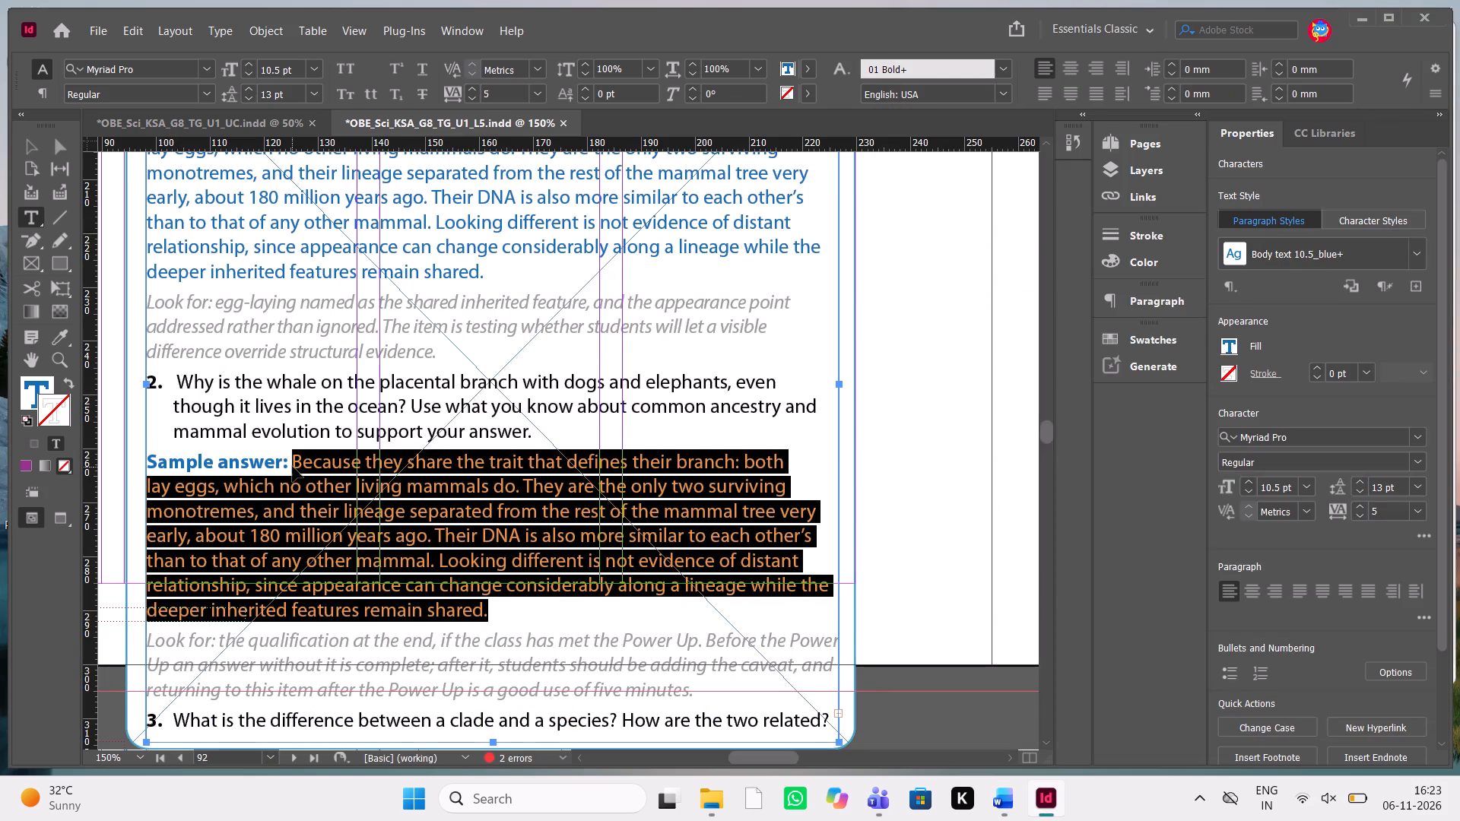
pyautogui.hotkey('ctrl', 'v')
# Shorten the Progress Check 3 text frame from its bottom edge to a height of about 98 mm.
pyautogui.scroll(-1, 449, 569)
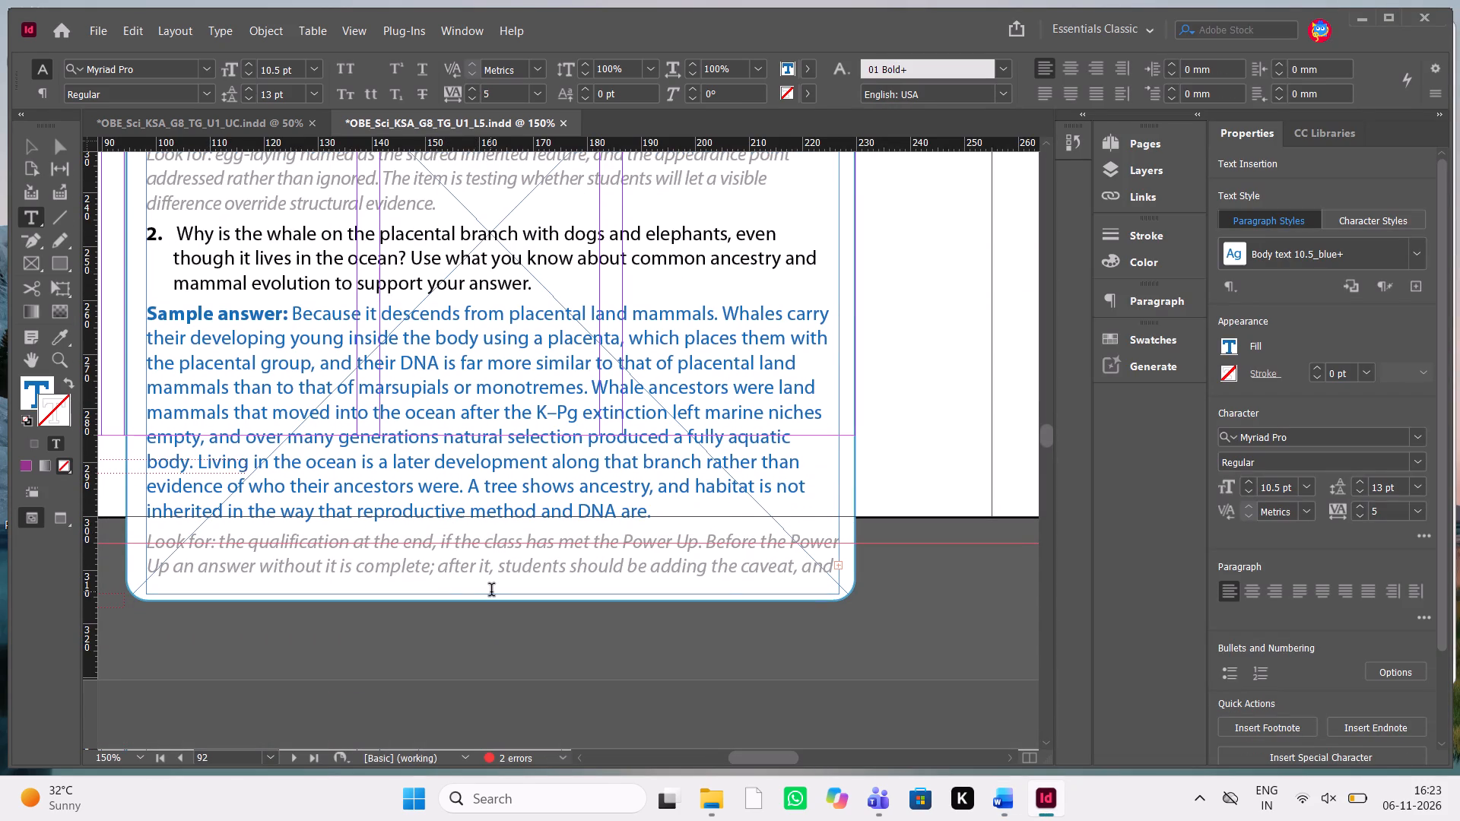
pyautogui.press('Escape')
pyautogui.click(531, 593)
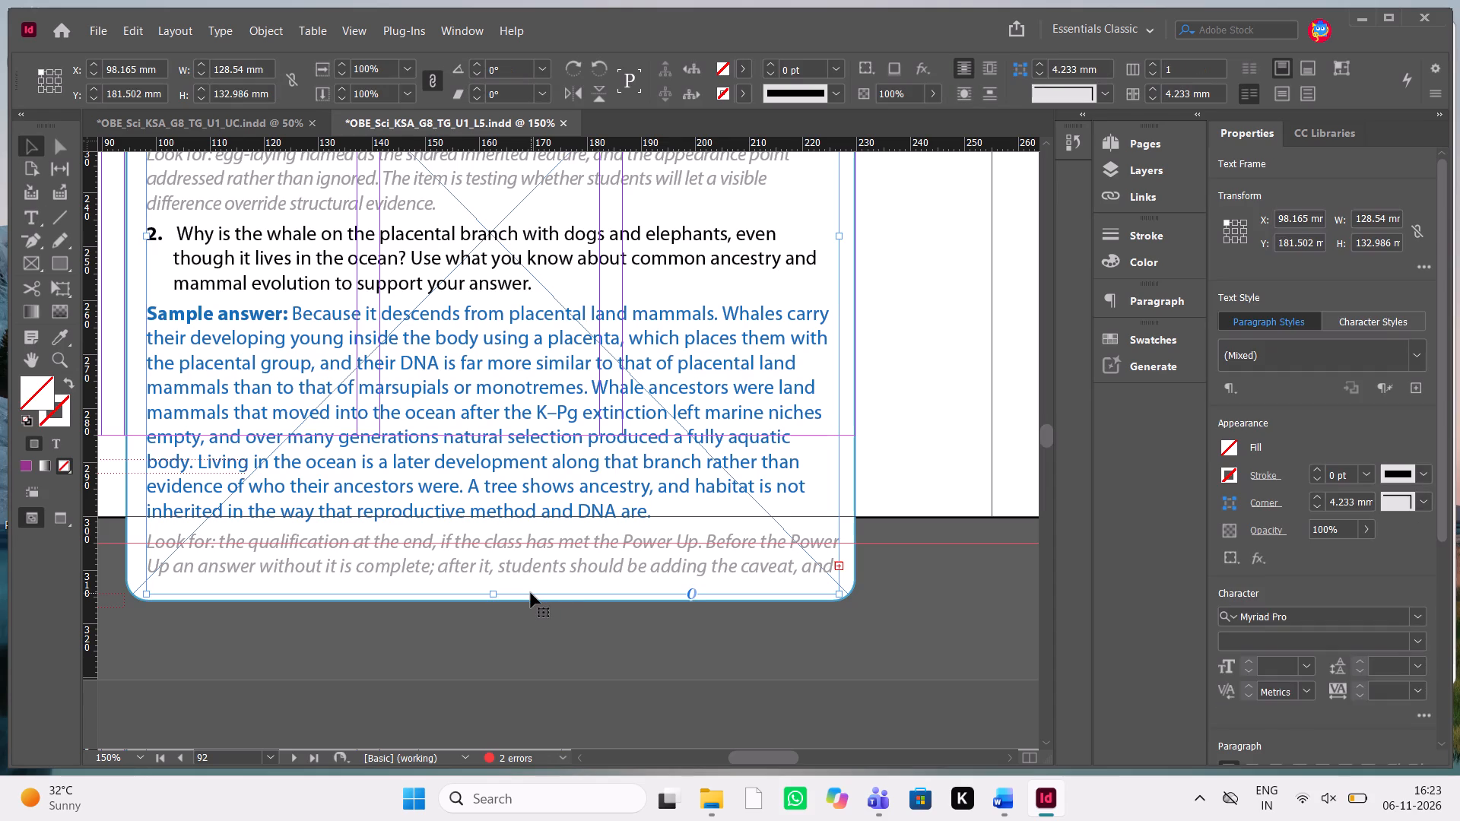
pyautogui.moveTo(490, 596); pyautogui.dragTo(458, 338)
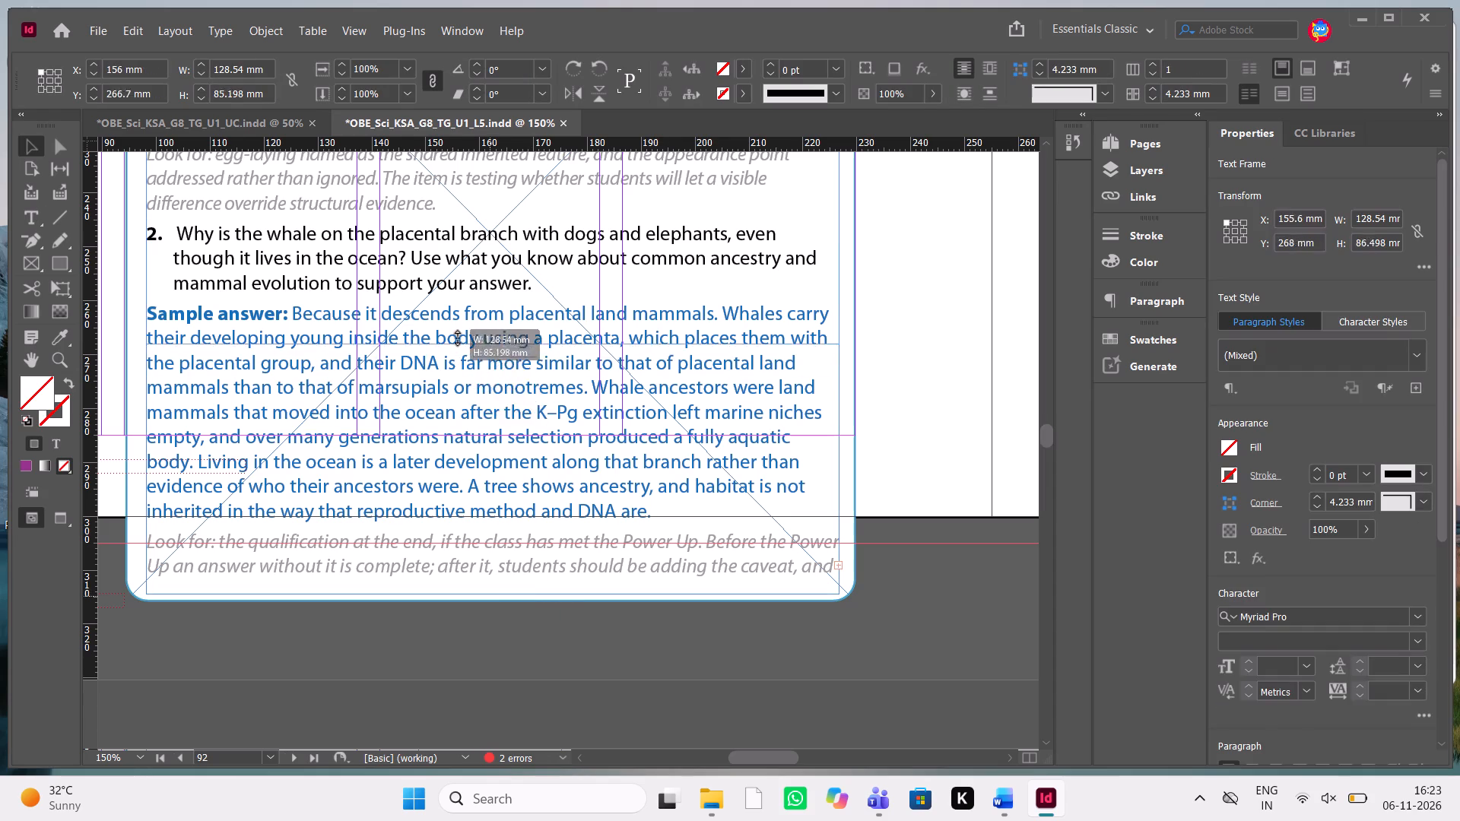
pyautogui.moveTo(458, 338); pyautogui.dragTo(506, 404)
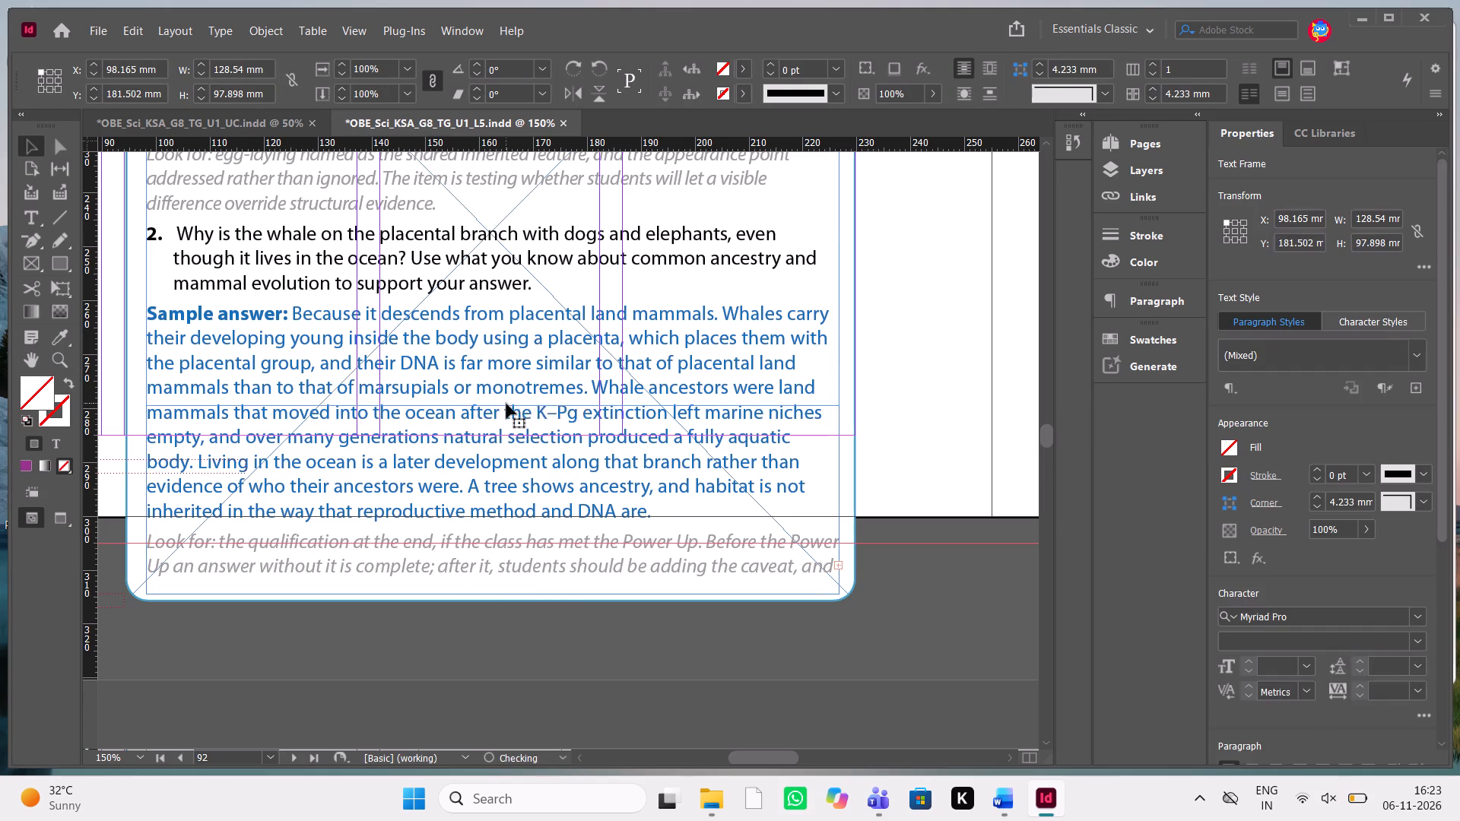
# Shorten the blue-outlined box behind the text to about 106 mm high, with its bottom edge on the page margin.
pyautogui.click(433, 571)
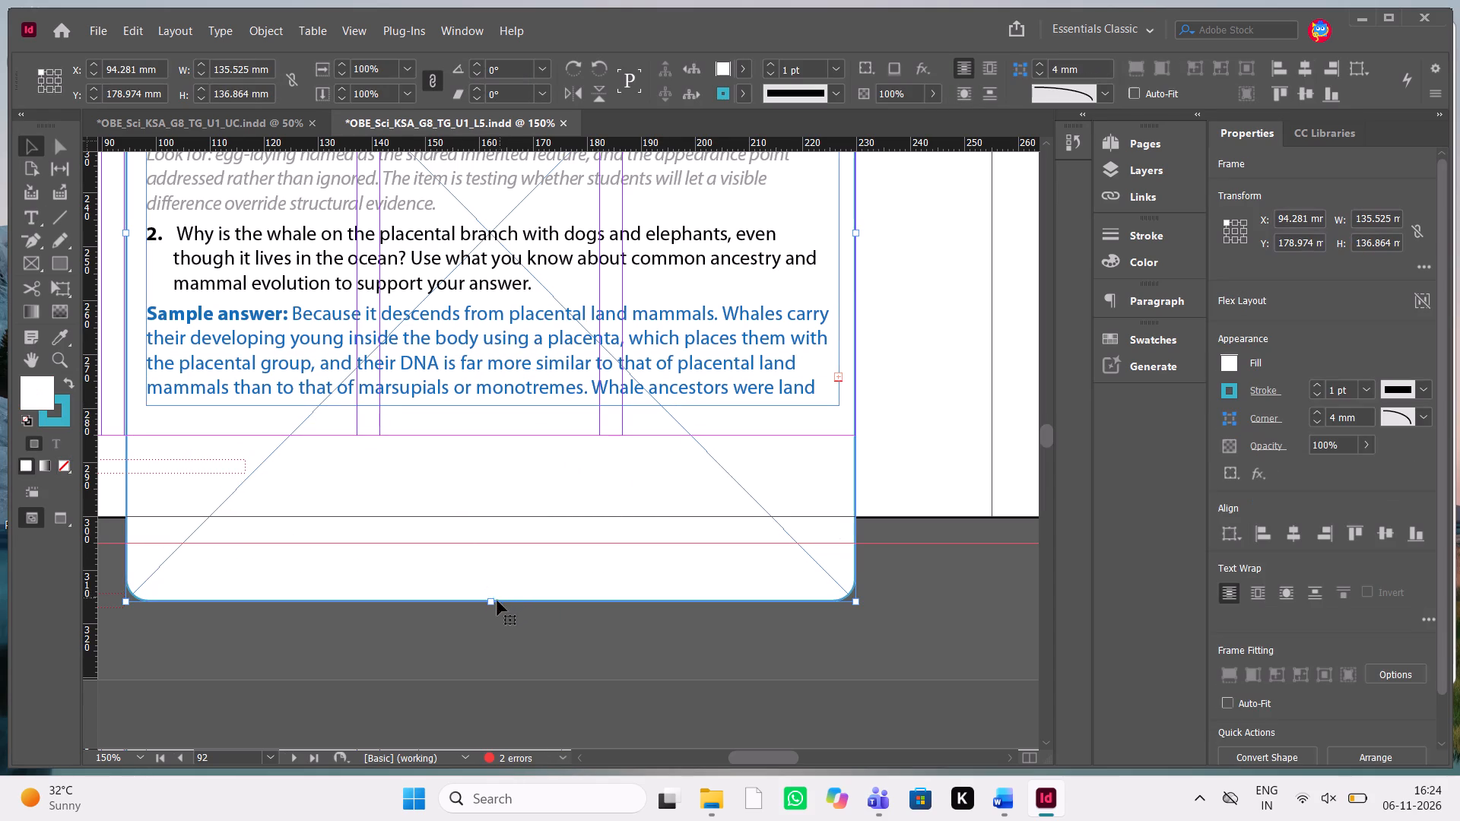
pyautogui.moveTo(490, 603); pyautogui.dragTo(519, 374)
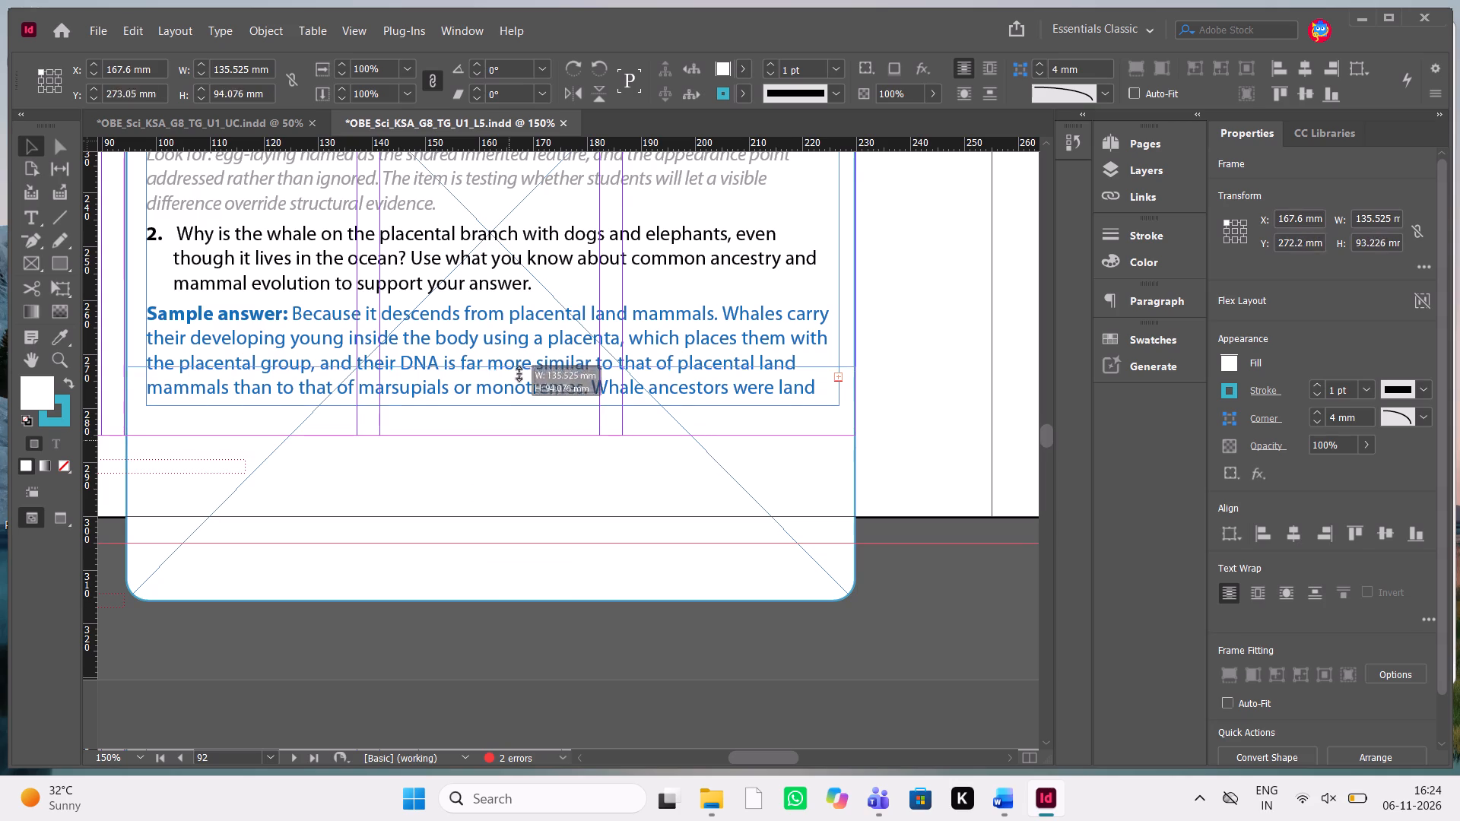
pyautogui.moveTo(519, 374); pyautogui.dragTo(519, 436)
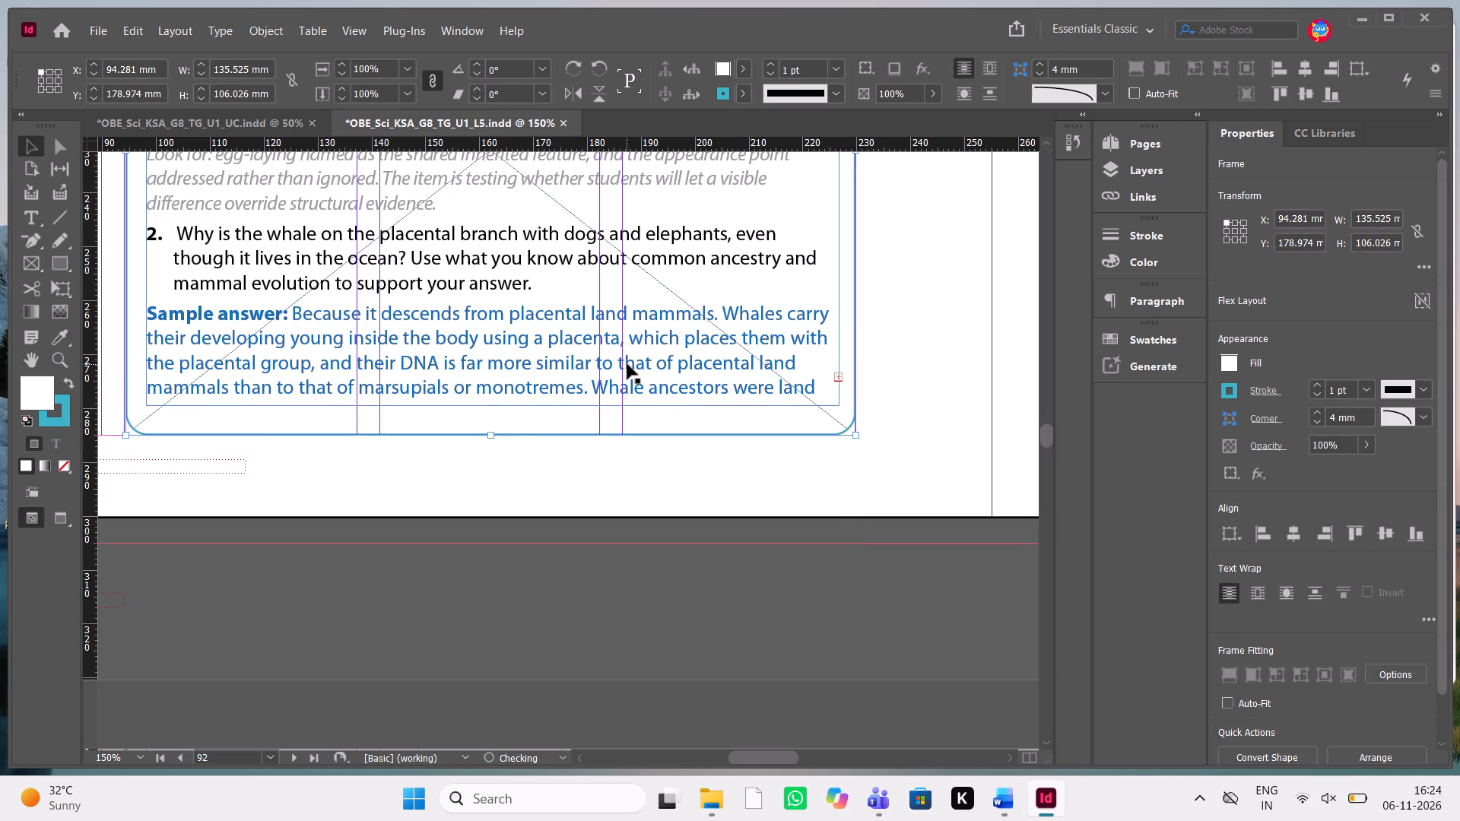
# Extend the Progress Check 3 text frame on page 92 downward to a height of about 101 mm and preview the page.
pyautogui.click(627, 364)
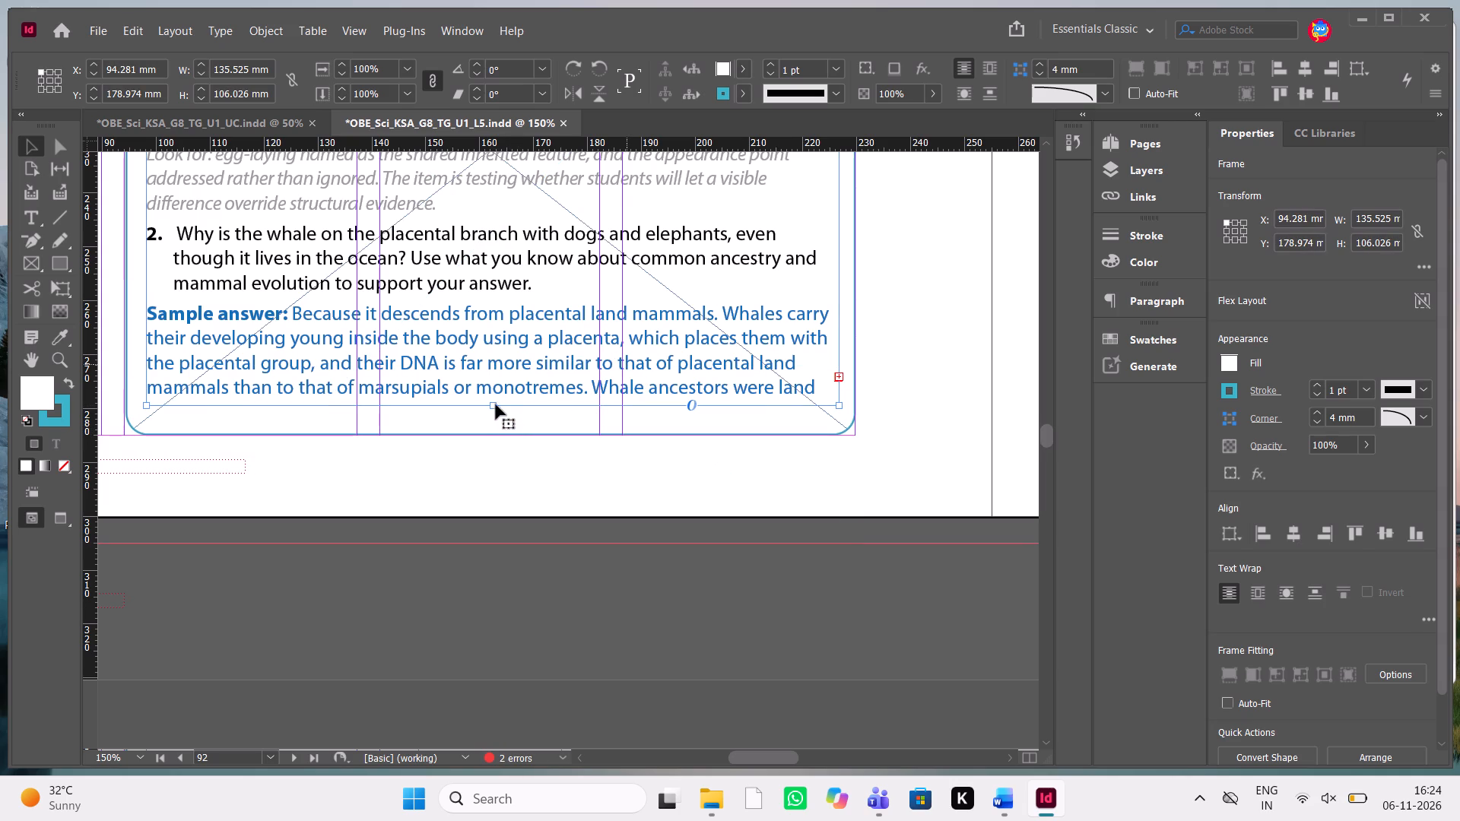
pyautogui.moveTo(496, 404); pyautogui.dragTo(503, 424)
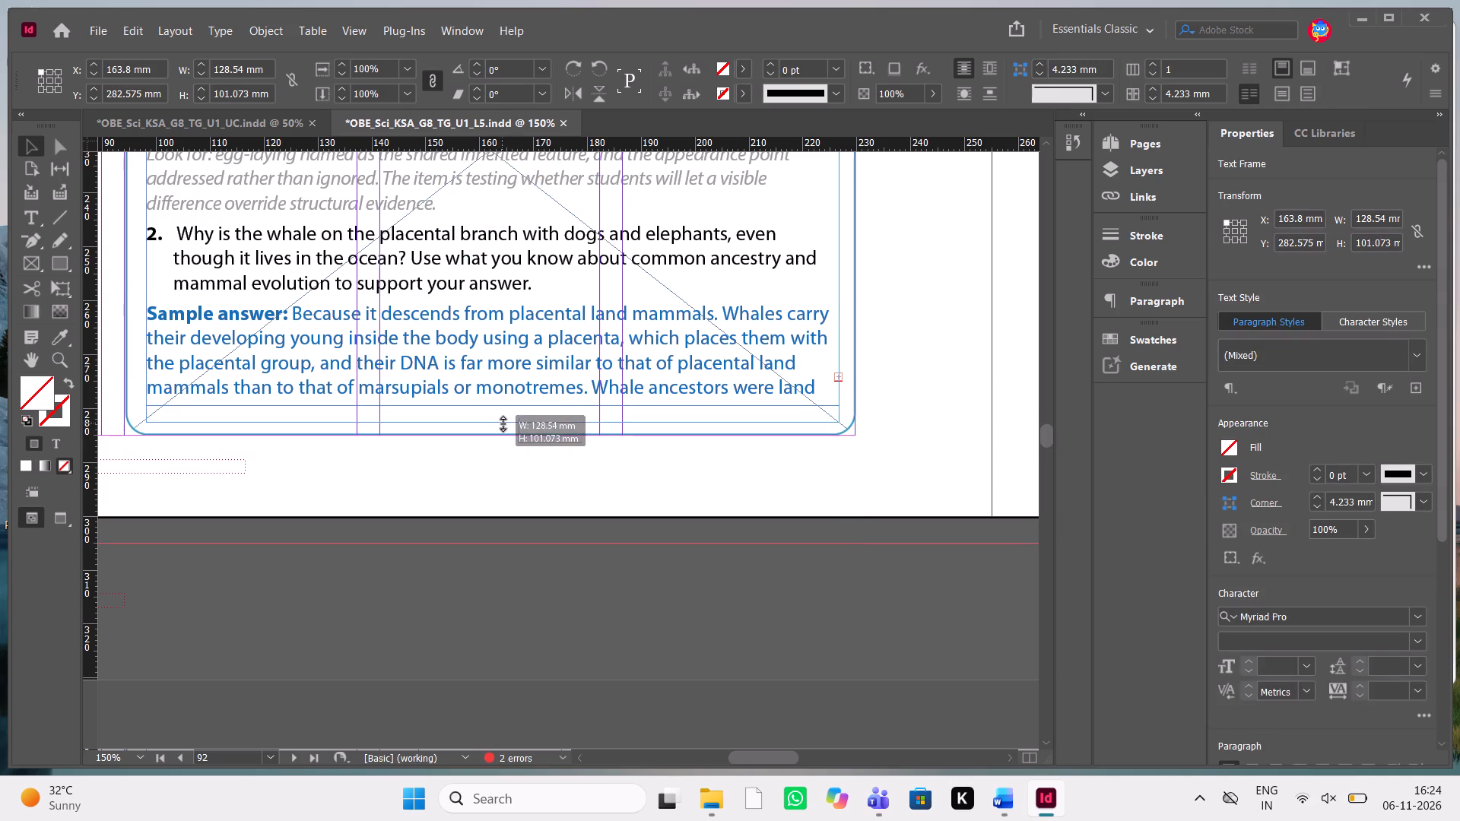
pyautogui.moveTo(503, 424); pyautogui.dragTo(506, 426)
pyautogui.click(551, 491)
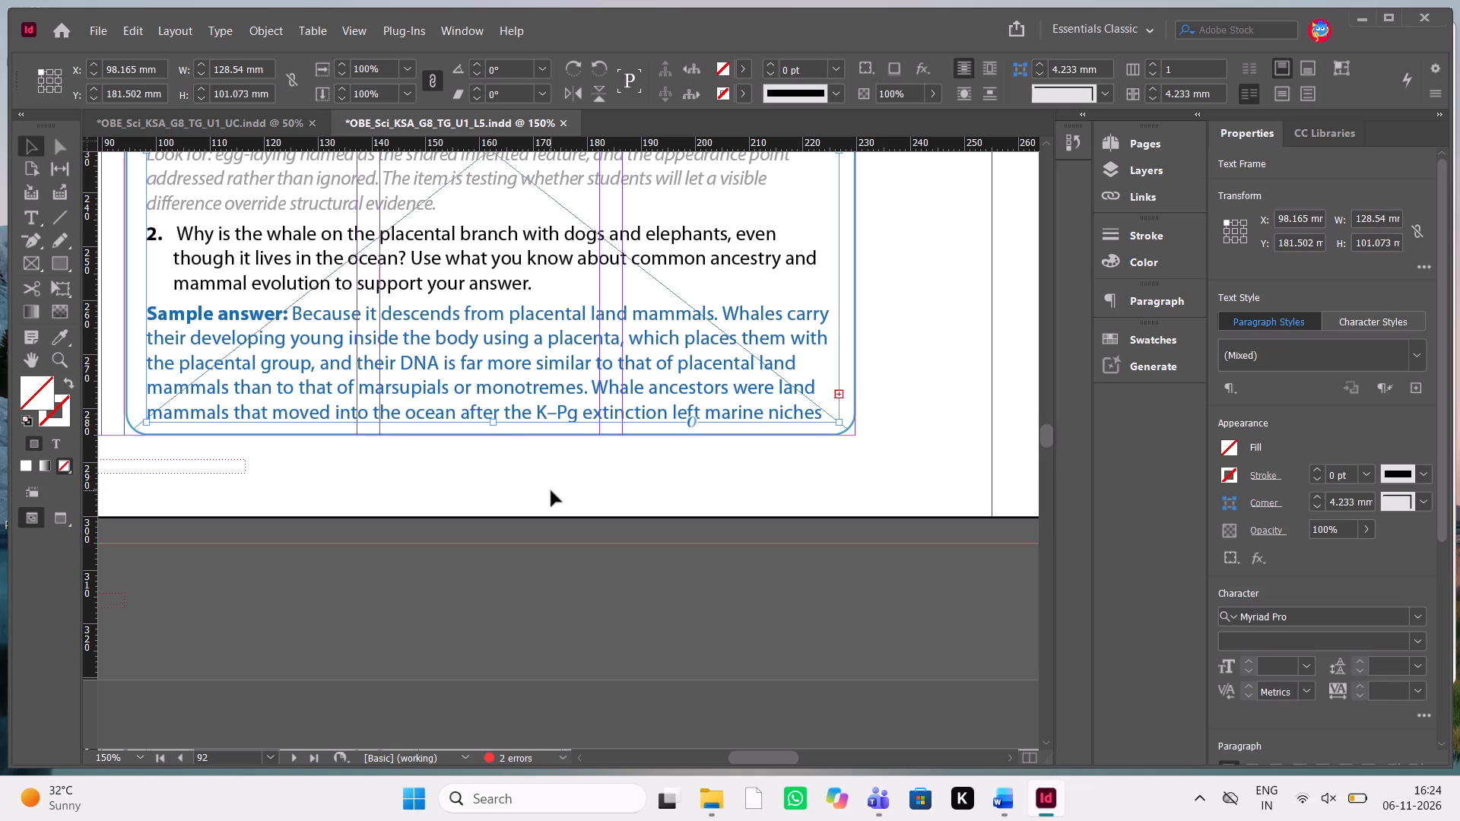
pyautogui.press('w')
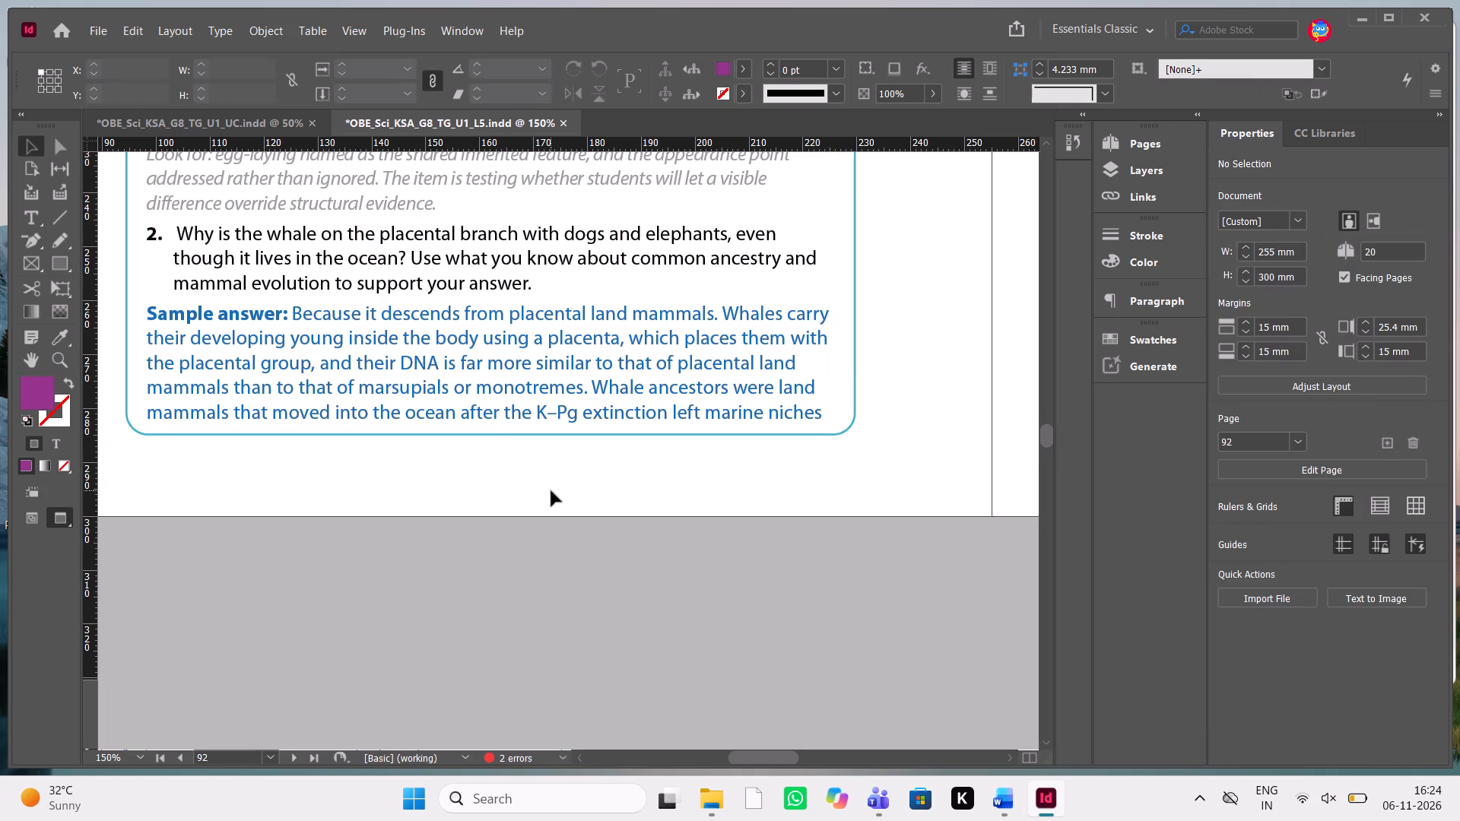
pyautogui.press('w')
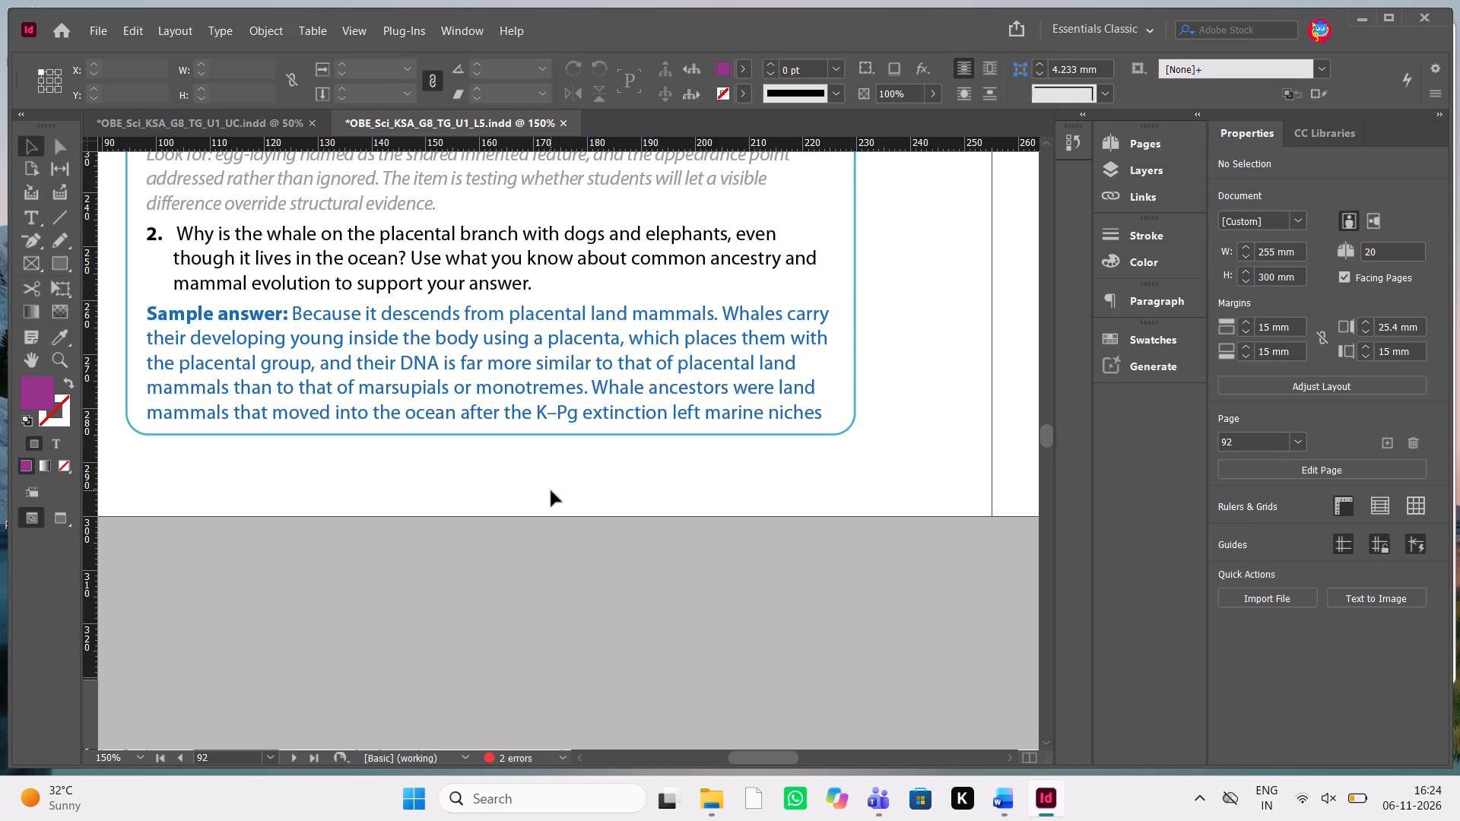
# Set the space after the "Tips are species" paragraph on page 87 to 1.08 mm.
pyautogui.scroll(6, 551, 491)
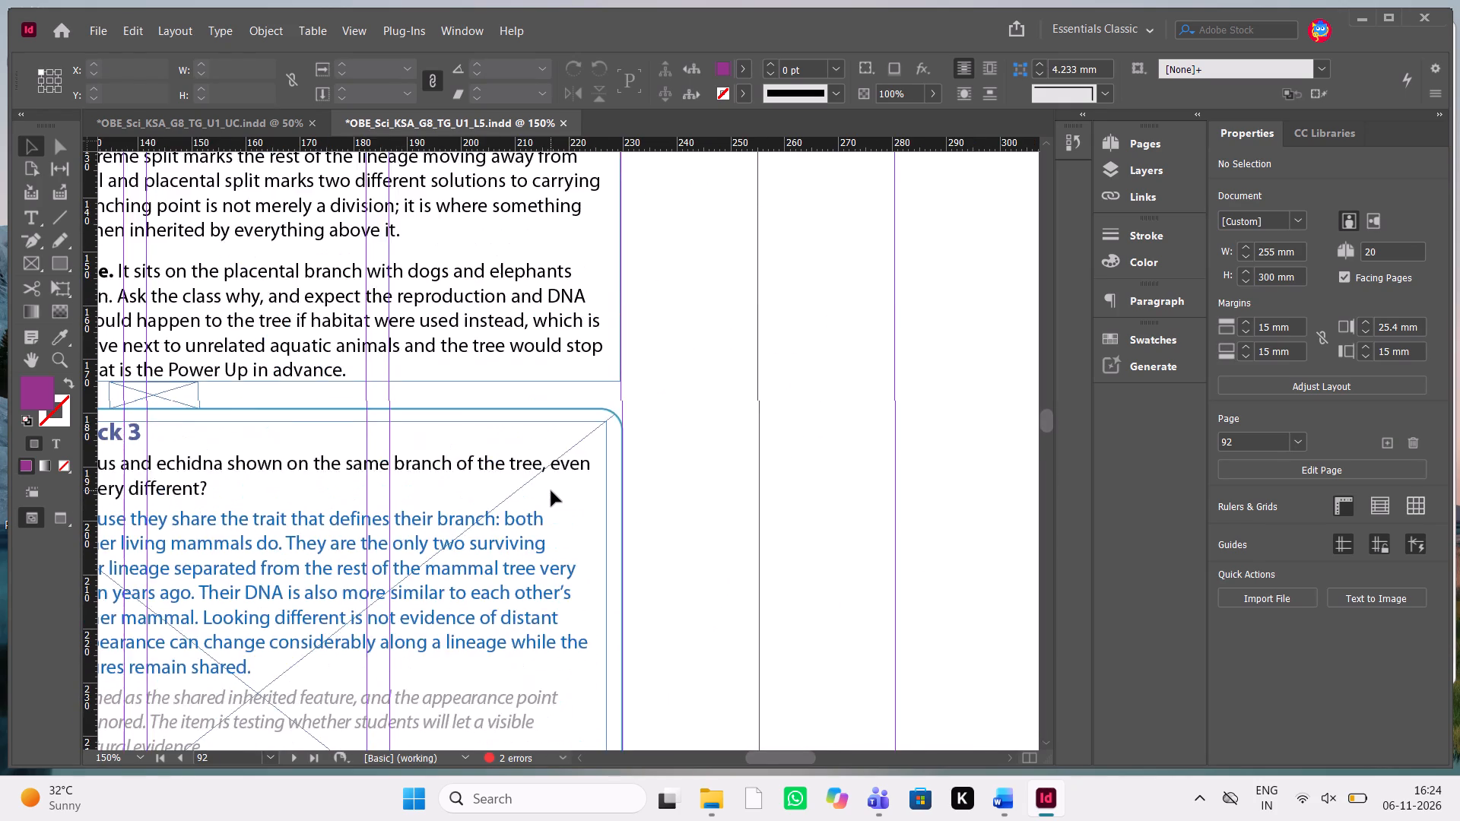
pyautogui.scroll(9, 551, 491)
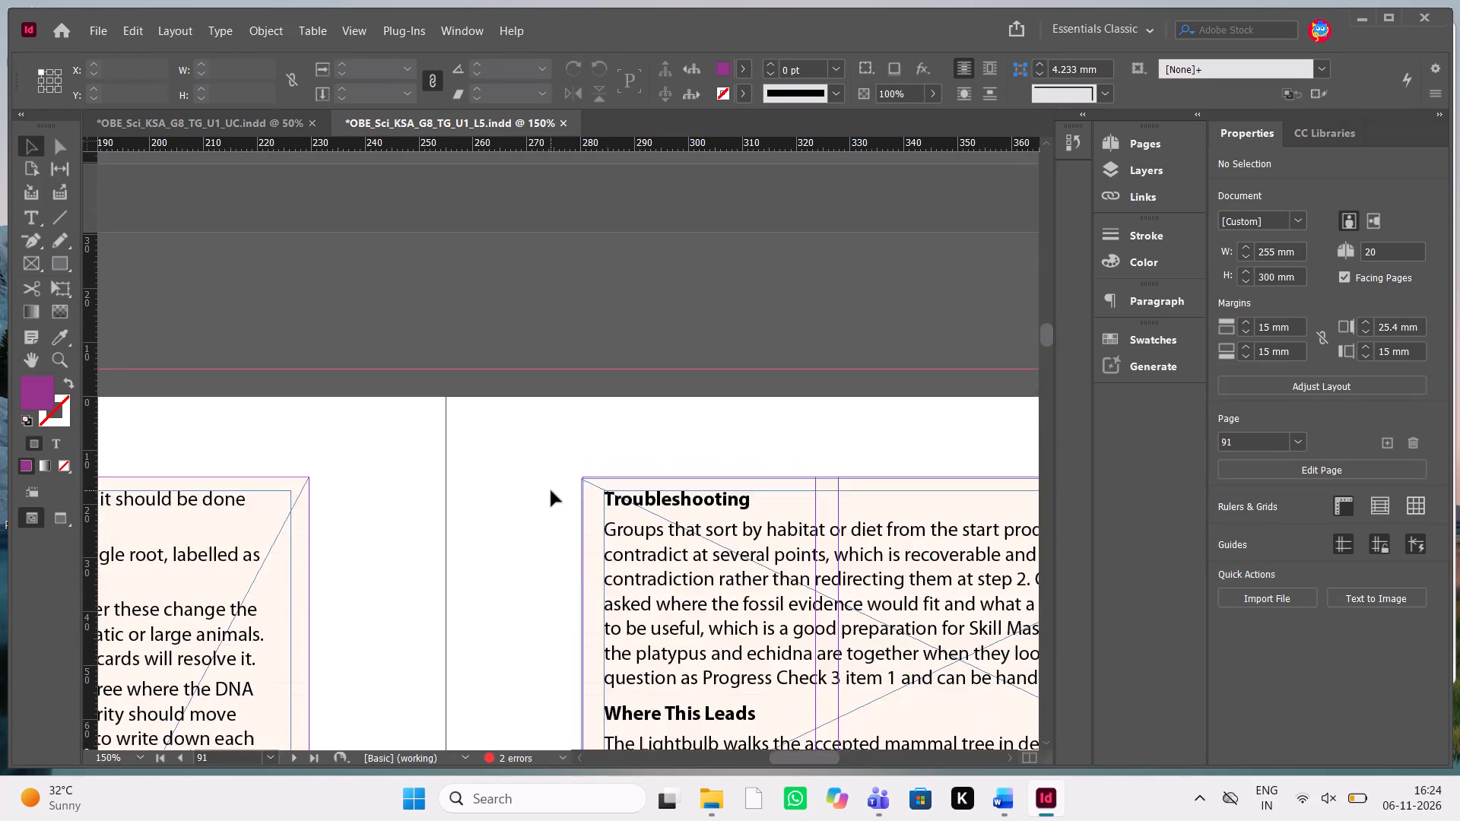
pyautogui.scroll(8, 551, 491)
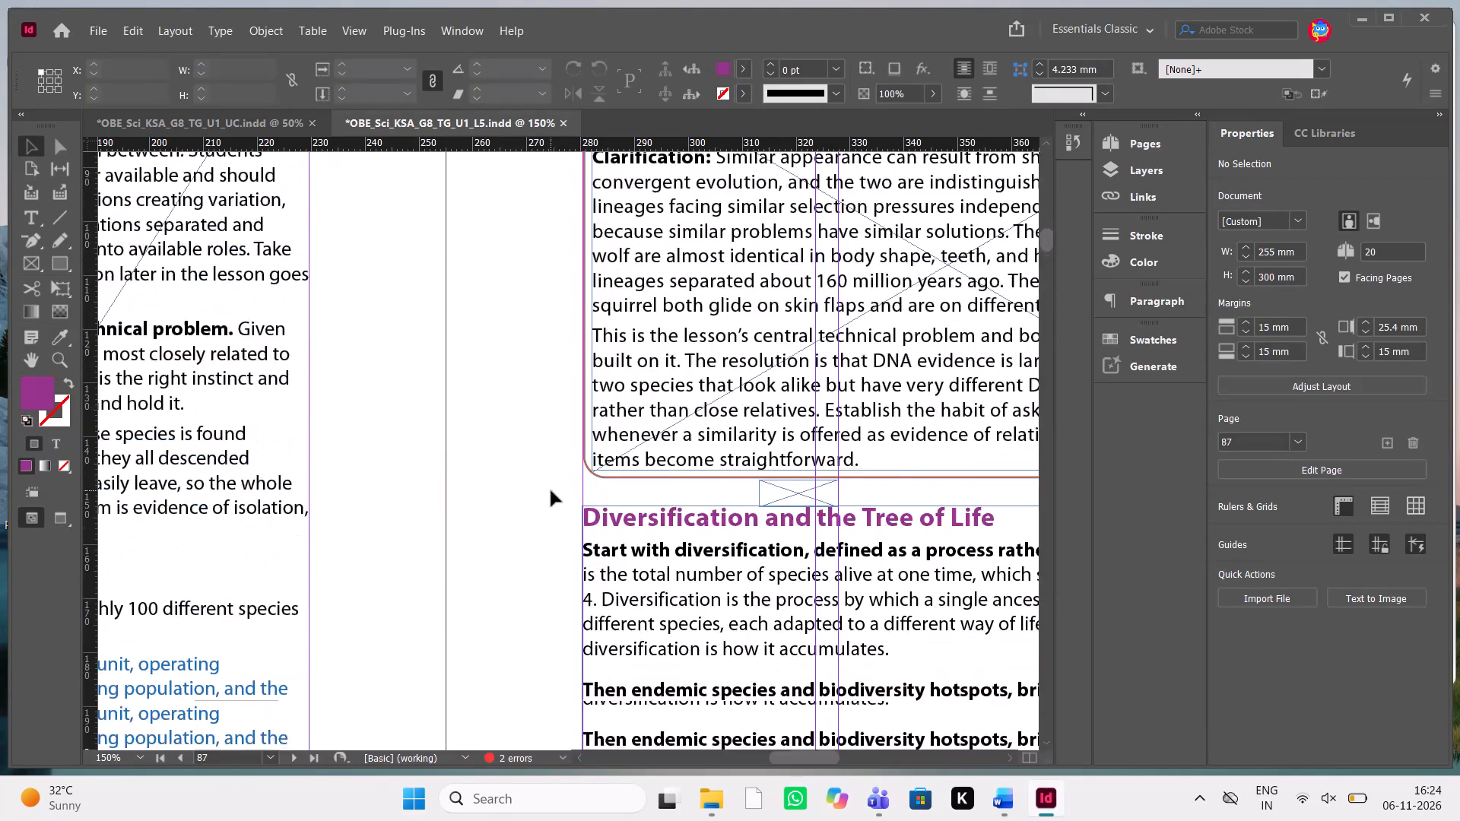
pyautogui.scroll(-3, 551, 491)
pyautogui.scroll(1, 551, 491)
pyautogui.hscroll(-1, 551, 491)
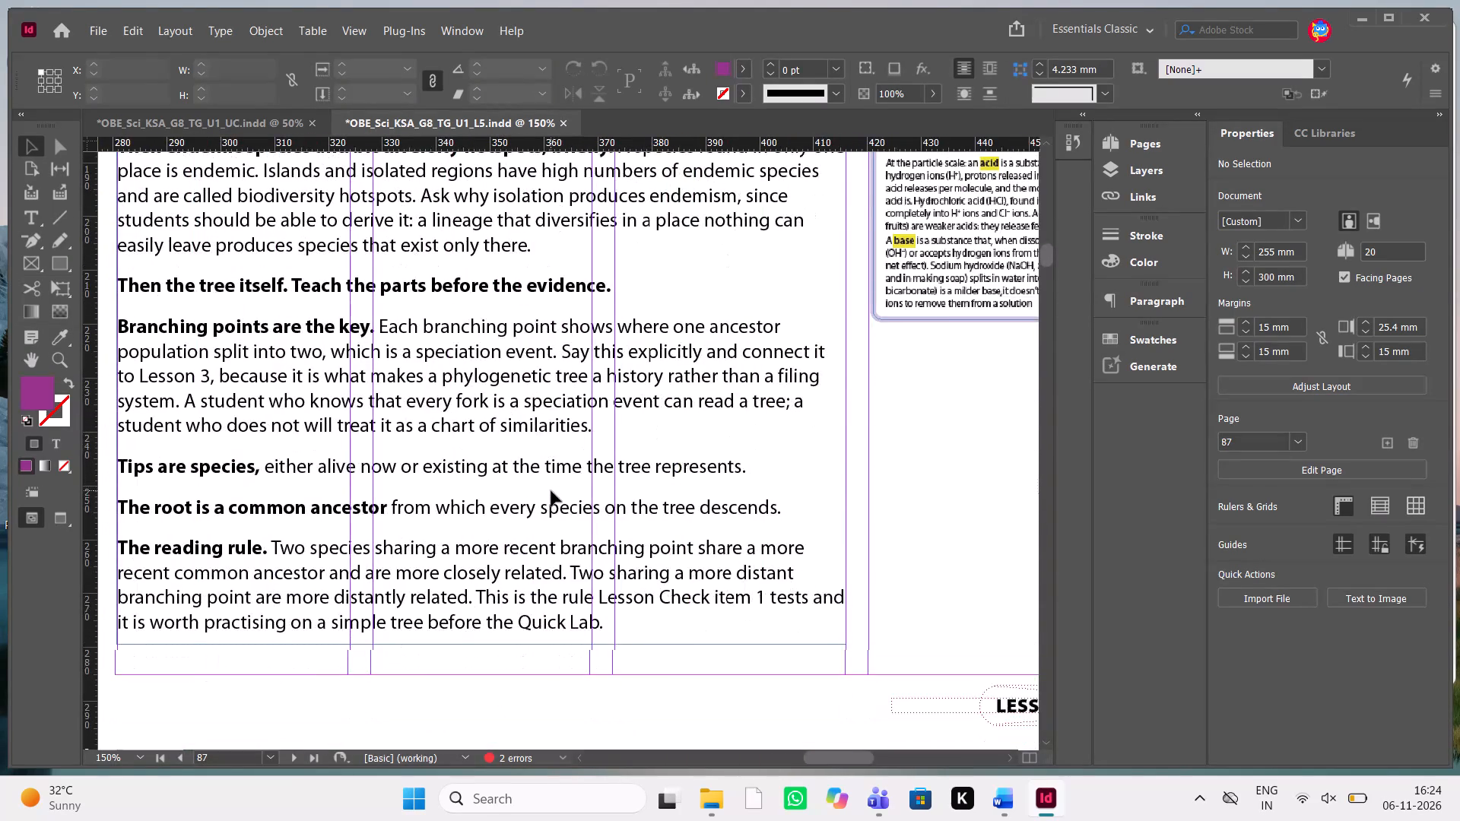
pyautogui.hscroll(1, 551, 491)
pyautogui.doubleClick(843, 505)
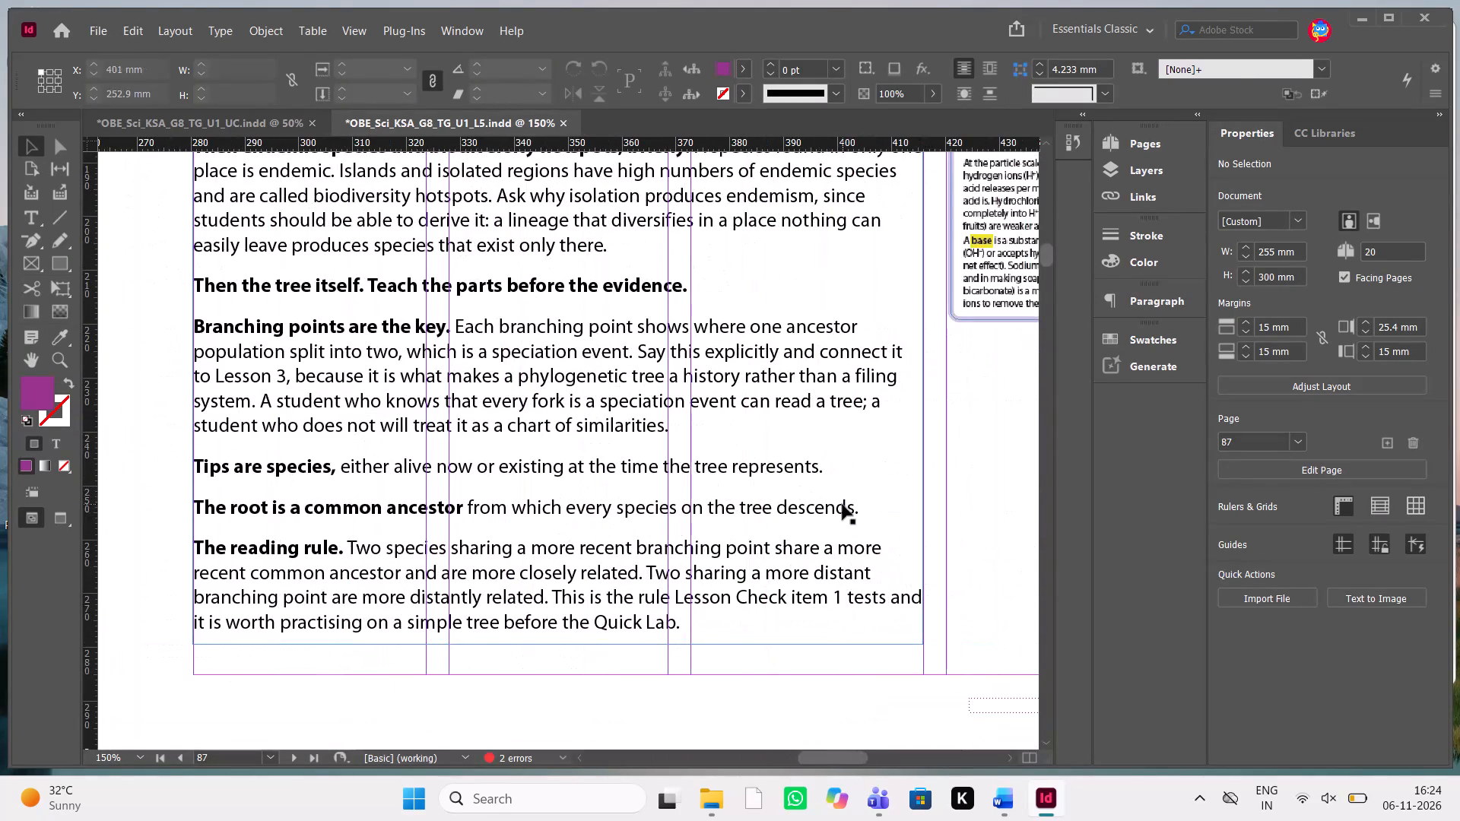
pyautogui.moveTo(872, 504); pyautogui.dragTo(300, 474)
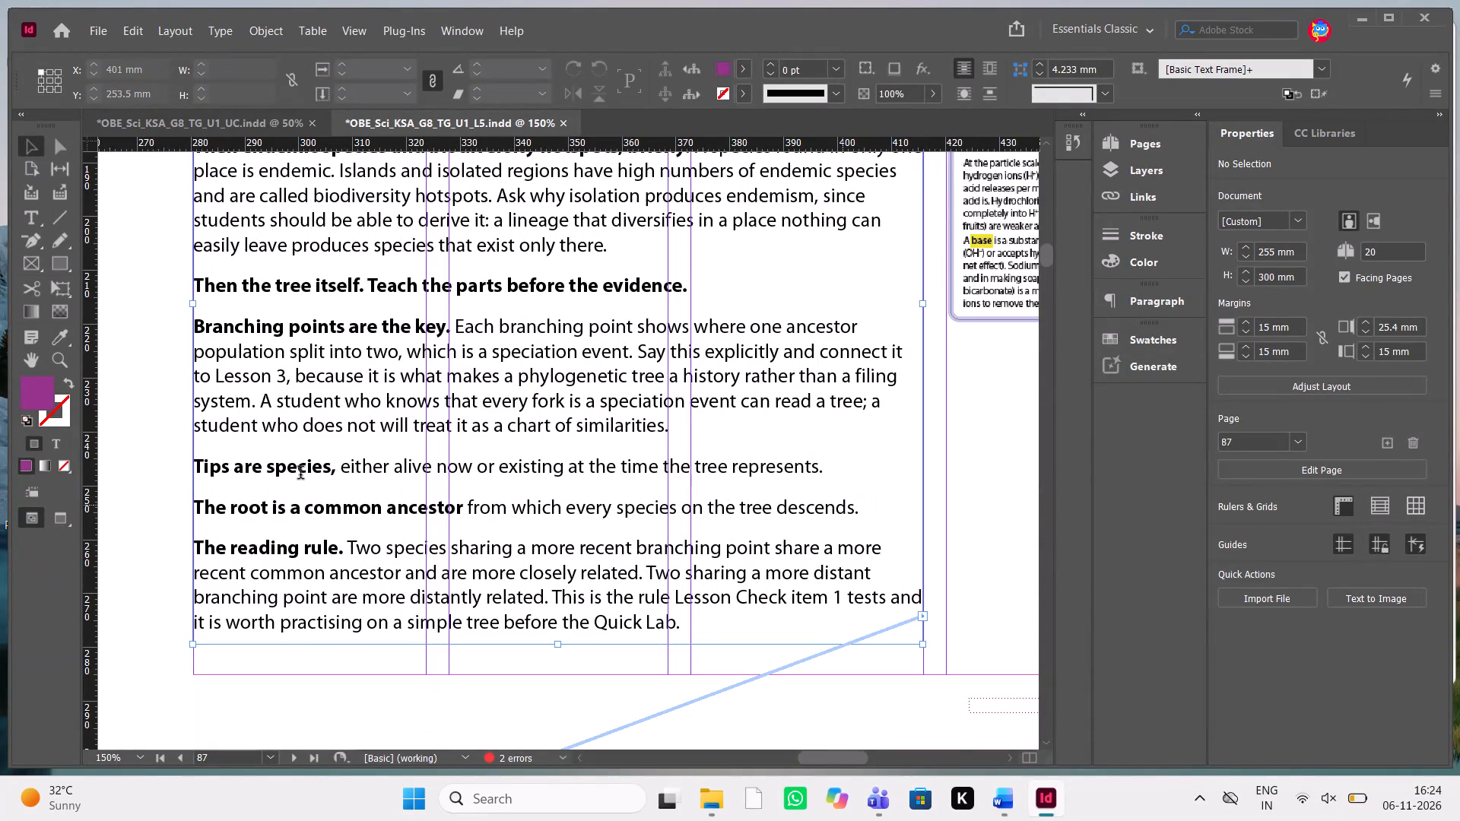
pyautogui.moveTo(300, 474); pyautogui.dragTo(305, 475)
pyautogui.click(843, 404)
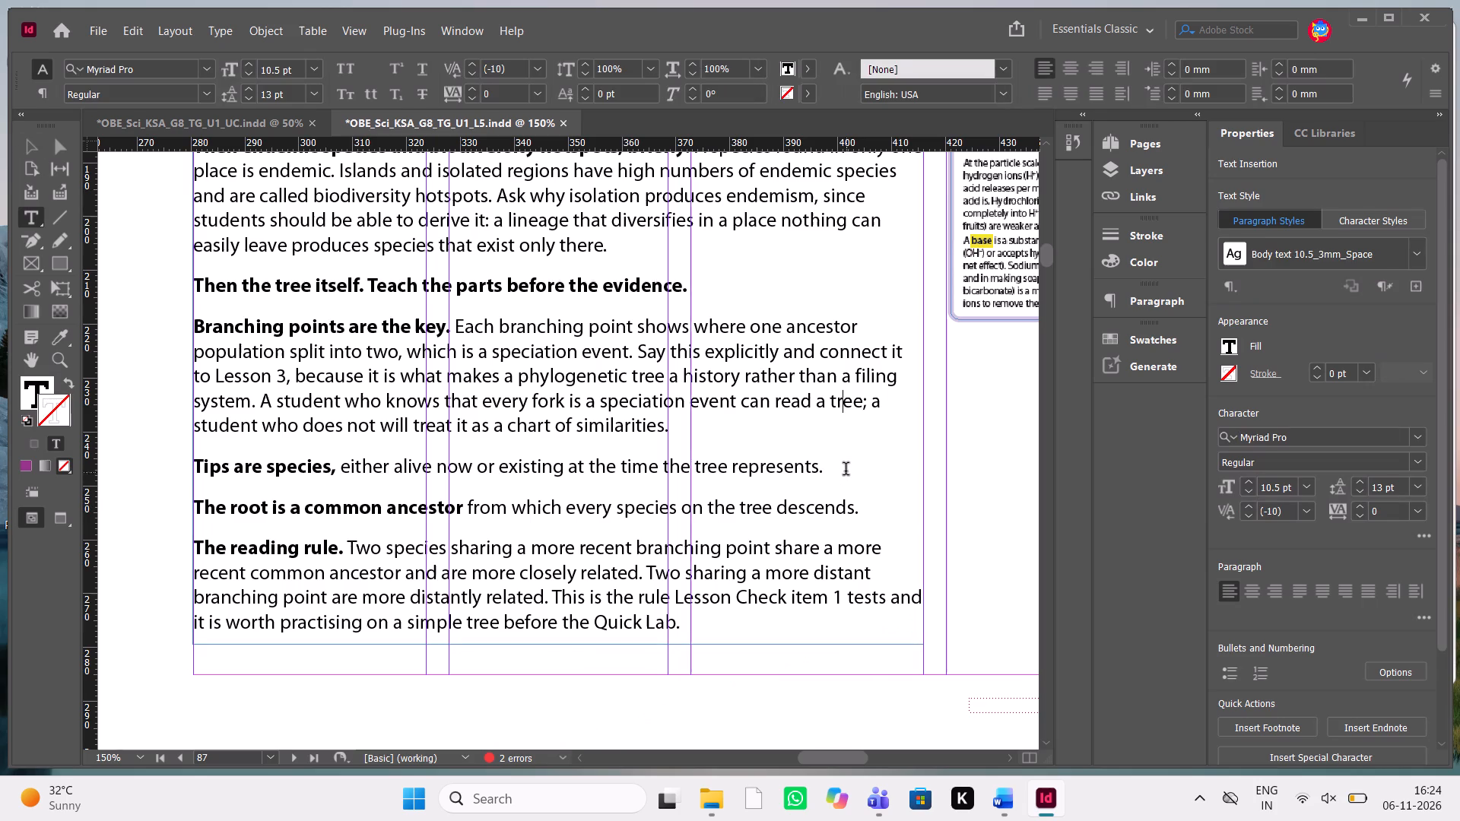
pyautogui.moveTo(846, 471); pyautogui.dragTo(224, 484)
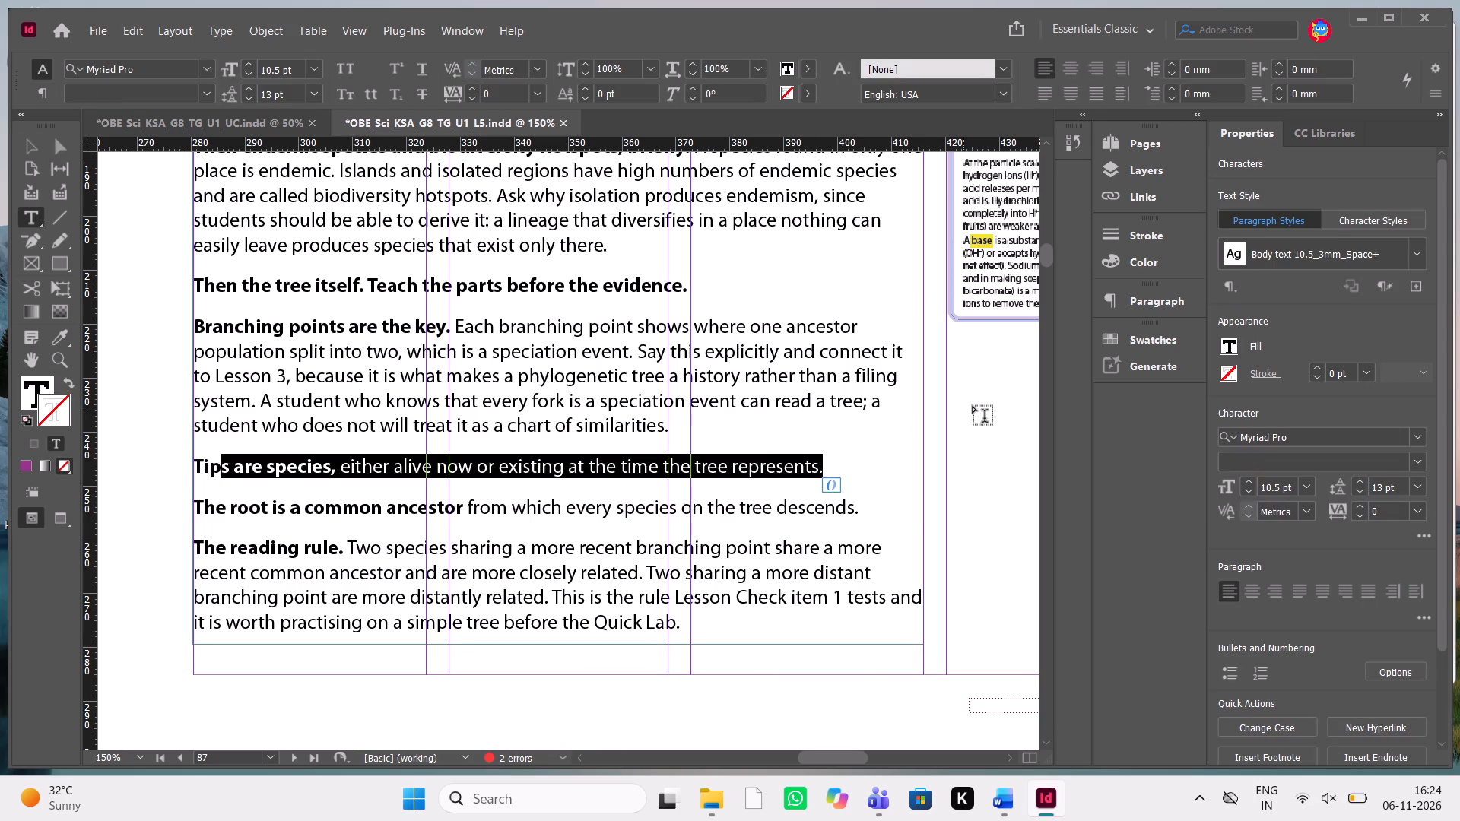
pyautogui.hotkey('shift', 'Left')
pyautogui.hotkey('shift', 'Left')
pyautogui.hotkey('shift', 'Left')
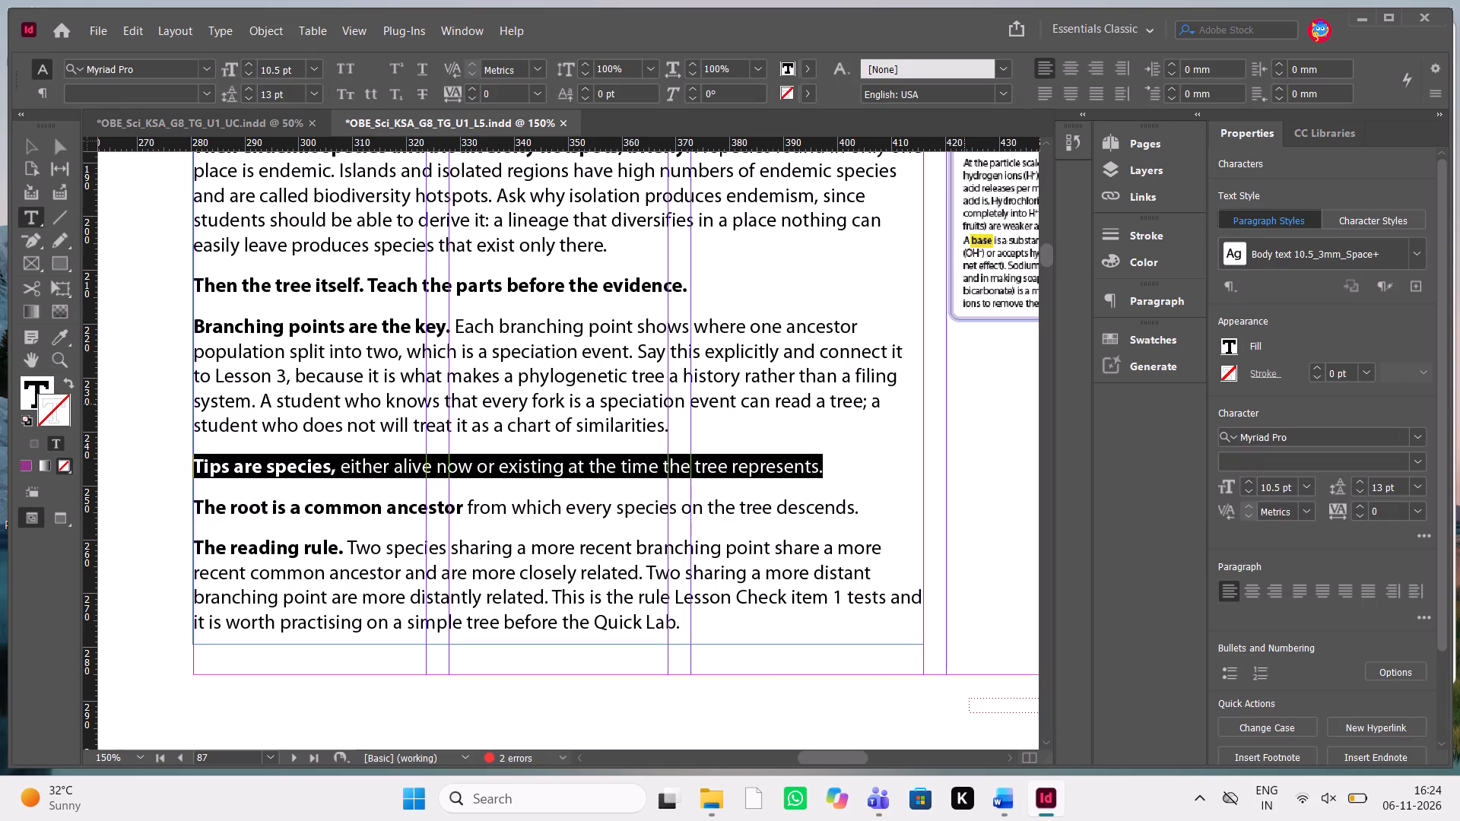
pyautogui.click(1138, 296)
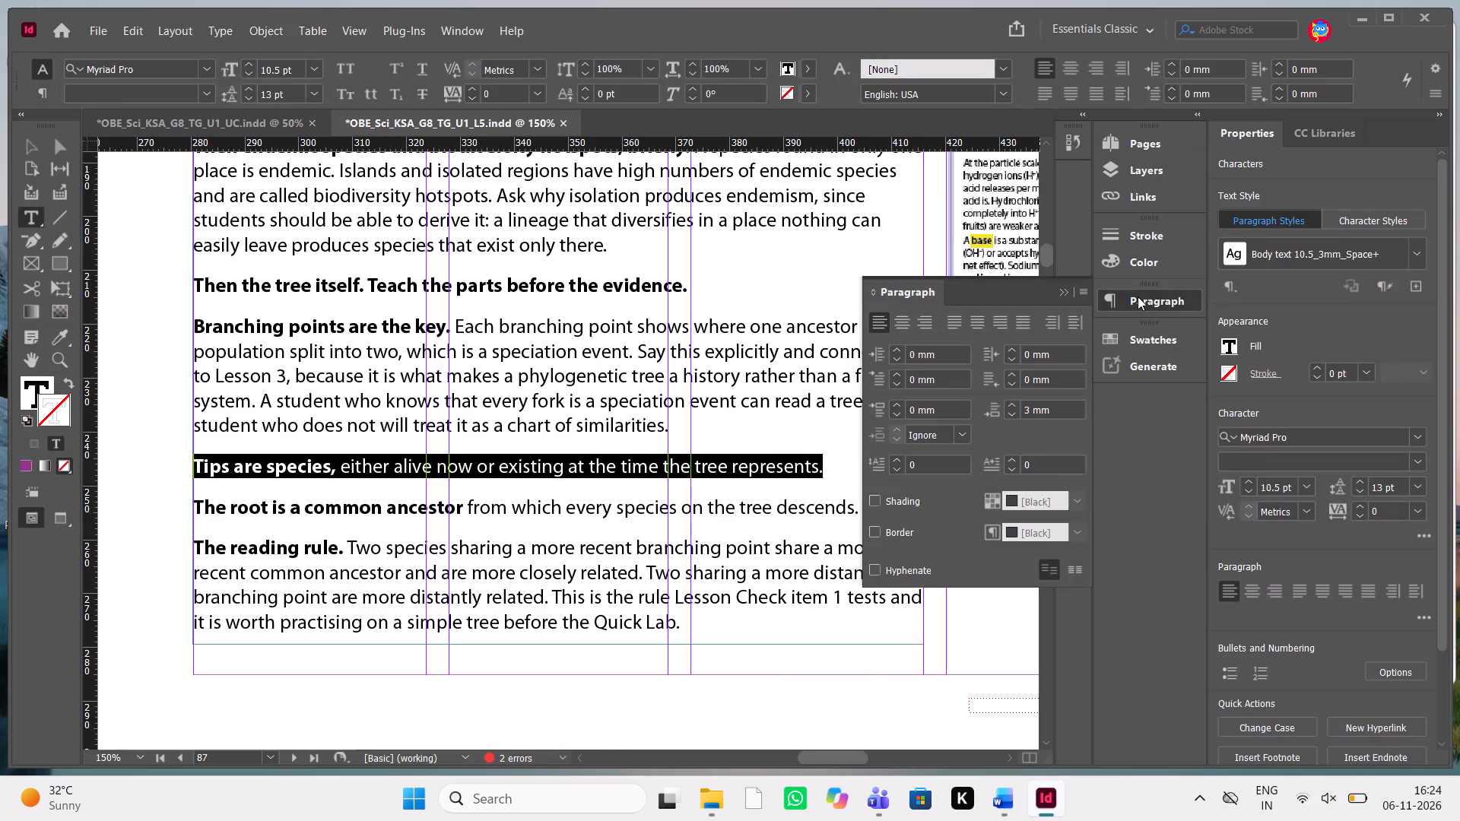
pyautogui.moveTo(1030, 407); pyautogui.dragTo(1000, 410)
pyautogui.press('BackSpace')
pyautogui.write('1.08')
pyautogui.press('Return')
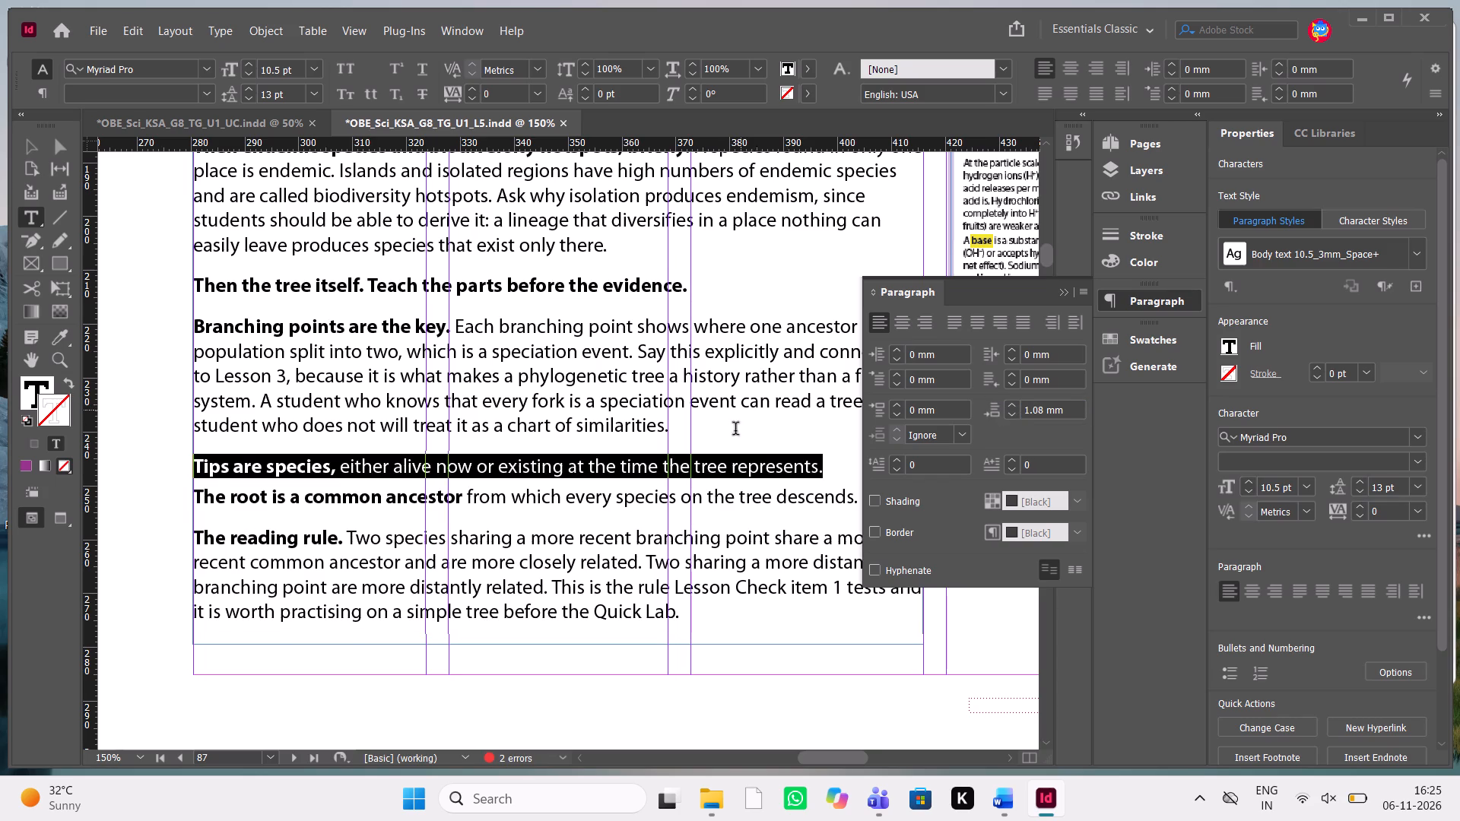
# Set the space after the "The root is a common ancestor" paragraph to 1.08 mm.
pyautogui.tripleClick(765, 500)
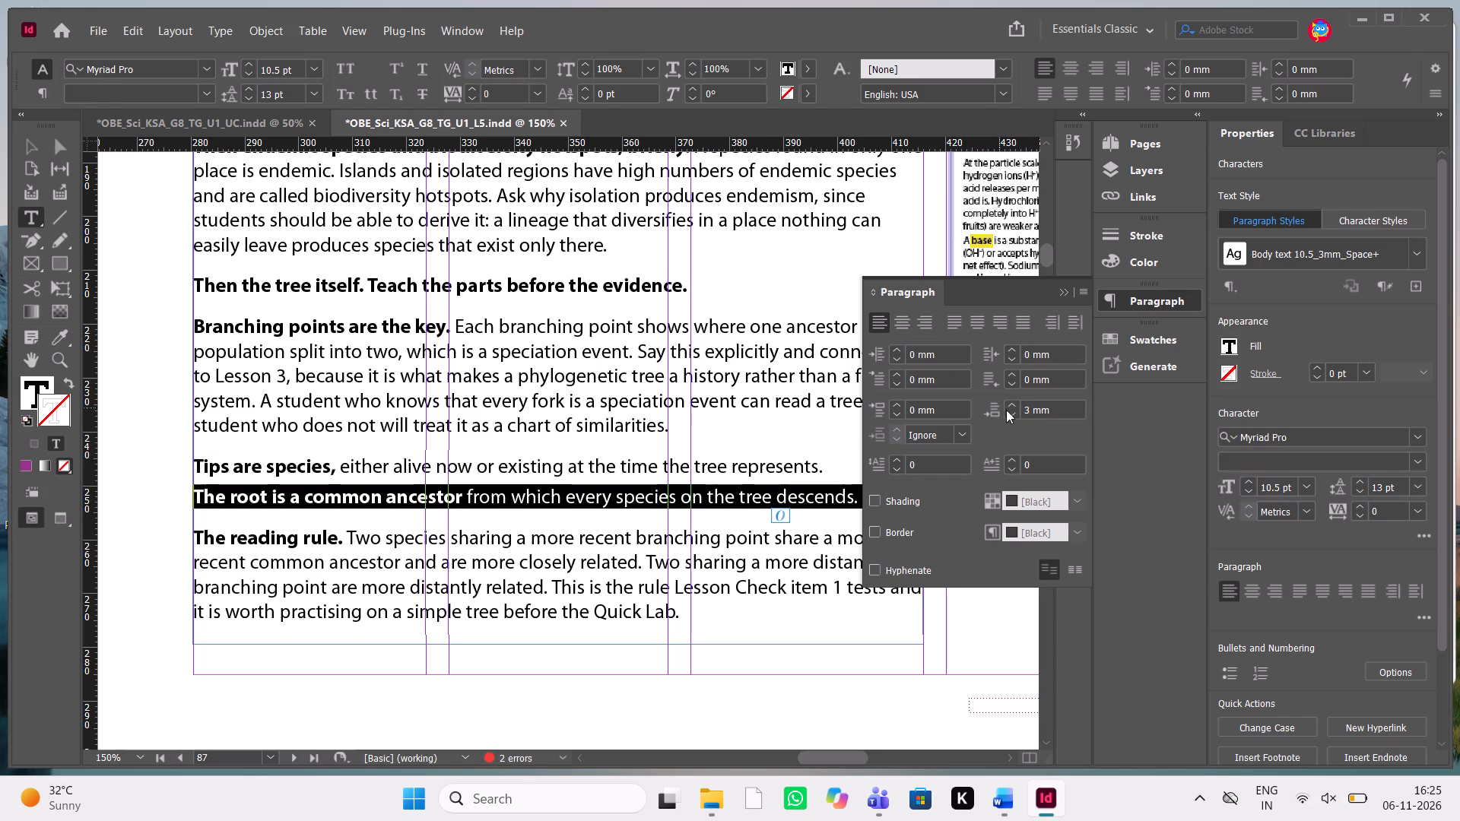
pyautogui.moveTo(1028, 408); pyautogui.dragTo(1017, 409)
pyautogui.press('BackSpace')
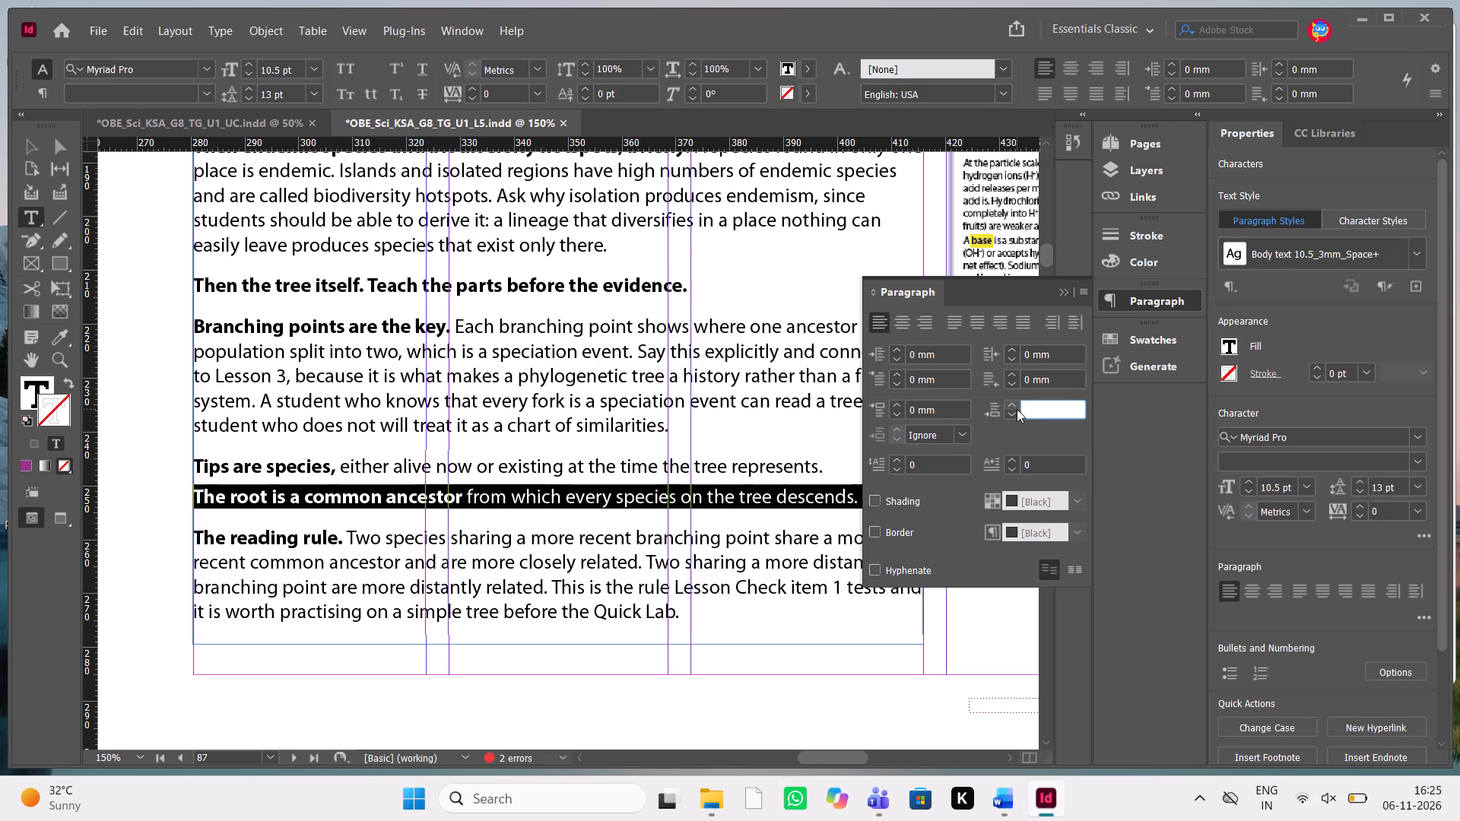
pyautogui.write('1.08')
pyautogui.press('Return')
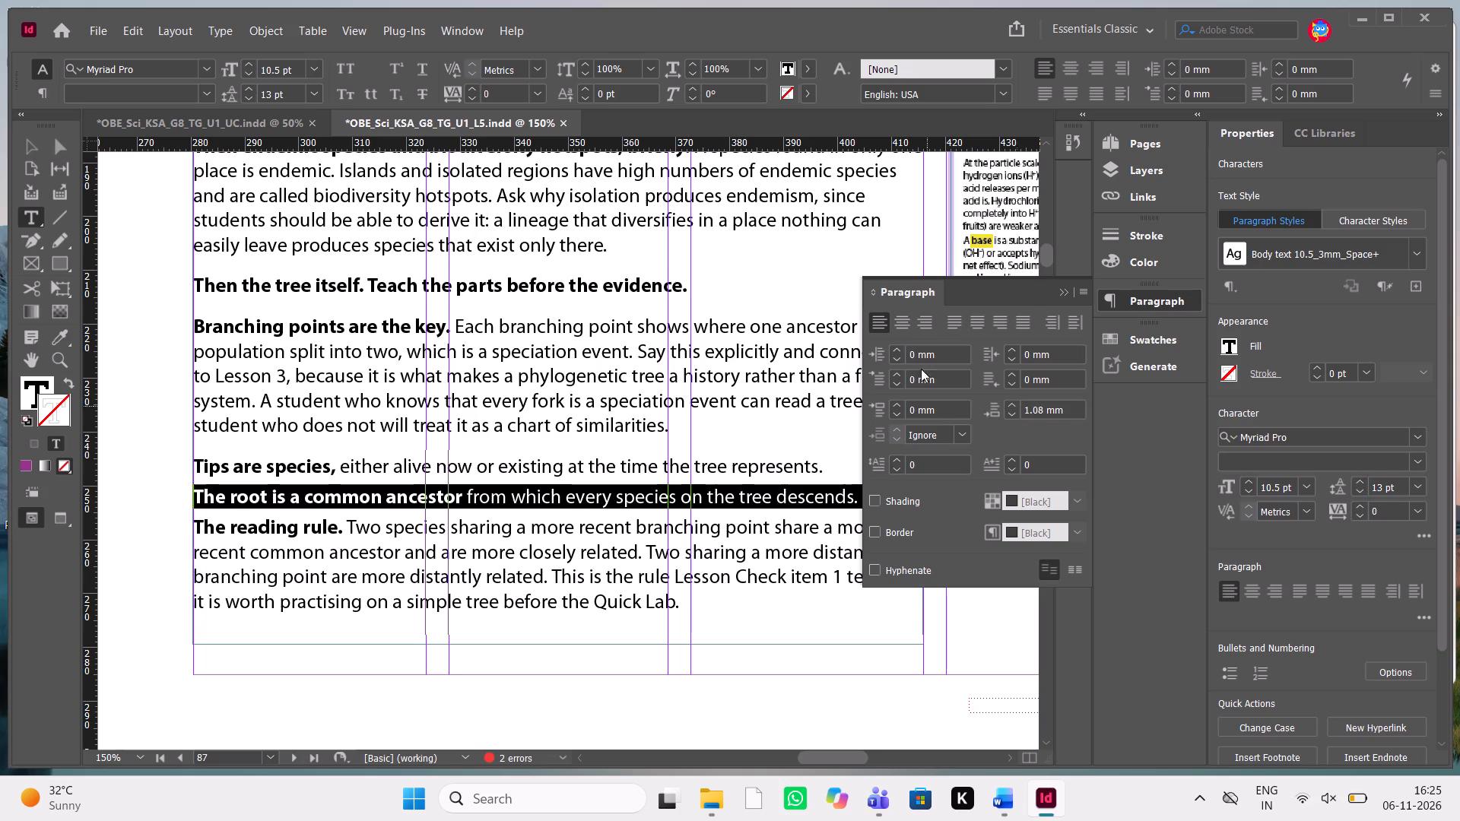
pyautogui.click(1070, 296)
pyautogui.click(620, 534)
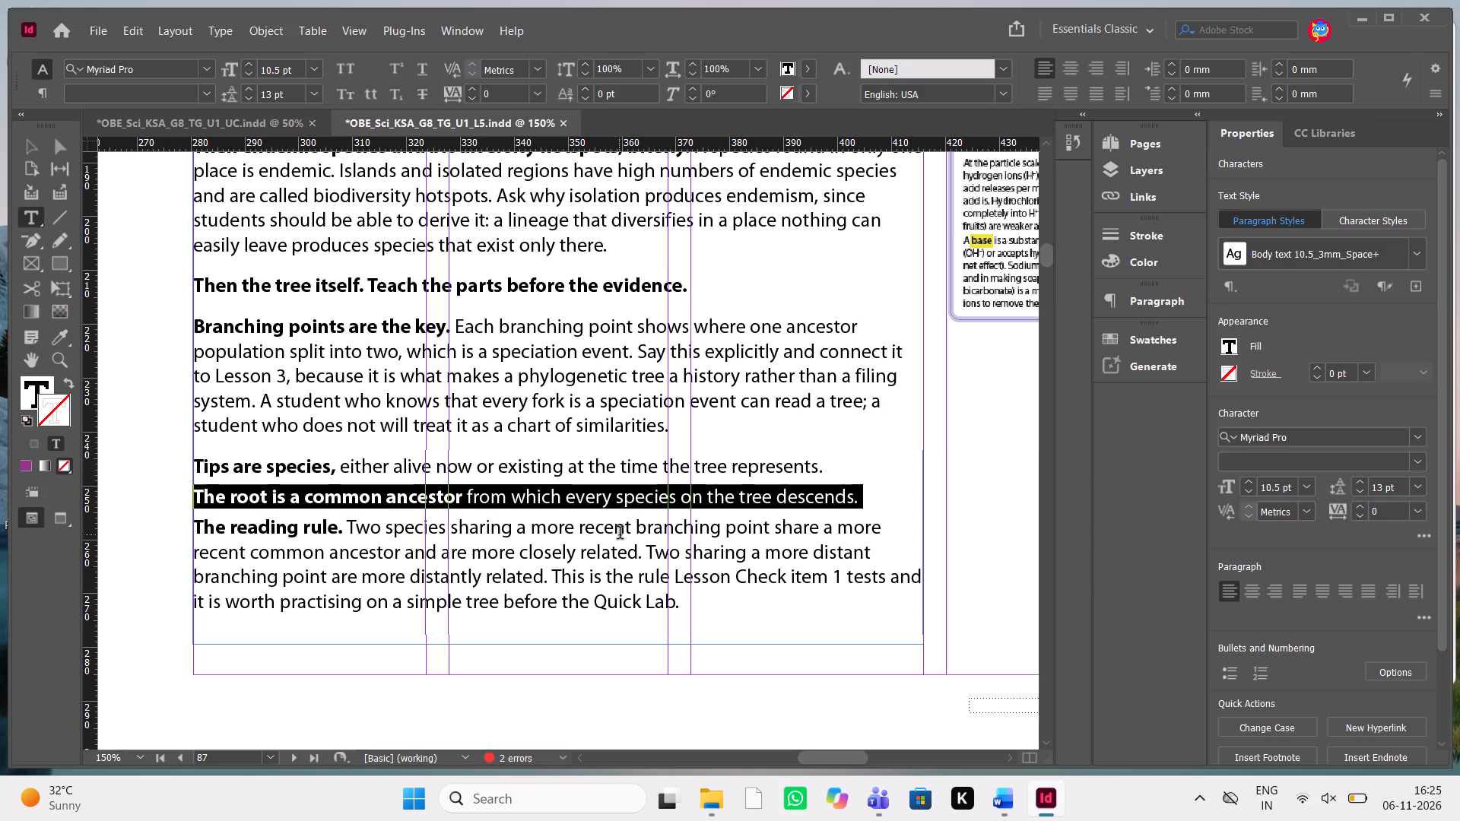
# Set the space after the bold line "Then the tree itself. Teach the parts before the evidence." to 1.08 mm.
pyautogui.scroll(1, 620, 534)
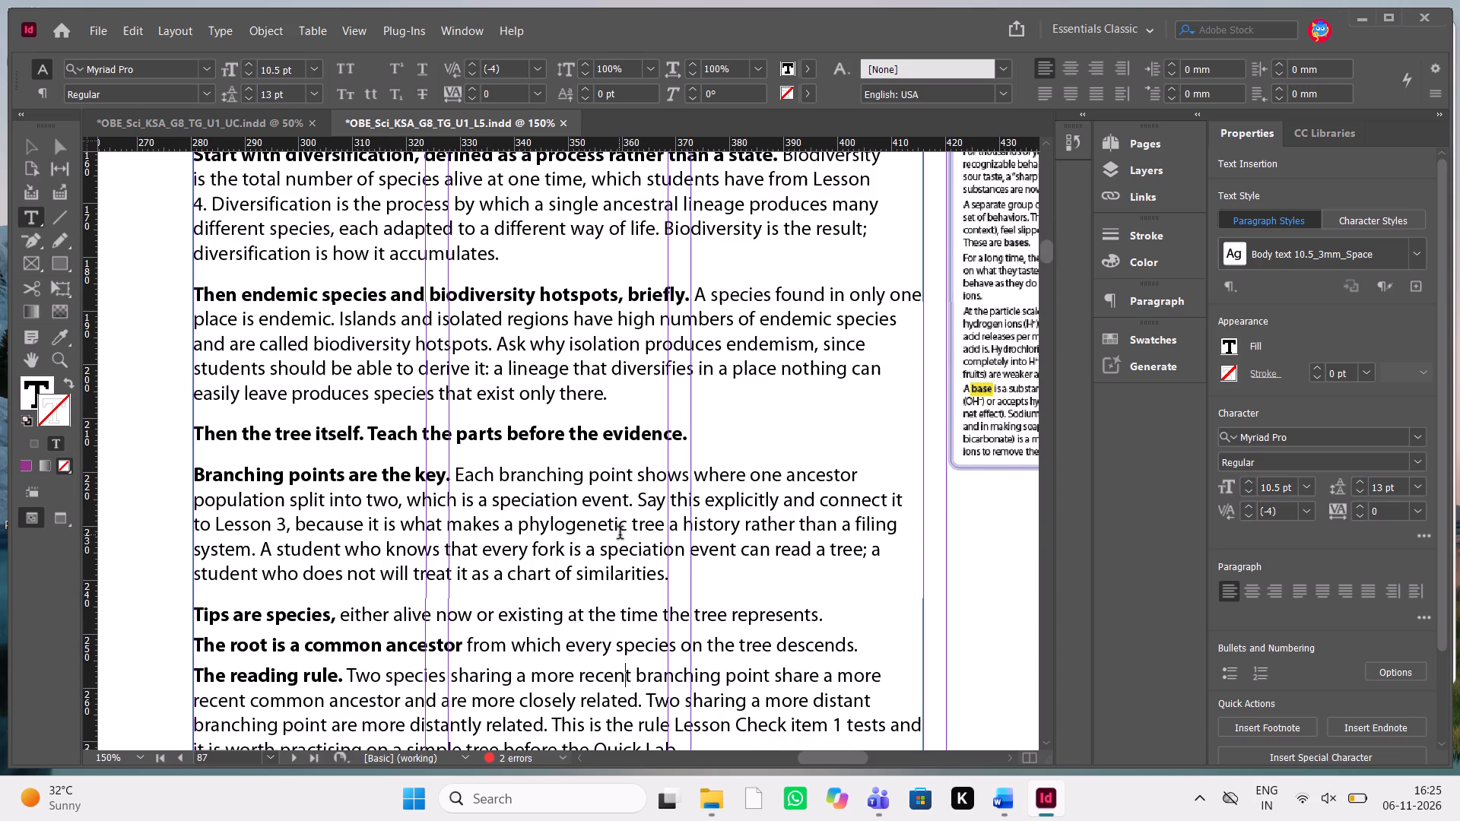
pyautogui.scroll(1, 620, 534)
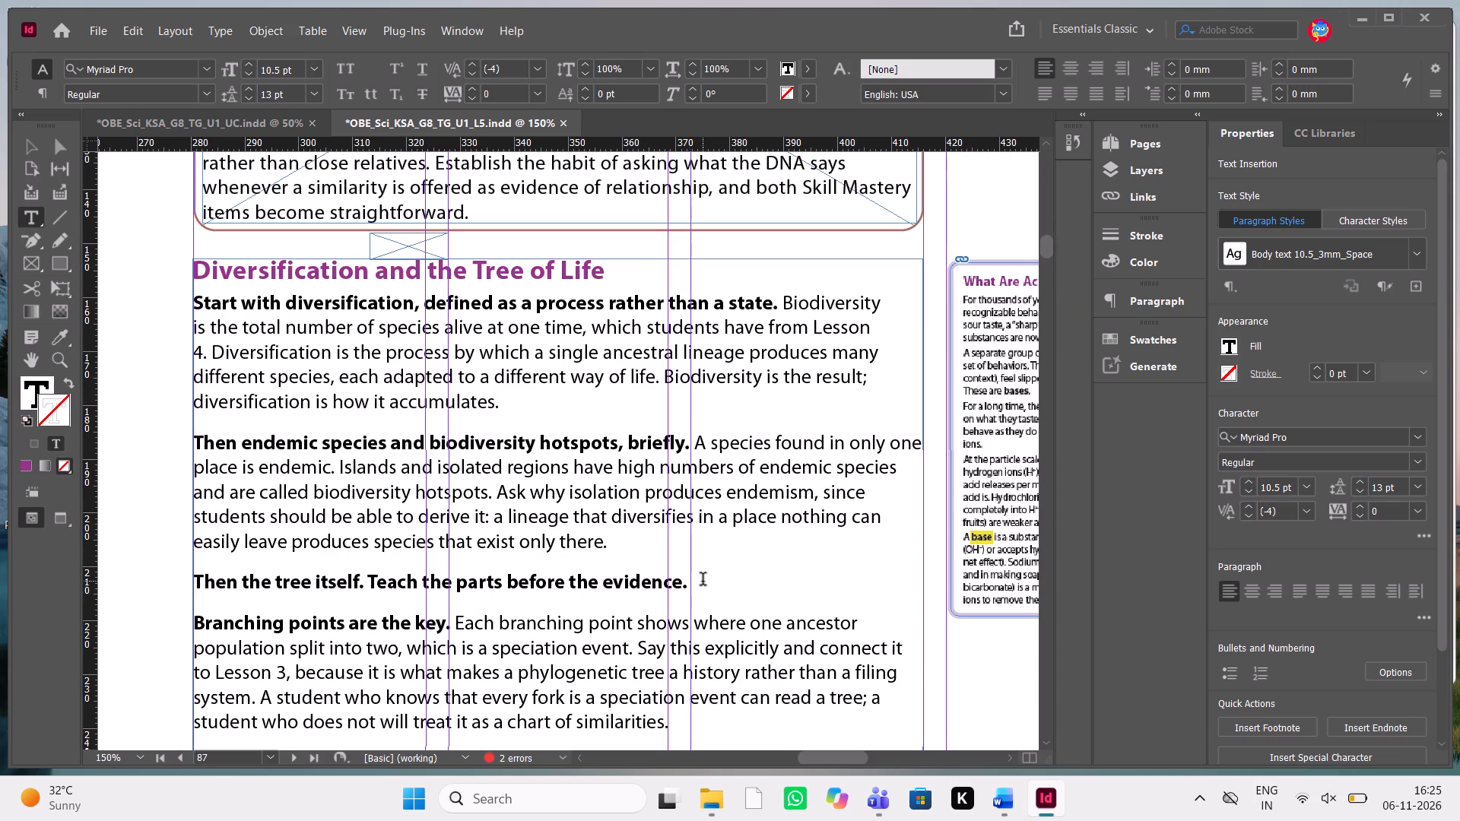
pyautogui.moveTo(703, 581); pyautogui.dragTo(181, 579)
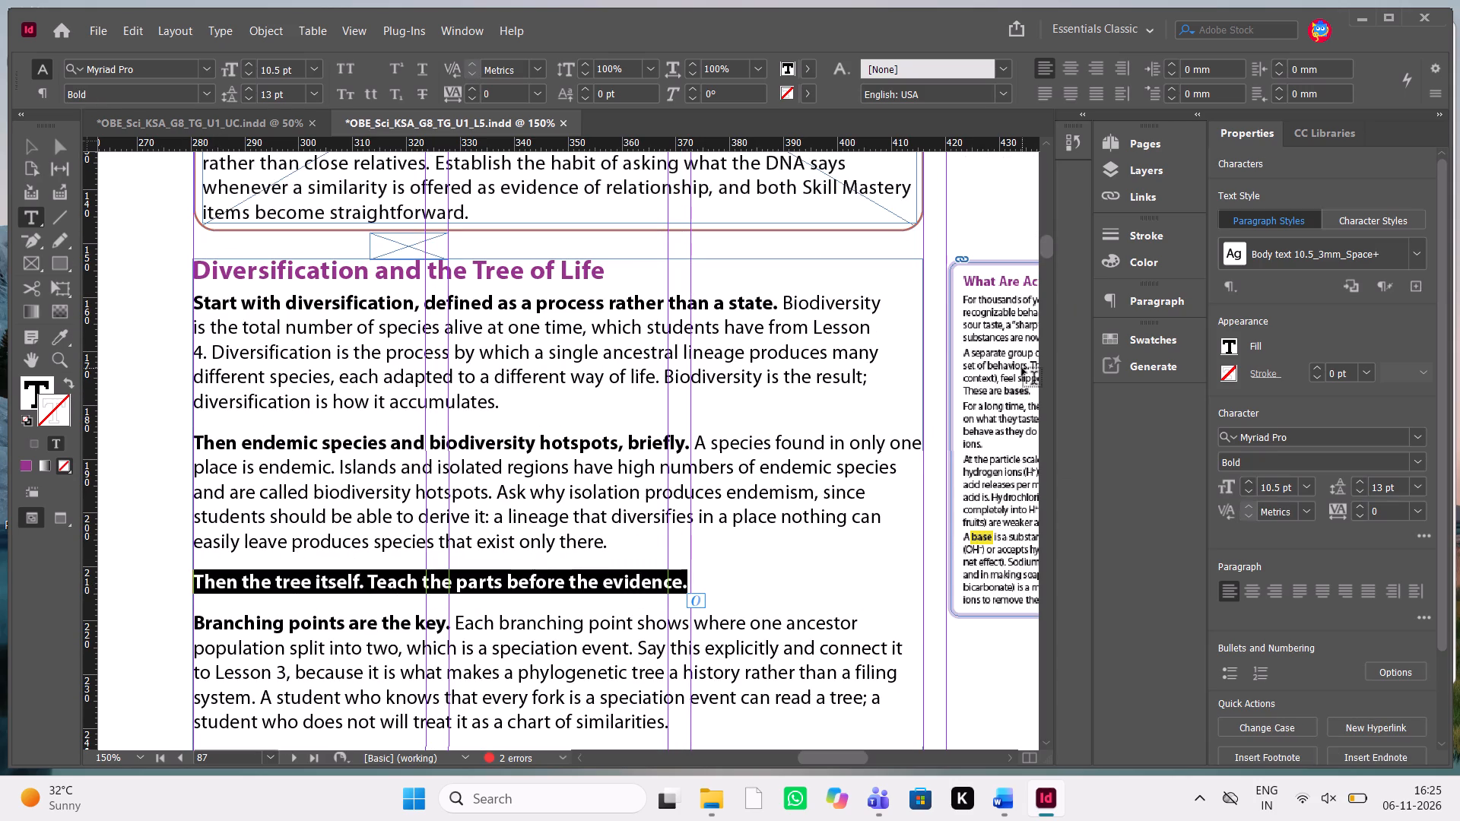
pyautogui.click(1170, 299)
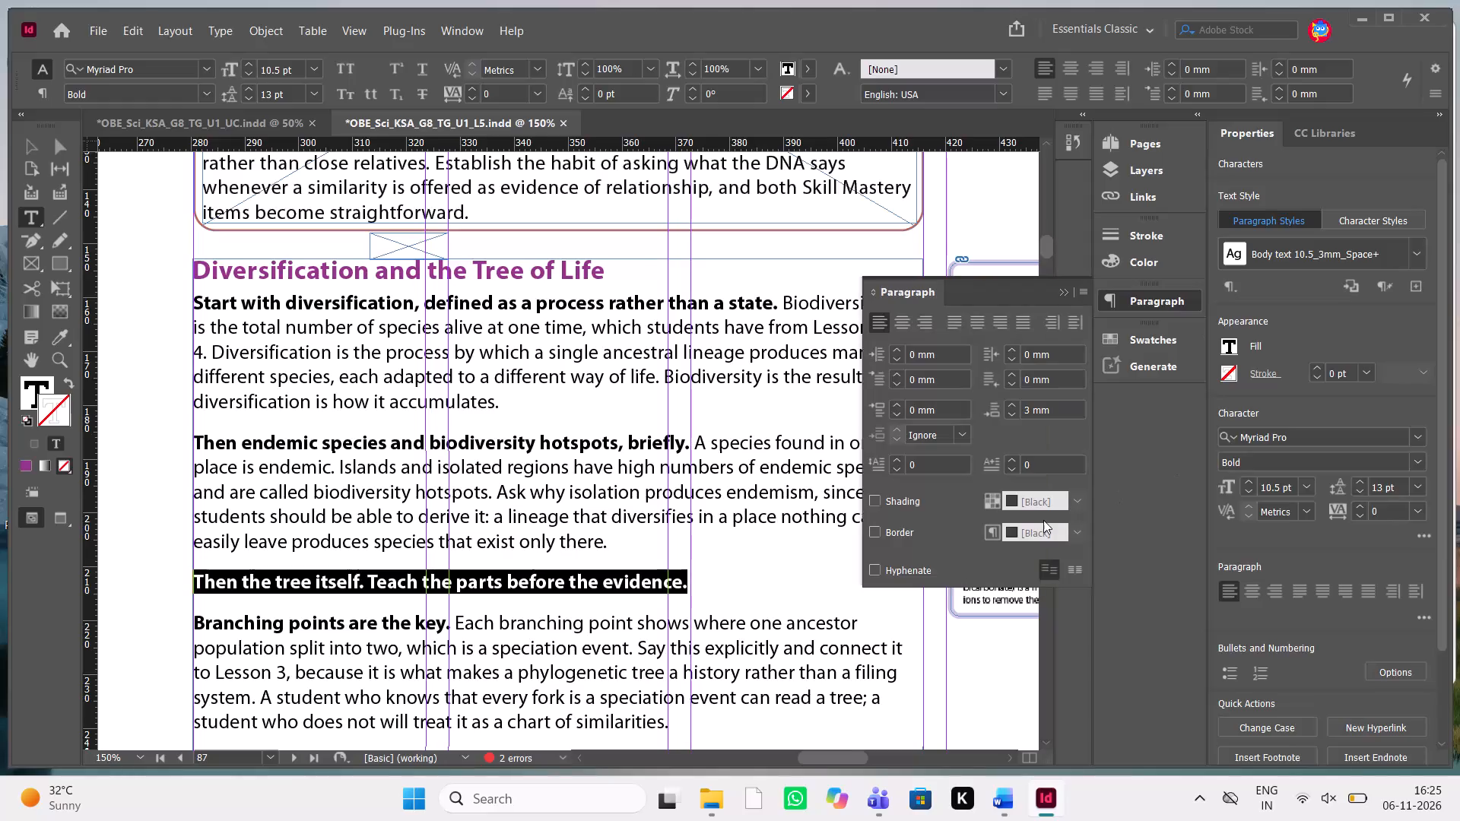
pyautogui.moveTo(1034, 410); pyautogui.dragTo(990, 413)
pyautogui.press('BackSpace')
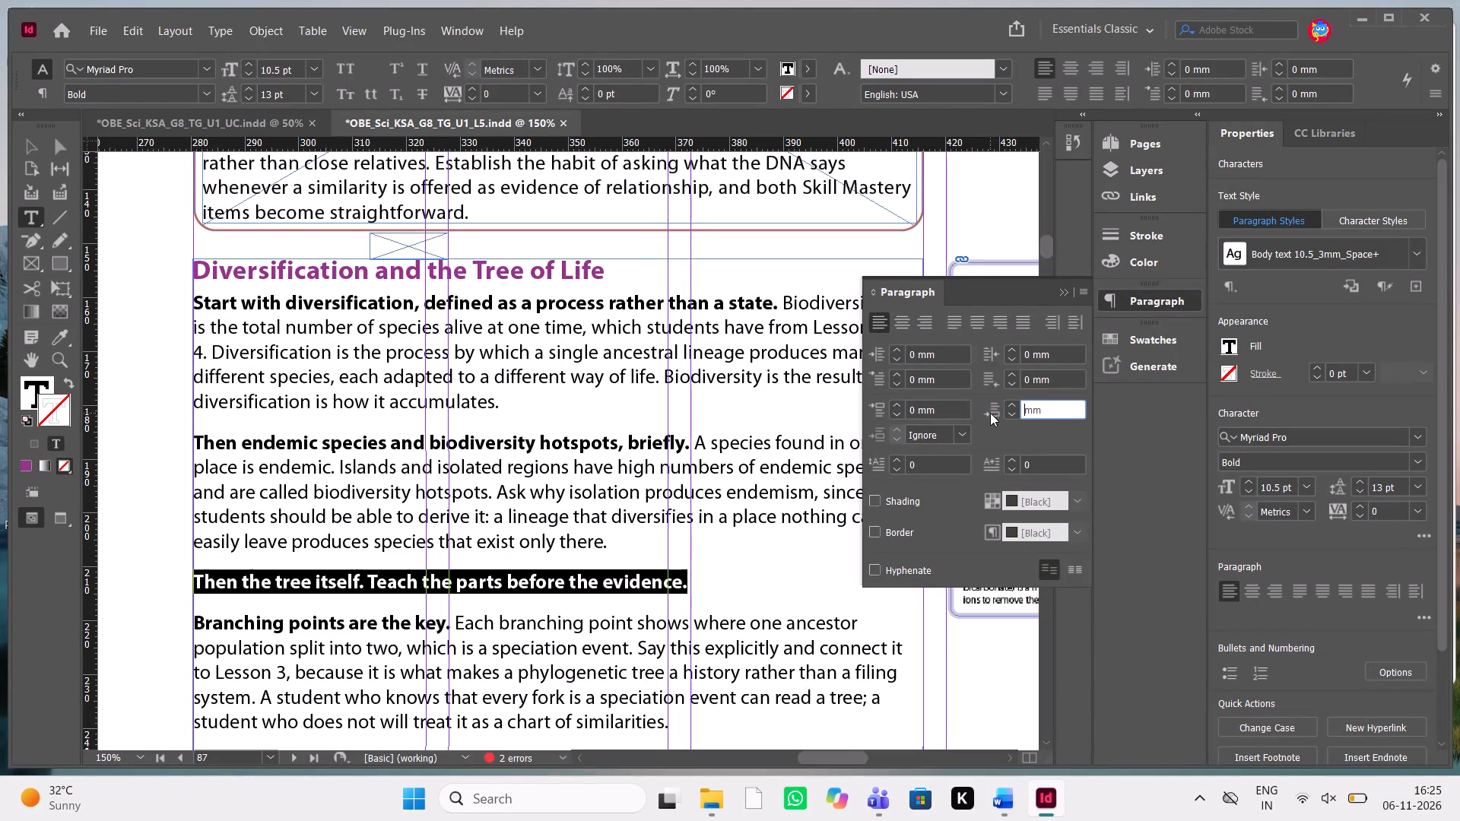
pyautogui.write('1.08')
pyautogui.press('Return')
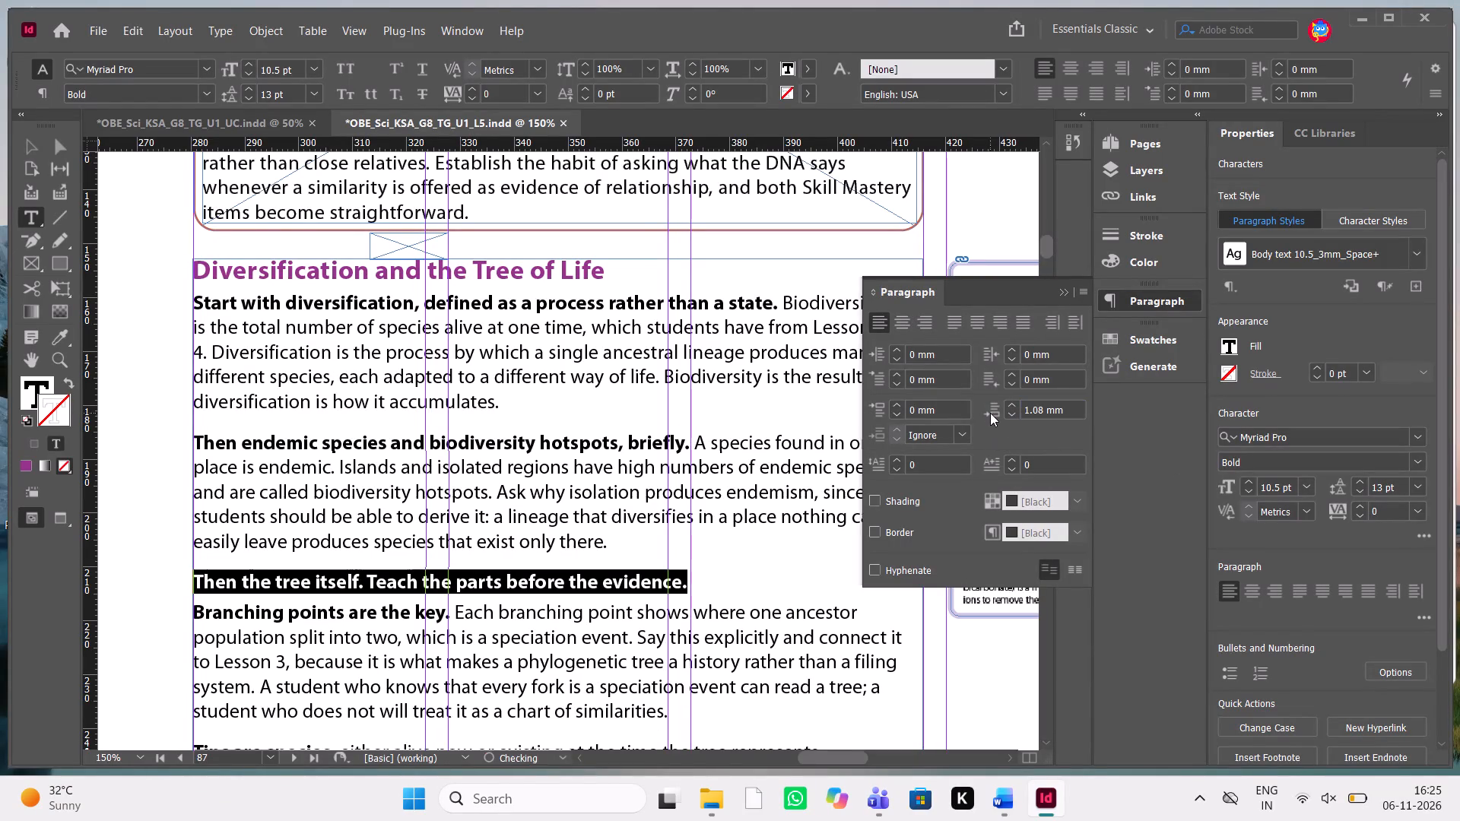
pyautogui.click(1060, 291)
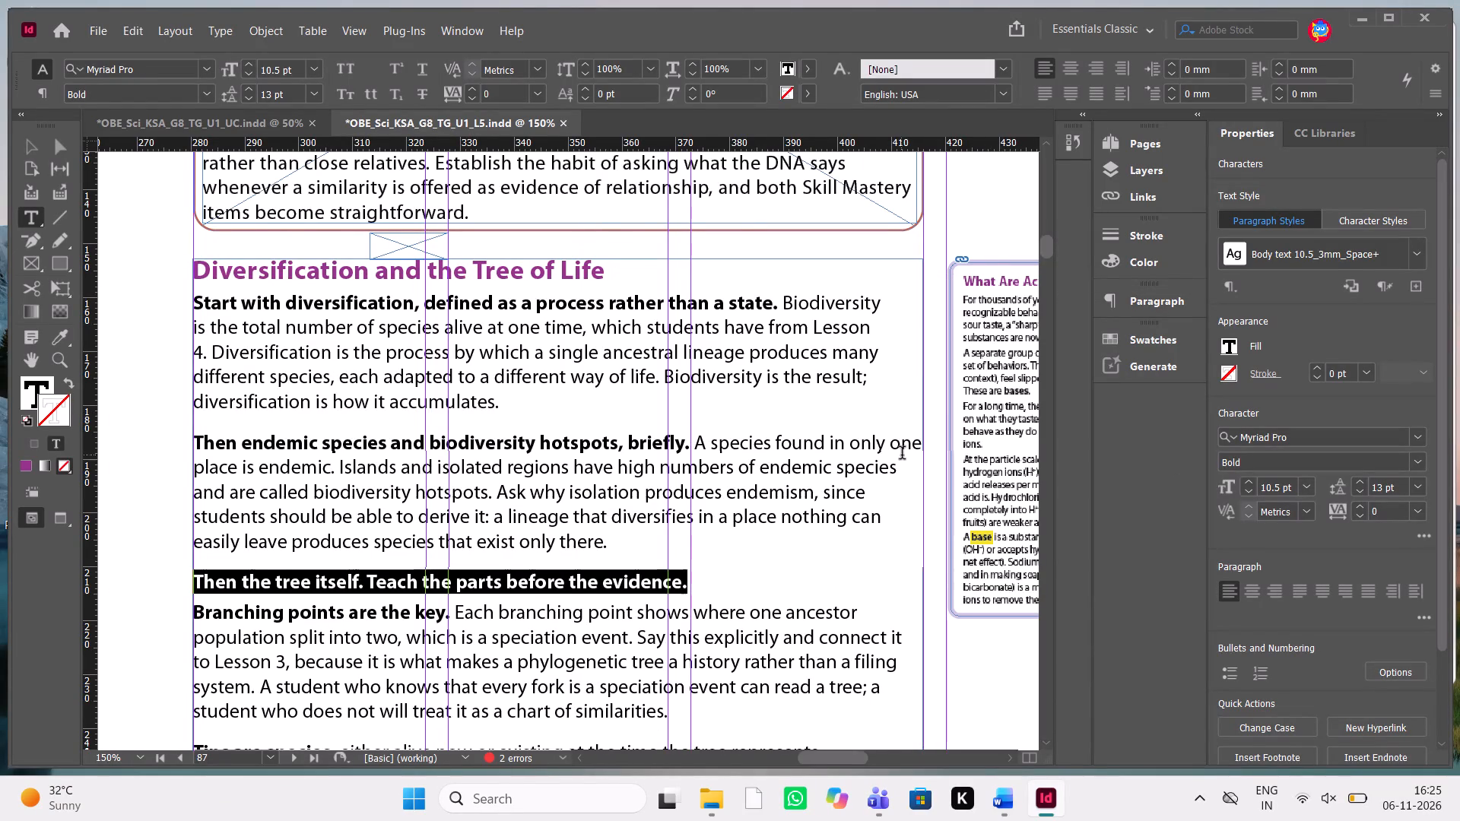
pyautogui.hscroll(-1, 902, 455)
pyautogui.hscroll(1, 902, 455)
pyautogui.click(542, 608)
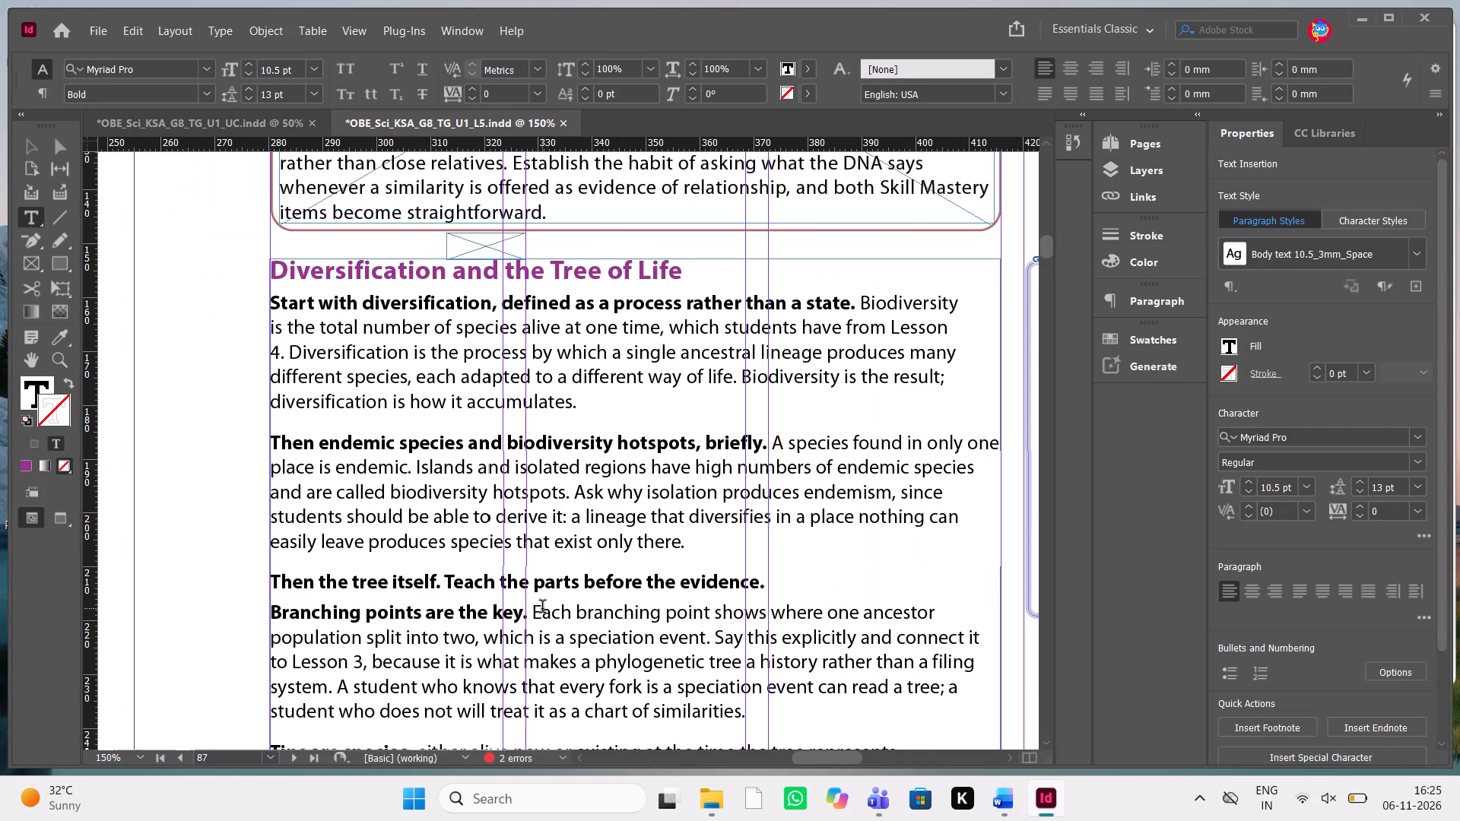
# Examine how the body text runs from the end of page 87 through page 88 and its Progress Check 1 box.
pyautogui.scroll(-1, 542, 608)
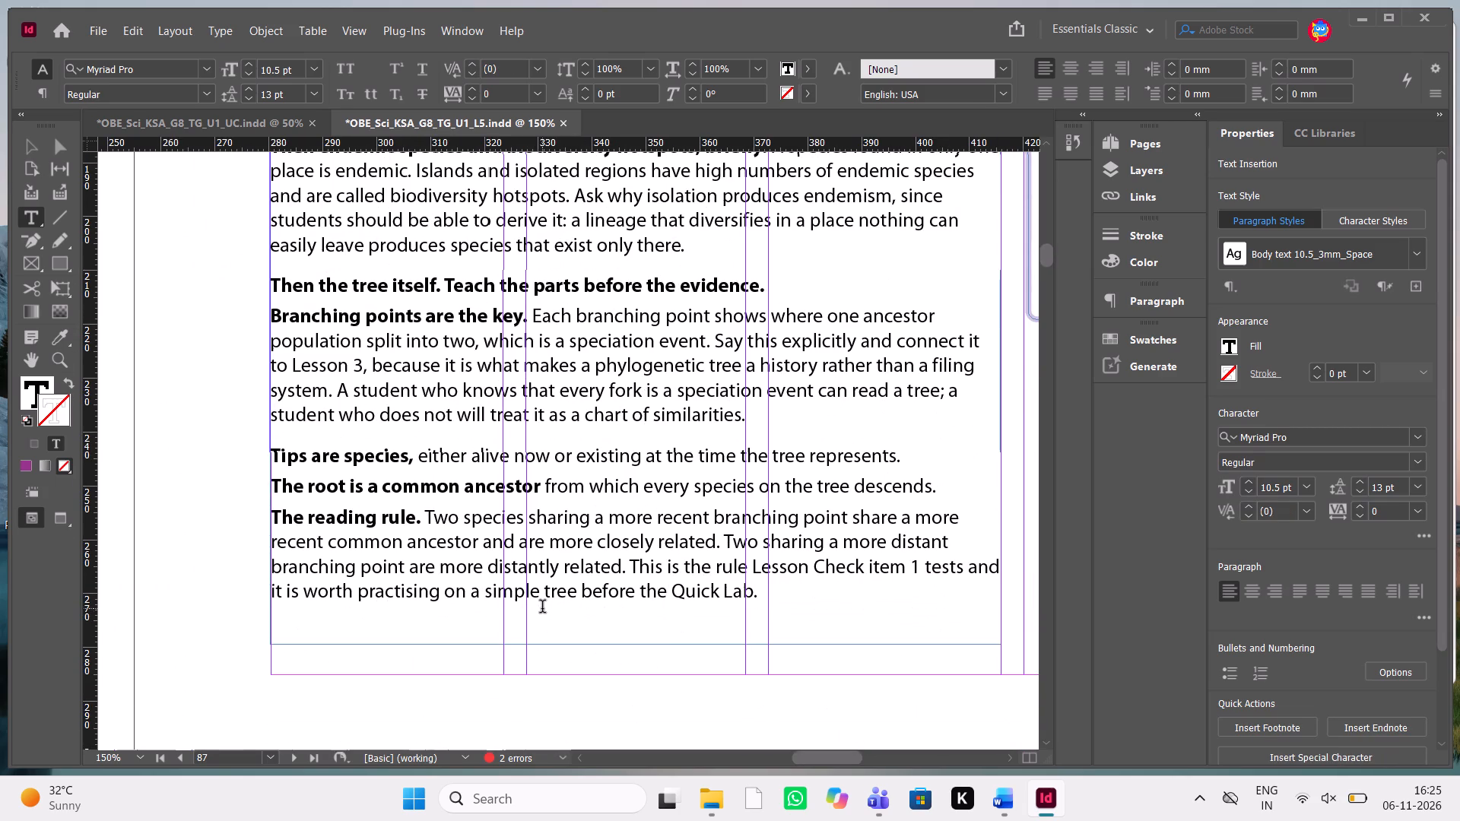
pyautogui.scroll(-2, 542, 608)
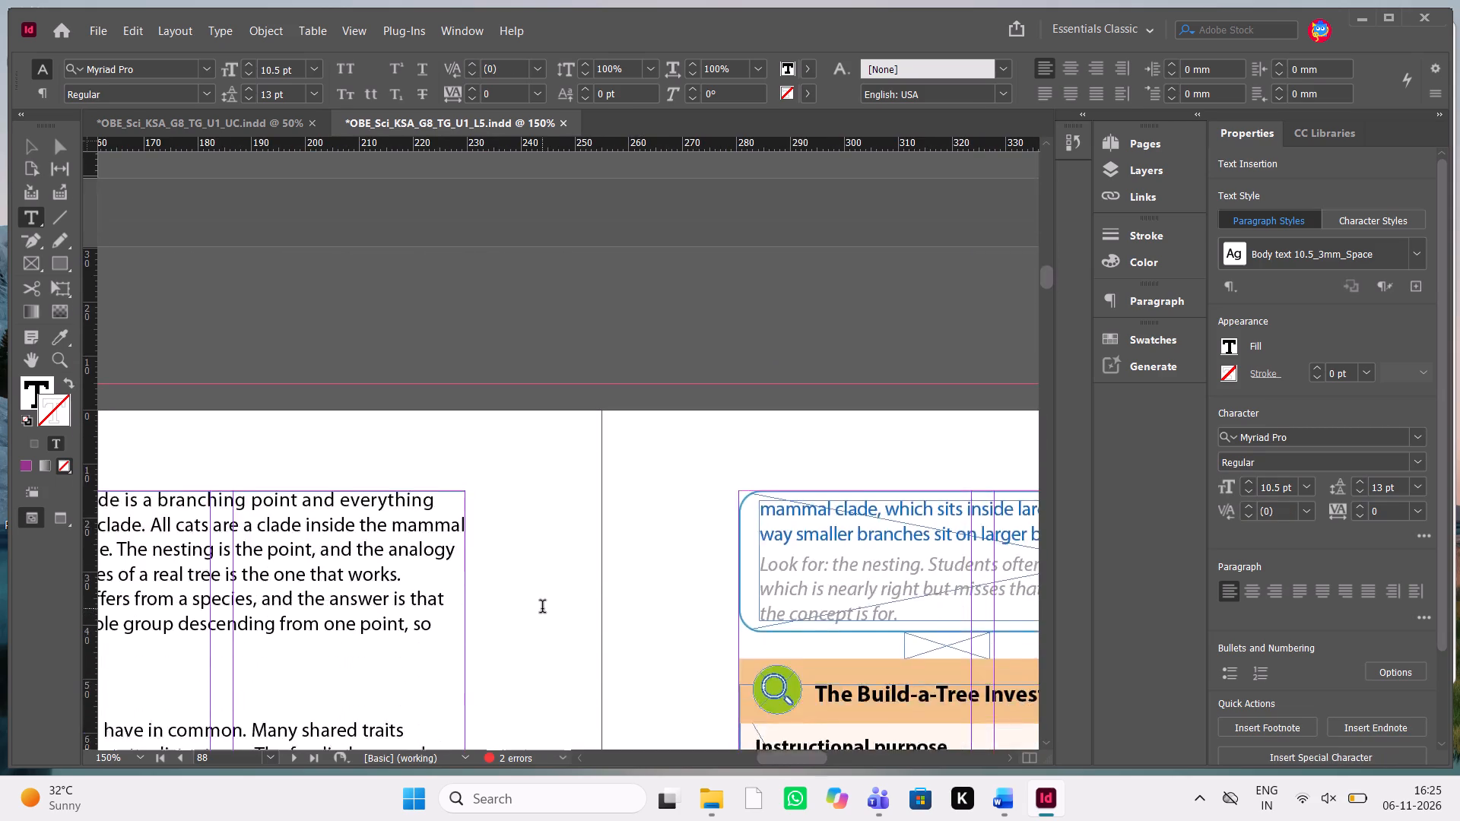
pyautogui.scroll(-2, 542, 608)
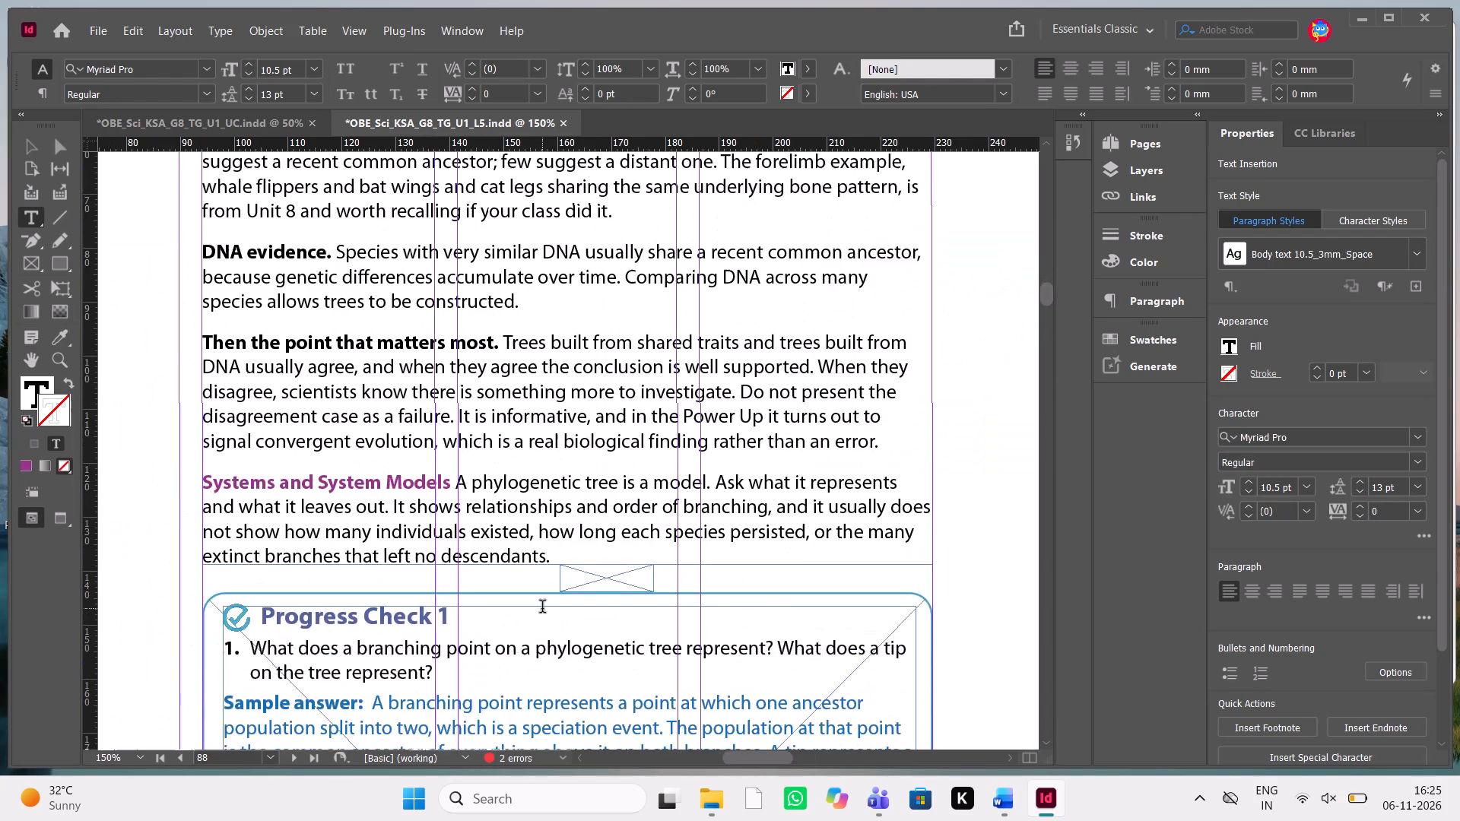
pyautogui.scroll(-3, 542, 608)
pyautogui.scroll(2, 542, 608)
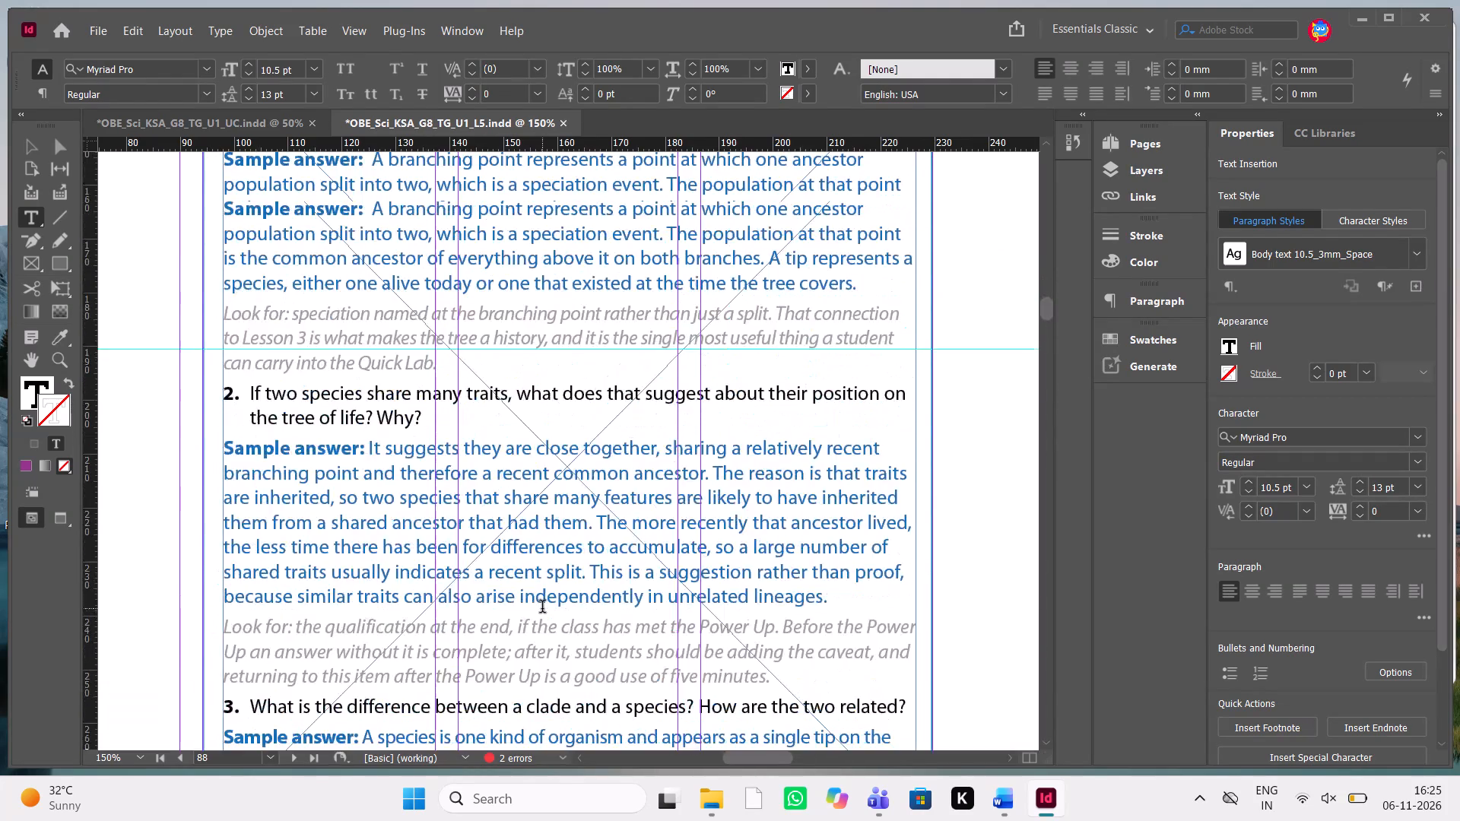
pyautogui.scroll(4, 542, 608)
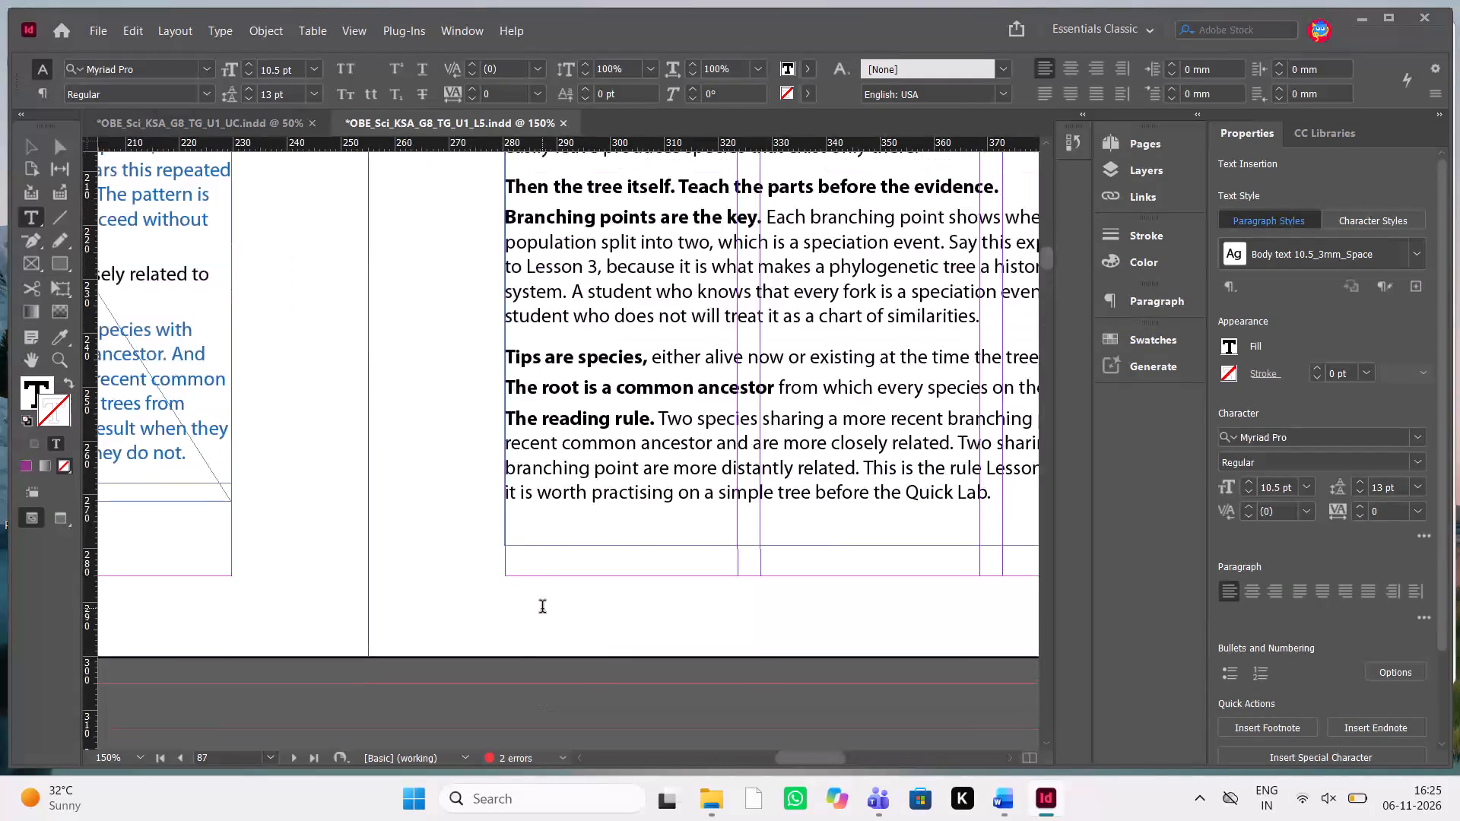
pyautogui.scroll(1, 542, 608)
pyautogui.scroll(-1, 542, 608)
# Shorten the page 87 body text frame to about 122.6 mm high, ending just below "The reading rule" paragraph.
pyautogui.press('`')
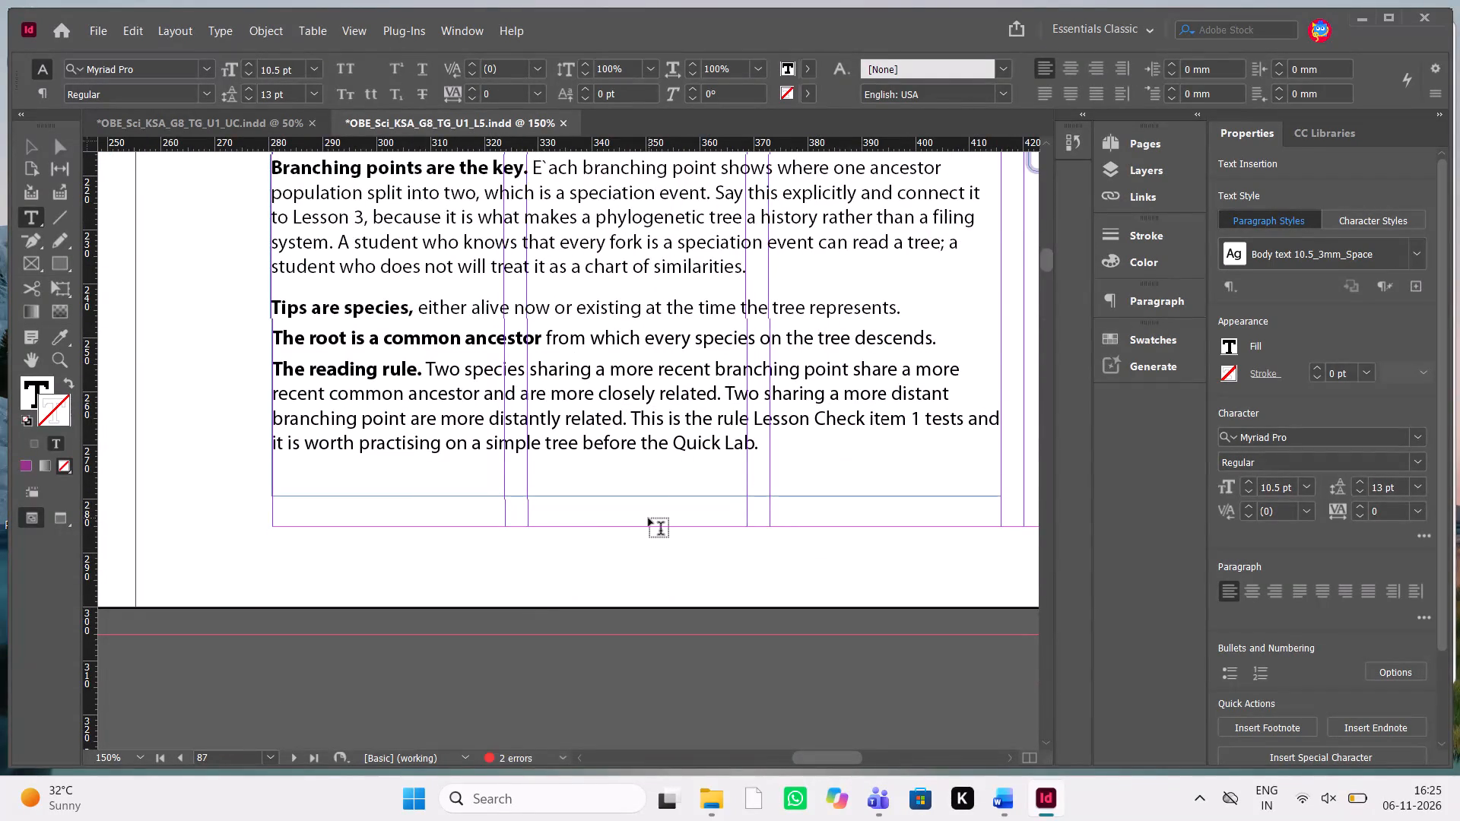
pyautogui.click(31, 149)
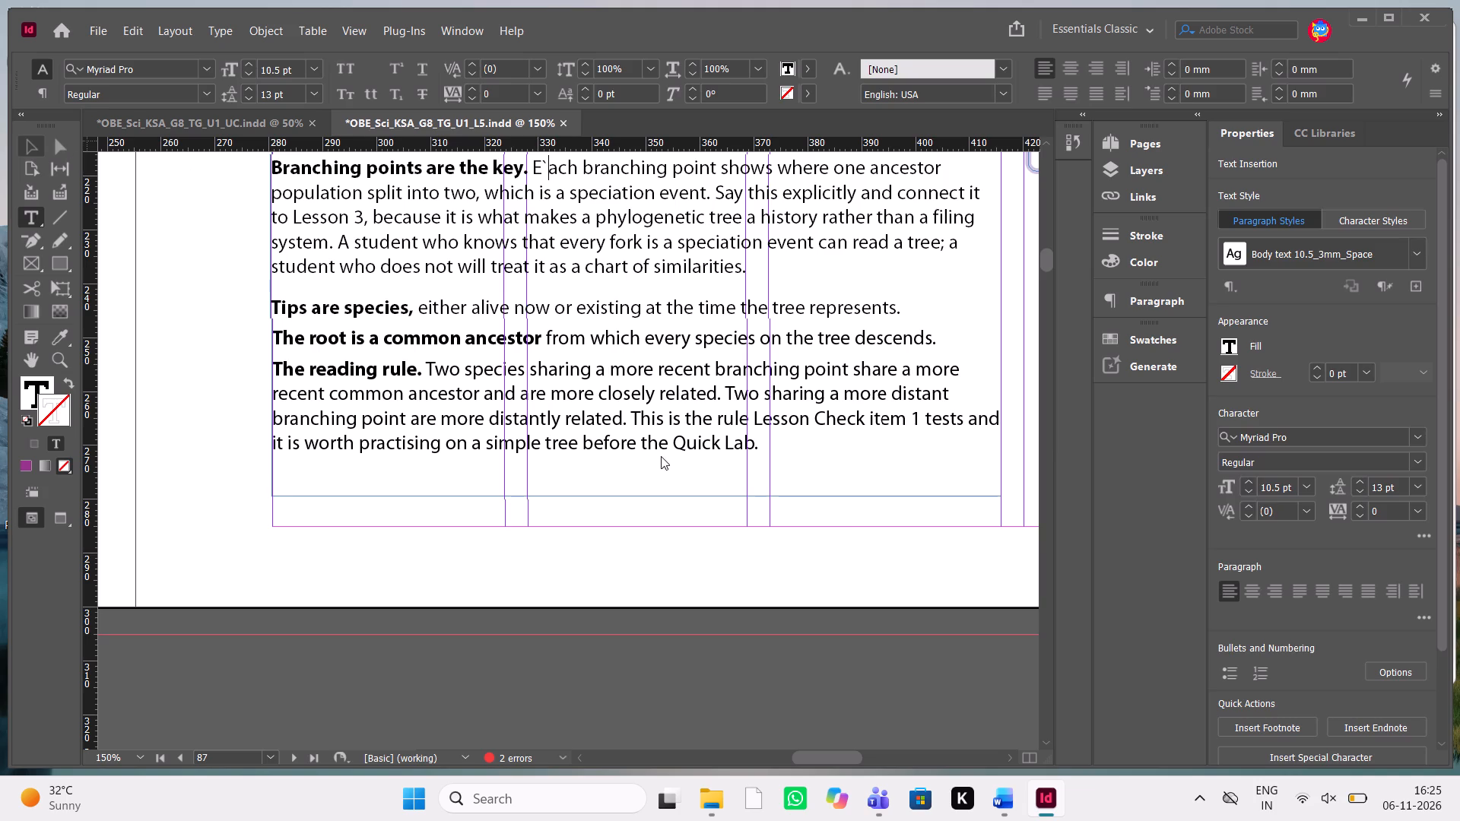
pyautogui.click(697, 454)
pyautogui.moveTo(636, 497); pyautogui.dragTo(641, 526)
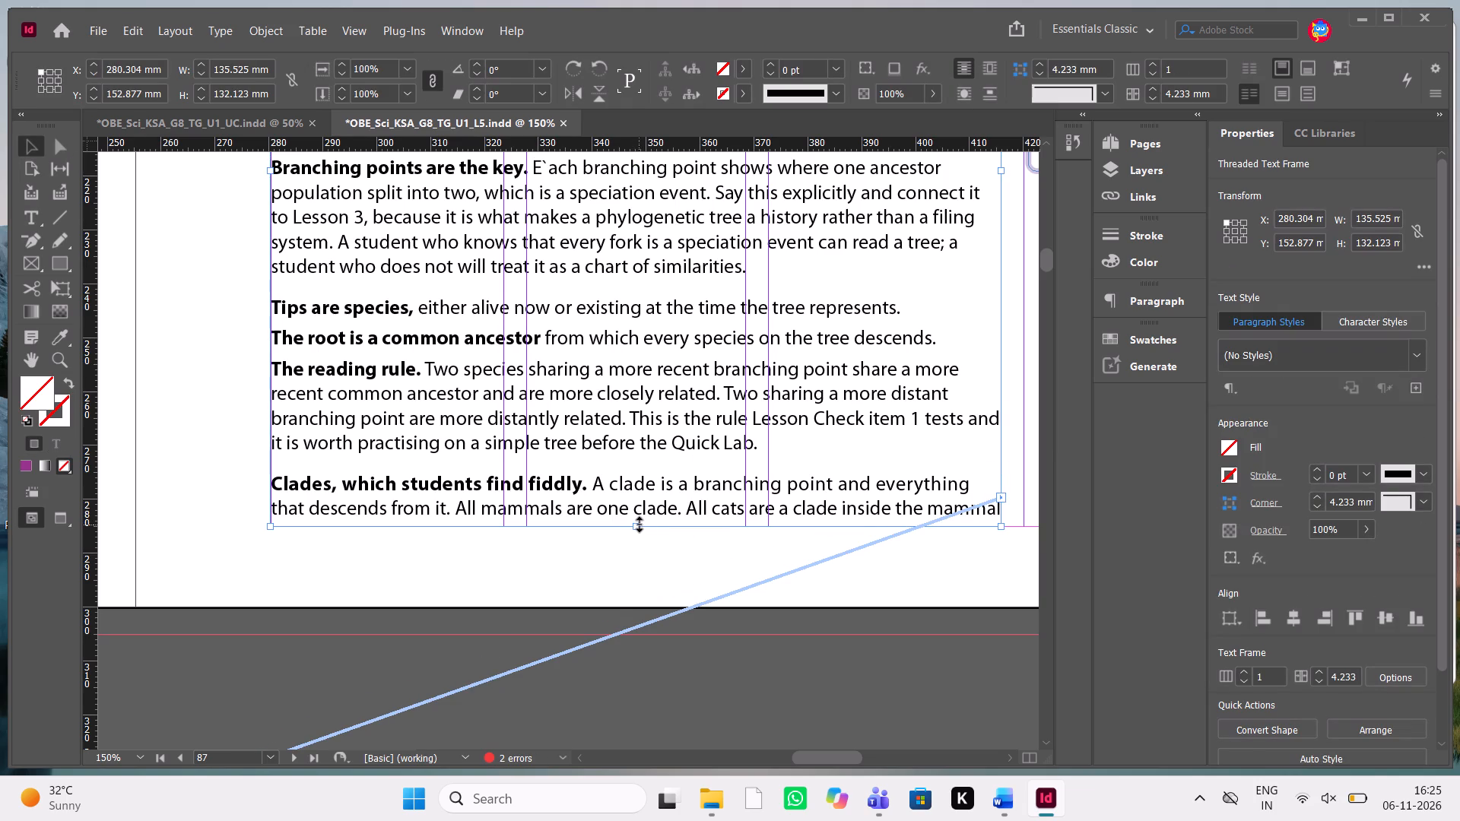
pyautogui.moveTo(639, 525); pyautogui.dragTo(649, 475)
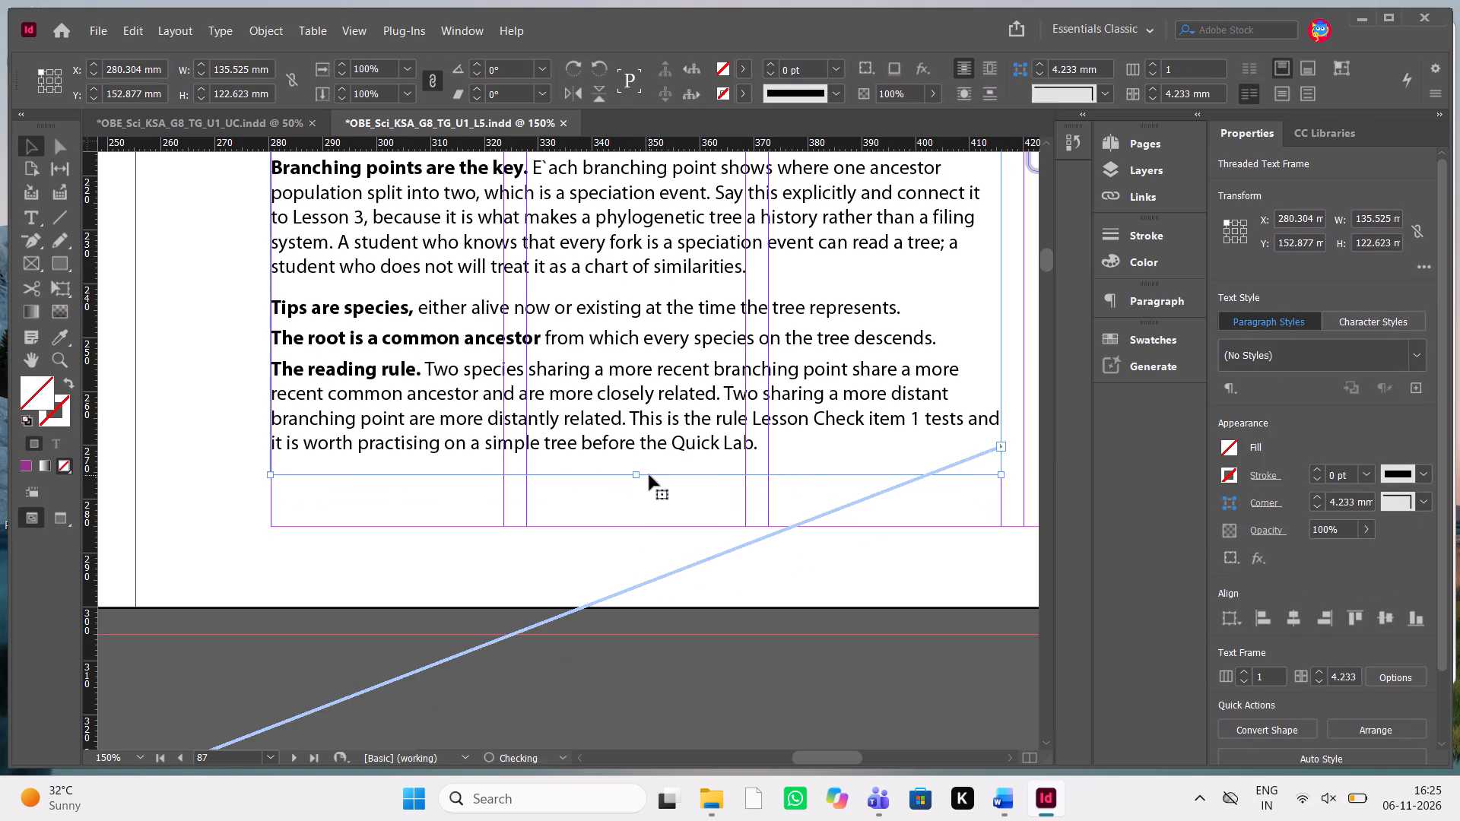
# Examine the body text on page 88, checking it in preview without guides and frame edges.
pyautogui.scroll(-2, 649, 475)
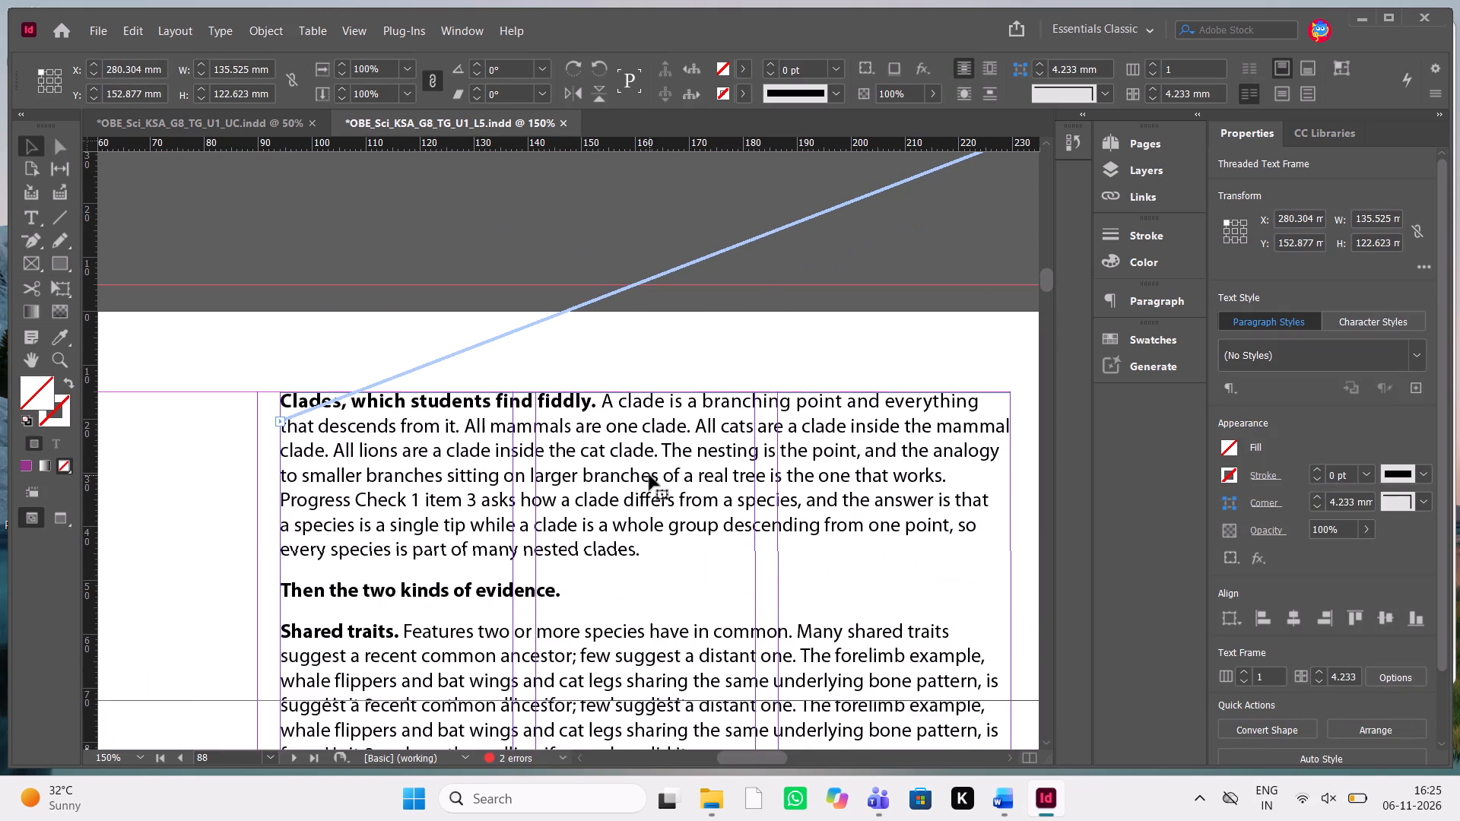
pyautogui.click(233, 363)
pyautogui.press('w')
pyautogui.scroll(-1, 233, 363)
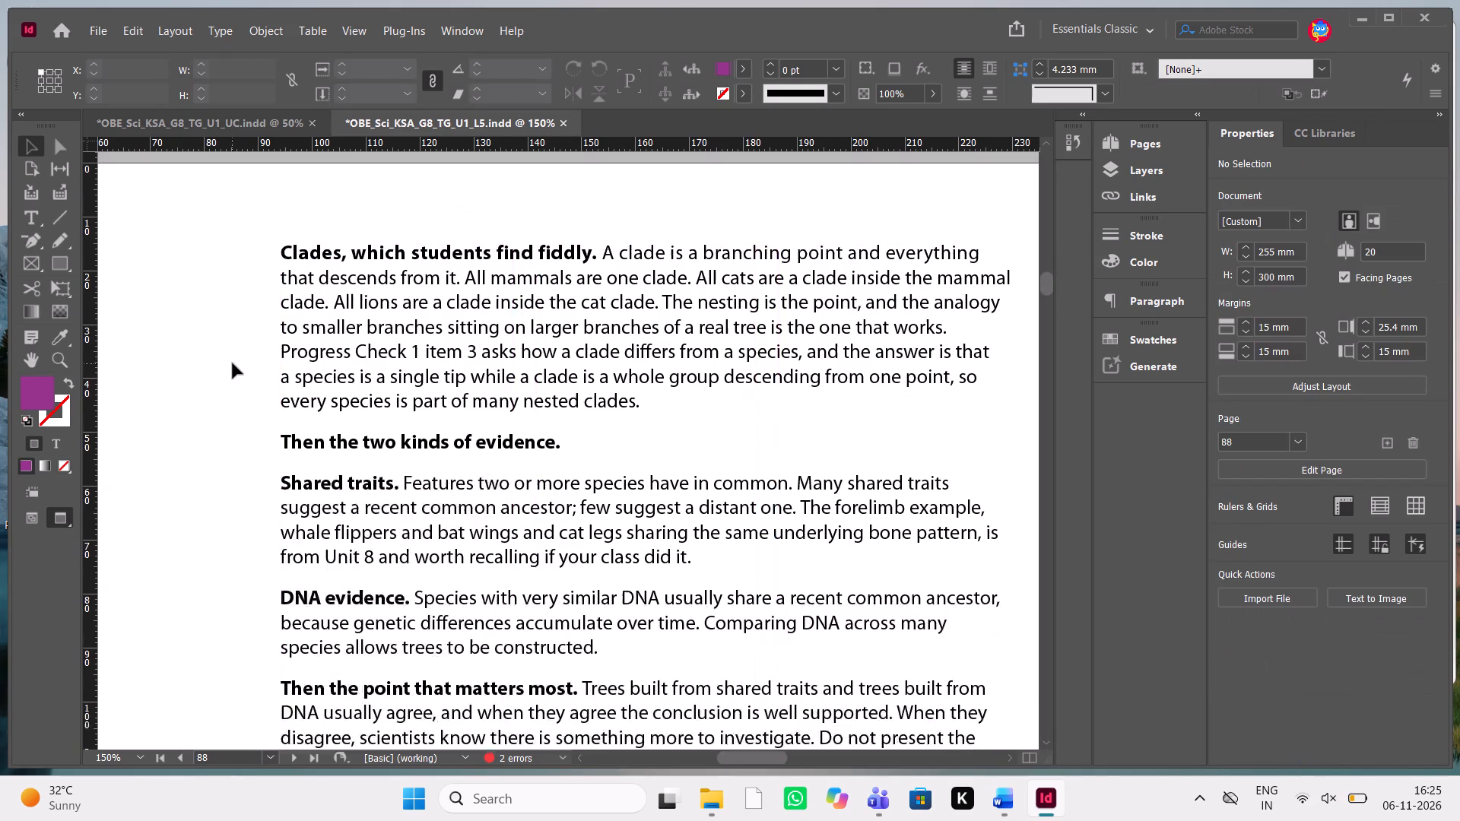
pyautogui.scroll(-1, 233, 363)
pyautogui.click(233, 363)
pyautogui.press('w')
pyautogui.scroll(1, 233, 363)
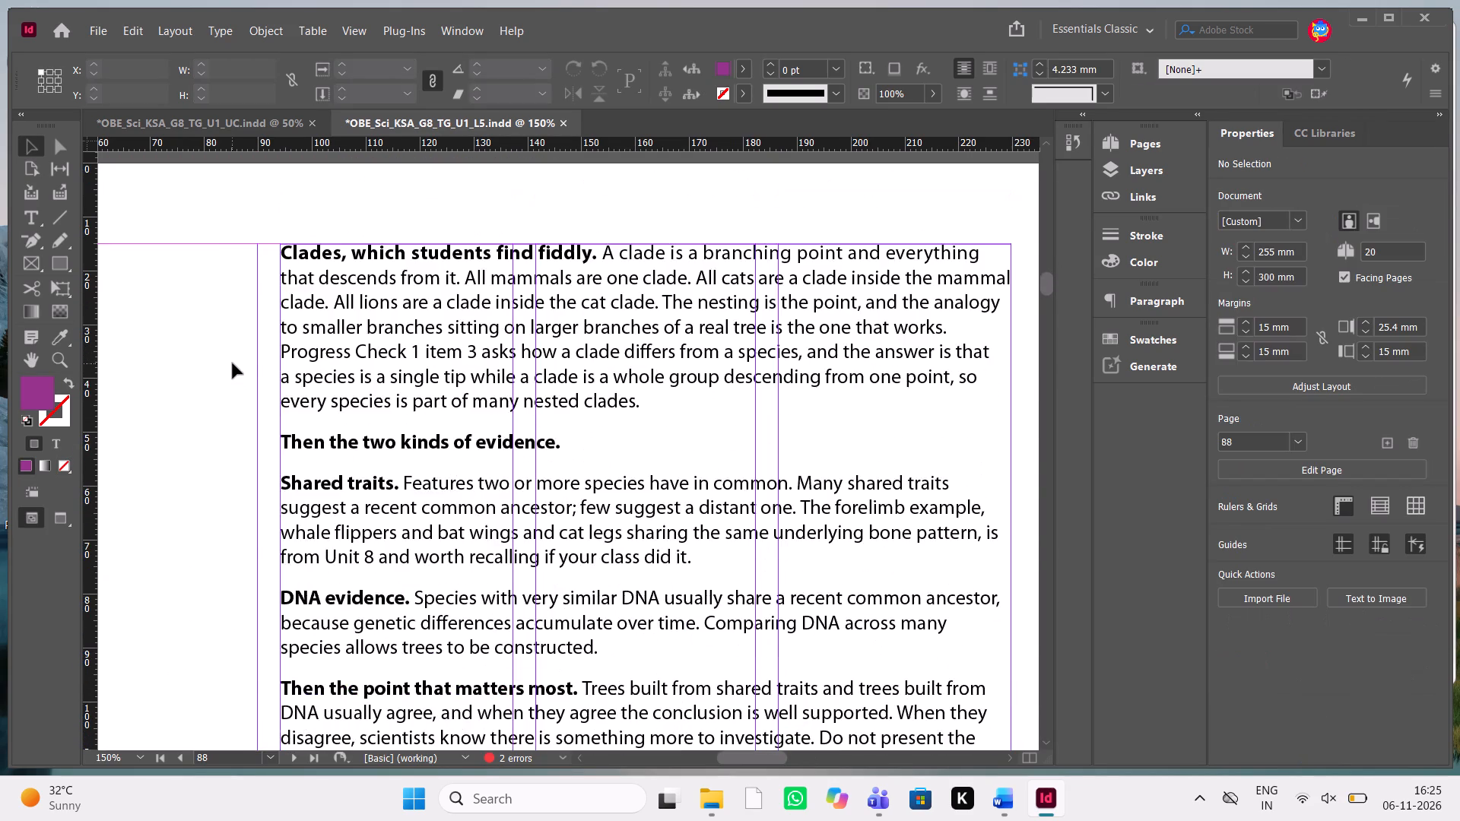
pyautogui.scroll(1, 233, 363)
pyautogui.scroll(-3, 233, 363)
pyautogui.scroll(1, 233, 363)
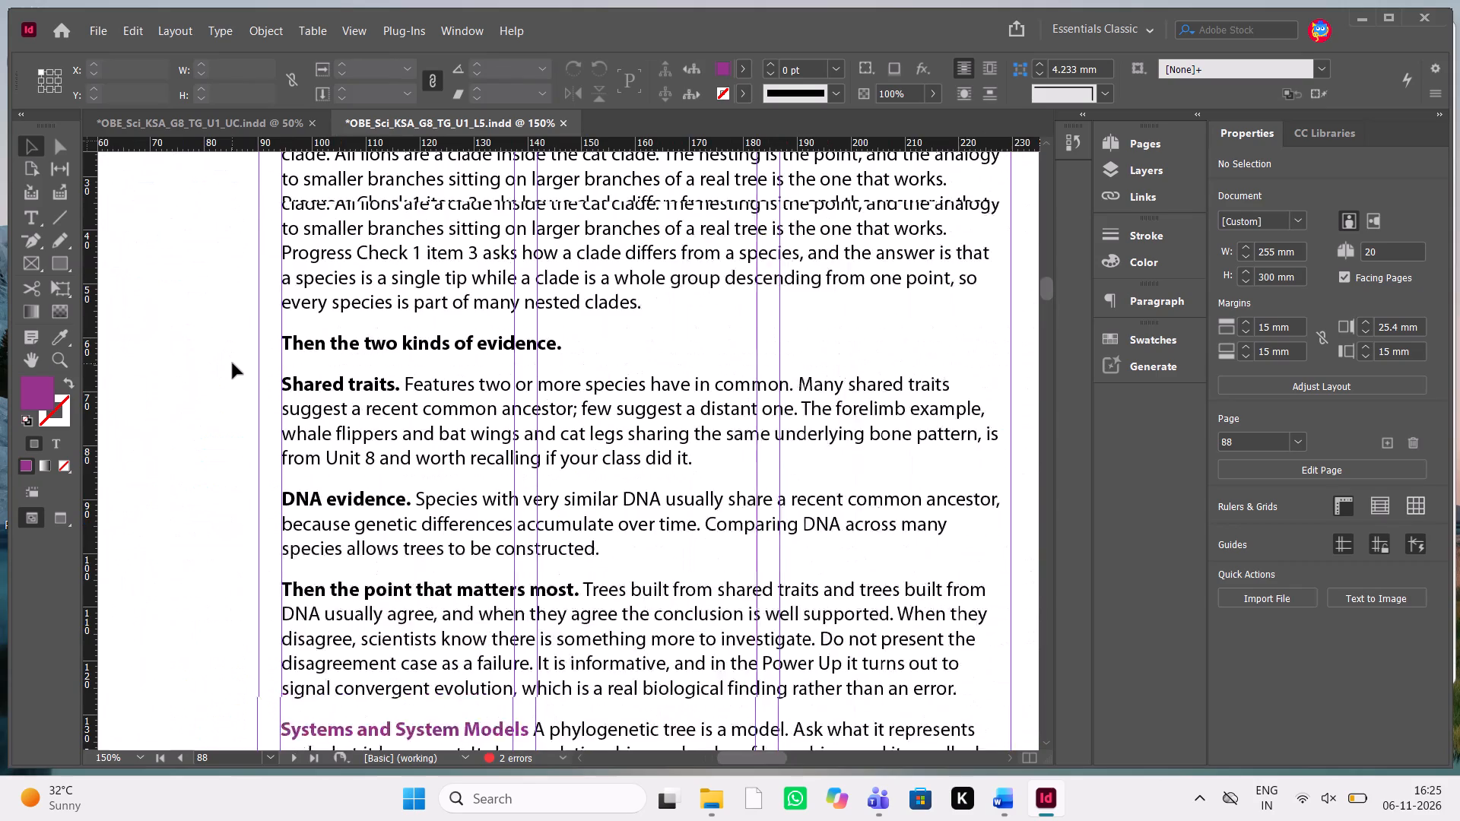
pyautogui.scroll(1, 233, 363)
# Slightly reduce the space after the bold line "Then the two kinds of evidence." on page 88.
pyautogui.doubleClick(468, 433)
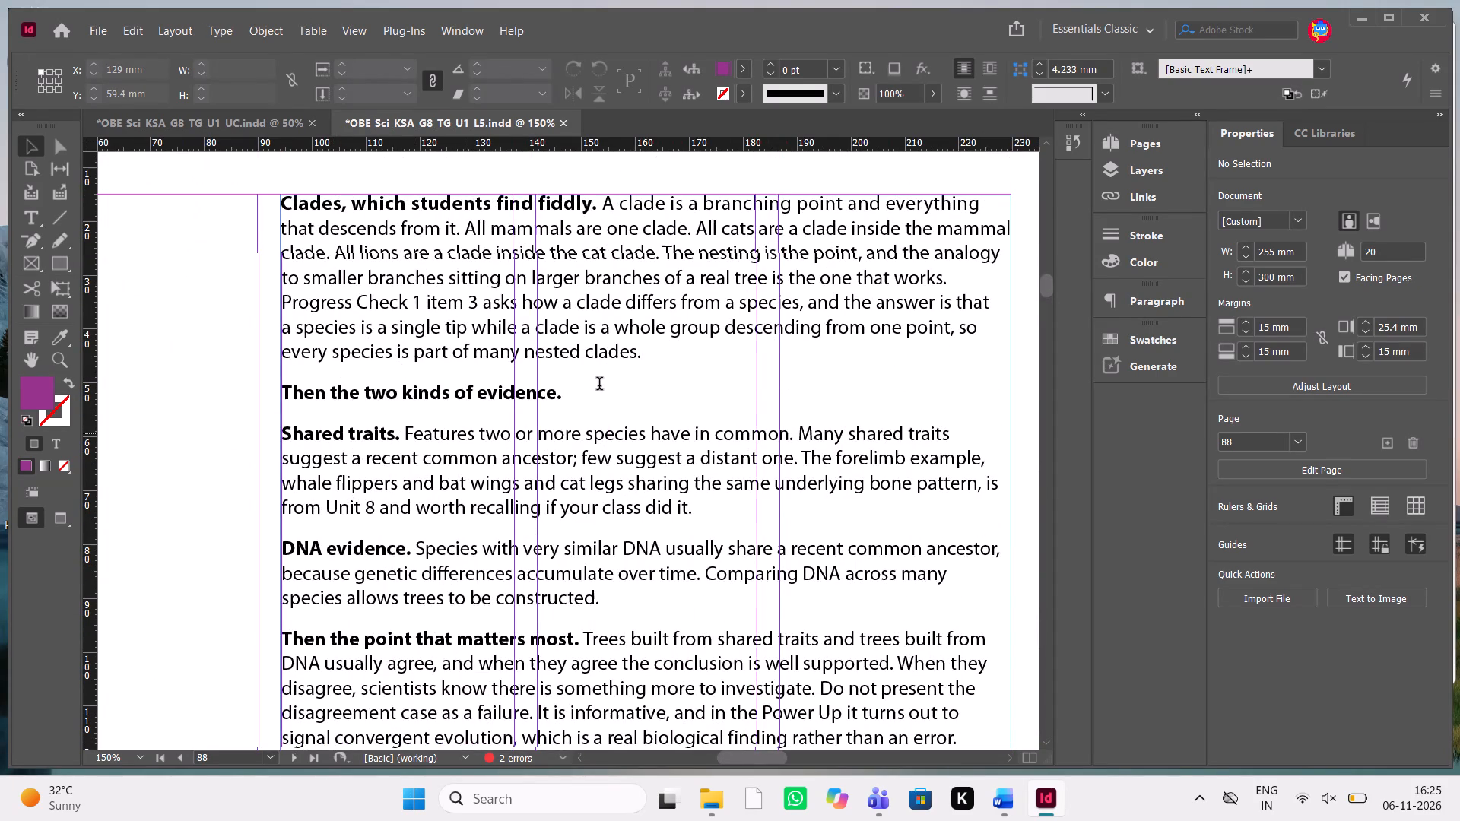
pyautogui.moveTo(595, 404); pyautogui.dragTo(311, 391)
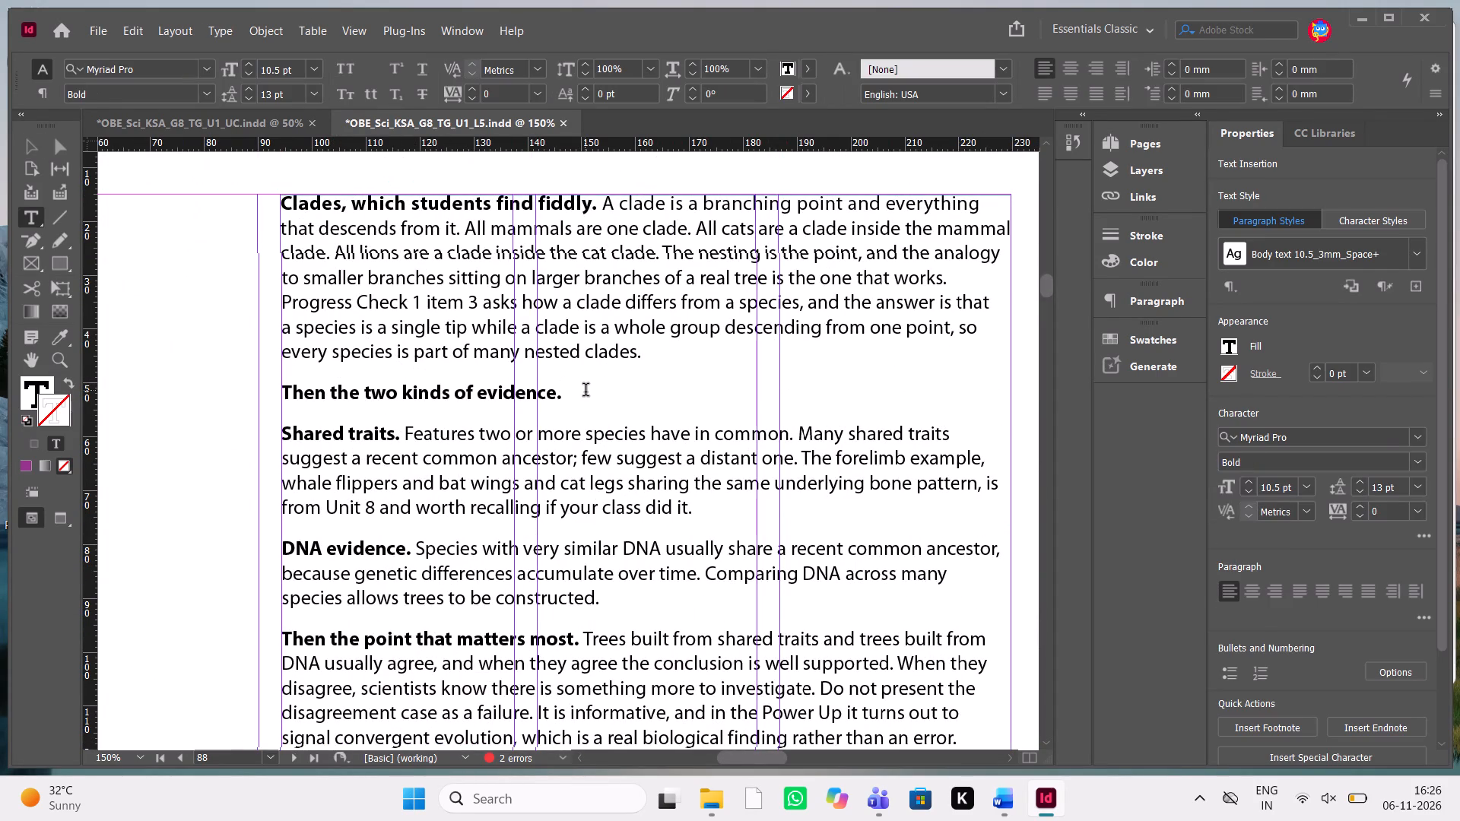
pyautogui.moveTo(586, 391); pyautogui.dragTo(279, 390)
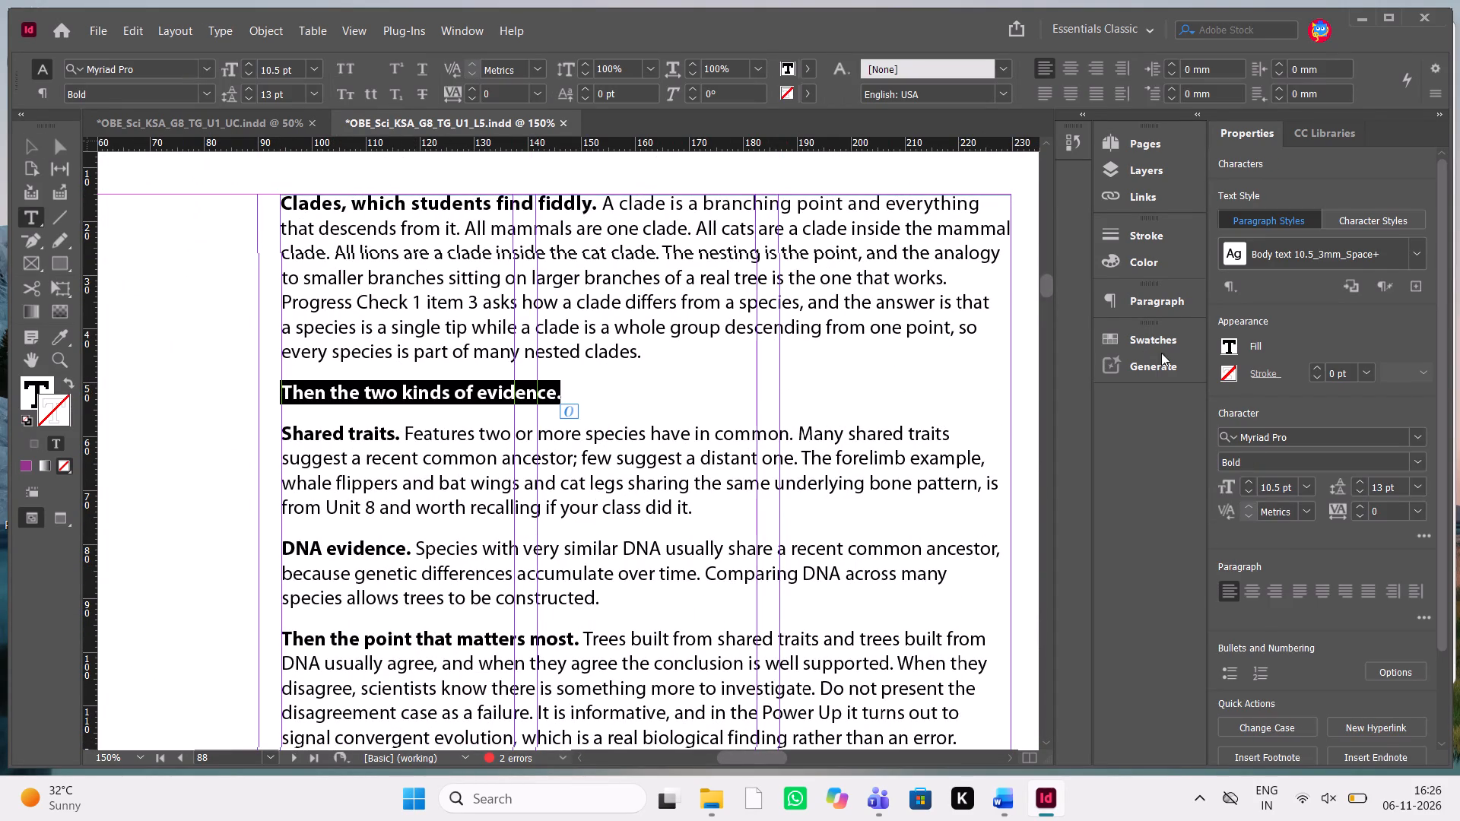
pyautogui.click(1166, 348)
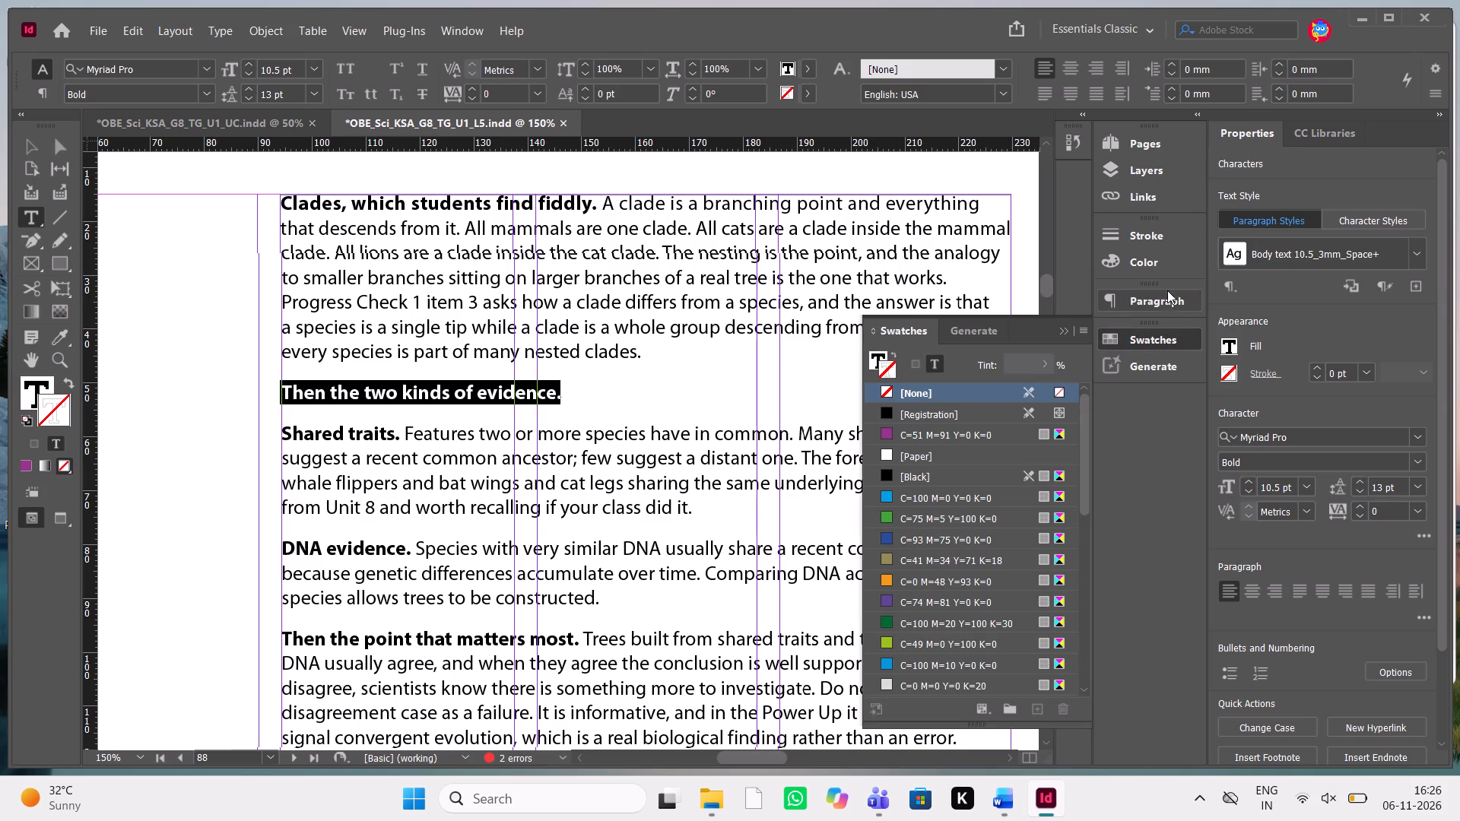
pyautogui.click(1165, 300)
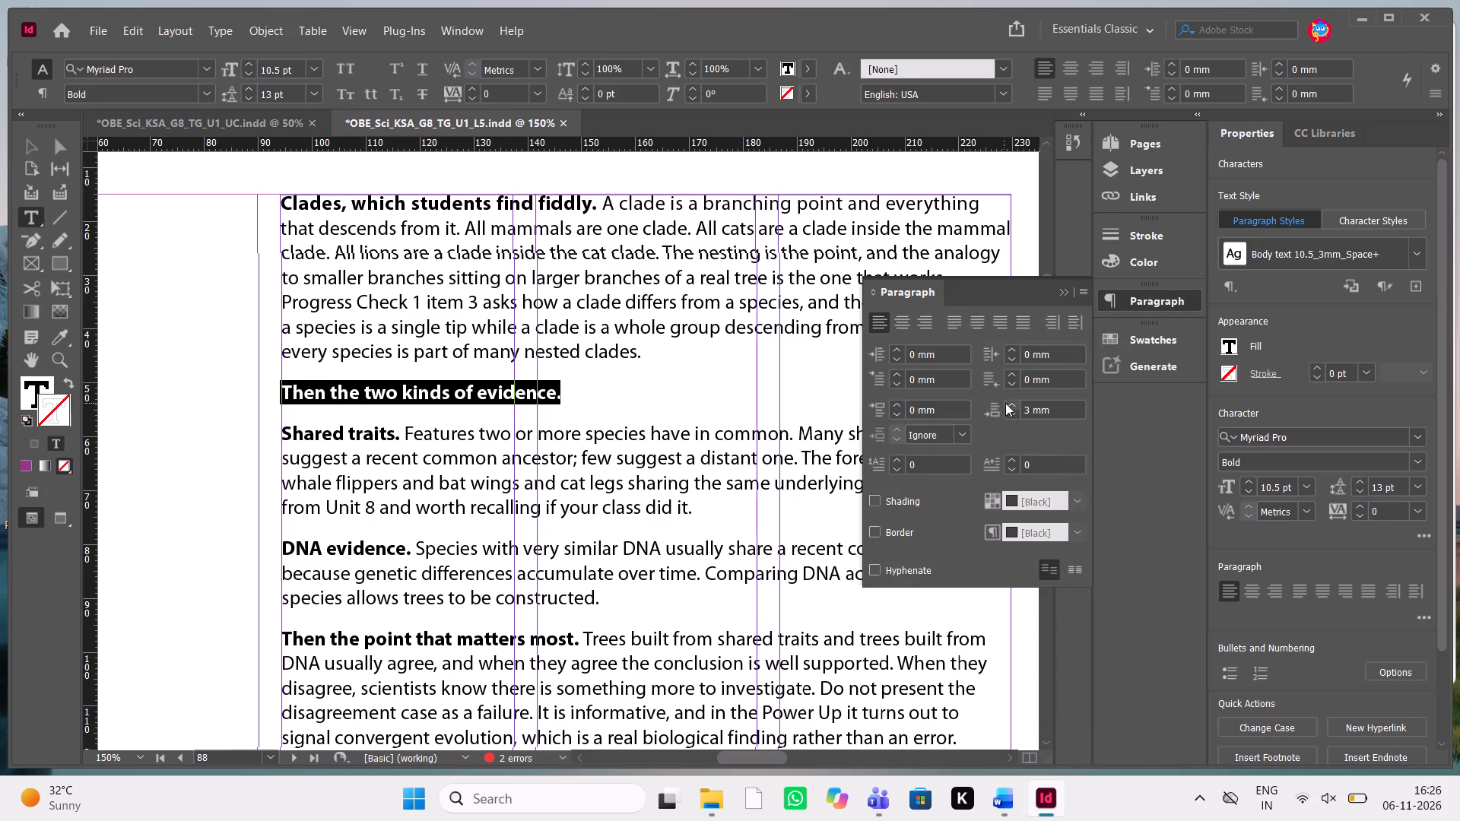
pyautogui.click(1011, 402)
pyautogui.doubleClick(1011, 412)
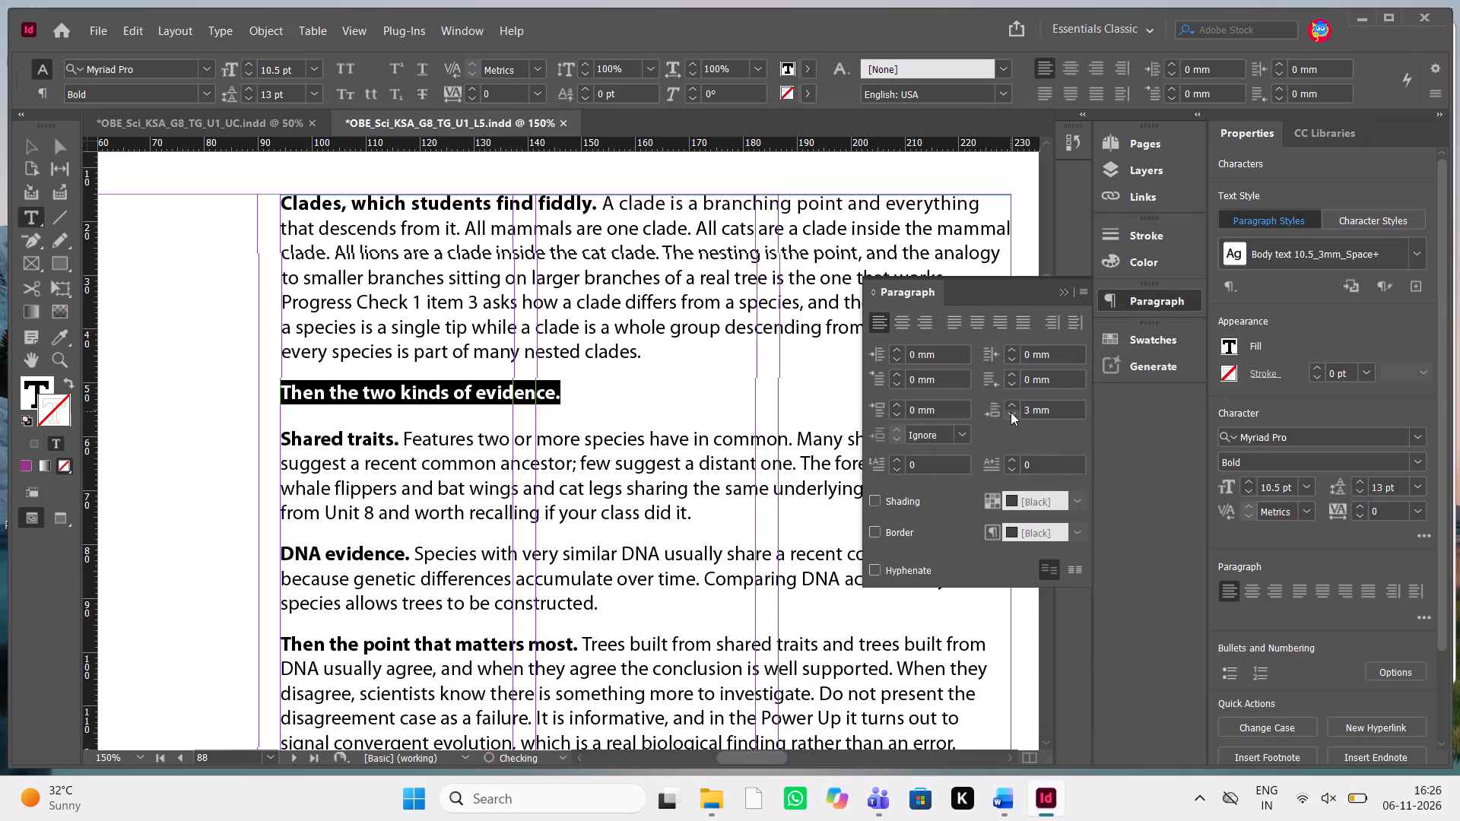
pyautogui.click(558, 476)
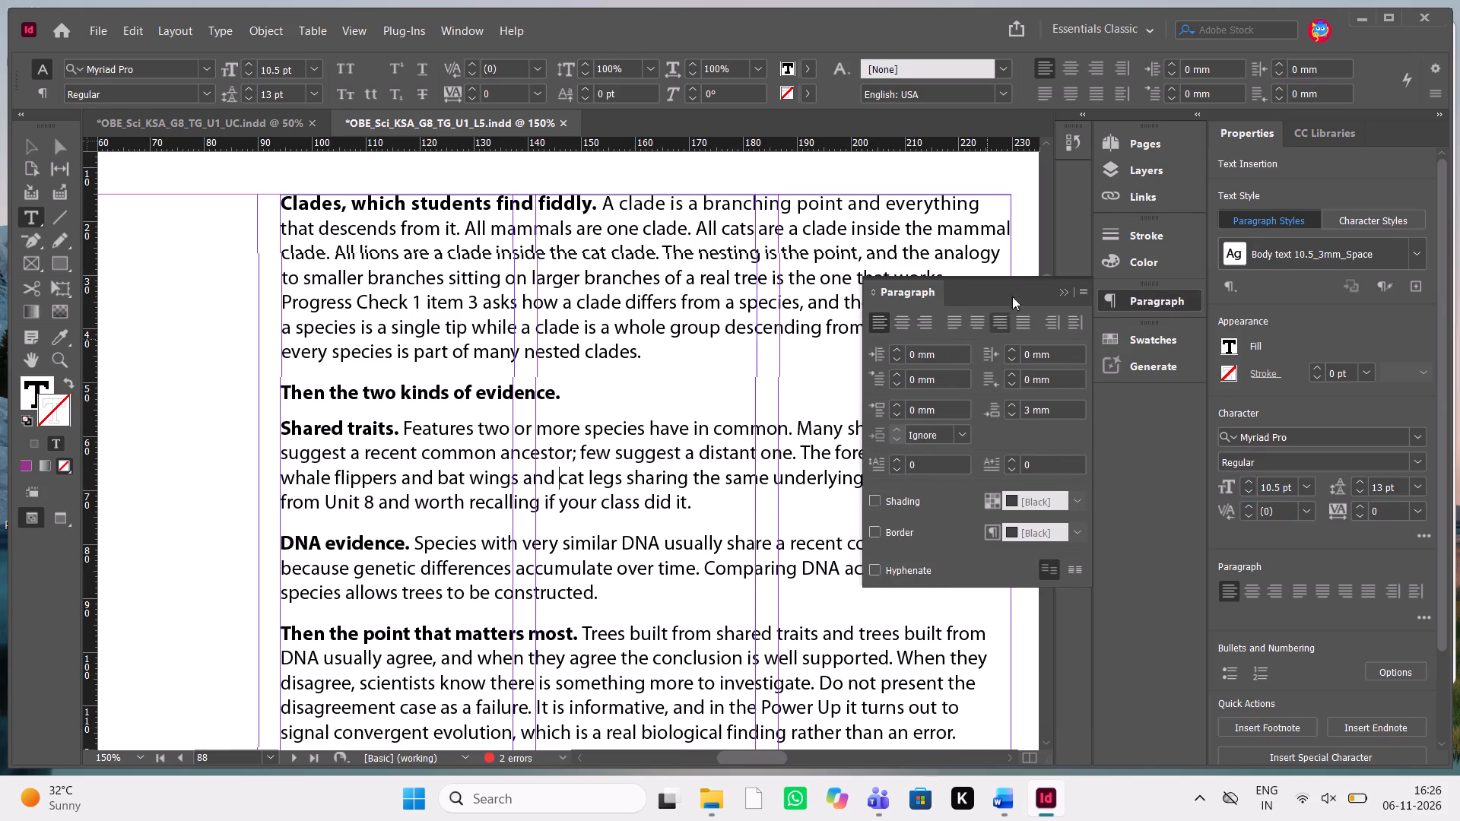
pyautogui.click(1056, 291)
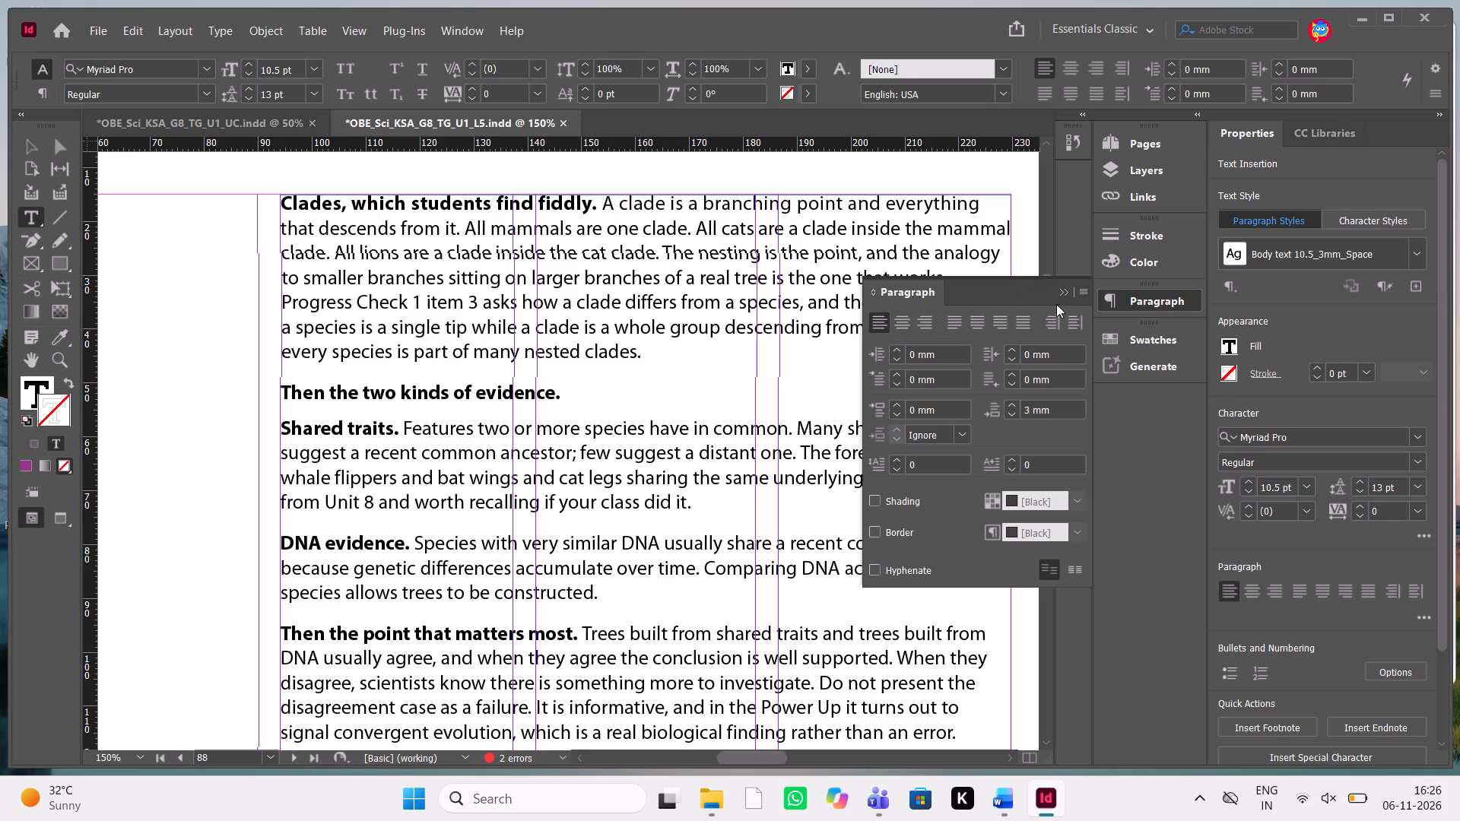
pyautogui.click(1066, 290)
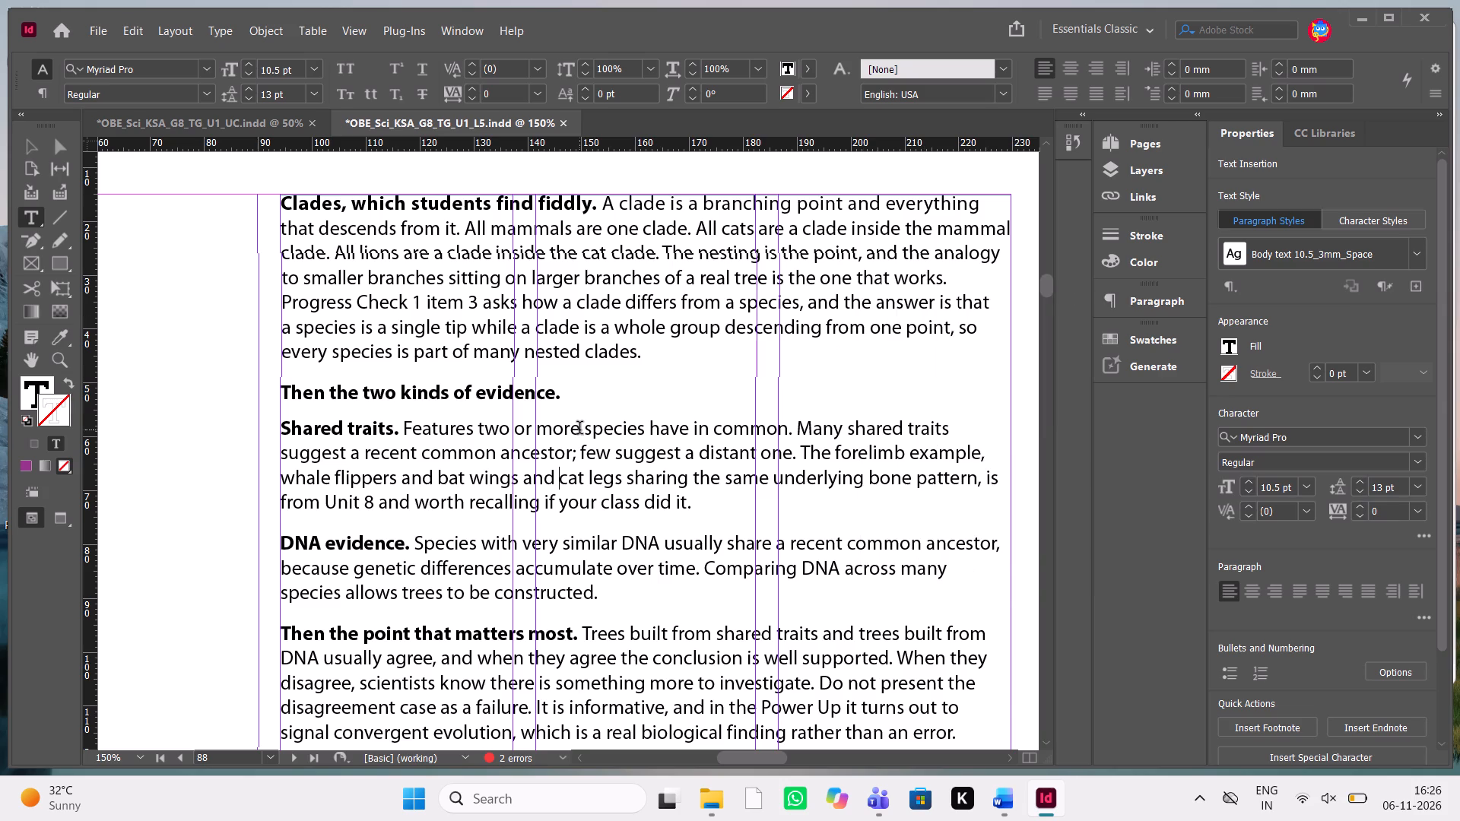
# Shorten the page 88 body text frame to about 122.3 mm high, ending just below the "Systems and System Models" paragraph.
pyautogui.click(579, 430)
pyautogui.scroll(-2, 579, 430)
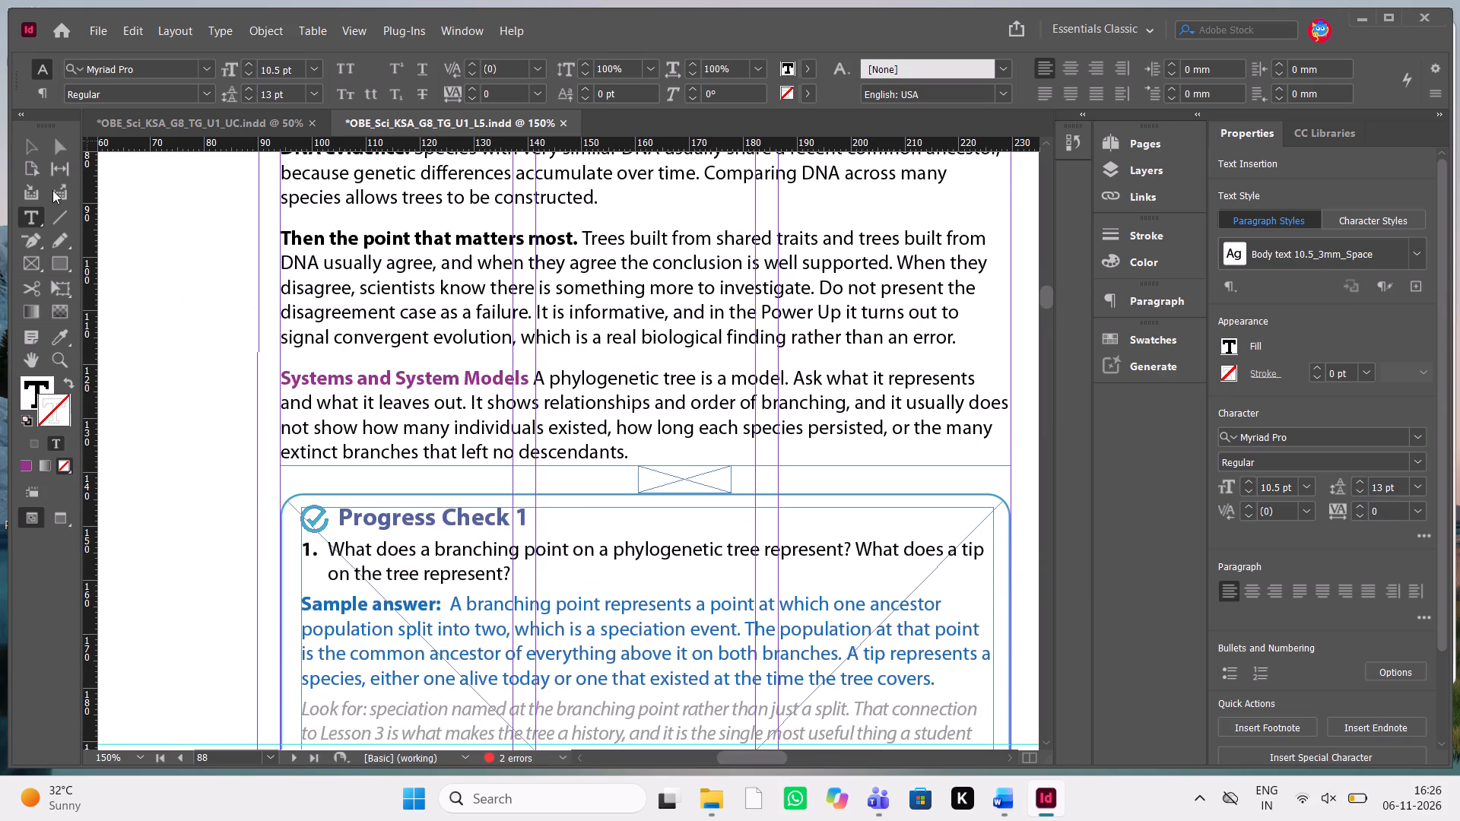
pyautogui.click(33, 147)
pyautogui.click(140, 286)
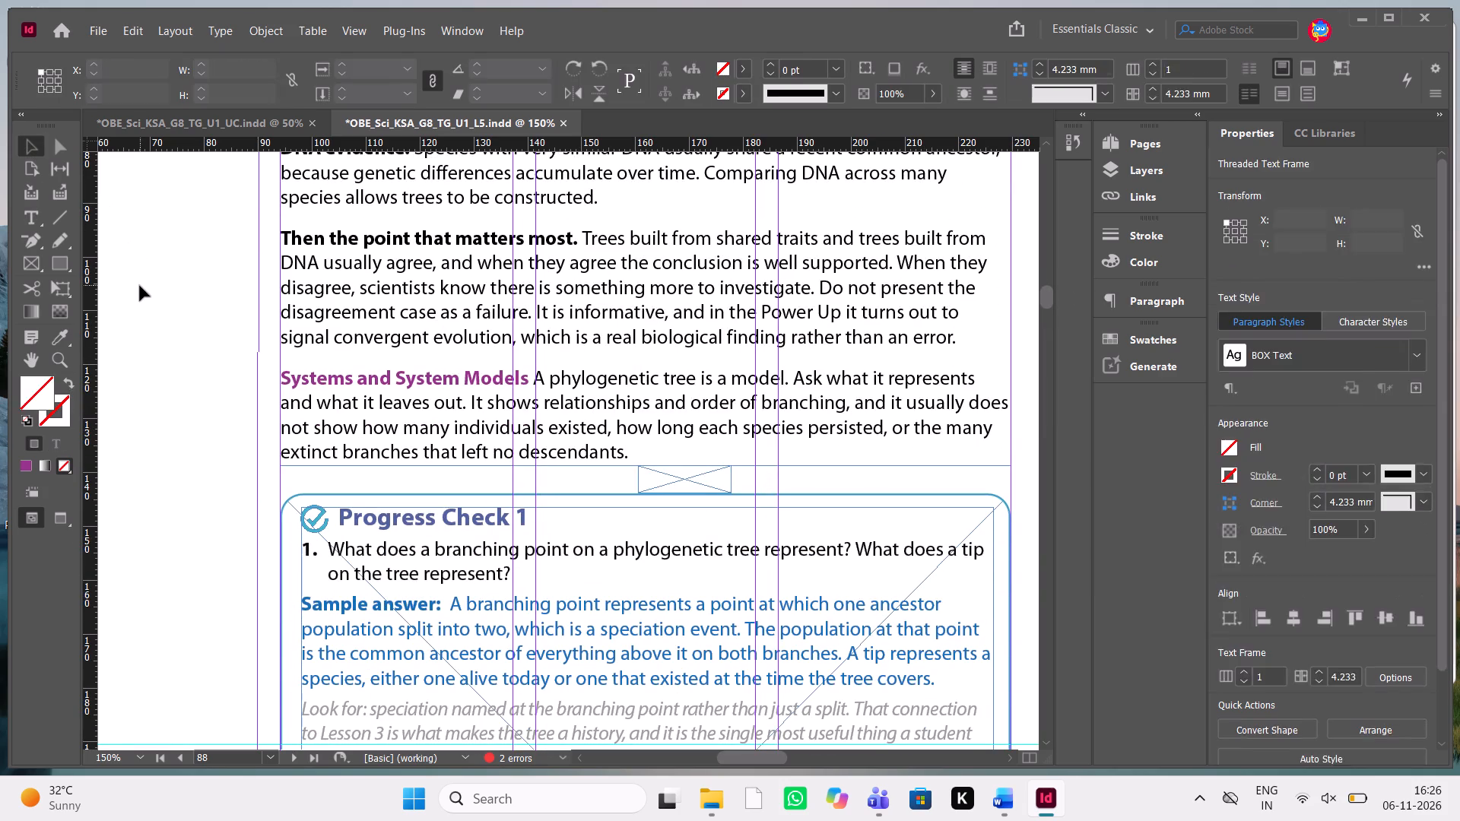
pyautogui.write('ww')
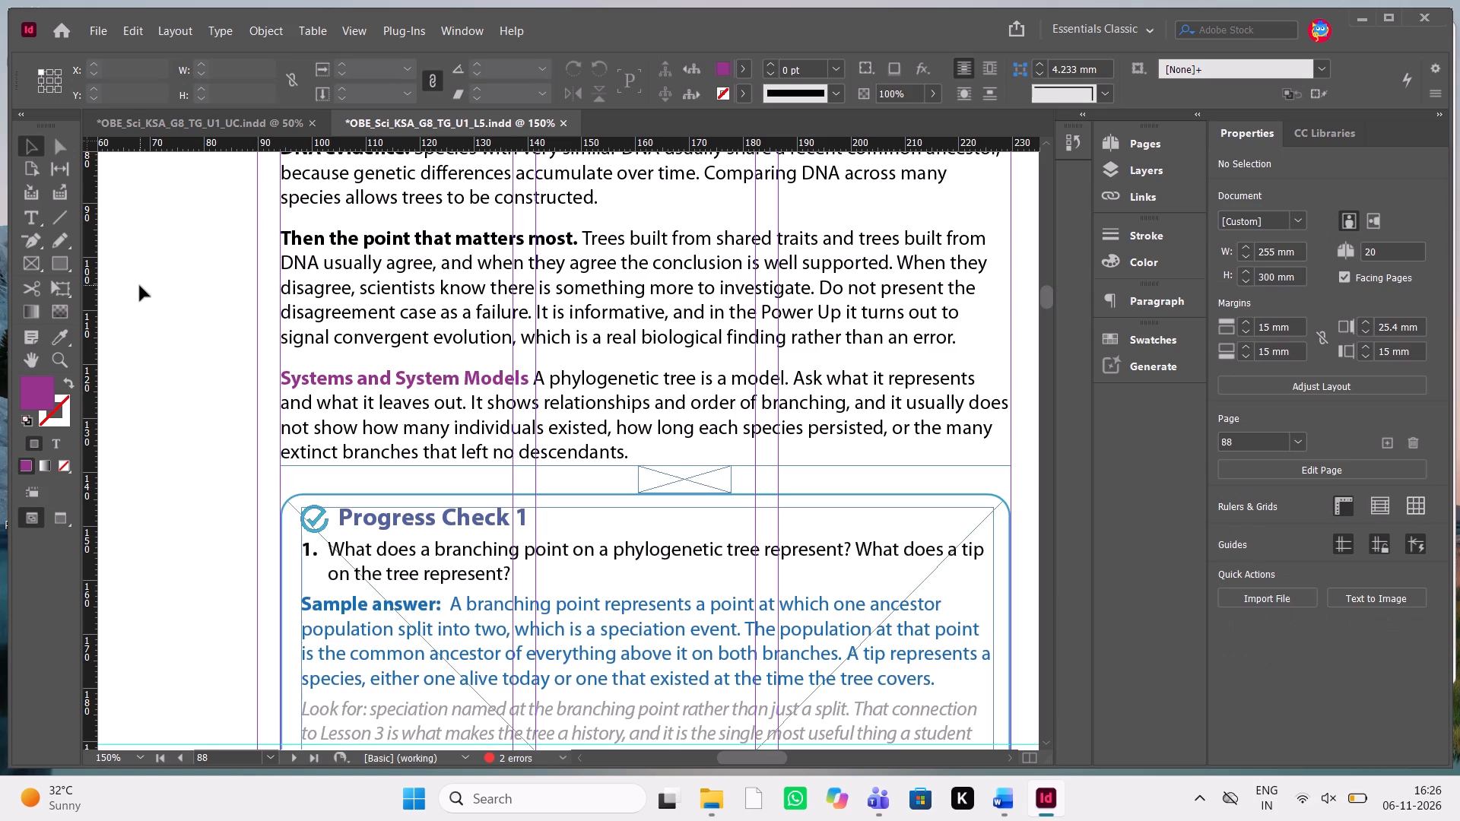
pyautogui.click(550, 461)
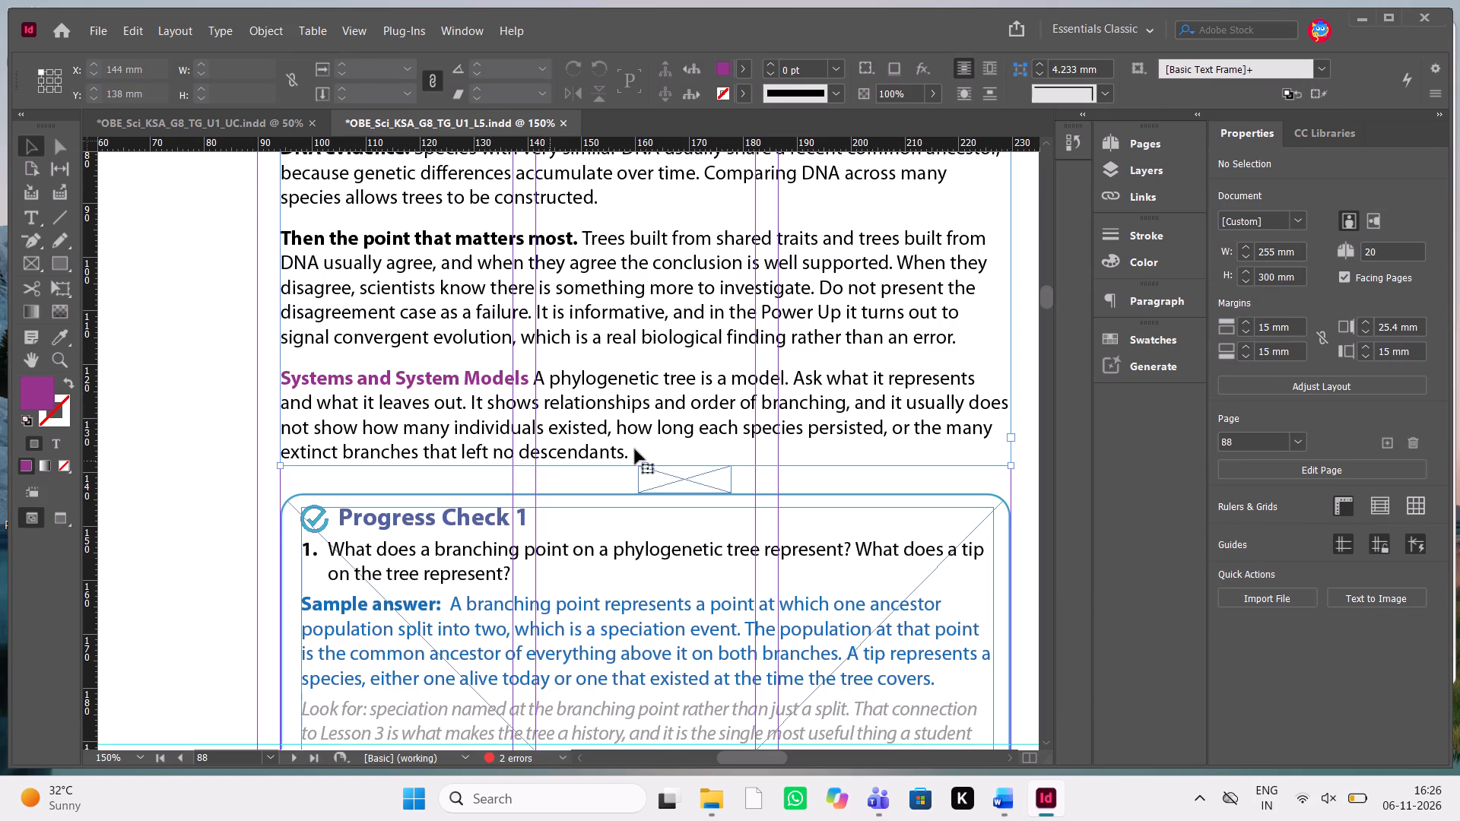
pyautogui.moveTo(648, 465); pyautogui.dragTo(648, 458)
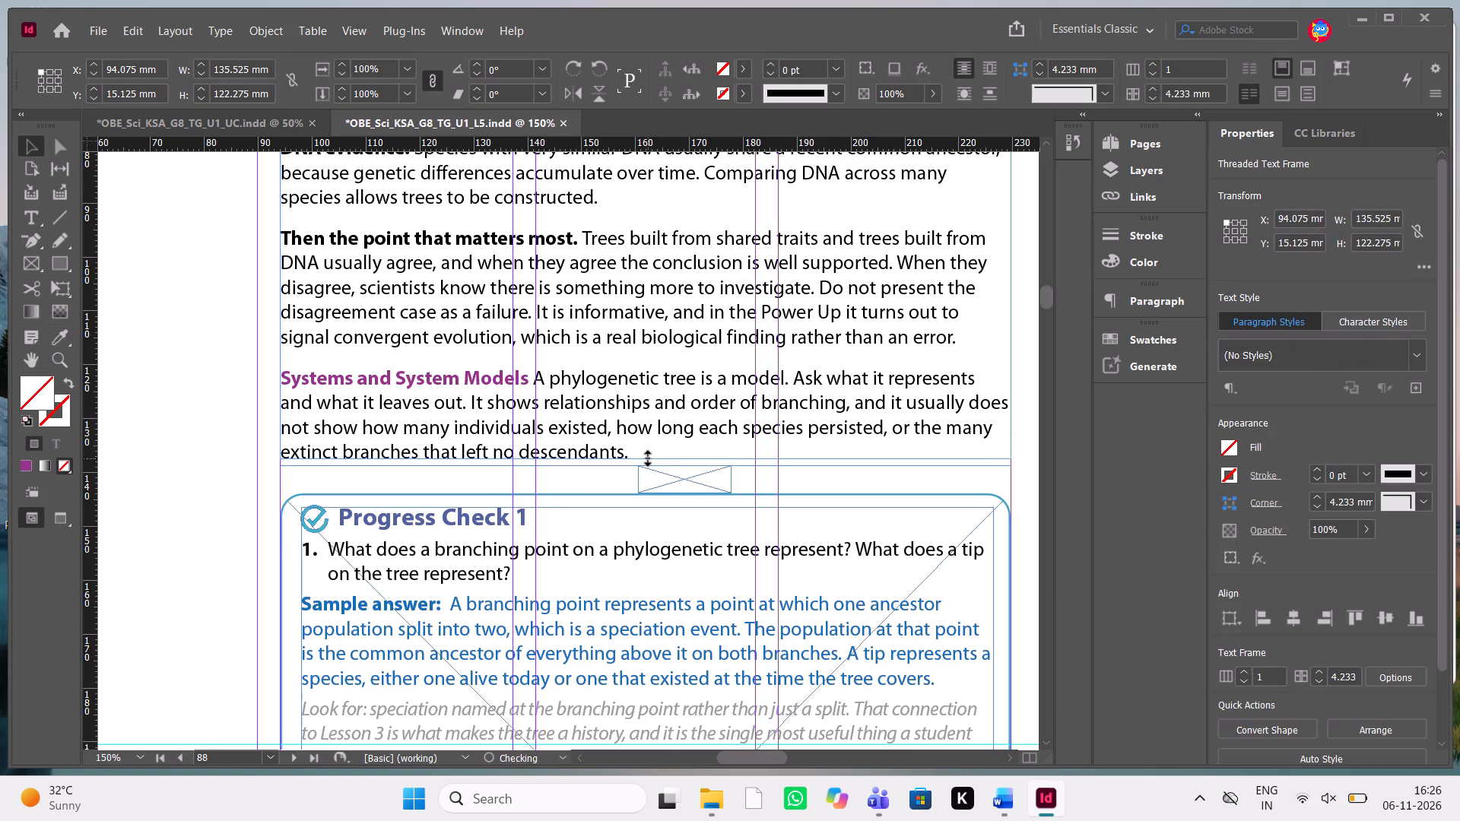
# Move the Progress Check 1 box on page 88, with its heading, icon and text, up to Y 137.5 mm.
pyautogui.moveTo(237, 490); pyautogui.dragTo(754, 565)
pyautogui.press('Up')
pyautogui.press('Up')
pyautogui.press('Up')
pyautogui.press('Up')
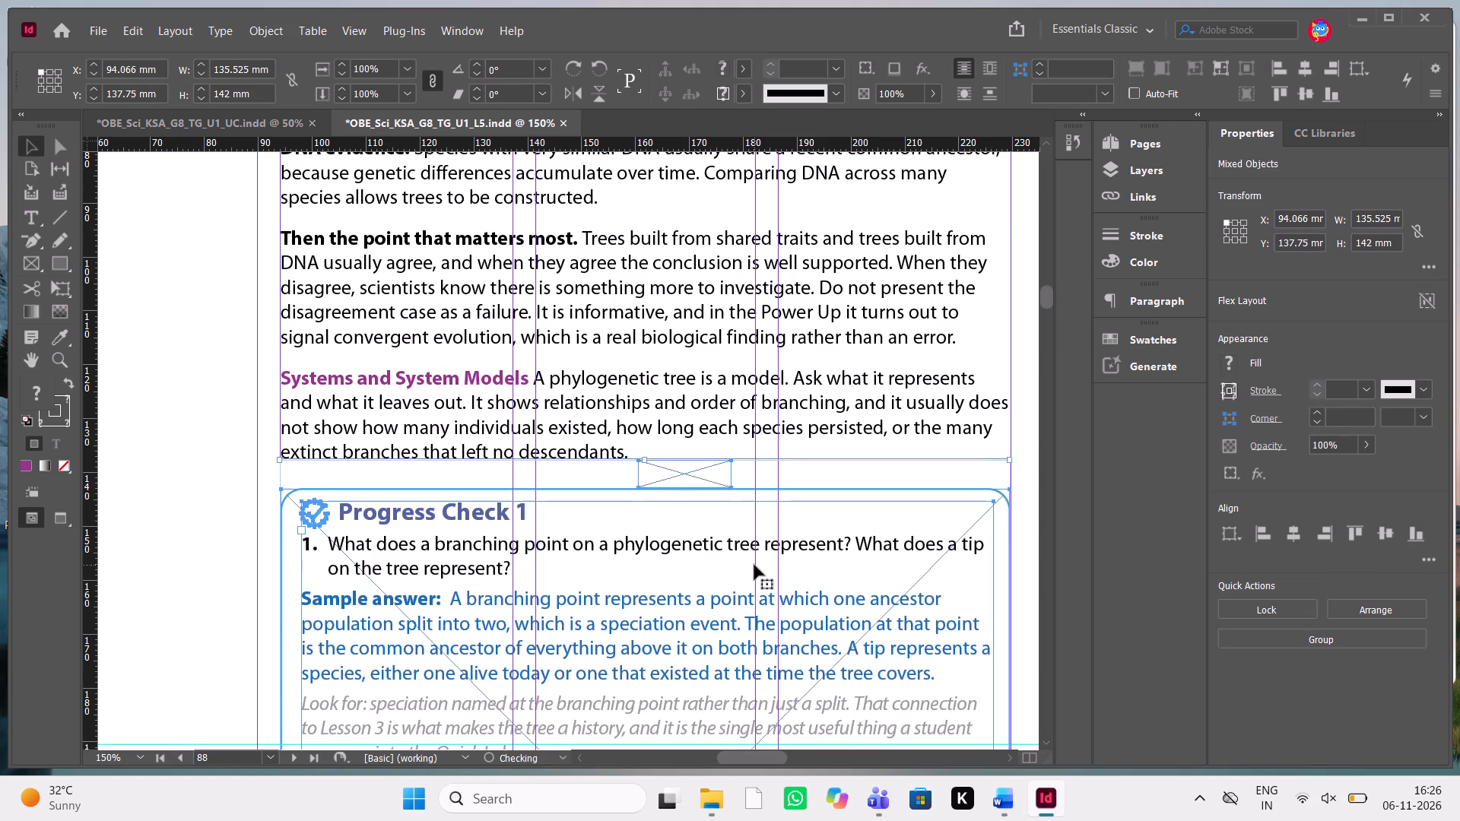
pyautogui.press('Up')
pyautogui.scroll(-2, 754, 565)
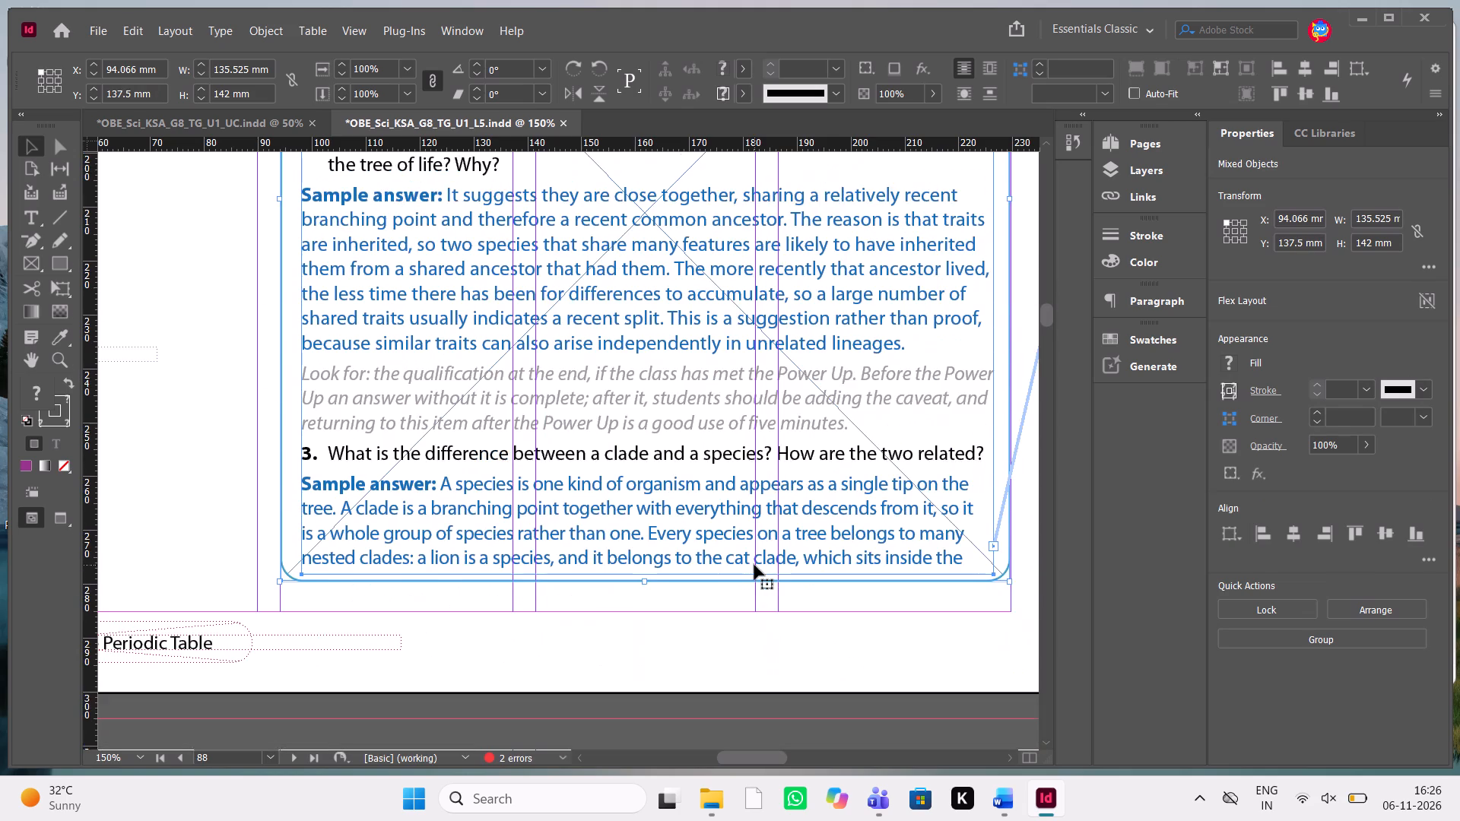
pyautogui.scroll(-1, 754, 565)
pyautogui.click(846, 572)
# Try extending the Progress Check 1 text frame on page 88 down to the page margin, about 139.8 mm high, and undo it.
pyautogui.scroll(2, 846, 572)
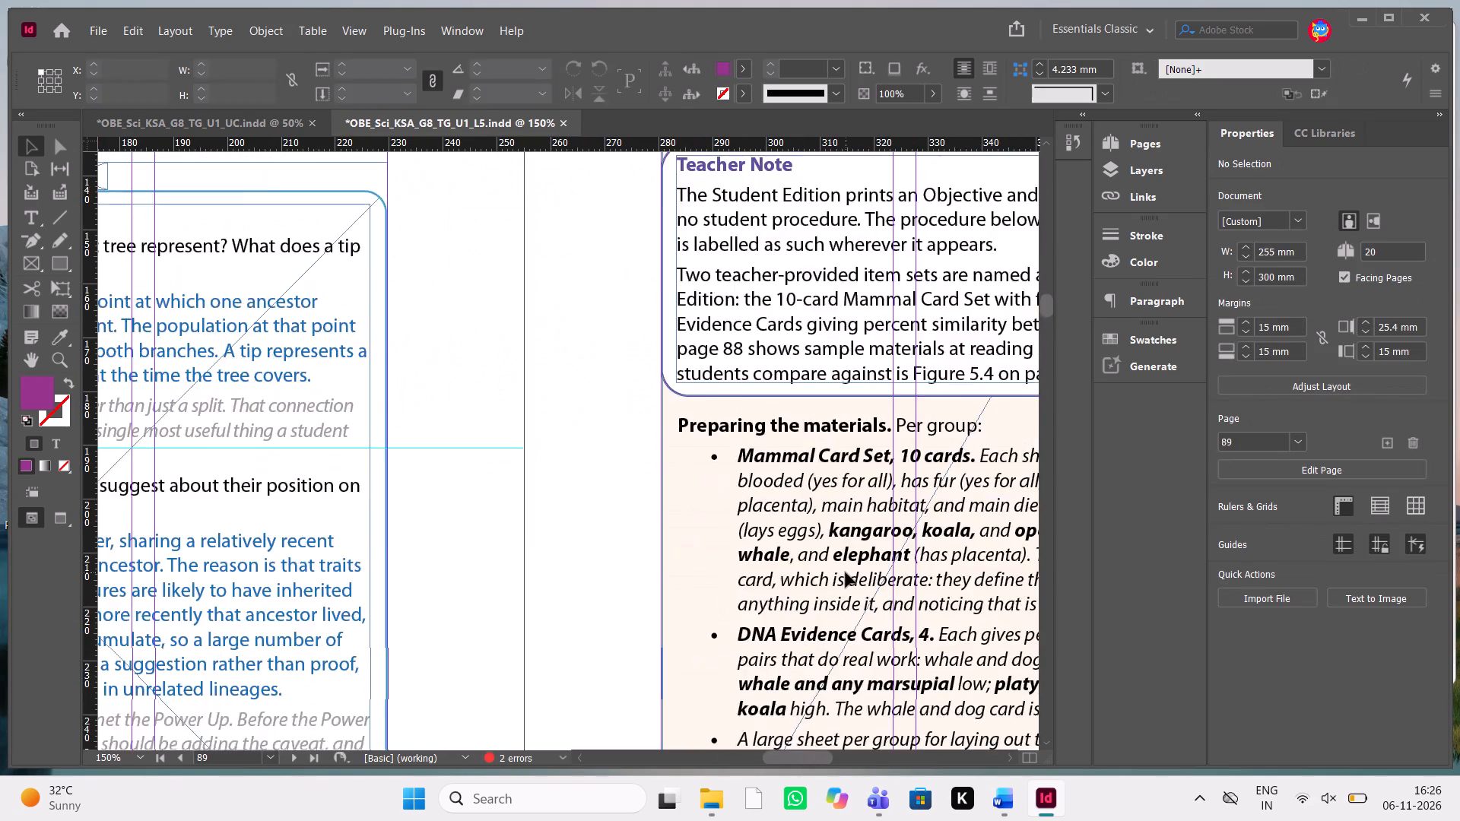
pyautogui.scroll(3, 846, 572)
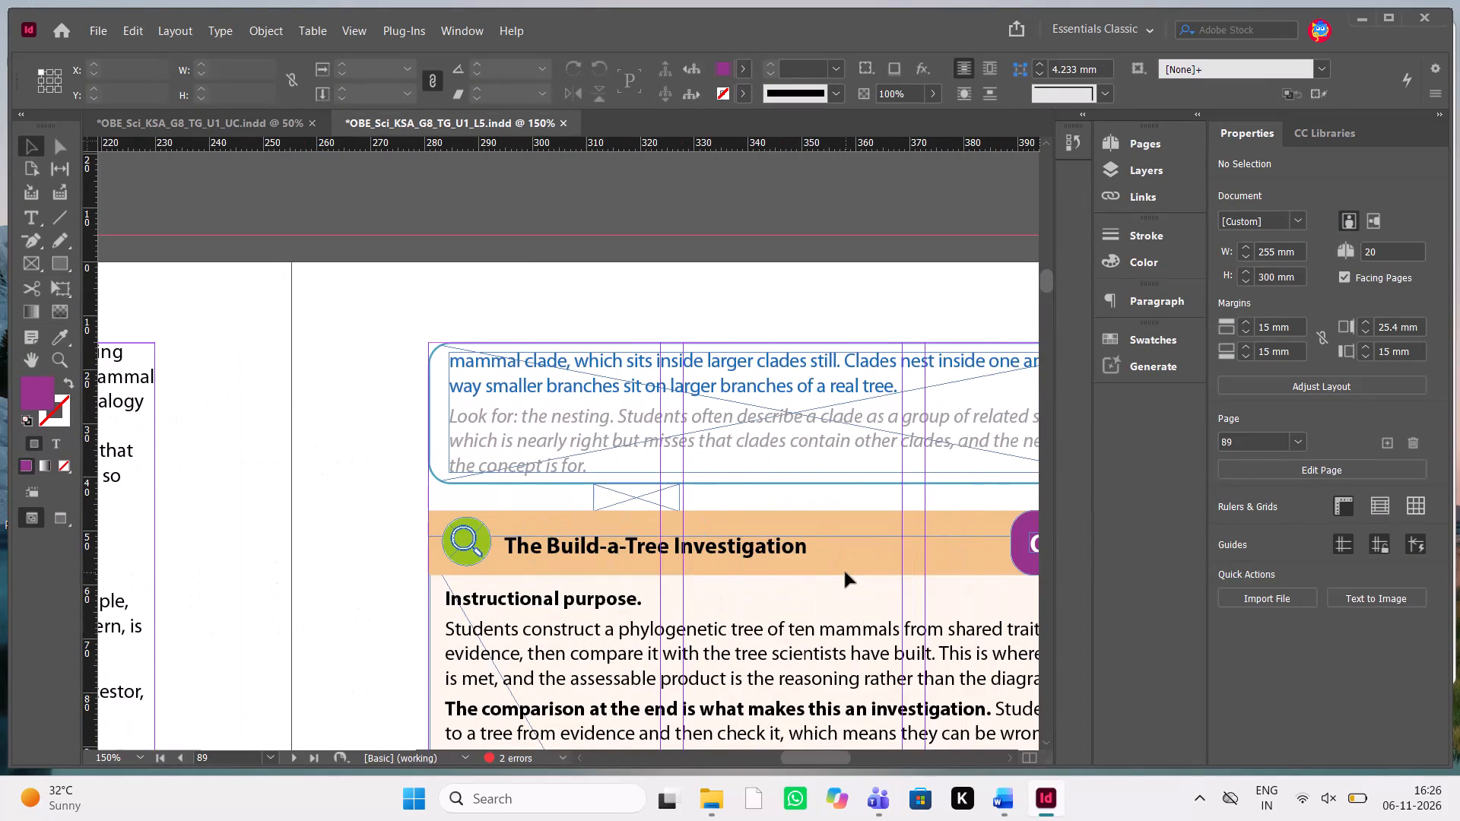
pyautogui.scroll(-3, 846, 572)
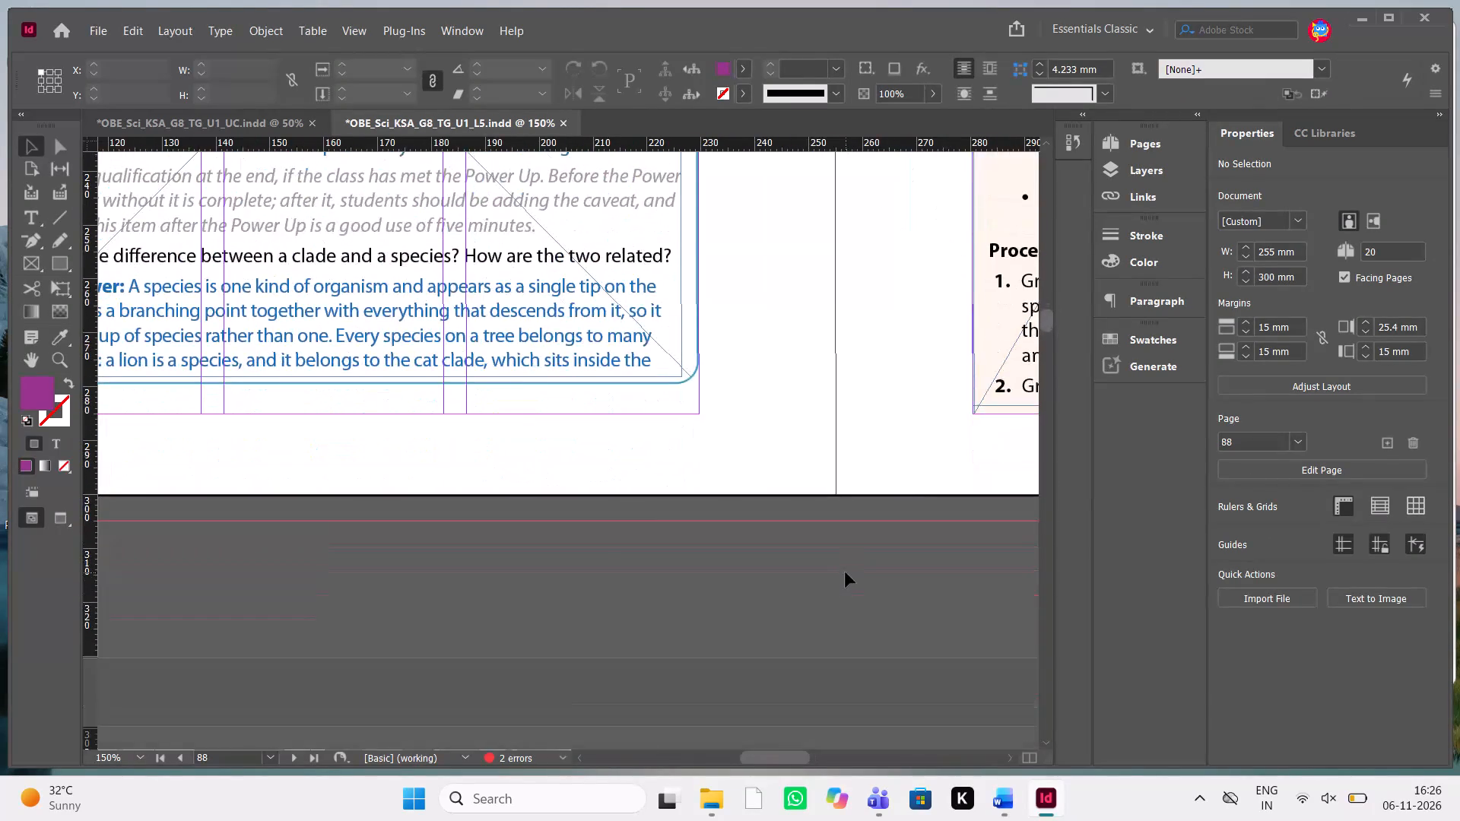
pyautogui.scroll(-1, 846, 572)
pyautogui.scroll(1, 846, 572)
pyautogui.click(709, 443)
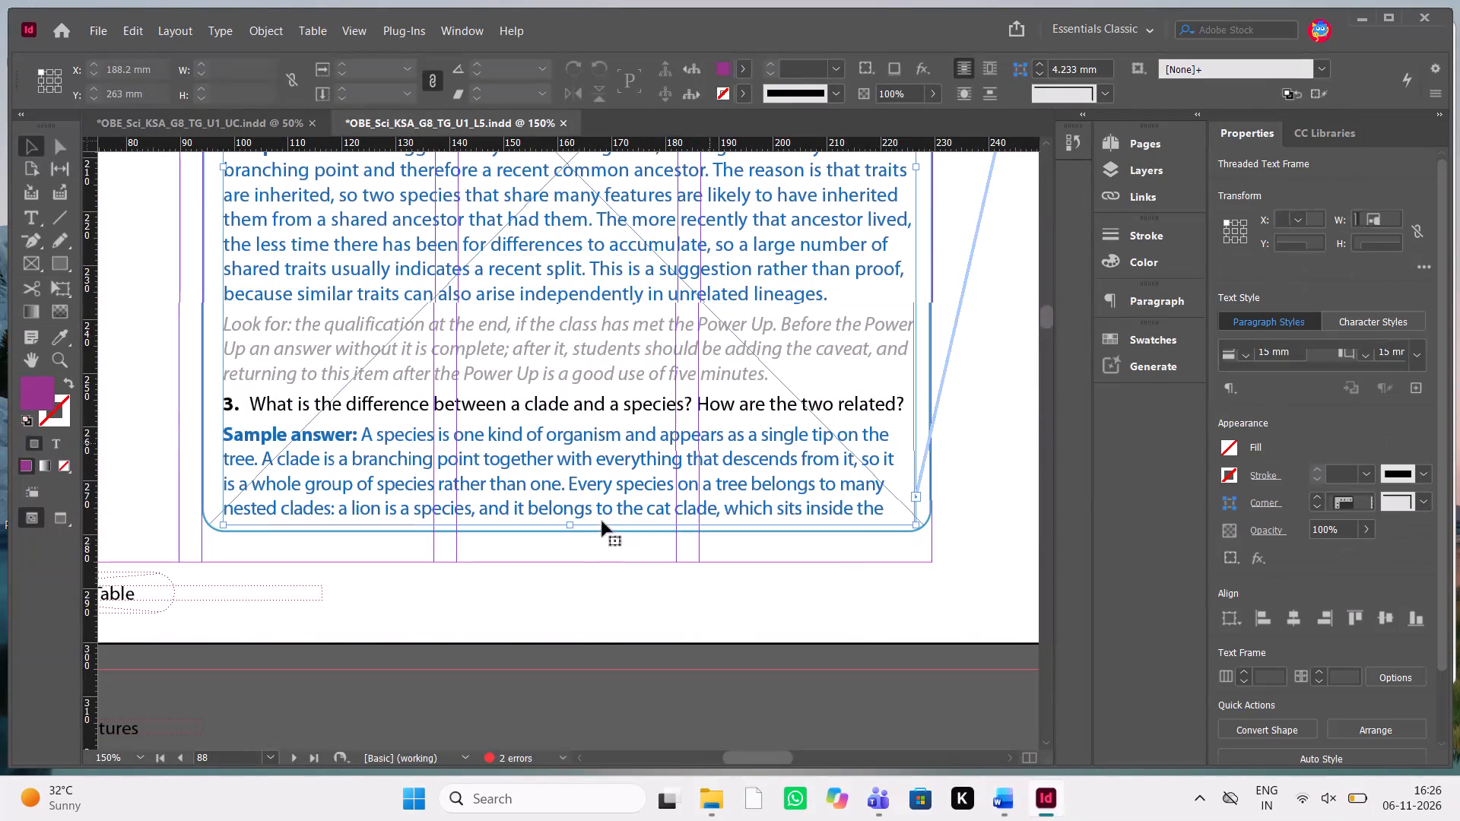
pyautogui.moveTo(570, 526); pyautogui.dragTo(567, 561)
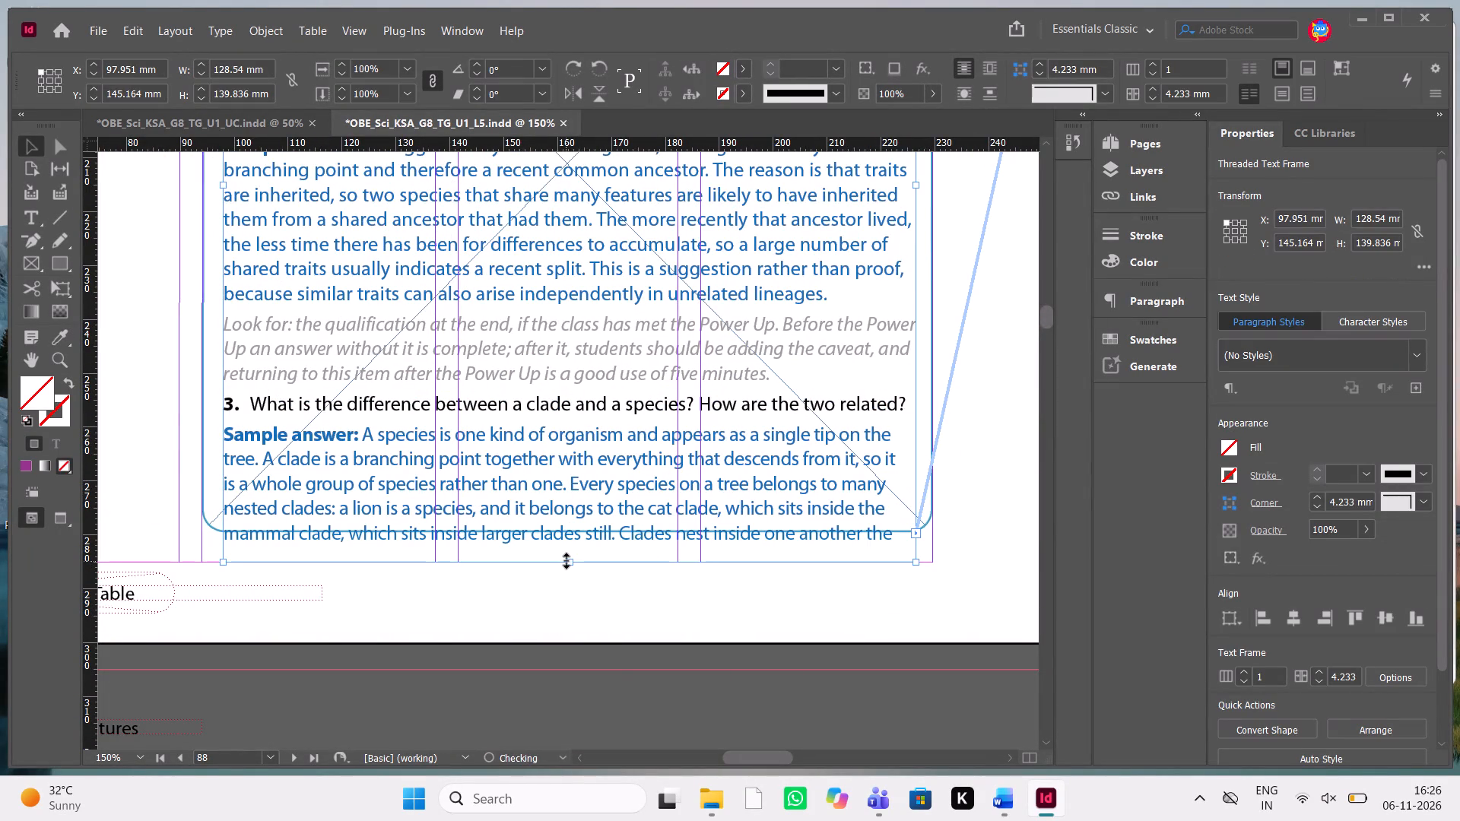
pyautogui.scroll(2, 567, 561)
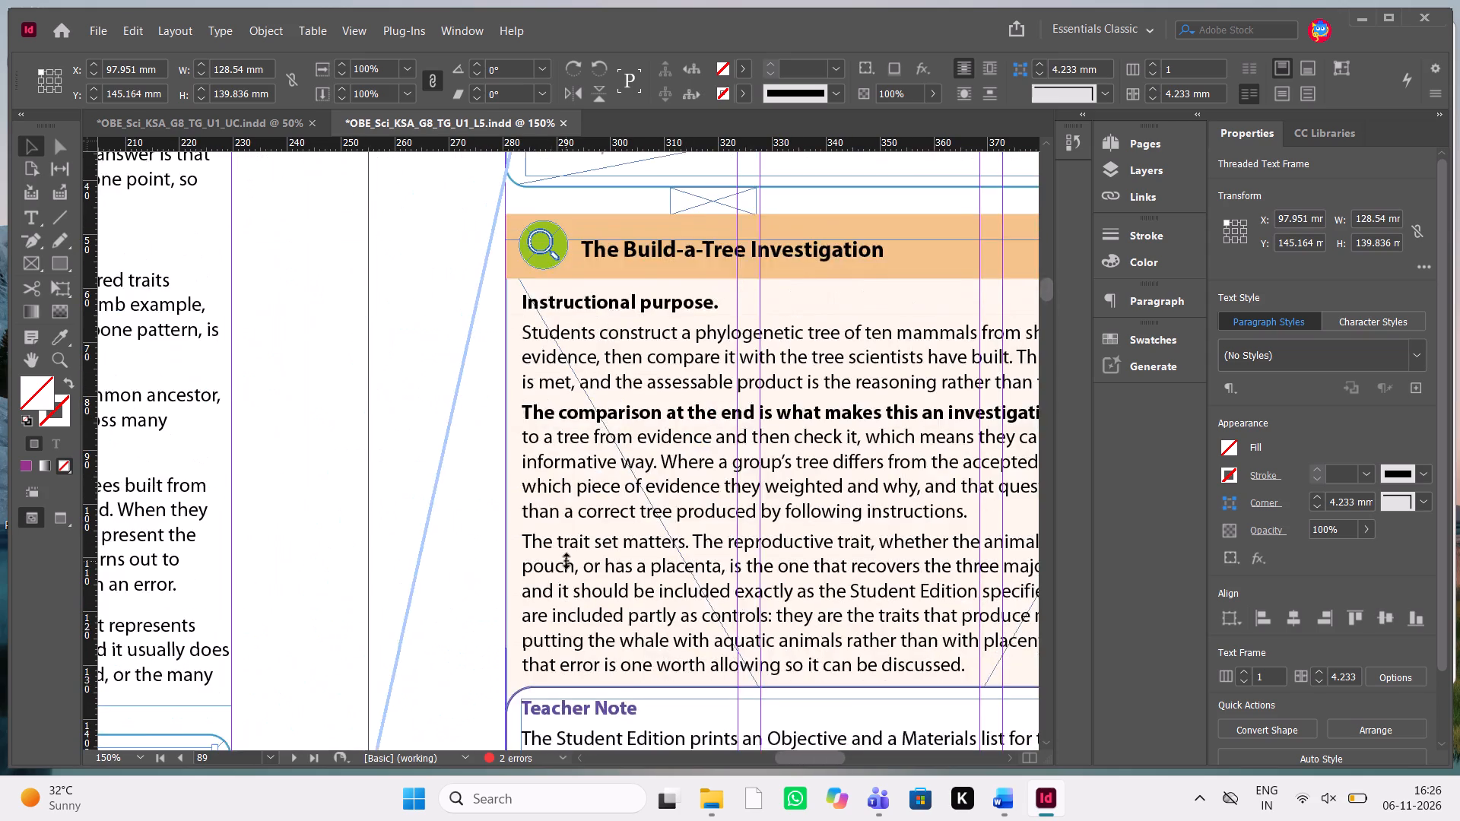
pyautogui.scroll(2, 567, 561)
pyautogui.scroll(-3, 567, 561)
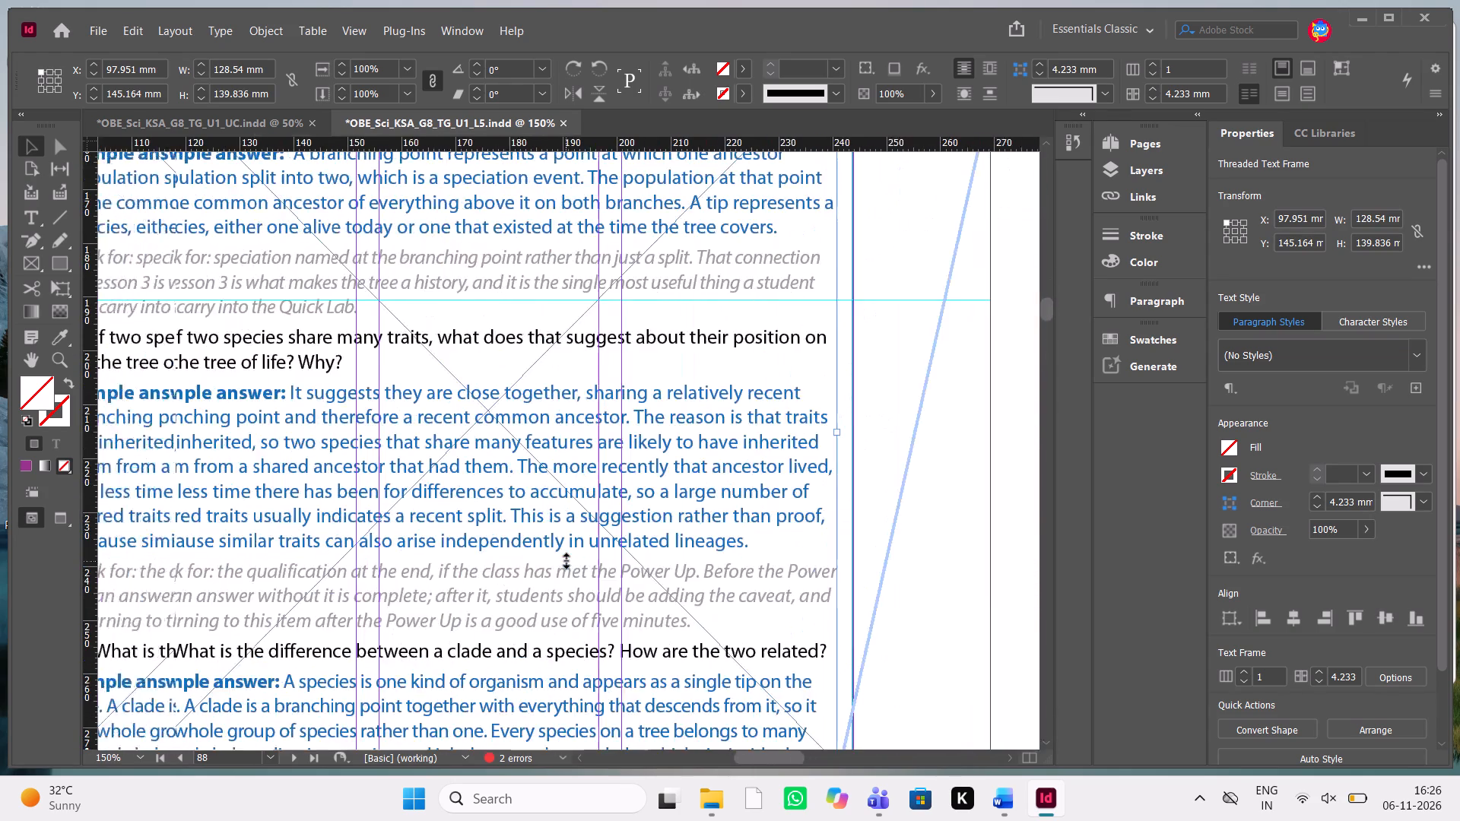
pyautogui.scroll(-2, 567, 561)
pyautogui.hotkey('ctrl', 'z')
# Examine how the content flows from Progress Check 1 on page 88 through to the Progress Check 3 box on page 92.
pyautogui.scroll(4, 567, 561)
pyautogui.scroll(-2, 567, 561)
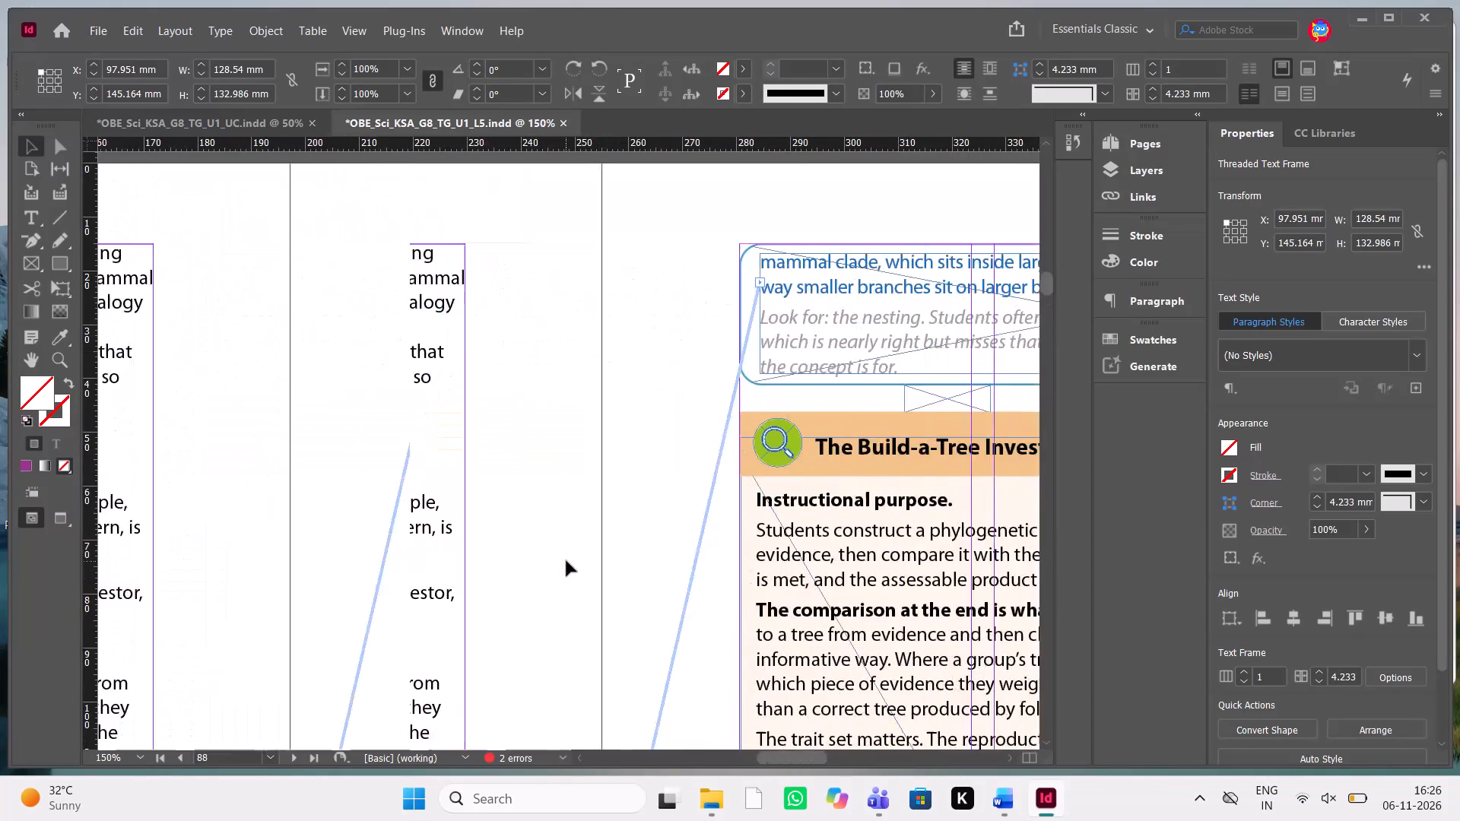
pyautogui.scroll(-8, 567, 561)
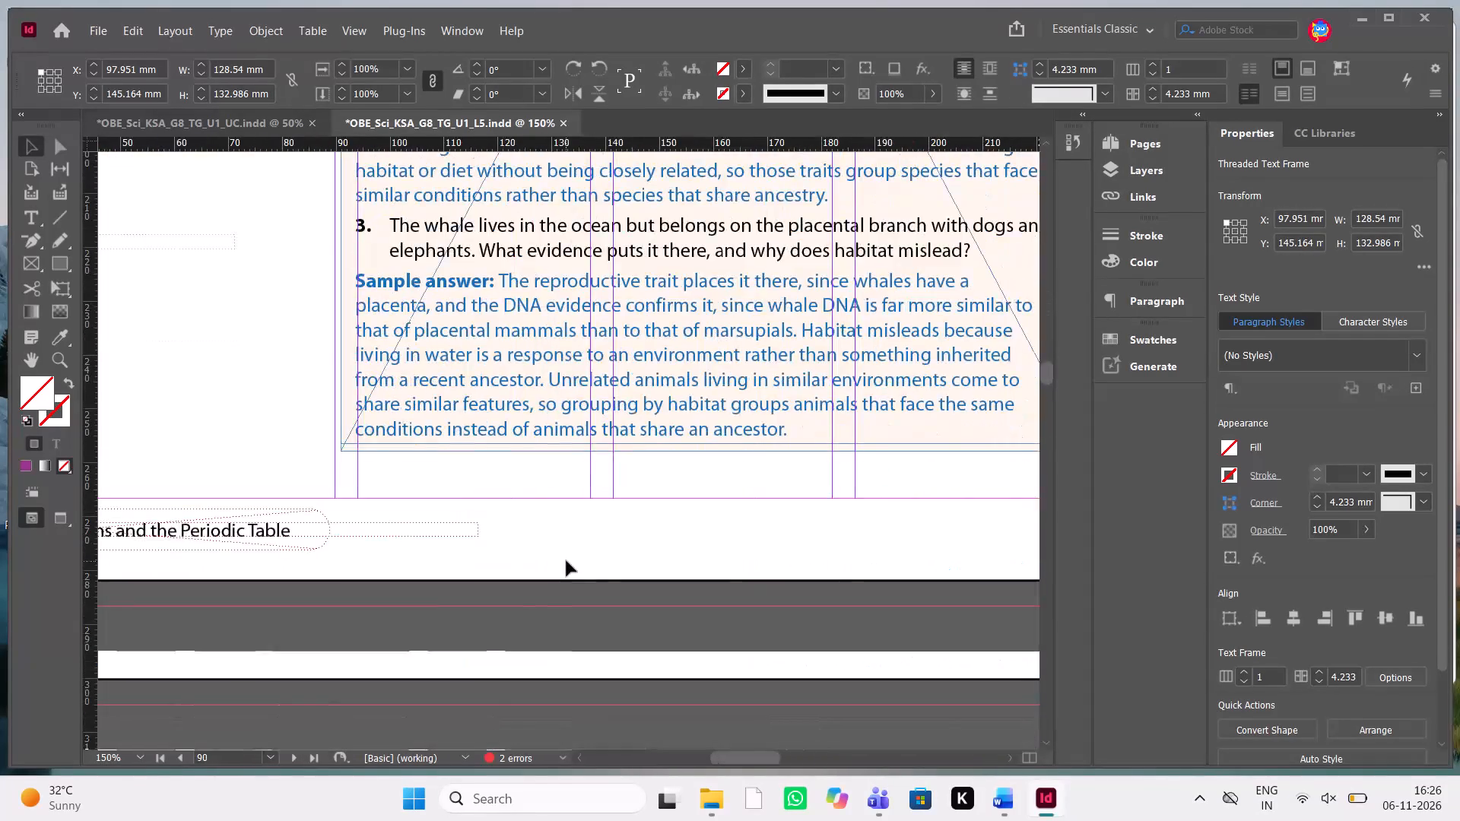
pyautogui.scroll(-3, 567, 561)
pyautogui.scroll(1, 567, 561)
pyautogui.scroll(-2, 567, 561)
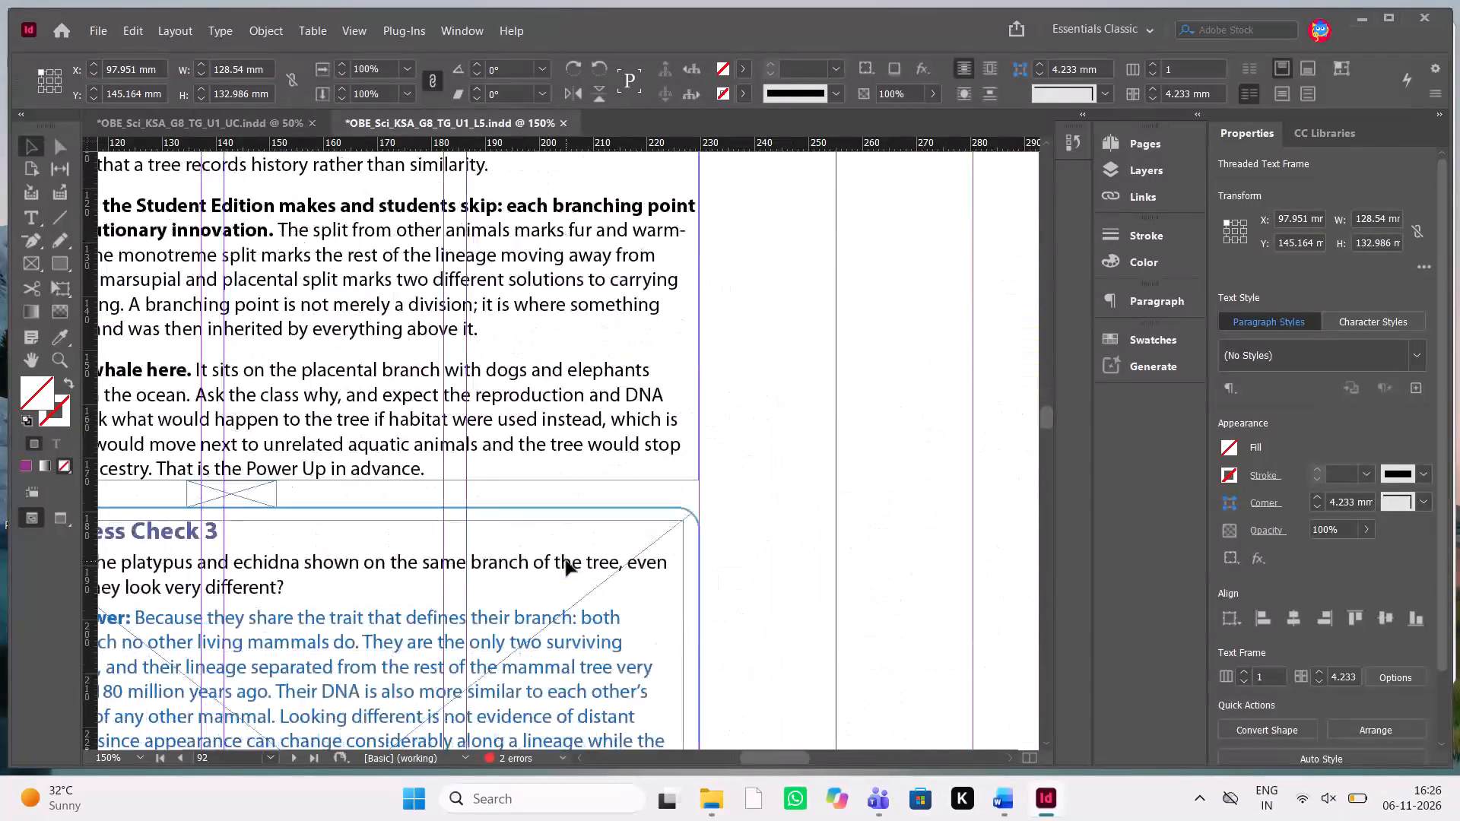
pyautogui.scroll(-2, 567, 561)
pyautogui.hscroll(-1, 567, 561)
pyautogui.scroll(1, 567, 561)
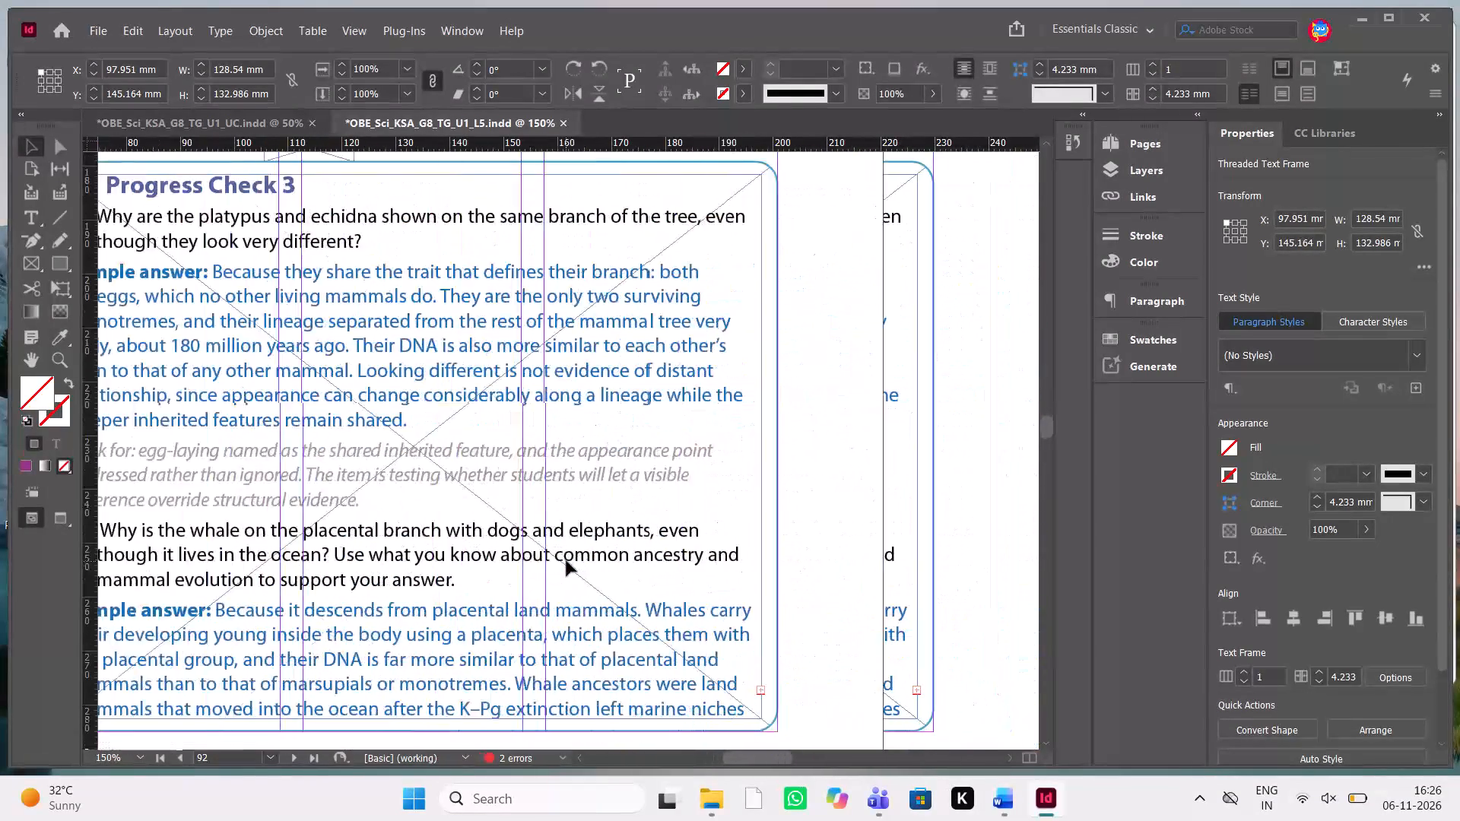
# Copy the rounded outline box around Progress Check 3 on page 92 and paste it onto page 93.
pyautogui.scroll(3, 567, 561)
pyautogui.scroll(-2, 567, 561)
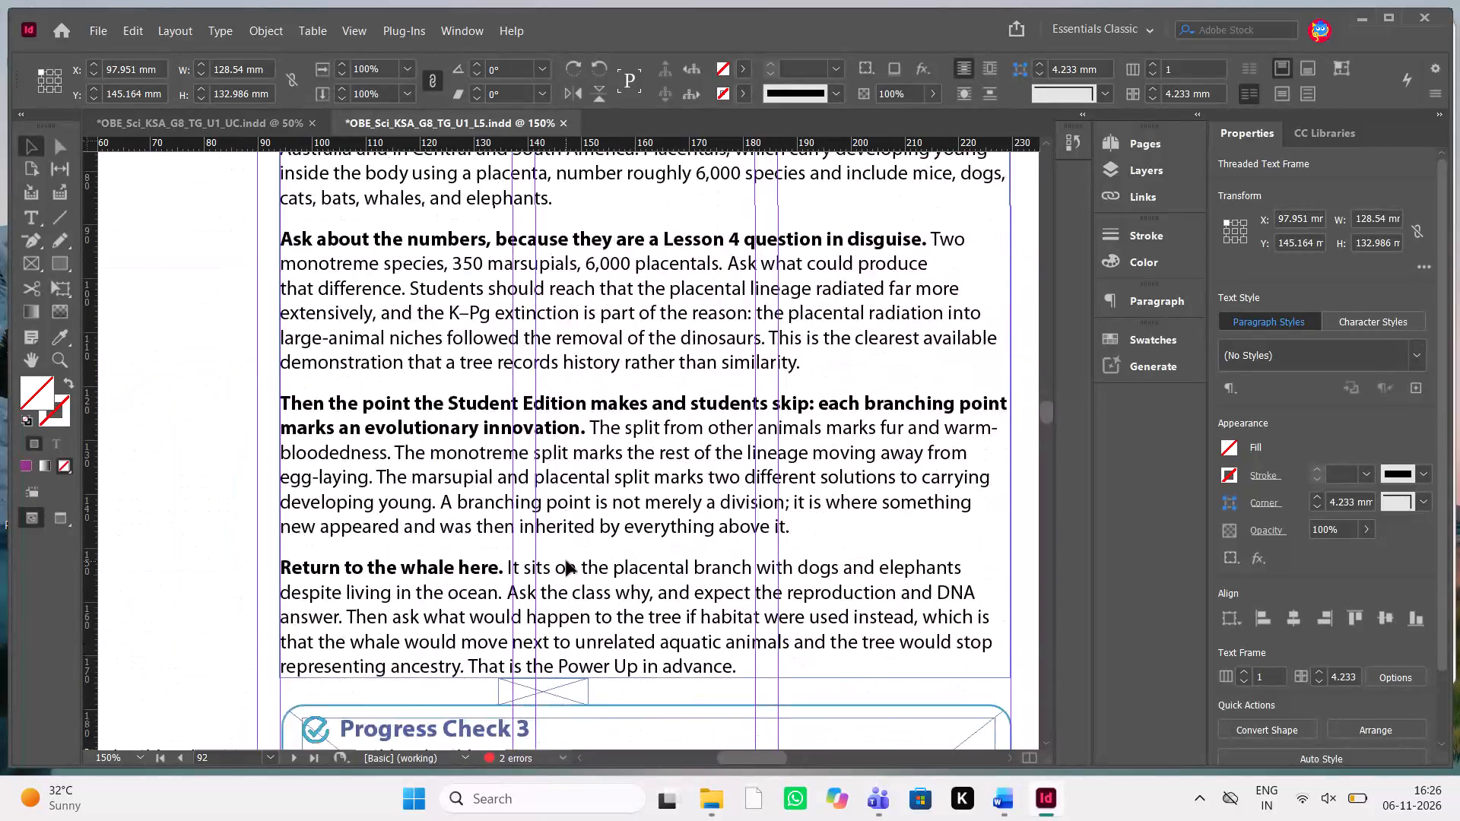
pyautogui.scroll(-2, 567, 561)
pyautogui.hscroll(-1, 567, 561)
pyautogui.scroll(-1, 567, 561)
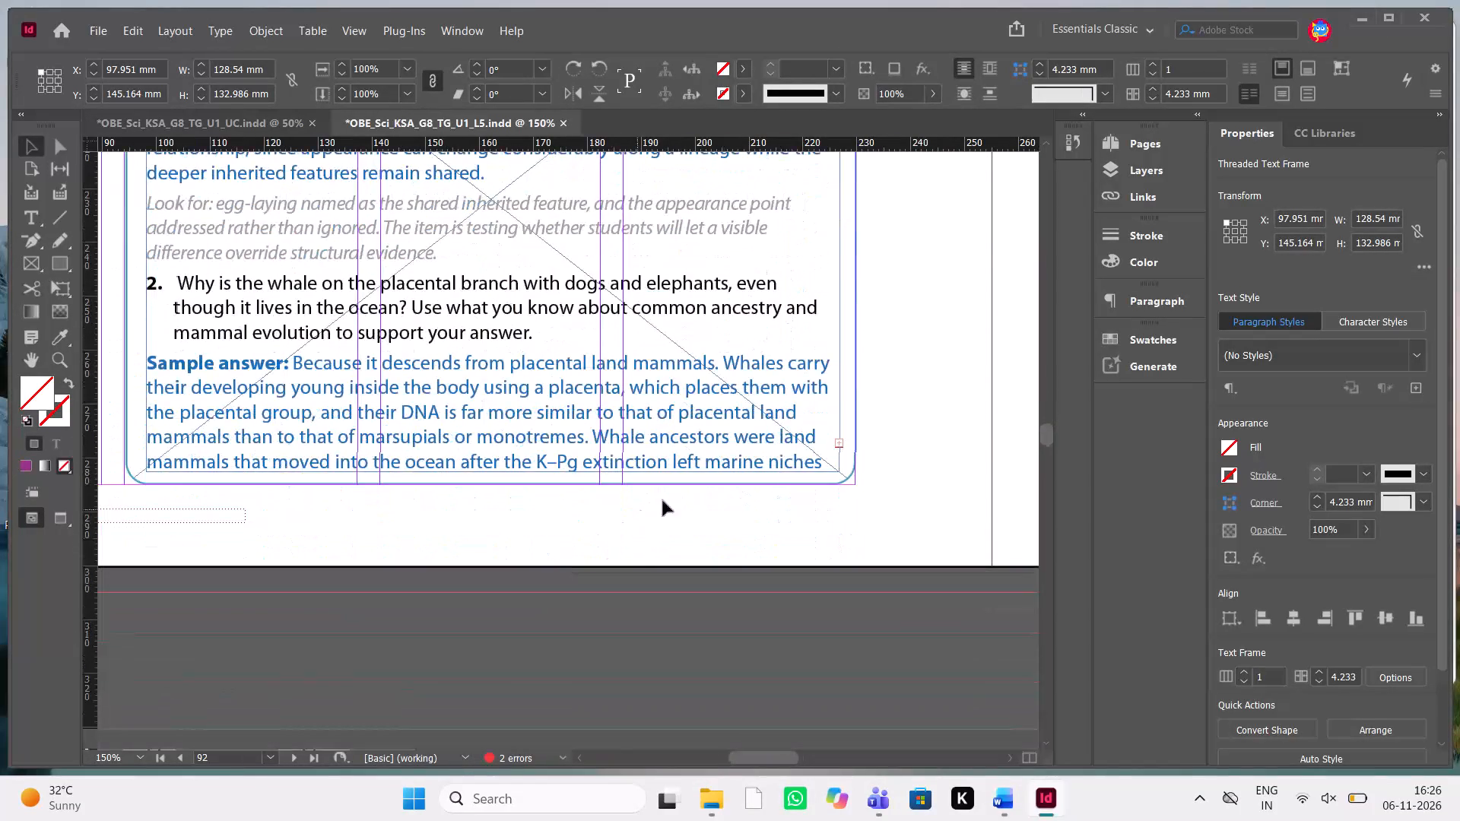
pyautogui.click(780, 480)
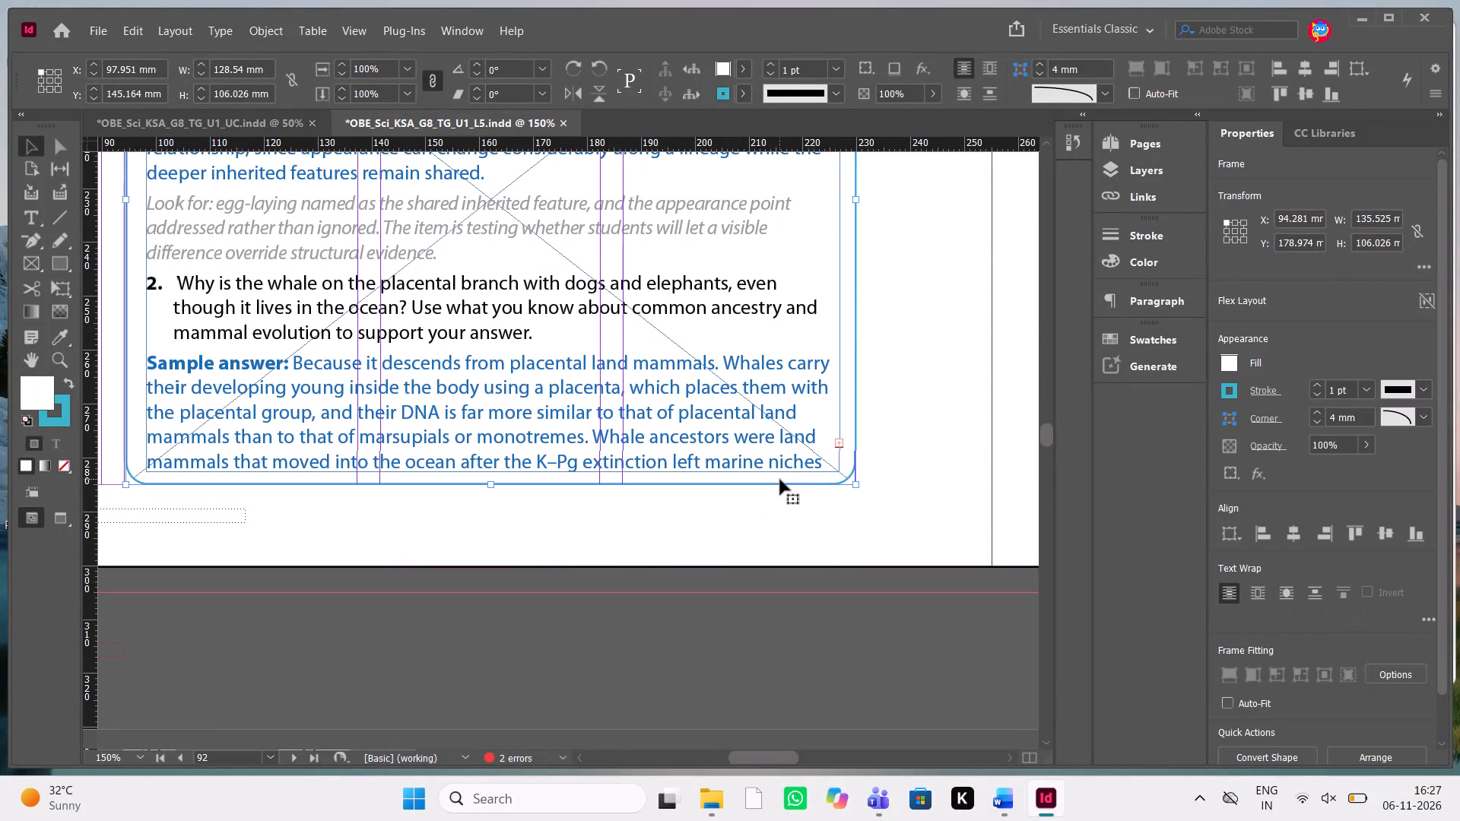
pyautogui.hotkey('ctrl', 'c')
pyautogui.hotkey('ctrl', 'c')
pyautogui.scroll(3, 780, 480)
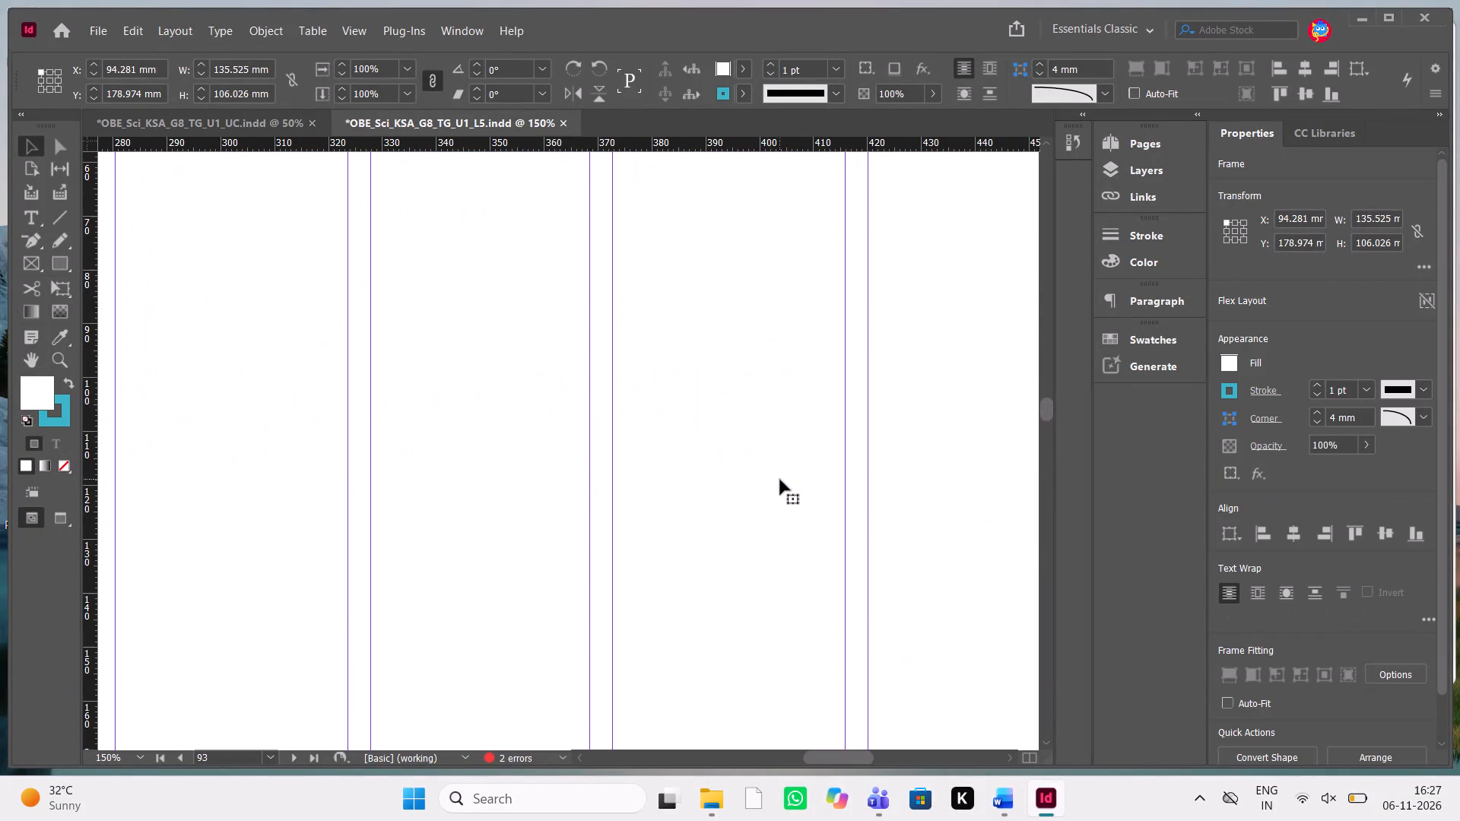
pyautogui.hotkey('ctrl', 'v')
# Position the pasted outline box against the top and inner margins of page 93, at X 280.4 mm and Y about 15 mm.
pyautogui.scroll(2, 780, 480)
pyautogui.scroll(-1, 780, 480)
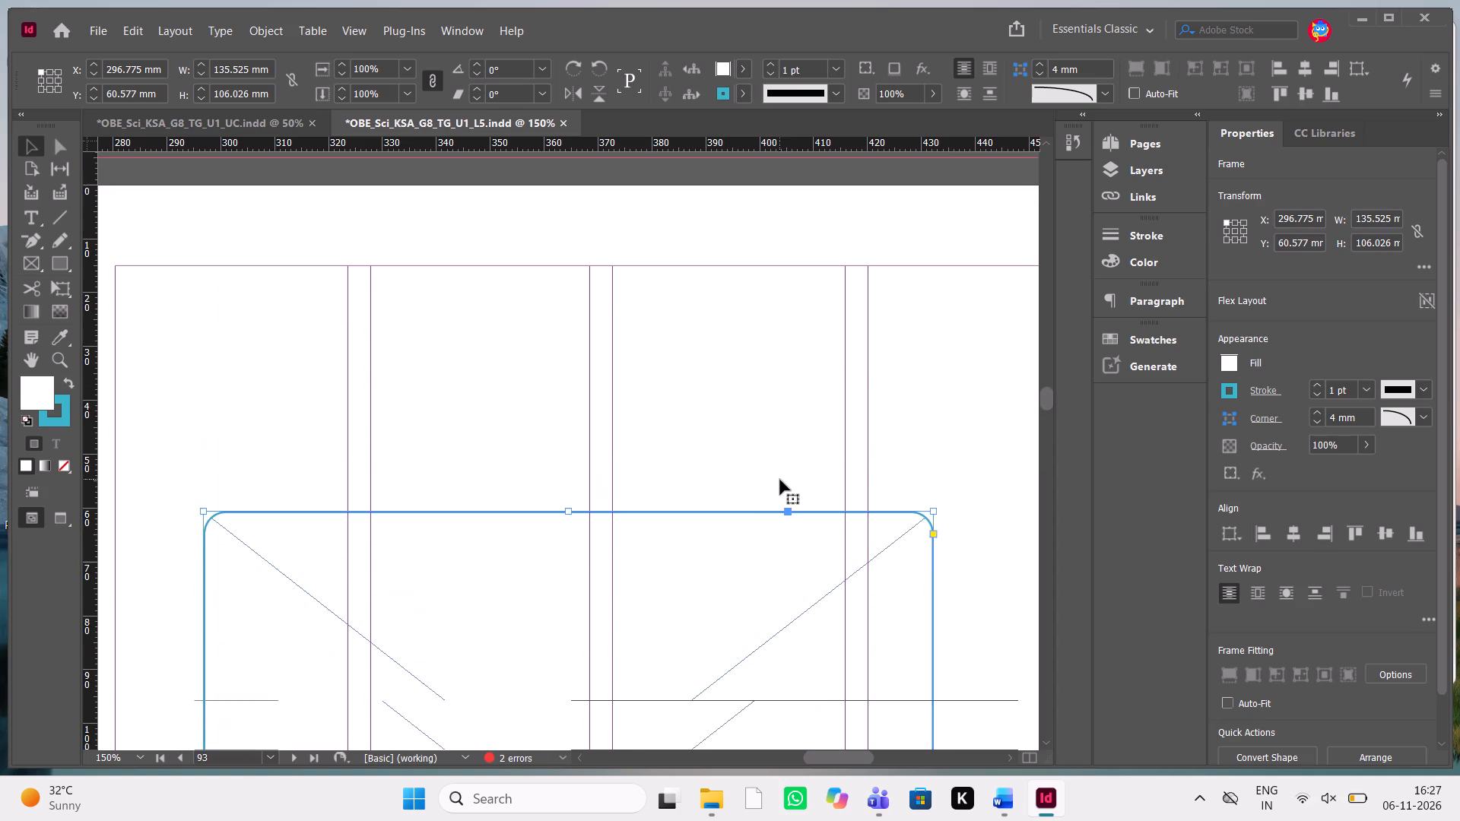
pyautogui.moveTo(629, 600); pyautogui.dragTo(549, 434)
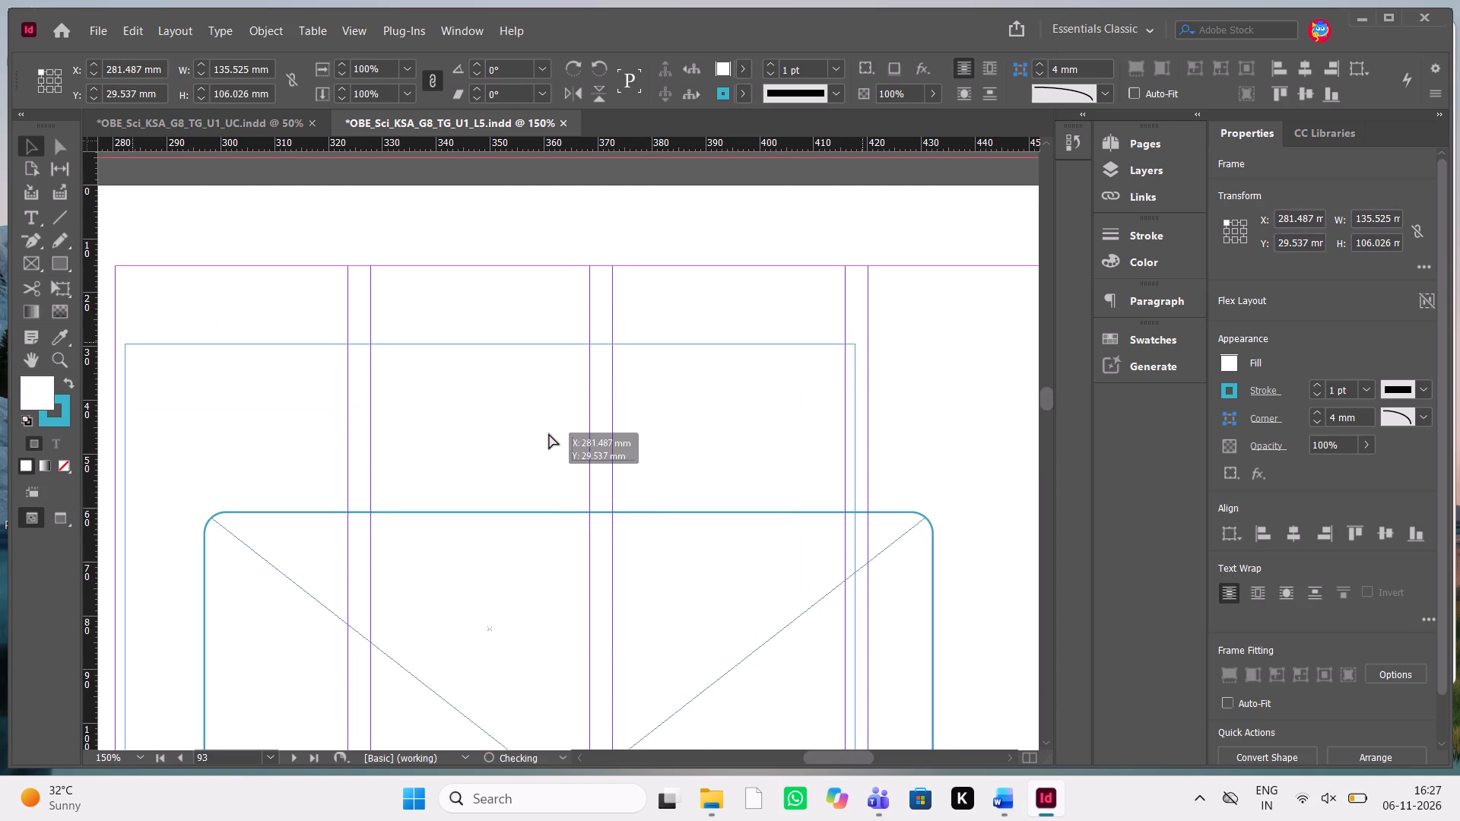
pyautogui.moveTo(549, 434); pyautogui.dragTo(538, 438)
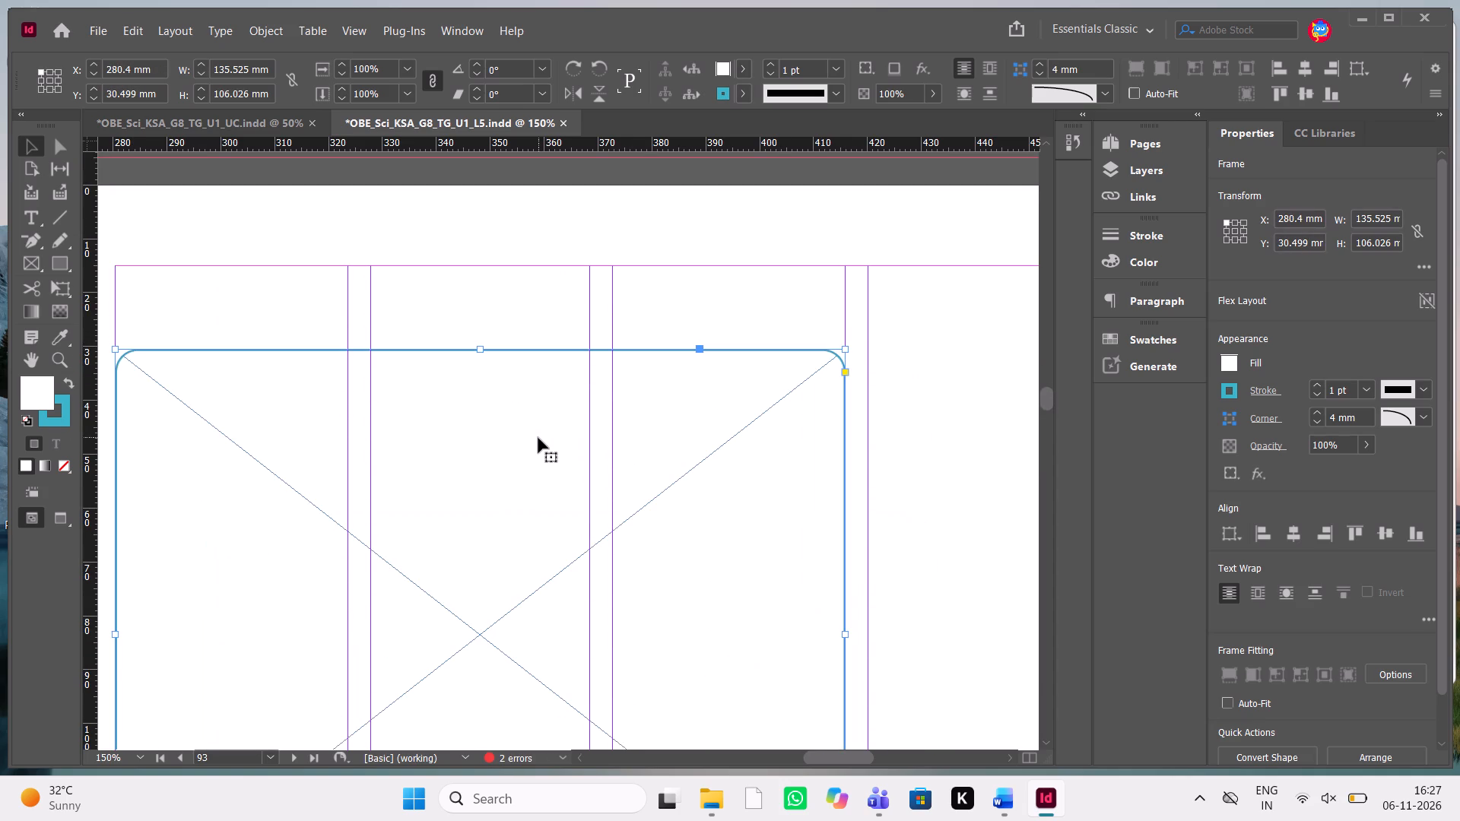
pyautogui.hotkey('shift', 'Up')
pyautogui.hotkey('shift', 'Up')
pyautogui.hotkey('shift', 'Up')
pyautogui.hotkey('shift', 'Up')
pyautogui.hotkey('shift', 'Up')
pyautogui.hotkey('shift', 'Up')
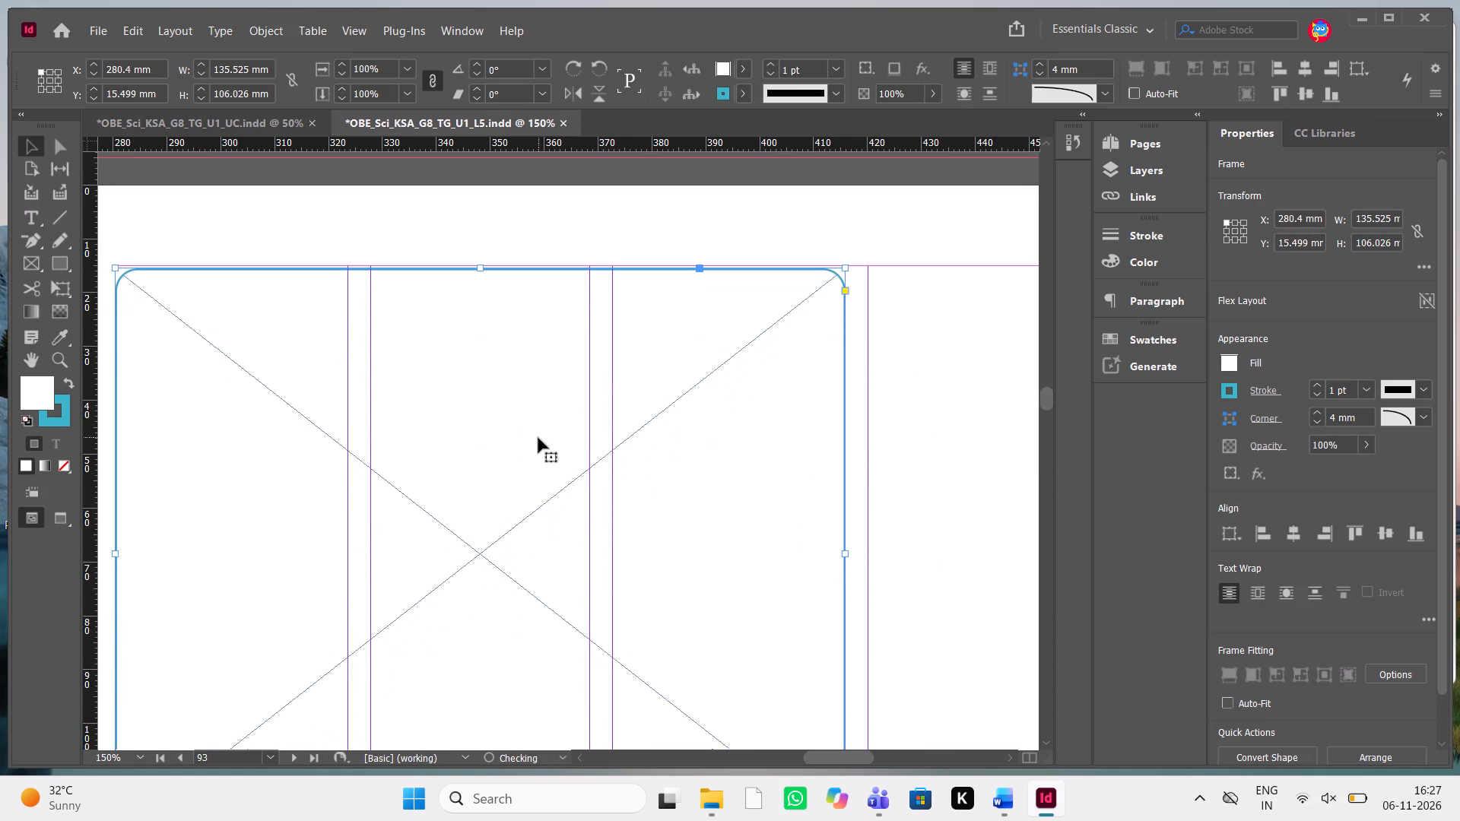
pyautogui.press('Up')
pyautogui.press('Up')
# Thread the overset Progress Check 3 text into a new frame about 127.85 by 98 mm inside the box on page 93.
pyautogui.scroll(-1, 538, 438)
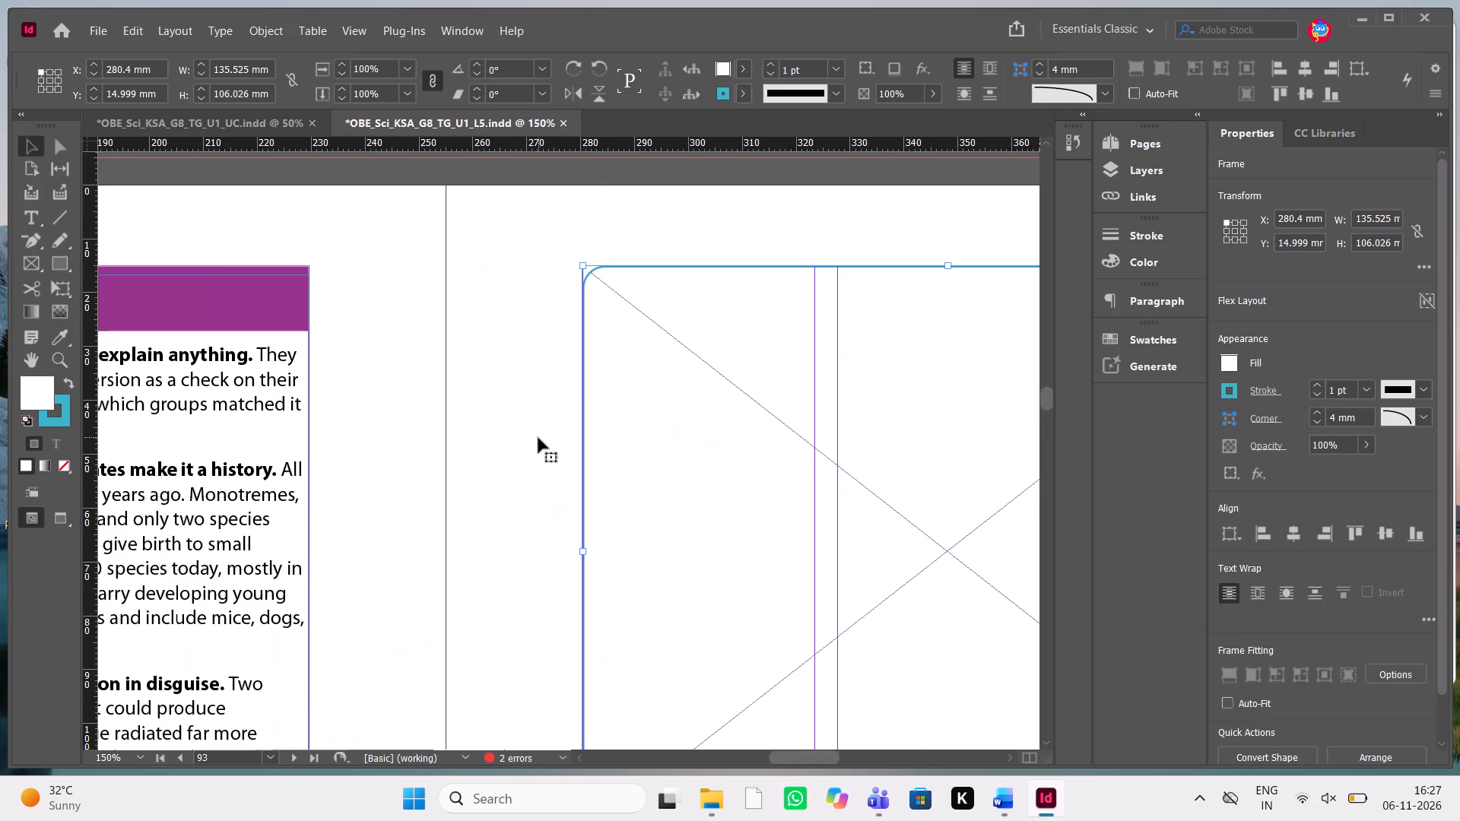
pyautogui.scroll(-2, 538, 438)
pyautogui.hscroll(1, 538, 438)
pyautogui.scroll(1, 538, 438)
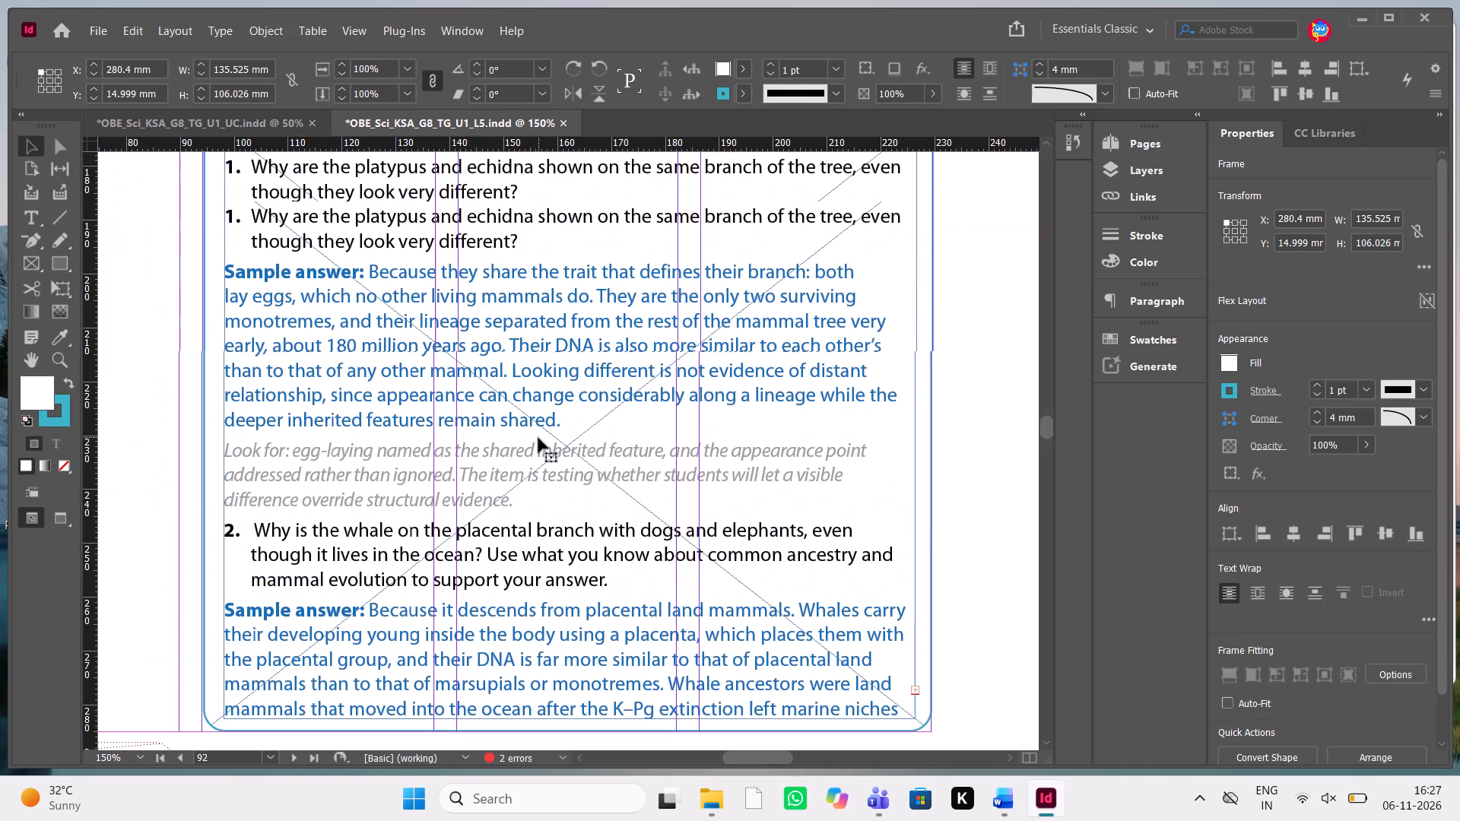
pyautogui.click(919, 690)
pyautogui.click(913, 695)
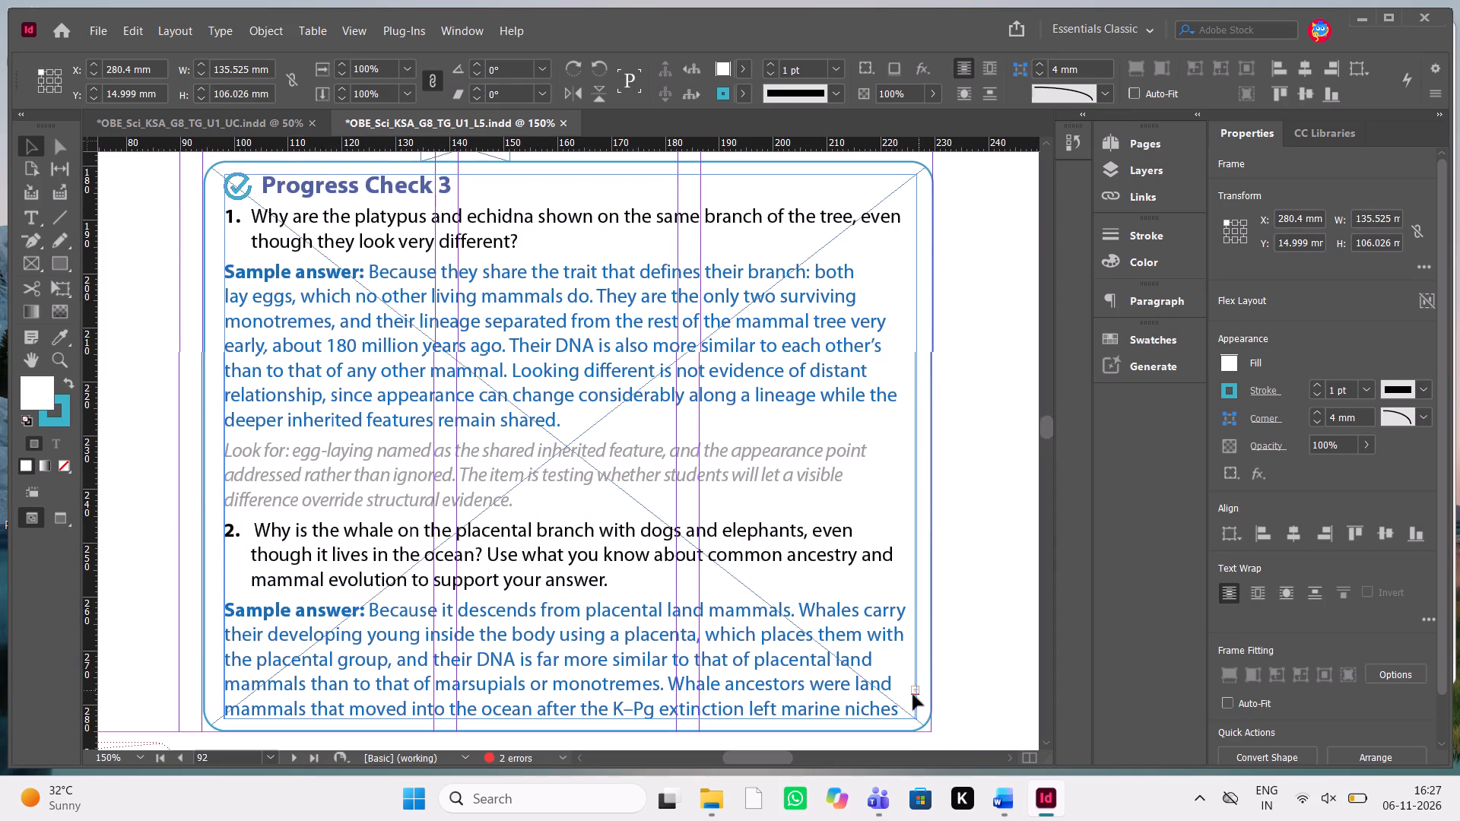
pyautogui.scroll(1, 857, 431)
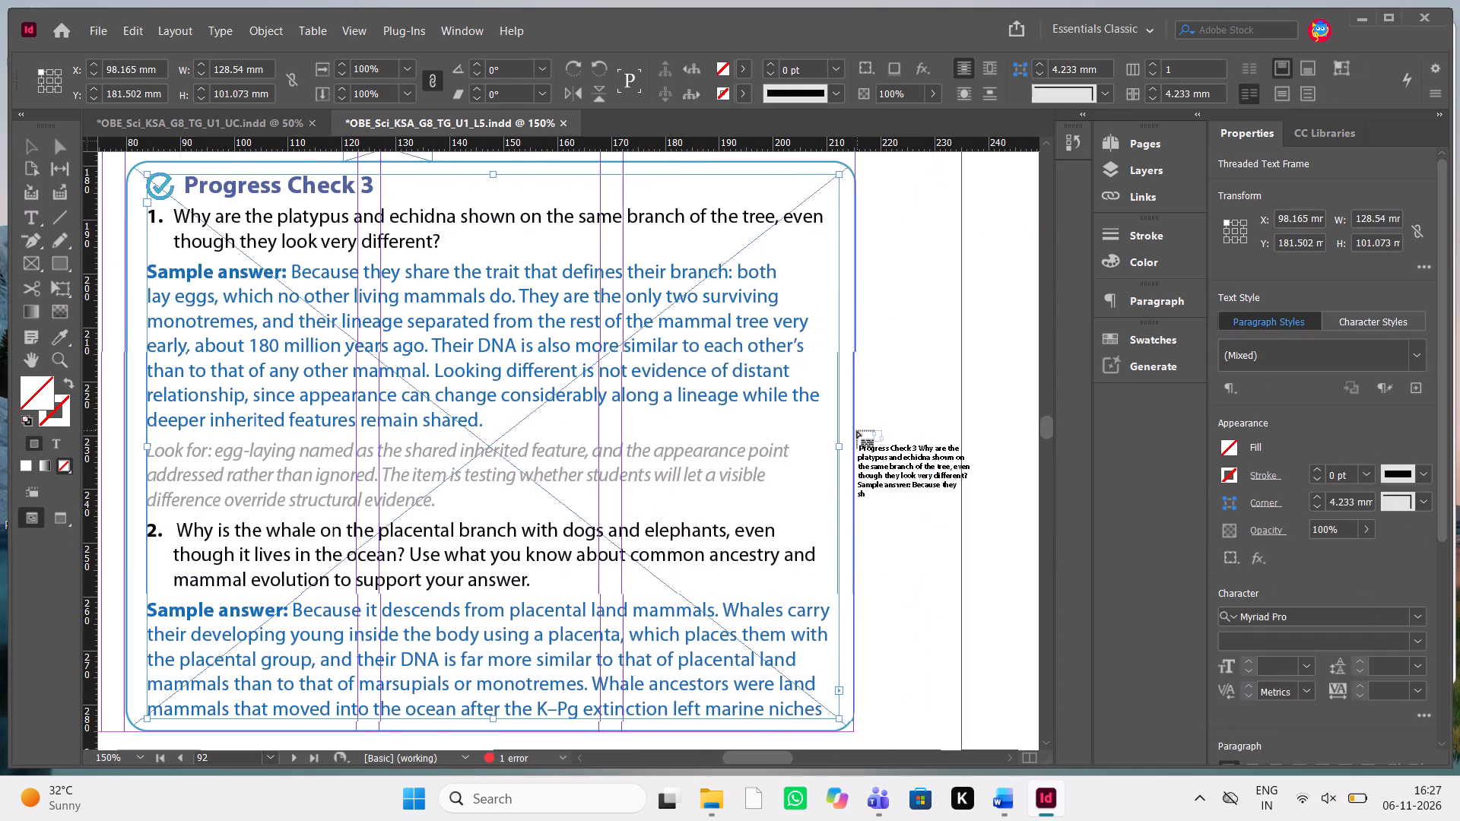
pyautogui.scroll(3, 857, 431)
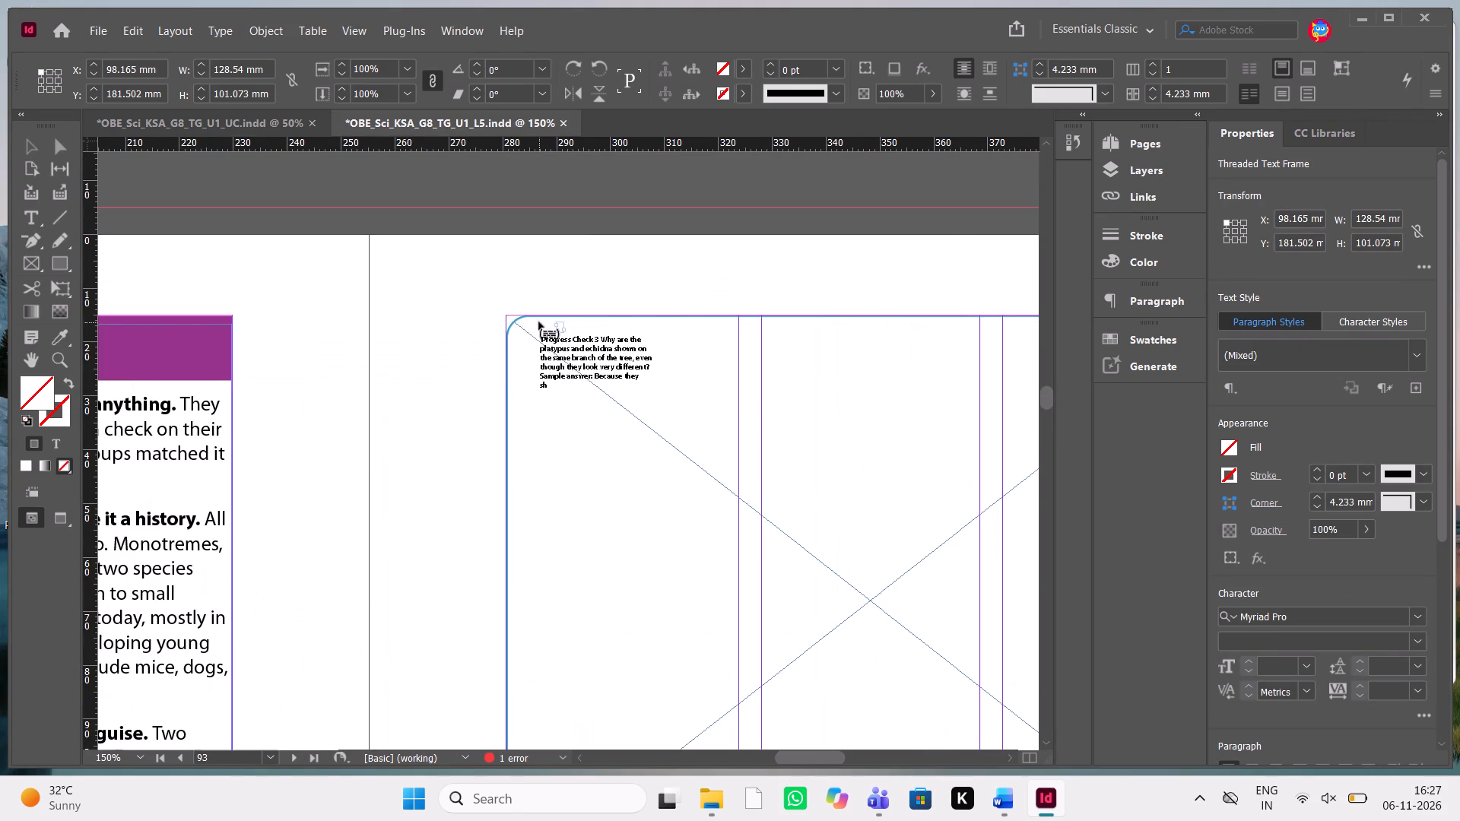
pyautogui.moveTo(532, 331); pyautogui.dragTo(938, 701)
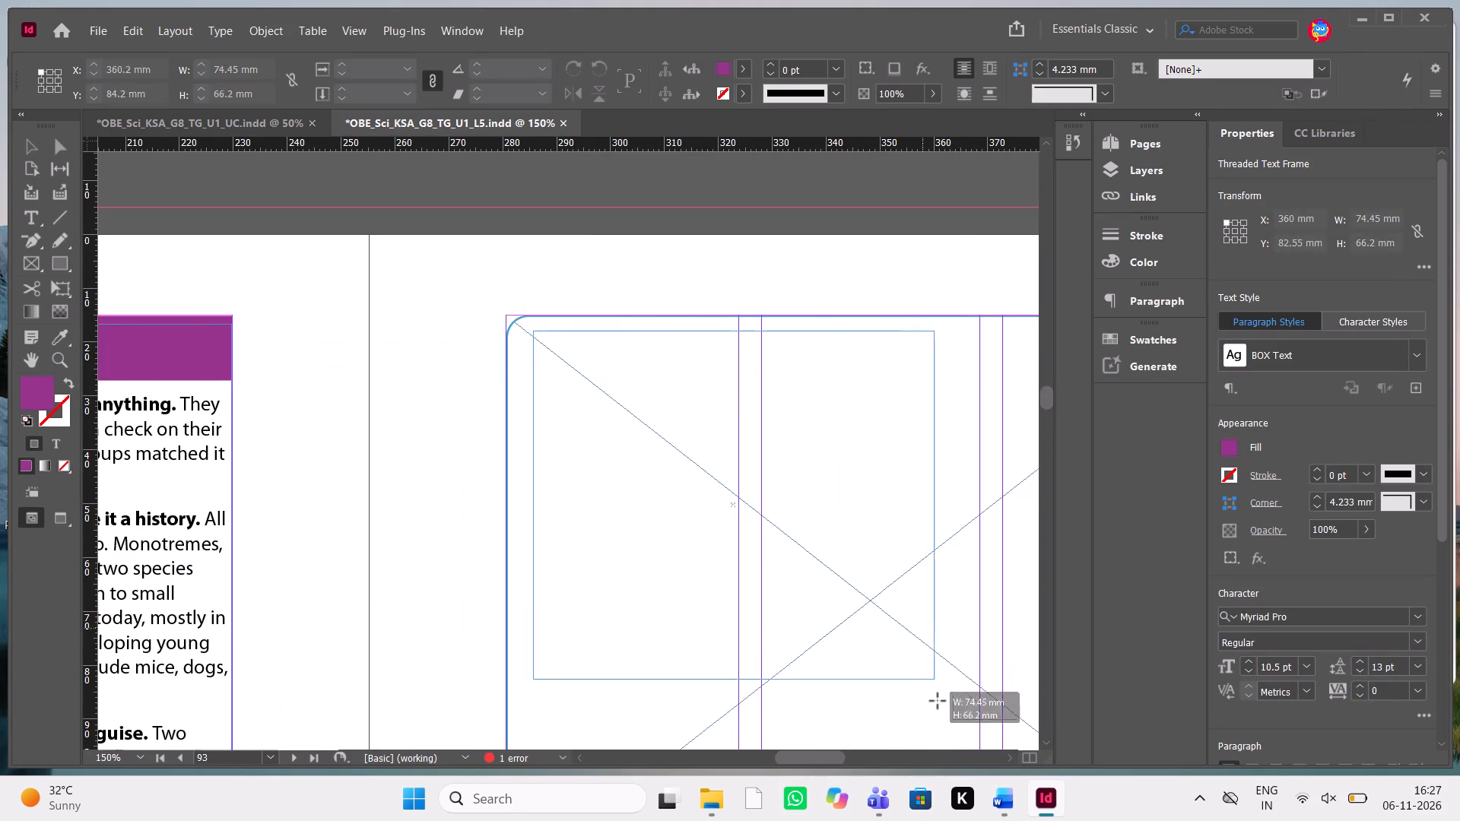
pyautogui.moveTo(938, 701); pyautogui.dragTo(883, 521)
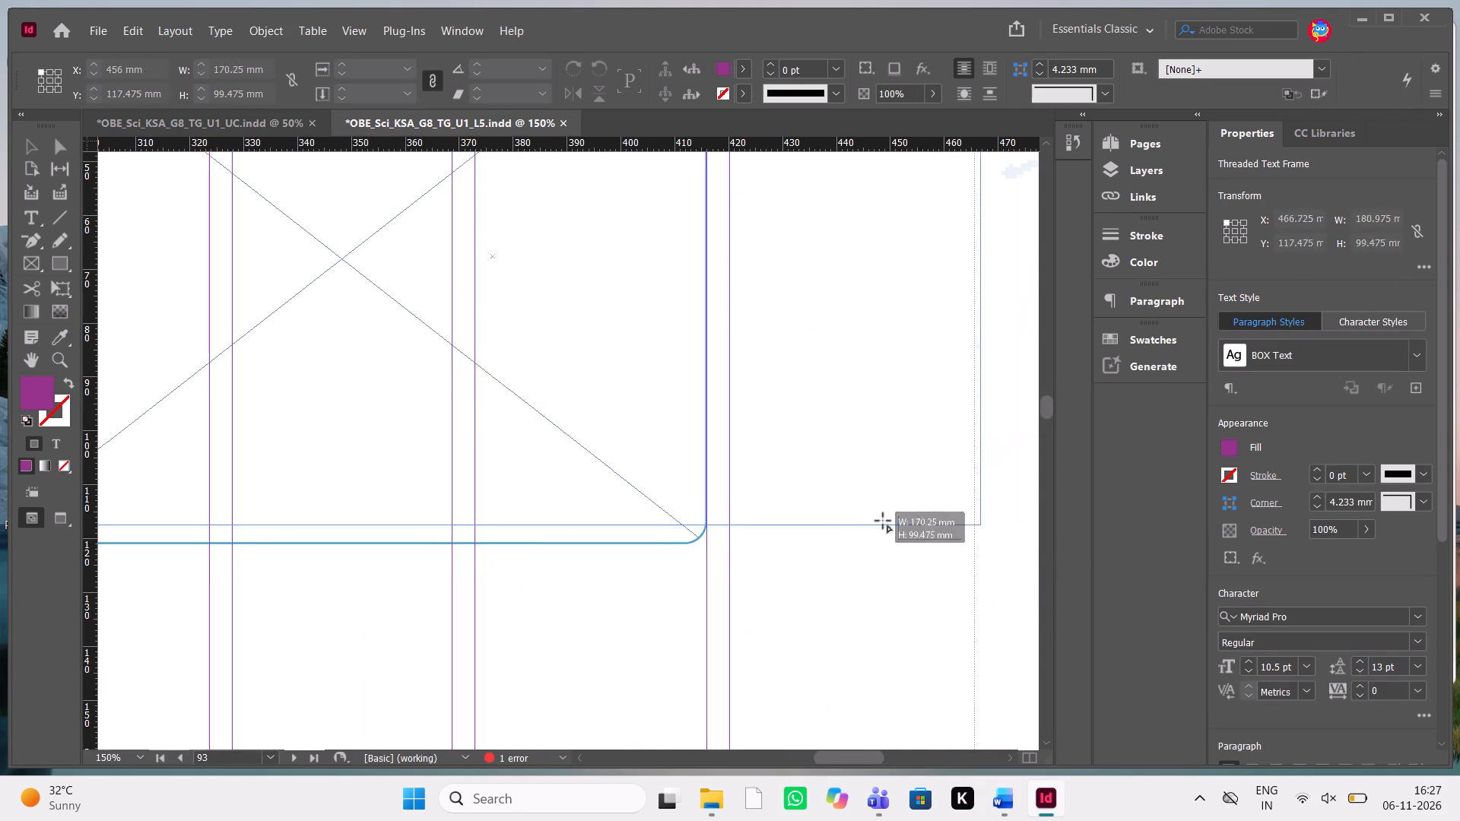
pyautogui.moveTo(883, 521); pyautogui.dragTo(692, 518)
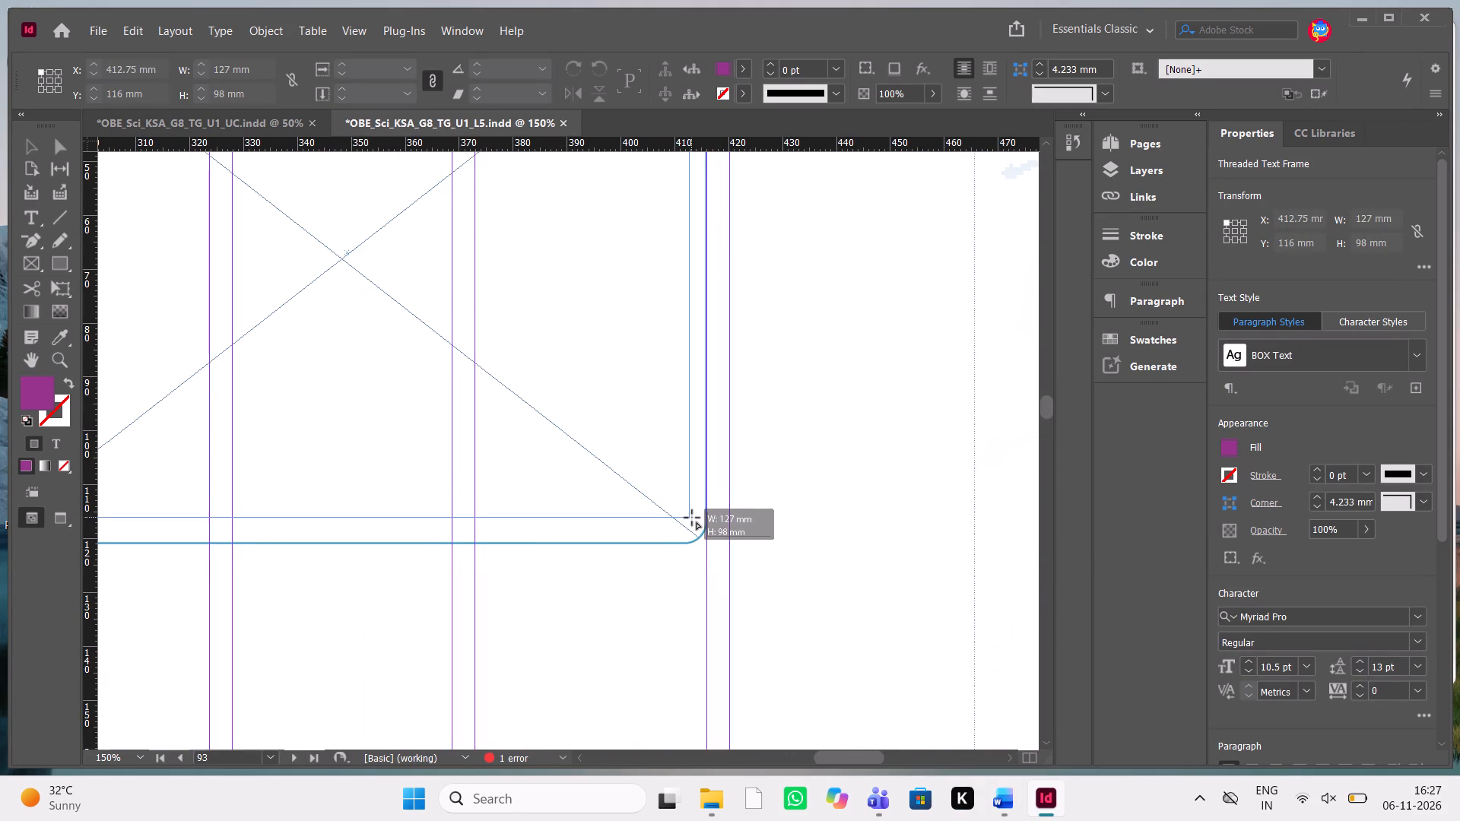
pyautogui.moveTo(692, 518); pyautogui.dragTo(694, 517)
# Nudge the continued text frame within the page 93 box to X 284.75 mm and Y 17.25 mm.
pyautogui.scroll(2, 694, 517)
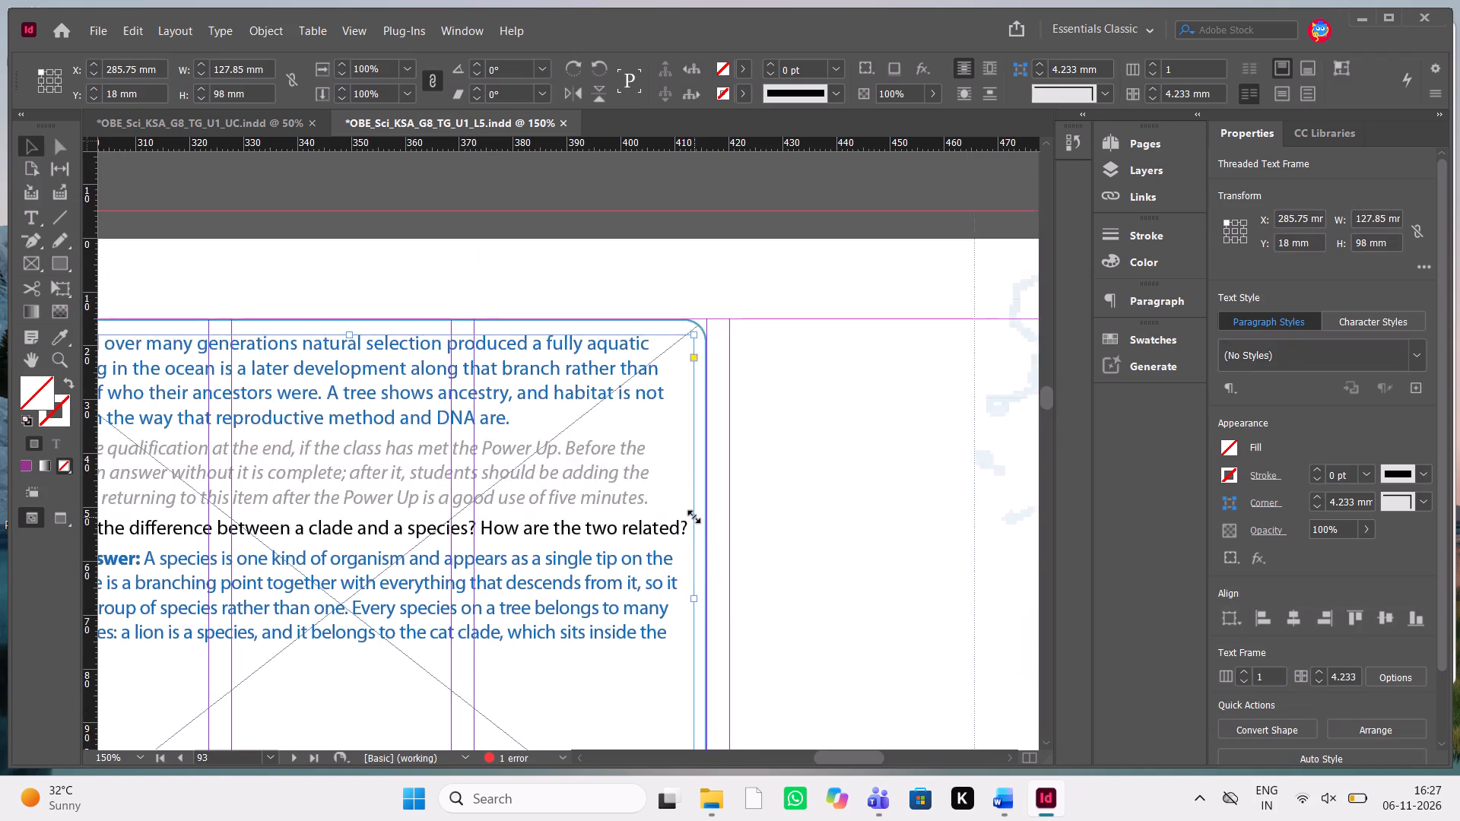
pyautogui.scroll(1, 694, 517)
pyautogui.hscroll(1, 694, 517)
pyautogui.press('Left')
pyautogui.press('Left')
pyautogui.press('Left')
pyautogui.press('Left')
pyautogui.press('Left')
pyautogui.press('Left')
pyautogui.press('Left')
pyautogui.press('Left')
pyautogui.press('Left')
pyautogui.press('Left')
pyautogui.press('Left')
pyautogui.press('Left')
pyautogui.press('Left')
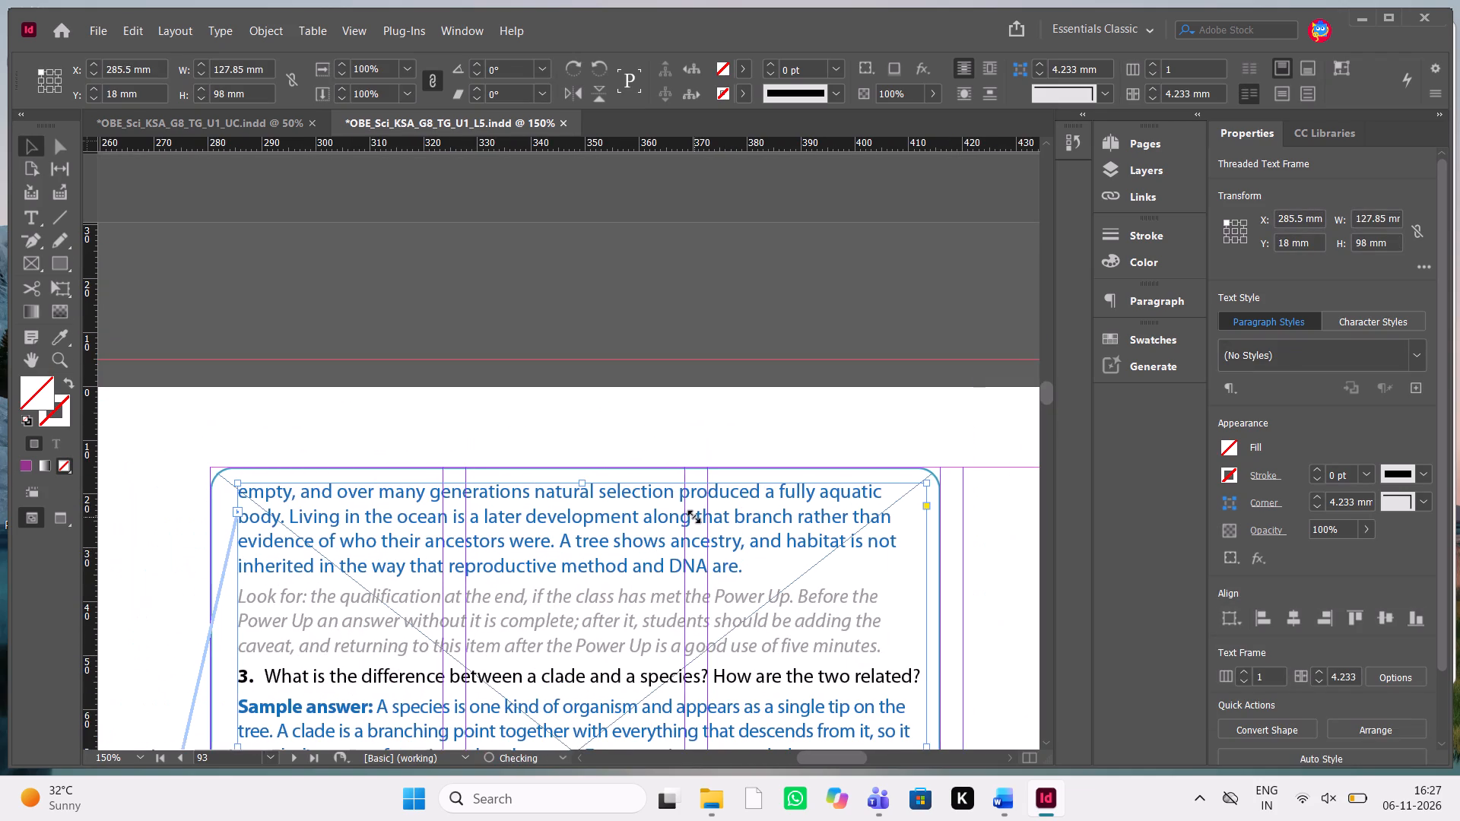
pyautogui.press('Left')
pyautogui.press('Right')
pyautogui.press('Right')
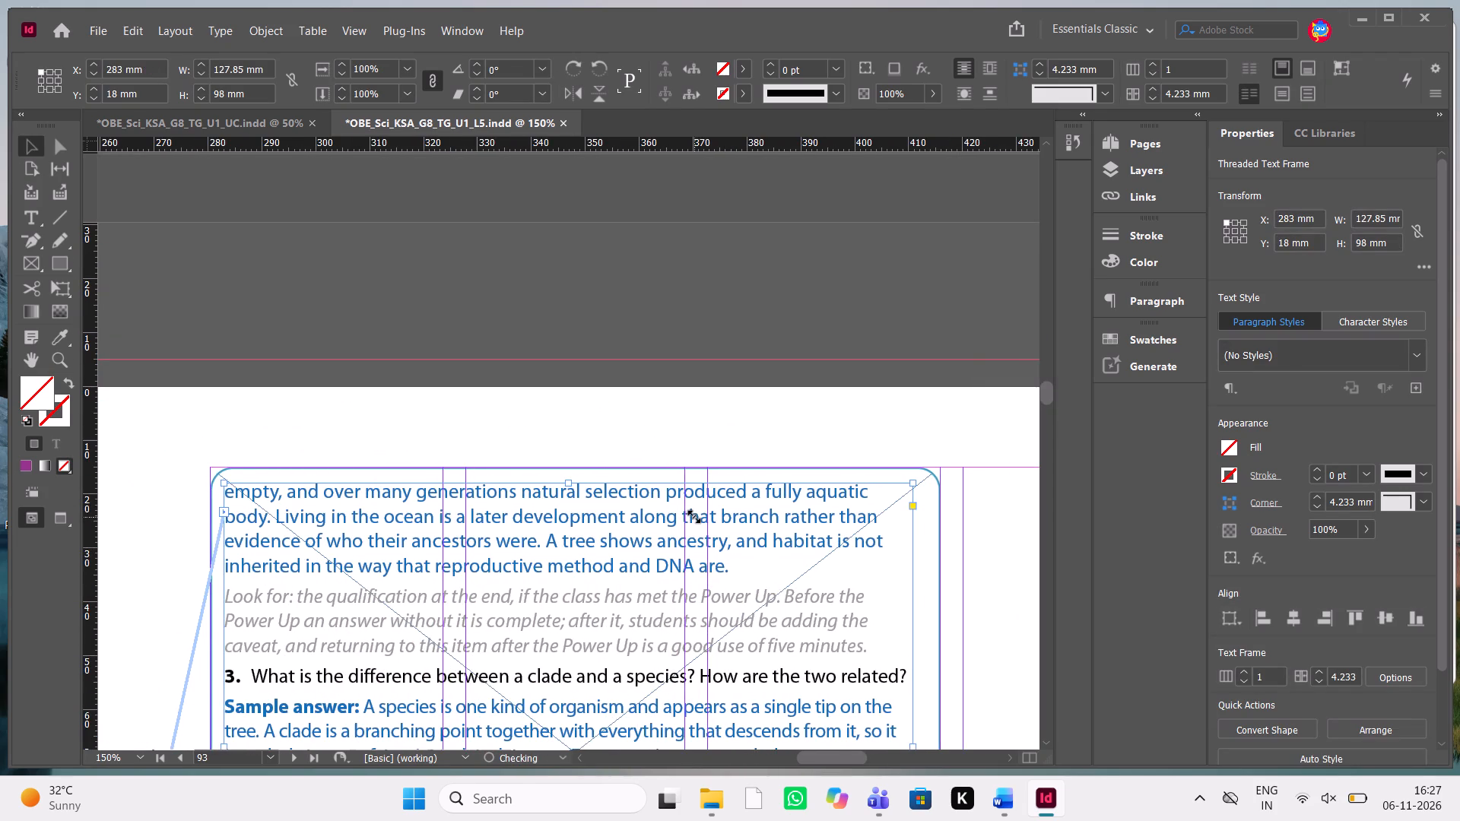
pyautogui.press('Right')
pyautogui.scroll(-1, 694, 517)
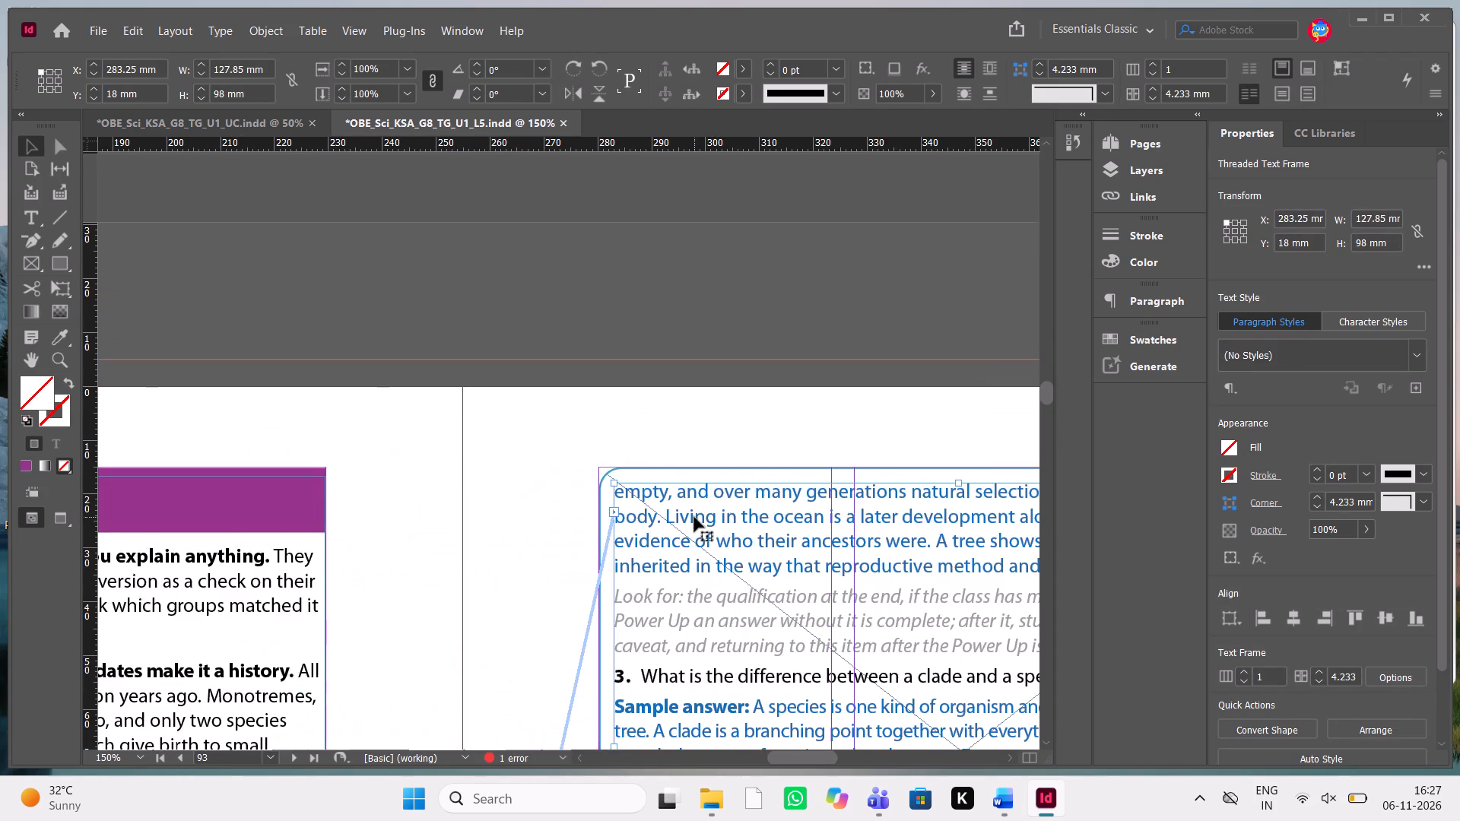
pyautogui.scroll(-3, 694, 517)
pyautogui.scroll(1, 694, 517)
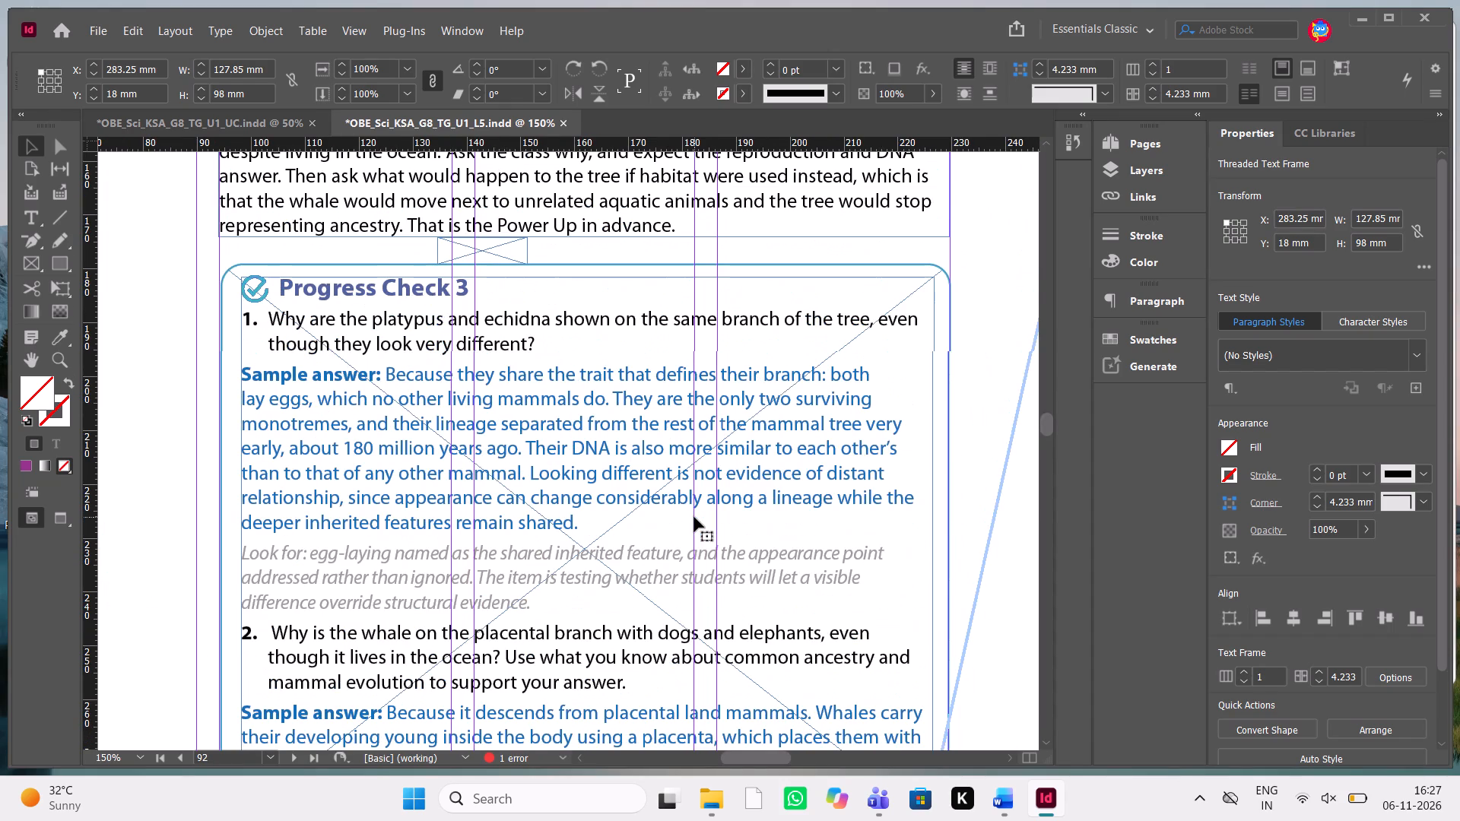
pyautogui.scroll(2, 694, 517)
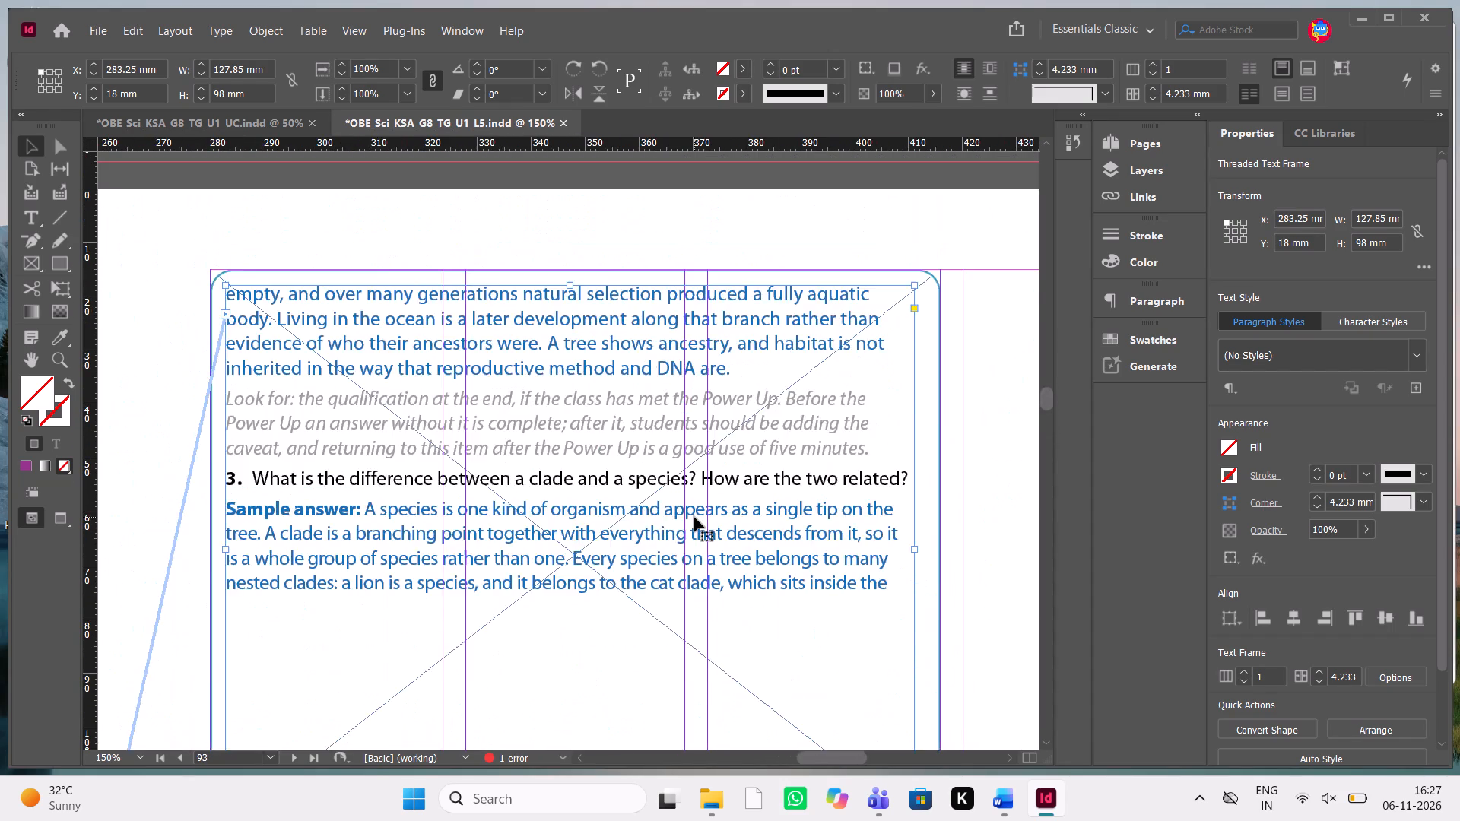
pyautogui.scroll(1, 694, 517)
pyautogui.press('Right')
pyautogui.press('Right')
pyautogui.press('Right')
pyautogui.press('Right')
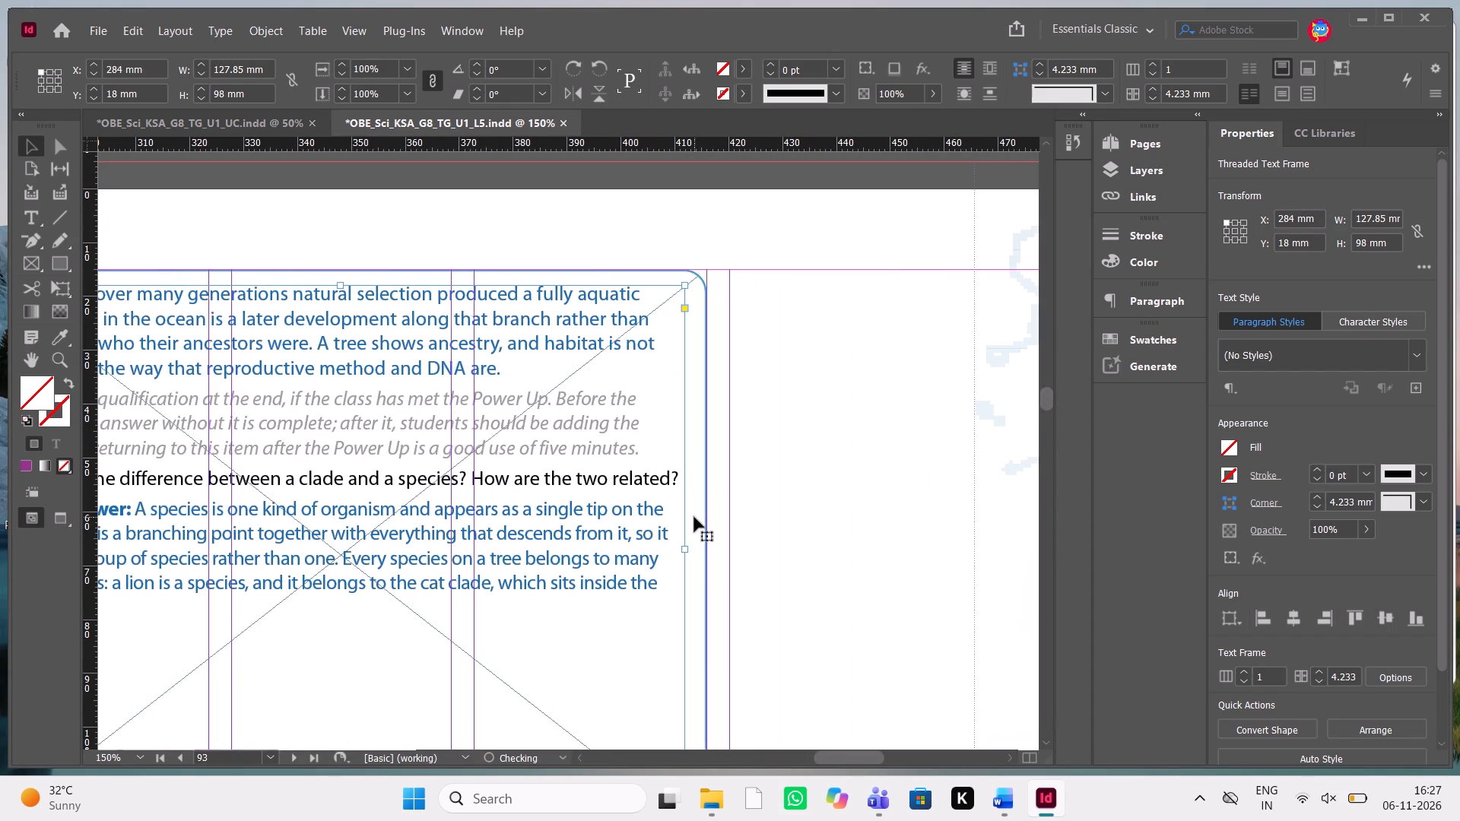
pyautogui.press('Right')
pyautogui.press('Right')
pyautogui.press('Right')
pyautogui.hscroll(1, 694, 517)
pyautogui.scroll(1, 694, 517)
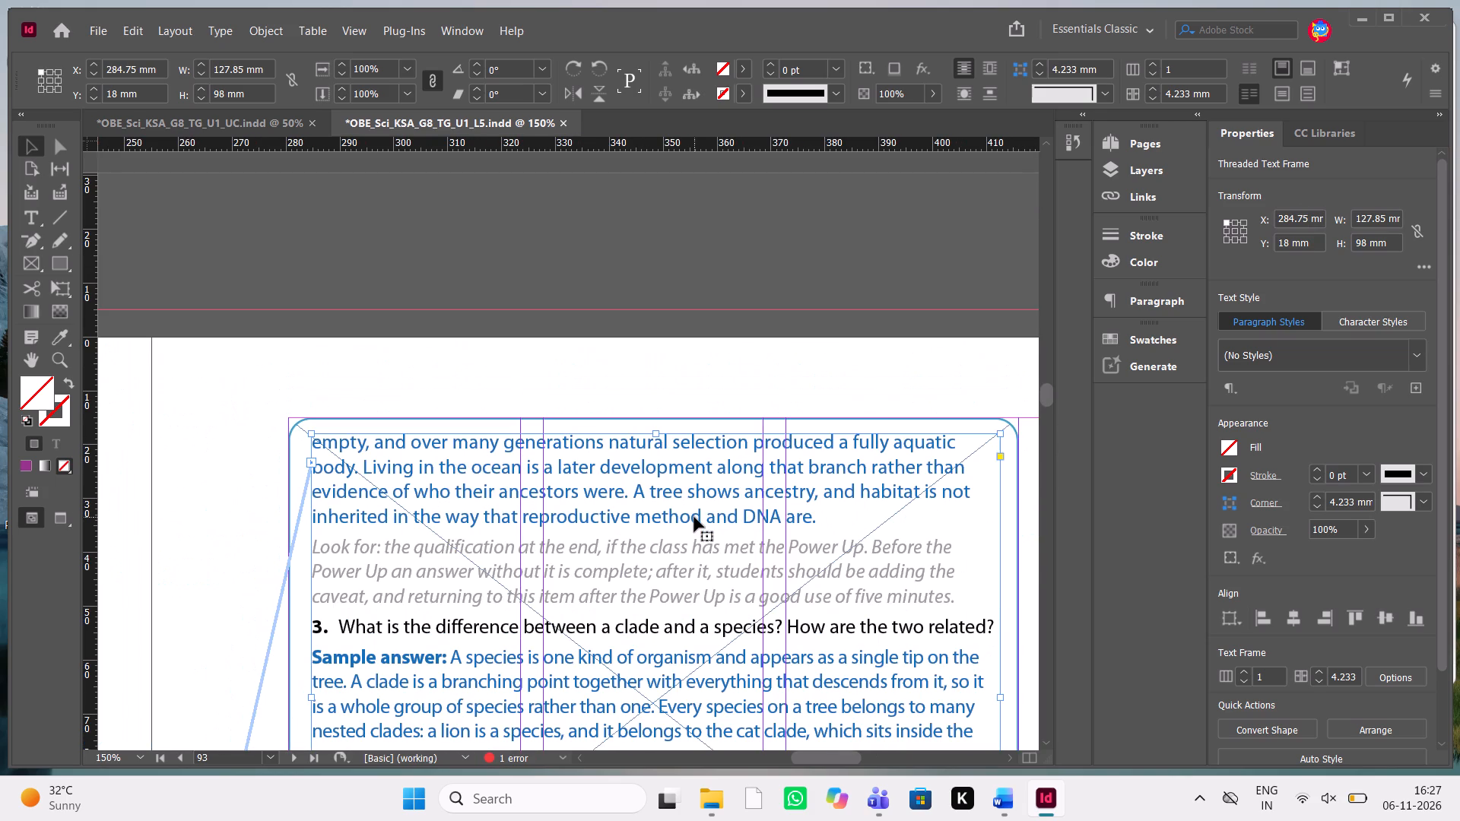
pyautogui.press('Up')
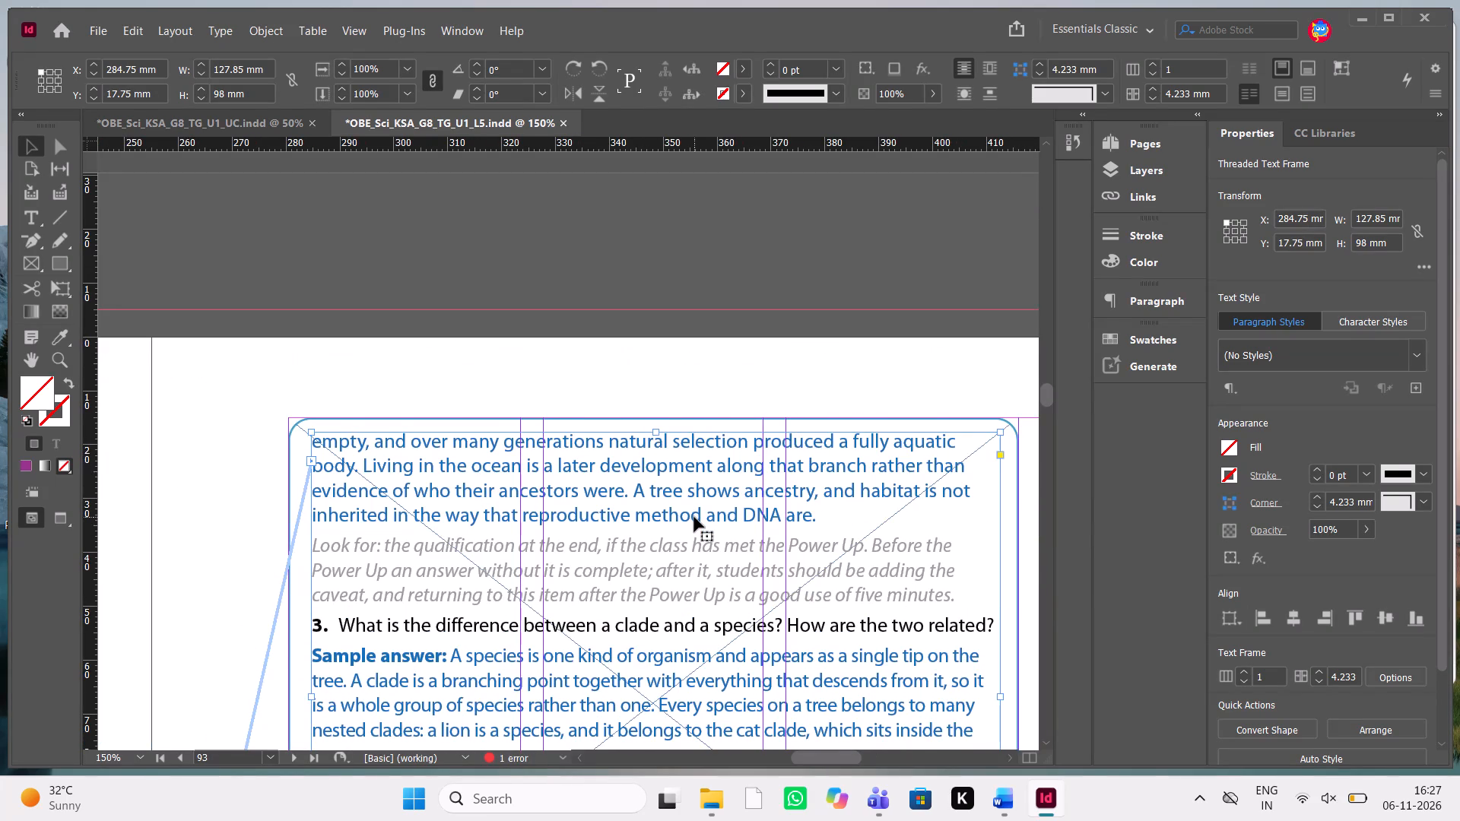
pyautogui.press('Down')
pyautogui.press('Up')
pyautogui.press('Up')
pyautogui.press('Up')
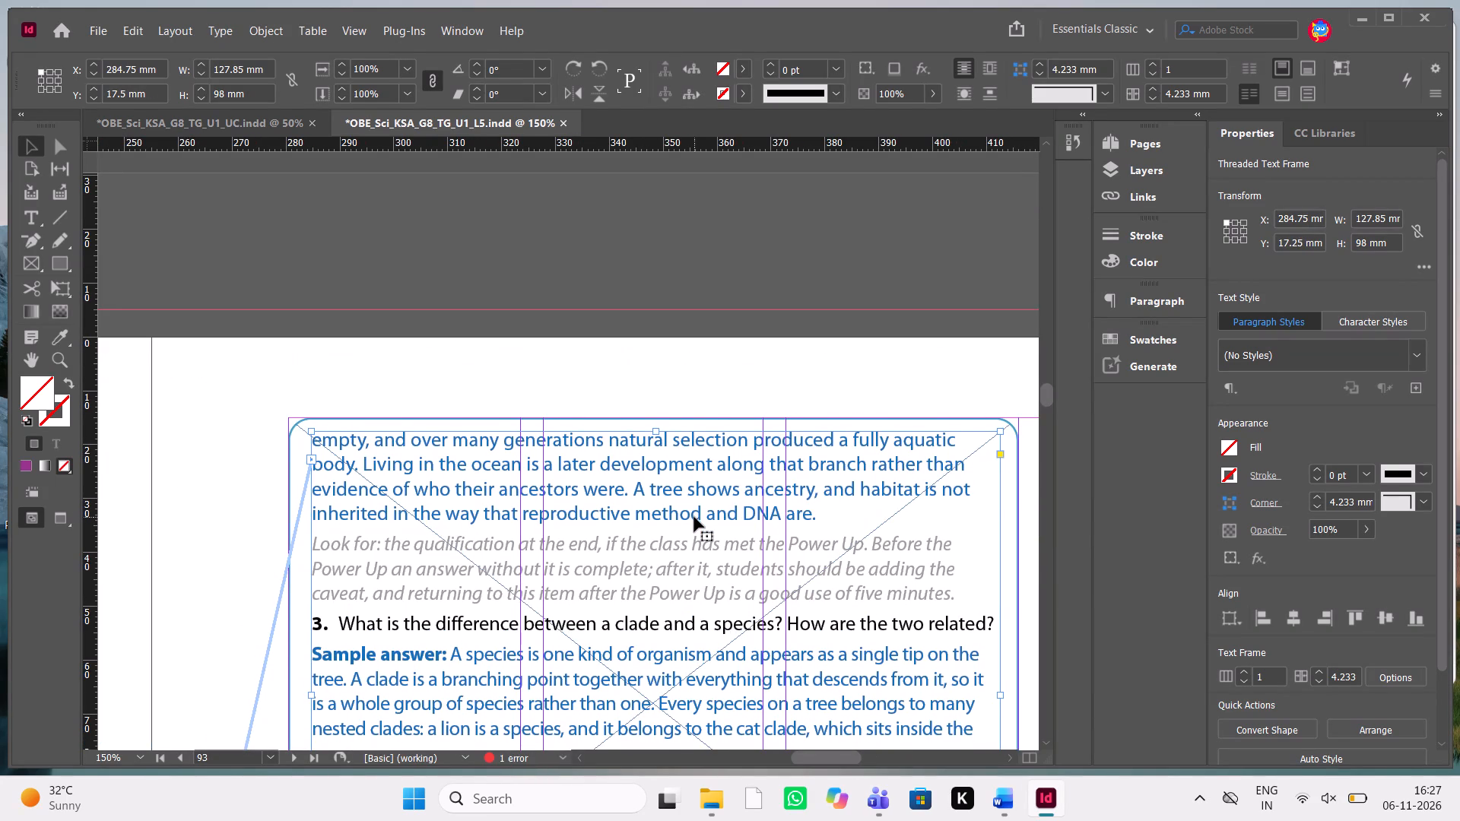
# Replace the "Look for" paragraph on page 93 with the Word manuscript's "Look for: the distinction between what a lineage inherited" paragraph.
pyautogui.scroll(-2, 694, 517)
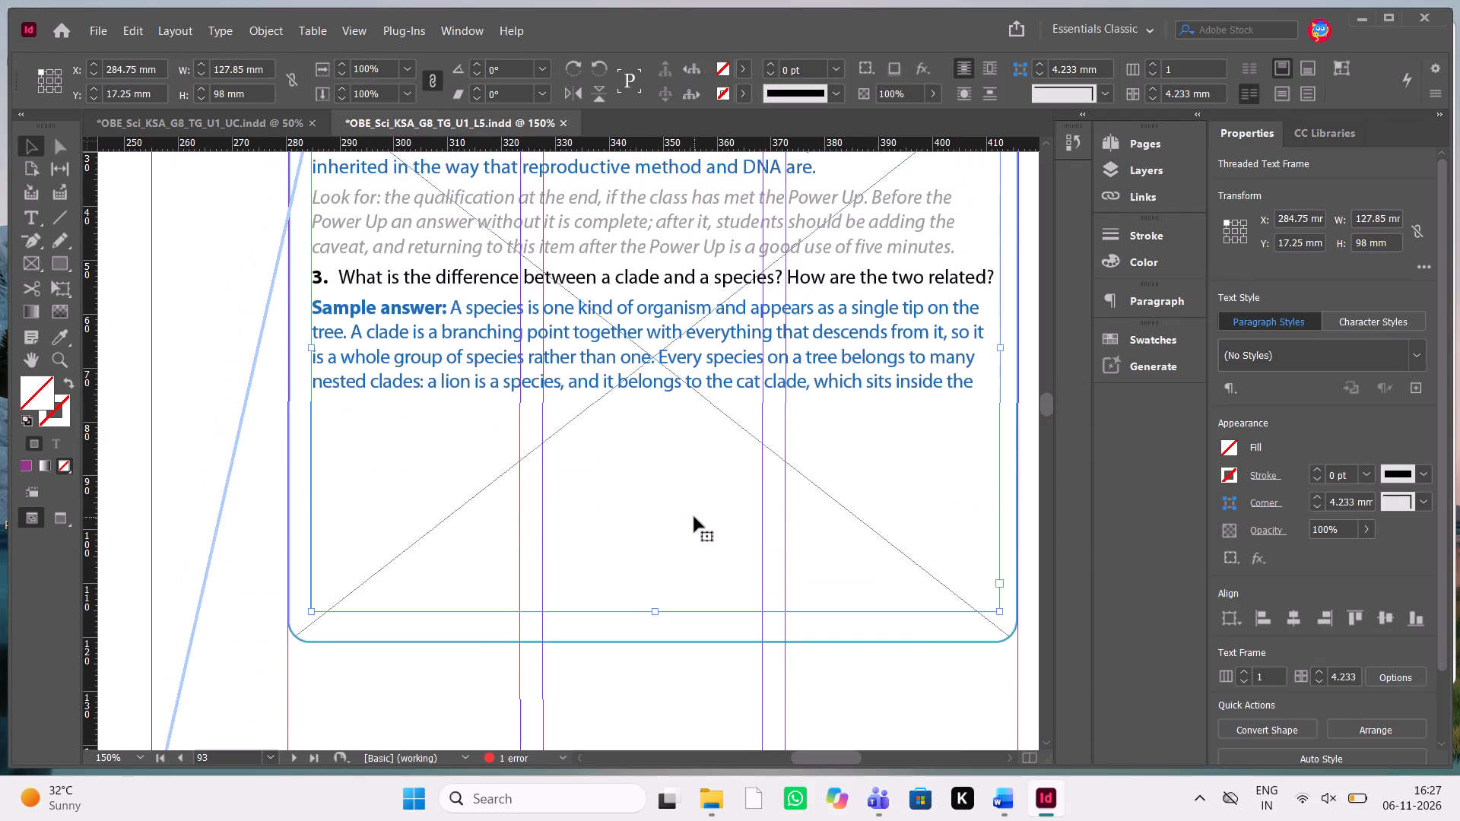
pyautogui.scroll(1, 694, 517)
pyautogui.hotkey('alt', 'Tab')
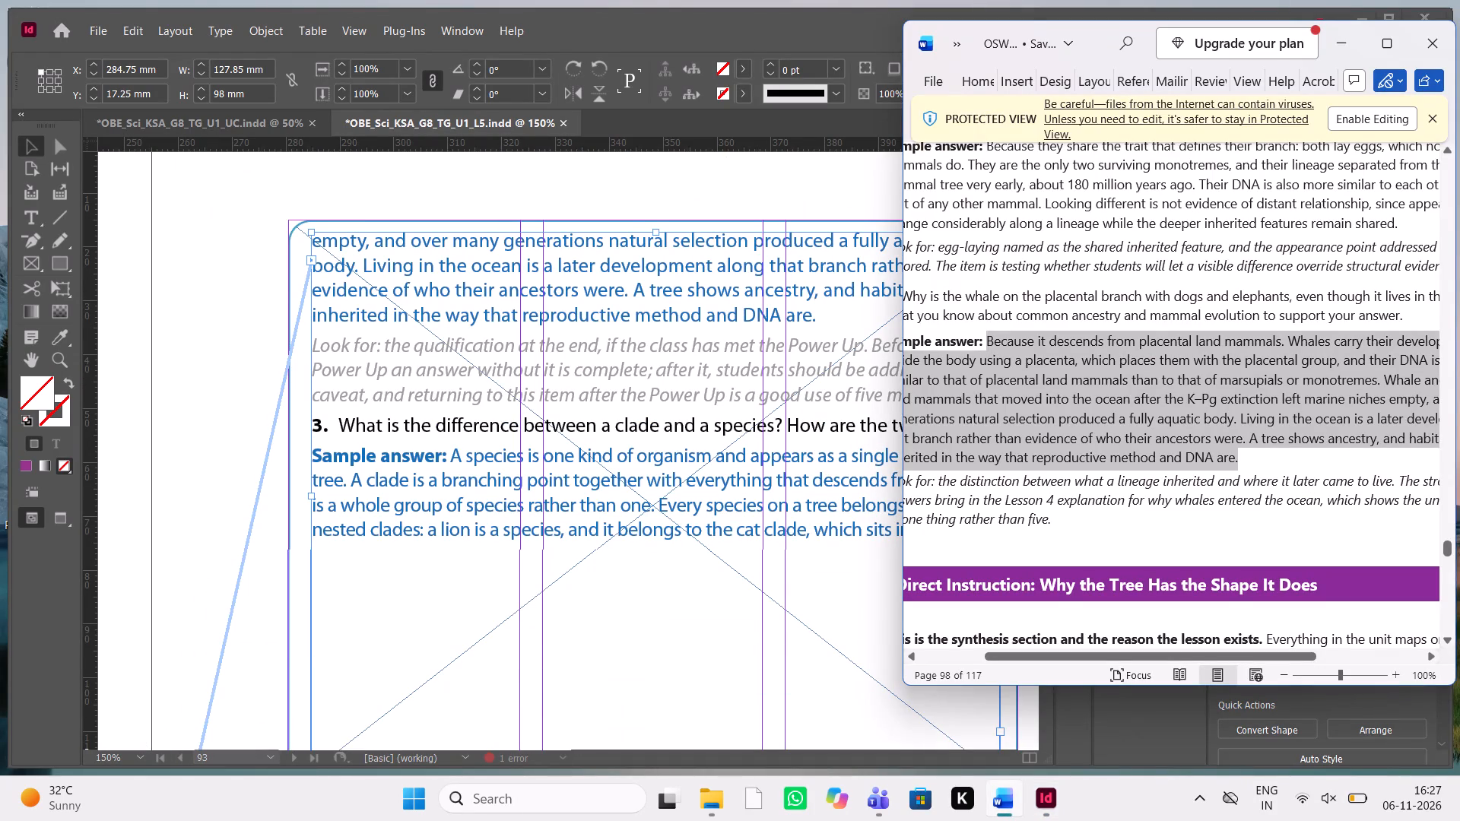
pyautogui.moveTo(1068, 518); pyautogui.dragTo(890, 472)
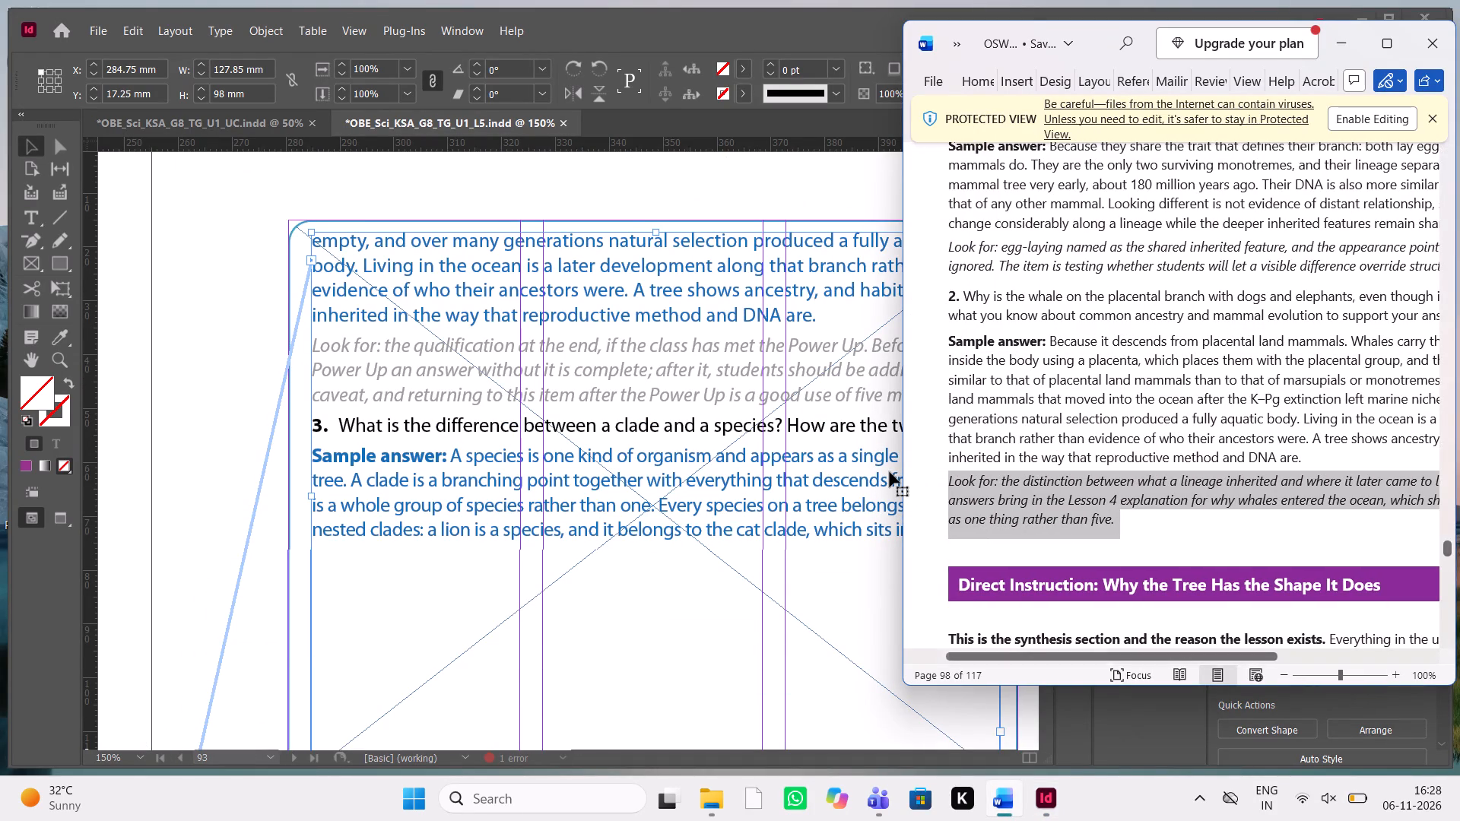
pyautogui.hotkey('ctrl', 'c')
pyautogui.hotkey('ctrl', 'c')
pyautogui.doubleClick(747, 391)
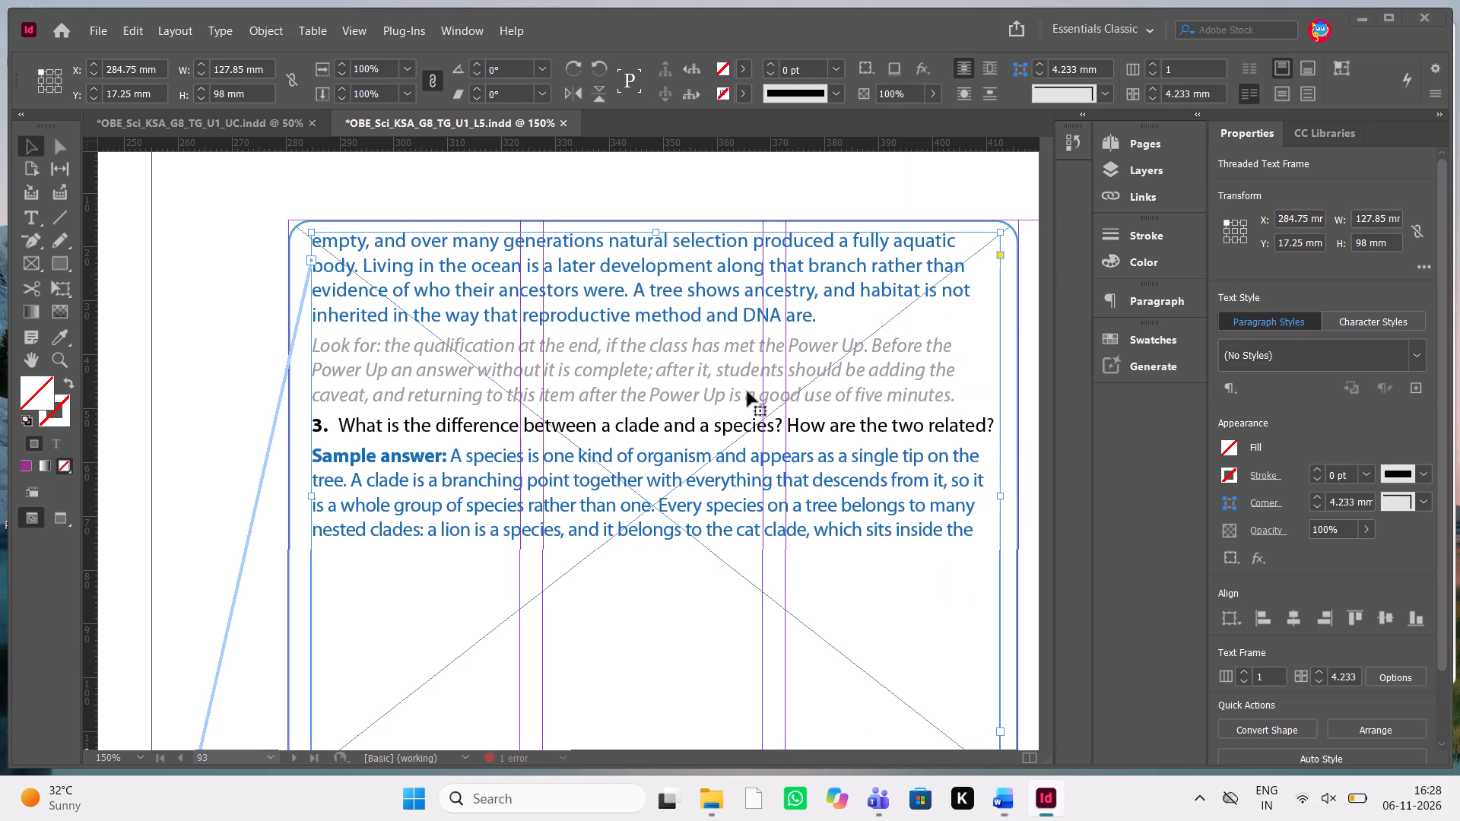
pyautogui.moveTo(963, 397); pyautogui.dragTo(541, 387)
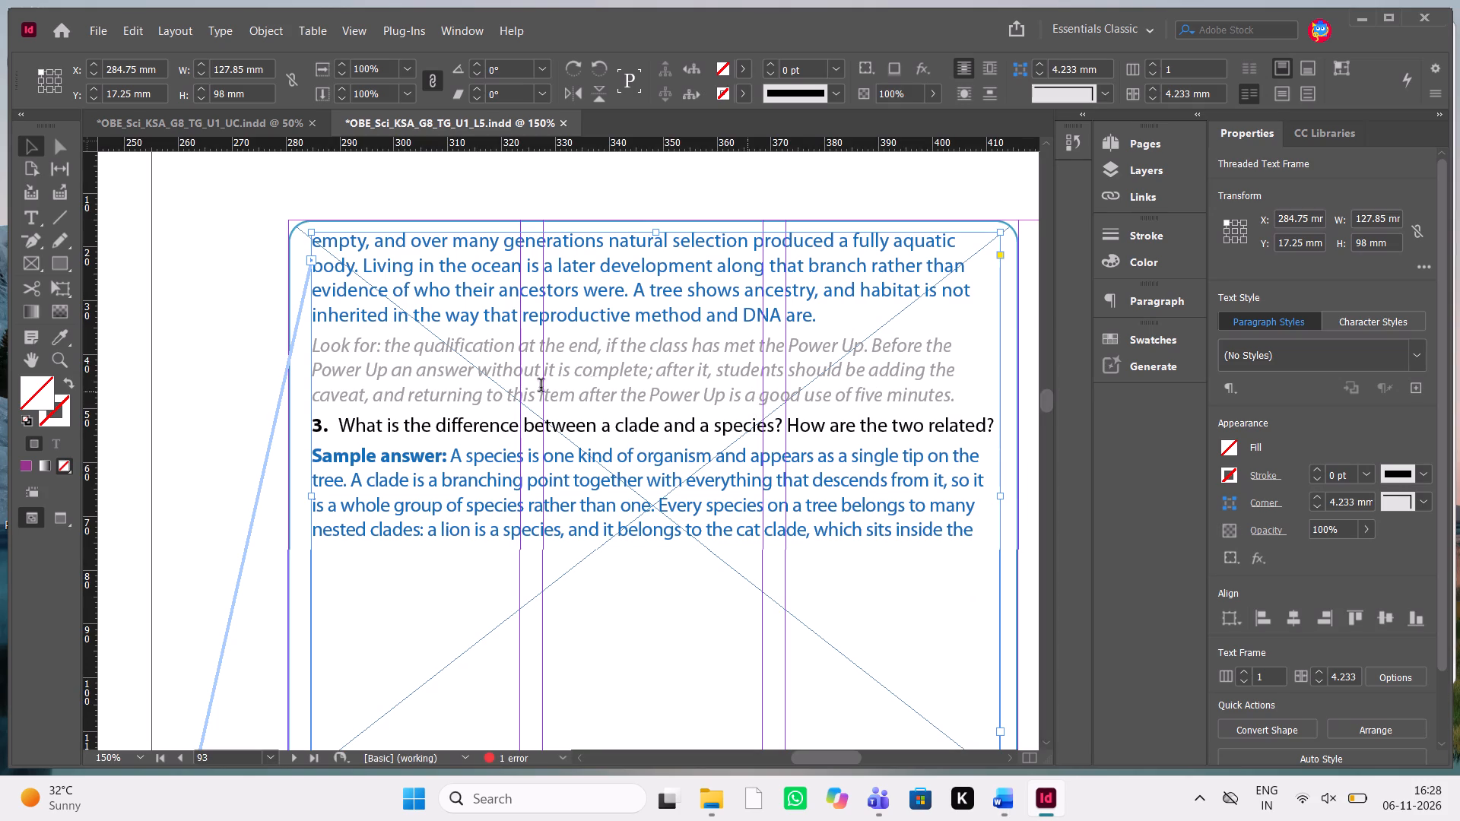
pyautogui.moveTo(541, 387); pyautogui.dragTo(461, 380)
pyautogui.tripleClick(461, 380)
pyautogui.click(140, 261)
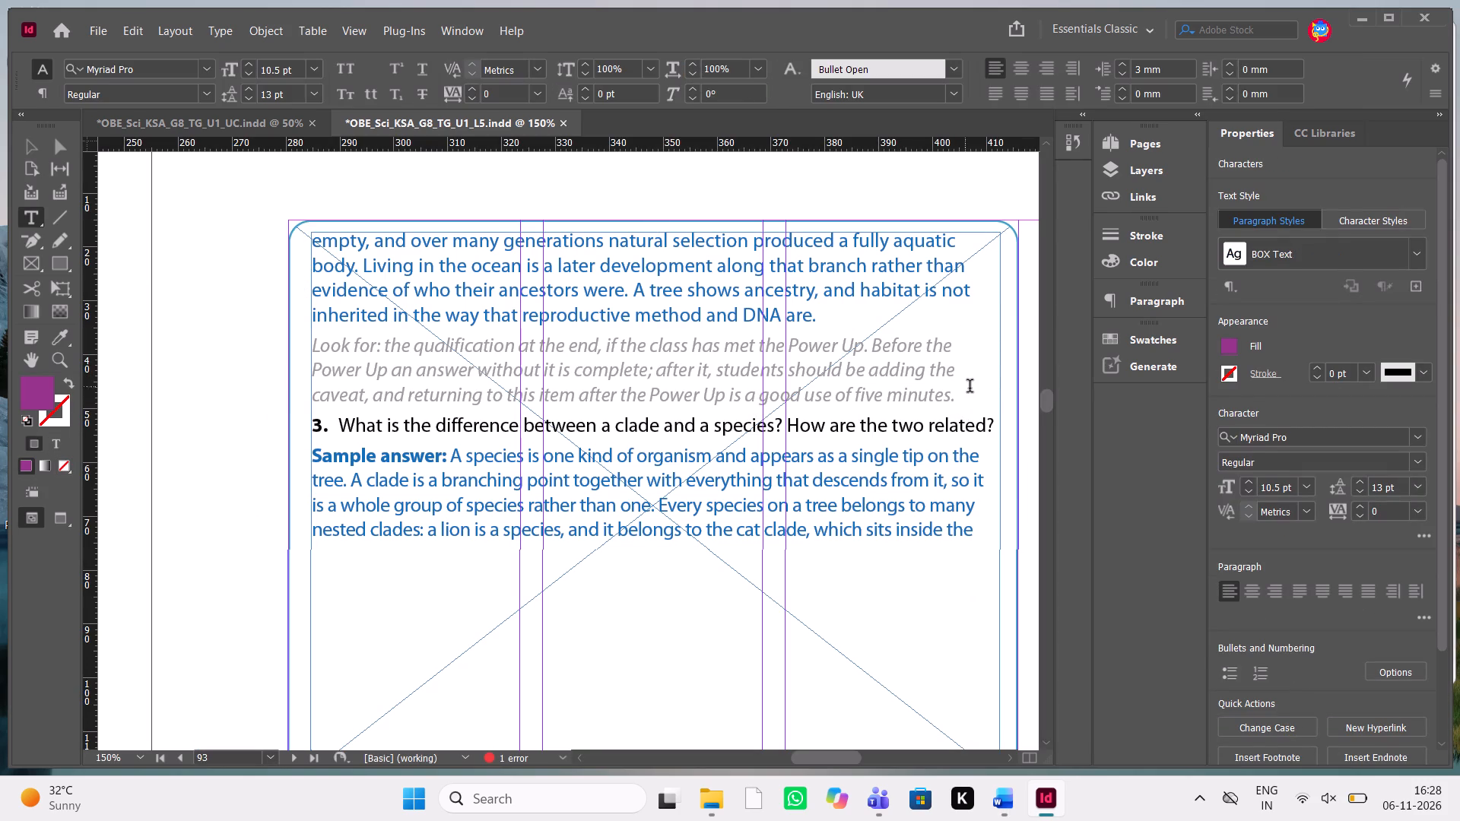
pyautogui.moveTo(963, 398); pyautogui.dragTo(316, 354)
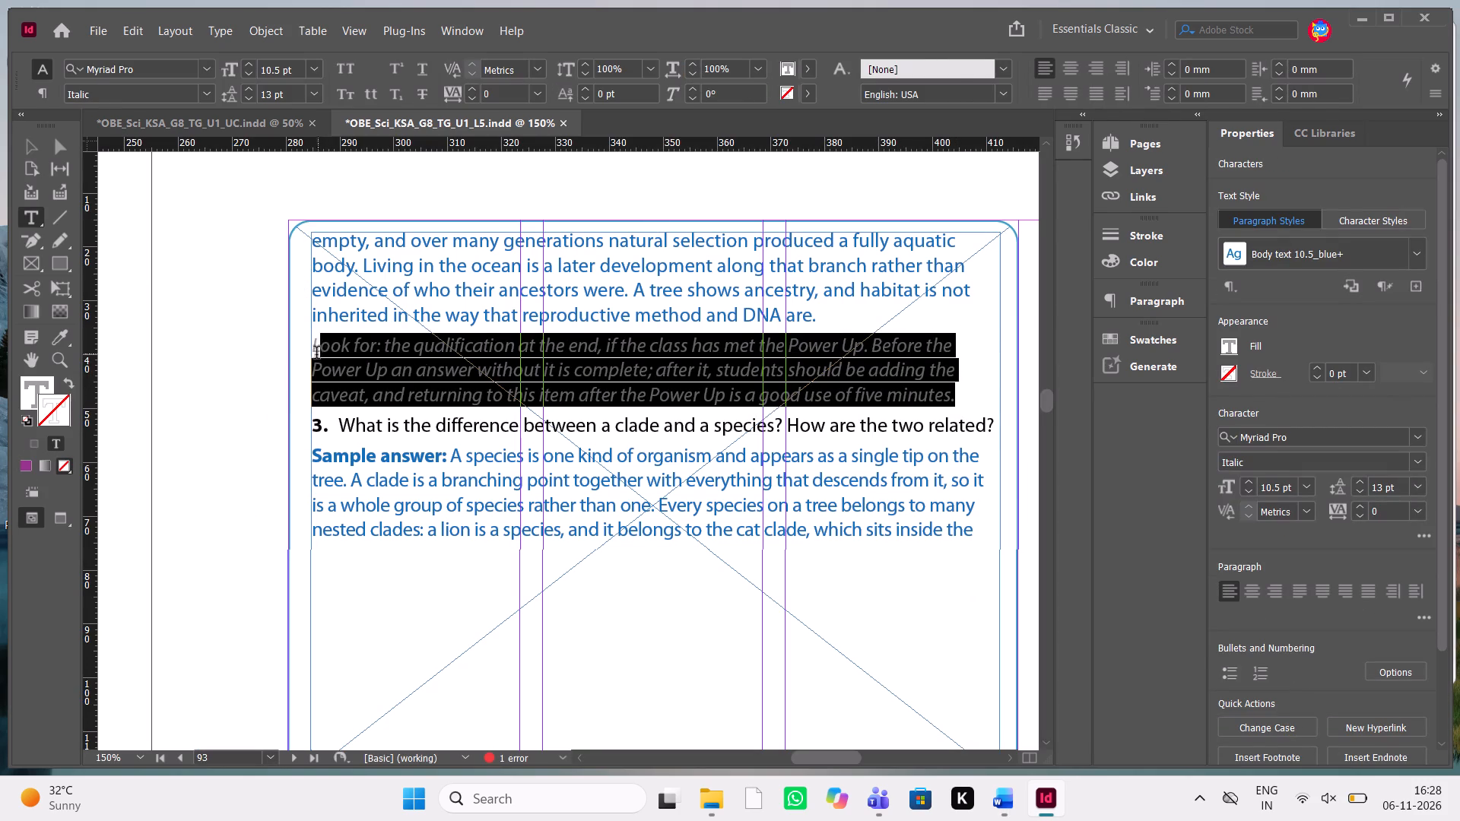
pyautogui.moveTo(316, 354); pyautogui.dragTo(298, 351)
pyautogui.hotkey('ctrl', 'v')
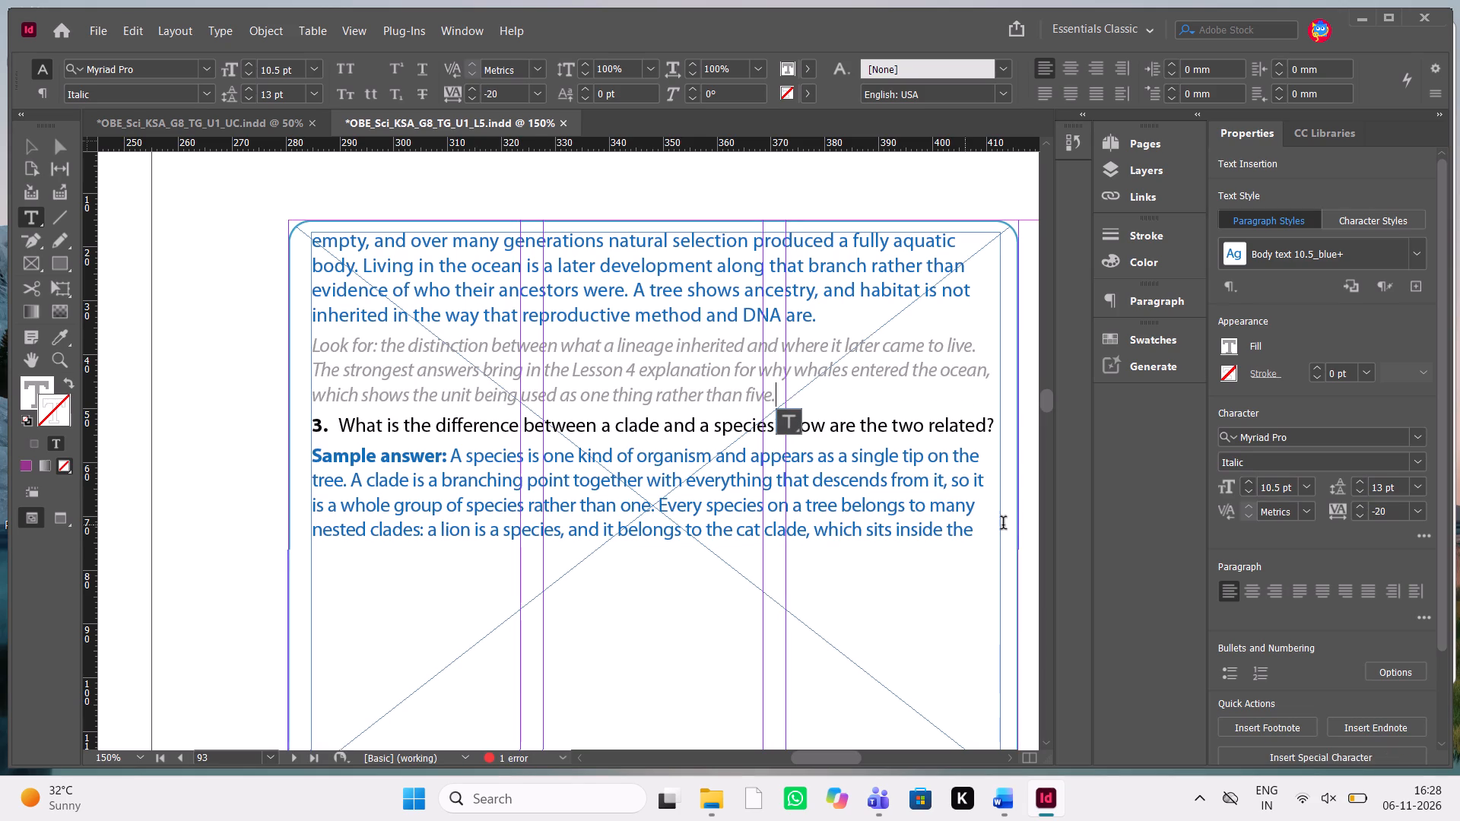
# Delete the leftover question 3 about clades and species with its sample answer from the page 93 text frame.
pyautogui.moveTo(973, 525); pyautogui.dragTo(310, 416)
pyautogui.press('Delete')
pyautogui.press('Delete')
pyautogui.scroll(-1, 310, 416)
pyautogui.press('Escape')
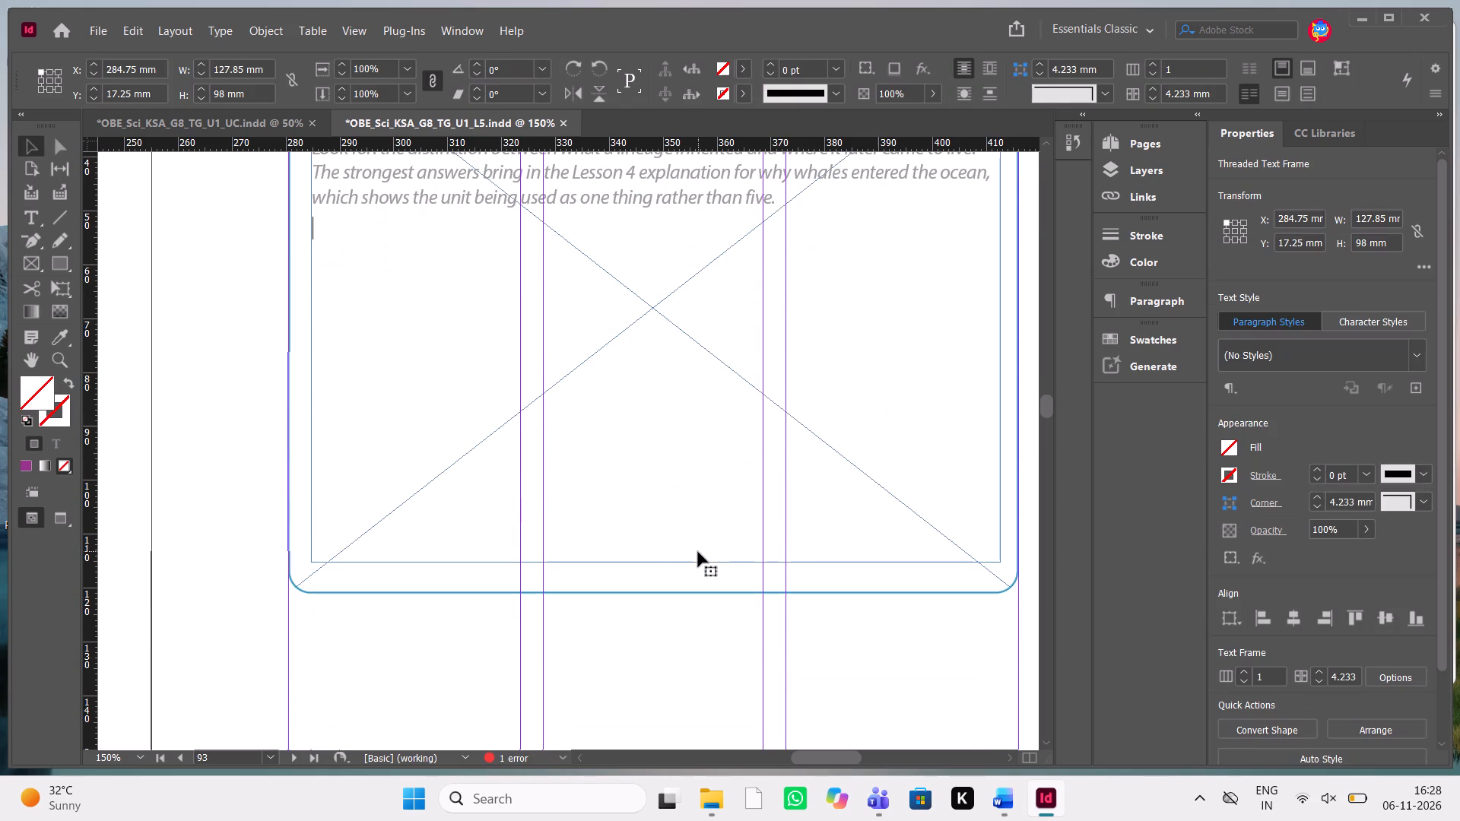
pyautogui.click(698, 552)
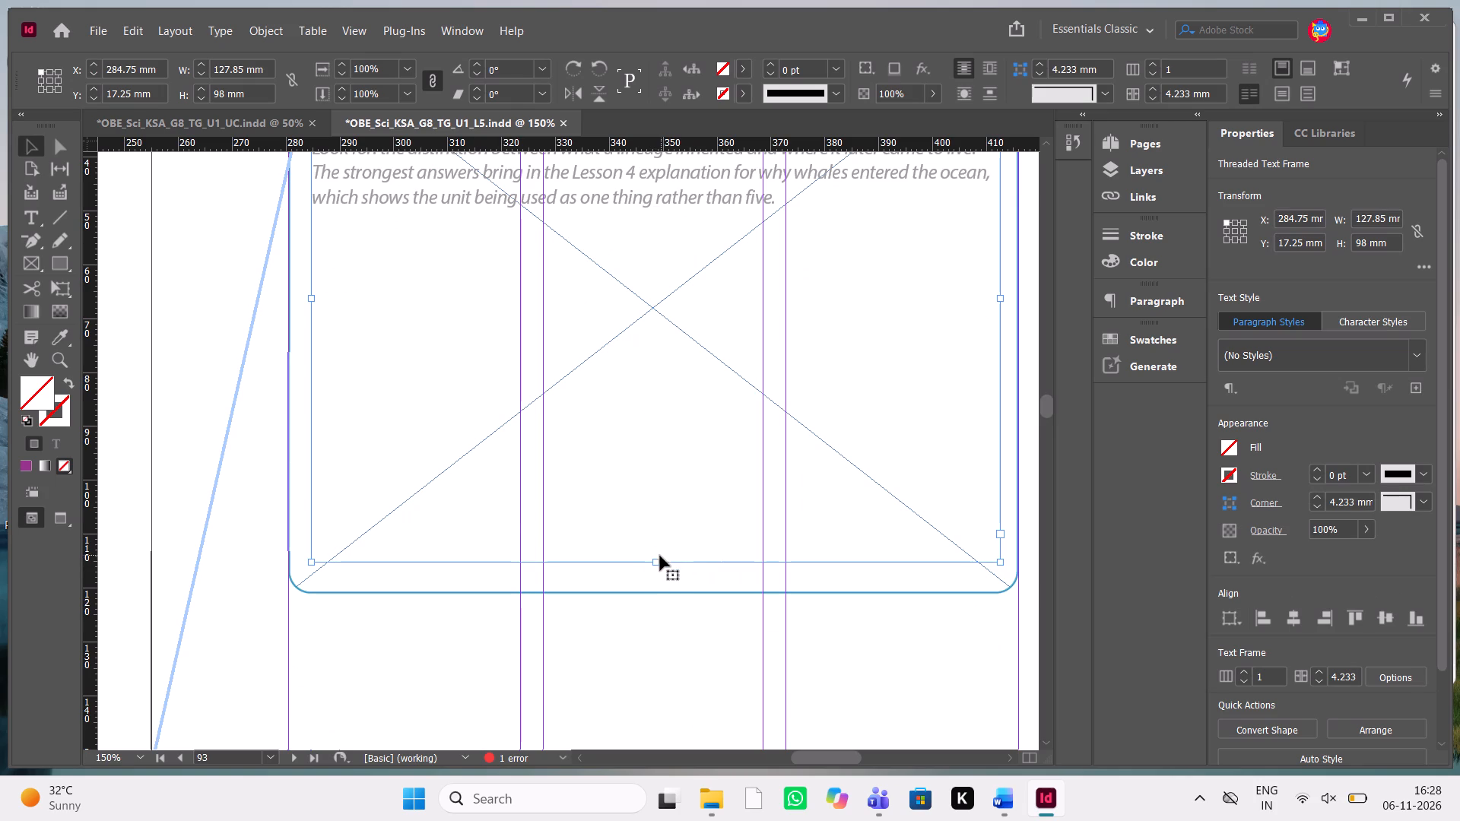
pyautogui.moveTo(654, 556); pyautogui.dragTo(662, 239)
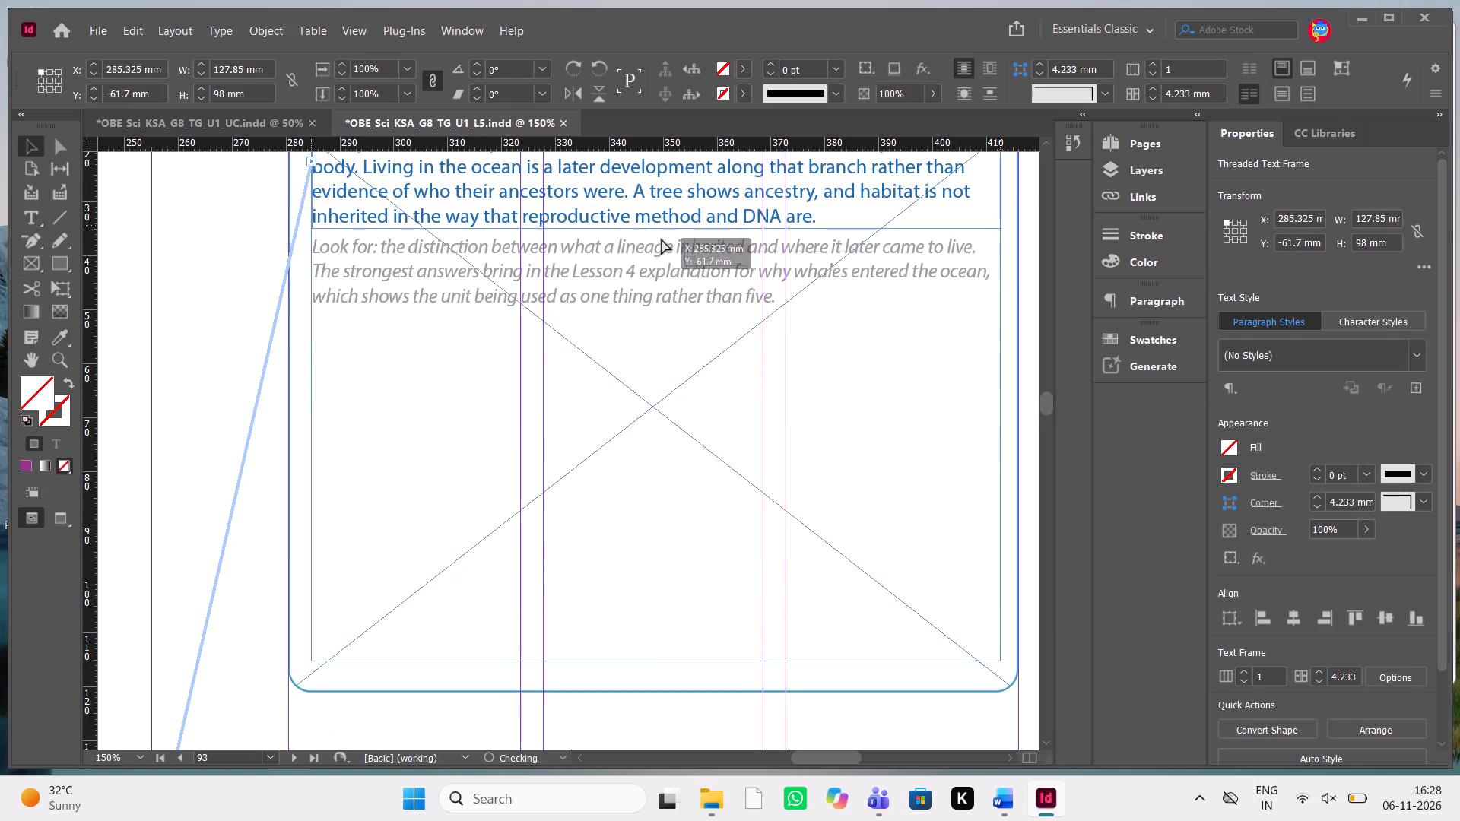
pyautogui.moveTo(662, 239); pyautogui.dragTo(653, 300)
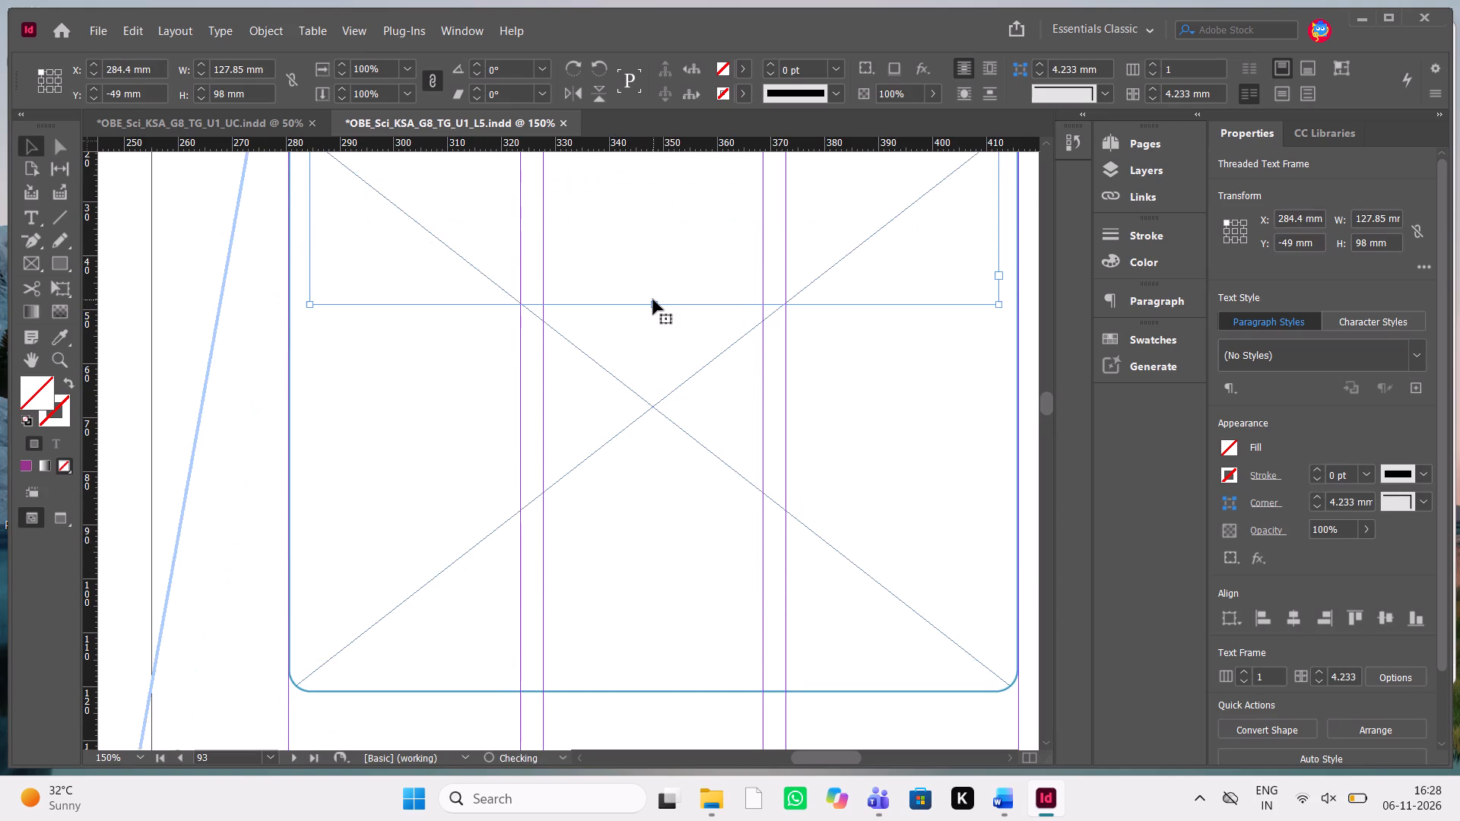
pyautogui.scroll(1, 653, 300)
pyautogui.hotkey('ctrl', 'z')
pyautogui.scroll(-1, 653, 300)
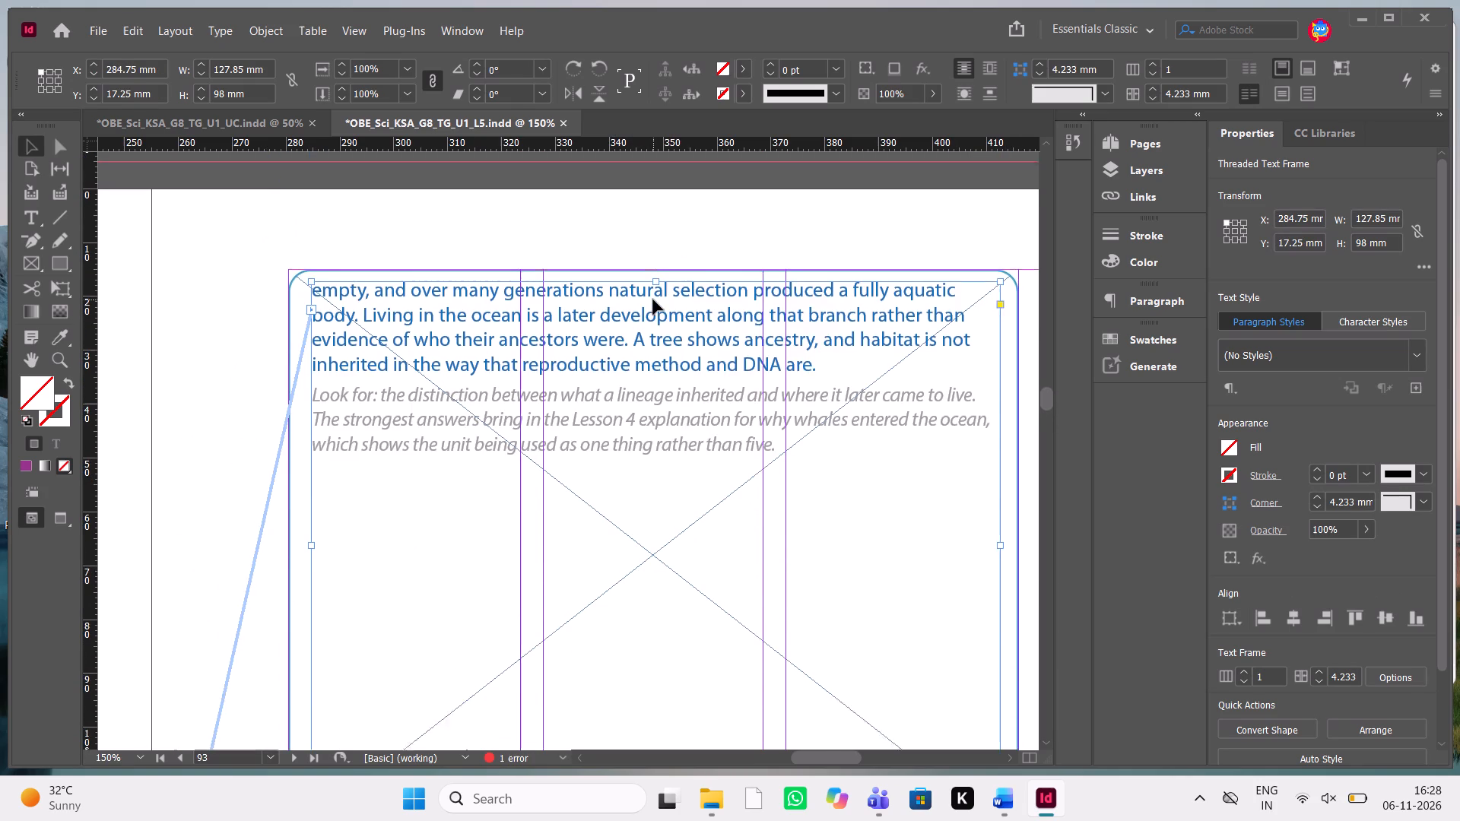
# Shorten the continued Progress Check 3 text frame on page 93 to about 31.95 mm high, ending just below the "Look for" paragraph.
pyautogui.scroll(-1, 653, 300)
pyautogui.click(668, 727)
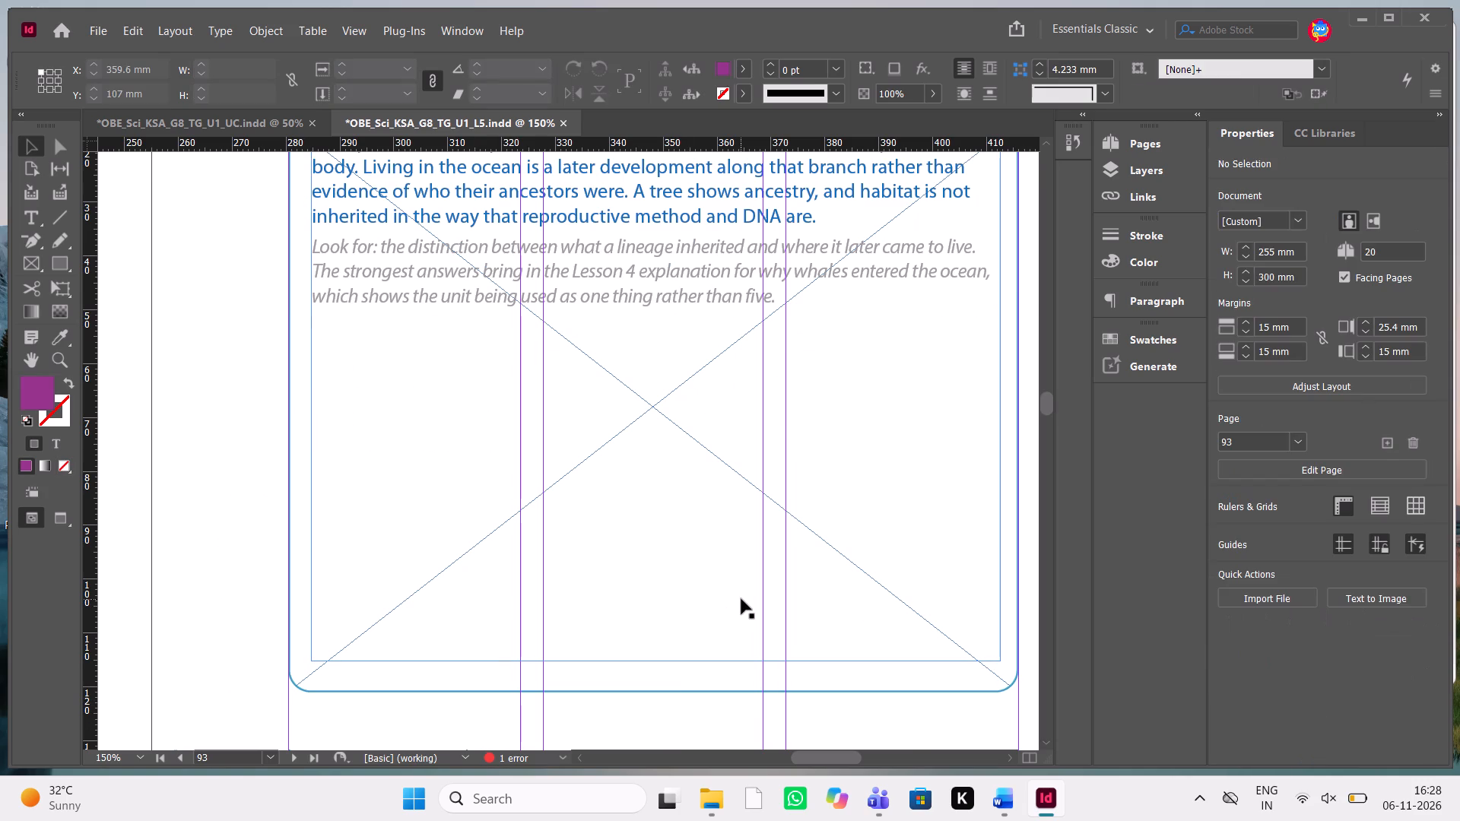
pyautogui.click(741, 599)
pyautogui.moveTo(657, 661); pyautogui.dragTo(560, 385)
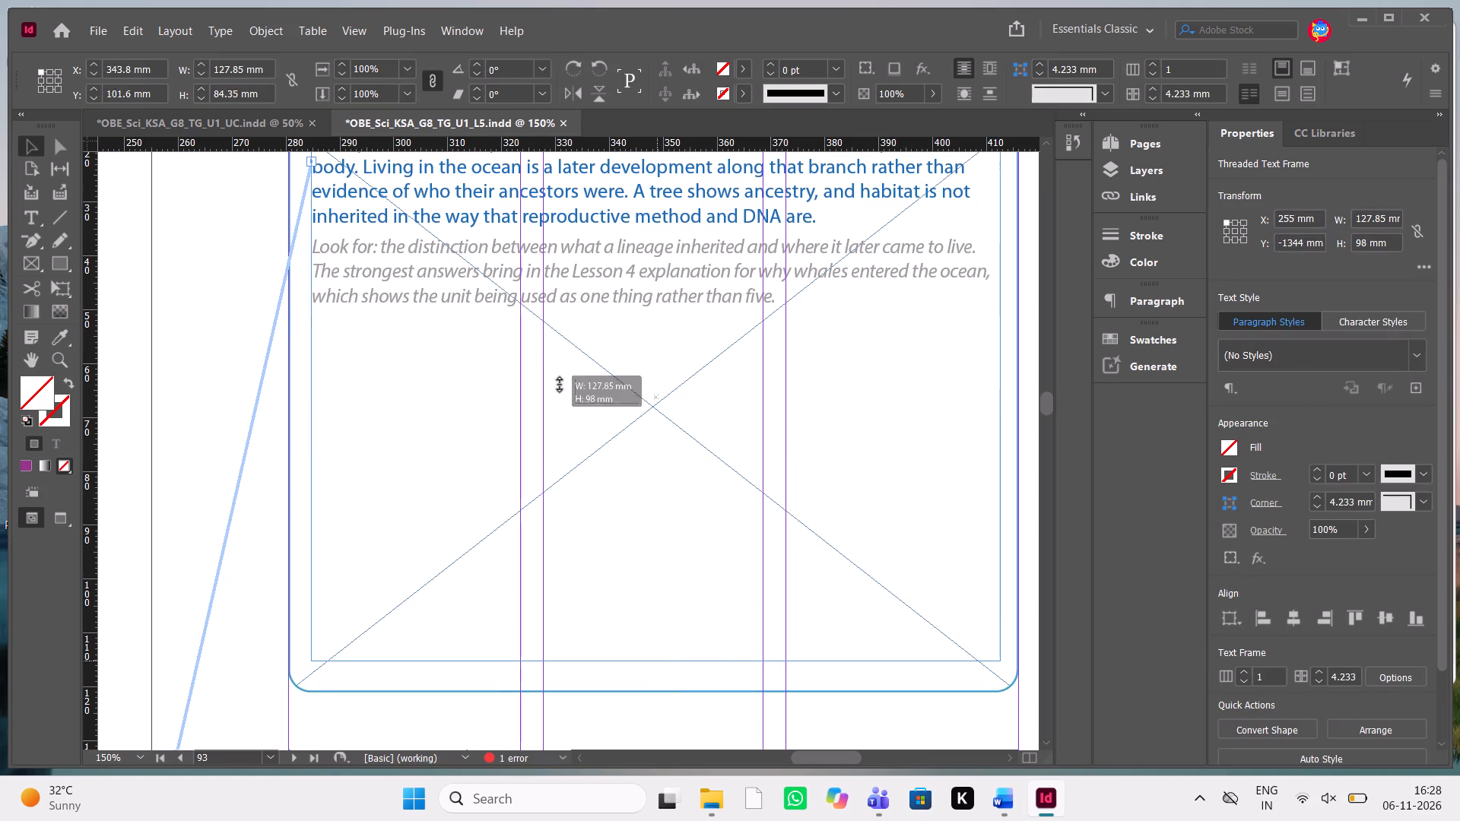
pyautogui.moveTo(560, 385); pyautogui.dragTo(624, 306)
pyautogui.scroll(1, 624, 306)
pyautogui.scroll(-2, 624, 306)
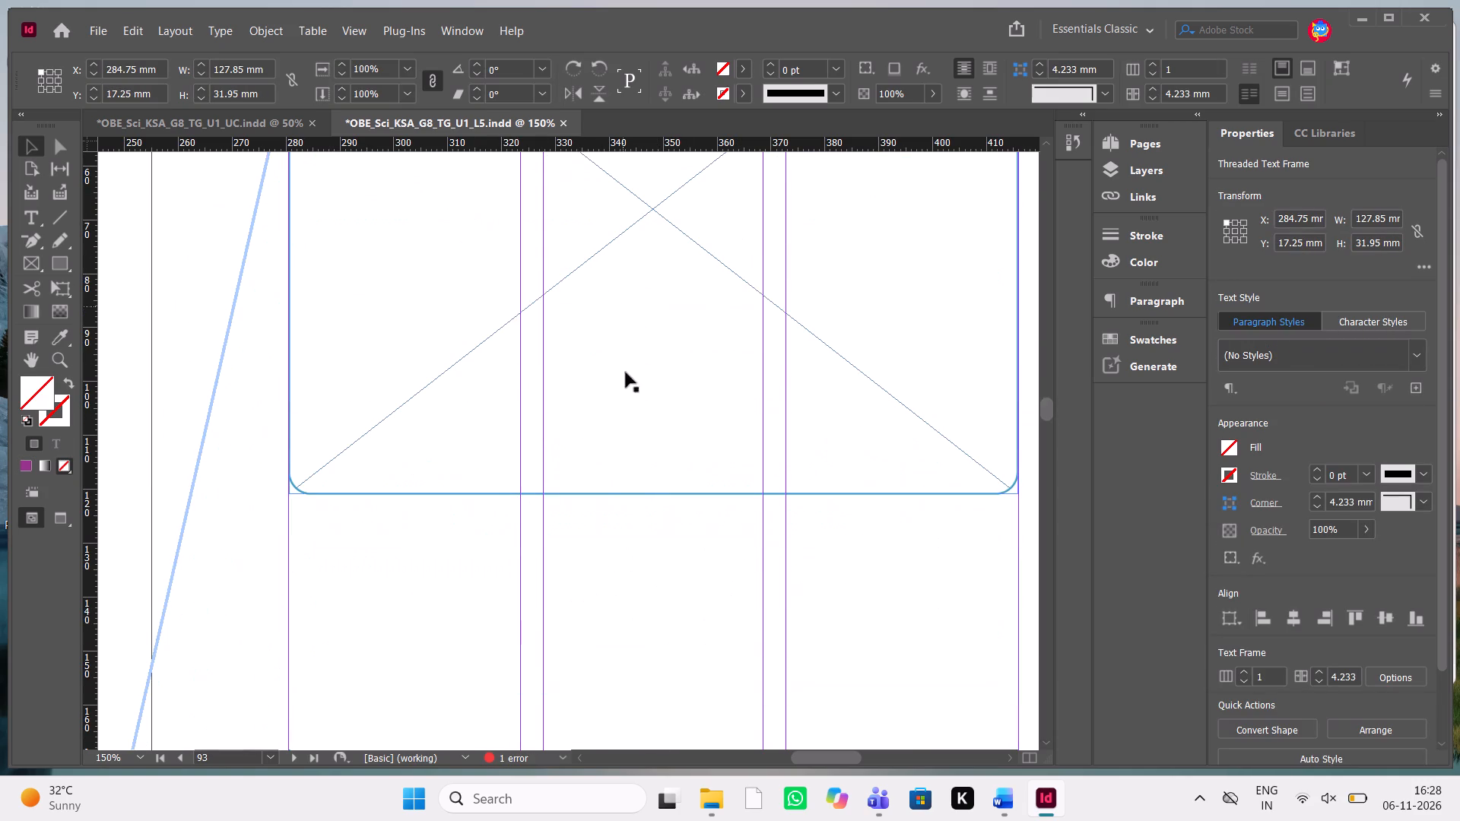
# Shorten the rounded box around the continued text on page 93 to about 35.8 mm high.
pyautogui.click(624, 484)
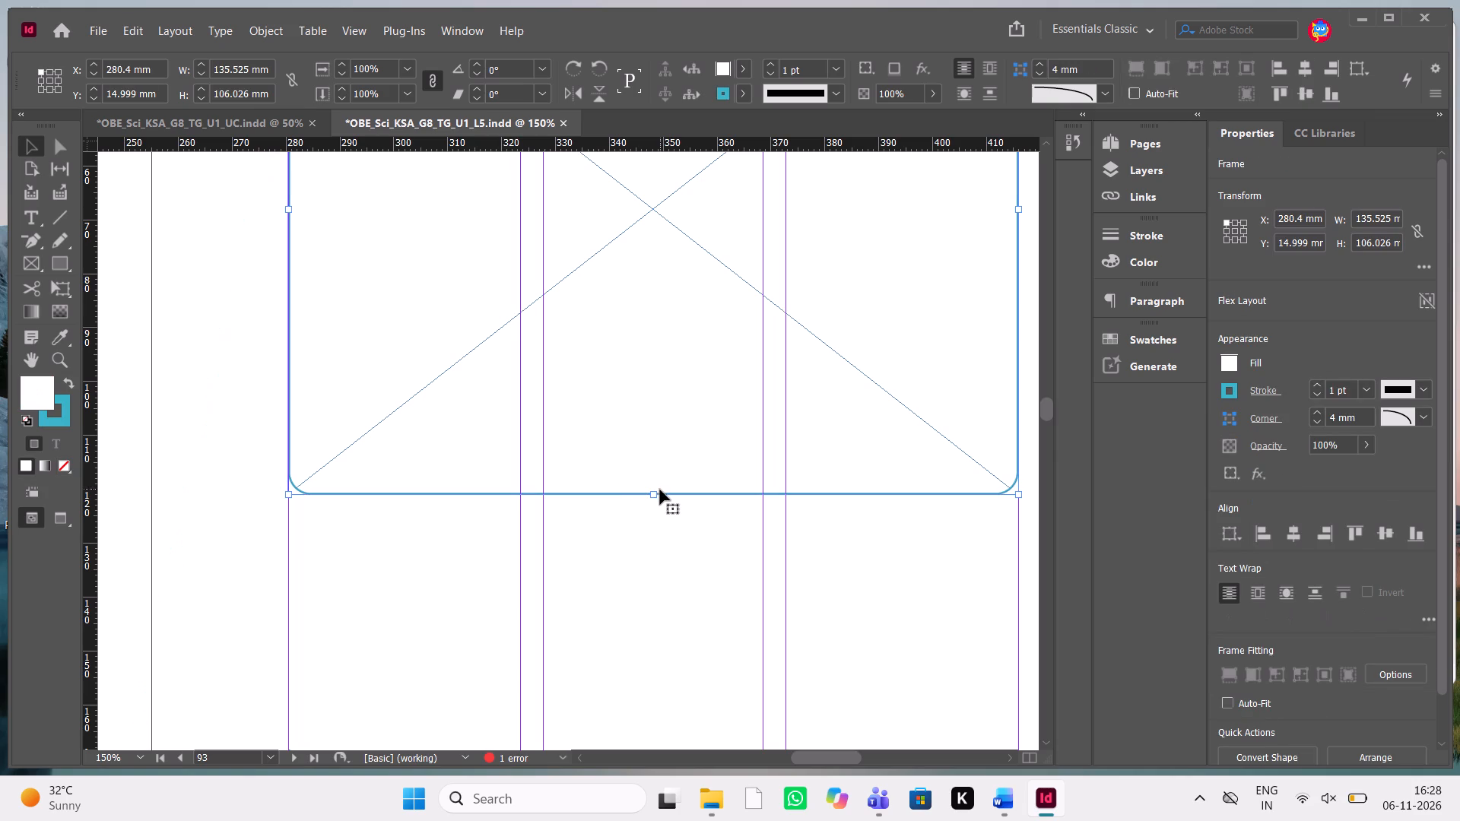
pyautogui.moveTo(653, 496); pyautogui.dragTo(582, 546)
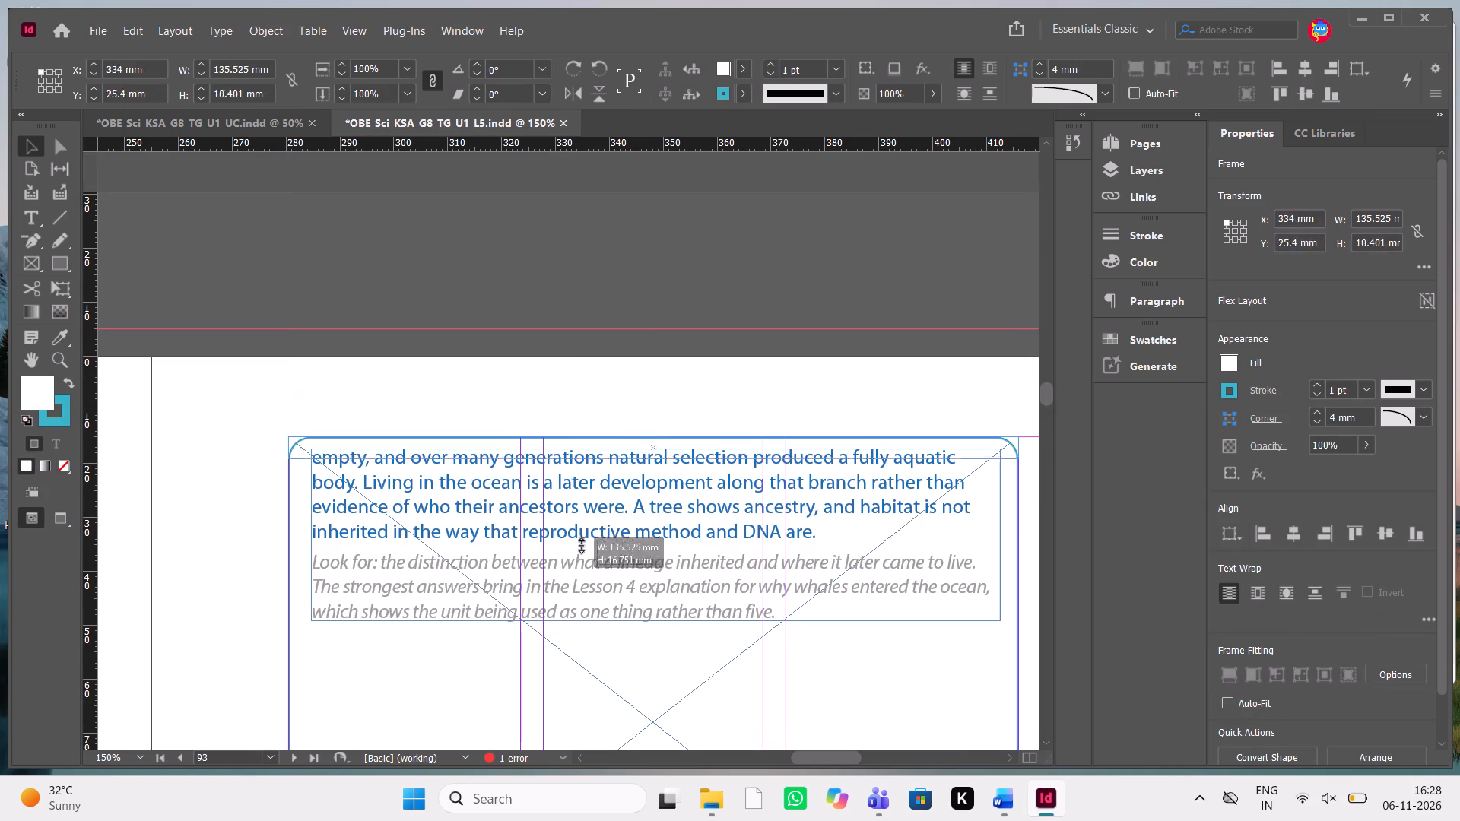
pyautogui.moveTo(582, 546); pyautogui.dragTo(589, 632)
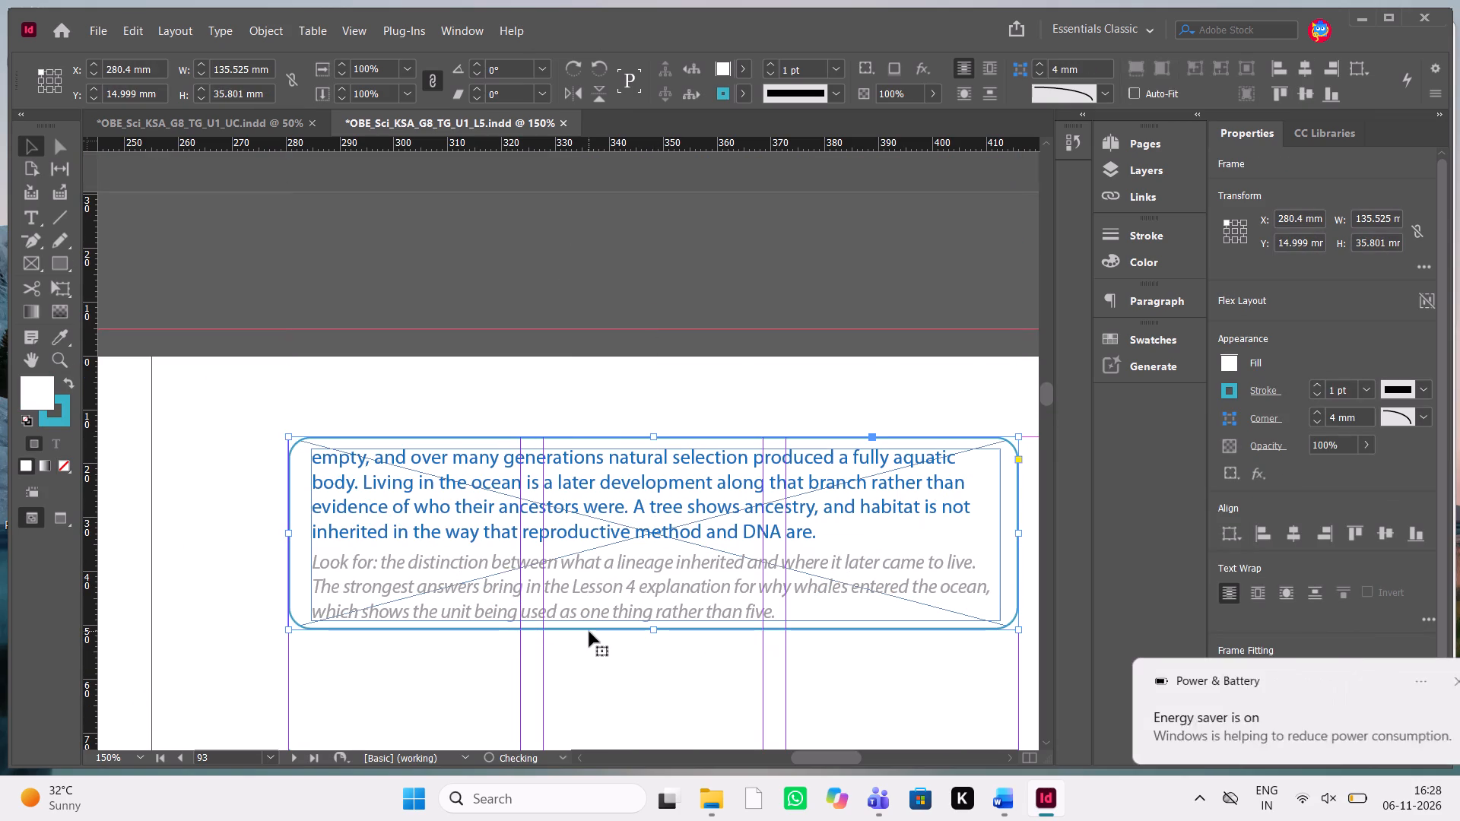
# Compare with the page 92 Progress Check 3 frame and extend the page 93 text frame to X 283.6 mm and 129 mm wide.
pyautogui.click(363, 392)
pyautogui.press('w')
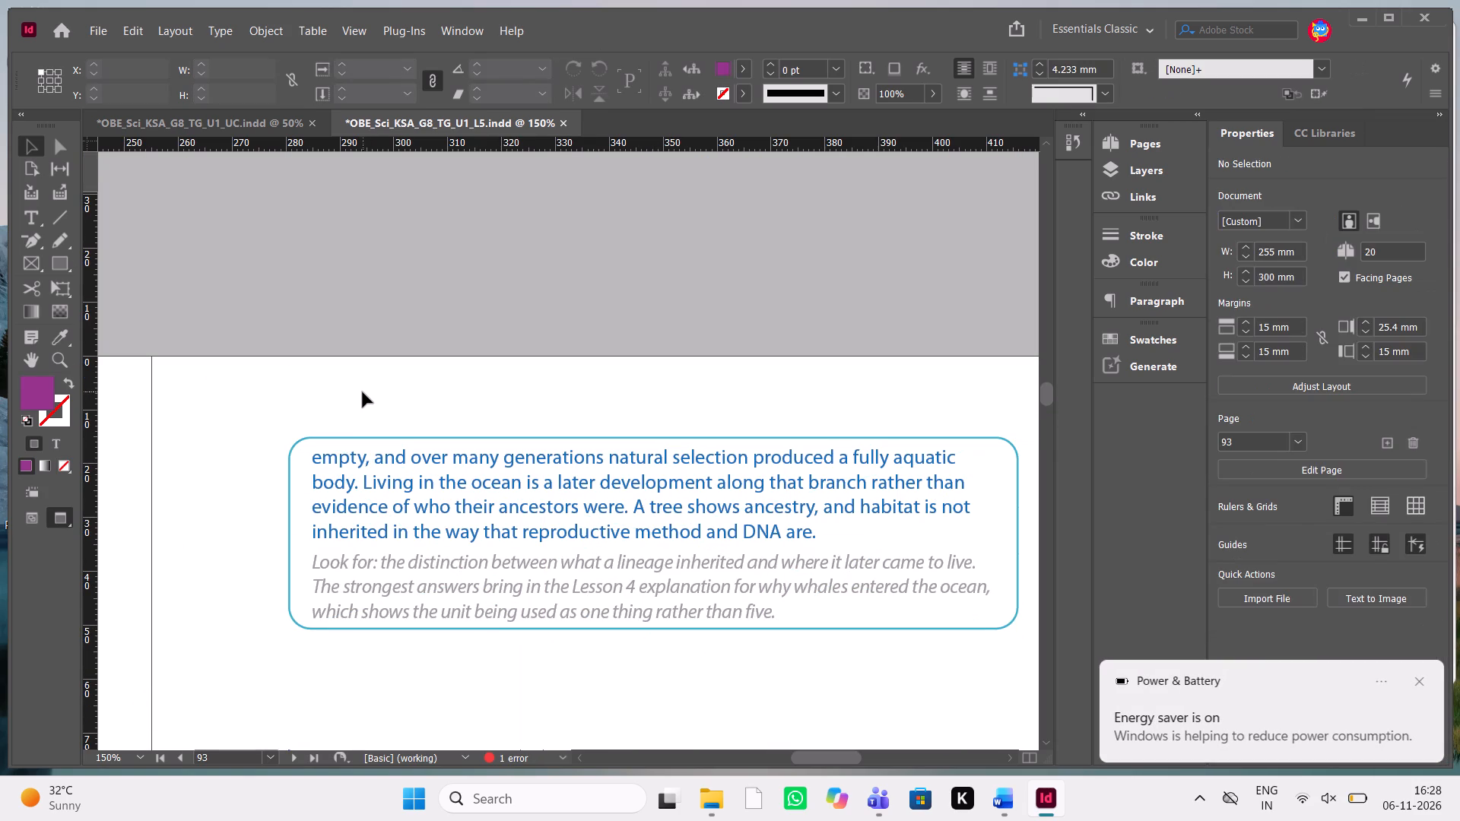
pyautogui.click(360, 527)
pyautogui.scroll(-2, 360, 527)
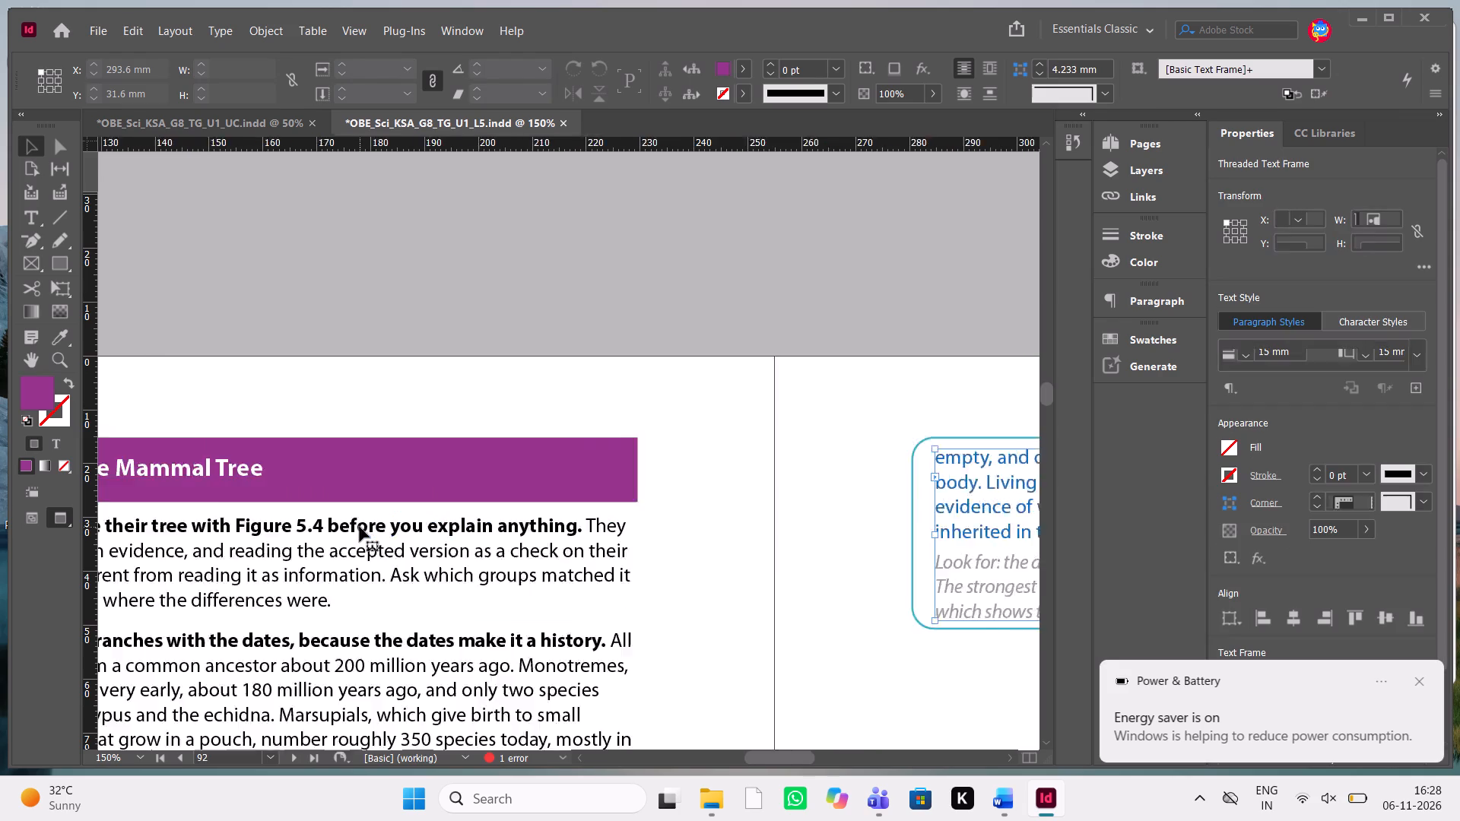
pyautogui.scroll(-3, 360, 527)
pyautogui.click(557, 559)
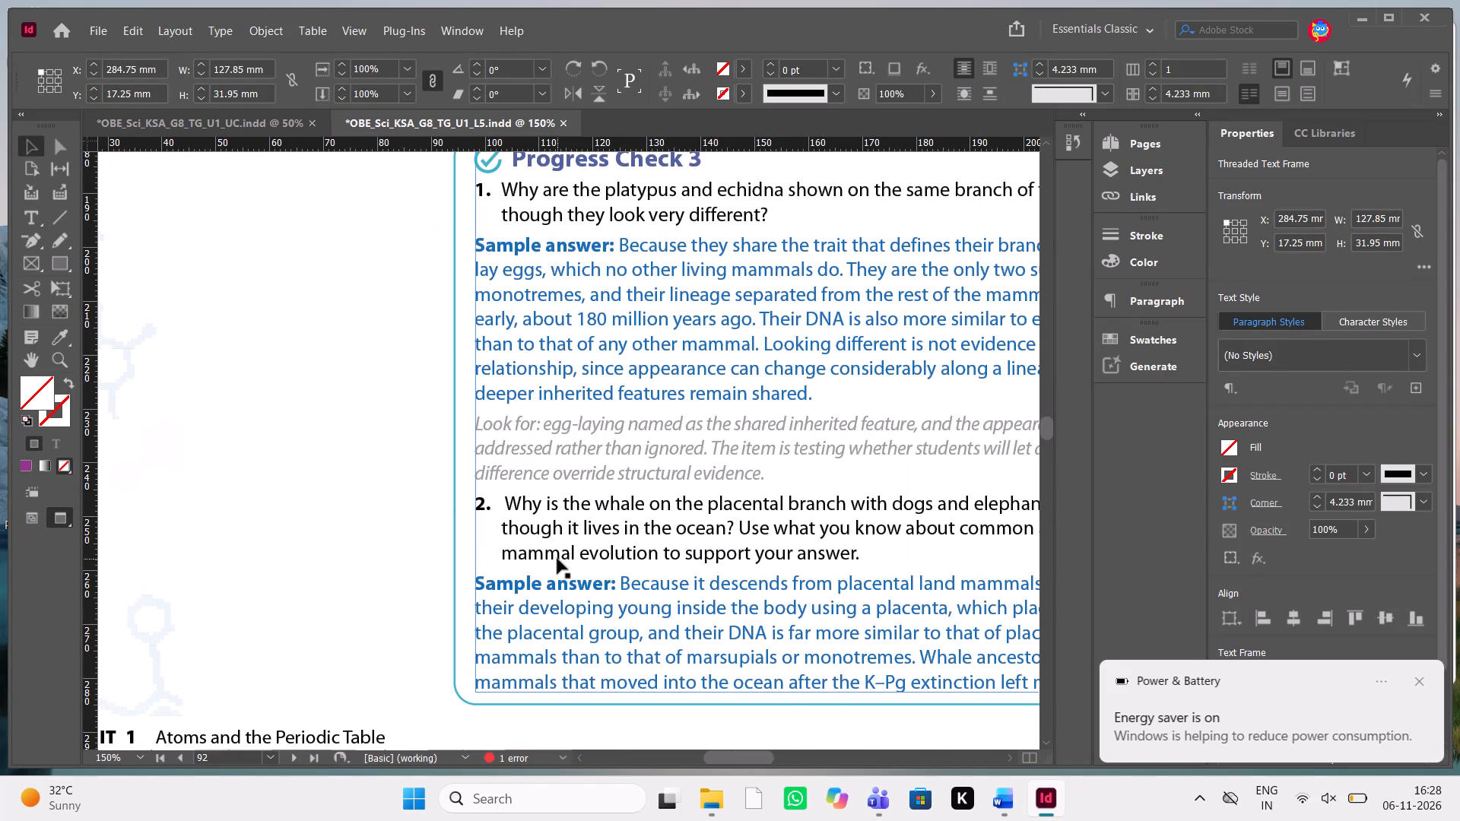
pyautogui.scroll(3, 557, 559)
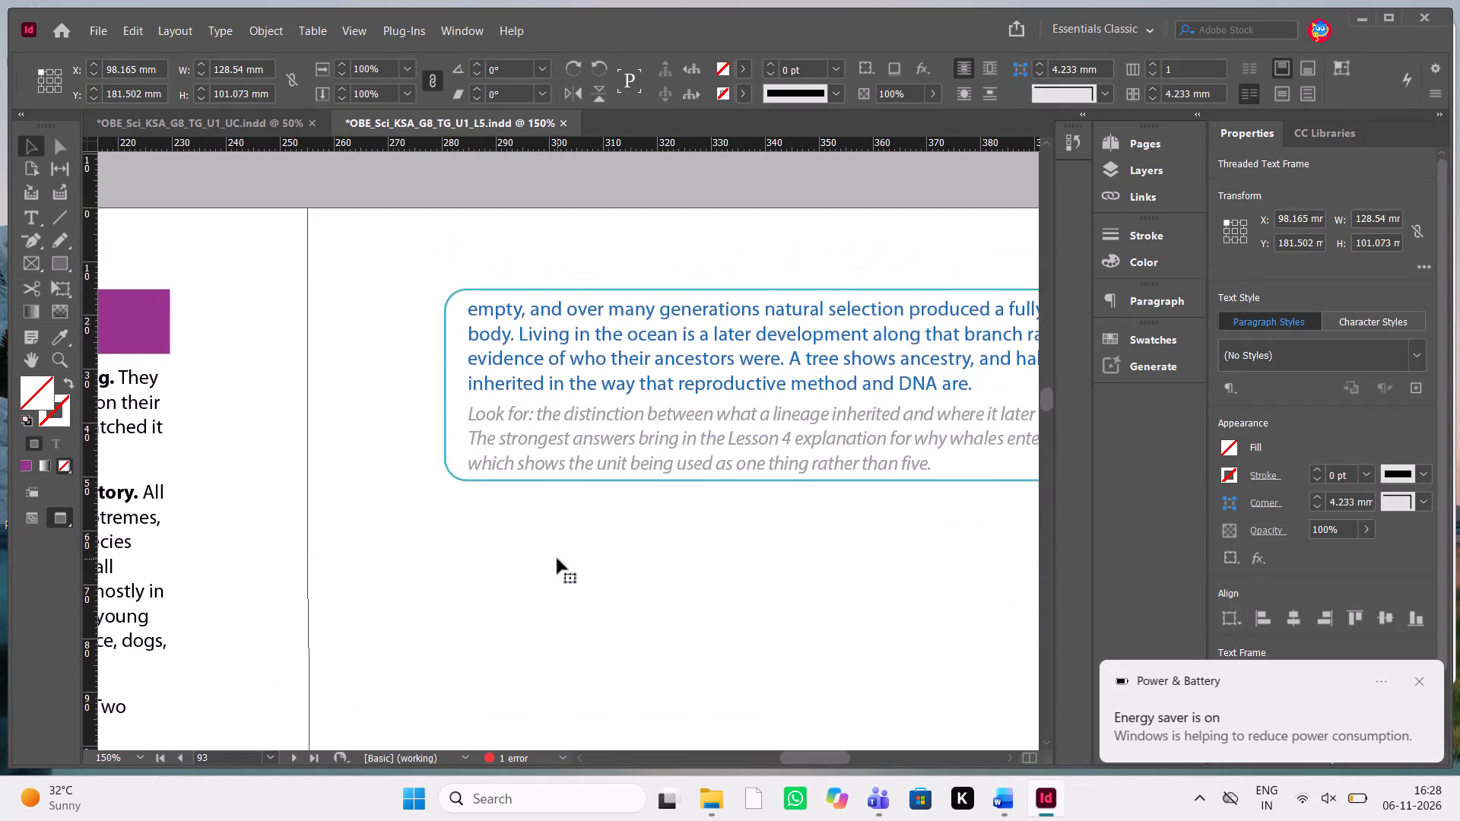
pyautogui.scroll(1, 557, 559)
pyautogui.click(555, 478)
pyautogui.click(466, 487)
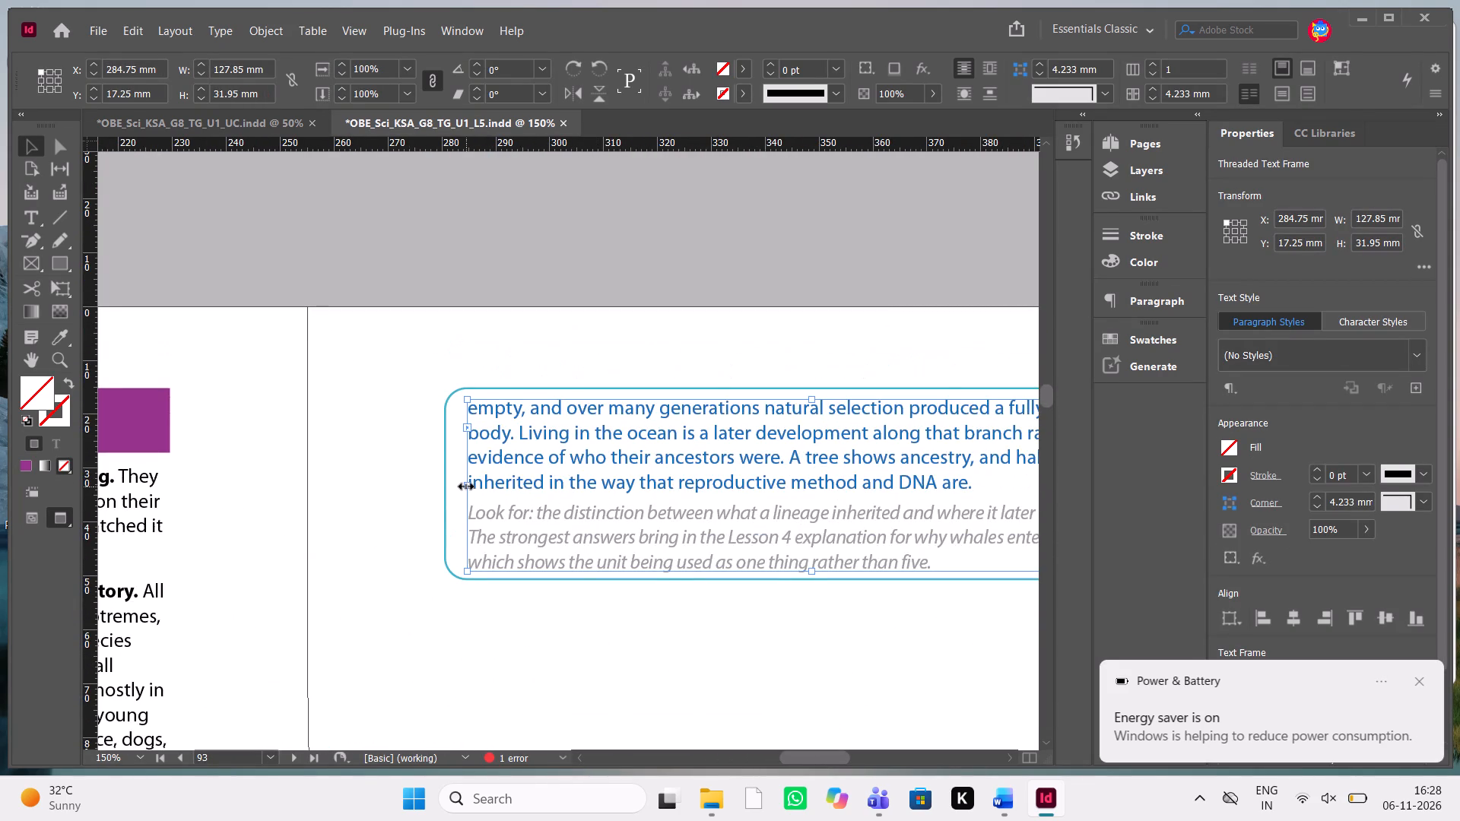
# Examine the fit of the continued text inside its box on page 93, with and without guides.
pyautogui.click(582, 258)
pyautogui.scroll(-3, 582, 258)
pyautogui.scroll(1, 582, 258)
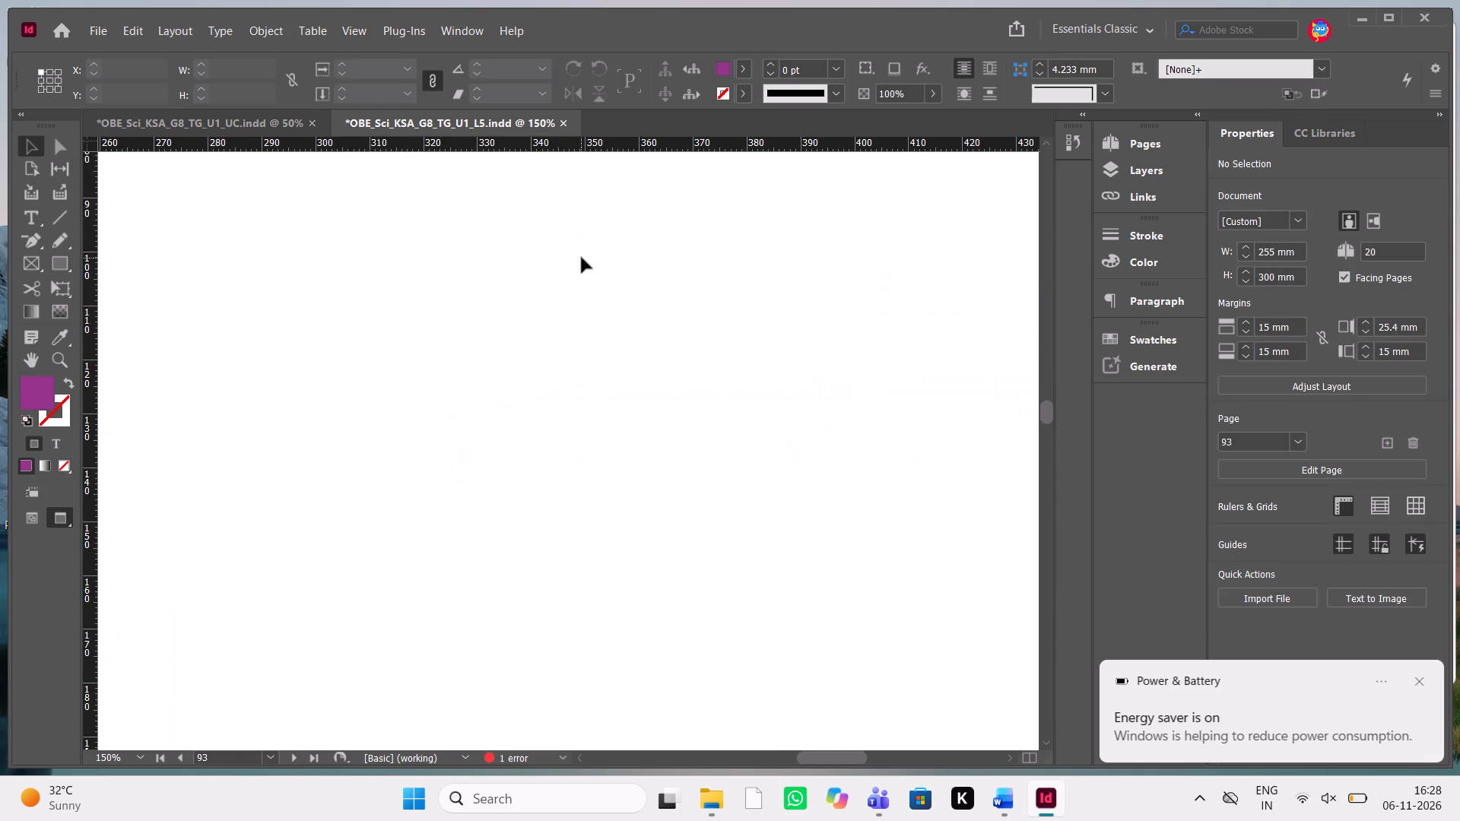
pyautogui.scroll(1, 582, 258)
pyautogui.hscroll(1, 582, 258)
pyautogui.scroll(1, 582, 258)
pyautogui.scroll(-1, 582, 258)
pyautogui.click(563, 552)
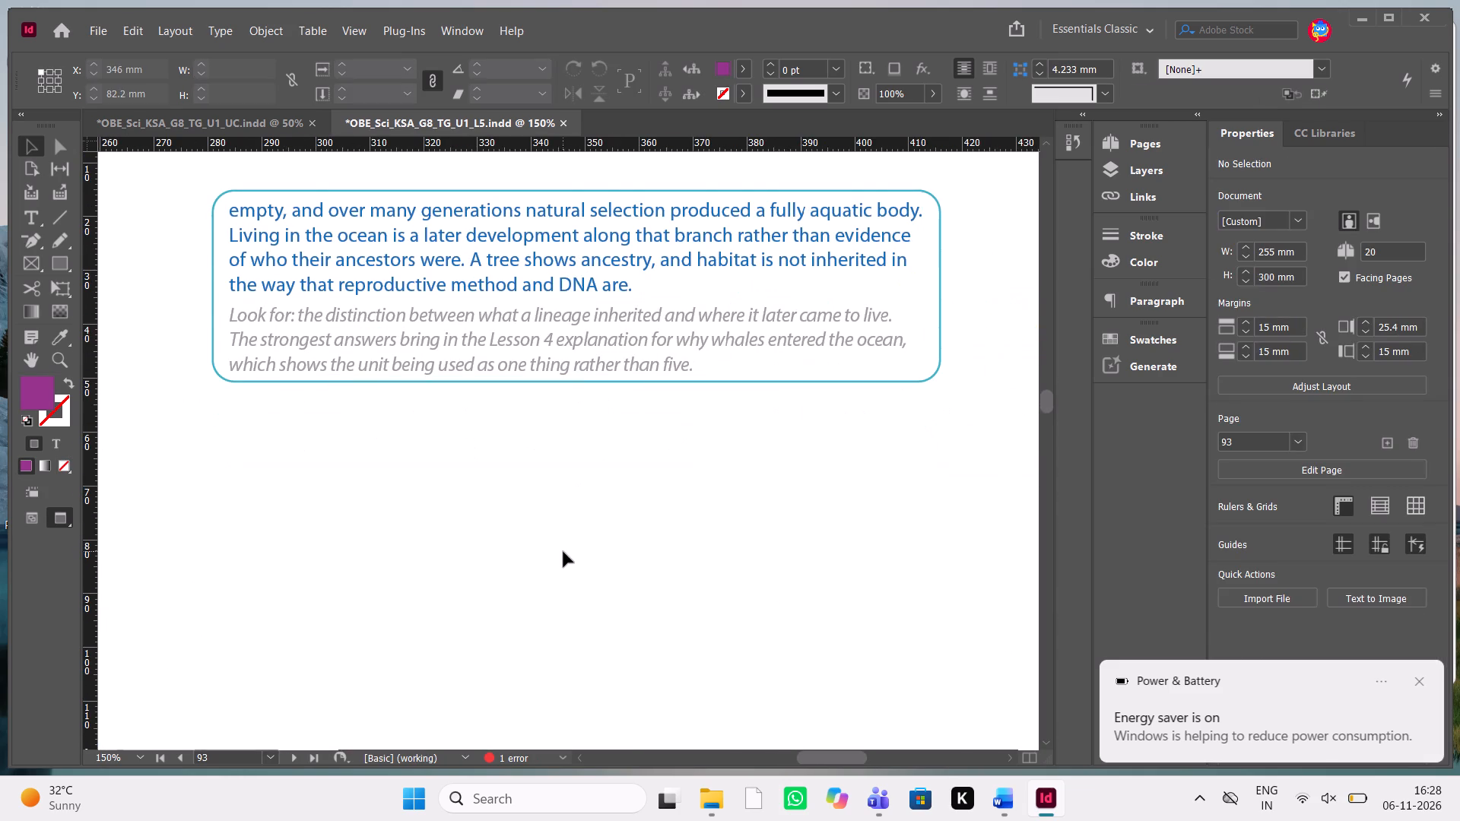
pyautogui.press('w')
pyautogui.press('w')
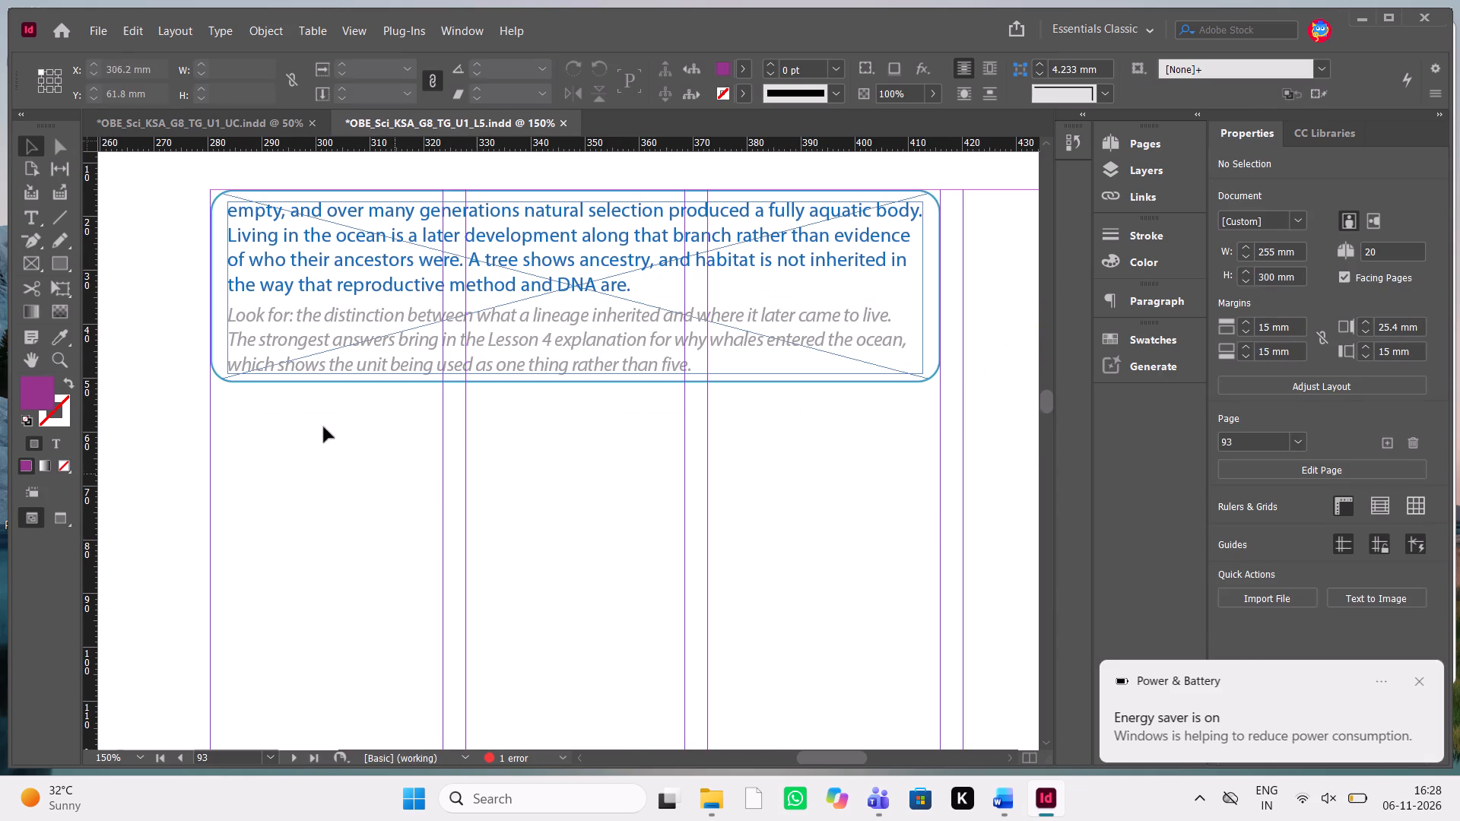
# Draw an empty spacer frame about 24.3 mm wide against the bottom edge of the page 93 box and set its height to 5 mm.
pyautogui.click(36, 268)
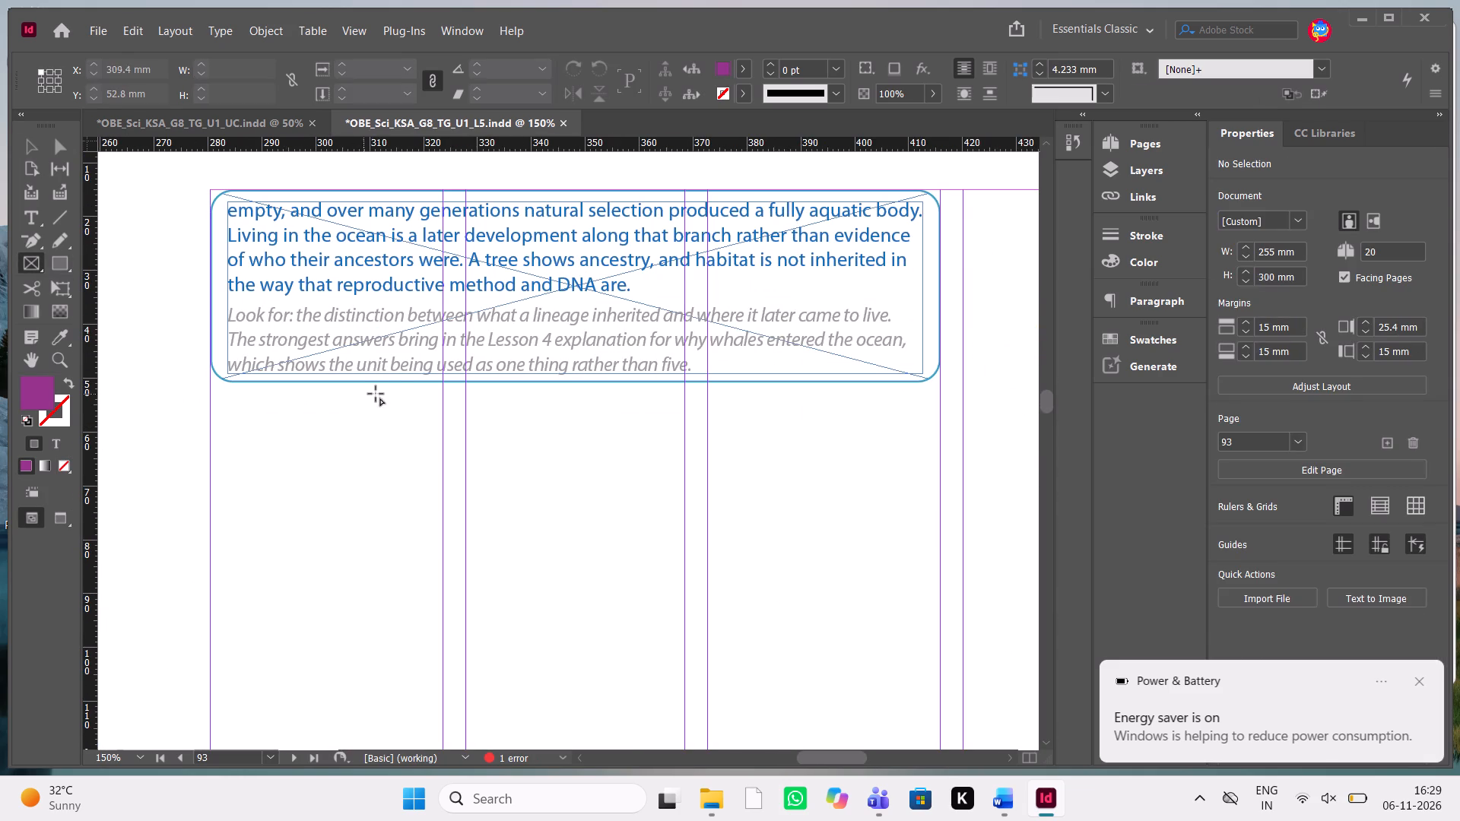
pyautogui.moveTo(398, 382); pyautogui.dragTo(527, 472)
pyautogui.moveTo(1376, 242); pyautogui.dragTo(1354, 242)
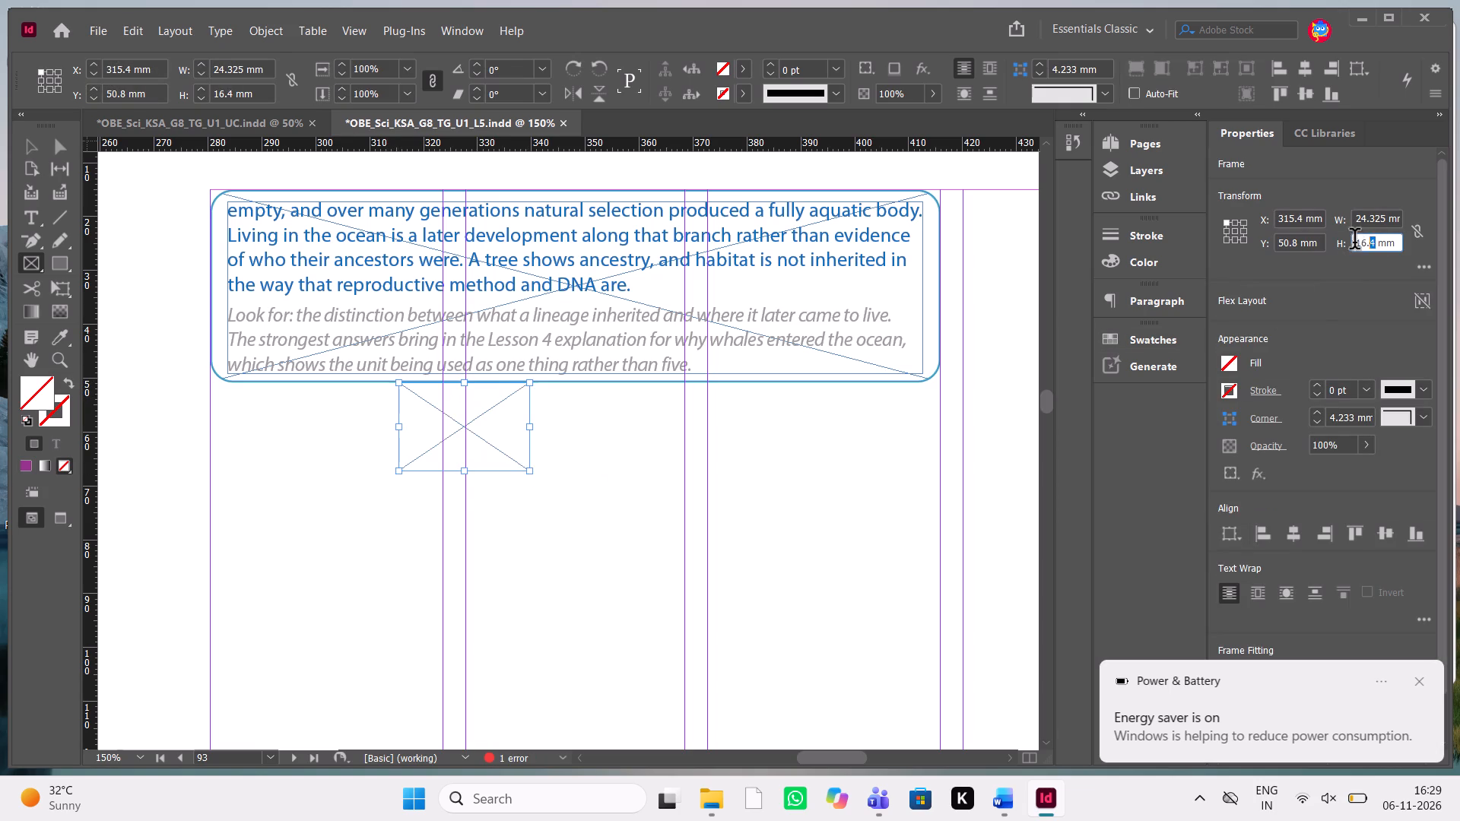
pyautogui.moveTo(1354, 242); pyautogui.dragTo(1232, 247)
pyautogui.press('BackSpace')
pyautogui.press('5')
pyautogui.press('Return')
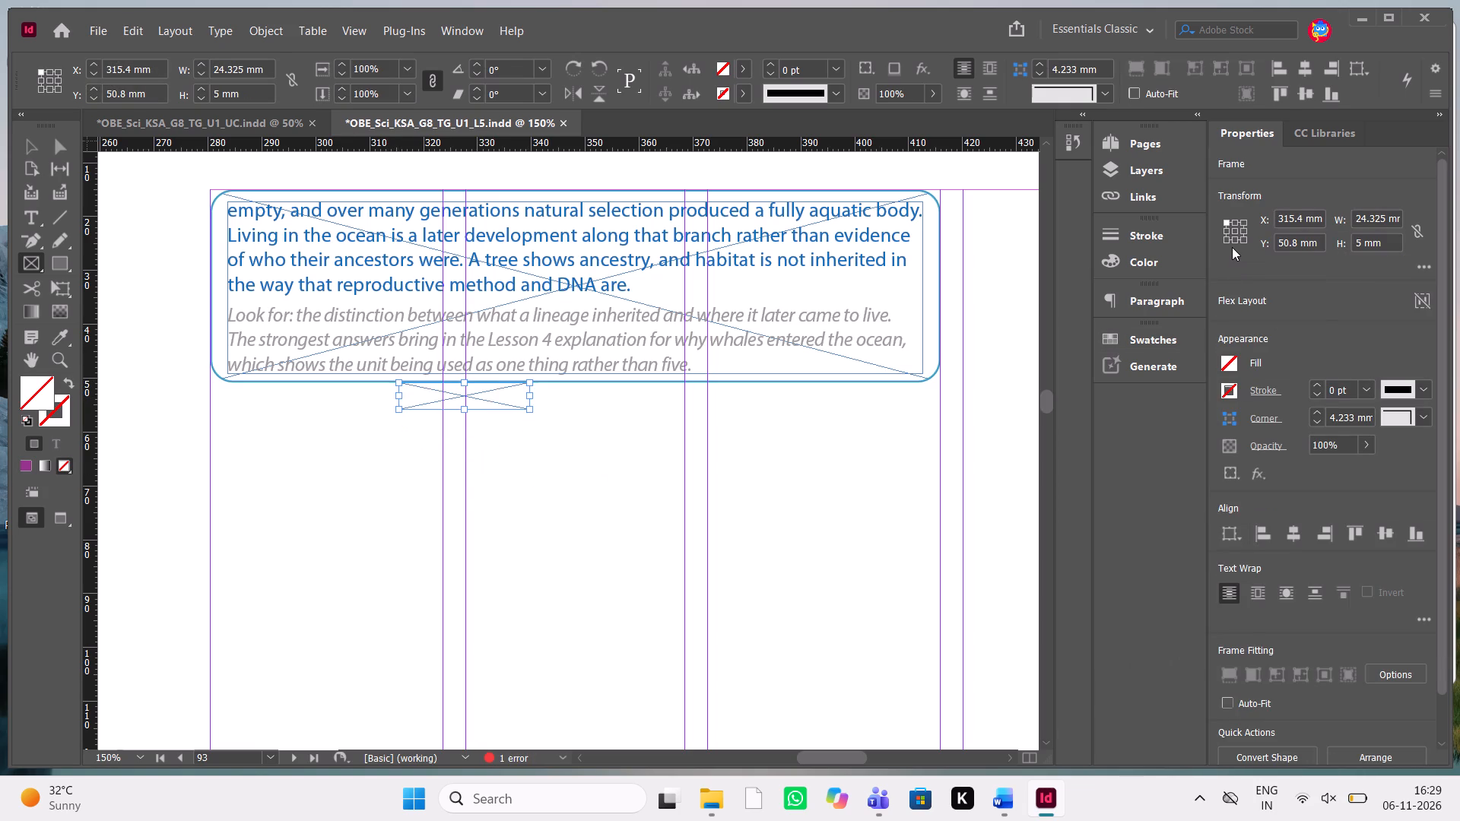
pyautogui.moveTo(29, 139); pyautogui.dragTo(398, 582)
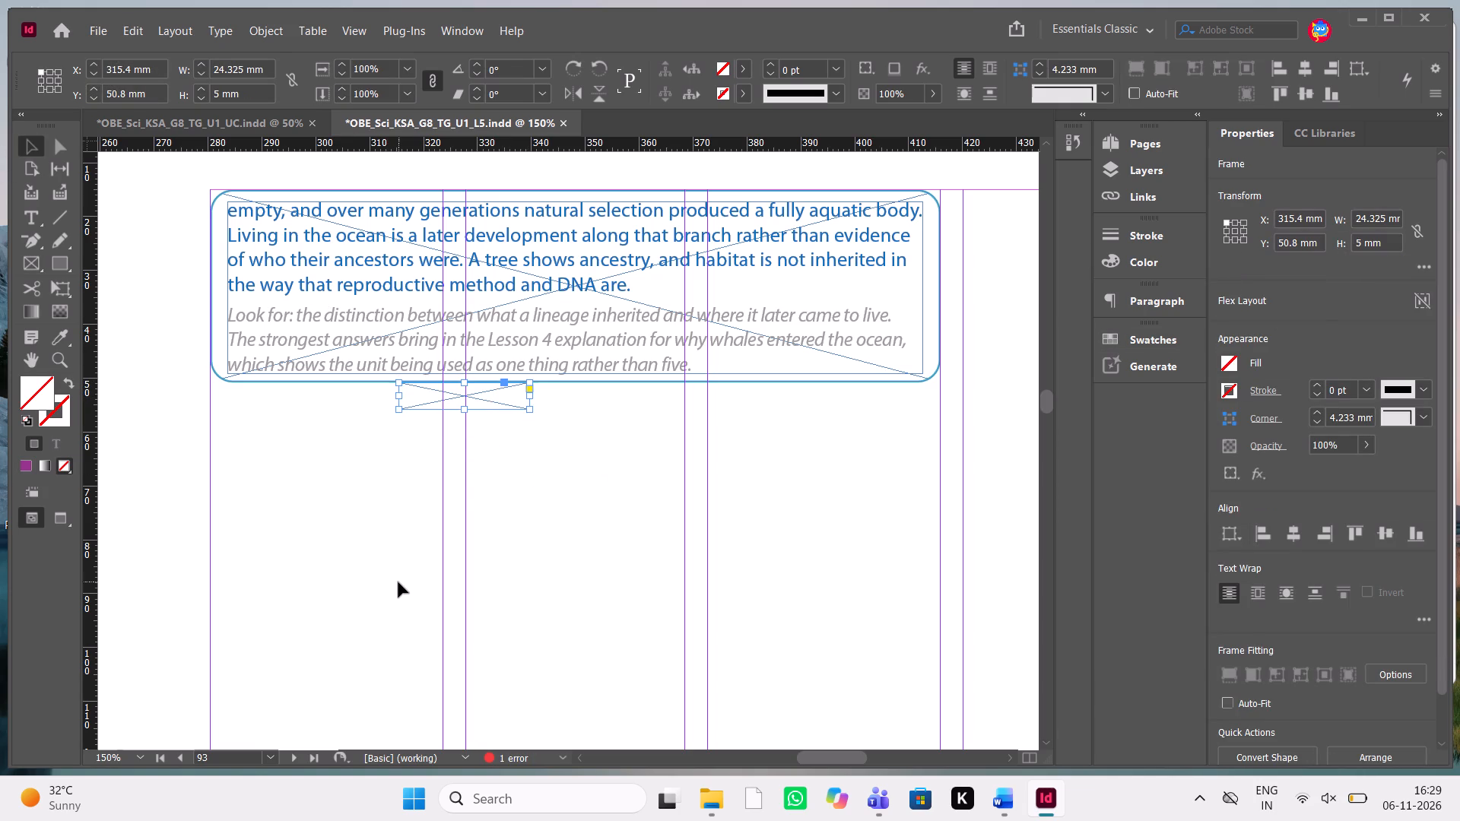
pyautogui.click(398, 582)
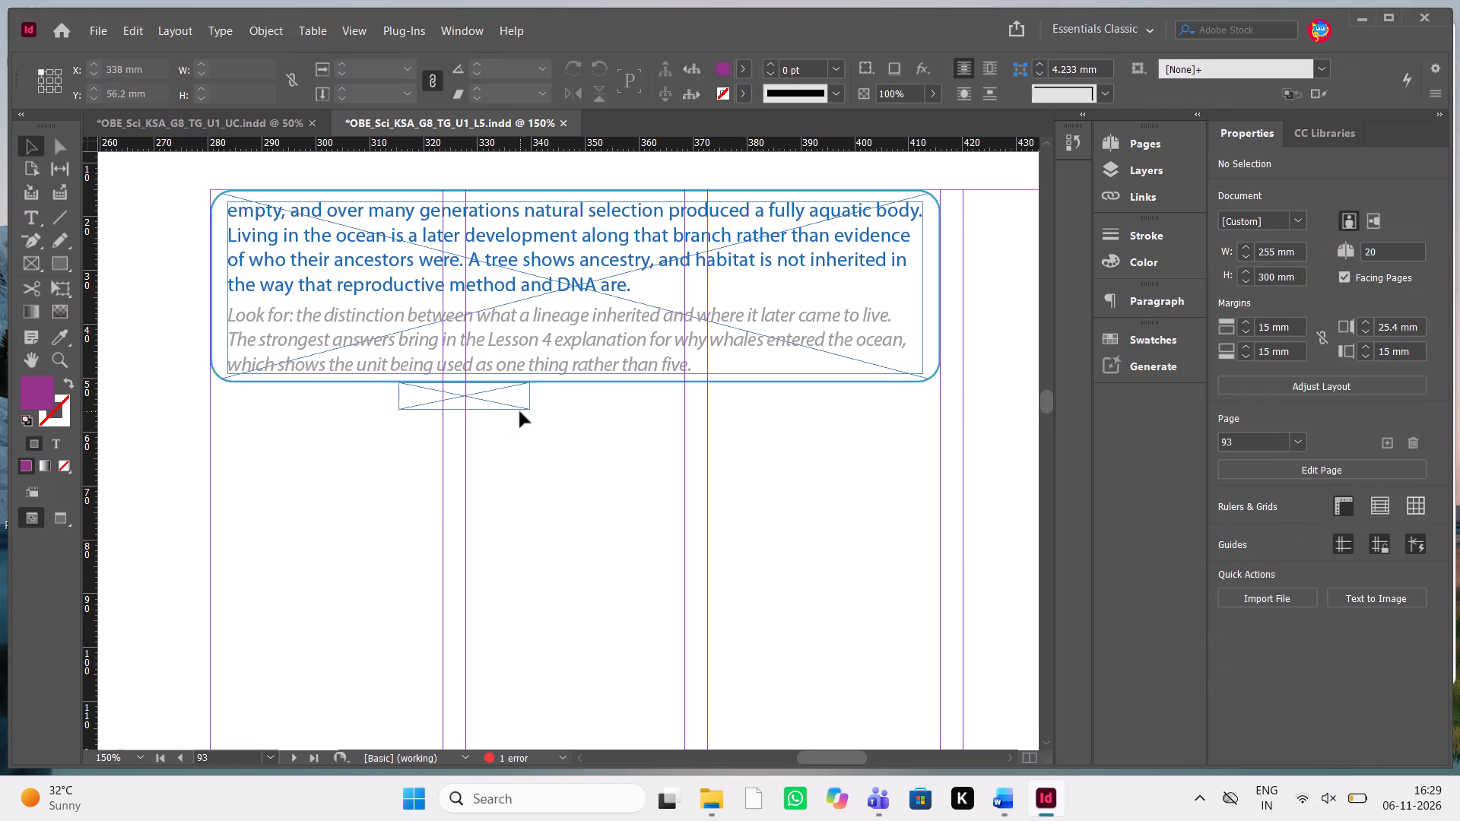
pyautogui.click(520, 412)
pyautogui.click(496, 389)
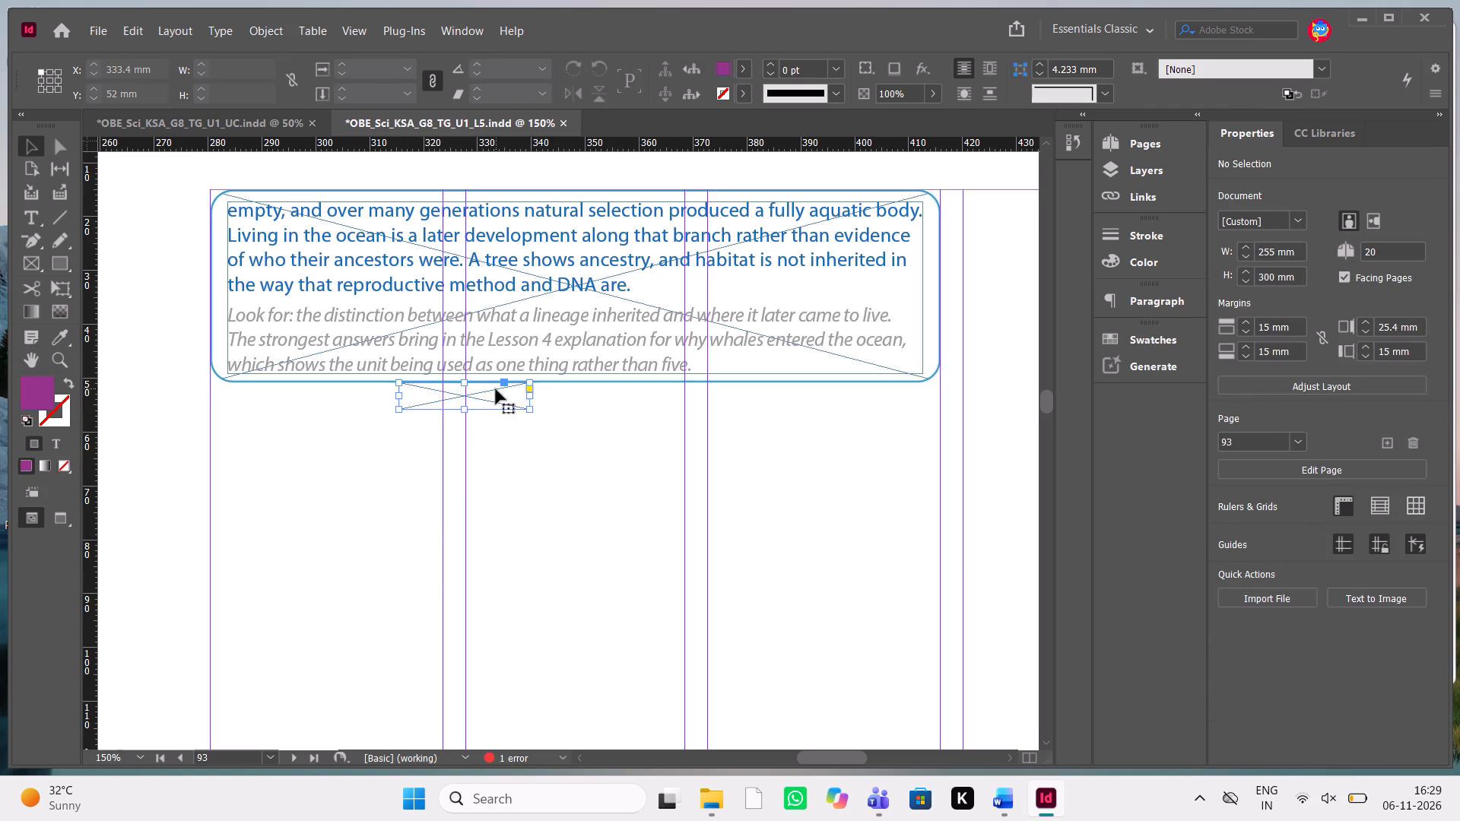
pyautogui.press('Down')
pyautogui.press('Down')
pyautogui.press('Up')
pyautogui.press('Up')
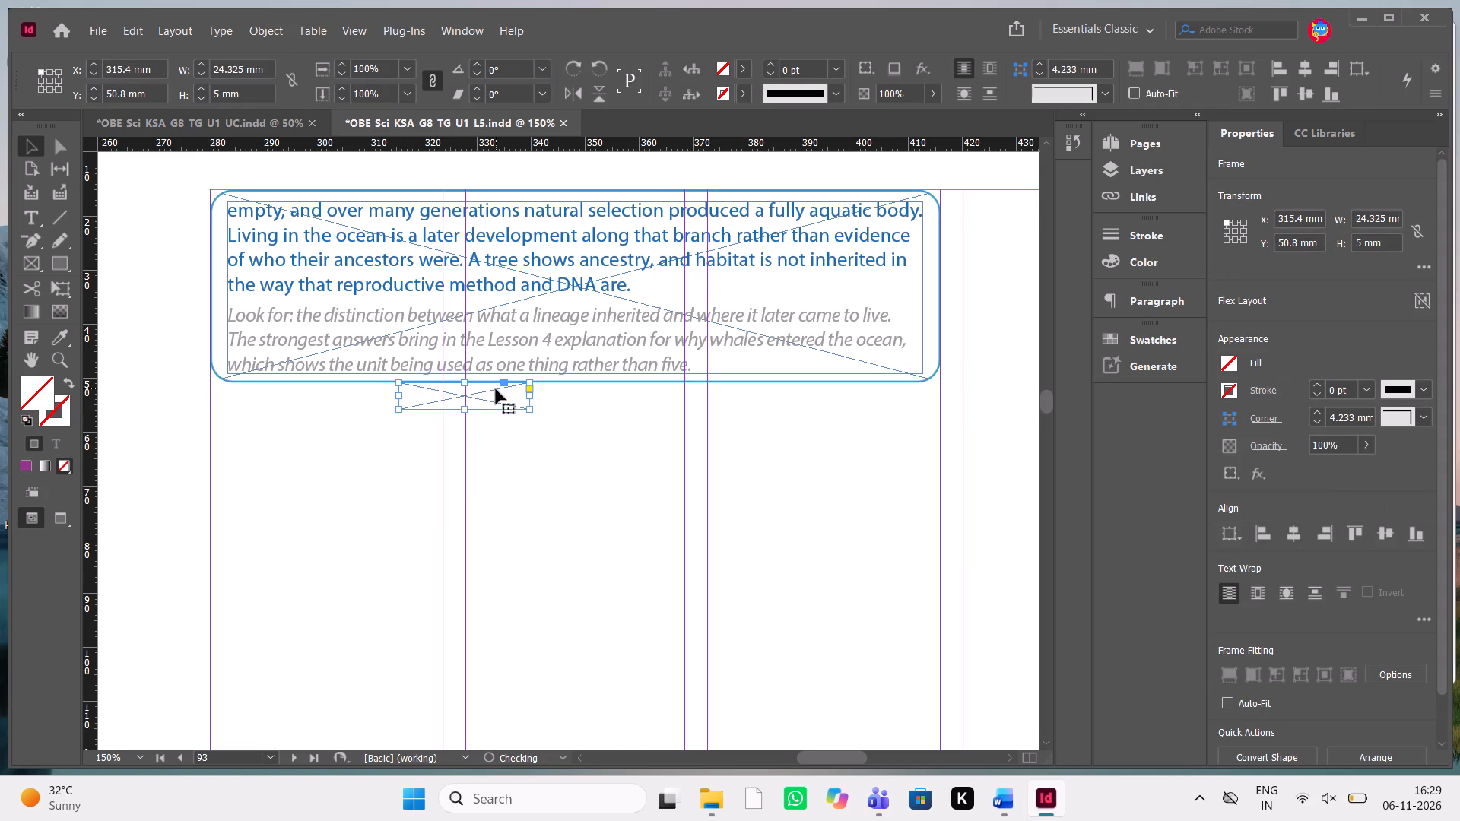
# After checking the next manuscript section in Word, move the "What Acids and Bases Do at the Particle Scale" banner and text from page 94 to page 93.
pyautogui.hotkey('alt', 'Tab')
pyautogui.scroll(-1, 1019, 477)
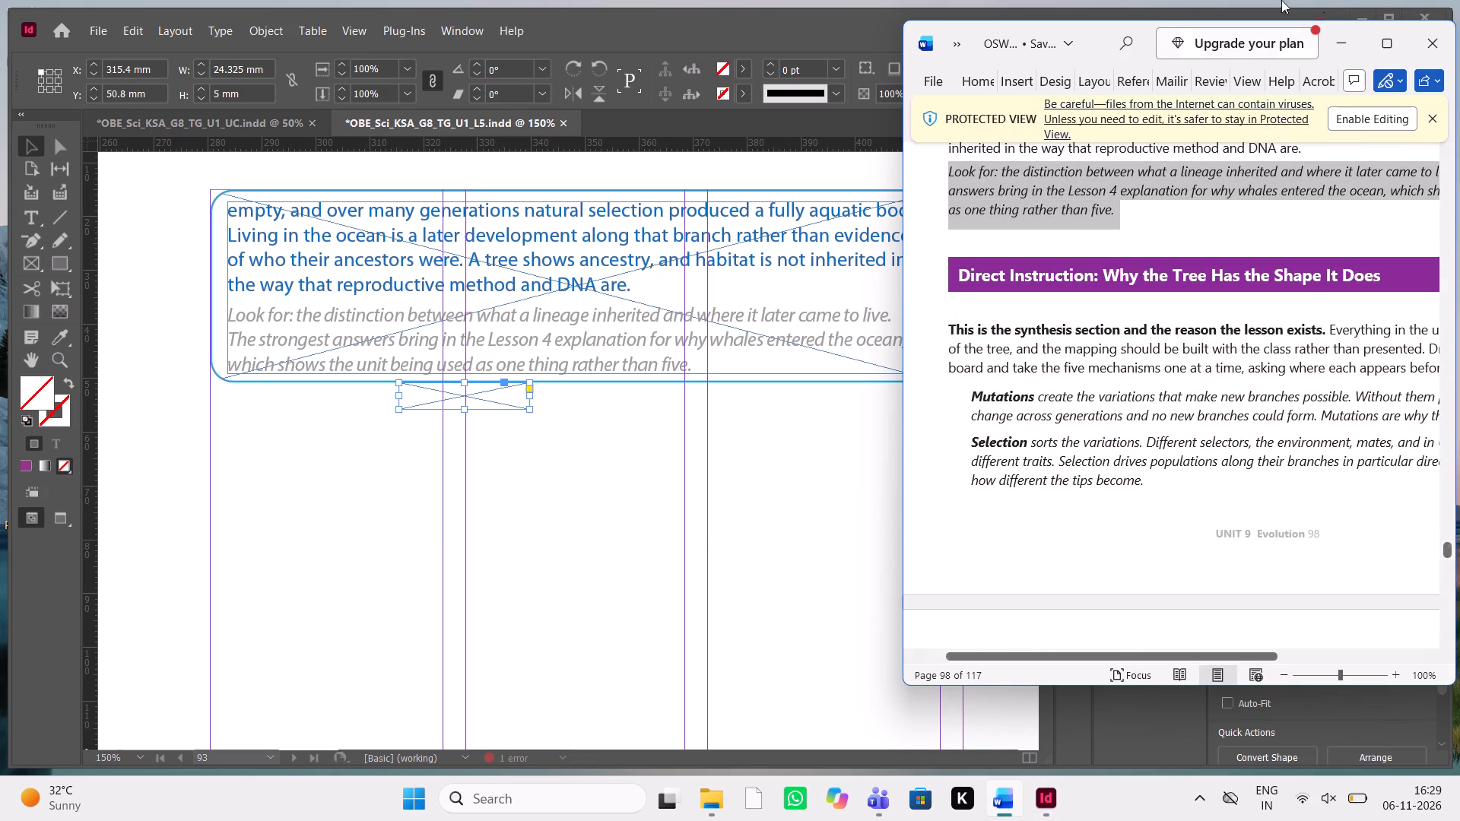
pyautogui.click(1341, 57)
pyautogui.scroll(-2, 636, 574)
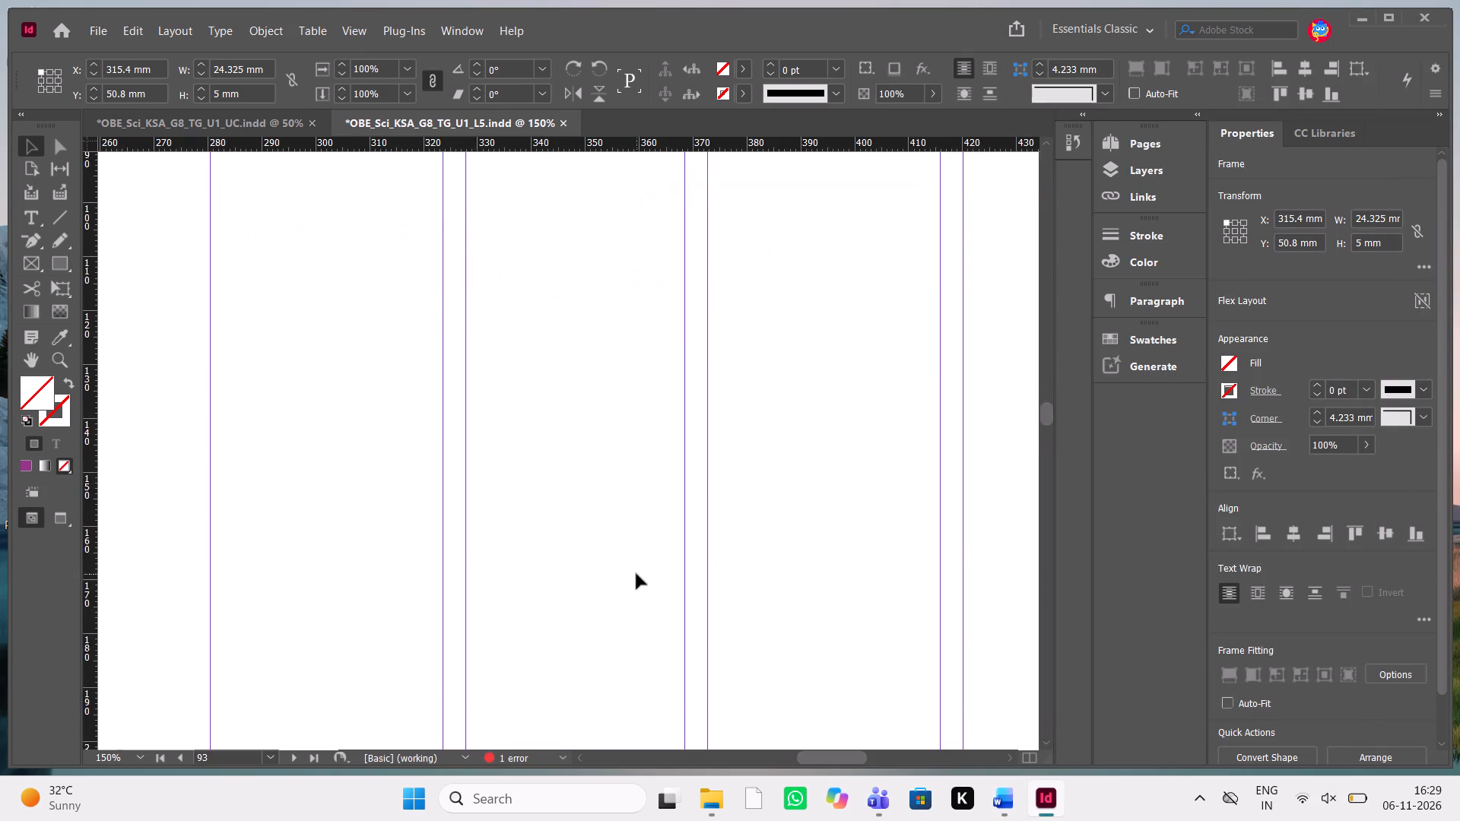
pyautogui.scroll(-5, 636, 574)
pyautogui.scroll(1, 636, 574)
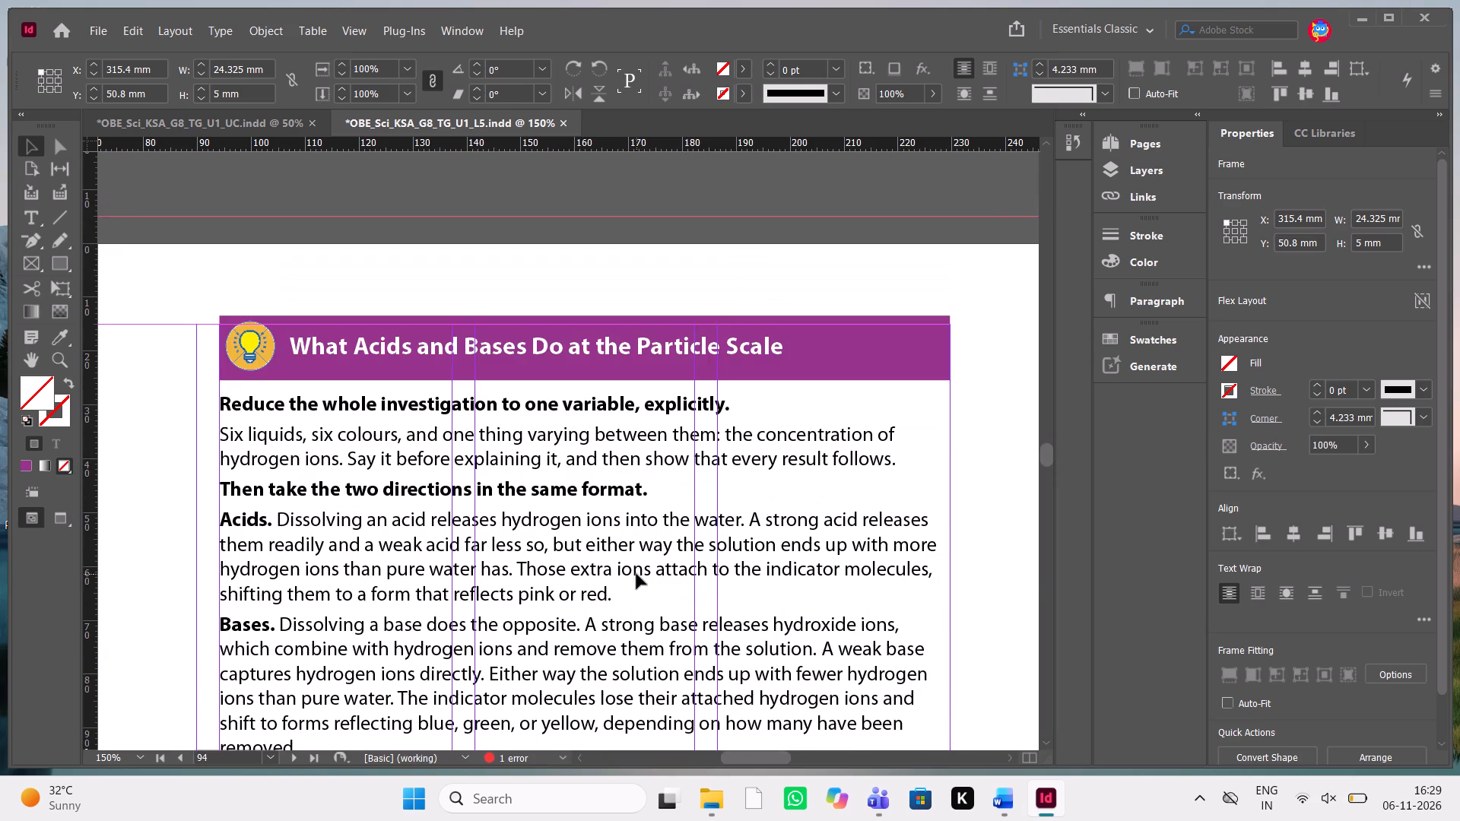
pyautogui.moveTo(184, 318); pyautogui.dragTo(479, 553)
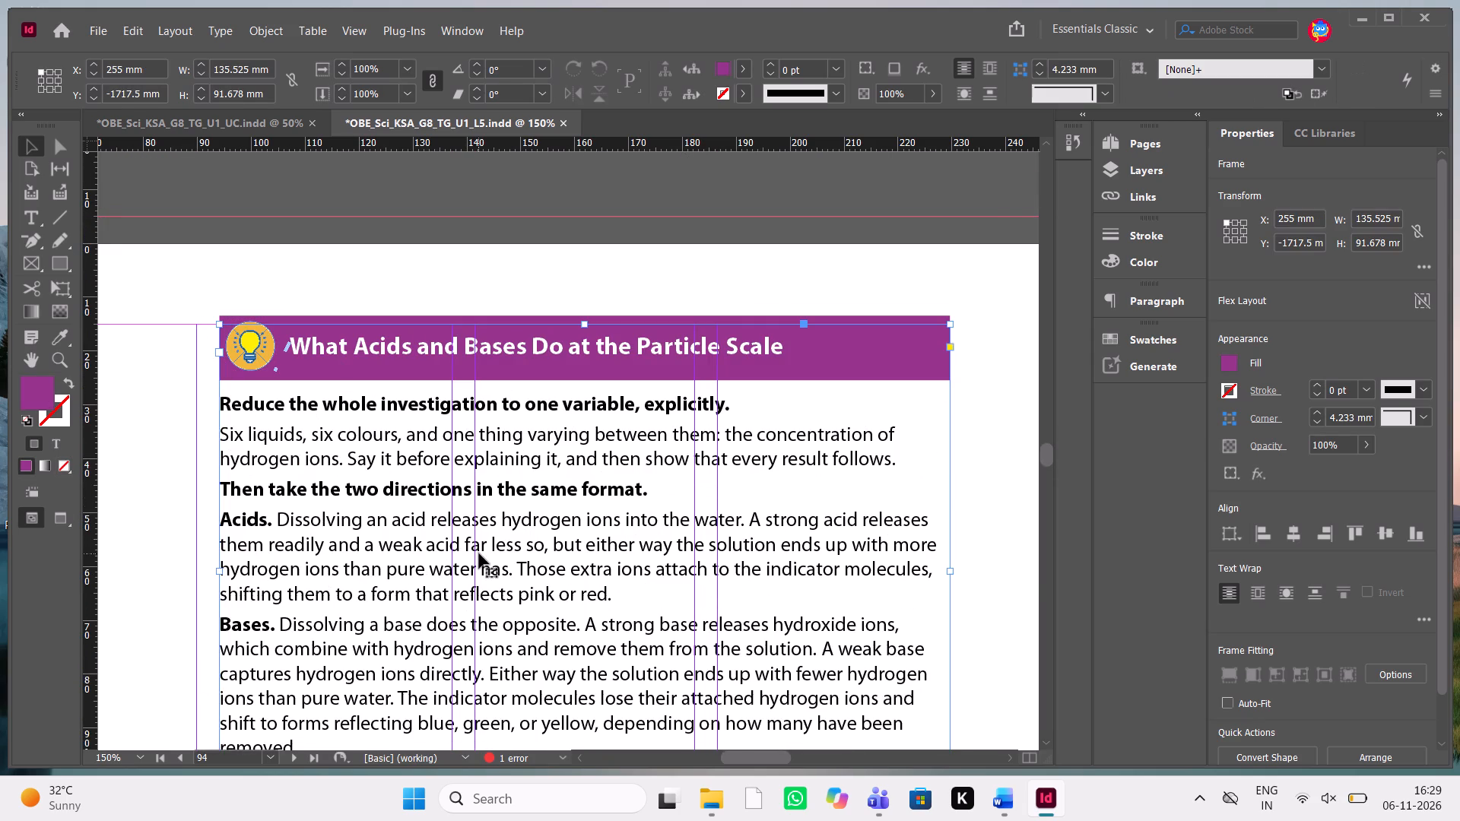
pyautogui.hotkey('ctrl', 'x')
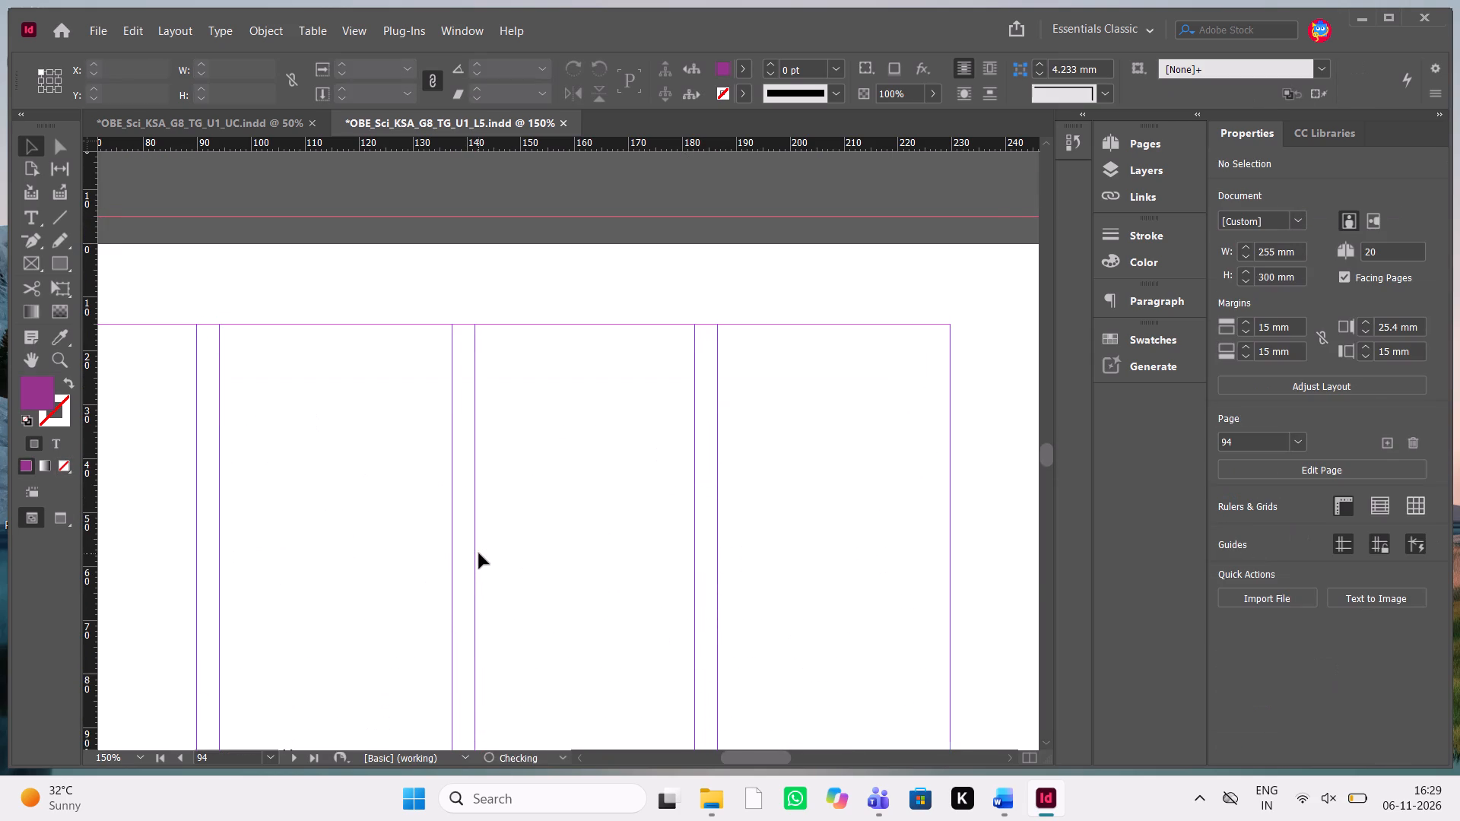
pyautogui.scroll(3, 479, 553)
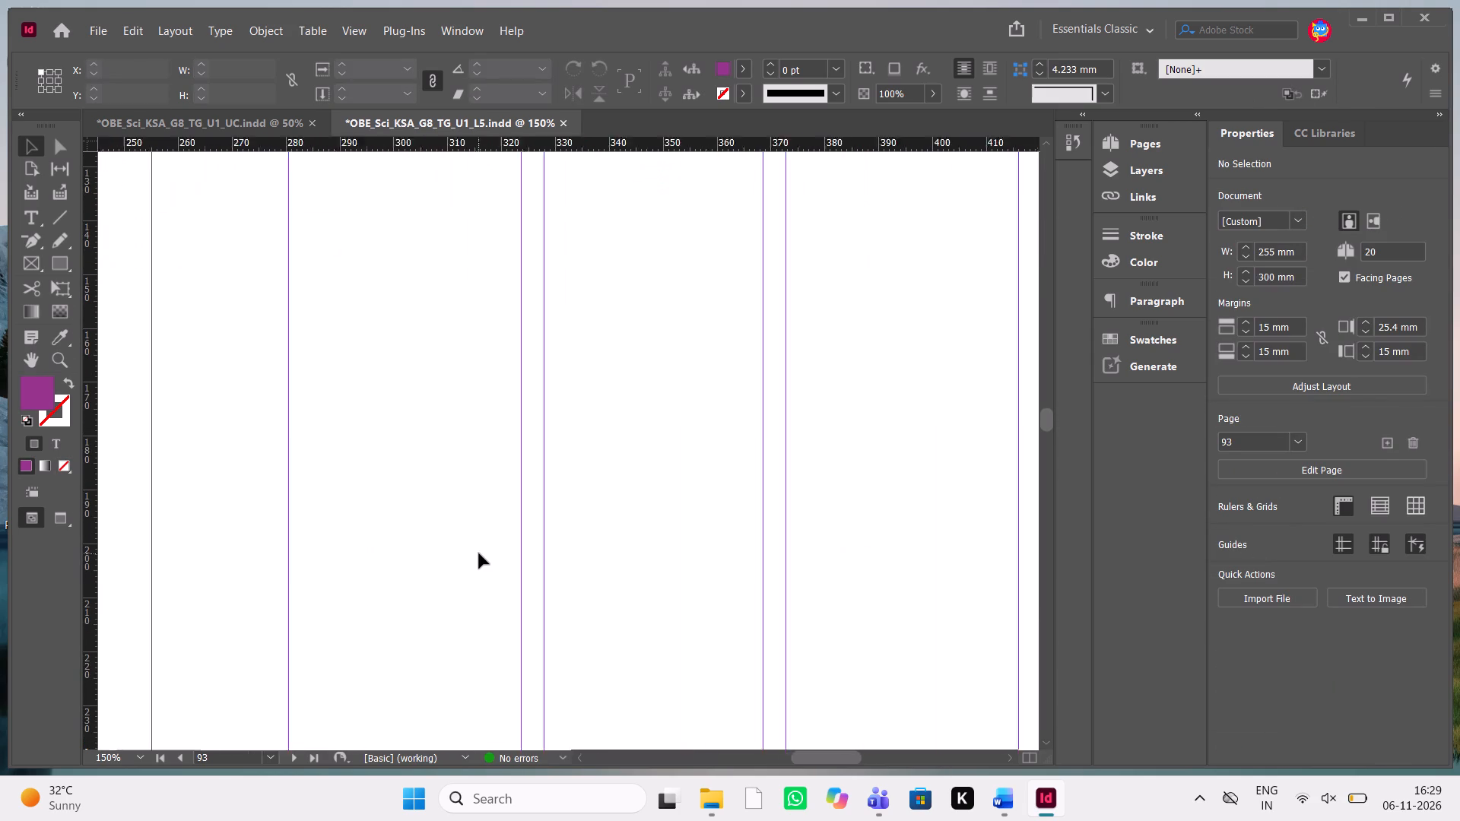
pyautogui.scroll(4, 479, 553)
pyautogui.scroll(-1, 479, 553)
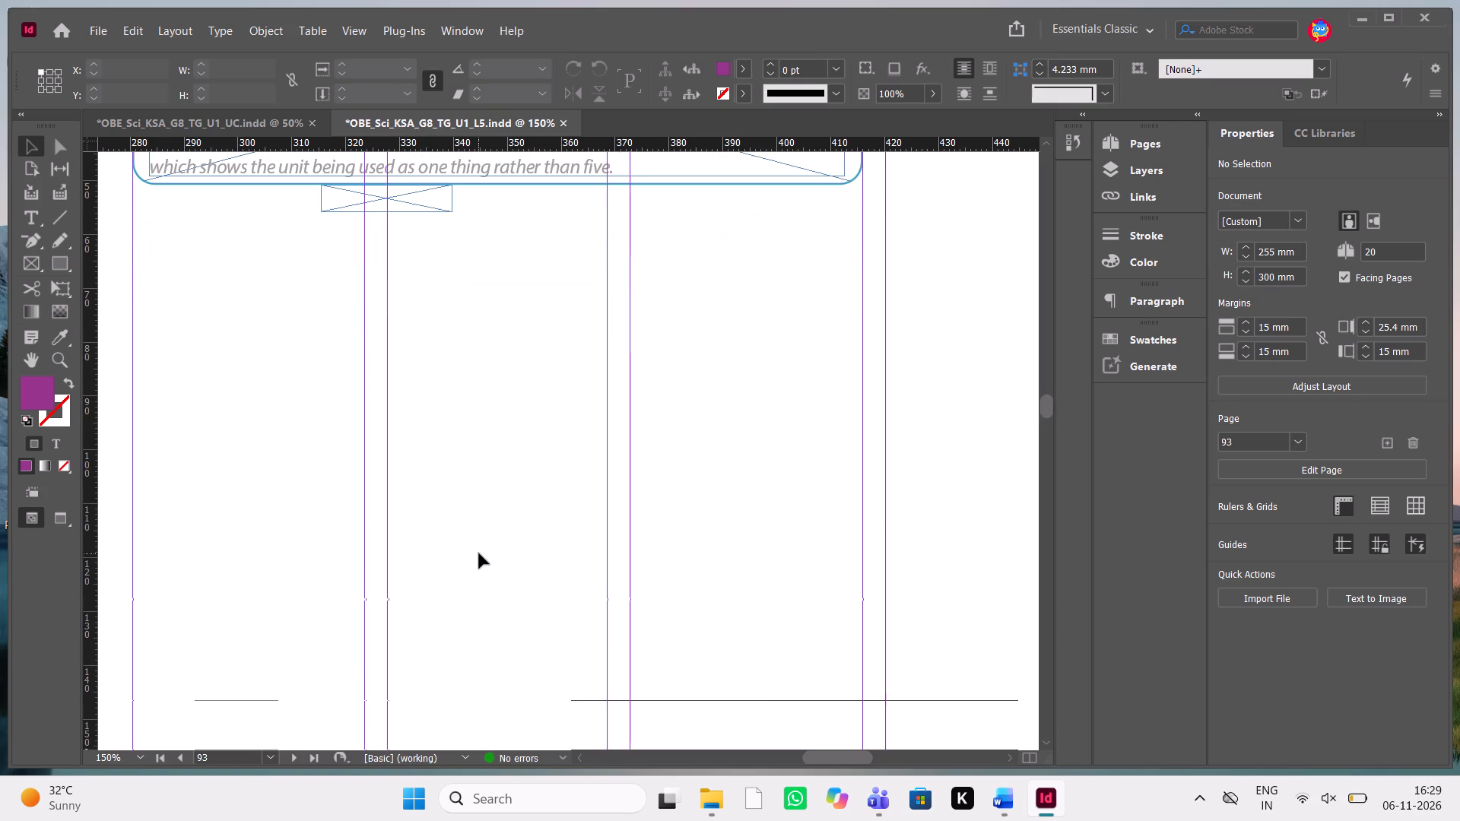
pyautogui.hotkey('ctrl', 'v')
# Lower the acids-and-bases banner and text group below the spacer on page 93 and align it to X 280.35 mm.
pyautogui.hotkey('shift', 'Down')
pyautogui.hotkey('shift', 'Down')
pyautogui.hotkey('shift', 'Down')
pyautogui.hotkey('shift', 'Down')
pyautogui.hotkey('shift', 'Down')
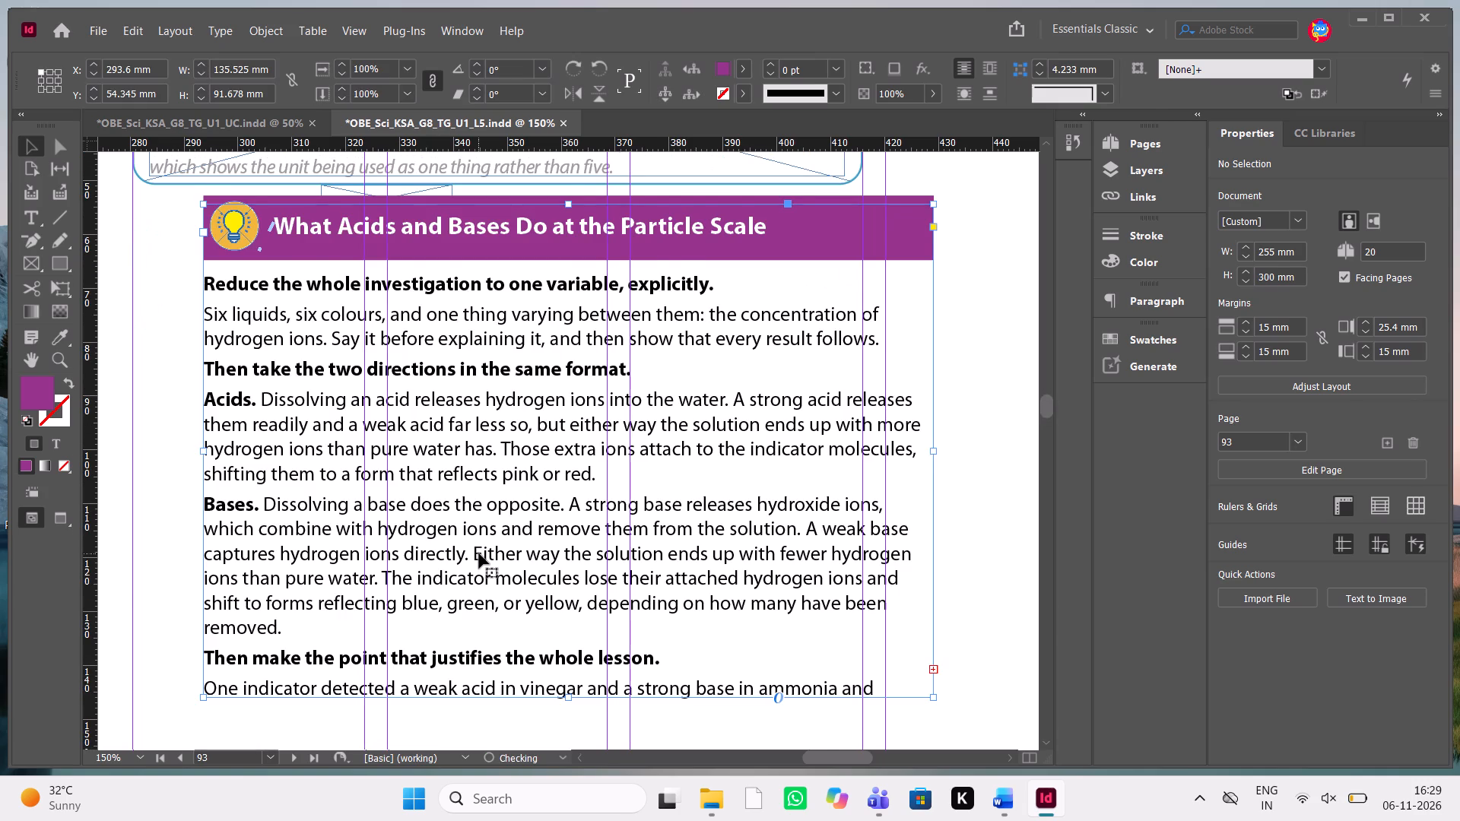
pyautogui.hotkey('shift', 'Down')
pyautogui.hotkey('shift', 'Left')
pyautogui.hotkey('shift', 'Left')
pyautogui.hotkey('shift', 'Left')
pyautogui.hotkey('shift', 'Left')
pyautogui.press('Left')
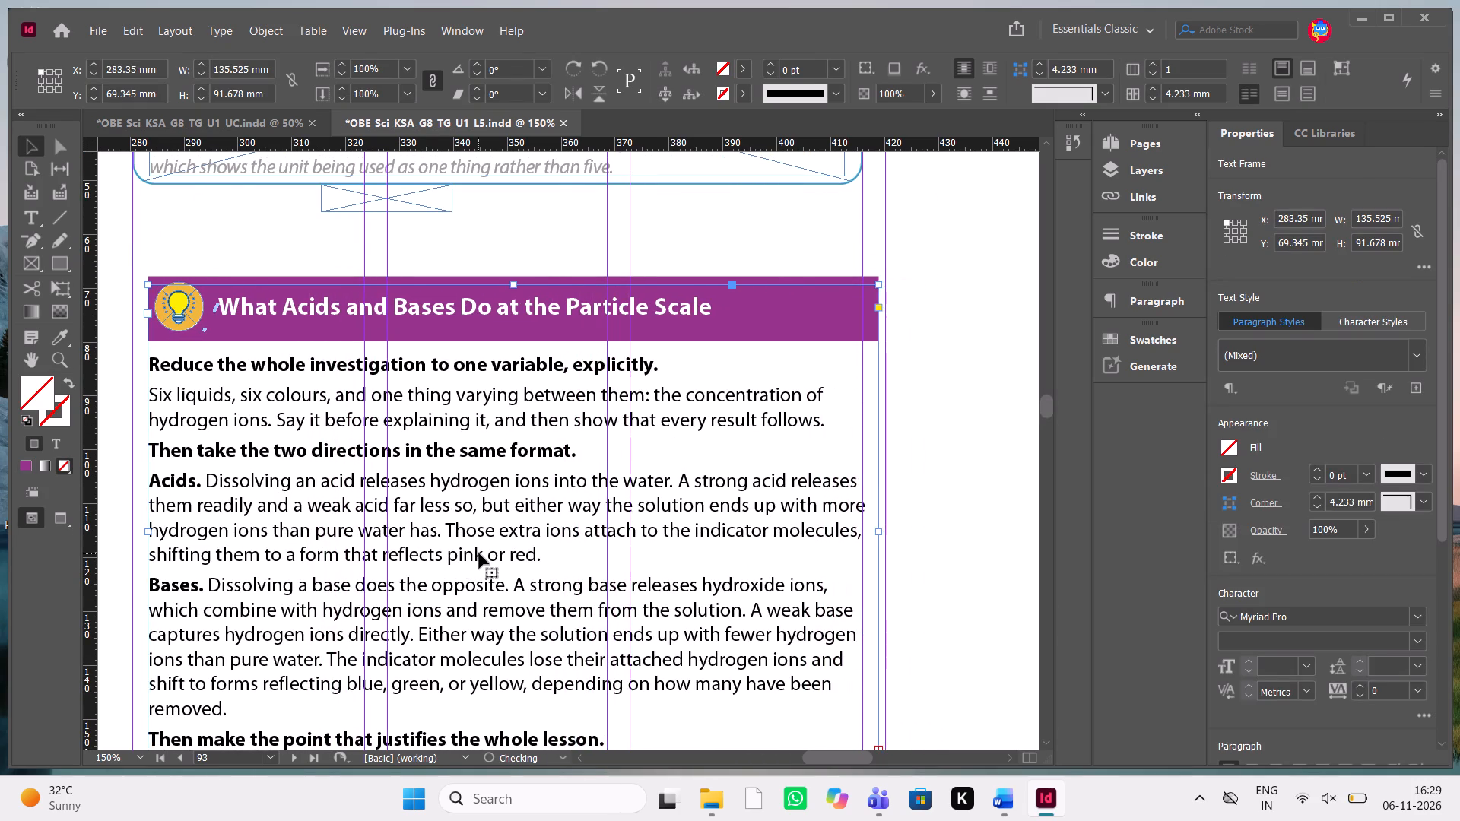
pyautogui.press('Left')
pyautogui.press('Left')
pyautogui.press('Left')
pyautogui.hotkey('shift', 'Left')
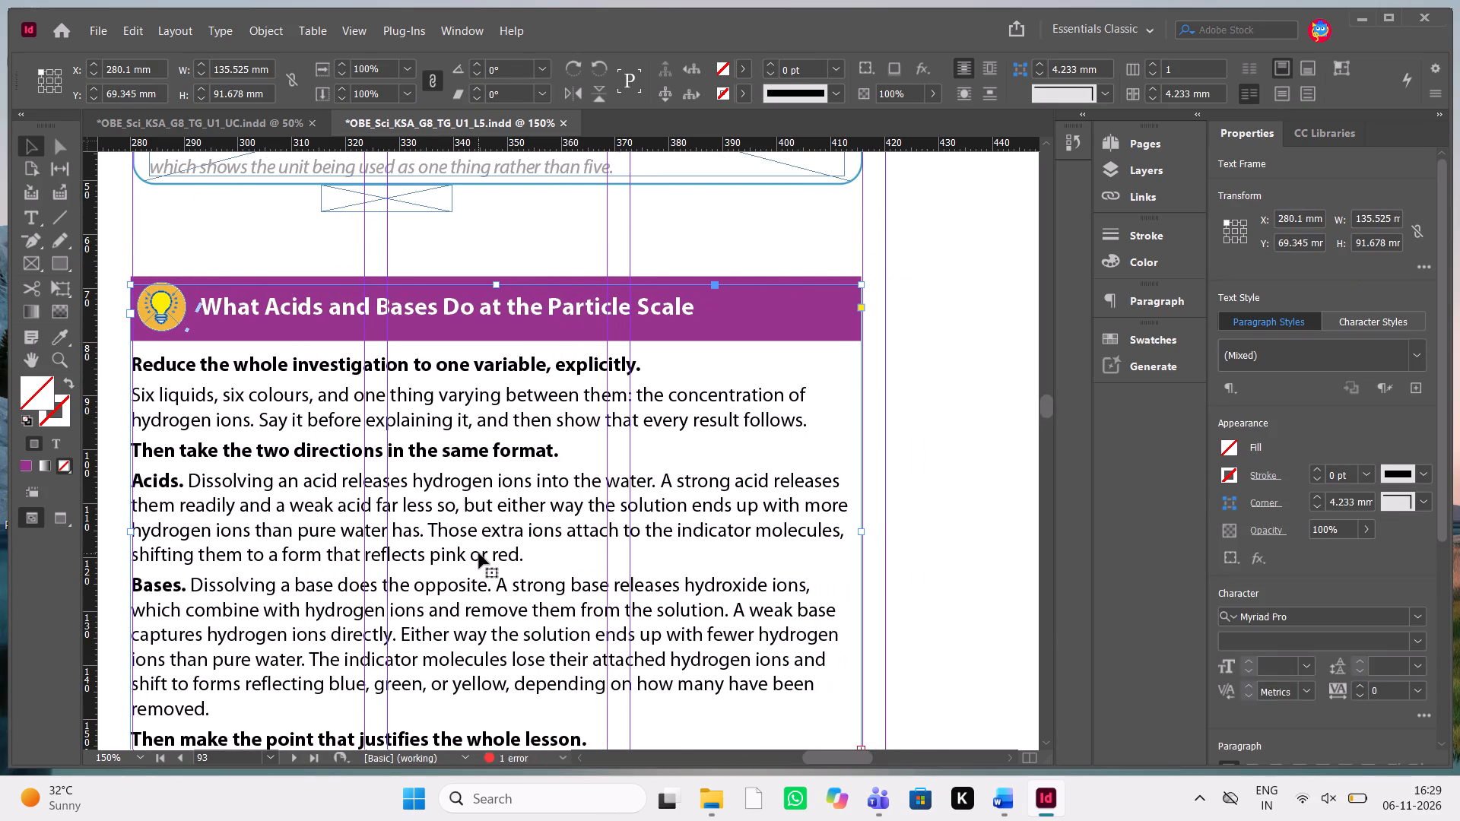
pyautogui.press('Right')
# Raise the banner and text group to Y 57.345 mm so the banner meets the spacer frame's lower edge.
pyautogui.hotkey('shift', 'Up')
pyautogui.hotkey('shift', 'Up')
pyautogui.hotkey('shift', 'Up')
pyautogui.hotkey('shift', 'Up')
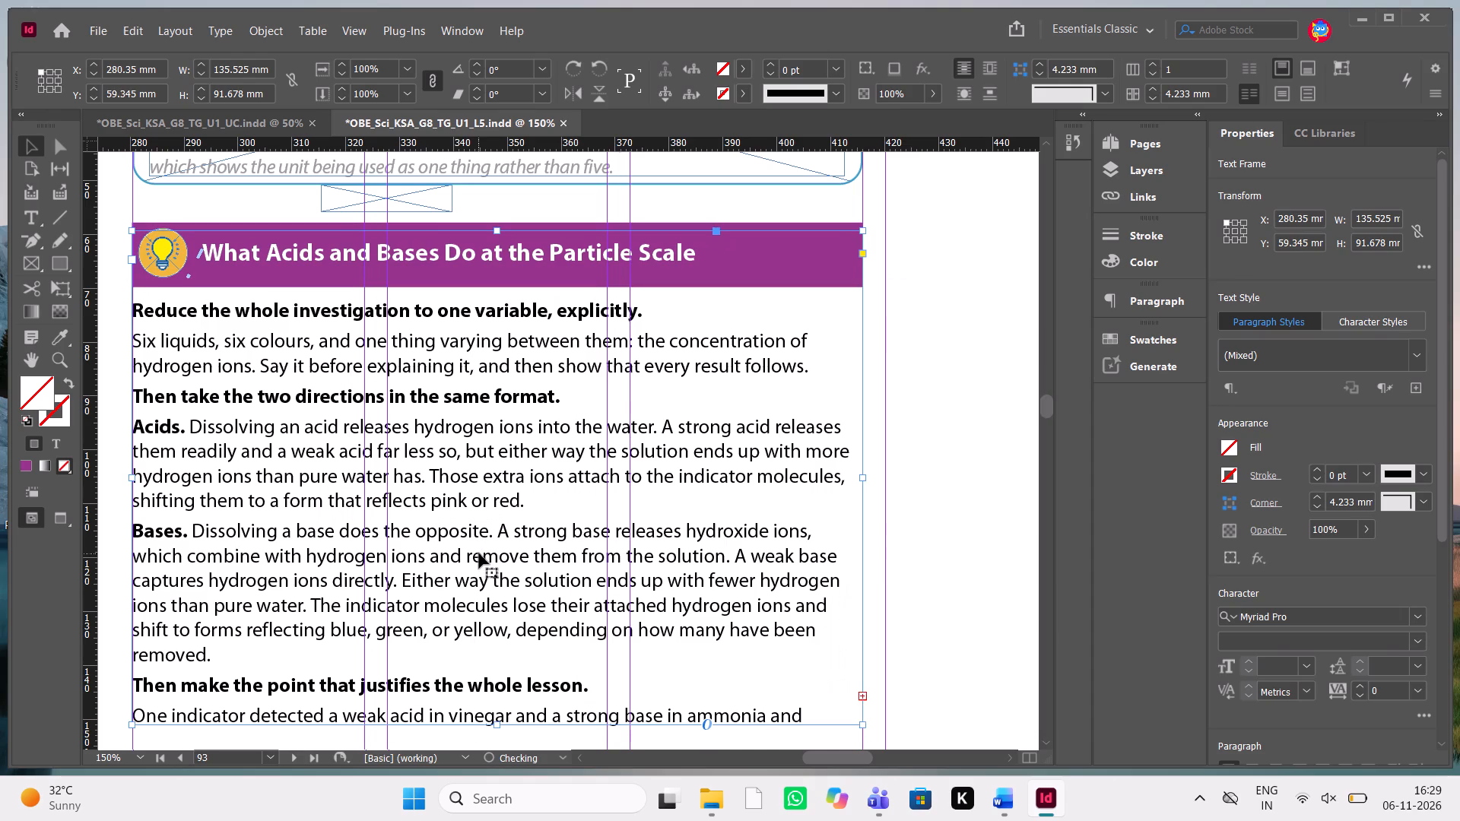
pyautogui.hotkey('shift', 'Up')
pyautogui.press('Down')
pyautogui.press('Down')
pyautogui.press('Down')
pyautogui.press('Down')
pyautogui.press('Up')
pyautogui.press('Up')
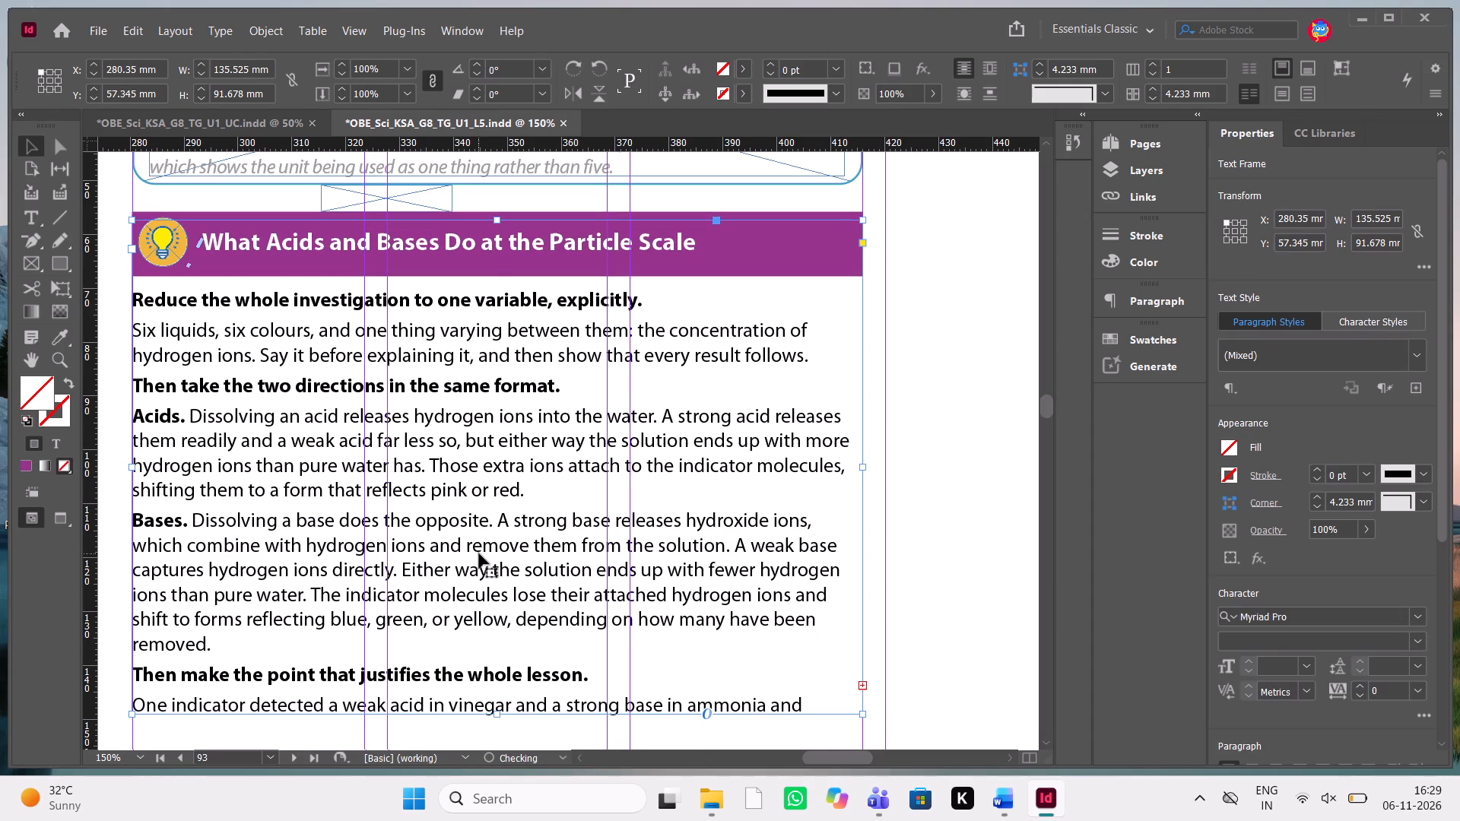
# Replace the banner heading with "Why the Tree Has the Shape It Does", copied from the Direct Instruction heading in Word.
pyautogui.hotkey('alt', 'Tab')
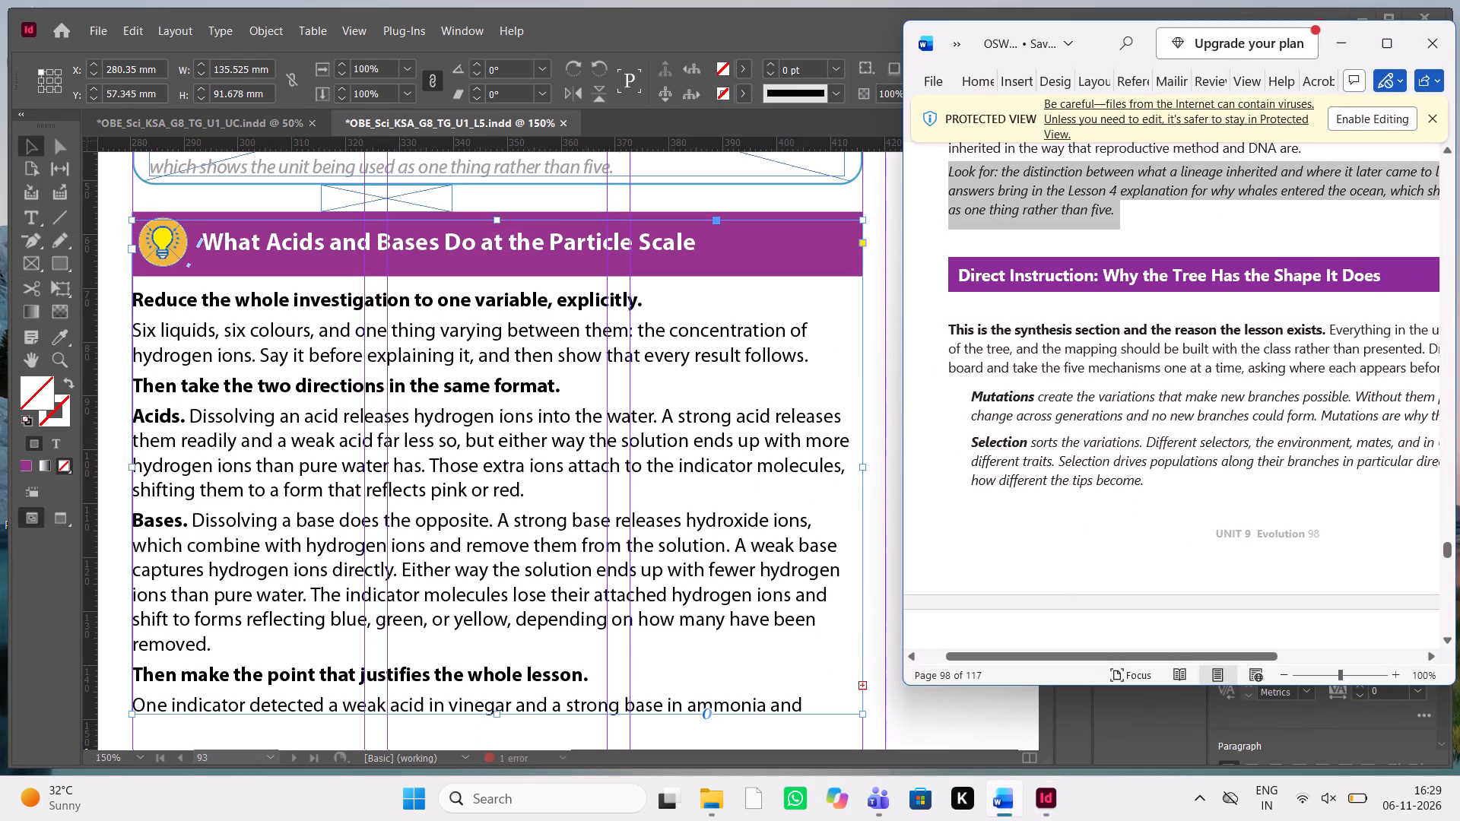
pyautogui.moveTo(1388, 275); pyautogui.dragTo(1103, 267)
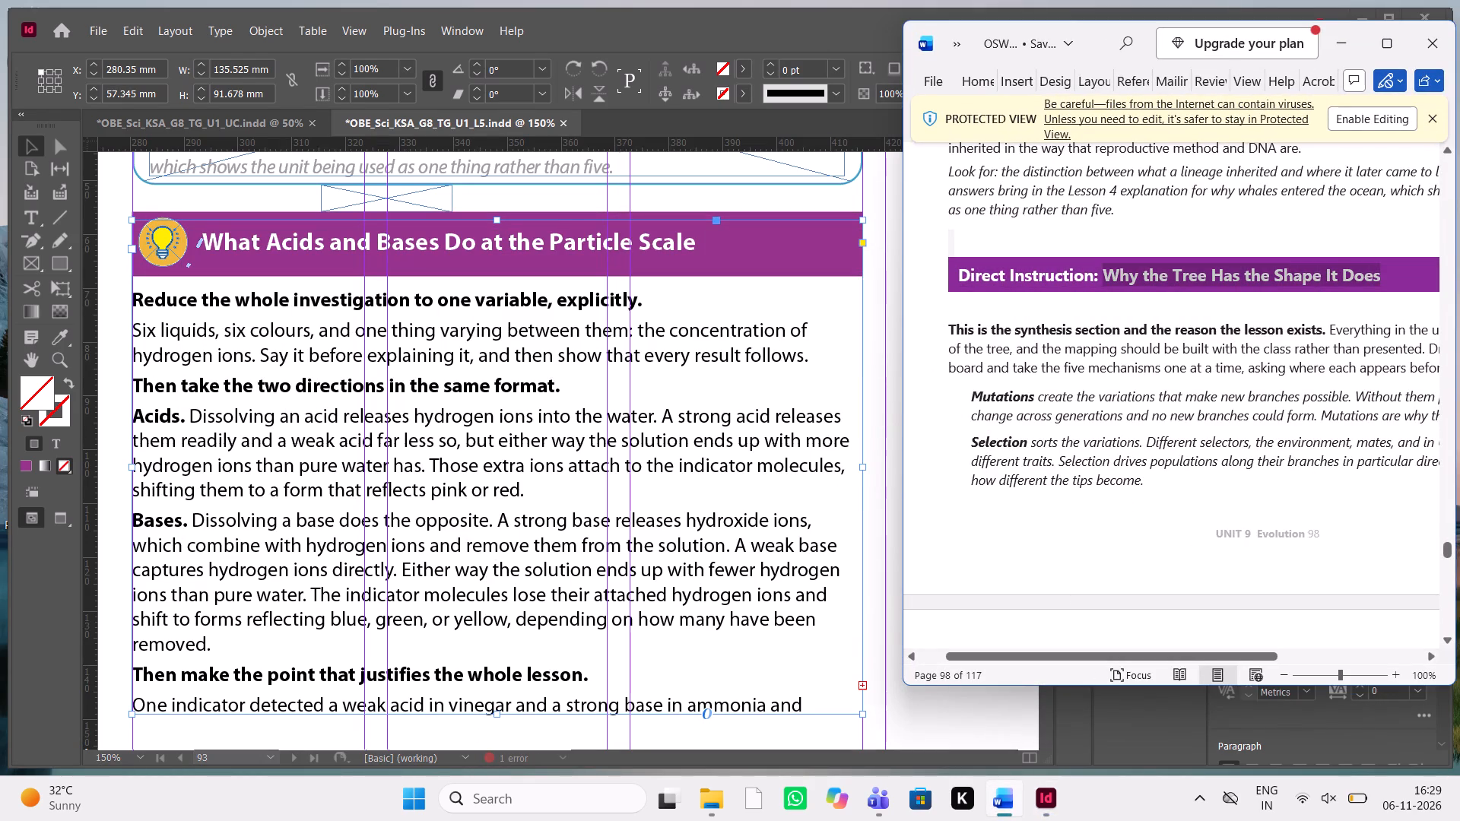
pyautogui.hotkey('ctrl', 'c')
pyautogui.hotkey('ctrl', 'c')
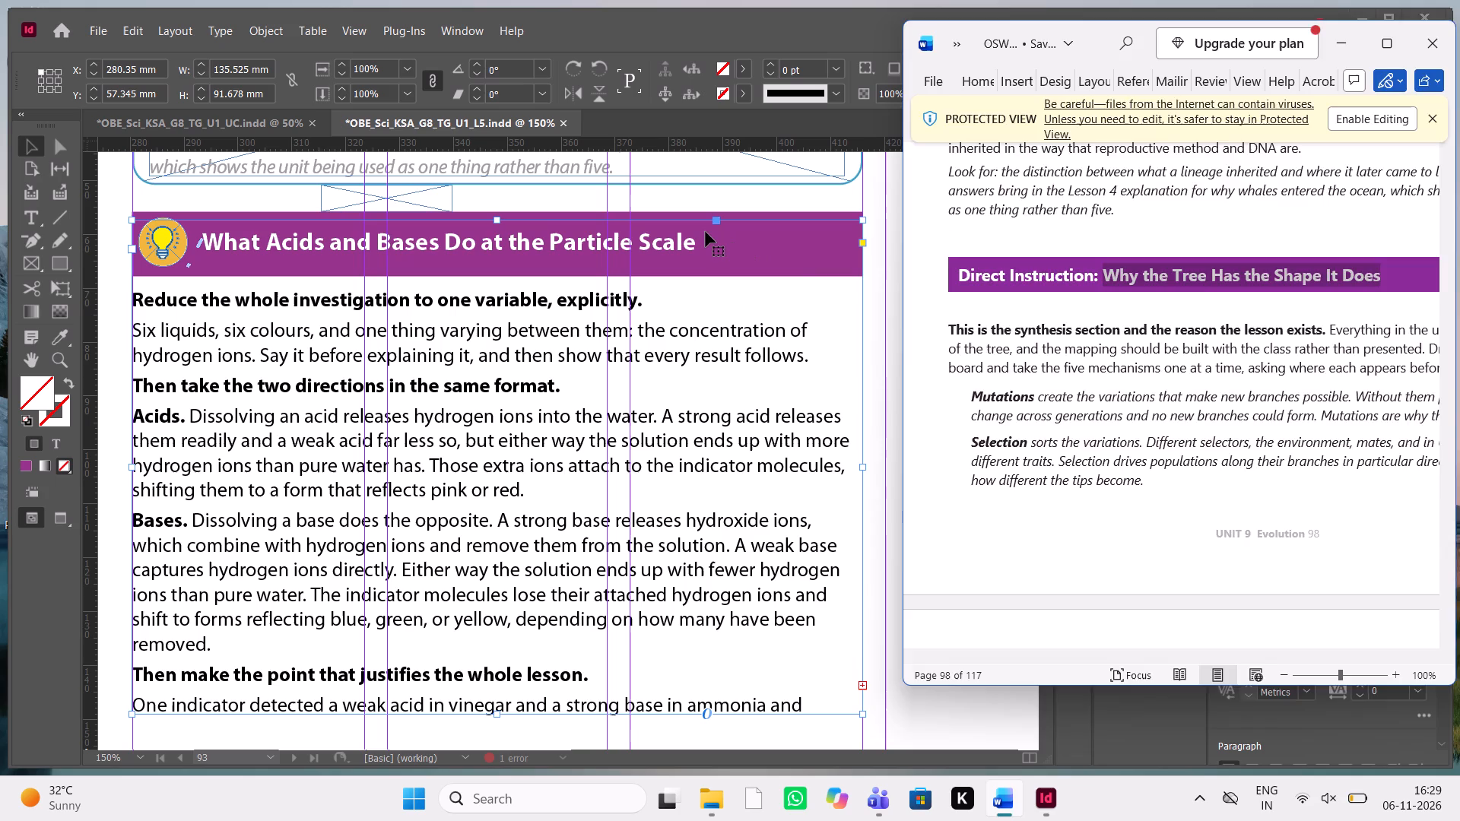
pyautogui.doubleClick(706, 232)
pyautogui.moveTo(709, 245); pyautogui.dragTo(398, 244)
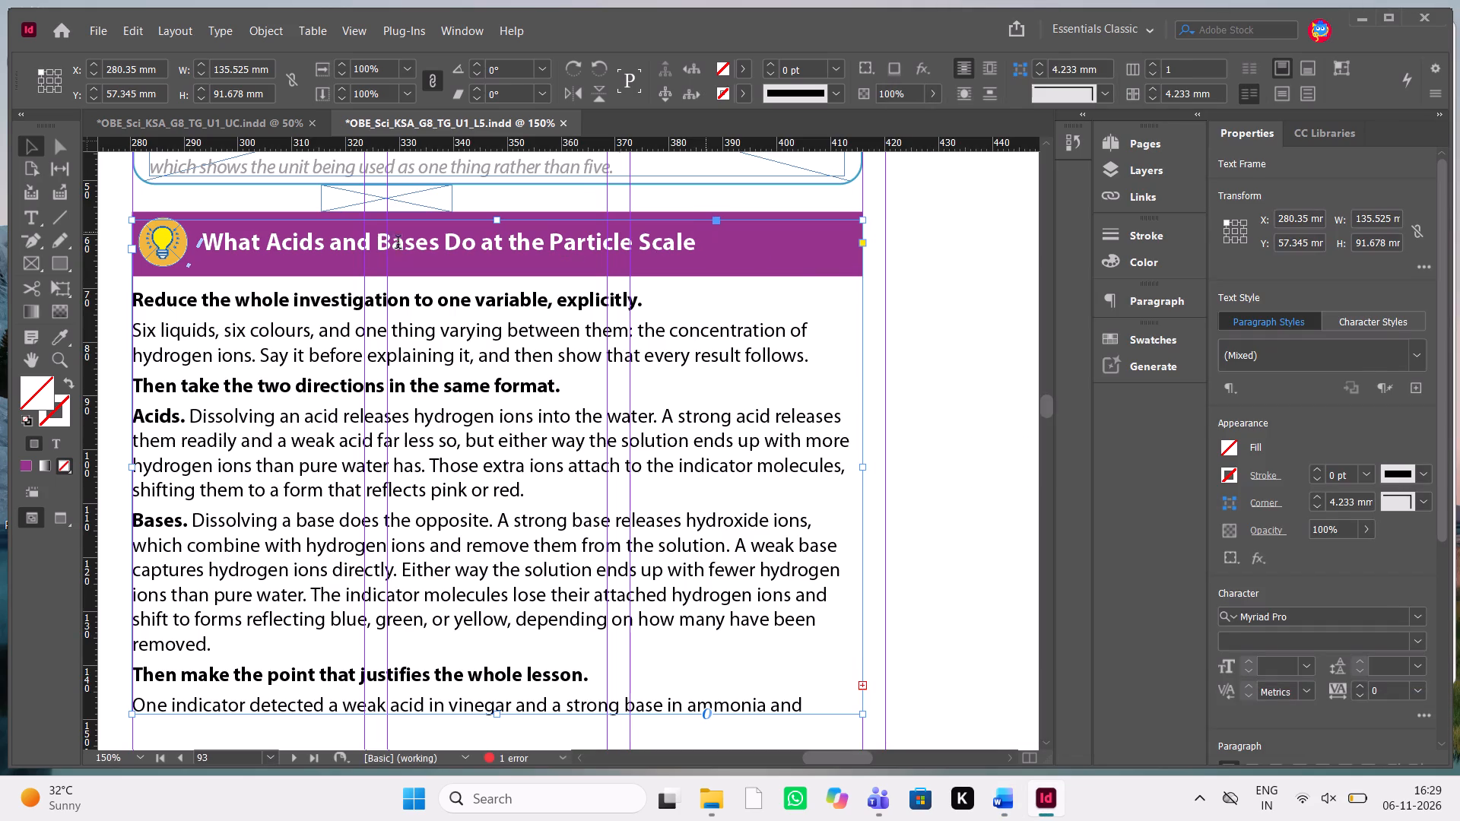
pyautogui.moveTo(398, 244); pyautogui.dragTo(213, 243)
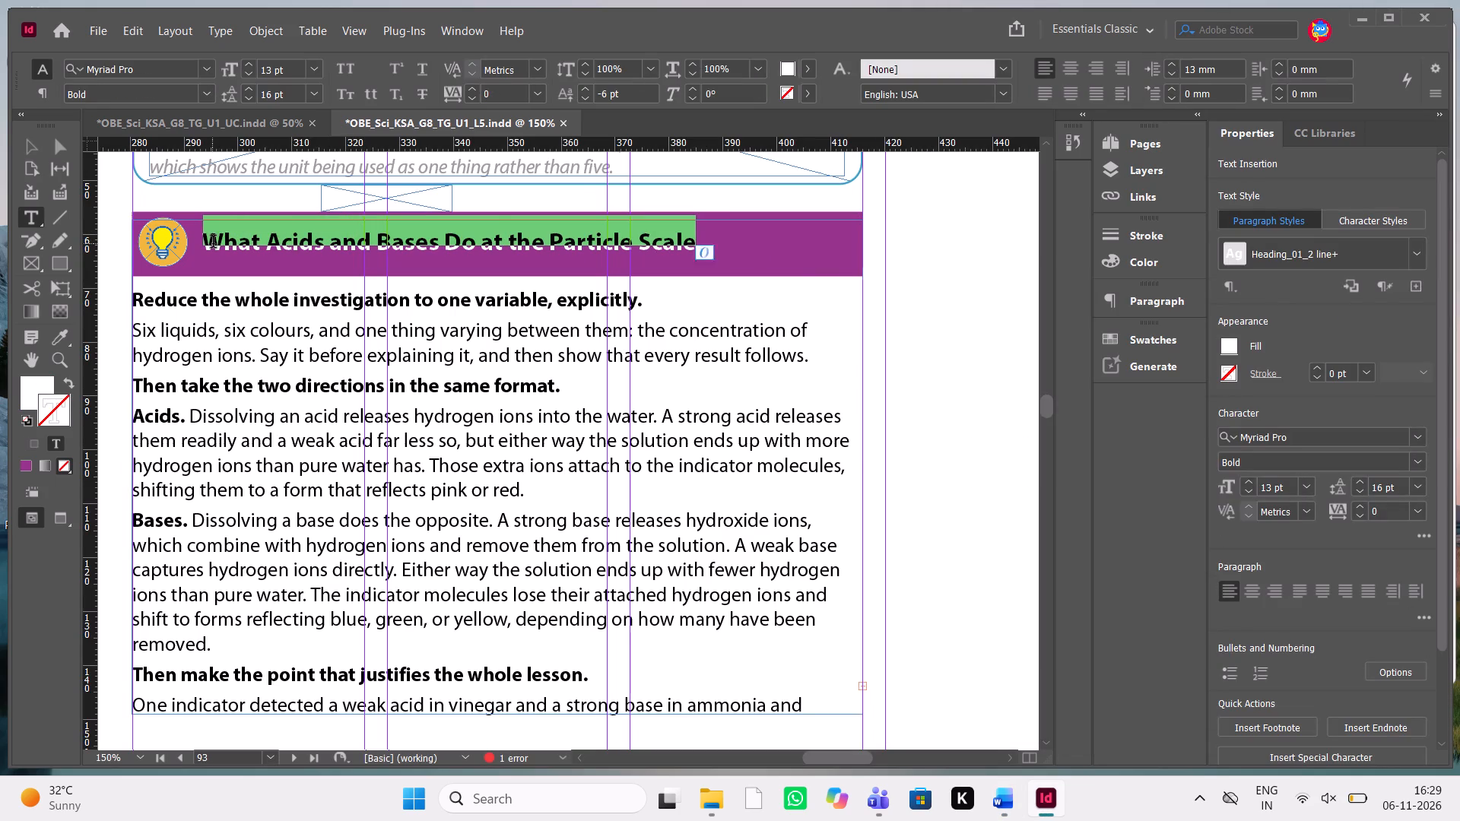
pyautogui.hotkey('ctrl', 'v')
# In Word, copy the Direct Instruction body text from "This is the synthesis section" through the "Note the generalisation" paragraph.
pyautogui.hotkey('alt', 'Tab')
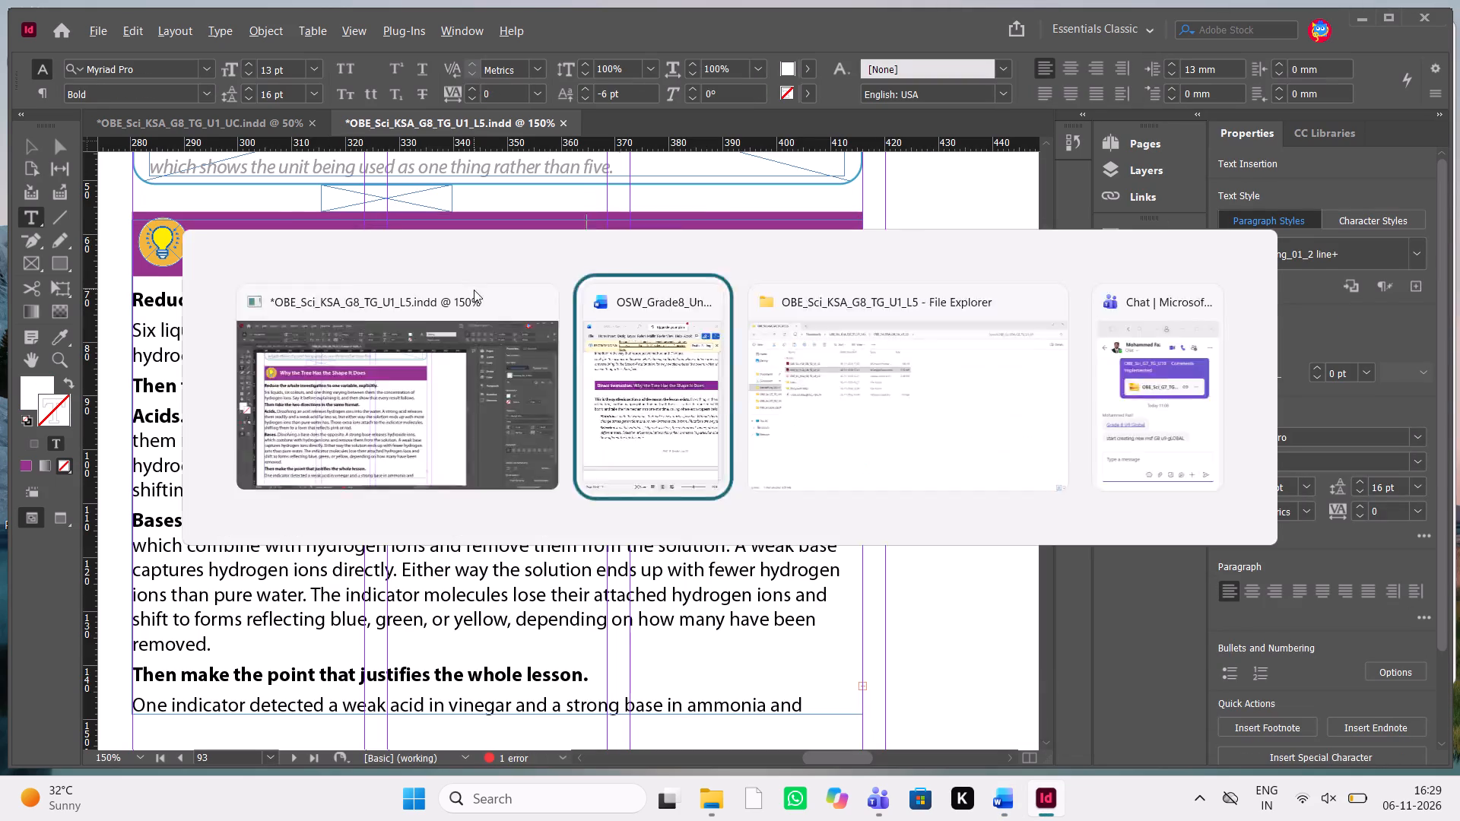
pyautogui.moveTo(943, 319); pyautogui.dragTo(1089, 607)
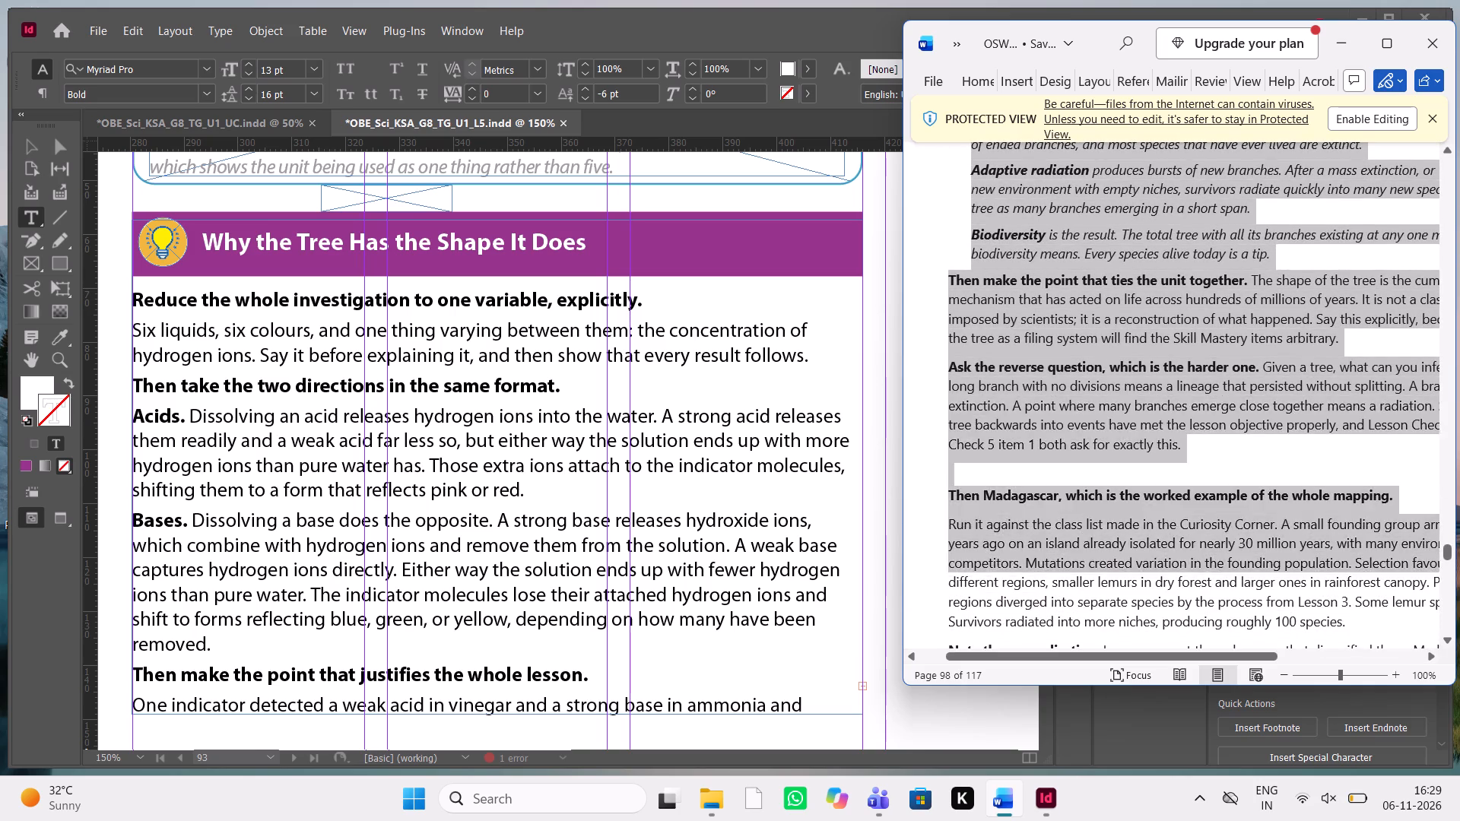
pyautogui.moveTo(1089, 607); pyautogui.dragTo(992, 198)
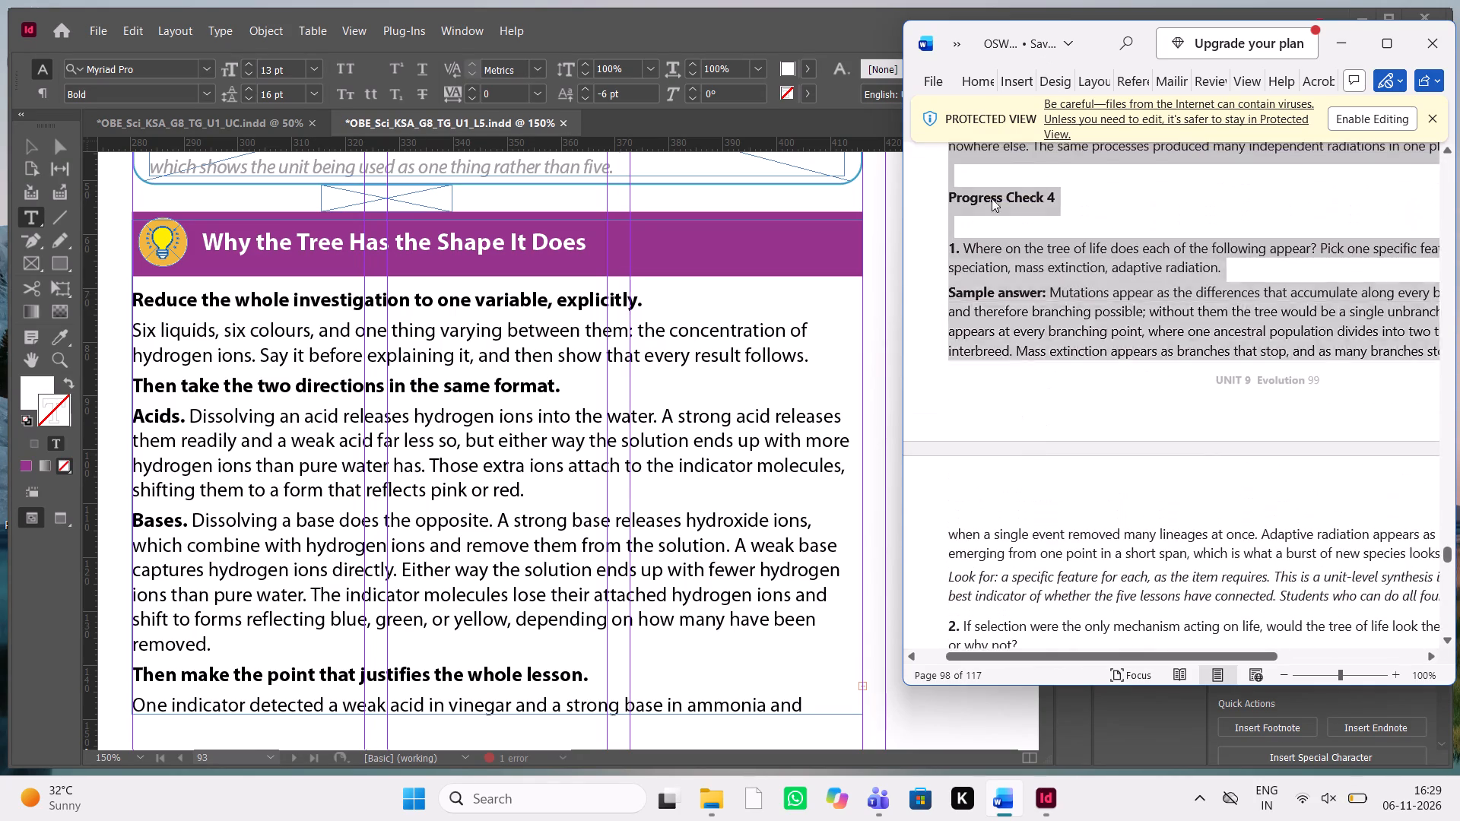
pyautogui.moveTo(992, 198); pyautogui.dragTo(1284, 247)
pyautogui.hscroll(-1, 1284, 247)
pyautogui.hscroll(1, 1284, 247)
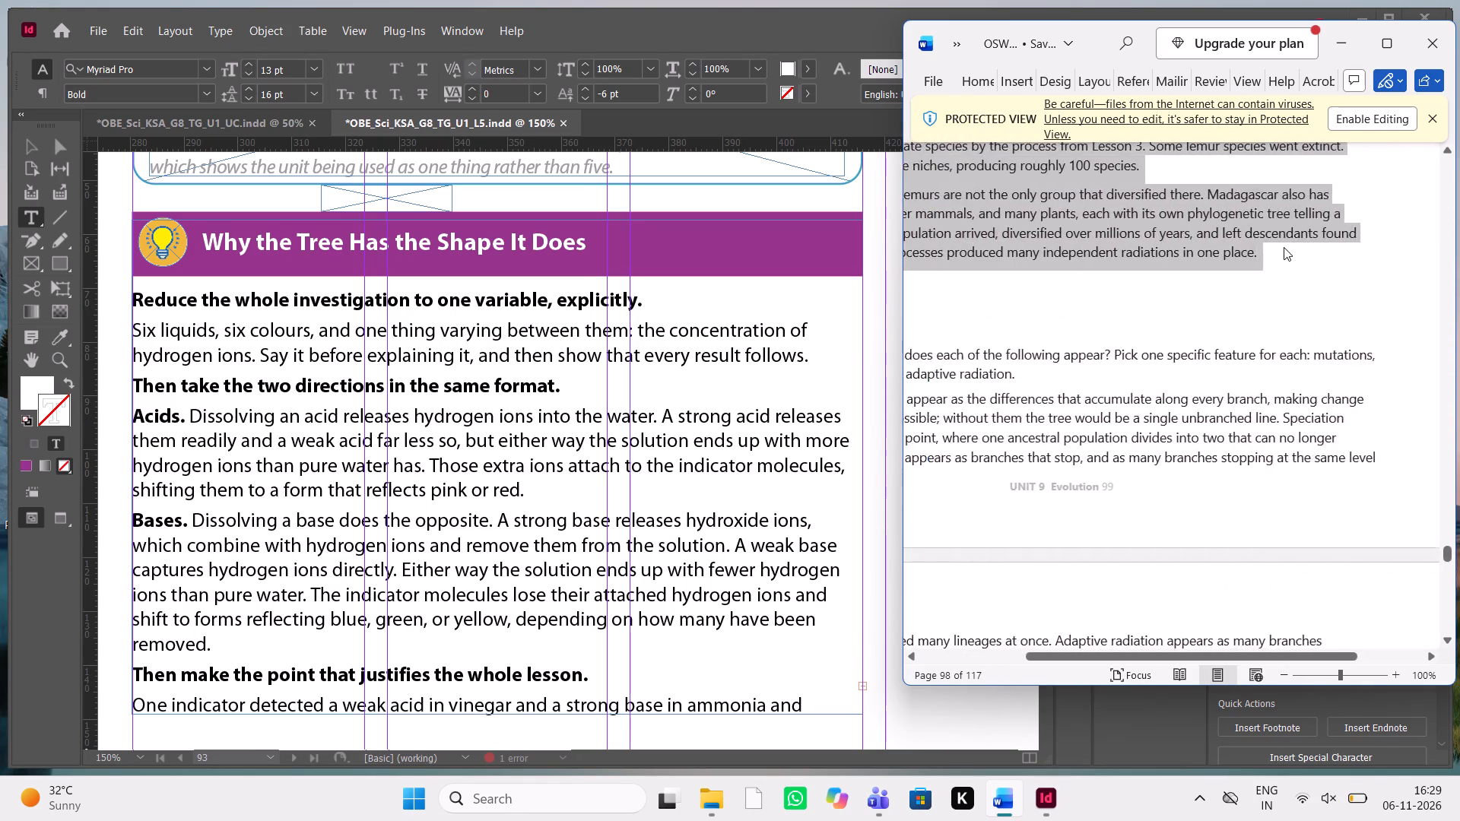
pyautogui.hscroll(1, 1284, 247)
pyautogui.scroll(1, 1284, 247)
pyautogui.hotkey('ctrl', 'c')
pyautogui.hotkey('ctrl', 'c')
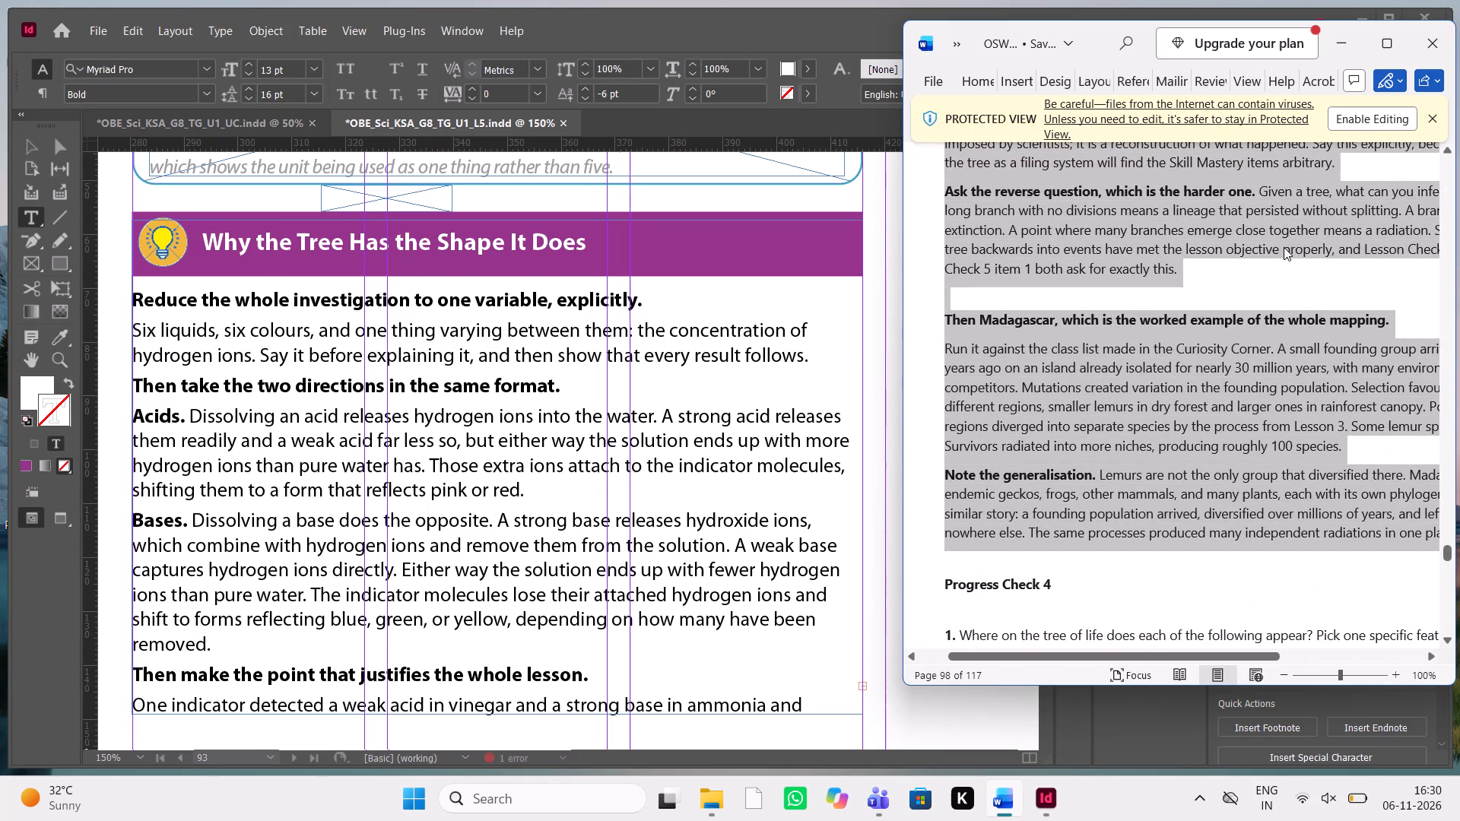
# Back in InDesign, extend the page 93 body text frame down toward the bottom margin, to about 225.23 mm high.
pyautogui.scroll(-2, 564, 413)
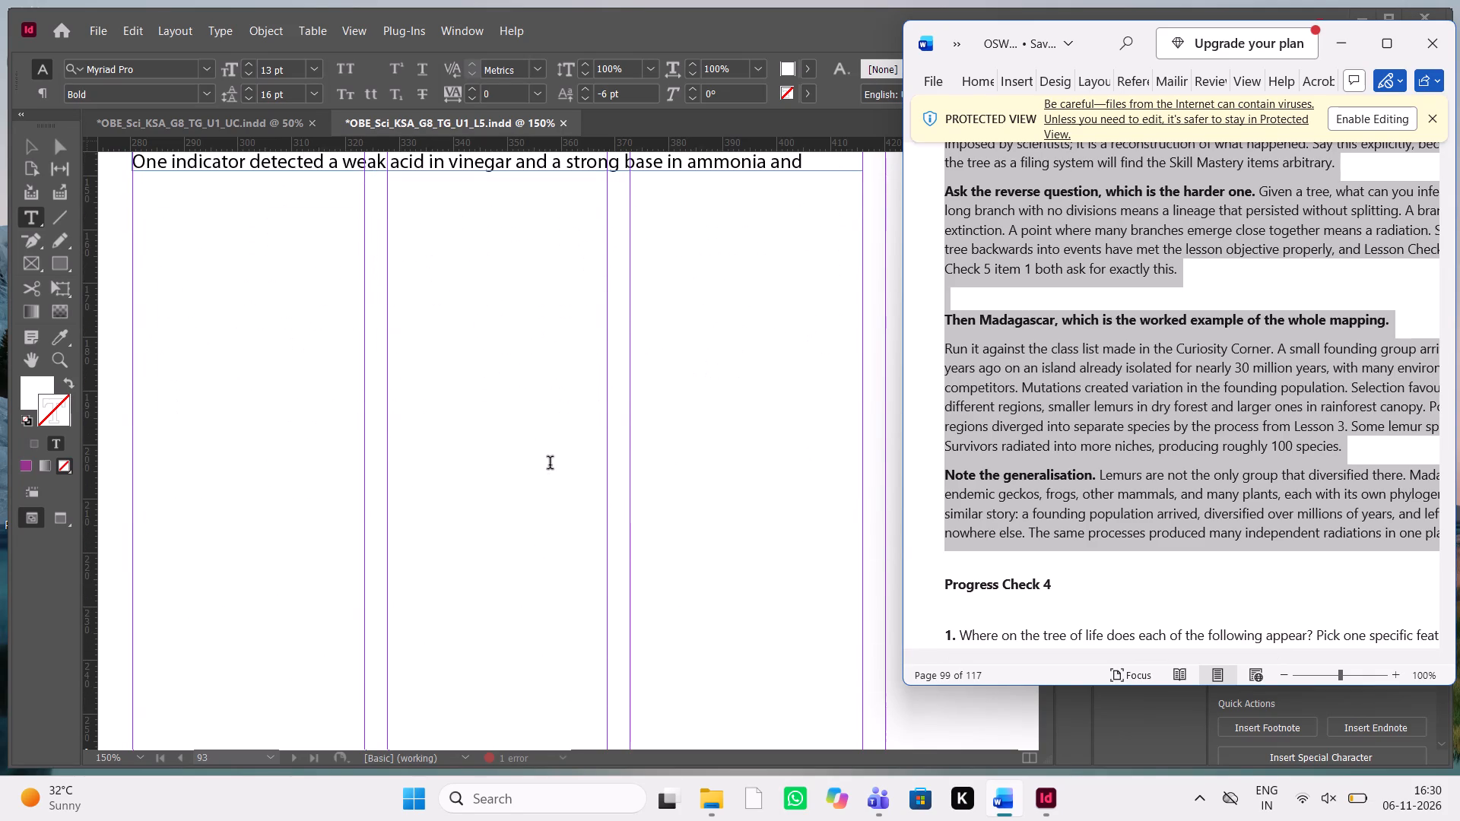
pyautogui.click(1344, 49)
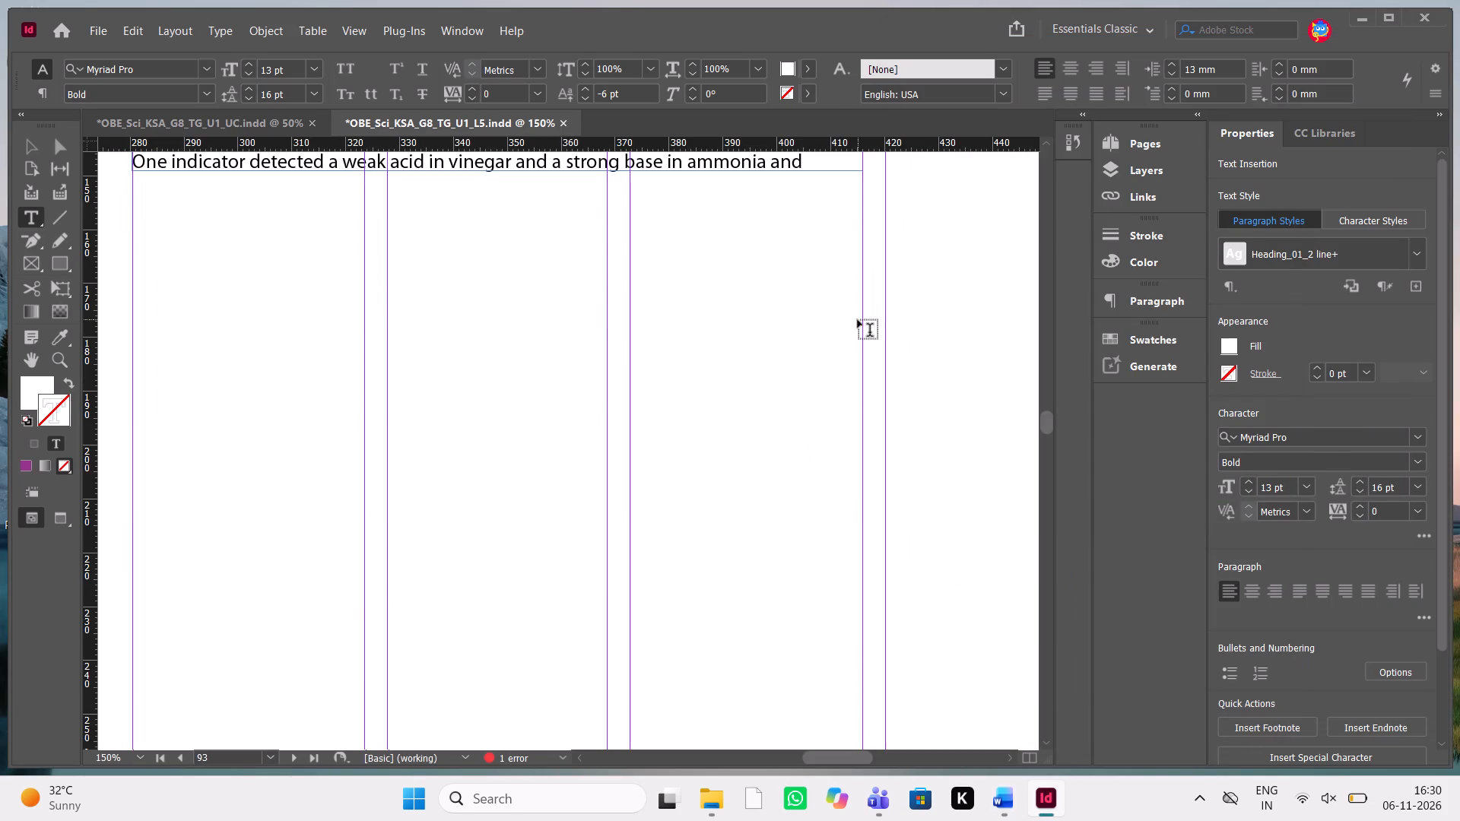
pyautogui.press('Escape')
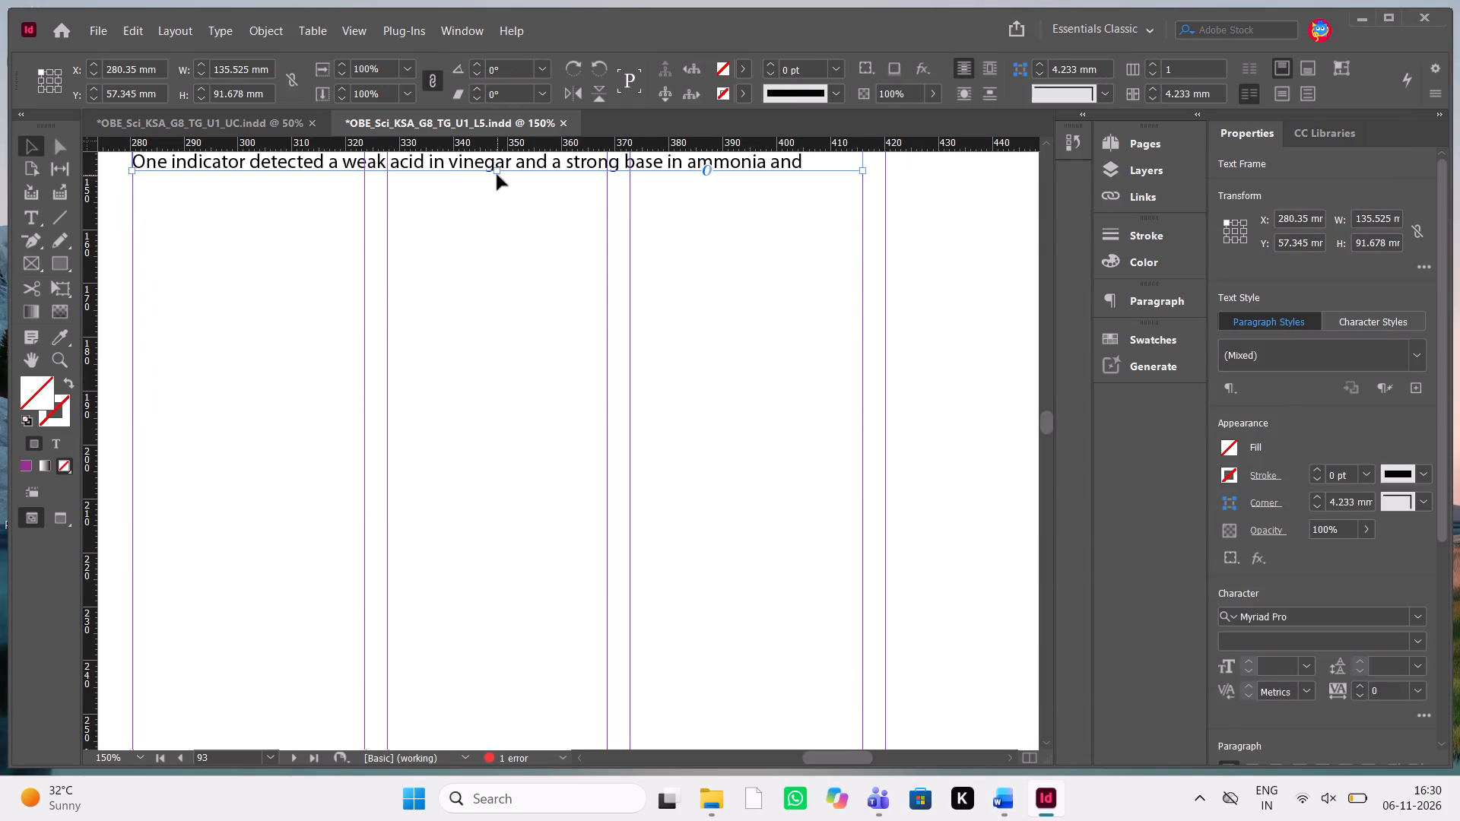
pyautogui.moveTo(498, 168); pyautogui.dragTo(389, 820)
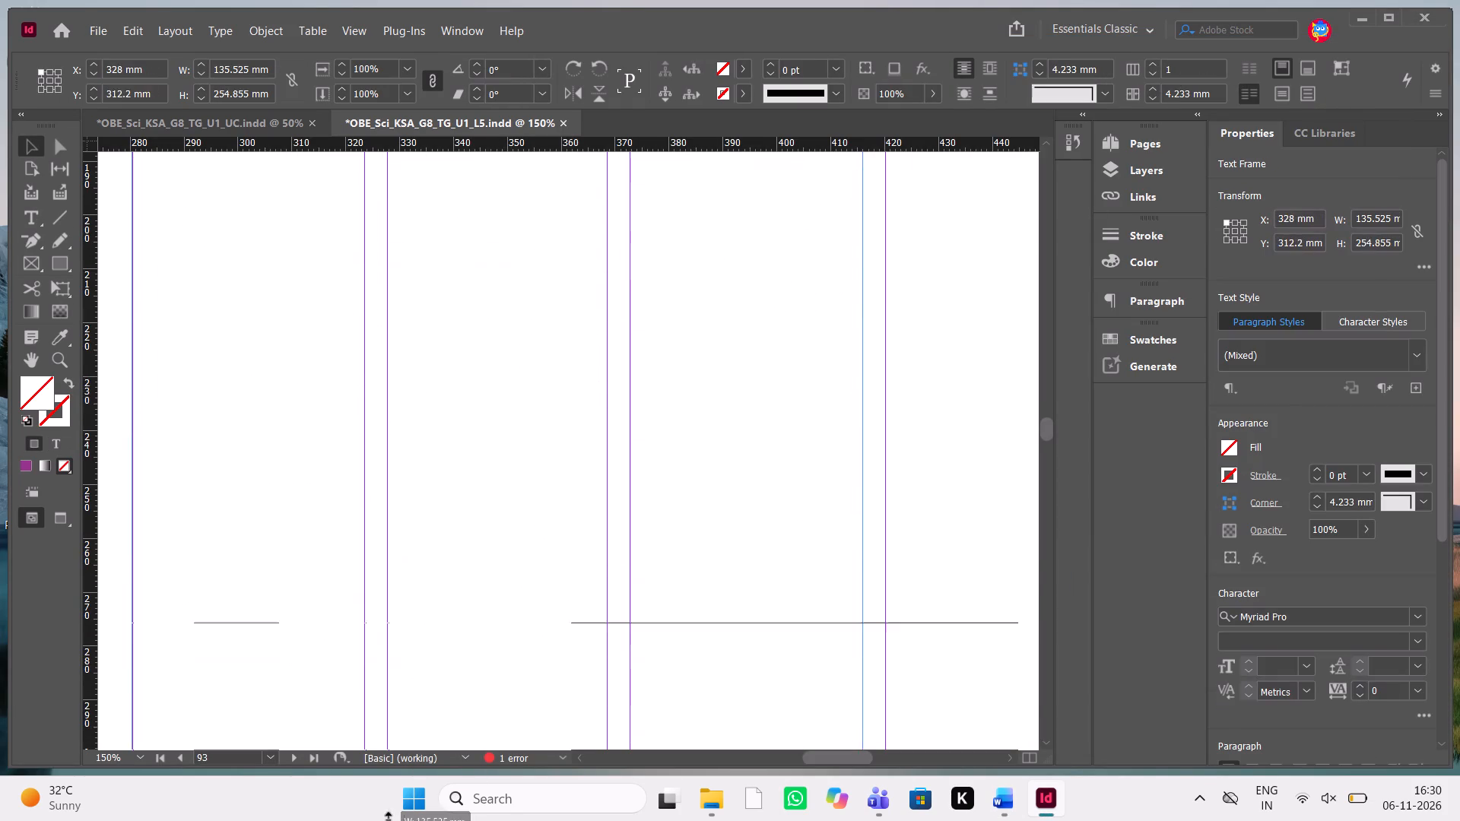
pyautogui.moveTo(389, 820); pyautogui.dragTo(516, 543)
pyautogui.scroll(2, 516, 543)
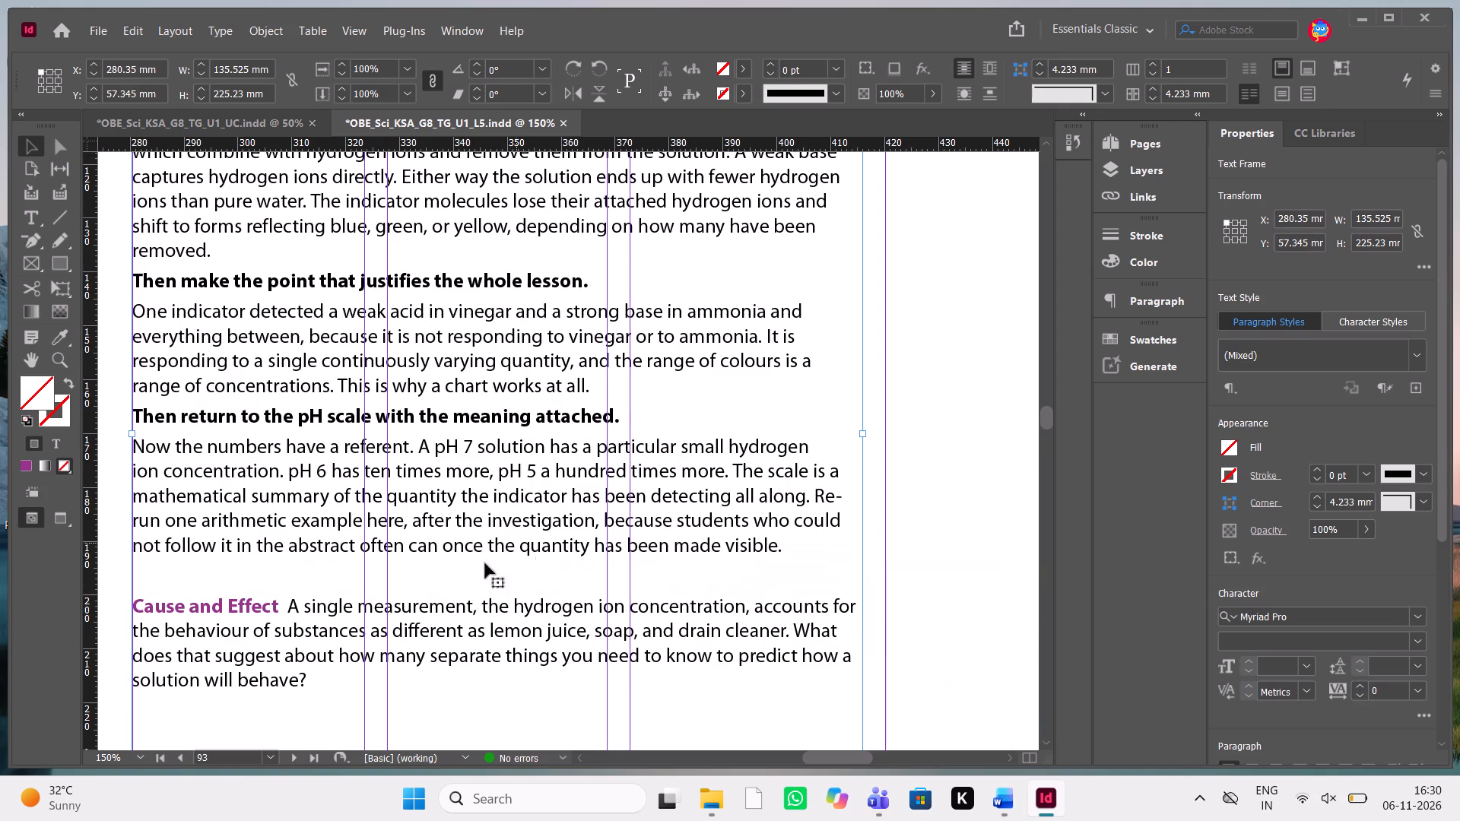
# Replace all the acids-and-bases body text under the banner with the copied Direct Instruction text.
pyautogui.doubleClick(322, 617)
pyautogui.moveTo(312, 668); pyautogui.dragTo(247, 620)
pyautogui.moveTo(247, 620); pyautogui.dragTo(243, 590)
pyautogui.moveTo(341, 690); pyautogui.dragTo(49, 252)
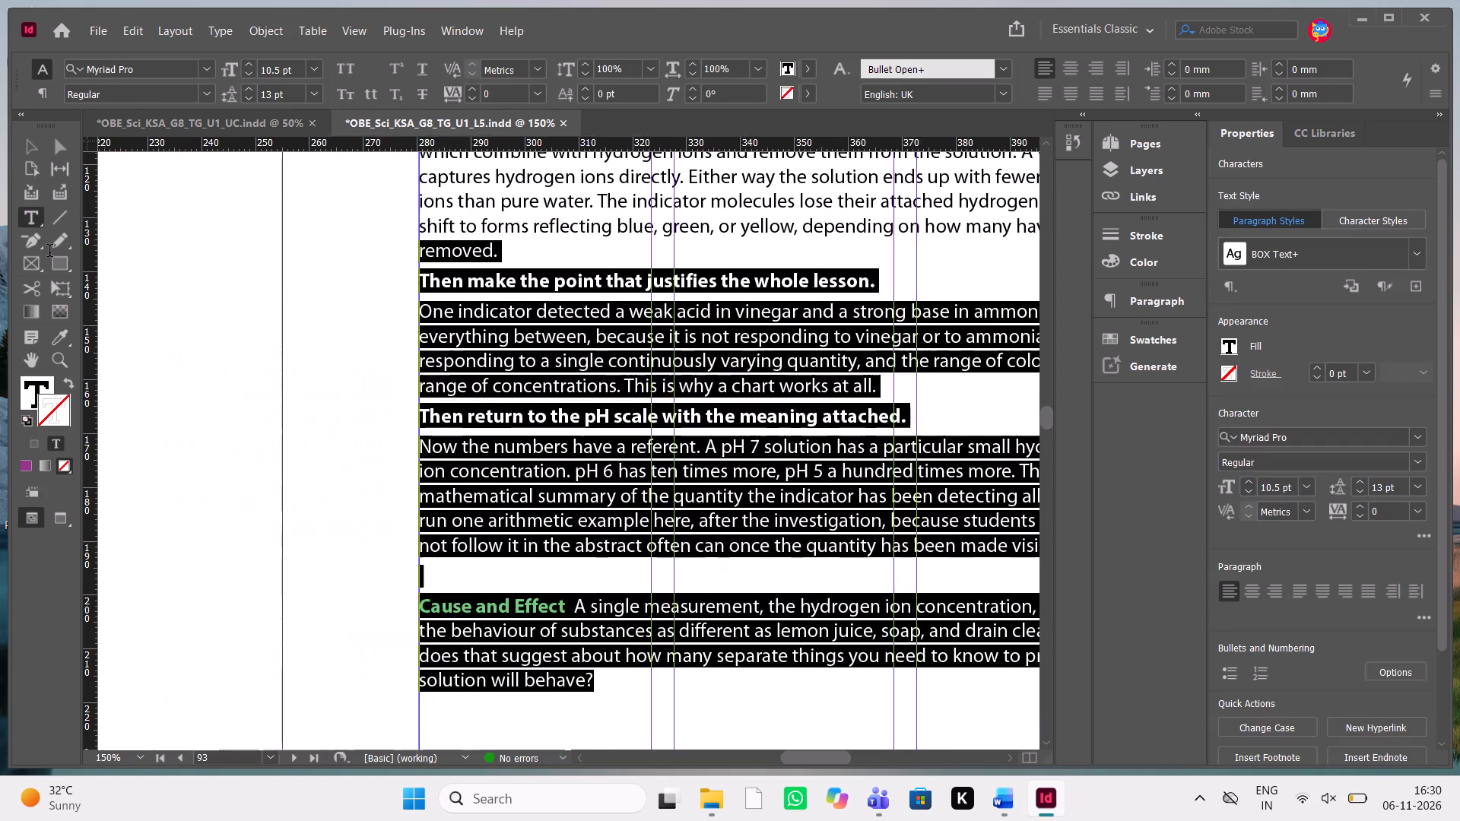
pyautogui.moveTo(49, 252); pyautogui.dragTo(490, 787)
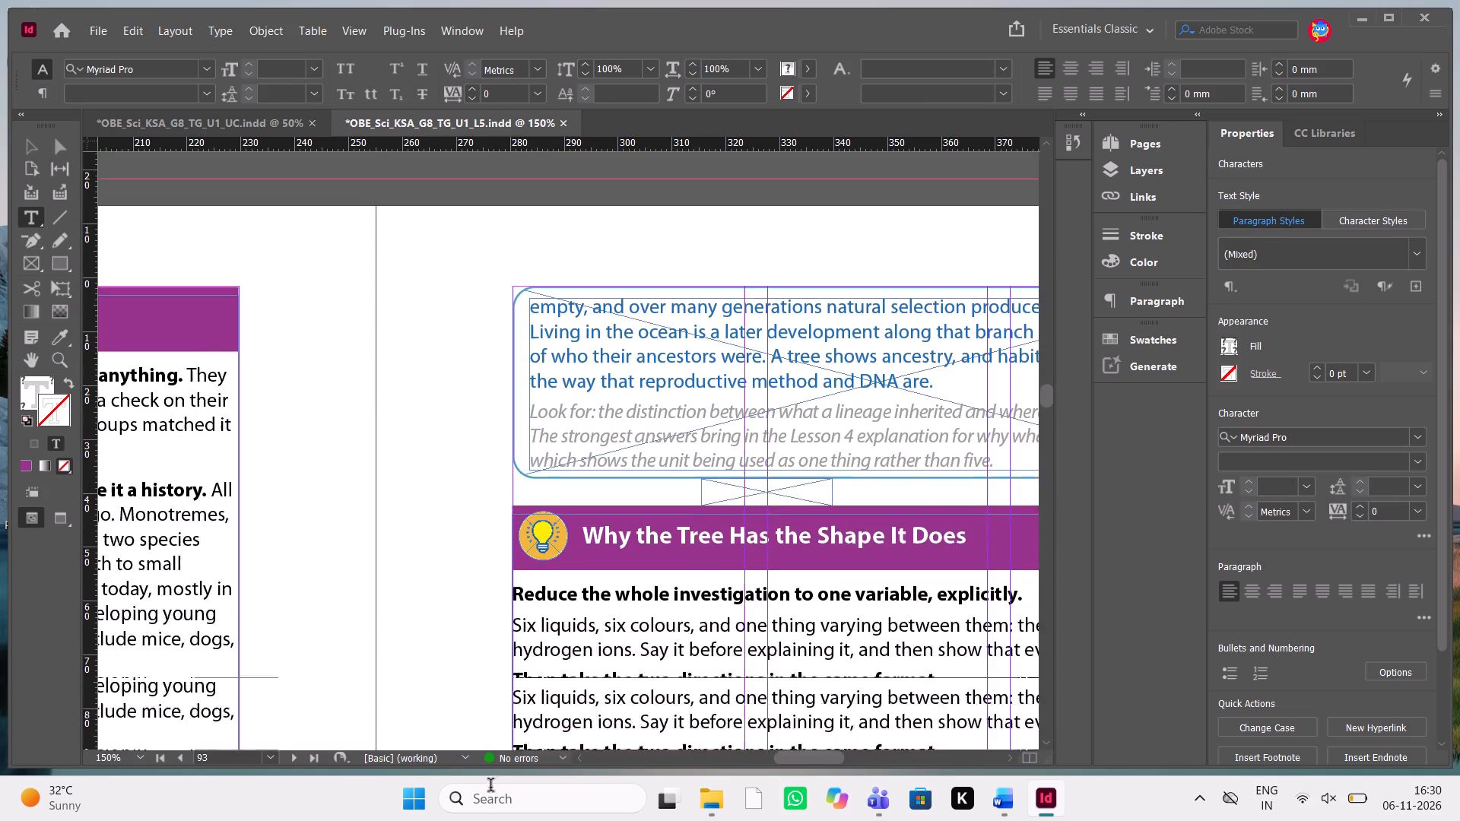
pyautogui.moveTo(490, 787); pyautogui.dragTo(503, 426)
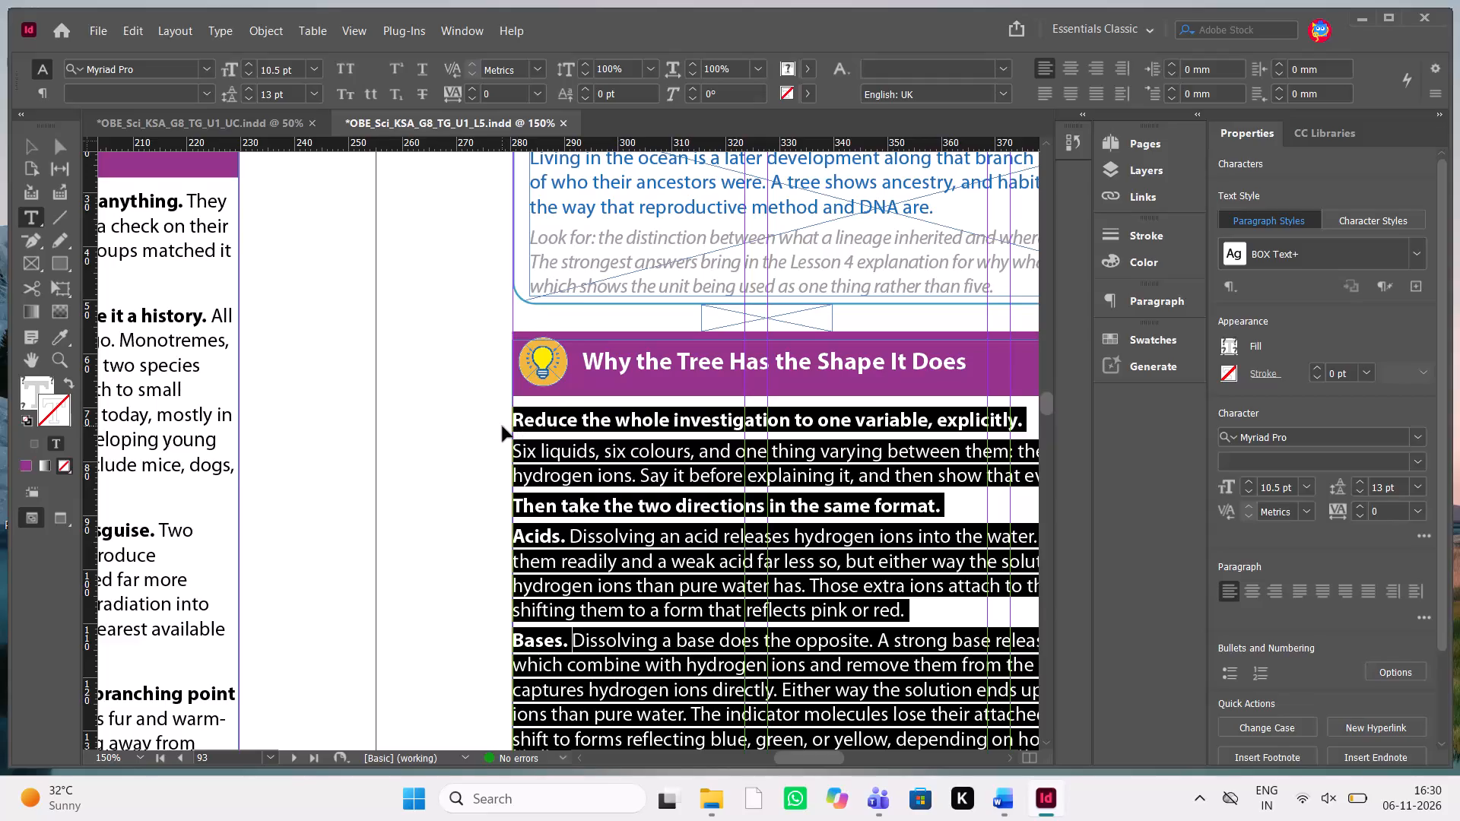
pyautogui.hotkey('ctrl', 'v')
pyautogui.hscroll(-1, 686, 471)
pyautogui.scroll(-1, 686, 471)
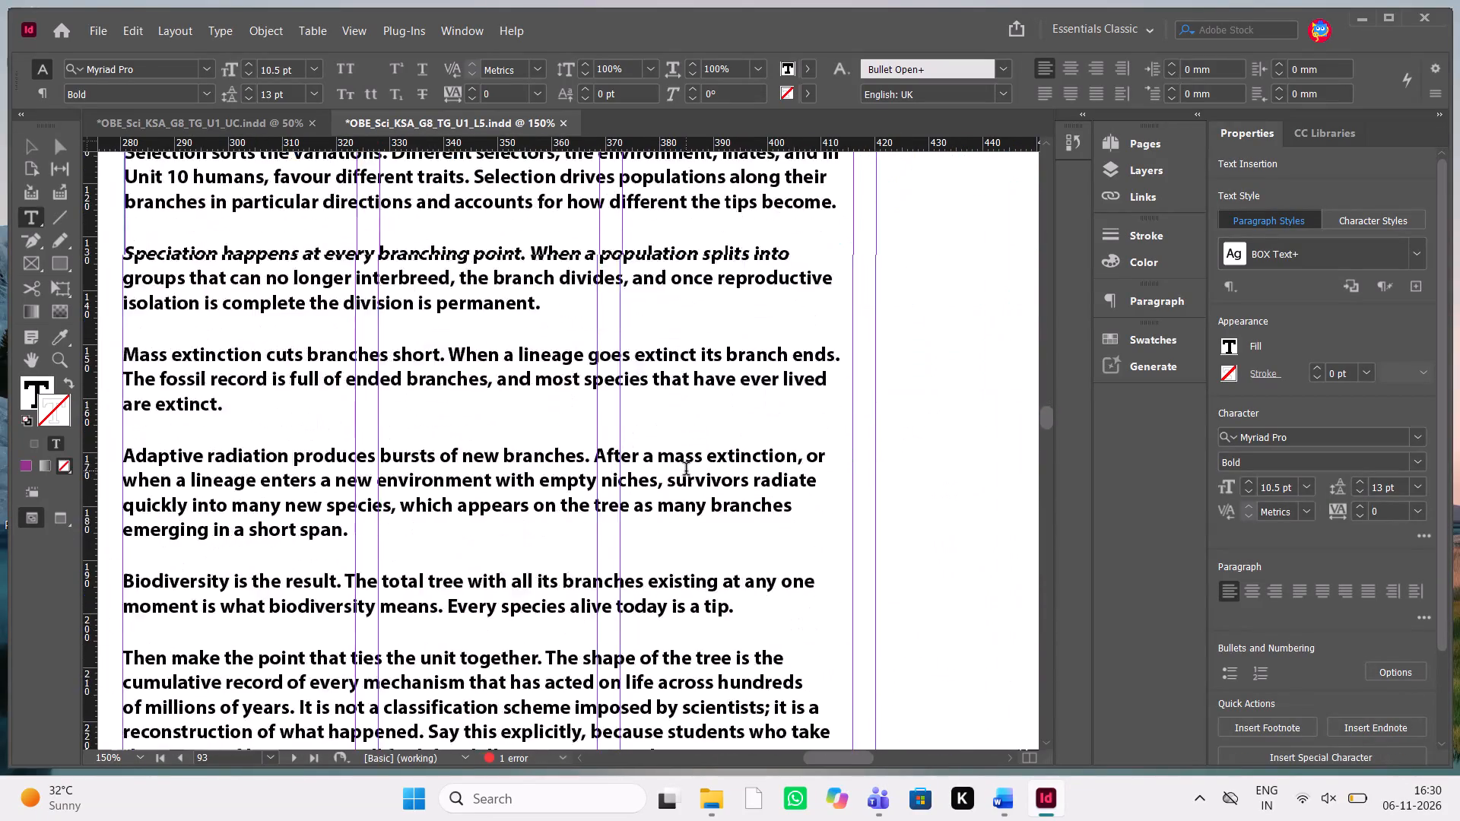
pyautogui.scroll(-2, 686, 471)
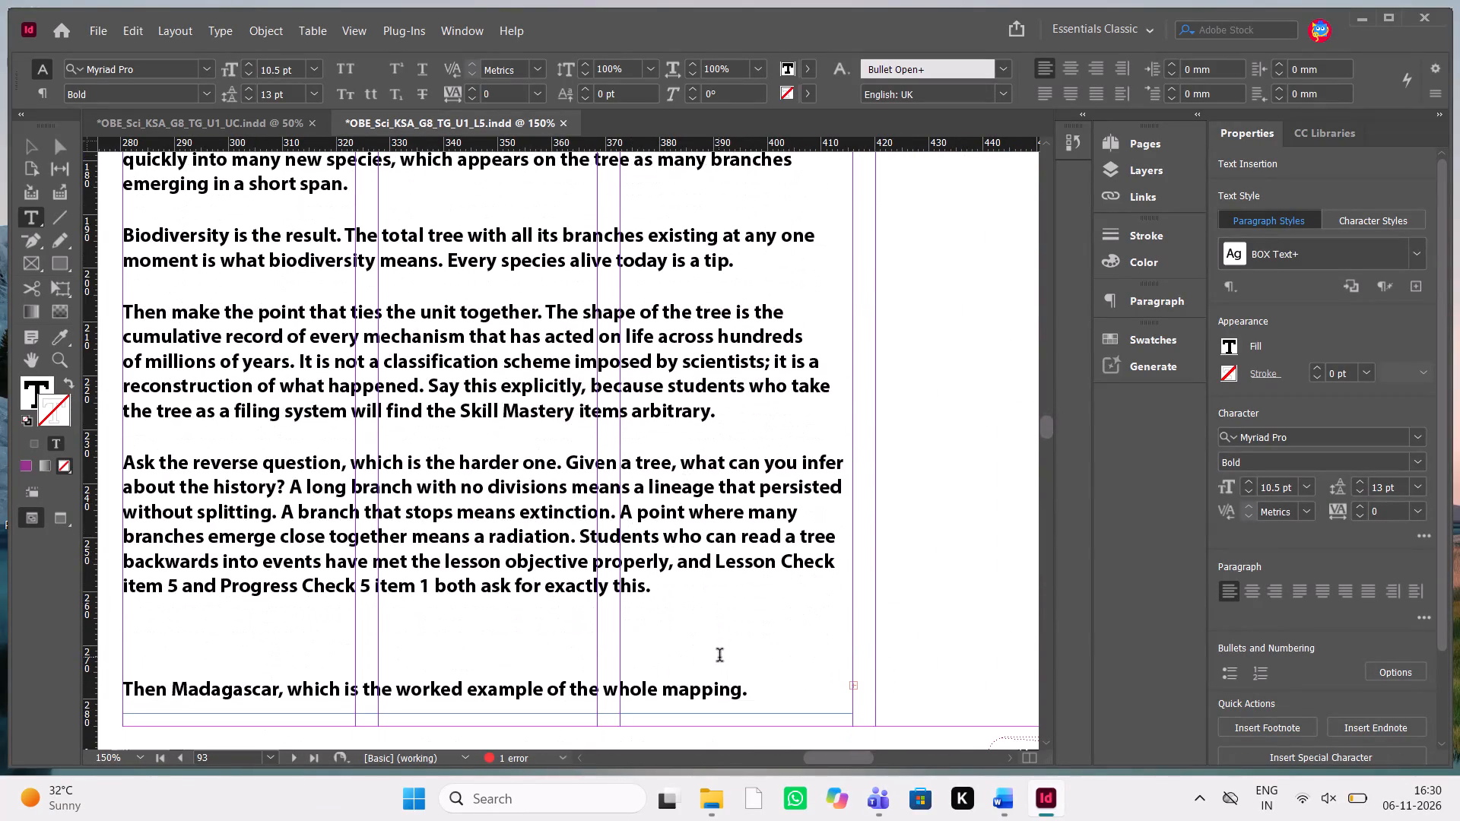
# Delete the extra blank paragraph above "Then Madagascar, which is the worked example of the whole mapping.".
pyautogui.moveTo(135, 667); pyautogui.dragTo(135, 653)
pyautogui.click(135, 653)
pyautogui.moveTo(135, 653); pyautogui.dragTo(137, 627)
pyautogui.press('Delete')
pyautogui.scroll(-1, 473, 620)
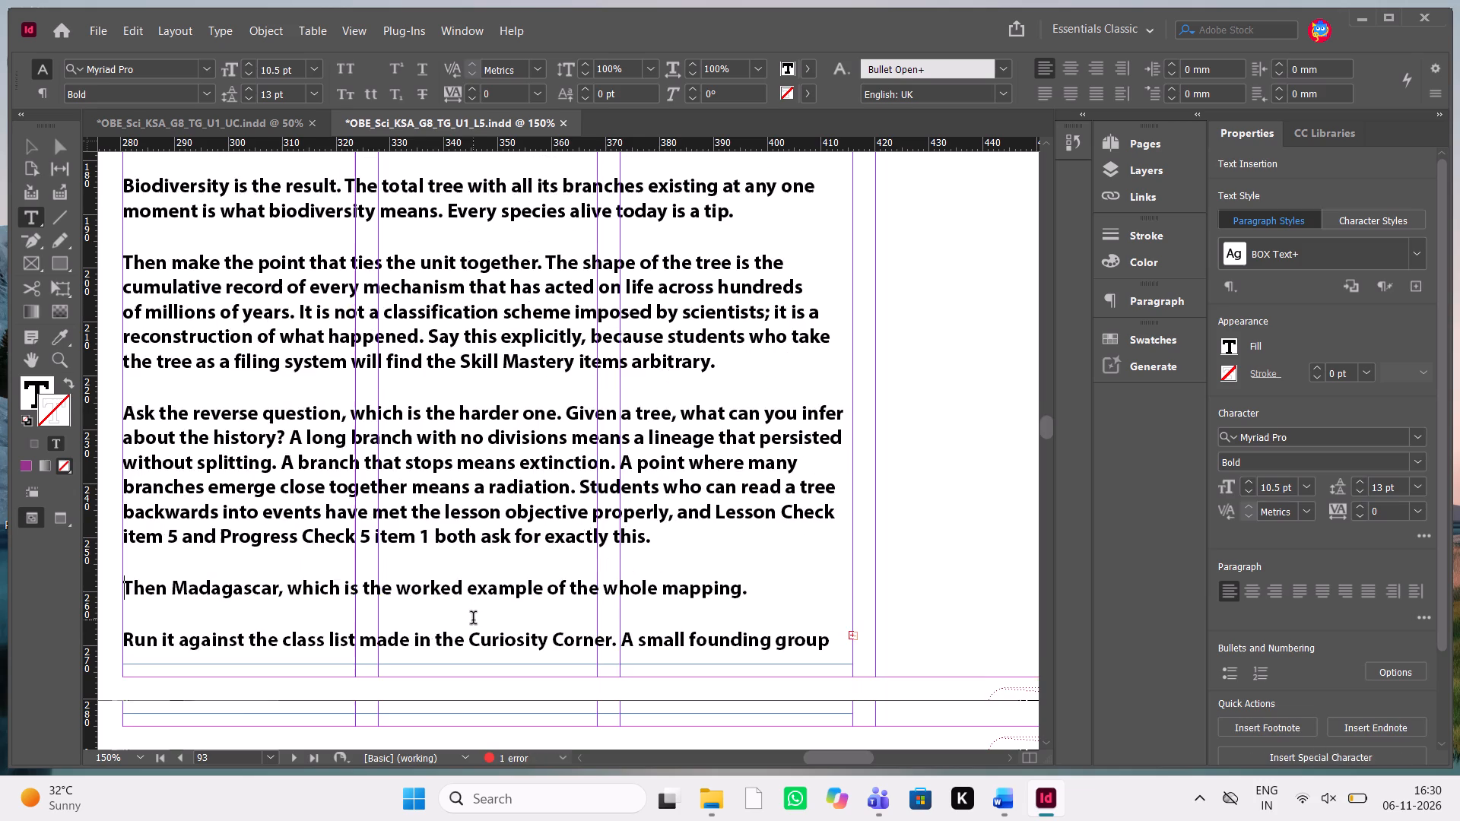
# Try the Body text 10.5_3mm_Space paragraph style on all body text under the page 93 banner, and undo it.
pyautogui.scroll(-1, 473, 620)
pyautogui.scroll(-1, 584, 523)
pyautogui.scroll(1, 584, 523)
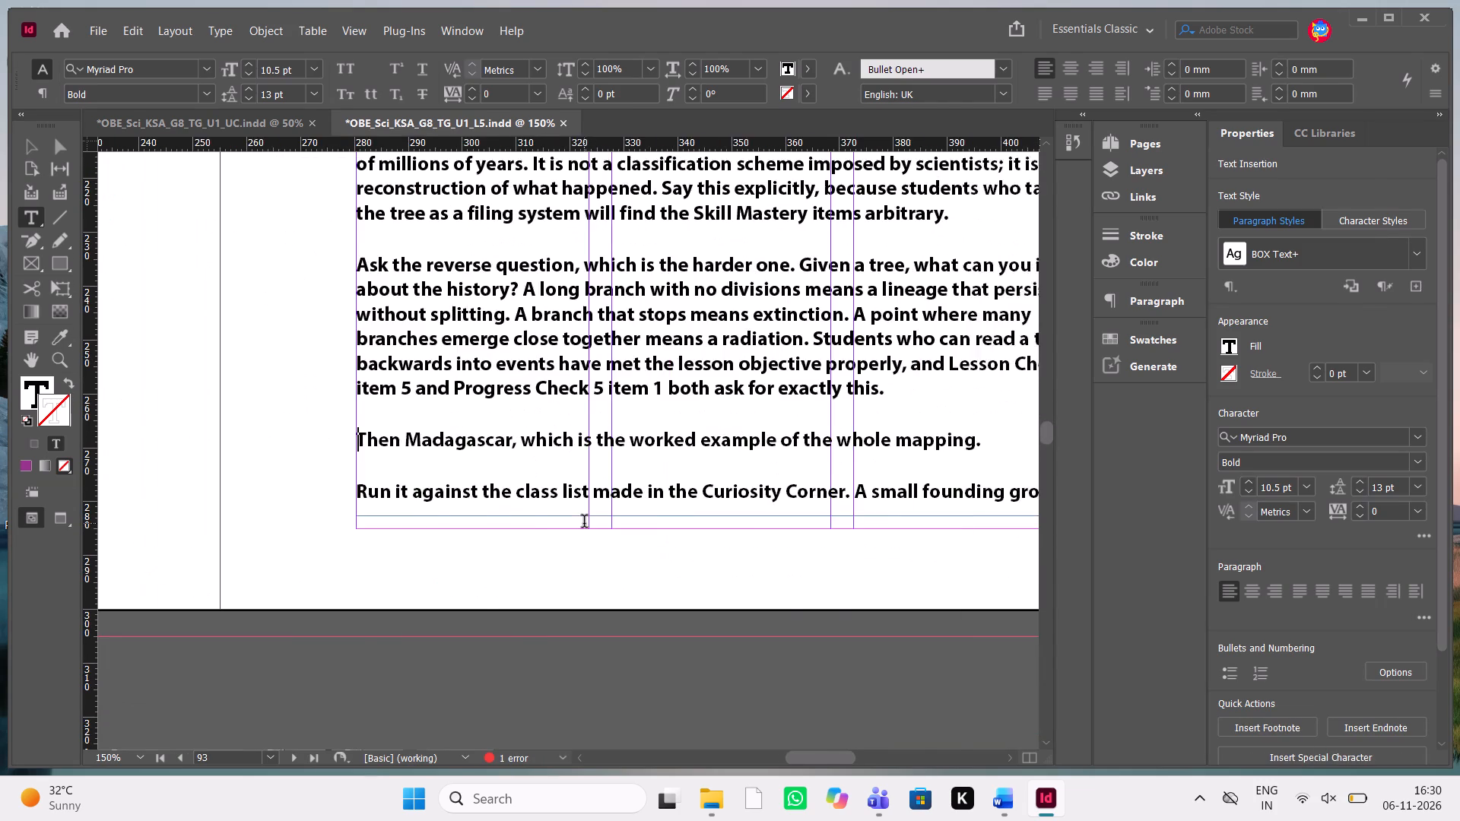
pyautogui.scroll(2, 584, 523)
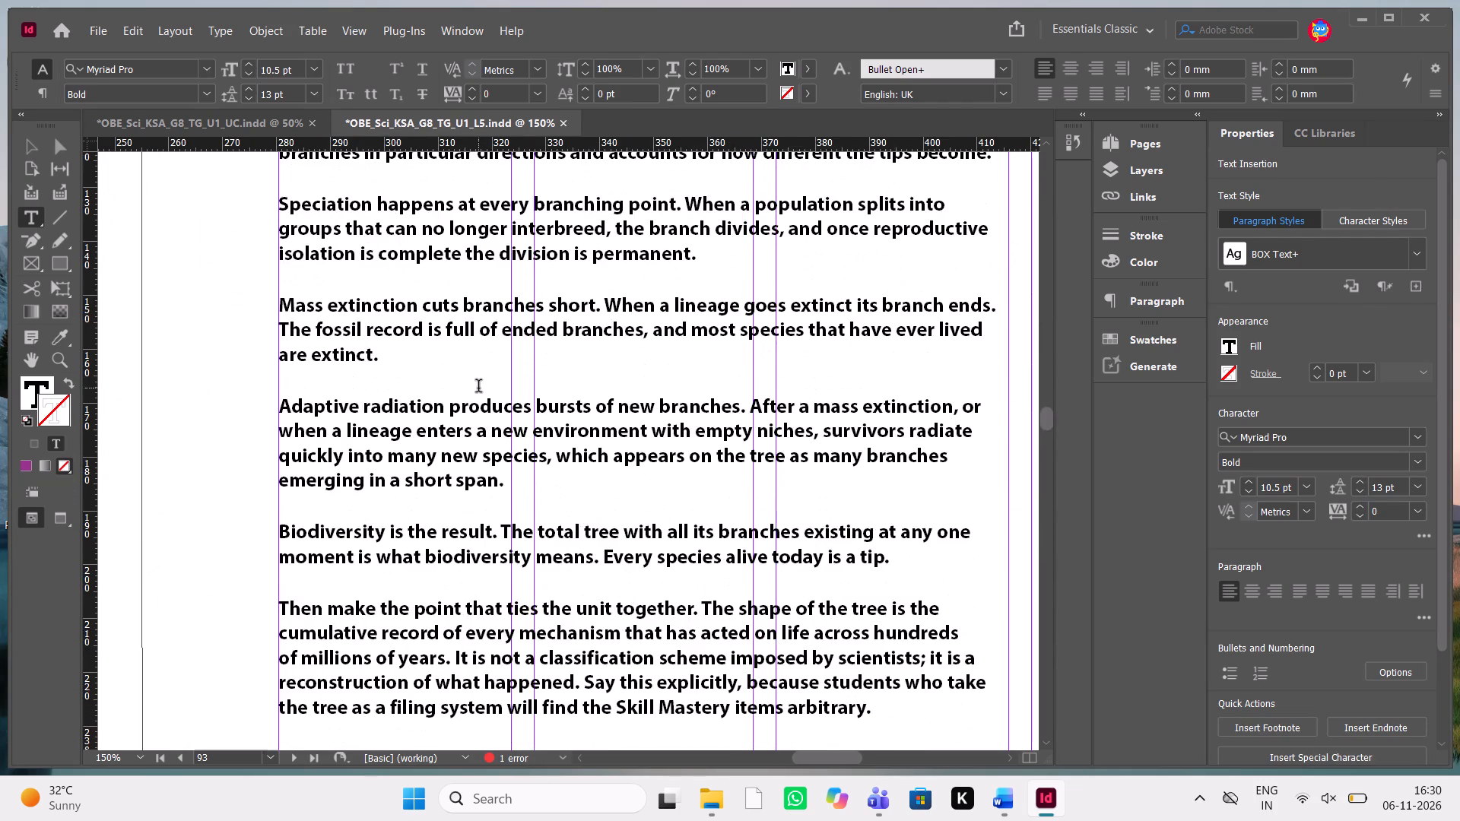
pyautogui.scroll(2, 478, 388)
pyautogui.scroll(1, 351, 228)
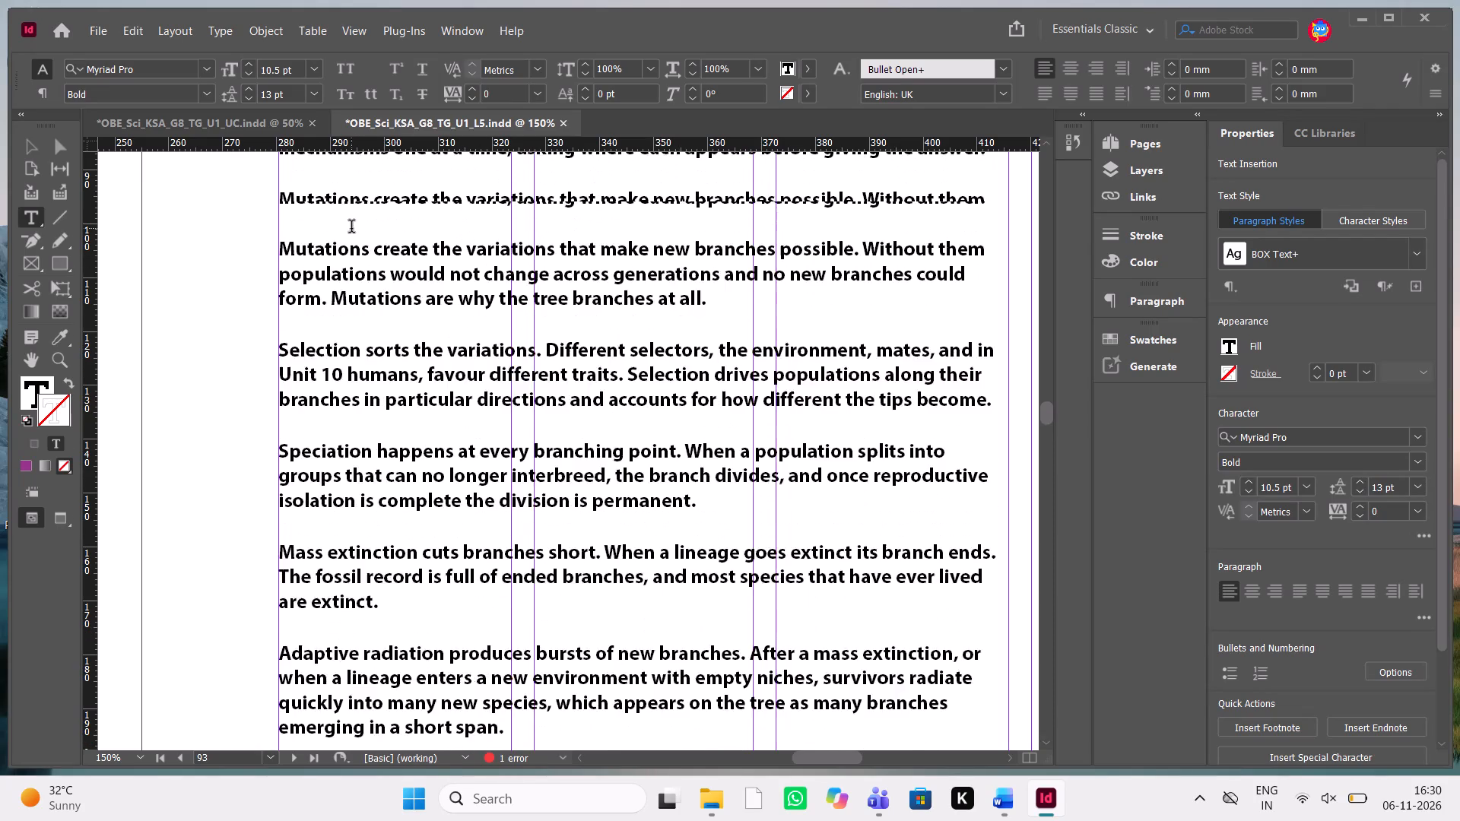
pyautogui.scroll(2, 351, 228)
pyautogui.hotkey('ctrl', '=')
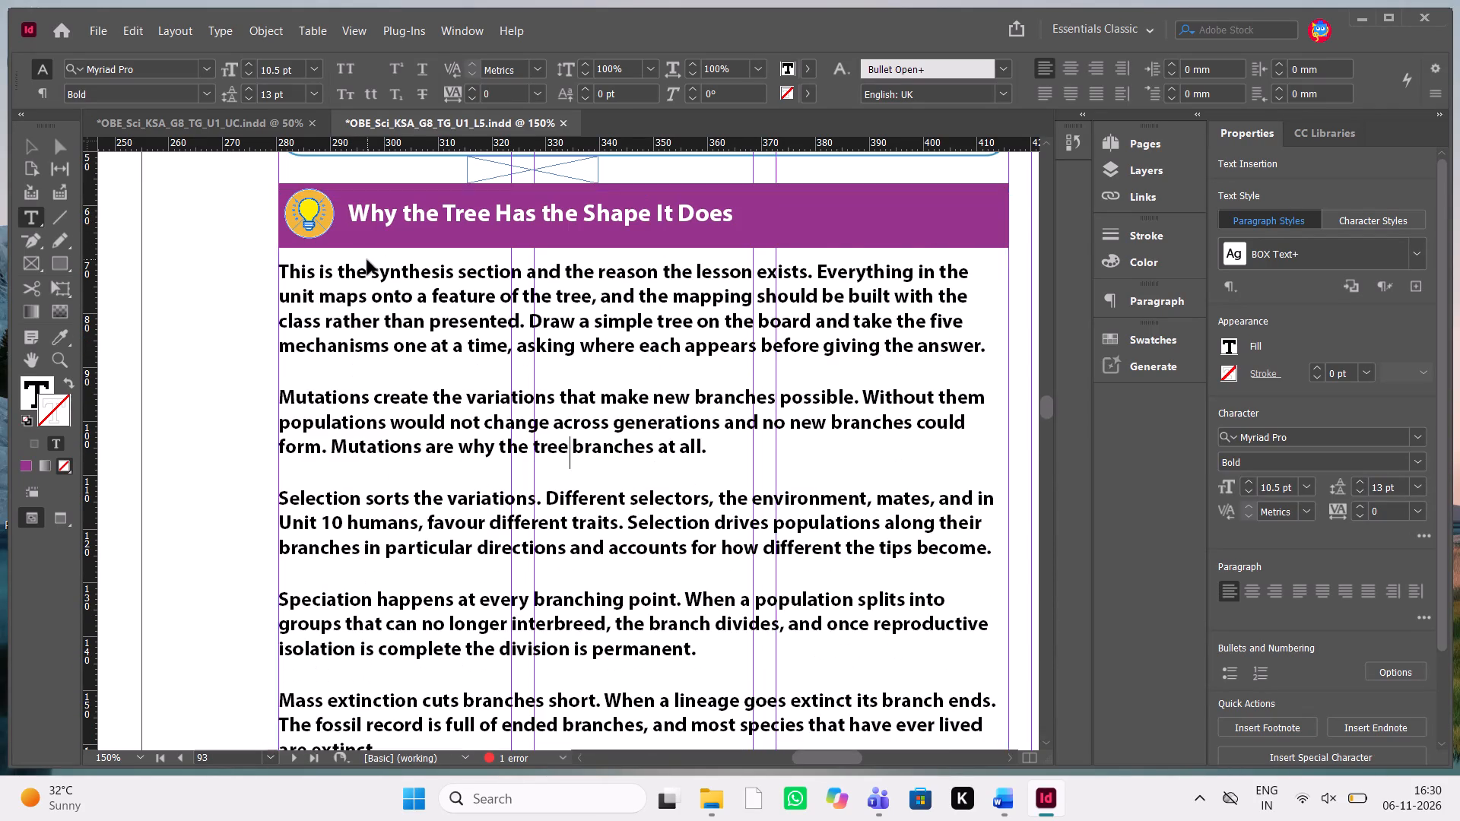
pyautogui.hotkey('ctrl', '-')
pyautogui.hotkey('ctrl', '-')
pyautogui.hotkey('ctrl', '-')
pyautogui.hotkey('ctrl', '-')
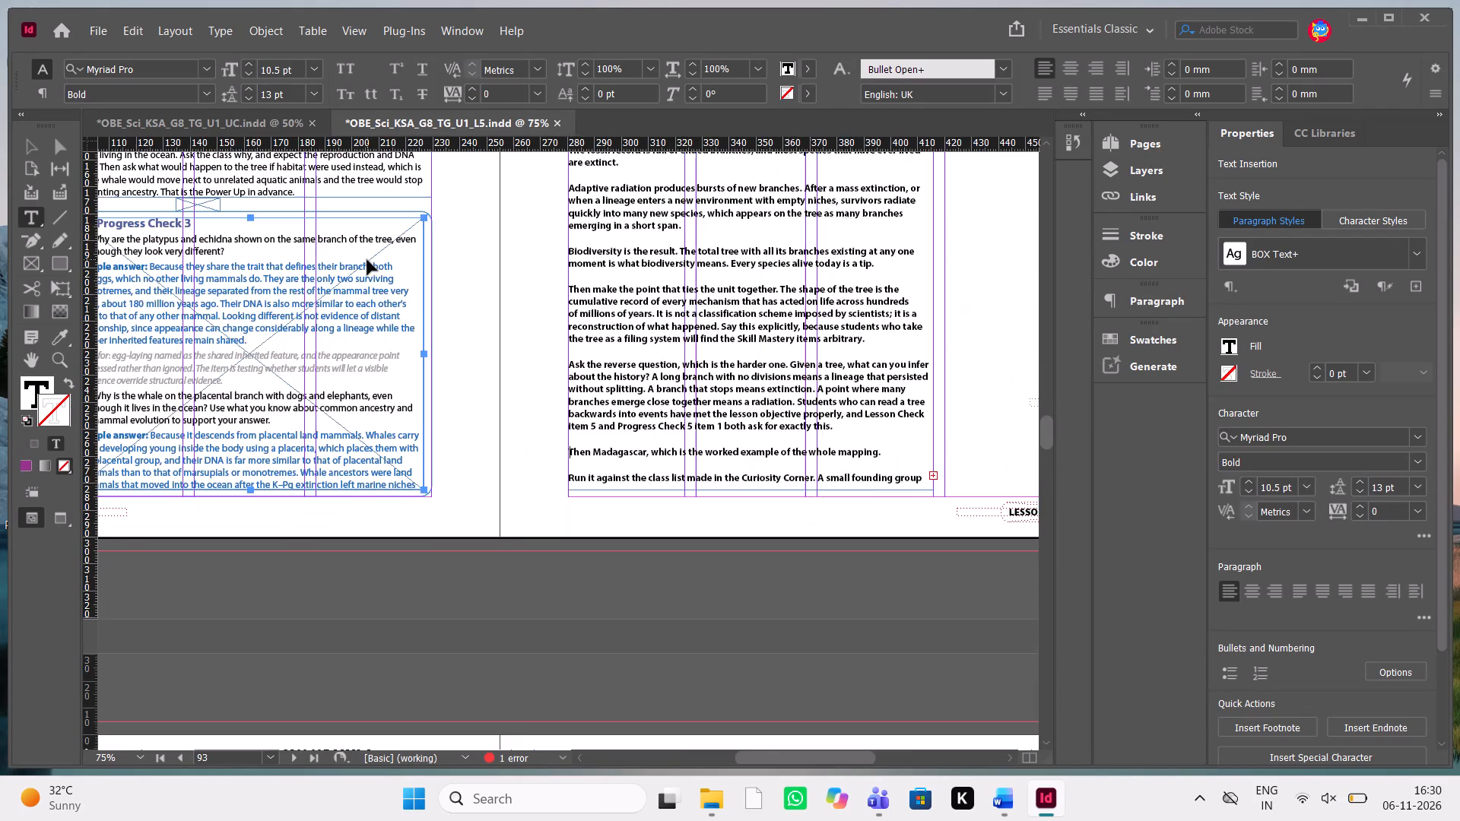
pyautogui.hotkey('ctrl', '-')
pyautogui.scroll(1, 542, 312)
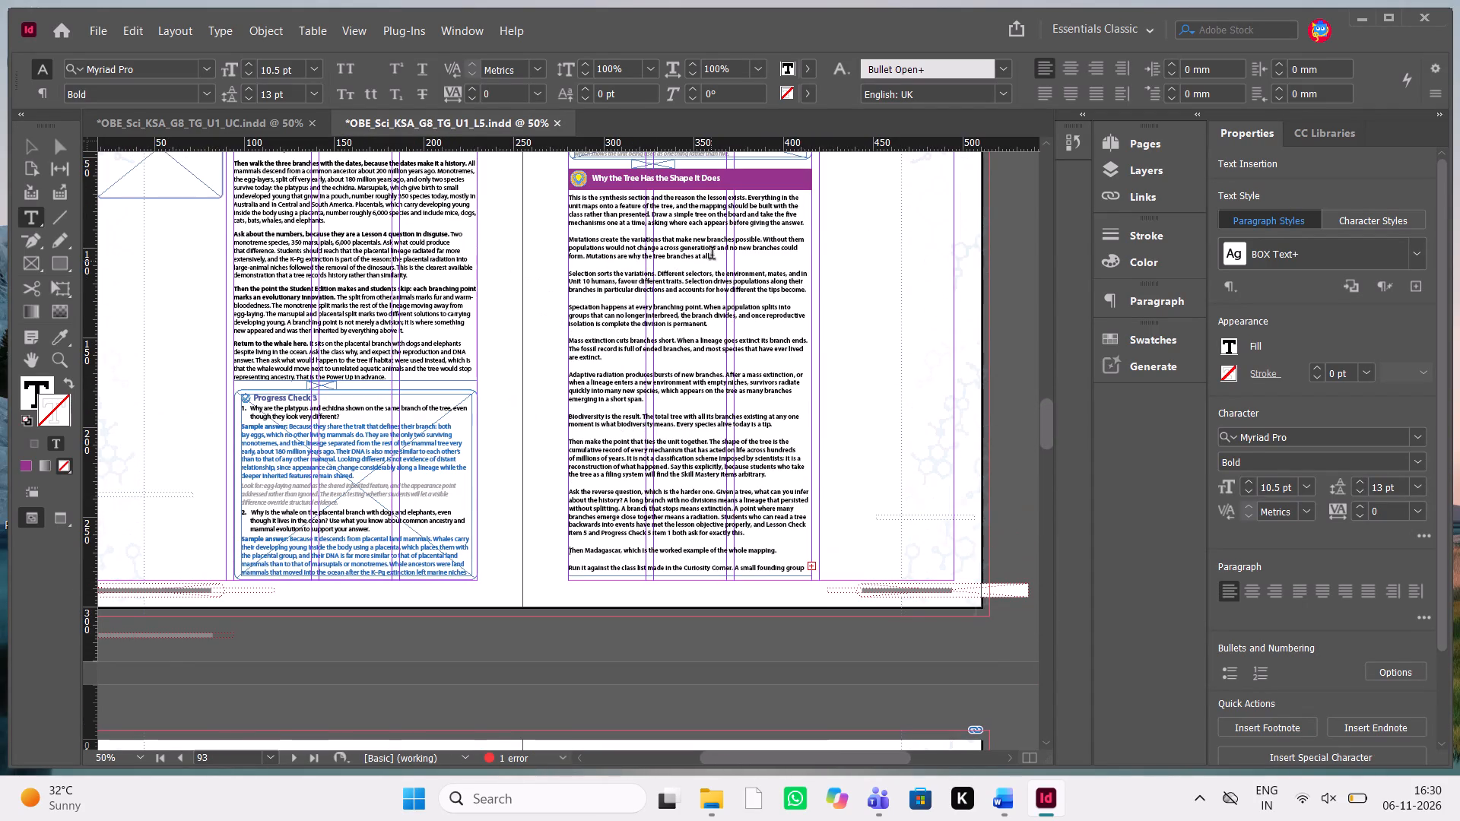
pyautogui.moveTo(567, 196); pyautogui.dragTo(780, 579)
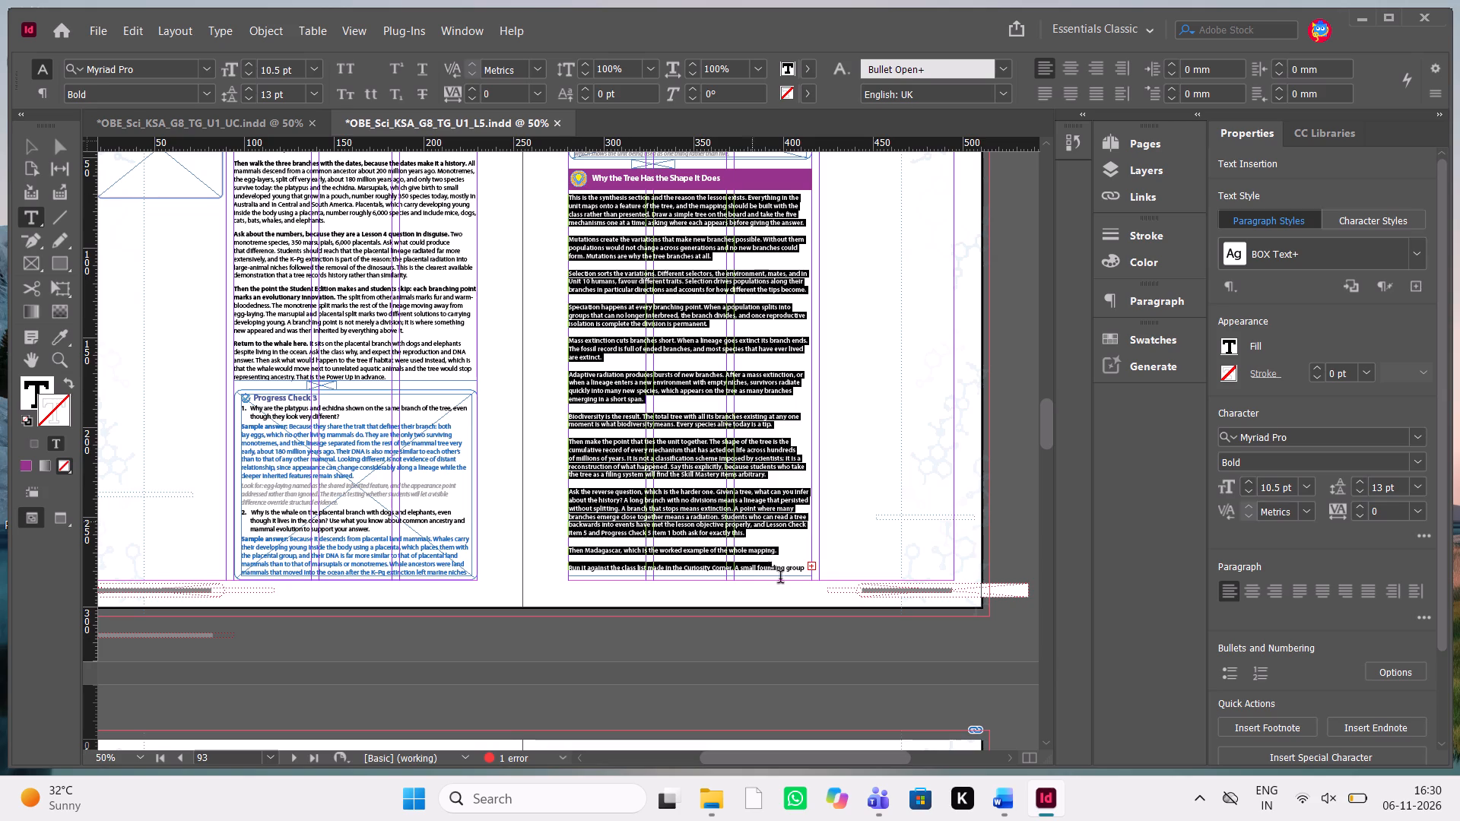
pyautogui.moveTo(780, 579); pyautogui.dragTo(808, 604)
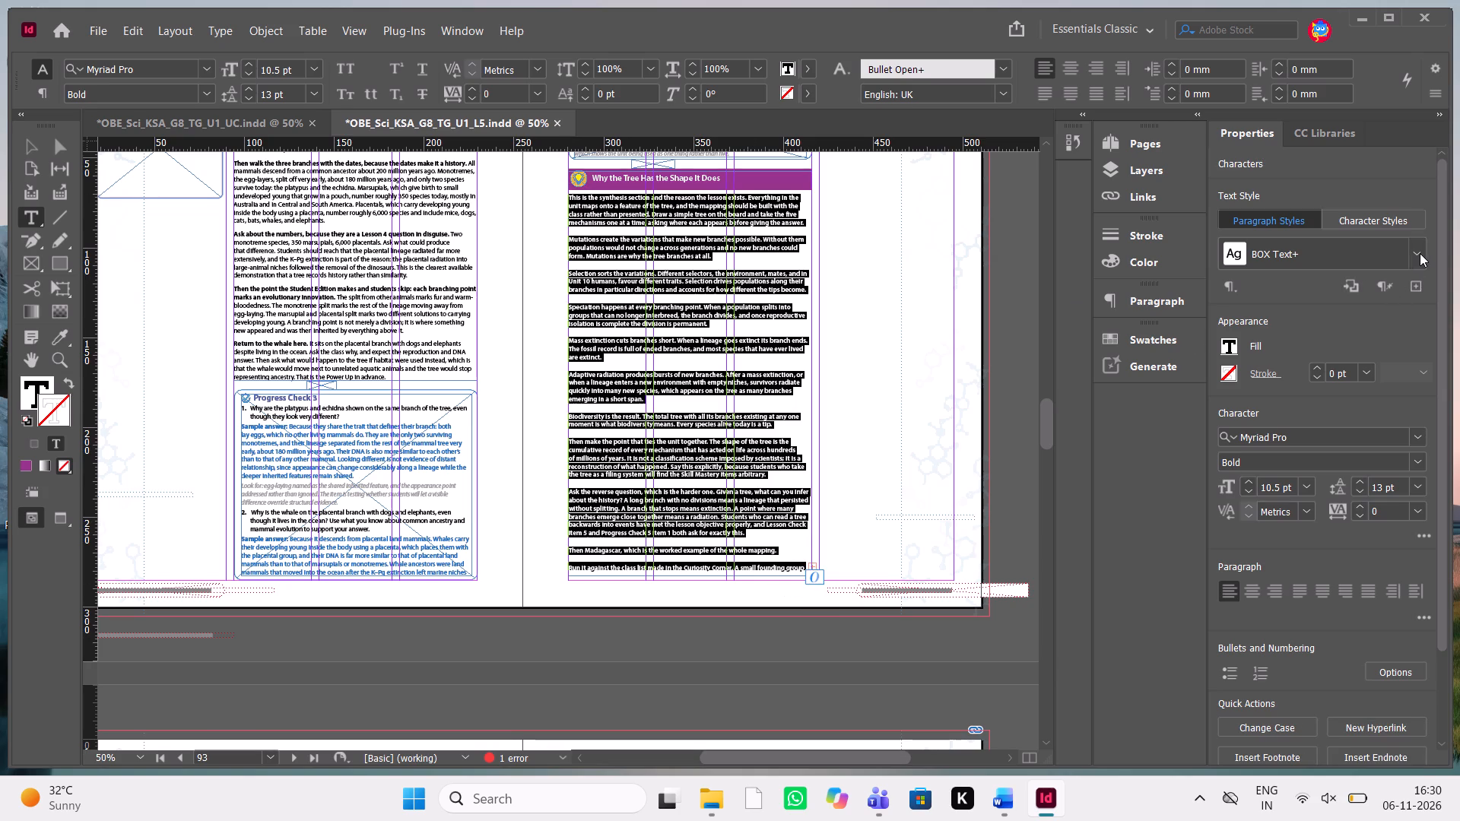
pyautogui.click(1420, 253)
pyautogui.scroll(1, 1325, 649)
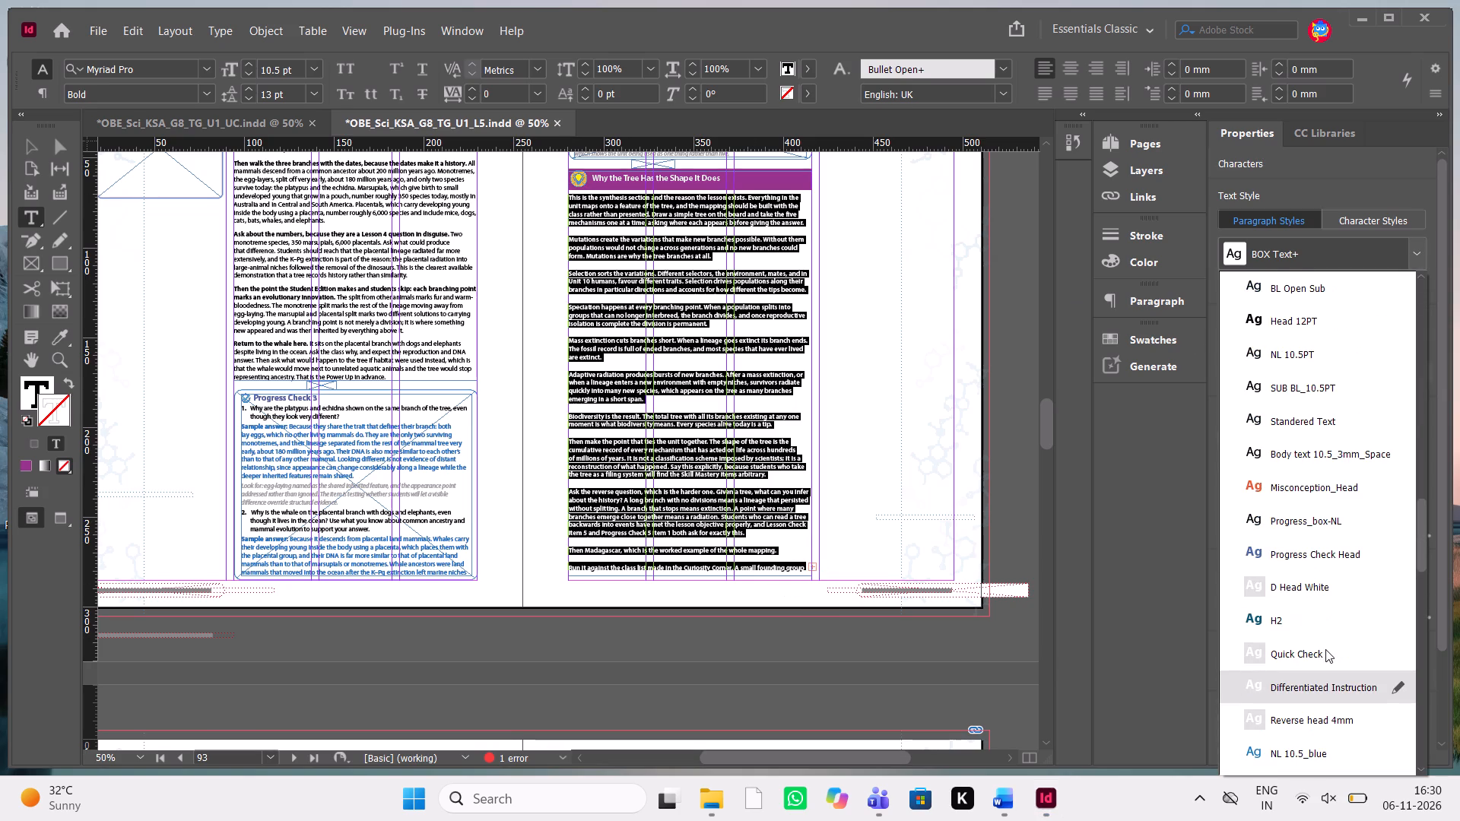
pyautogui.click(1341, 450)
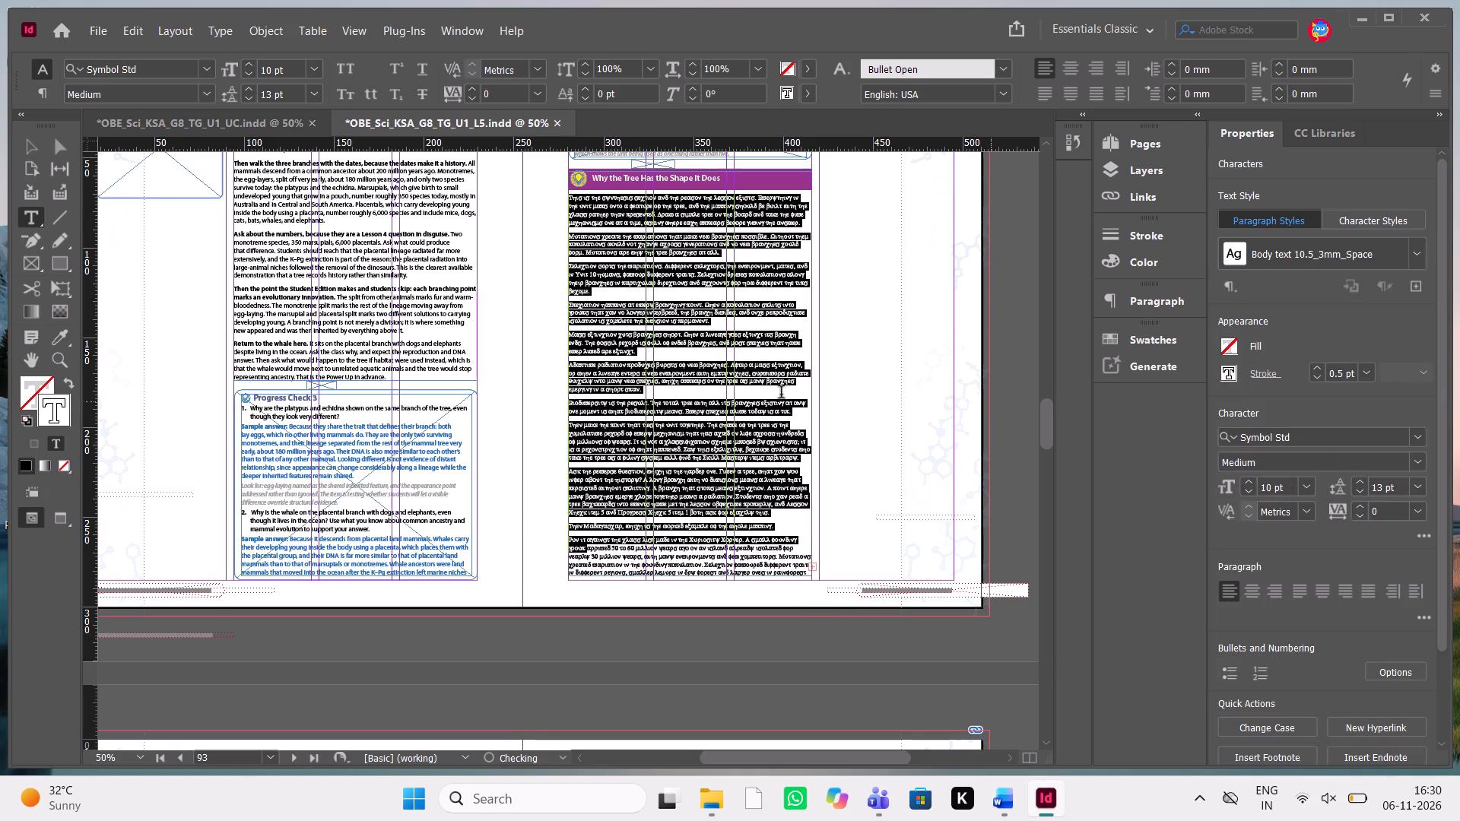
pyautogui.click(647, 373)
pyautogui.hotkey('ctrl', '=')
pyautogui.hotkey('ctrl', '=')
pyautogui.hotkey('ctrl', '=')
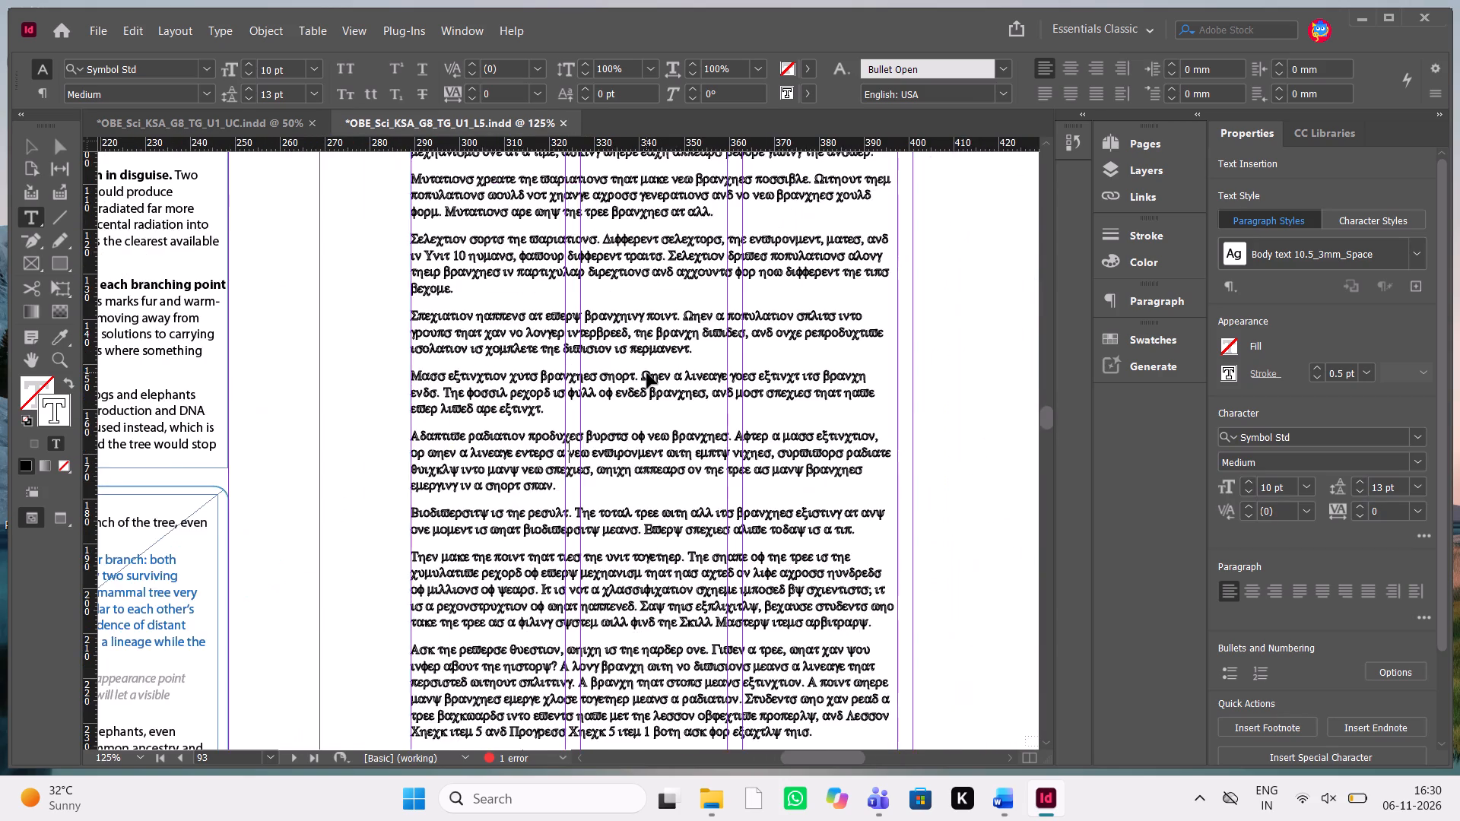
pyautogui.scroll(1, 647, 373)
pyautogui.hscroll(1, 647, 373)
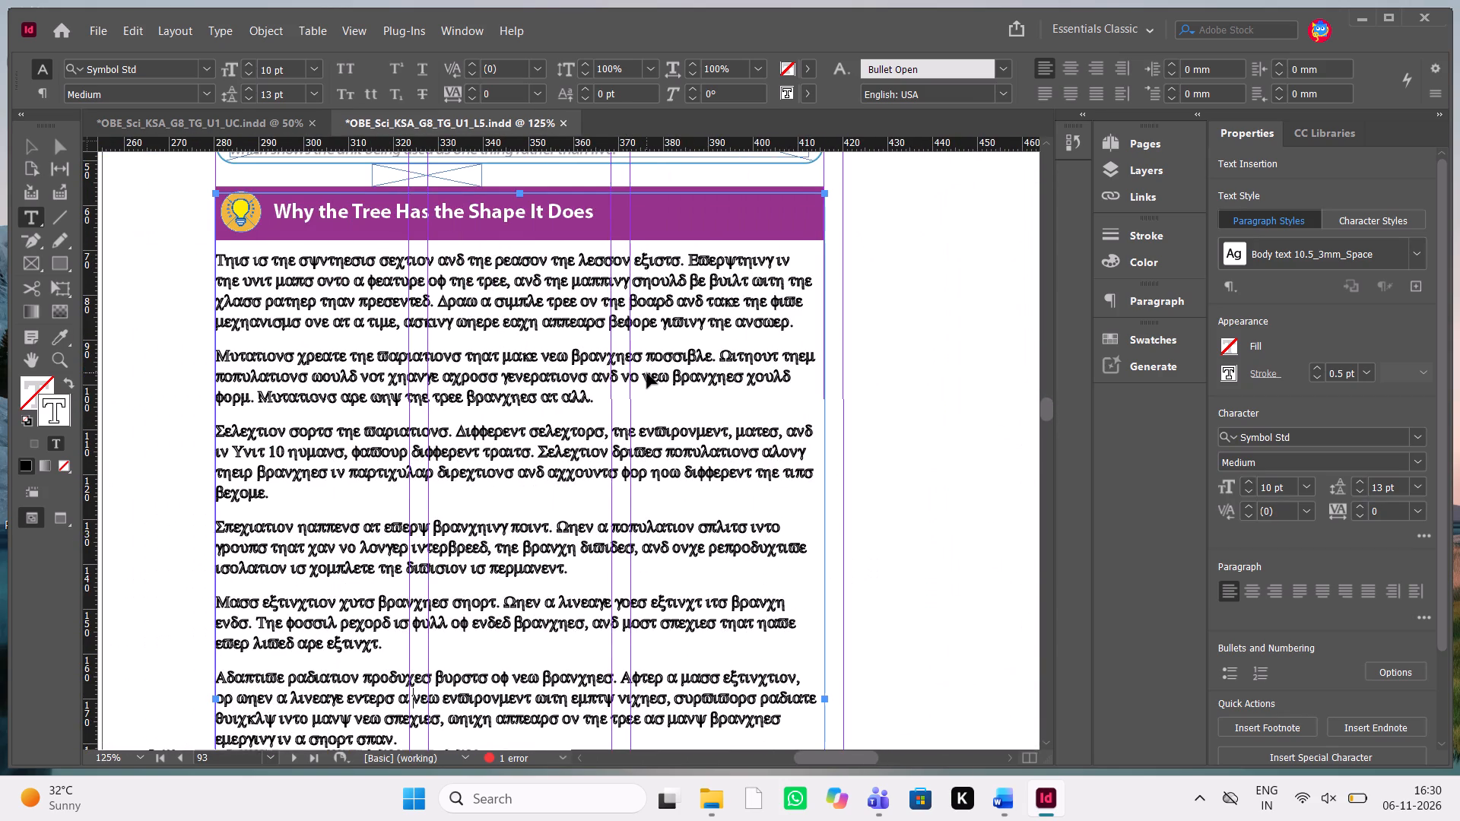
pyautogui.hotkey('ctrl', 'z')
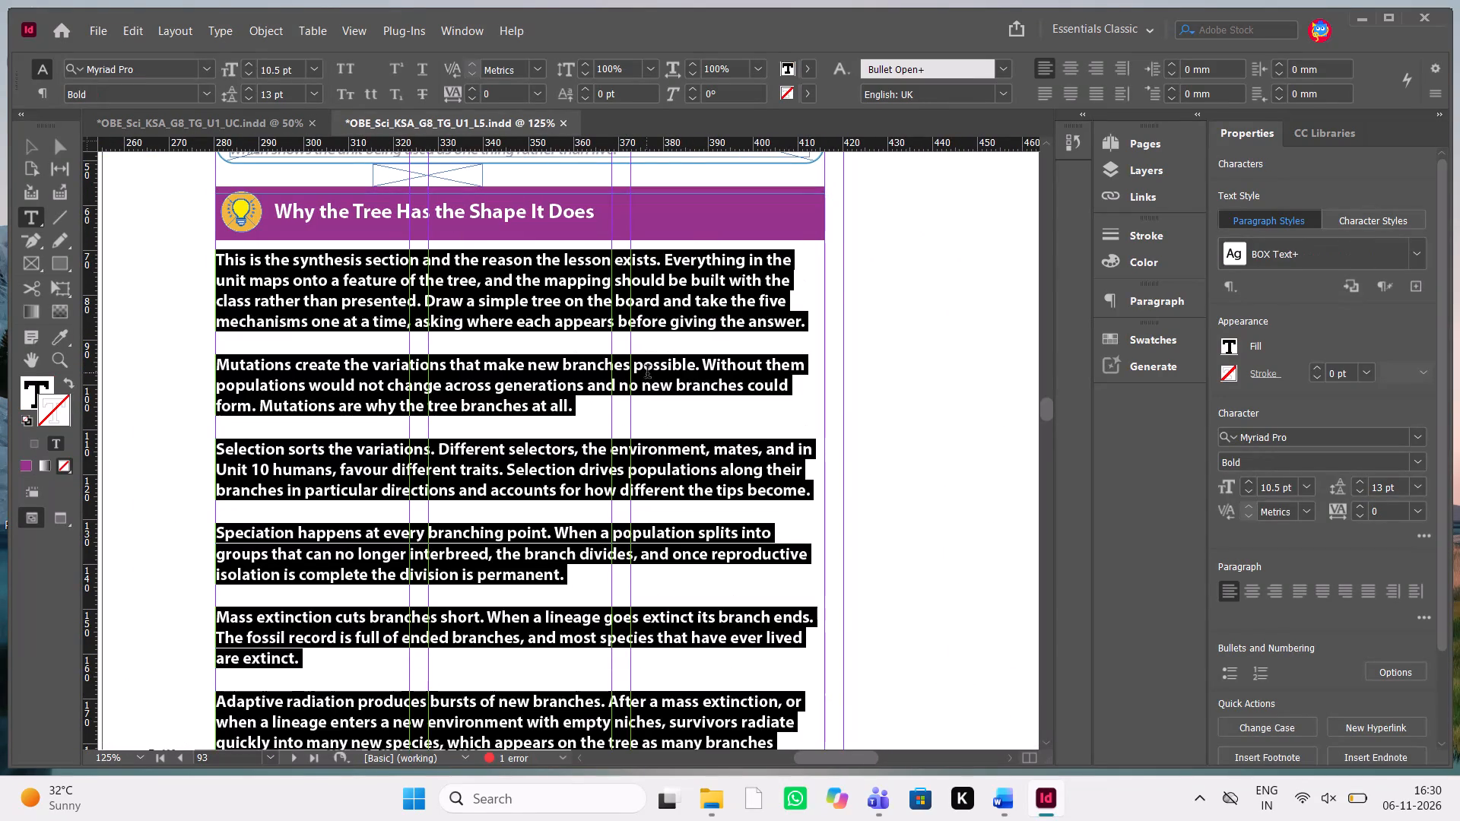
# Delete all the body text under the "Why the Tree Has the Shape It Does" banner, including the overset remainder.
pyautogui.press('Delete')
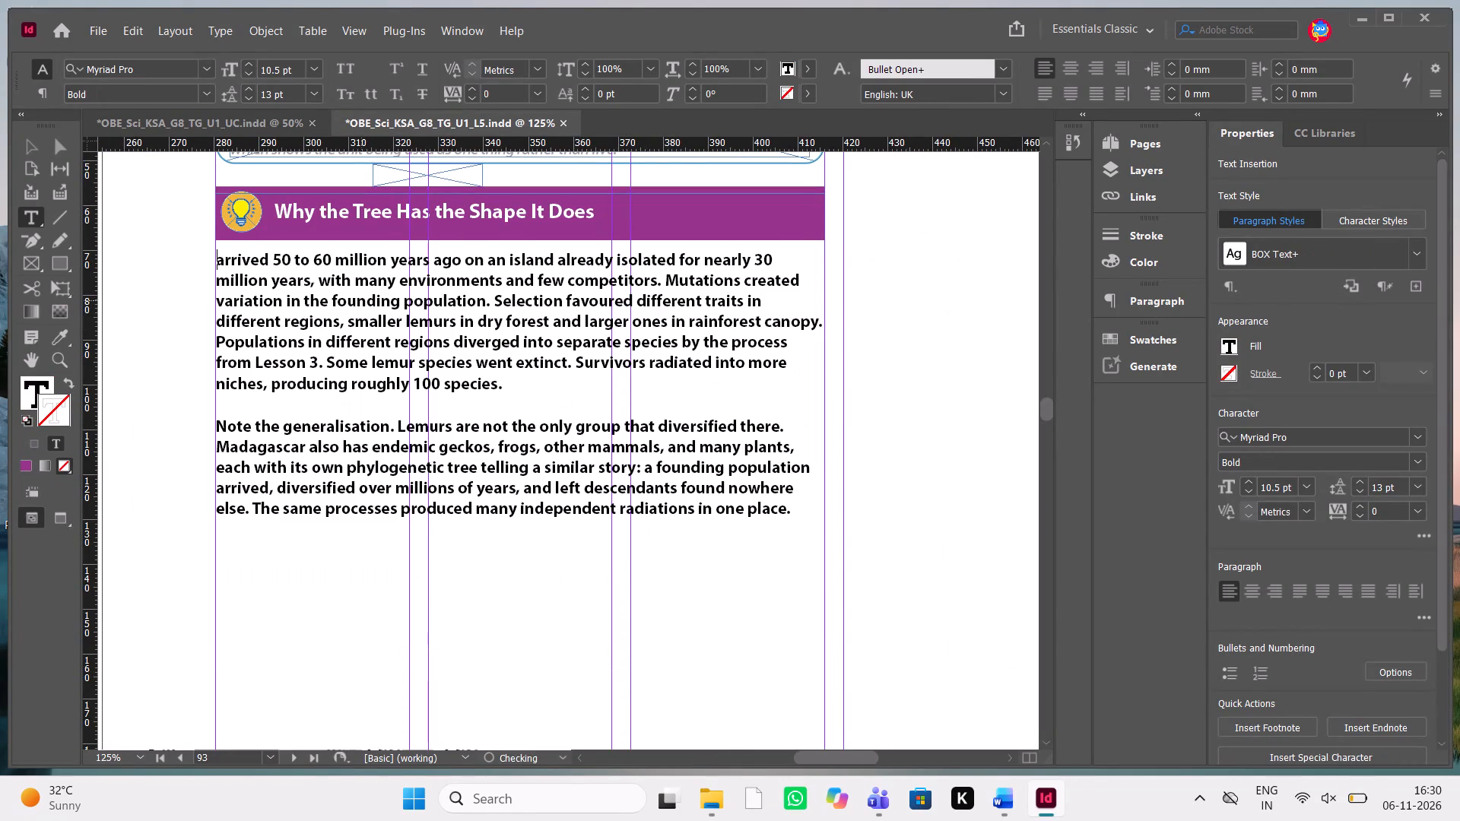
pyautogui.moveTo(804, 518); pyautogui.dragTo(250, 253)
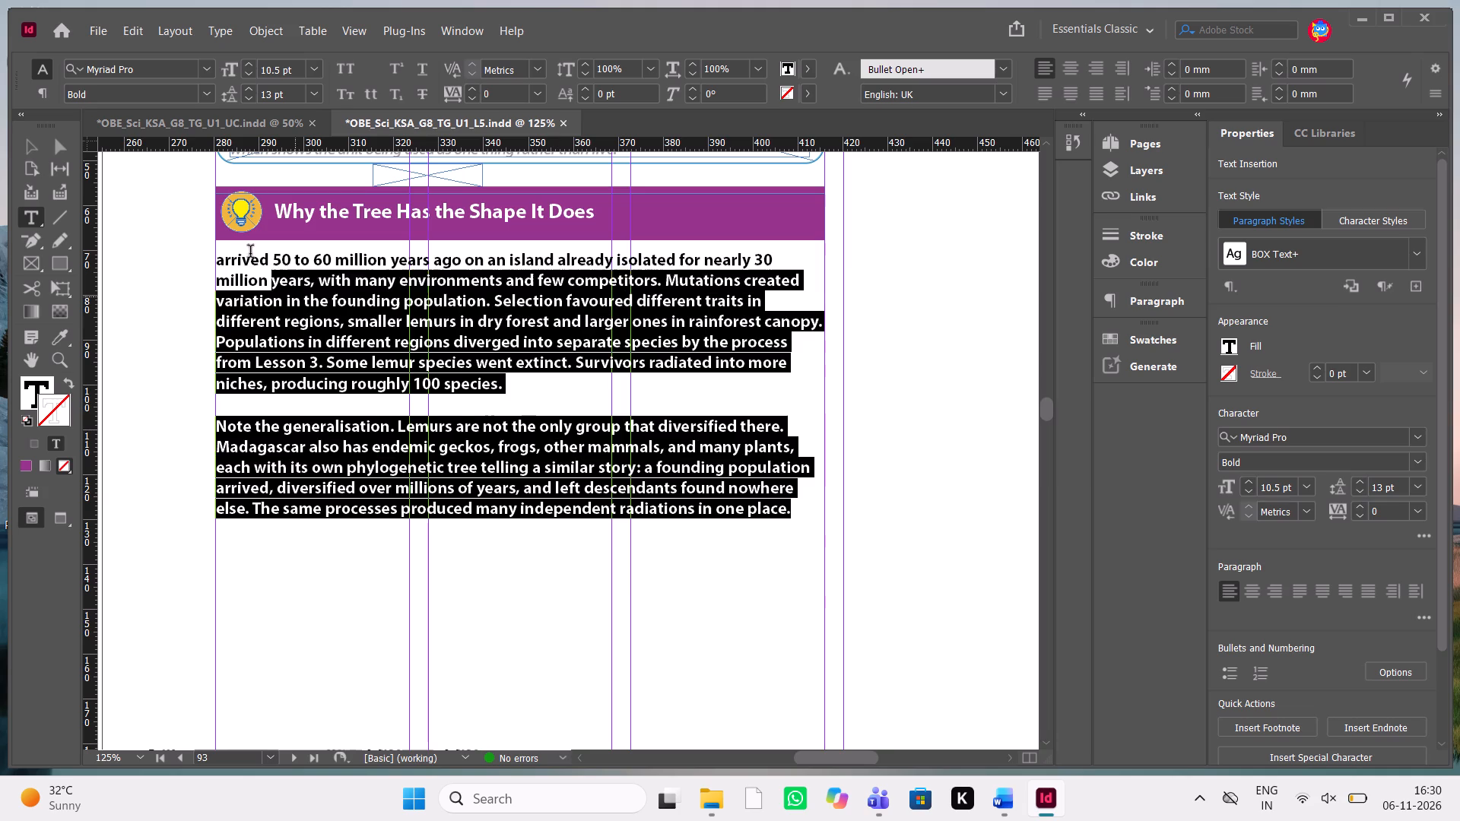
pyautogui.moveTo(250, 253); pyautogui.dragTo(199, 264)
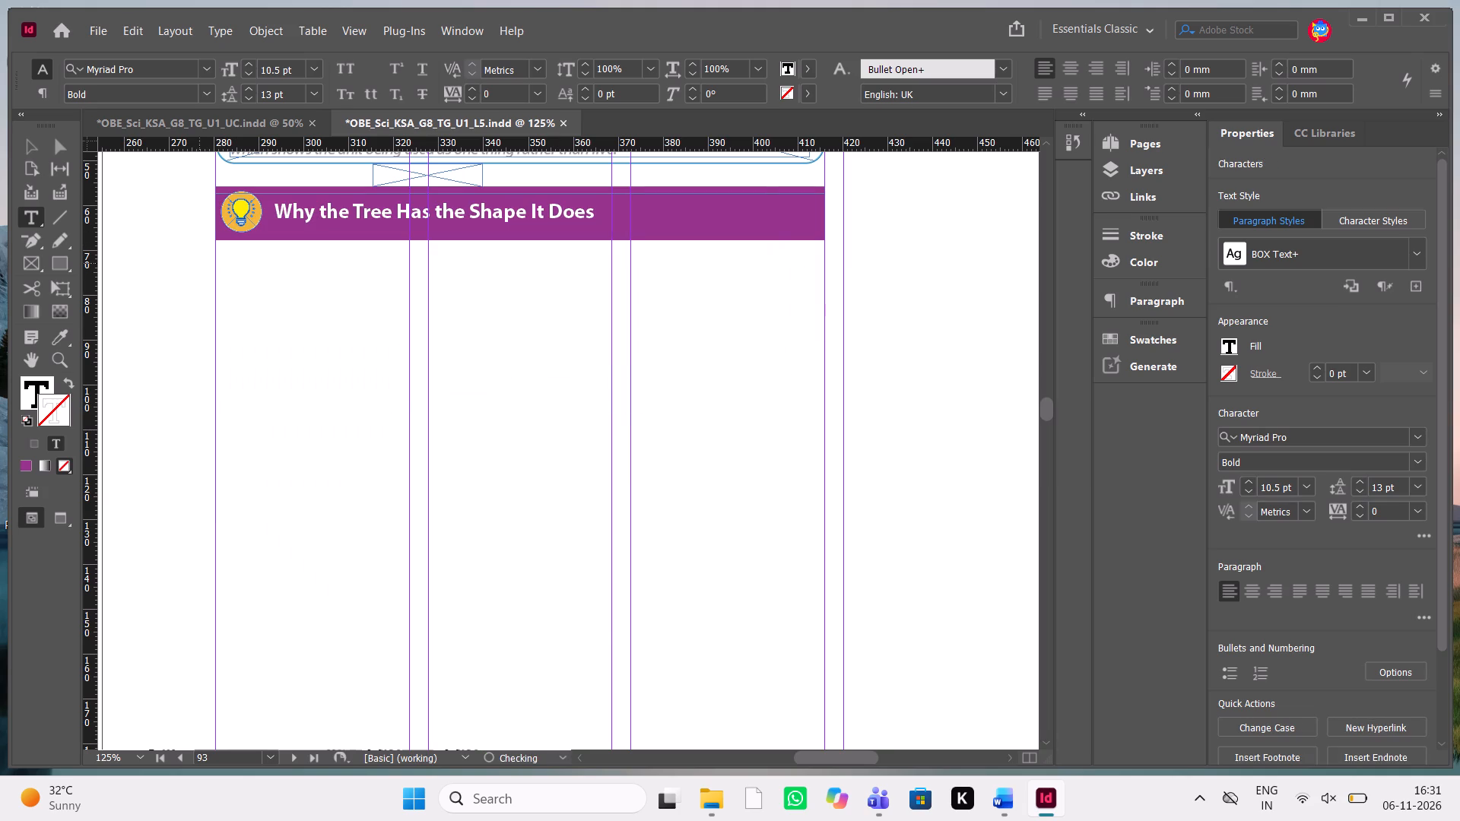
pyautogui.press('Delete')
pyautogui.press('Delete')
pyautogui.press('Delete')
pyautogui.press('Delete')
pyautogui.press('Delete')
pyautogui.press('Delete')
pyautogui.press('Delete')
pyautogui.press('Delete')
pyautogui.press('Delete')
pyautogui.press('Delete')
pyautogui.press('Delete')
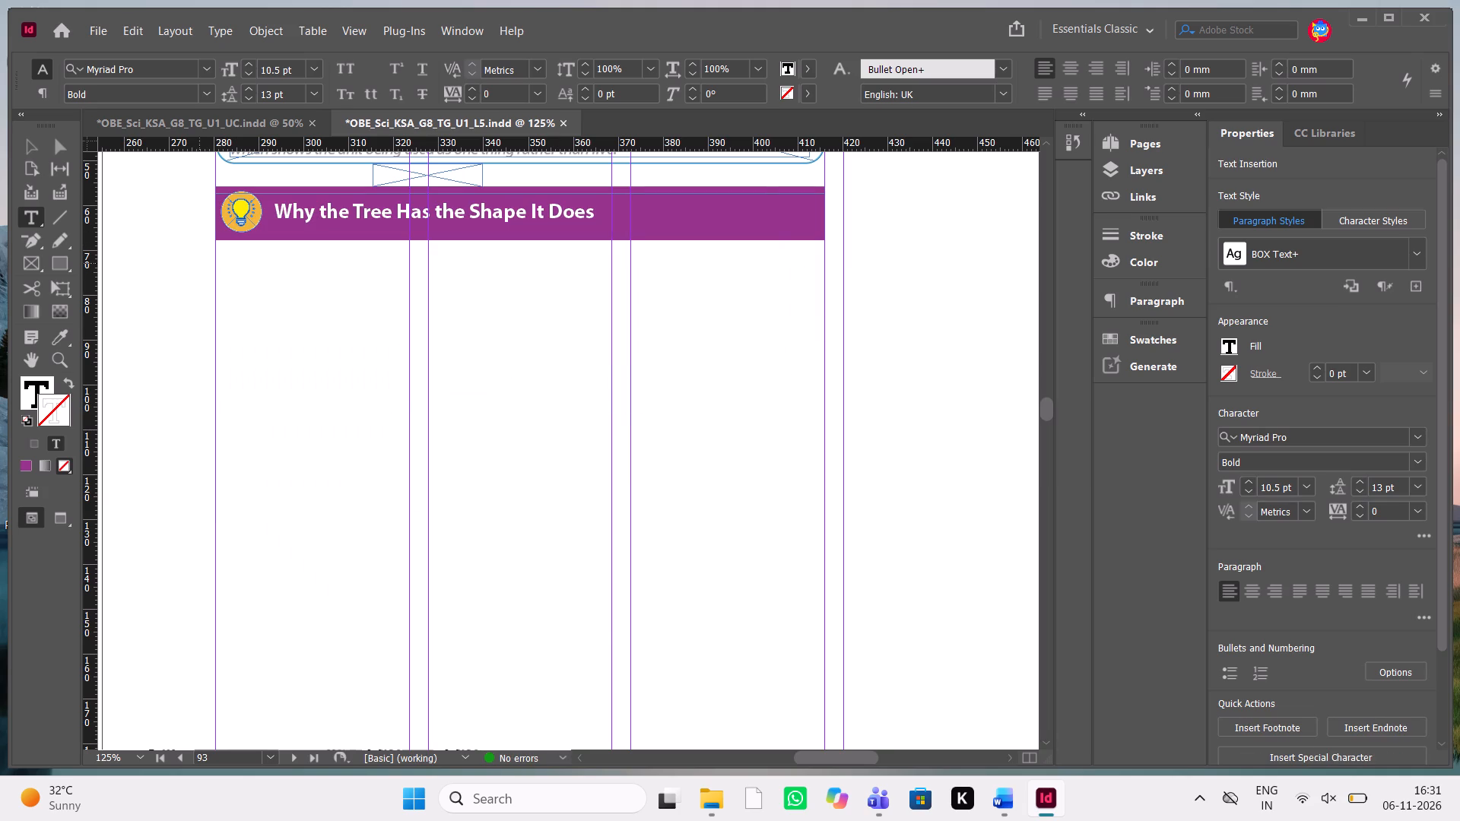
pyautogui.press('Delete')
pyautogui.press('Delete')
pyautogui.press('Delete')
pyautogui.press('Delete')
pyautogui.press('Delete')
# Apply the Body text 10.5_3mm_Space paragraph style at the insertion point in the emptied body frame.
pyautogui.hotkey('alt', 'Tab')
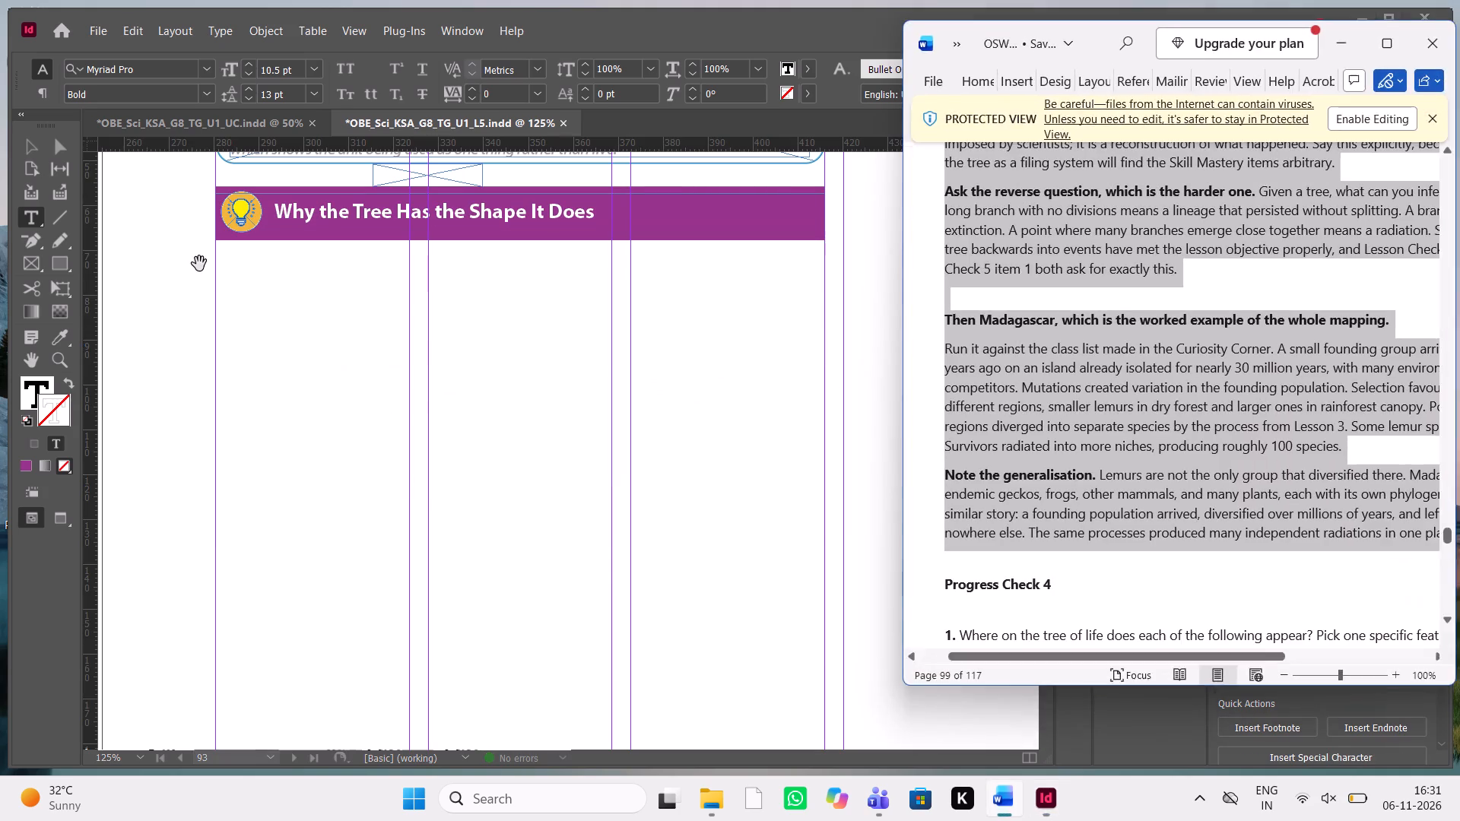
pyautogui.hotkey('alt', 'Tab')
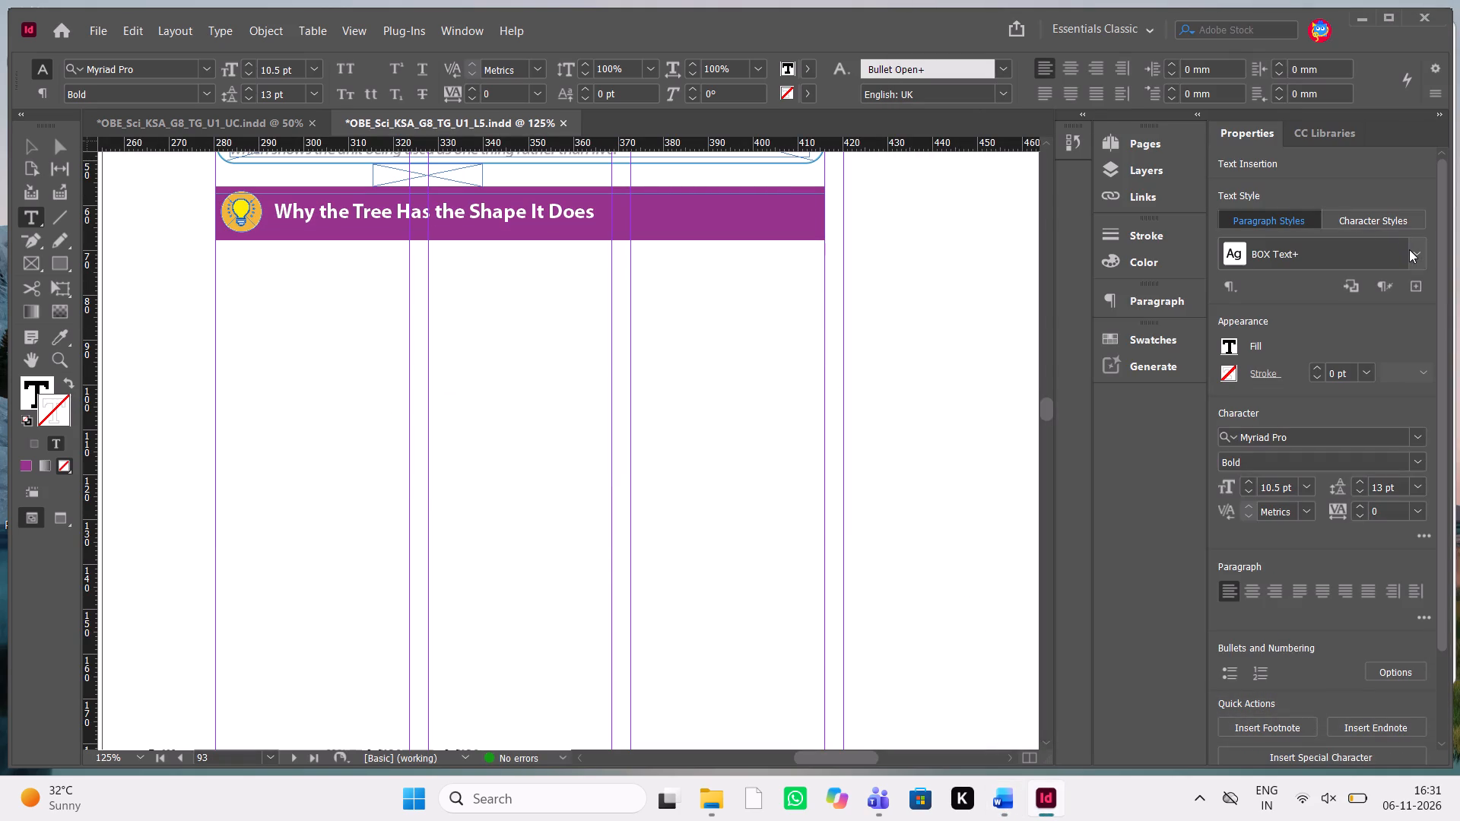
pyautogui.click(1409, 249)
pyautogui.scroll(2, 1354, 440)
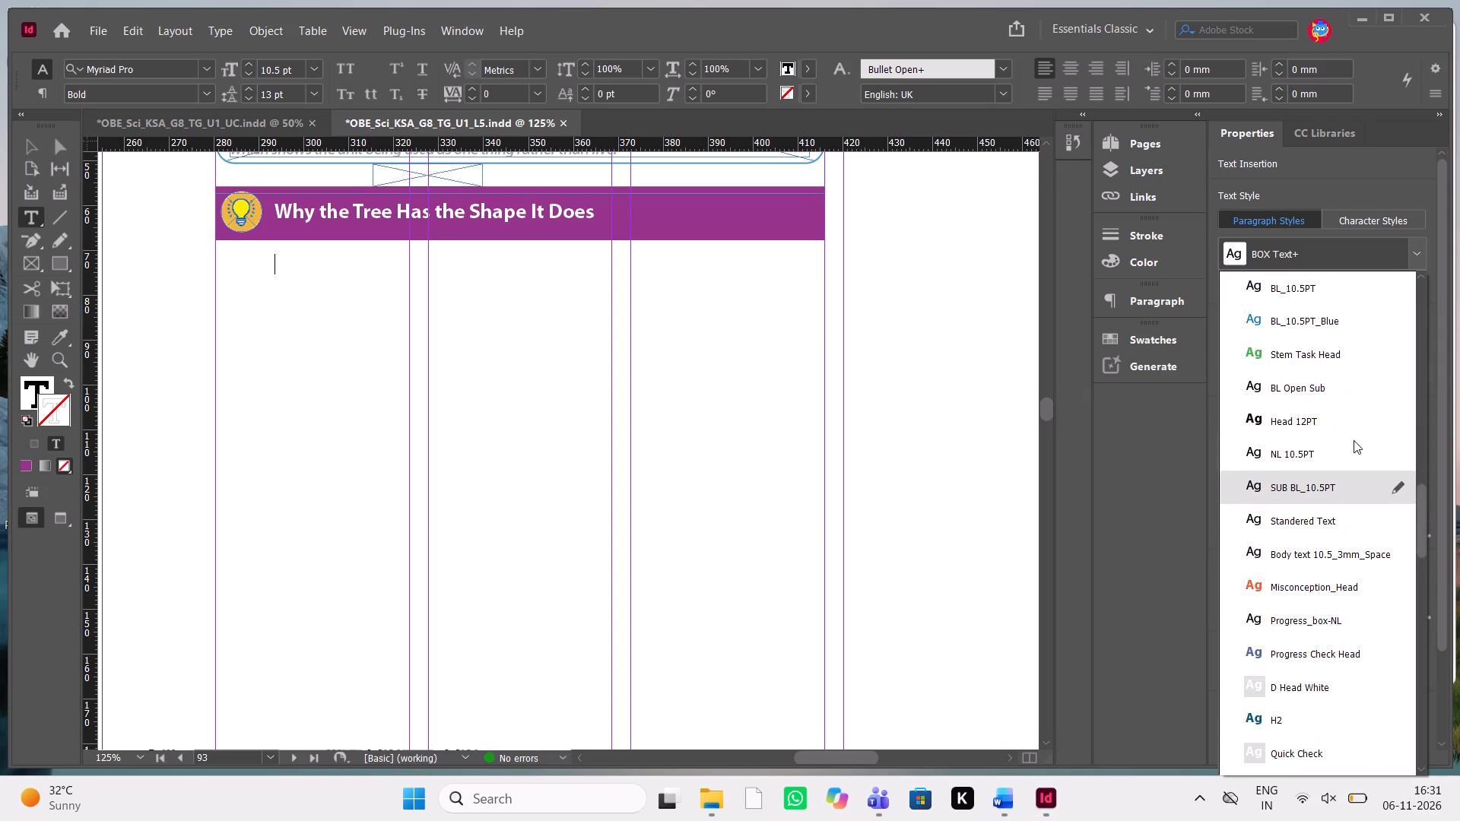
pyautogui.click(1335, 558)
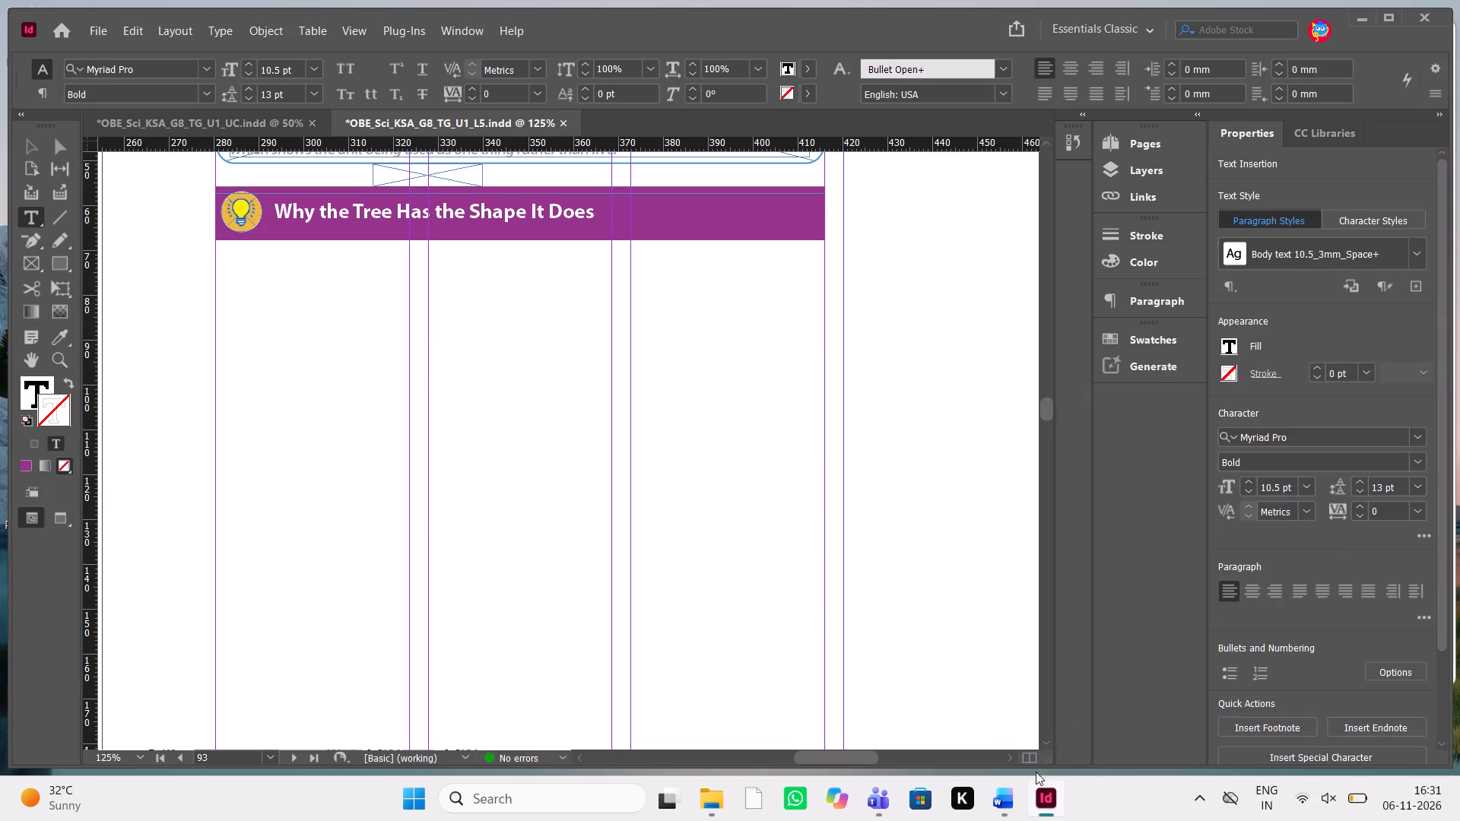
# In Word, copy the Direct Instruction text from "This is the synthesis section" through the "Ask the reverse question" paragraph.
pyautogui.click(1008, 802)
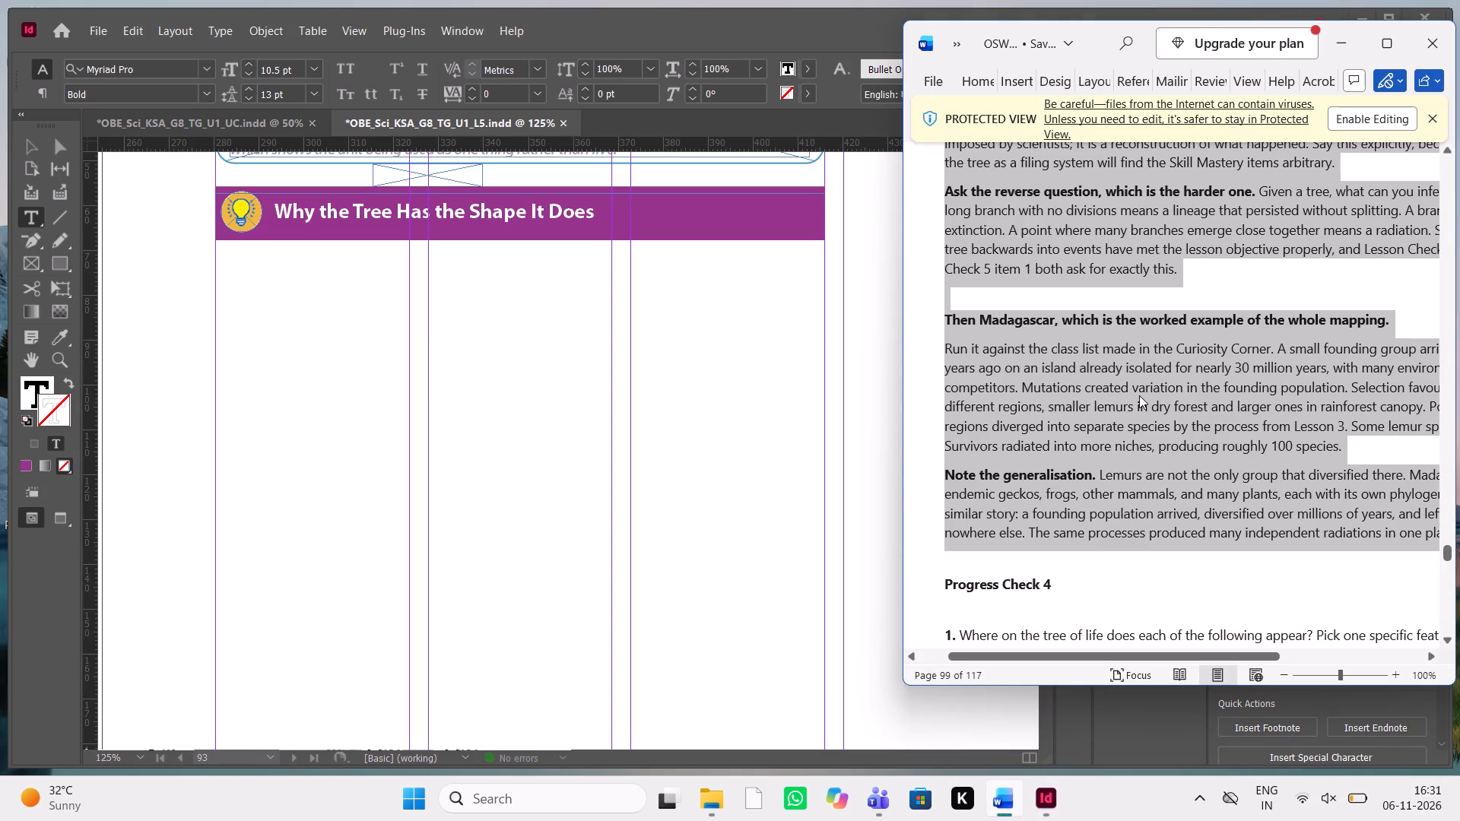
pyautogui.scroll(4, 1139, 395)
pyautogui.scroll(-2, 1139, 395)
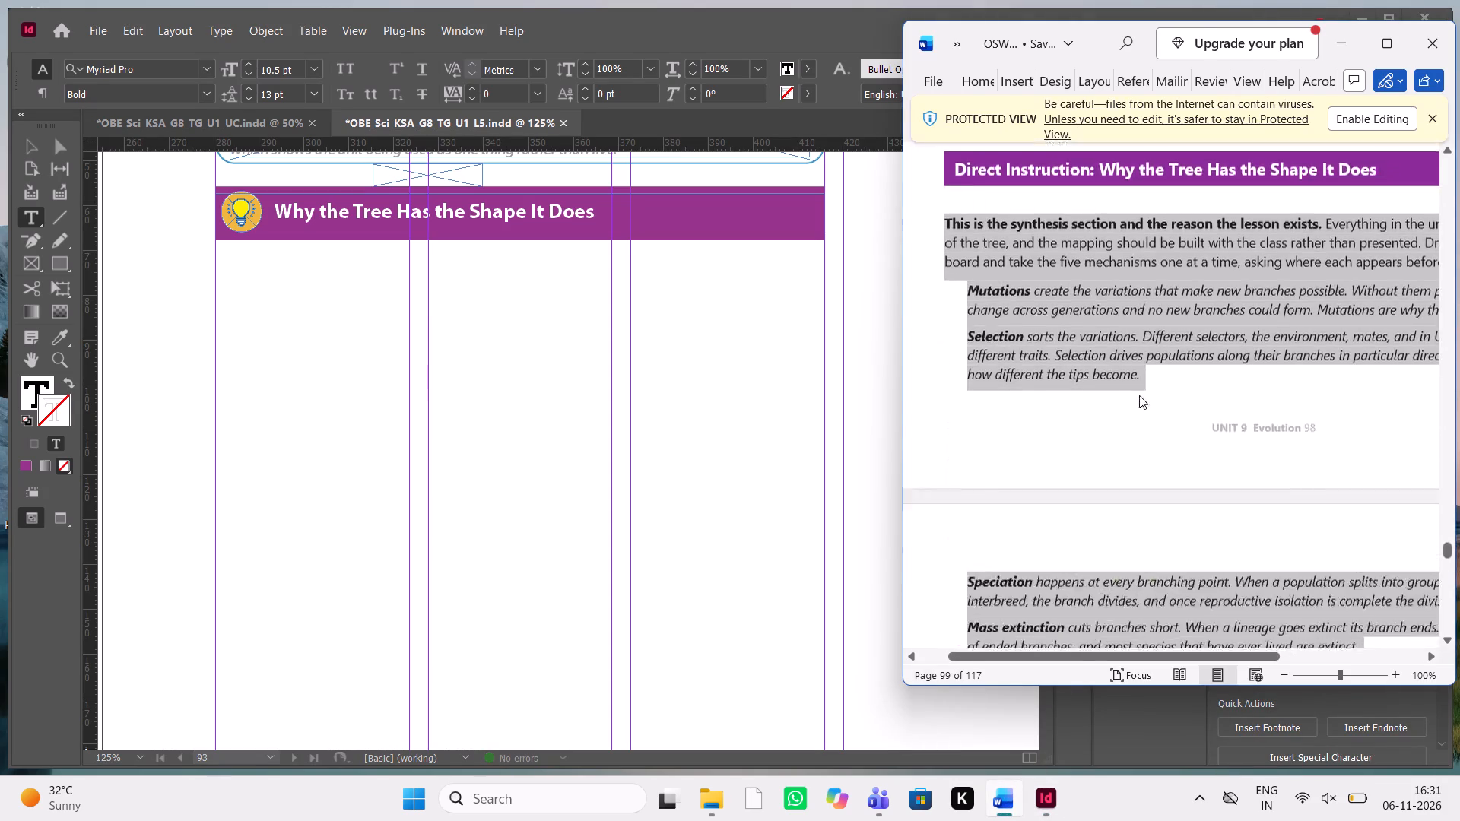
pyautogui.scroll(-1, 1139, 395)
pyautogui.click(1319, 305)
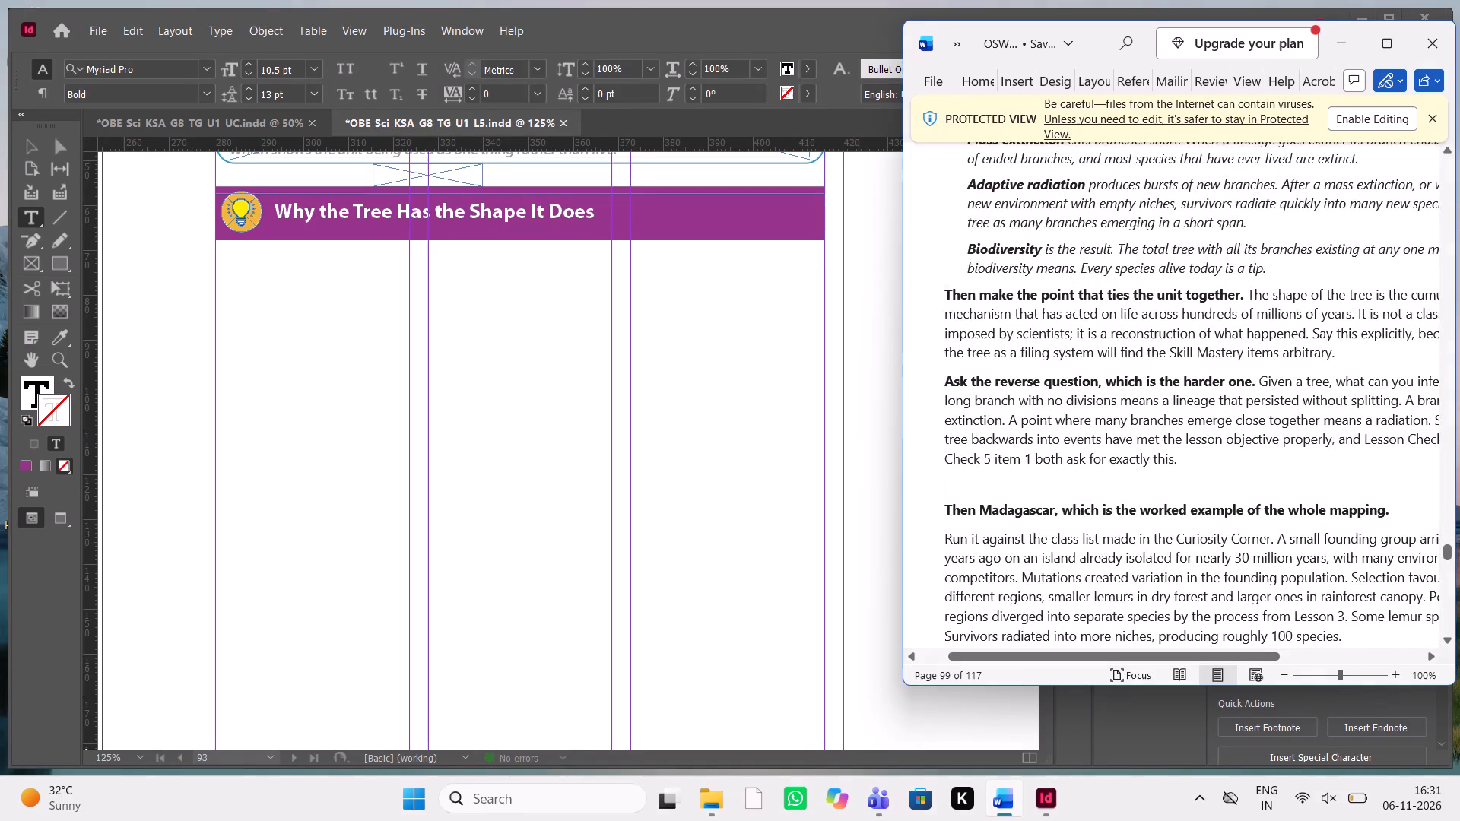
pyautogui.moveTo(1283, 265); pyautogui.dragTo(1041, 248)
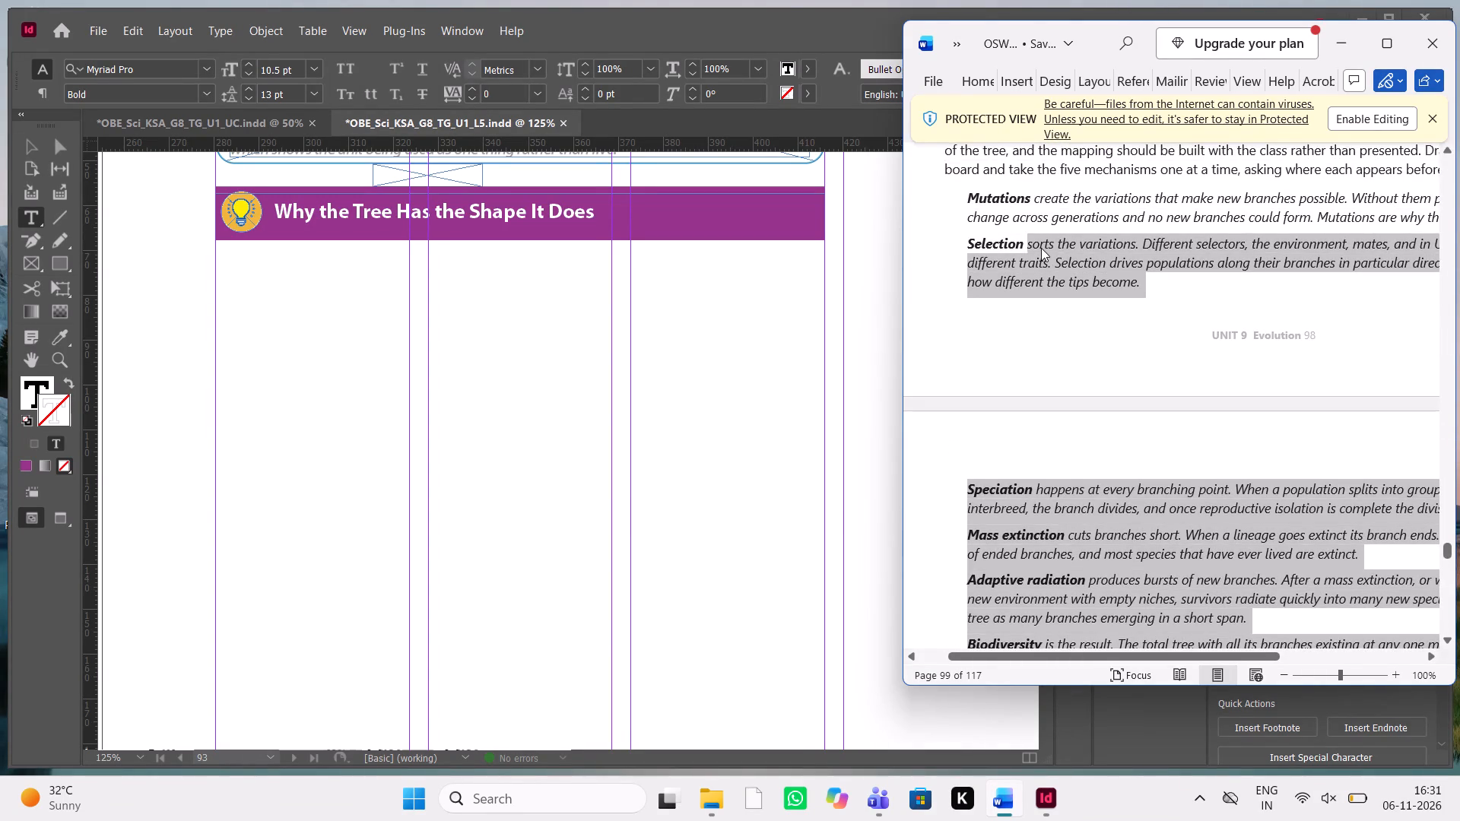
pyautogui.scroll(-2, 1041, 248)
pyautogui.moveTo(1195, 321); pyautogui.dragTo(955, 484)
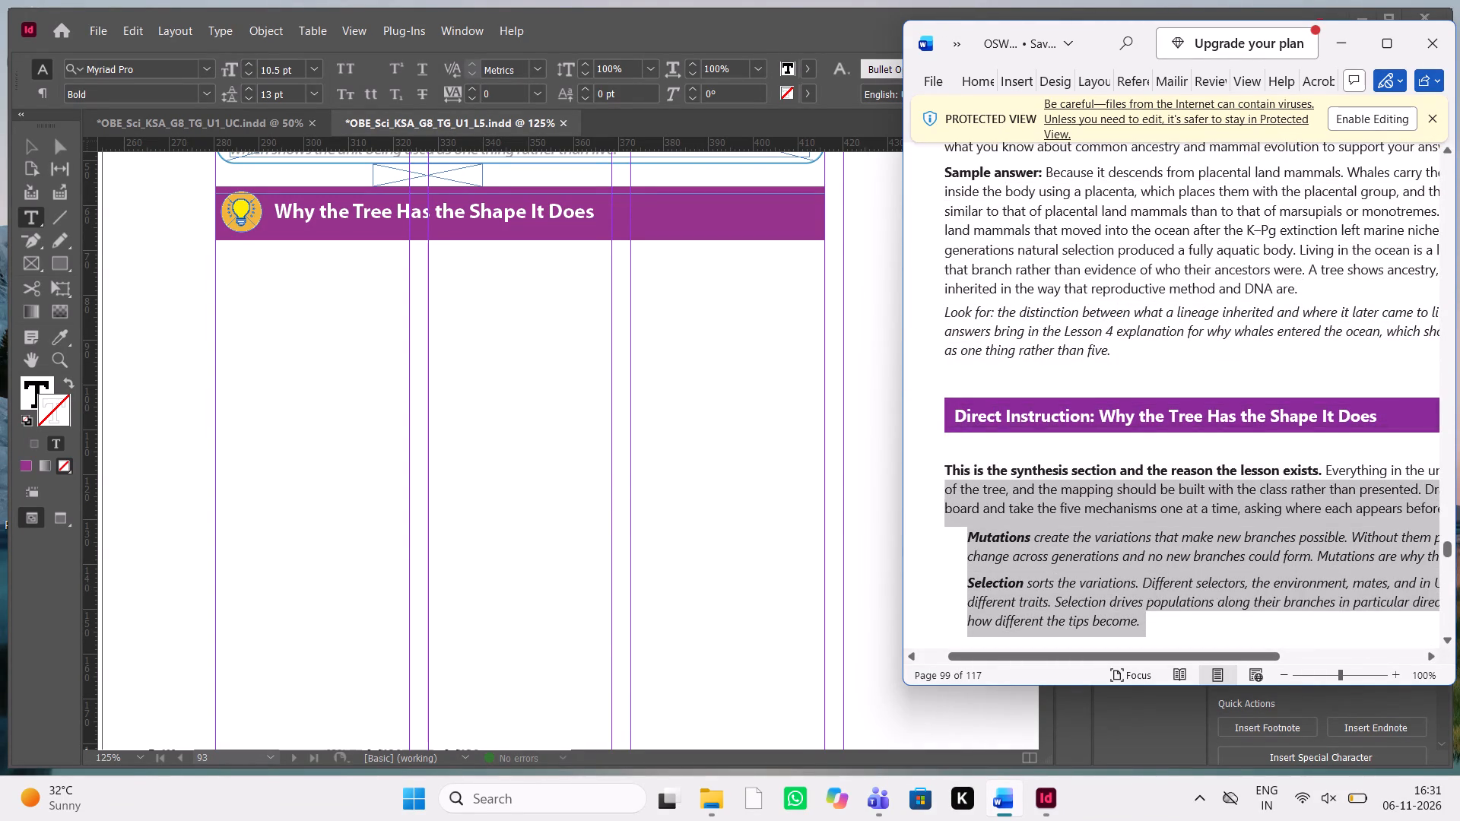
pyautogui.moveTo(955, 484); pyautogui.dragTo(945, 473)
pyautogui.hotkey('ctrl', 'c')
pyautogui.hotkey('ctrl', 'c')
pyautogui.hotkey('ctrl', 'c')
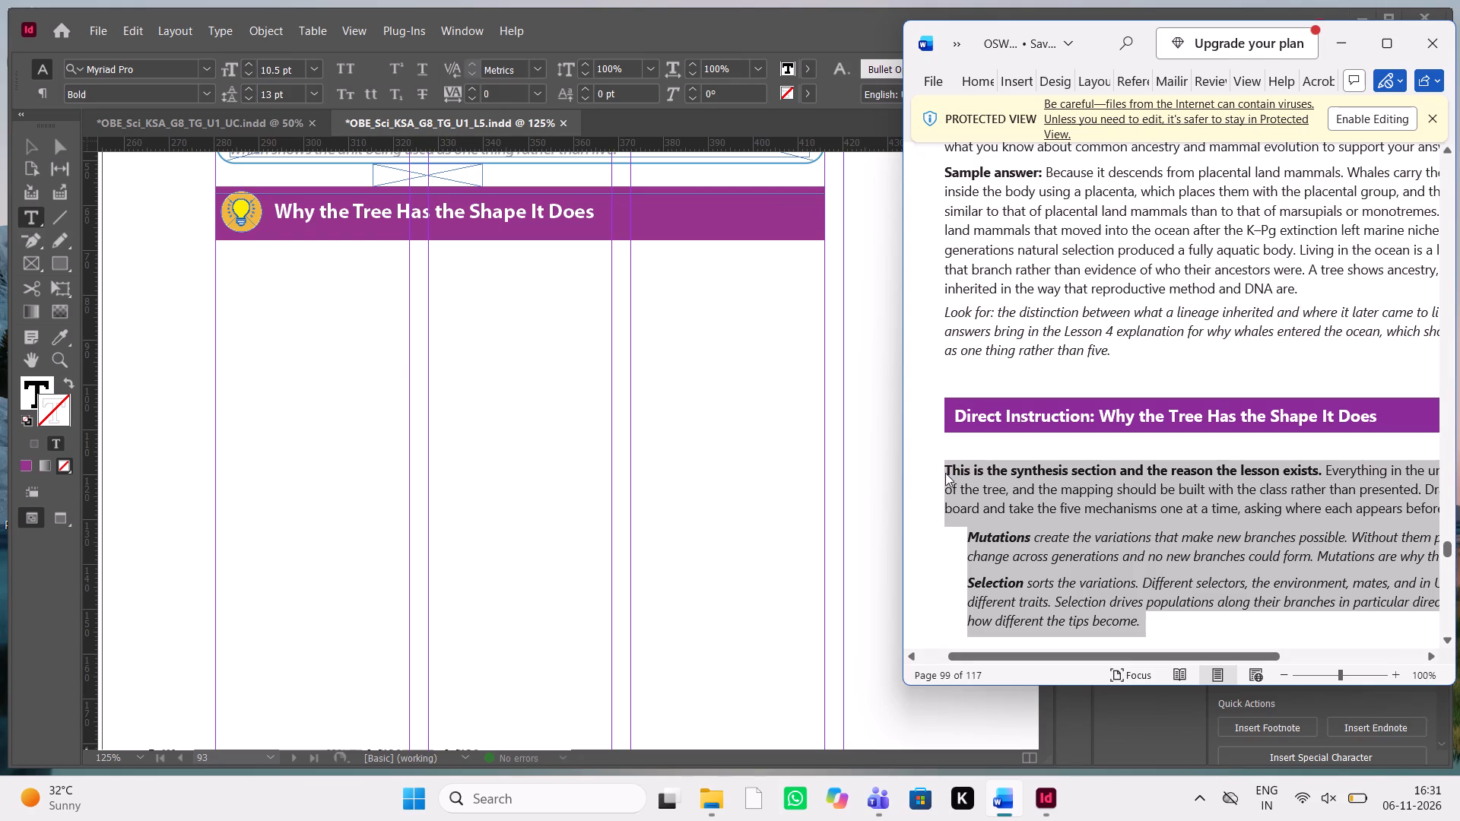
# Back in InDesign, paste the copied Direct Instruction text into the empty body frame under the banner.
pyautogui.click(260, 262)
pyautogui.hotkey('ctrl', 'v')
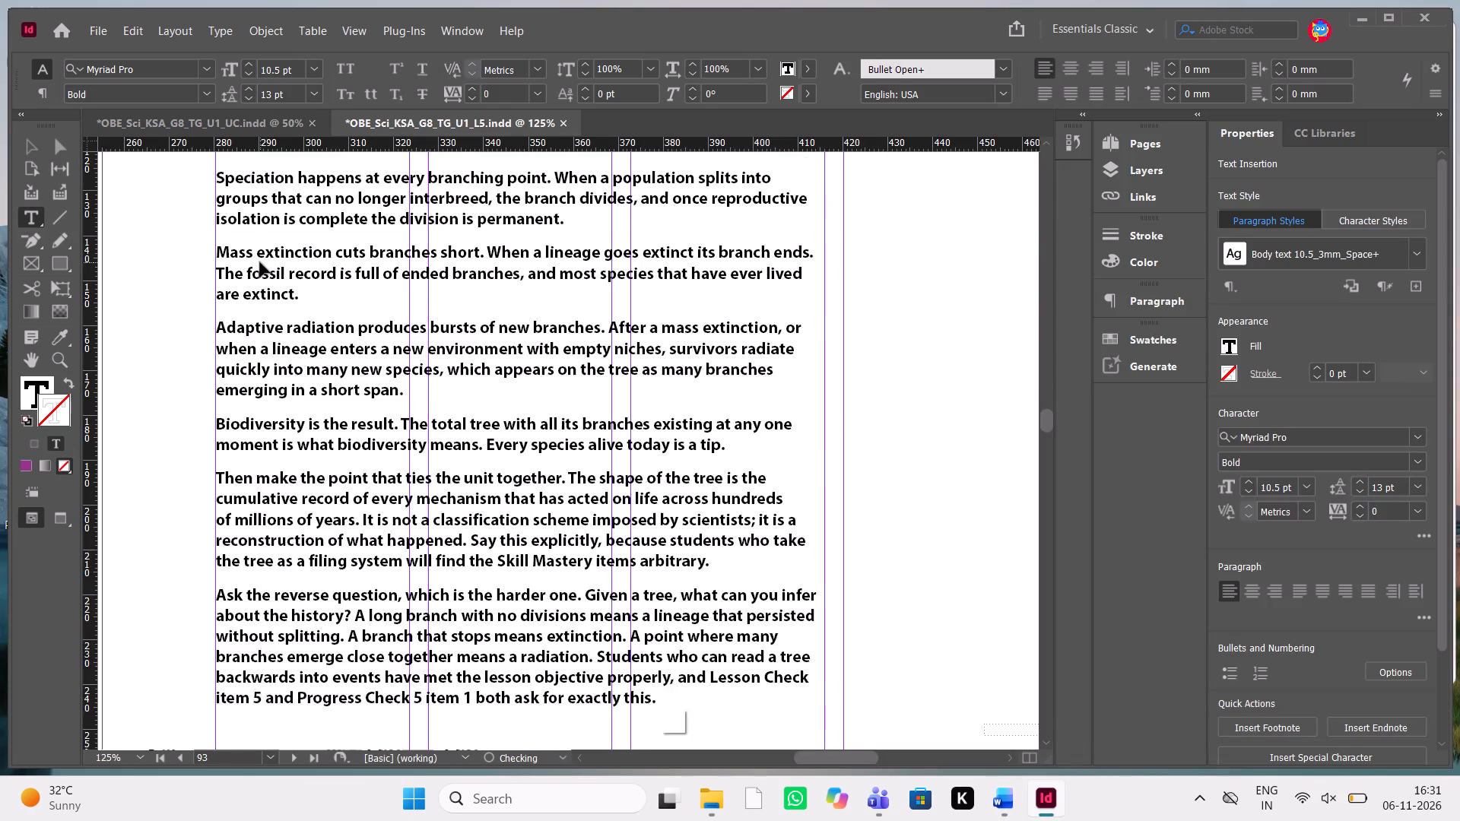
# Change all the pasted body text under the banner from bold to Myriad Pro Regular.
pyautogui.scroll(1, 353, 276)
pyautogui.scroll(-1, 353, 276)
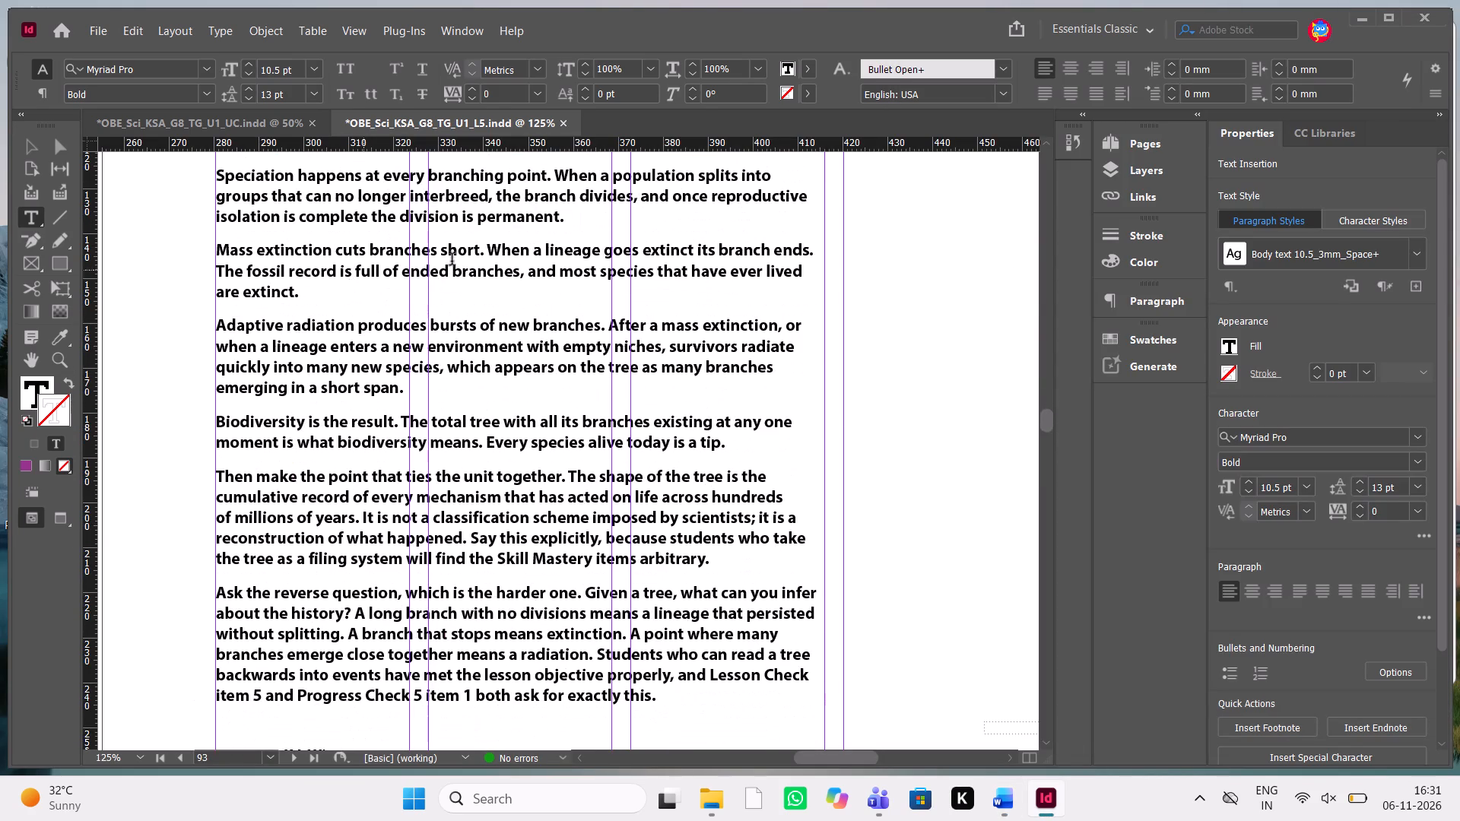
pyautogui.moveTo(674, 709); pyautogui.dragTo(315, 338)
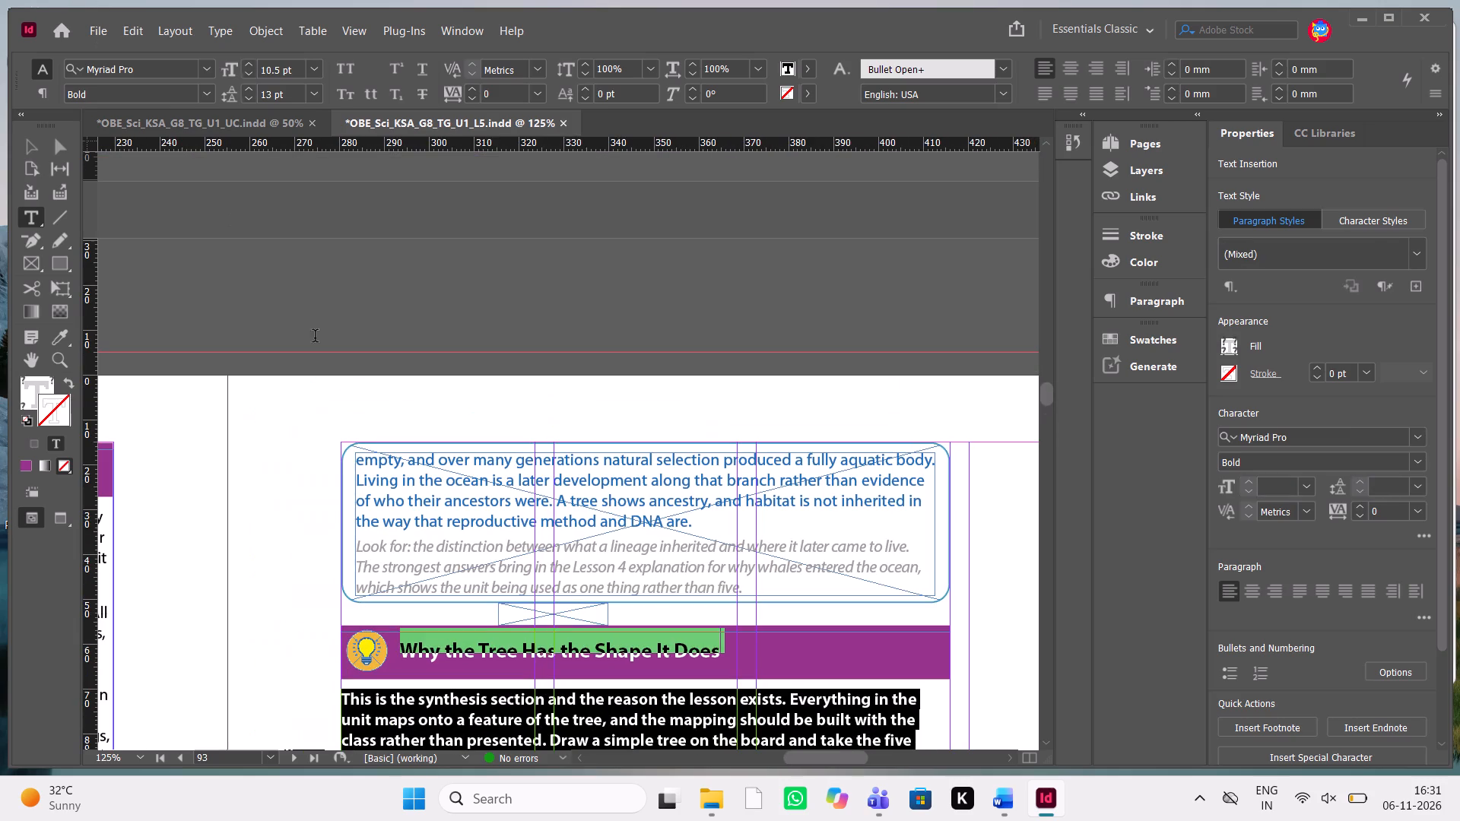
pyautogui.moveTo(315, 338); pyautogui.dragTo(332, 706)
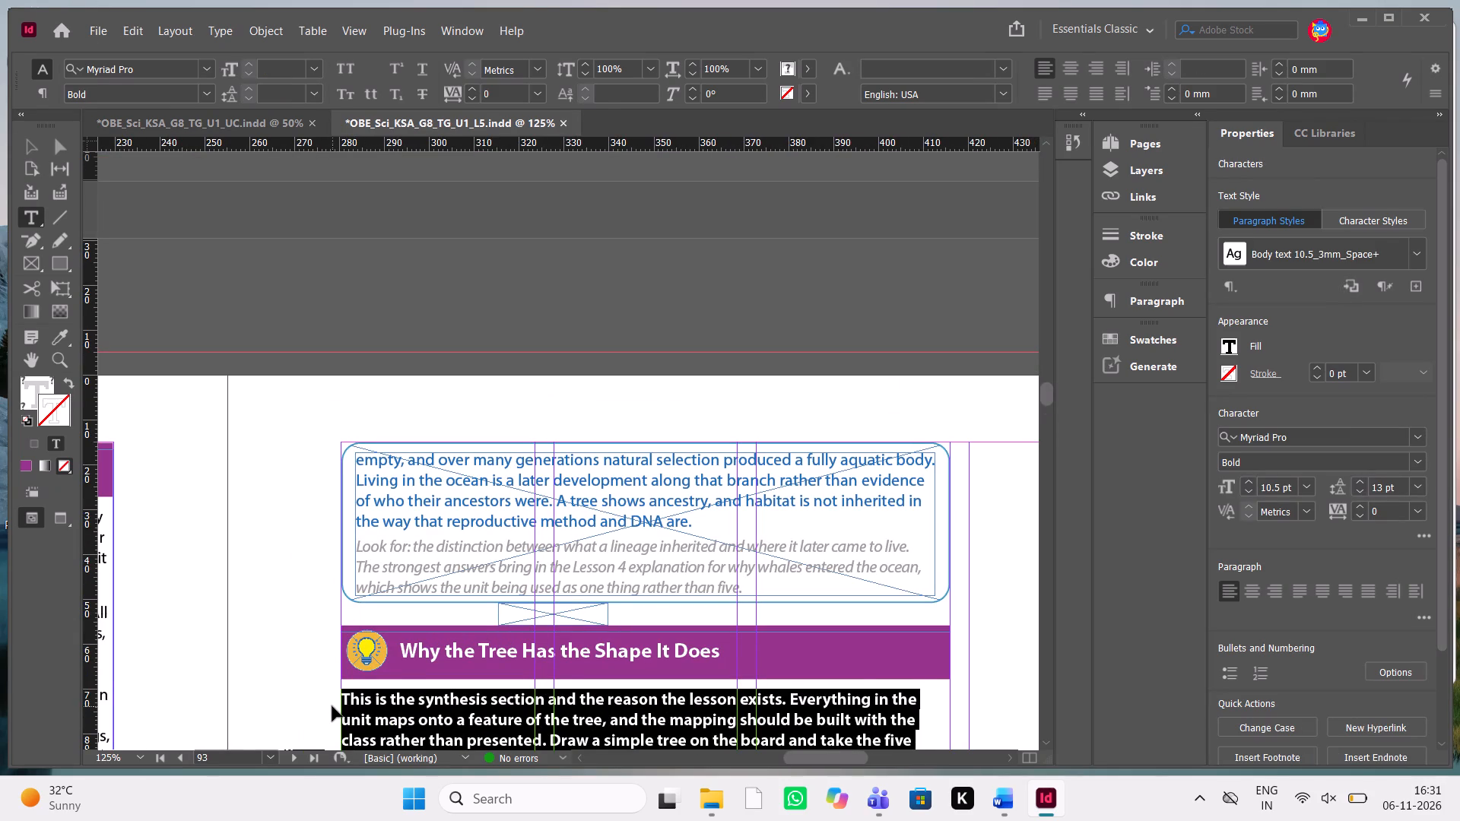
pyautogui.hotkey('ctrl', 'shift', 'b')
# Set the tracking of all the selected body text under the banner to -5.
pyautogui.scroll(-3, 483, 667)
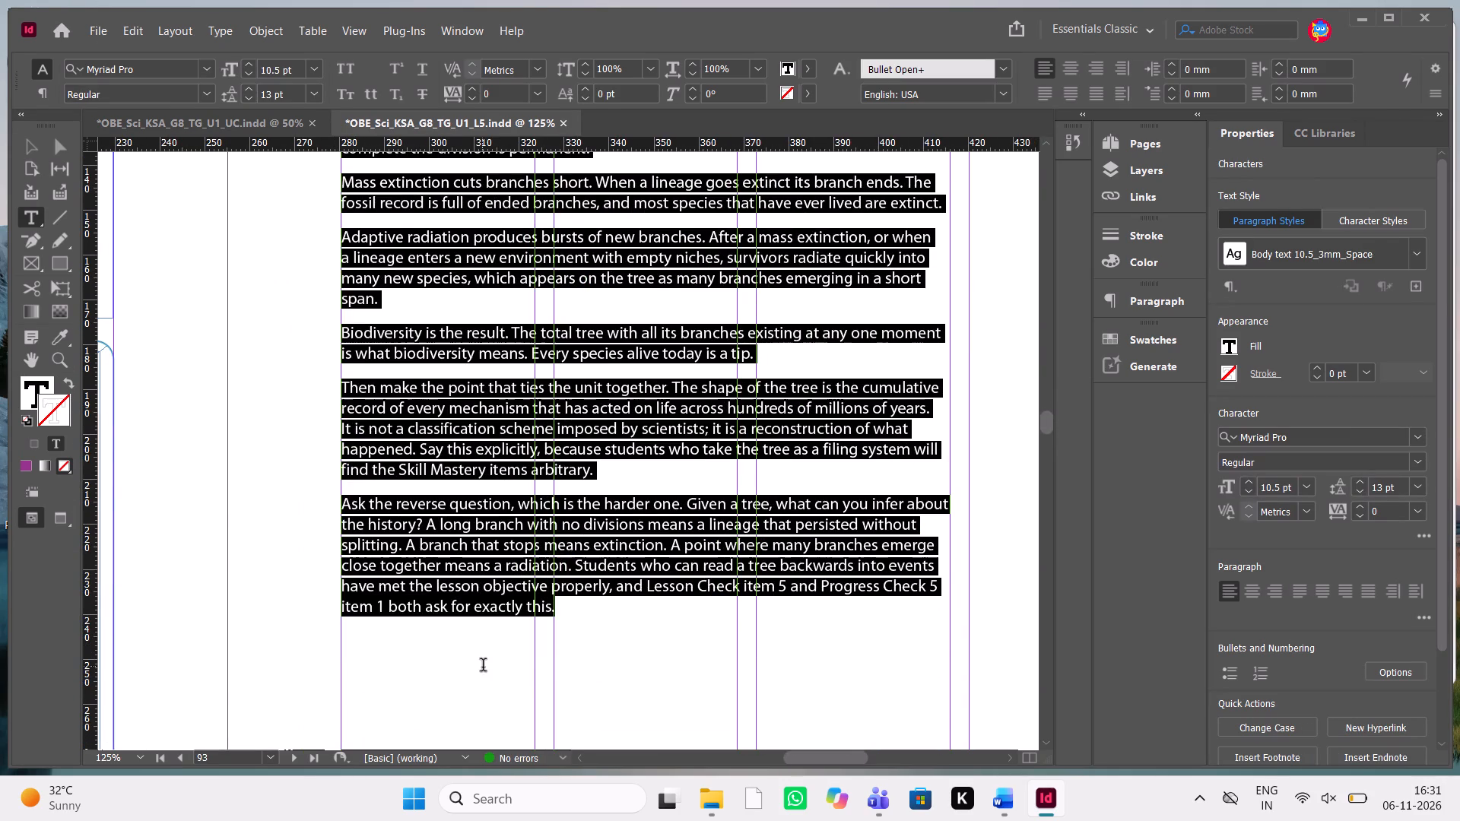
pyautogui.scroll(1, 560, 471)
pyautogui.scroll(1, 684, 465)
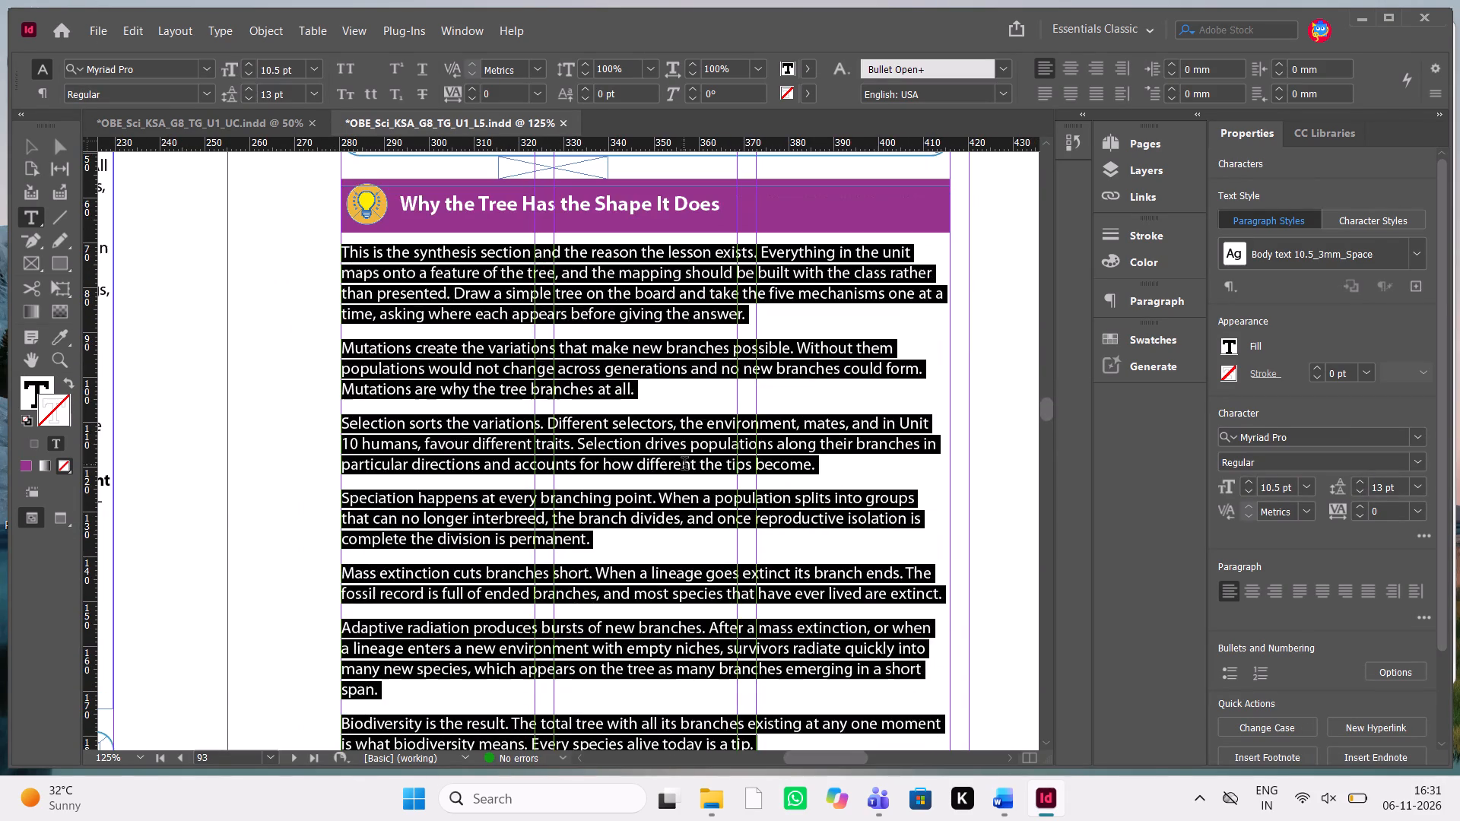
pyautogui.click(1419, 508)
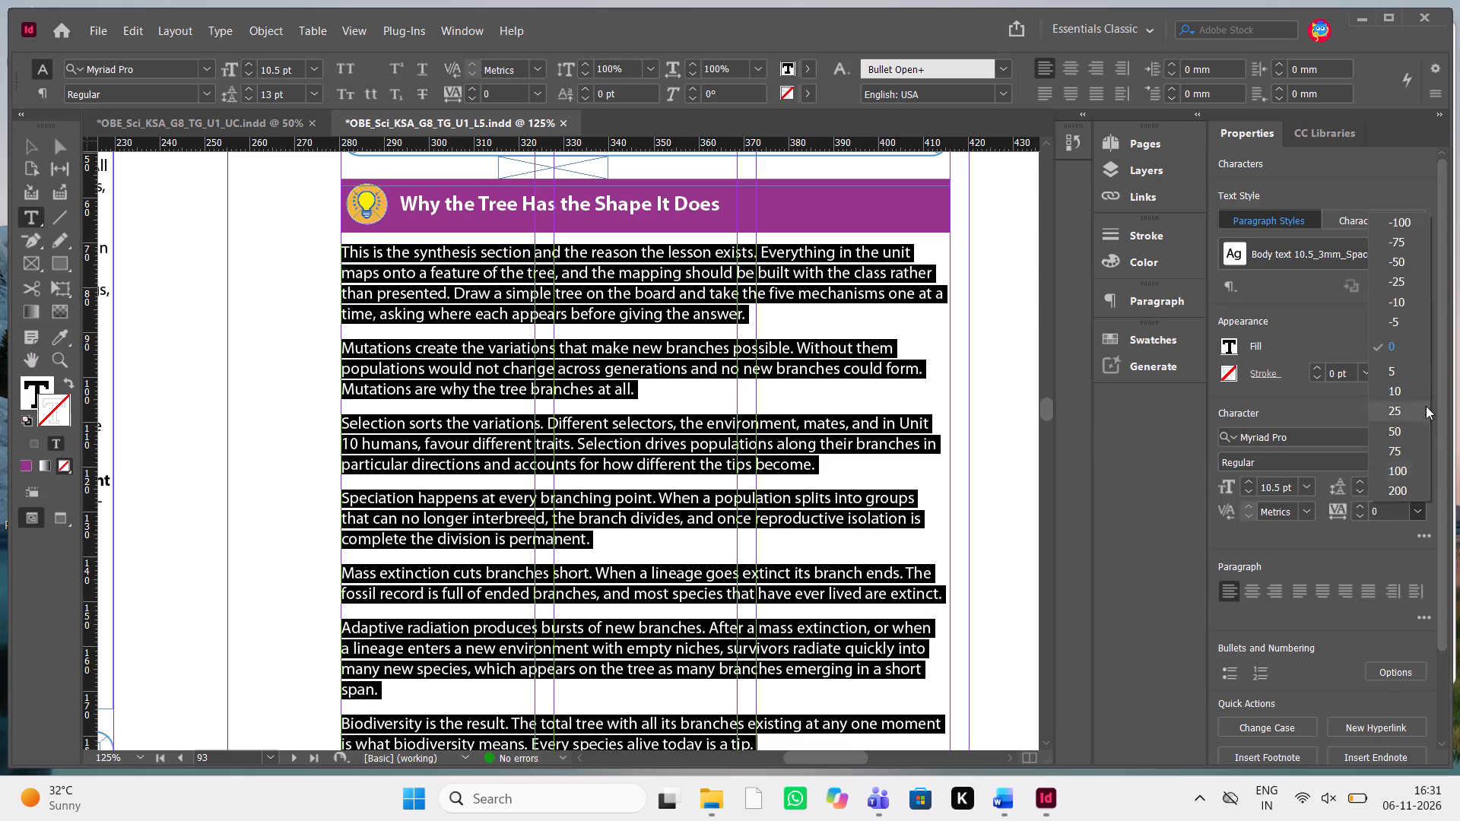
pyautogui.click(1392, 320)
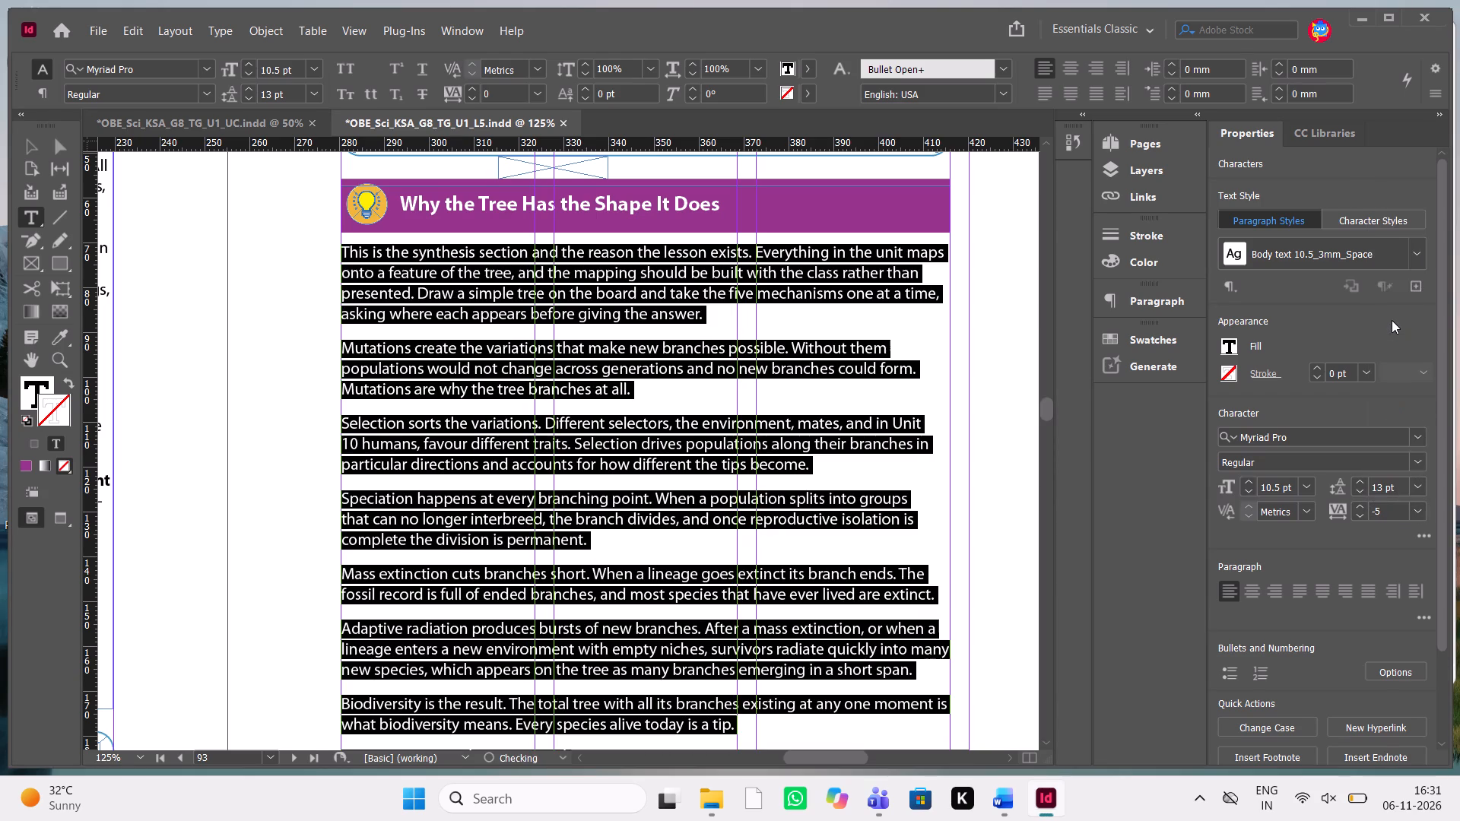
# Start a new paragraph after the "Ask the reverse question" paragraph at the end of the body text.
pyautogui.scroll(-1, 643, 501)
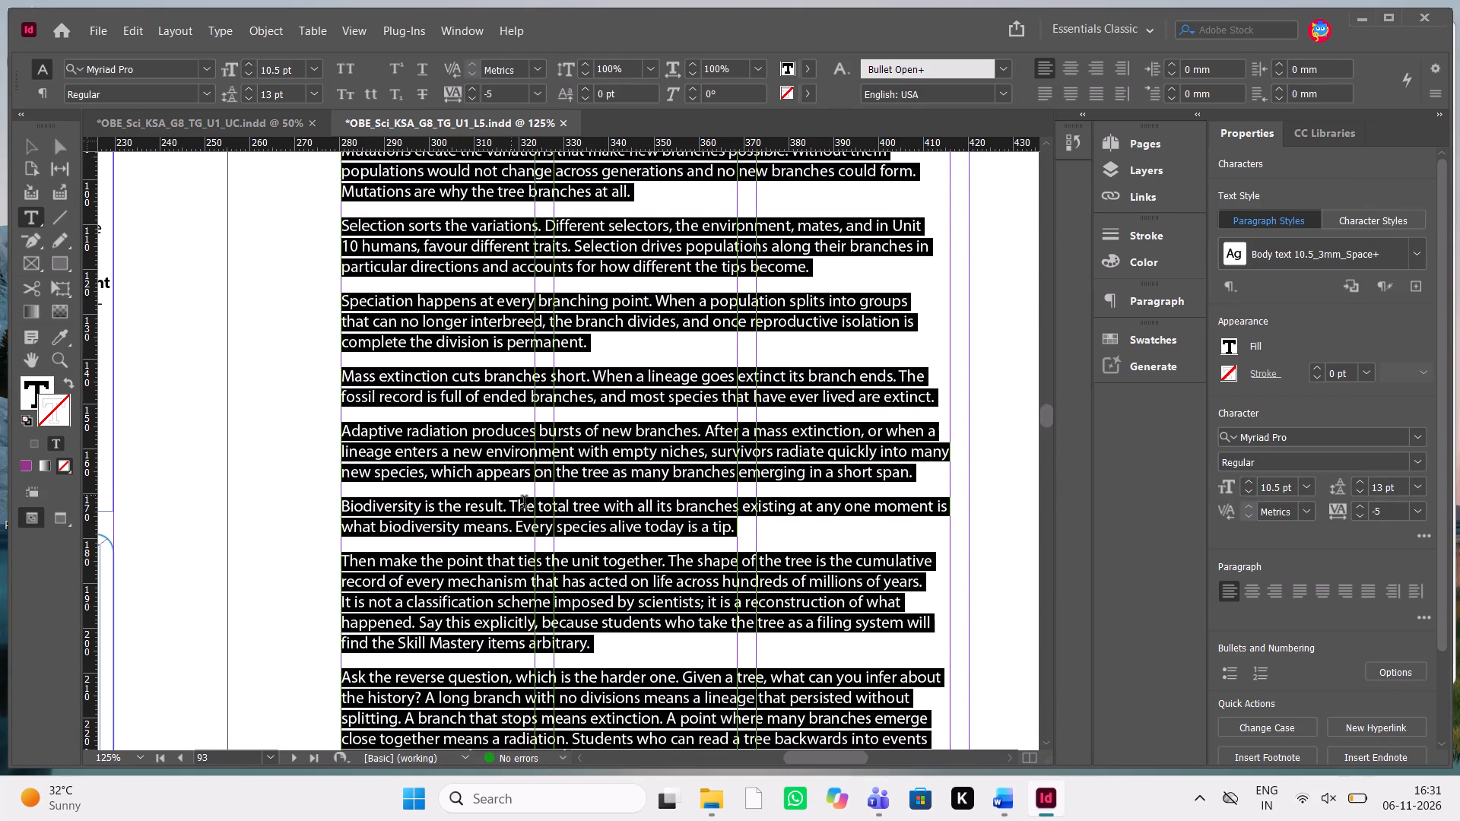
pyautogui.click(509, 571)
pyautogui.scroll(1, 509, 571)
pyautogui.scroll(-1, 509, 571)
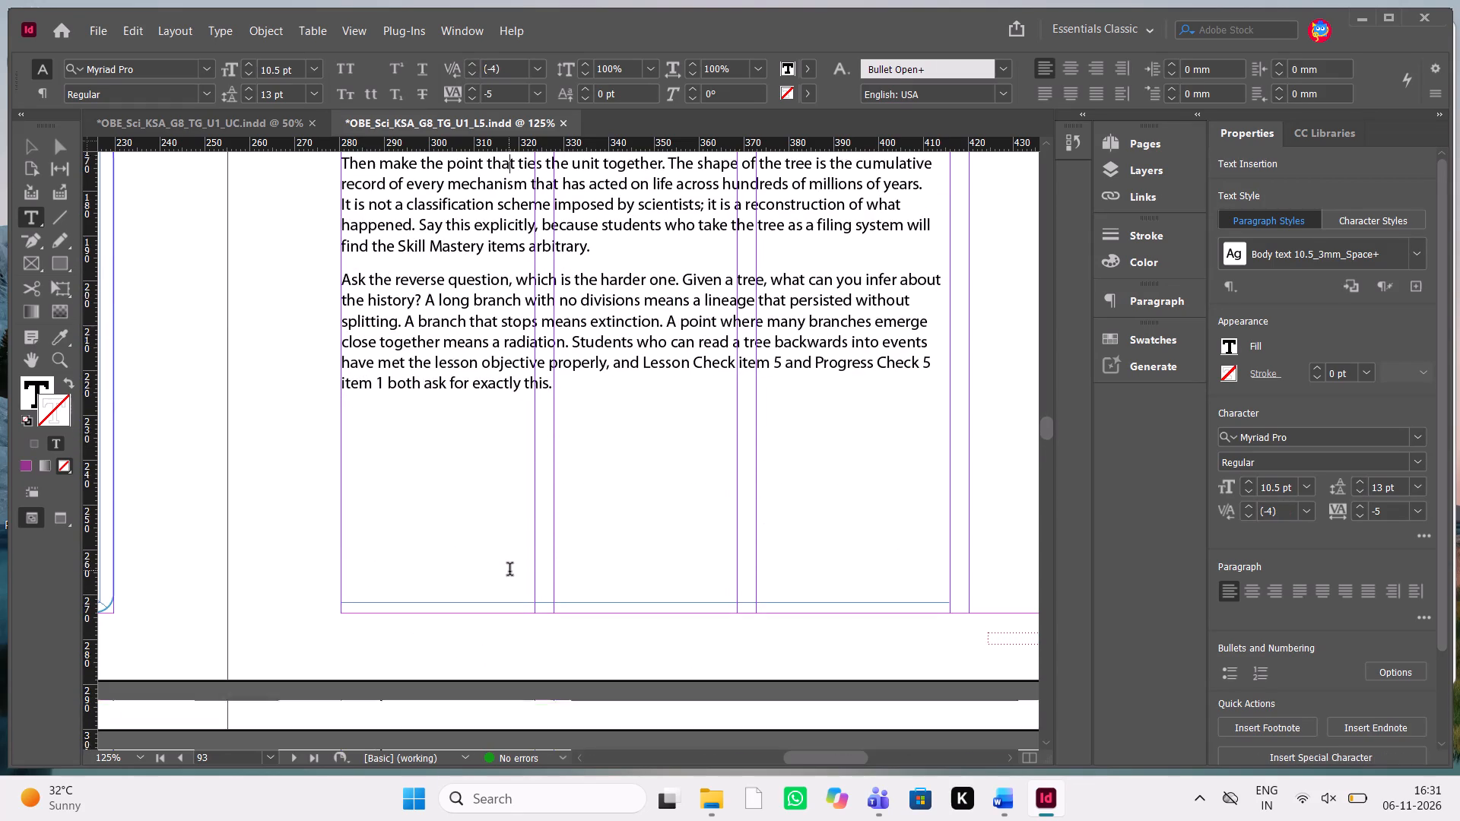
pyautogui.scroll(-1, 509, 571)
pyautogui.click(593, 385)
pyautogui.press('Return')
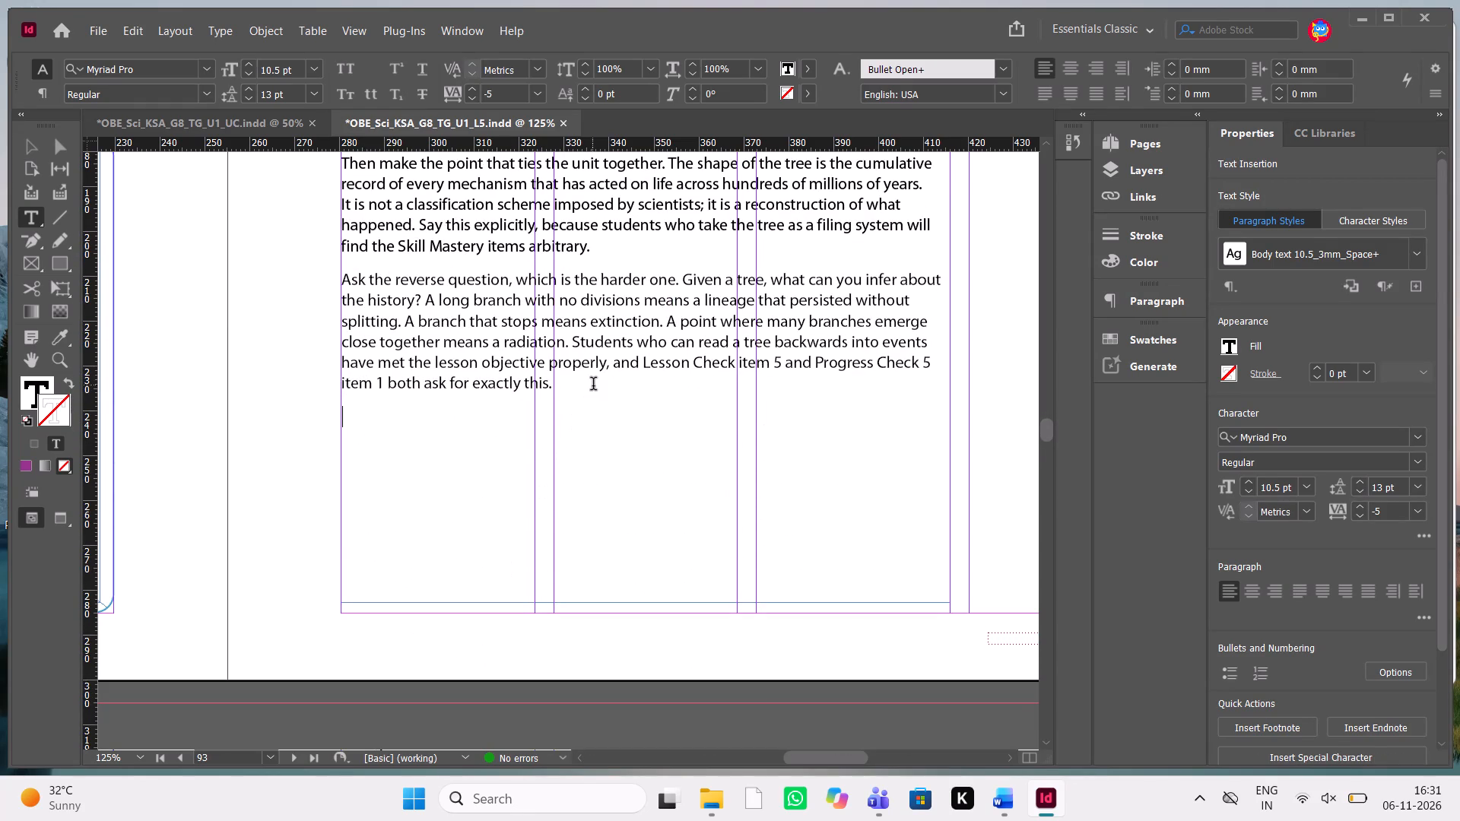
# In Word, copy the text from "Then Madagascar, which is the worked example" through the "Note the generalisation" paragraph.
pyautogui.hotkey('alt', 'Tab')
pyautogui.scroll(-2, 1195, 333)
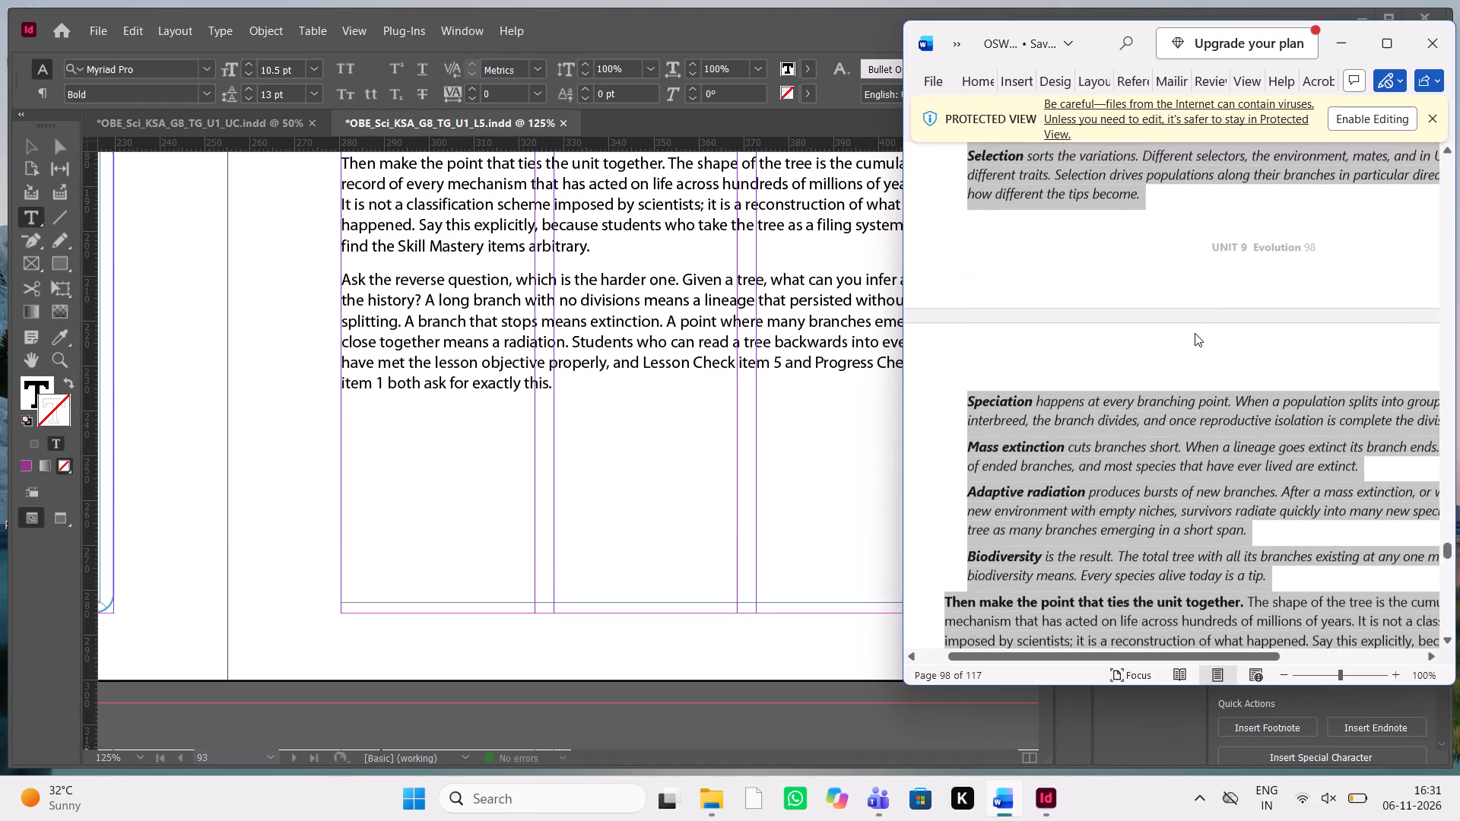
pyautogui.scroll(-2, 1195, 333)
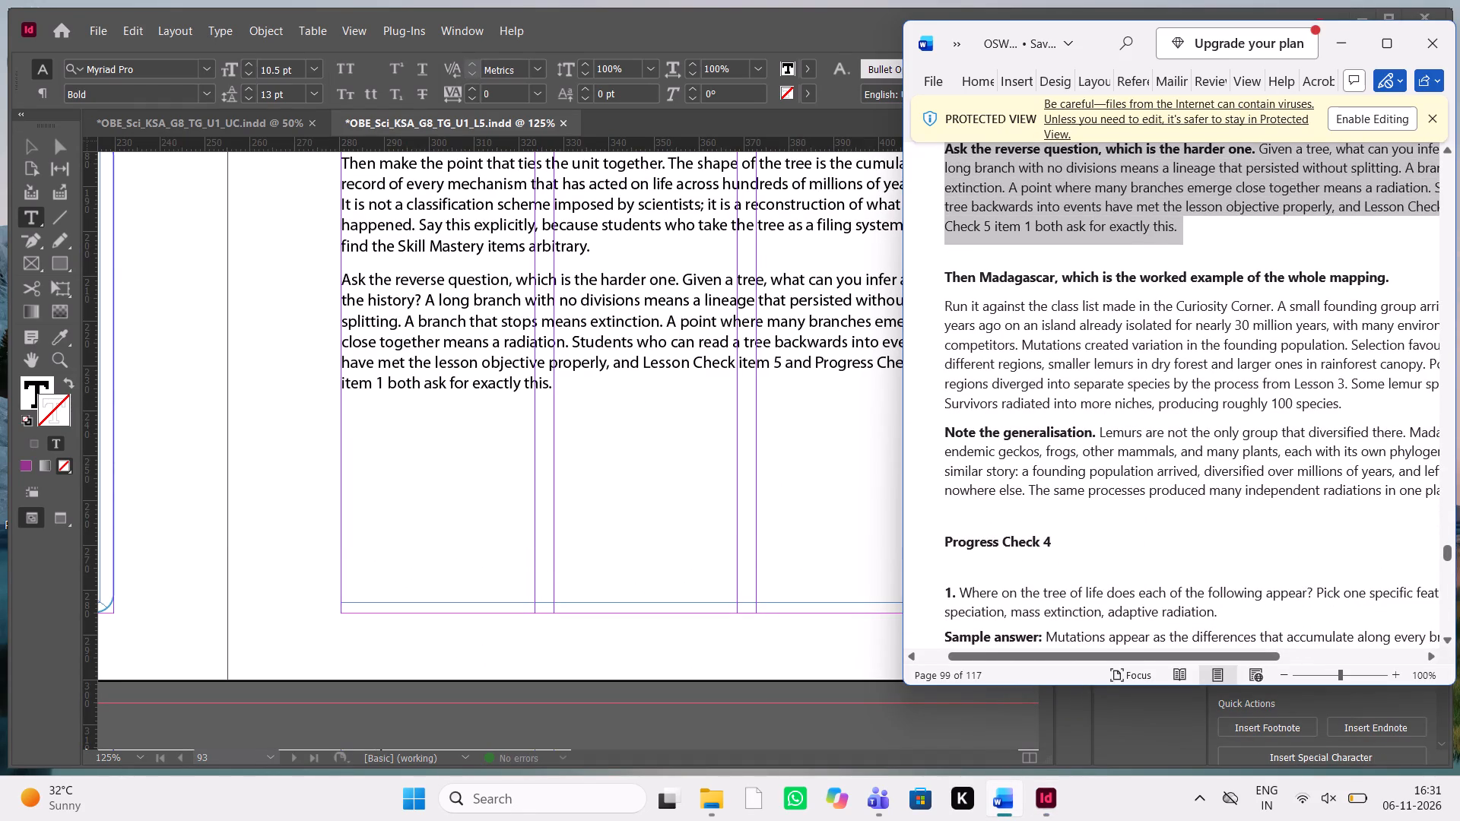
pyautogui.moveTo(942, 276); pyautogui.dragTo(1284, 500)
pyautogui.hotkey('ctrl', 'c')
pyautogui.hotkey('ctrl', 'c')
pyautogui.hotkey('ctrl', 'c')
pyautogui.keyDown('ctrl'); pyautogui.hscroll(1, 1284, 500); pyautogui.keyUp('ctrl')
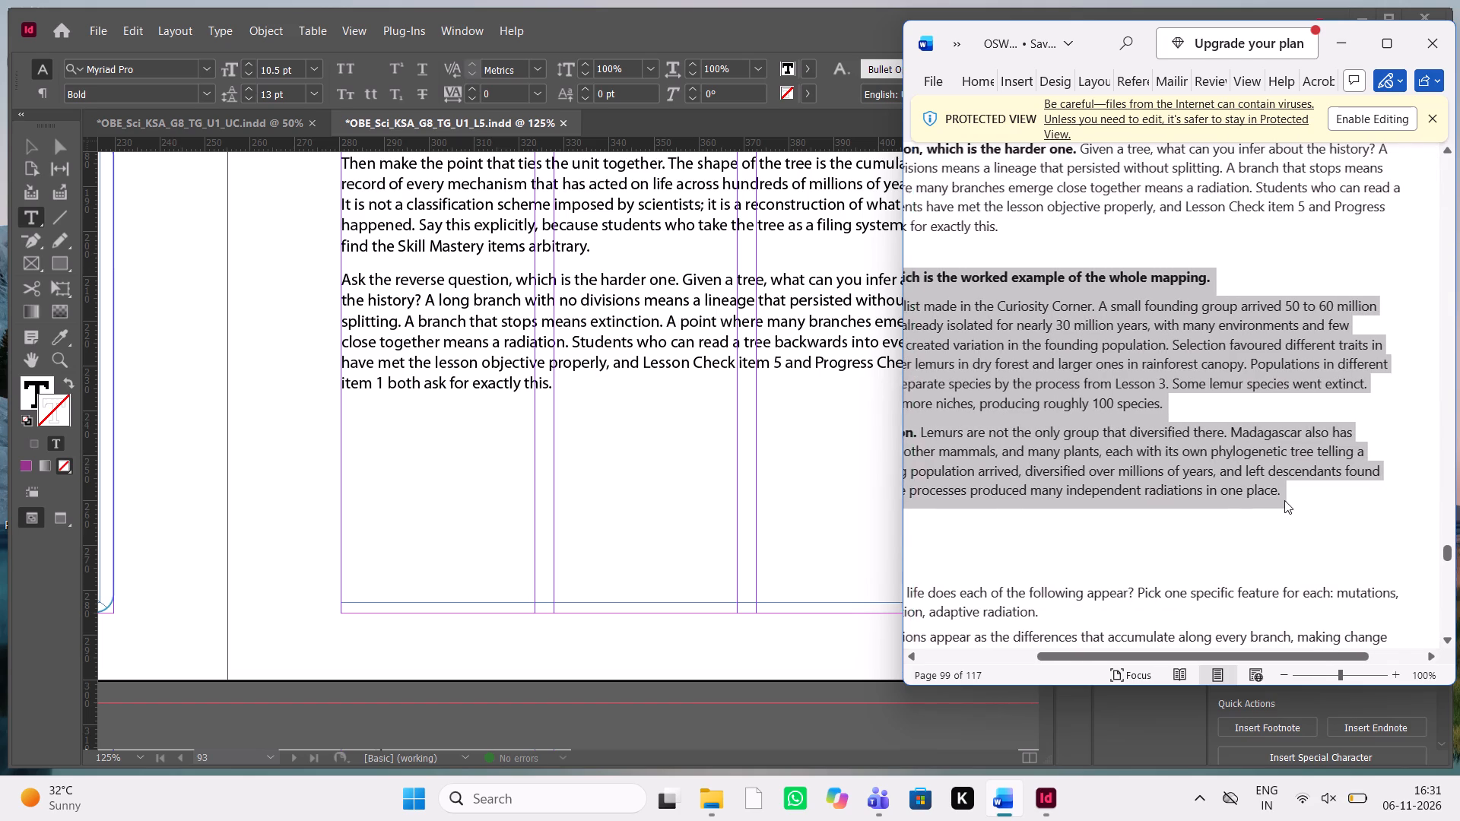
pyautogui.keyDown('ctrl'); pyautogui.hscroll(1, 1284, 500); pyautogui.keyUp('ctrl')
# Back in InDesign, paste the copied Madagascar text into the new paragraph at the end of the body frame.
pyautogui.click(395, 421)
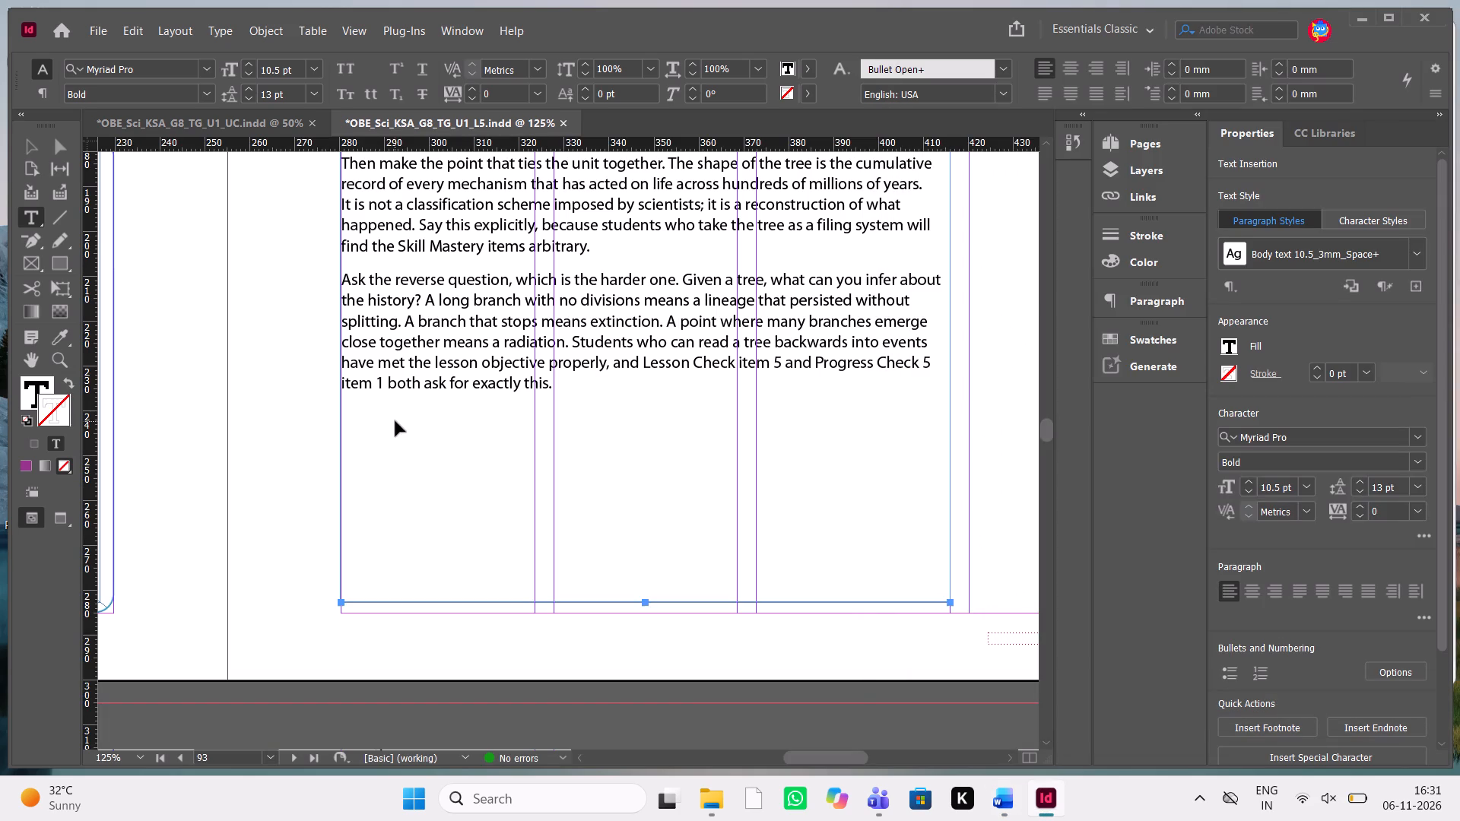
pyautogui.hotkey('ctrl', 'v')
# Change the pasted "Then Madagascar" line and "Run it against the class list" paragraph from bold to Myriad Pro Regular.
pyautogui.moveTo(654, 598); pyautogui.dragTo(612, 584)
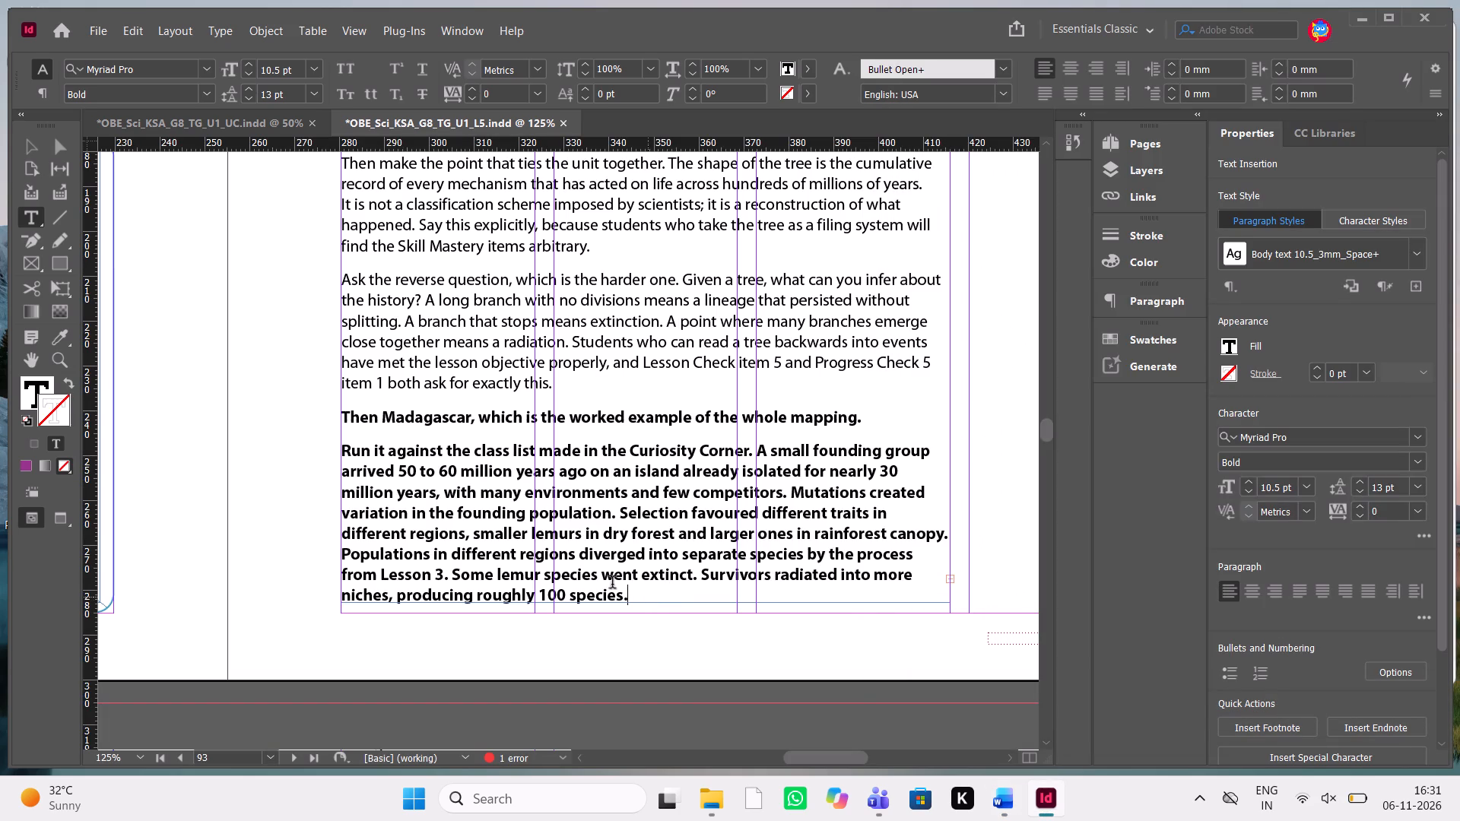
pyautogui.moveTo(612, 584); pyautogui.dragTo(332, 404)
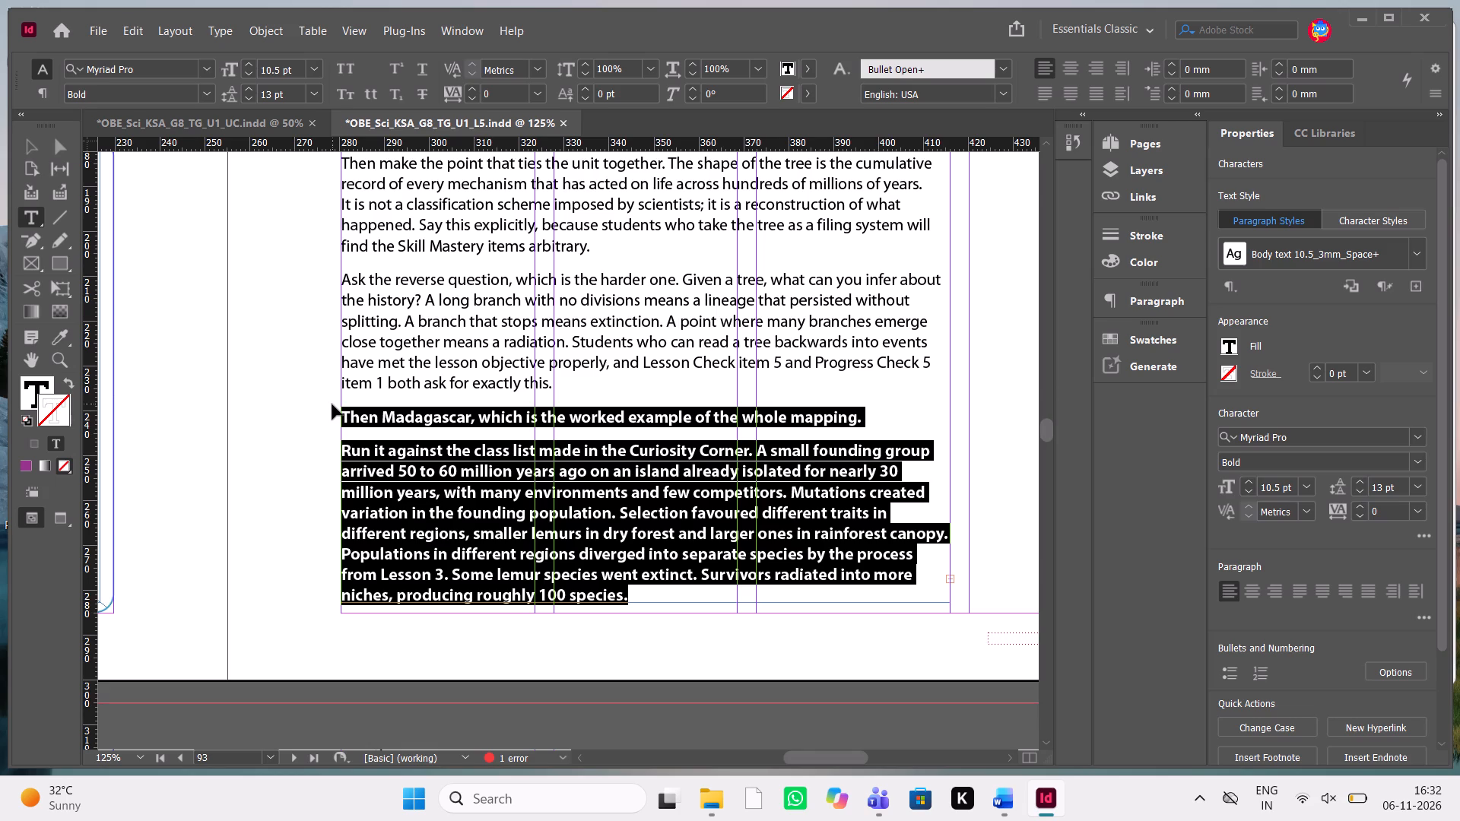
pyautogui.hotkey('ctrl', 'shift', 'g')
pyautogui.hotkey('ctrl', 'shift', 'b')
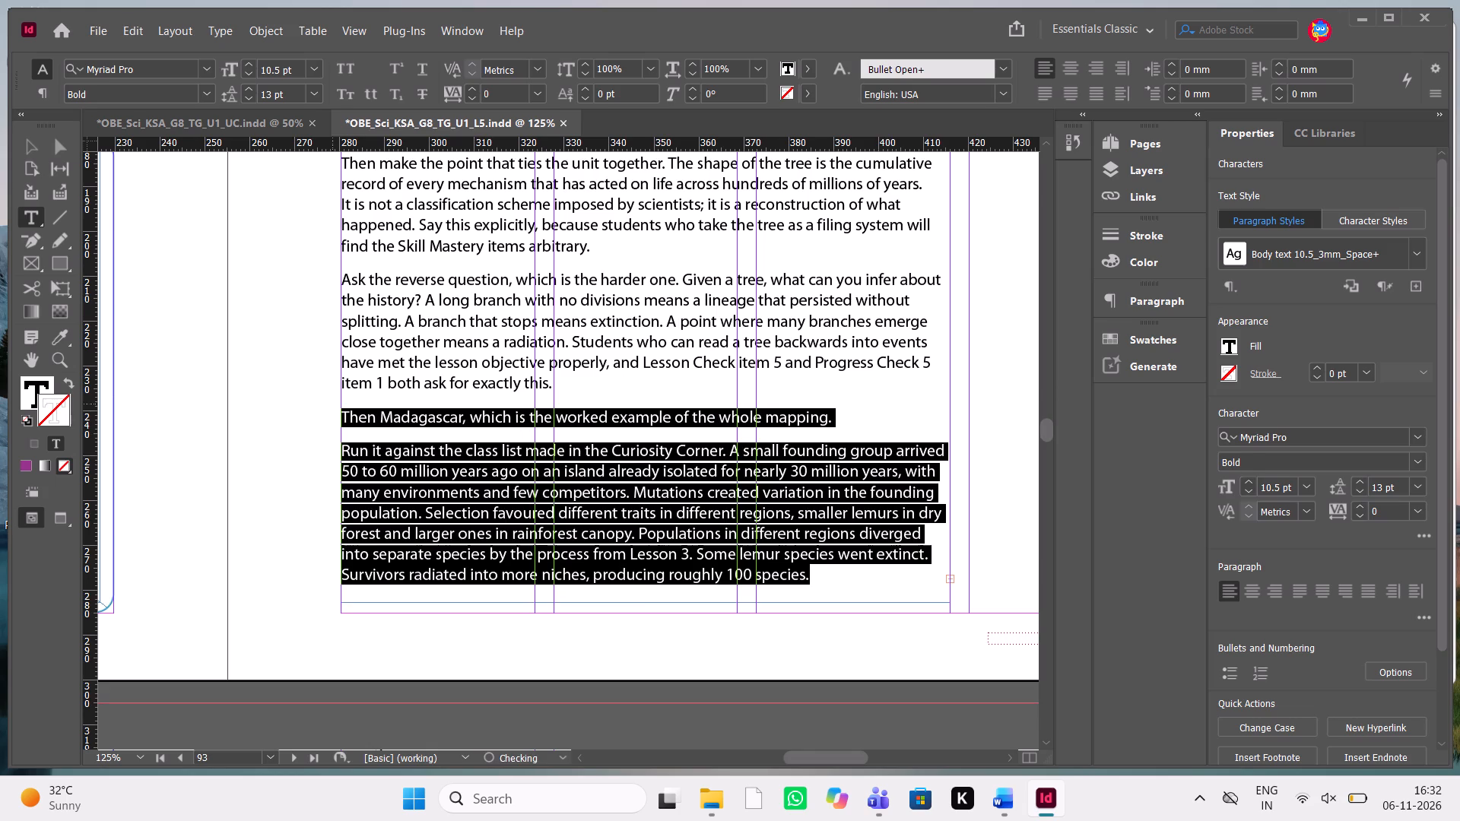
# Flow the overset body text into a new threaded frame about 135.5 mm wide and 73.9 mm high at the top margin of page 94.
pyautogui.click(697, 486)
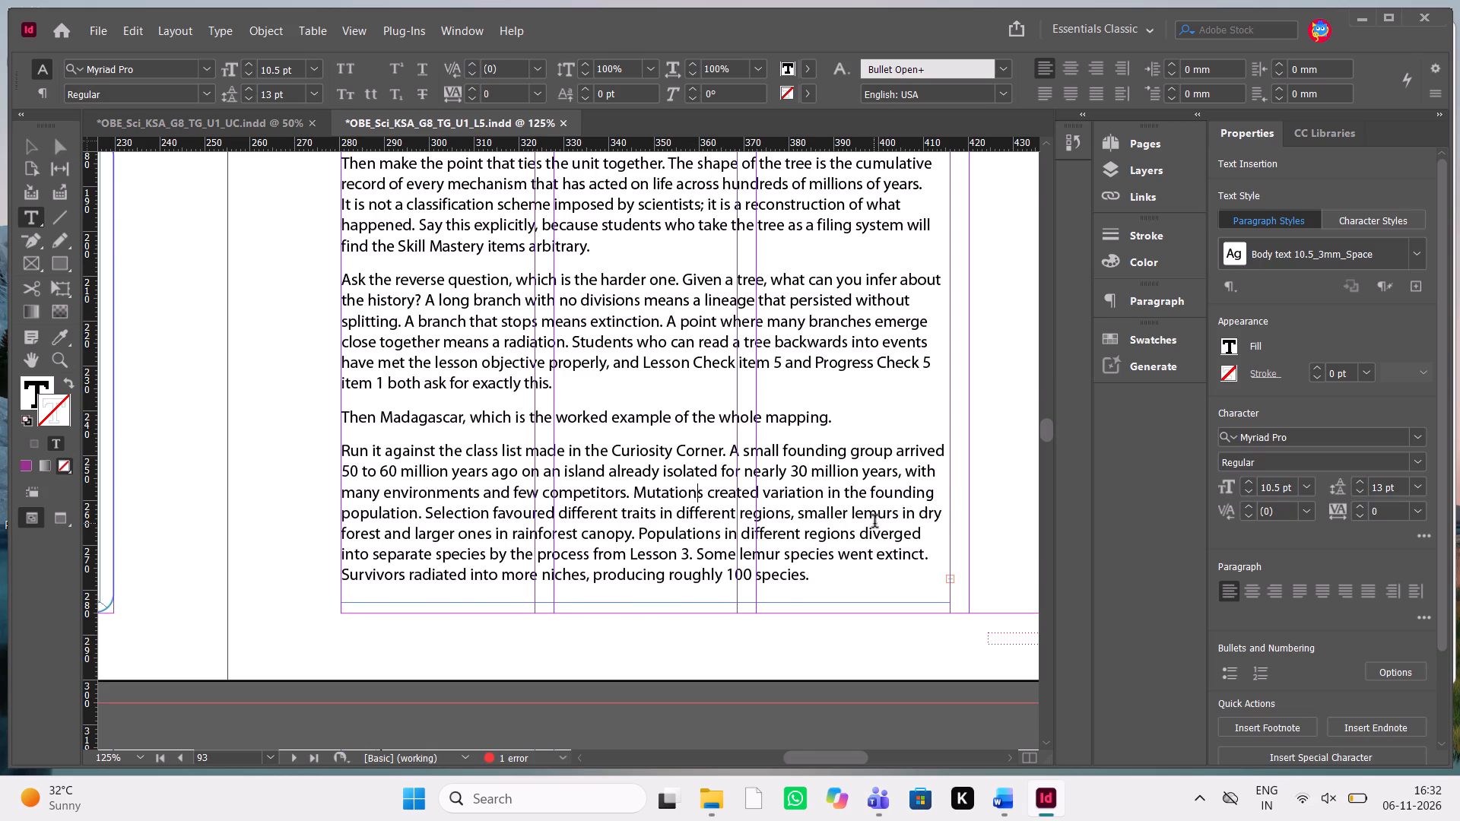
pyautogui.press('Escape')
pyautogui.click(868, 525)
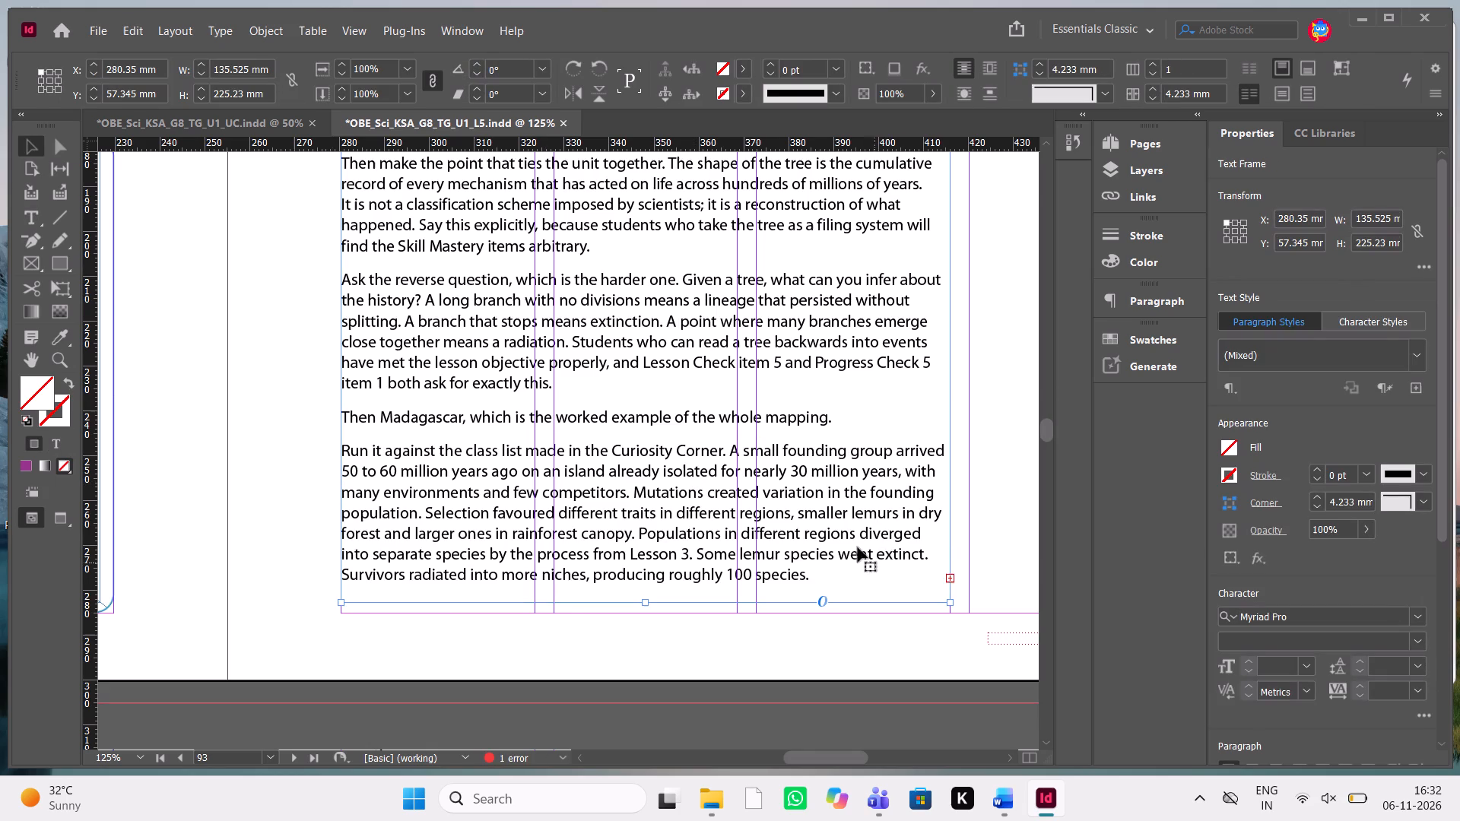
pyautogui.click(951, 577)
pyautogui.scroll(-1, 636, 546)
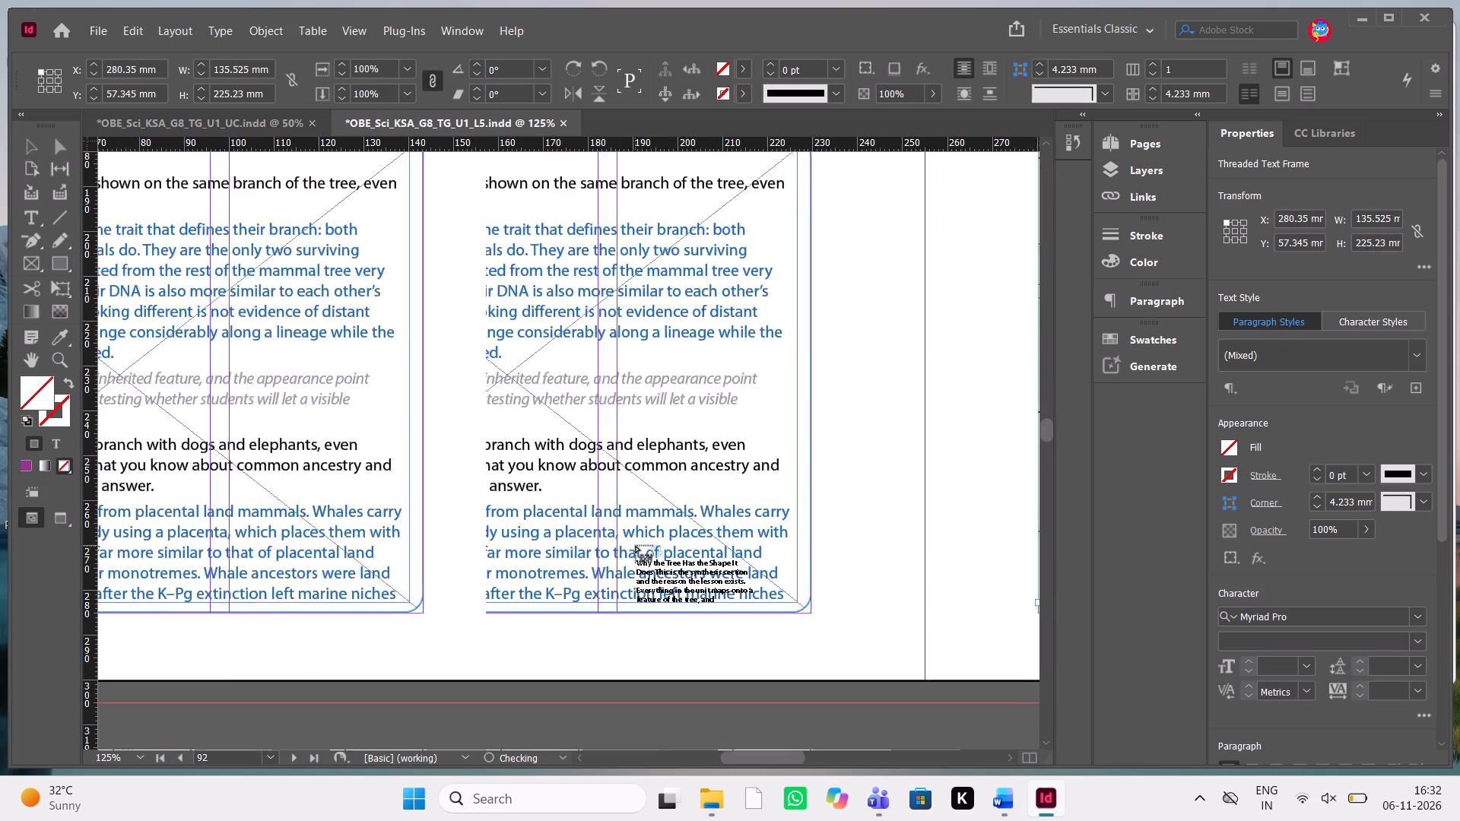
pyautogui.scroll(-2, 636, 546)
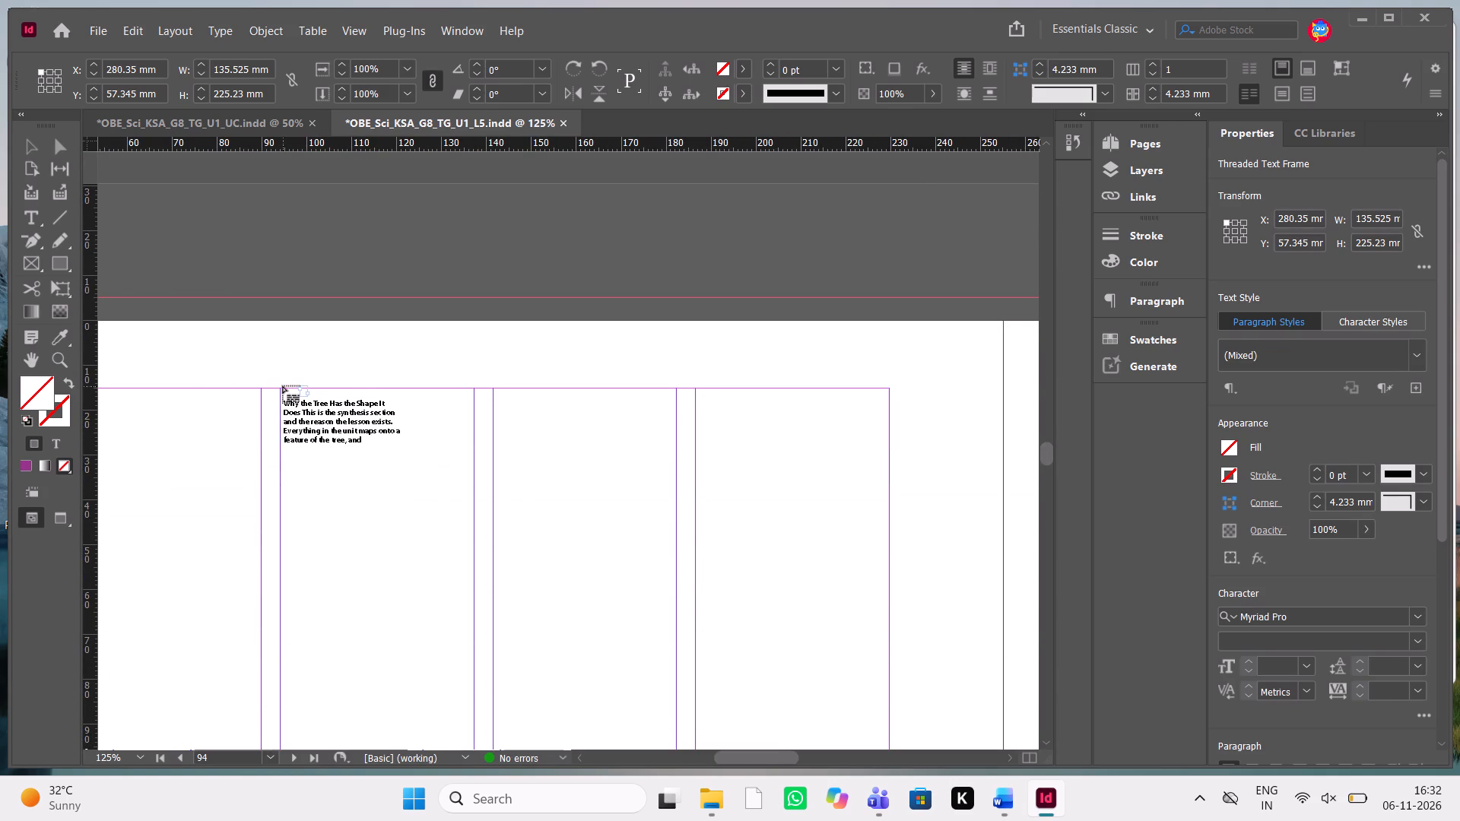
pyautogui.moveTo(283, 386); pyautogui.dragTo(941, 713)
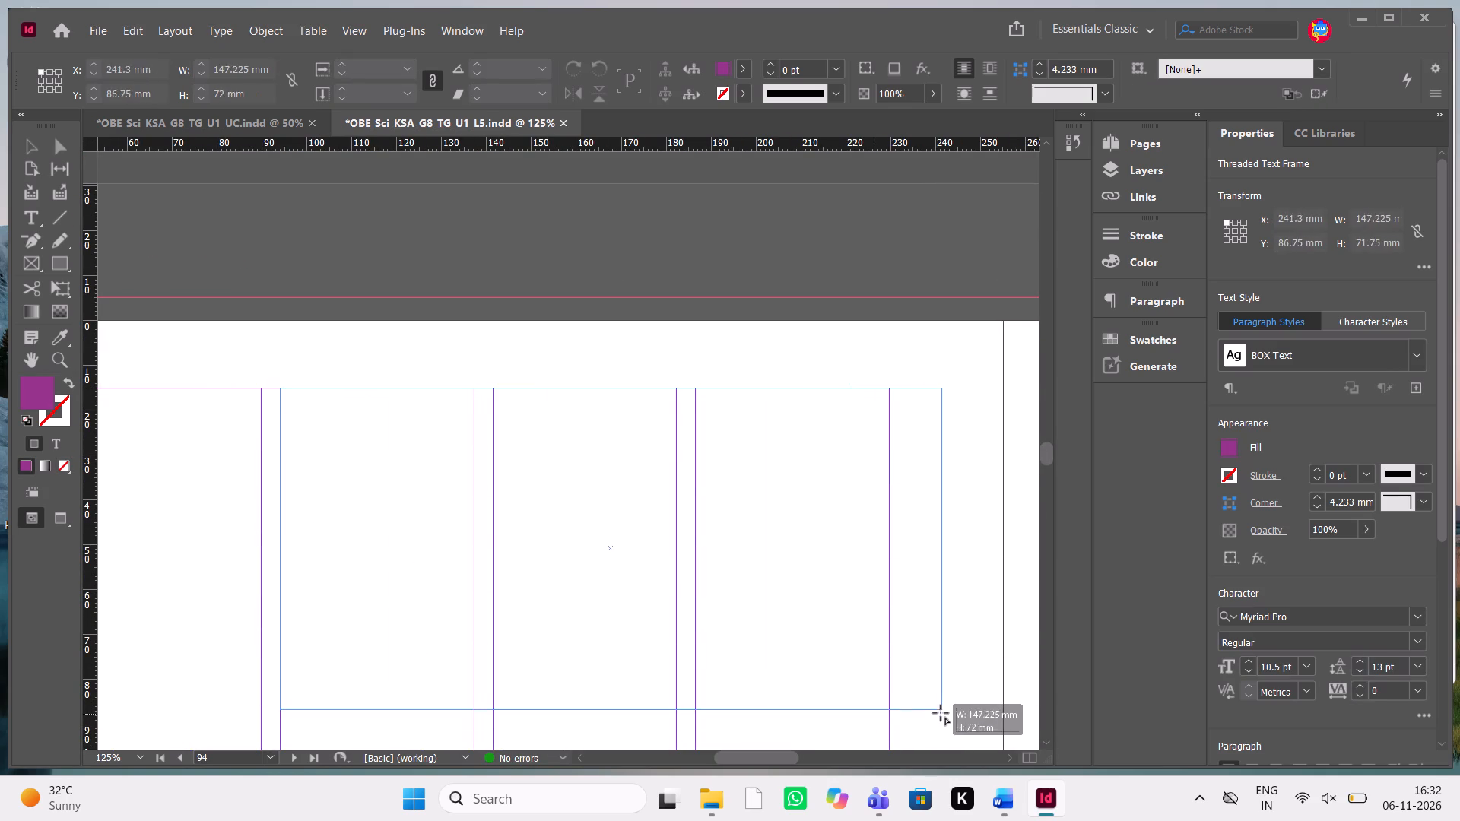
pyautogui.moveTo(941, 713); pyautogui.dragTo(890, 722)
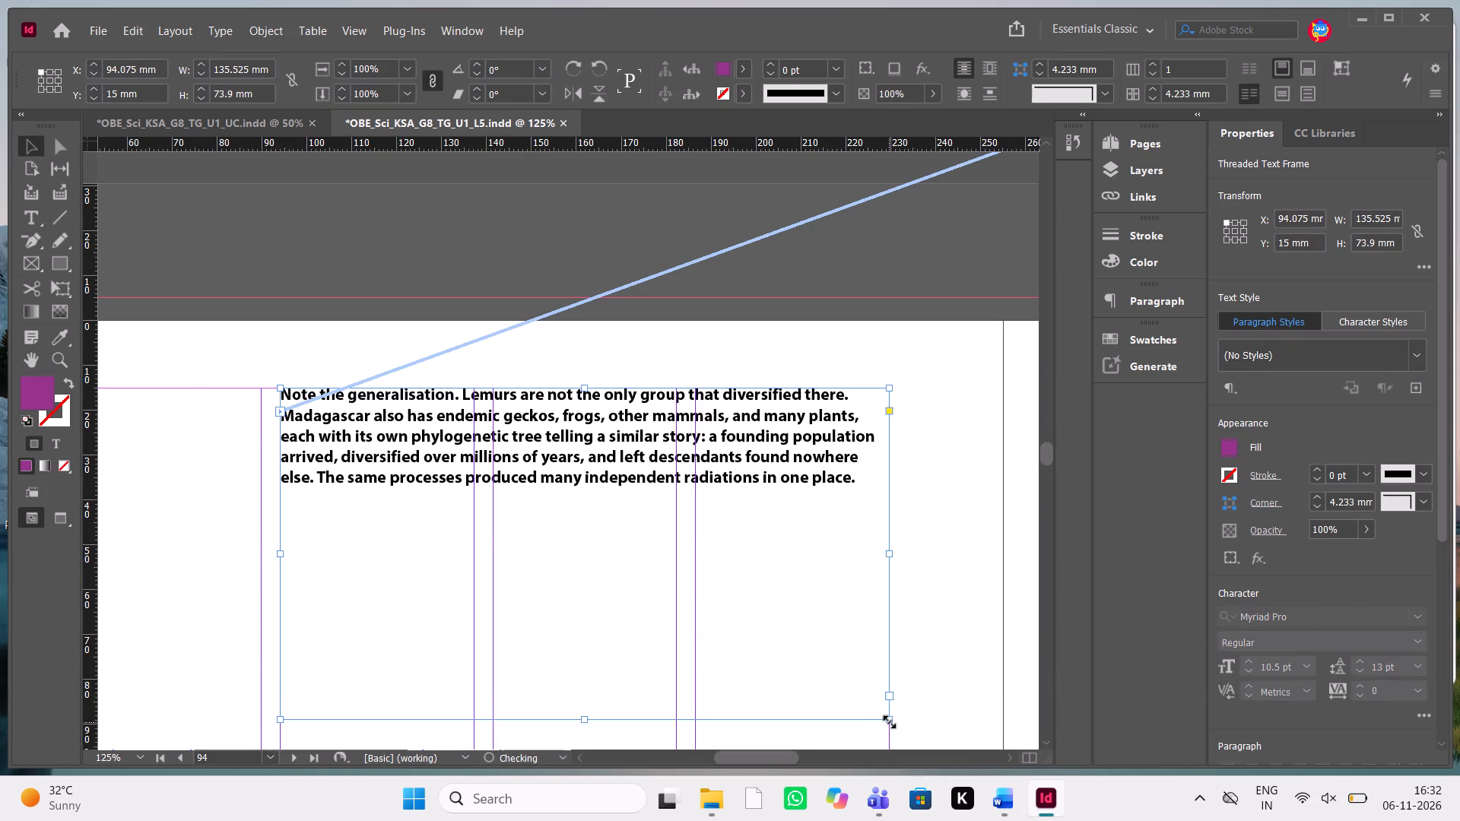
# Change the "Note the generalisation" paragraph on page 94 from bold to Myriad Pro Regular.
pyautogui.doubleClick(661, 490)
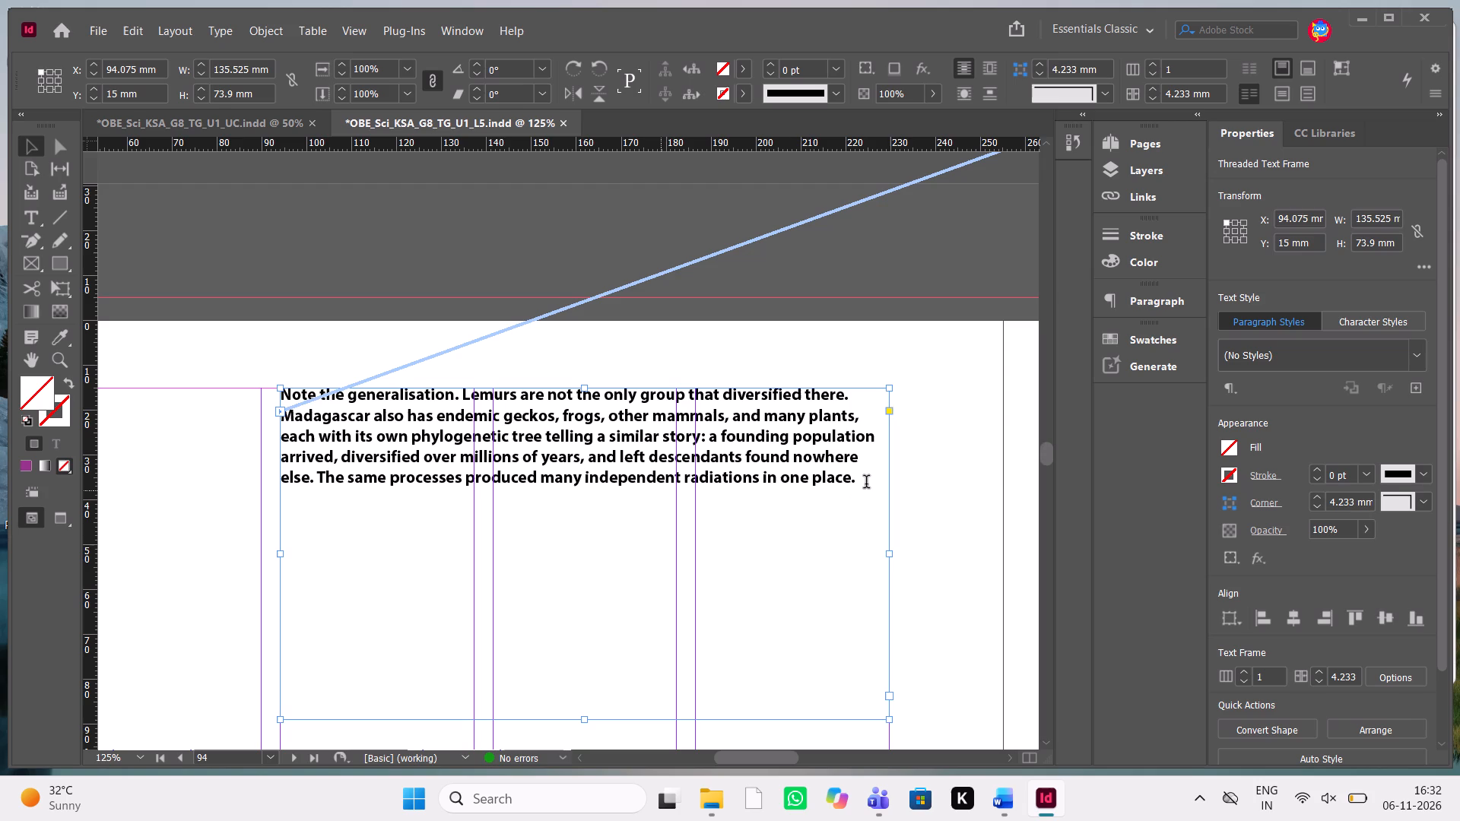
pyautogui.click(866, 483)
pyautogui.moveTo(870, 483); pyautogui.dragTo(208, 381)
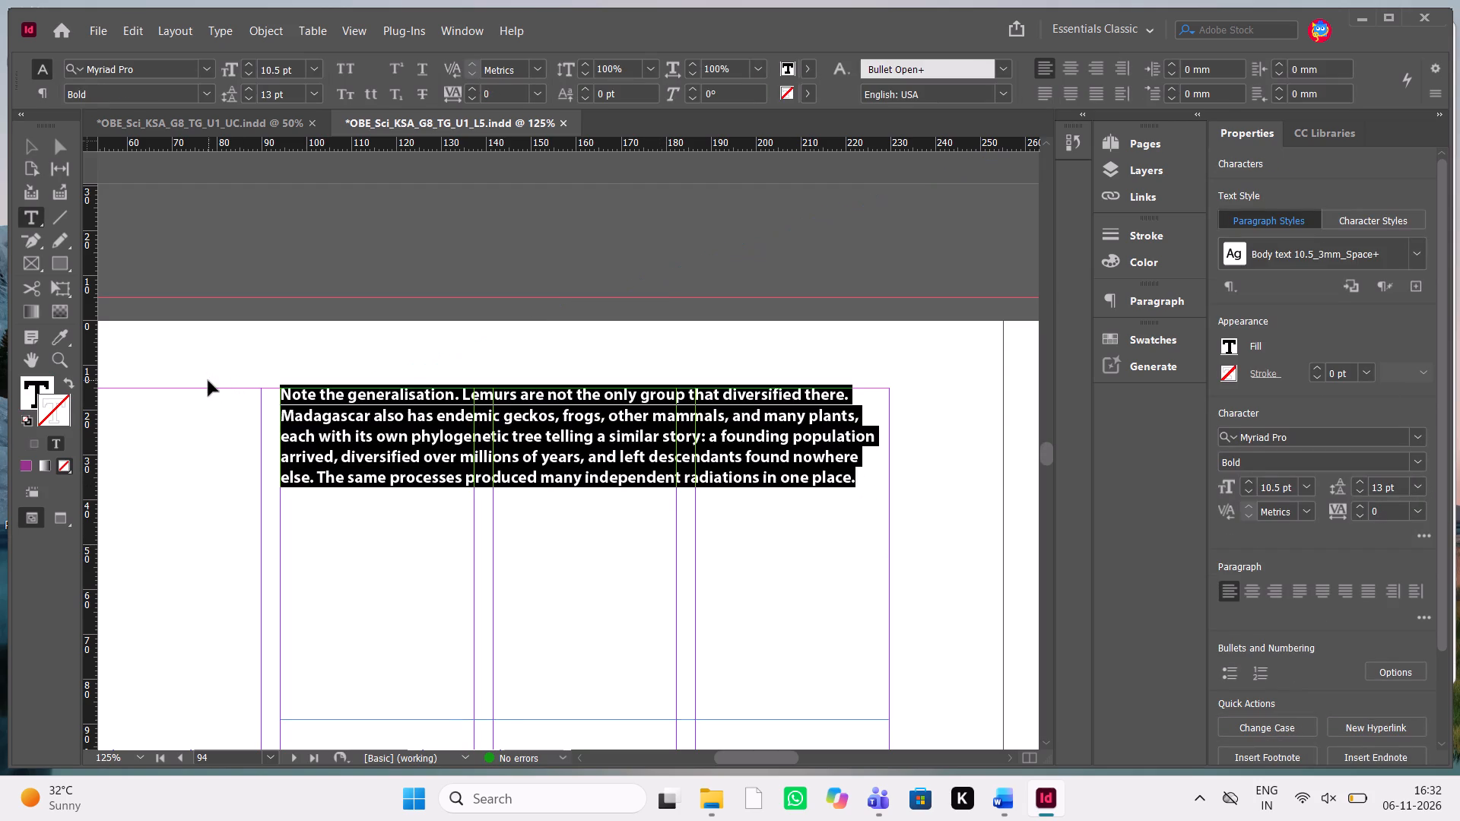
pyautogui.hotkey('ctrl', 'shift', 'b')
# Compare the Direct Instruction text in Word with the InDesign layout to check which phrases carry bold or italic formatting.
pyautogui.scroll(2, 529, 443)
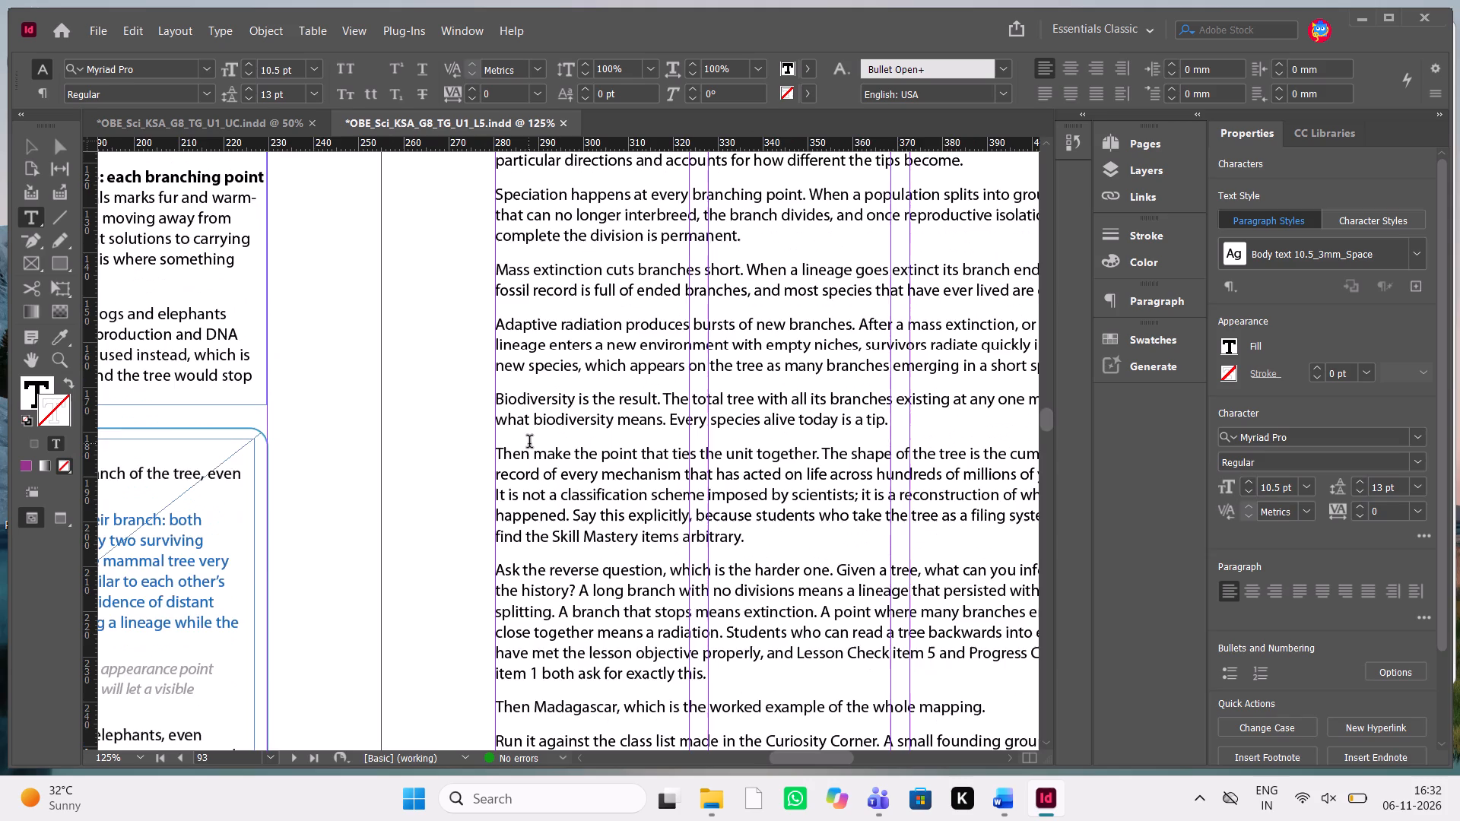
pyautogui.scroll(3, 529, 443)
pyautogui.hotkey('alt', 'Tab')
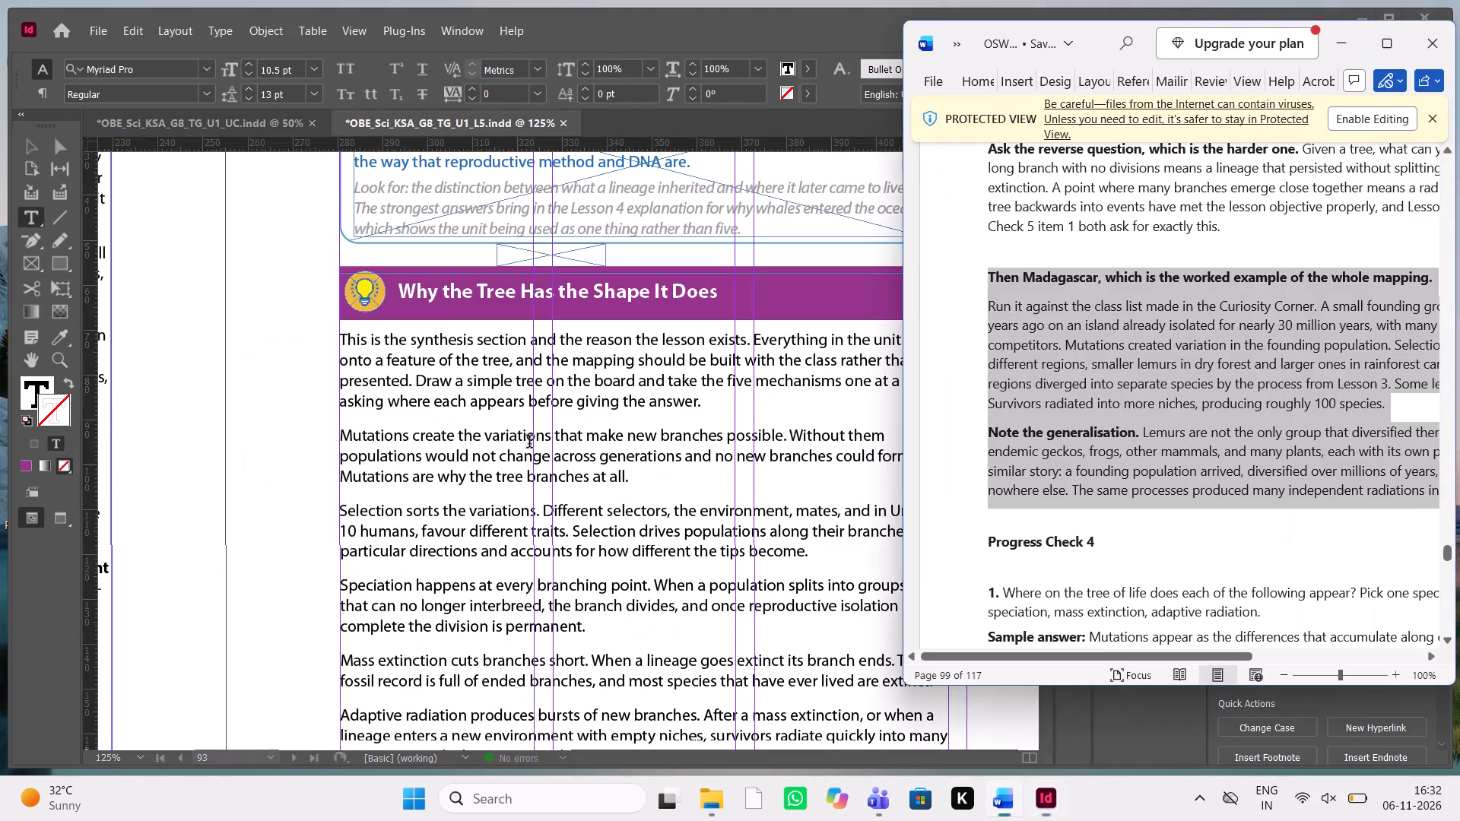
pyautogui.scroll(3, 1181, 252)
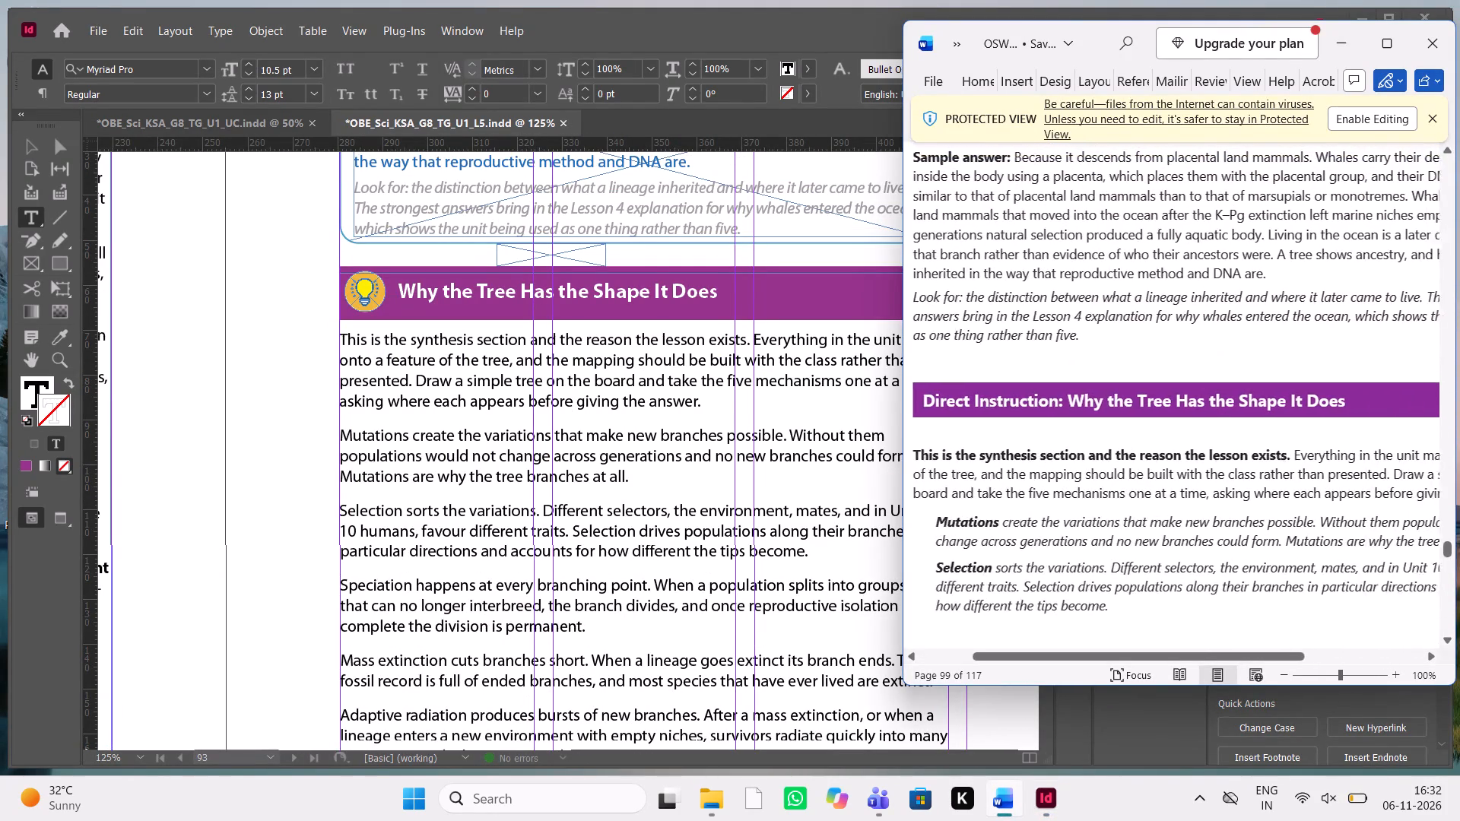
pyautogui.scroll(-1, 1181, 252)
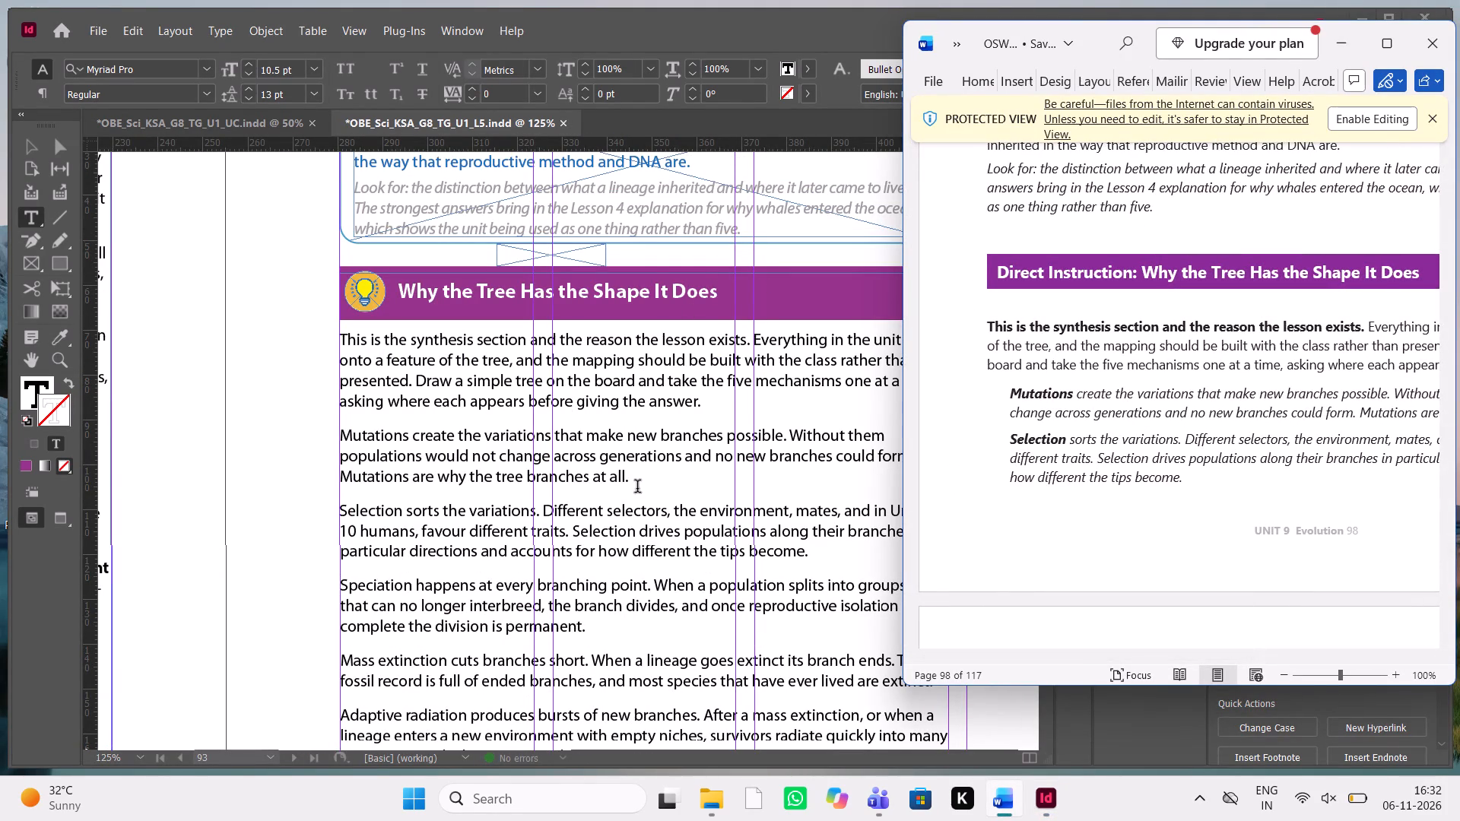
pyautogui.scroll(-1, 1157, 442)
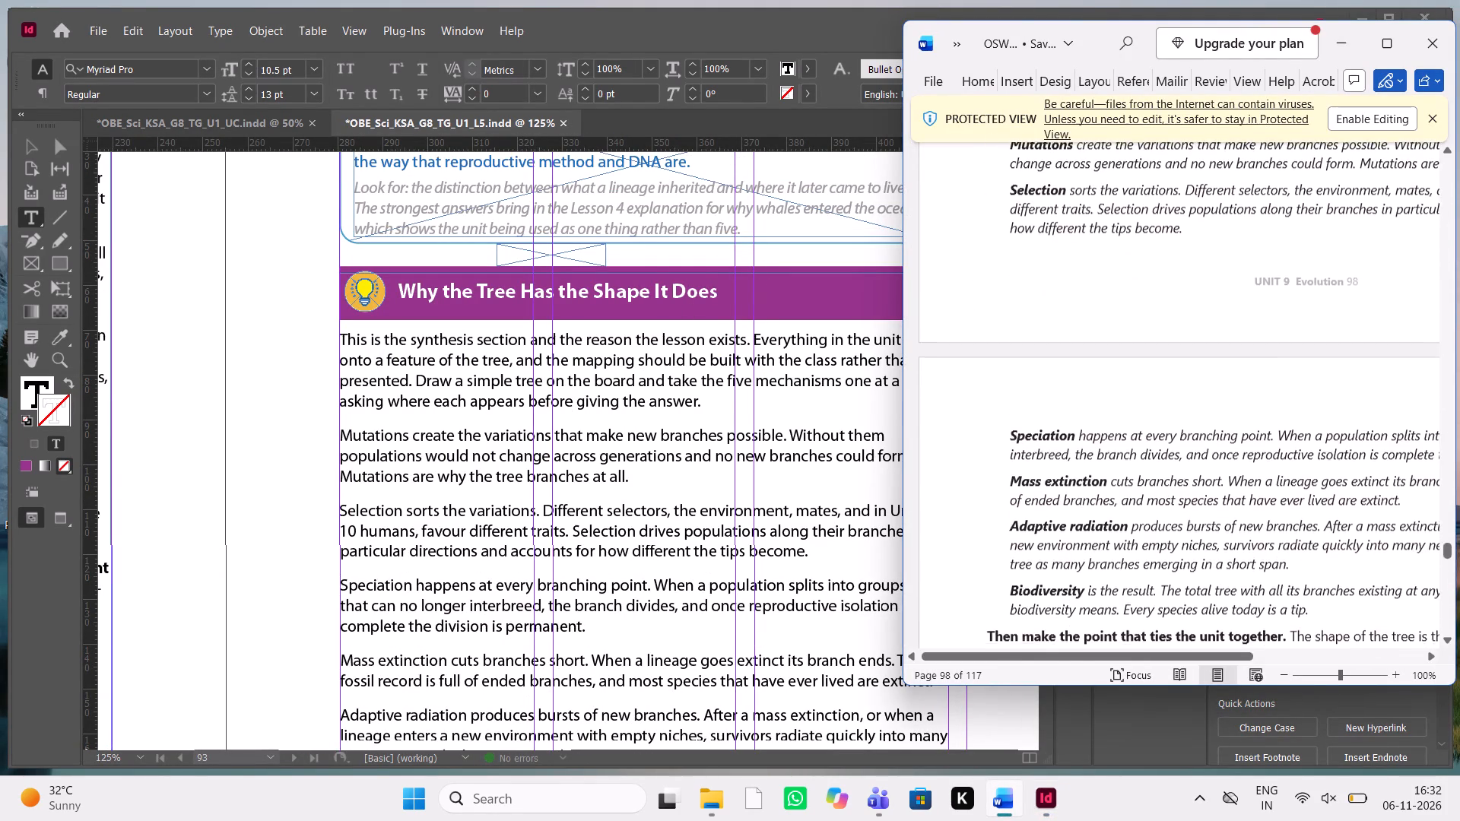
pyautogui.scroll(-1, 1157, 442)
pyautogui.scroll(-1, 752, 520)
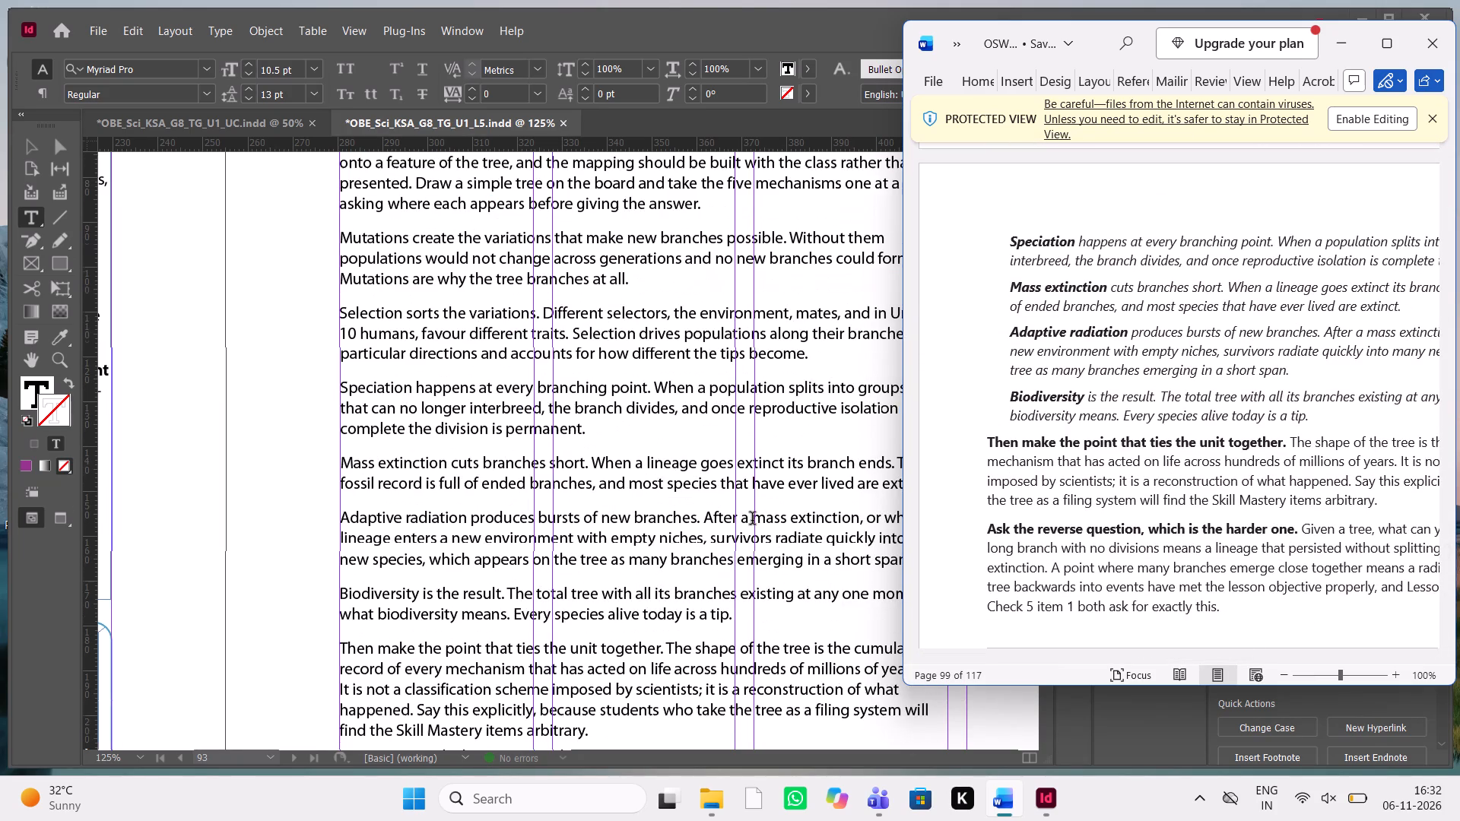
pyautogui.scroll(-1, 752, 520)
pyautogui.scroll(1, 752, 520)
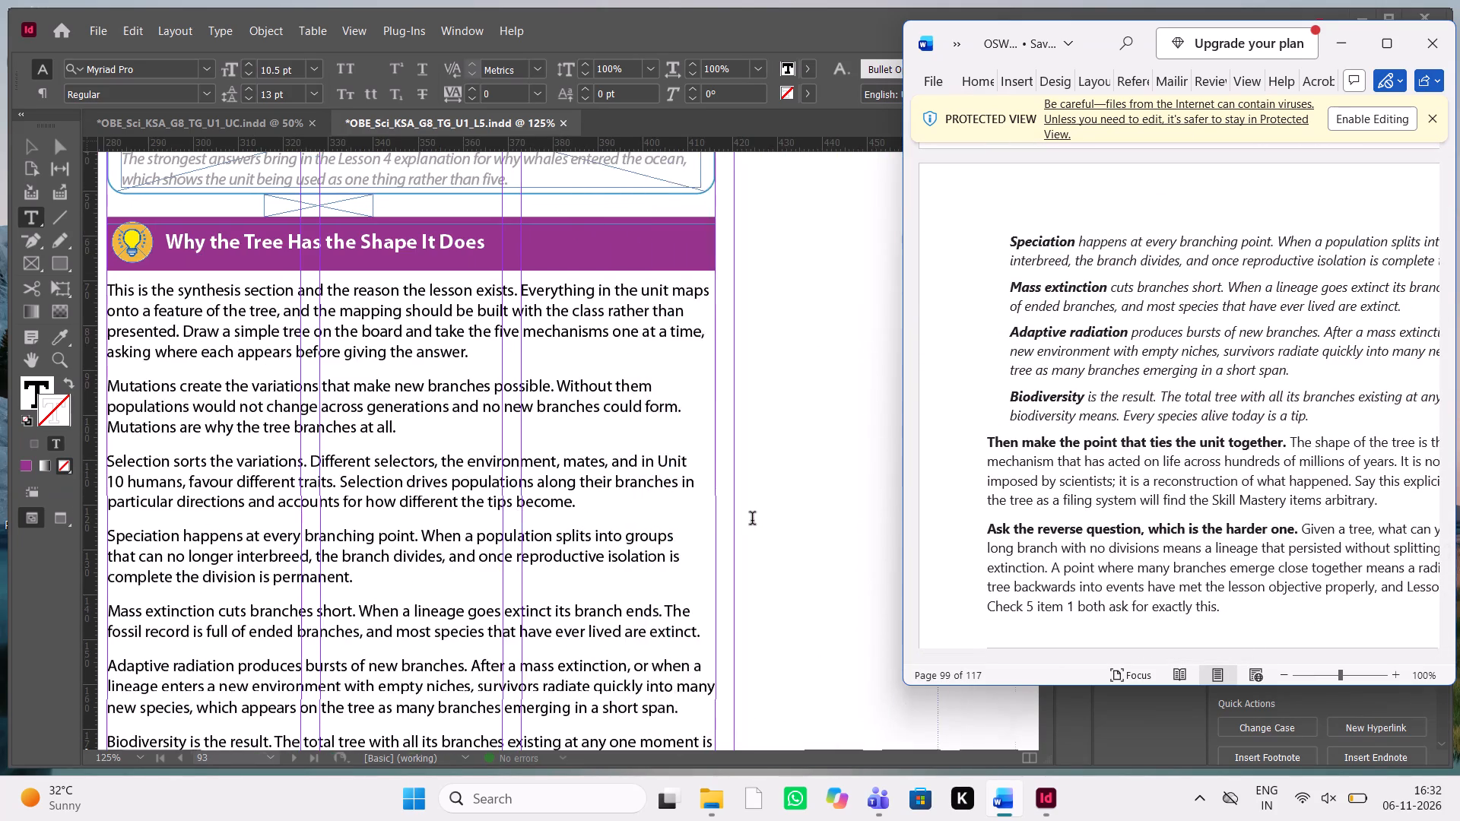
pyautogui.hscroll(1, 752, 520)
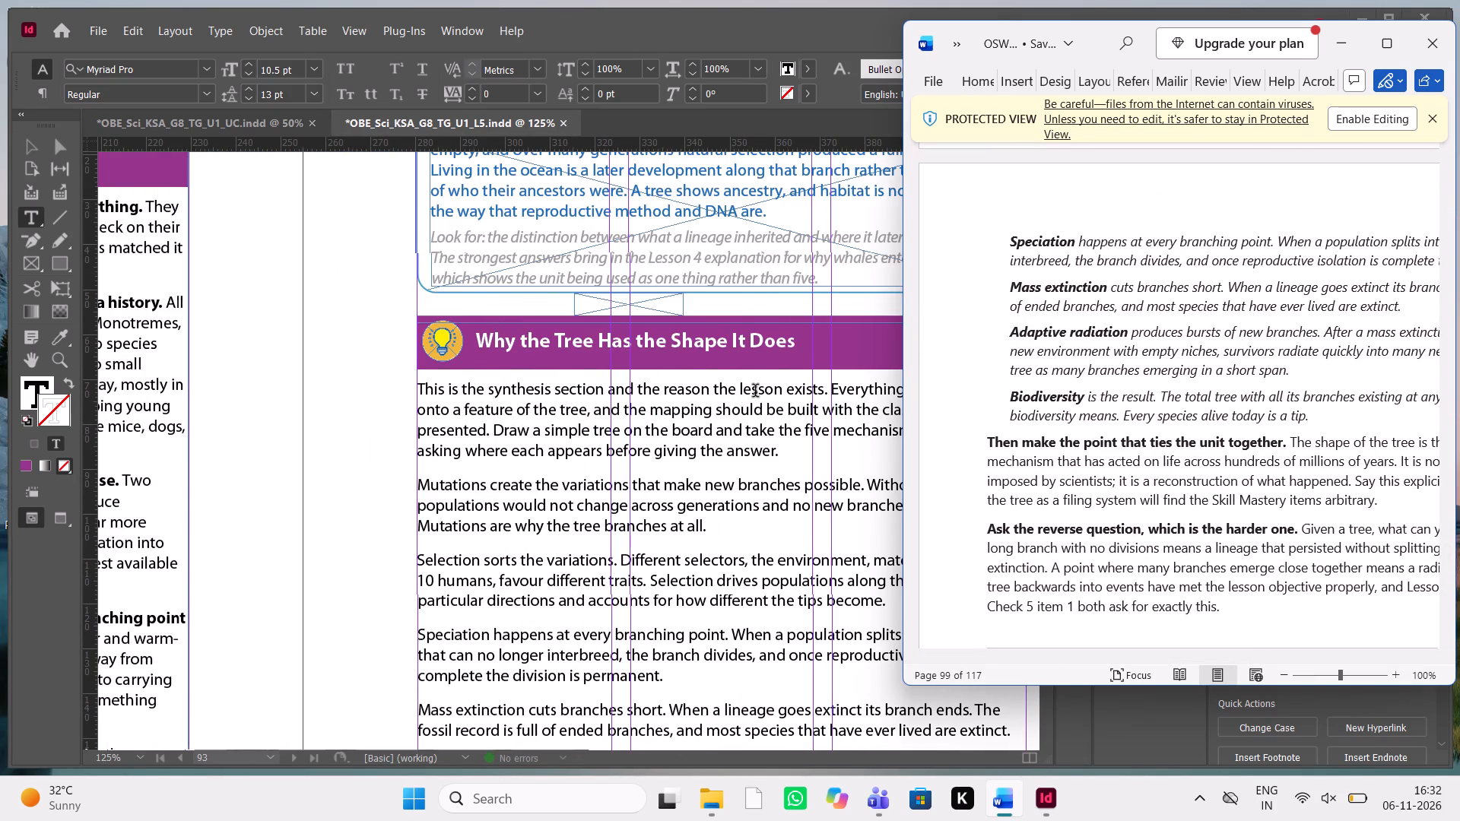
pyautogui.scroll(1, 1021, 425)
pyautogui.scroll(-1, 1021, 425)
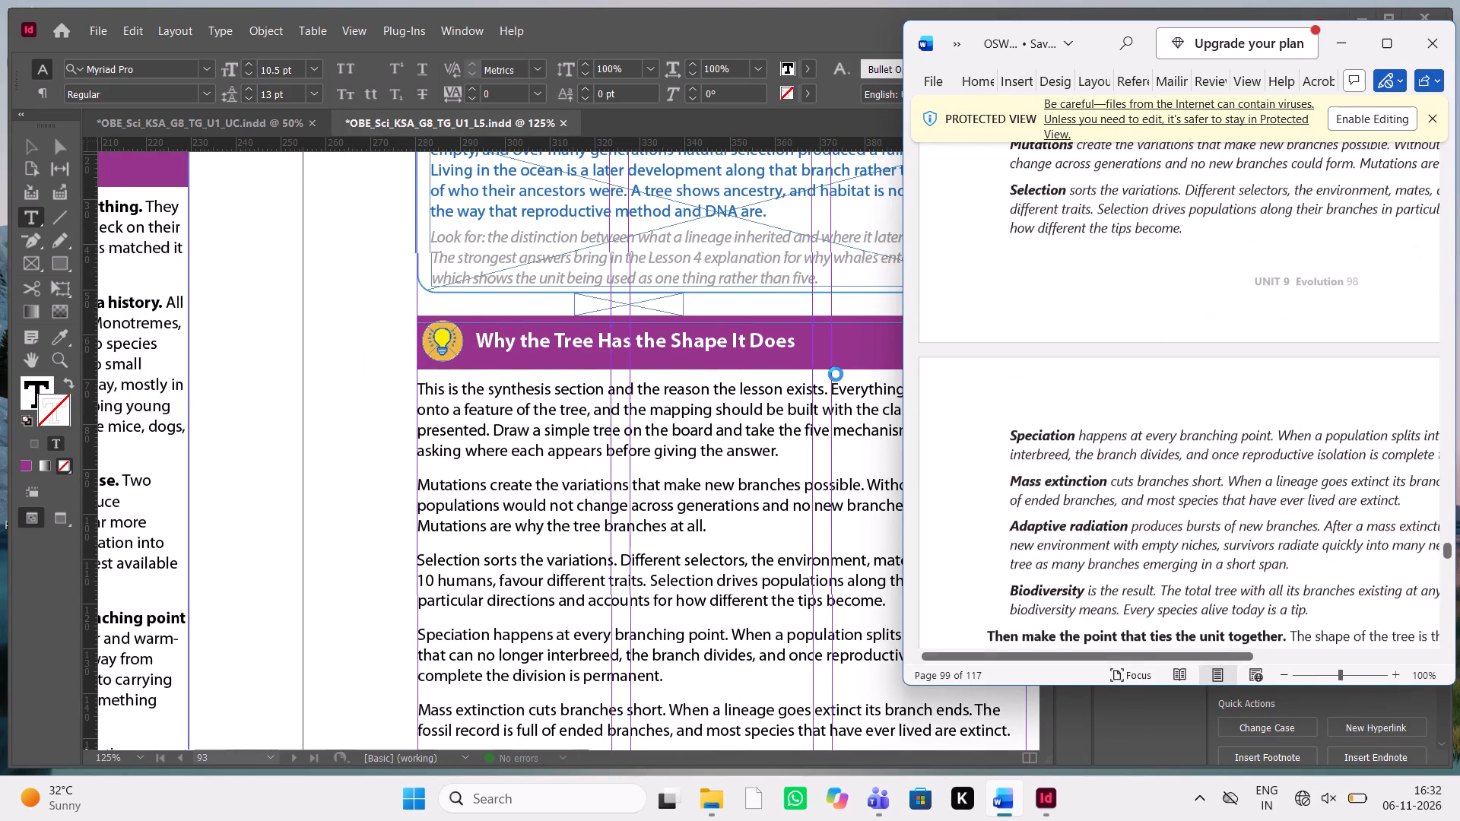
# In InDesign, make the sentence "This is the synthesis section and the reason the lesson exists." bold.
pyautogui.click(821, 379)
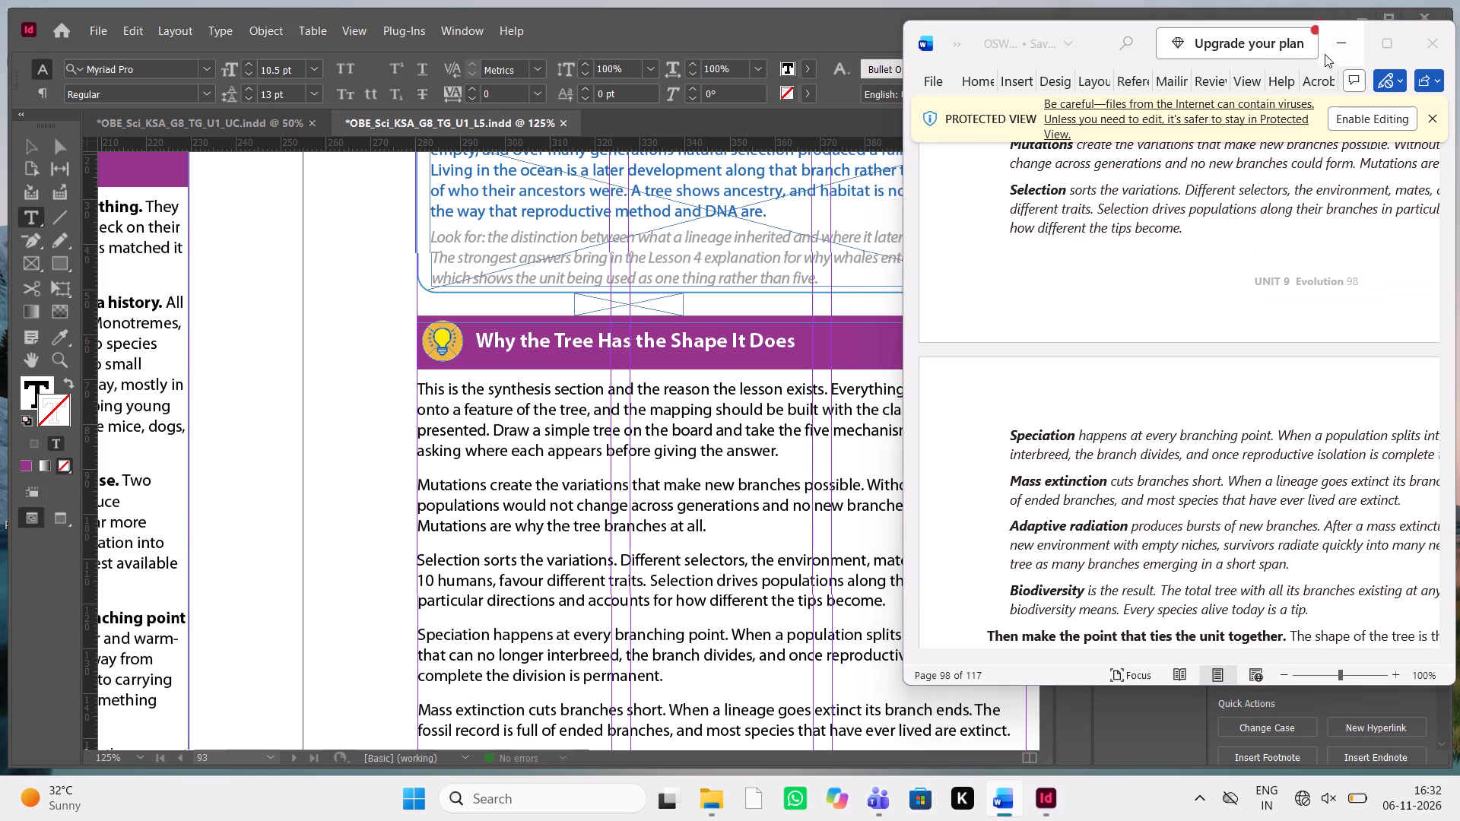
pyautogui.click(1334, 51)
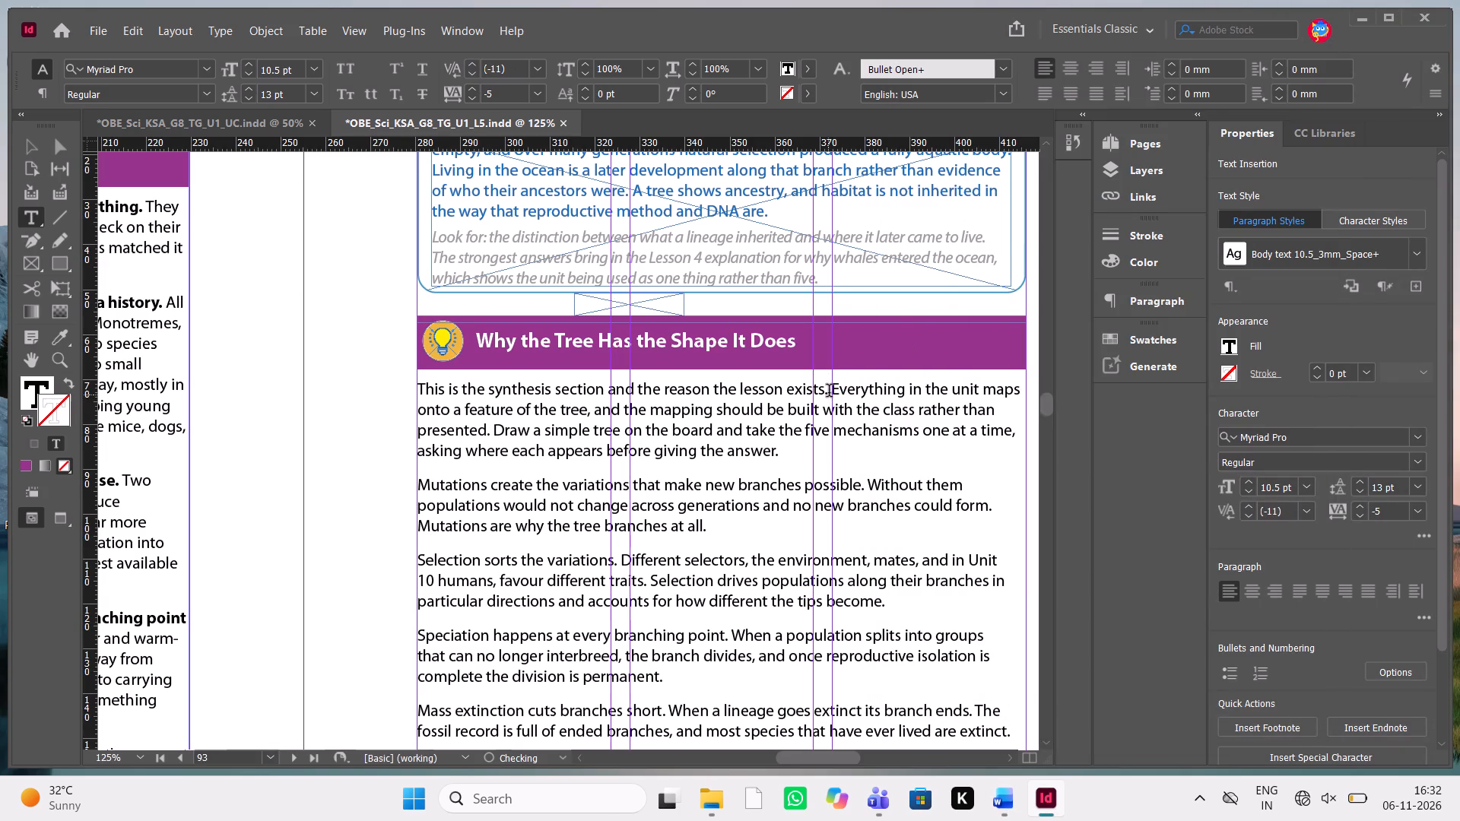
pyautogui.moveTo(829, 392); pyautogui.dragTo(401, 395)
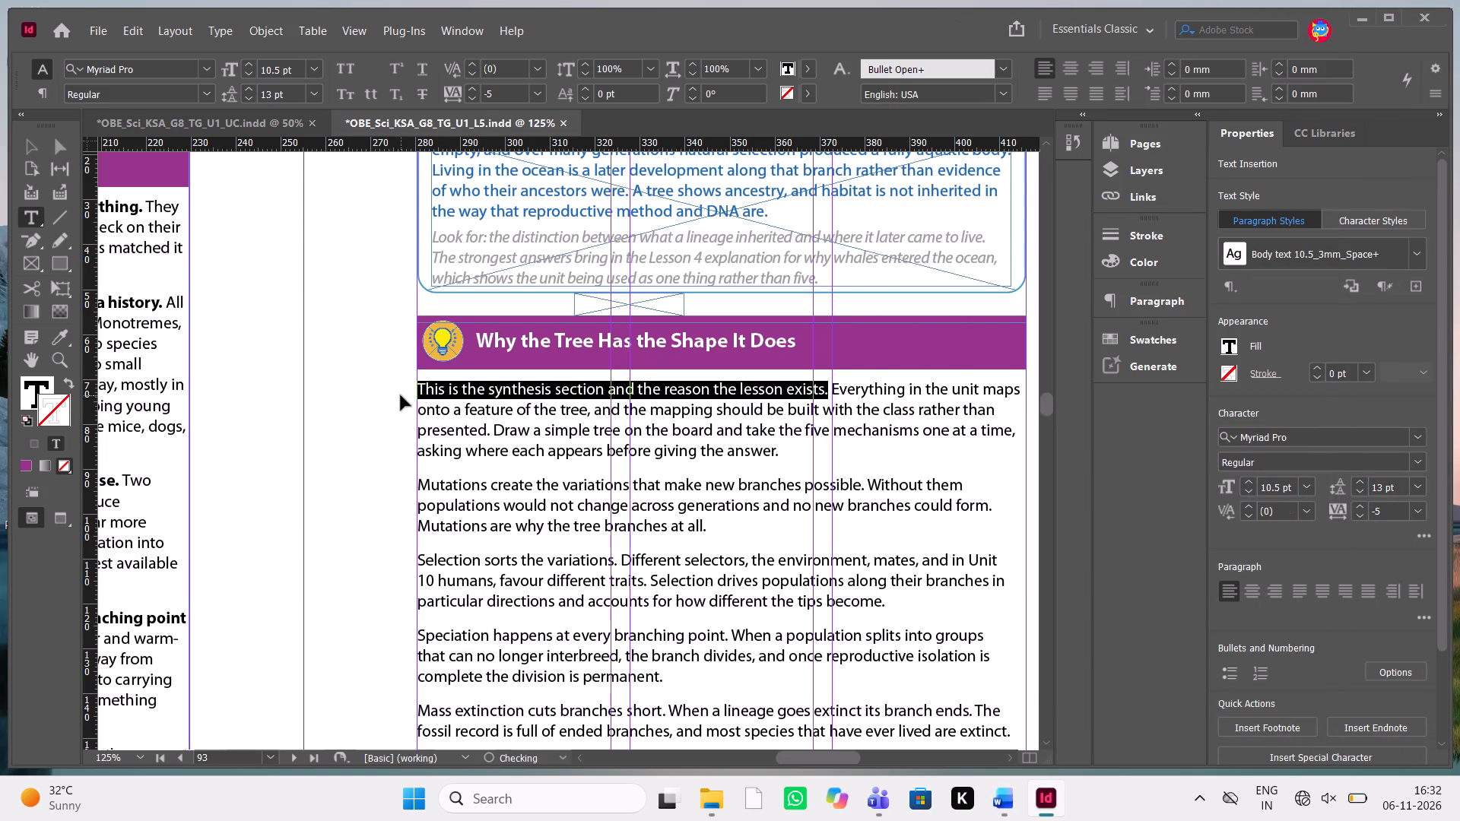
pyautogui.hotkey('ctrl', 'shift', 'b')
pyautogui.click(607, 480)
# Italicise the six mechanism paragraphs from "Mutations create the variations" through "Biodiversity is the result", following the Word manuscript.
pyautogui.scroll(-1, 607, 480)
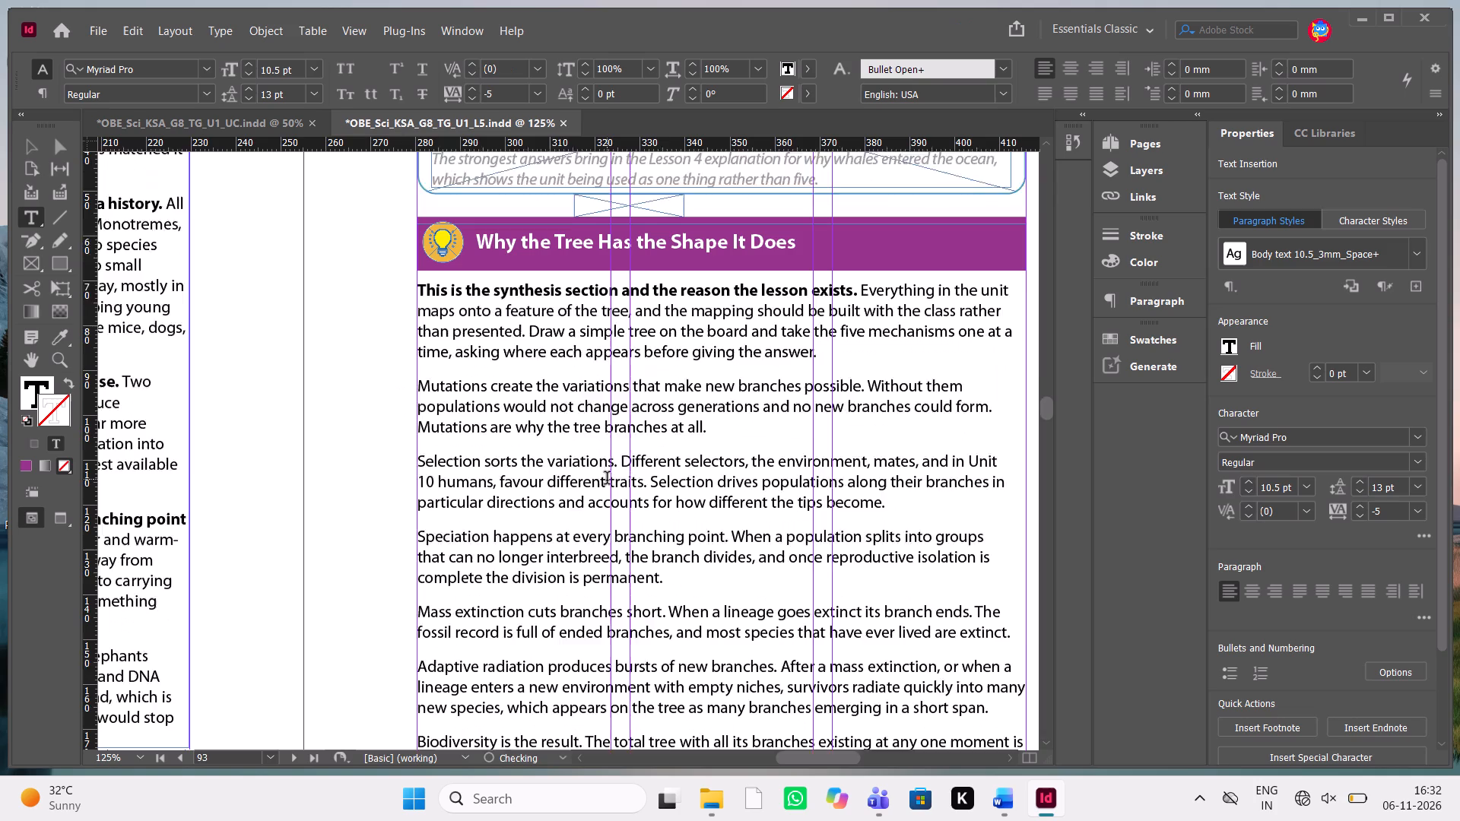
pyautogui.scroll(-1, 607, 480)
pyautogui.hotkey('alt', 'Tab')
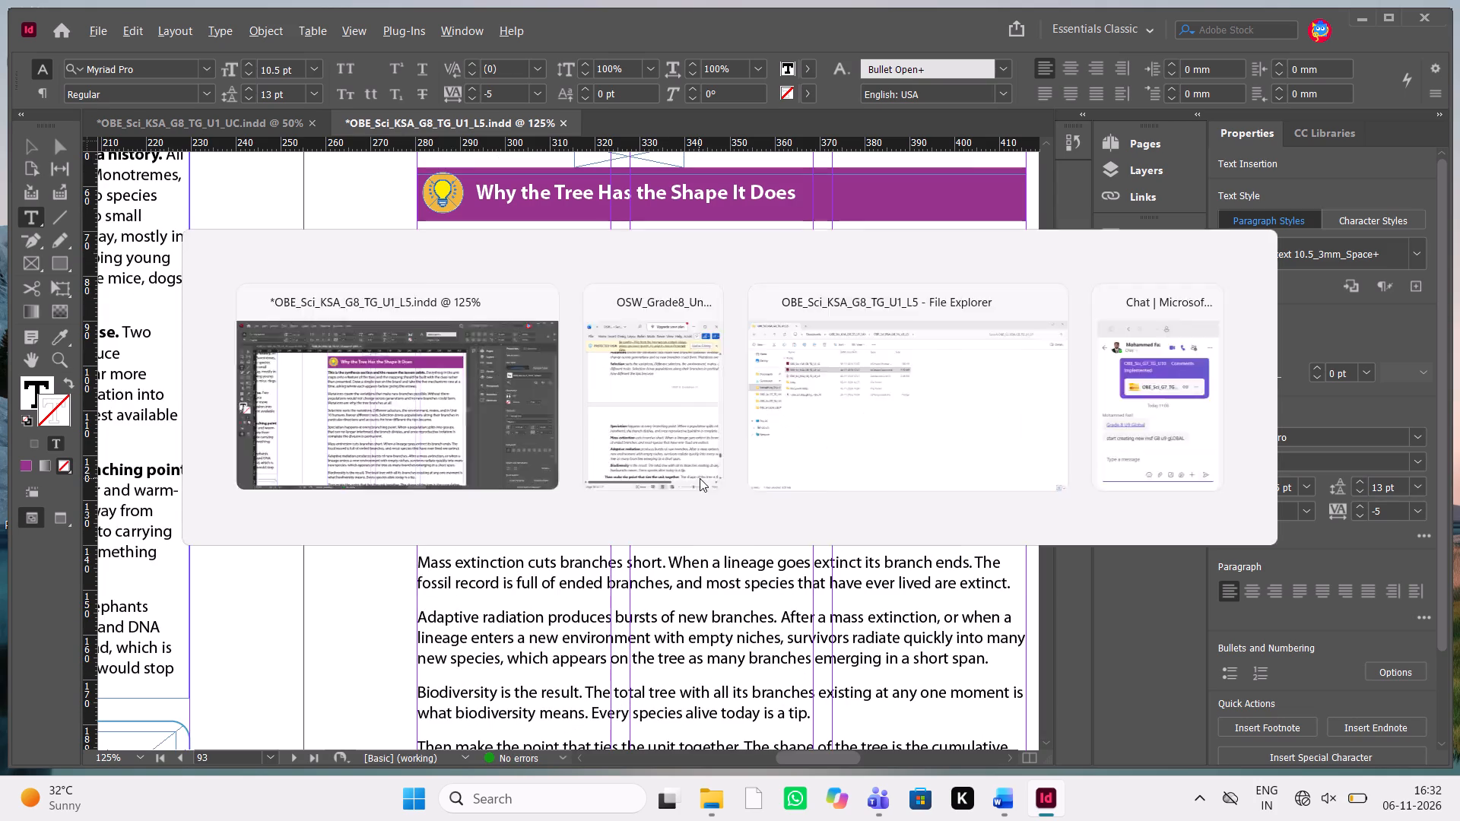
pyautogui.click(700, 478)
pyautogui.scroll(-1, 778, 533)
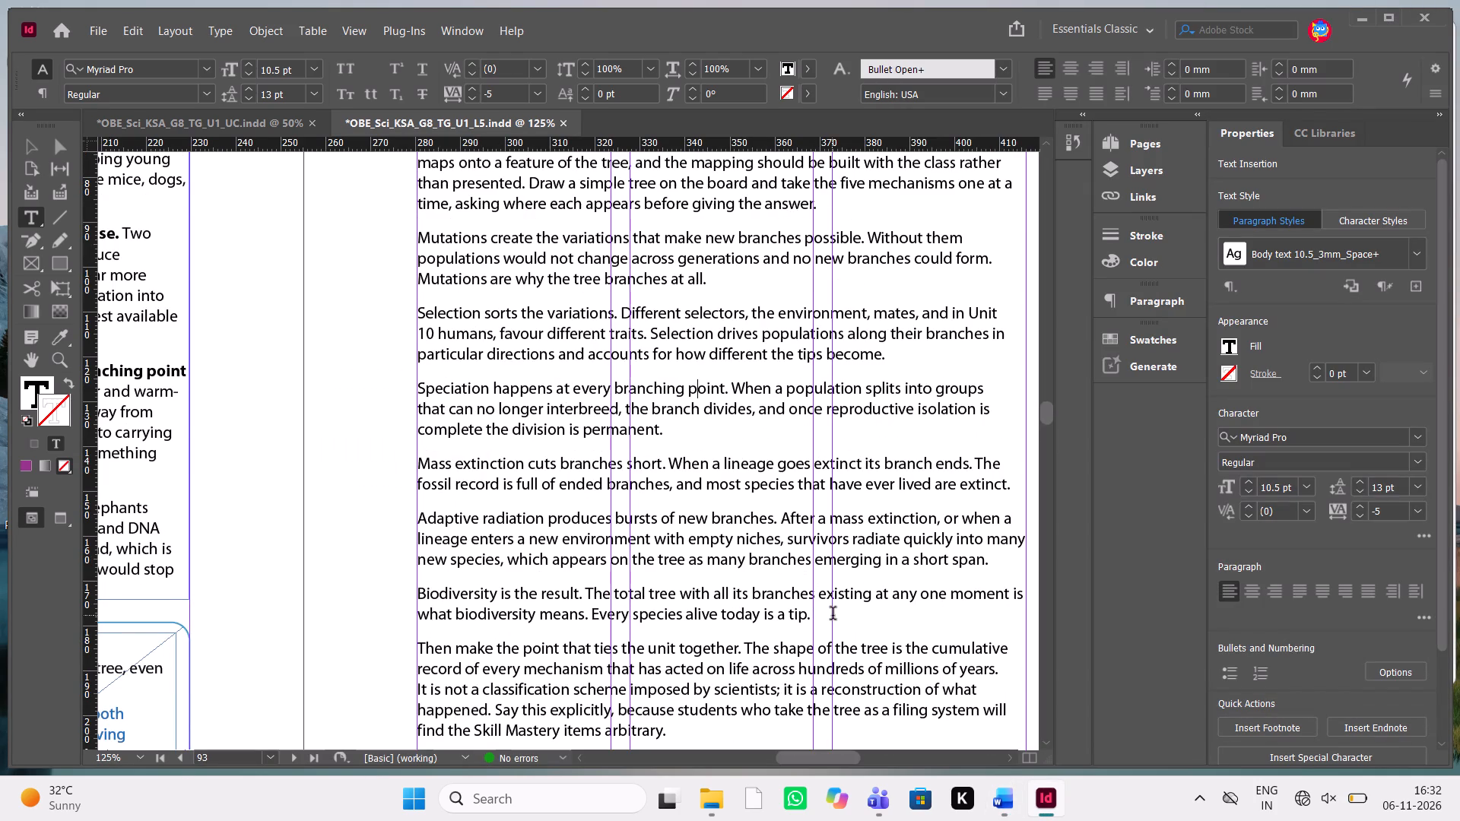
pyautogui.moveTo(833, 615); pyautogui.dragTo(408, 242)
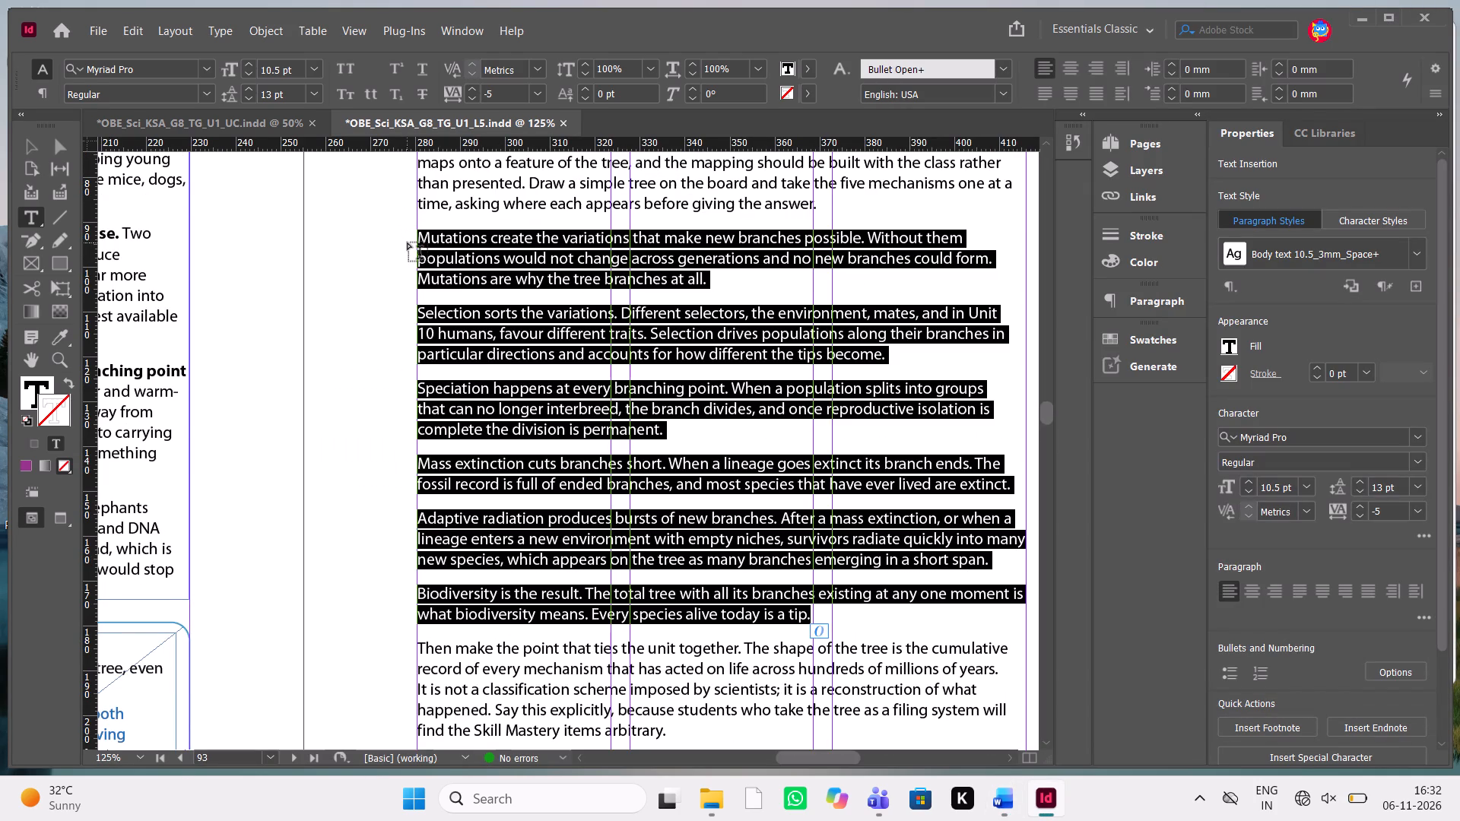
pyautogui.hotkey('ctrl', 'shift', 'i')
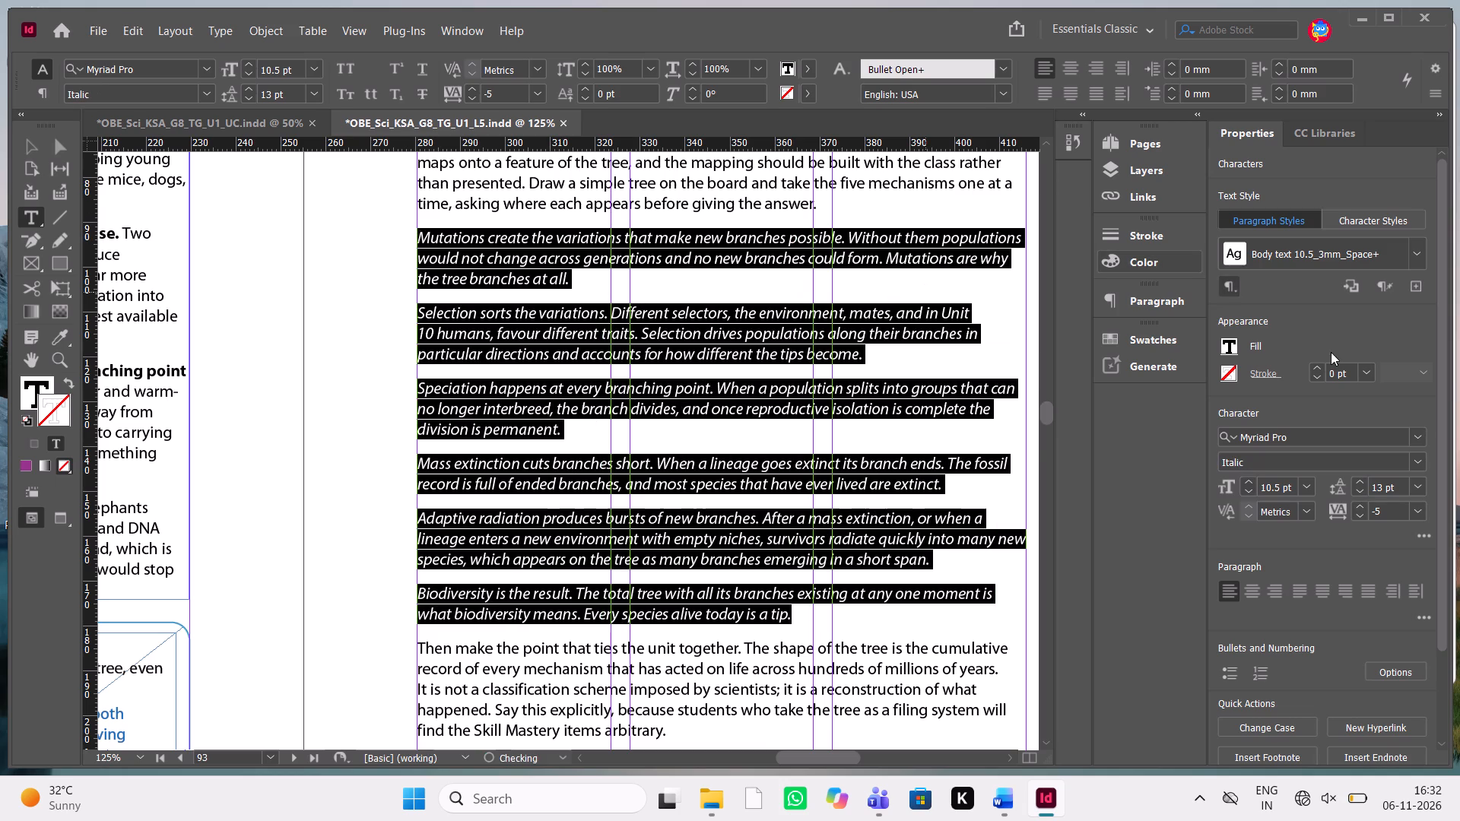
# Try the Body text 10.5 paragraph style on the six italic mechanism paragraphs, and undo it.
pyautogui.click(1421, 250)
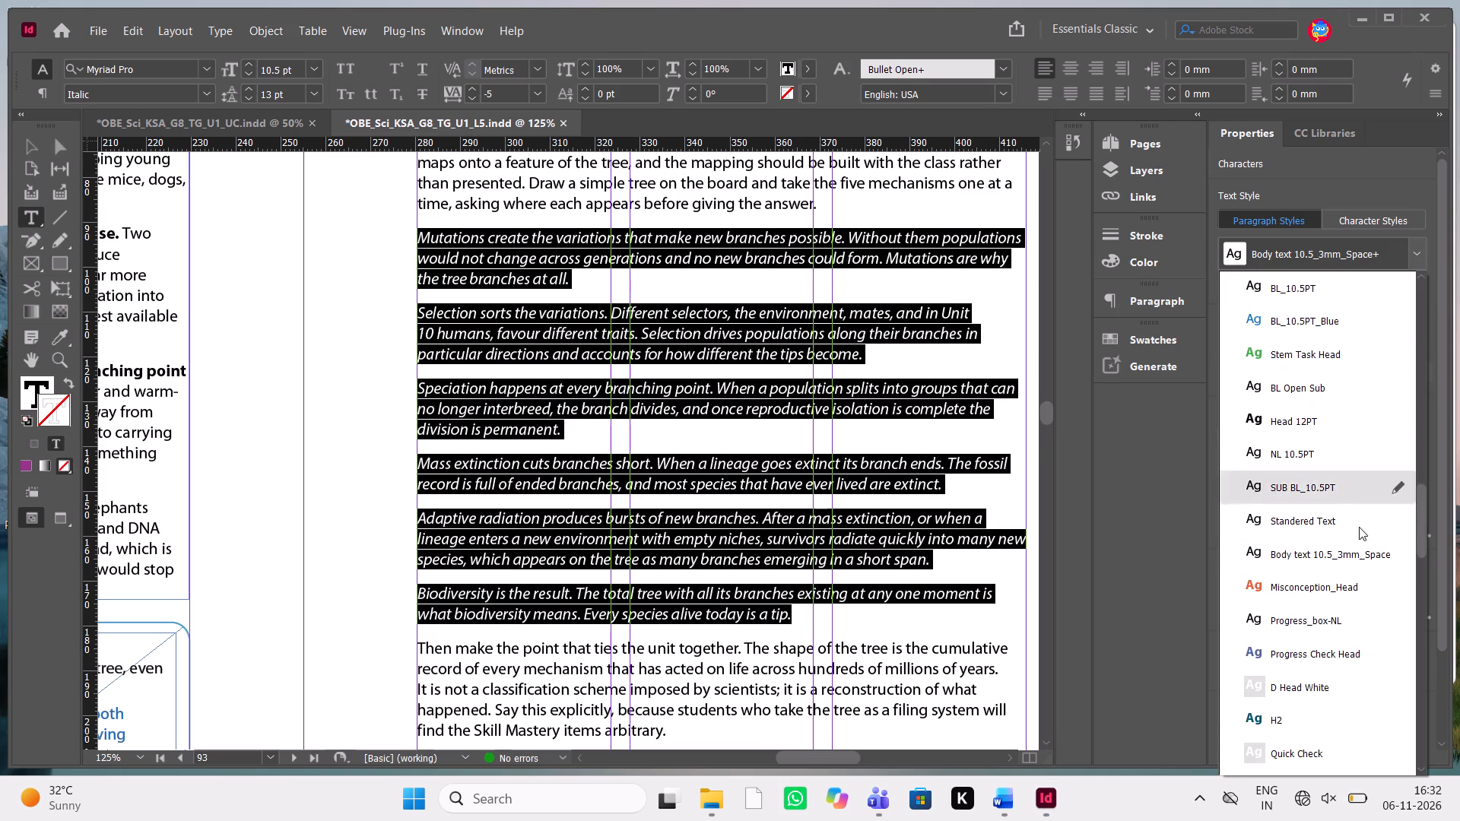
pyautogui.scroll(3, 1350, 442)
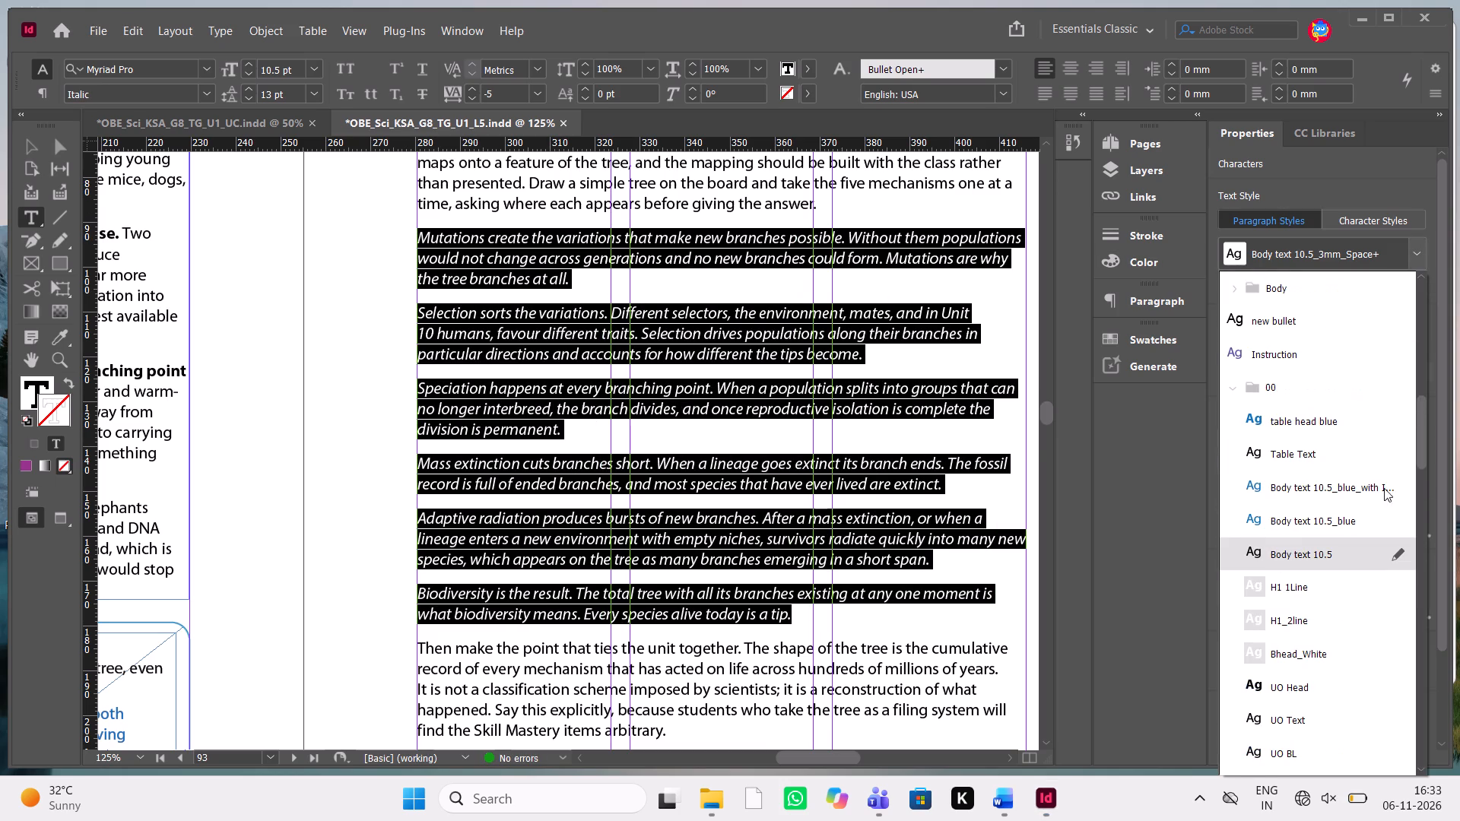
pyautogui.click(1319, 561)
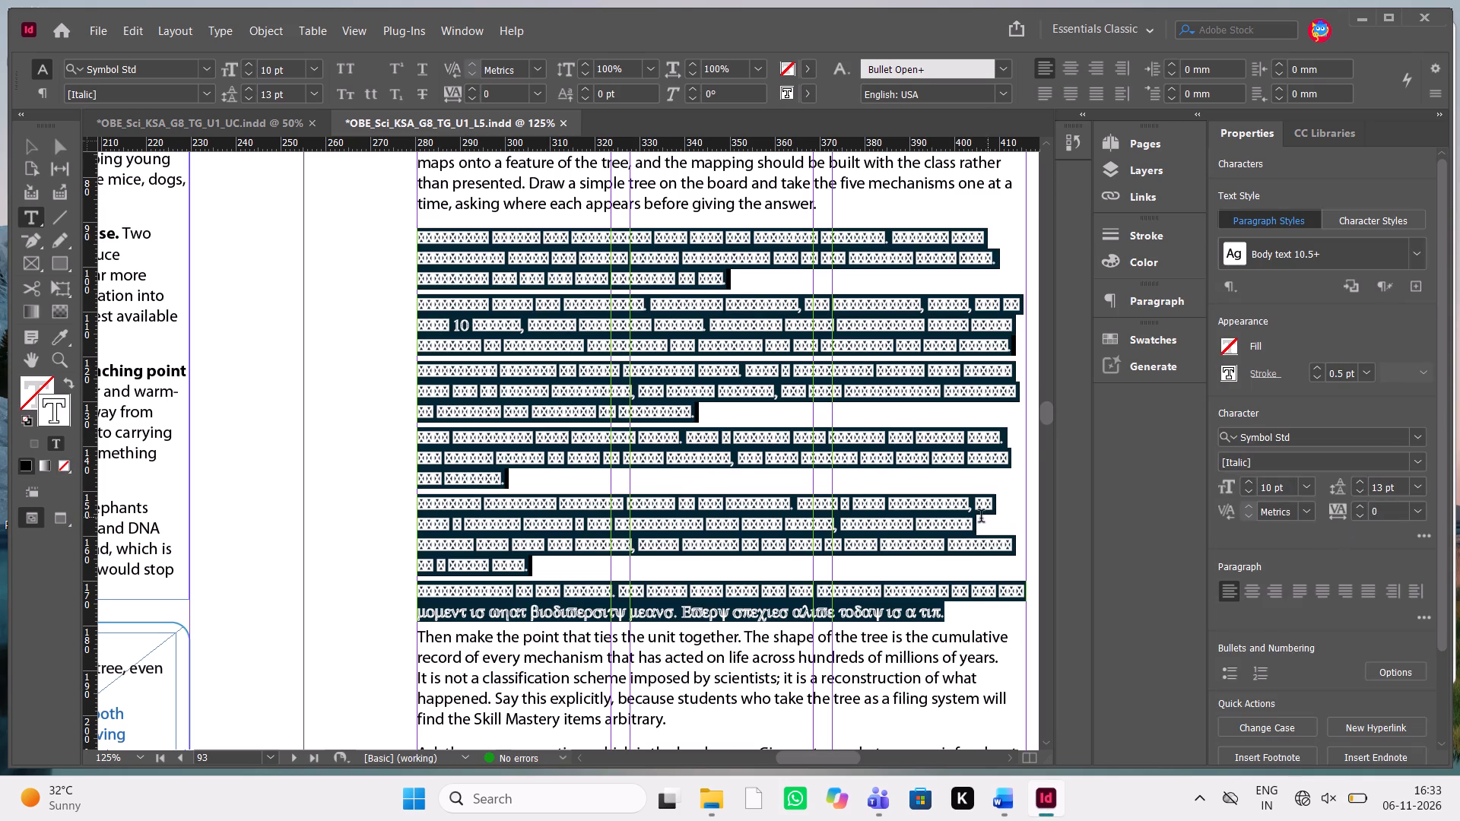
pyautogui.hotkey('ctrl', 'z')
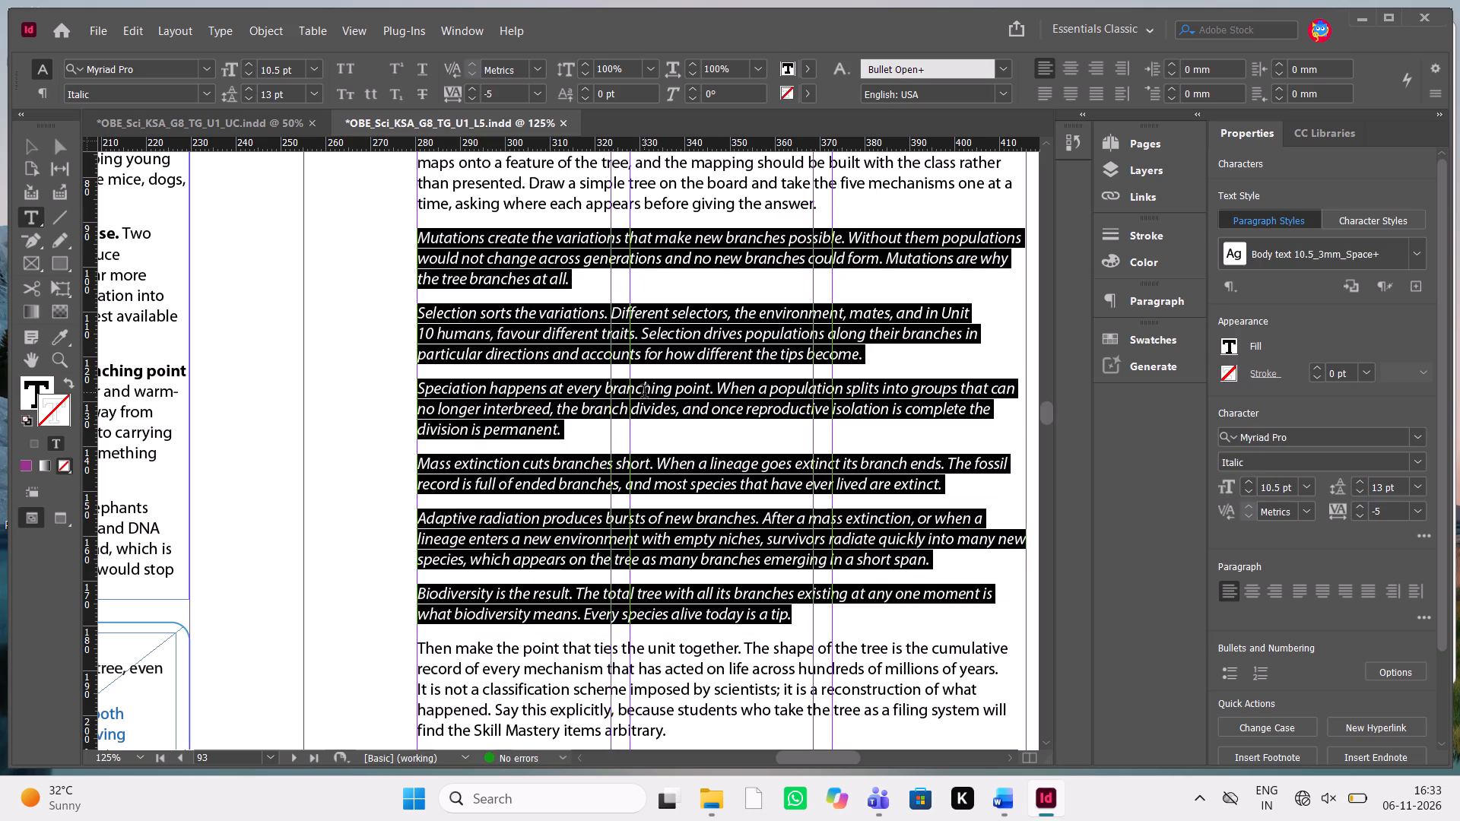
# Set the space after the six italic mechanism paragraphs, Mutations through Biodiversity, to 1.08 mm.
pyautogui.click(644, 393)
pyautogui.moveTo(805, 620); pyautogui.dragTo(751, 600)
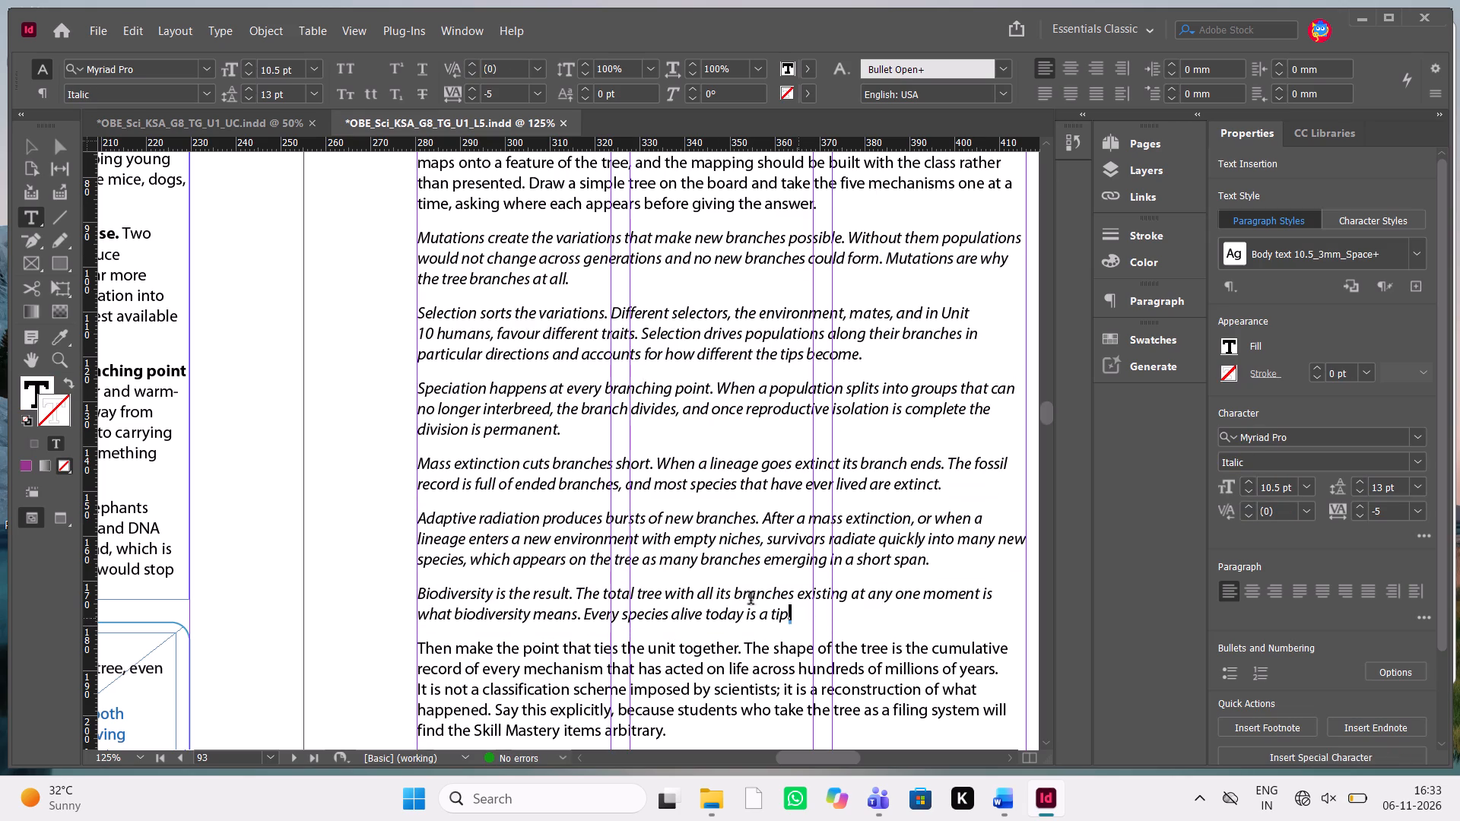
pyautogui.moveTo(751, 600); pyautogui.dragTo(386, 234)
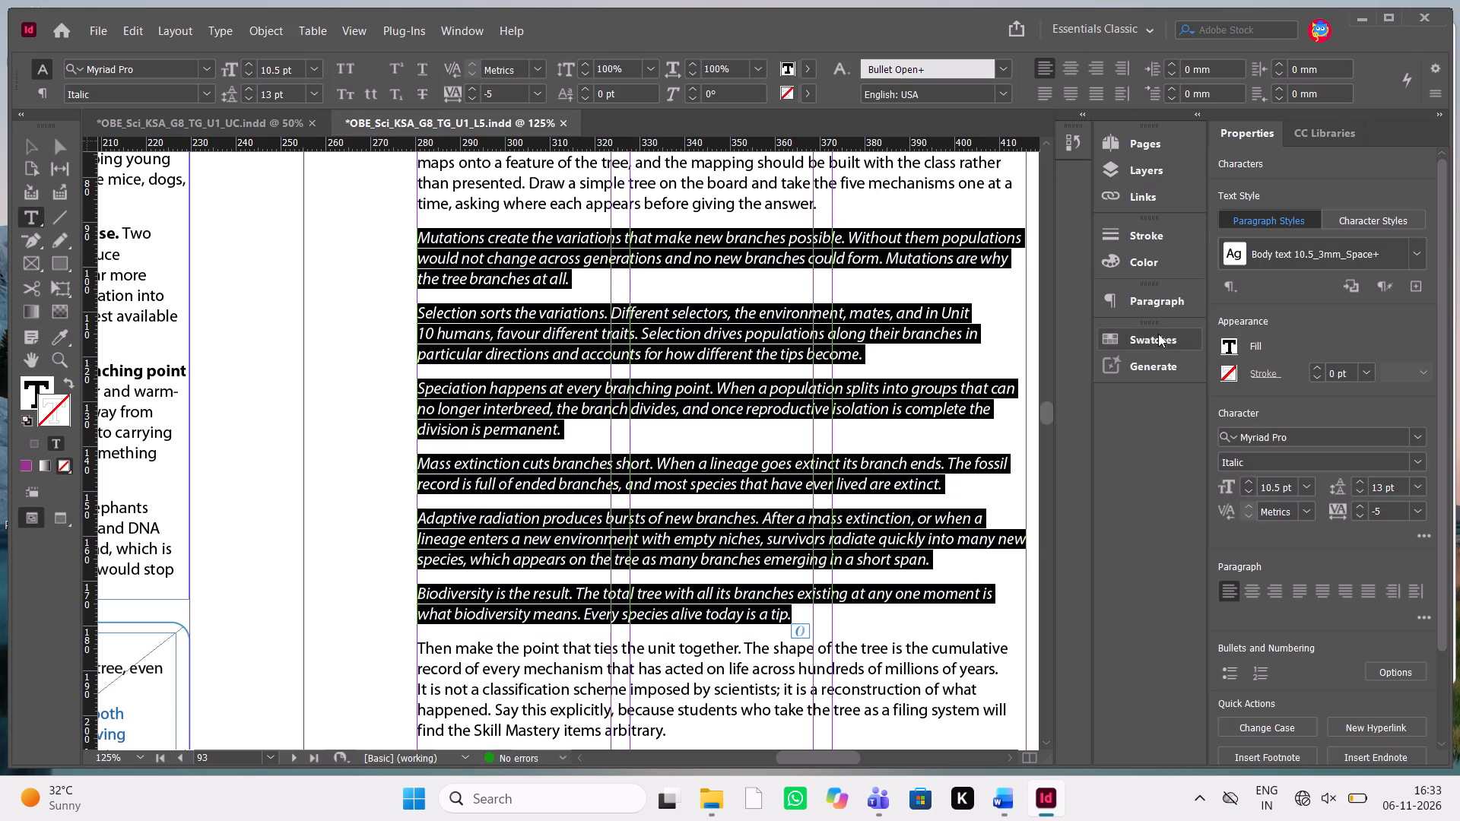
pyautogui.click(1173, 311)
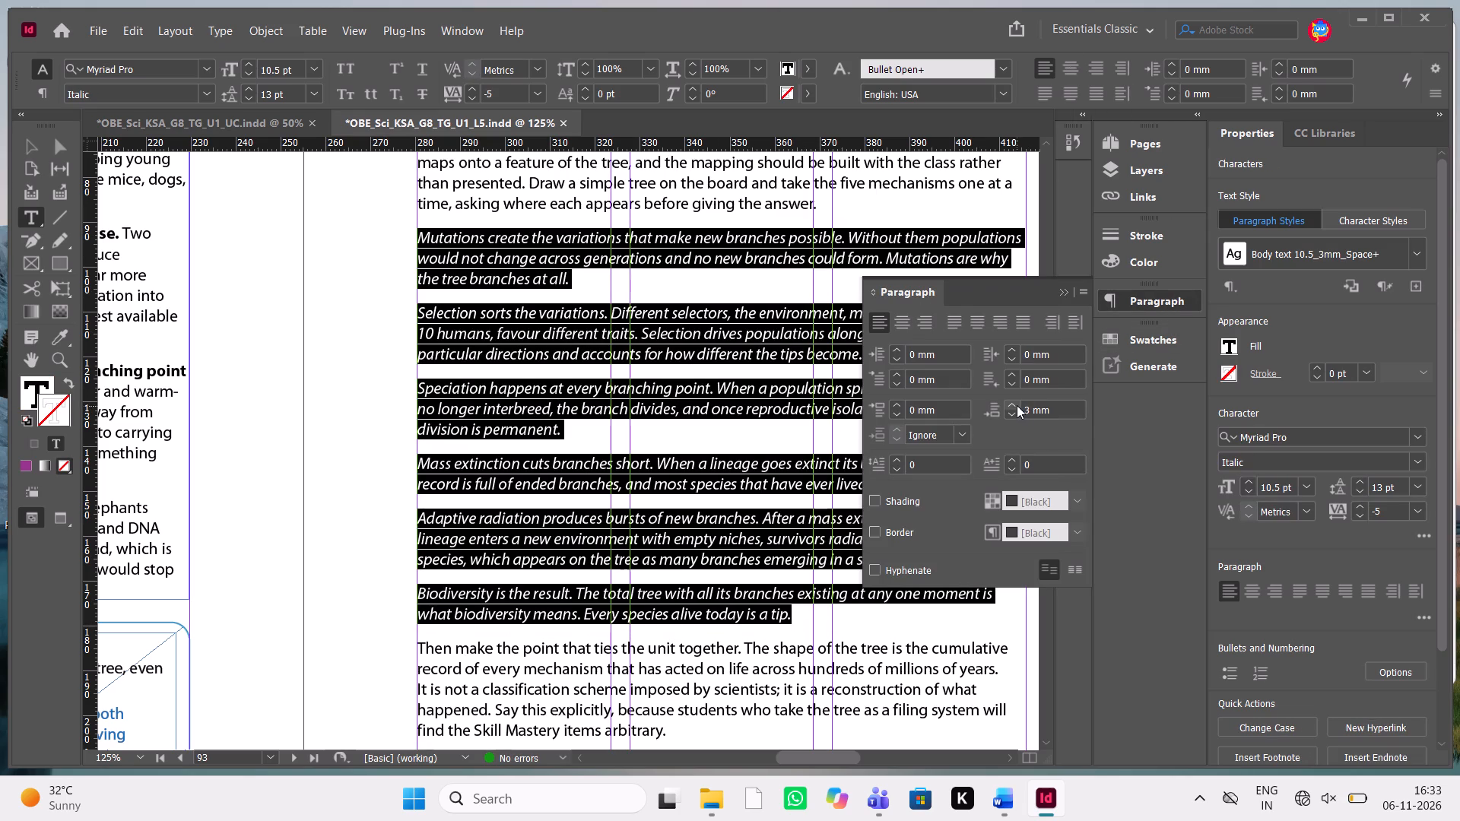
pyautogui.moveTo(1031, 411); pyautogui.dragTo(985, 421)
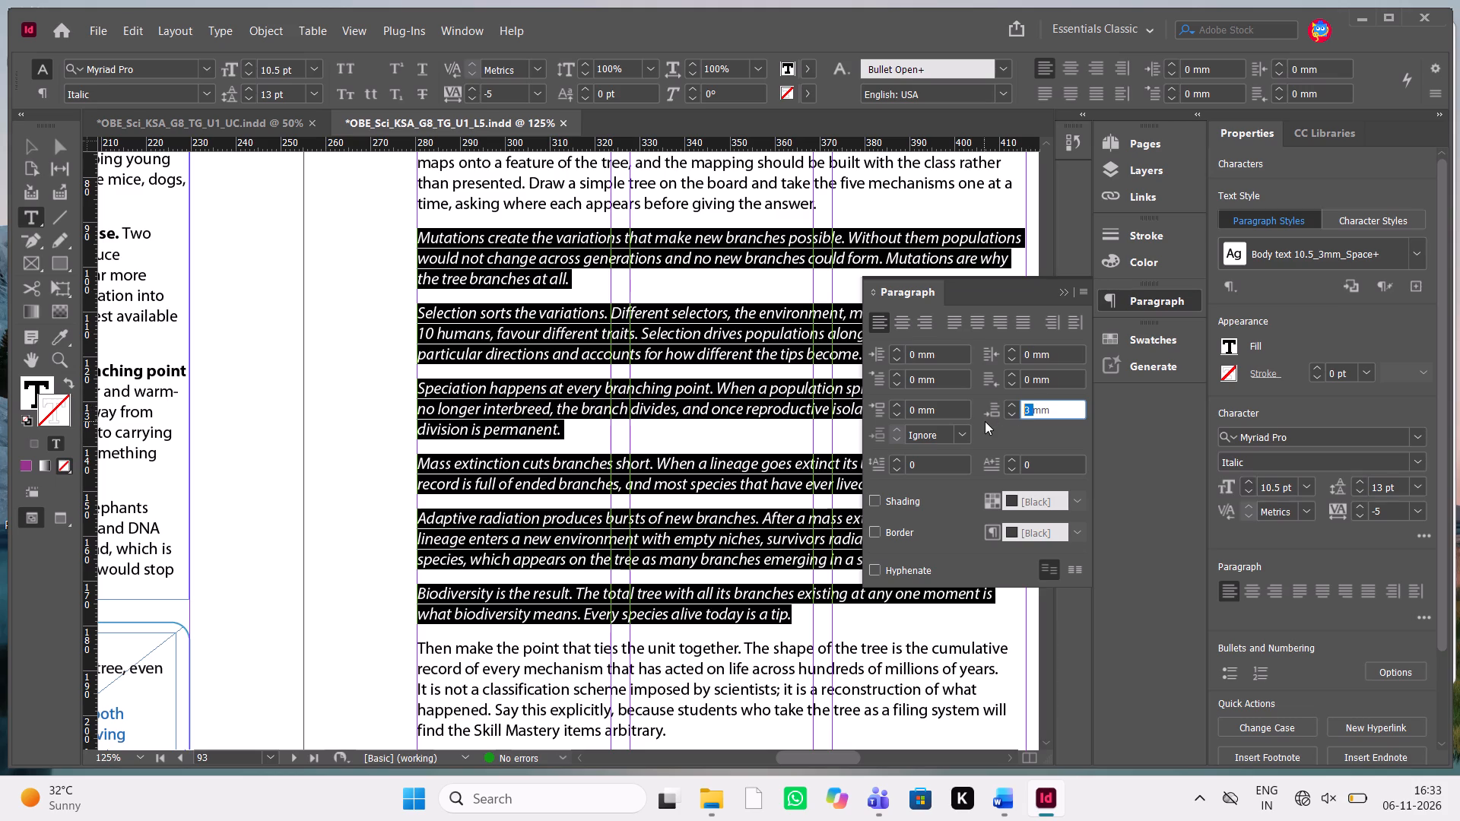
pyautogui.press('BackSpace')
pyautogui.write('1.08')
pyautogui.press('Return')
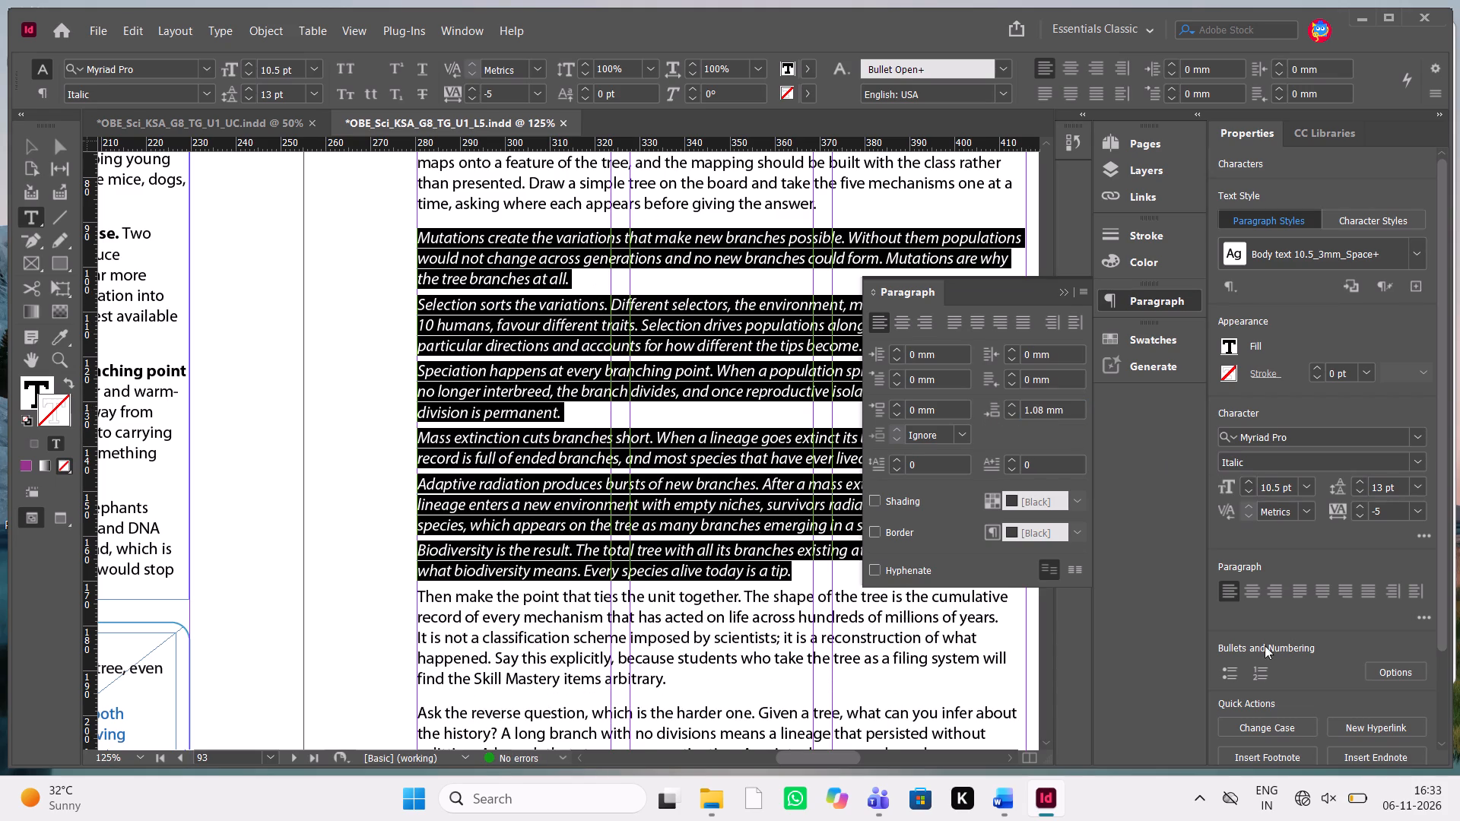
# Turn the six mechanism paragraphs into a bulleted list with 9 mm left indent, -5 mm first line indent and 5 mm tab position.
pyautogui.click(1238, 677)
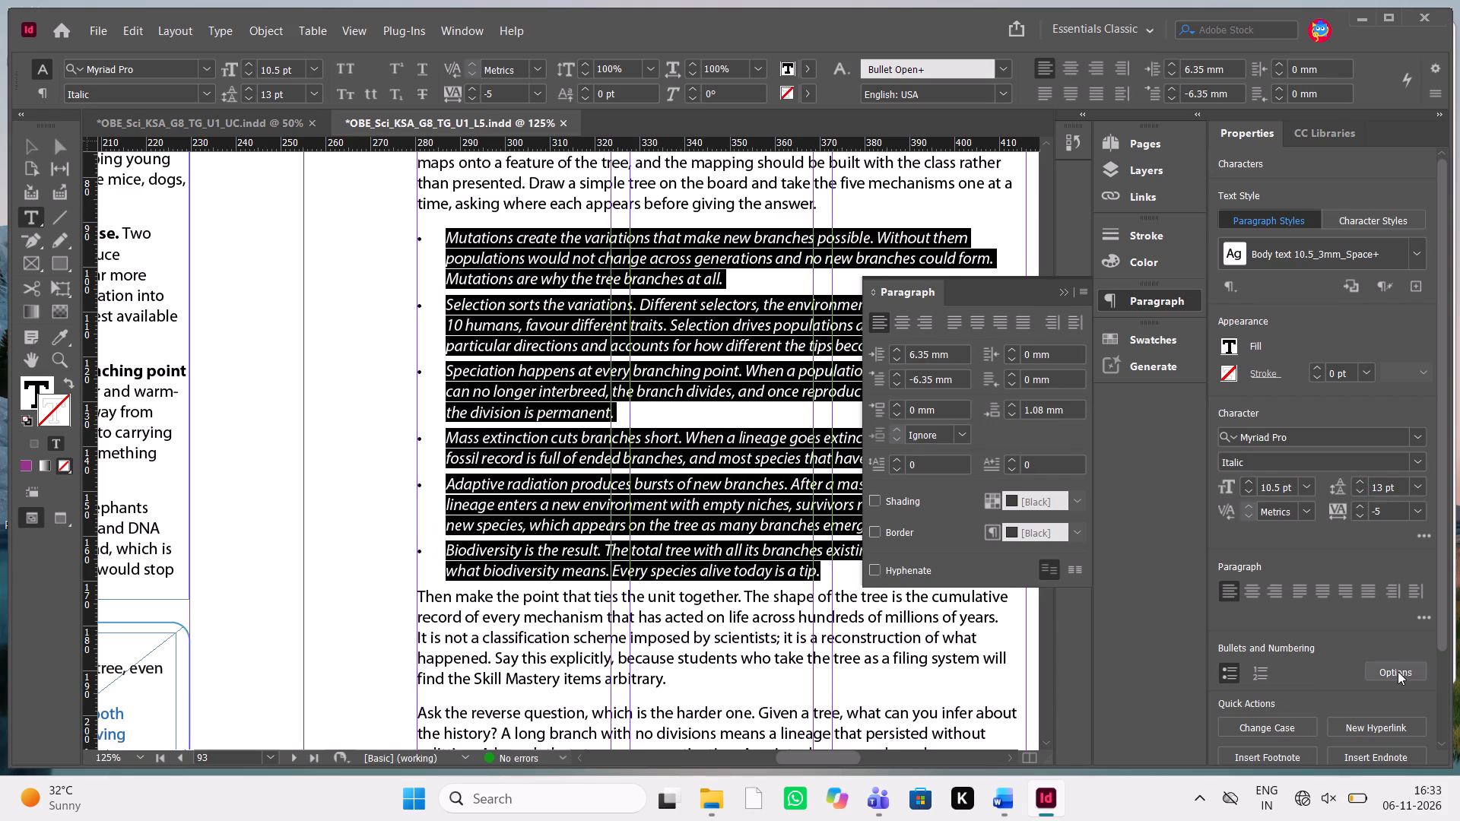
pyautogui.click(1398, 671)
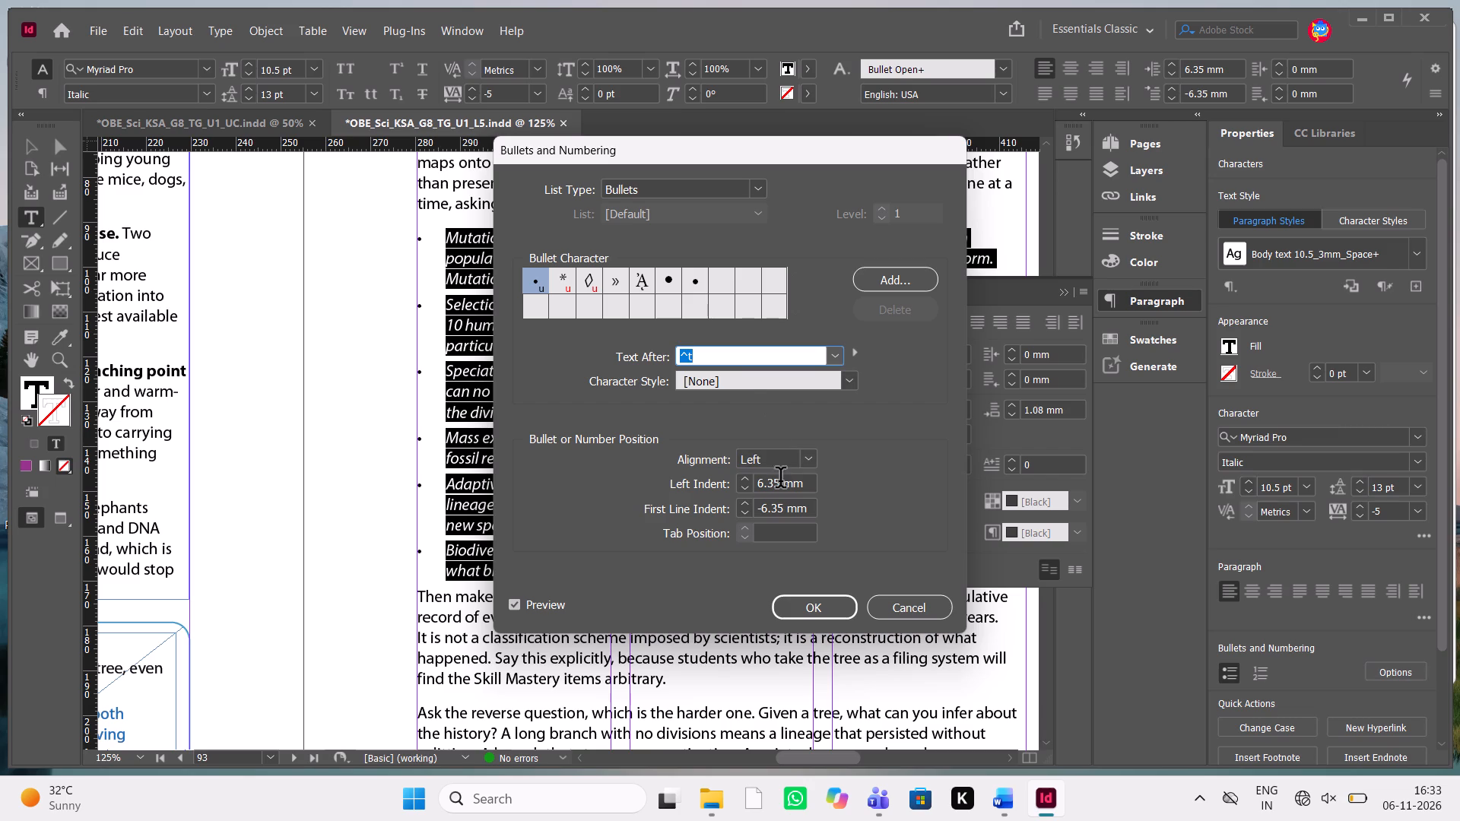
pyautogui.moveTo(781, 485); pyautogui.dragTo(712, 500)
pyautogui.press('BackSpace')
pyautogui.press('9')
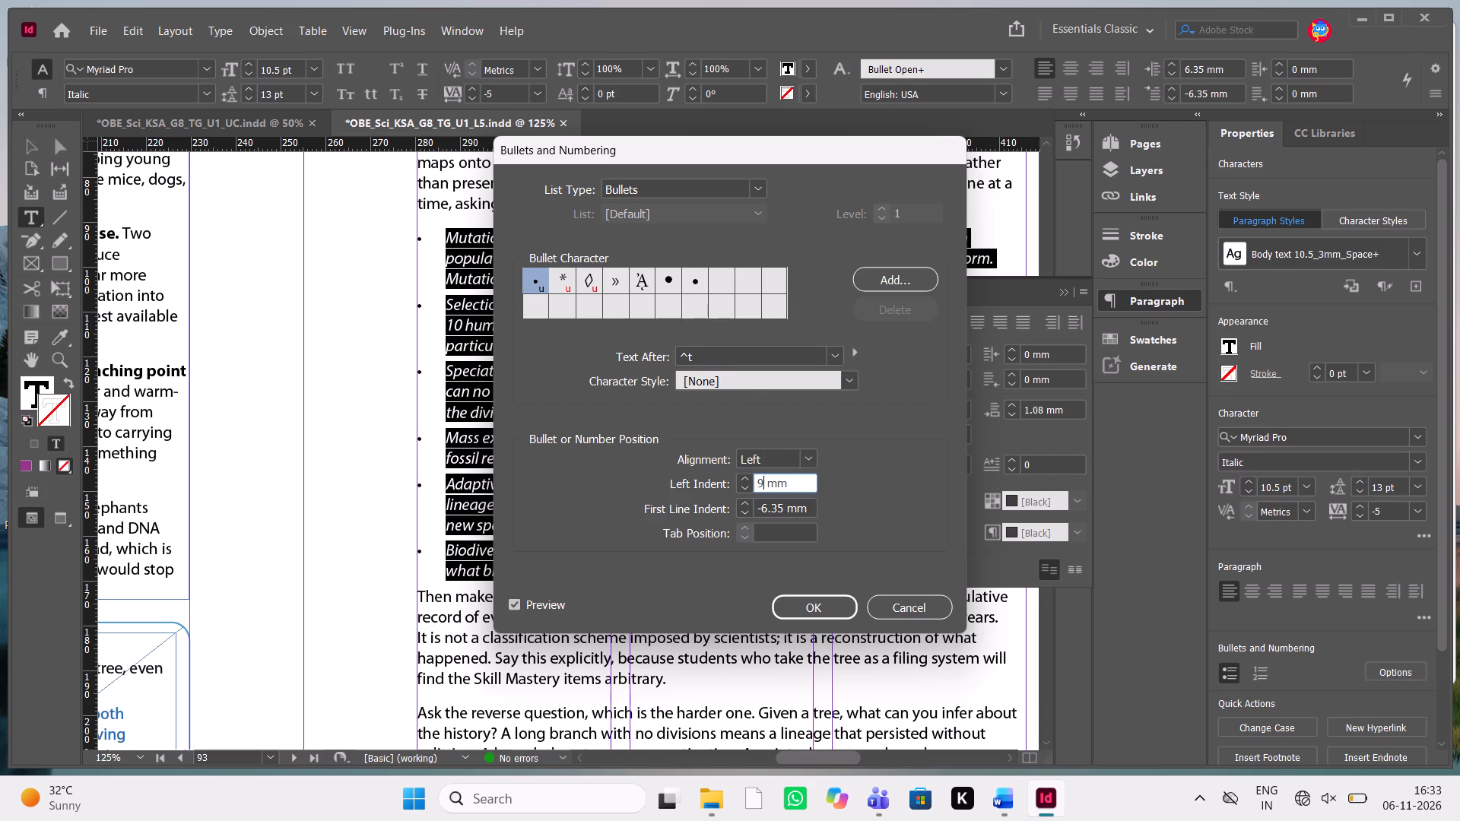
pyautogui.click(781, 512)
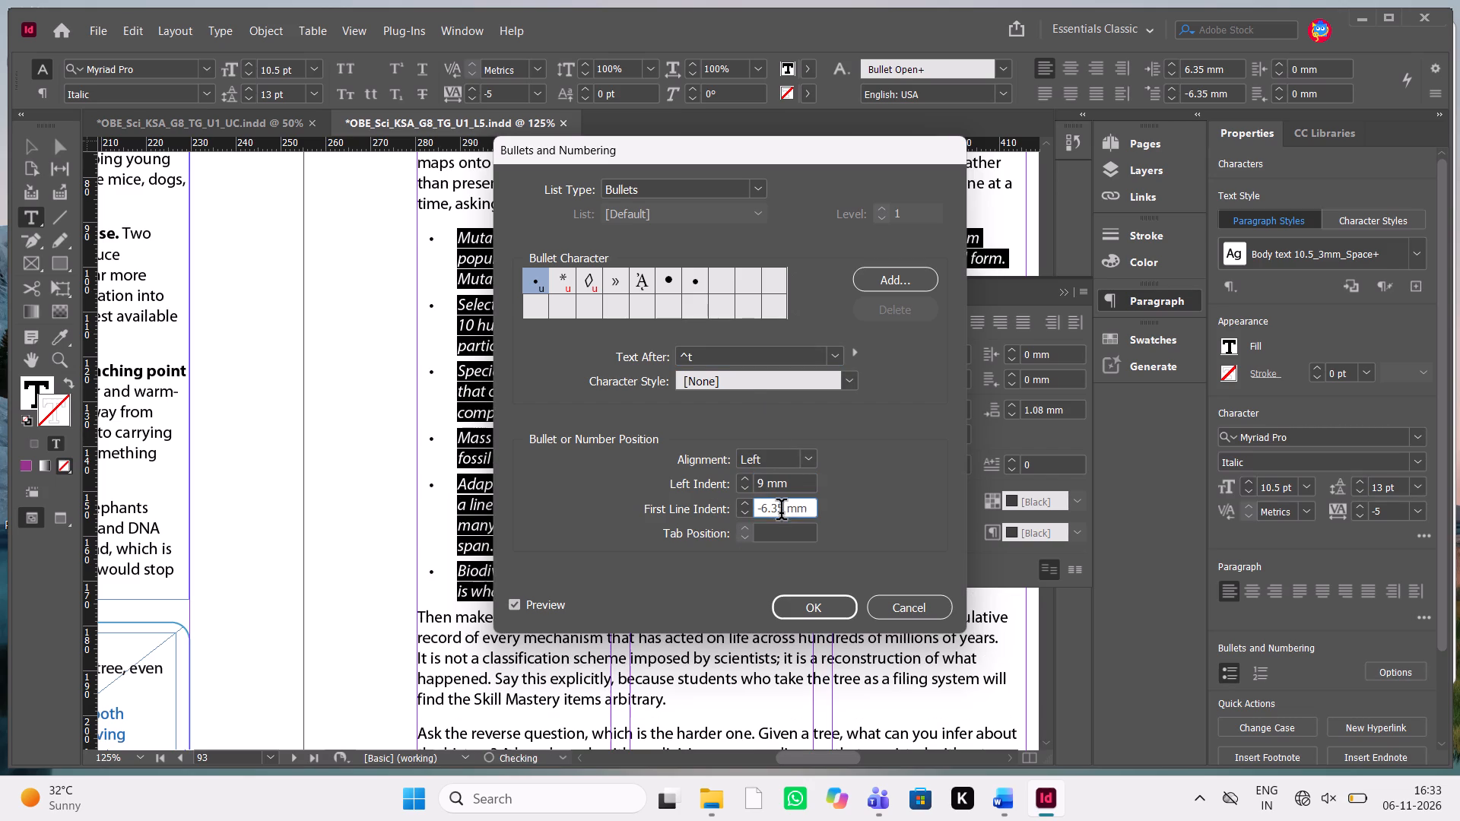
pyautogui.press('BackSpace')
pyautogui.press('BackSpace')
pyautogui.press('BackSpace')
pyautogui.press('BackSpace')
pyautogui.press('5')
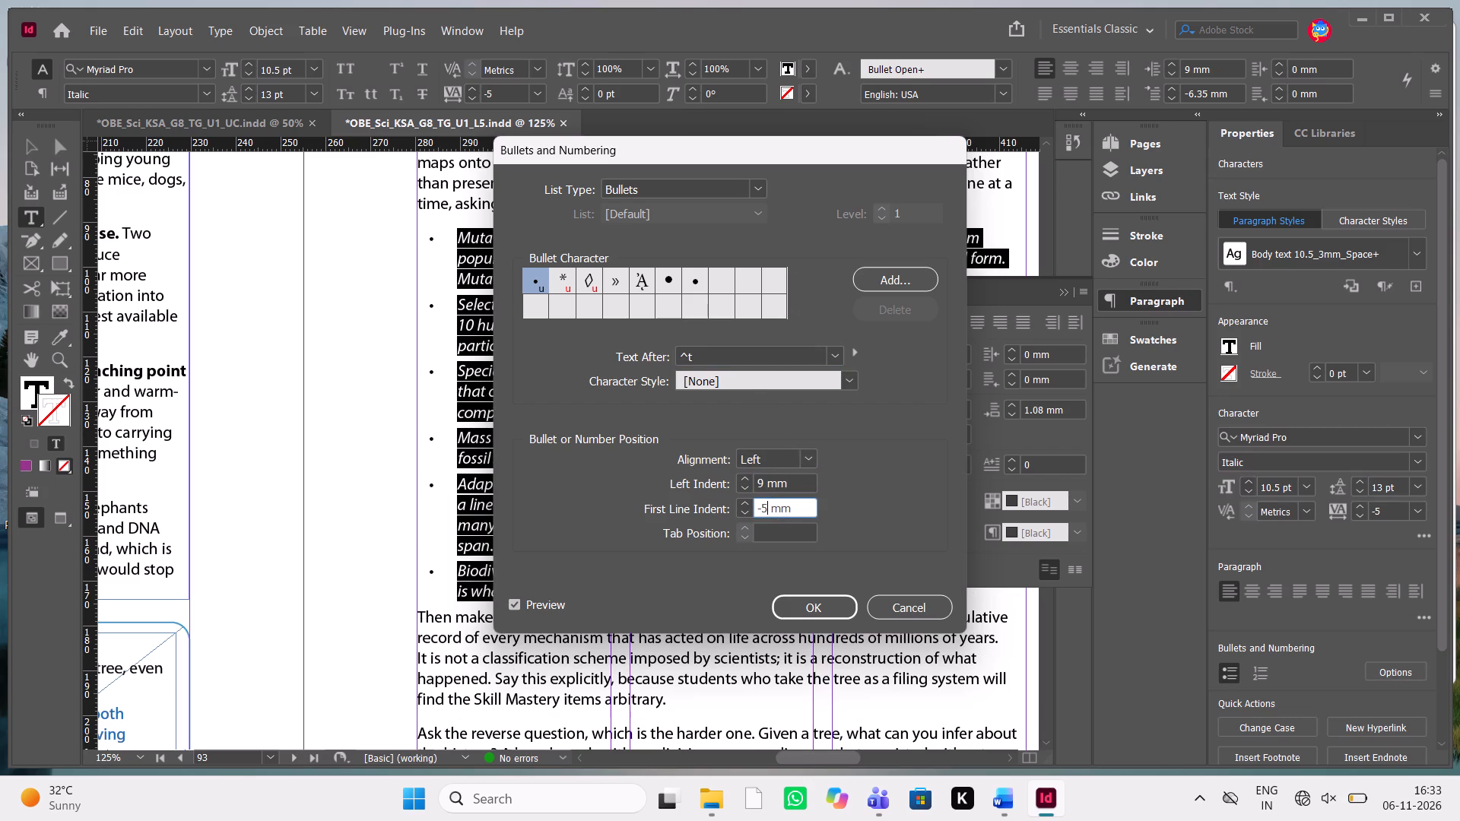
pyautogui.click(781, 528)
pyautogui.write('5mm')
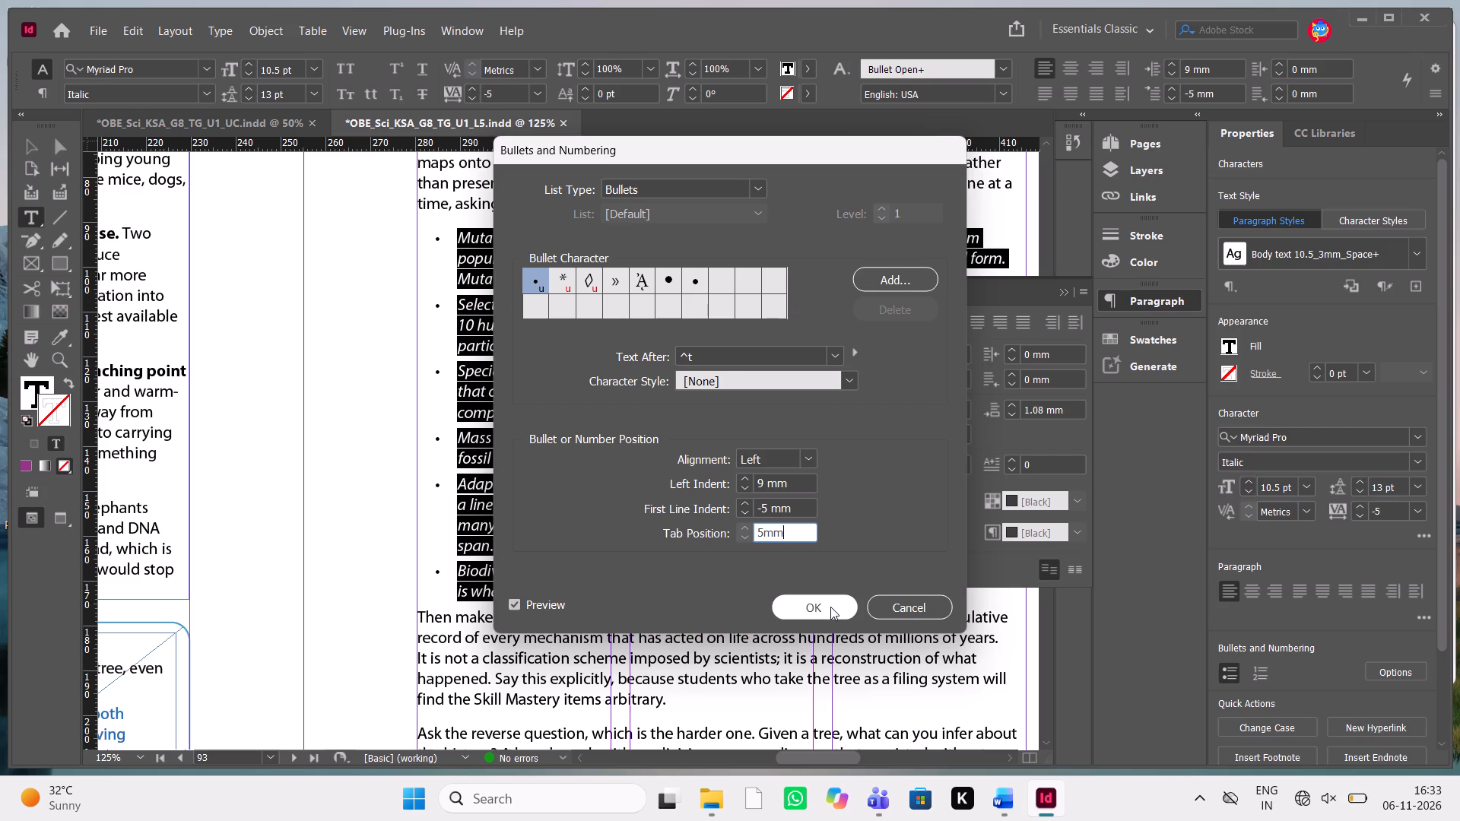
pyautogui.click(830, 607)
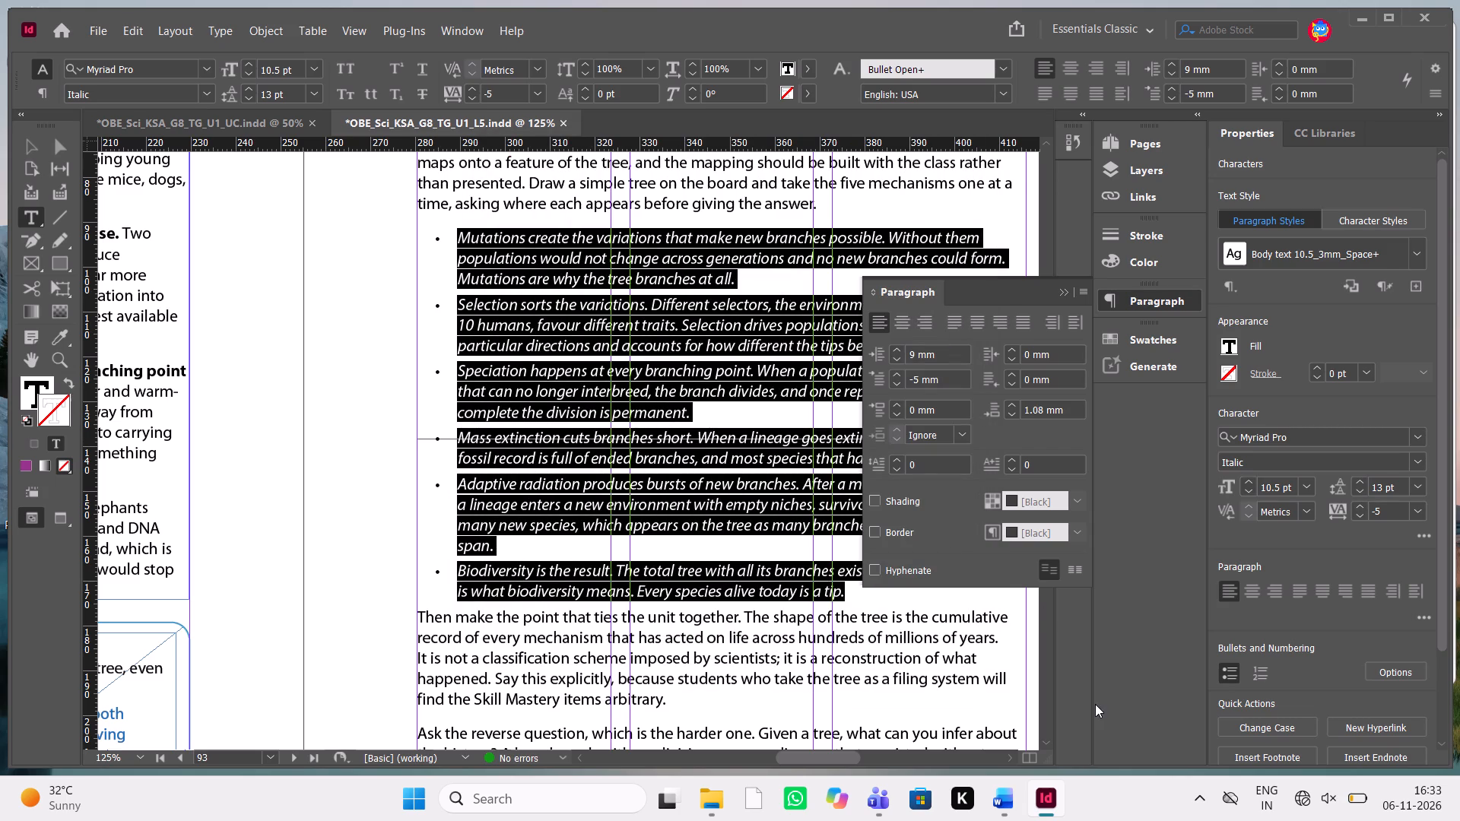
# Check the Direct Instruction section in Word for the bold and italic formatting of the mechanism paragraphs' opening terms.
pyautogui.click(1011, 806)
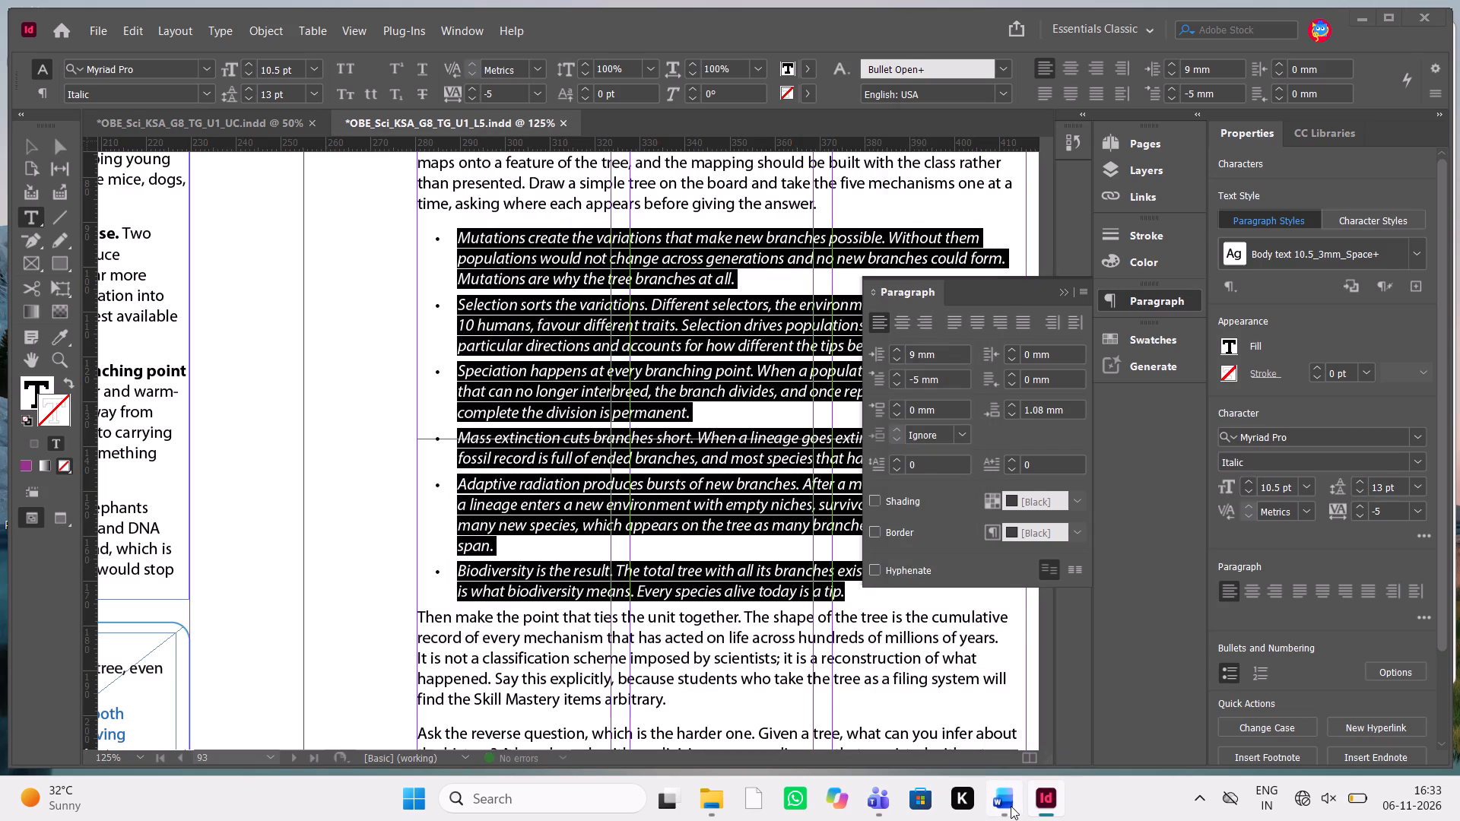
pyautogui.scroll(2, 1120, 368)
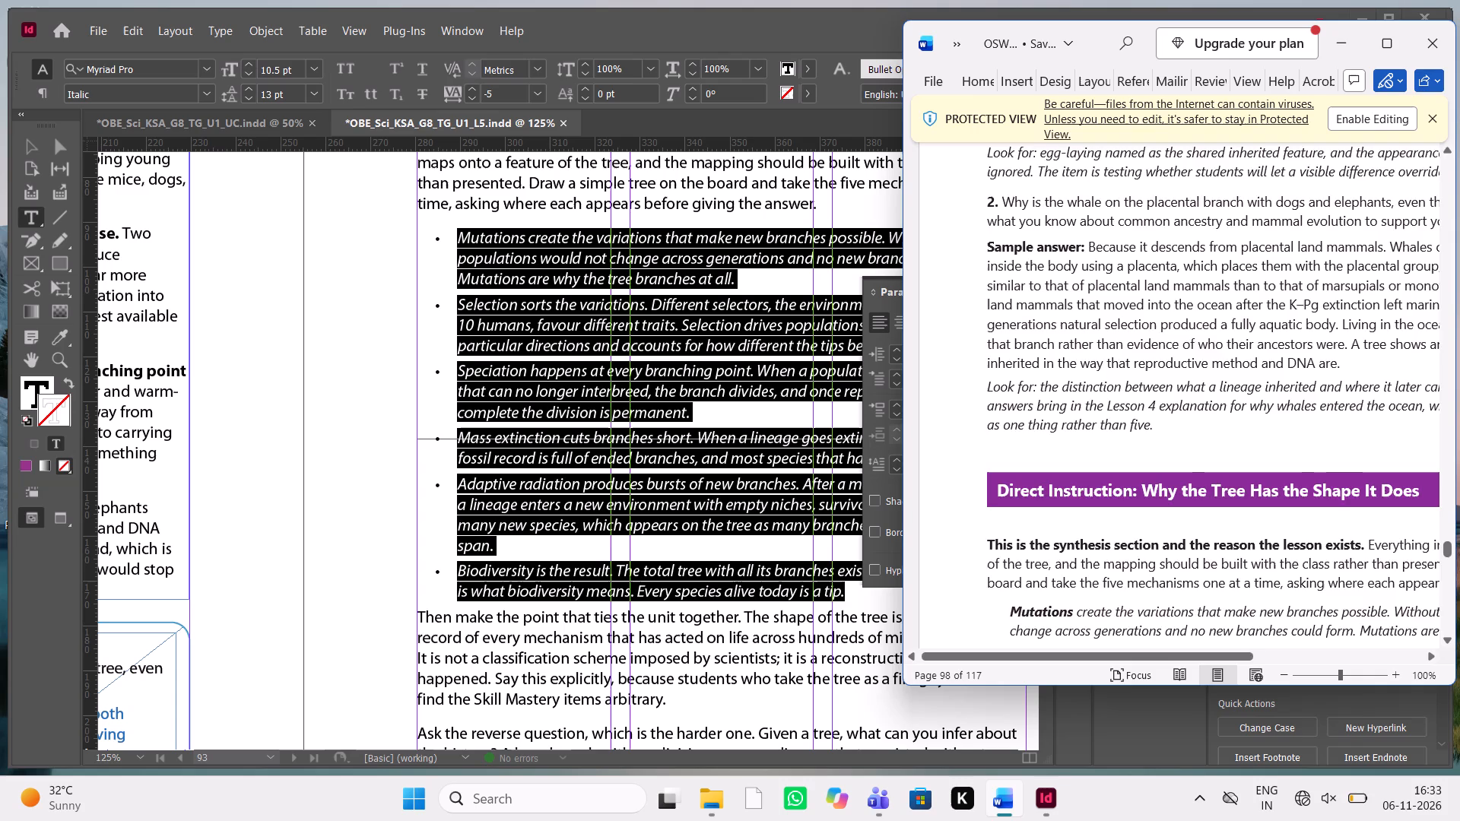
pyautogui.scroll(-1, 1120, 368)
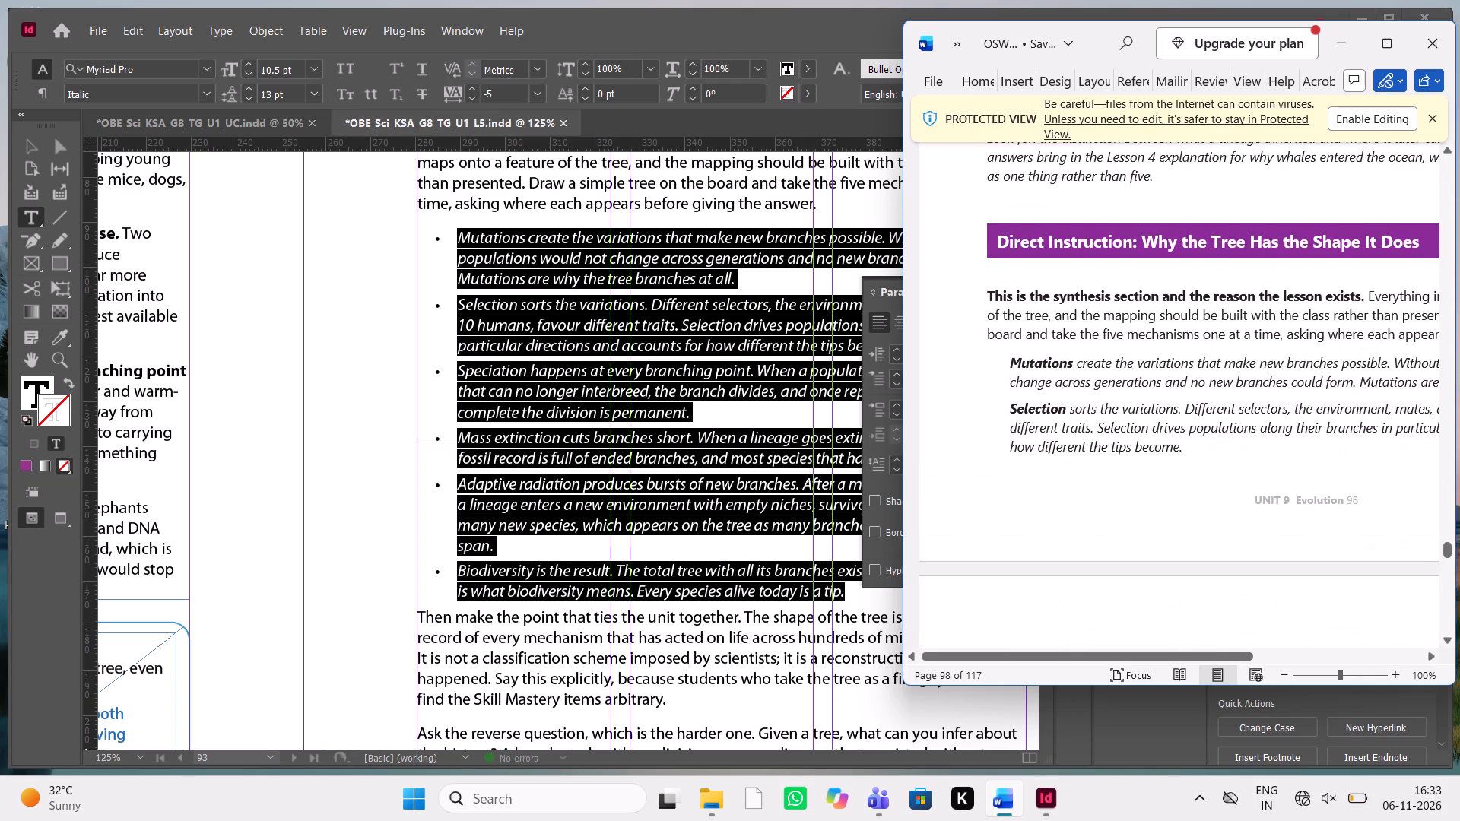
pyautogui.scroll(-1, 1120, 368)
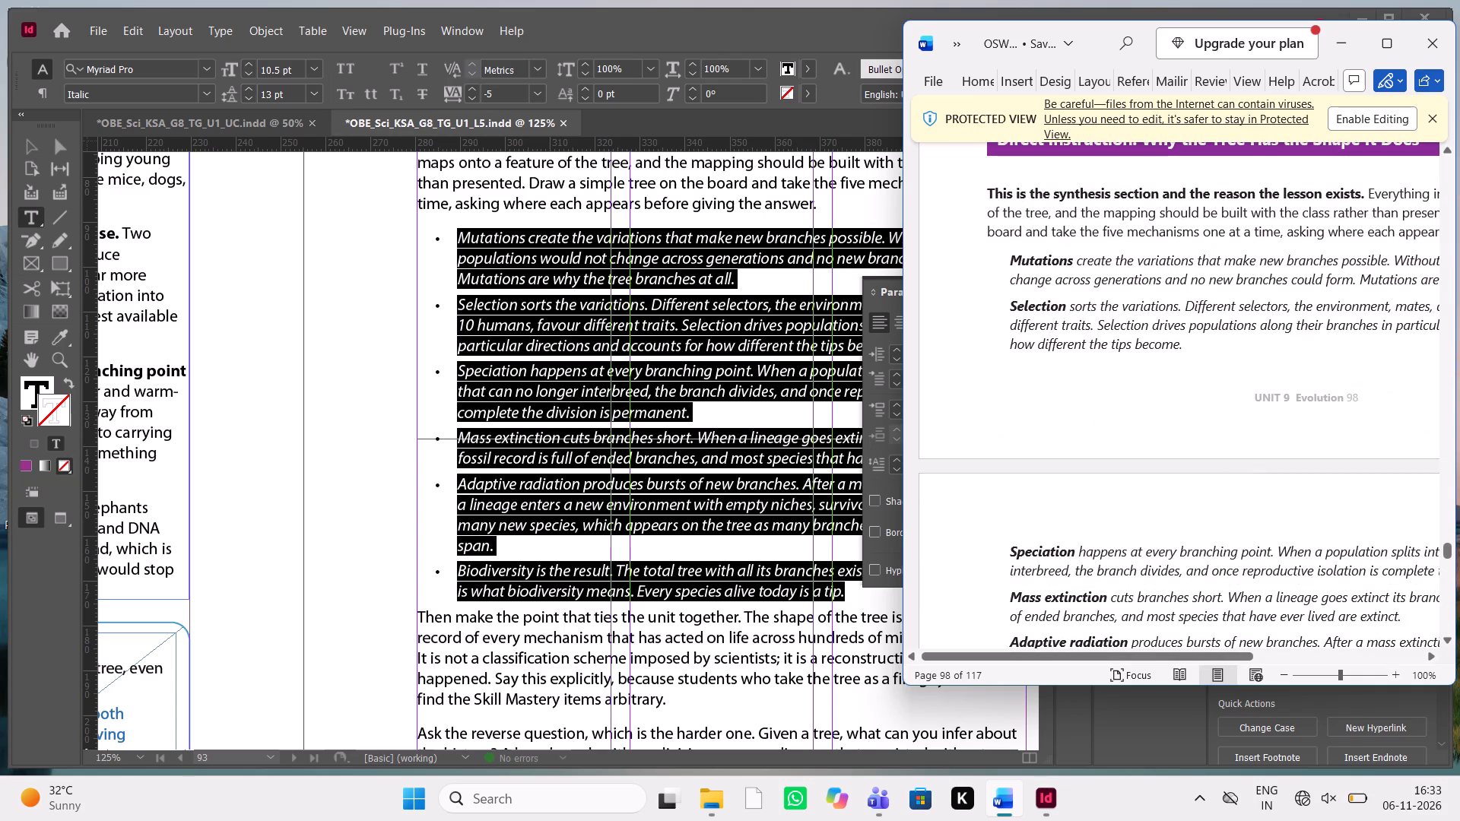
pyautogui.scroll(-1, 1241, 228)
pyautogui.scroll(1, 1241, 228)
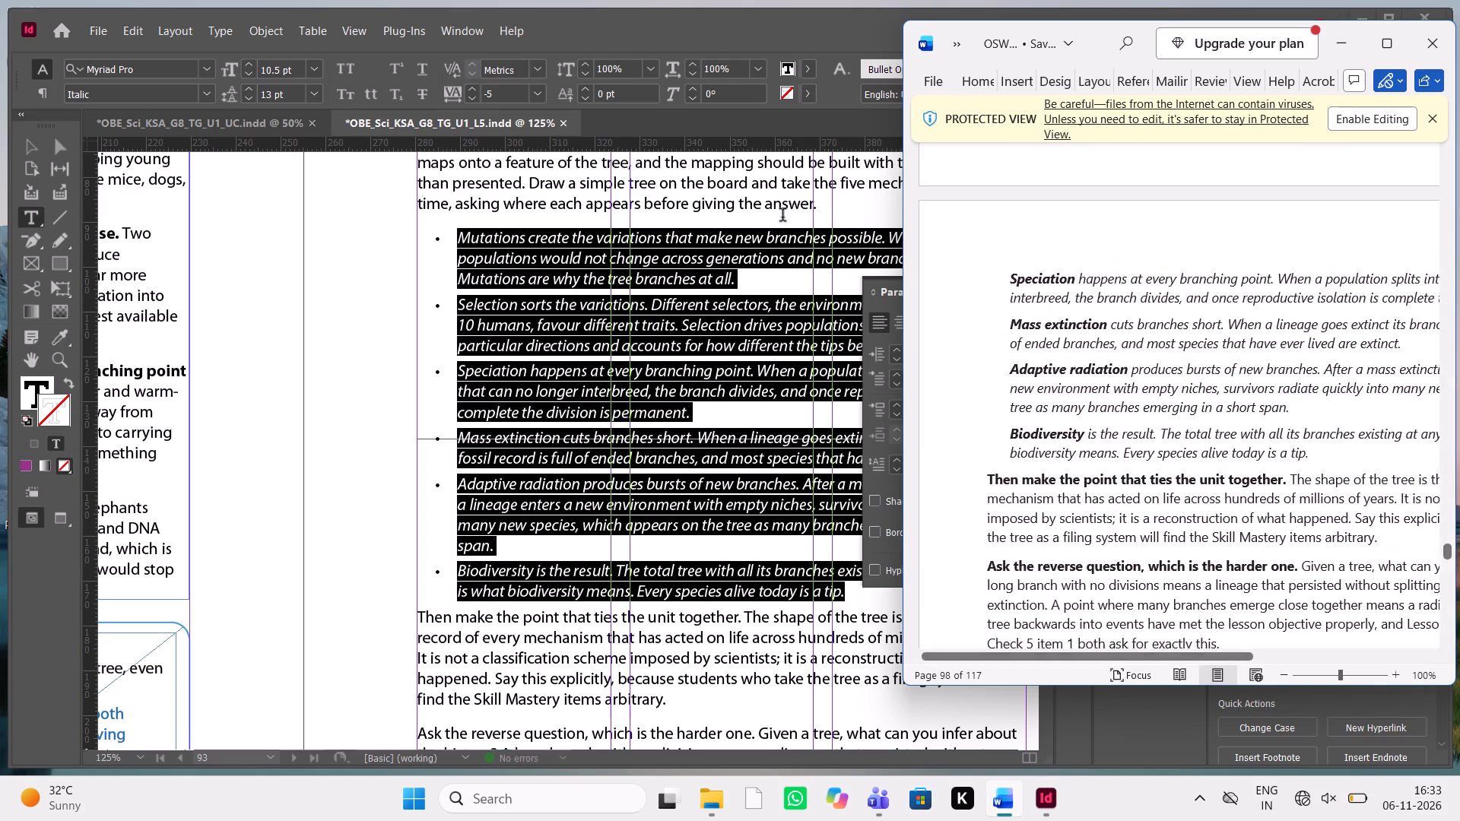
pyautogui.click(782, 217)
# In InDesign, set the opening word "Mutations" of the first bullet to Myriad Pro Bold Italic.
pyautogui.click(611, 382)
pyautogui.scroll(1, 611, 382)
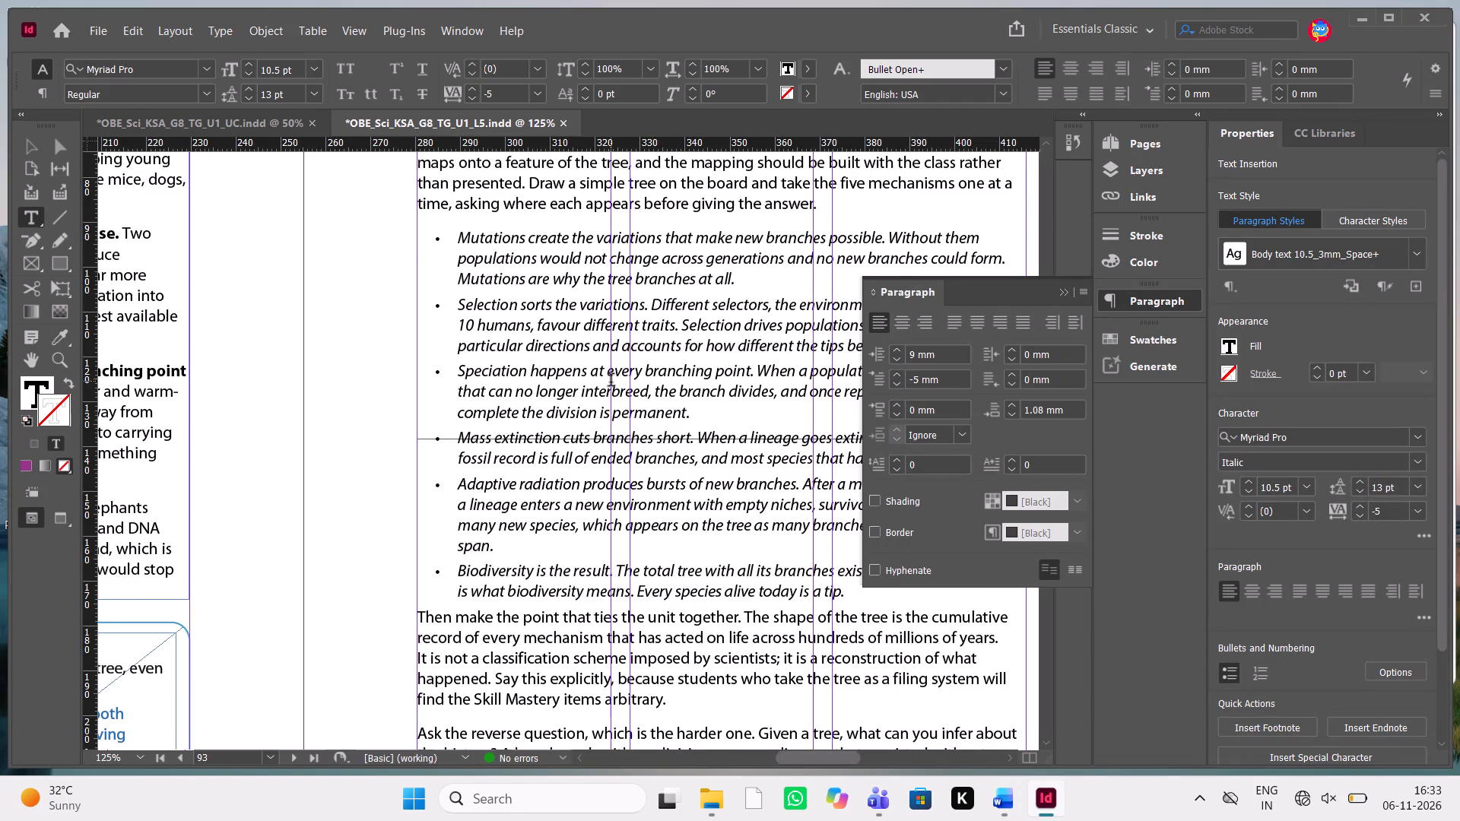
pyautogui.scroll(1, 611, 382)
pyautogui.moveTo(528, 341); pyautogui.dragTo(473, 342)
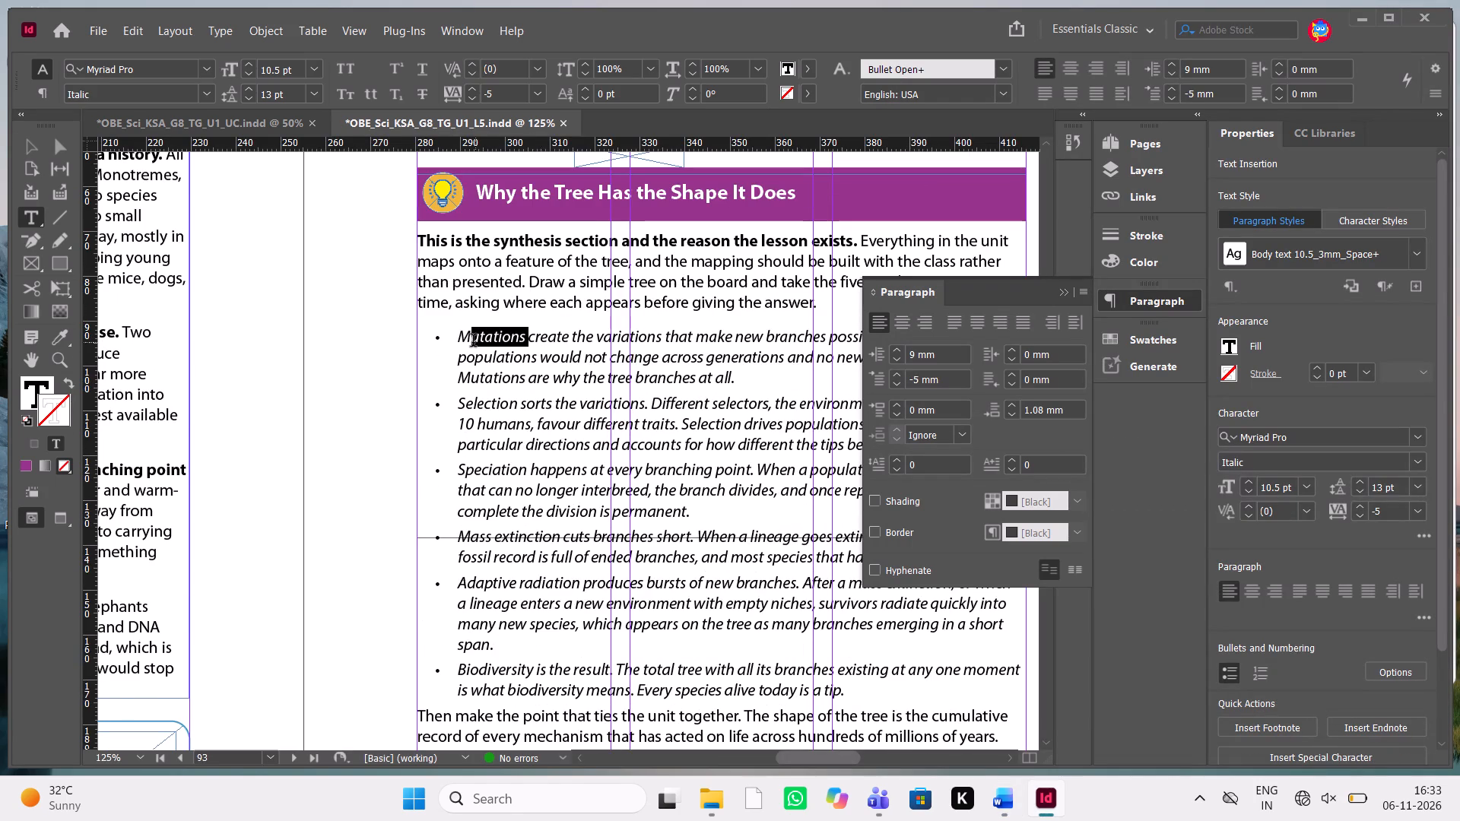
pyautogui.moveTo(473, 342); pyautogui.dragTo(459, 341)
pyautogui.hotkey('ctrl', 'shift', 'b')
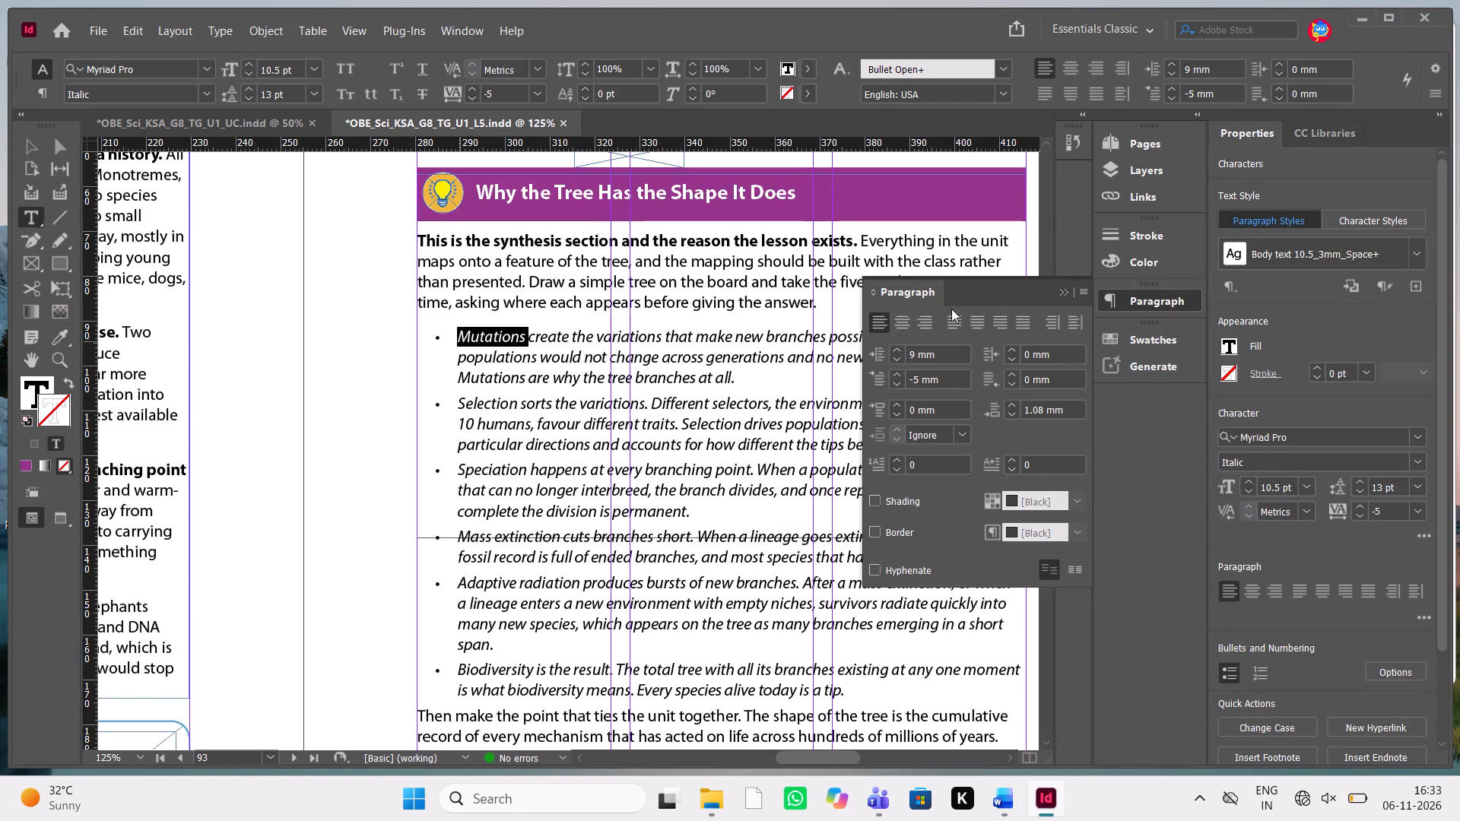
pyautogui.click(1064, 290)
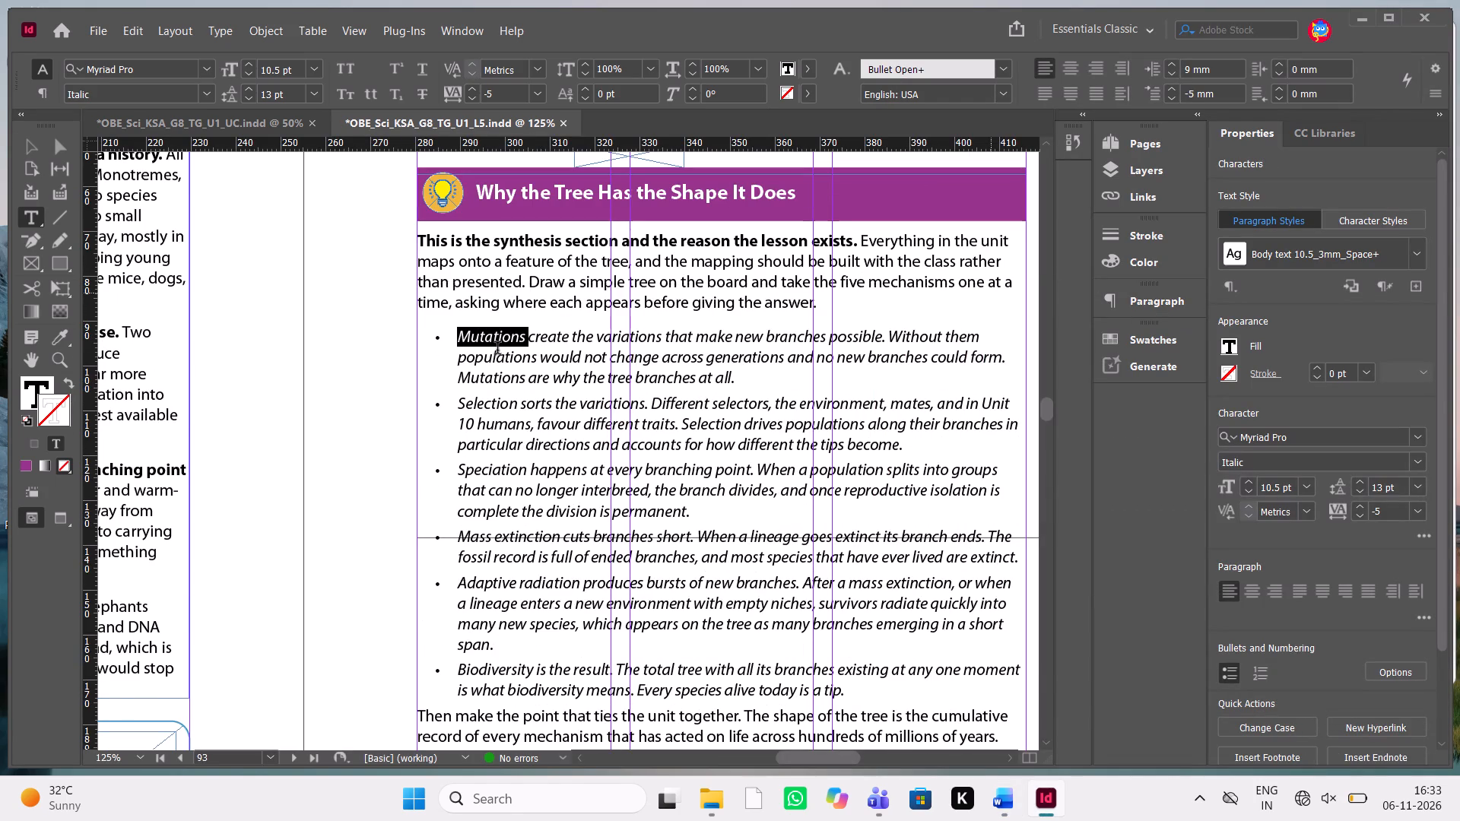
pyautogui.click(497, 350)
pyautogui.moveTo(530, 339); pyautogui.dragTo(428, 344)
pyautogui.hotkey('ctrl', 'shift', 'b')
pyautogui.click(1410, 461)
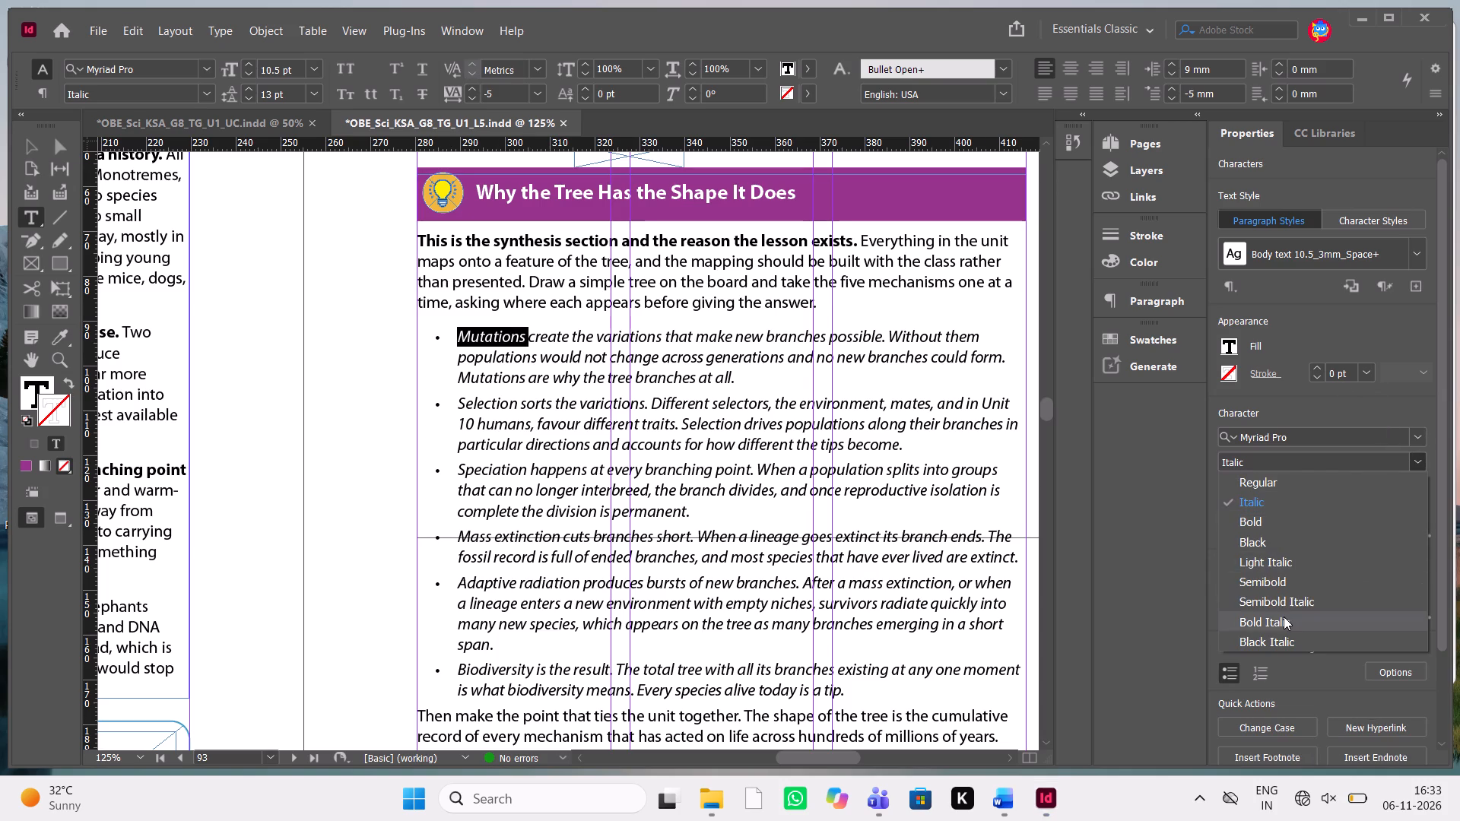
pyautogui.click(1284, 617)
# Check the opening terms against the Word manuscript and set "Selection" and "Speciation" at the start of their bullets to Bold Italic in InDesign.
pyautogui.hotkey('alt', 'Tab')
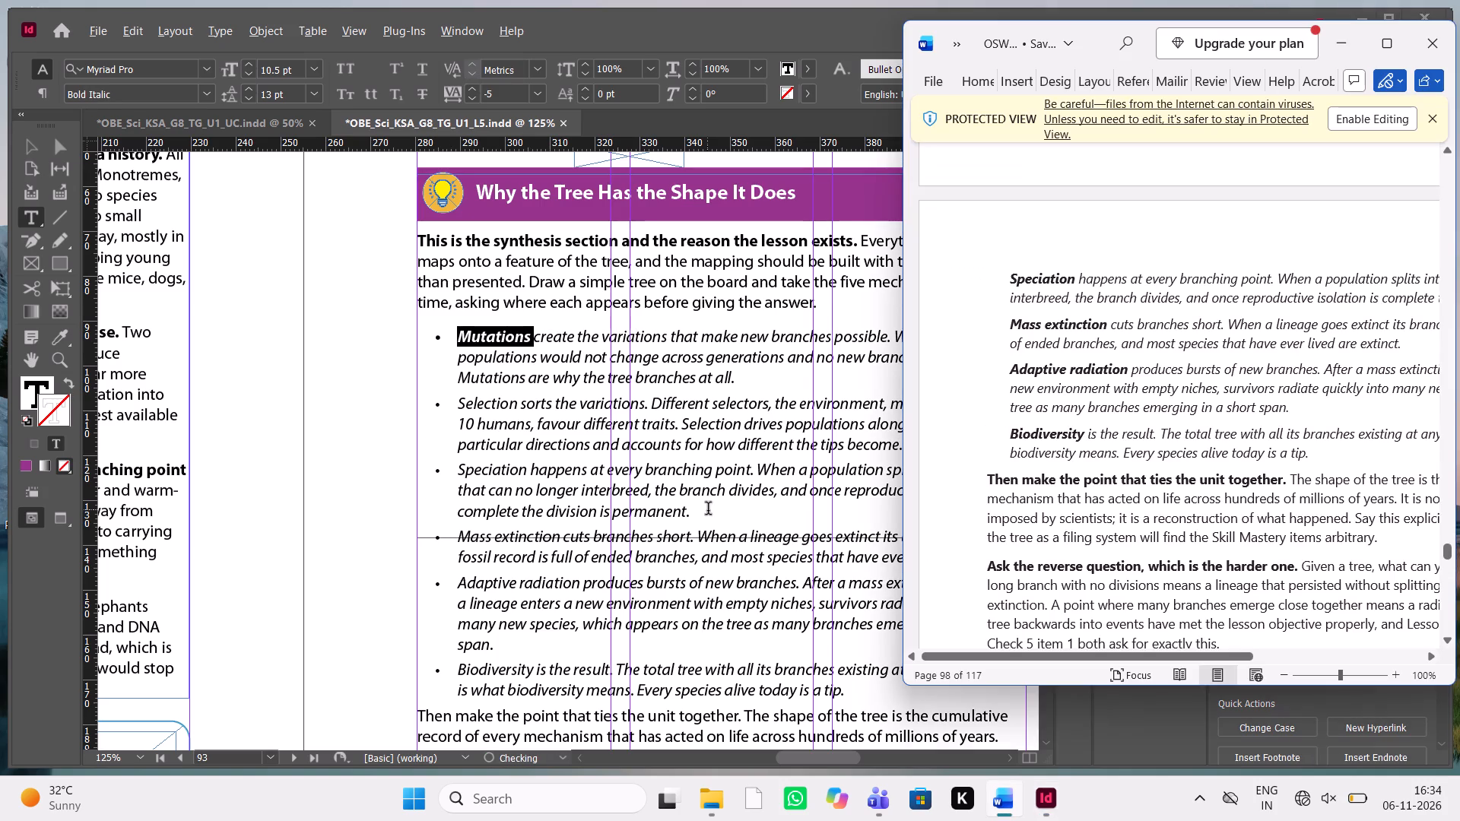
pyautogui.hotkey('alt', 'Tab')
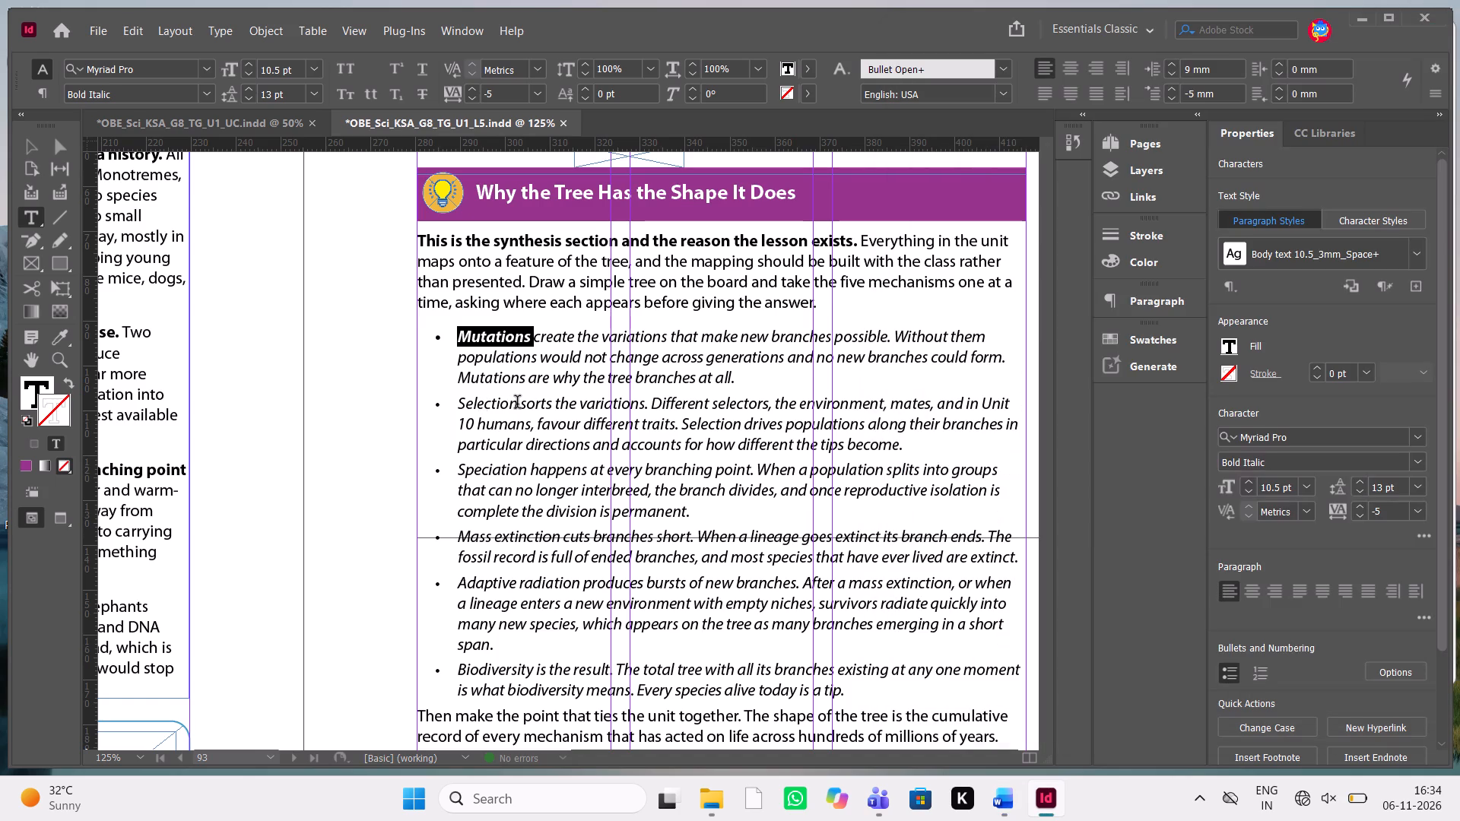
pyautogui.hotkey('alt', 'Tab')
pyautogui.scroll(1, 1083, 285)
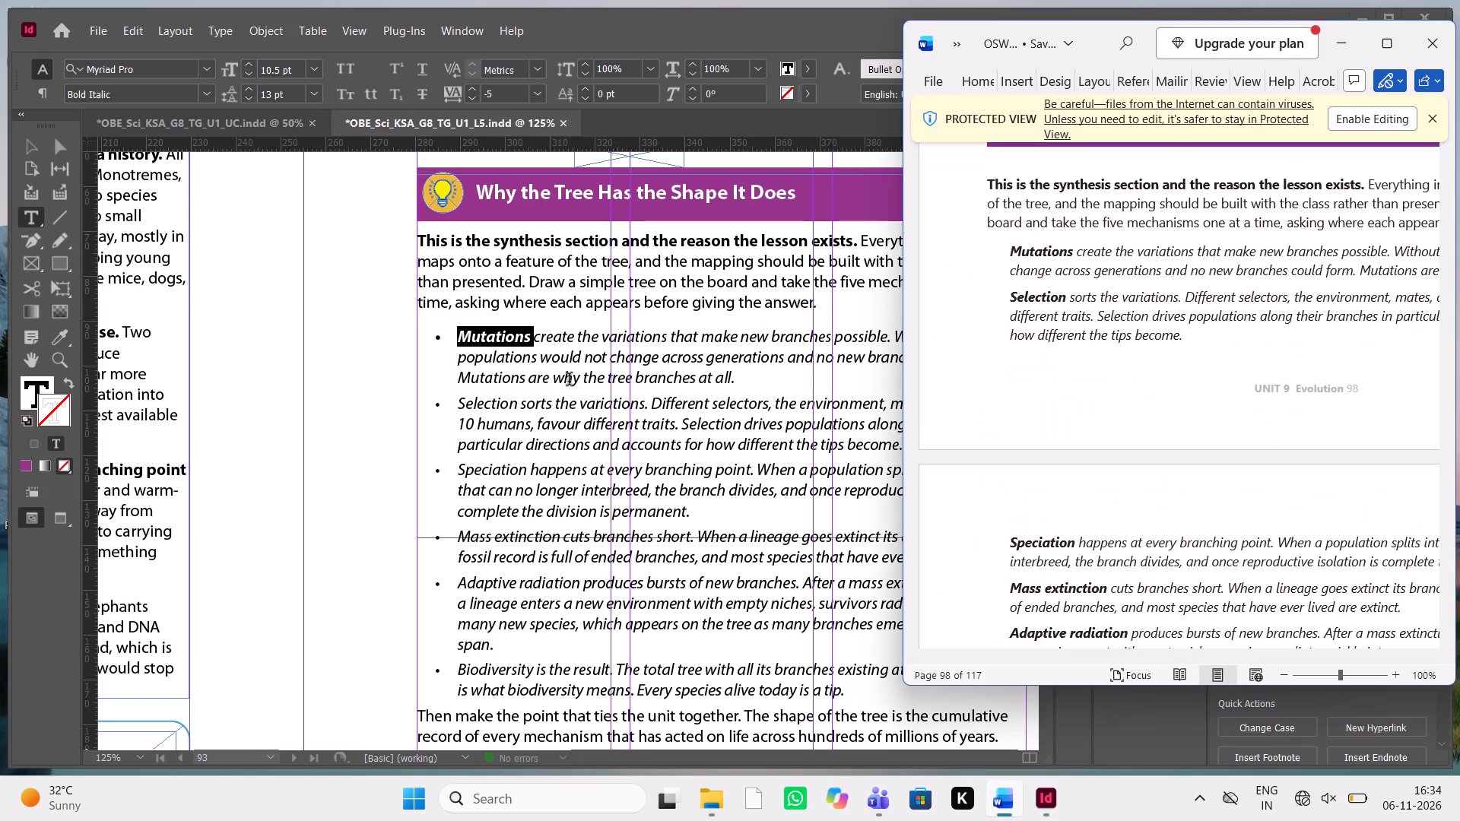
pyautogui.moveTo(520, 398); pyautogui.dragTo(456, 404)
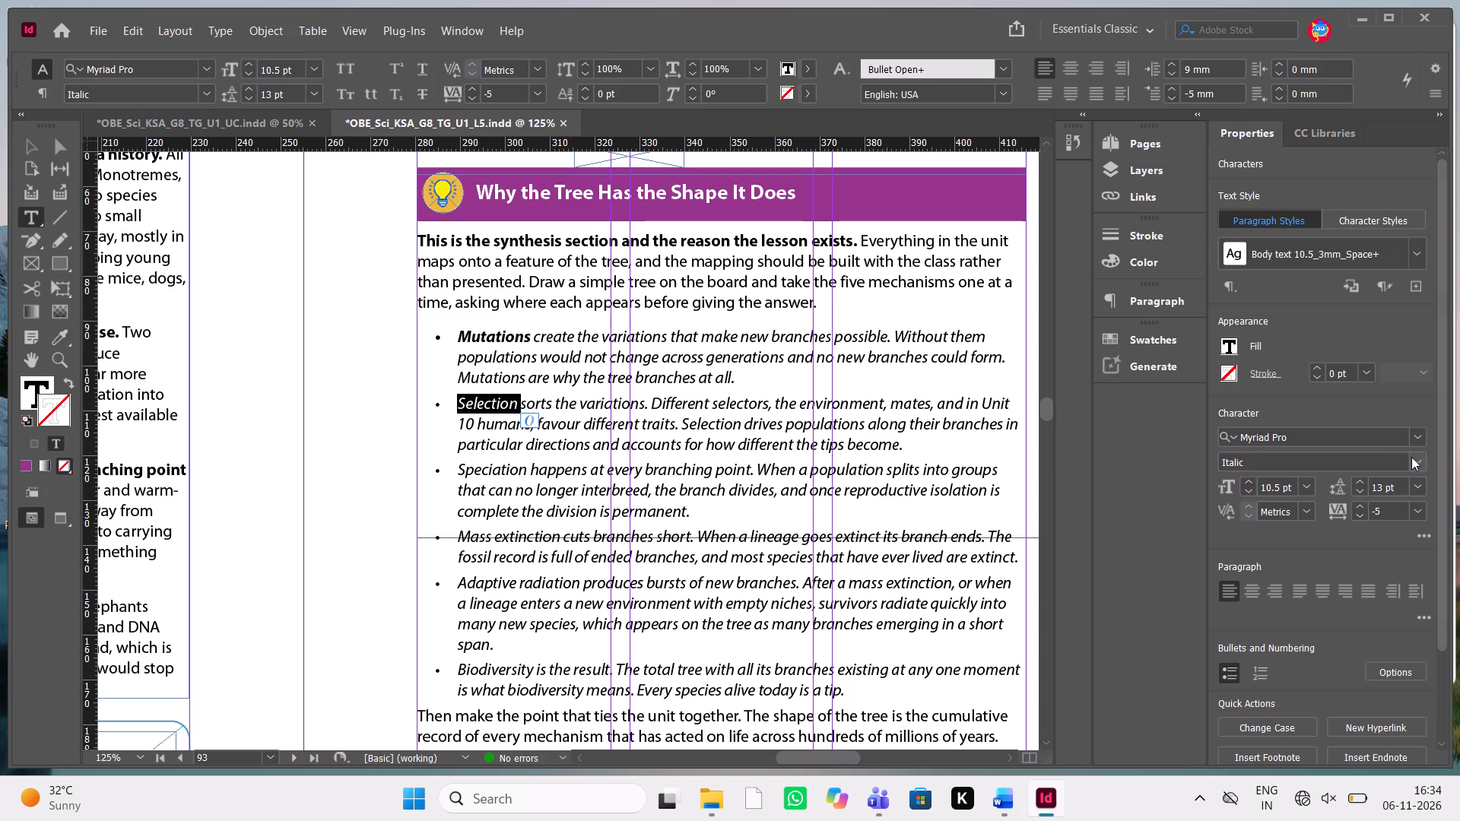
pyautogui.click(1411, 457)
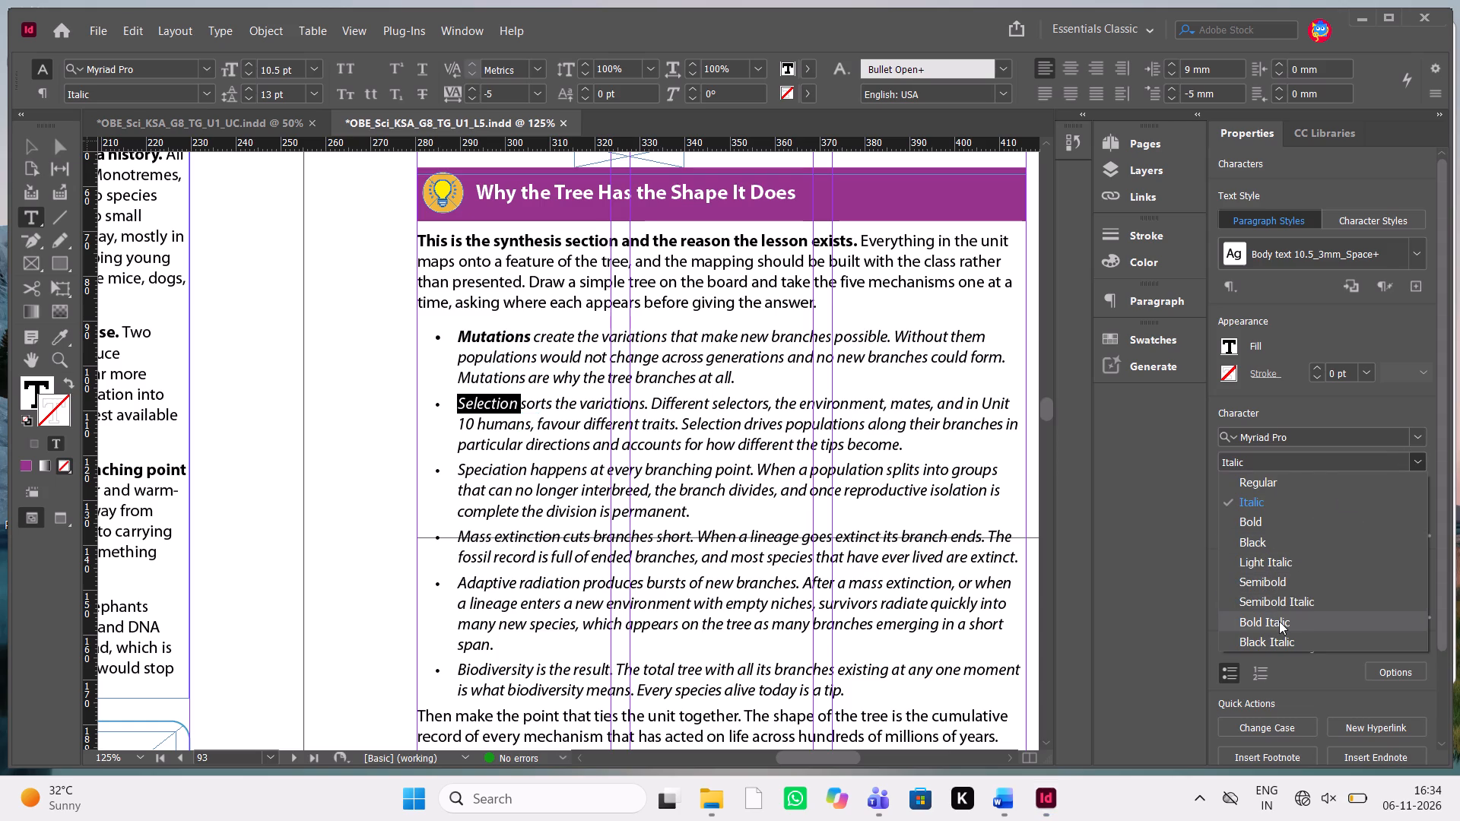
pyautogui.click(1279, 621)
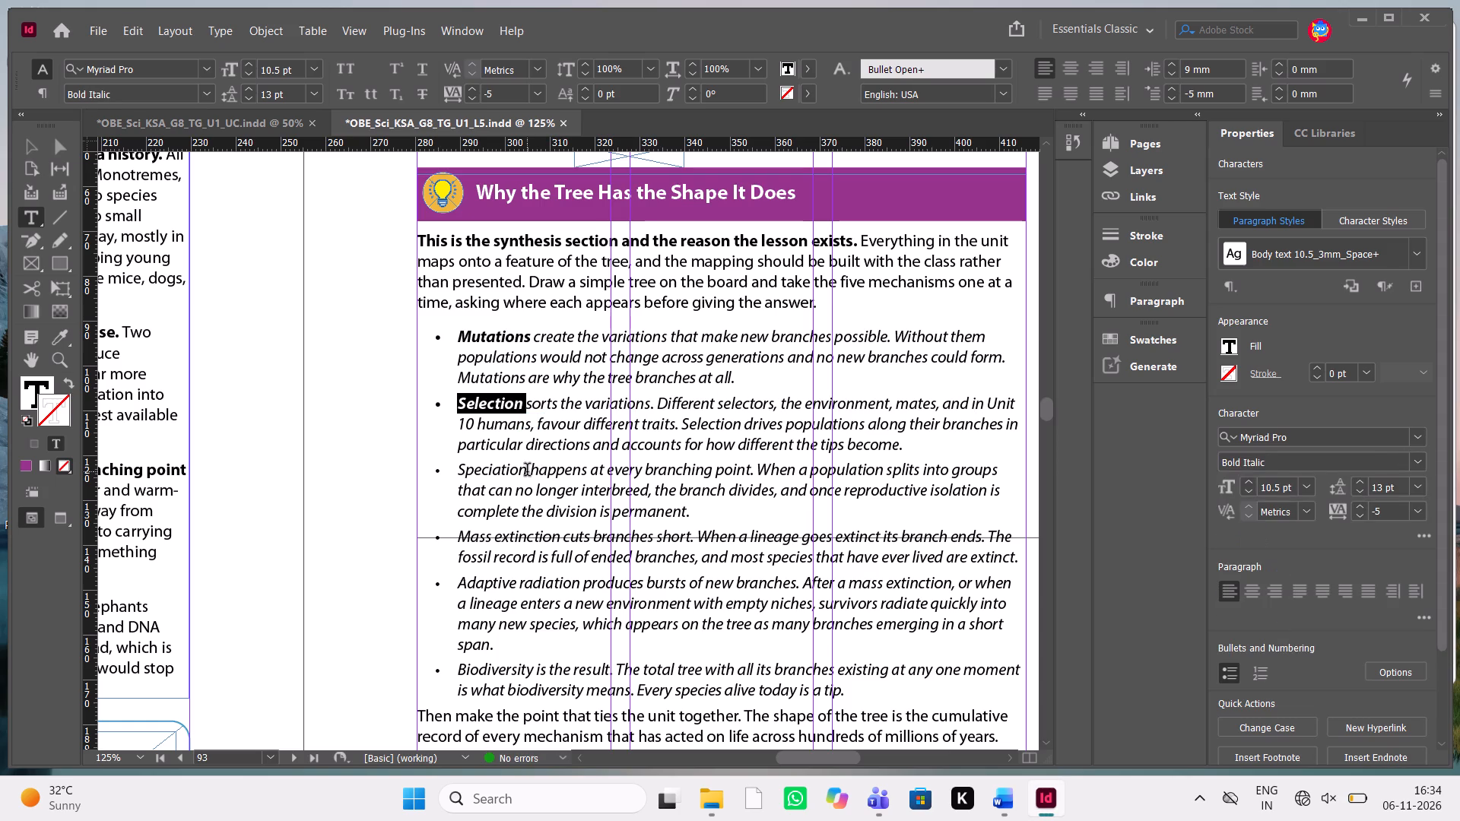
pyautogui.moveTo(527, 471); pyautogui.dragTo(459, 470)
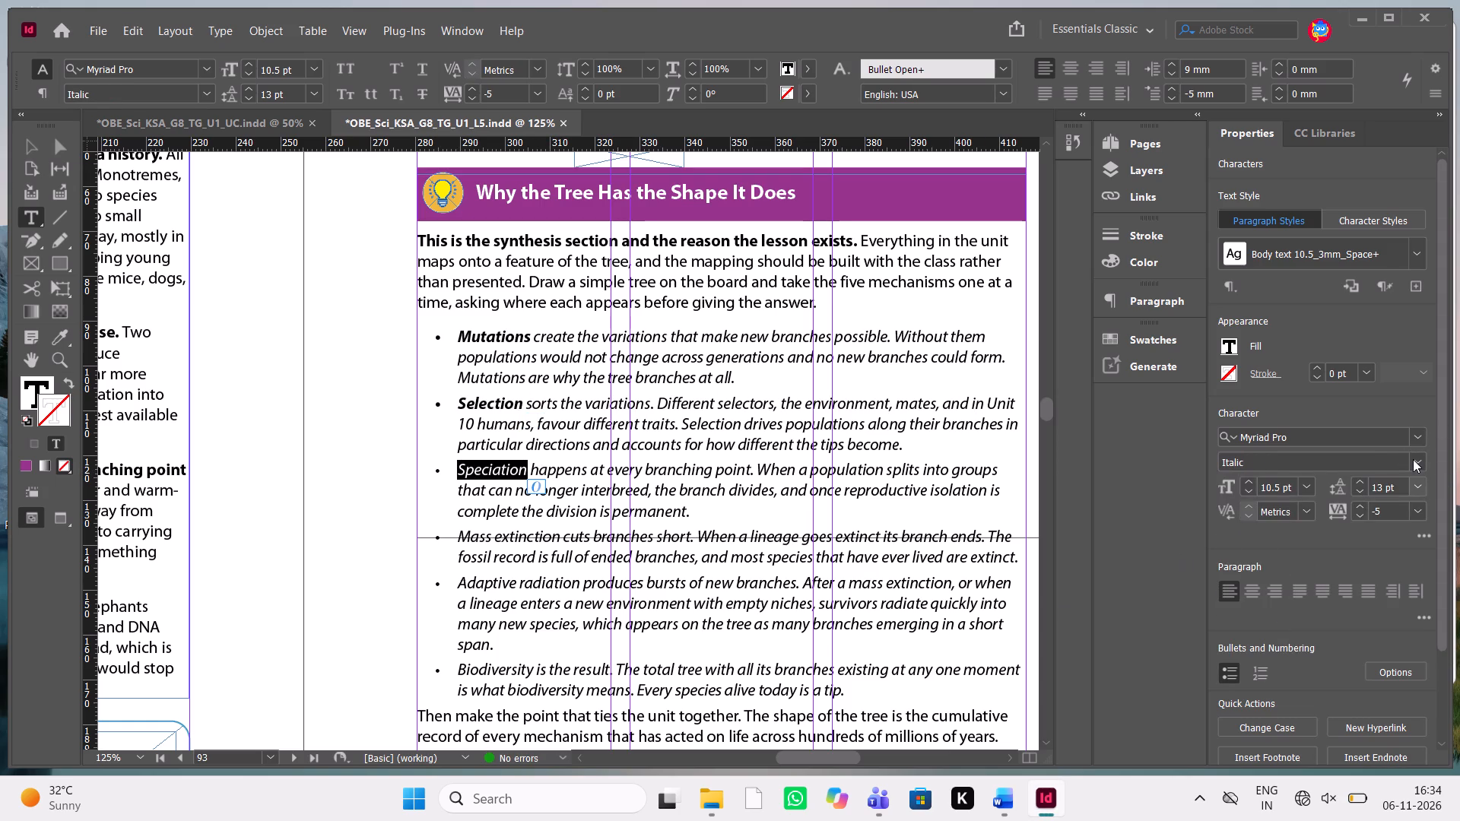
pyautogui.moveTo(1410, 459); pyautogui.dragTo(1280, 627)
pyautogui.click(1280, 627)
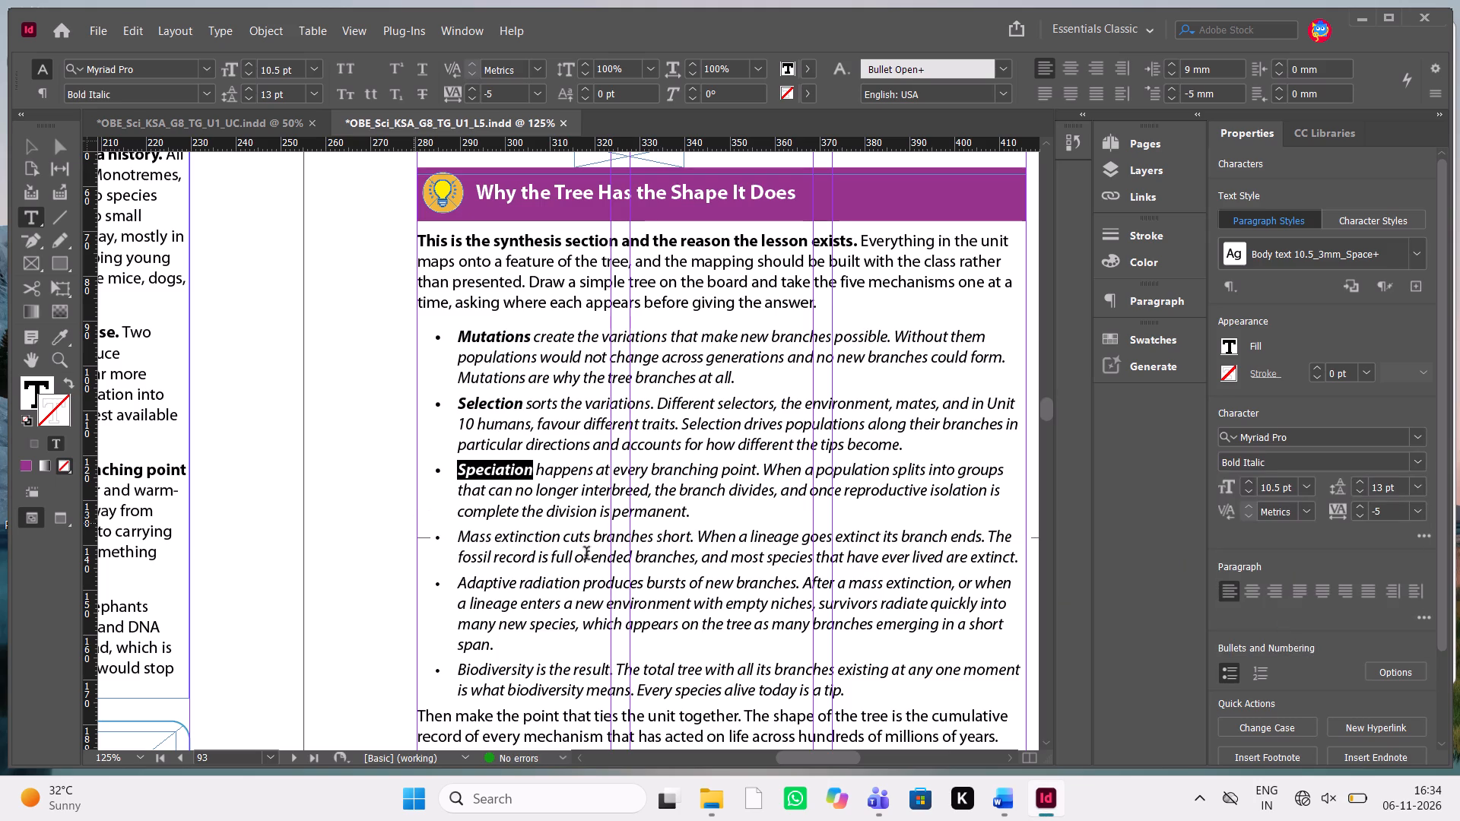
# Check the fourth mechanism's opening term in Word and set "Mass extinction" to Bold Italic in the InDesign bullet.
pyautogui.hotkey('alt', 'Tab')
pyautogui.scroll(-1, 1216, 498)
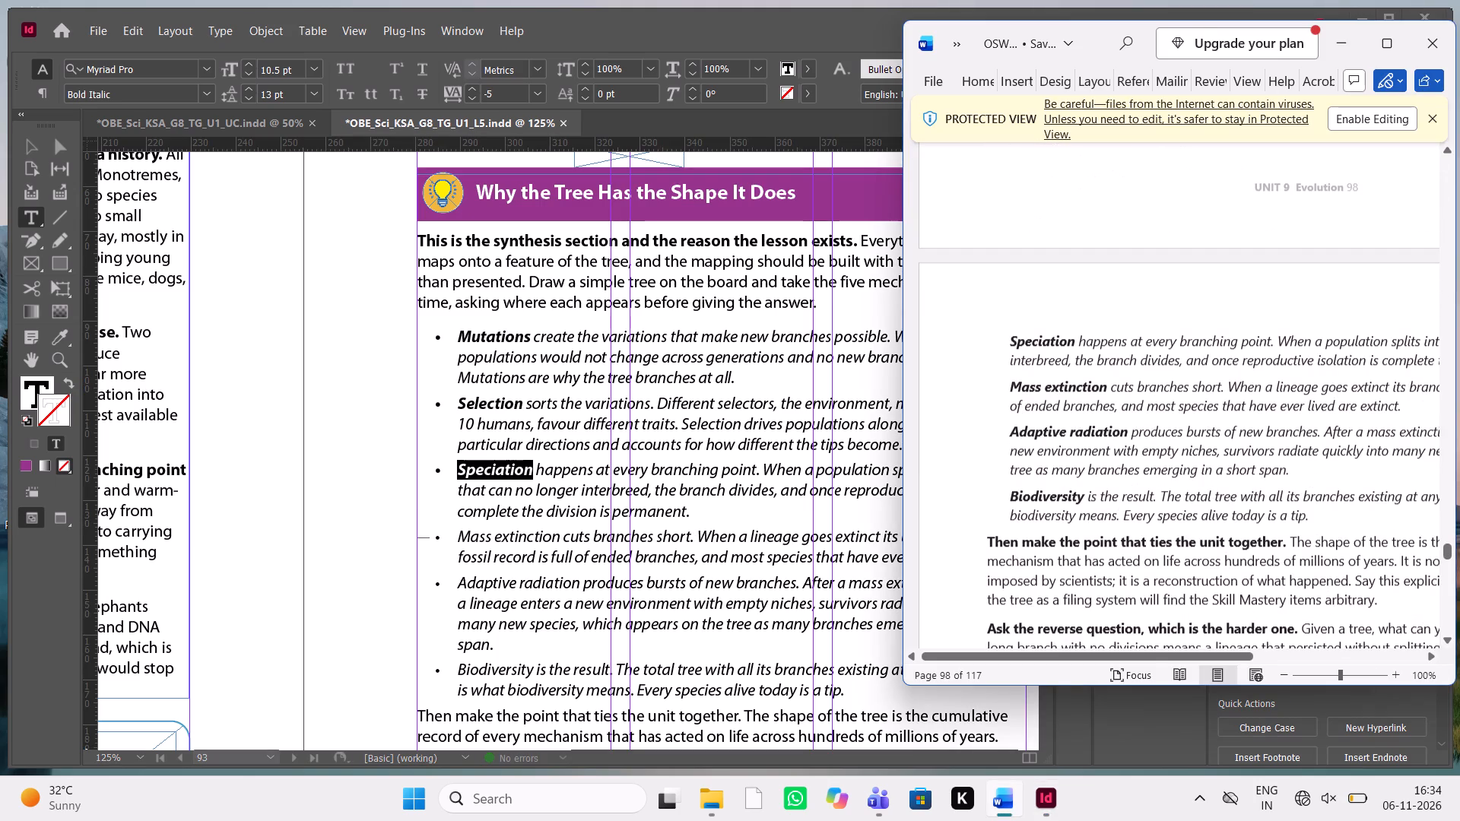
pyautogui.hotkey('alt', 'Tab')
pyautogui.scroll(-1, 611, 493)
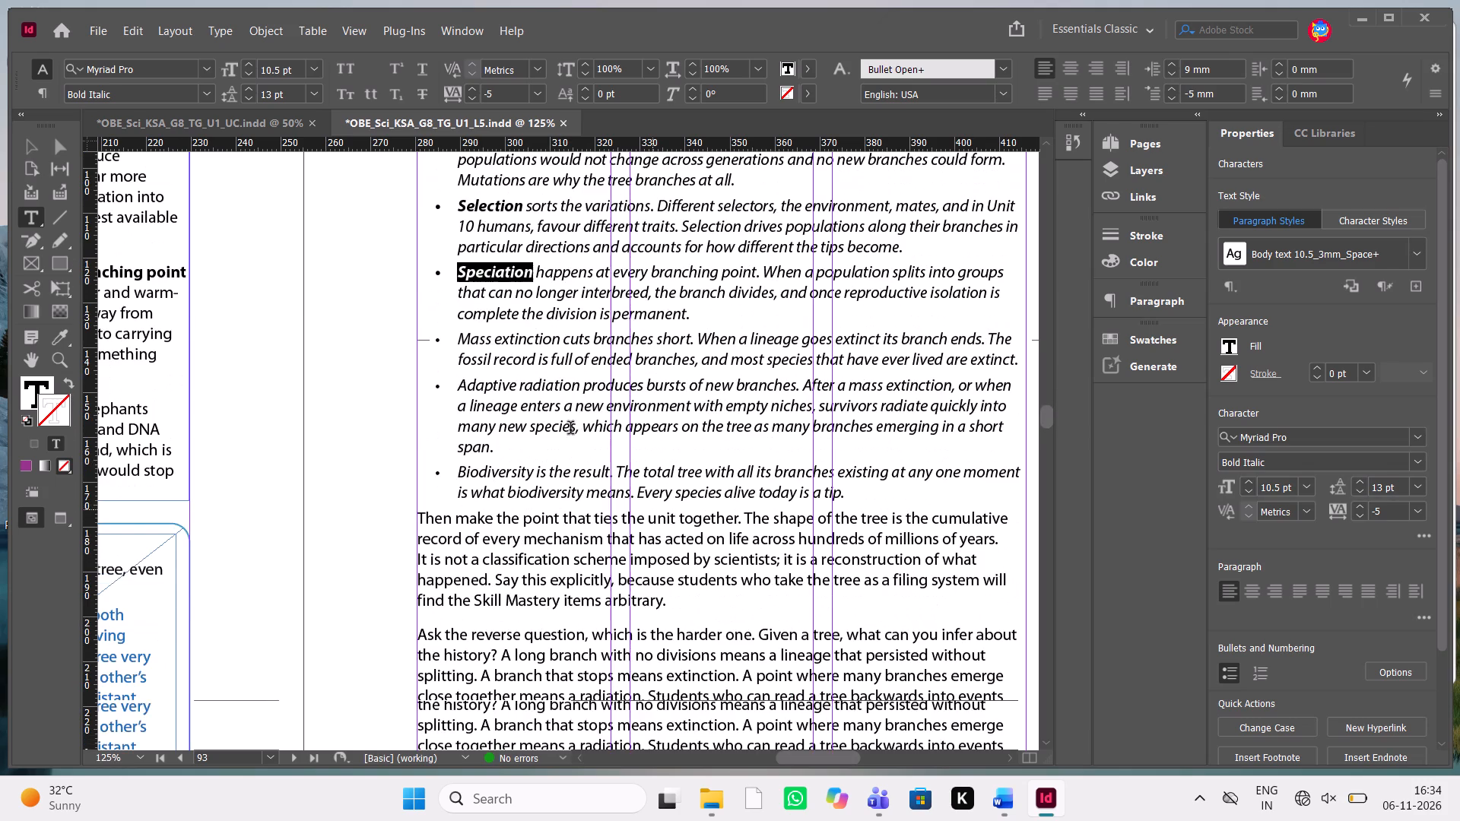
pyautogui.moveTo(558, 344); pyautogui.dragTo(456, 329)
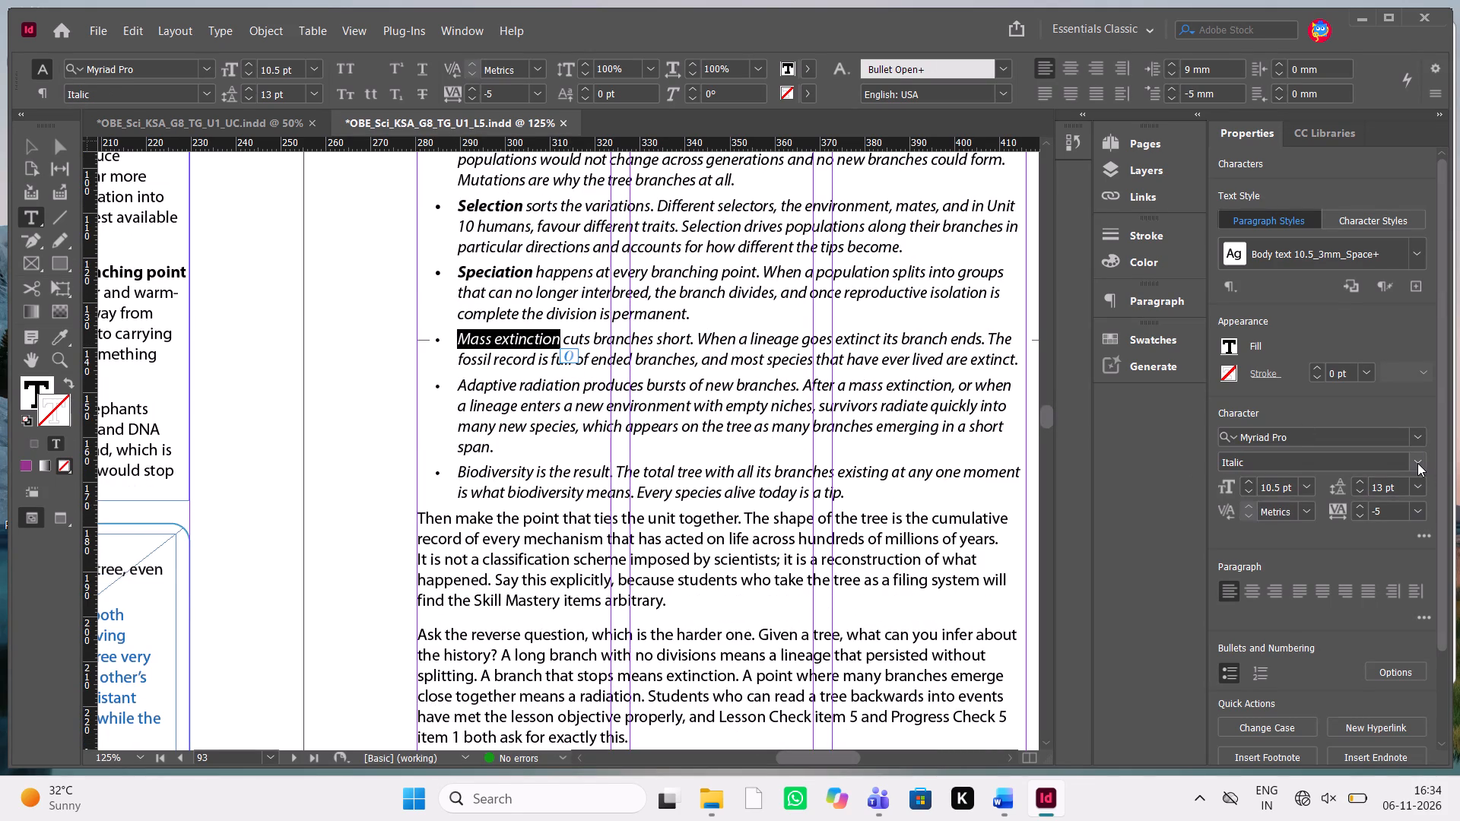
pyautogui.click(1417, 463)
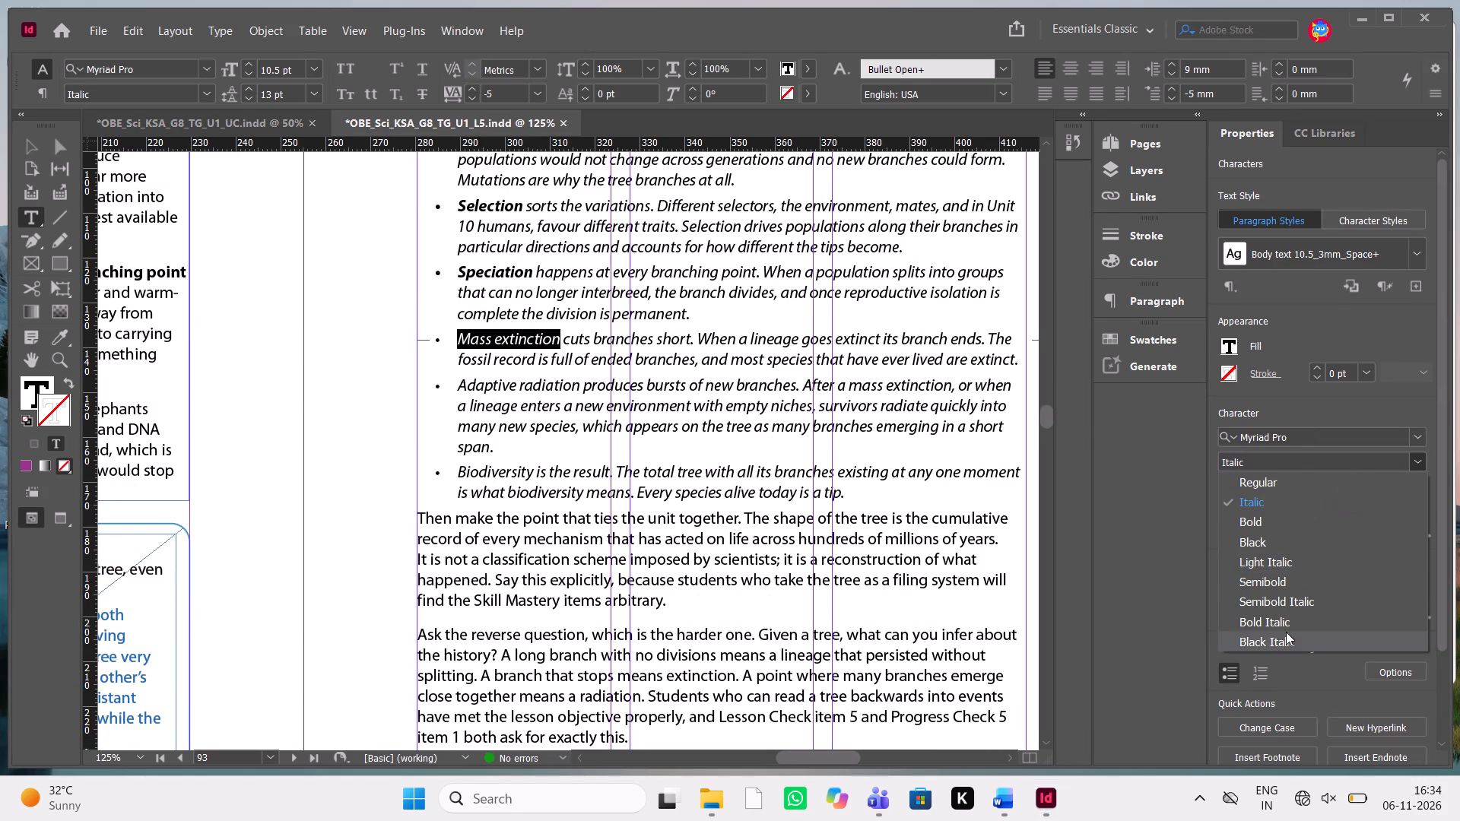
pyautogui.click(1295, 627)
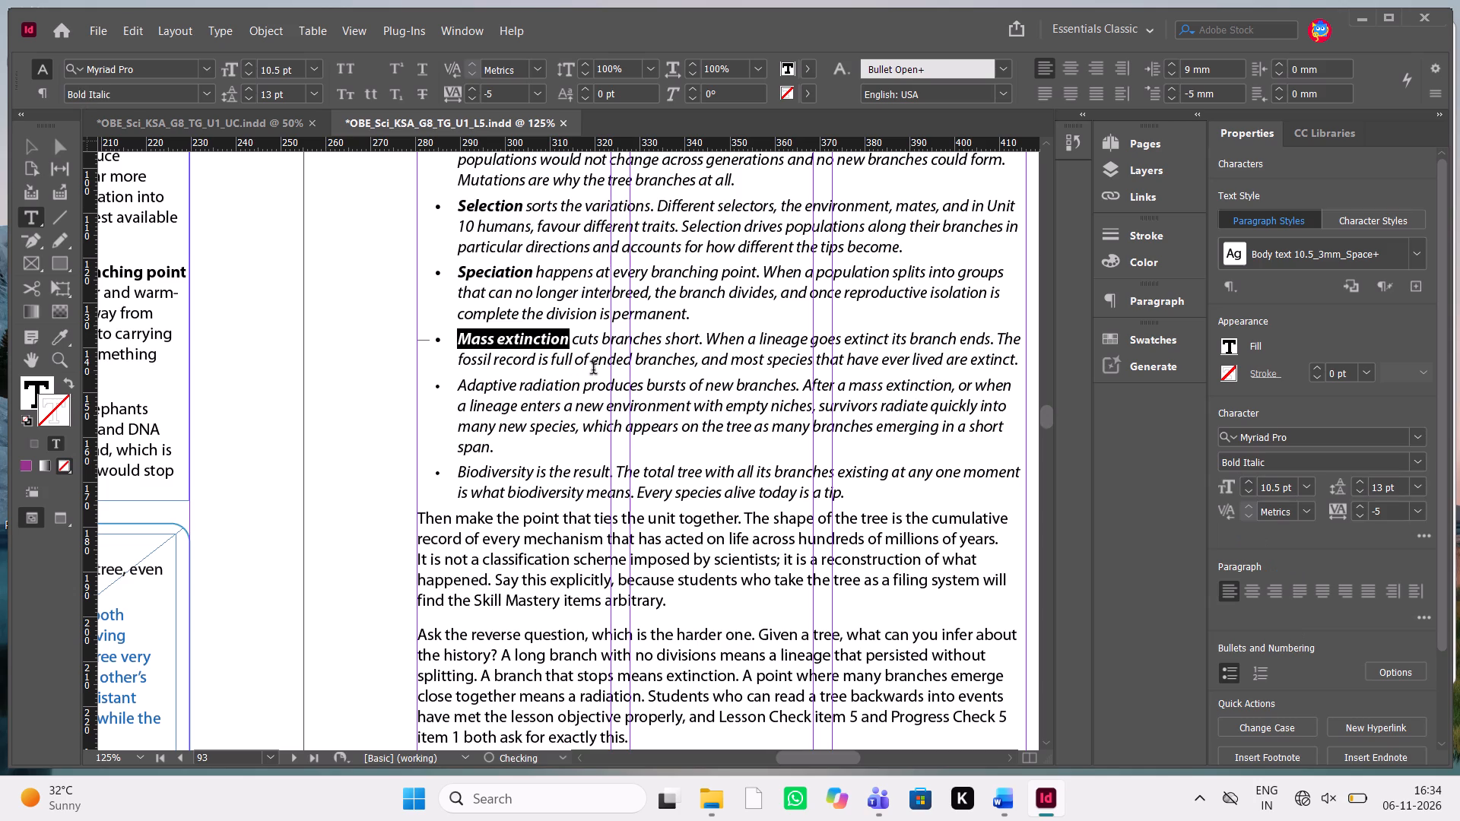
# Set the opening terms "Adaptive radiation" and "Biodiversity" of the last two bullets to Bold Italic, matching the Word manuscript.
pyautogui.hotkey('alt', 'Tab')
pyautogui.hotkey('alt', 'Tab')
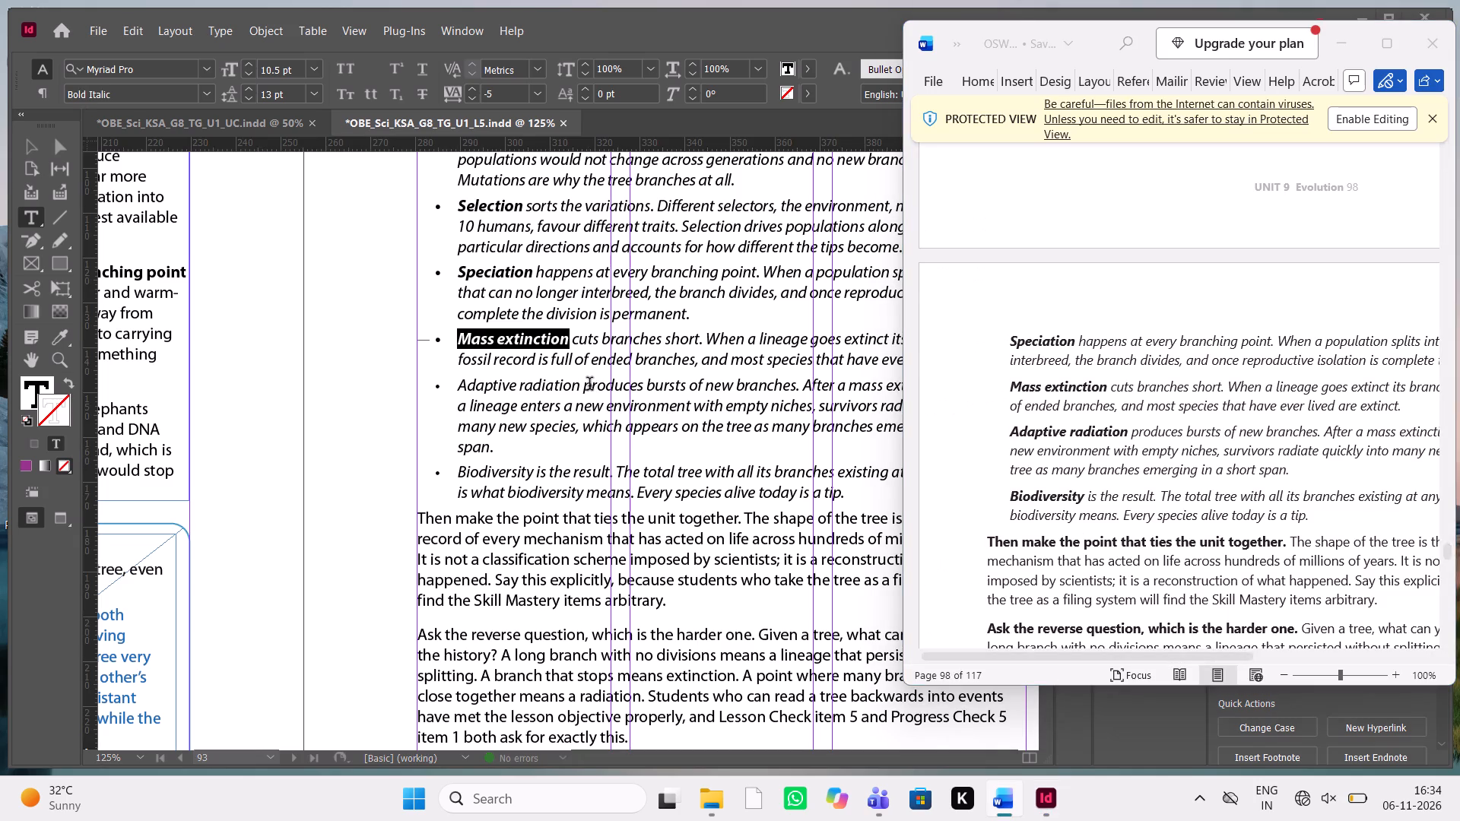
pyautogui.moveTo(580, 387); pyautogui.dragTo(455, 378)
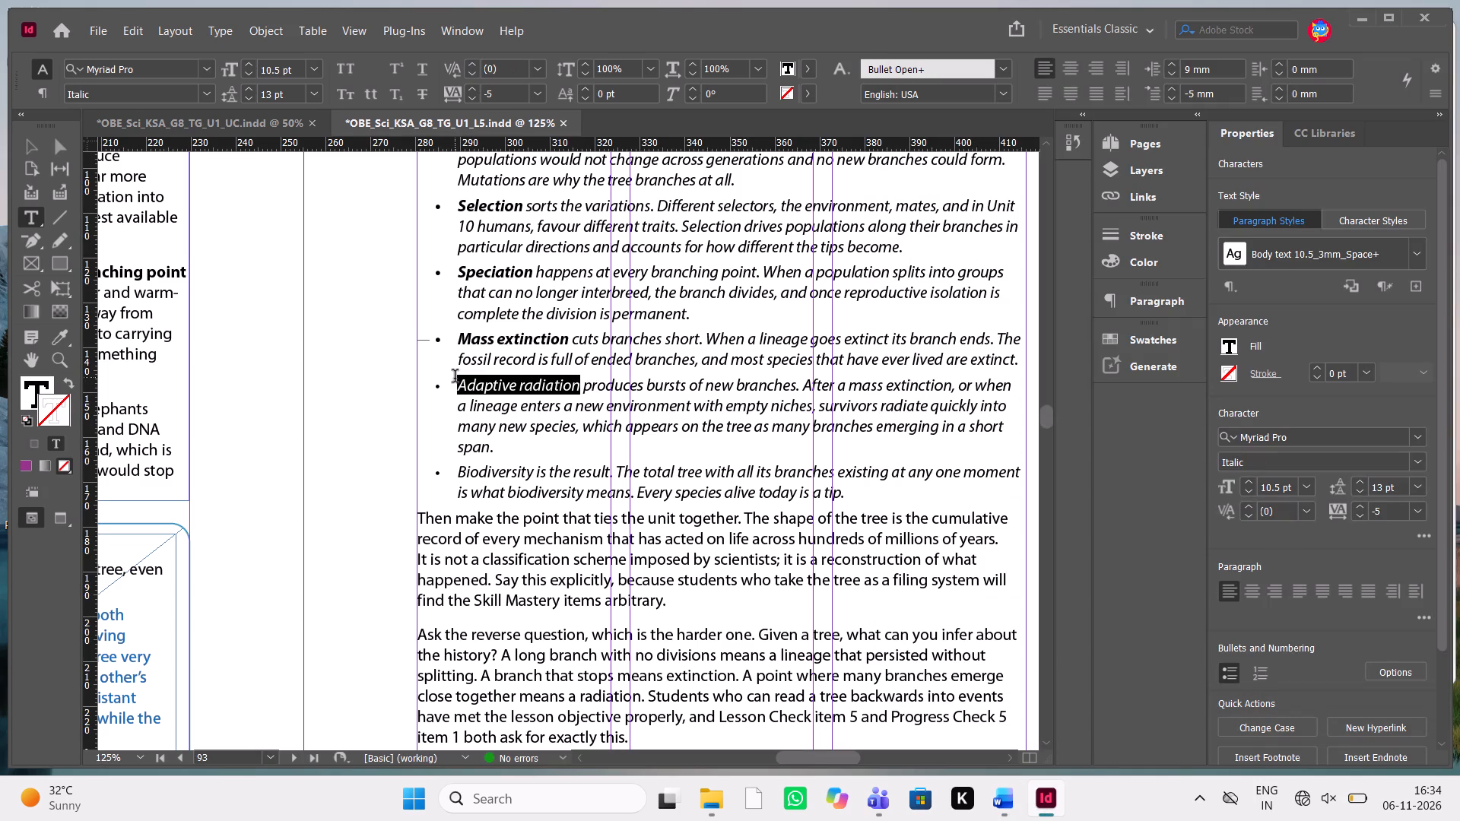
pyautogui.click(1421, 465)
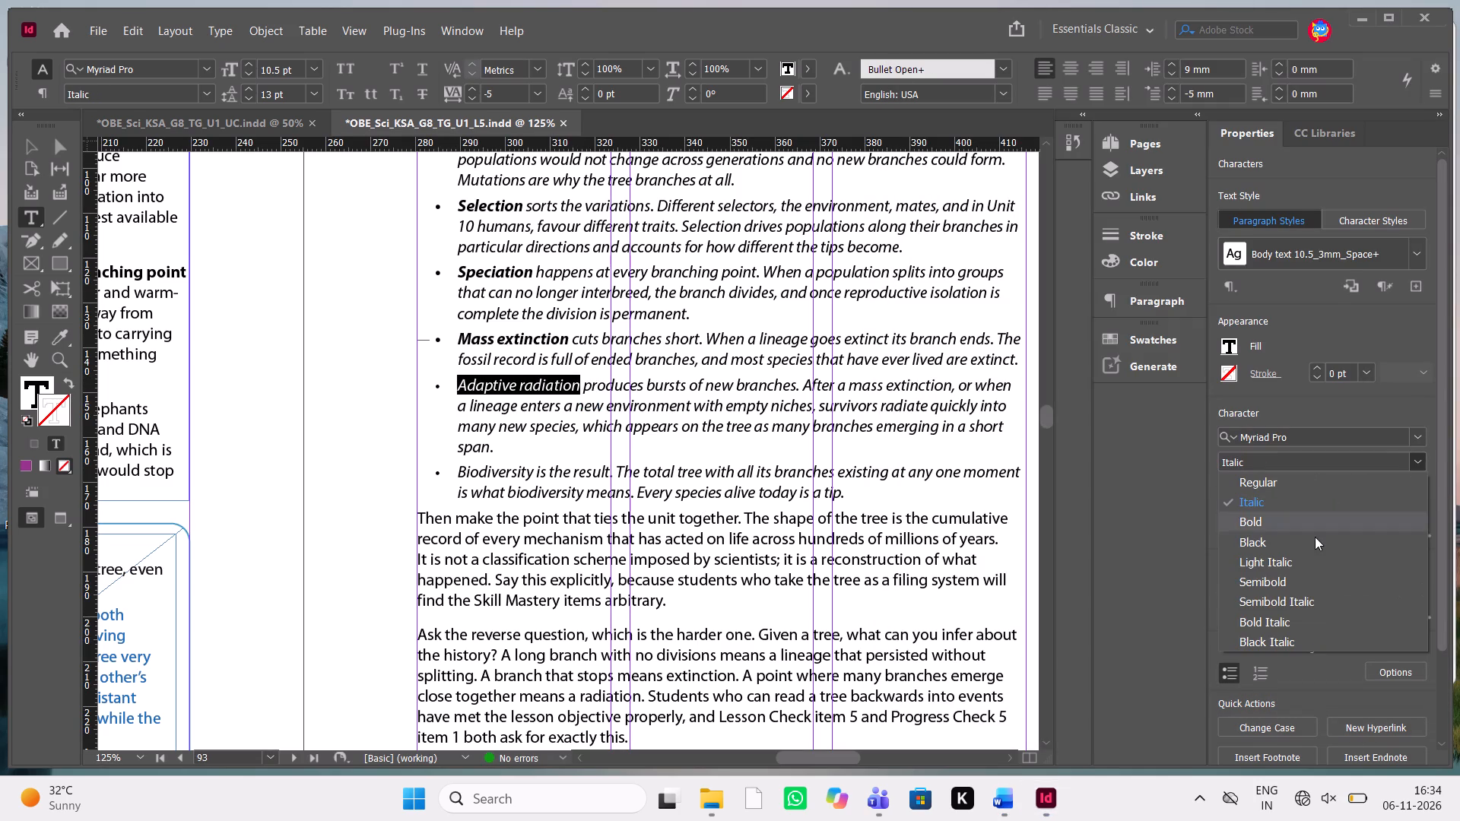
pyautogui.click(1301, 625)
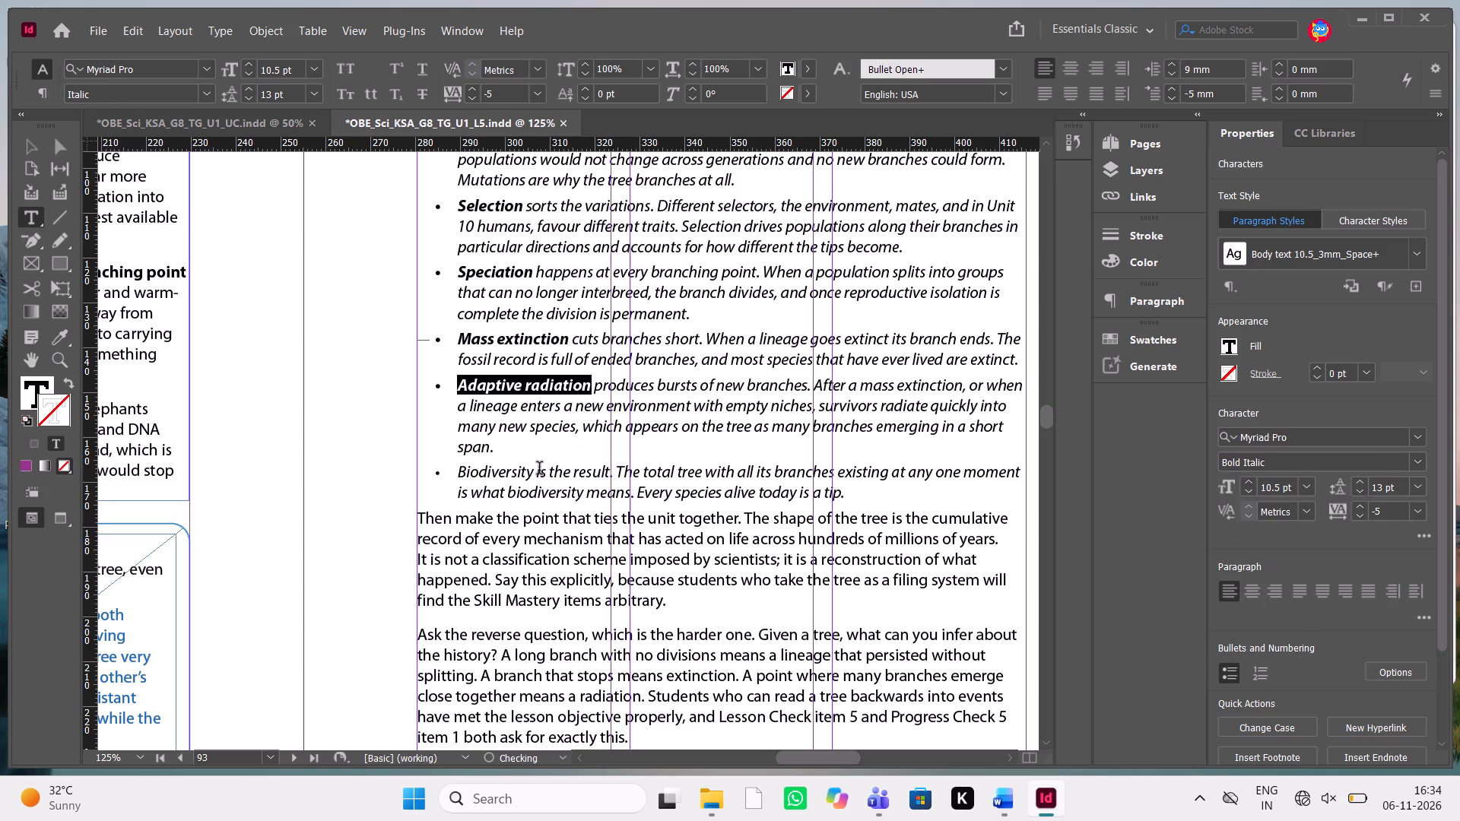
pyautogui.moveTo(534, 470); pyautogui.dragTo(453, 466)
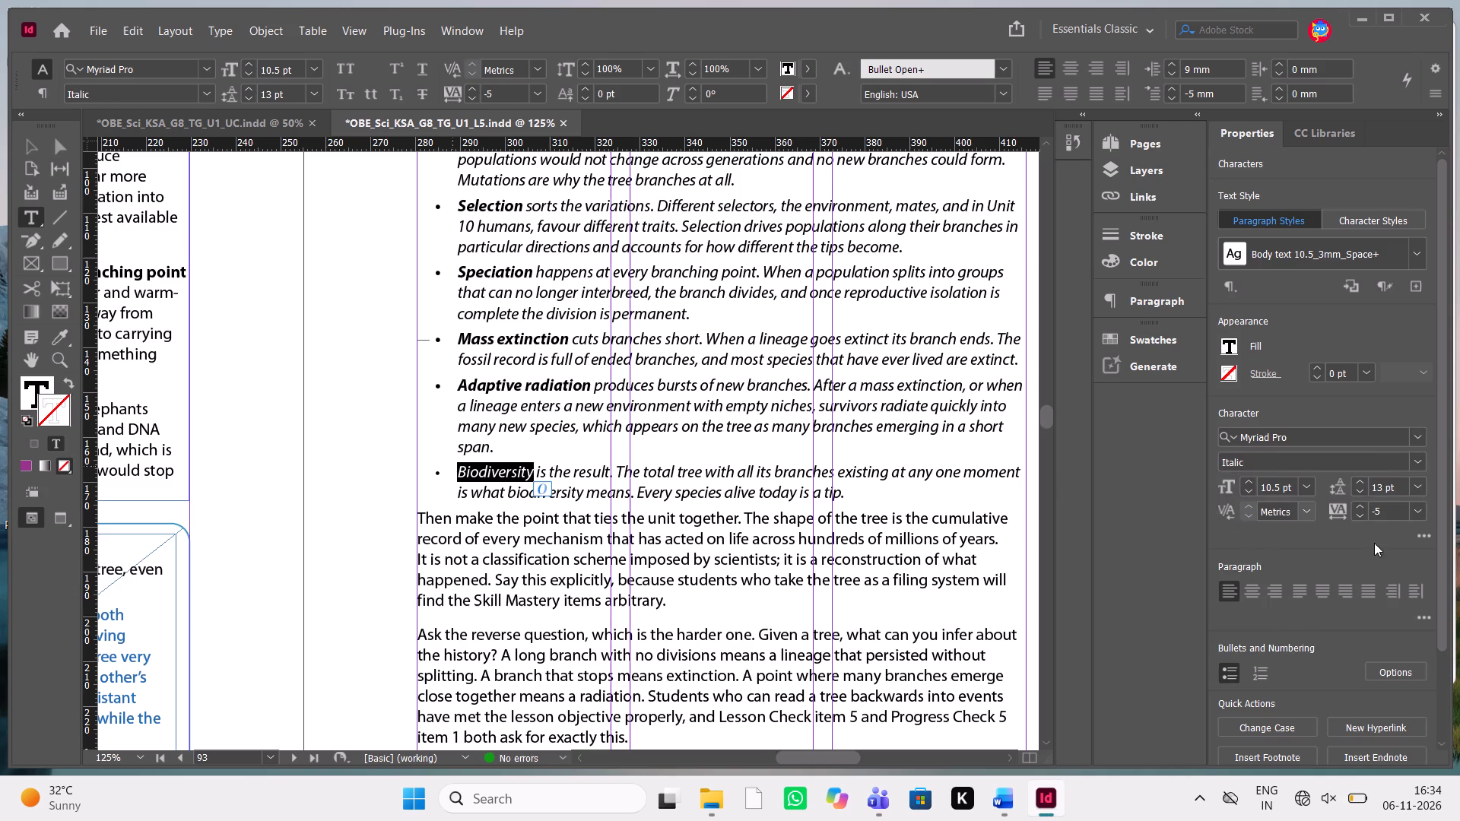
pyautogui.click(1414, 462)
pyautogui.click(1265, 619)
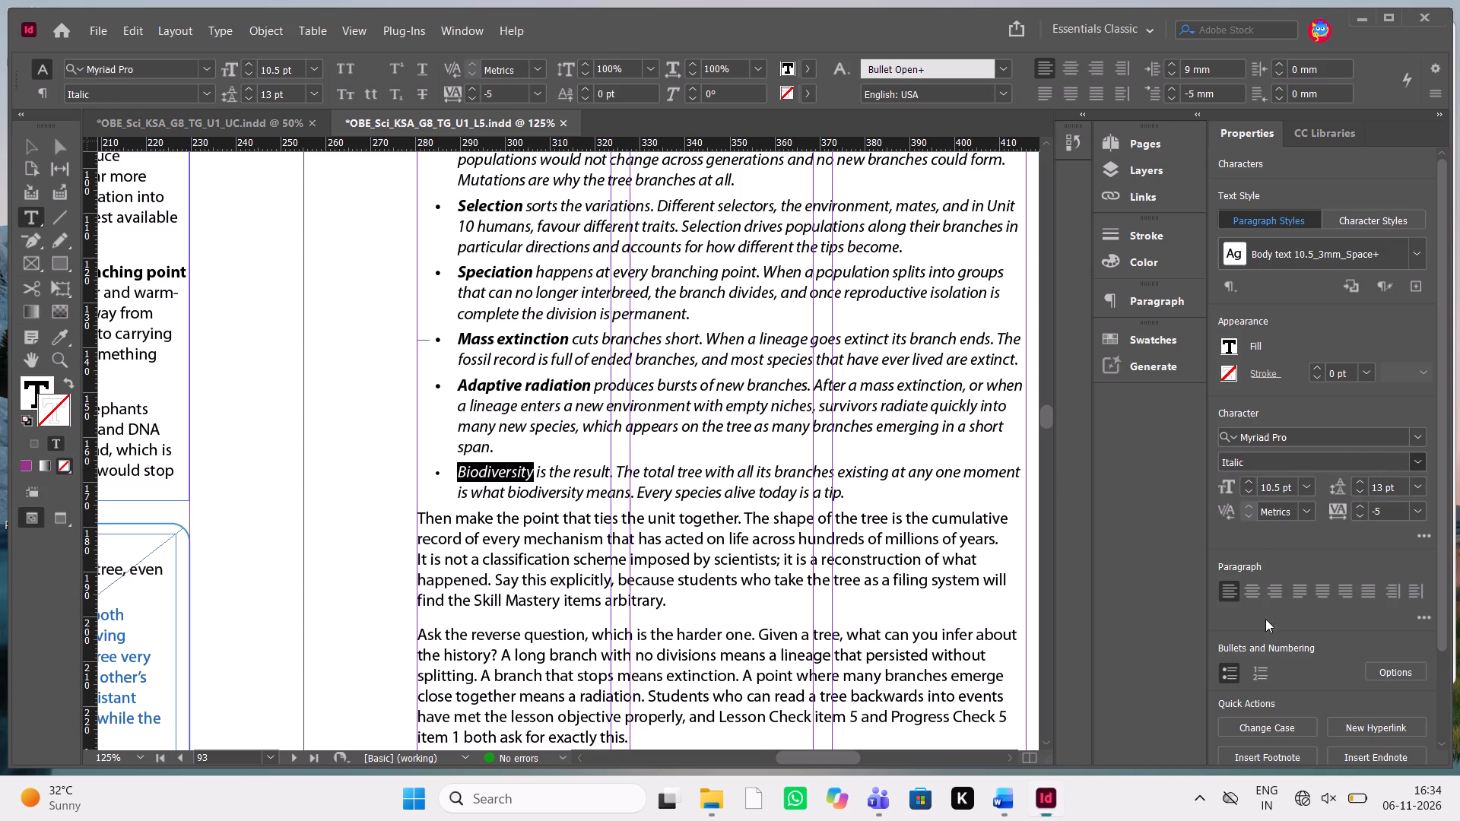
# Set the tracking of the whole "Adaptive radiation" bullet paragraph to 0.
pyautogui.moveTo(504, 440); pyautogui.dragTo(441, 379)
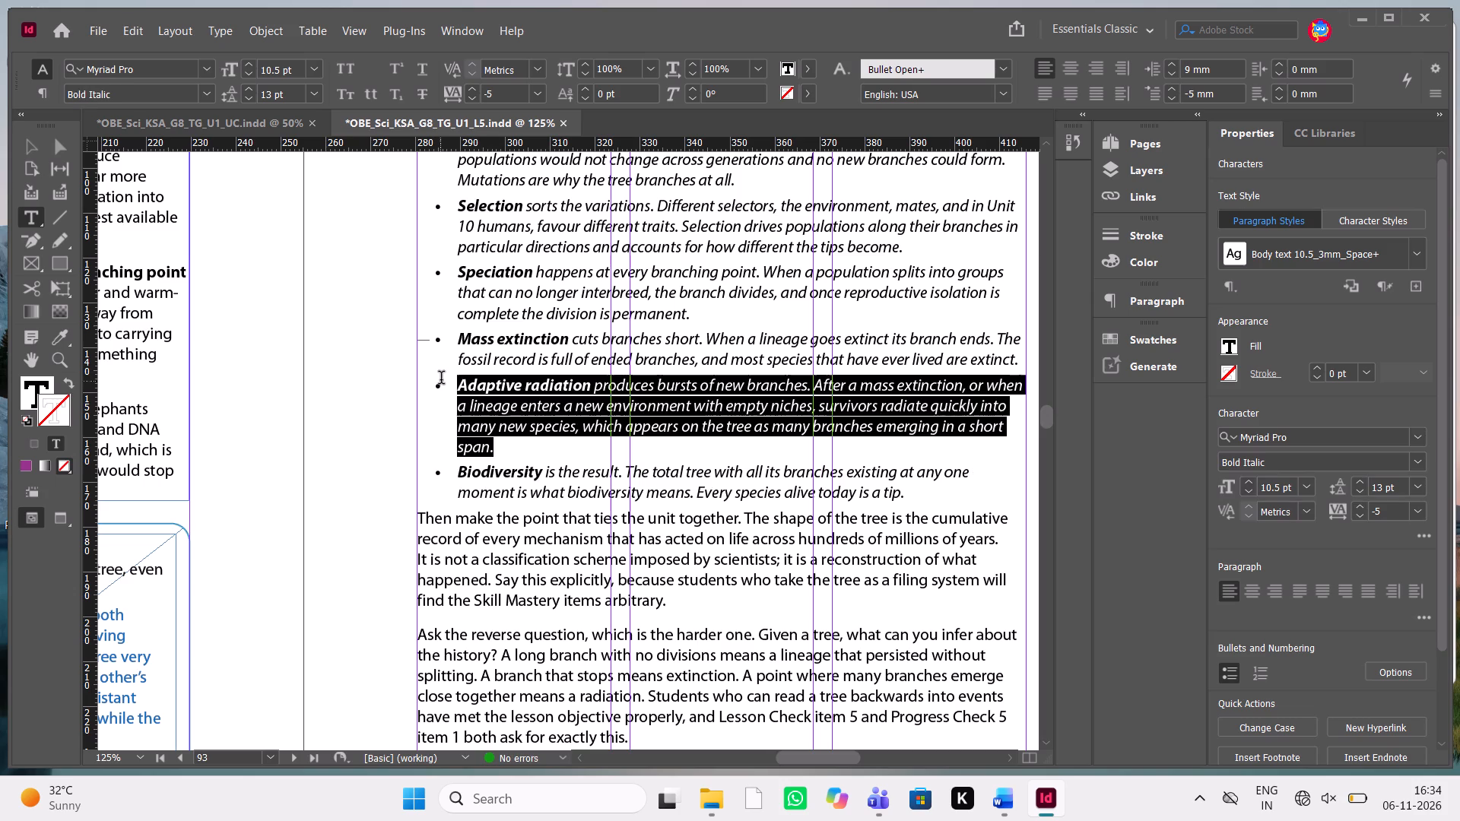
pyautogui.moveTo(441, 379); pyautogui.dragTo(443, 377)
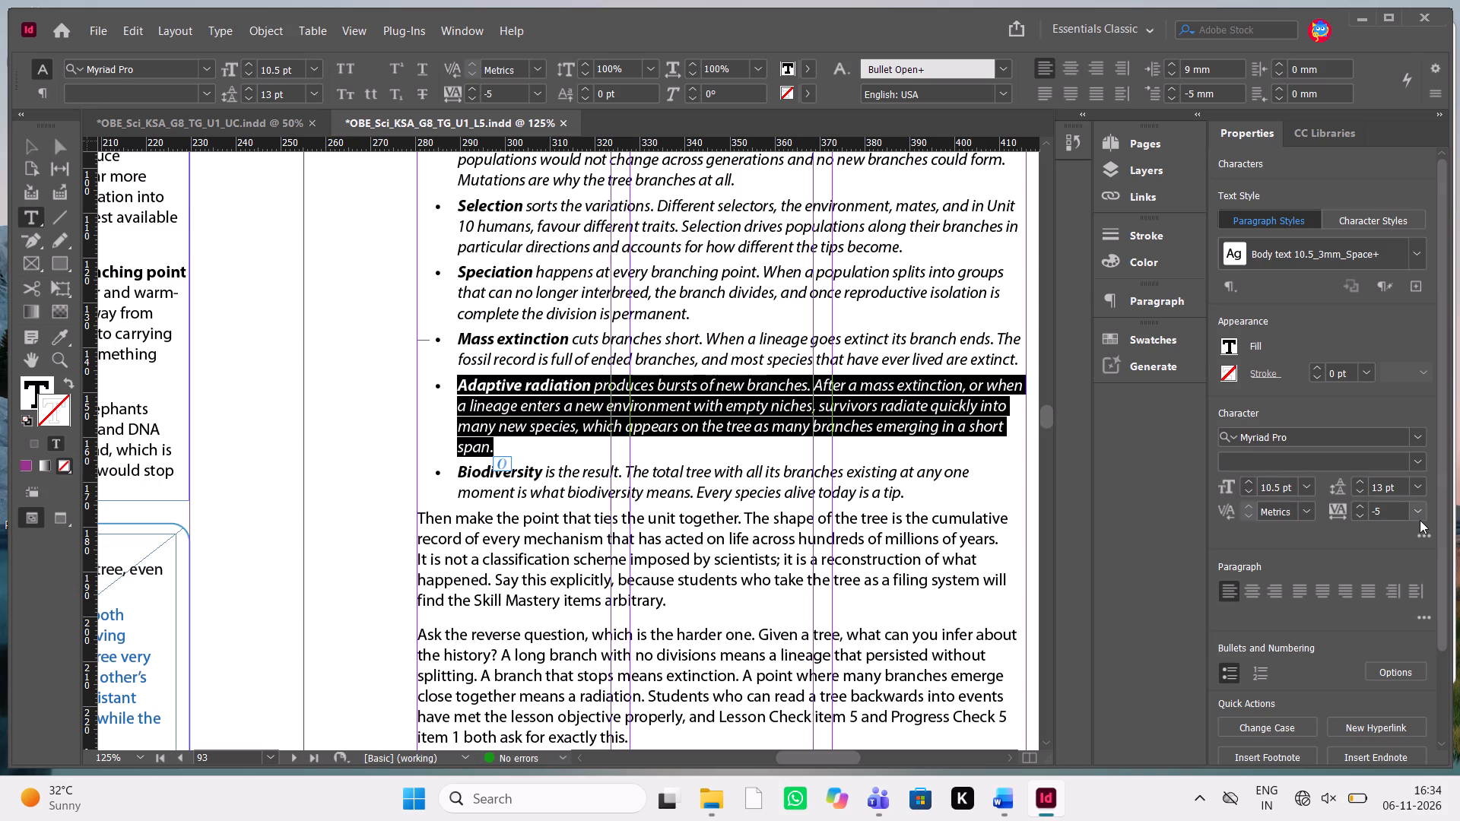
pyautogui.click(1421, 512)
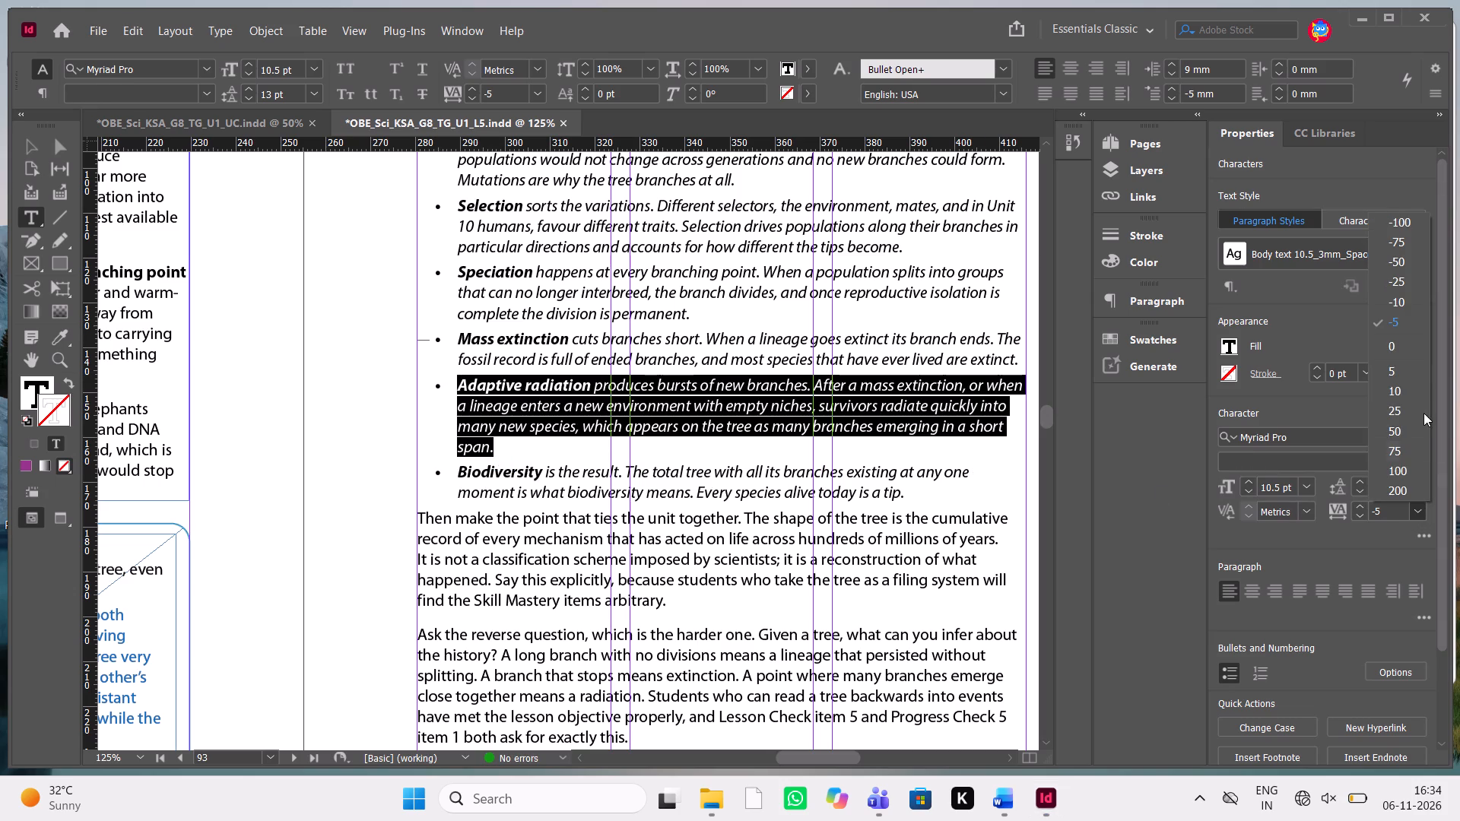
pyautogui.click(1395, 345)
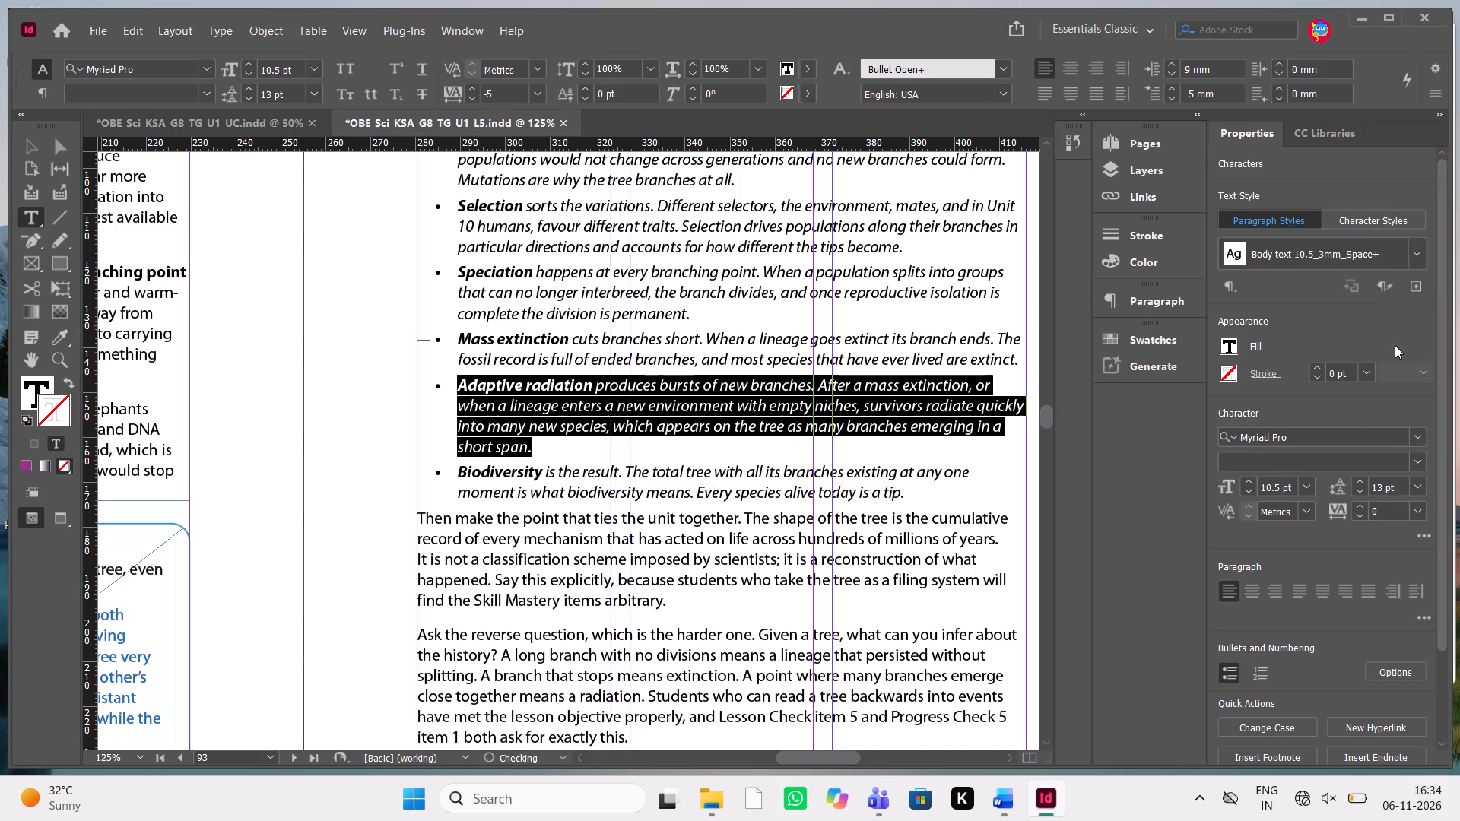
pyautogui.click(646, 397)
pyautogui.scroll(3, 646, 397)
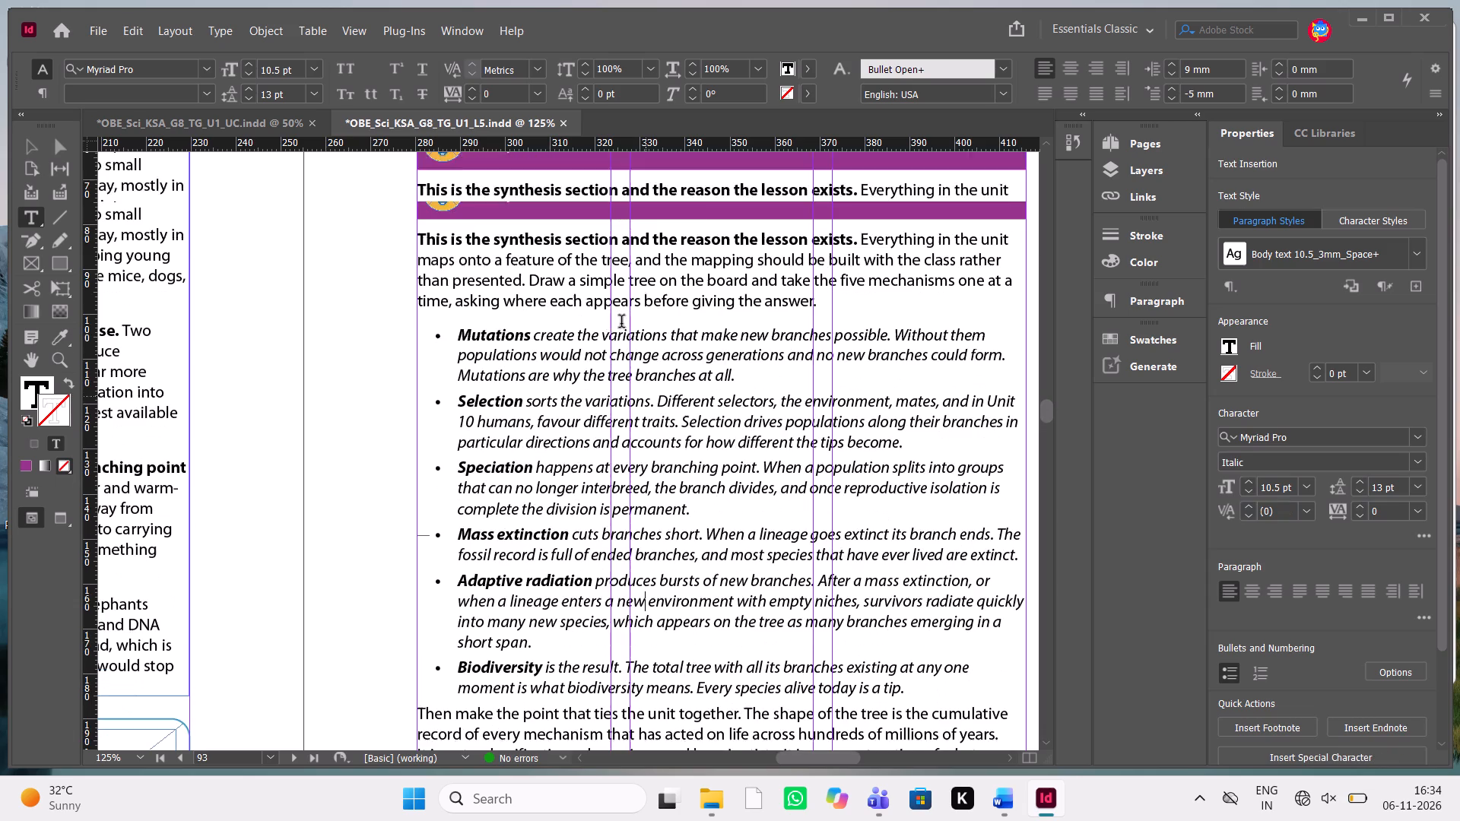